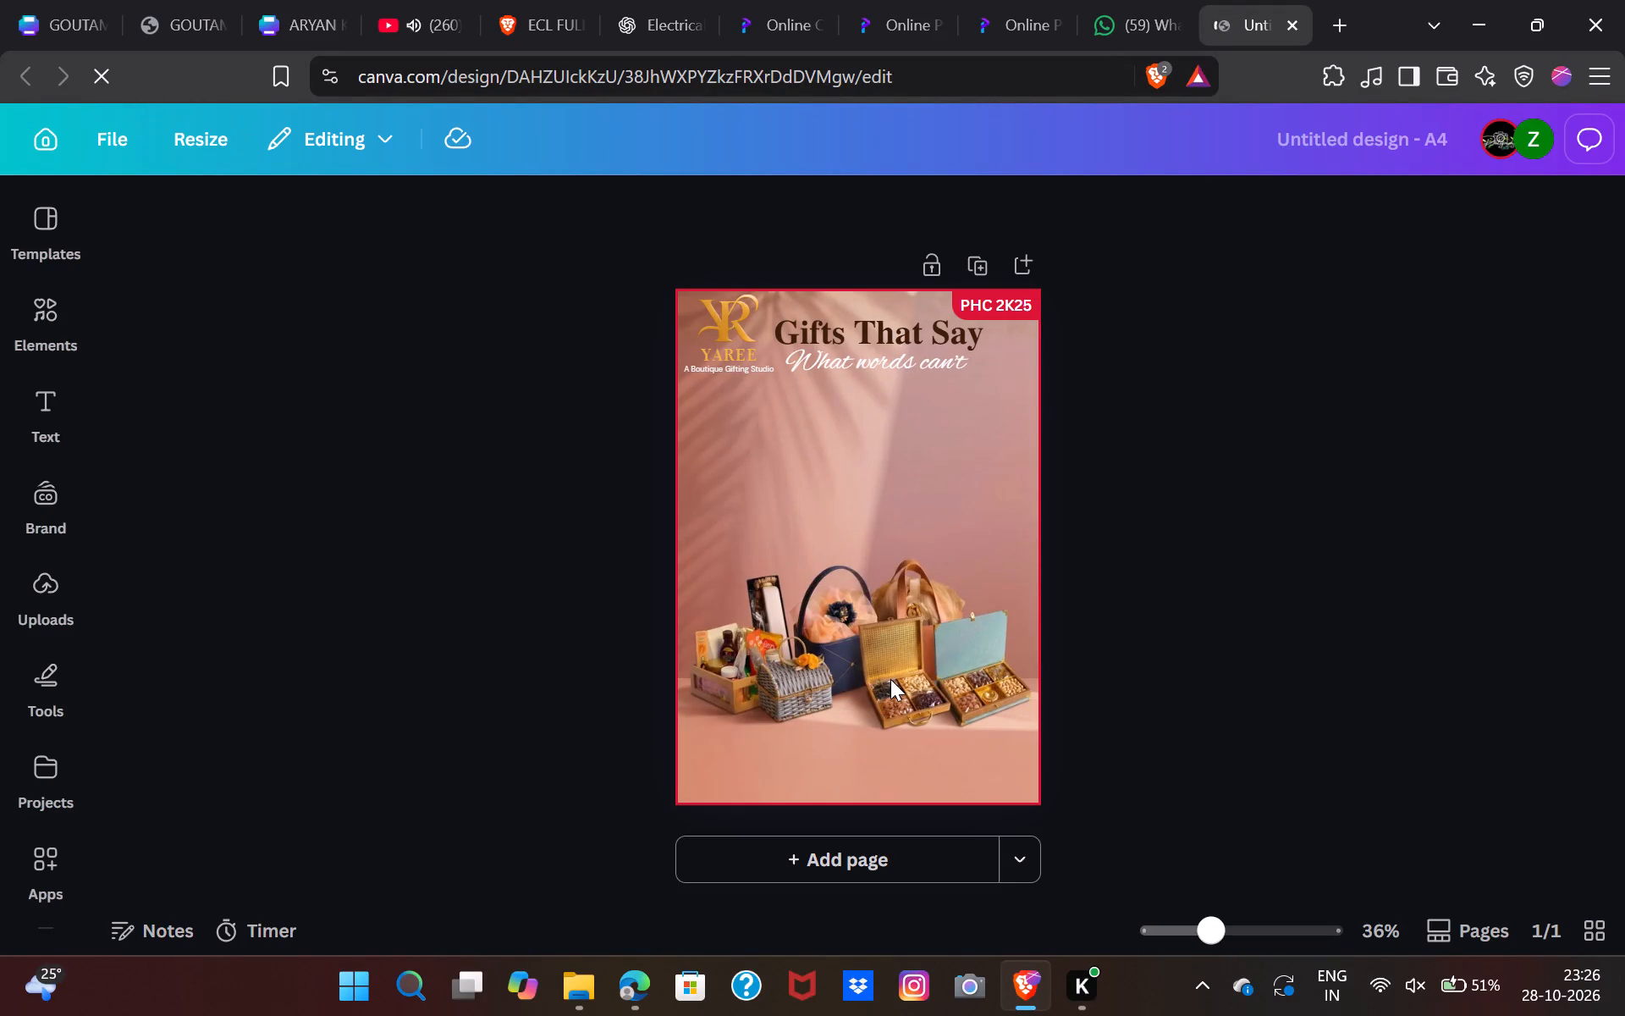
Move the gift hamper background photo straight up until its bottom edge sits near the page's bottom edge.
left_click(928, 648)
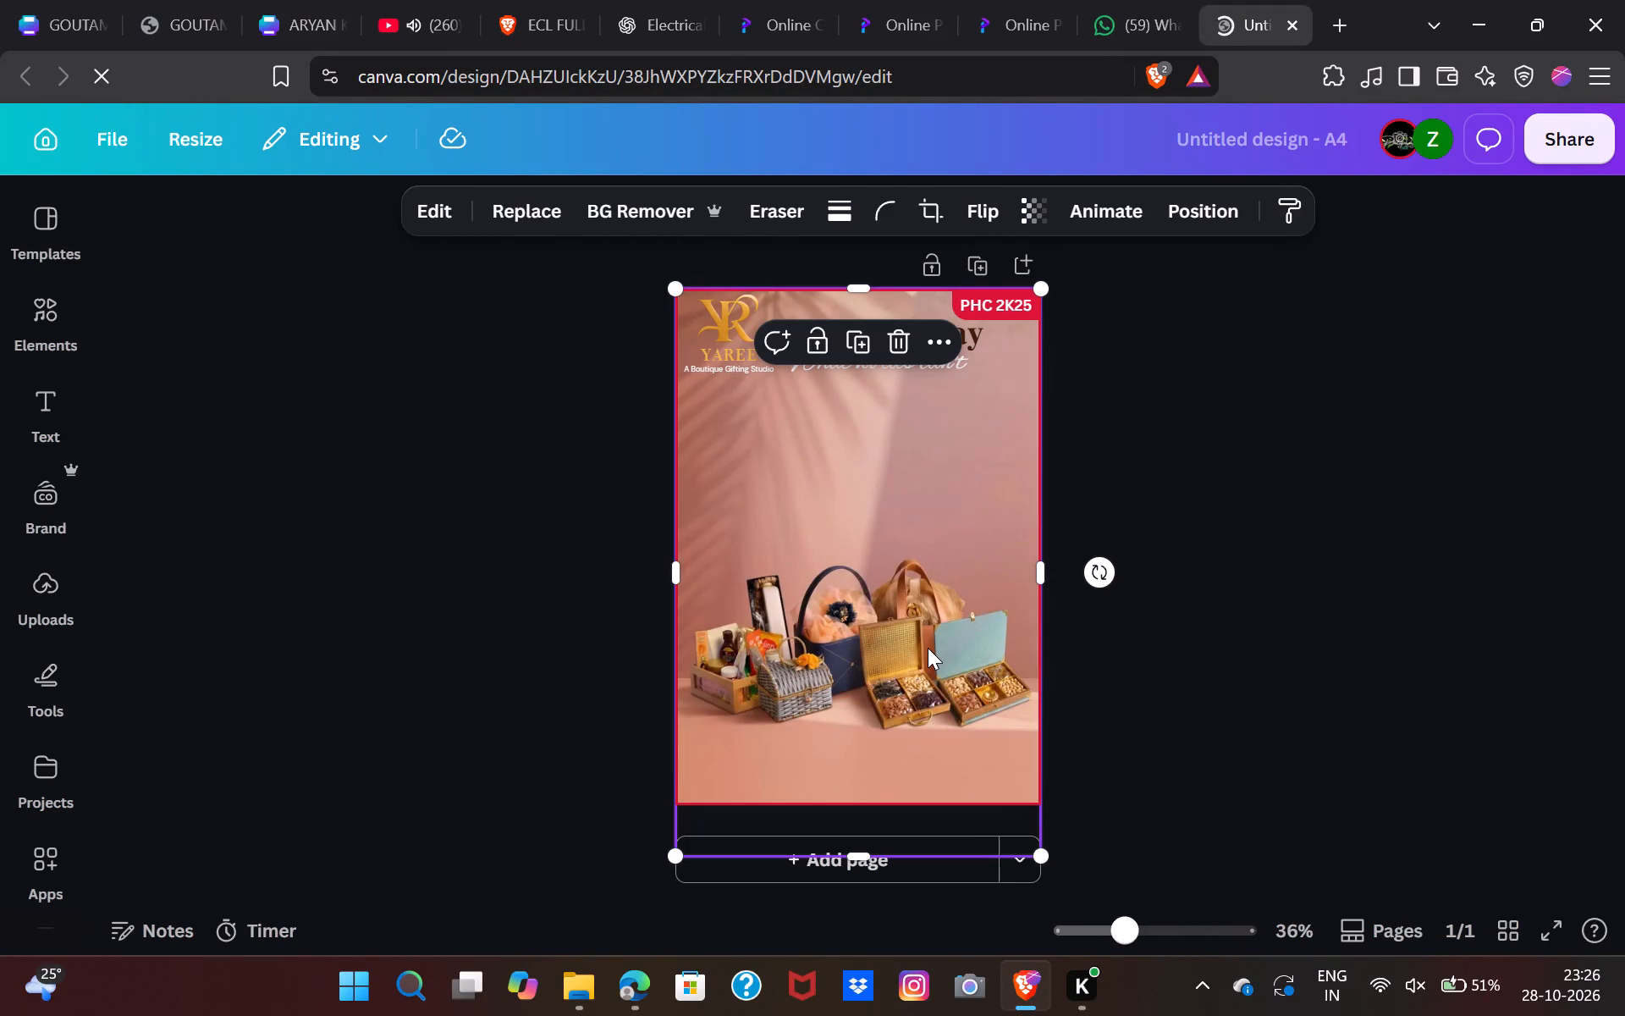
left_click(1078, 665)
left_click(976, 631)
left_click_drag(976, 631, 976, 588)
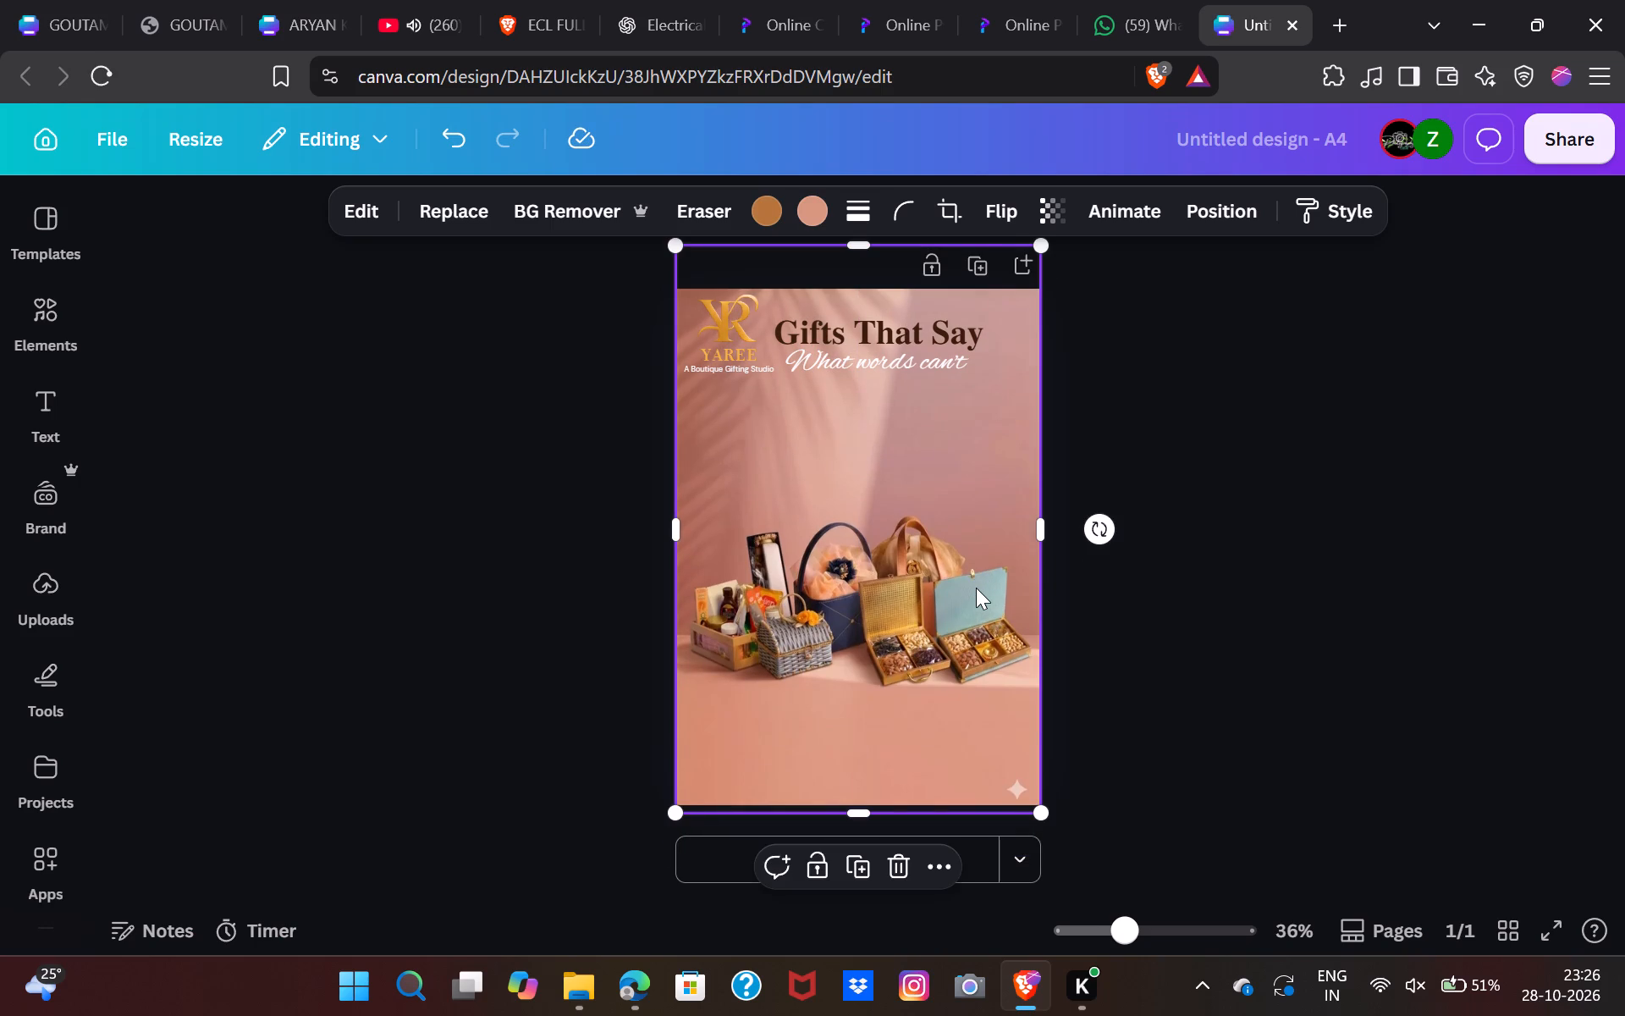
Undo the last move of the gift hamper background photo.
key("ctrl+z")
left_click(1248, 505)
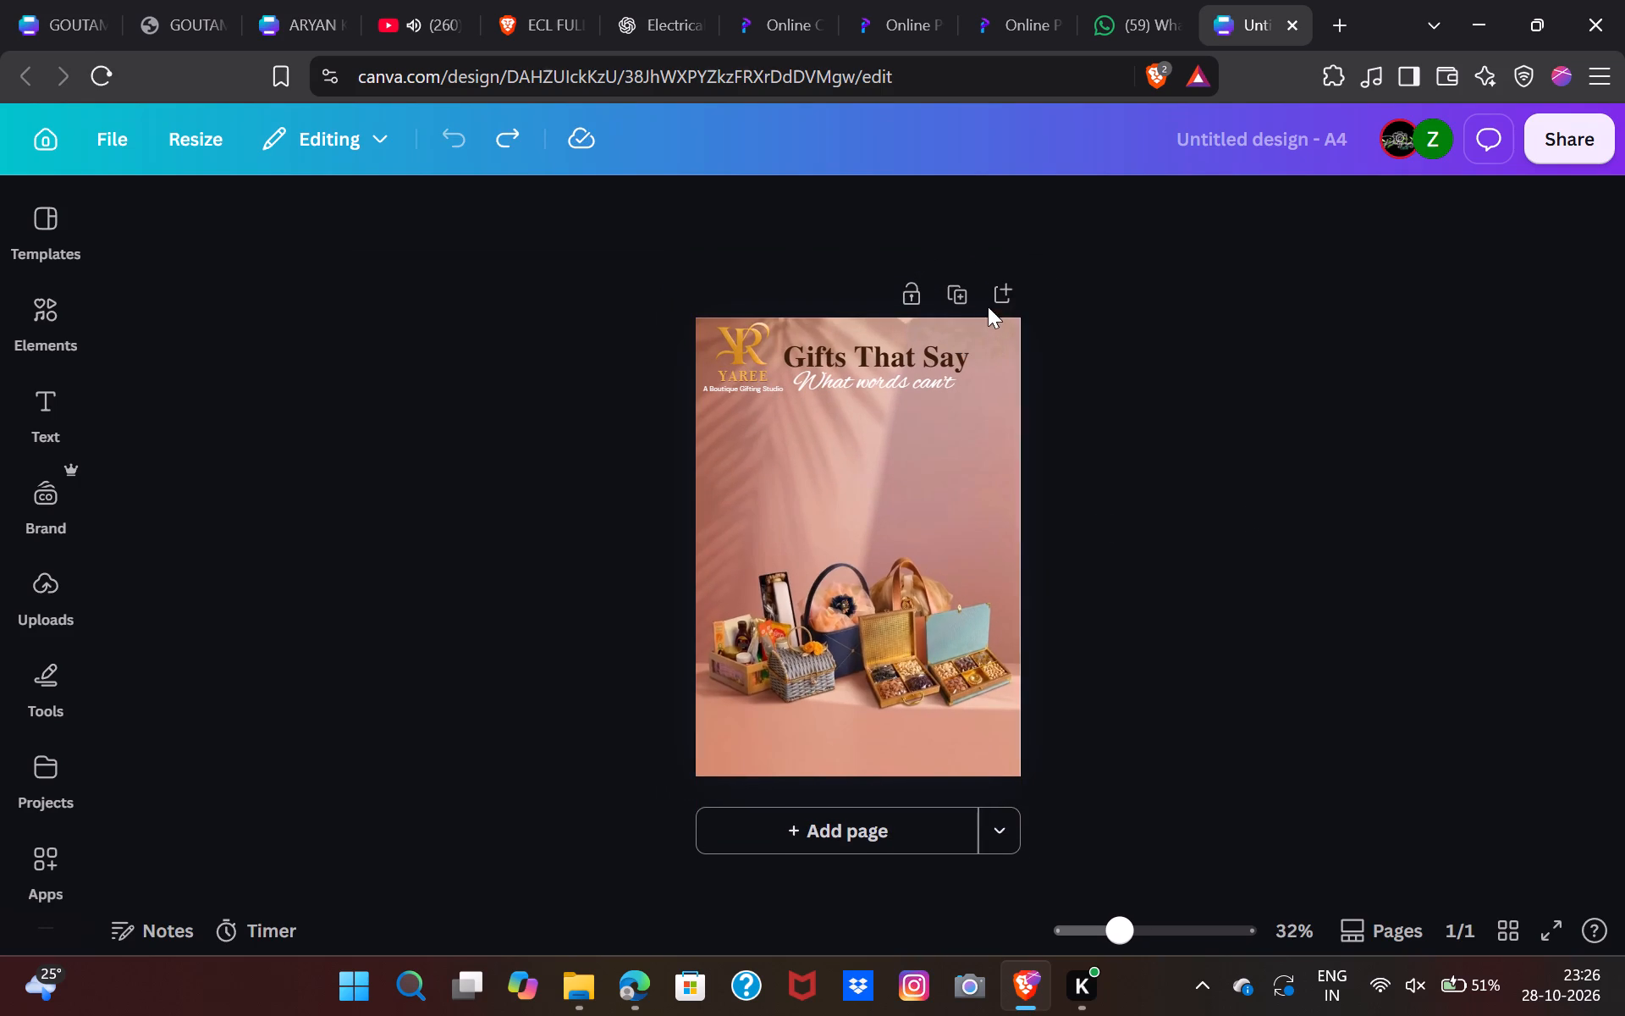
Duplicate the gift poster page to make a second copy below it.
left_click(967, 296)
left_click(923, 501)
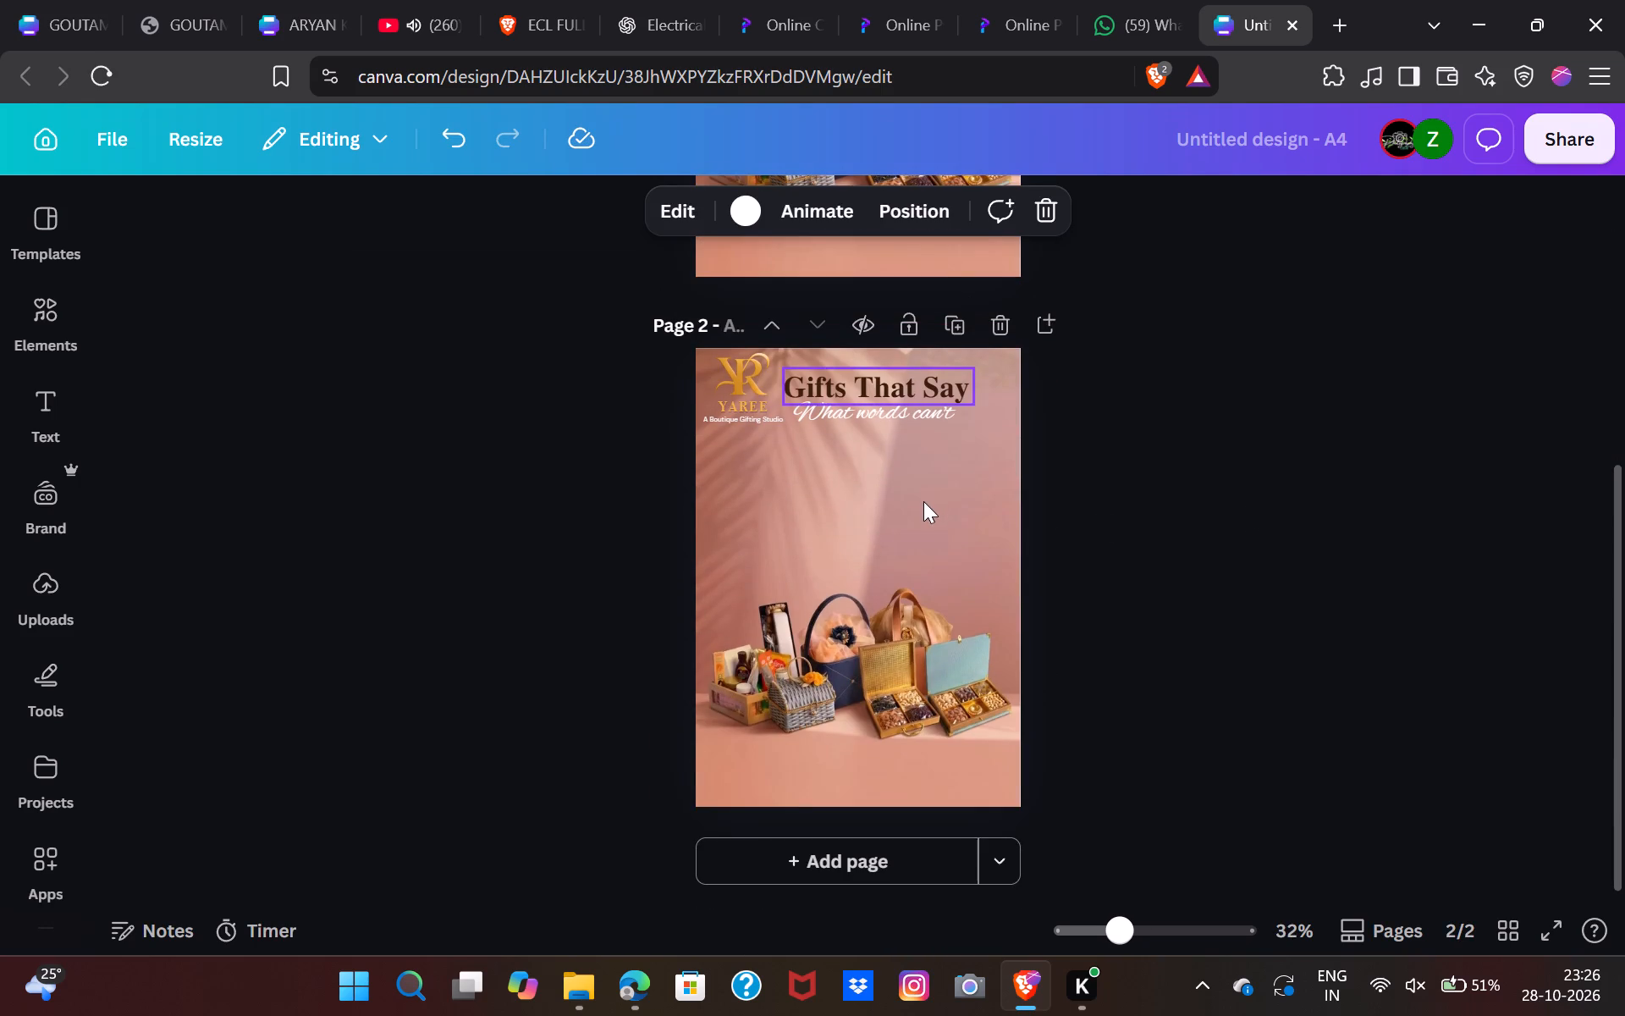
left_click(1113, 489)
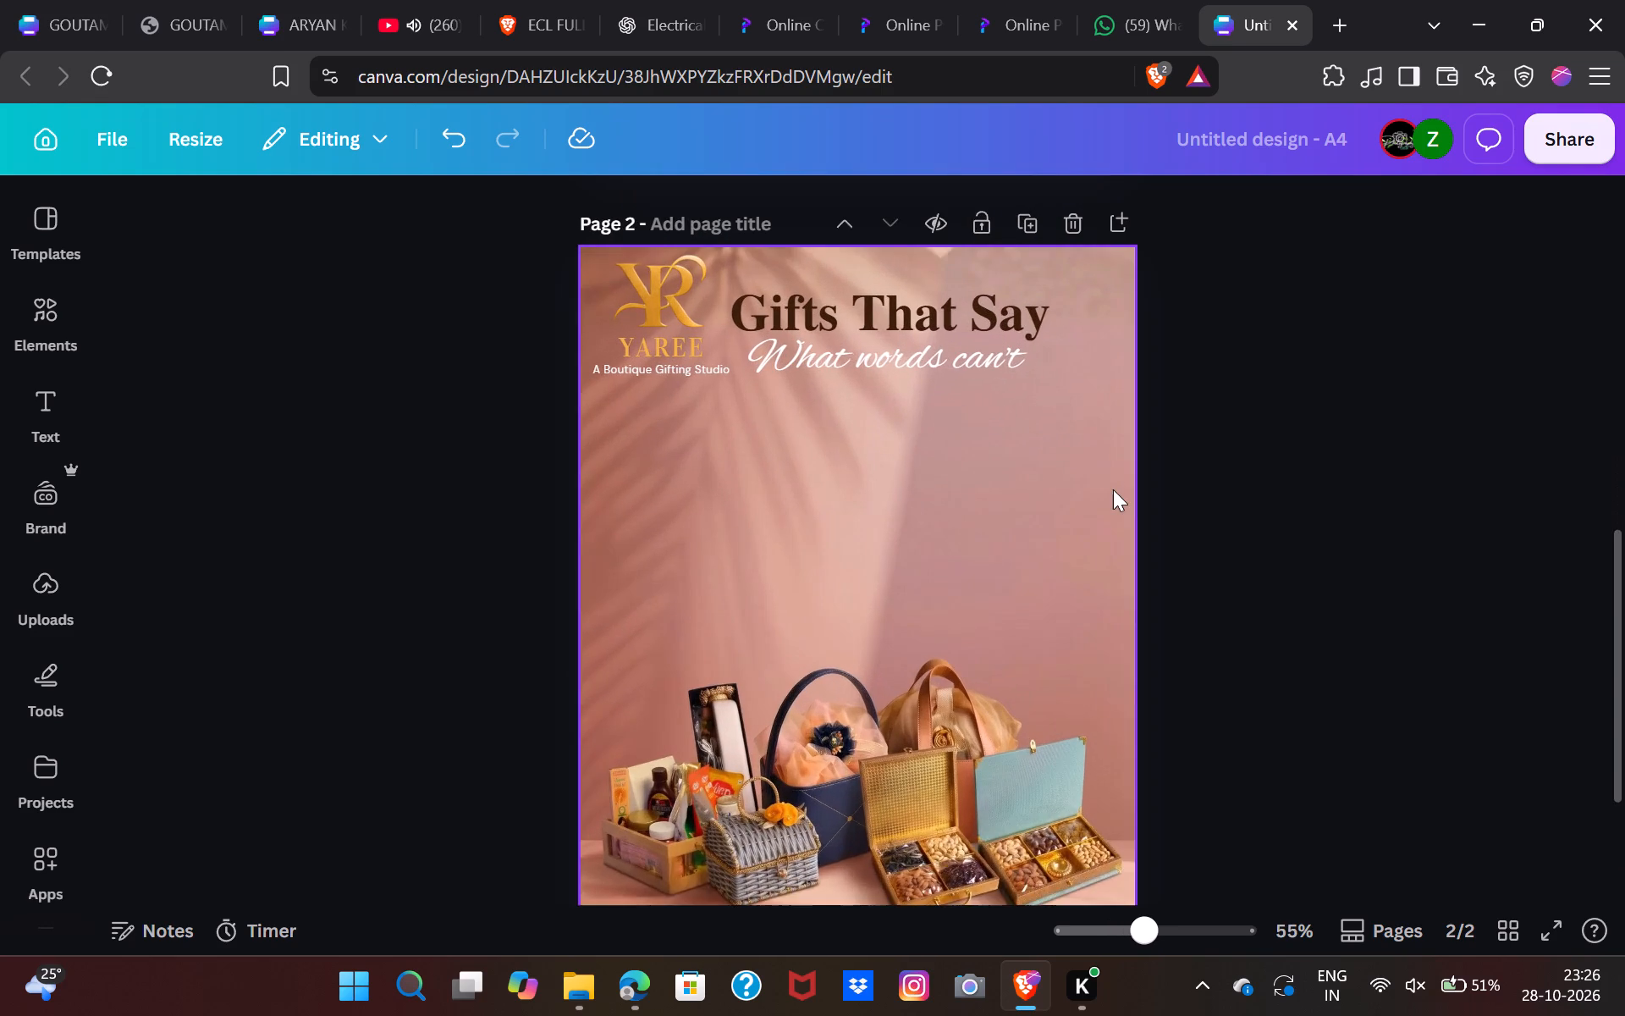
On page 2, shift the "Gifts That Say" headline and the "What words can't" line together slightly right, away from the logo.
scroll(1113, 489, "up", 1)
left_click(850, 394)
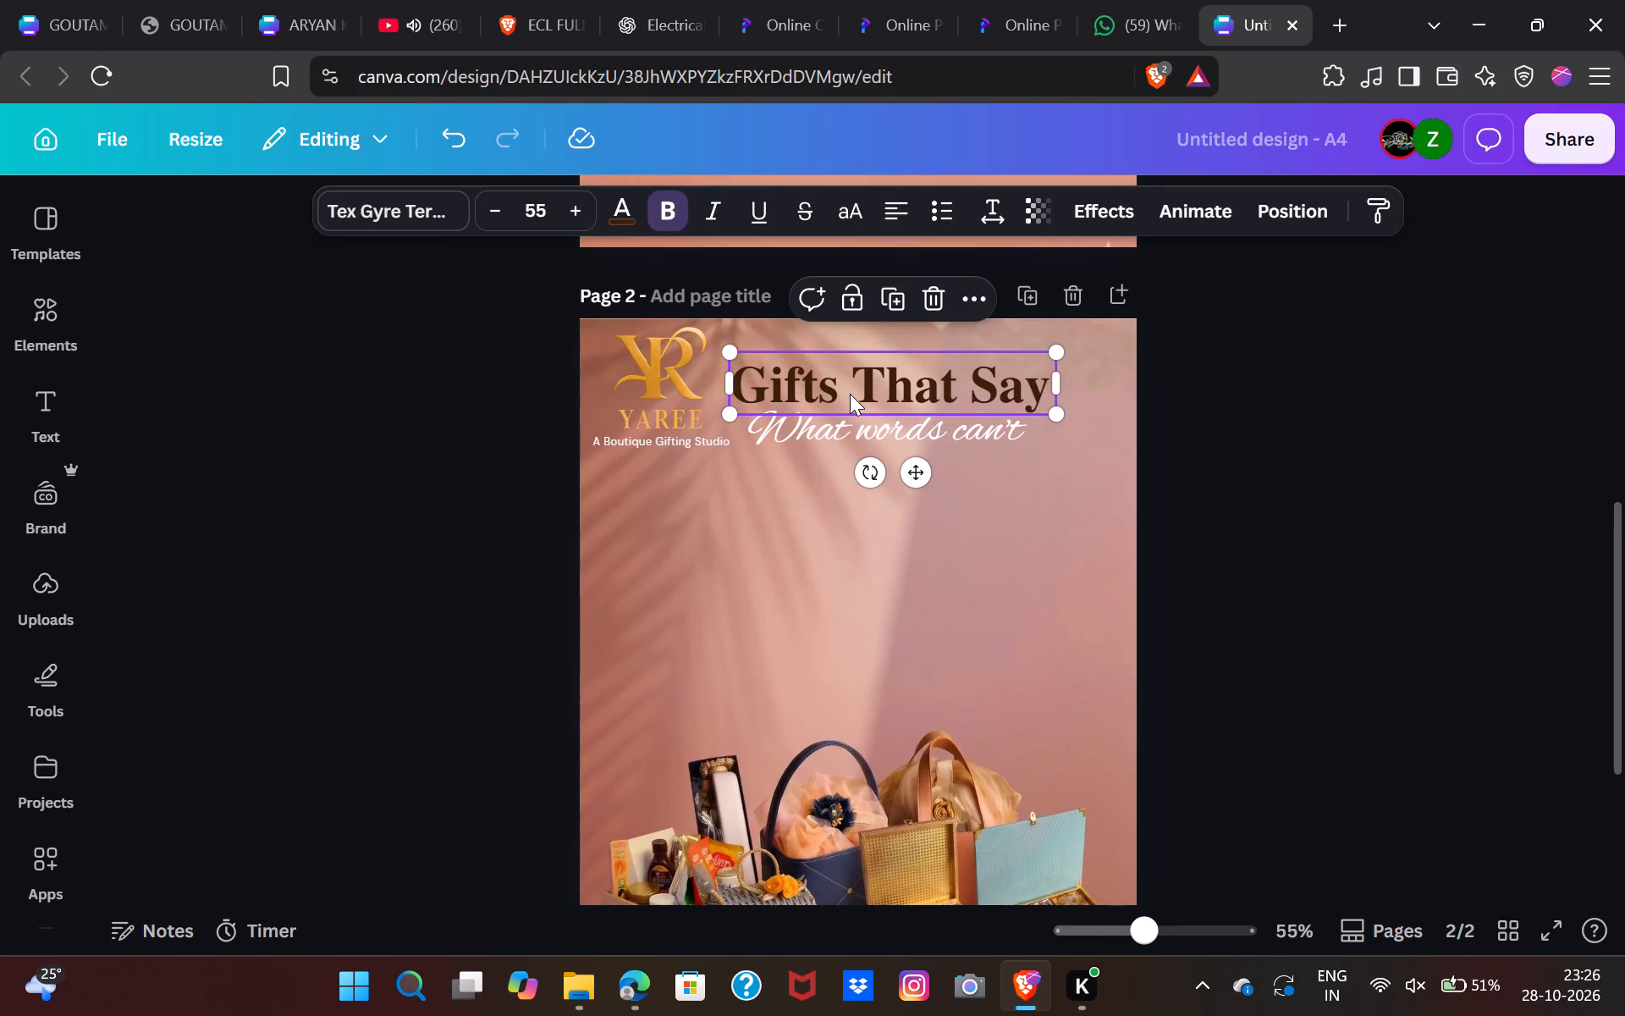
left_click(845, 417, "shift")
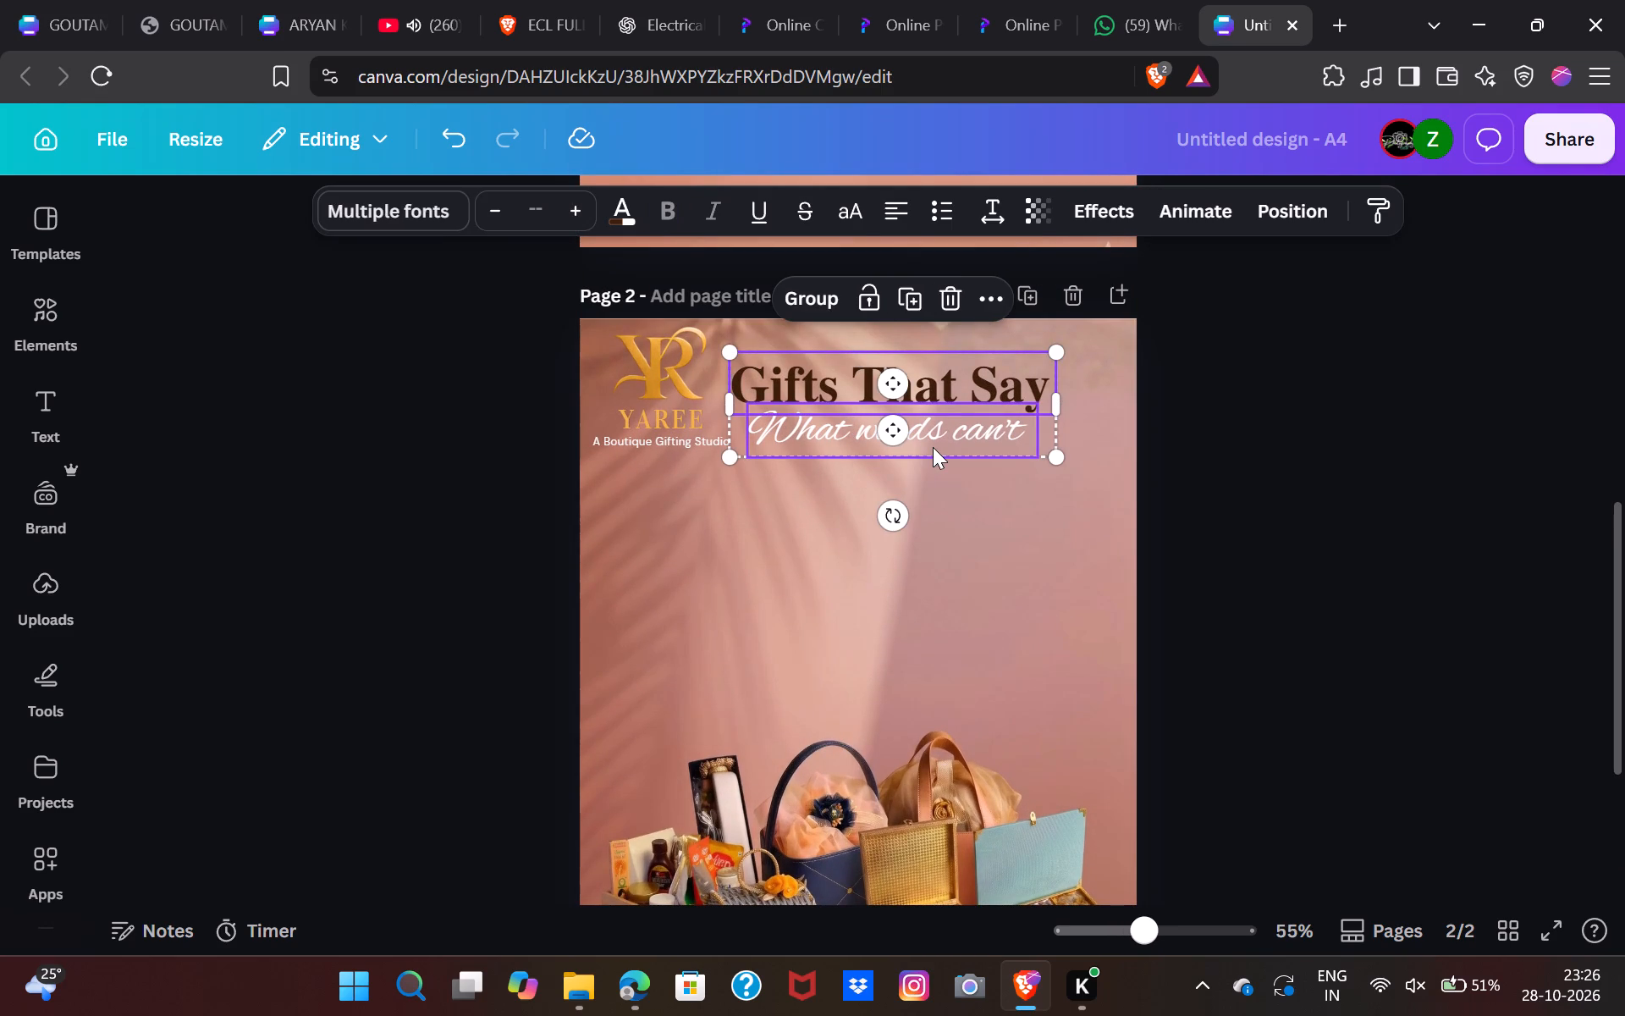
left_click_drag(946, 416, 961, 413)
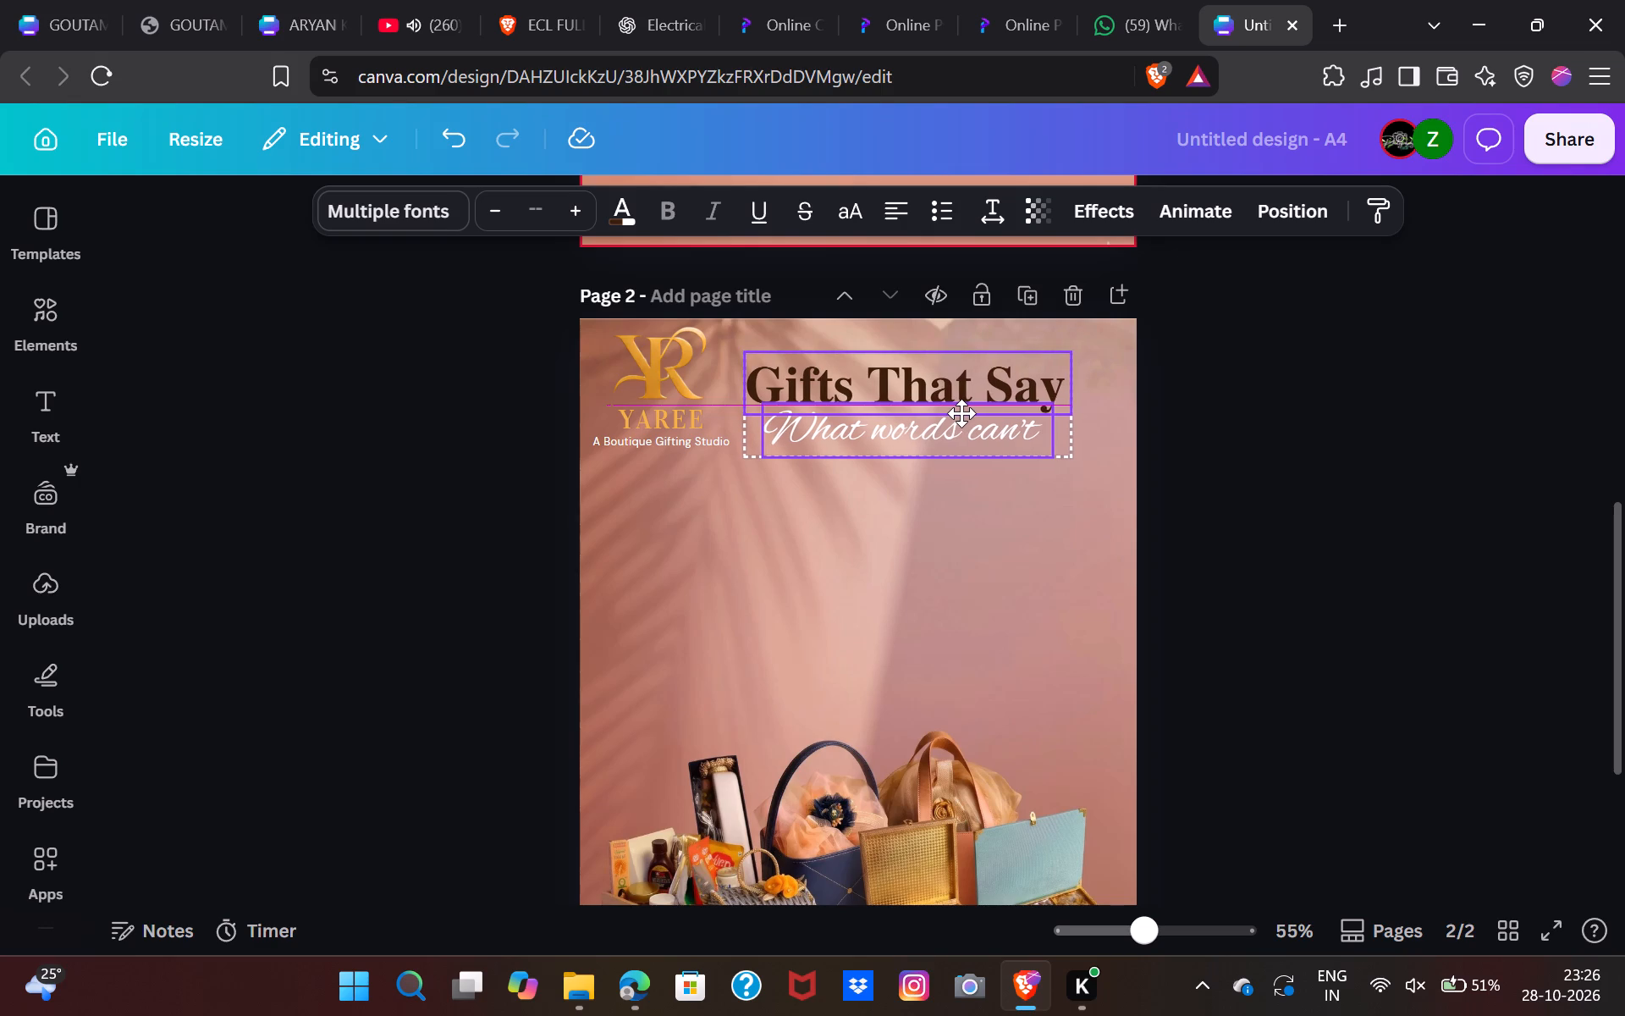
left_click_drag(961, 413, 961, 413)
left_click(1315, 433)
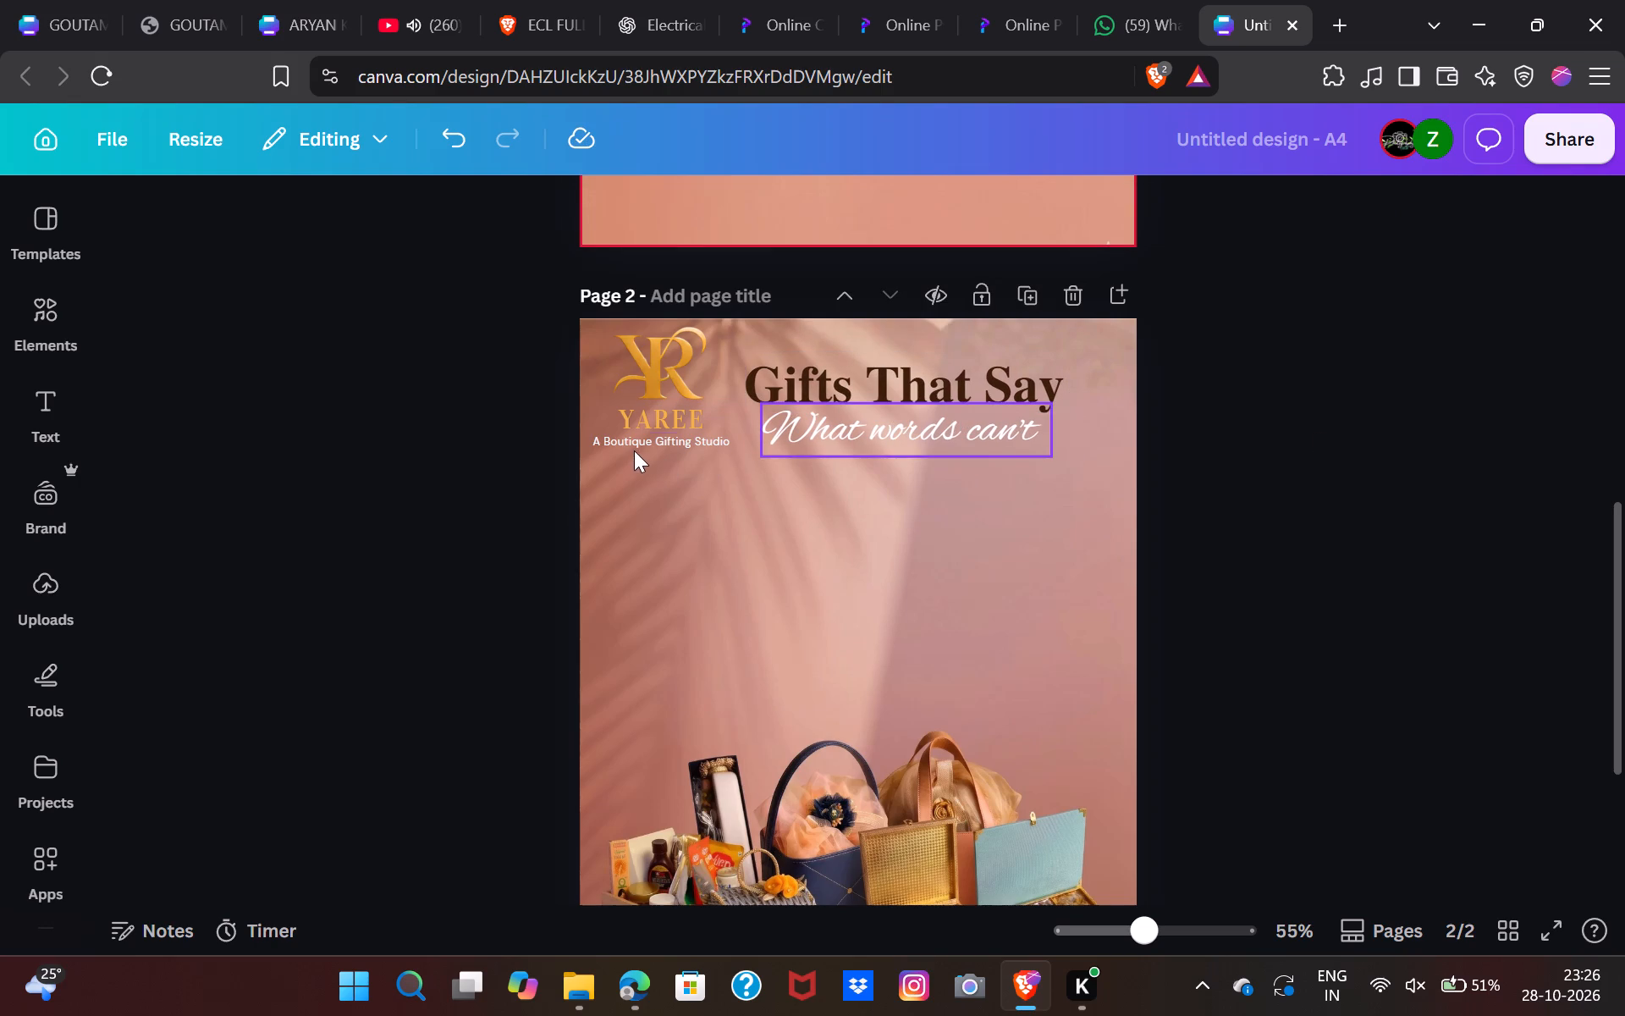
Nudge the "A Boutique Gifting Studio" tagline on page 2 slightly right and up, closer beneath the YAREE logo.
left_click(645, 450)
key("Right")
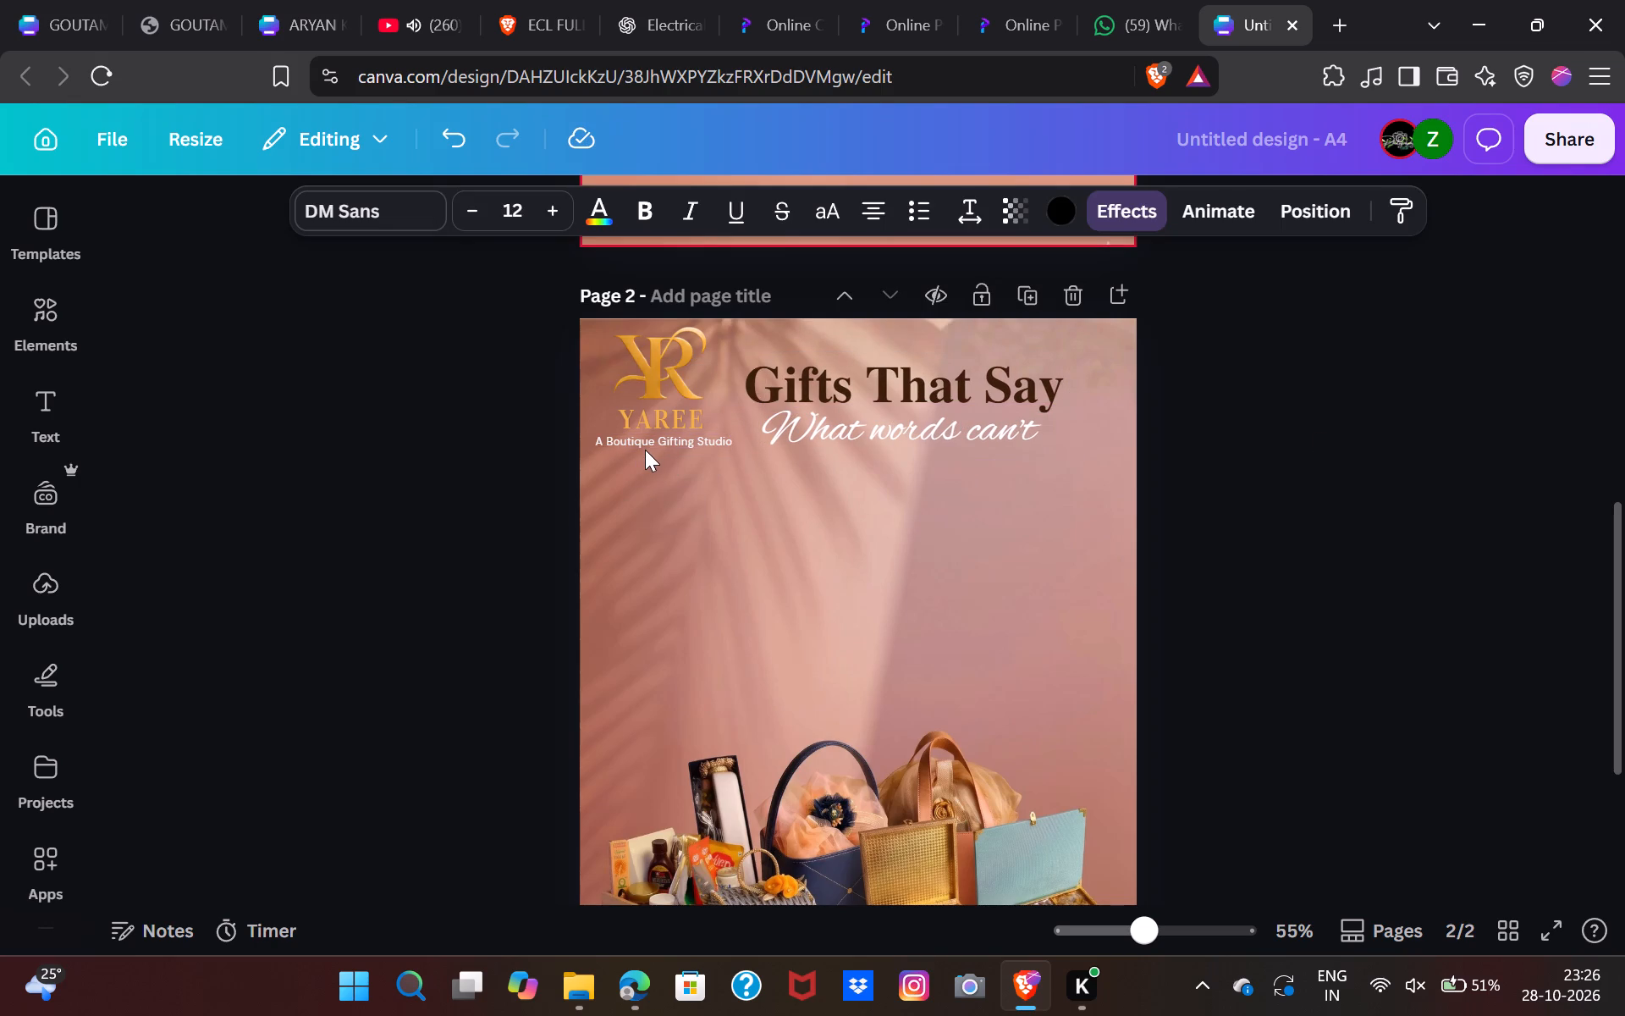
key("Up")
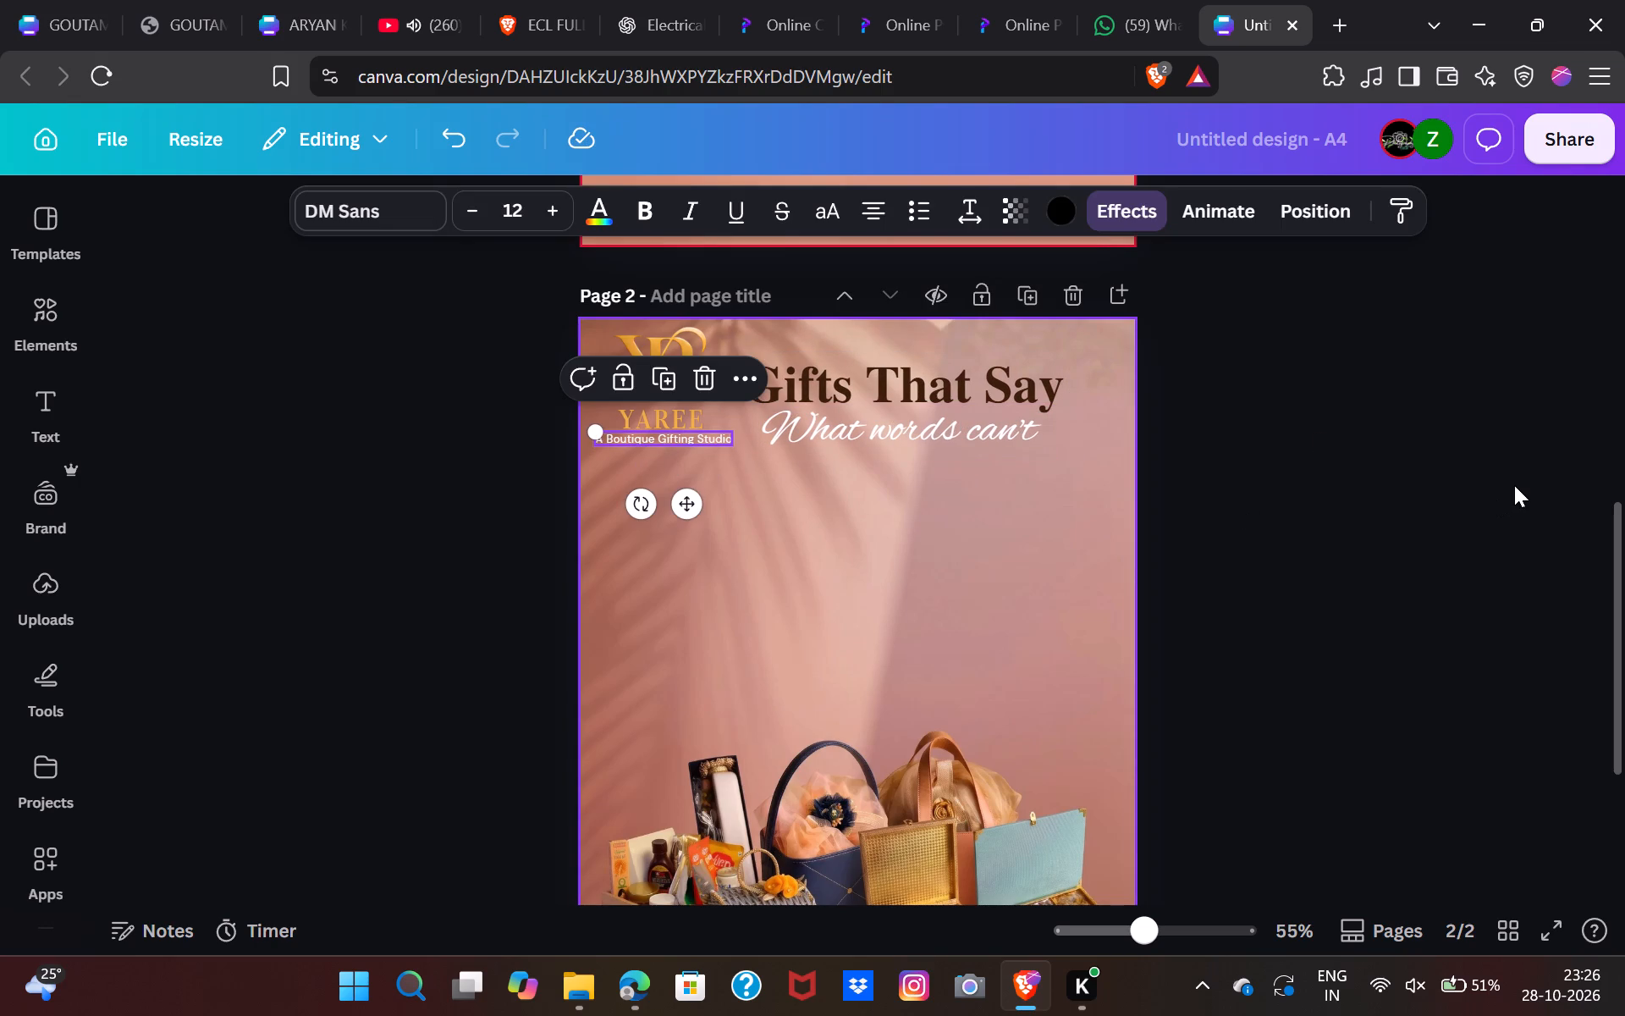
left_click(1514, 485)
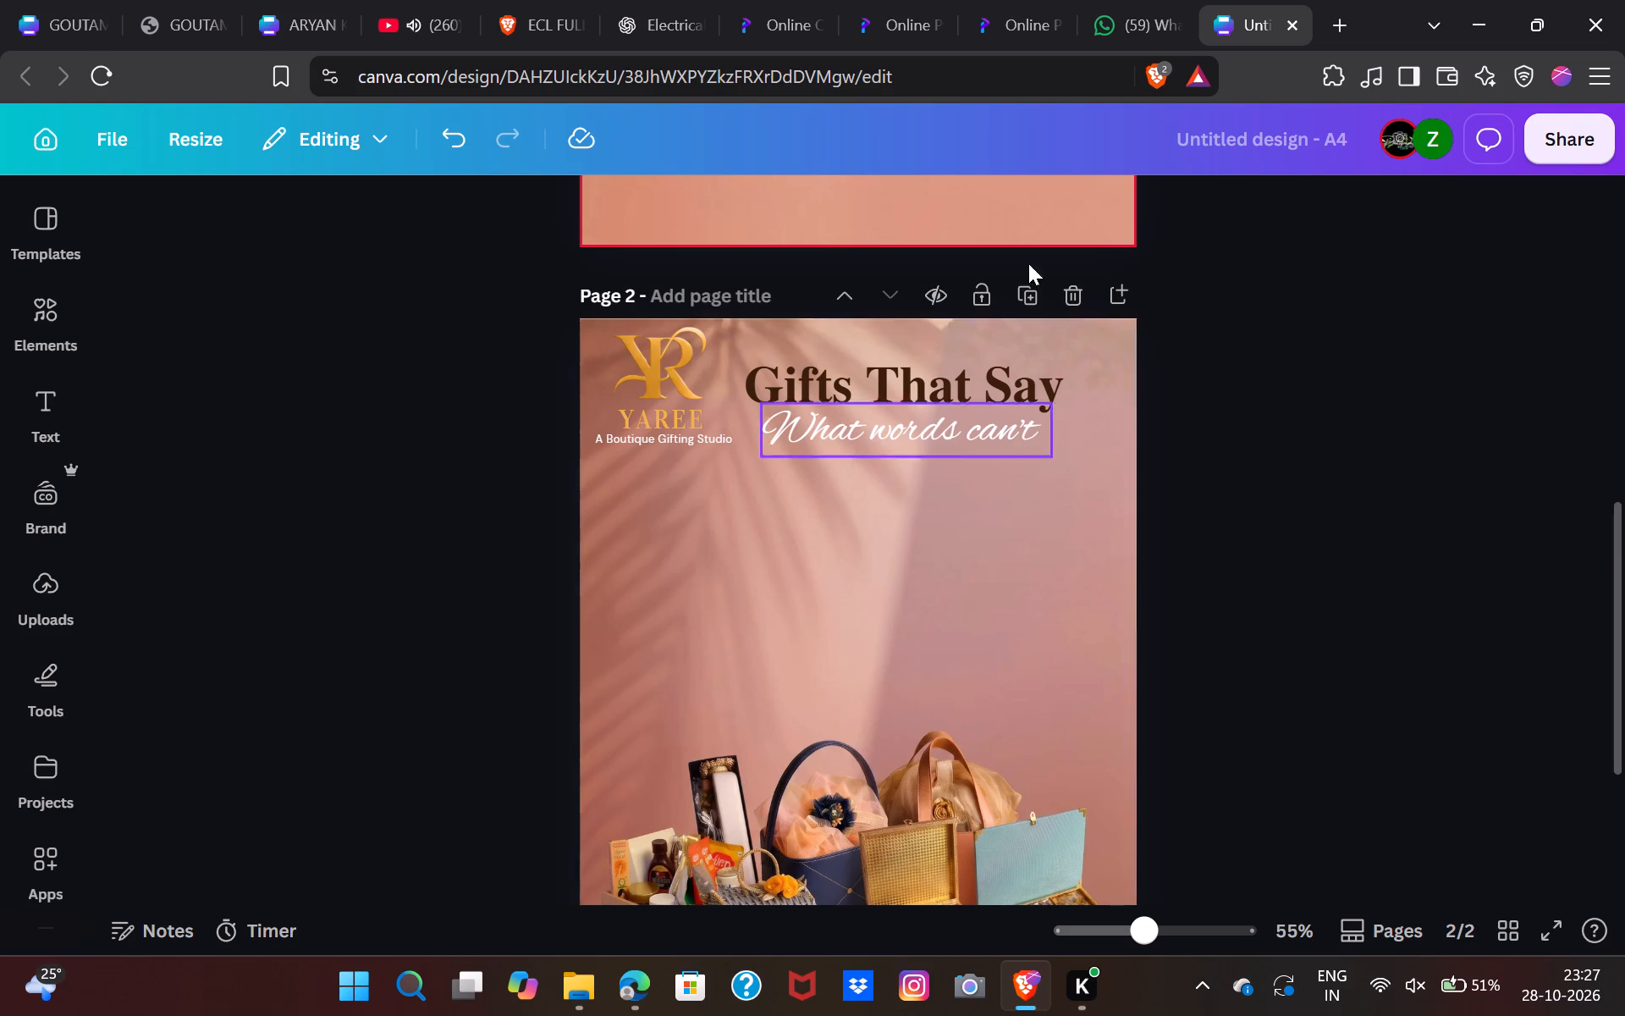
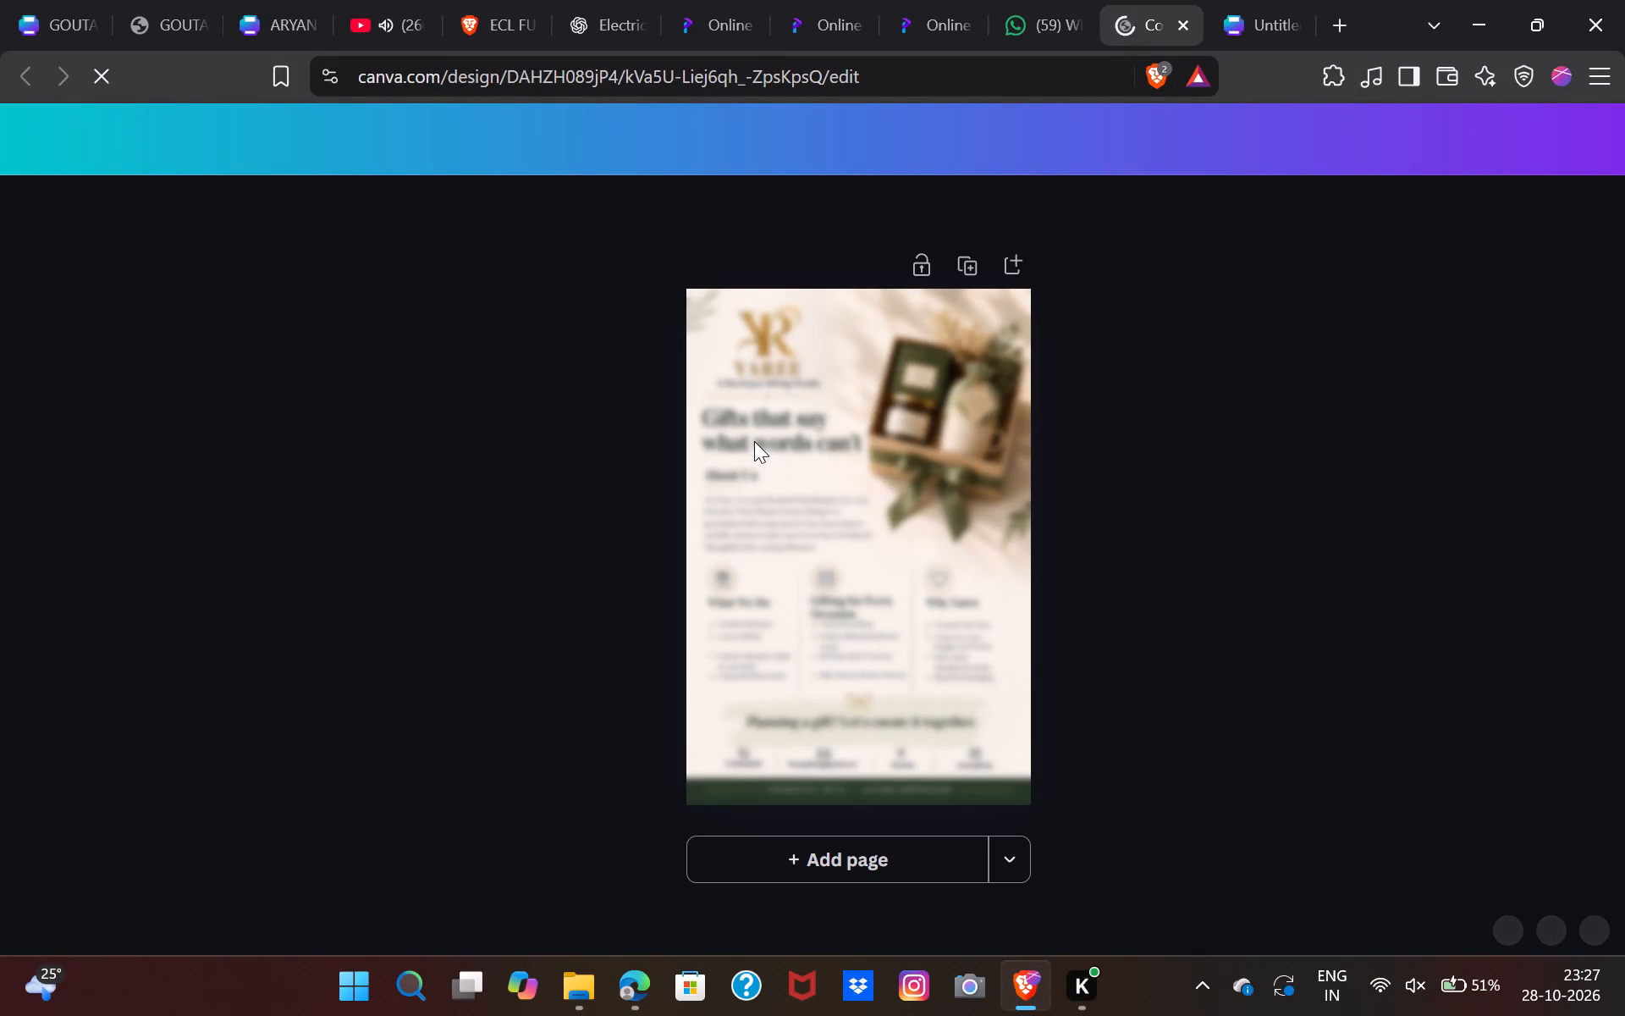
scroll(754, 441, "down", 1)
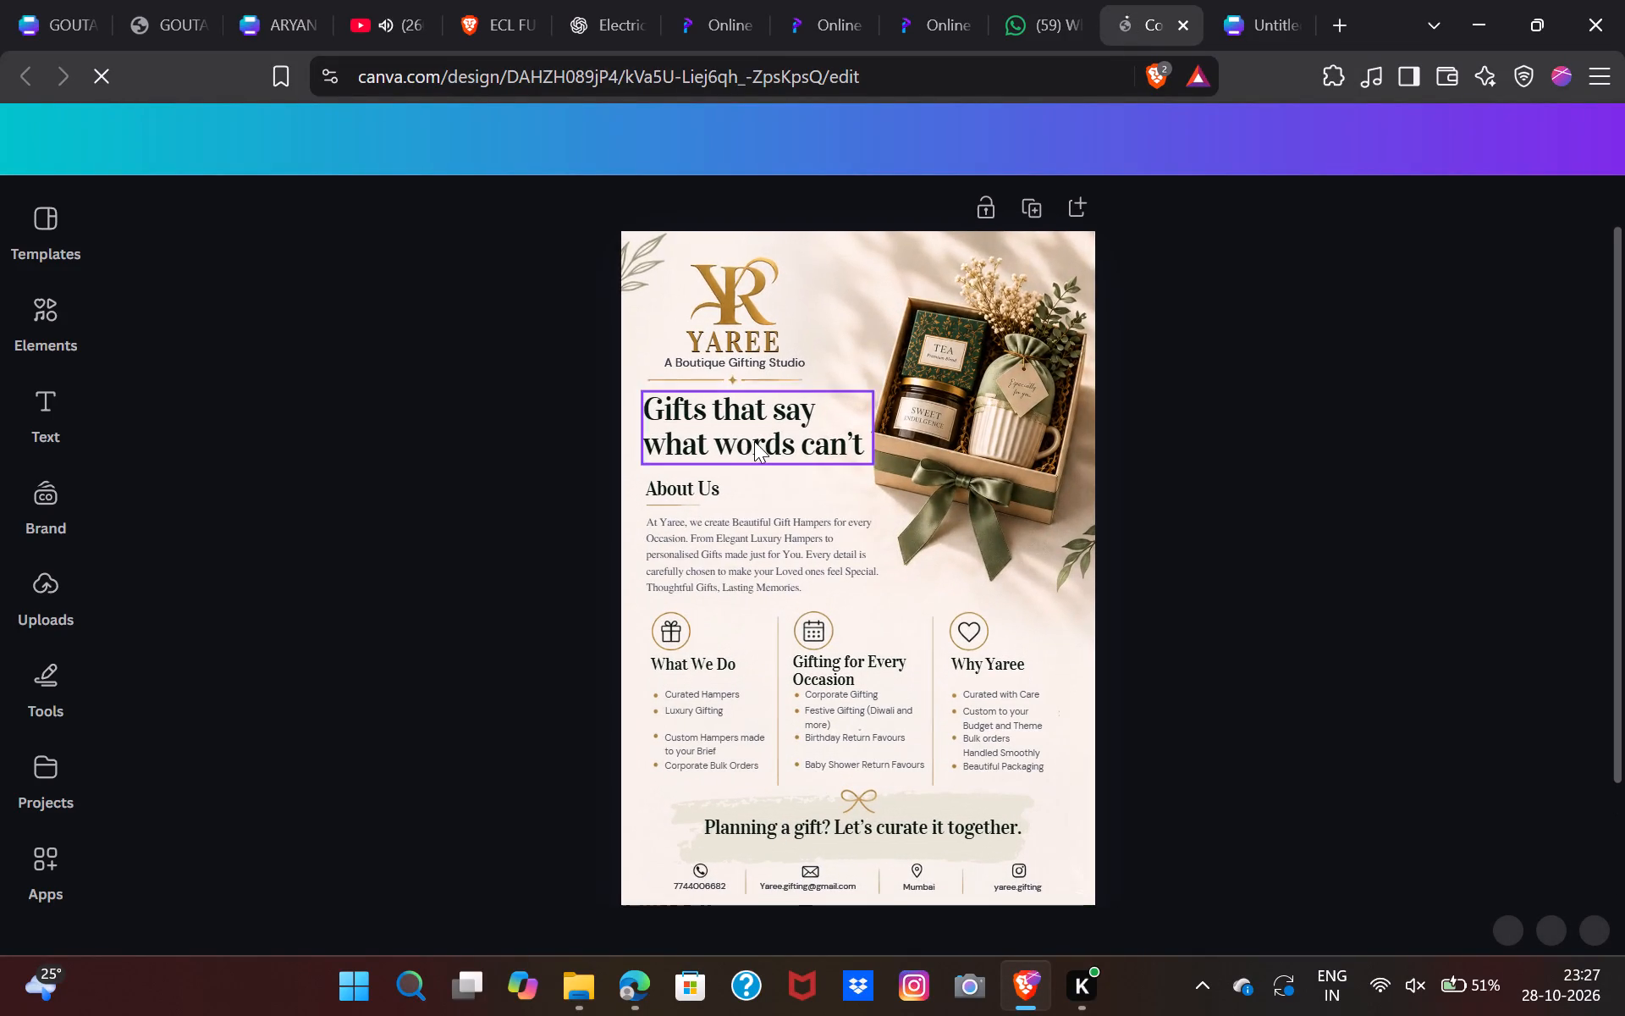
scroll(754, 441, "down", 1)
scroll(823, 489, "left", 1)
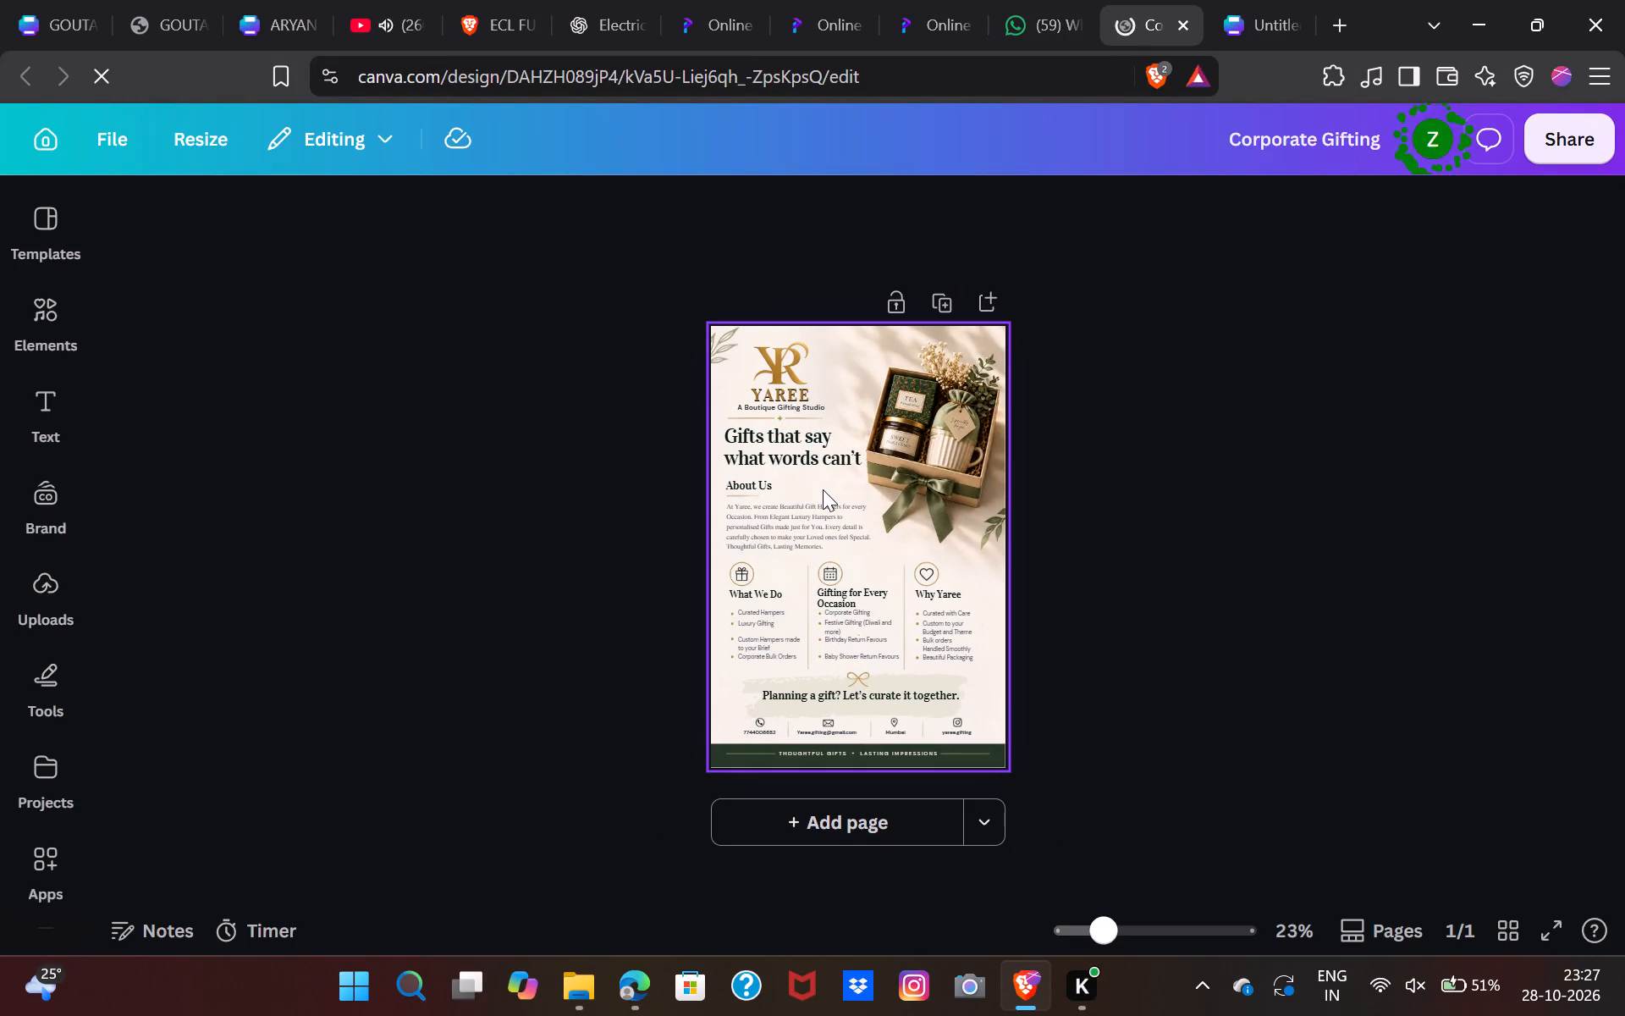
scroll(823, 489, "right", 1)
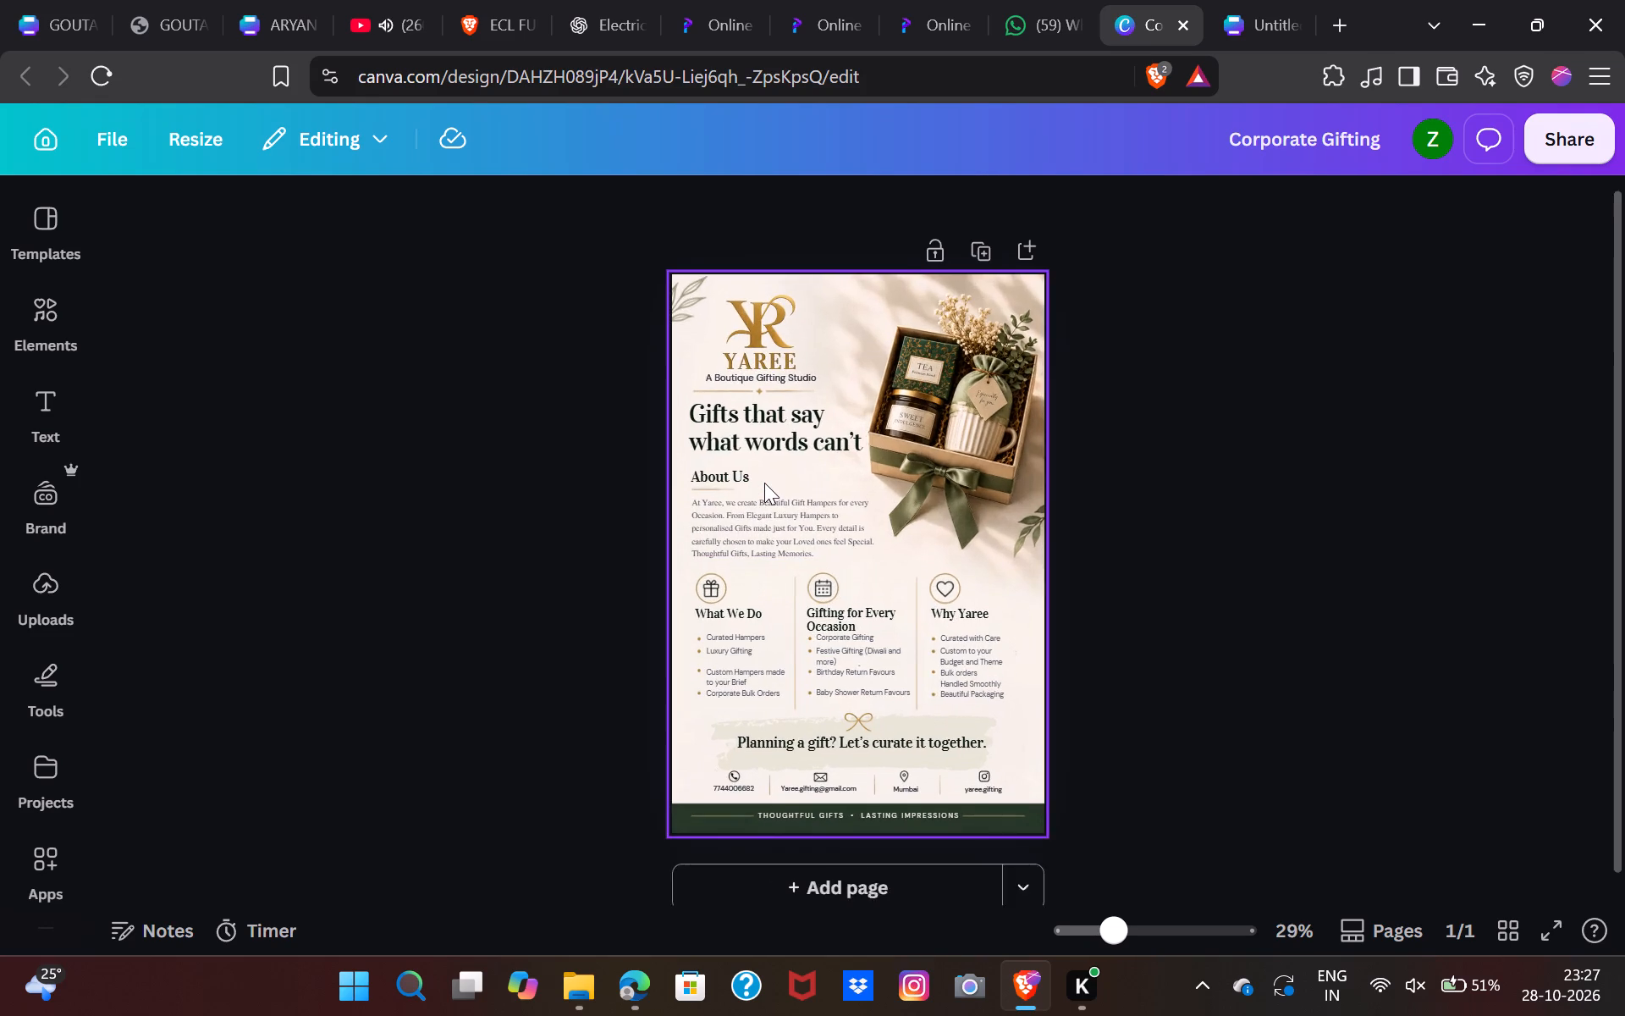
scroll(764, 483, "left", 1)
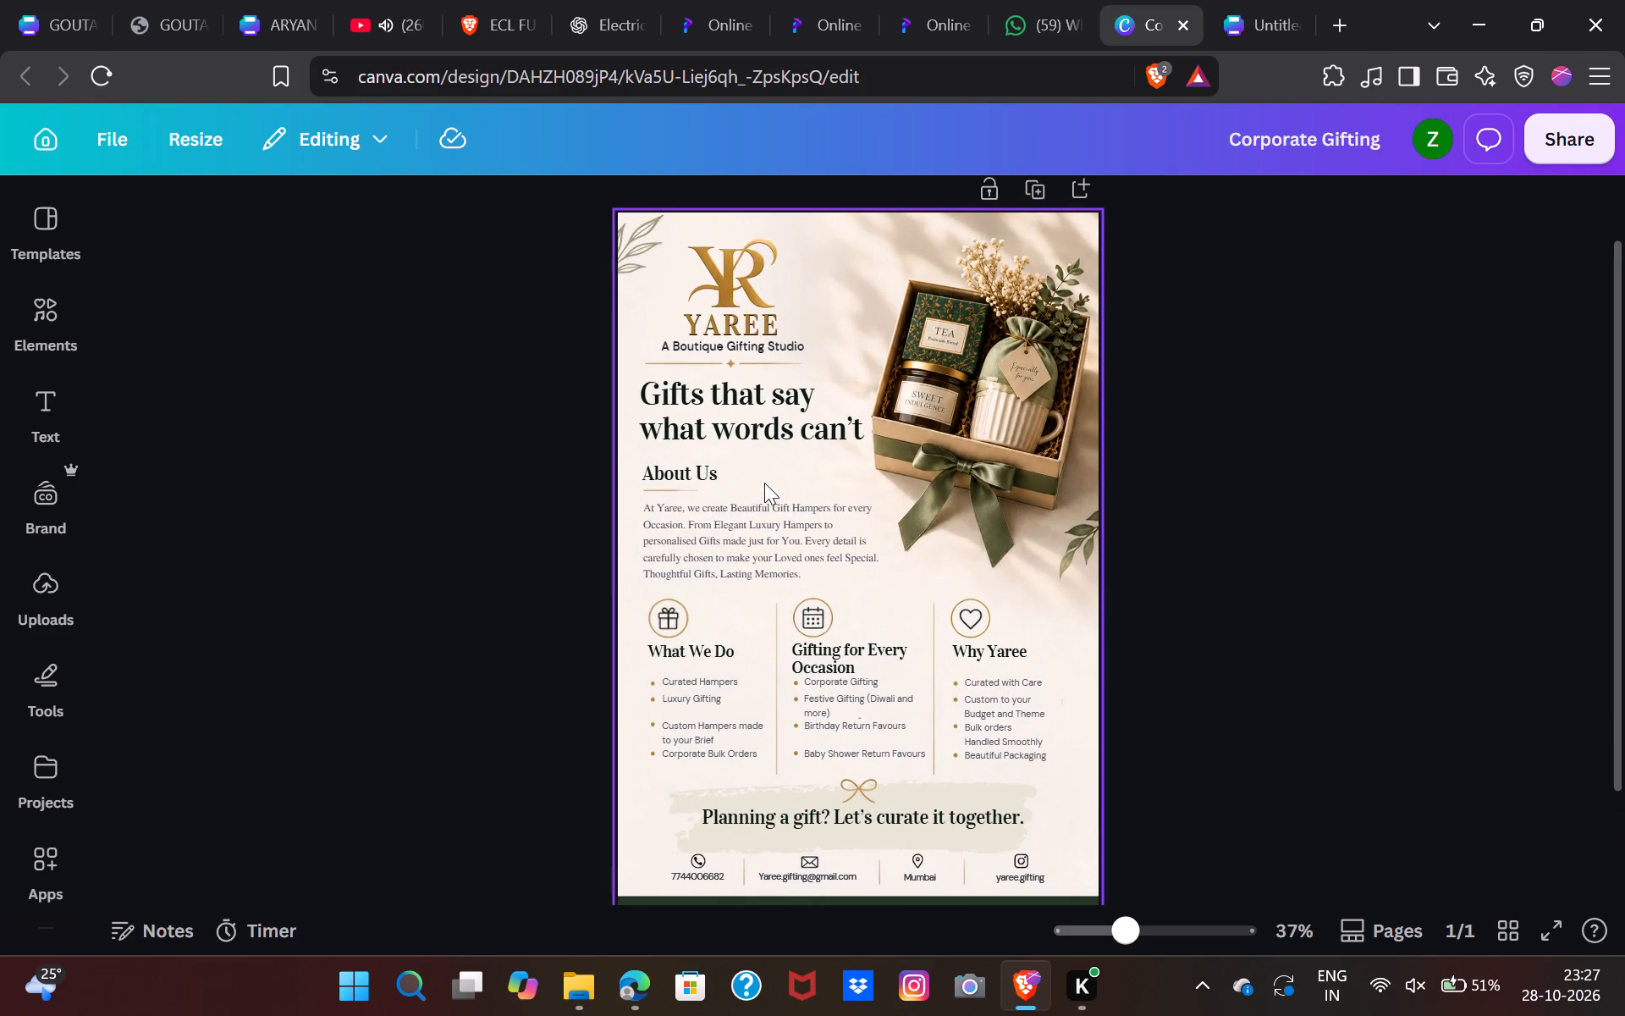
Copy the "About Us" heading from the Corporate Gifting design onto page 2 of the A4 poster, placing it below the logo at the left margin.
left_click(664, 473)
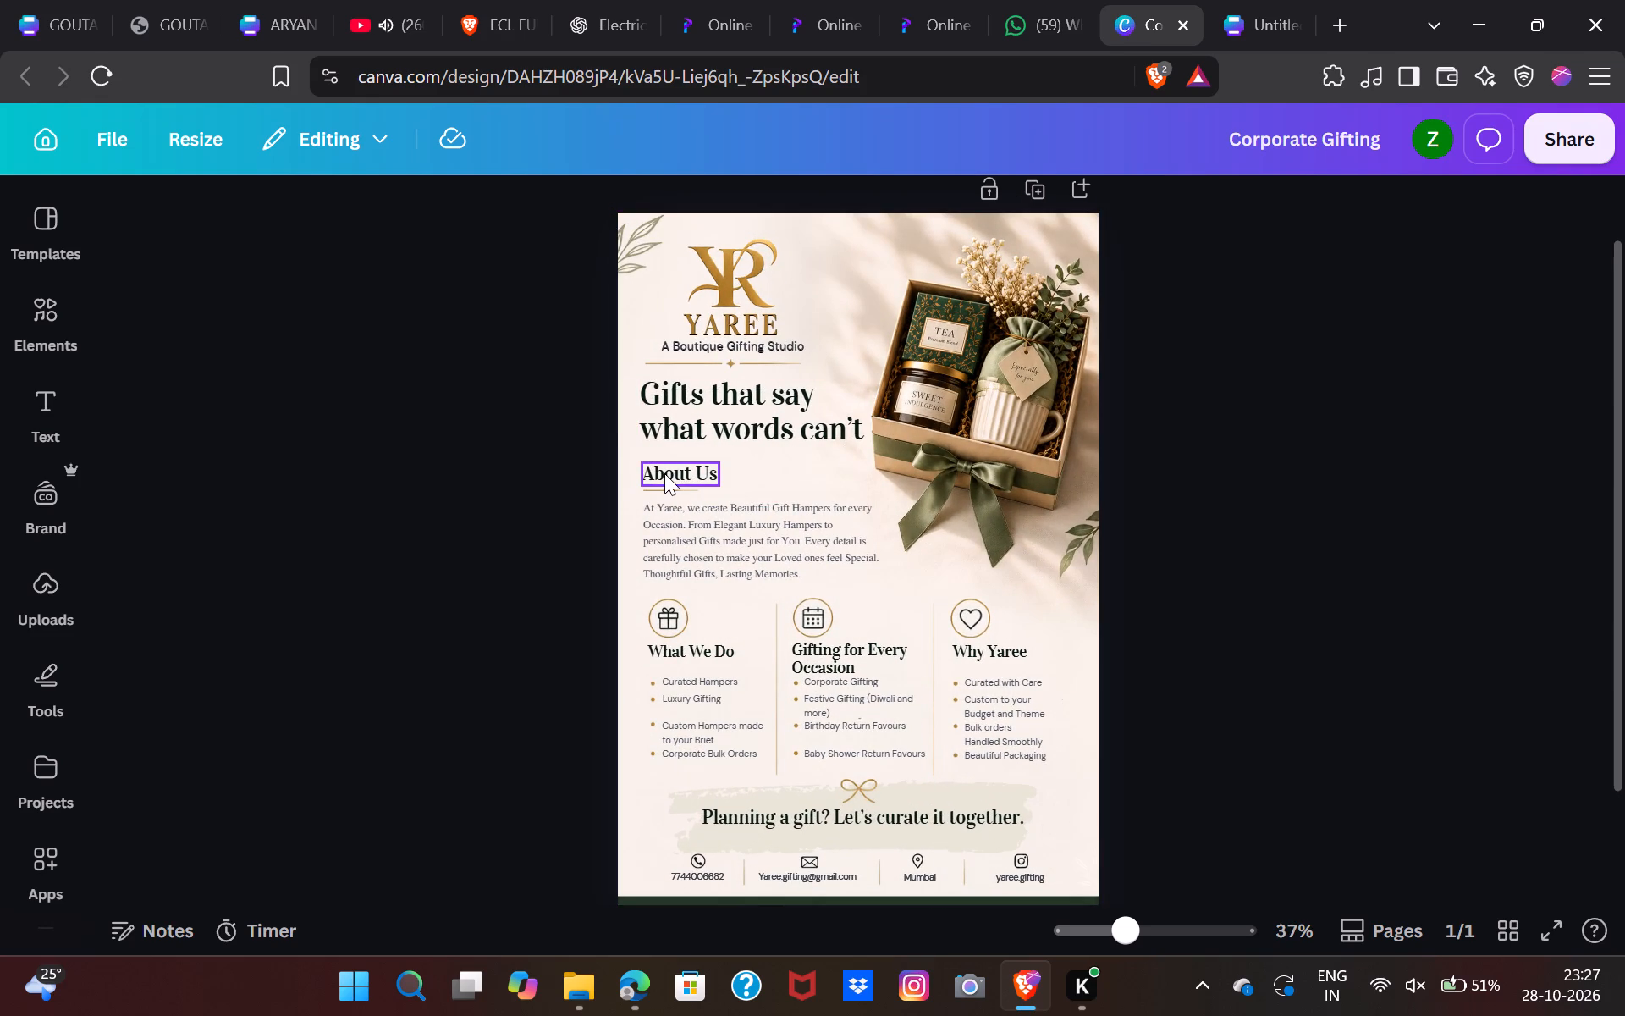
key("ctrl+c")
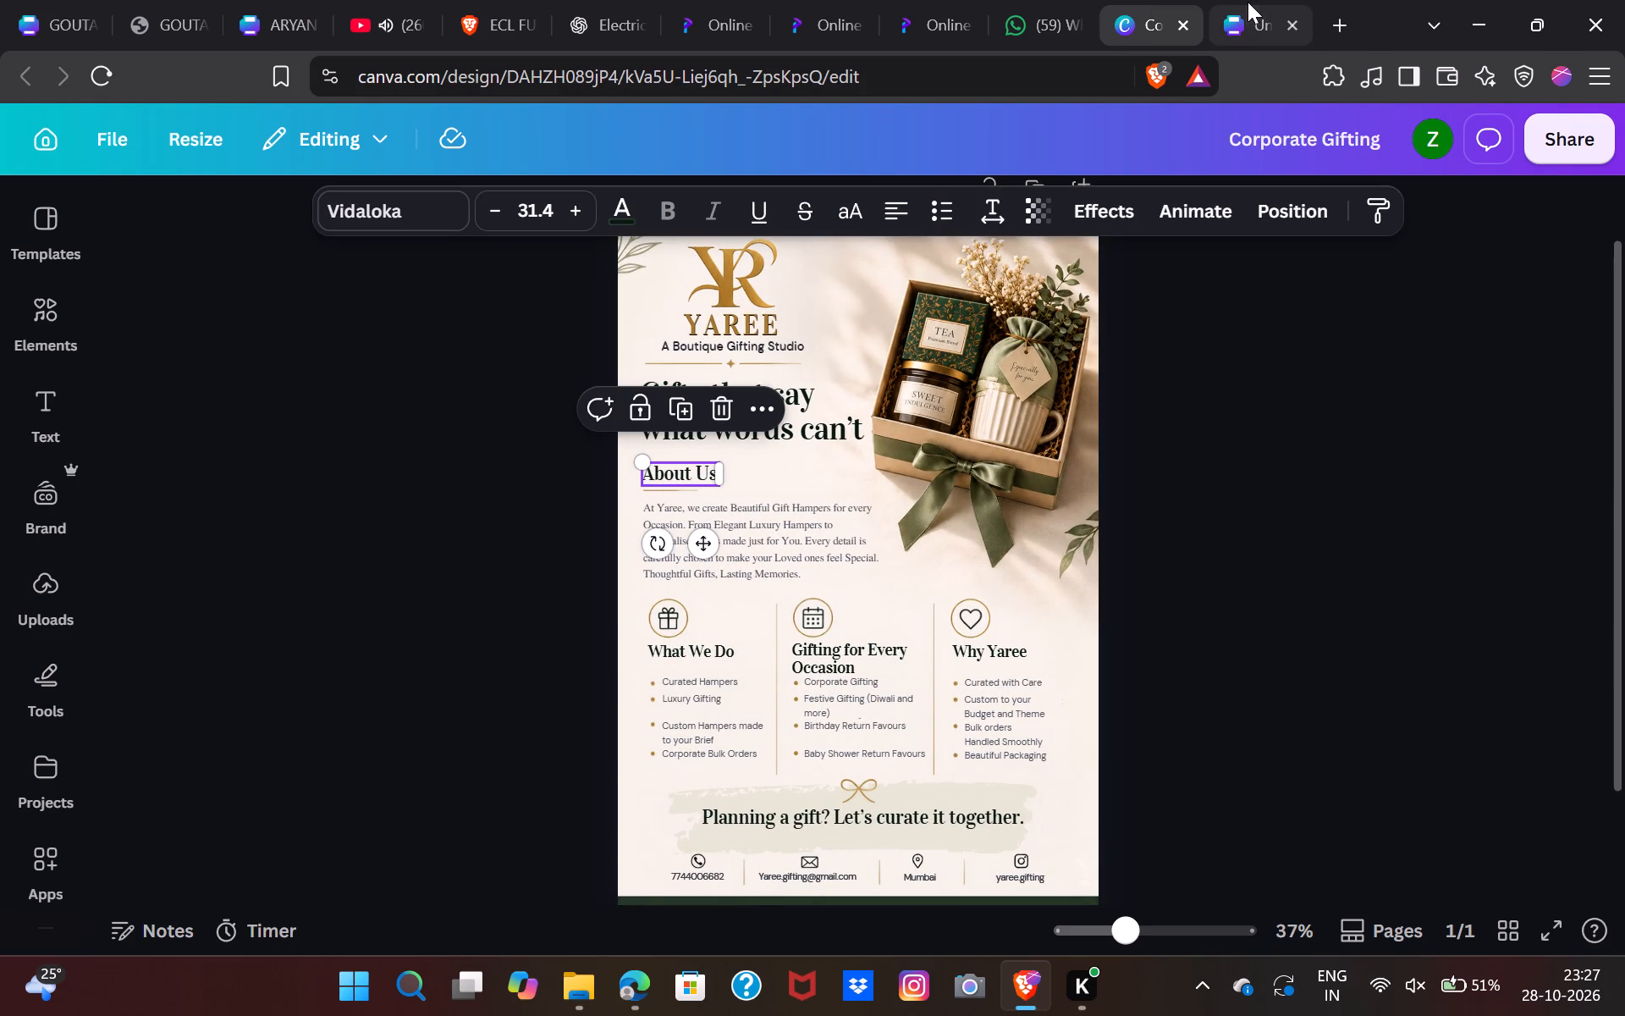
left_click(1248, 2)
left_click(928, 654)
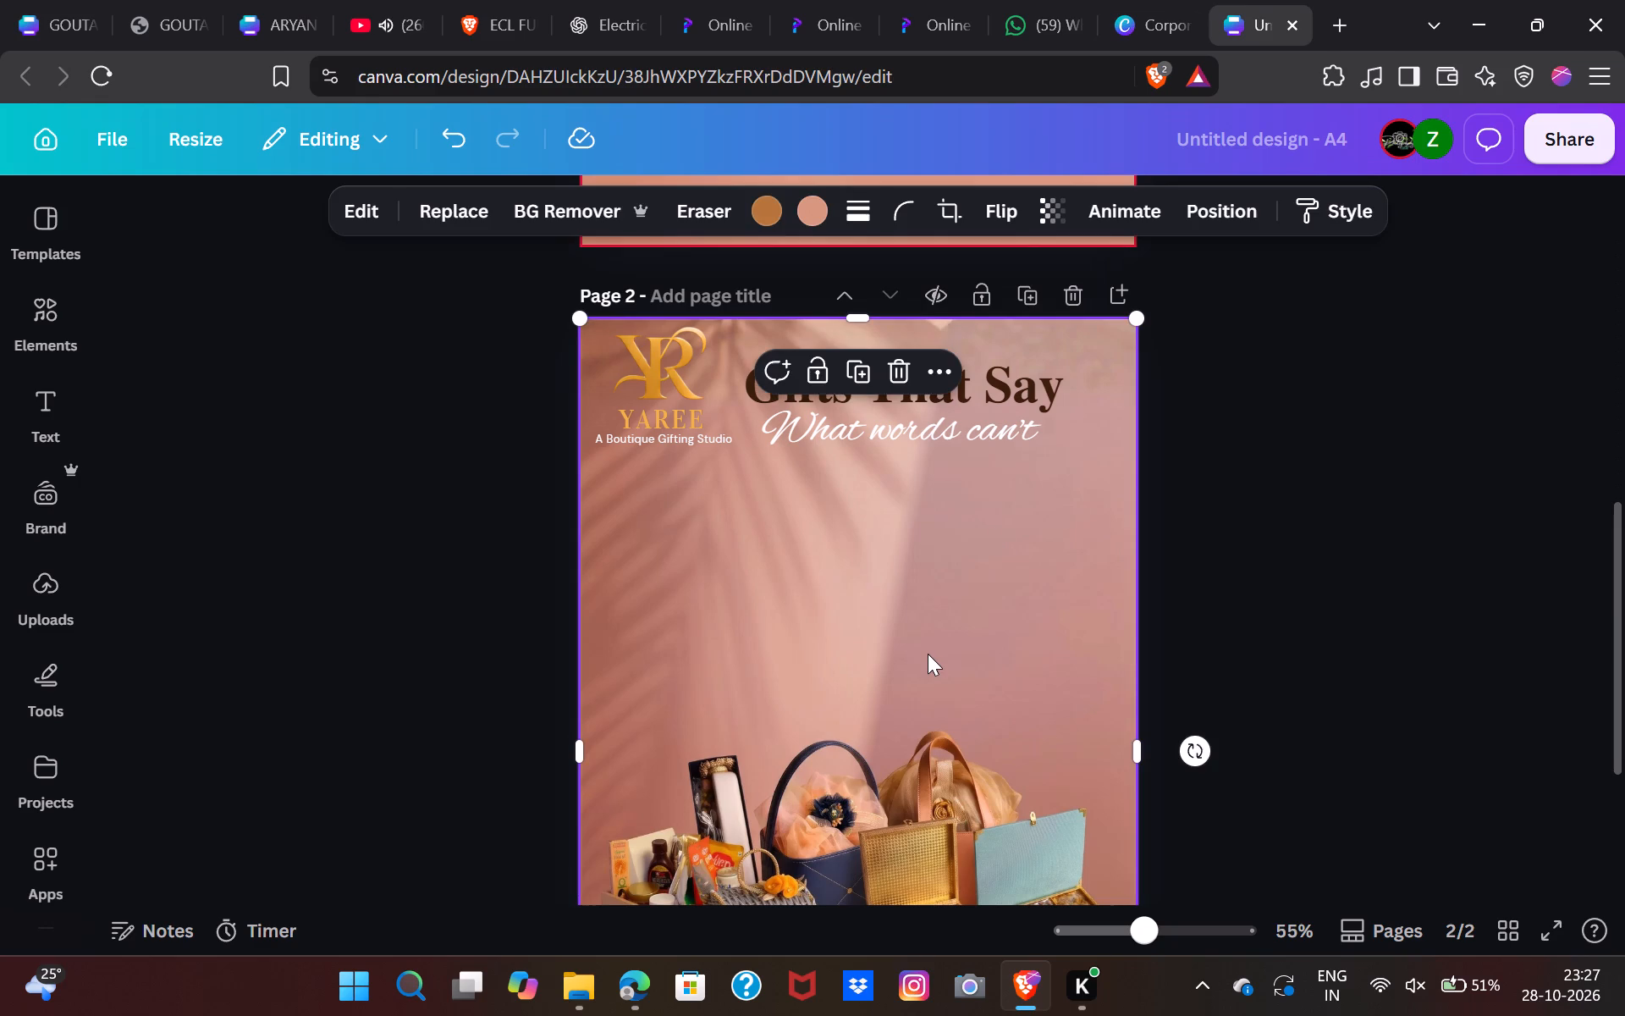
key("ctrl+v")
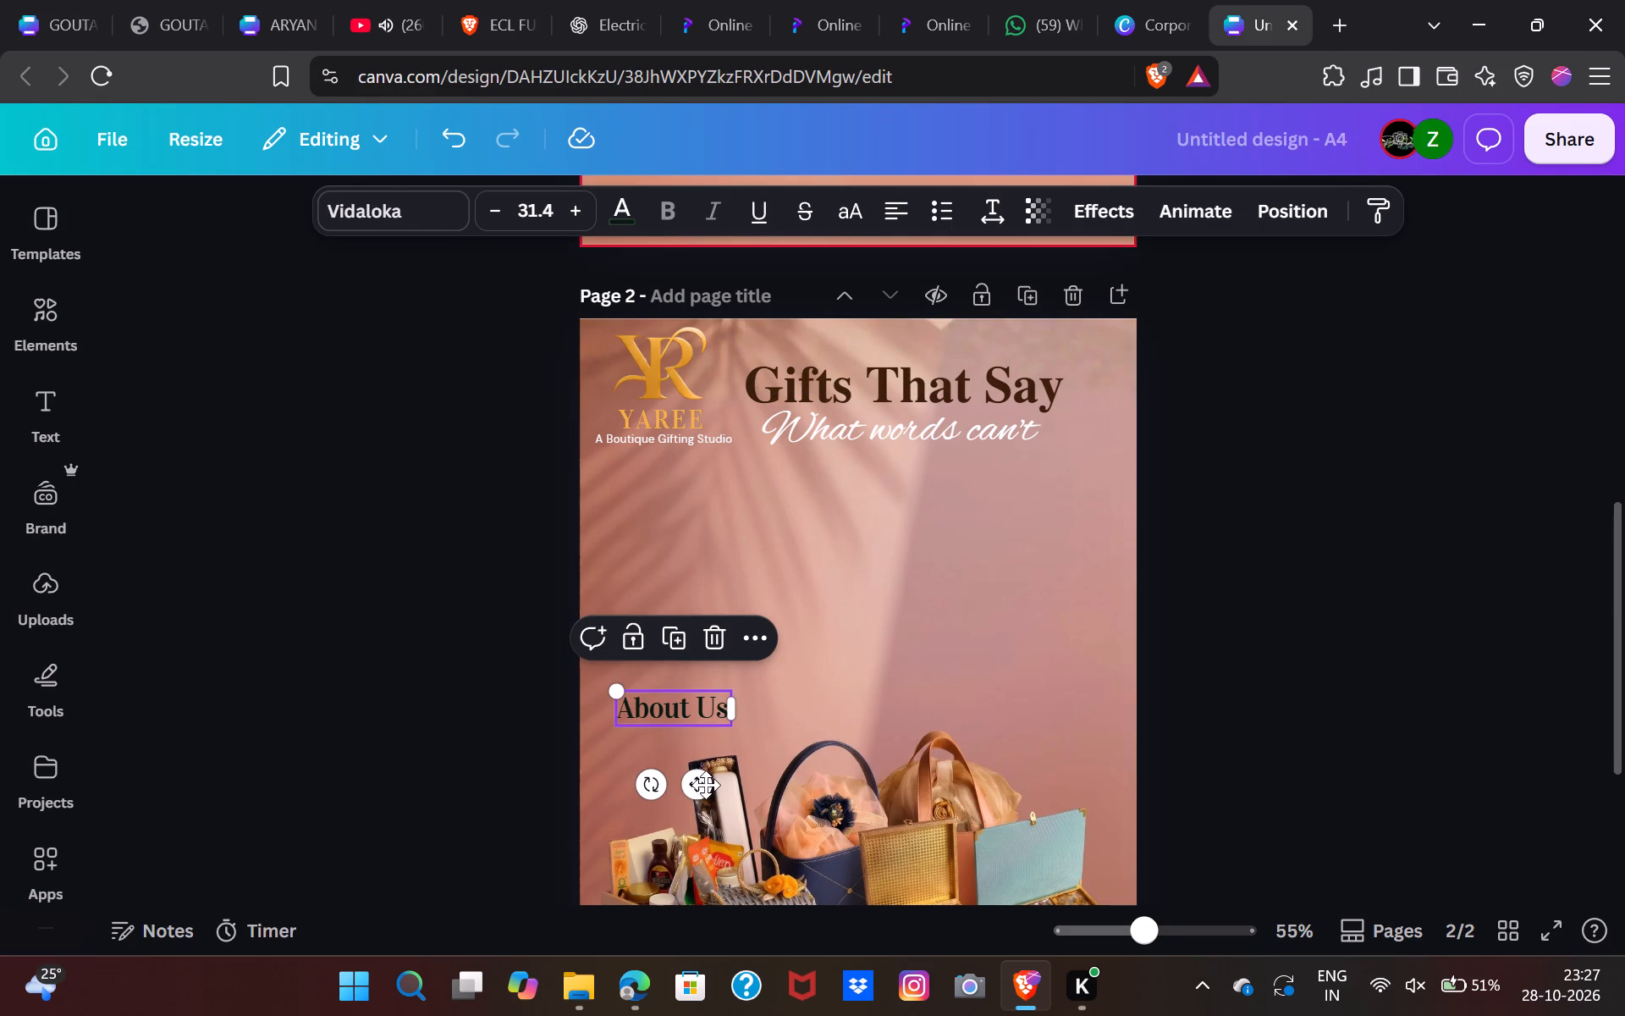
left_click_drag(706, 788, 693, 601)
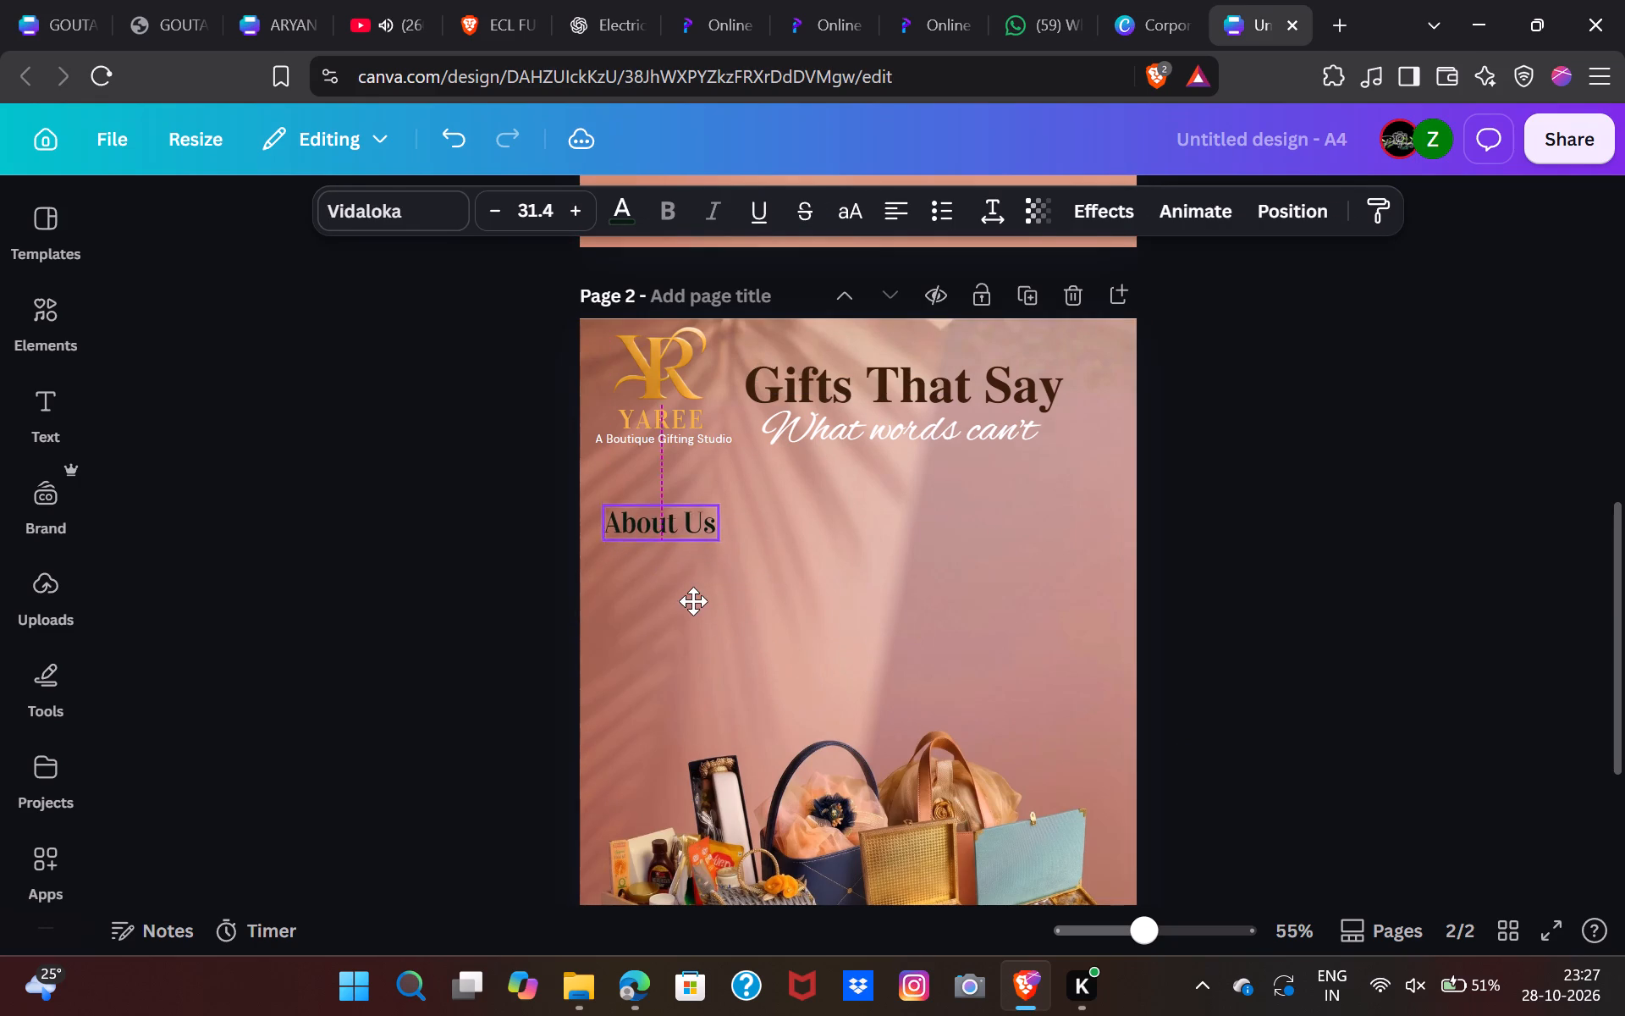
left_click_drag(693, 601, 714, 571)
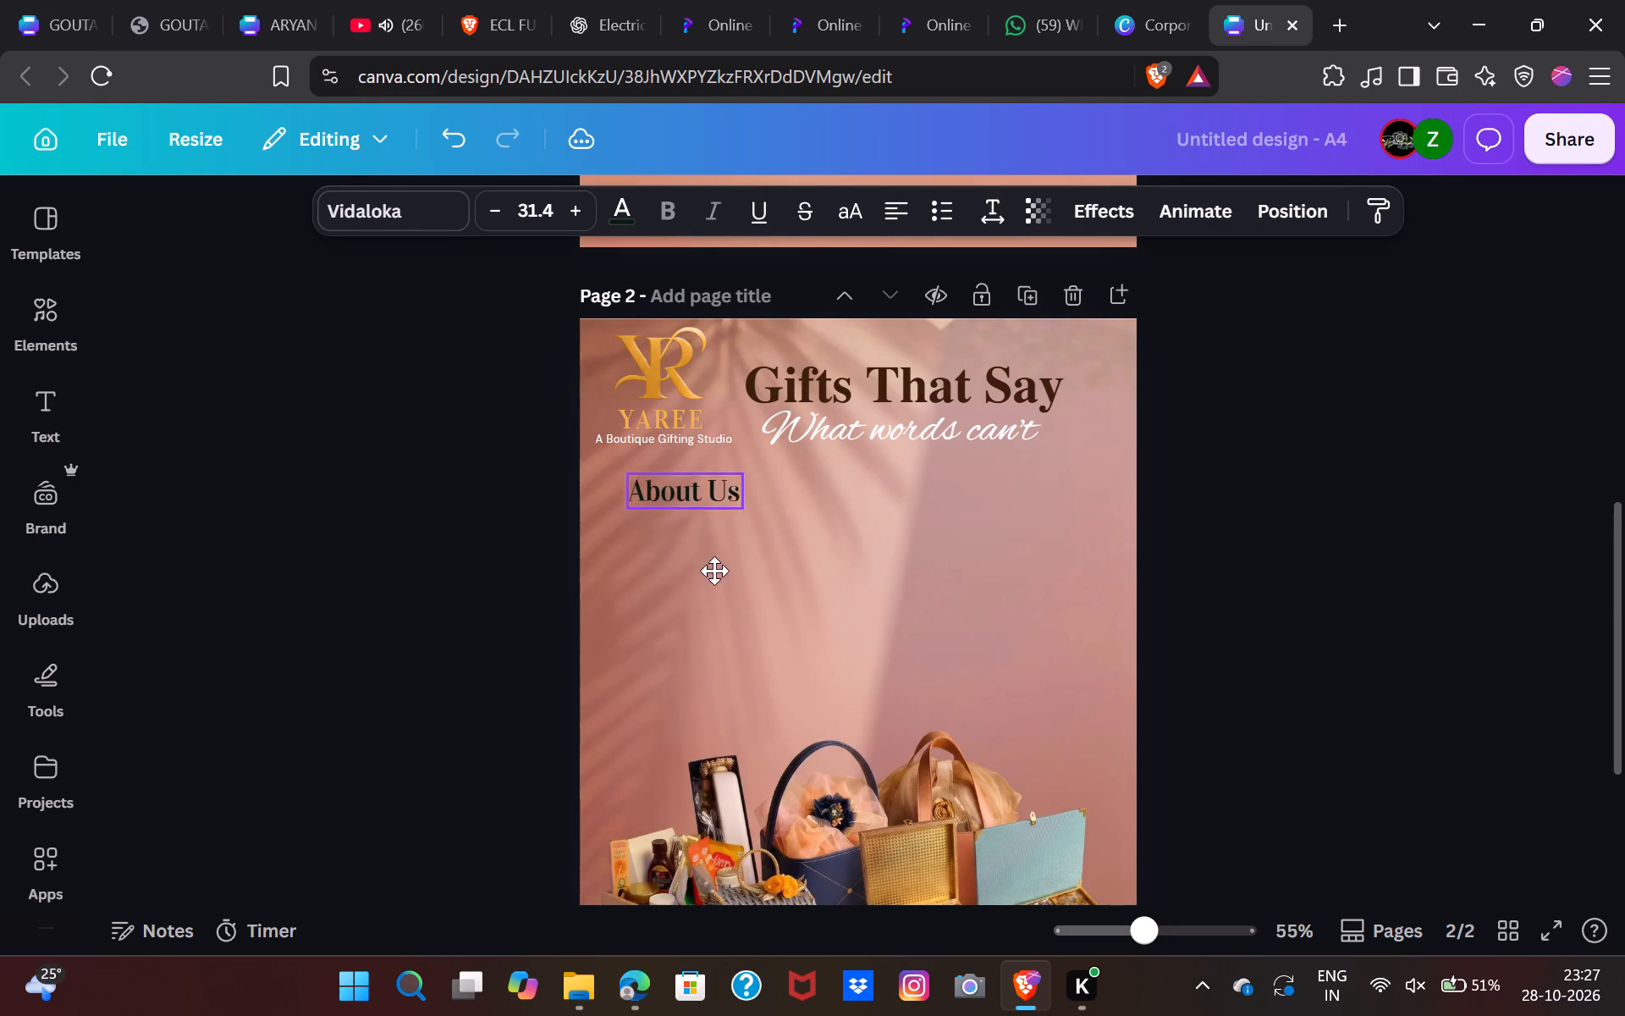
left_click_drag(714, 571, 685, 580)
Copy the "At Yaree, we create…" paragraph from the Corporate Gifting design onto poster page 2, left-aligned directly beneath the "About Us" heading.
left_click(1115, 9)
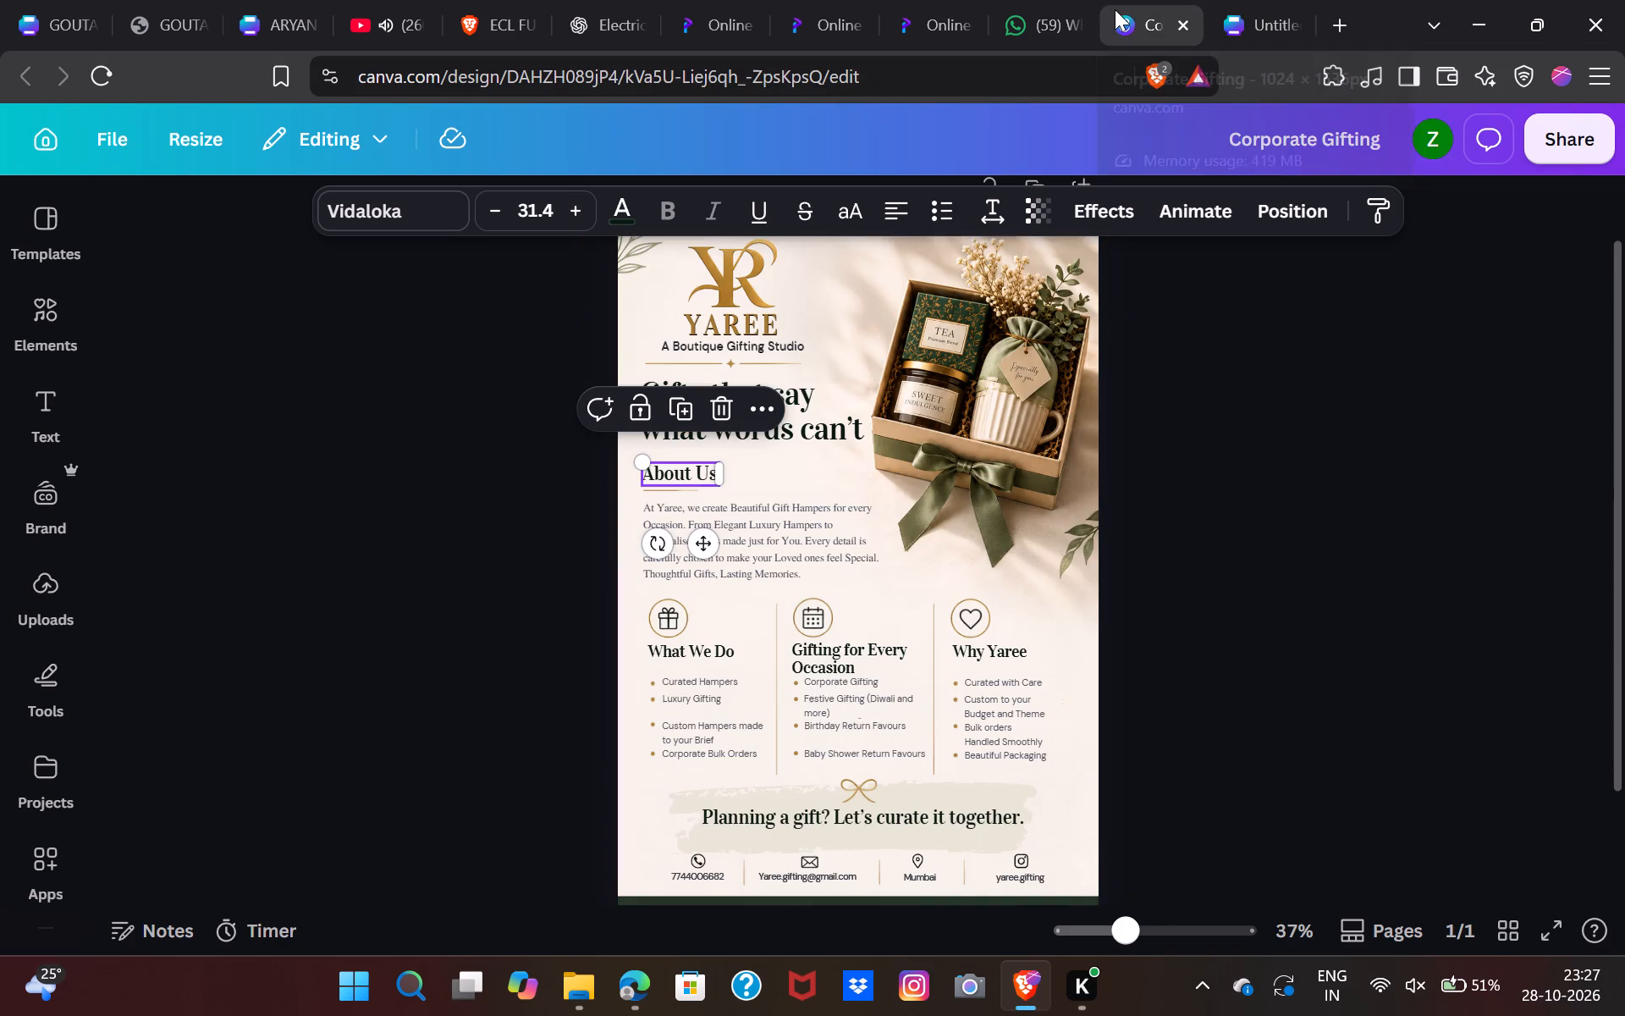
left_click(783, 502)
key("ctrl+c")
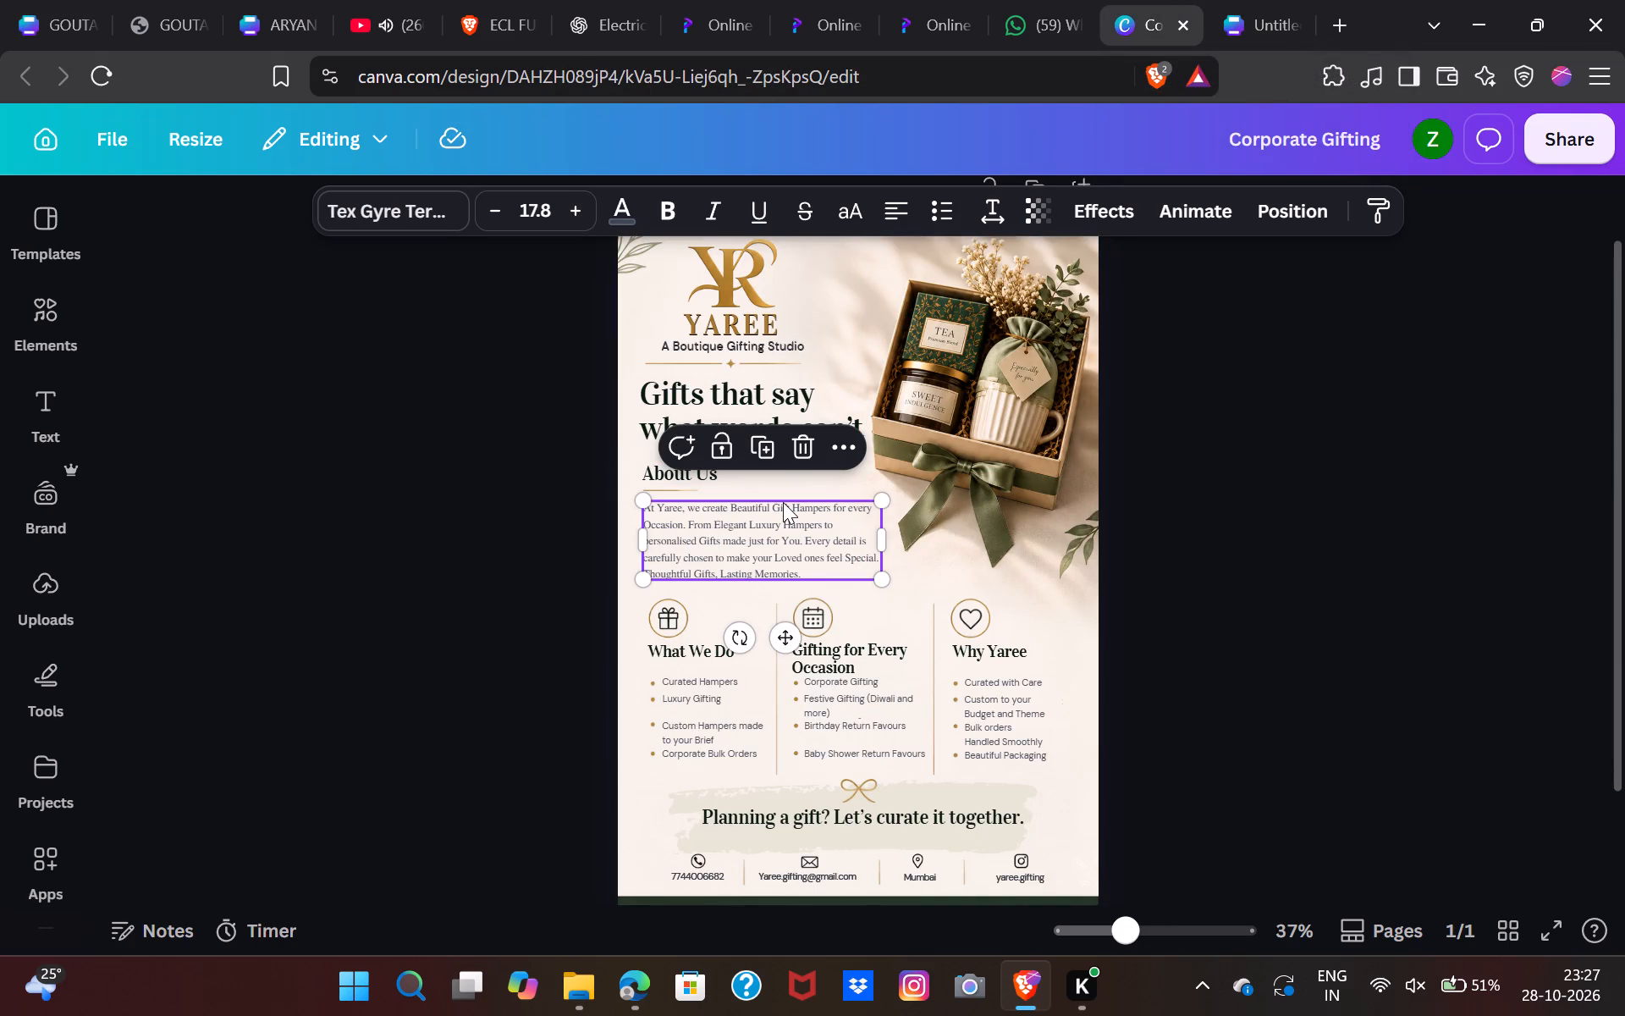
left_click(1237, 5)
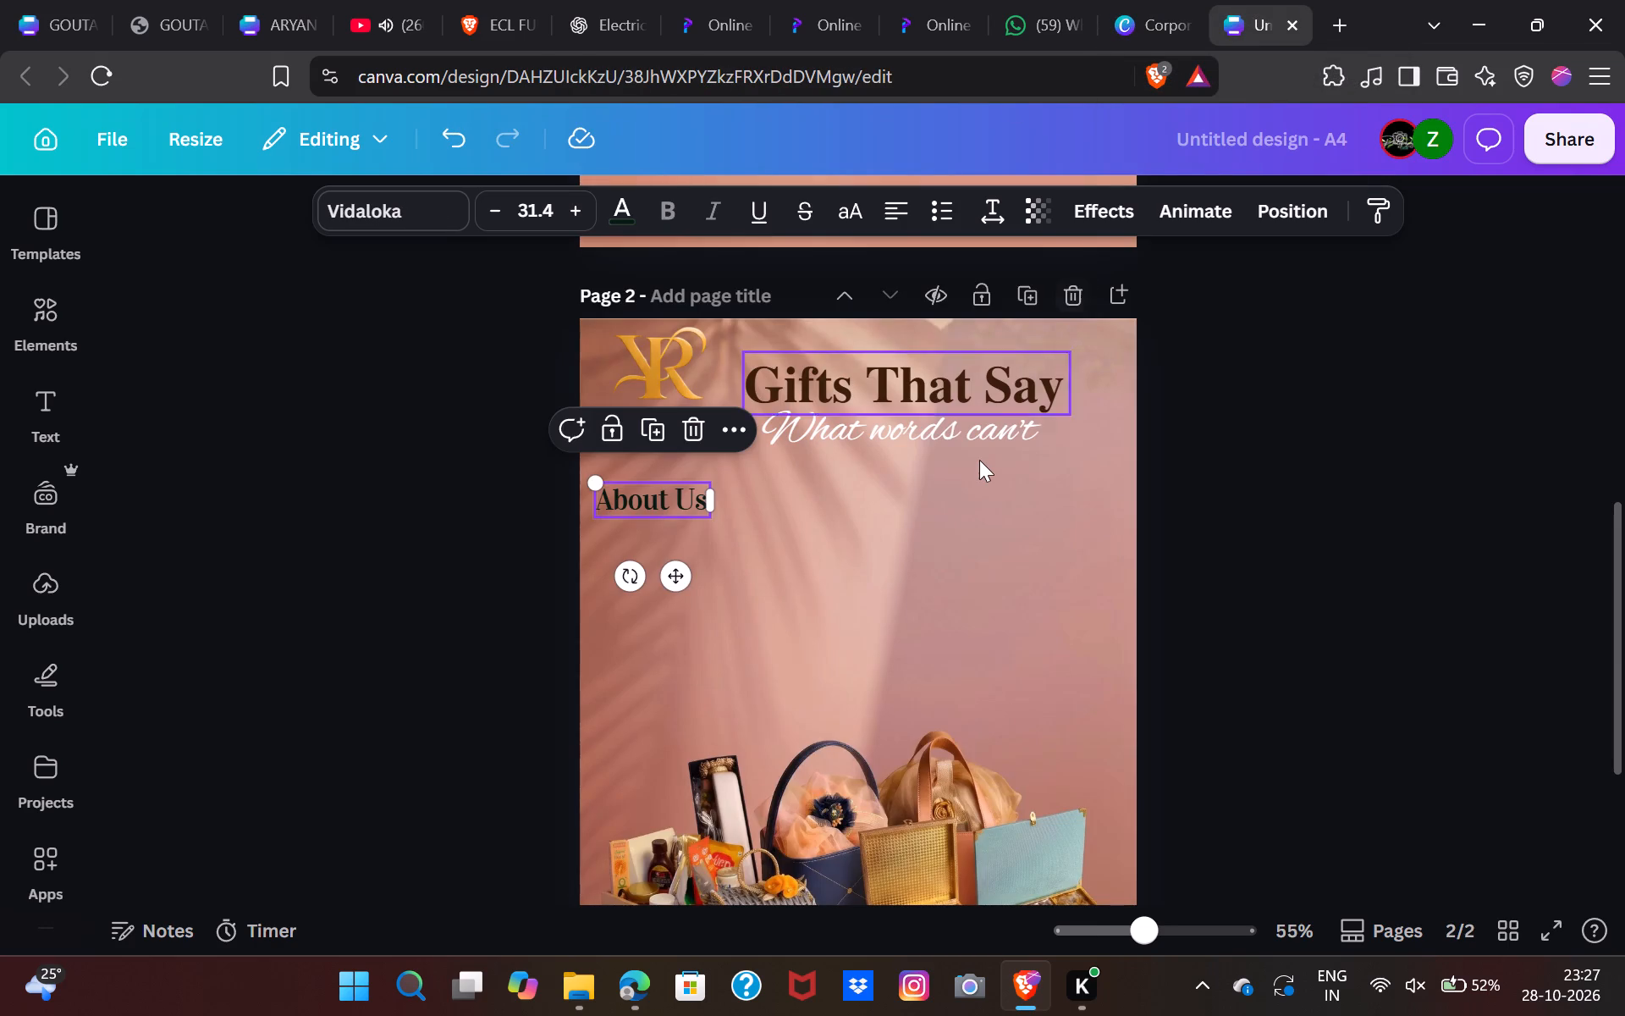
left_click(978, 461)
key("ctrl+v")
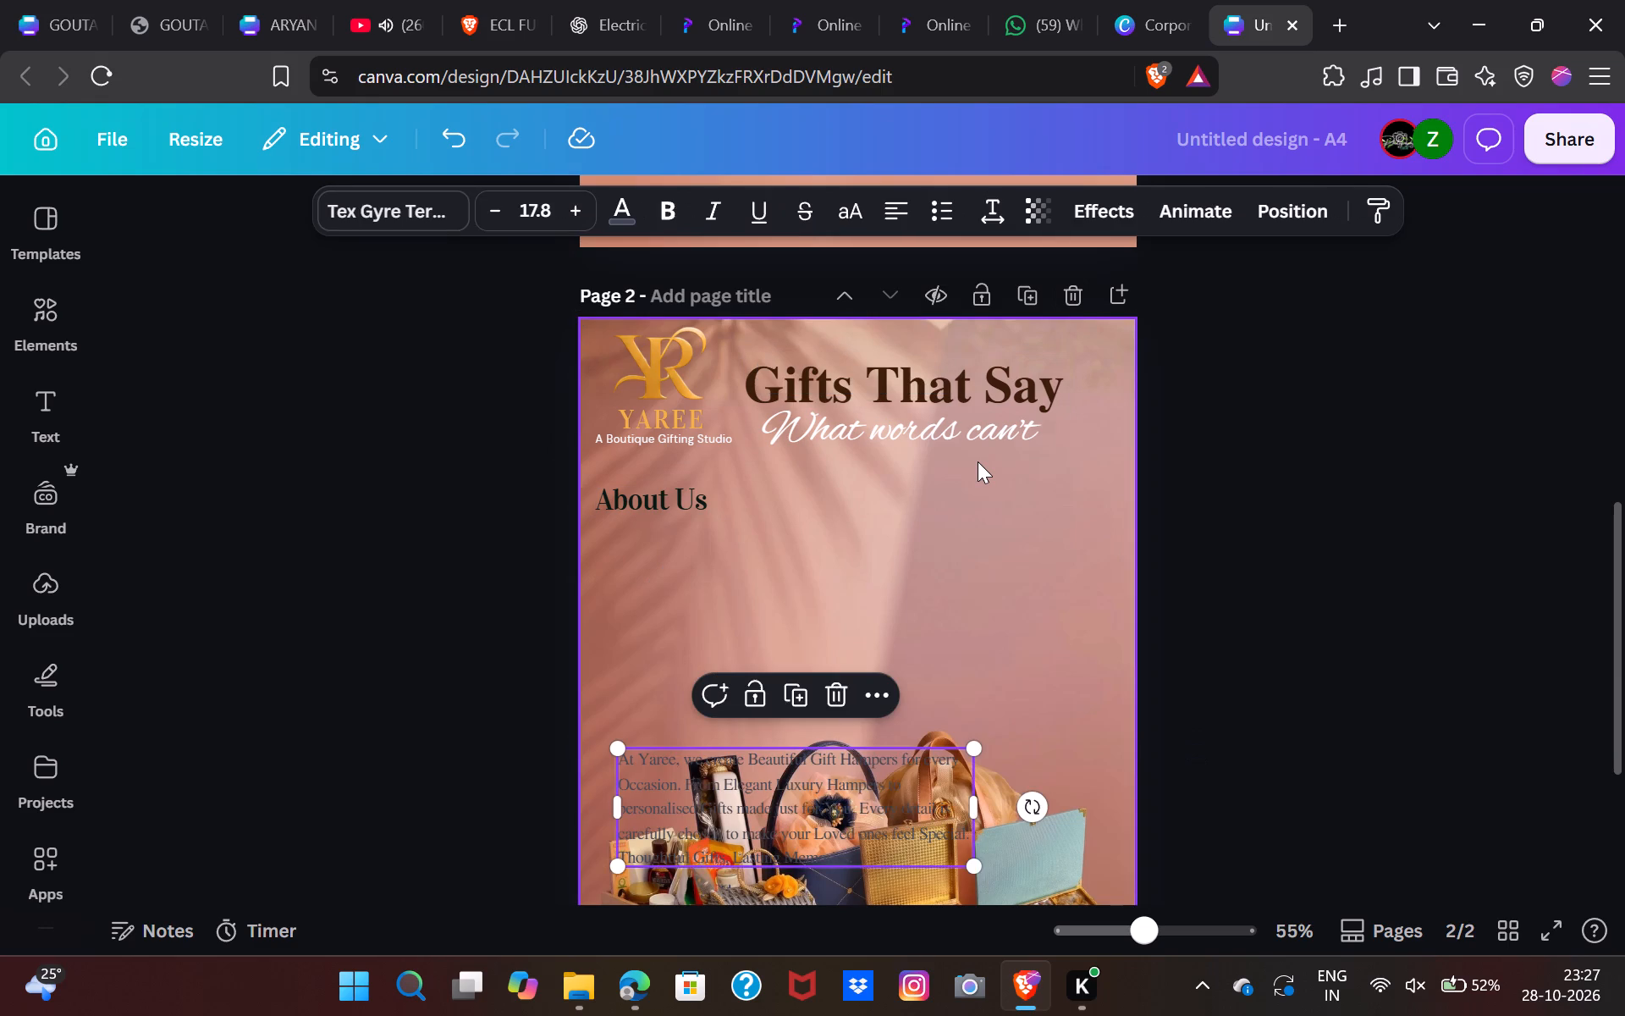
left_click_drag(854, 837, 950, 576)
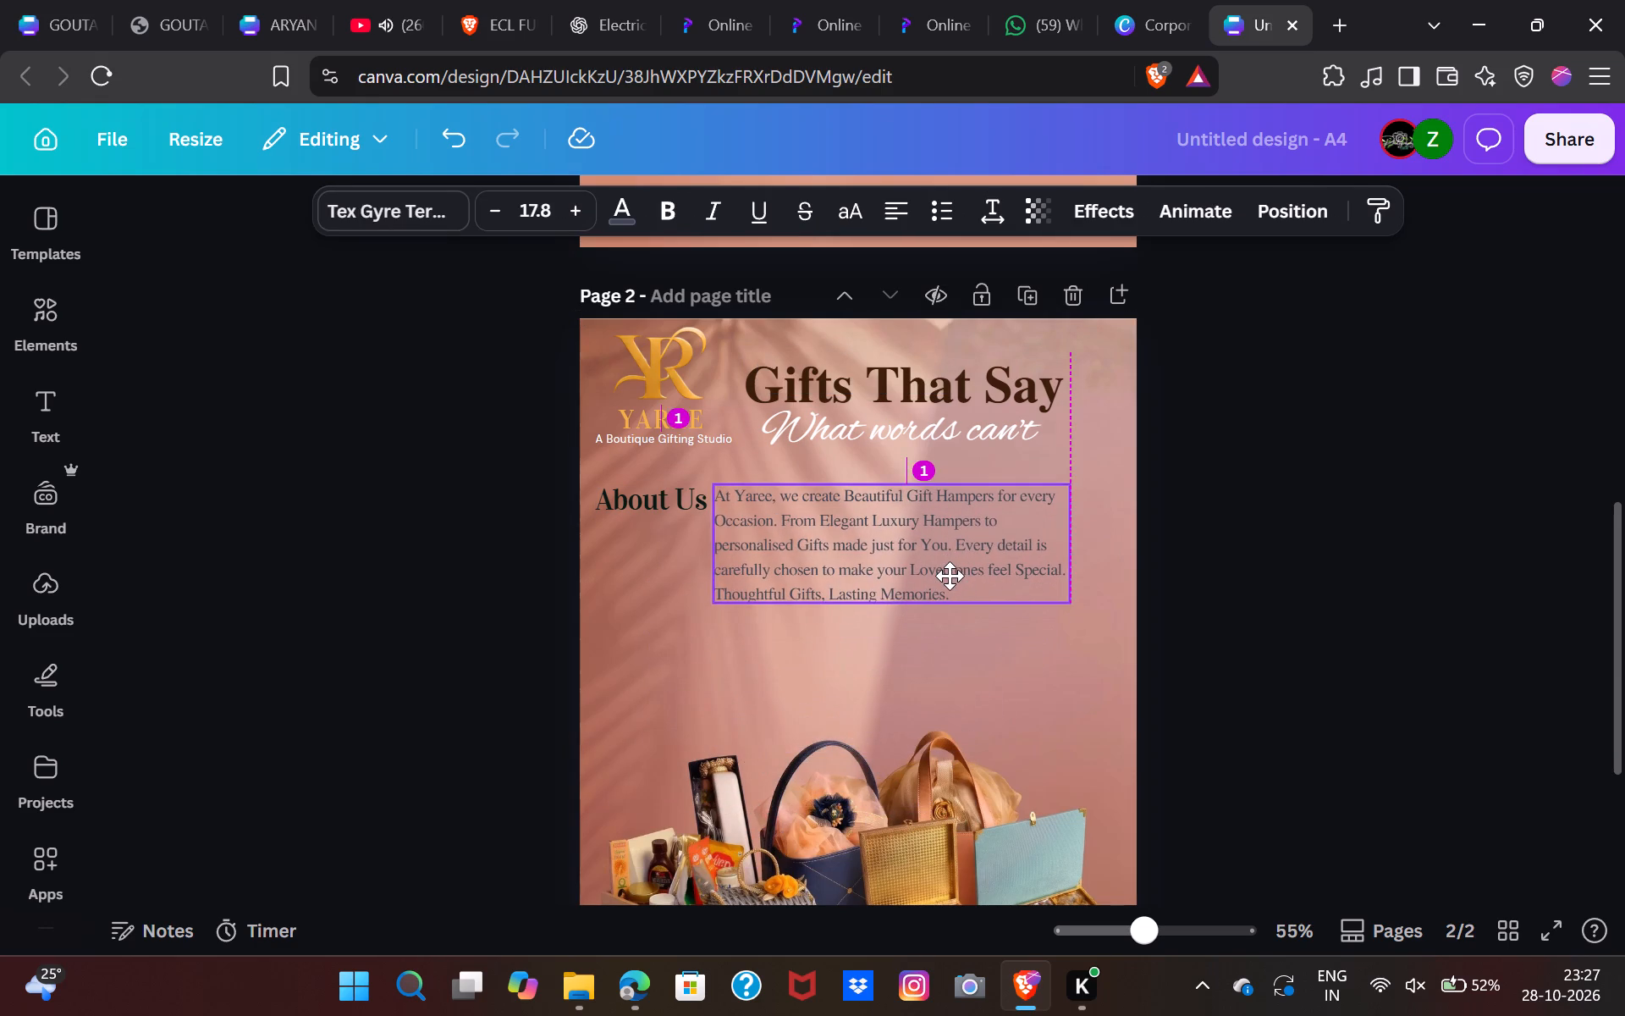
left_click_drag(950, 576, 834, 613)
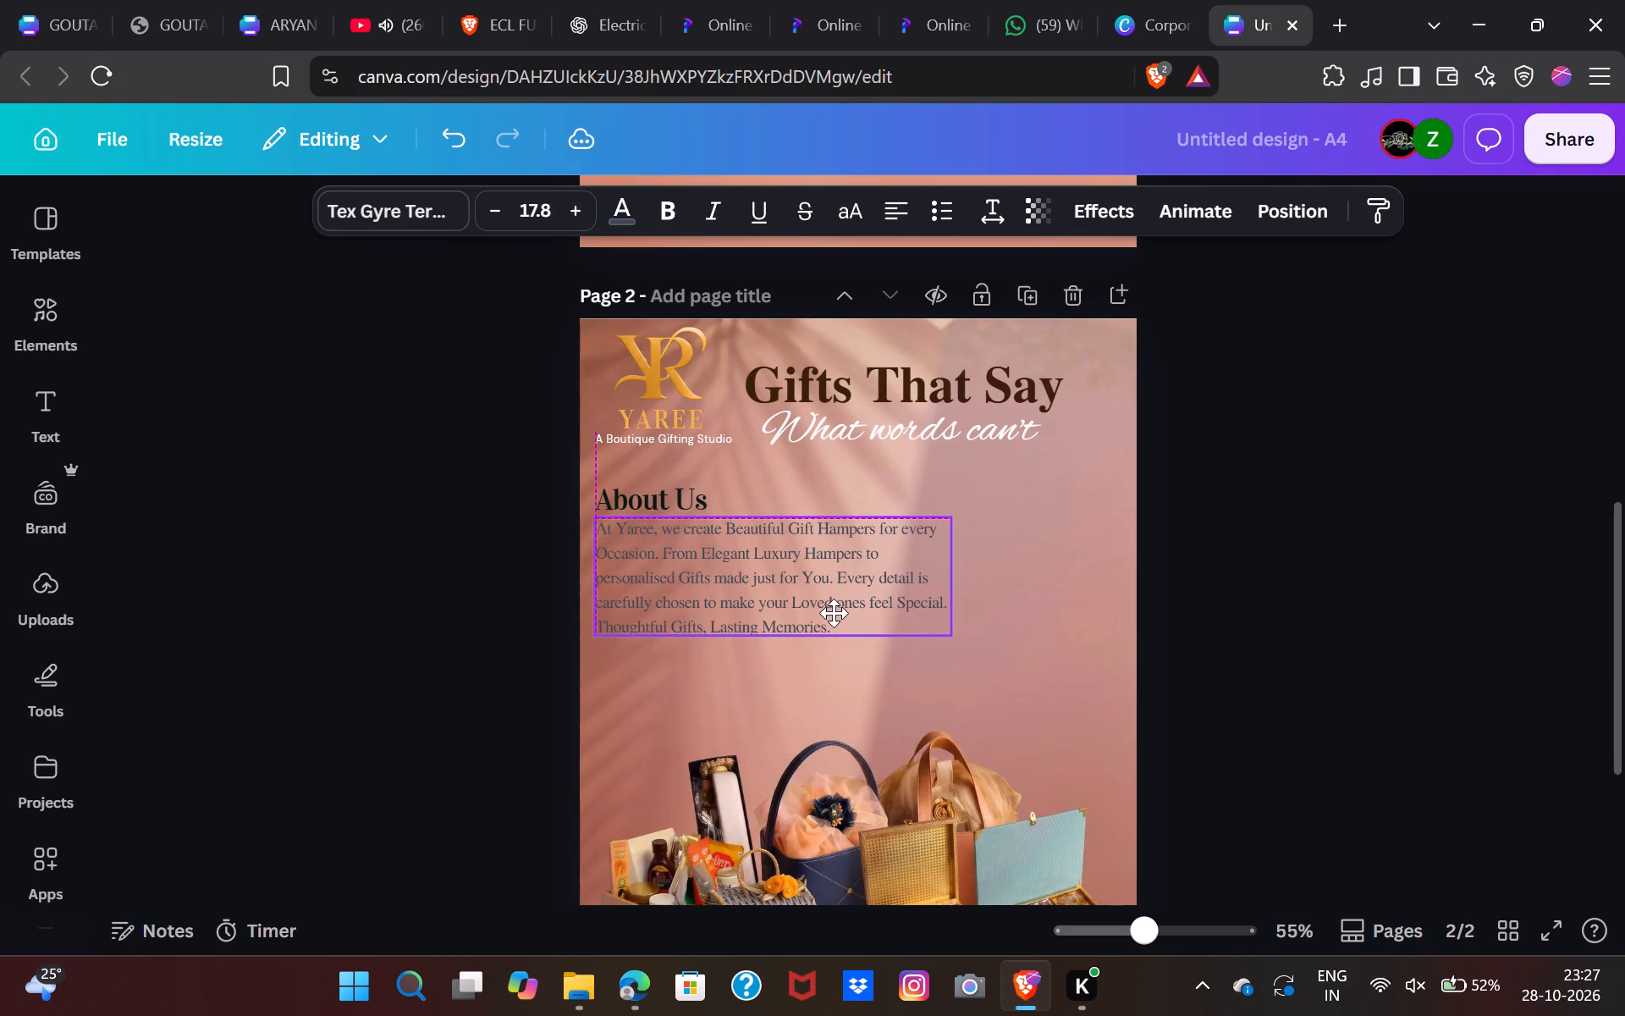
left_click_drag(834, 613, 832, 613)
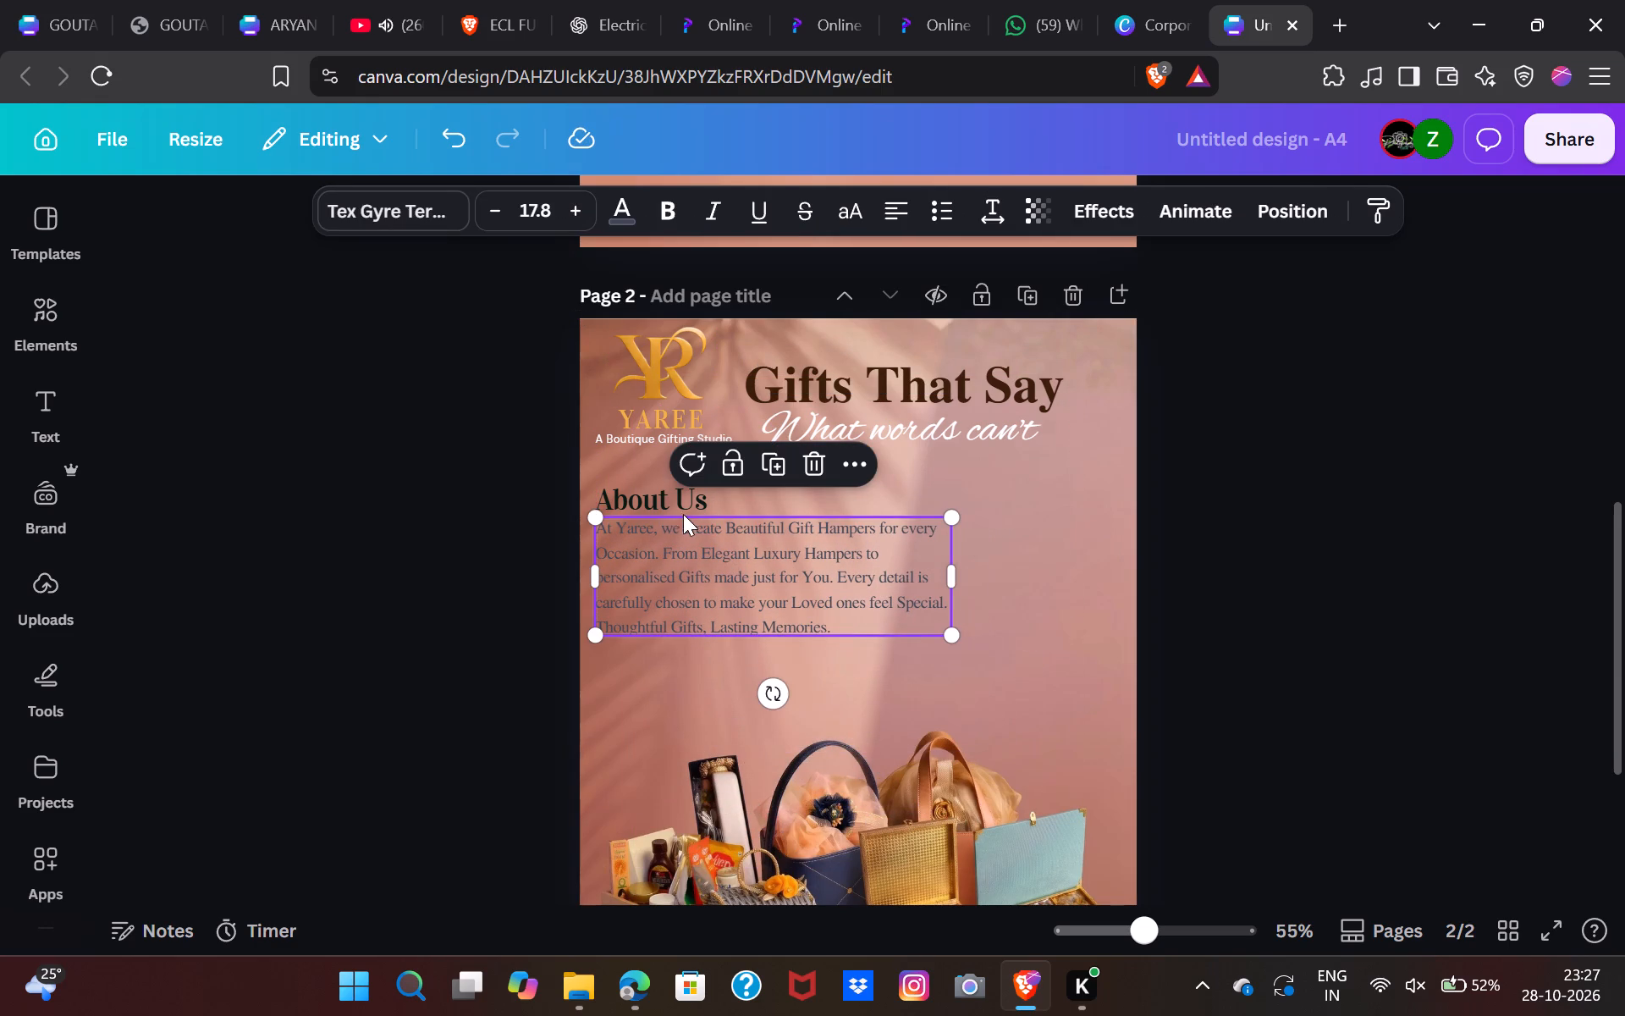
Change the text colour of the About Us paragraph to the black already used in the design.
left_click(664, 504)
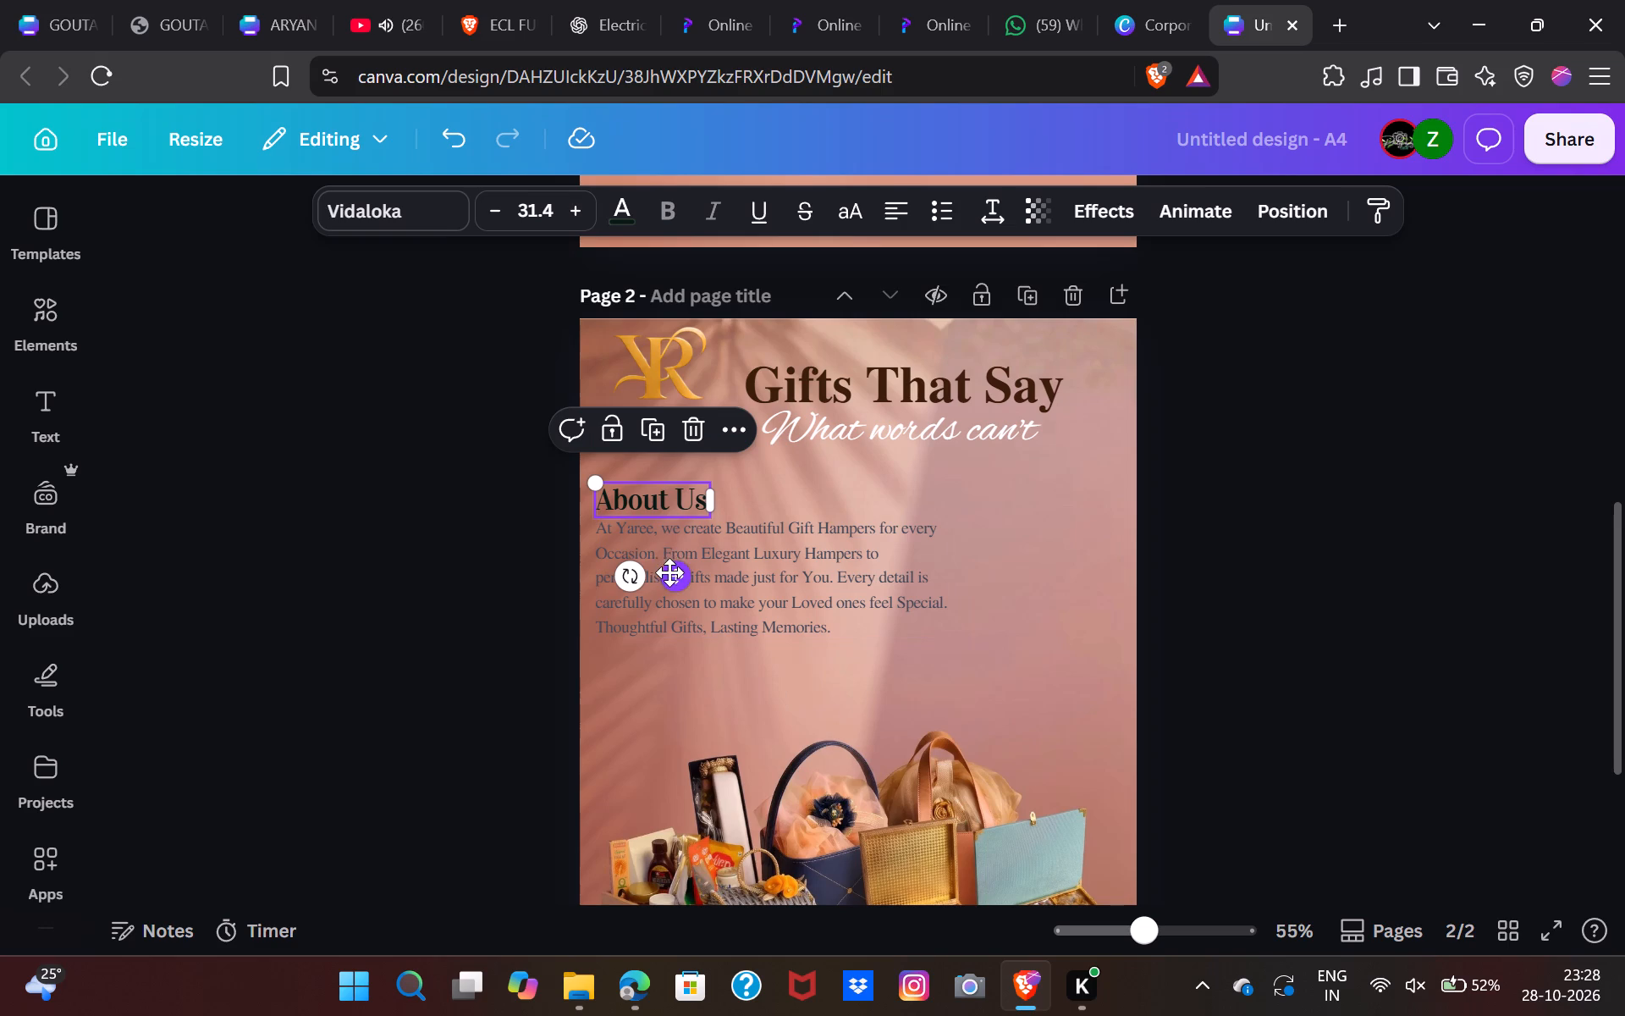
left_click(800, 566)
left_click(626, 203)
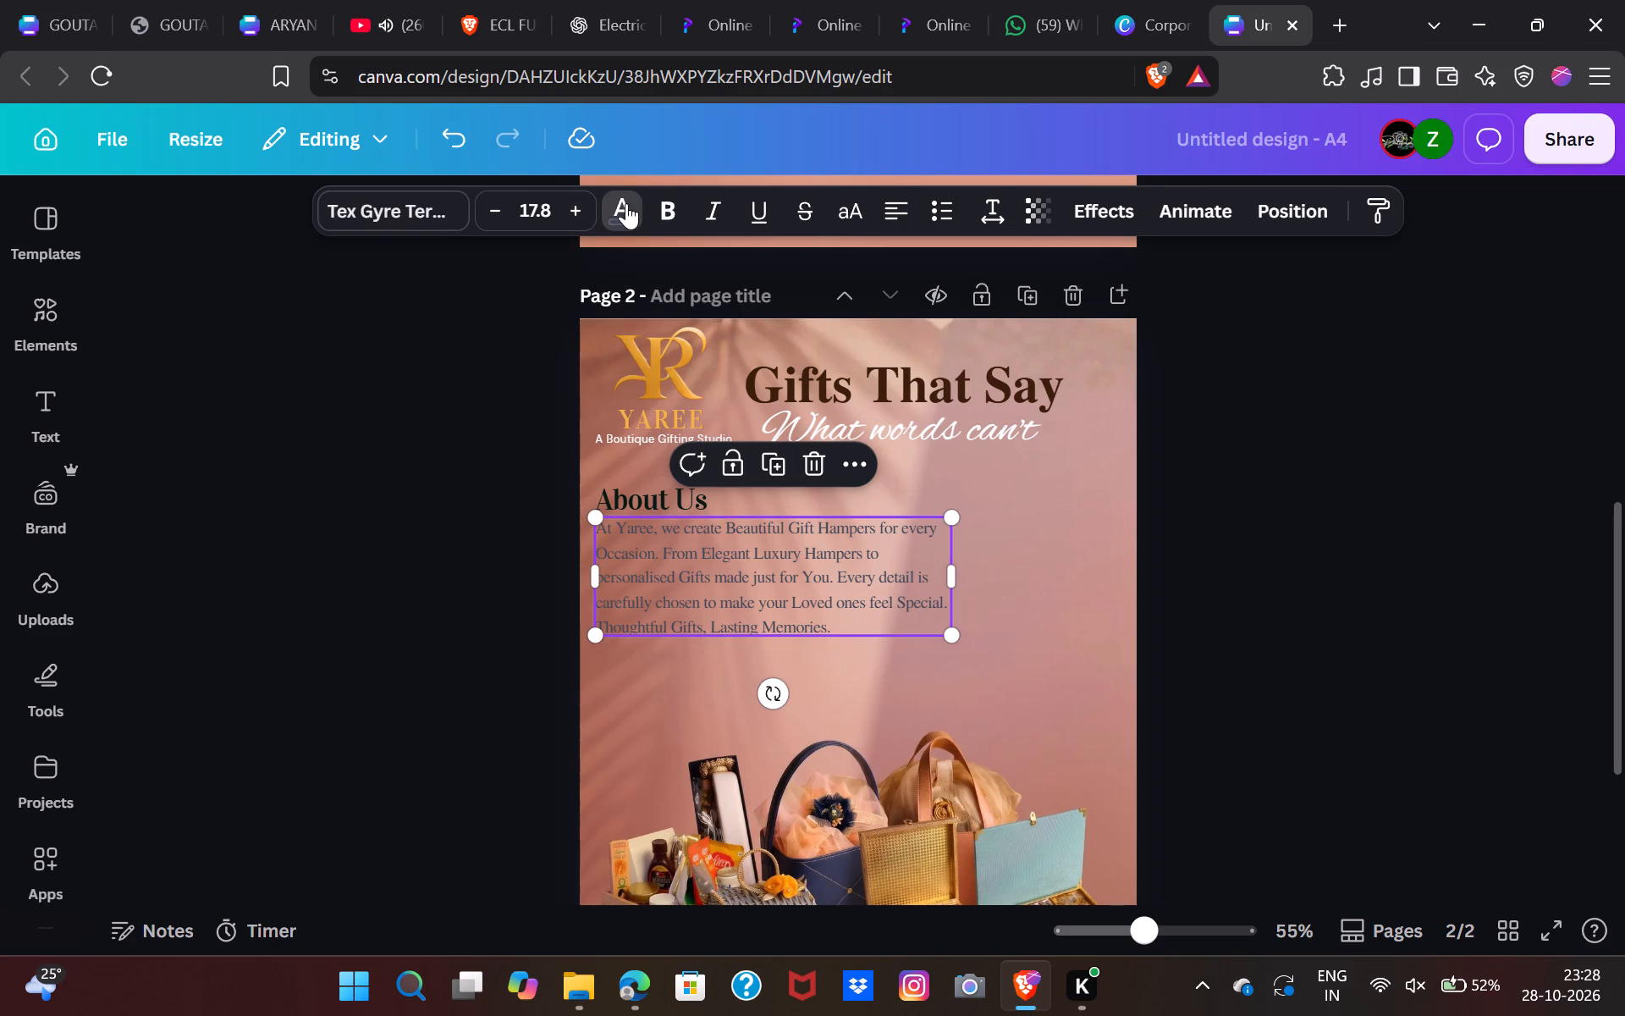
left_click(206, 612)
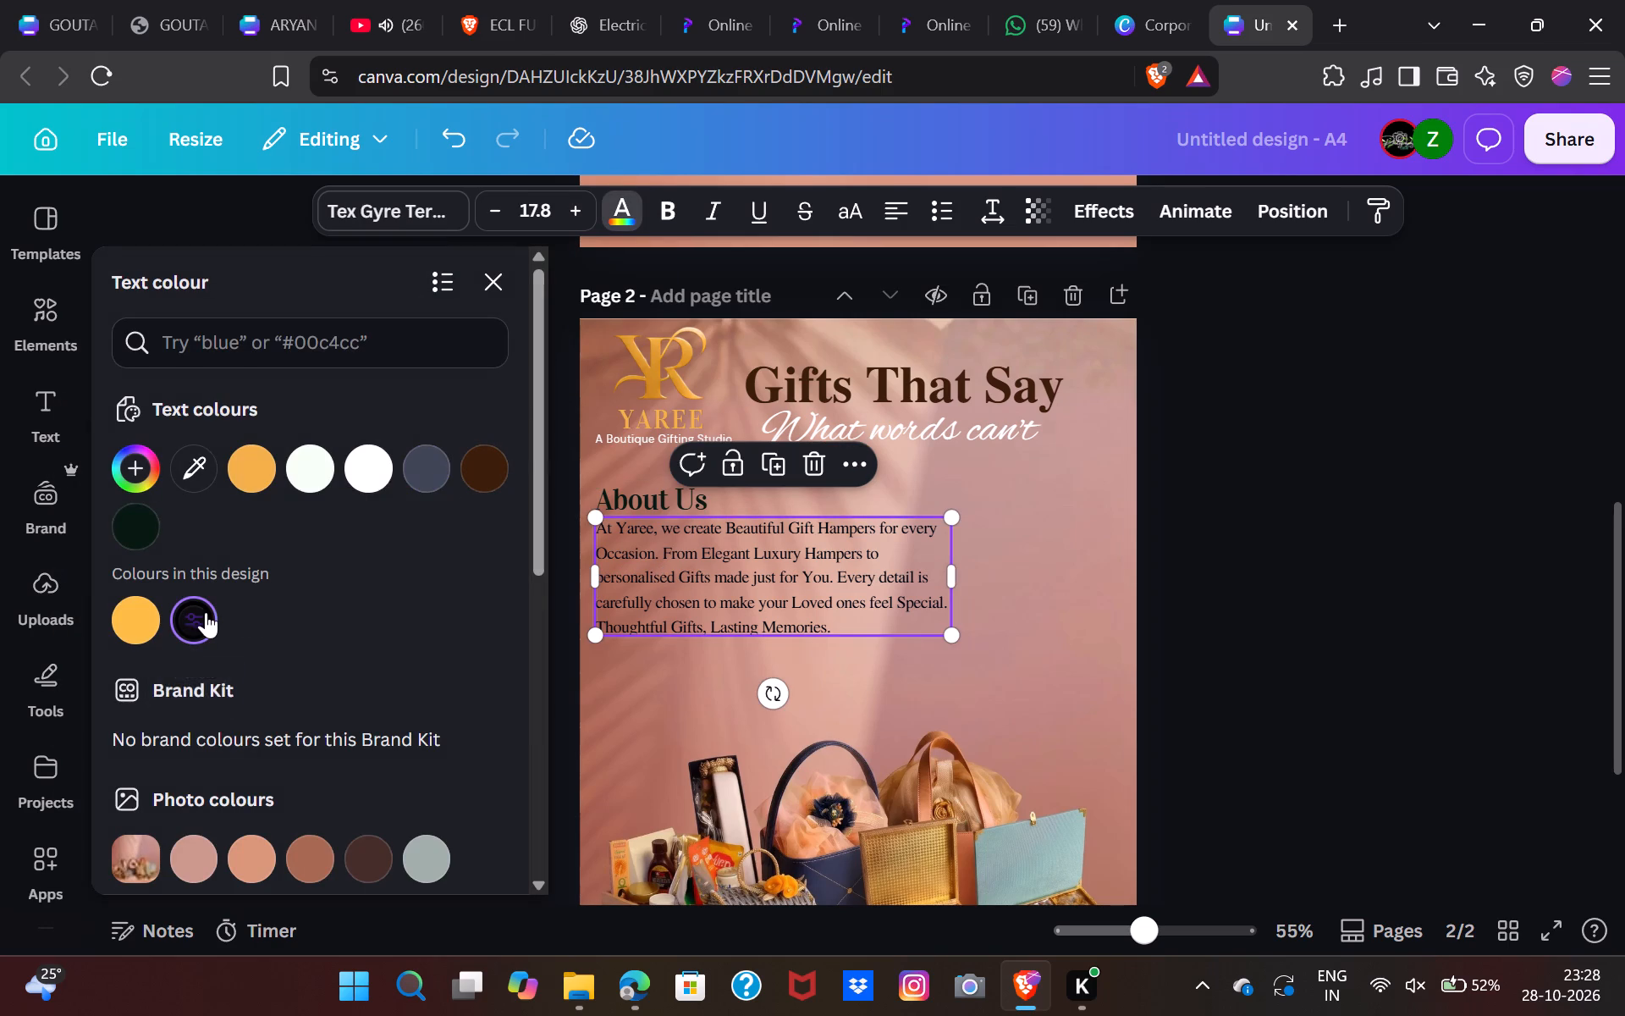
left_click(1477, 505)
left_click(1162, 591)
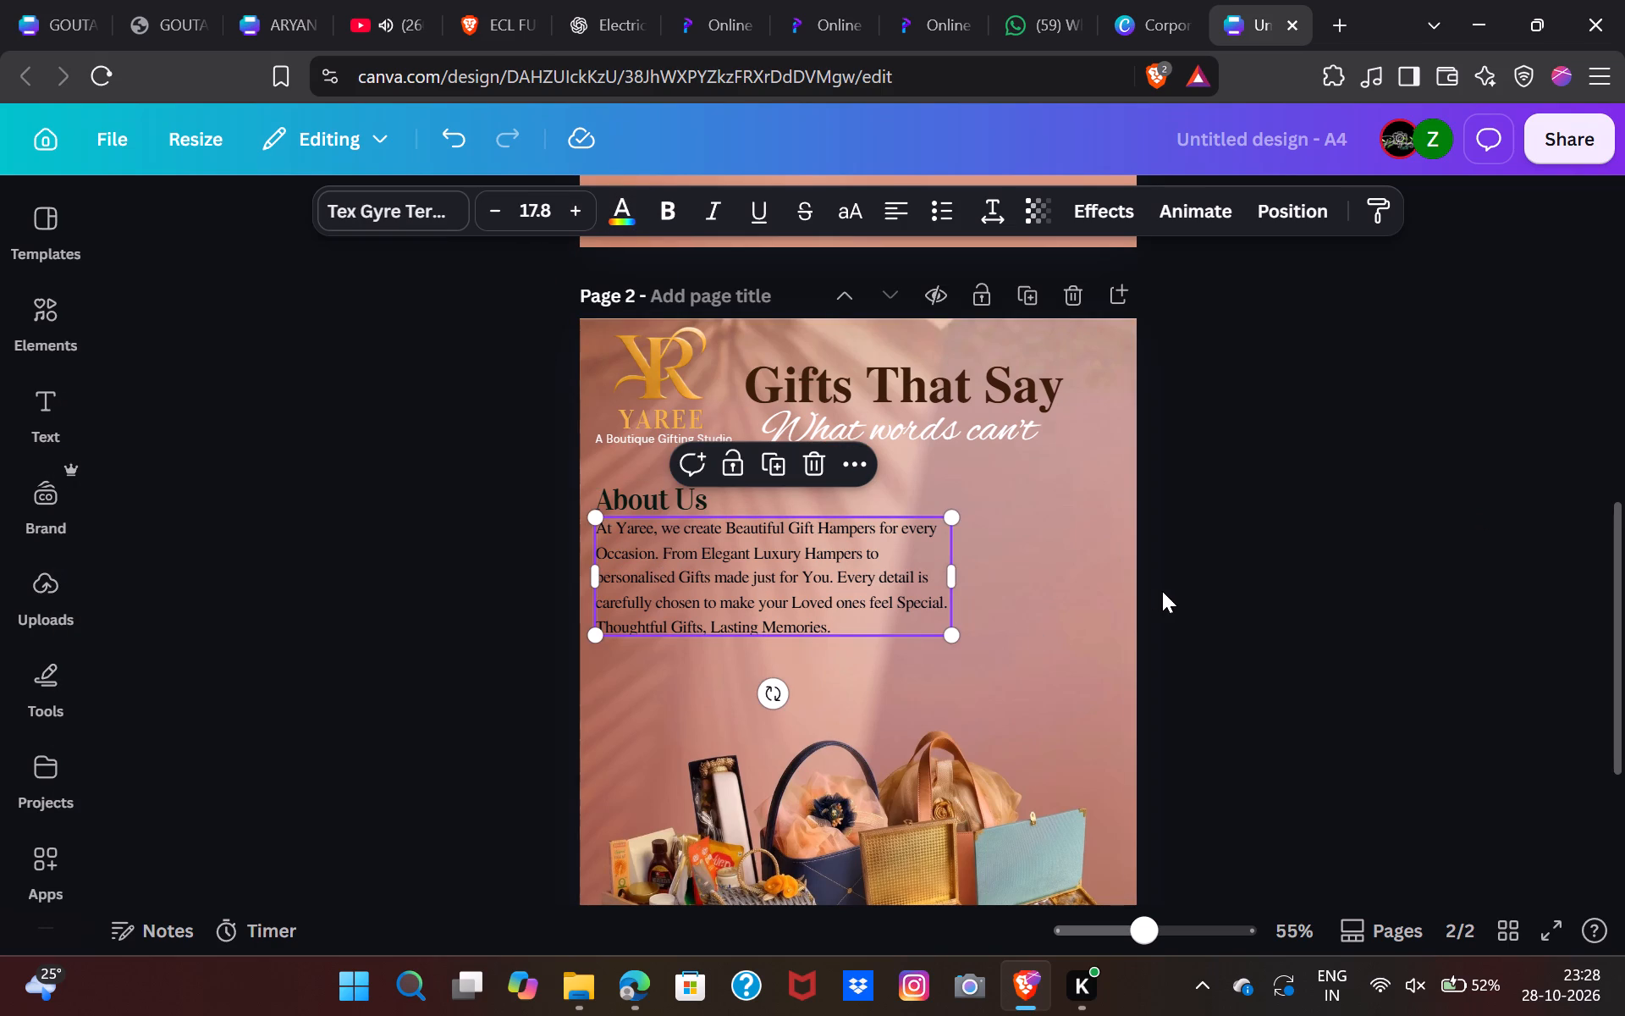
left_click(674, 492)
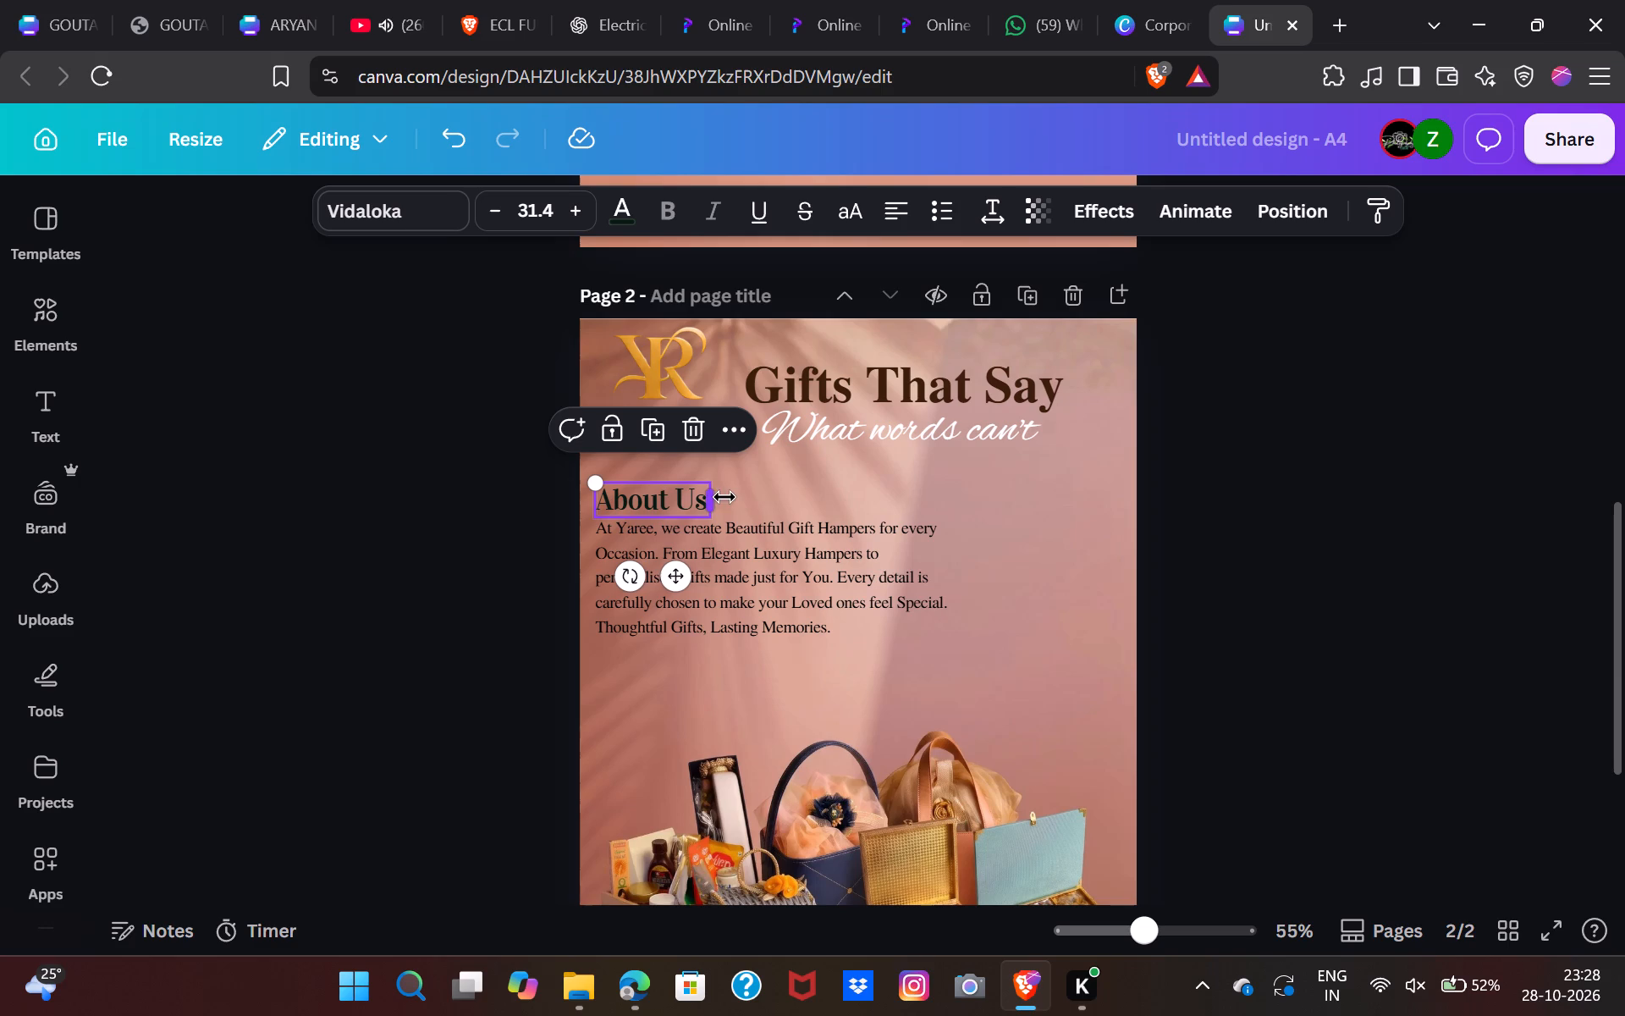
left_click(1489, 670)
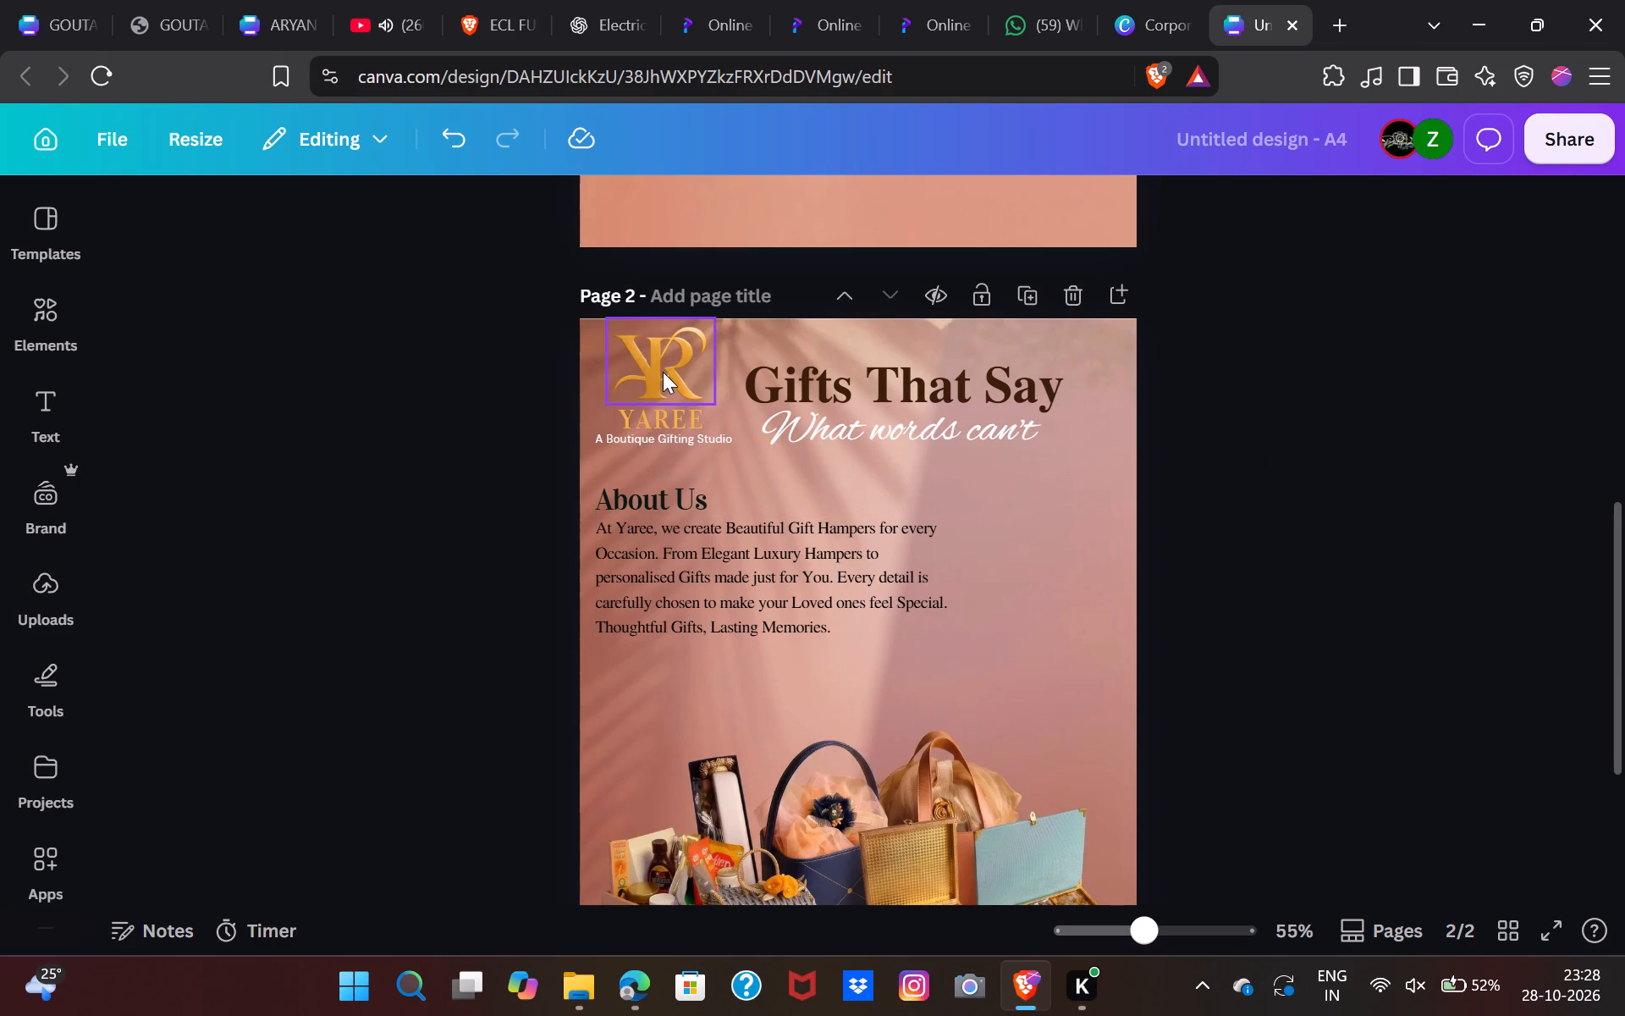
Group the YR logo, YAREE name and tagline, and move the group to the page's top-right corner.
left_click_drag(548, 326, 675, 443)
left_click(598, 485)
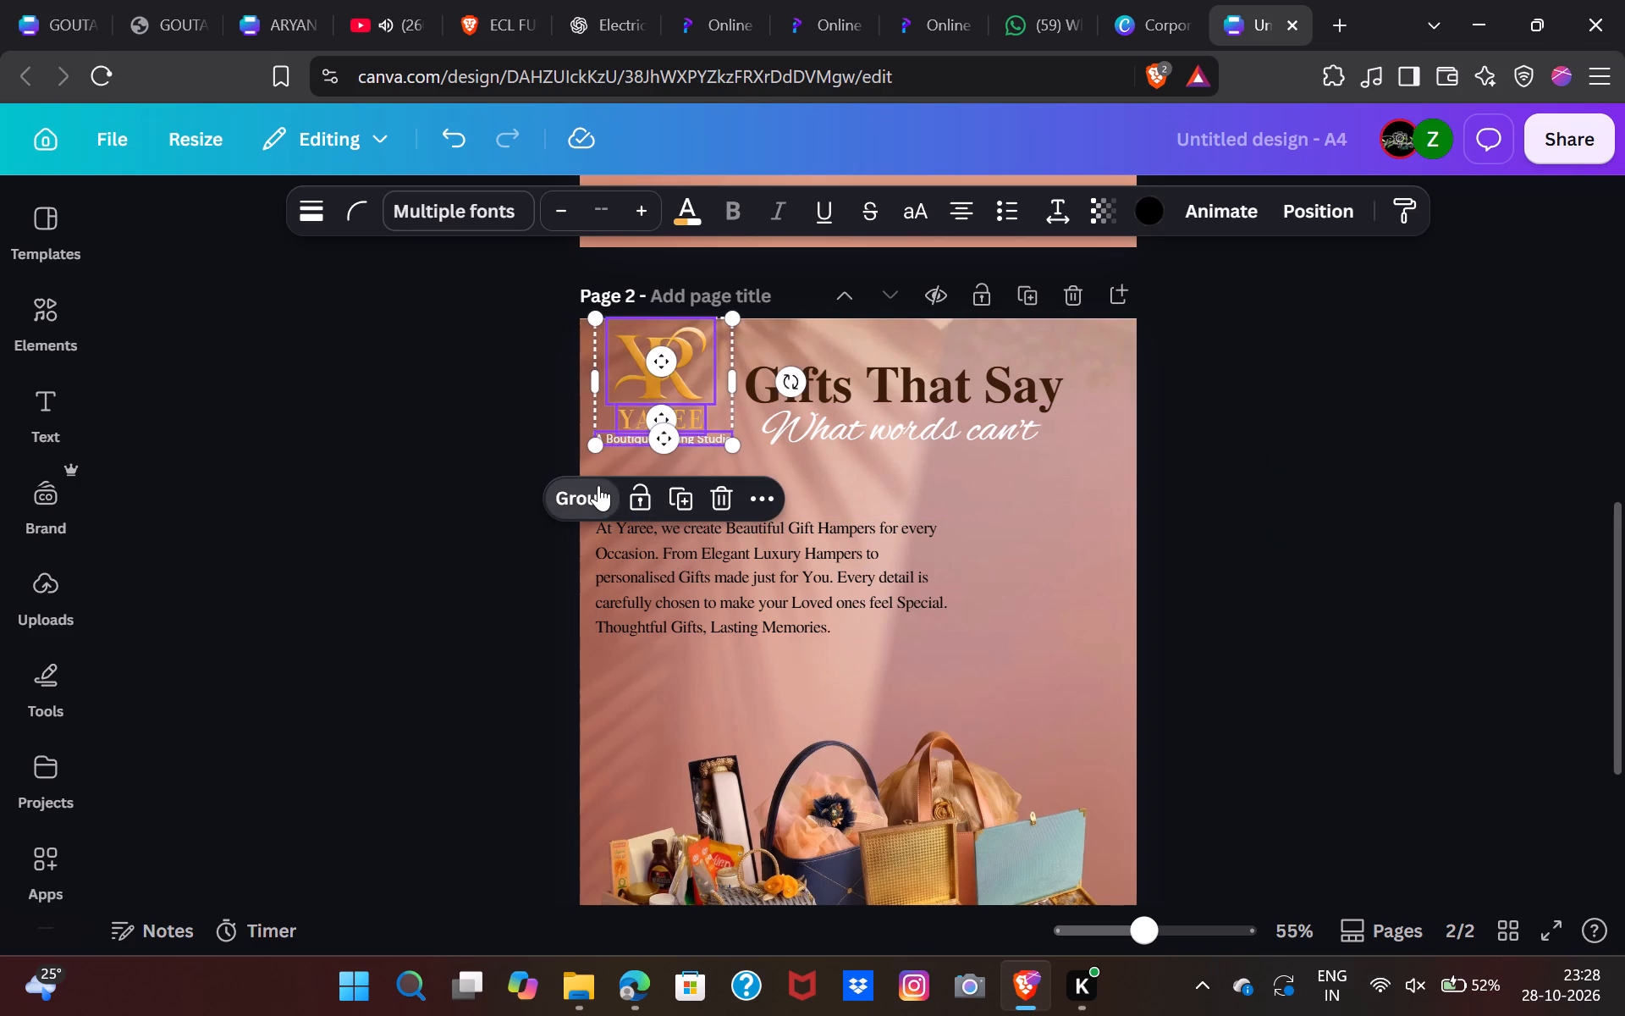
left_click_drag(664, 401, 1055, 407)
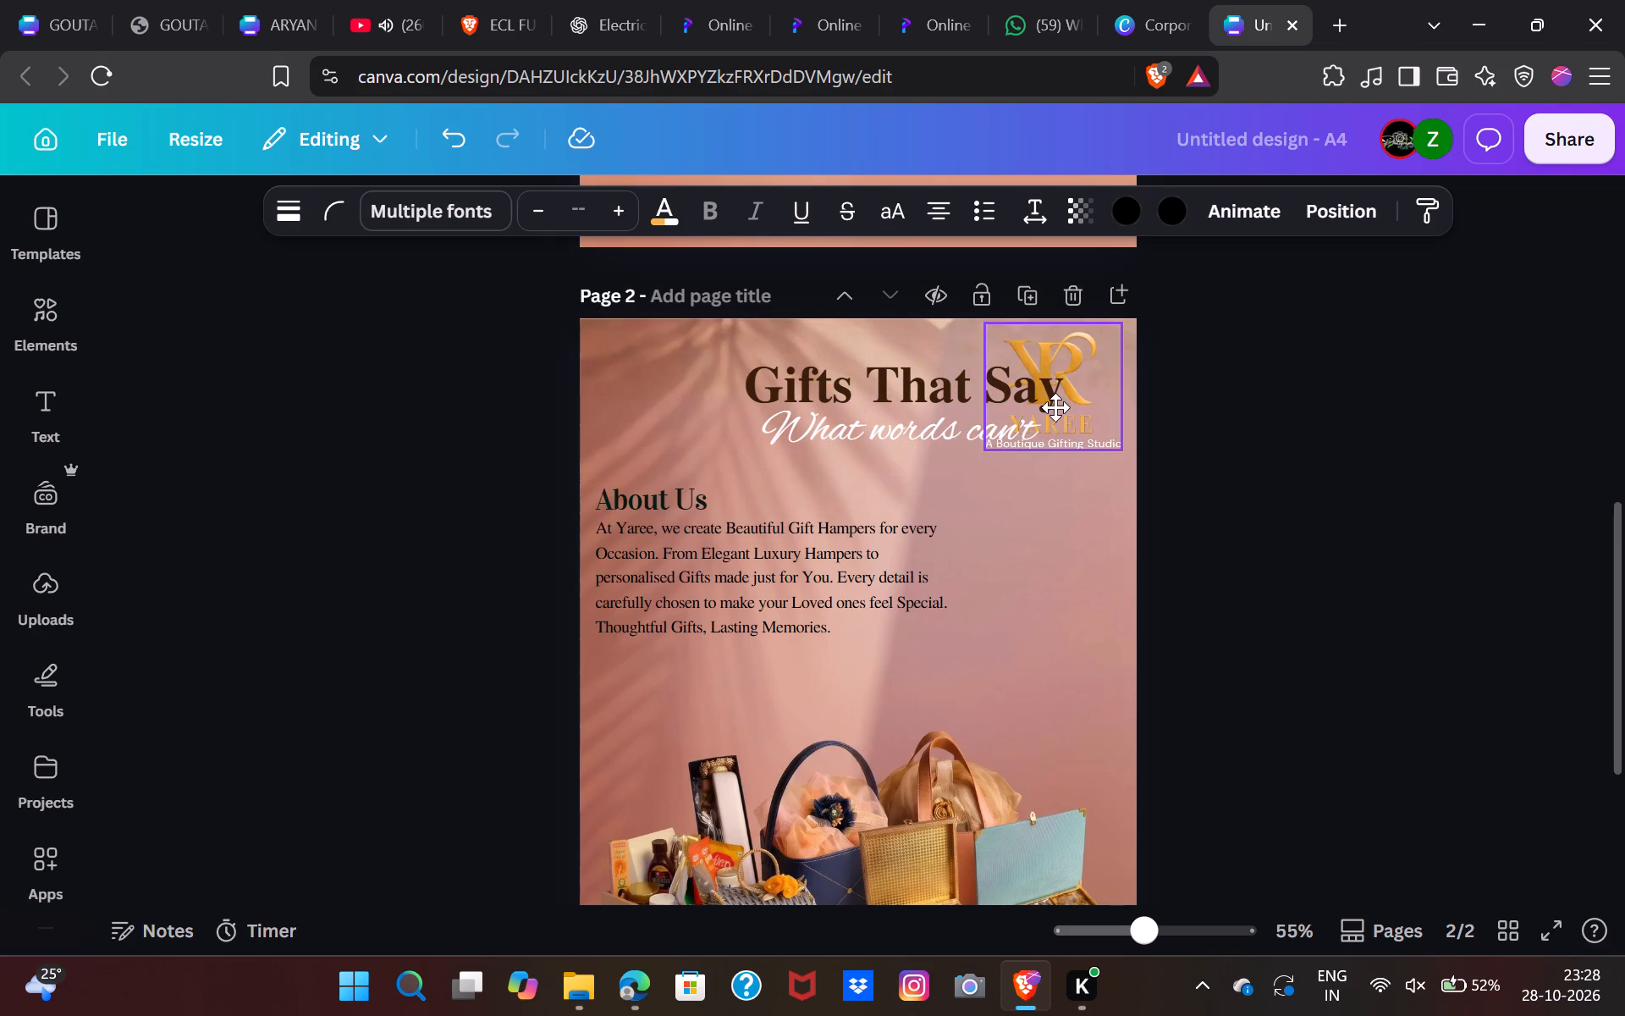
left_click_drag(1055, 407, 1063, 407)
left_click(720, 363)
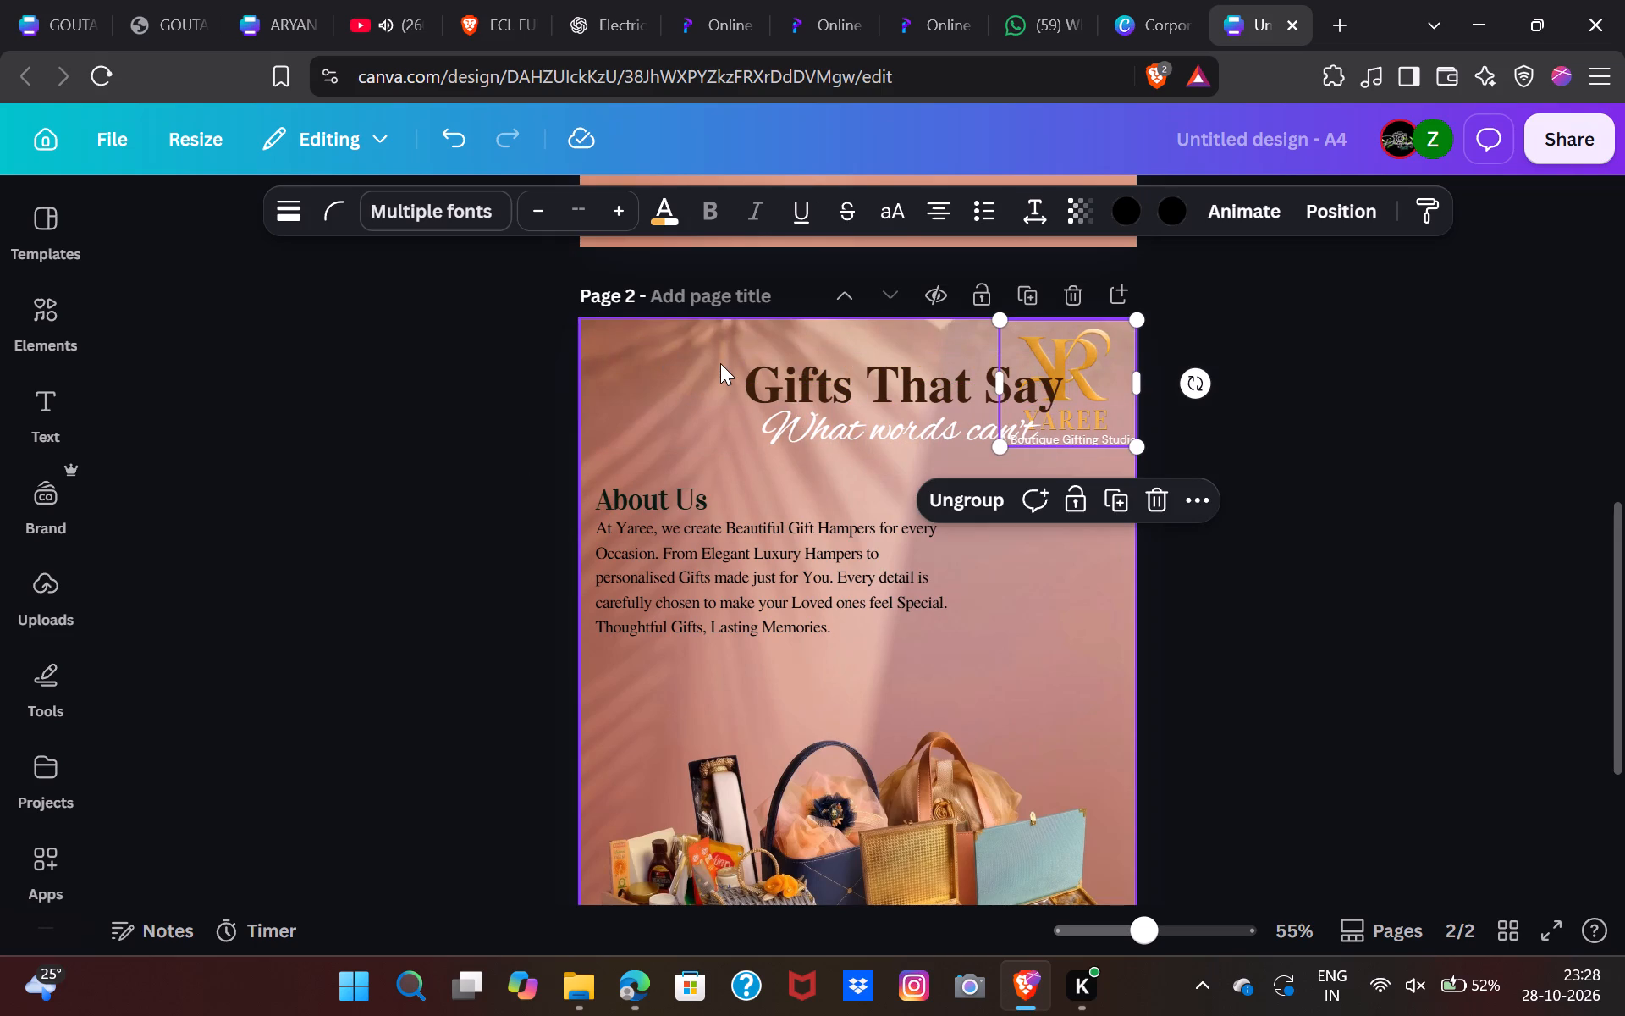
left_click(454, 444)
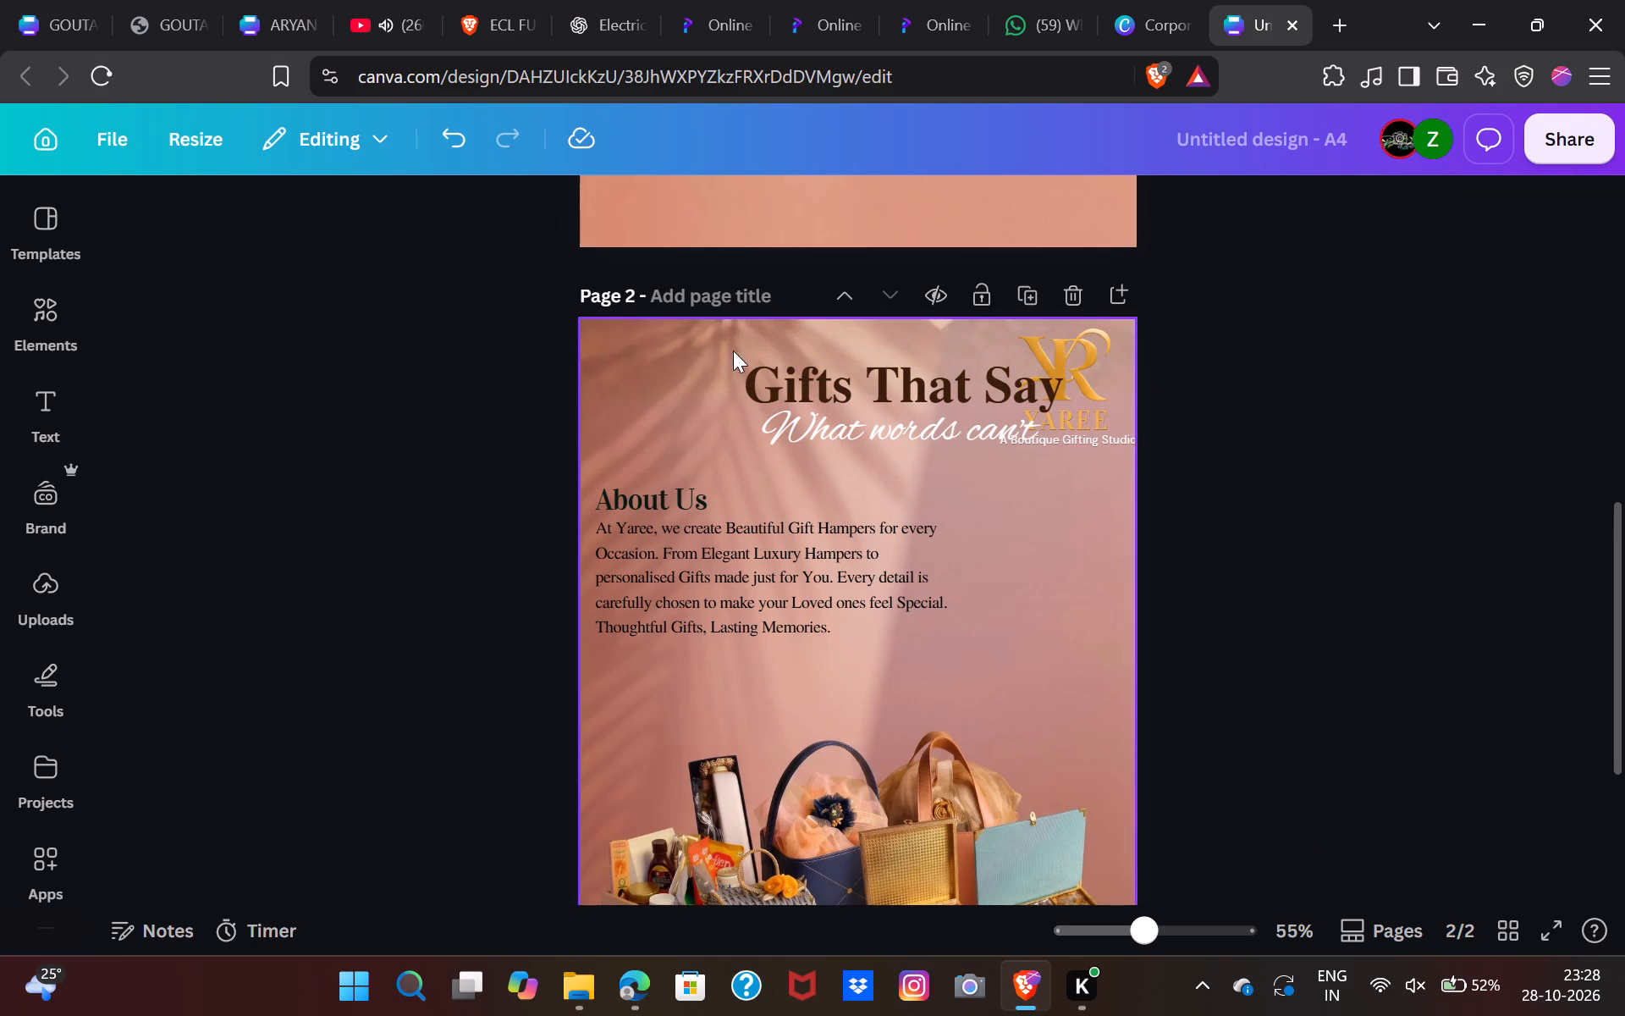
Move both headline lines, "Gifts That Say" and "What words can't", to the page's left margin above "About Us".
left_click_drag(715, 352, 840, 425)
left_click_drag(856, 417, 708, 428)
Scale the logo group down to about three quarters of its size, keeping it in the page's top-right corner.
left_click(1005, 413)
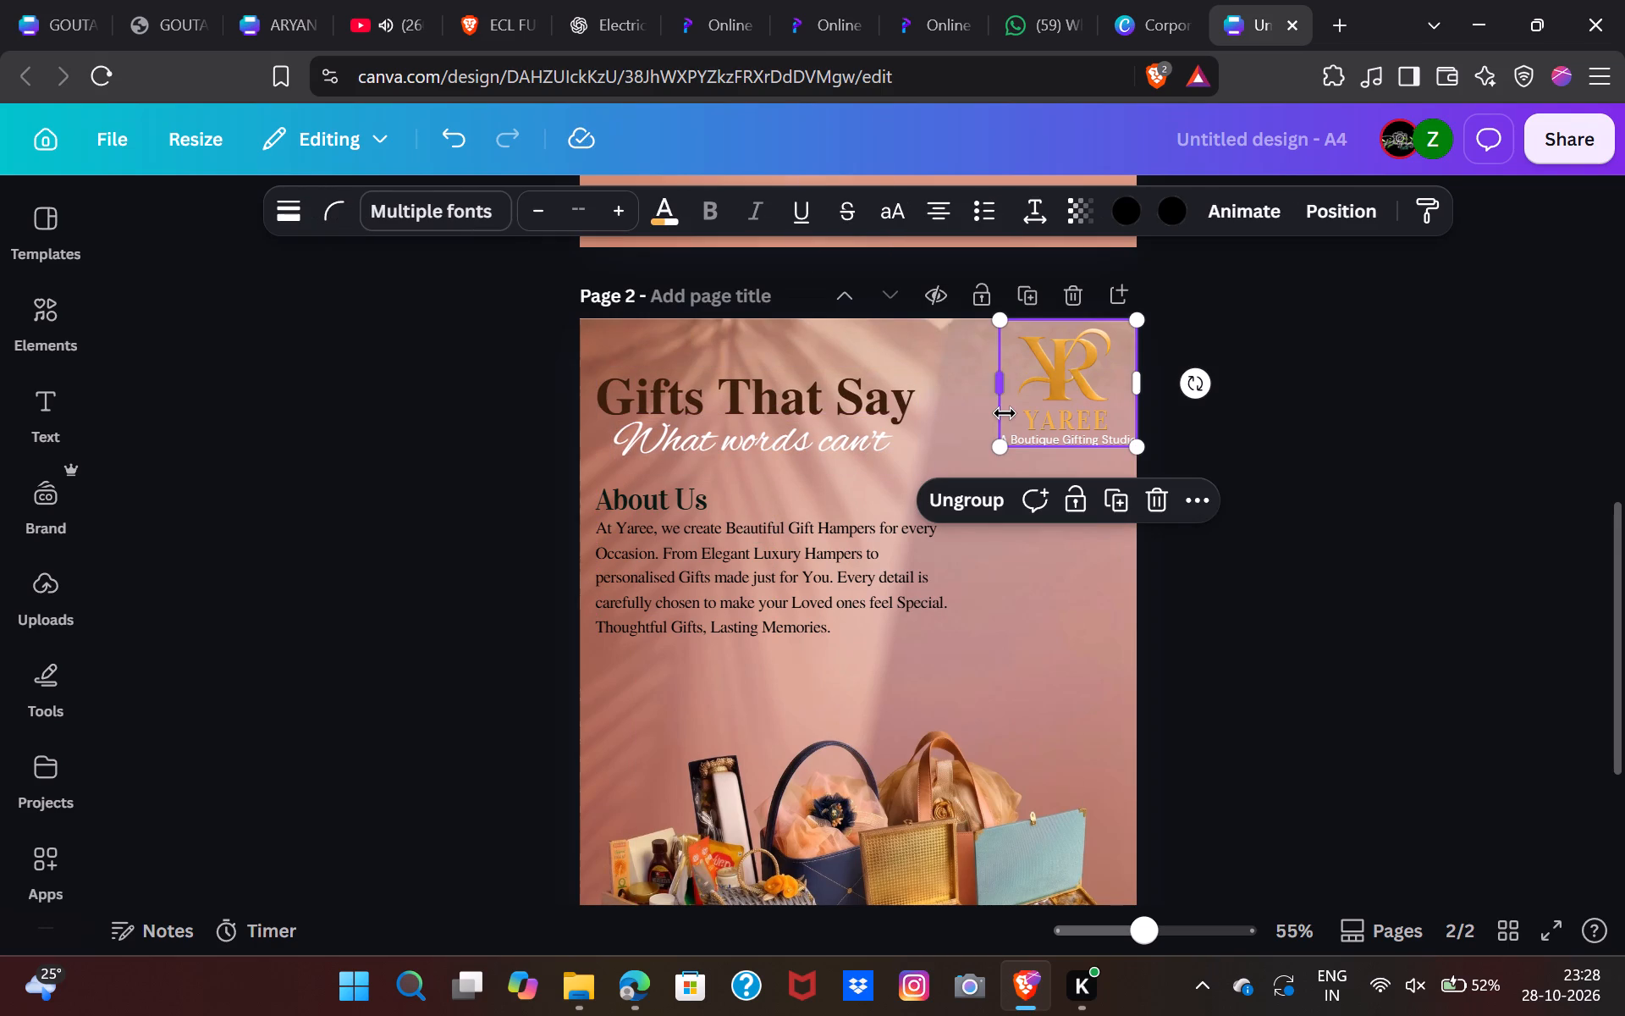
left_click_drag(993, 450, 1030, 422)
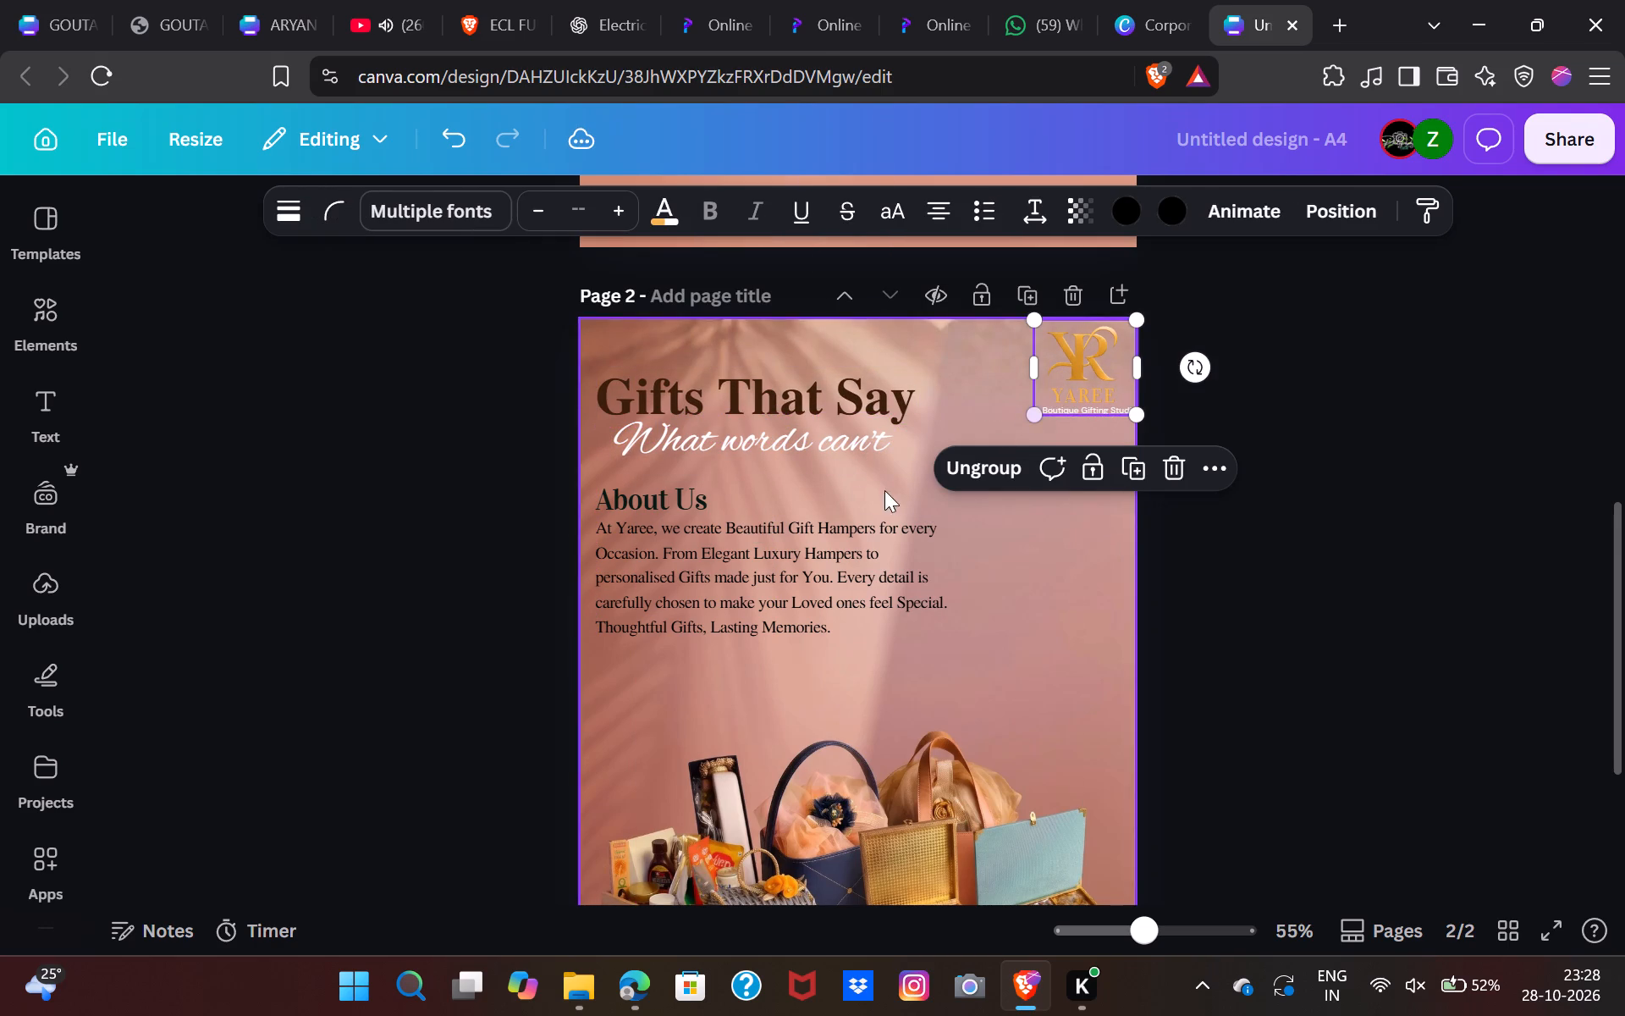
left_click(527, 371)
Scale both headline lines together down to just under 11.5 wide and nudge them slightly down towards "About Us".
left_click_drag(577, 354, 750, 472)
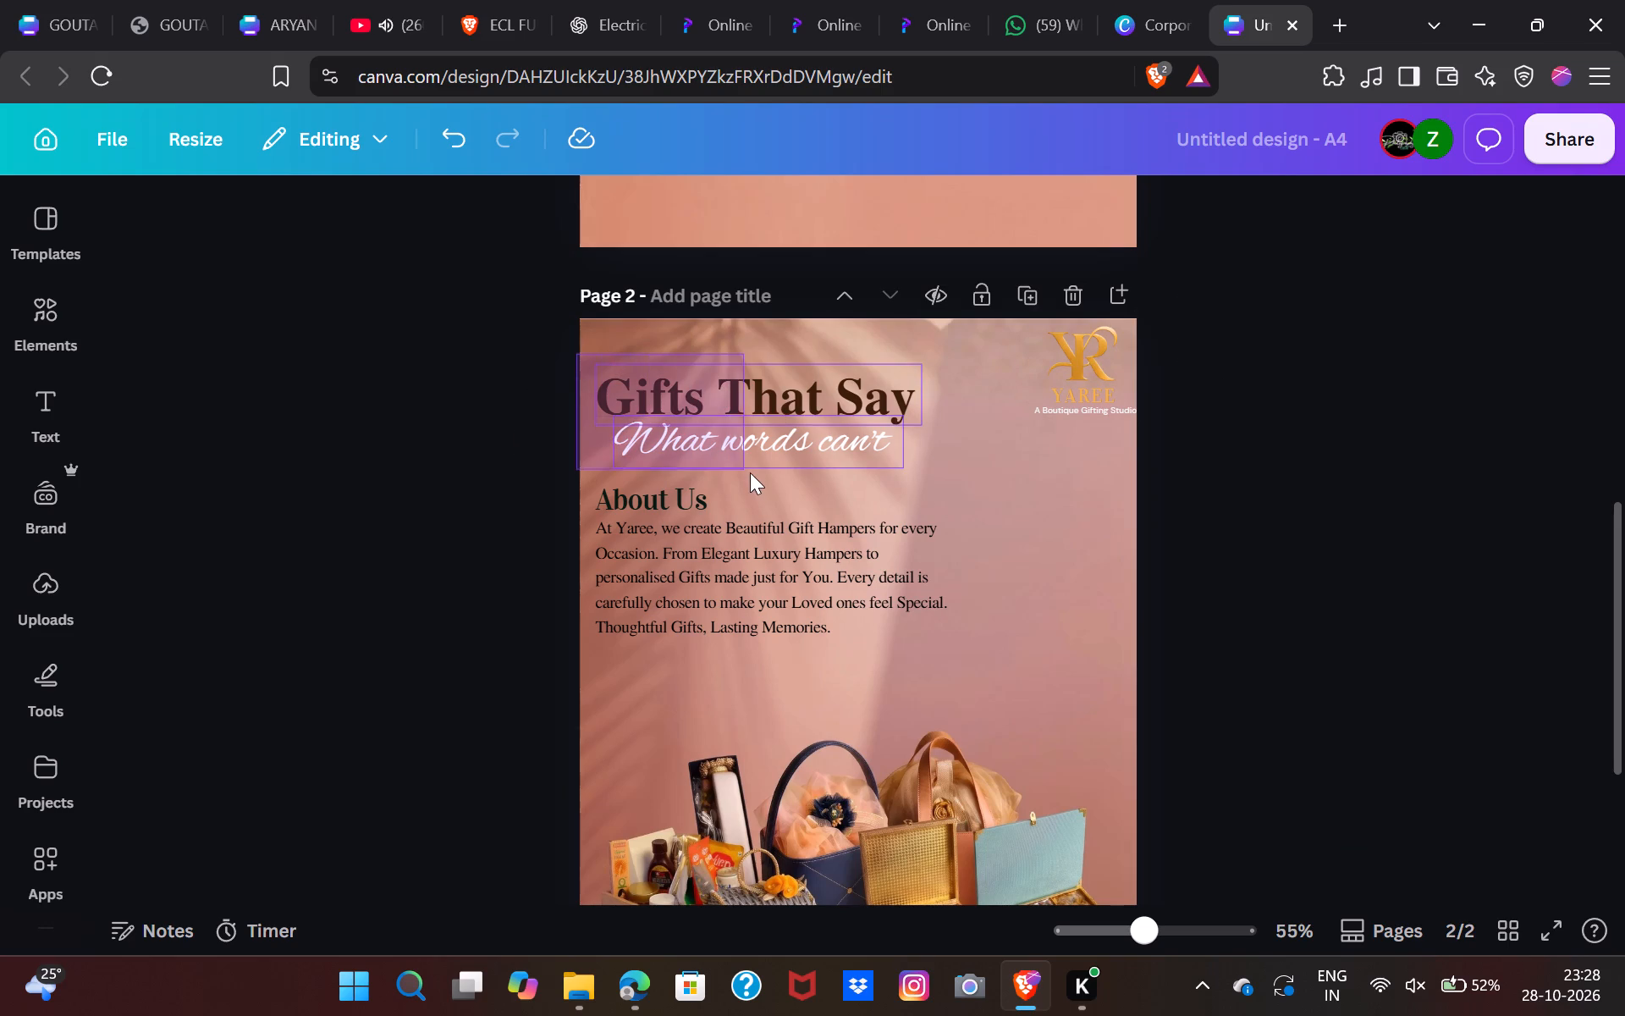
left_click_drag(750, 472, 751, 473)
left_click_drag(918, 473, 890, 470)
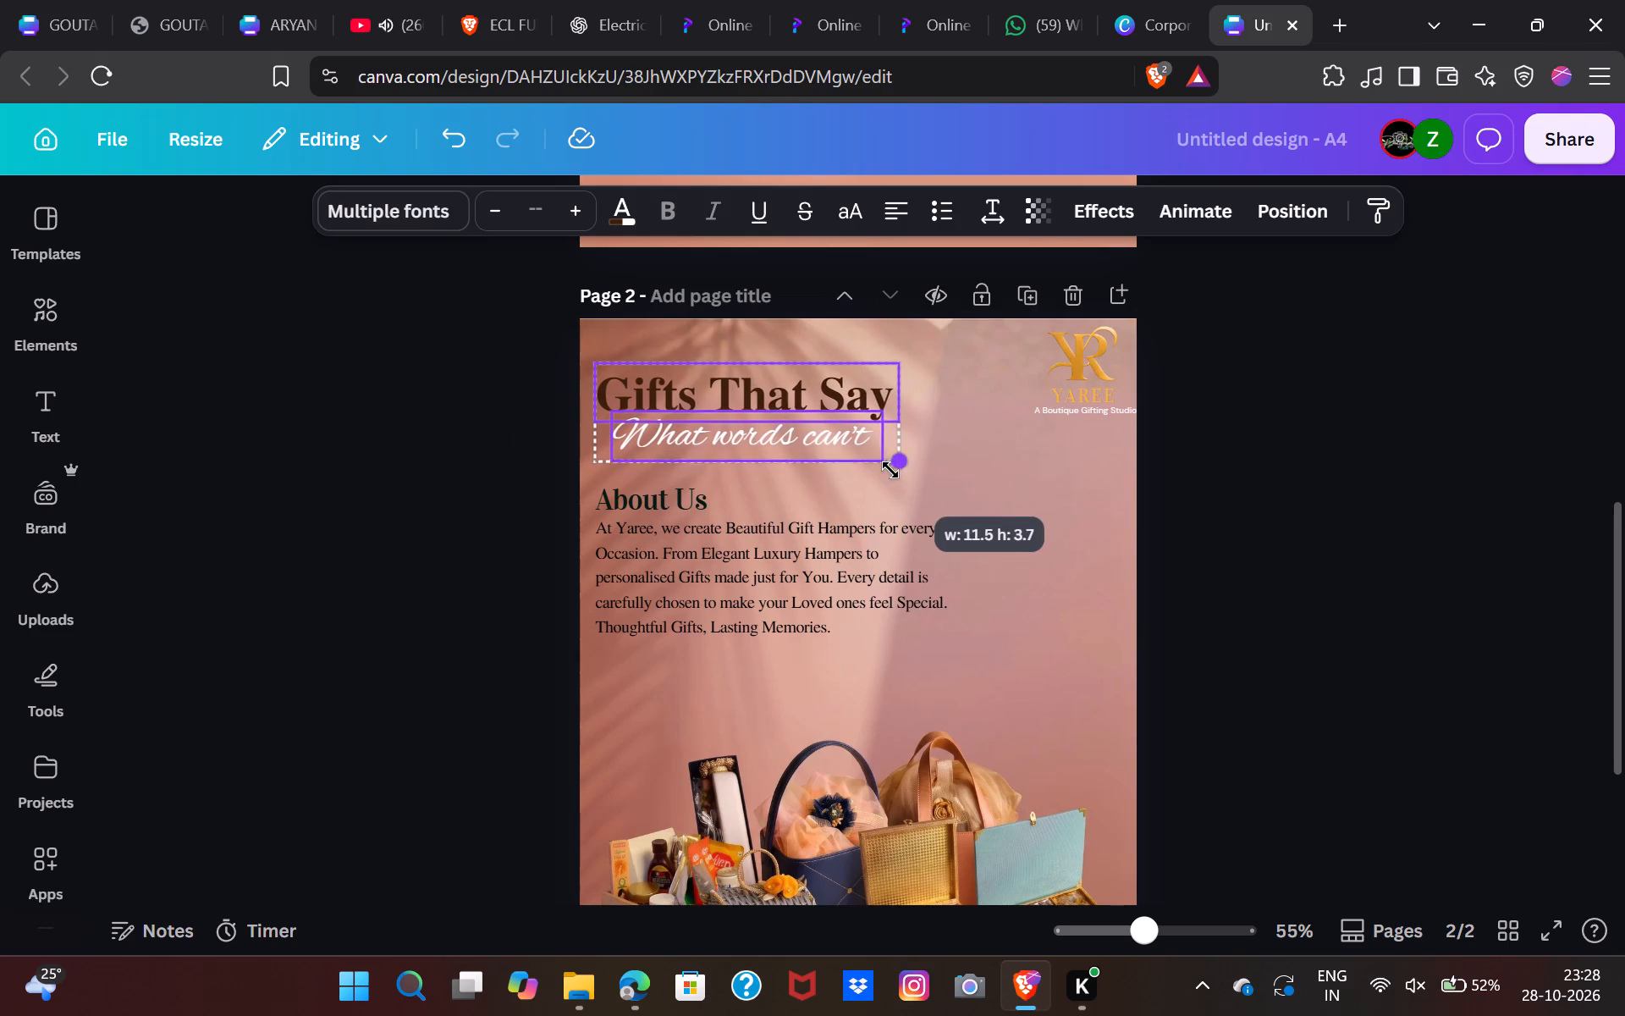
left_click_drag(890, 470, 888, 469)
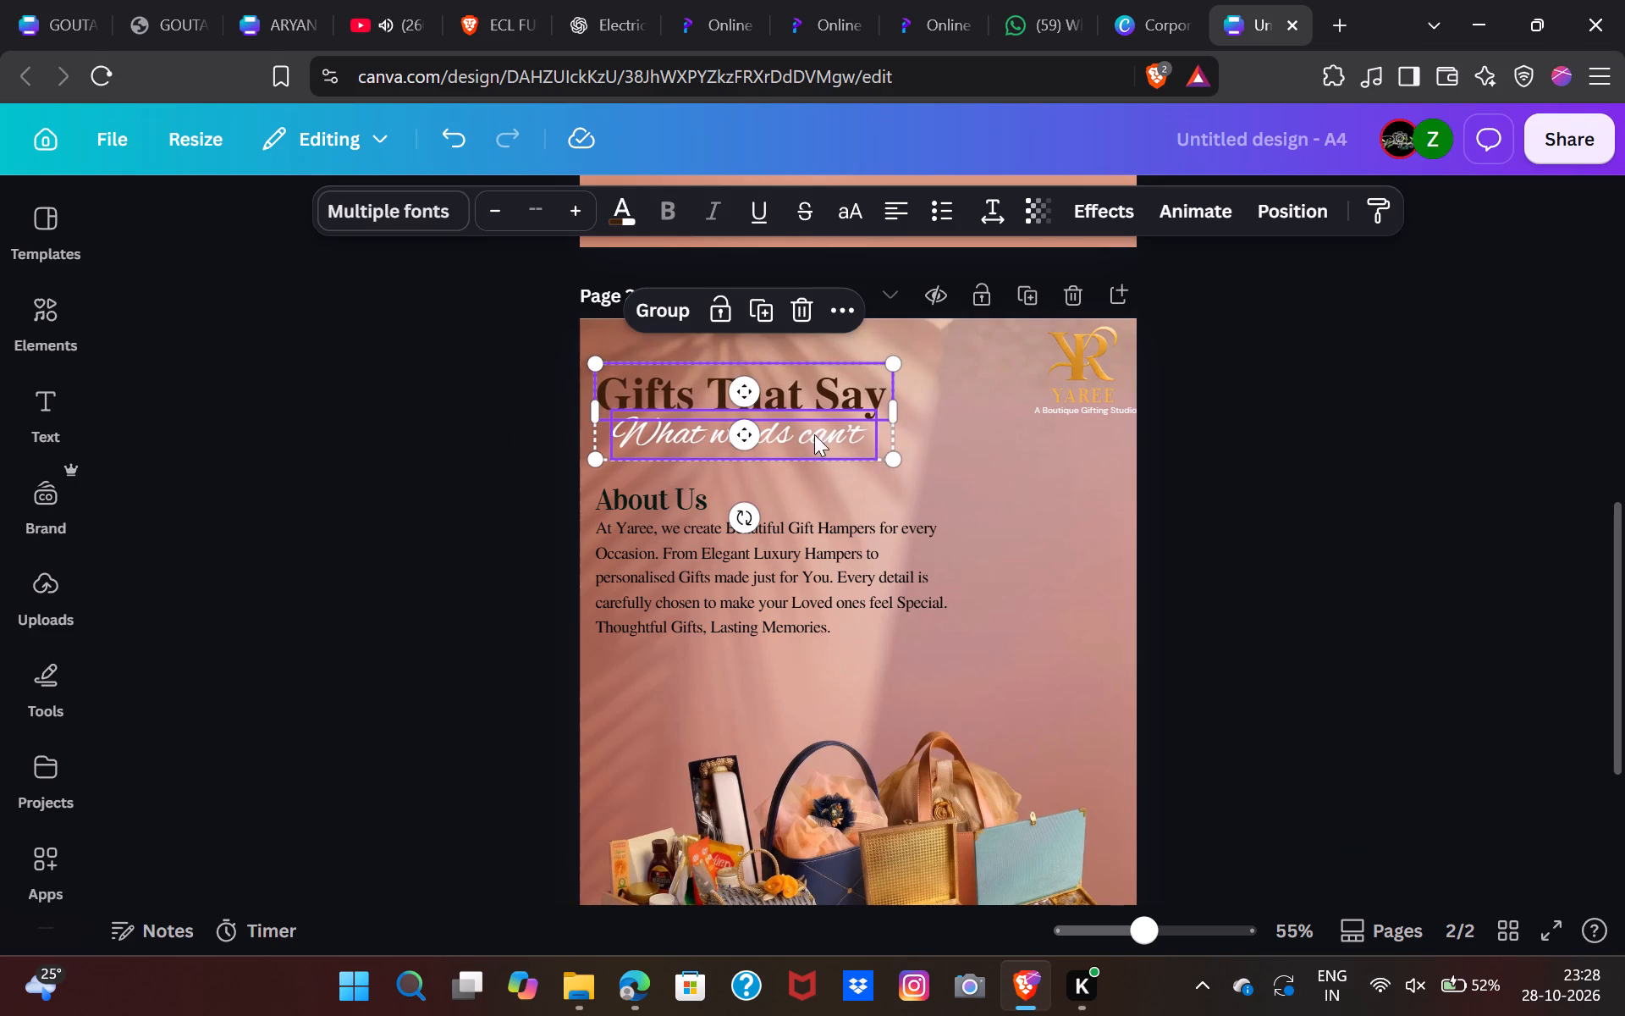
left_click(801, 406)
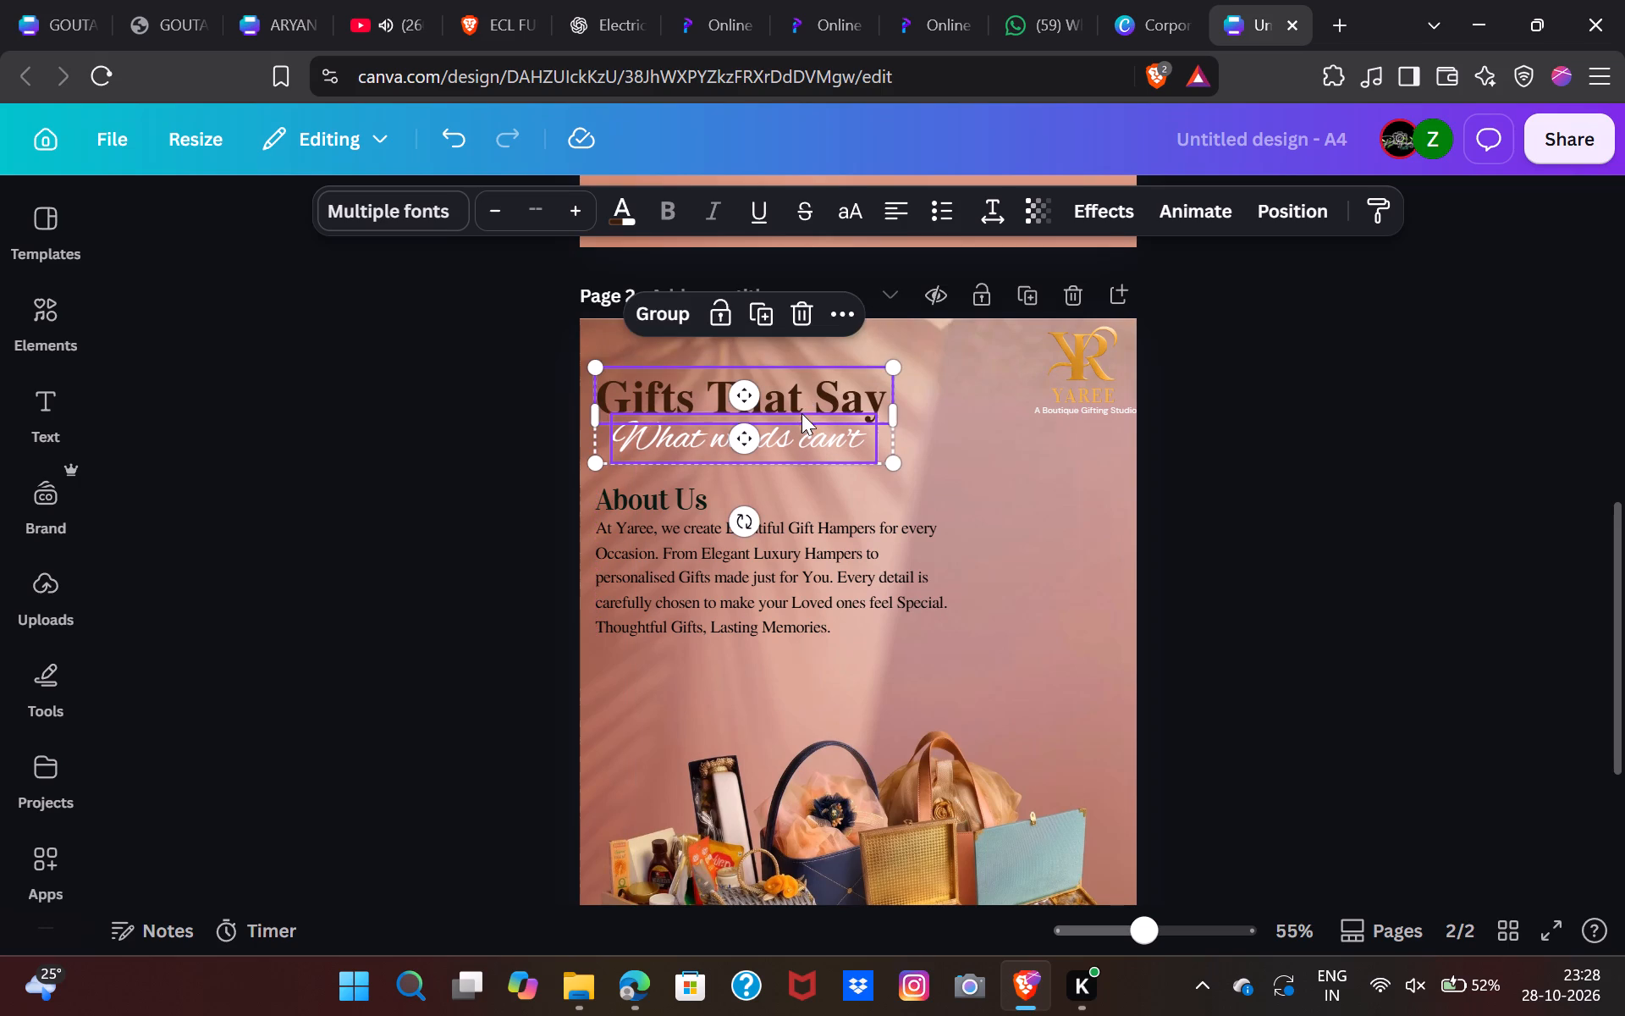
left_click(401, 479)
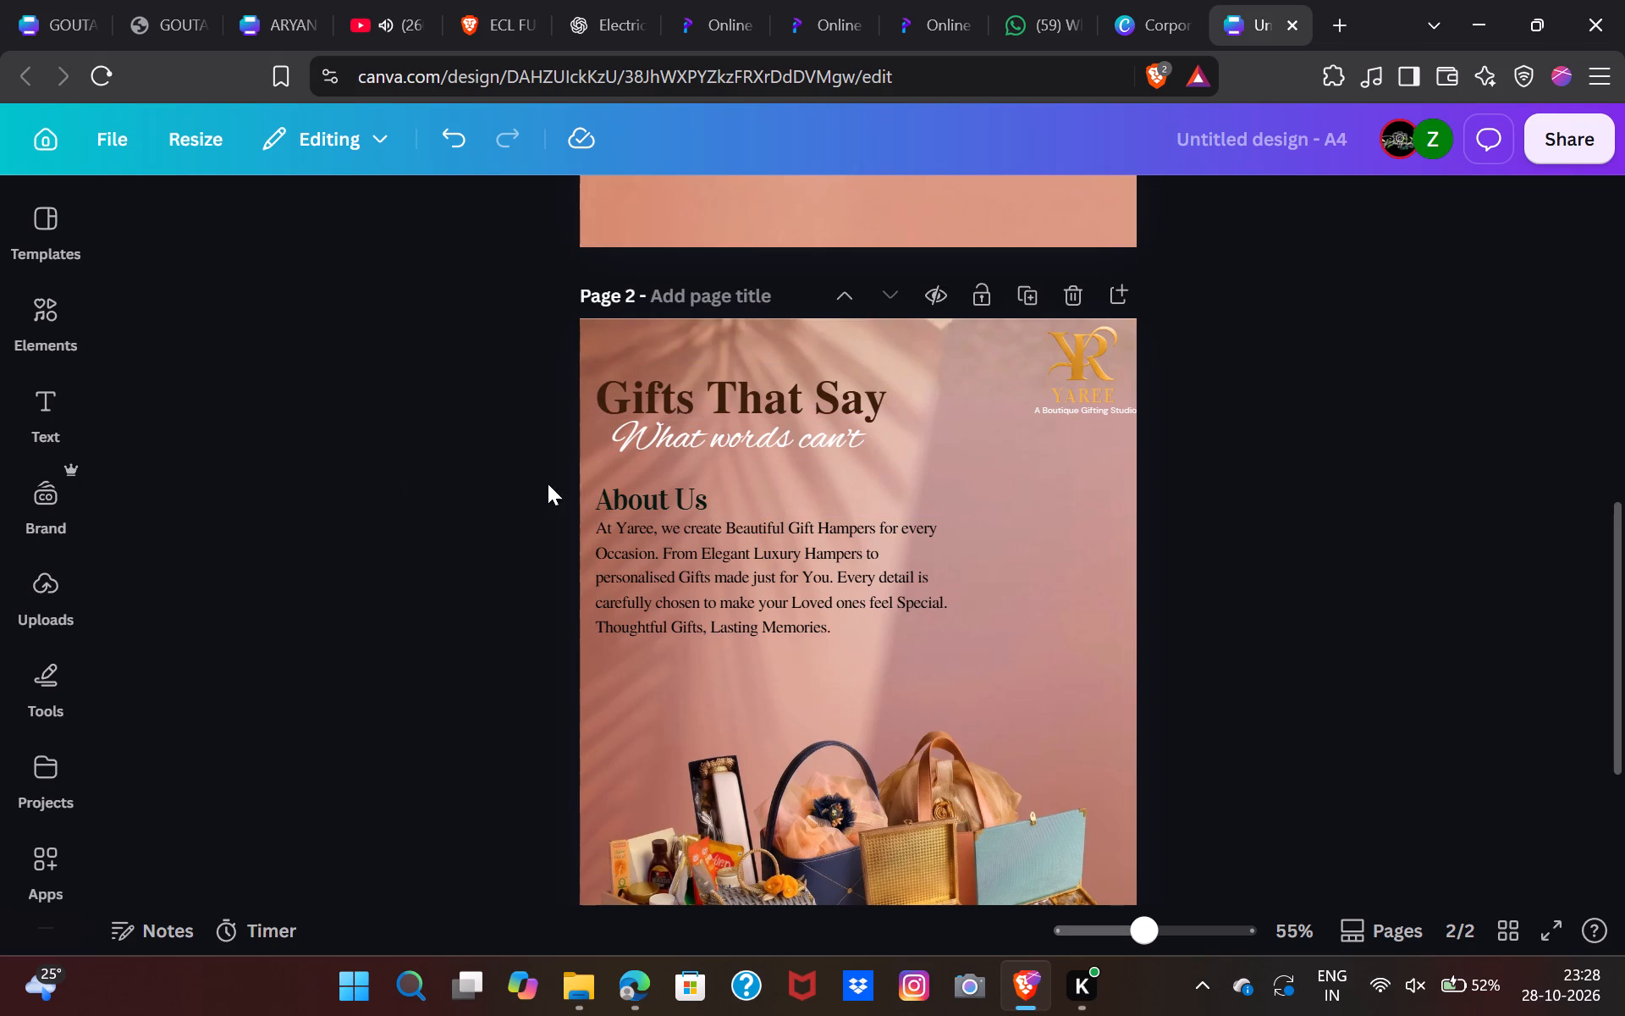
Move the "About Us" heading and its paragraph together slightly up towards the headline, keeping them aligned with the headline's left edge.
left_click_drag(532, 475, 704, 585)
left_click_drag(714, 588, 720, 586)
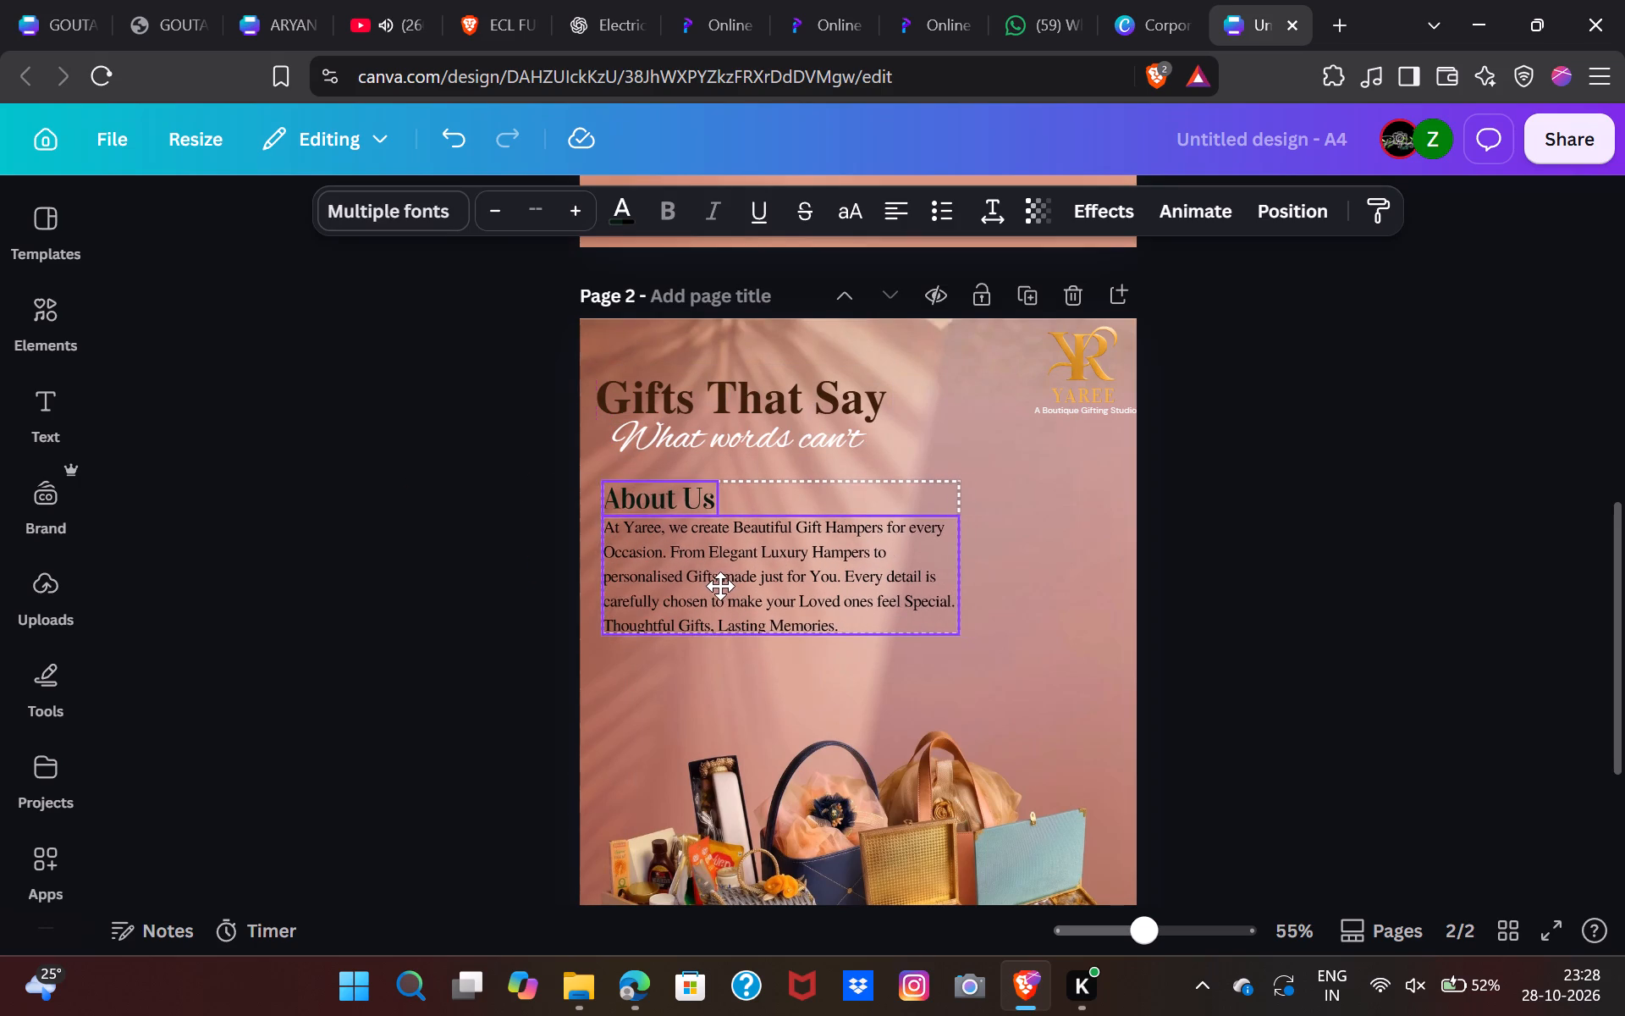
left_click_drag(720, 586, 720, 584)
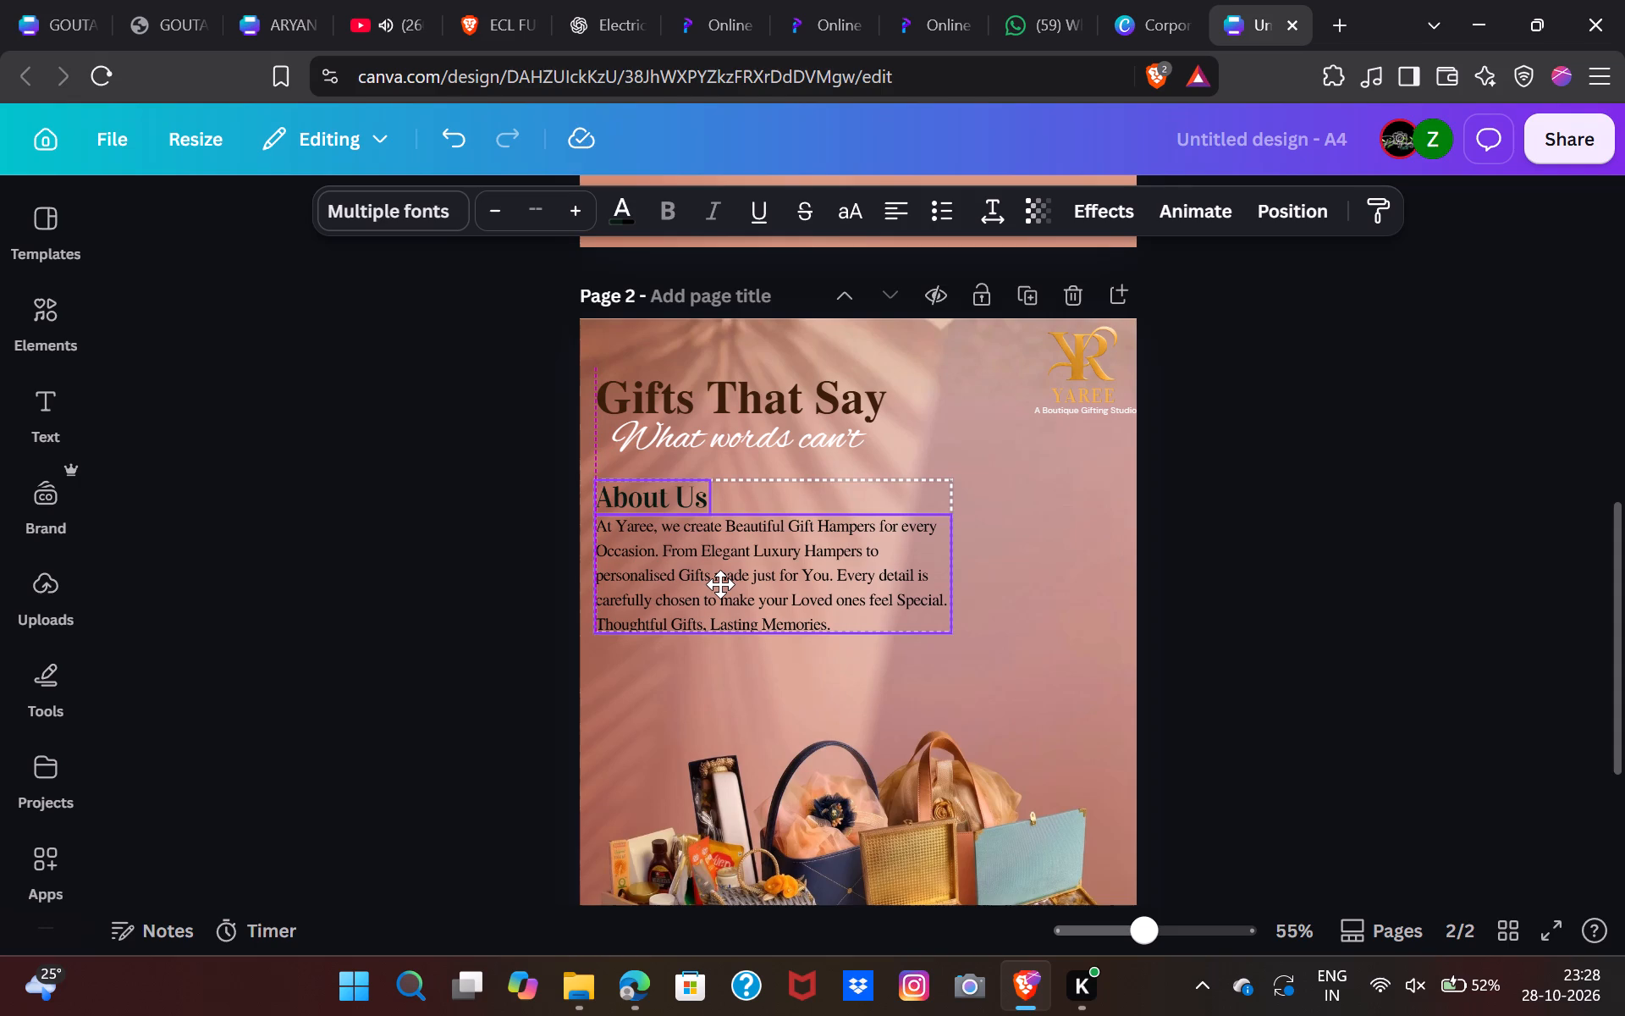
left_click_drag(720, 584, 713, 583)
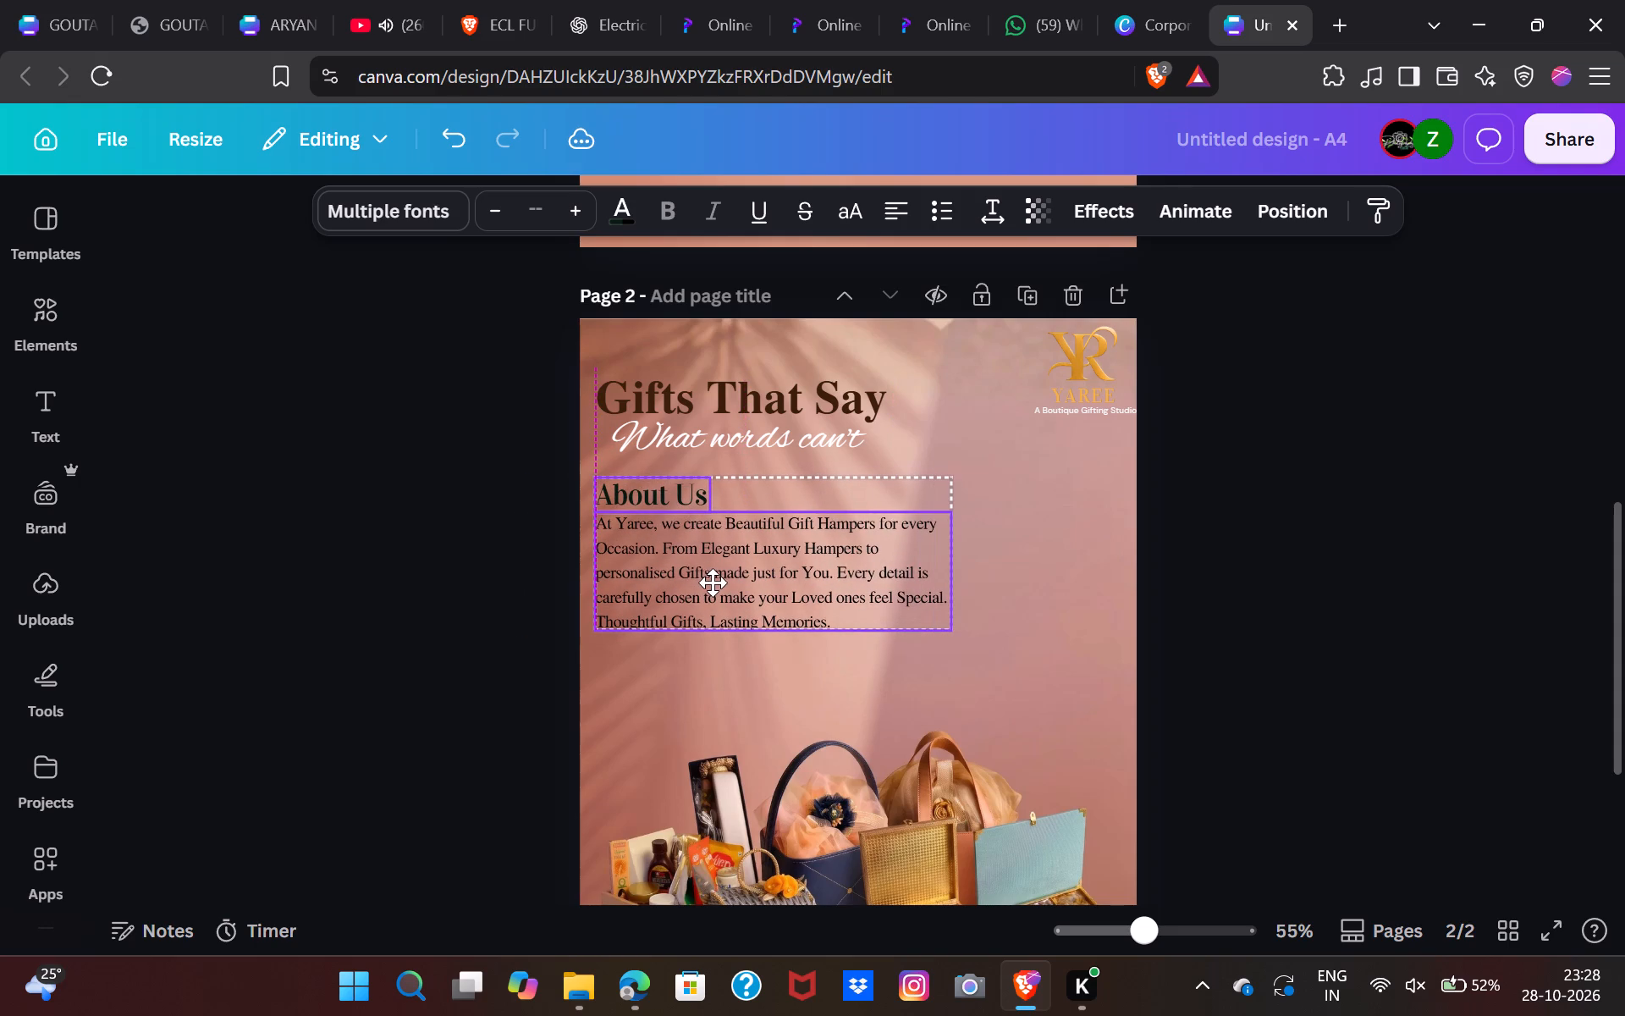
left_click_drag(713, 583, 713, 579)
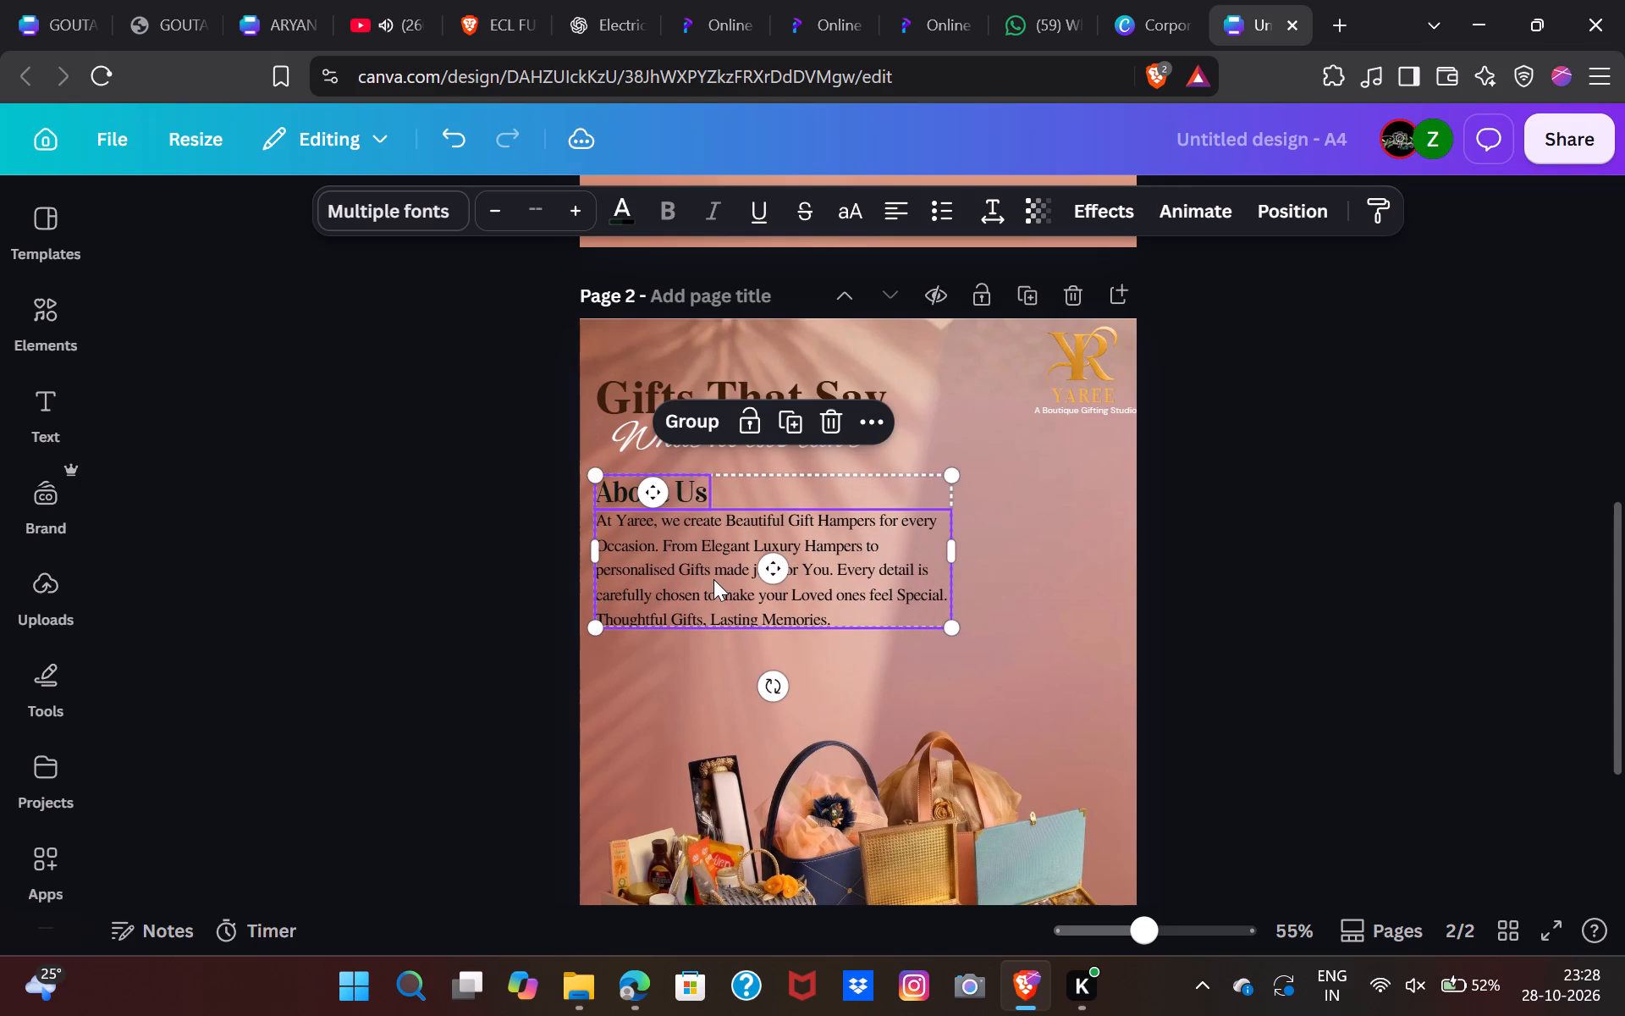
left_click(521, 571)
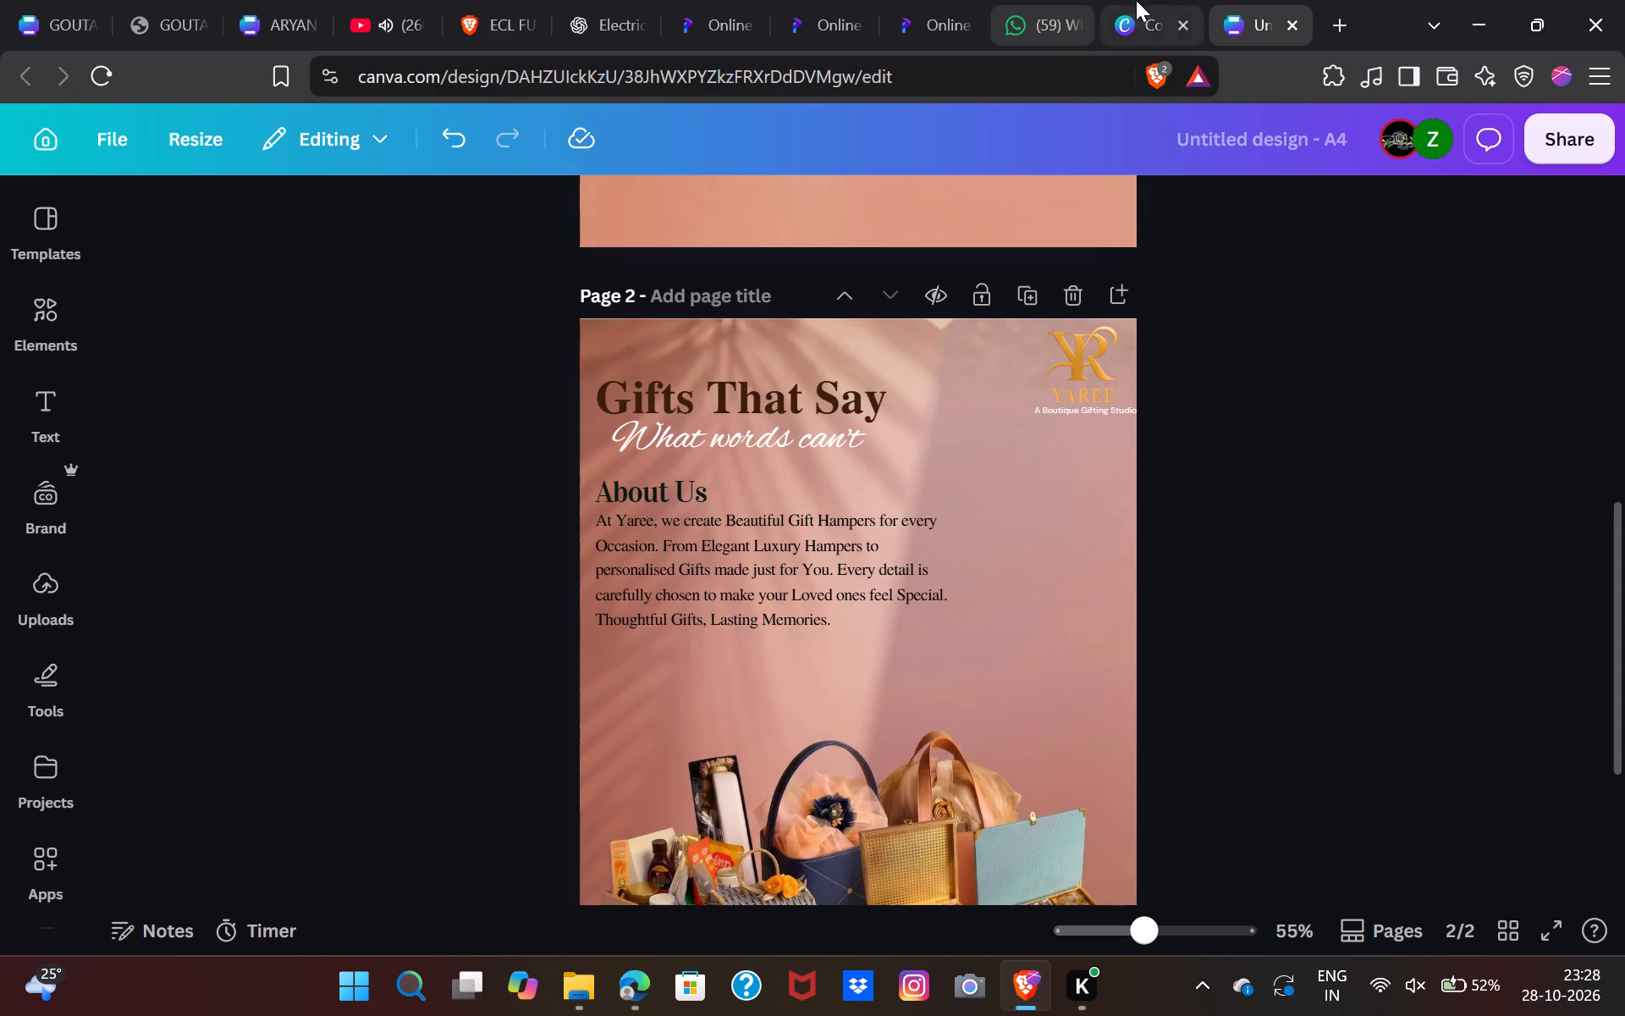
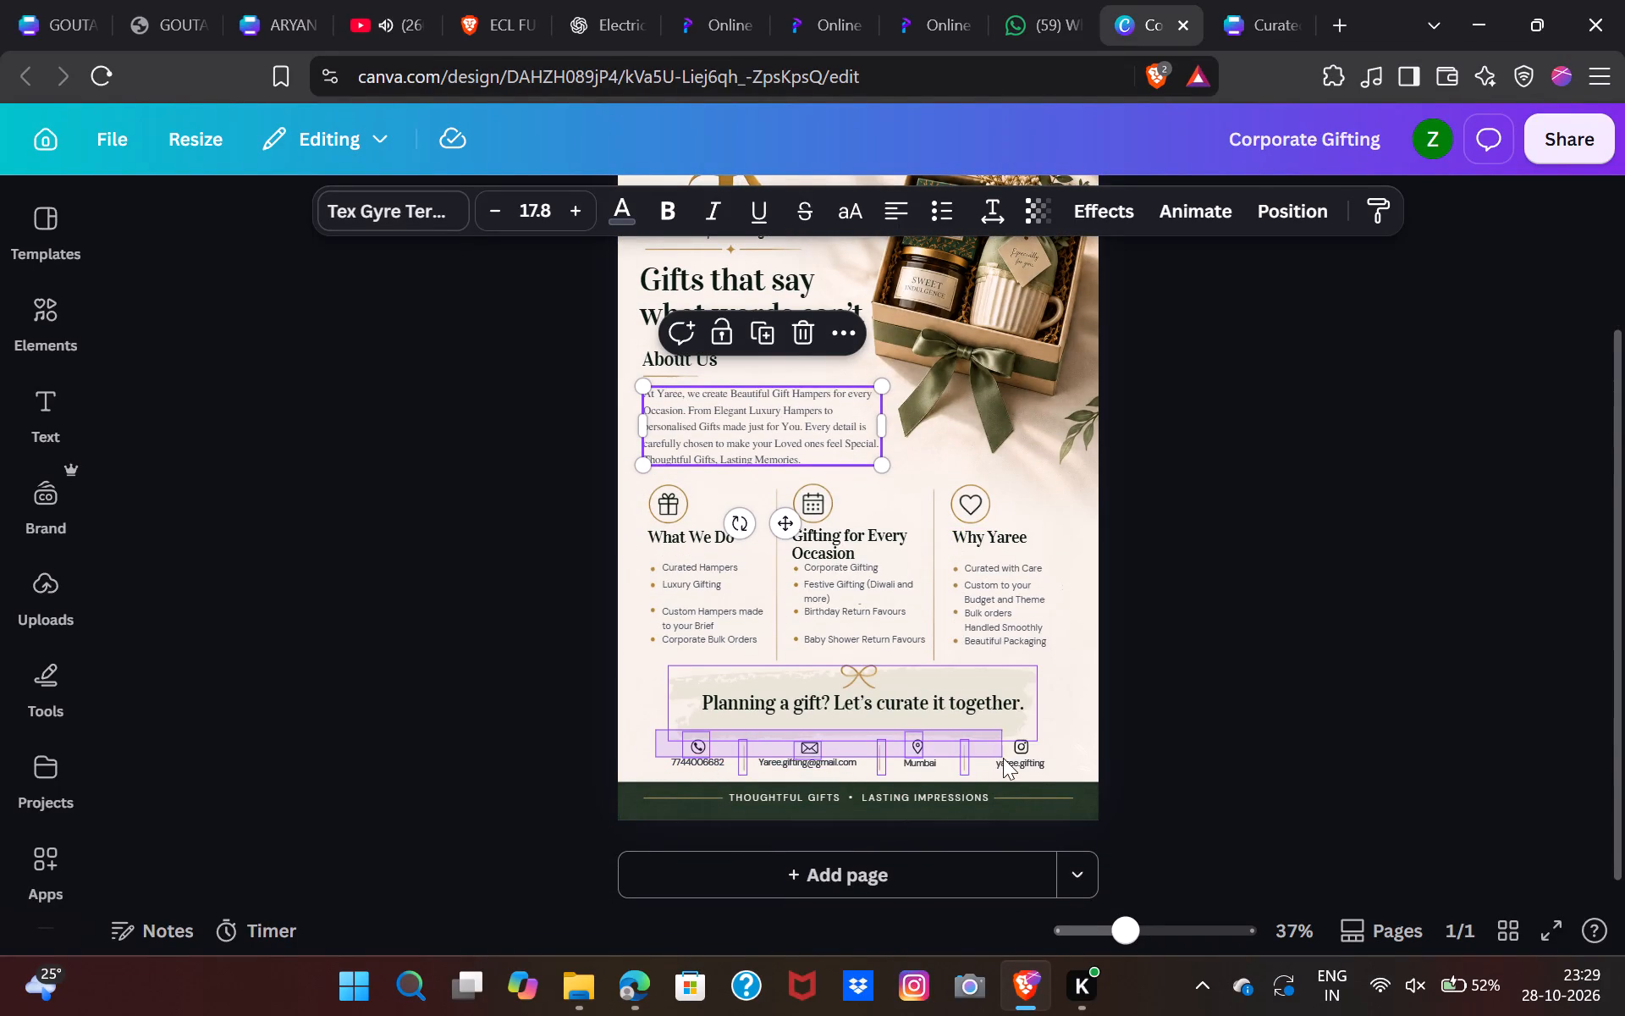
Copy the contact details row with its cream brush-stroke banner from the Corporate Gifting design into page 2 of Curated Hampers.
left_click_drag(1003, 758, 1029, 762)
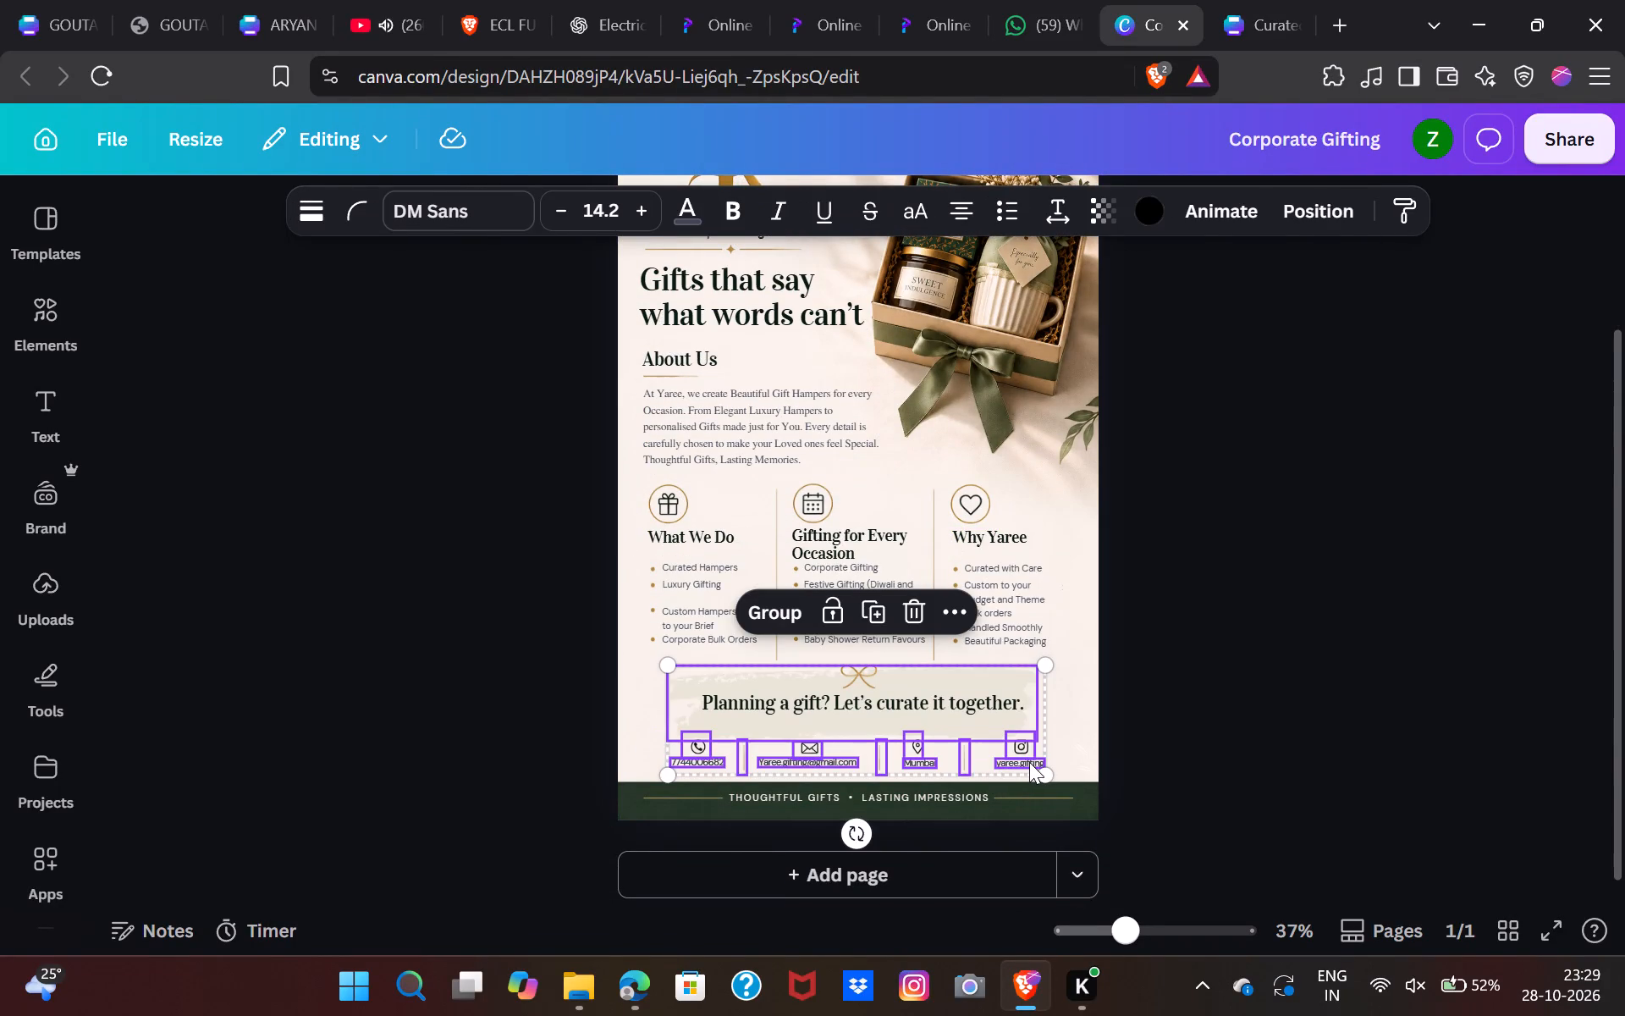
key("ctrl+c")
left_click(1310, 0)
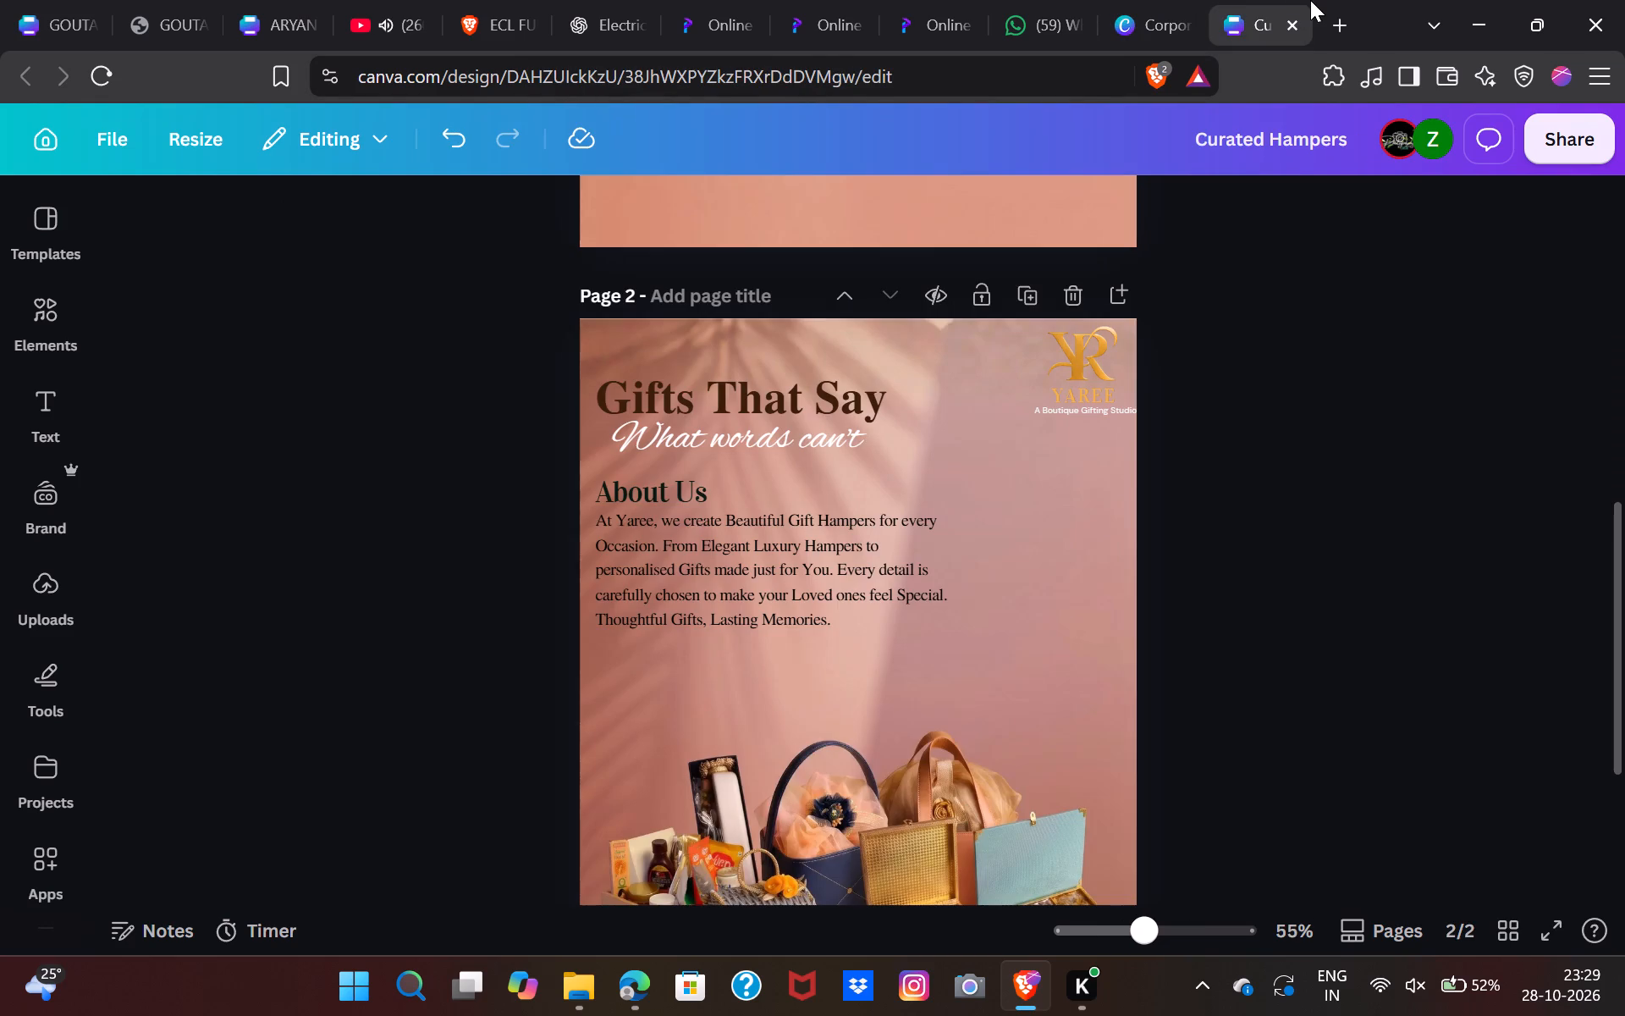
left_click(862, 606)
key("ctrl+v")
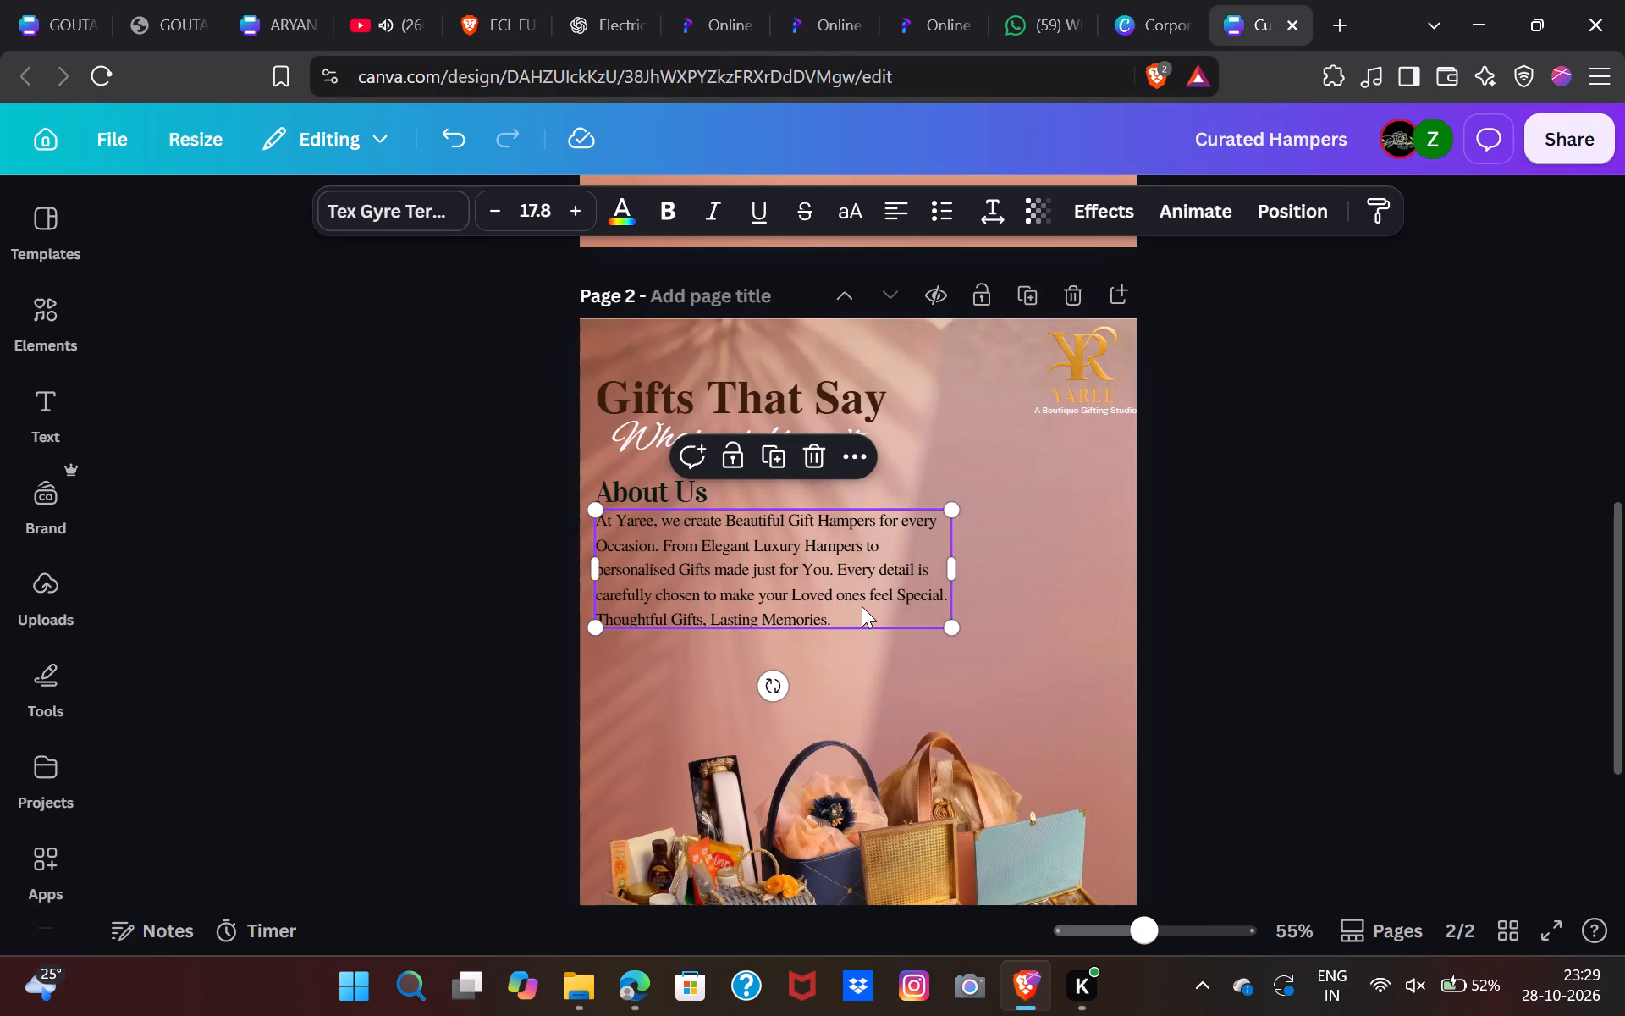
Move the pasted brush-stroke banner and contact row to the bottom edge of the page, below the gift hampers.
scroll(862, 606, "down", 1)
scroll(862, 606, "up", 1)
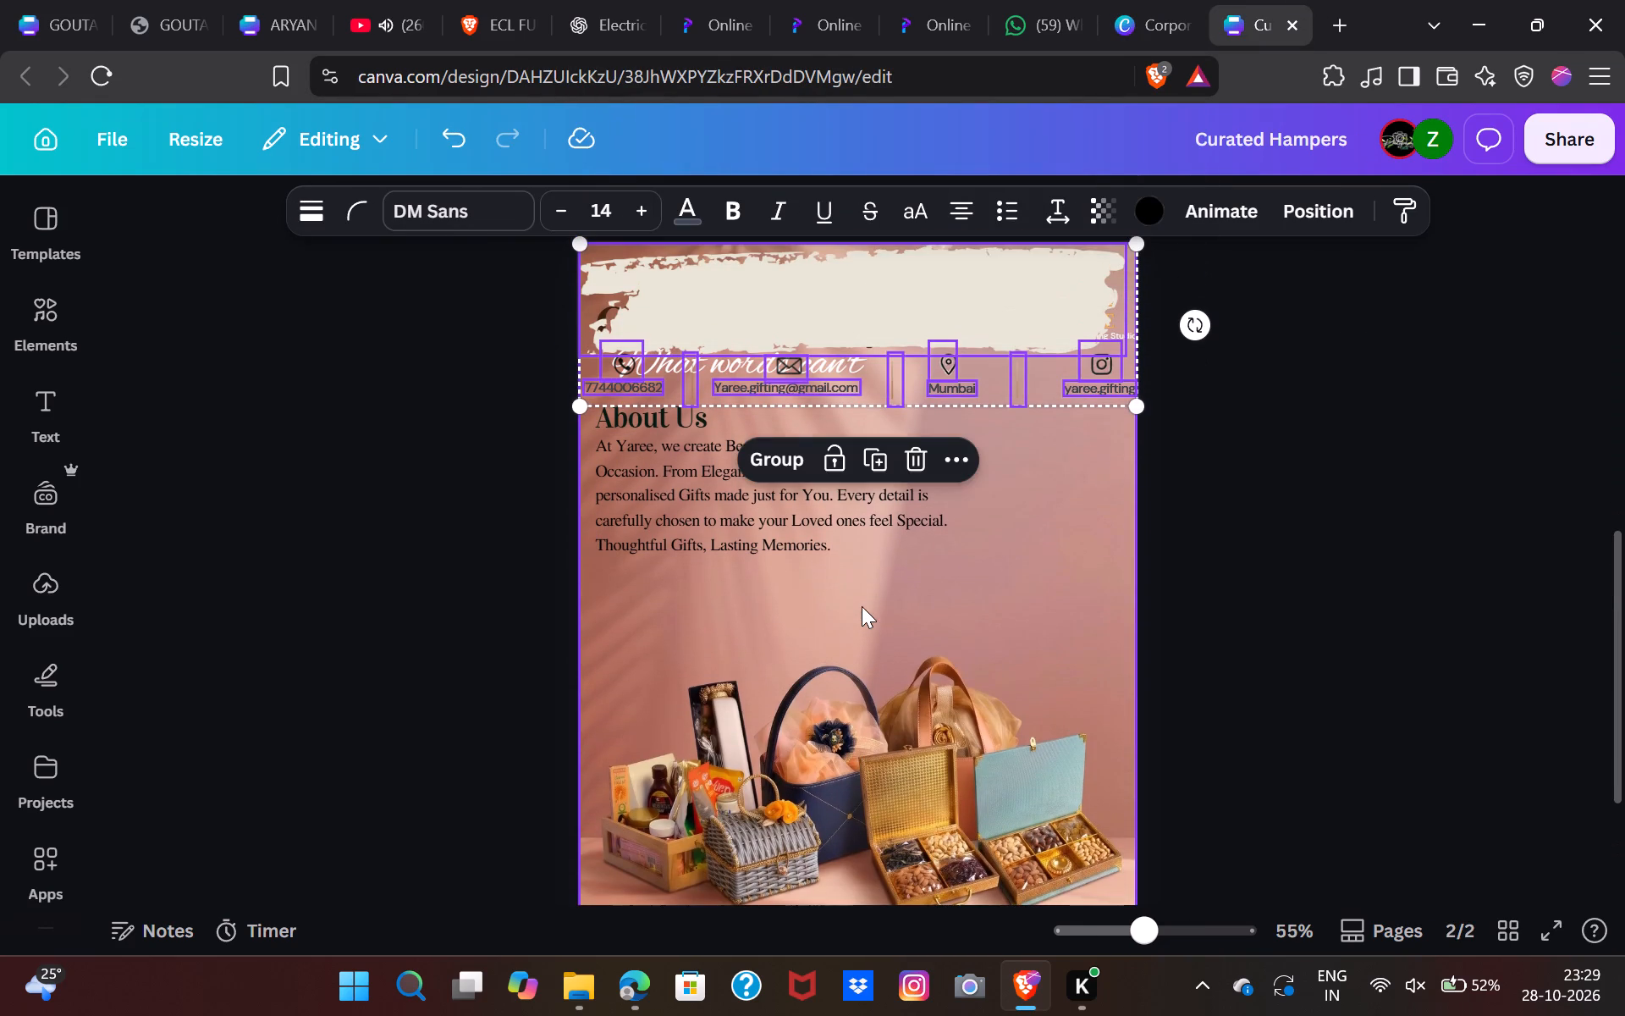
left_click_drag(895, 317, 876, 658)
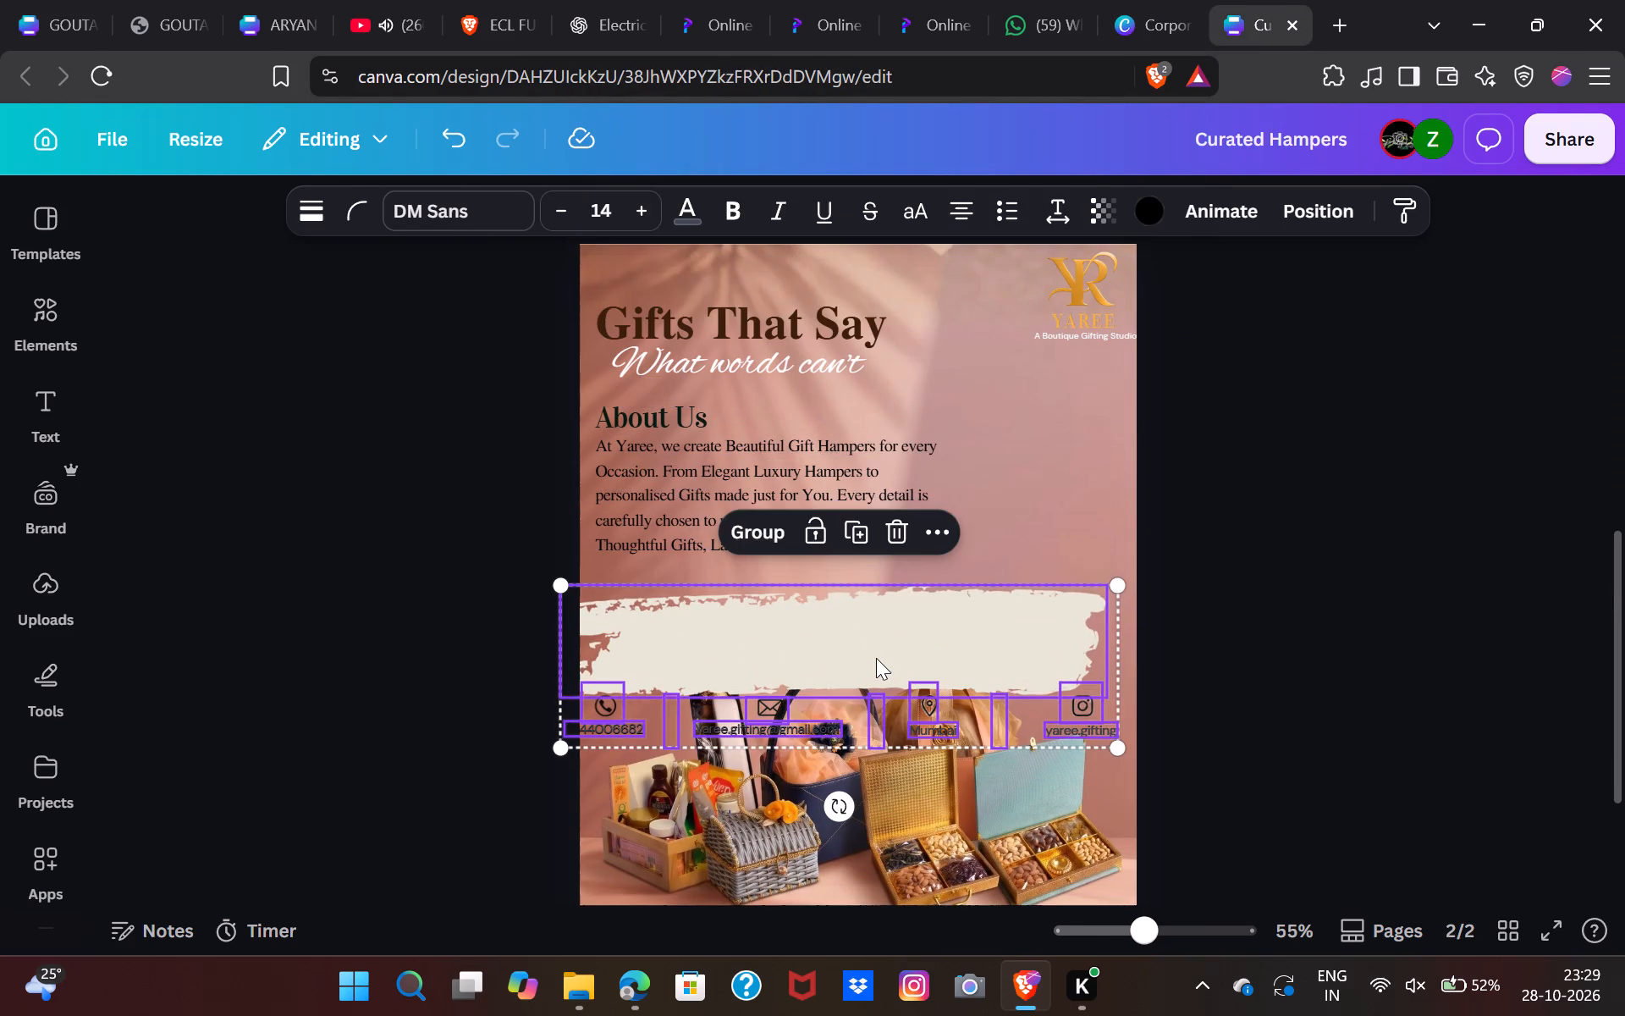
scroll(876, 658, "down", 2)
left_click_drag(907, 400, 932, 674)
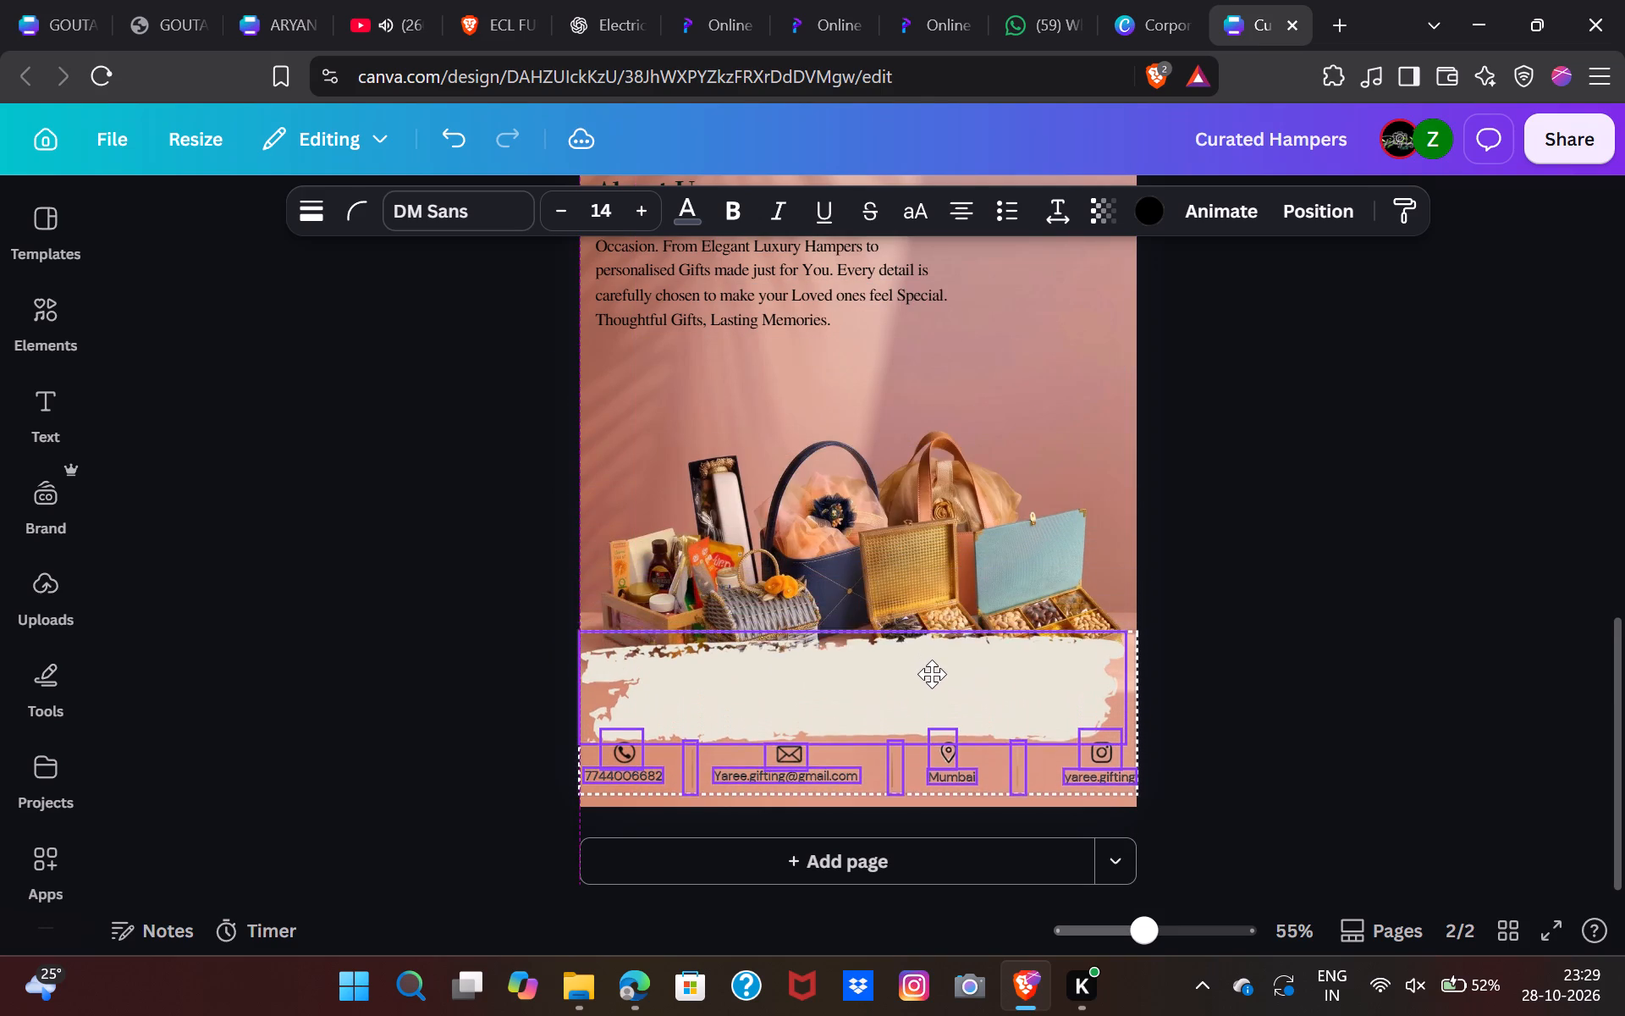
left_click_drag(932, 674, 932, 680)
left_click(1187, 660)
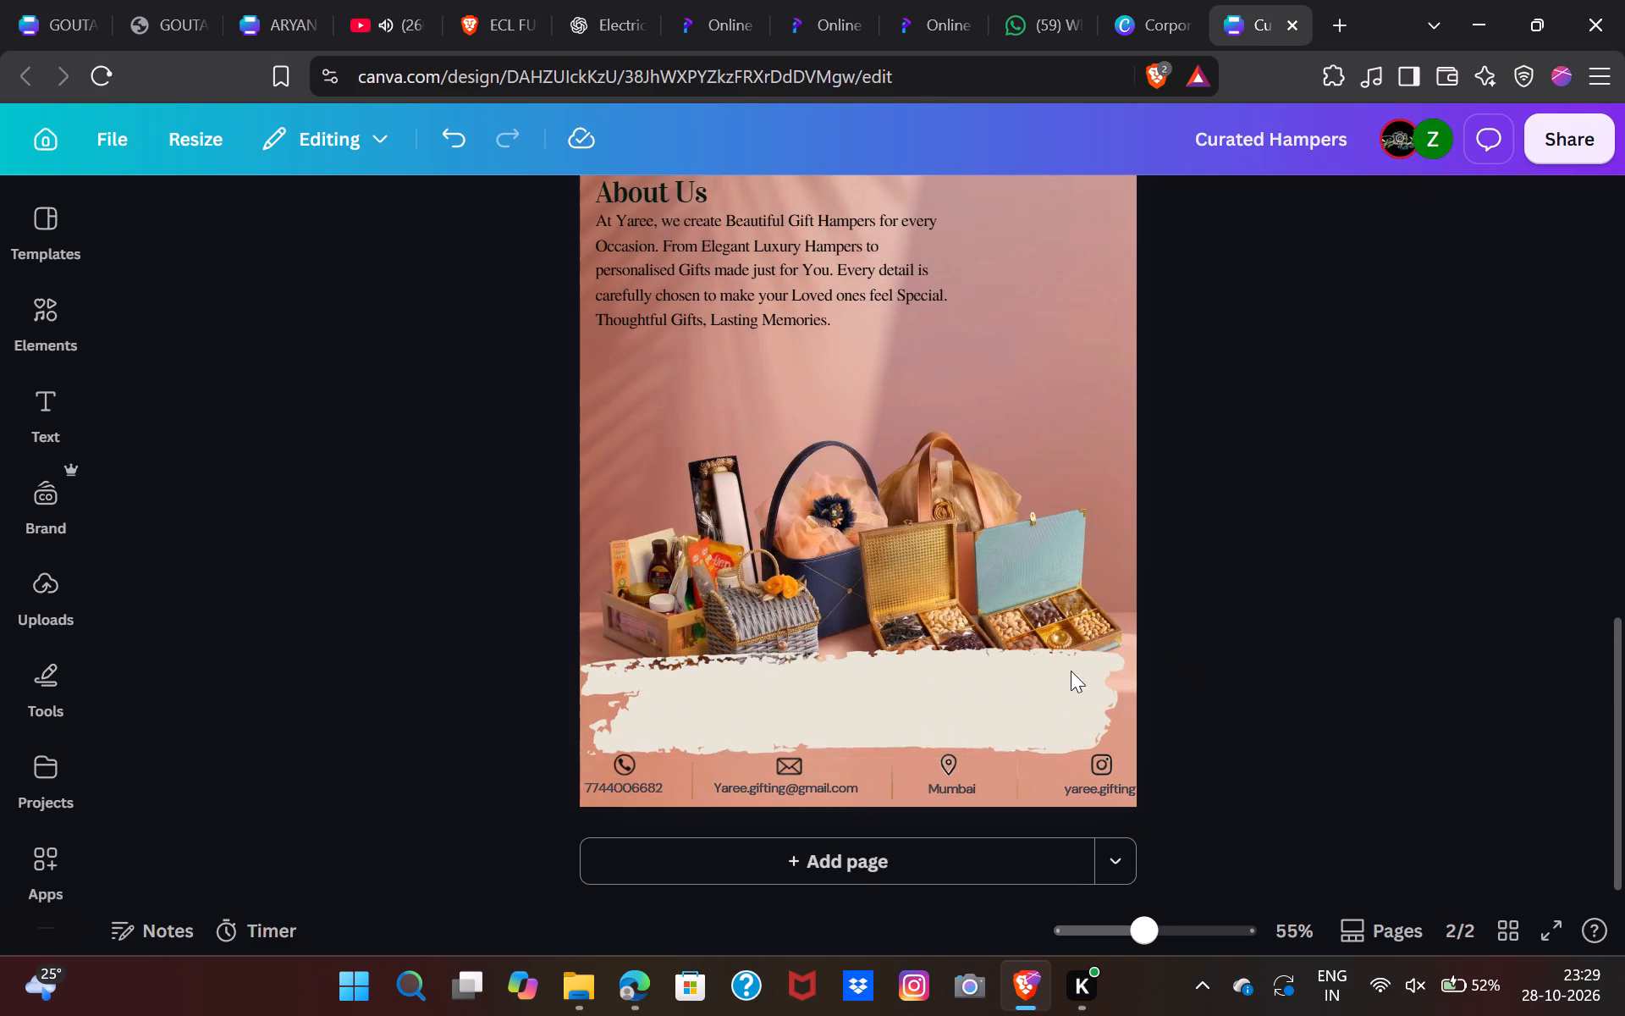
Delete the cream brush-stroke shape above the contact details at the bottom of page 2.
left_click(953, 683)
key("BackSpace")
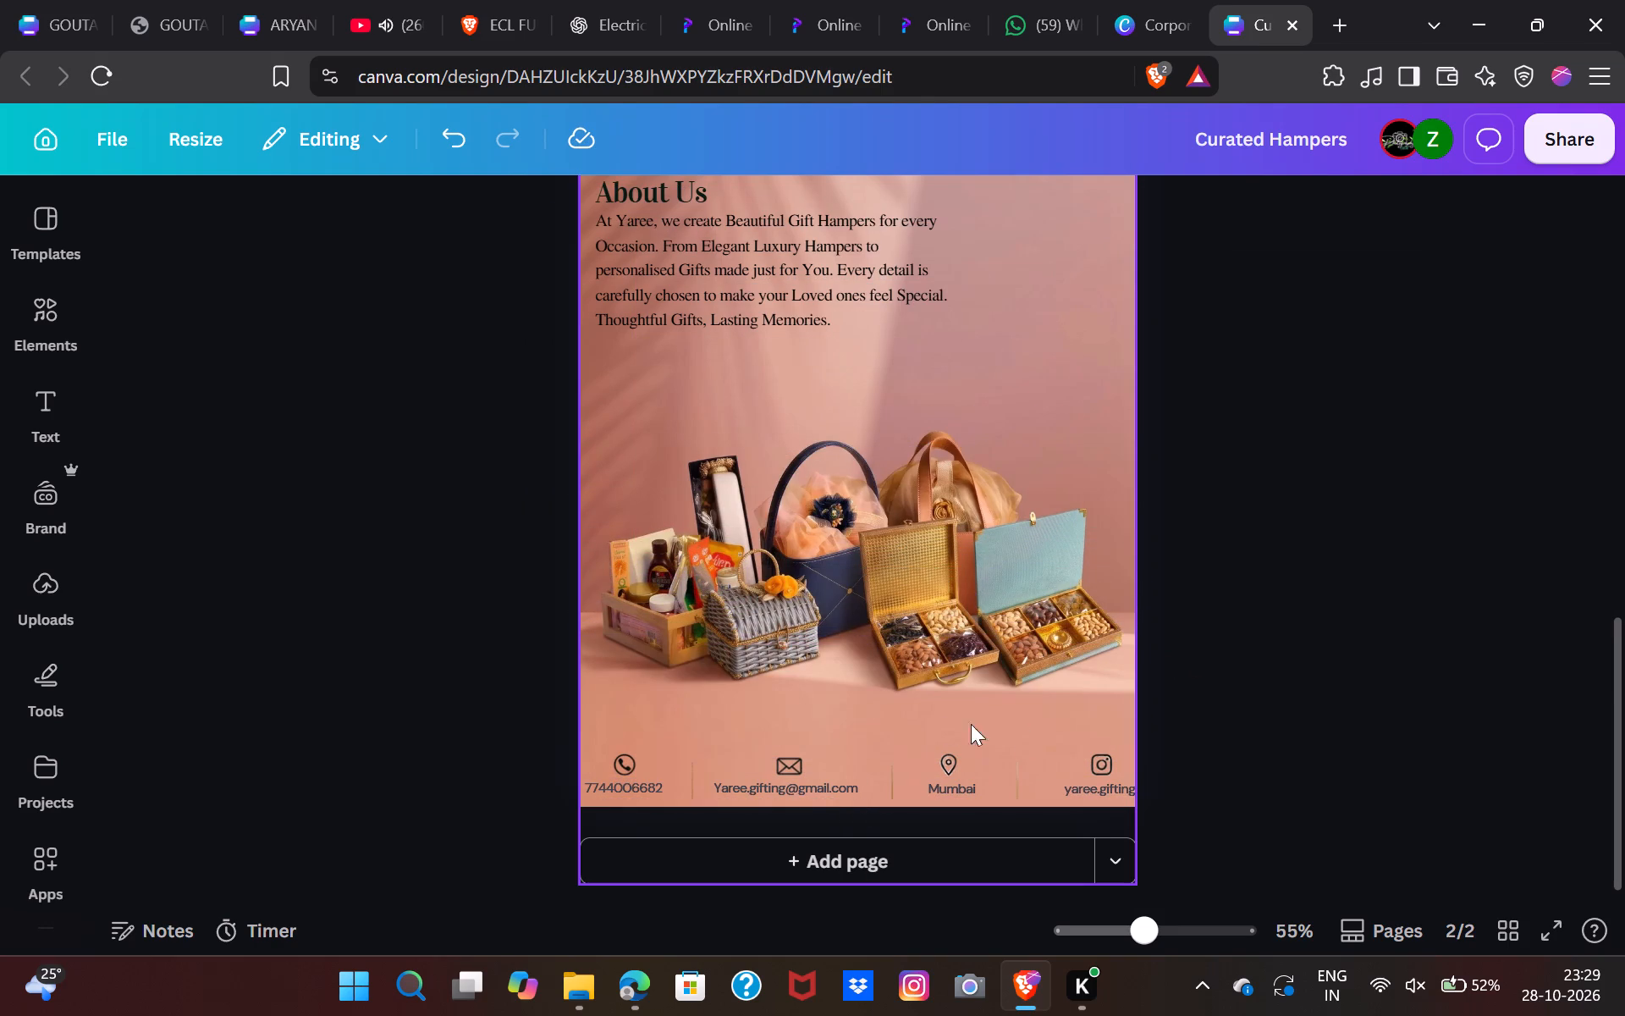
left_click(511, 686)
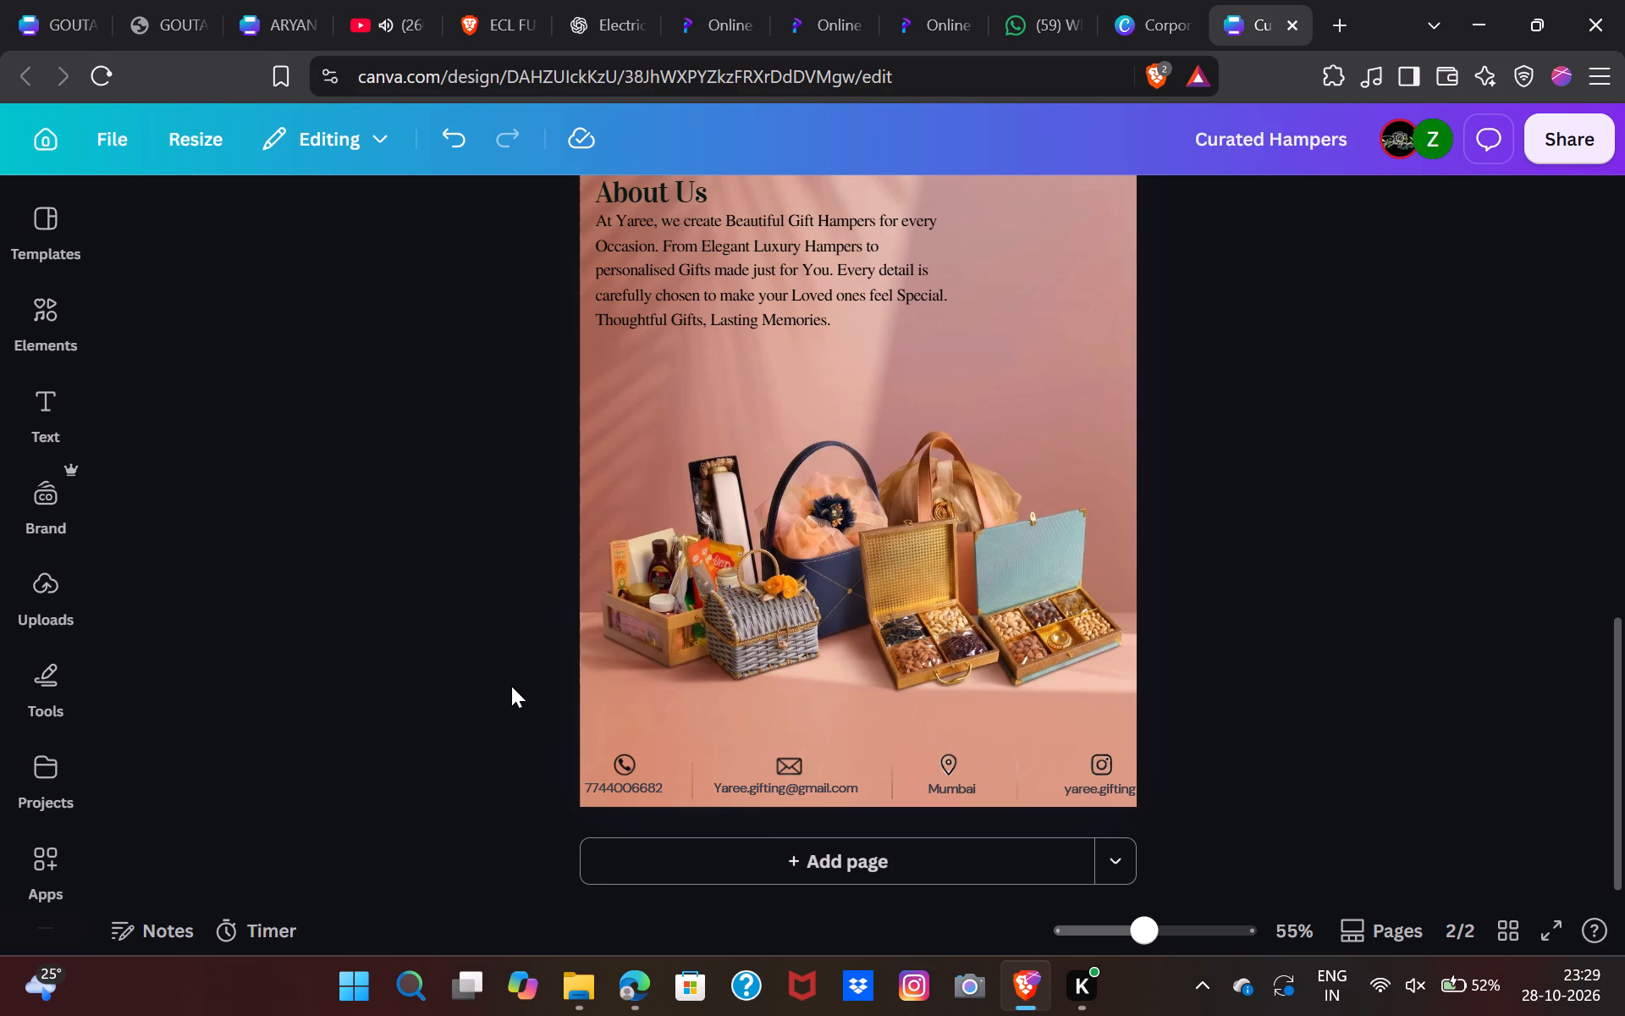
Select the row of contact icons, contact details and divider lines along the bottom edge of page 2.
left_click(624, 738)
left_click(510, 725)
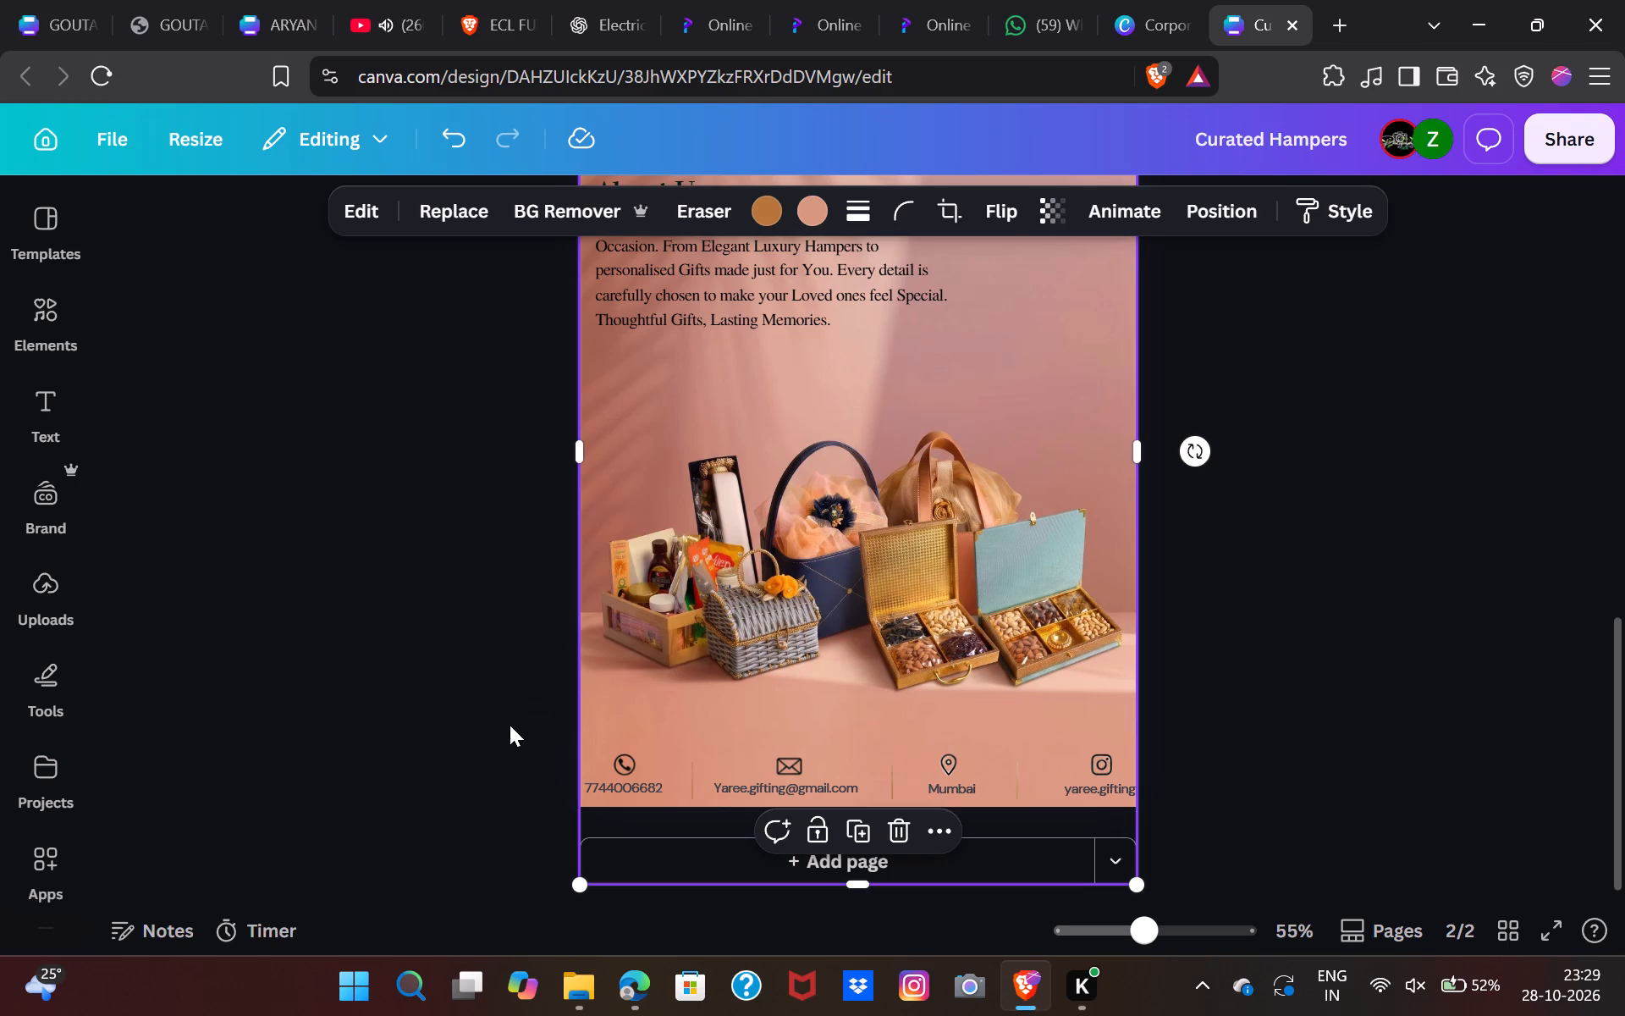
left_click_drag(556, 725, 1030, 783)
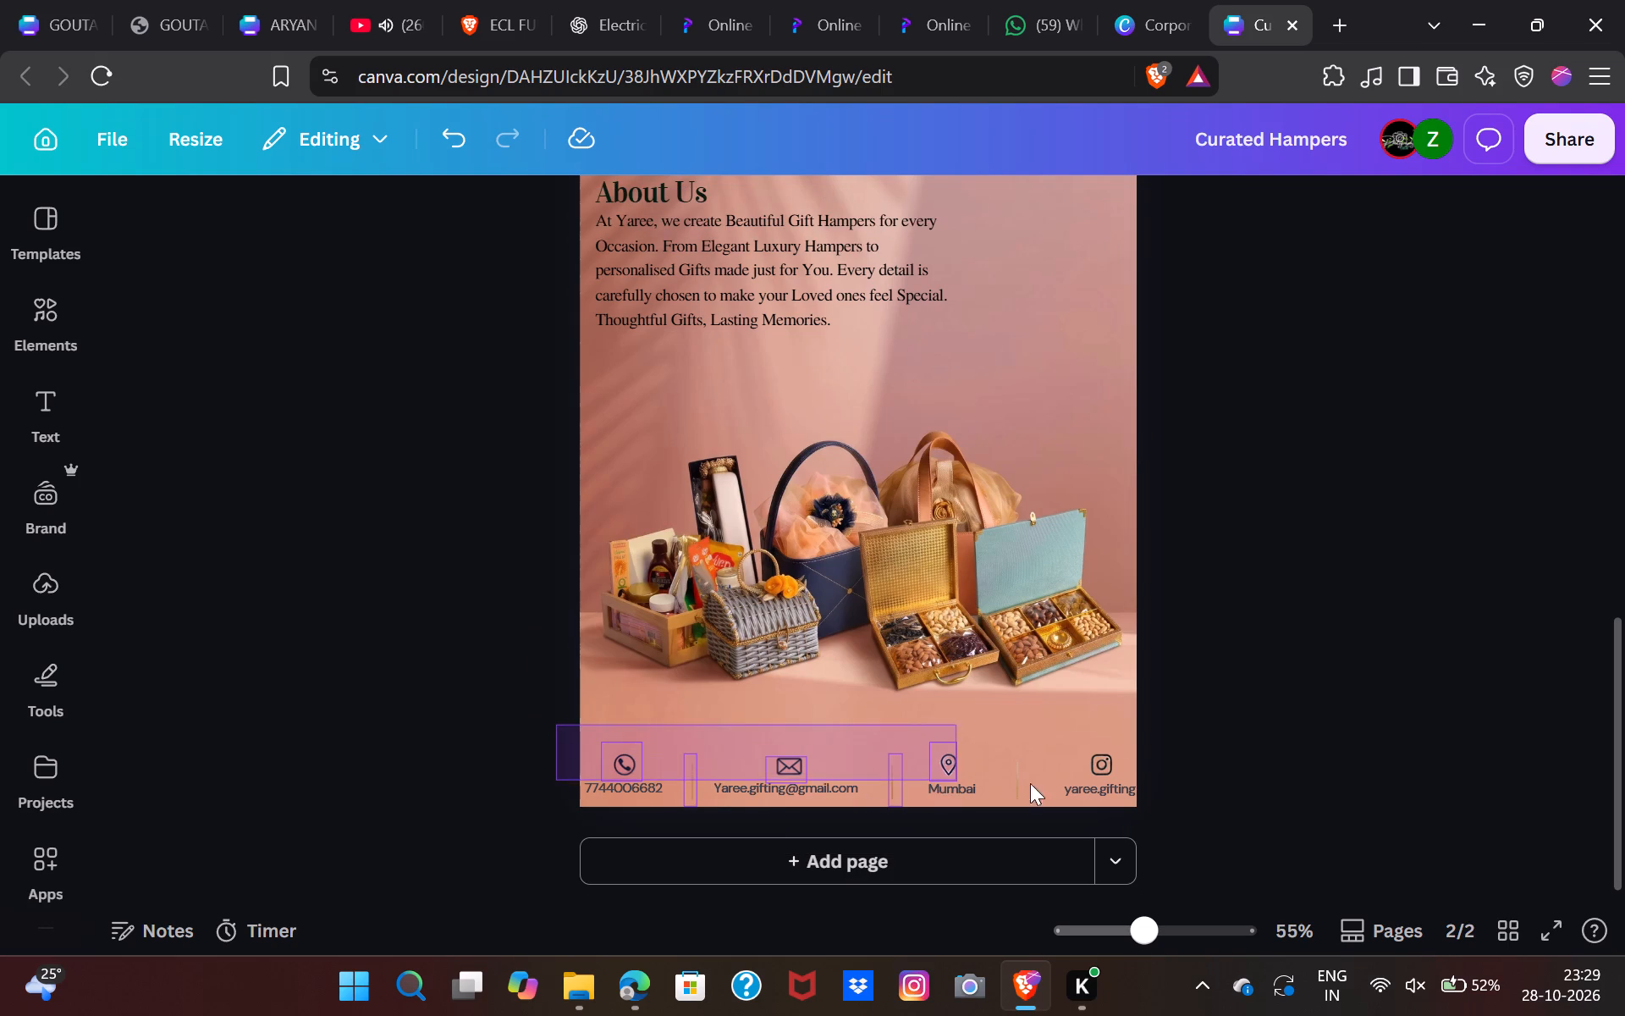
Scale the whole selected contact row at the bottom of page 2 down to about 20.14 cm wide.
left_click_drag(1030, 783, 1114, 788)
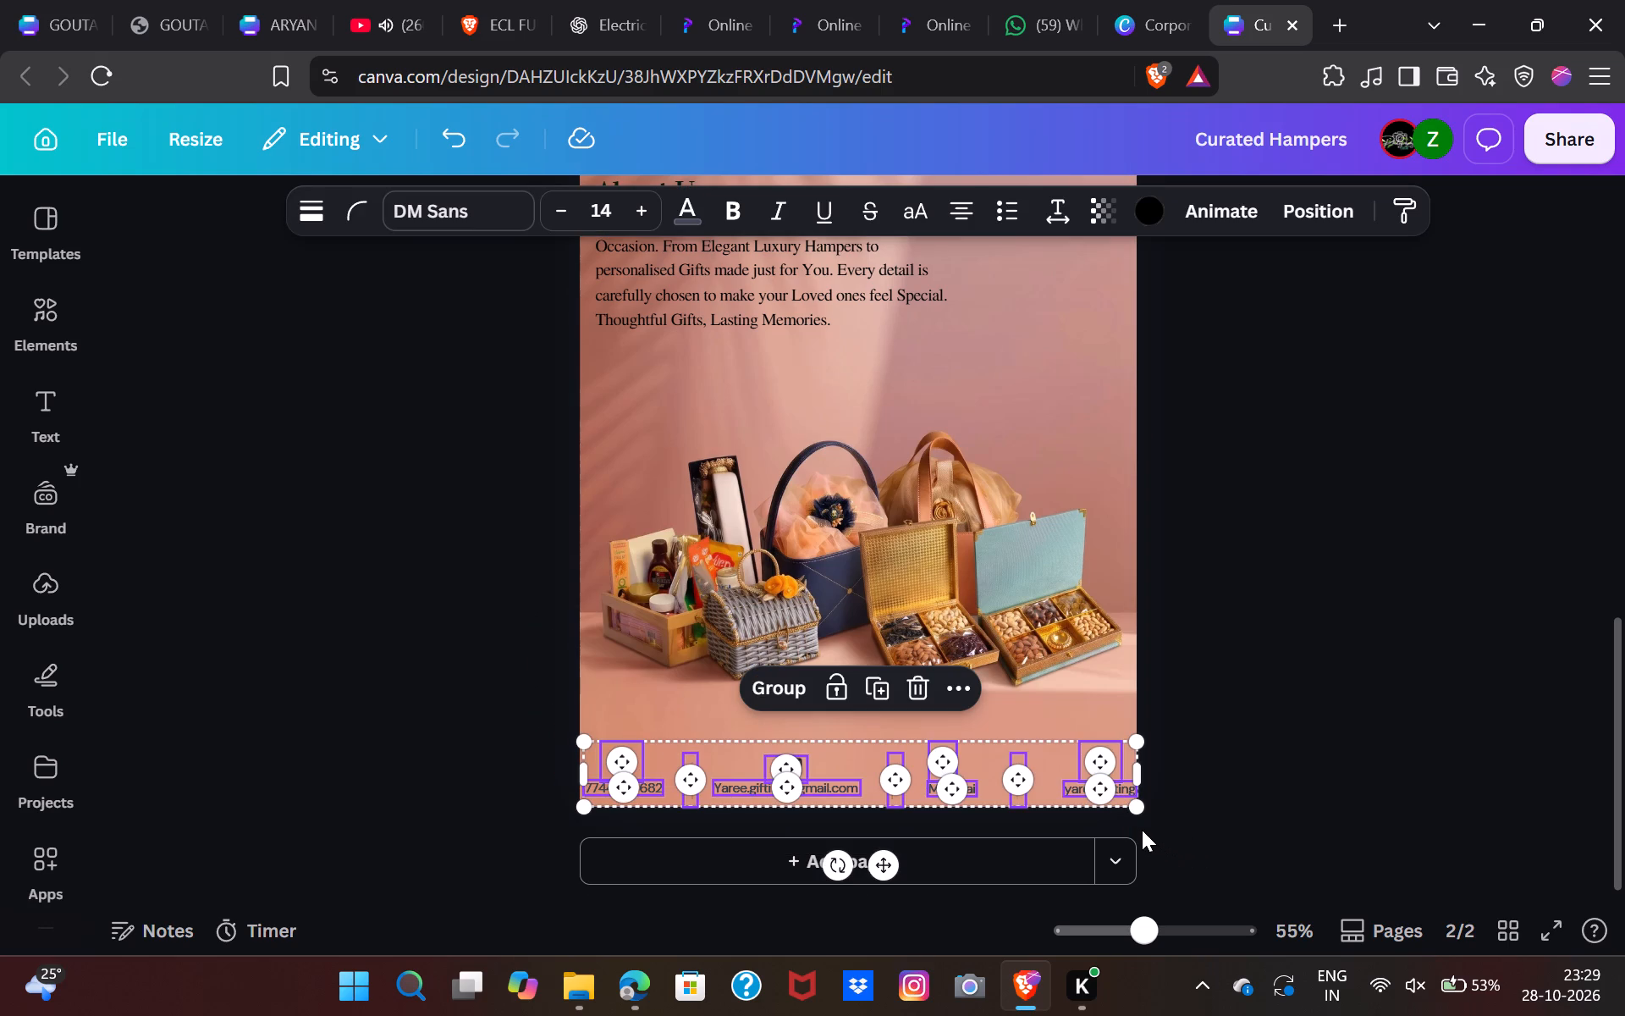
left_click_drag(1134, 814, 1130, 815)
left_click_drag(1130, 815, 1115, 816)
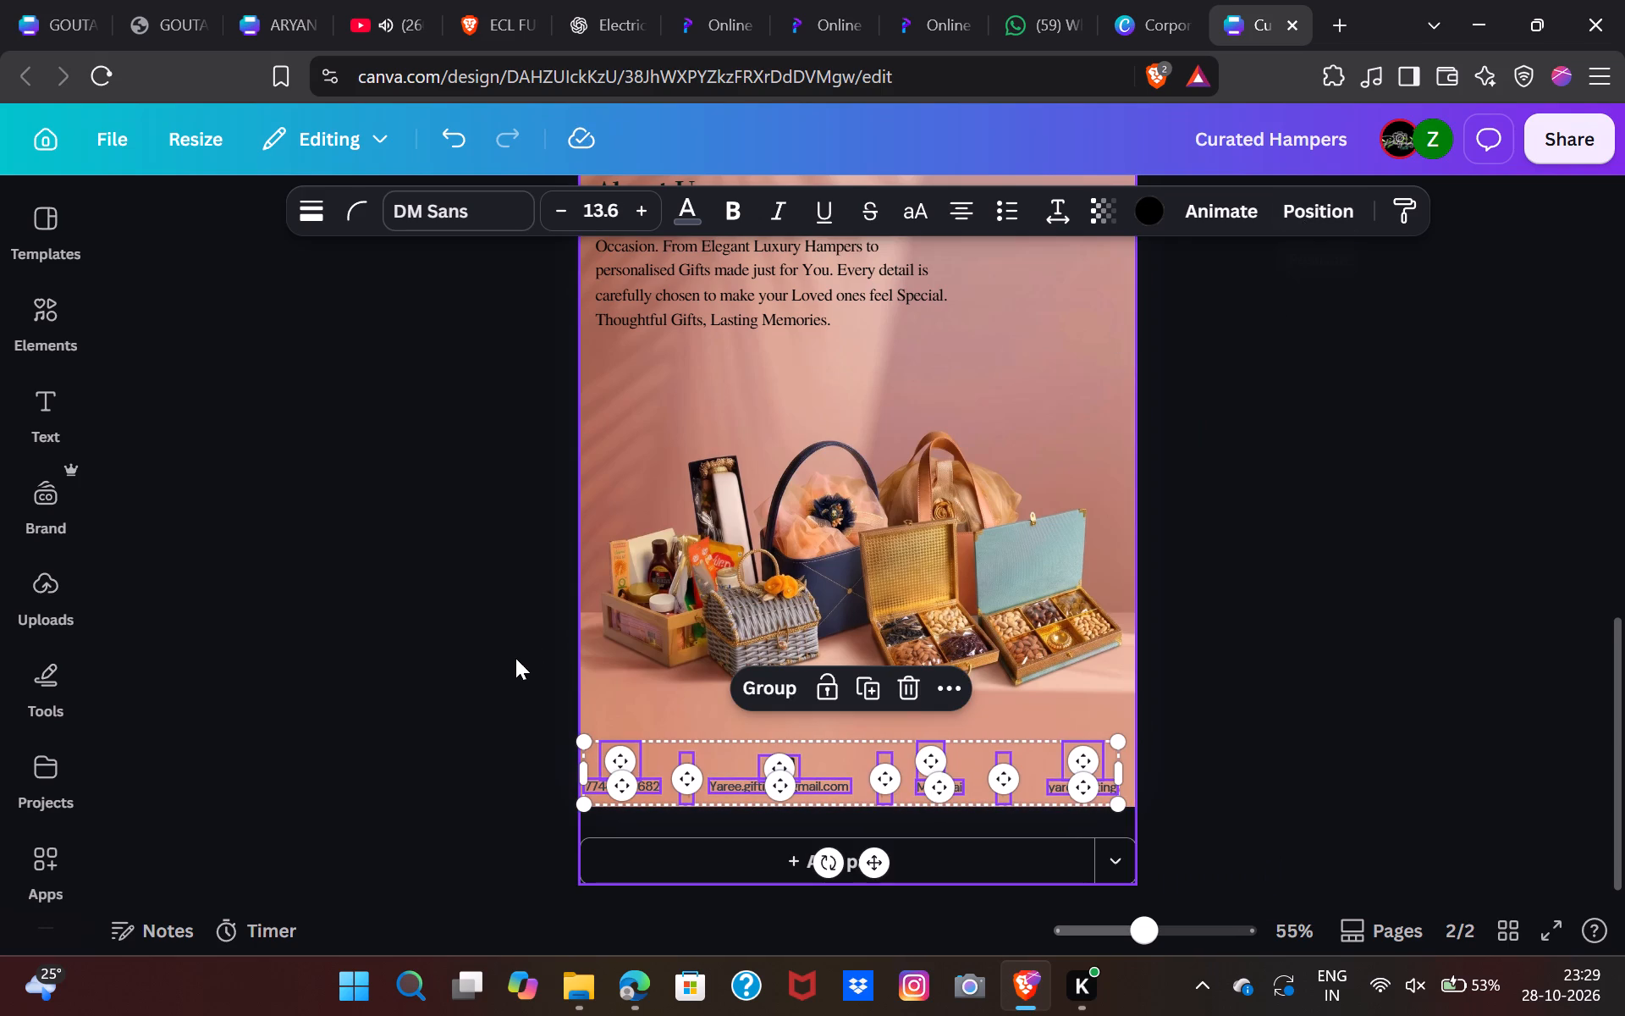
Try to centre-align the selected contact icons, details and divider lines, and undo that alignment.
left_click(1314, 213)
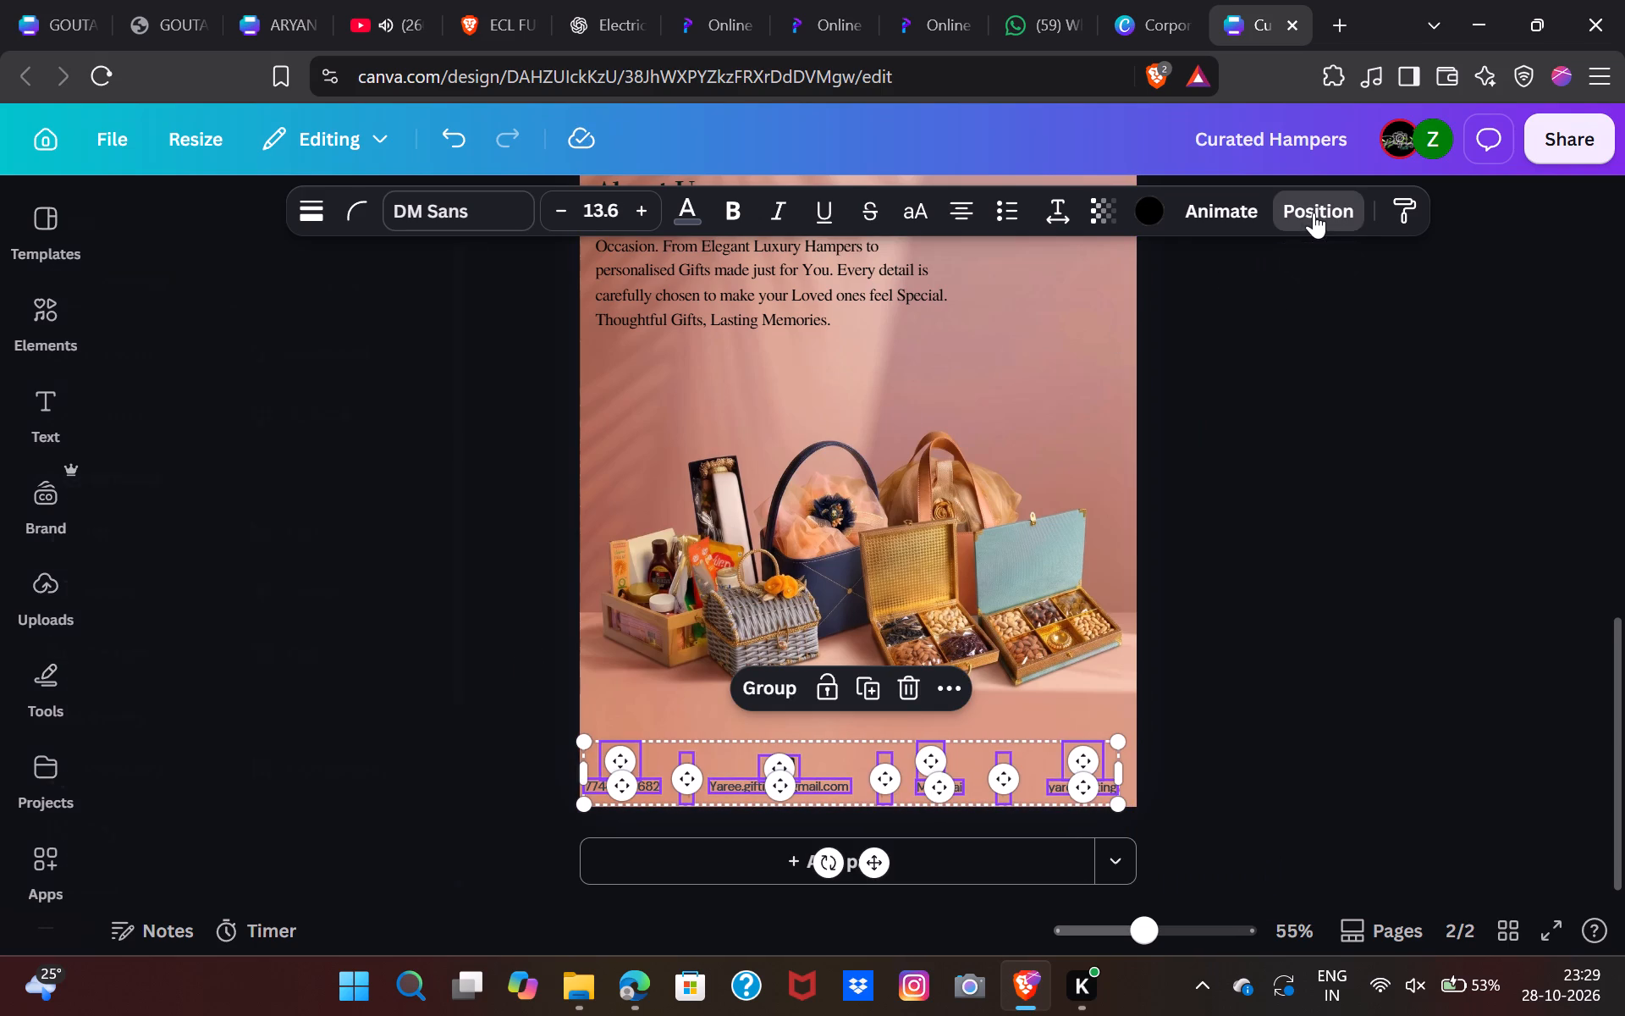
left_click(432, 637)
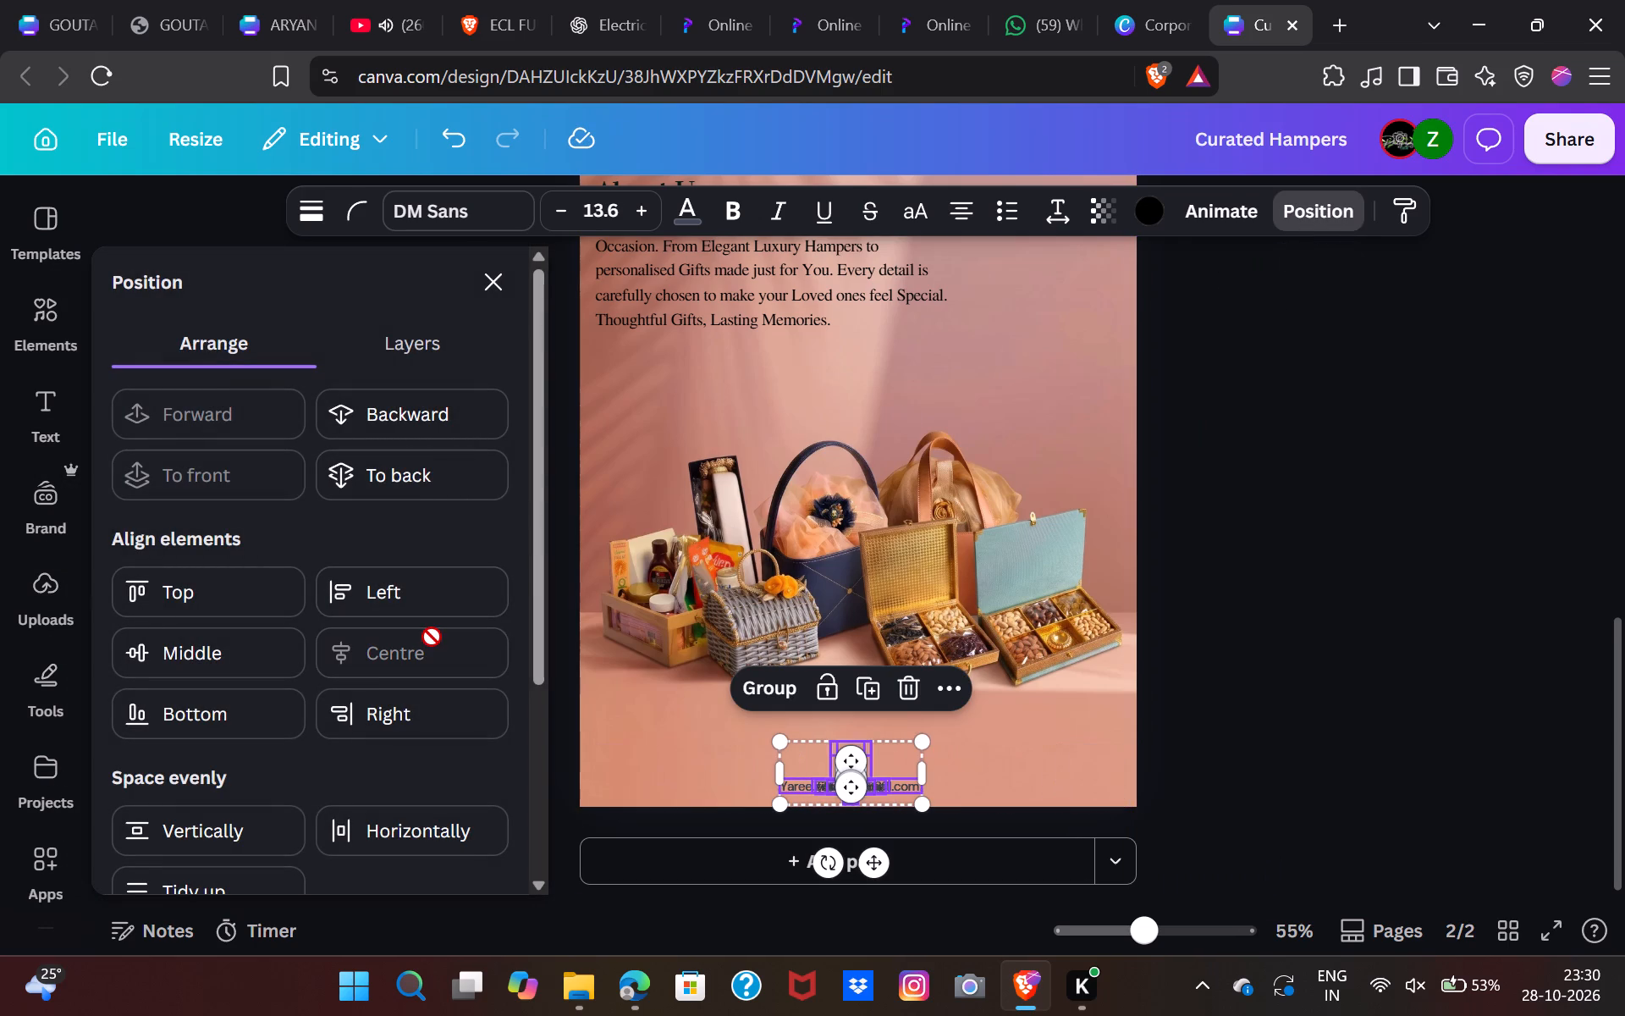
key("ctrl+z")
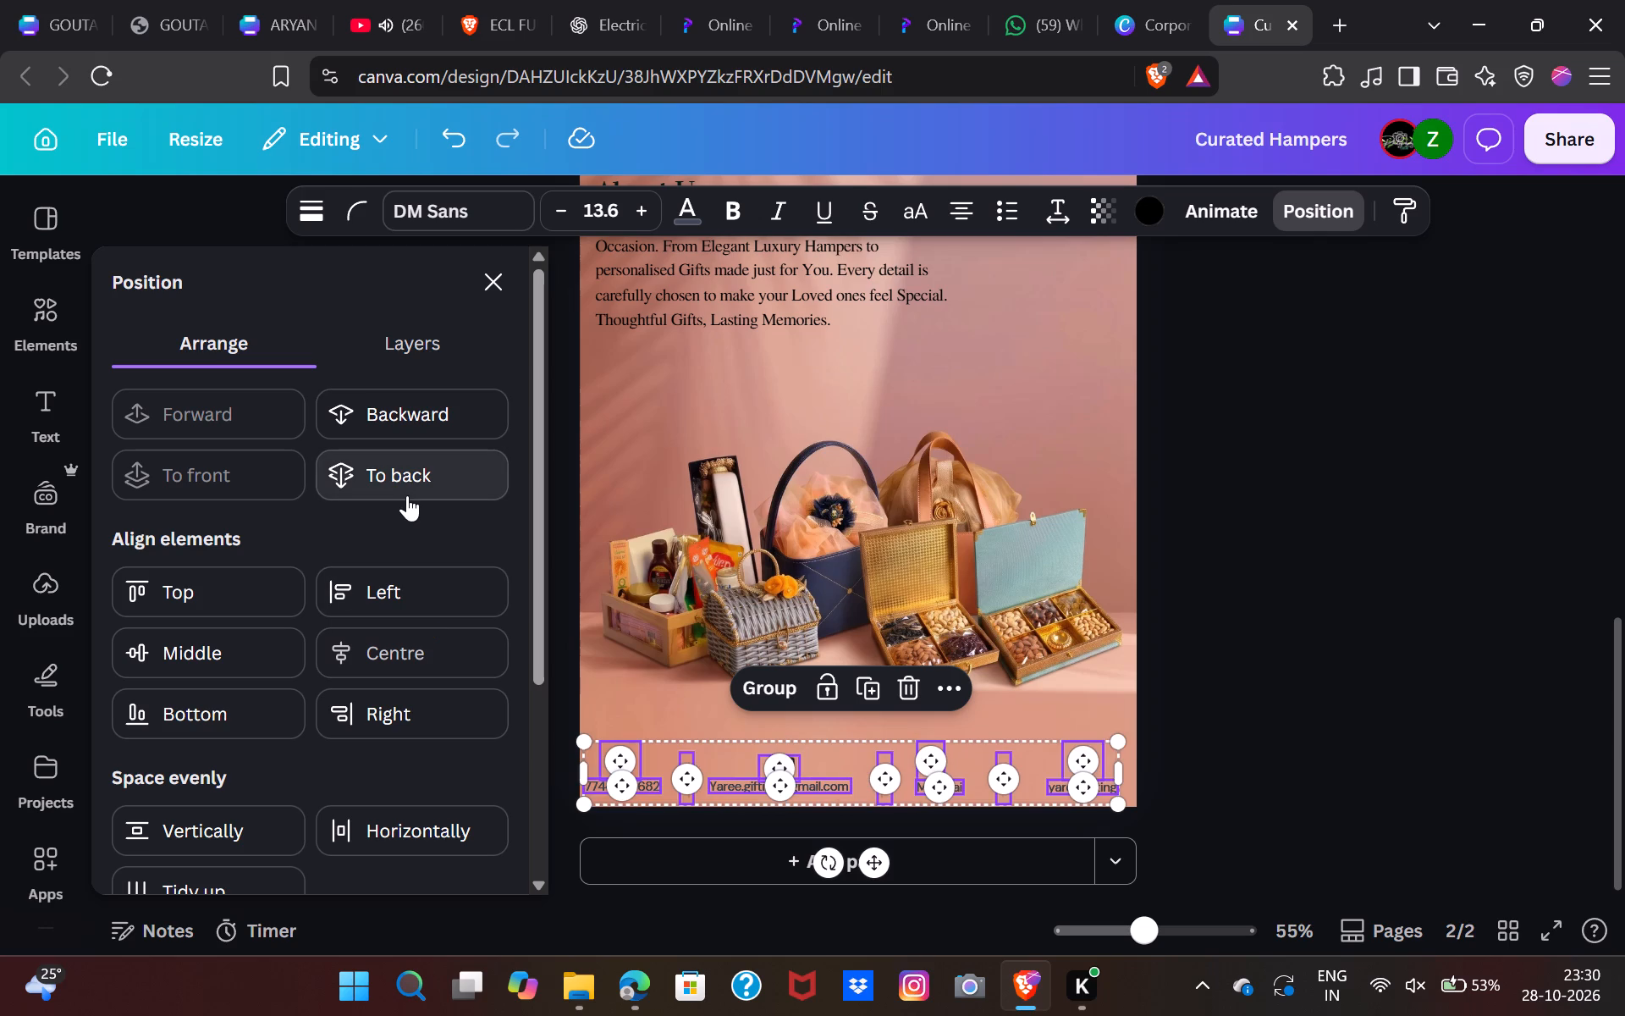
Group the contact icons, details and divider lines, and centre the group horizontally on the page.
left_click(753, 700)
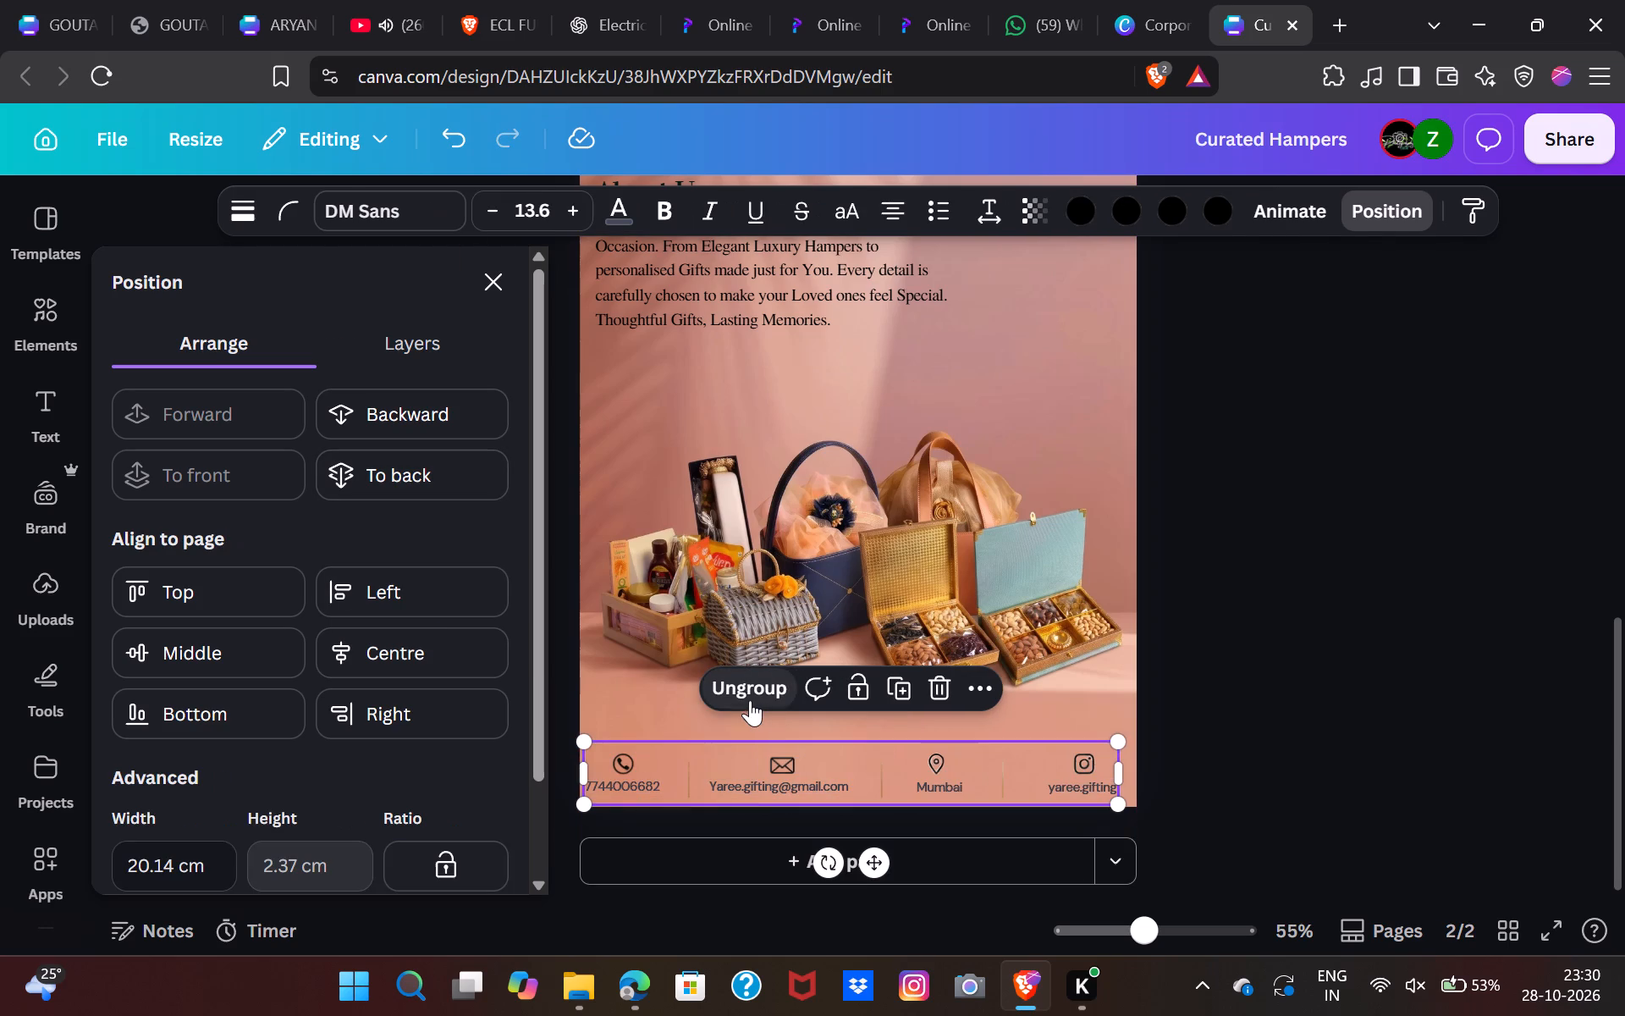
left_click(458, 636)
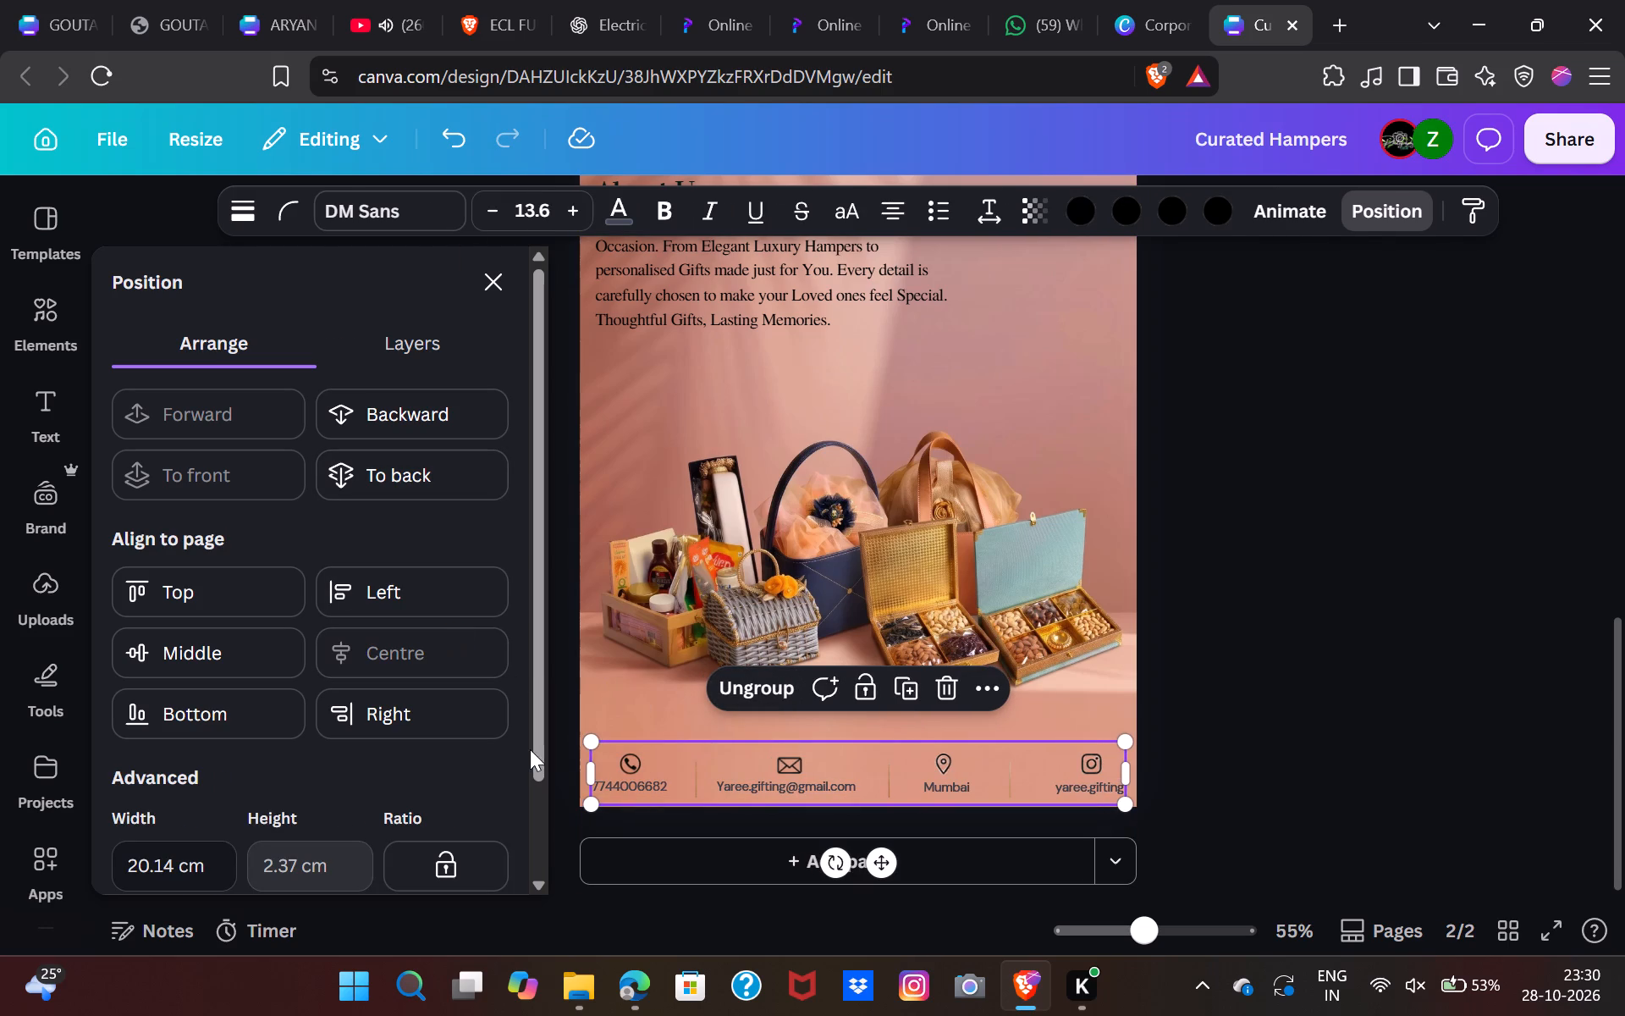
Scale the contact group down to about 19.36 cm wide and centre it horizontally on the page again.
left_click_drag(586, 803, 600, 800)
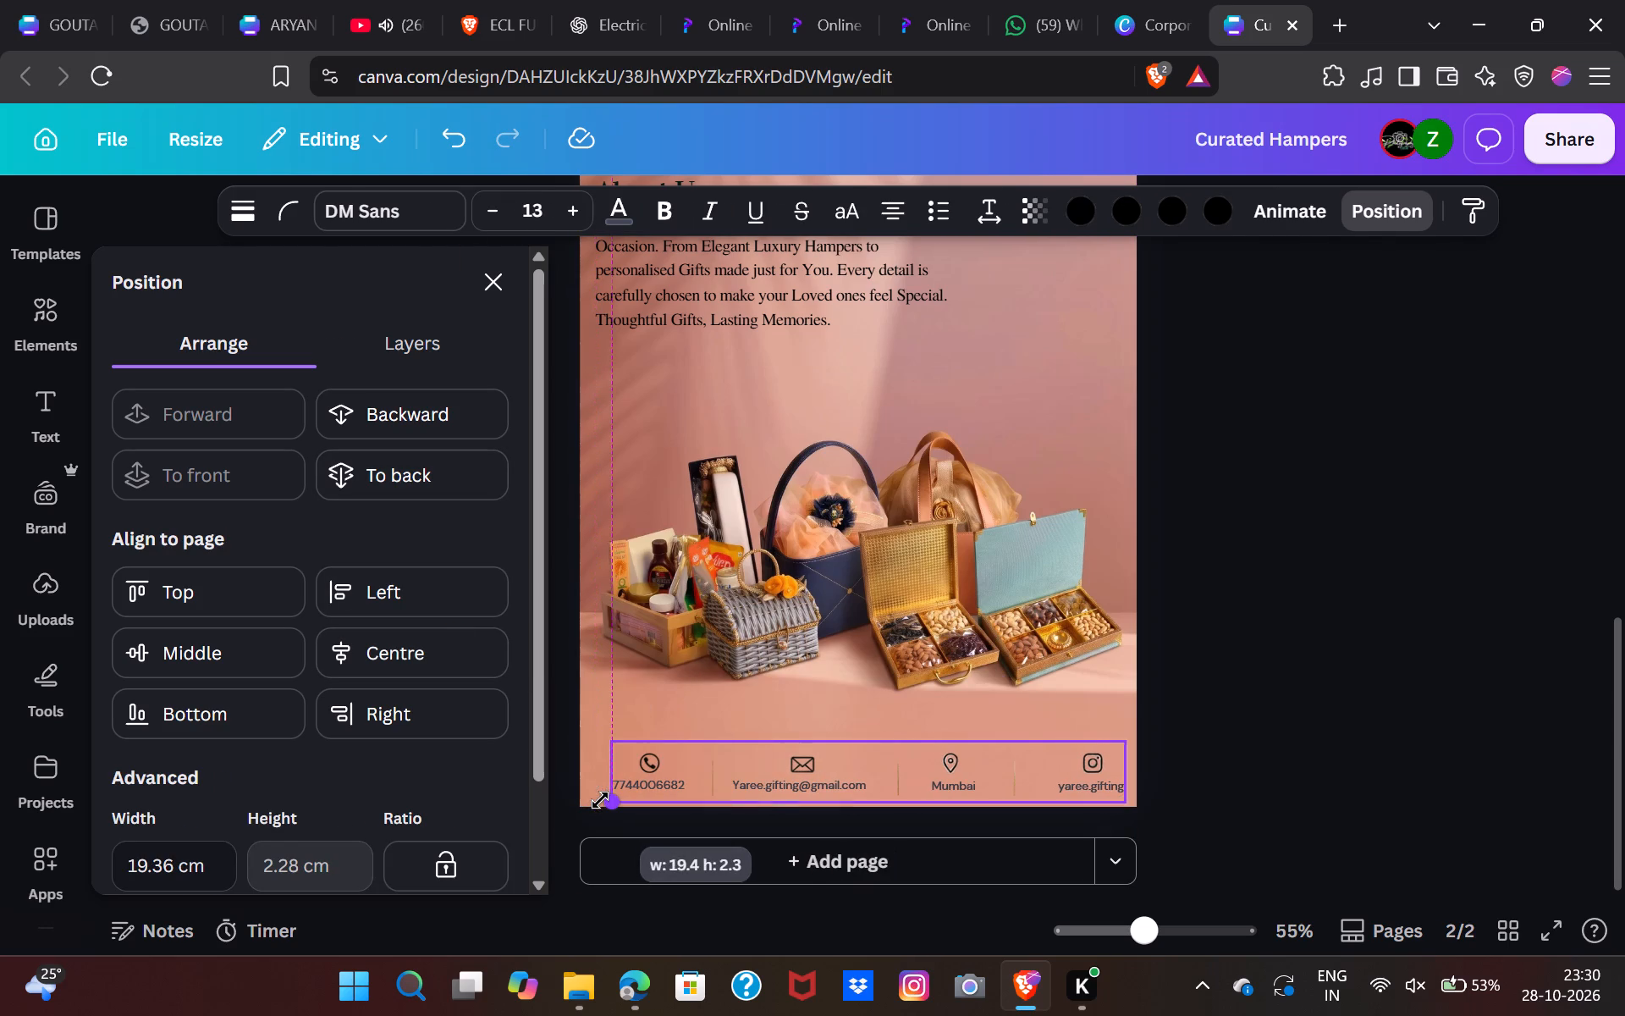
left_click_drag(600, 800, 601, 800)
left_click(477, 647)
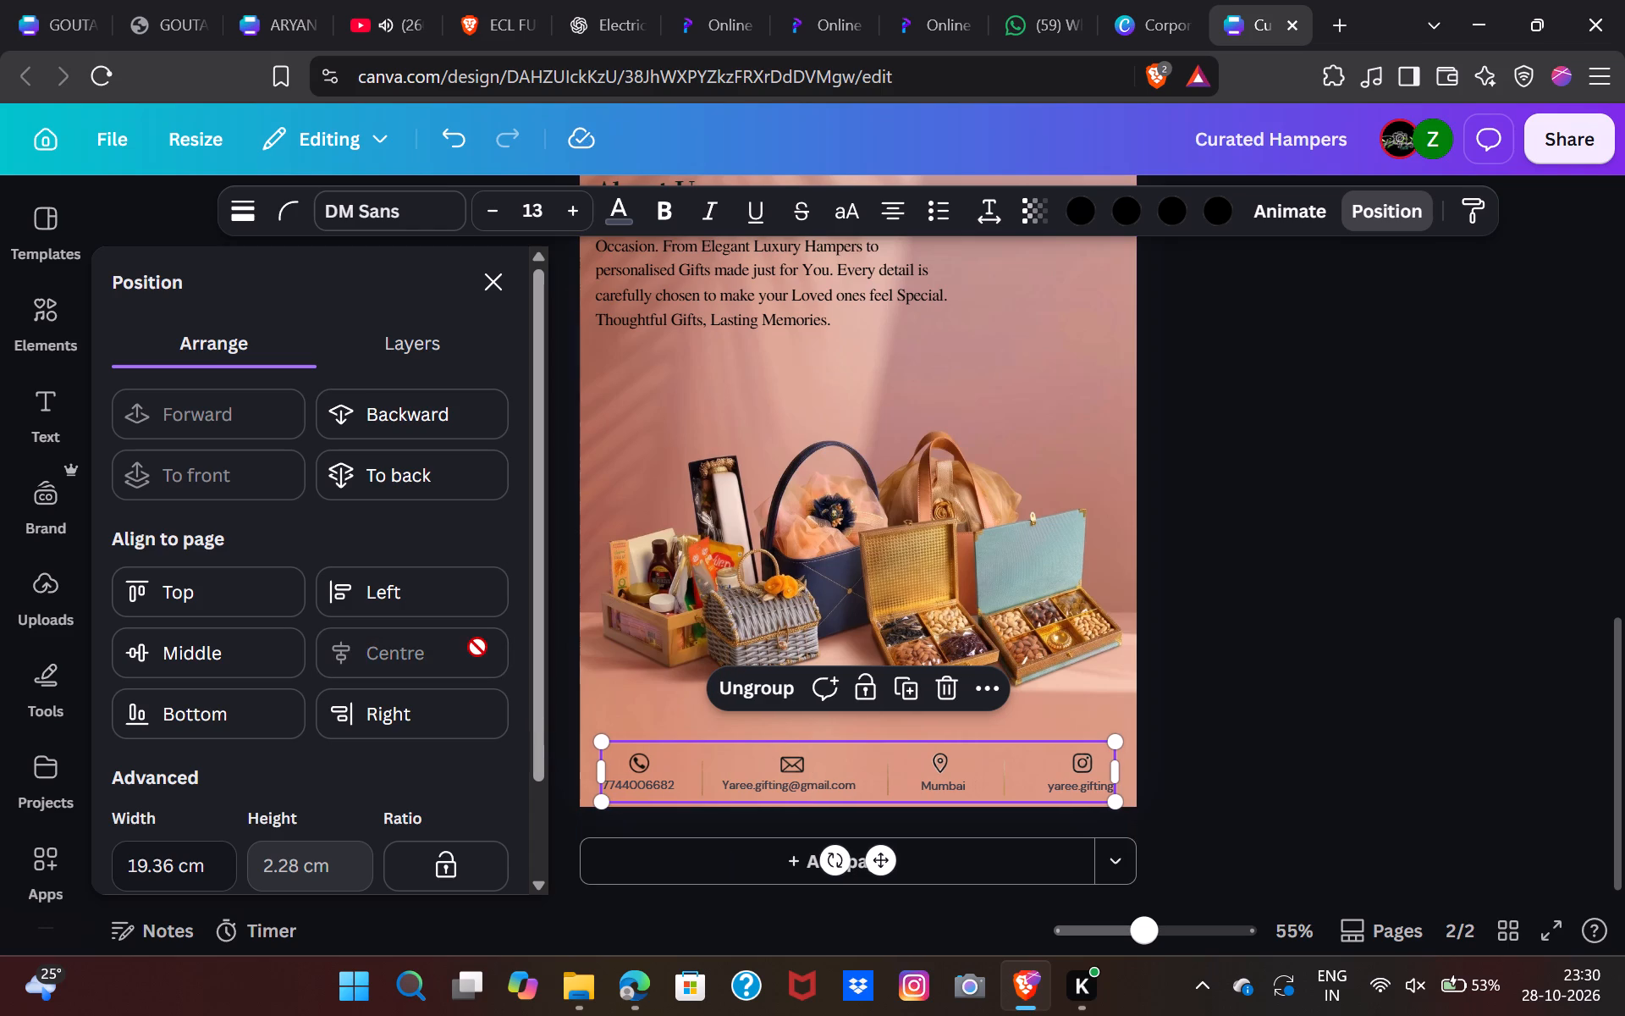
left_click(1249, 776)
left_click(1209, 750)
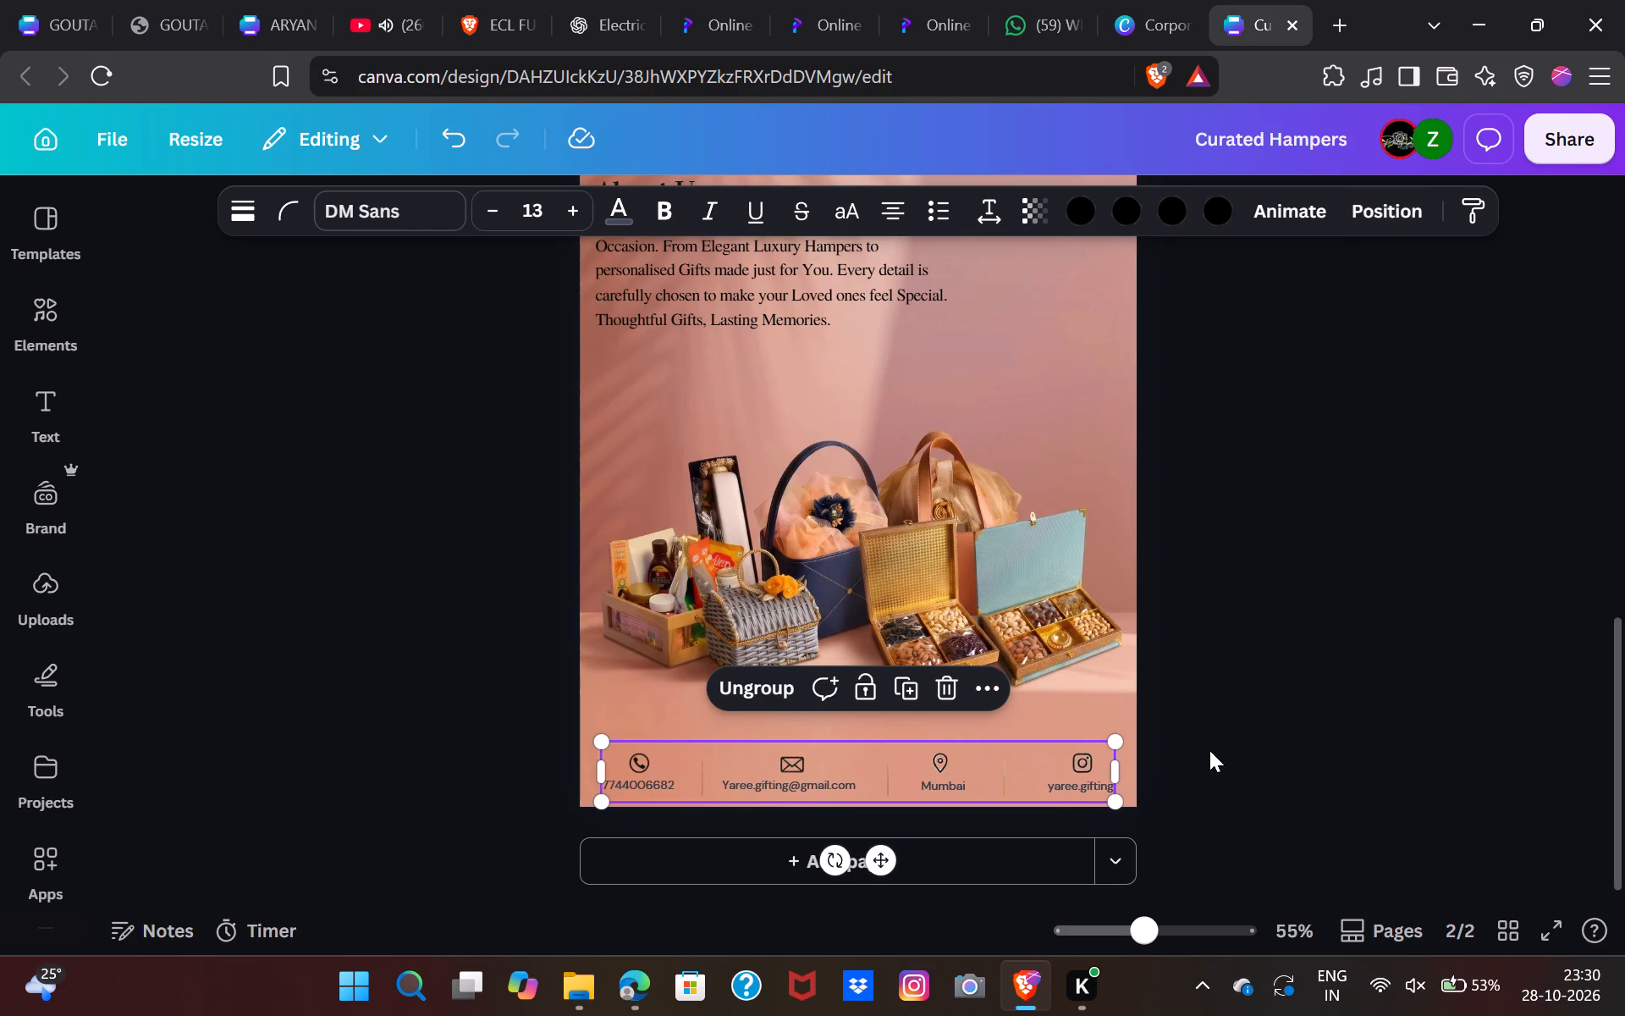
Nudge the contact group slightly down to the bottom edge of page 2.
left_click(1009, 762)
key("Down")
key("Down")
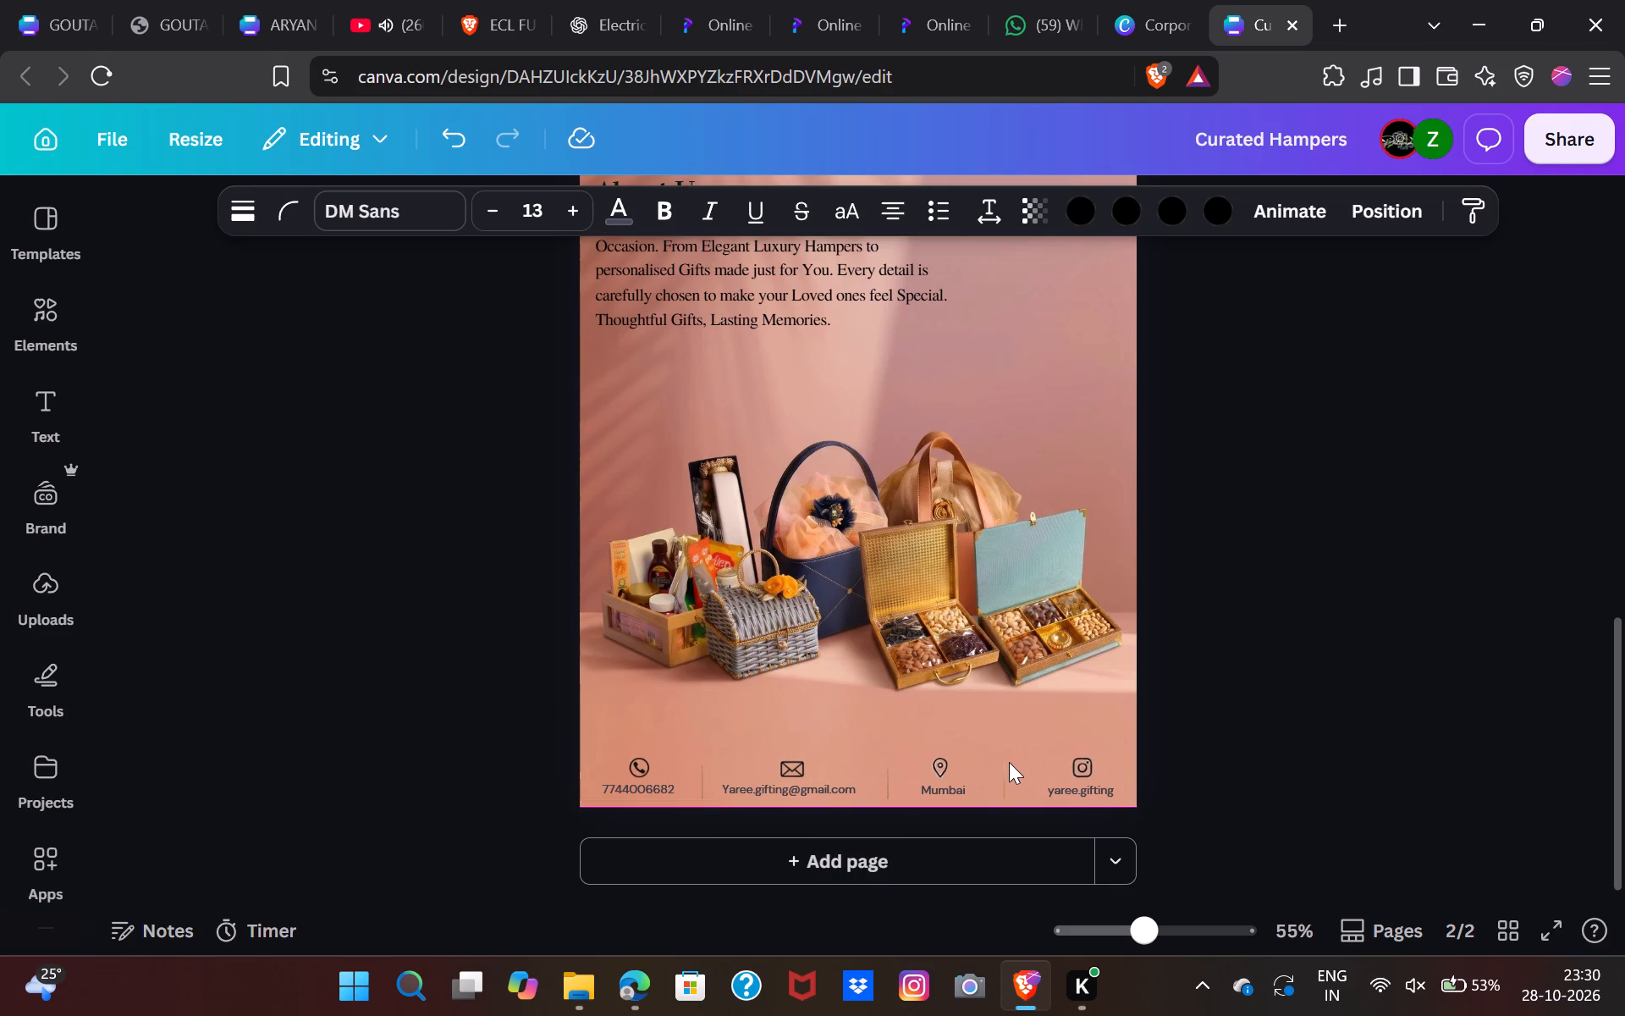
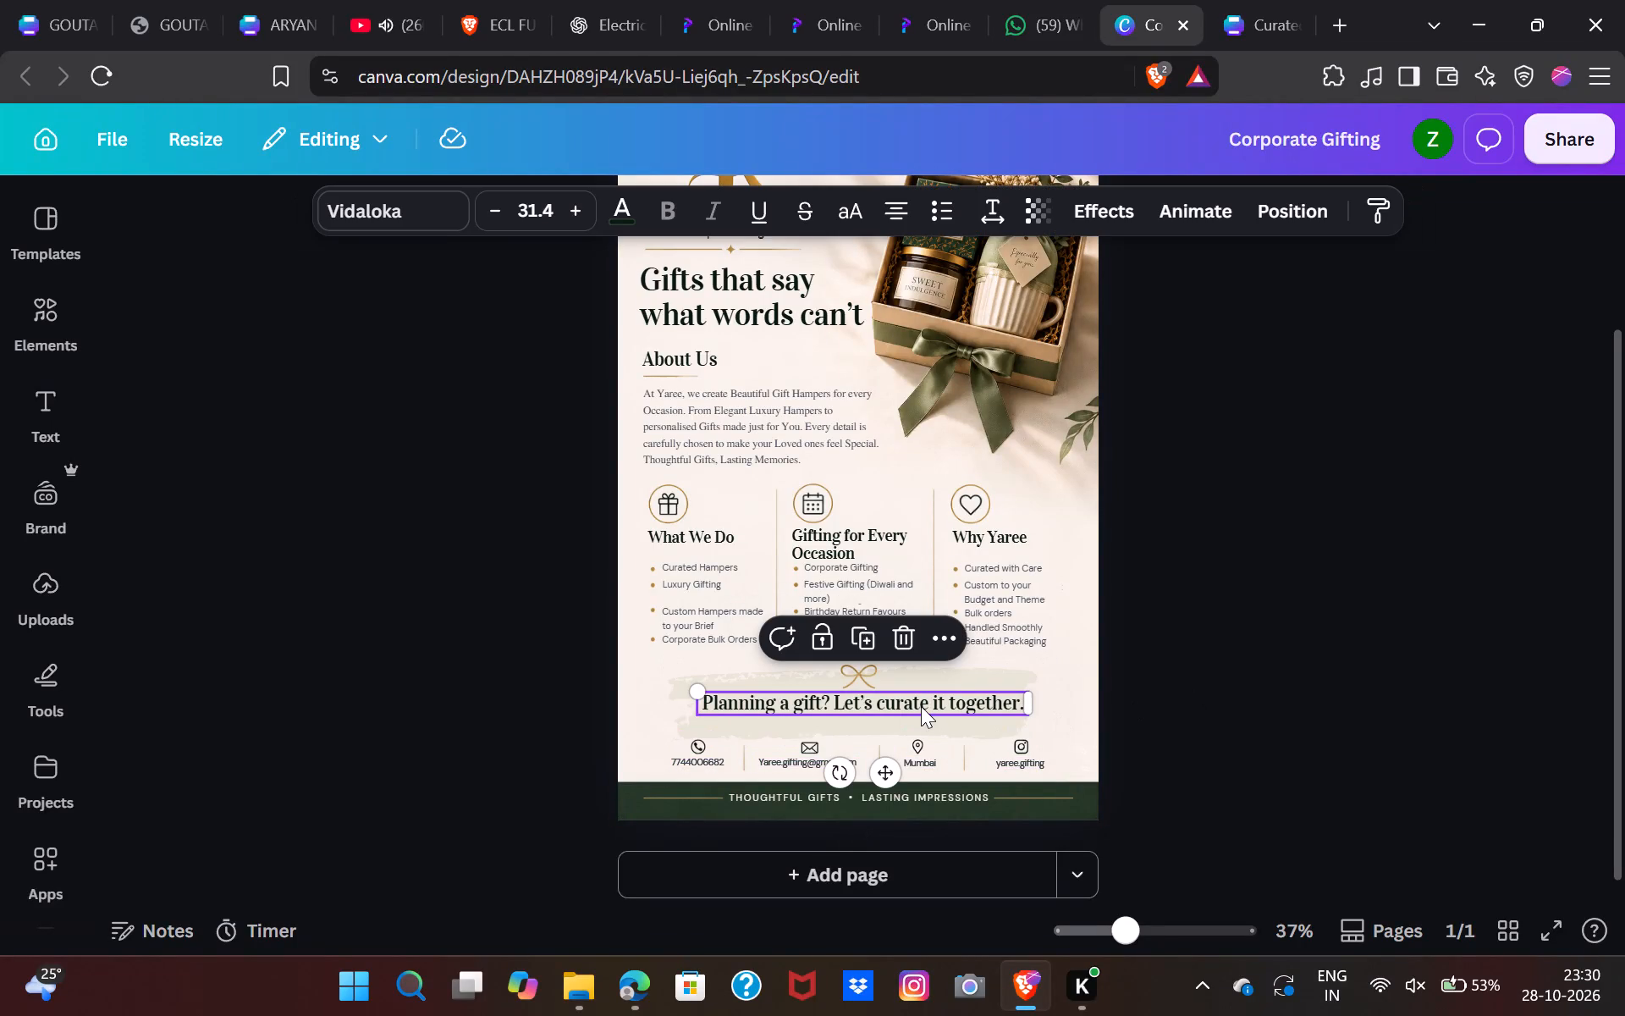
Copy the tagline "Planning a gift? Let's curate it together." from Corporate Gifting into Curated Hampers page 2, placing it just above the contact row.
key("ctrl+c")
left_click(1246, 0)
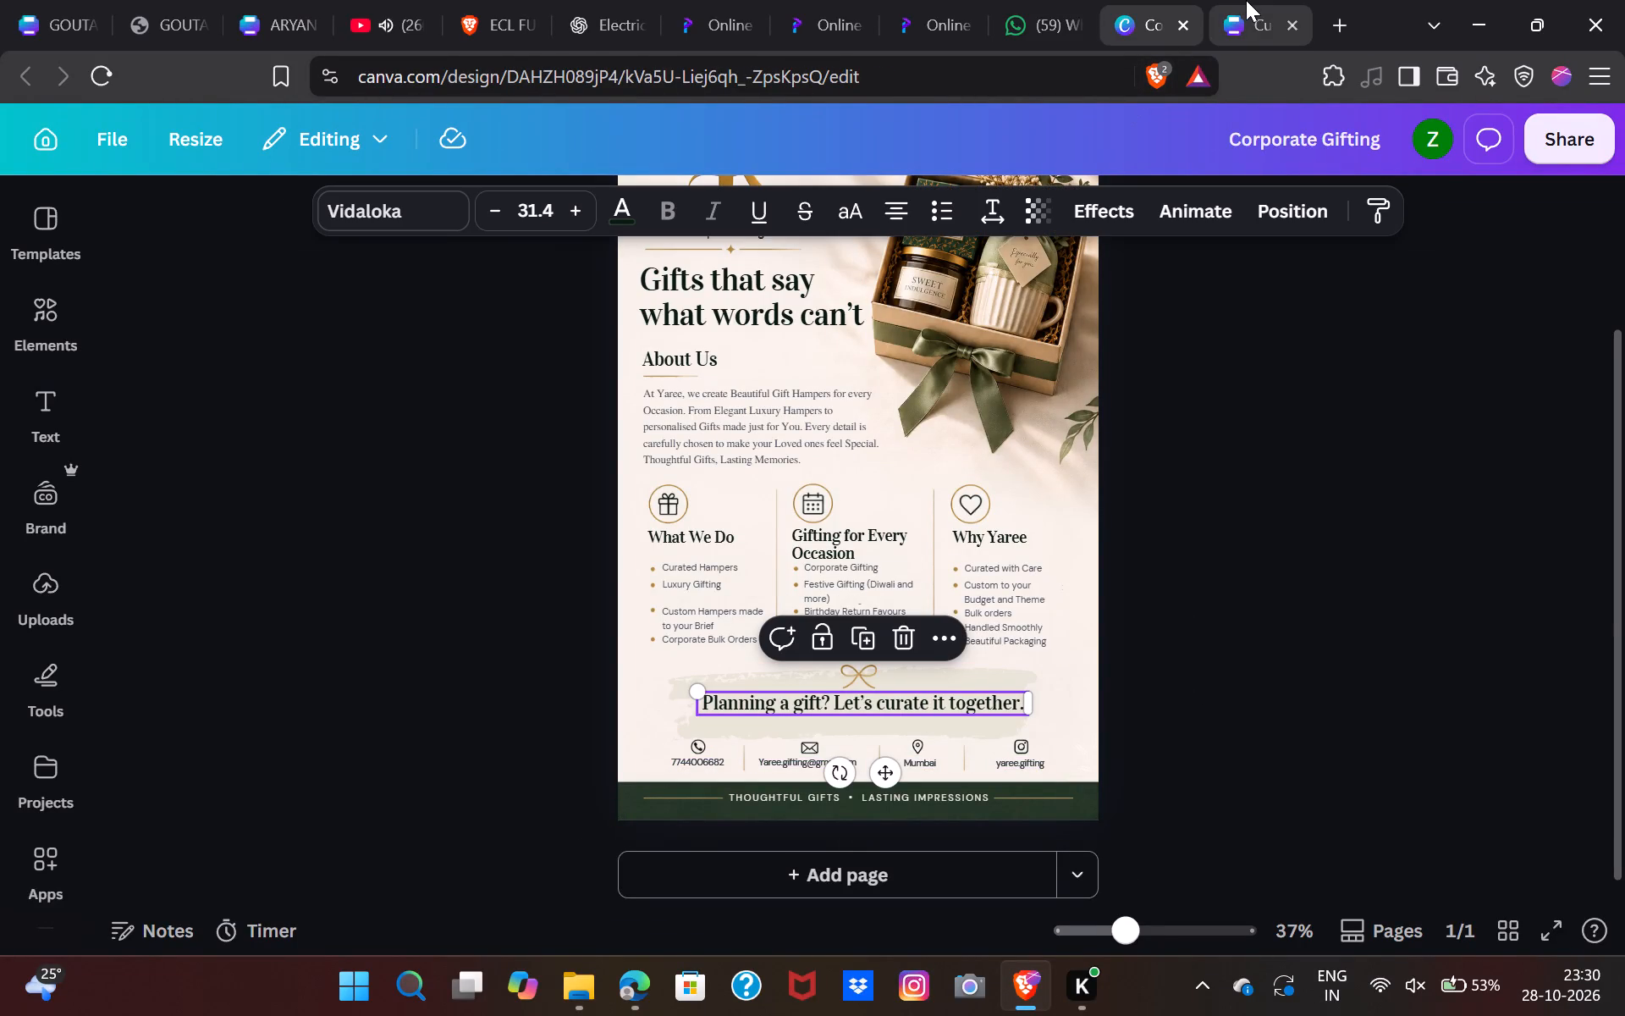
left_click(844, 738)
key("ctrl+v")
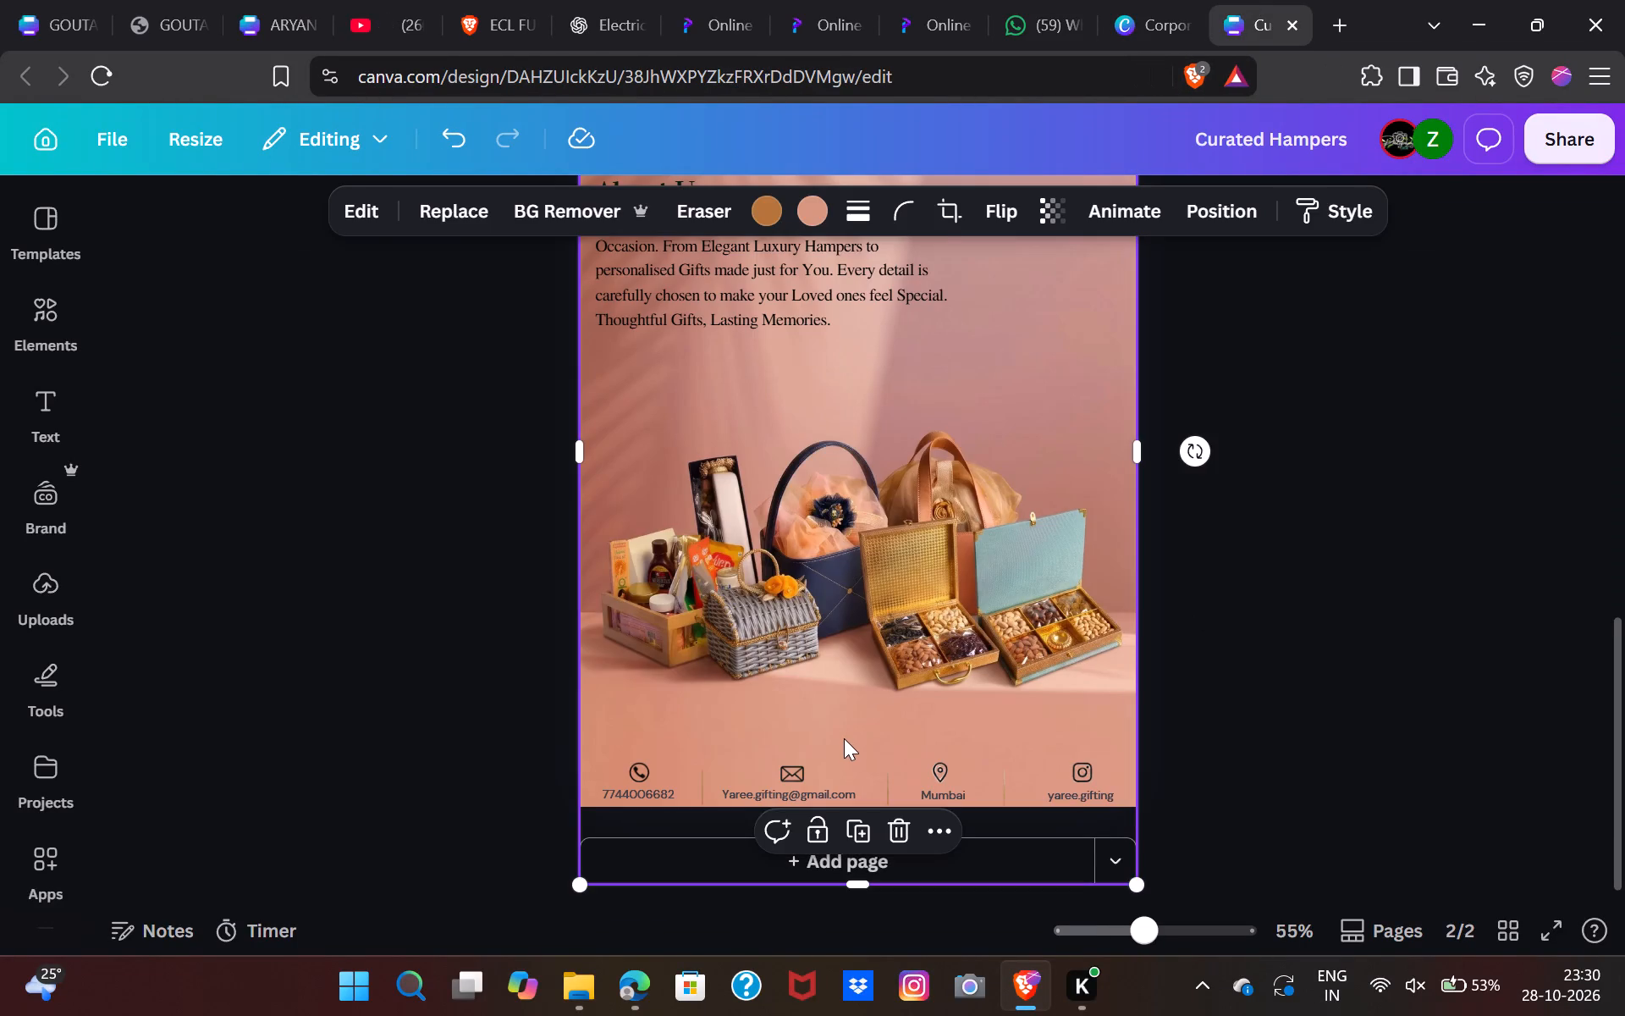
left_click_drag(884, 565, 876, 798)
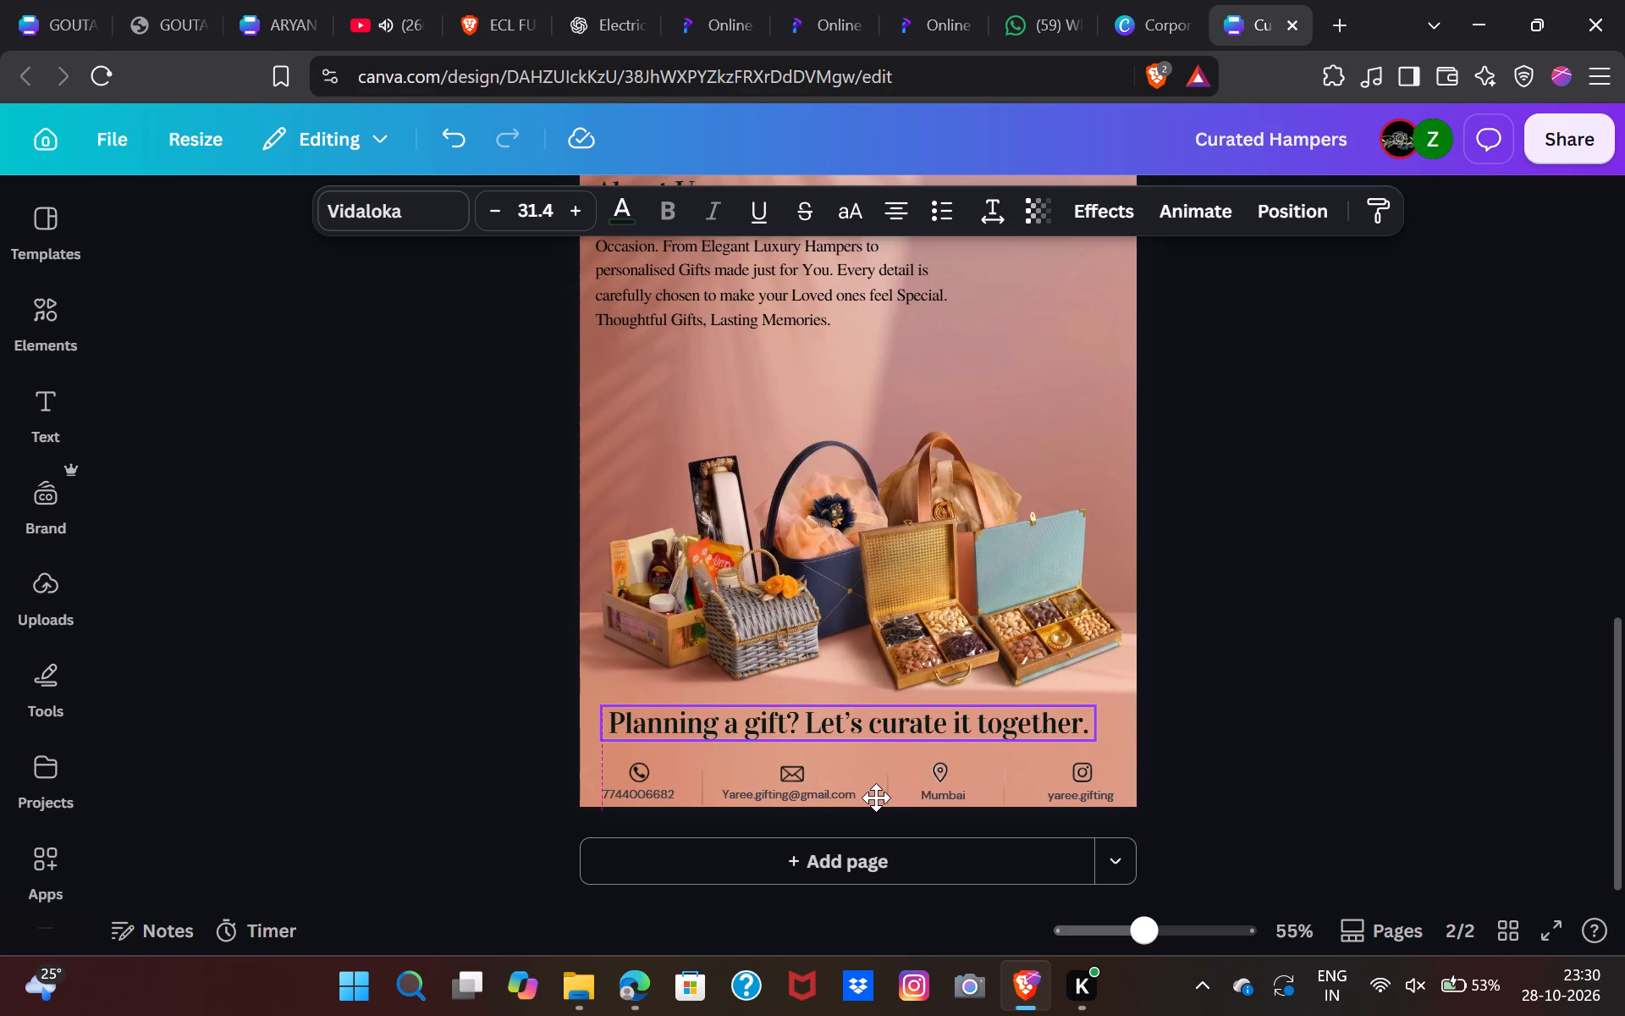
Move the "Planning a gift? Let's curate it together." line on page 2 down to sit just above the contact icons.
left_click_drag(876, 798, 877, 814)
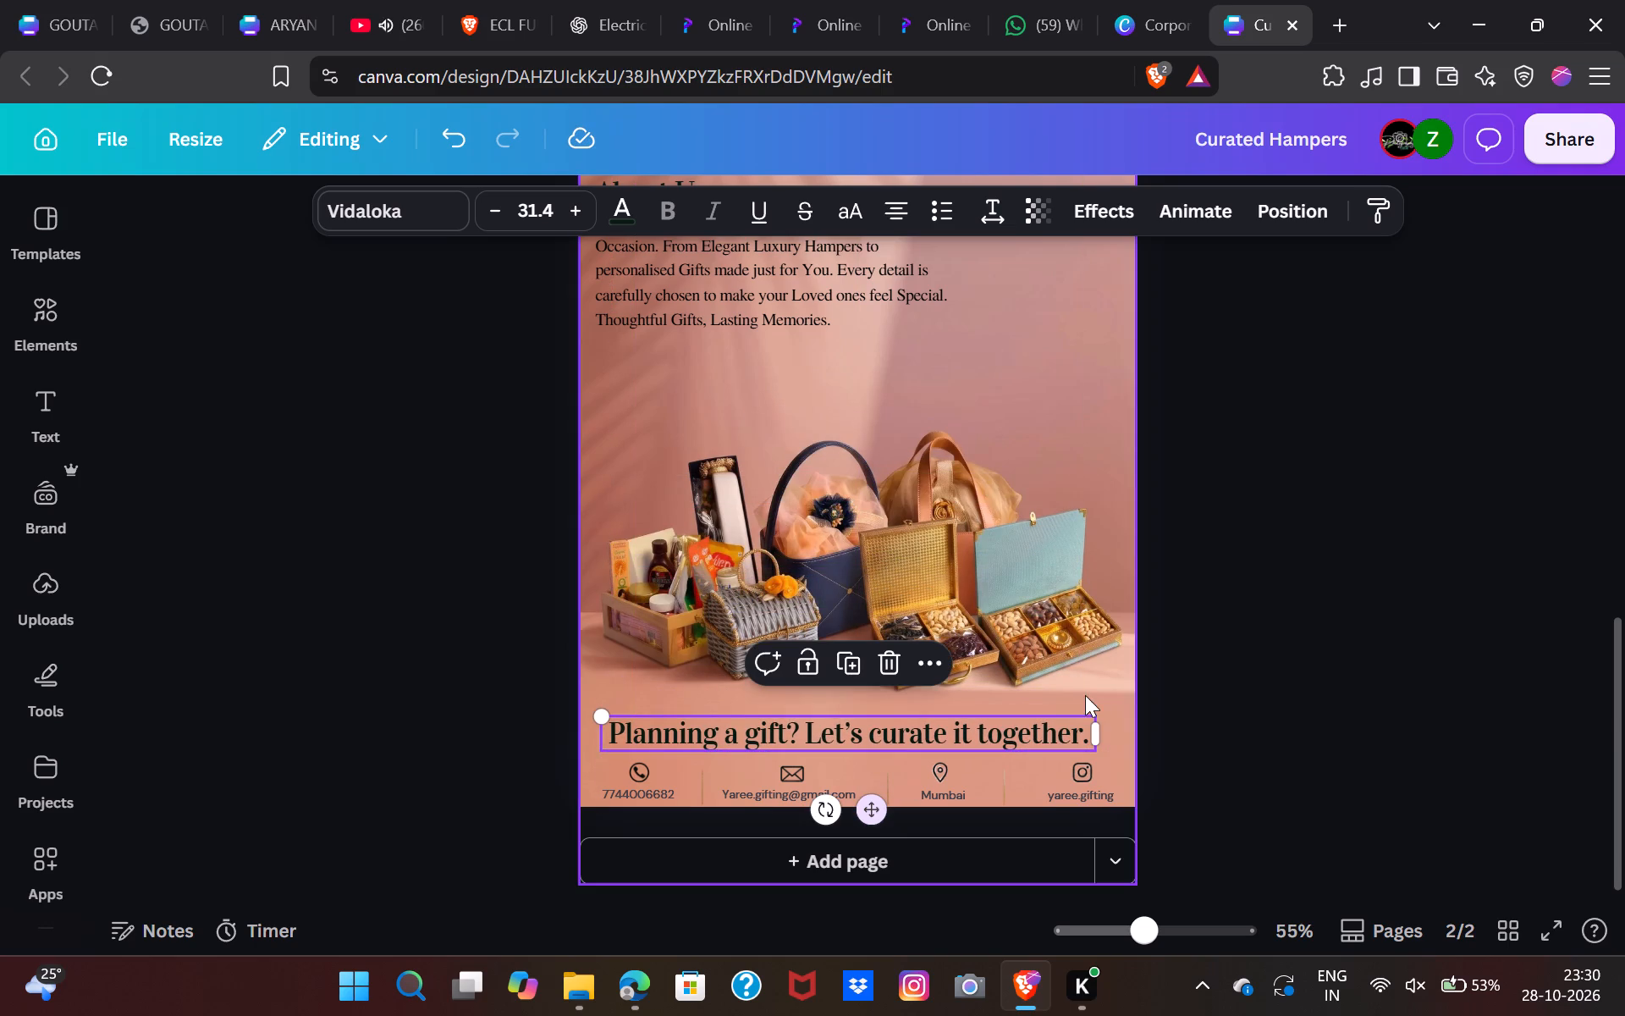
left_click(1158, 677)
left_click(970, 724)
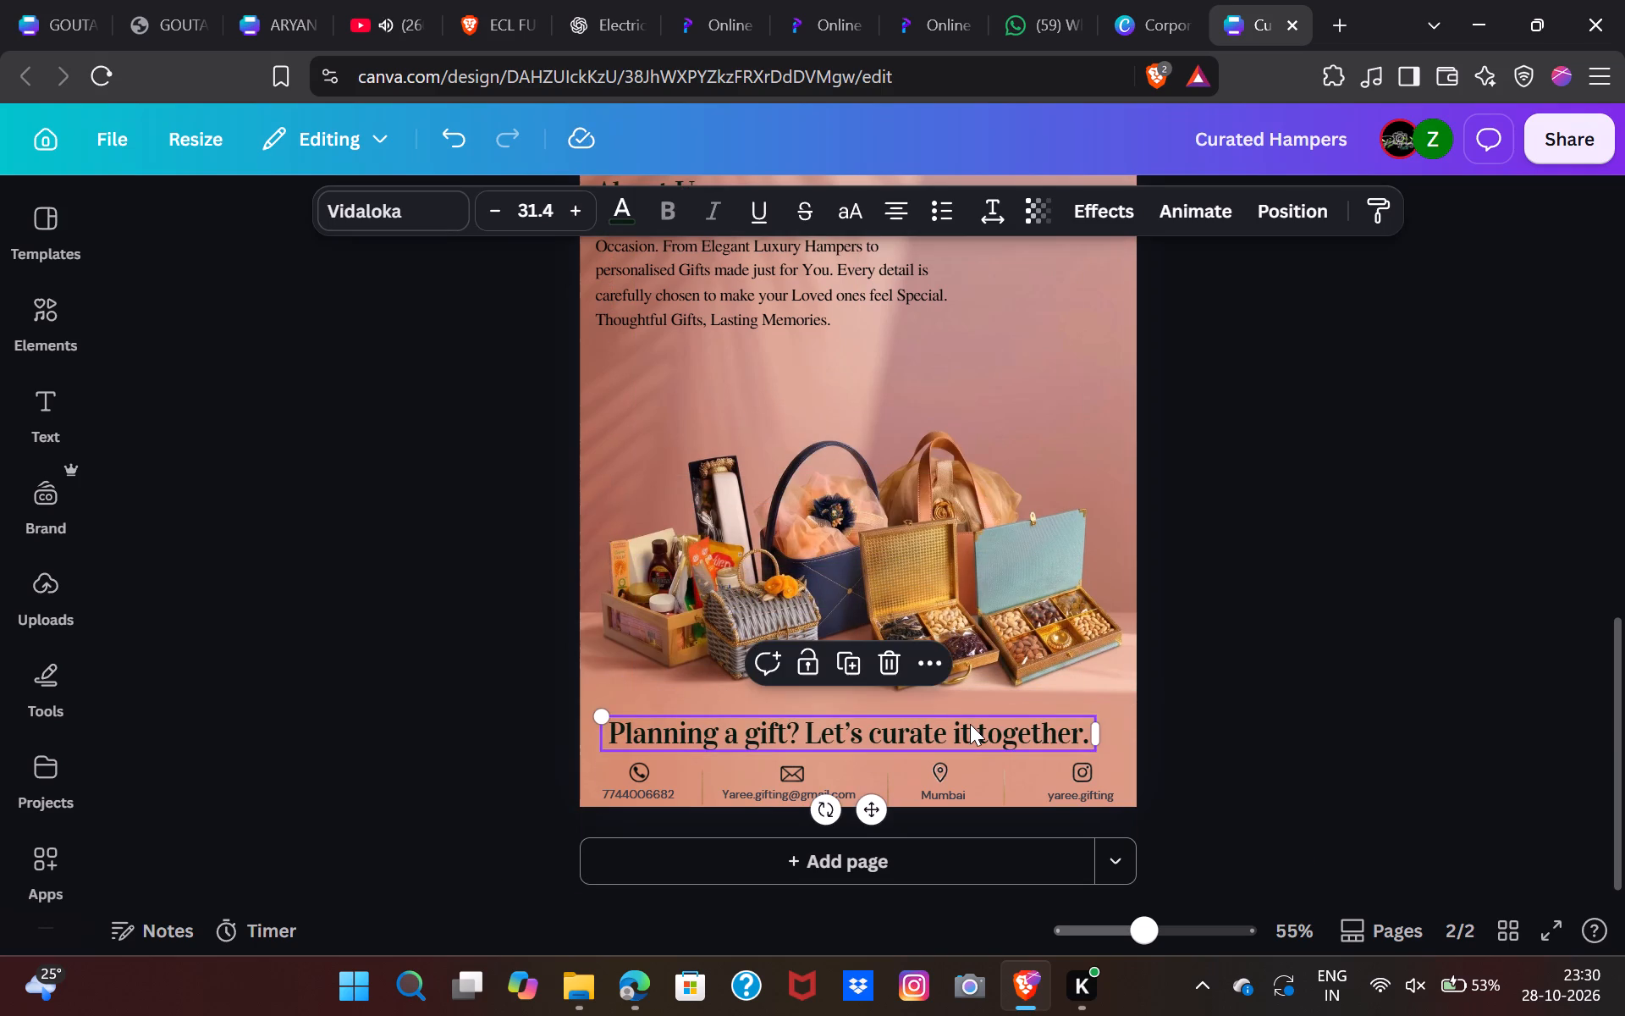
key("Down")
key("Down")
key("Down")
key("Down")
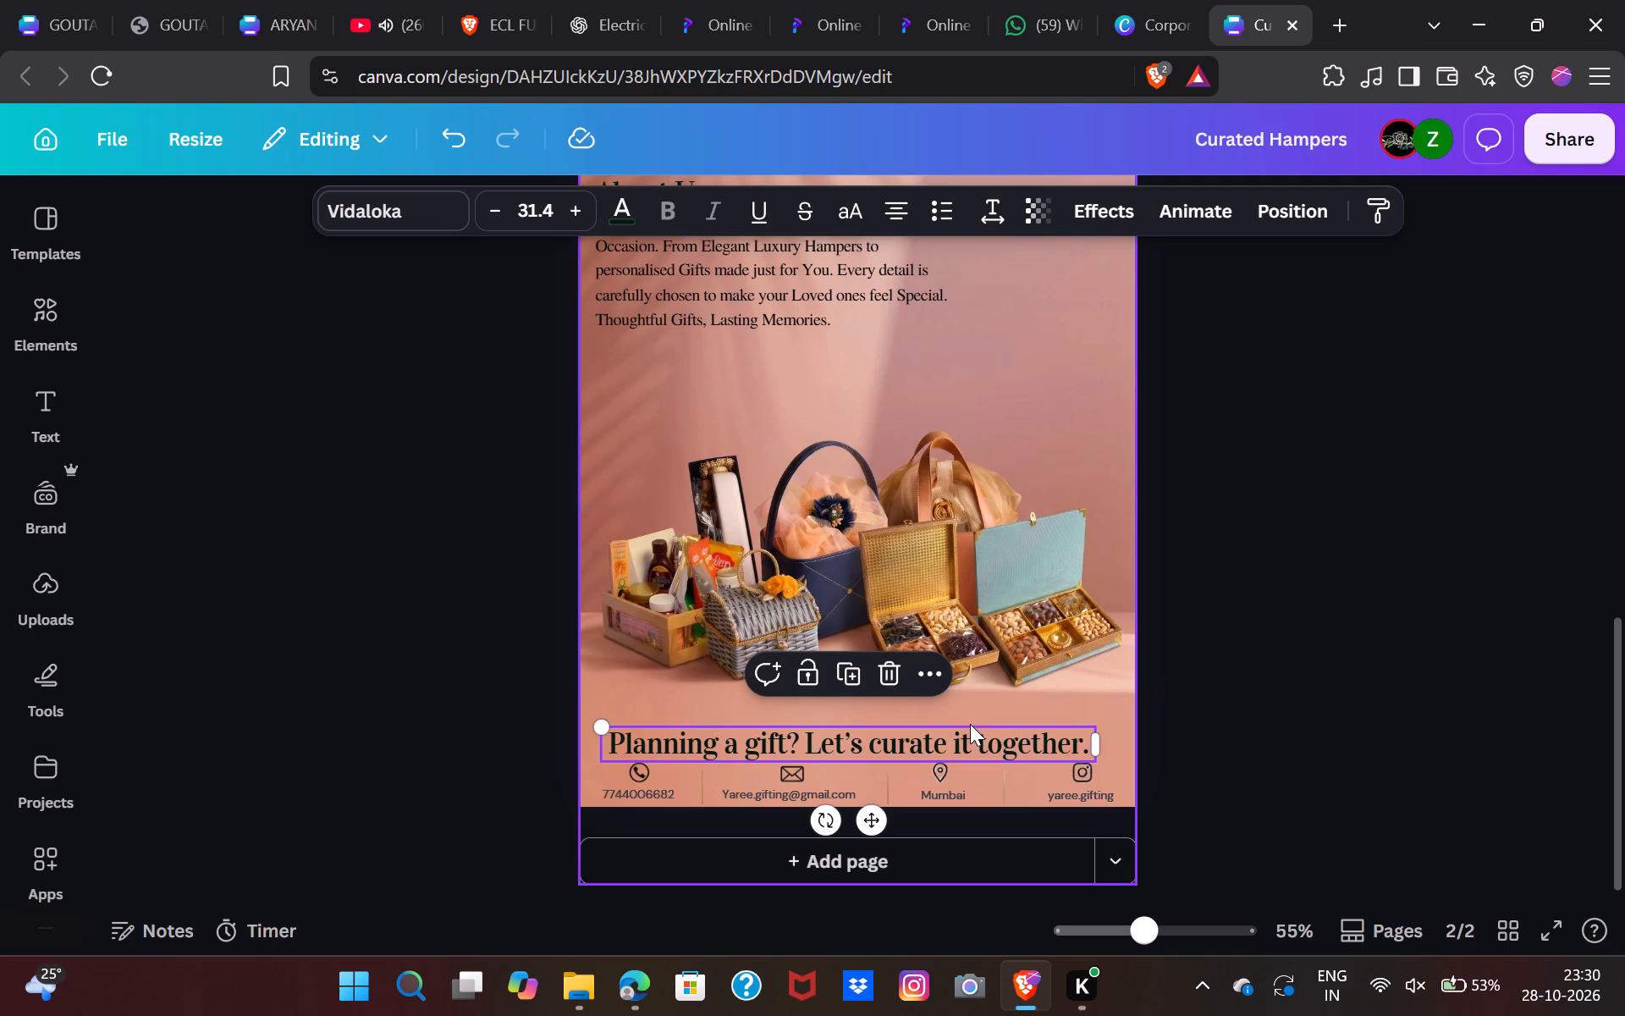
left_click(1168, 755)
Copy the white five-item bulleted list beginning "Beautiful gift hampers for every occasion." from page 1.
scroll(1168, 755, "up", 1)
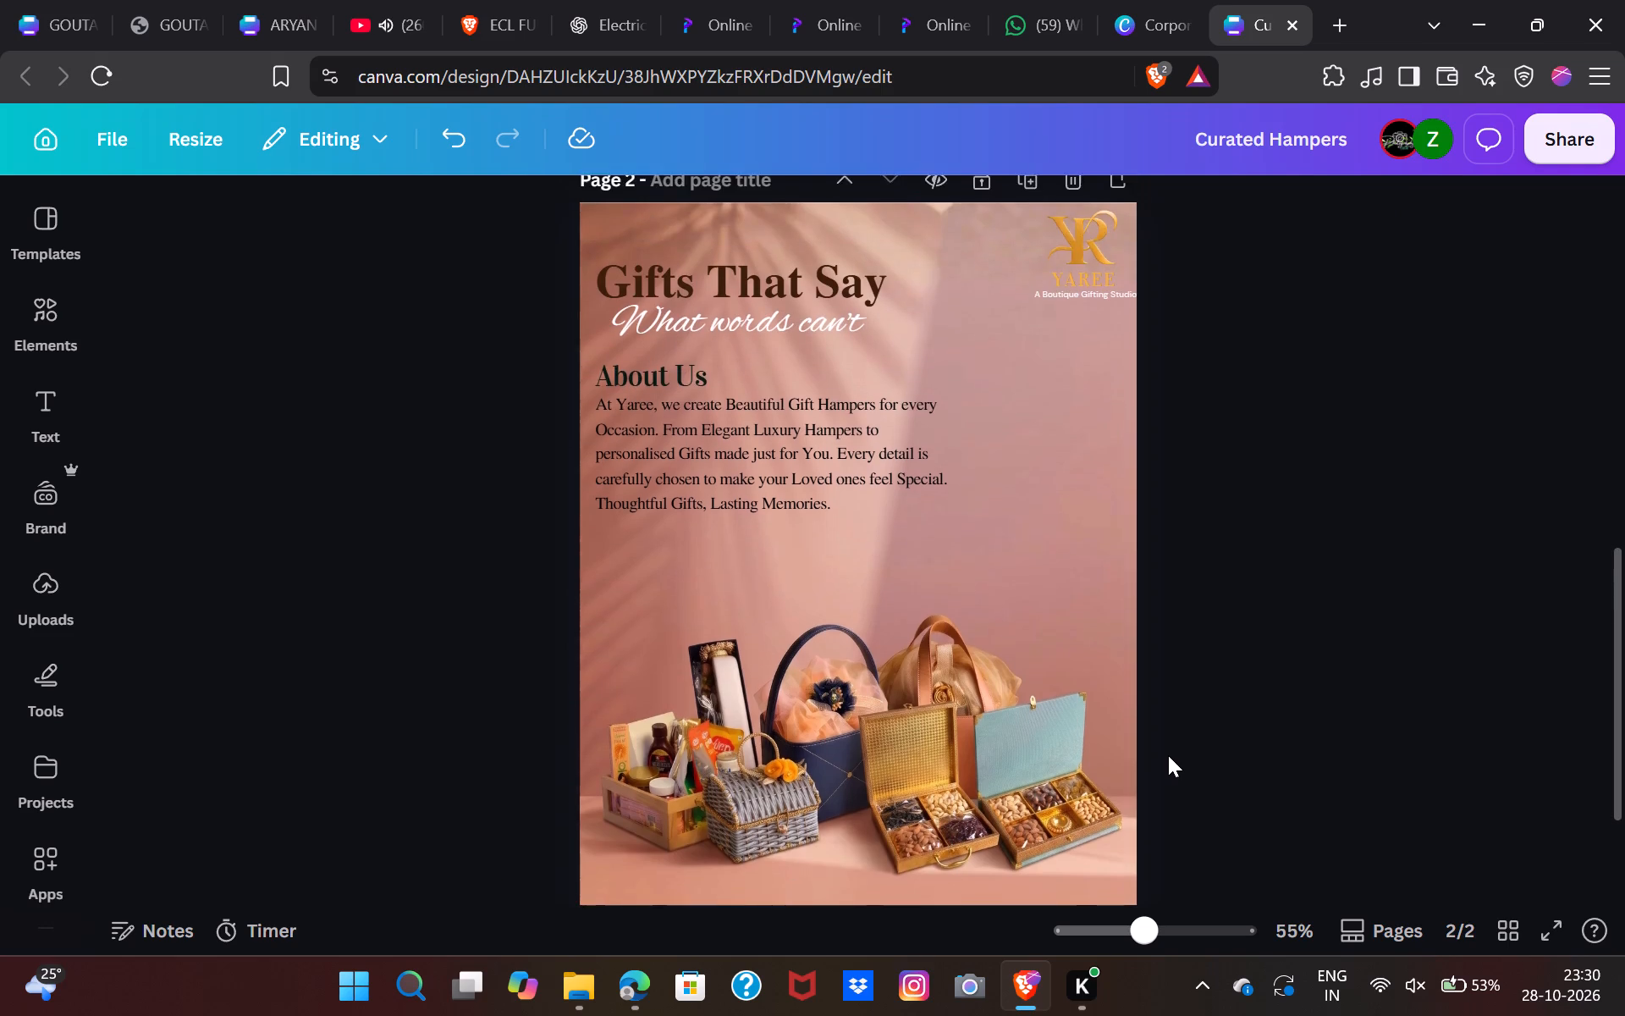
scroll(1168, 755, "up", 2)
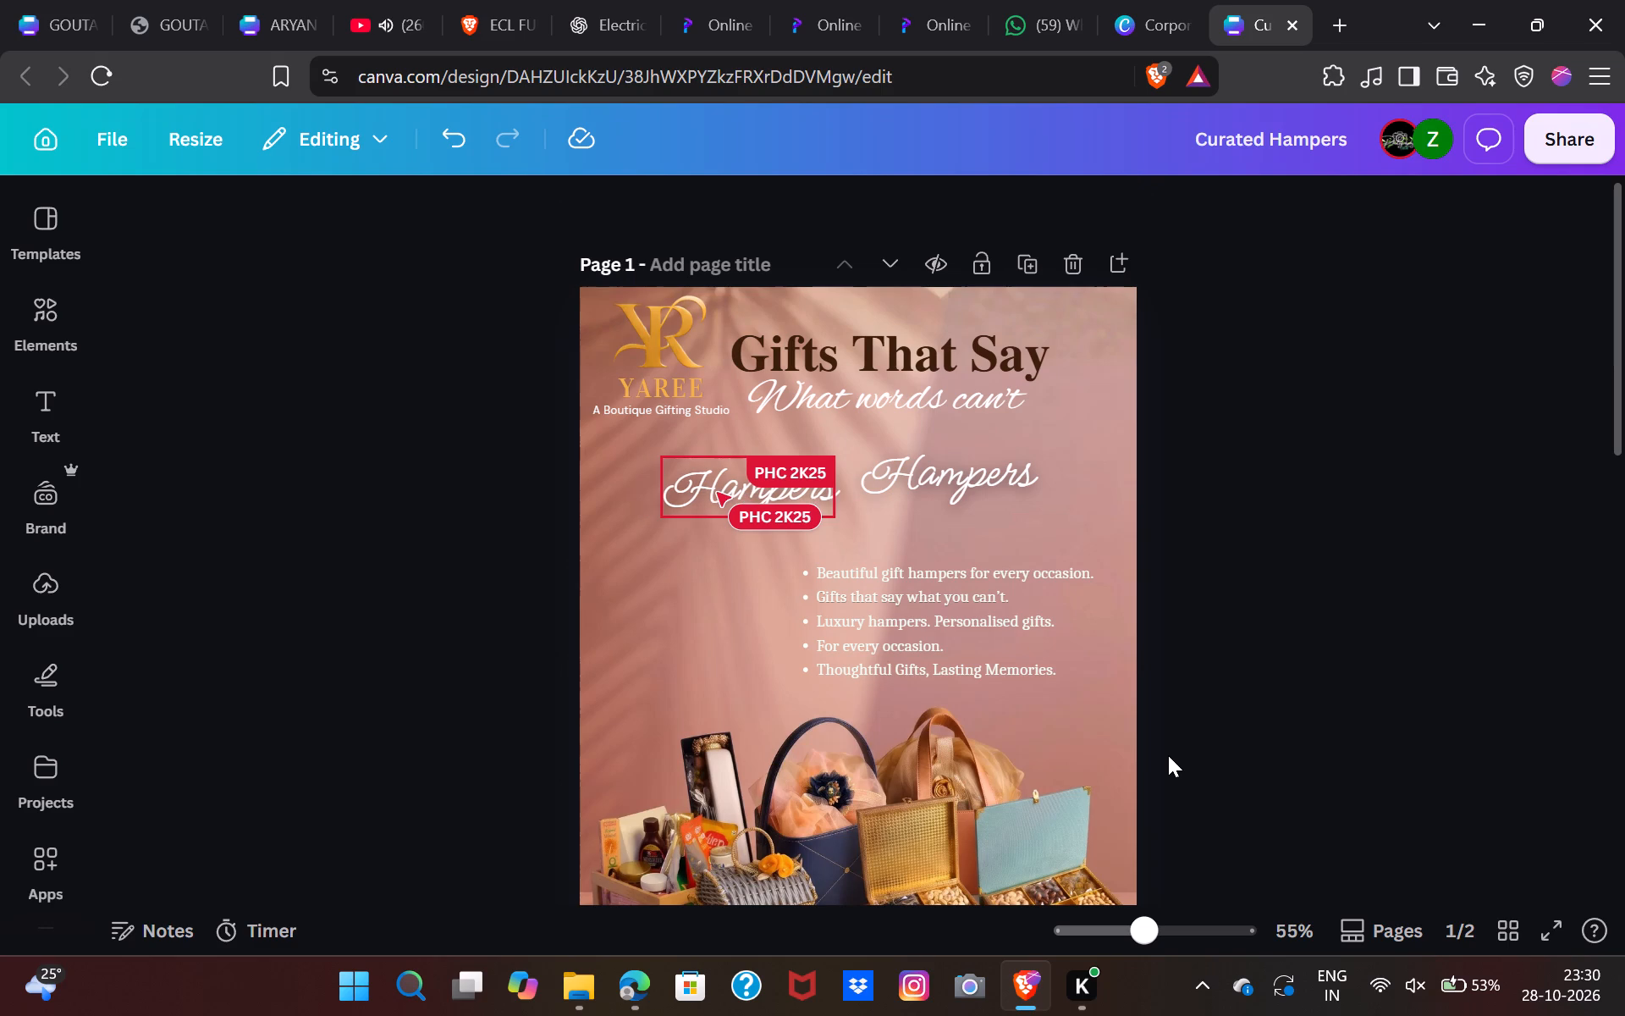
left_click(935, 594)
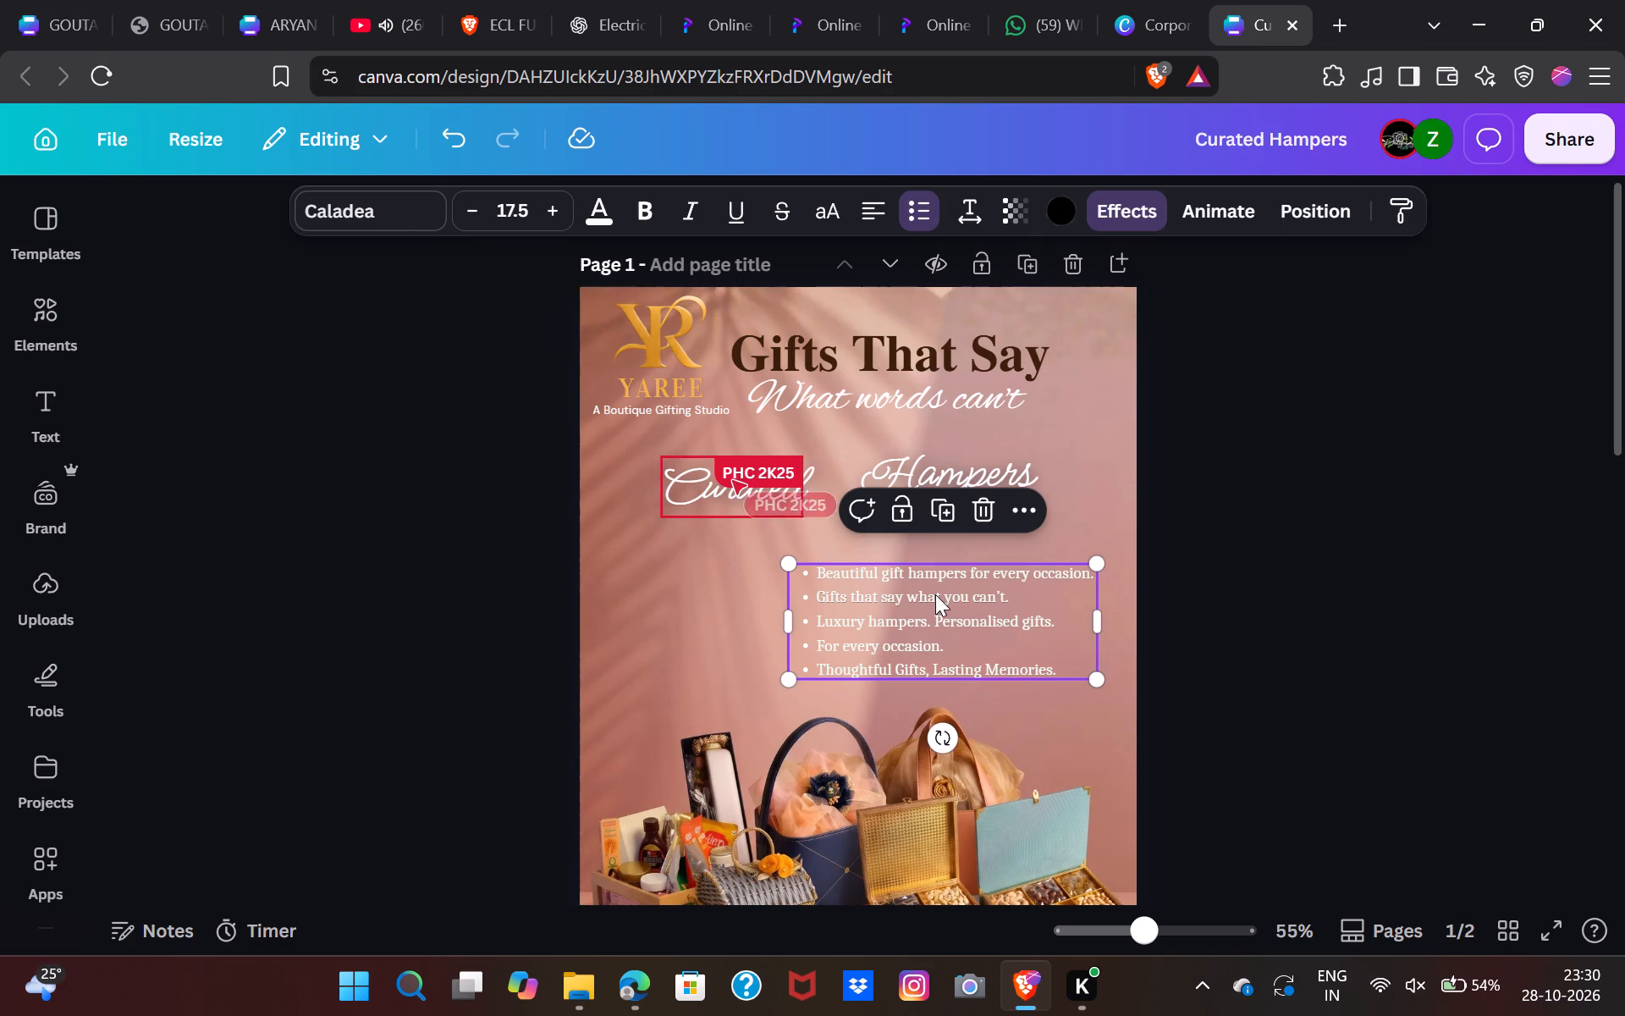
key("ctrl+c")
Delete the About Us paragraph and its heading from page 2.
scroll(935, 594, "down", 4)
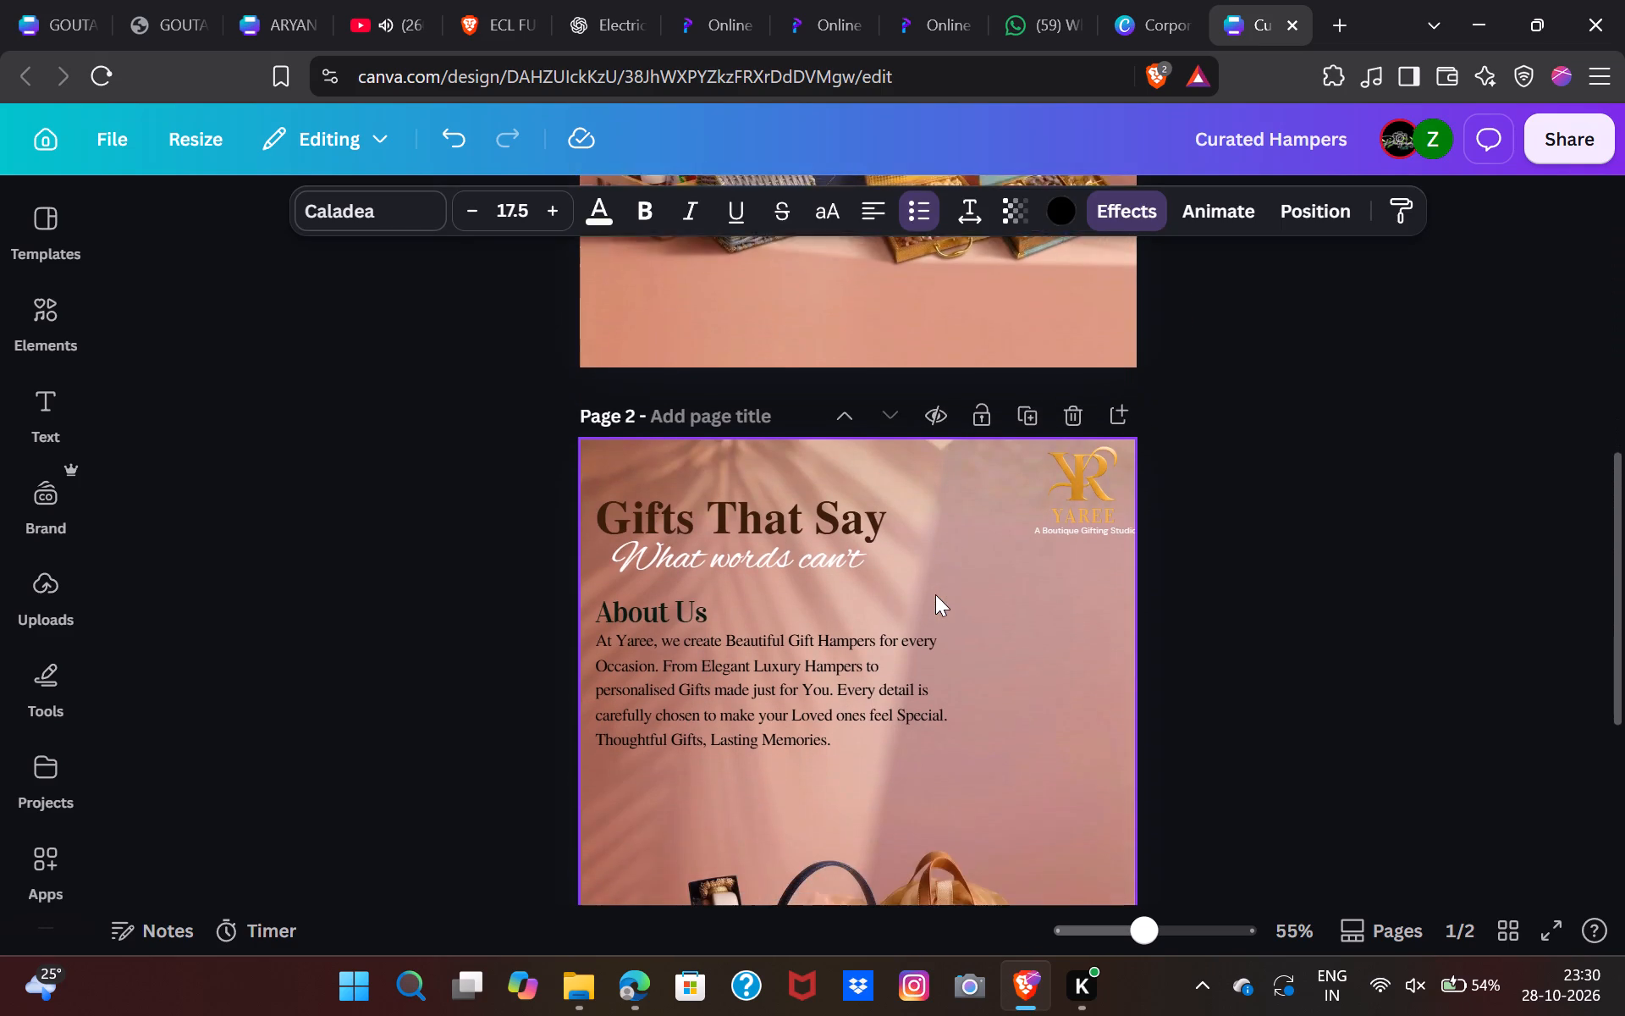
scroll(935, 594, "down", 1)
left_click(935, 594)
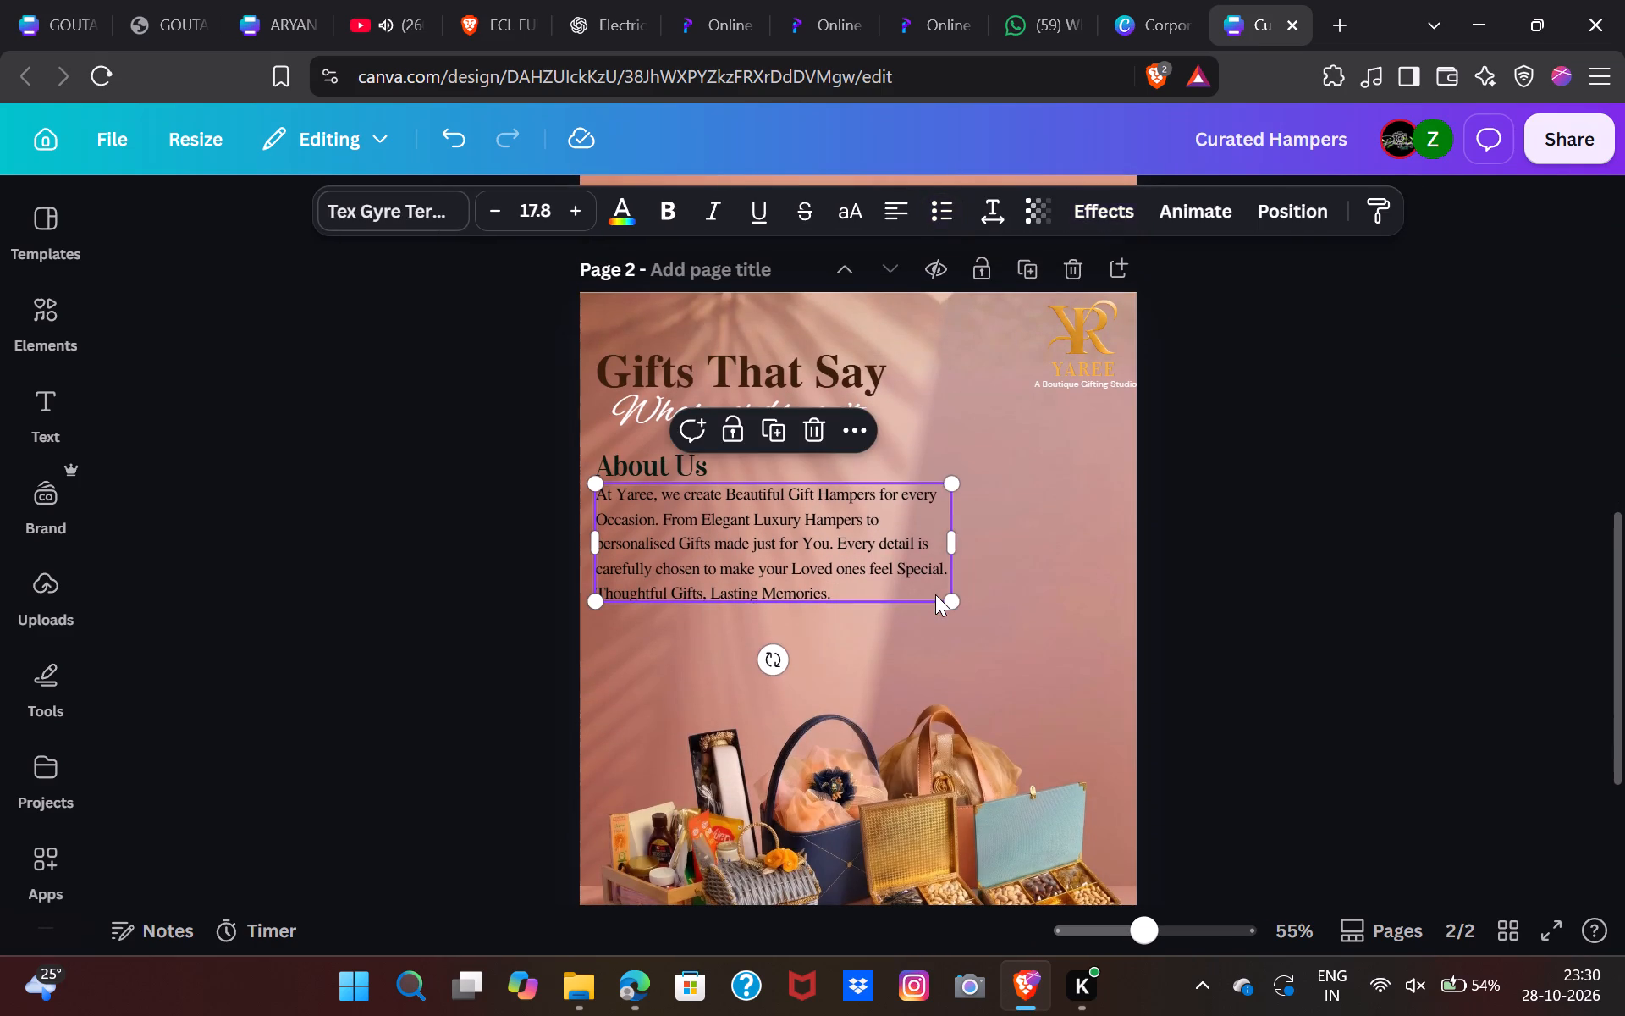
key("BackSpace")
left_click(692, 486)
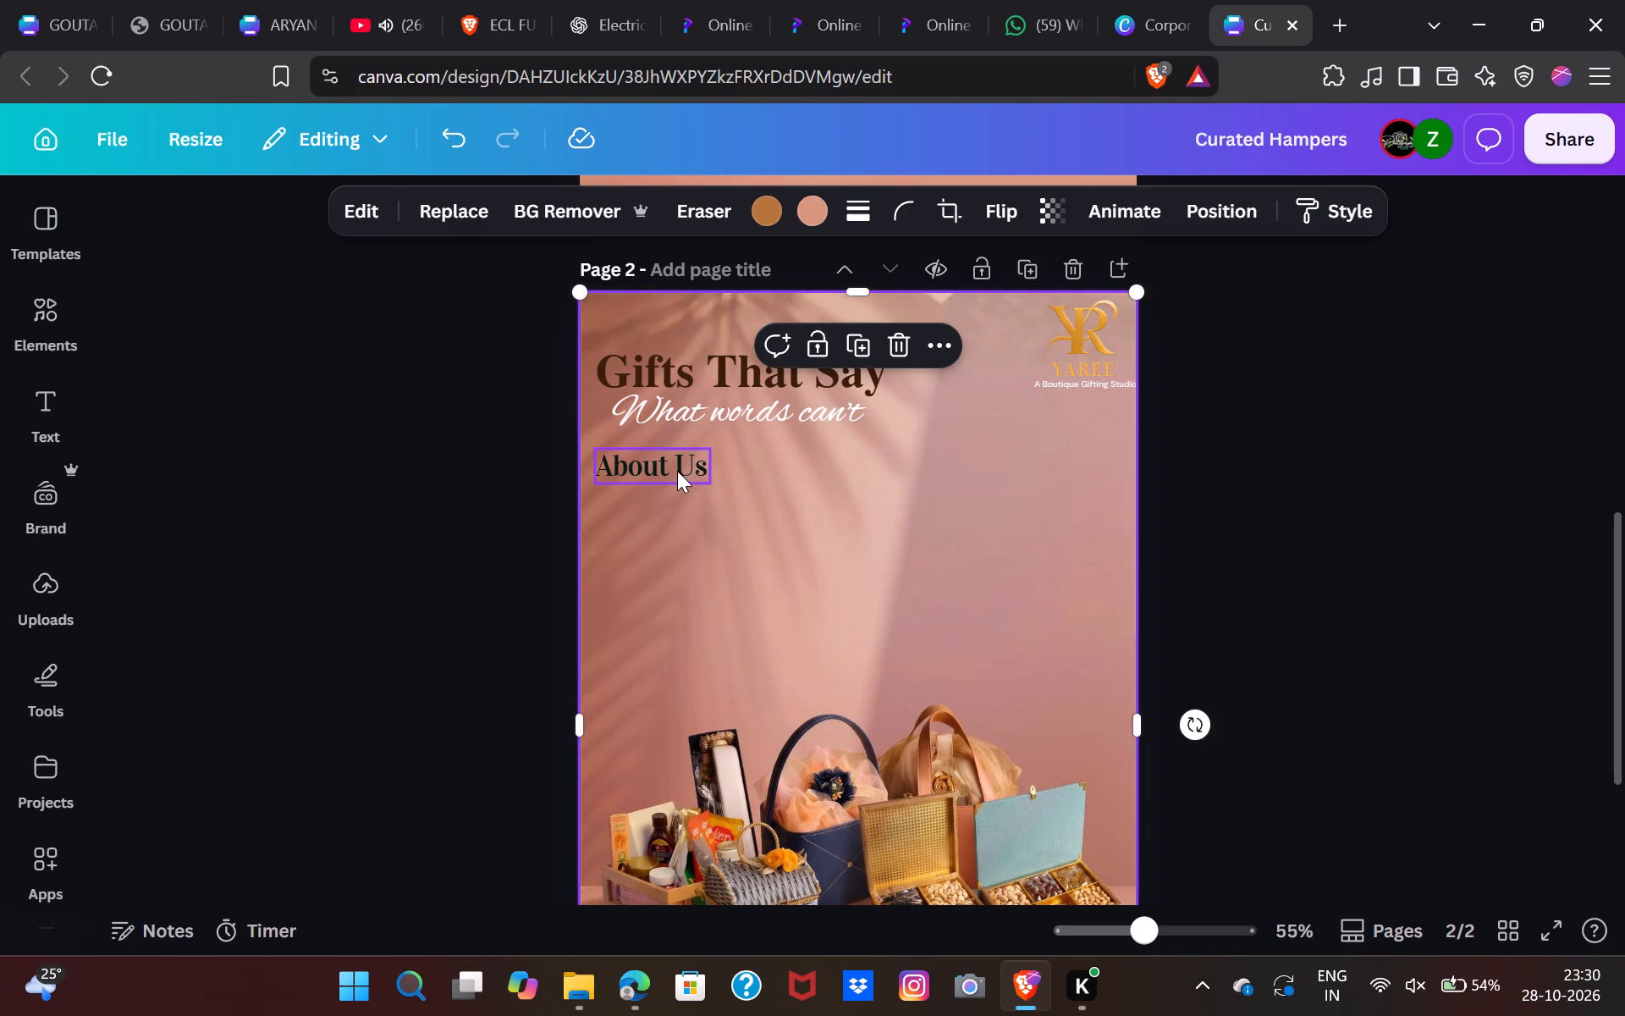
left_click(675, 468)
key("BackSpace")
Paste the copied bulleted list onto page 2 and place it below "What words can't", aligned with the headline's left edge.
key("ctrl+v")
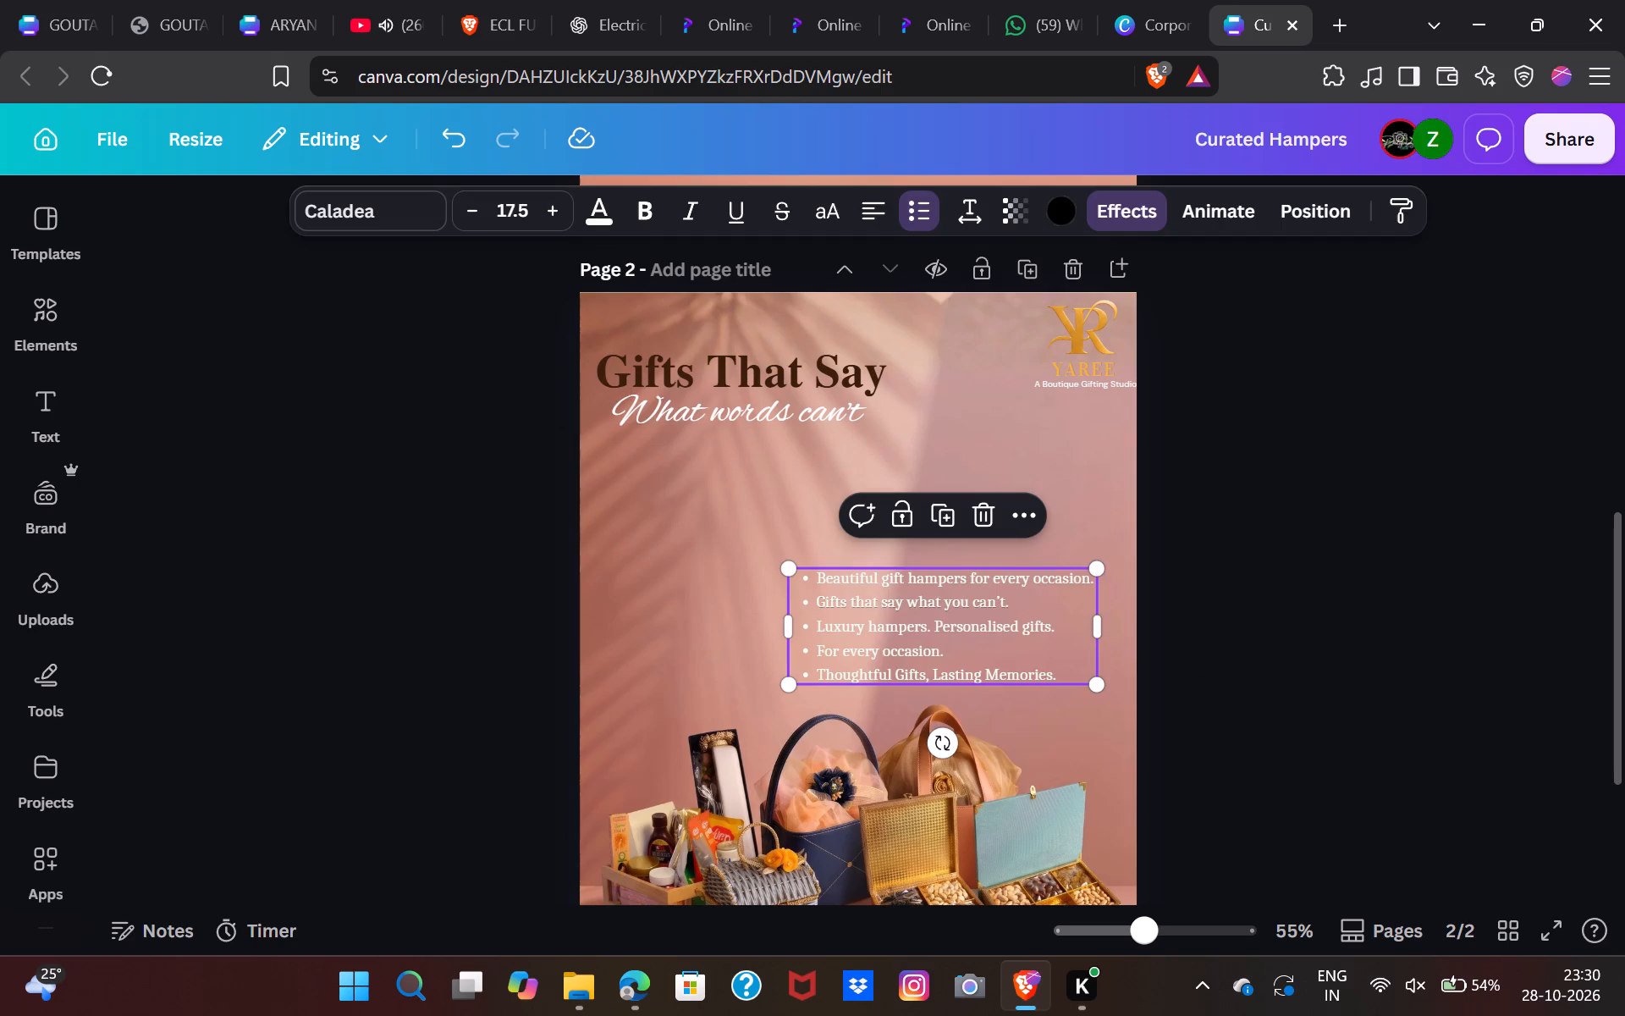
left_click(712, 506)
left_click(1237, 552)
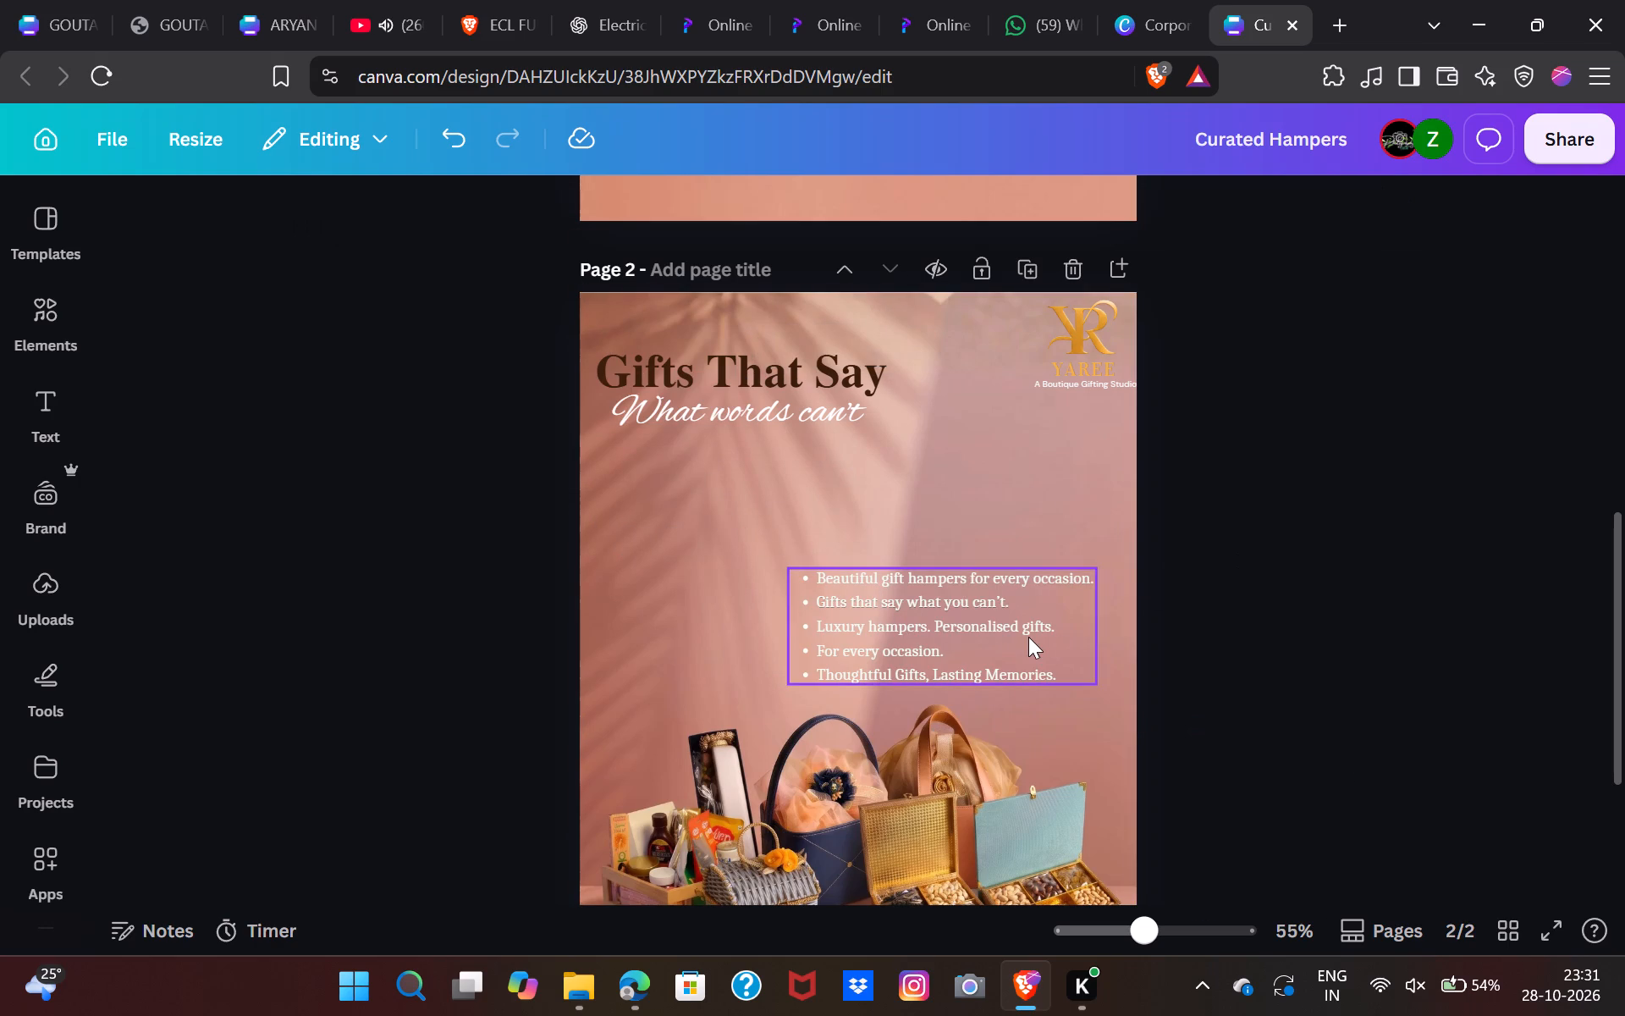
left_click(1028, 637)
left_click_drag(1028, 637, 834, 518)
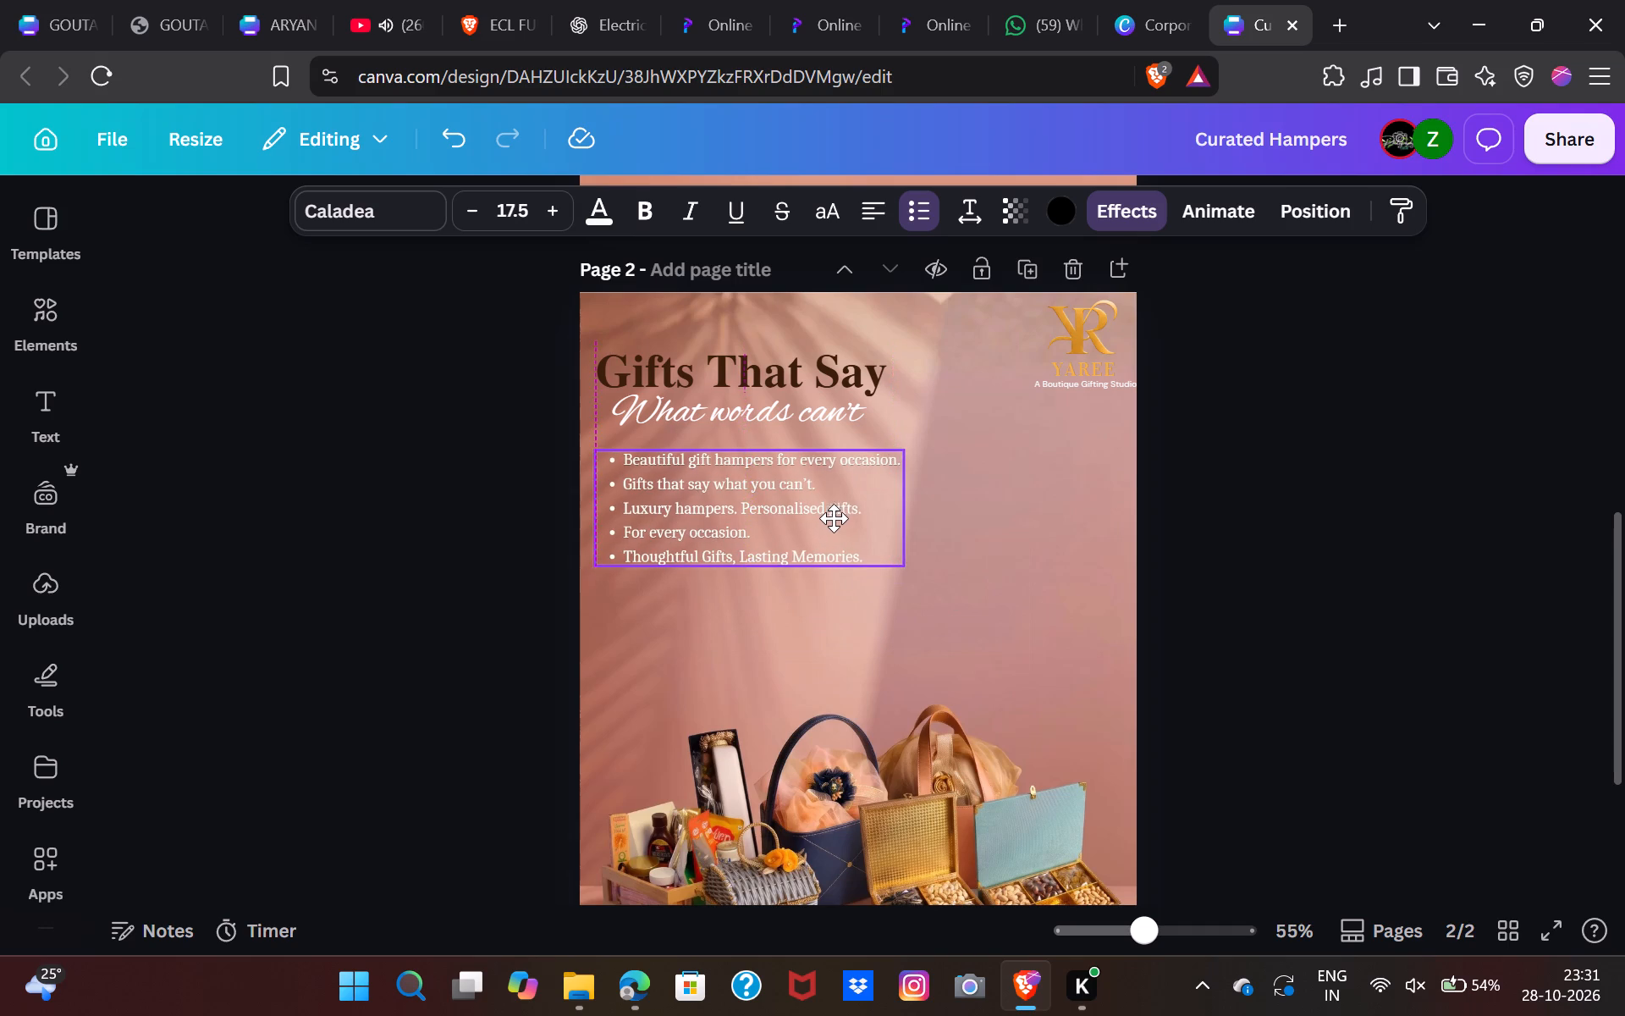
left_click_drag(834, 518, 836, 518)
left_click_drag(836, 518, 834, 516)
left_click(1256, 554)
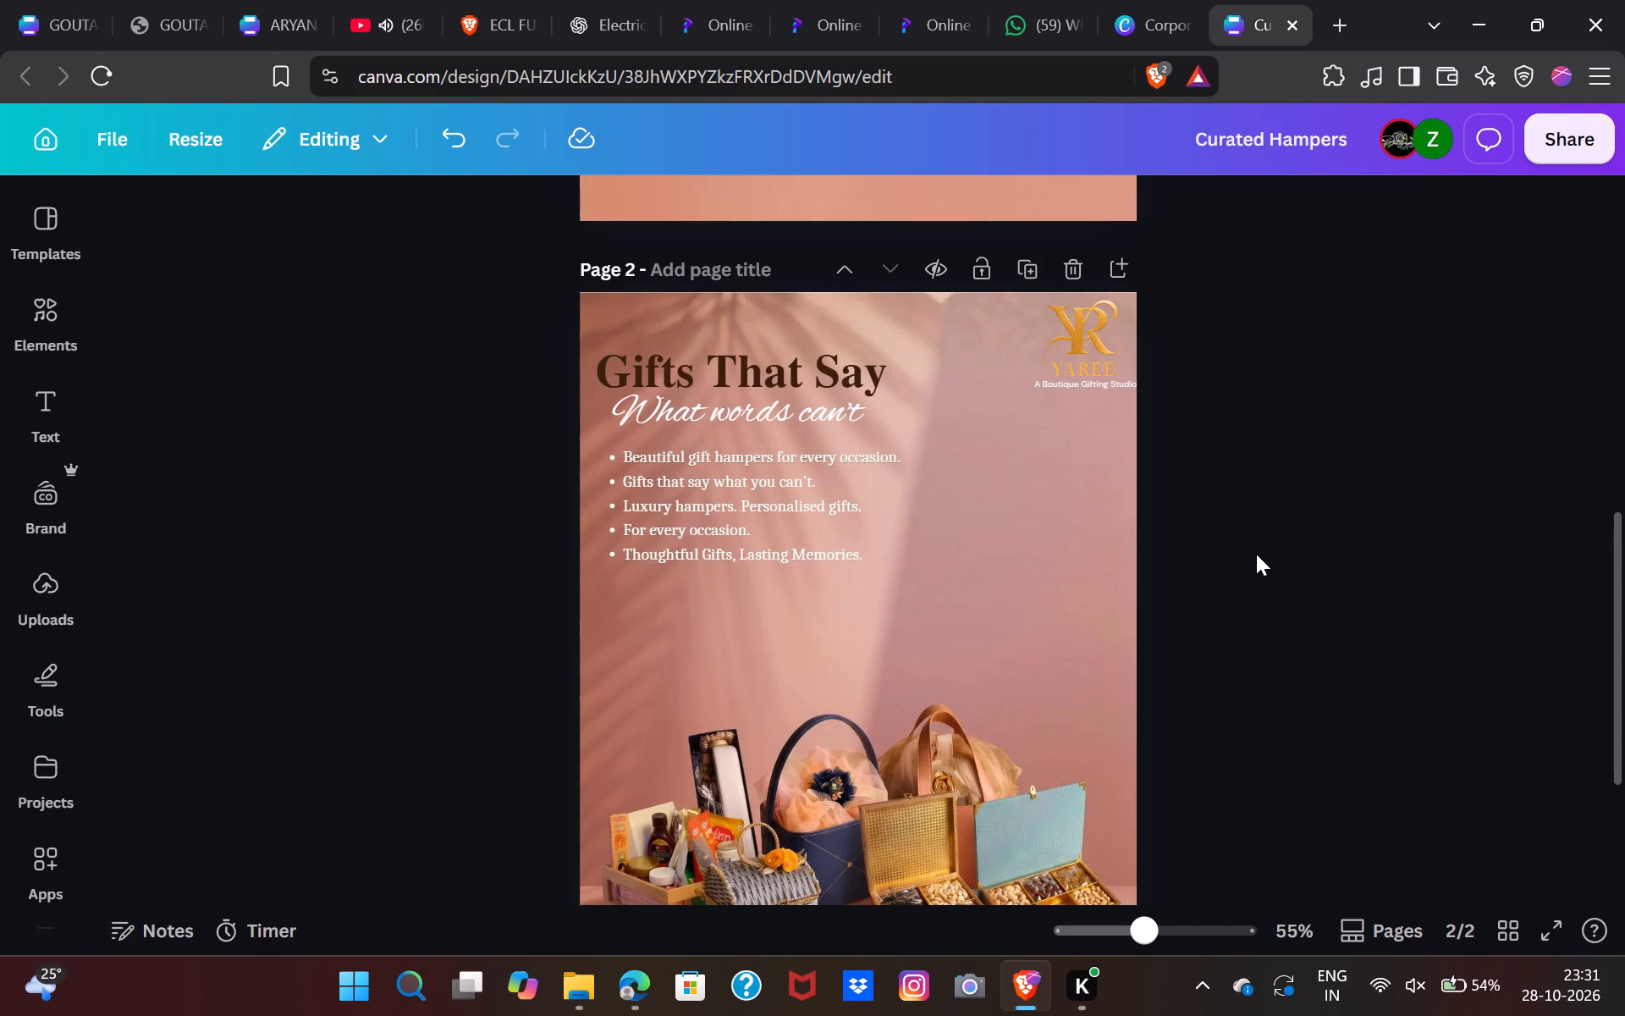
Review page 1 of the Curated Hampers poster and the text layout of the Corporate Gifting design for reference.
scroll(1256, 554, "up", 4)
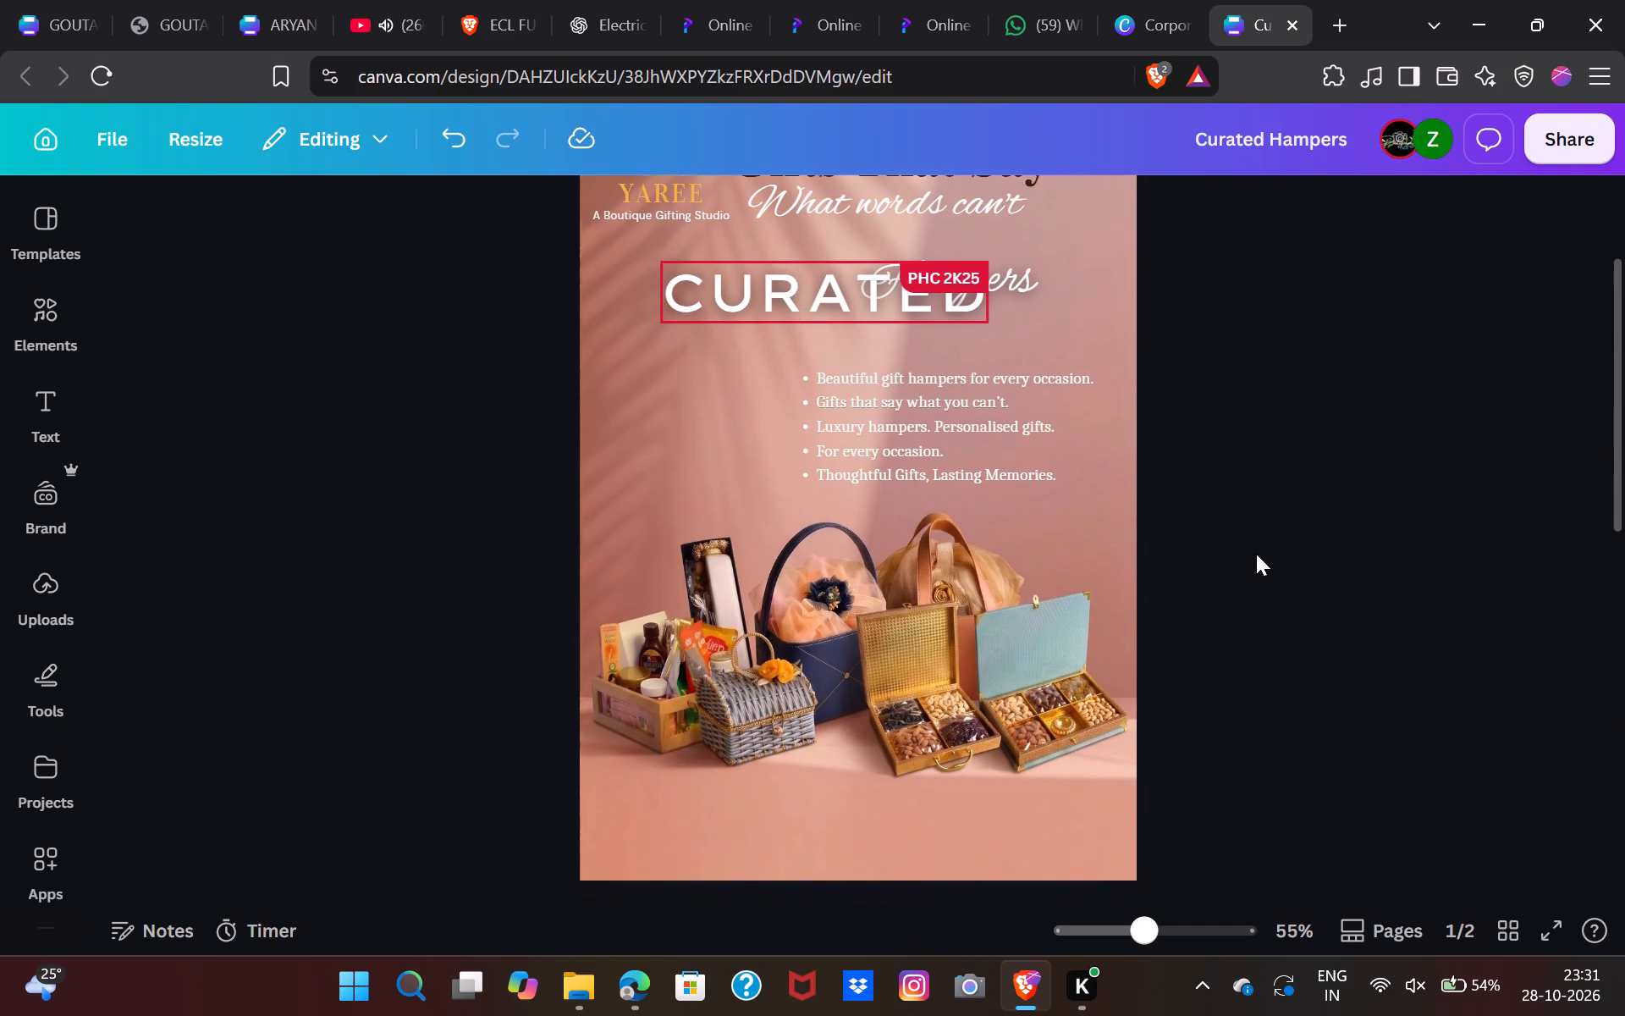
scroll(1256, 554, "up", 2)
left_click(1126, 0)
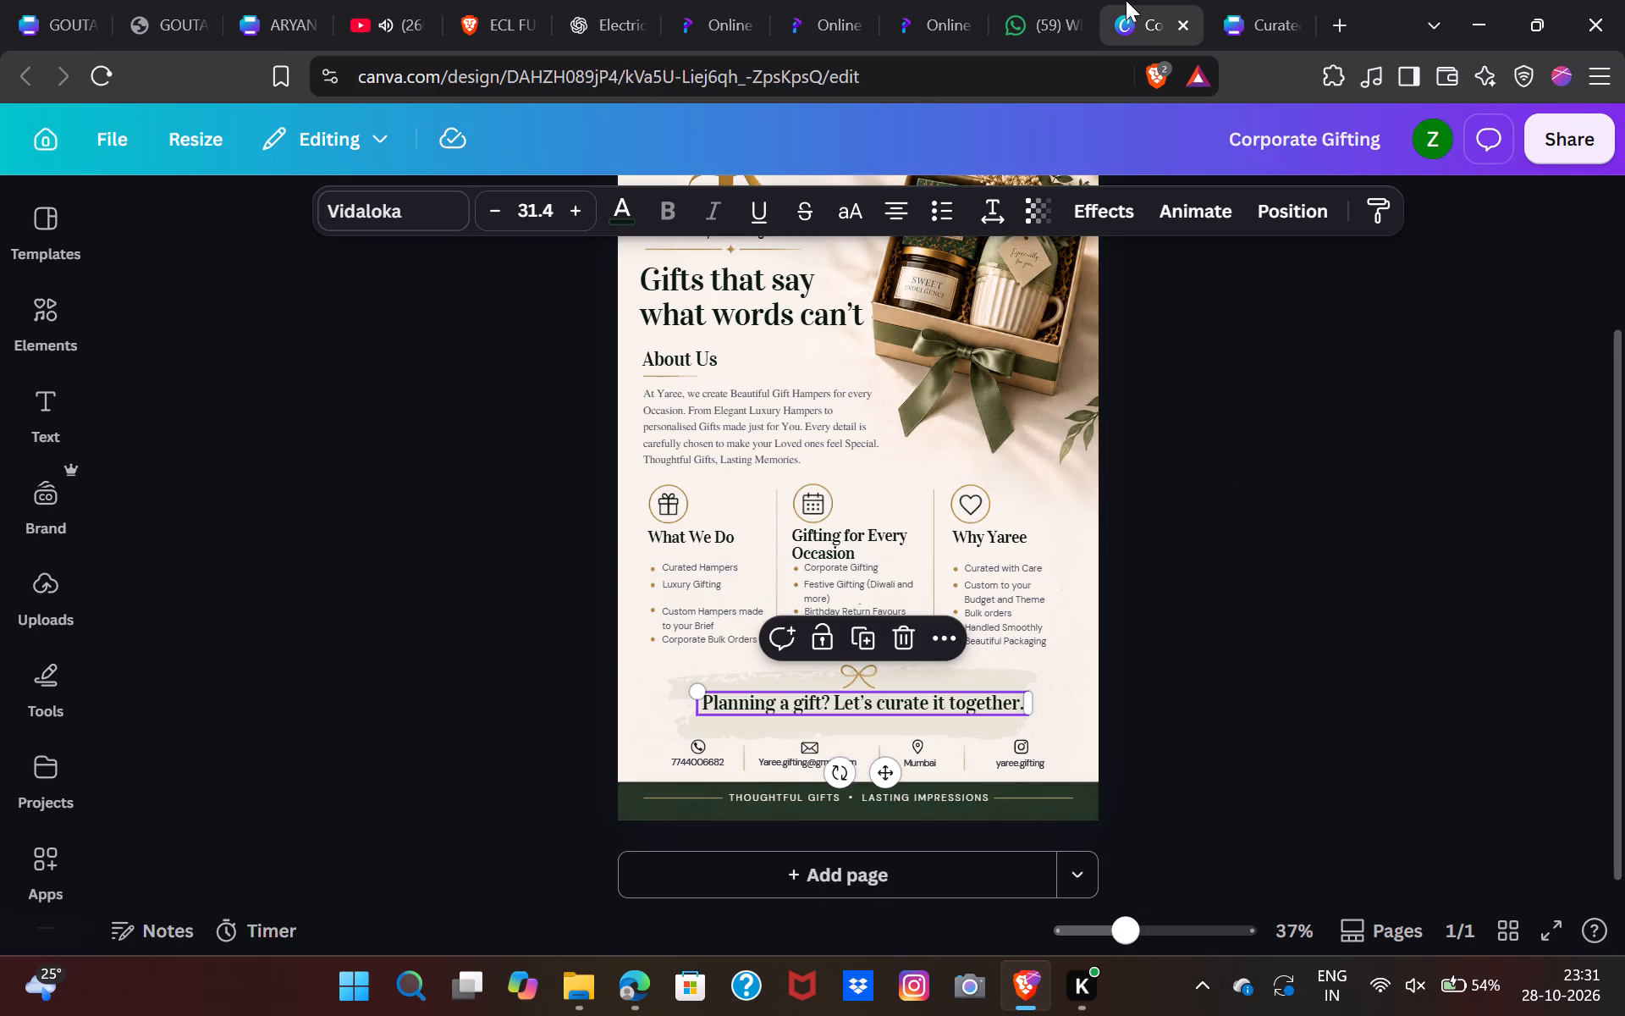
left_click(1155, 580)
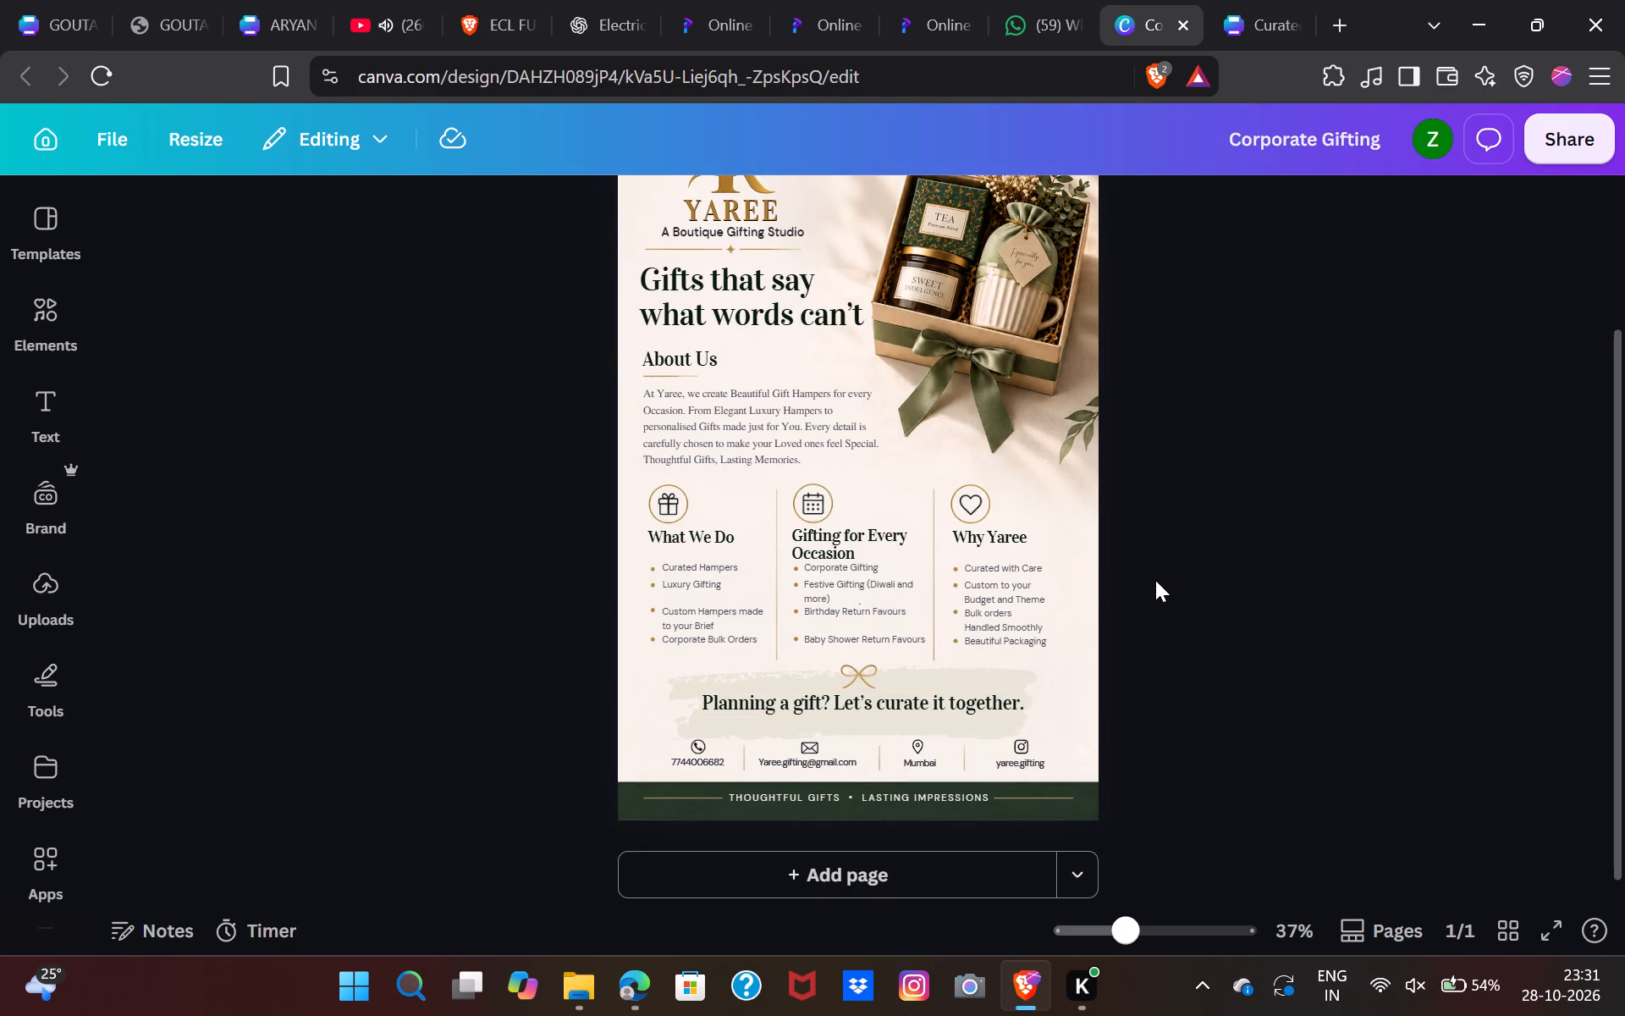
left_click(1270, 0)
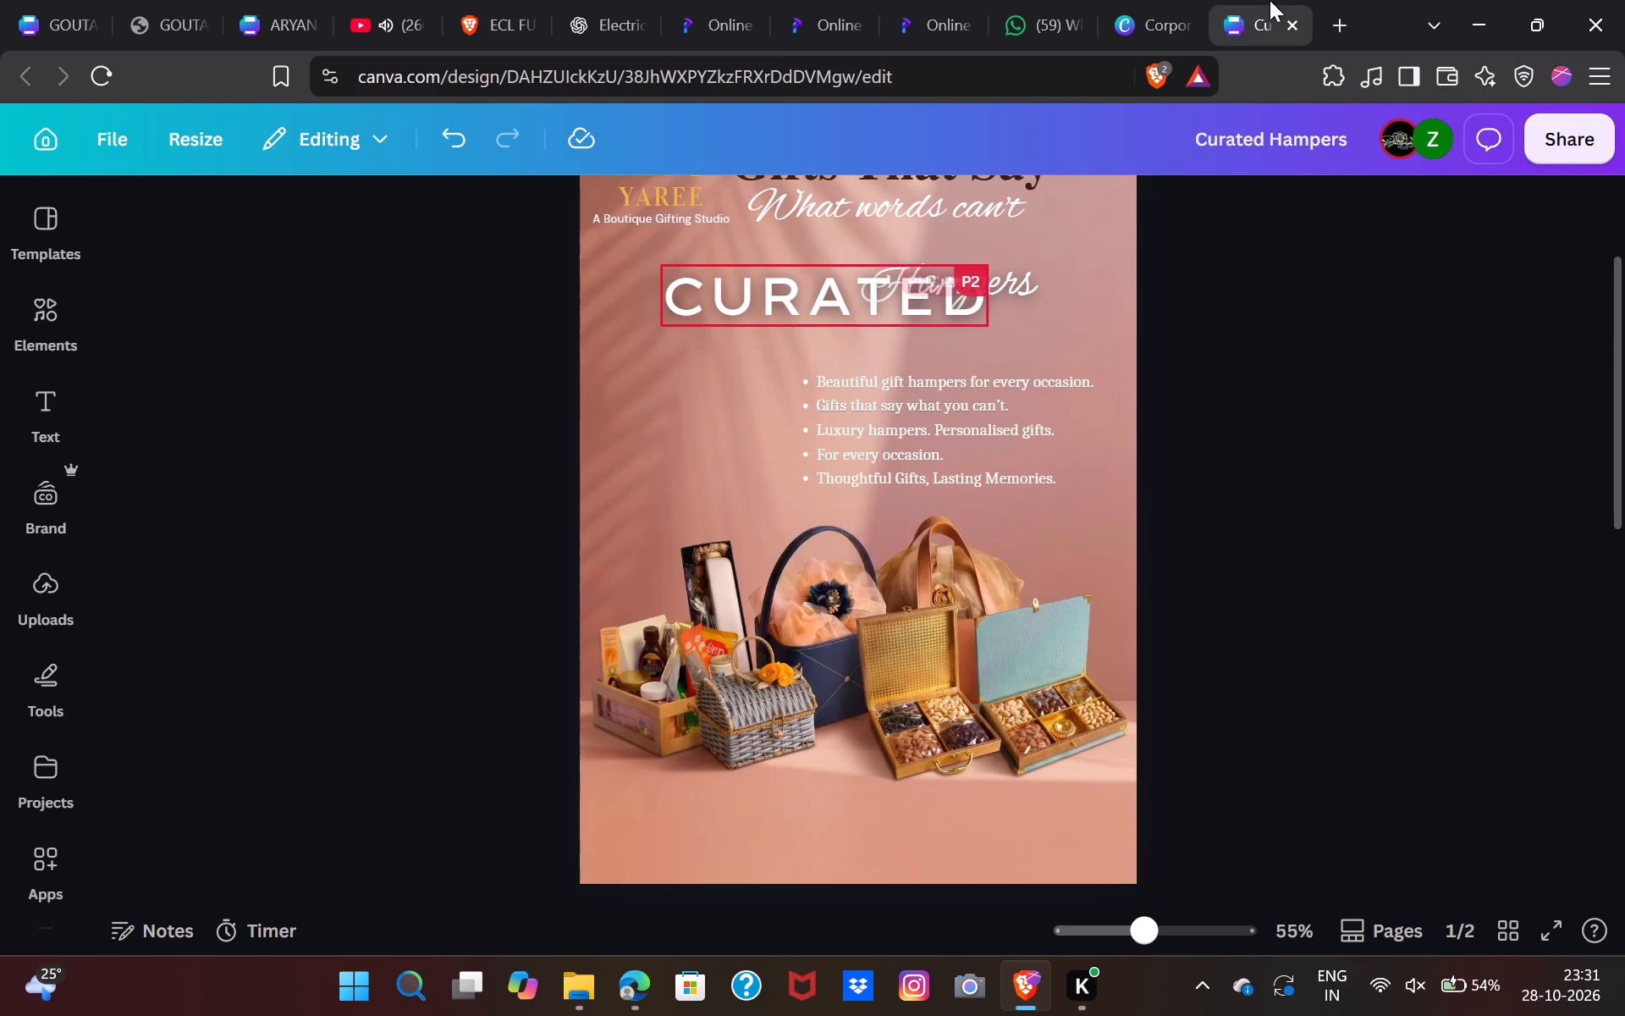
scroll(1224, 555, "up", 1)
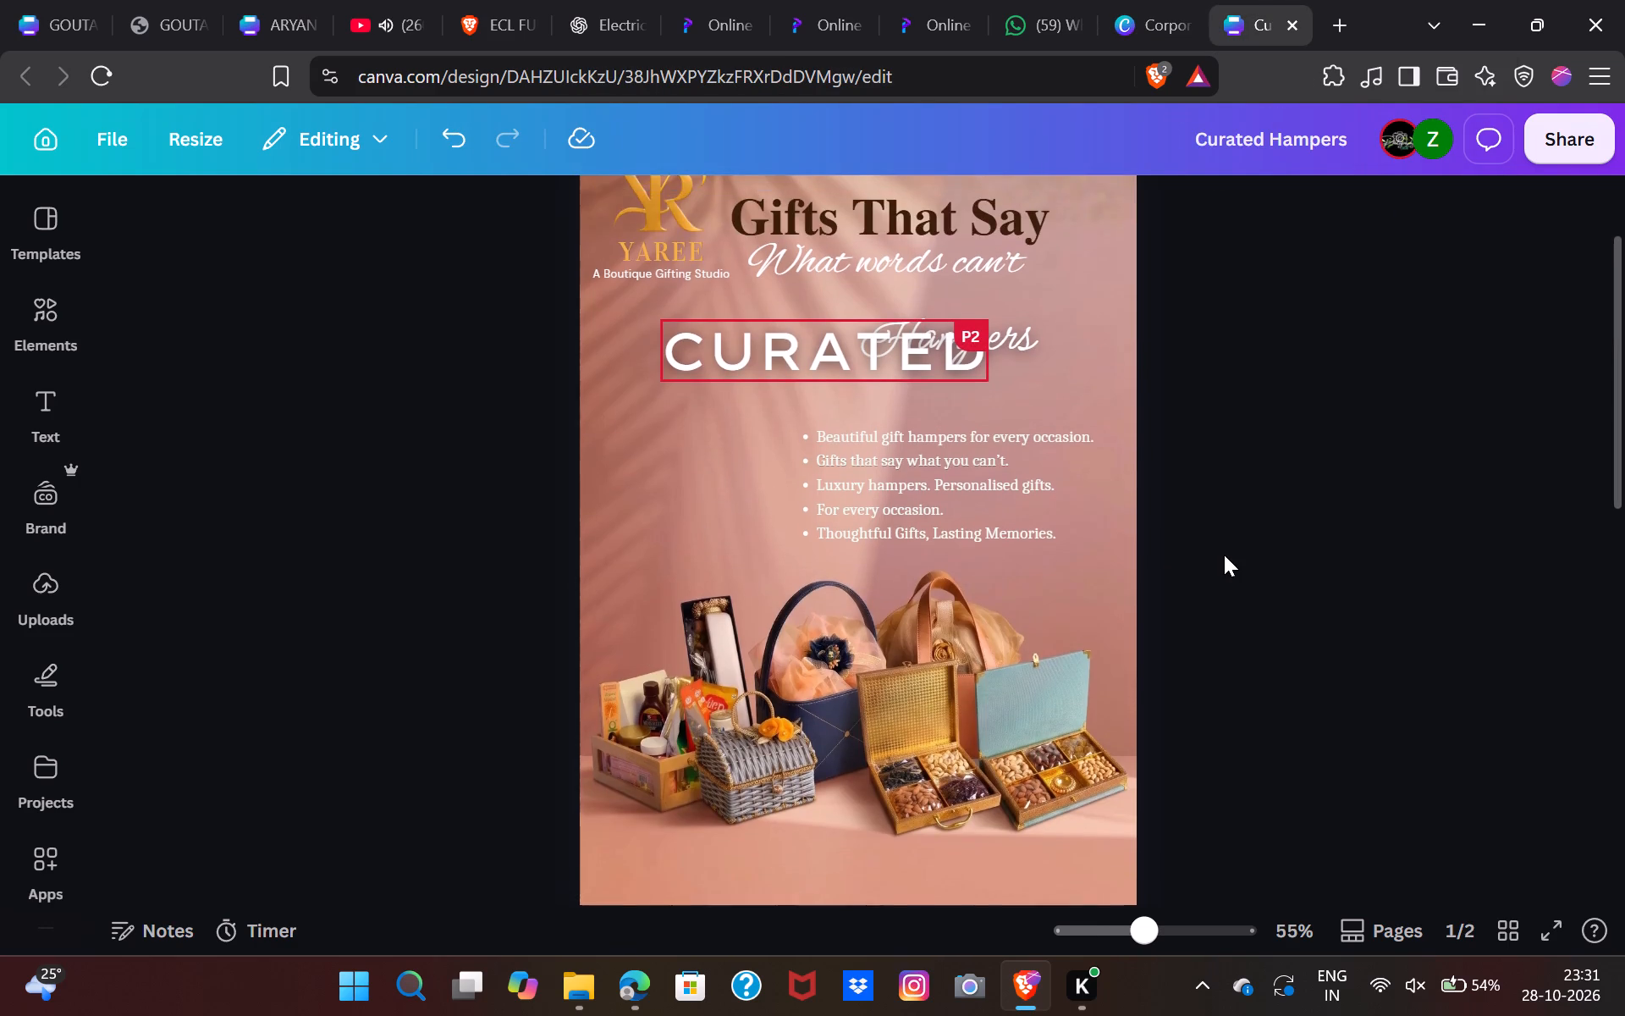
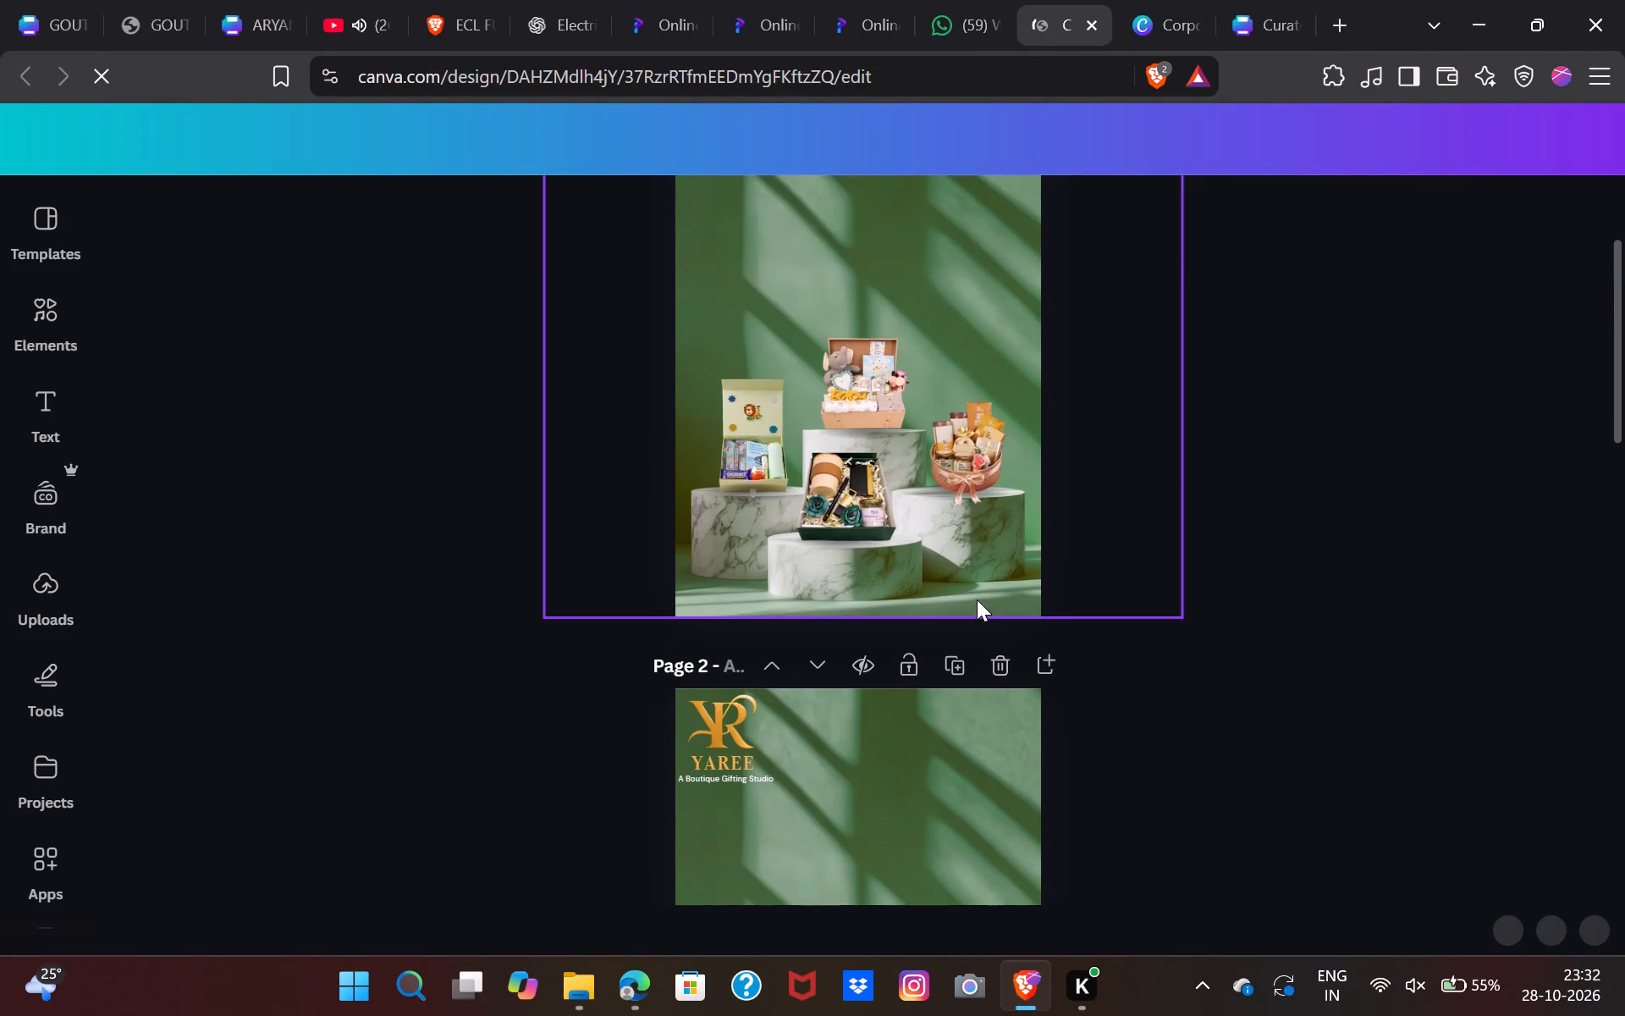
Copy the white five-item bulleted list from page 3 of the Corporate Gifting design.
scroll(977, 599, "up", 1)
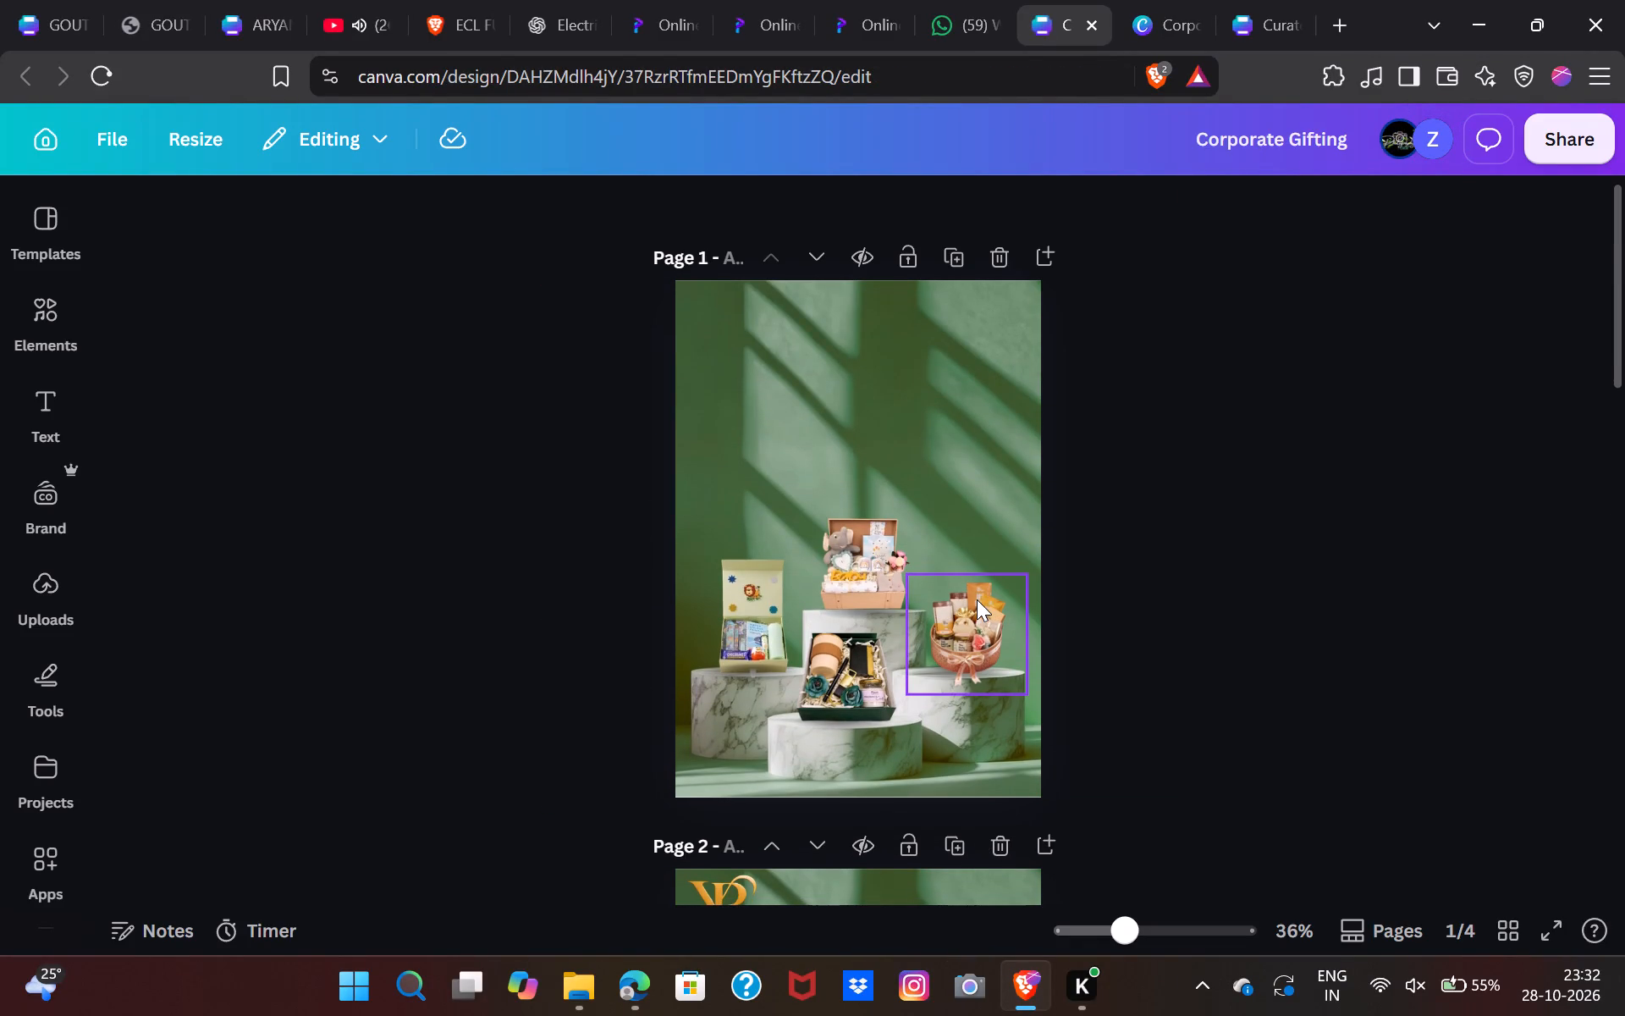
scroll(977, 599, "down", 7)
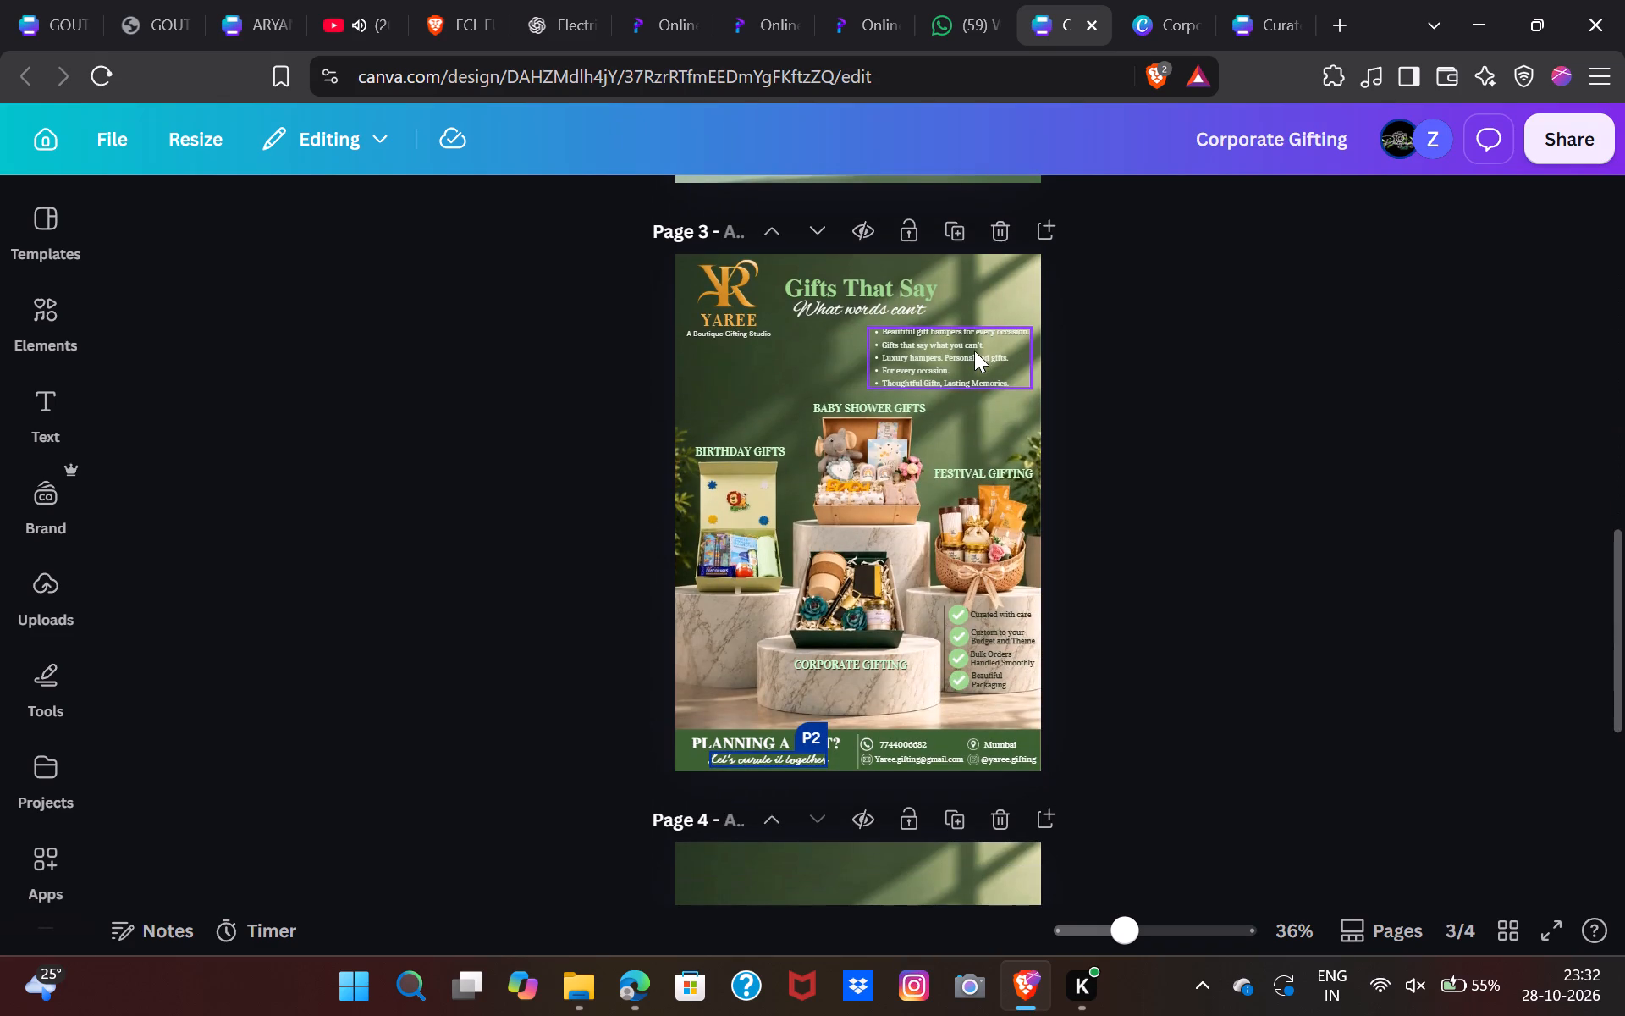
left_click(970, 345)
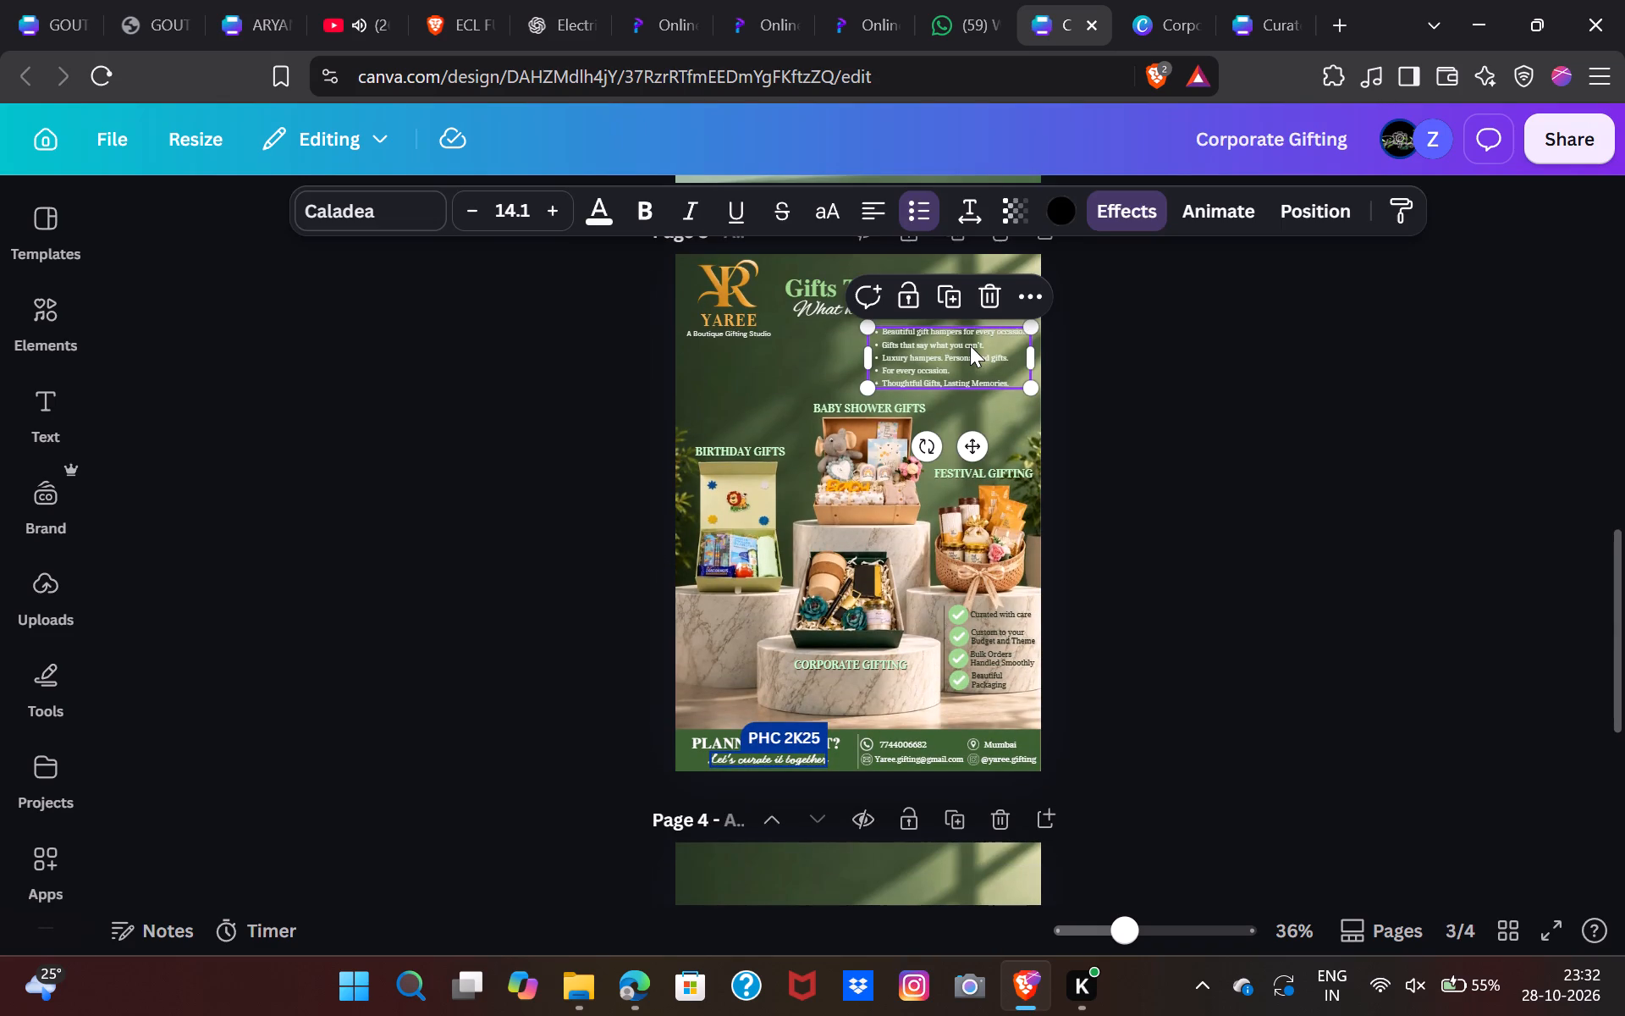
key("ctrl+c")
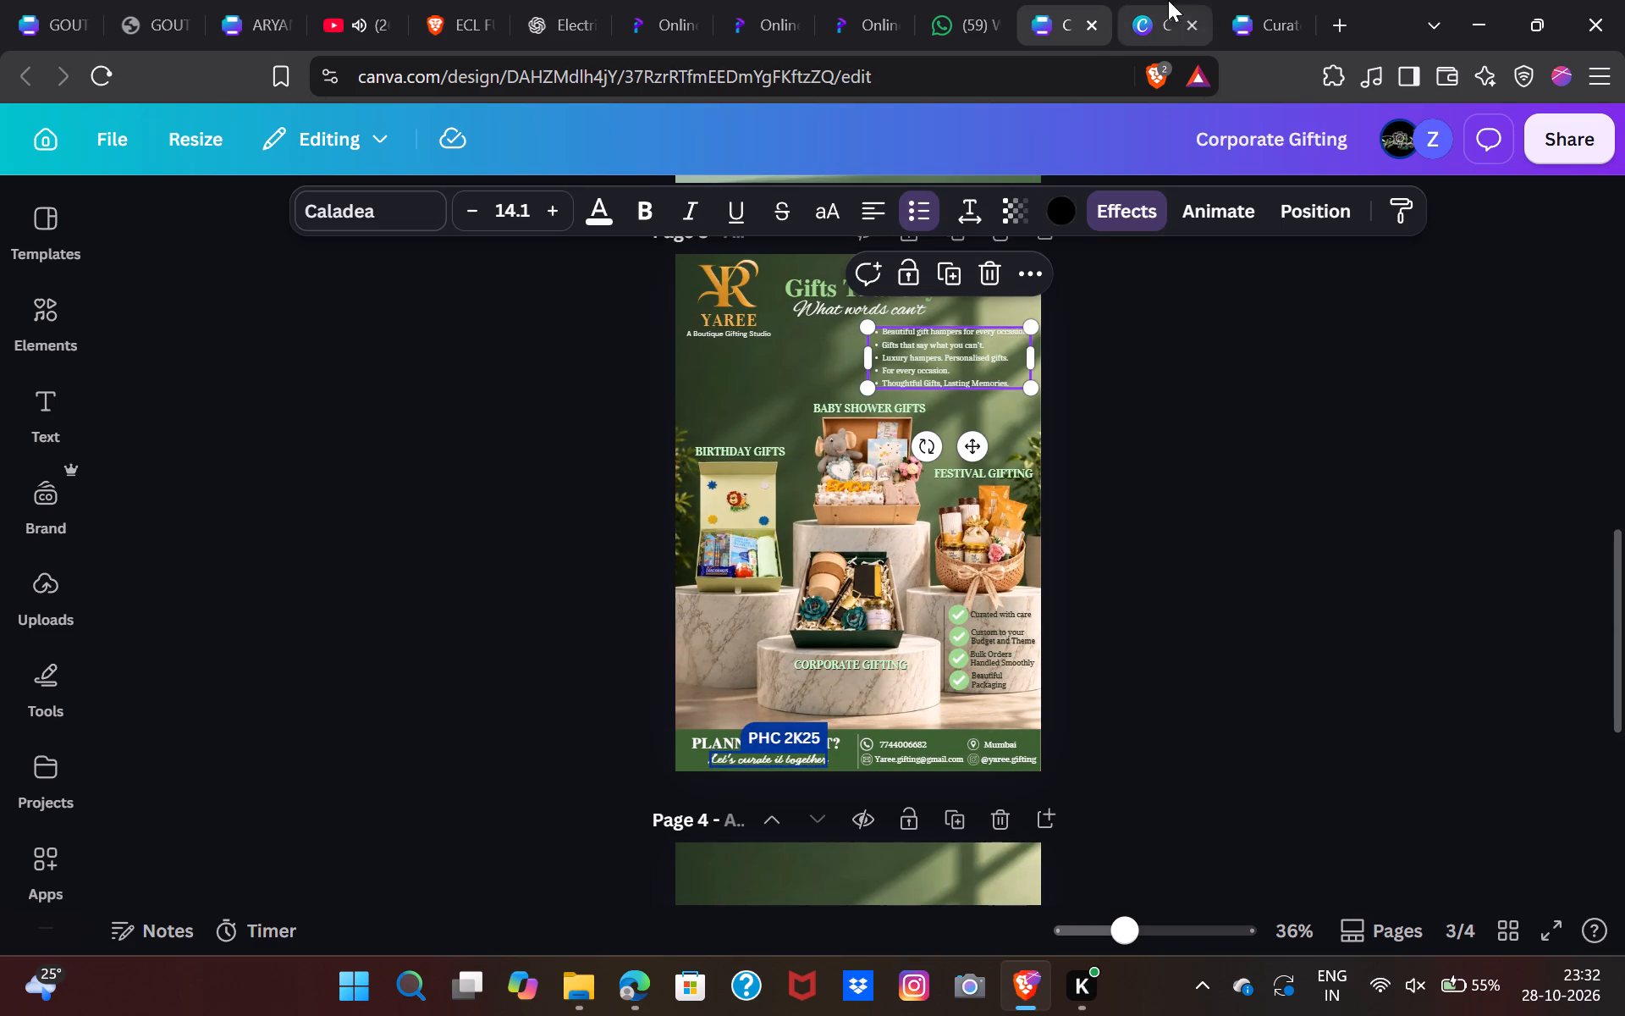
Close the other, single-page Corporate Gifting design with the cream background.
left_click(1244, 0)
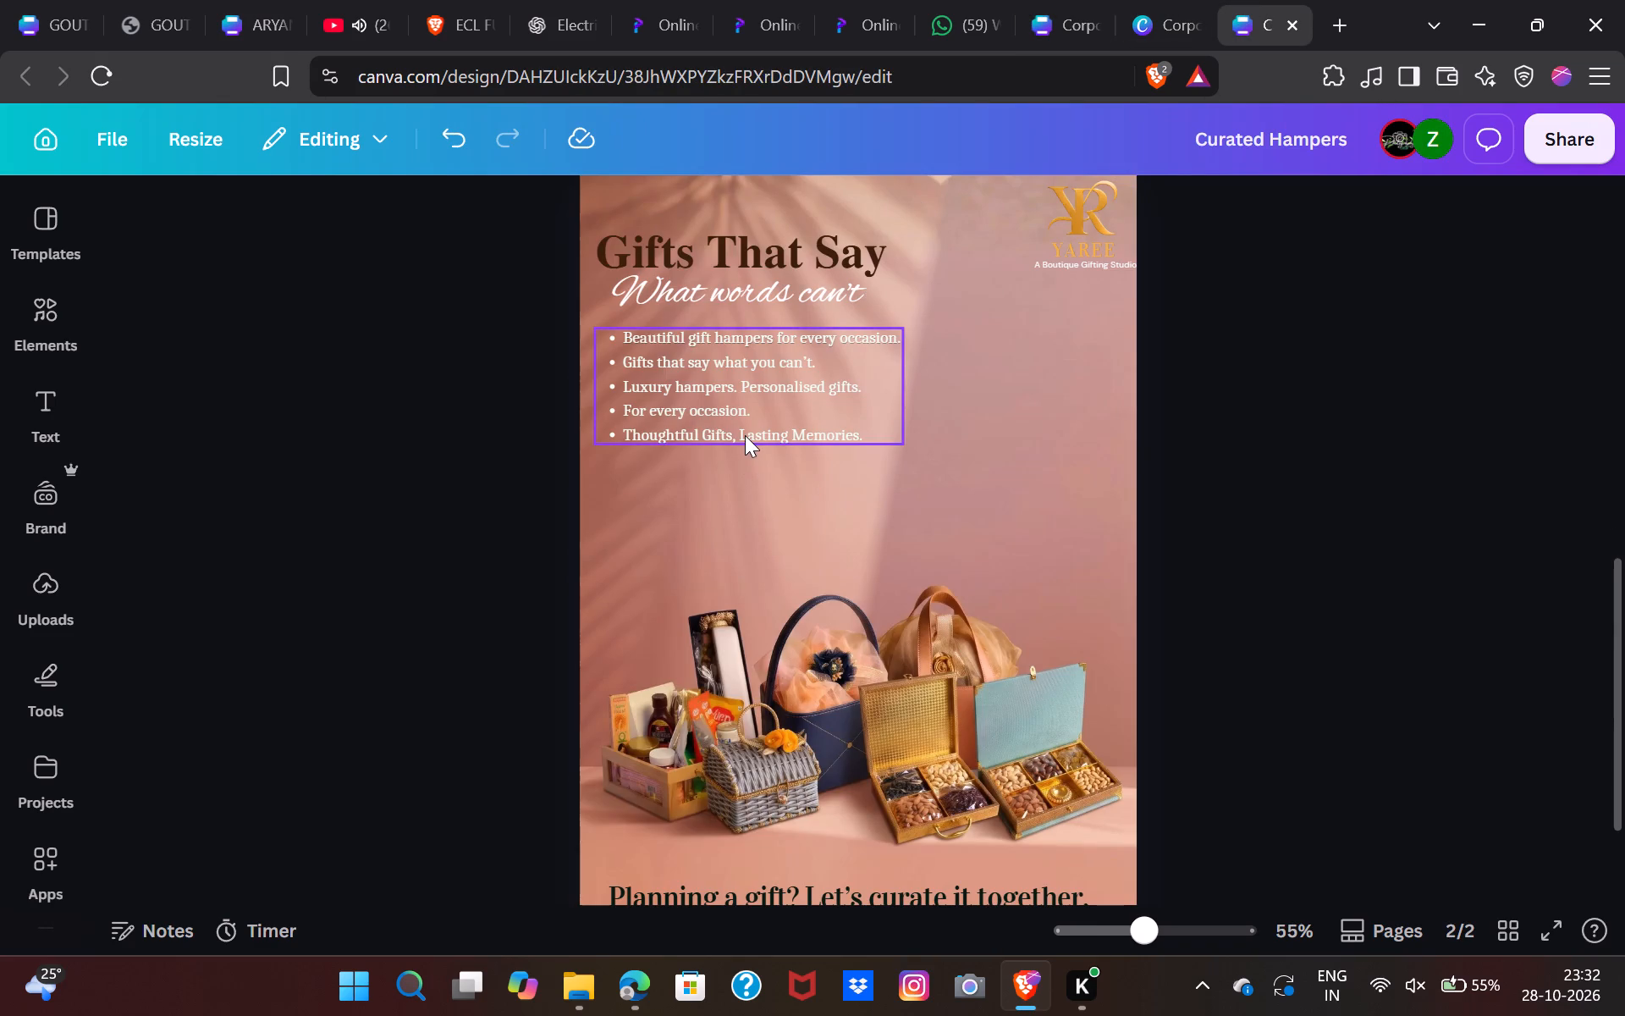
left_click(1171, 1)
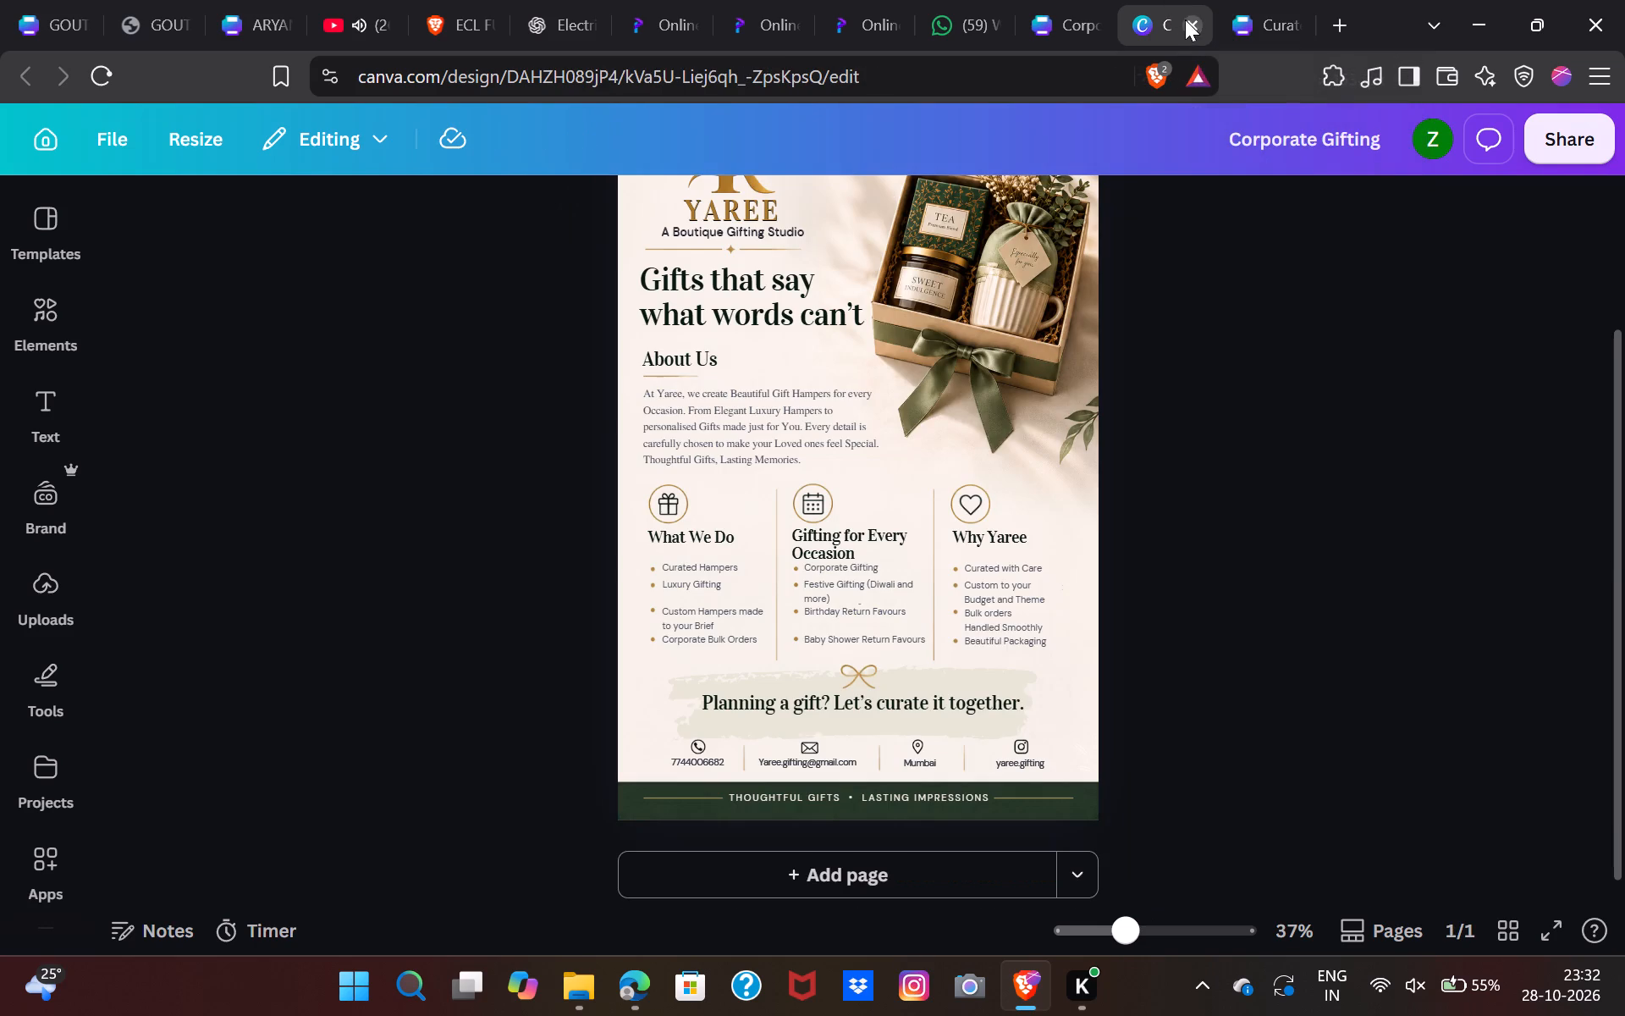
left_click(1191, 27)
Copy the four-item checkmark list with its vertical line, starting "Curated with care", from page 3 of the Corporate Gifting design.
left_click(1063, 18)
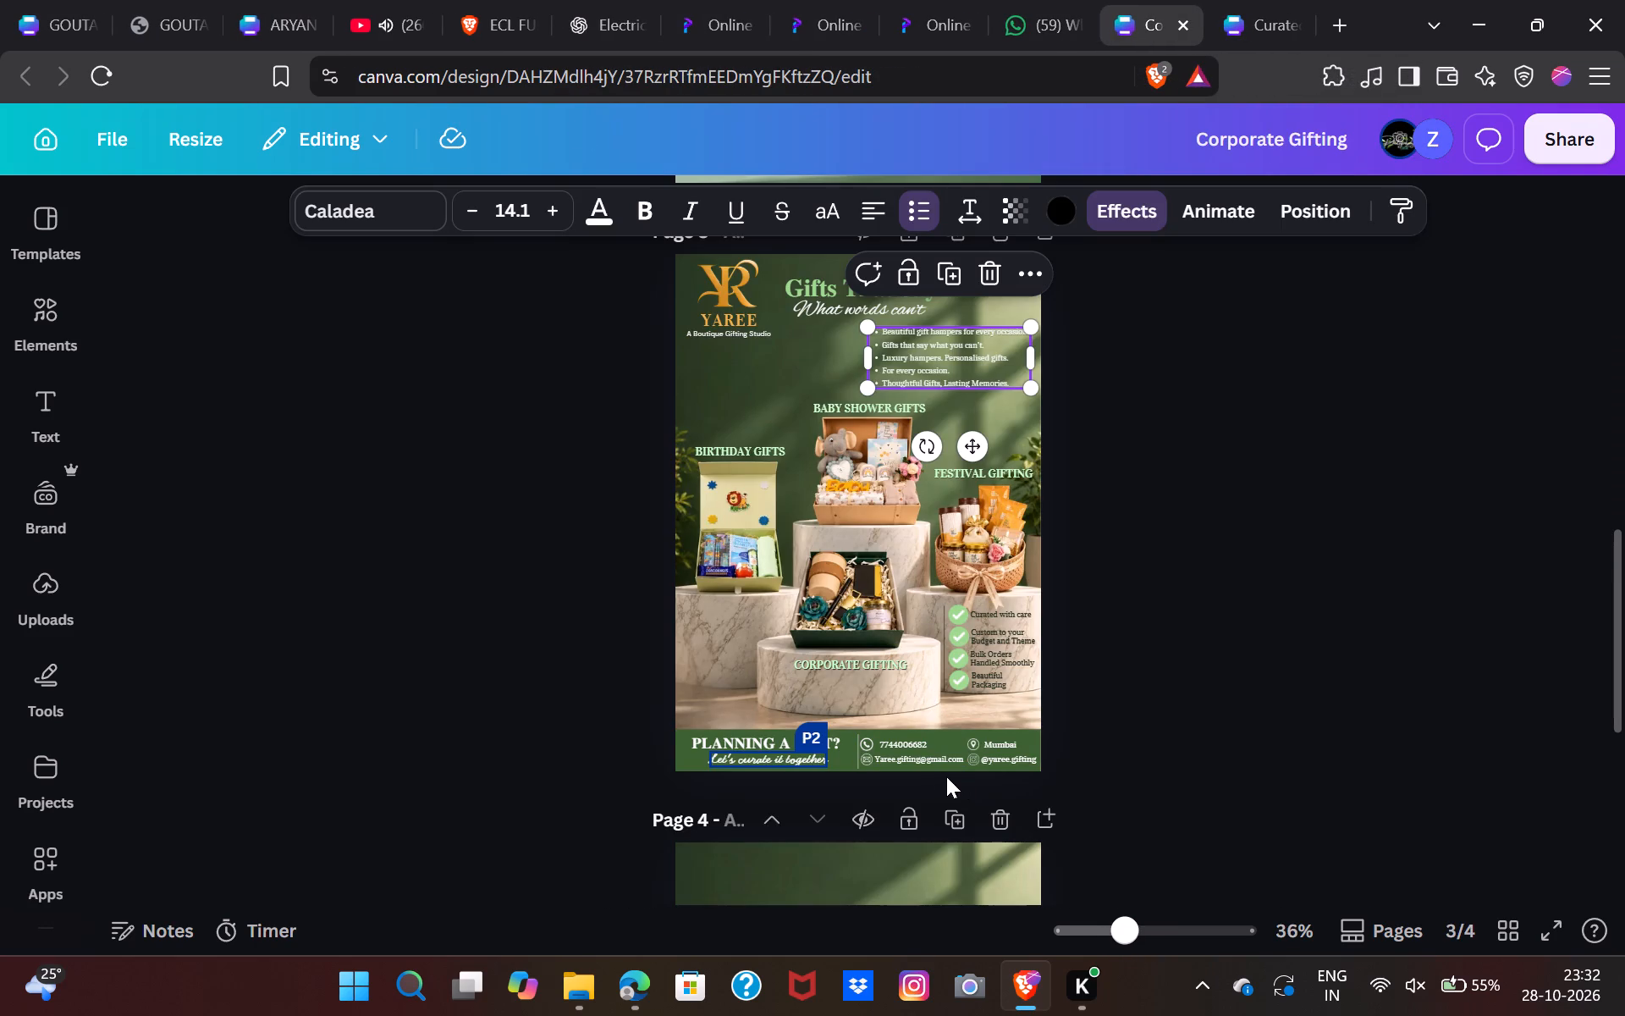
left_click(1174, 649)
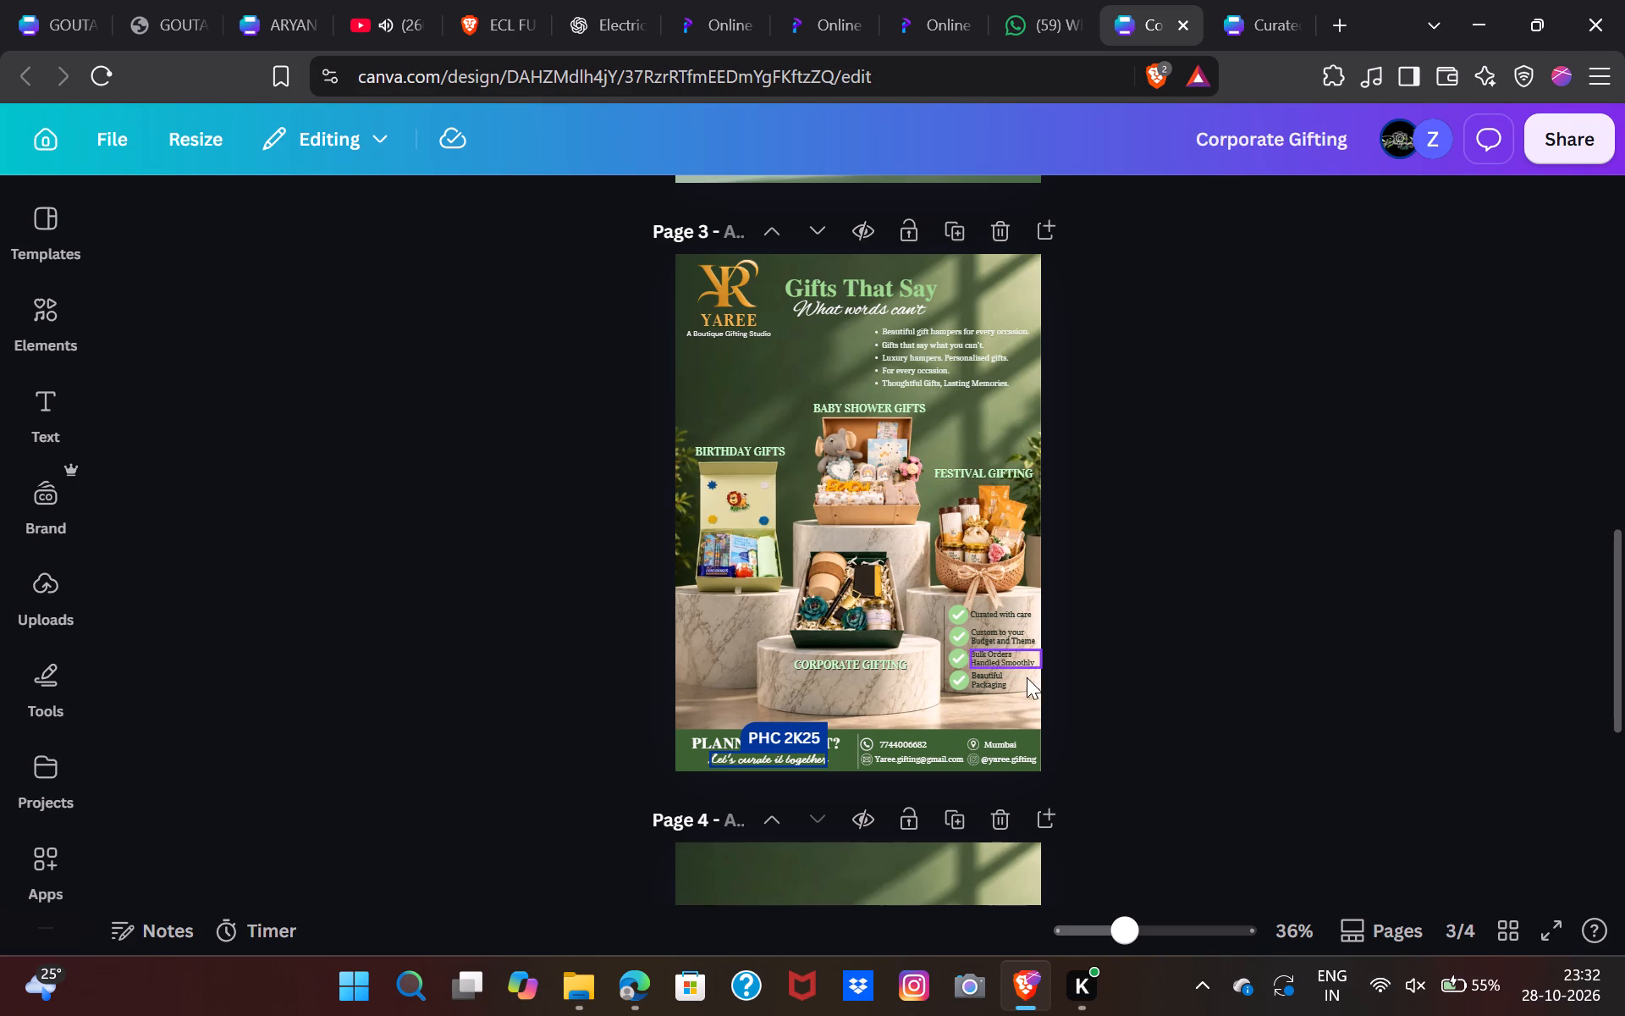
left_click_drag(921, 579, 994, 676)
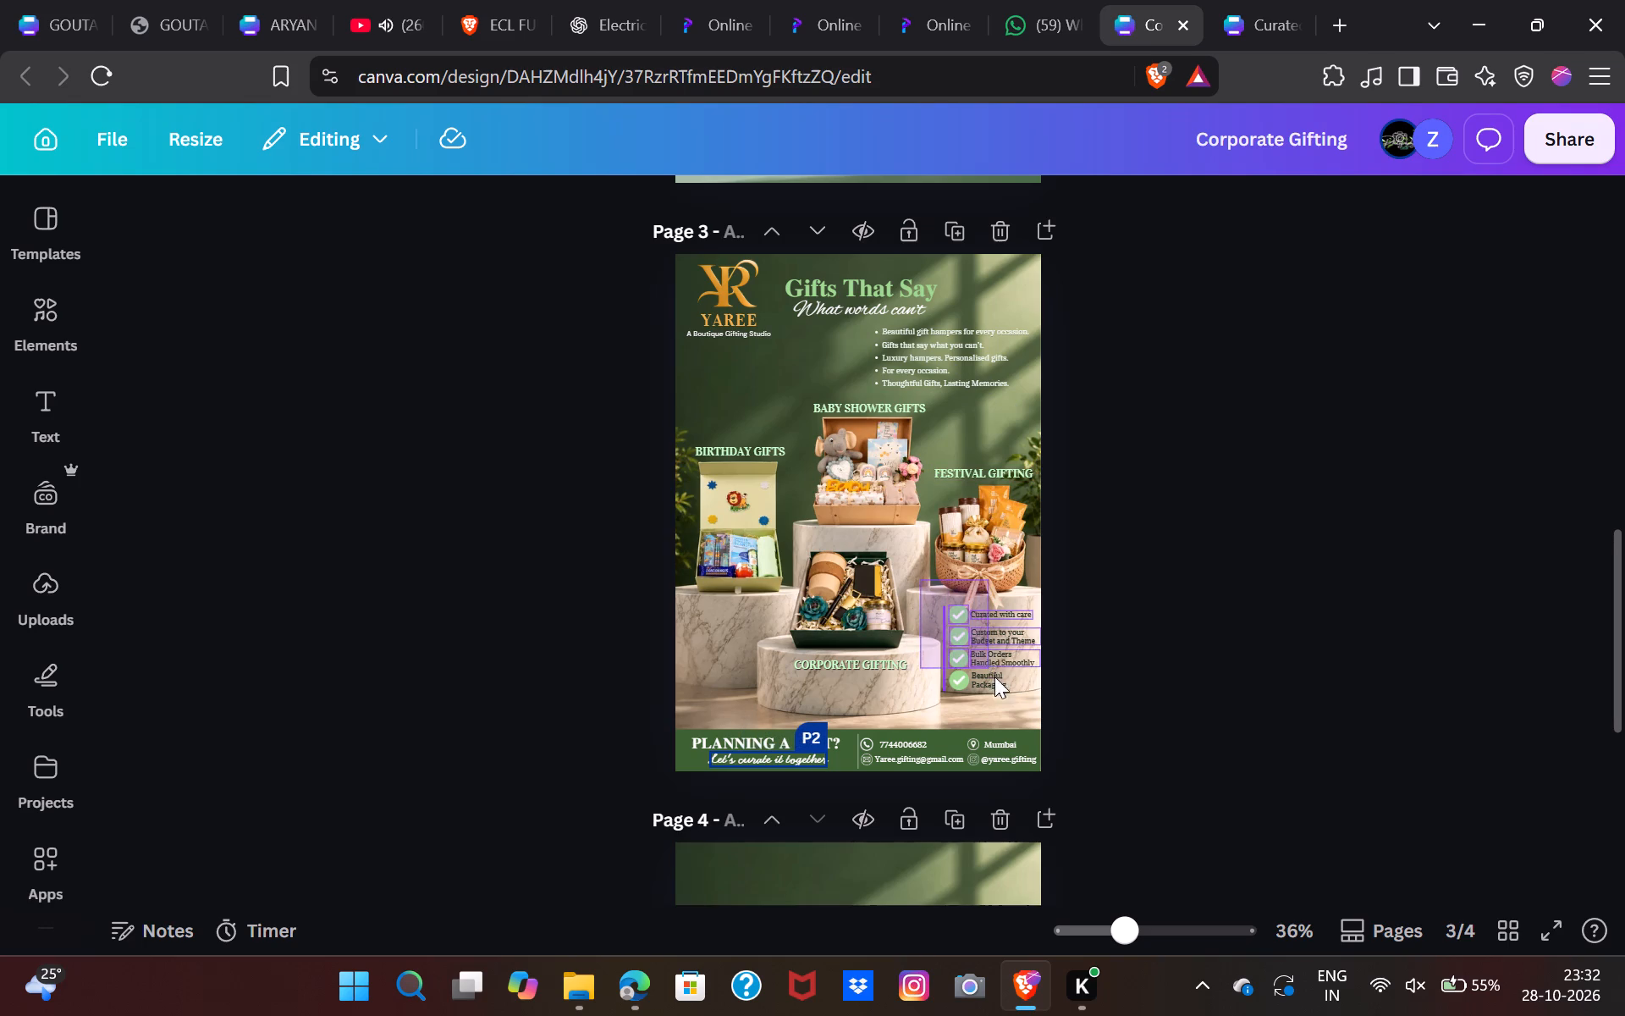
left_click_drag(994, 676, 1005, 690)
key("ctrl+c")
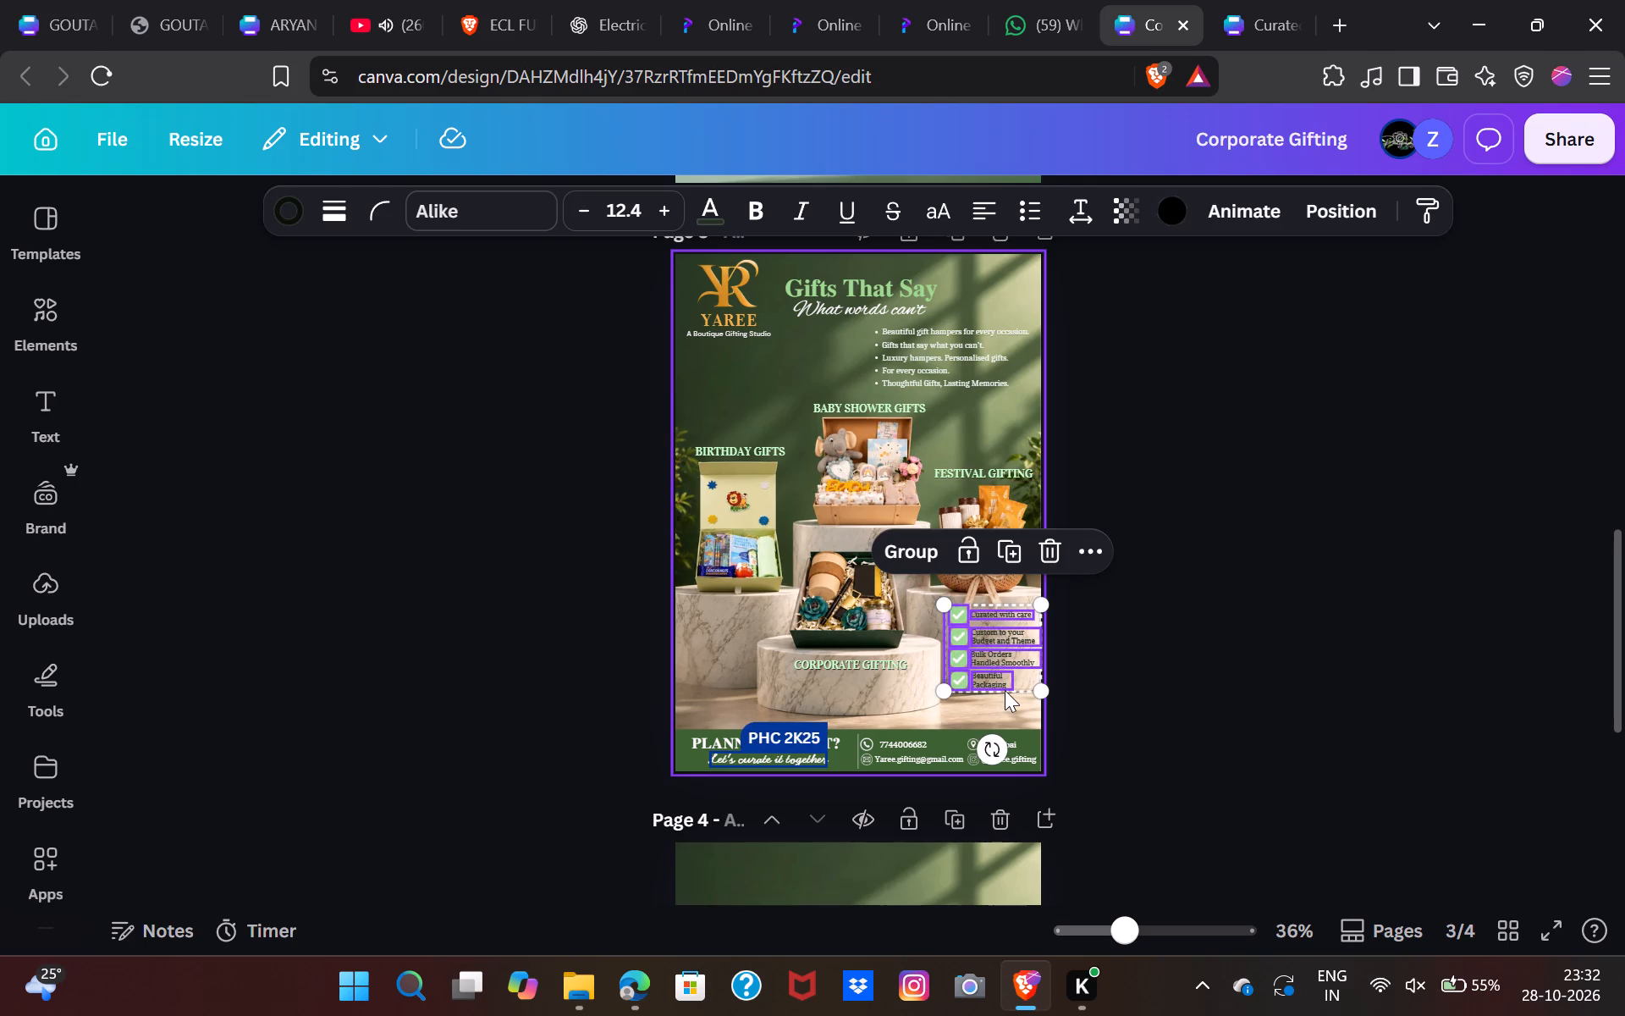
Paste the checkmark list onto page 2 of the Curated Hampers design and place it to the right of the bulleted list.
left_click(1247, 0)
left_click(881, 625)
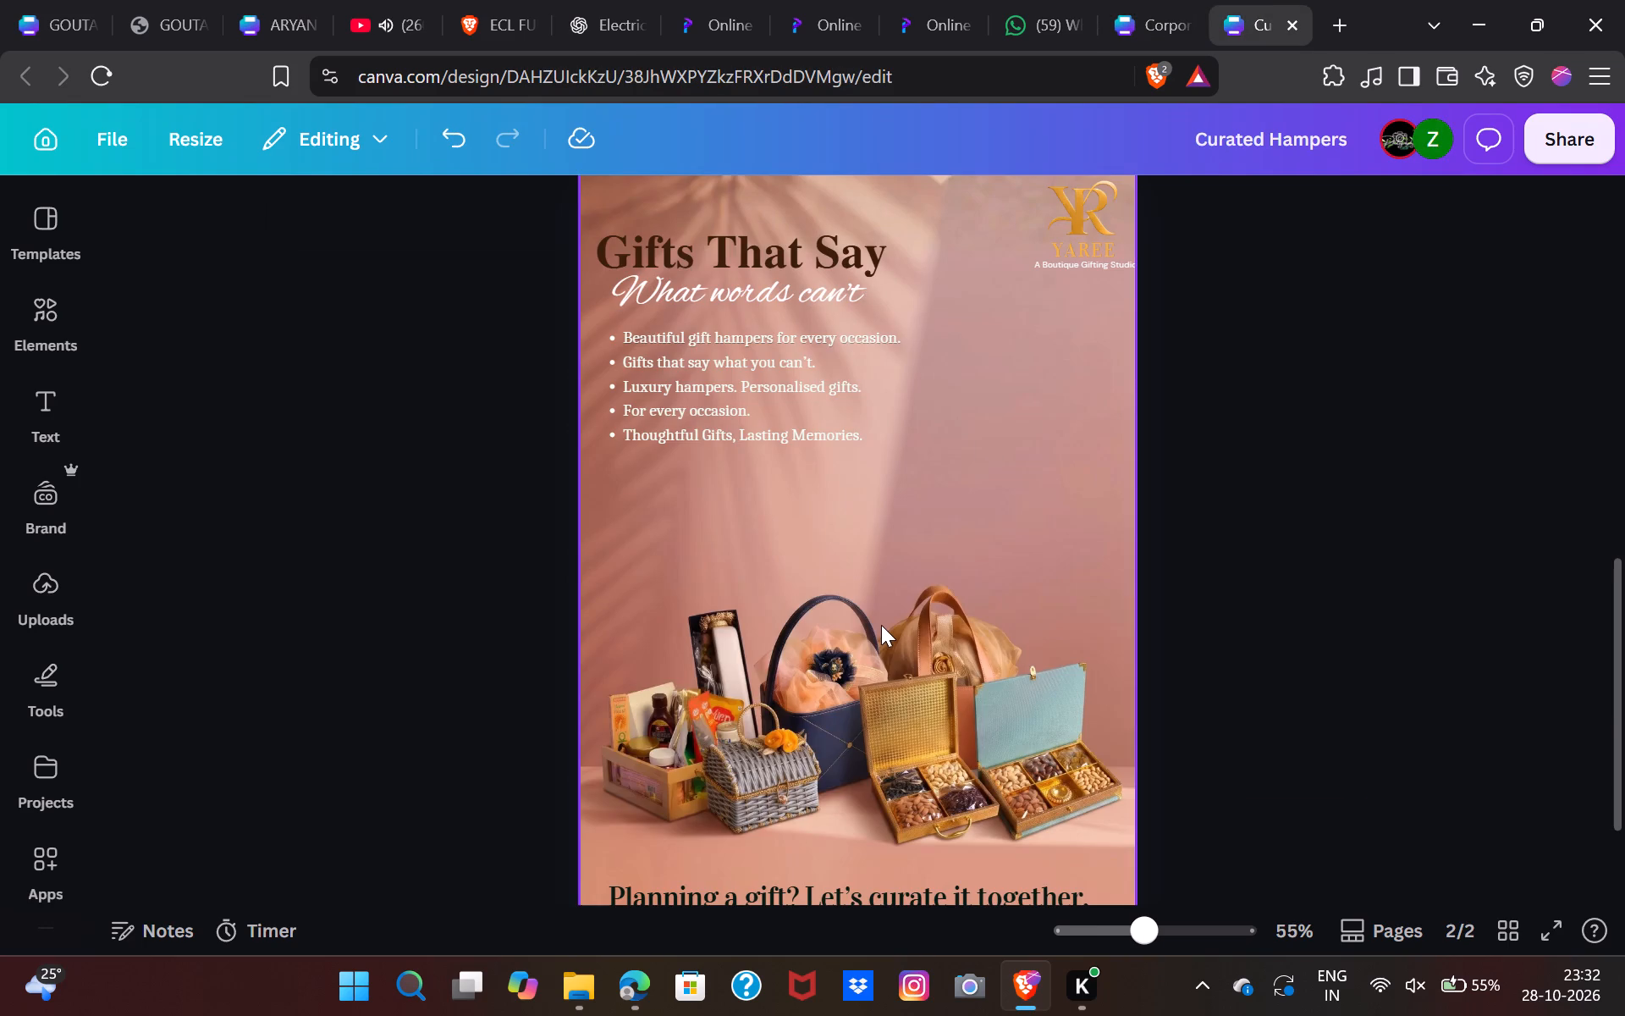
key("ctrl+v")
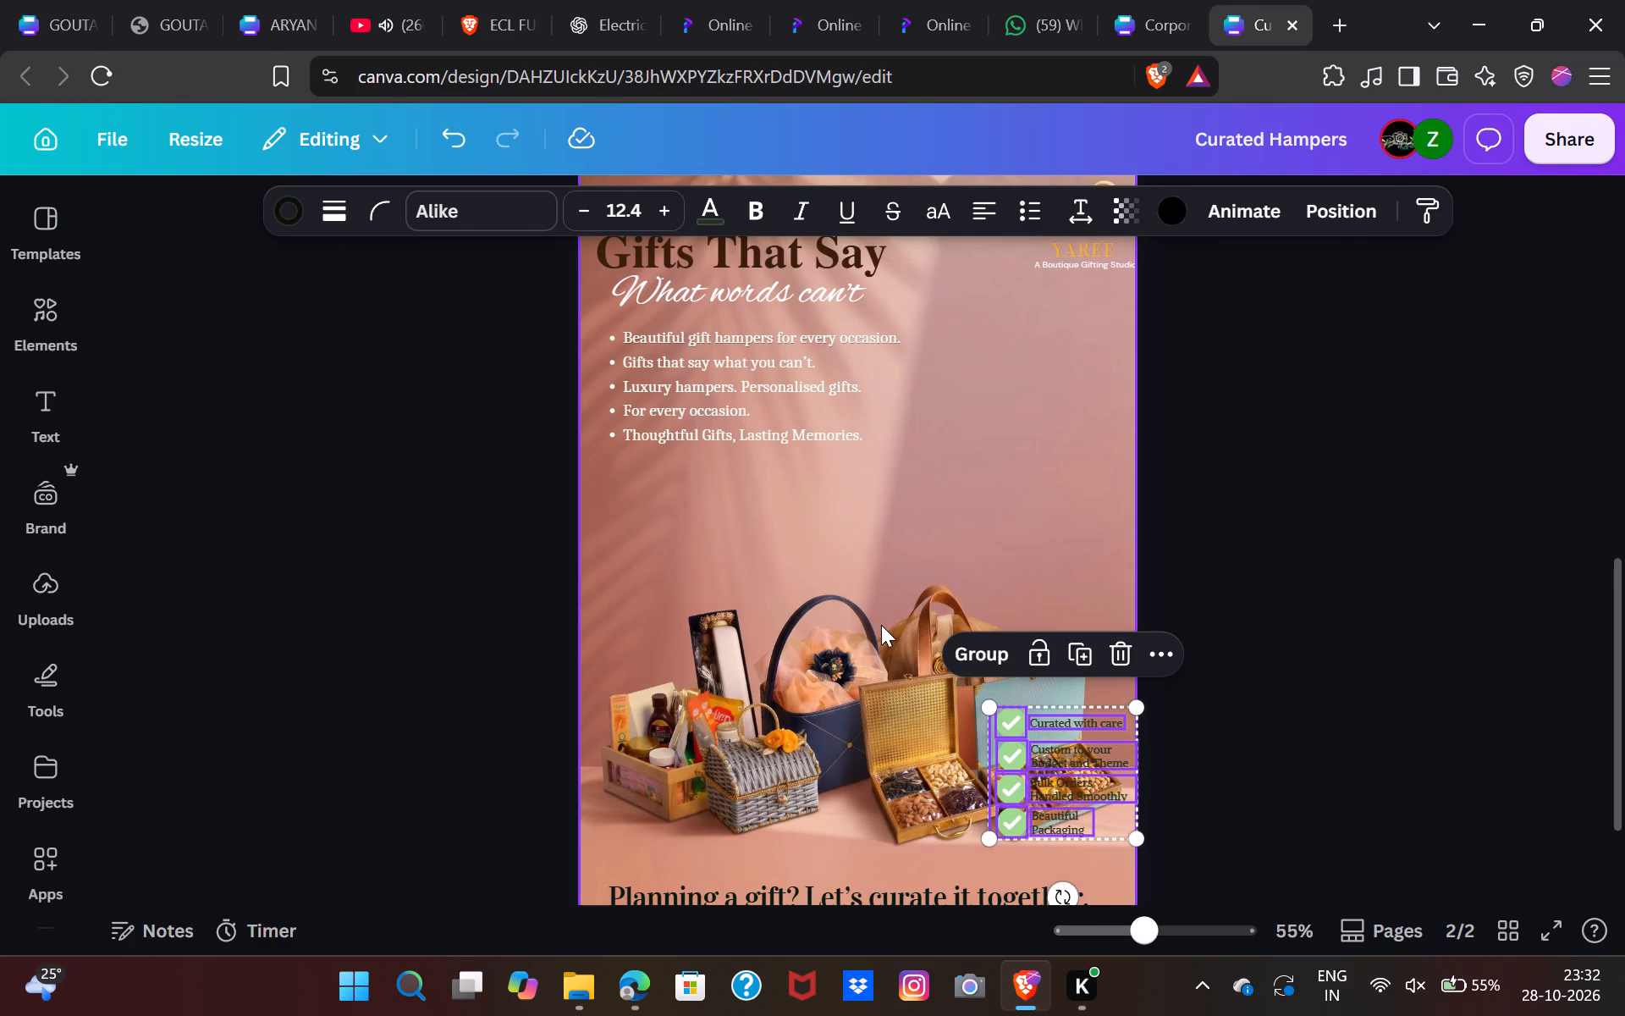
left_click_drag(1054, 743, 1016, 413)
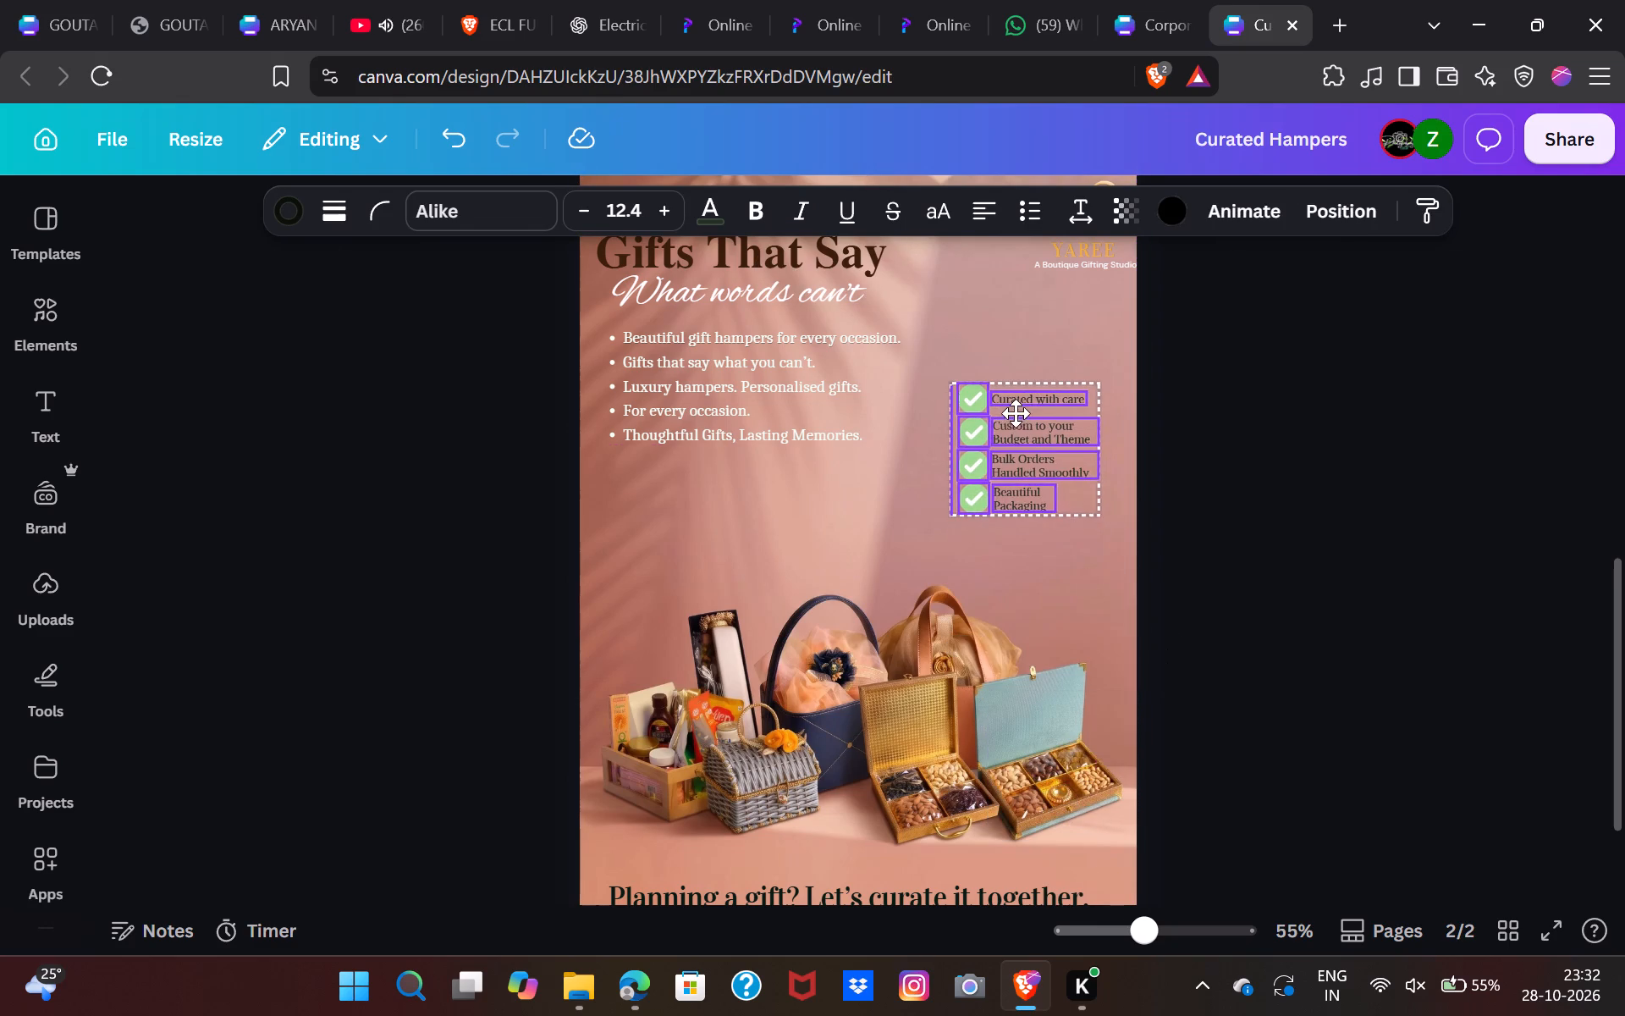
left_click_drag(1016, 413, 1004, 377)
Move the Yaree logo from page 2's top-right corner to near the centre of its top edge.
scroll(1004, 377, "up", 2)
left_click(1068, 495)
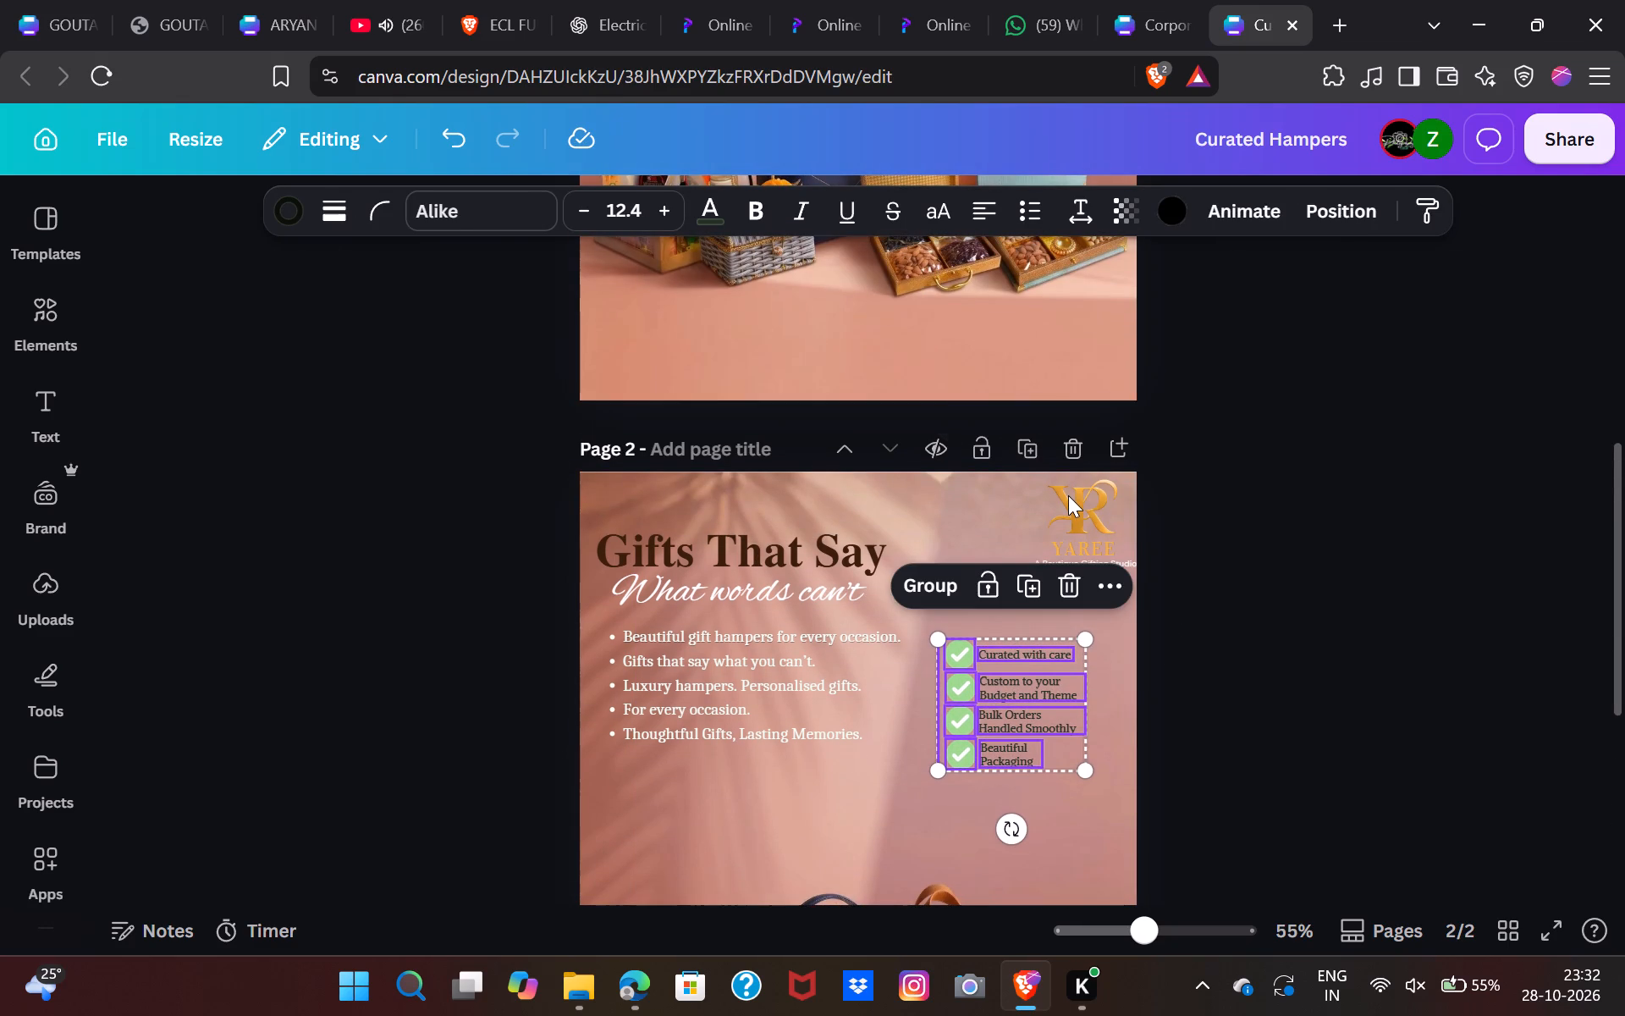
left_click_drag(1068, 495, 851, 498)
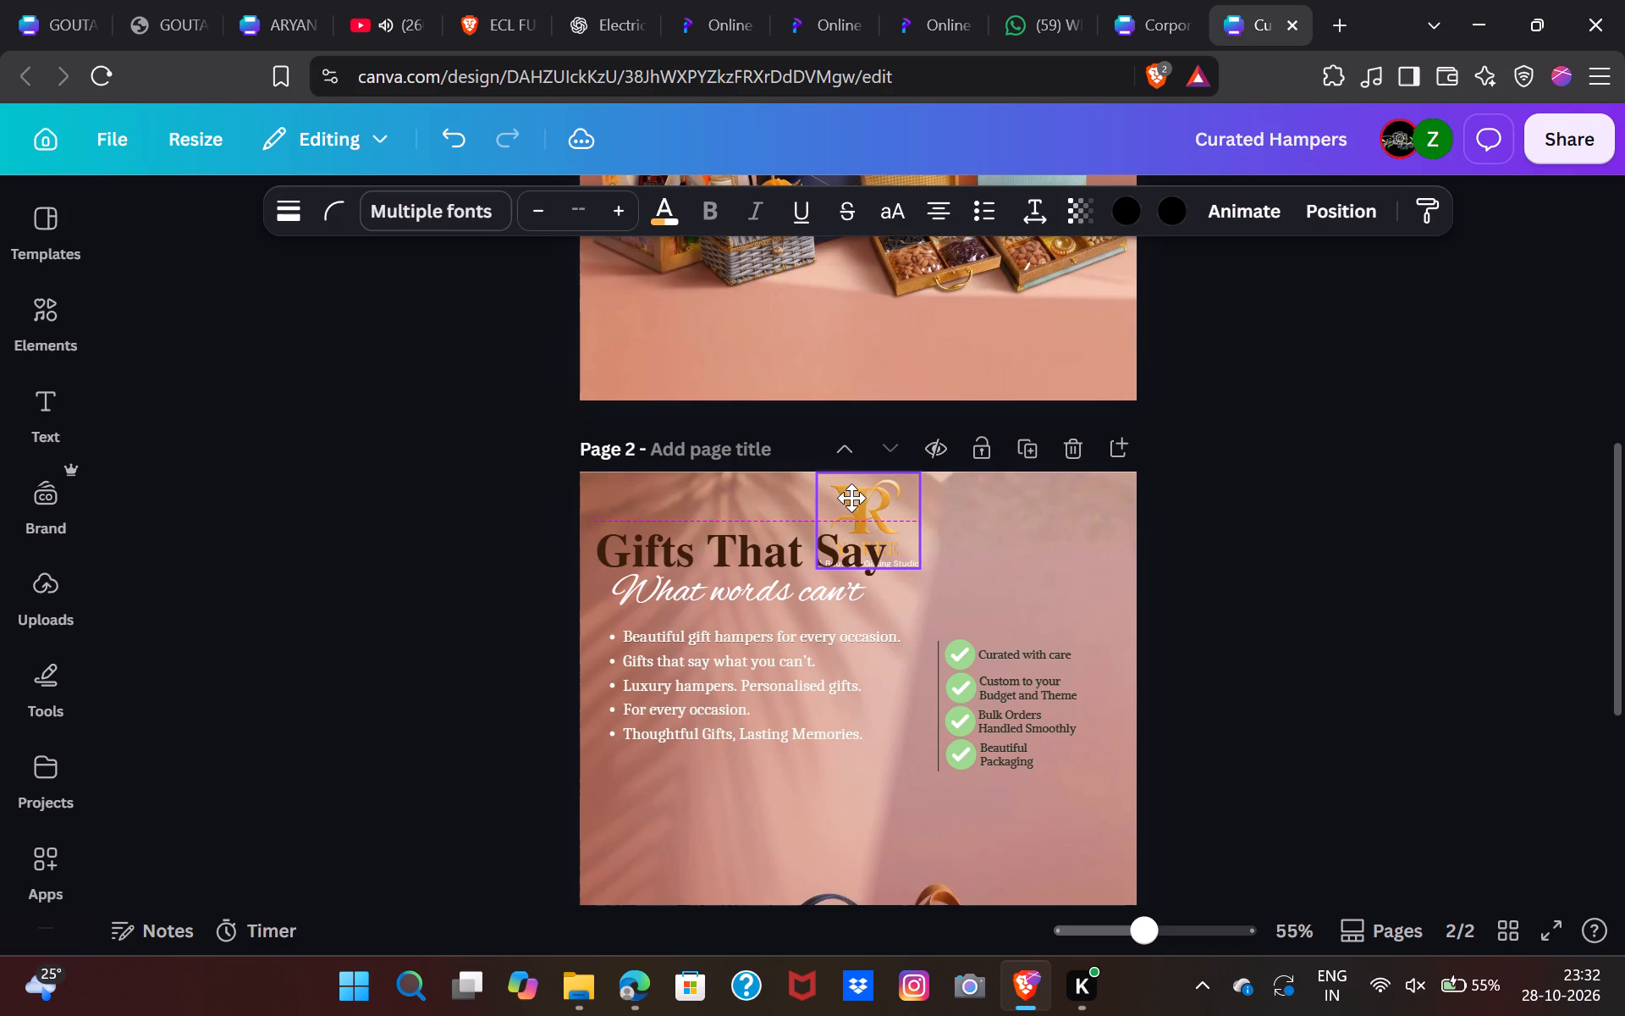
left_click_drag(851, 498, 854, 500)
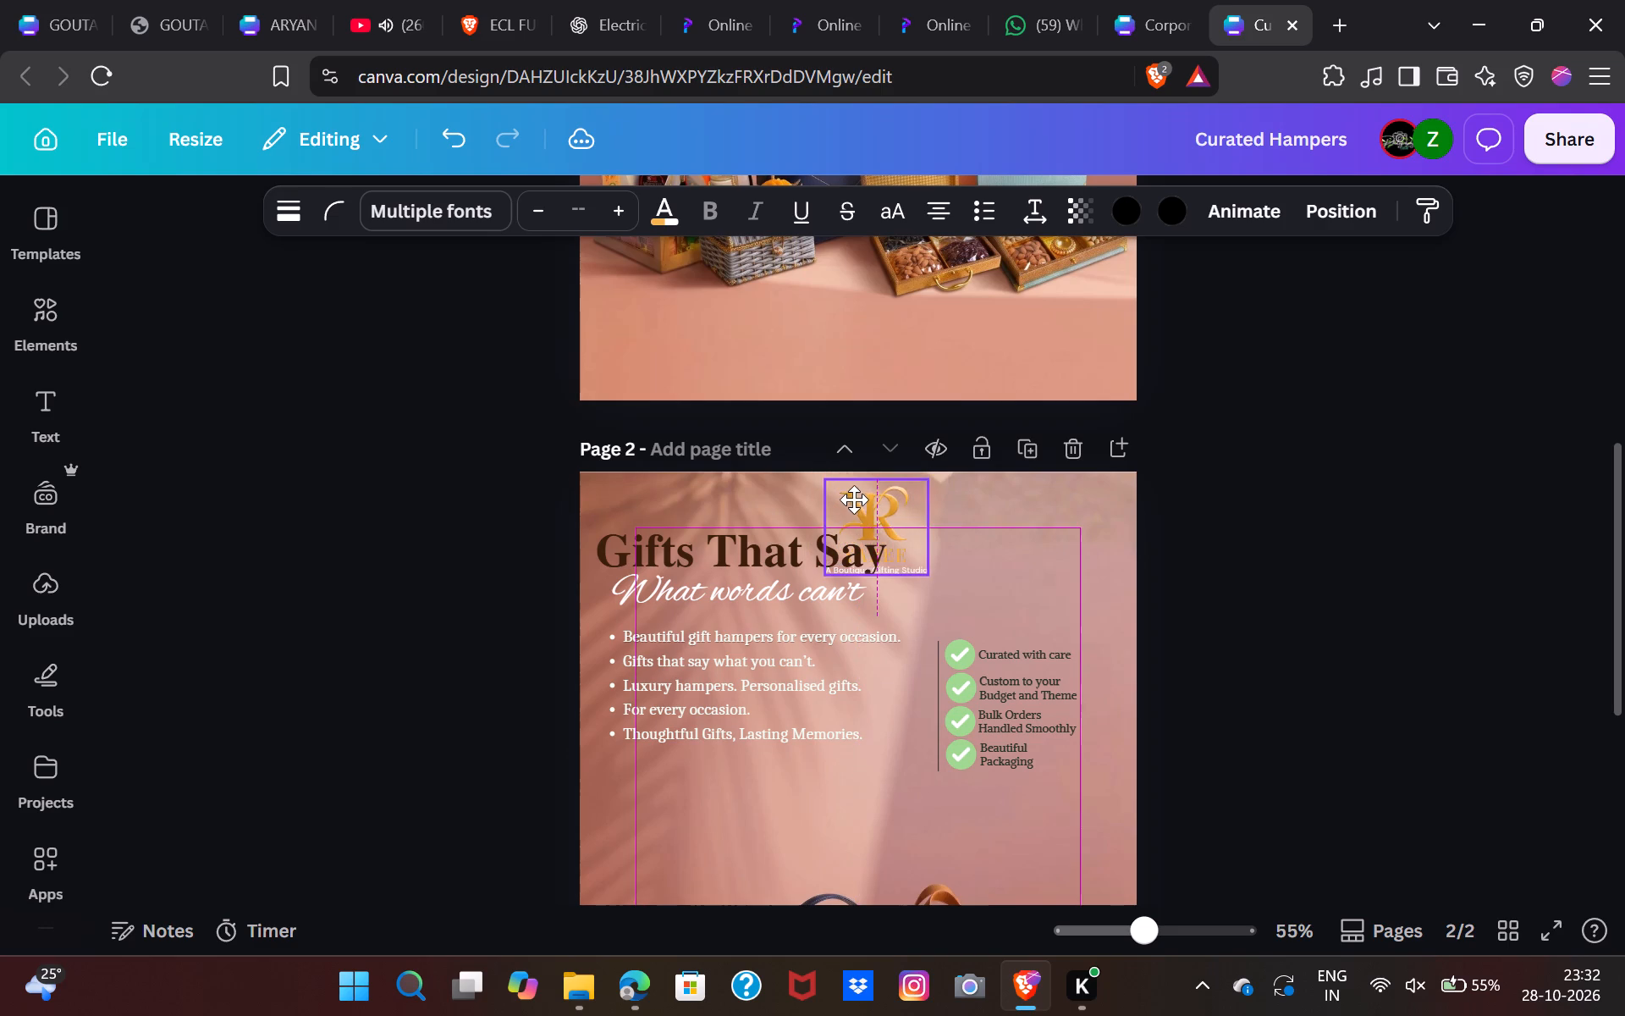
left_click_drag(854, 500, 849, 498)
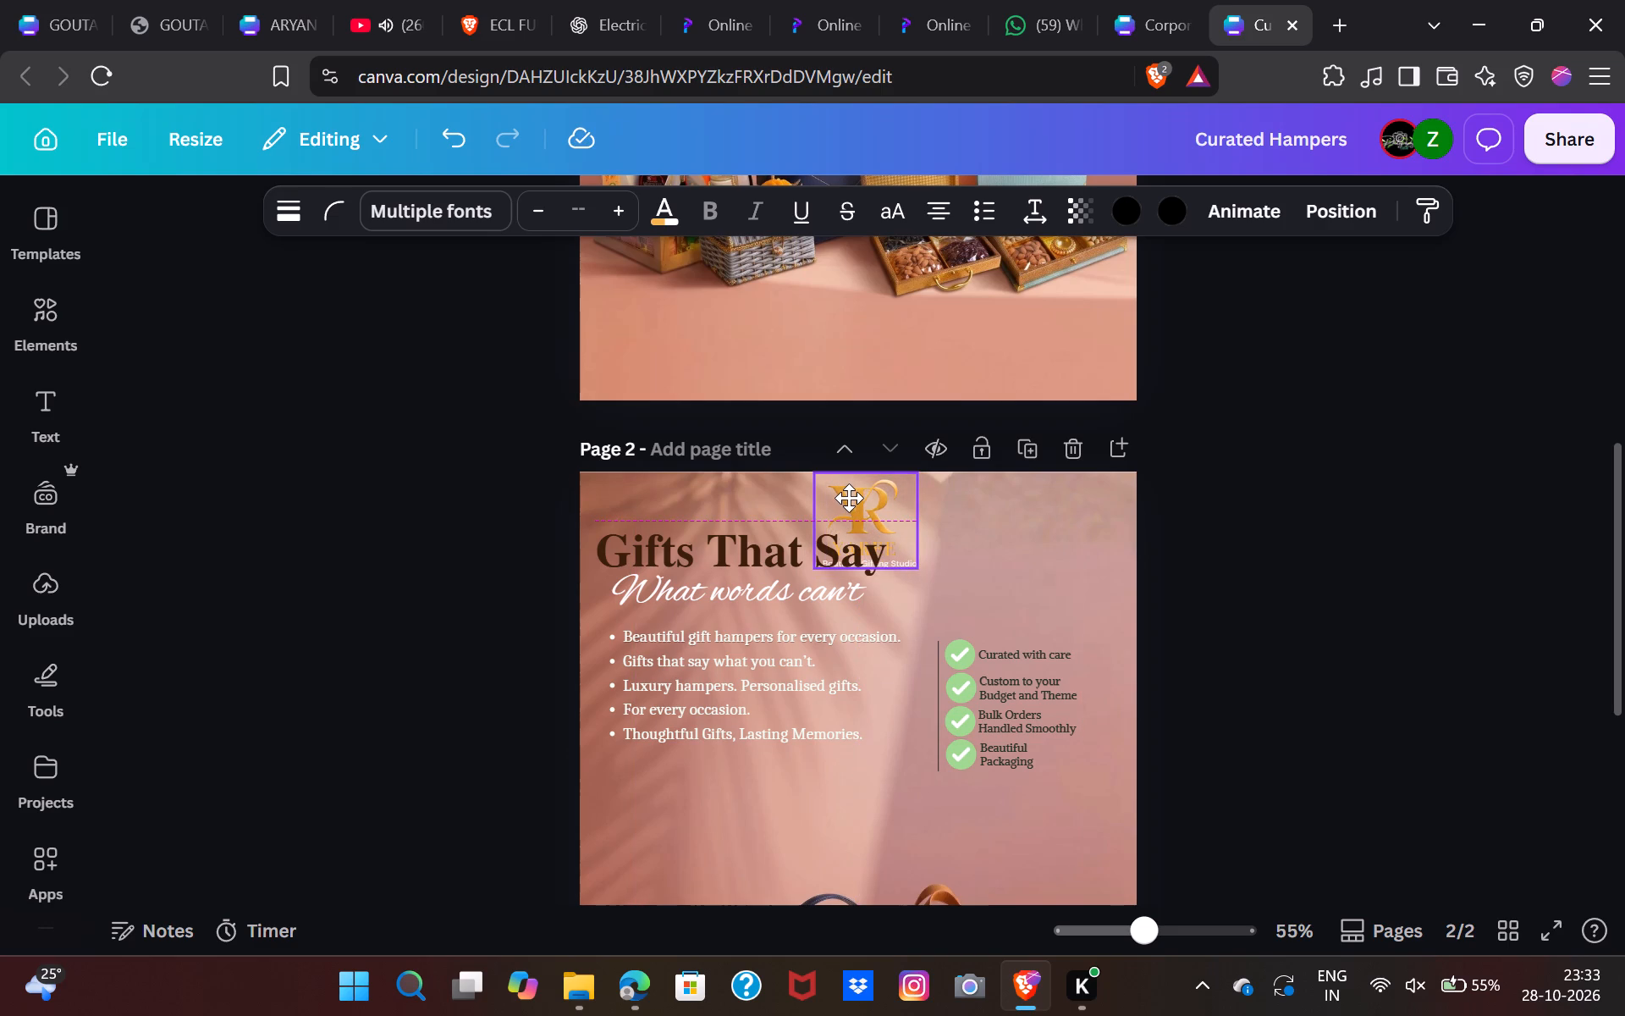
left_click_drag(849, 498, 849, 502)
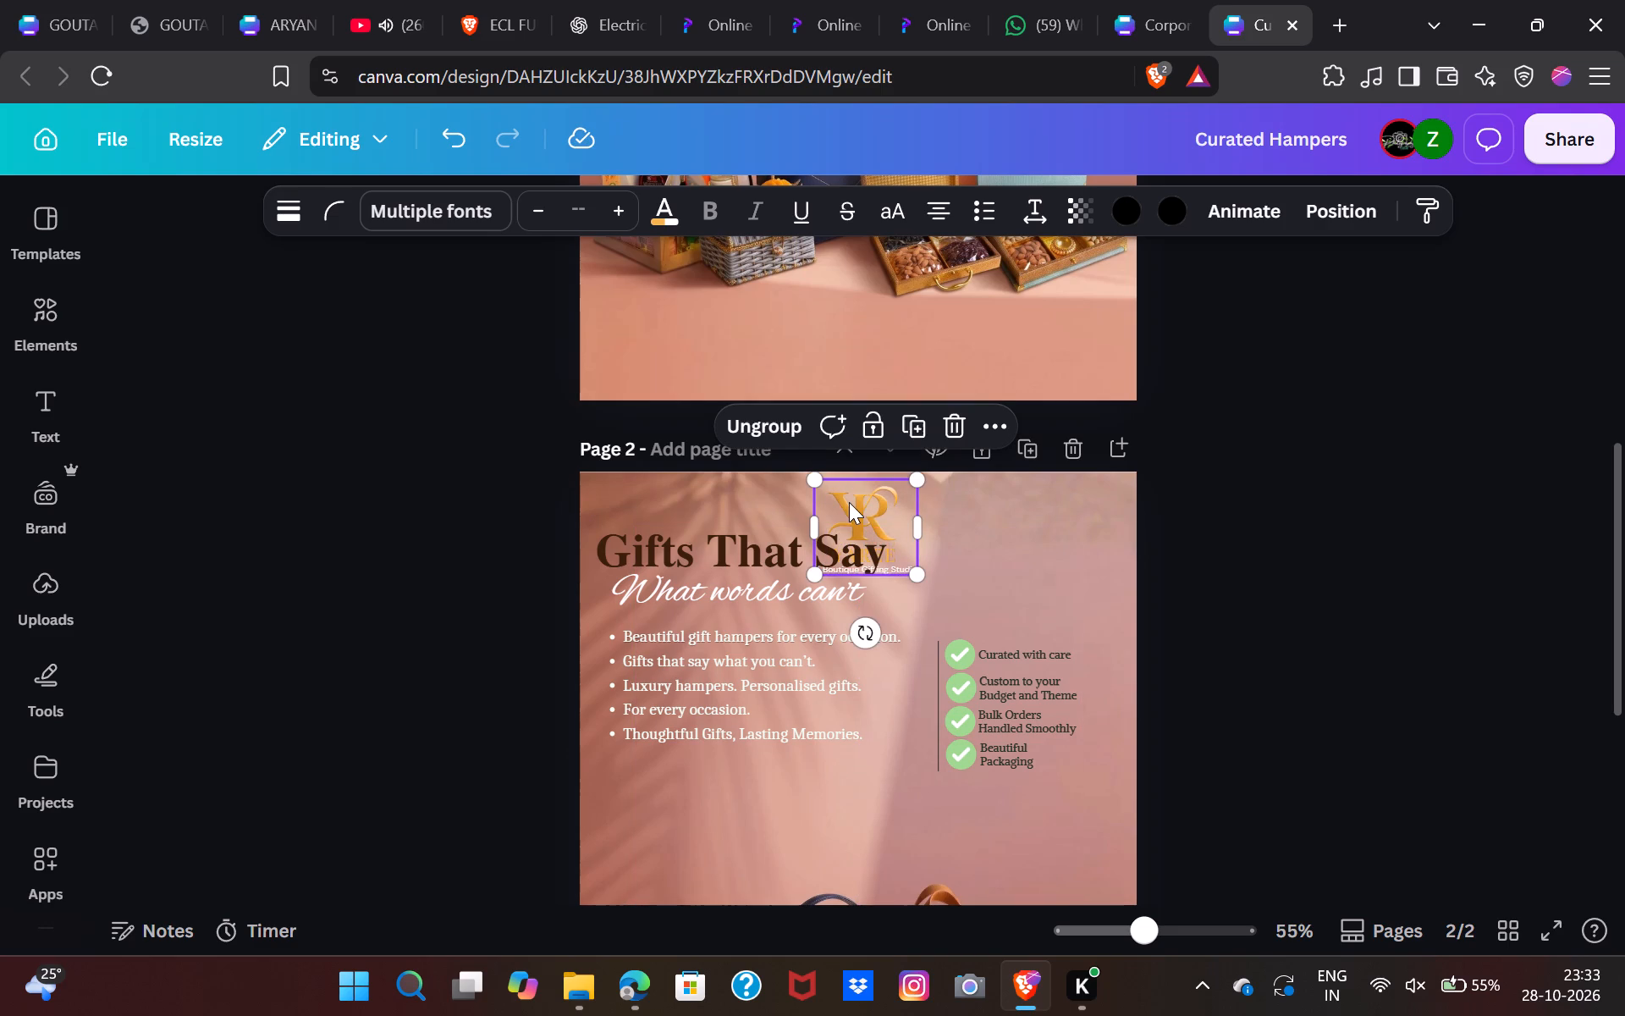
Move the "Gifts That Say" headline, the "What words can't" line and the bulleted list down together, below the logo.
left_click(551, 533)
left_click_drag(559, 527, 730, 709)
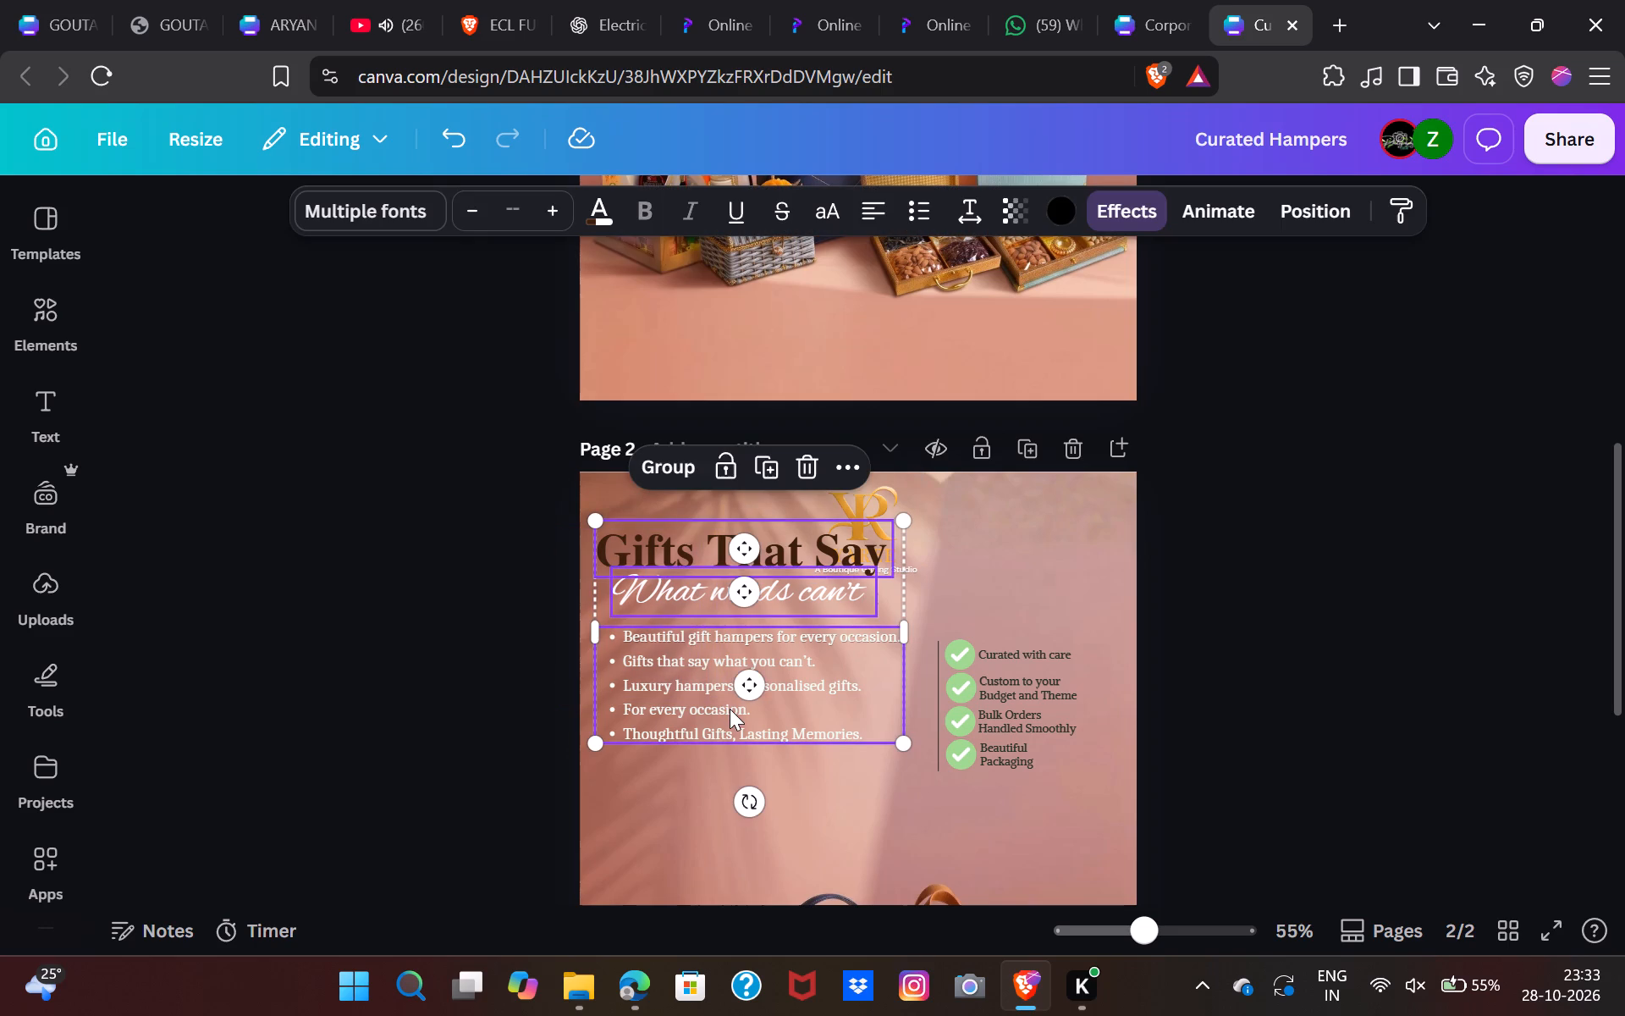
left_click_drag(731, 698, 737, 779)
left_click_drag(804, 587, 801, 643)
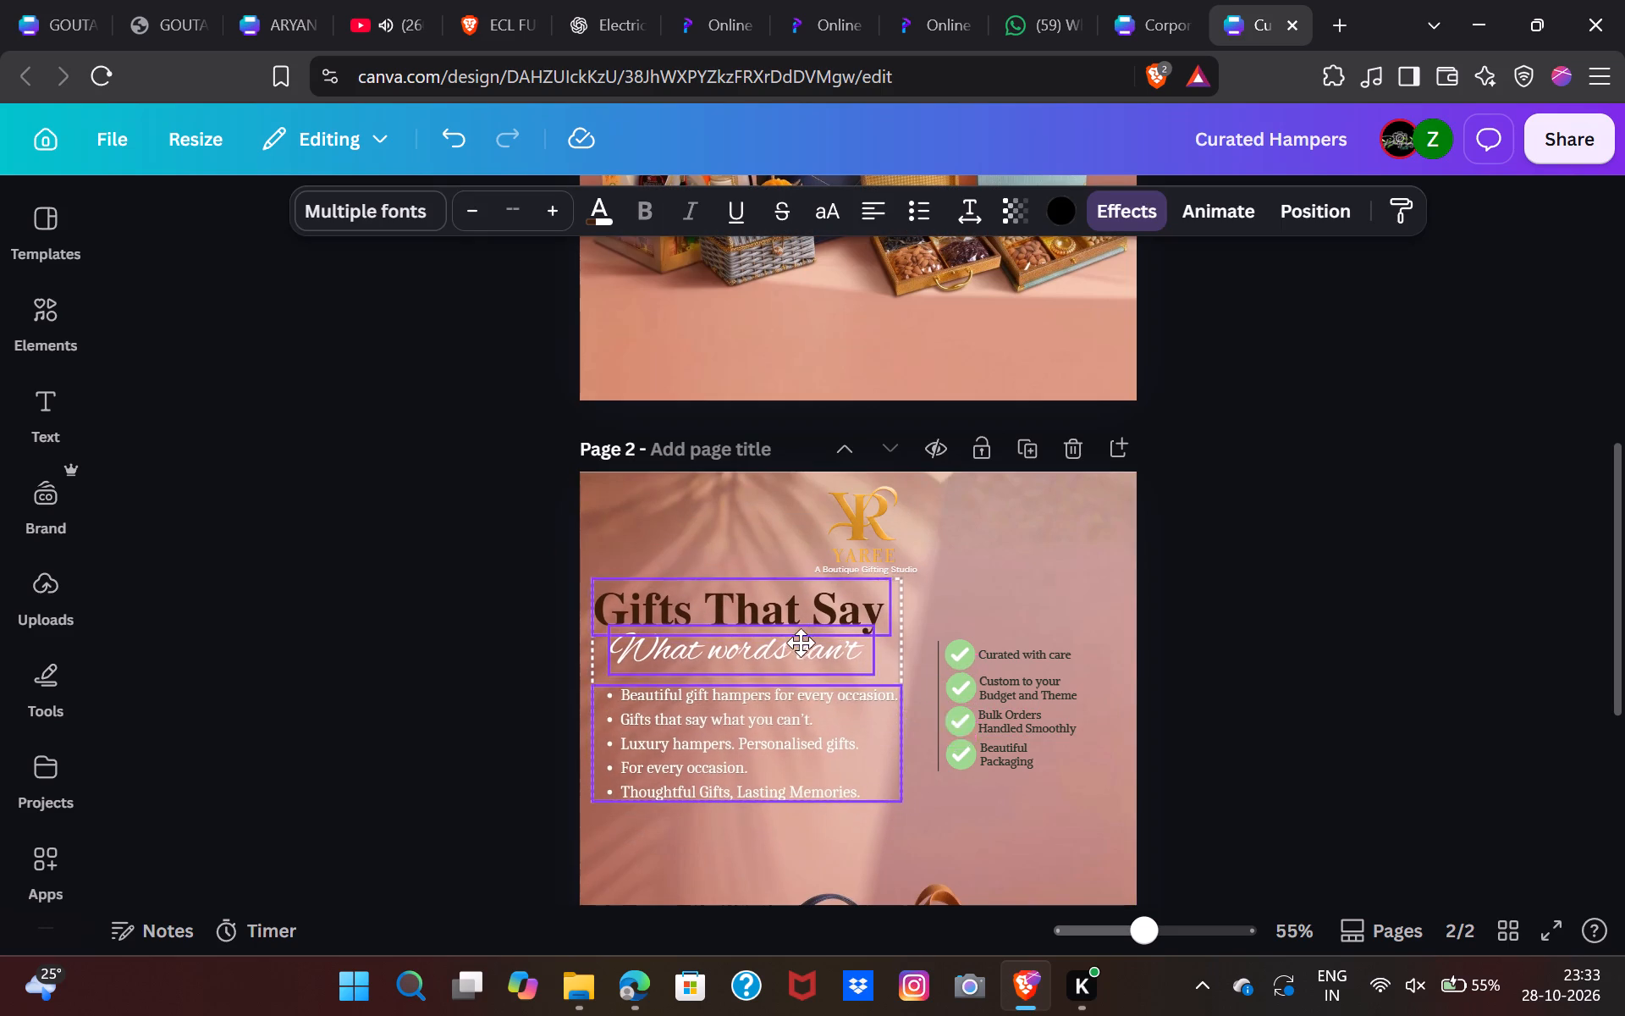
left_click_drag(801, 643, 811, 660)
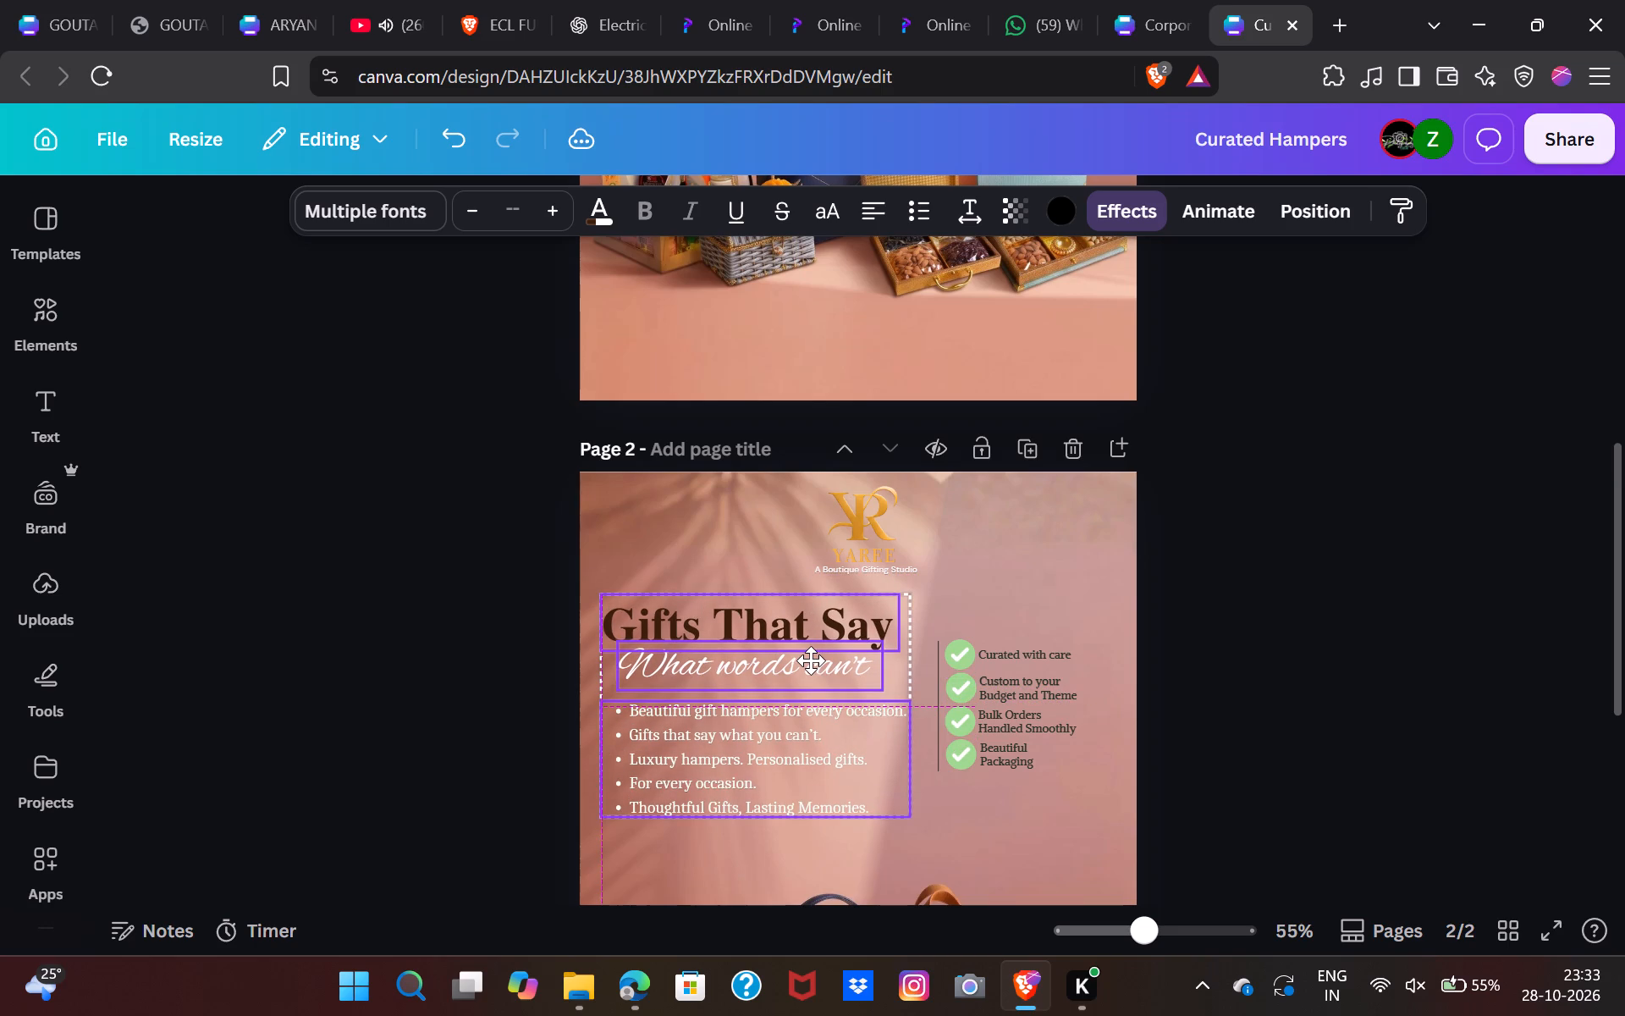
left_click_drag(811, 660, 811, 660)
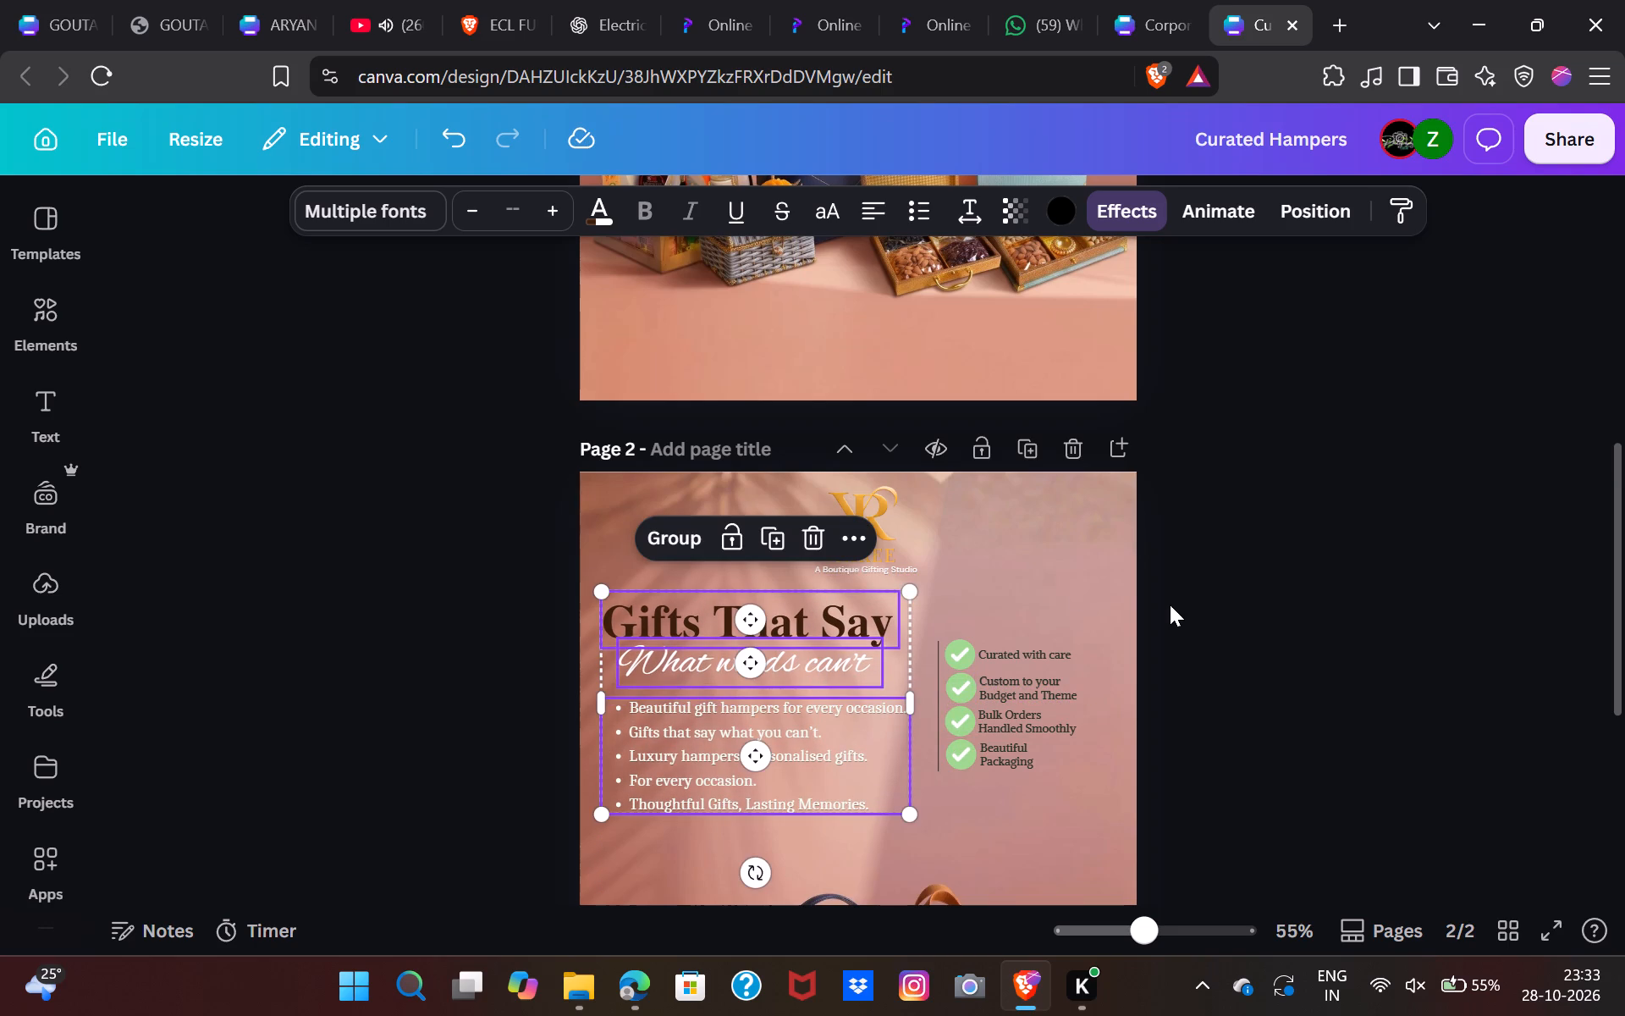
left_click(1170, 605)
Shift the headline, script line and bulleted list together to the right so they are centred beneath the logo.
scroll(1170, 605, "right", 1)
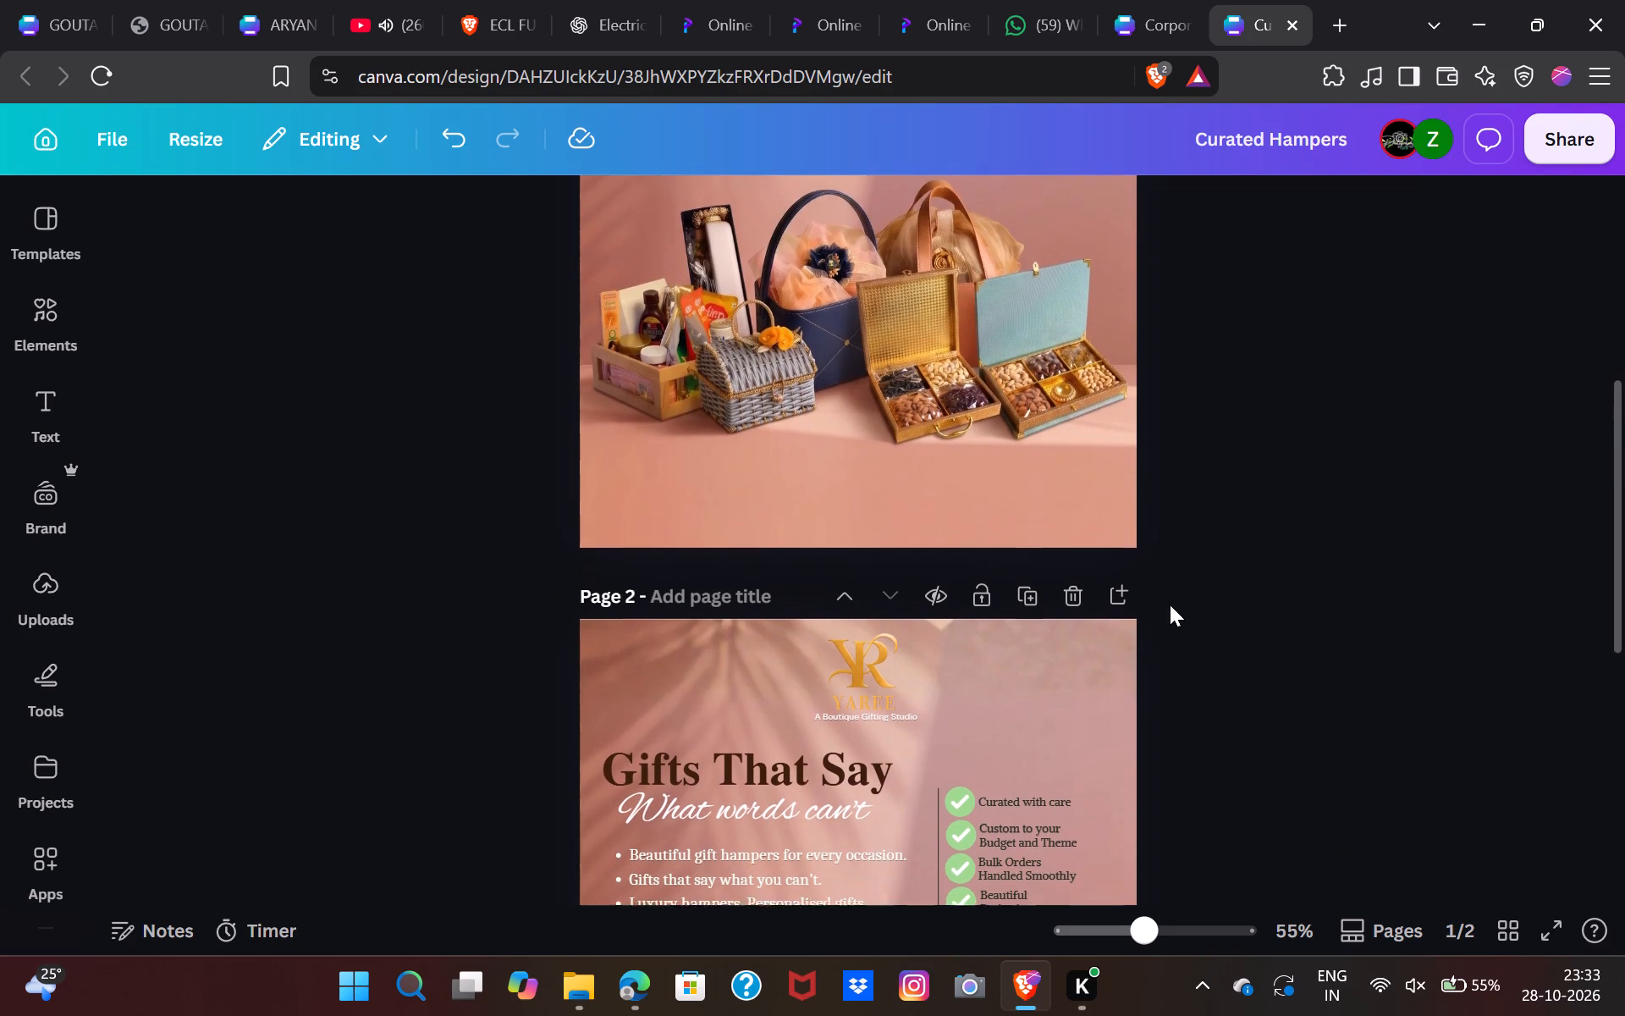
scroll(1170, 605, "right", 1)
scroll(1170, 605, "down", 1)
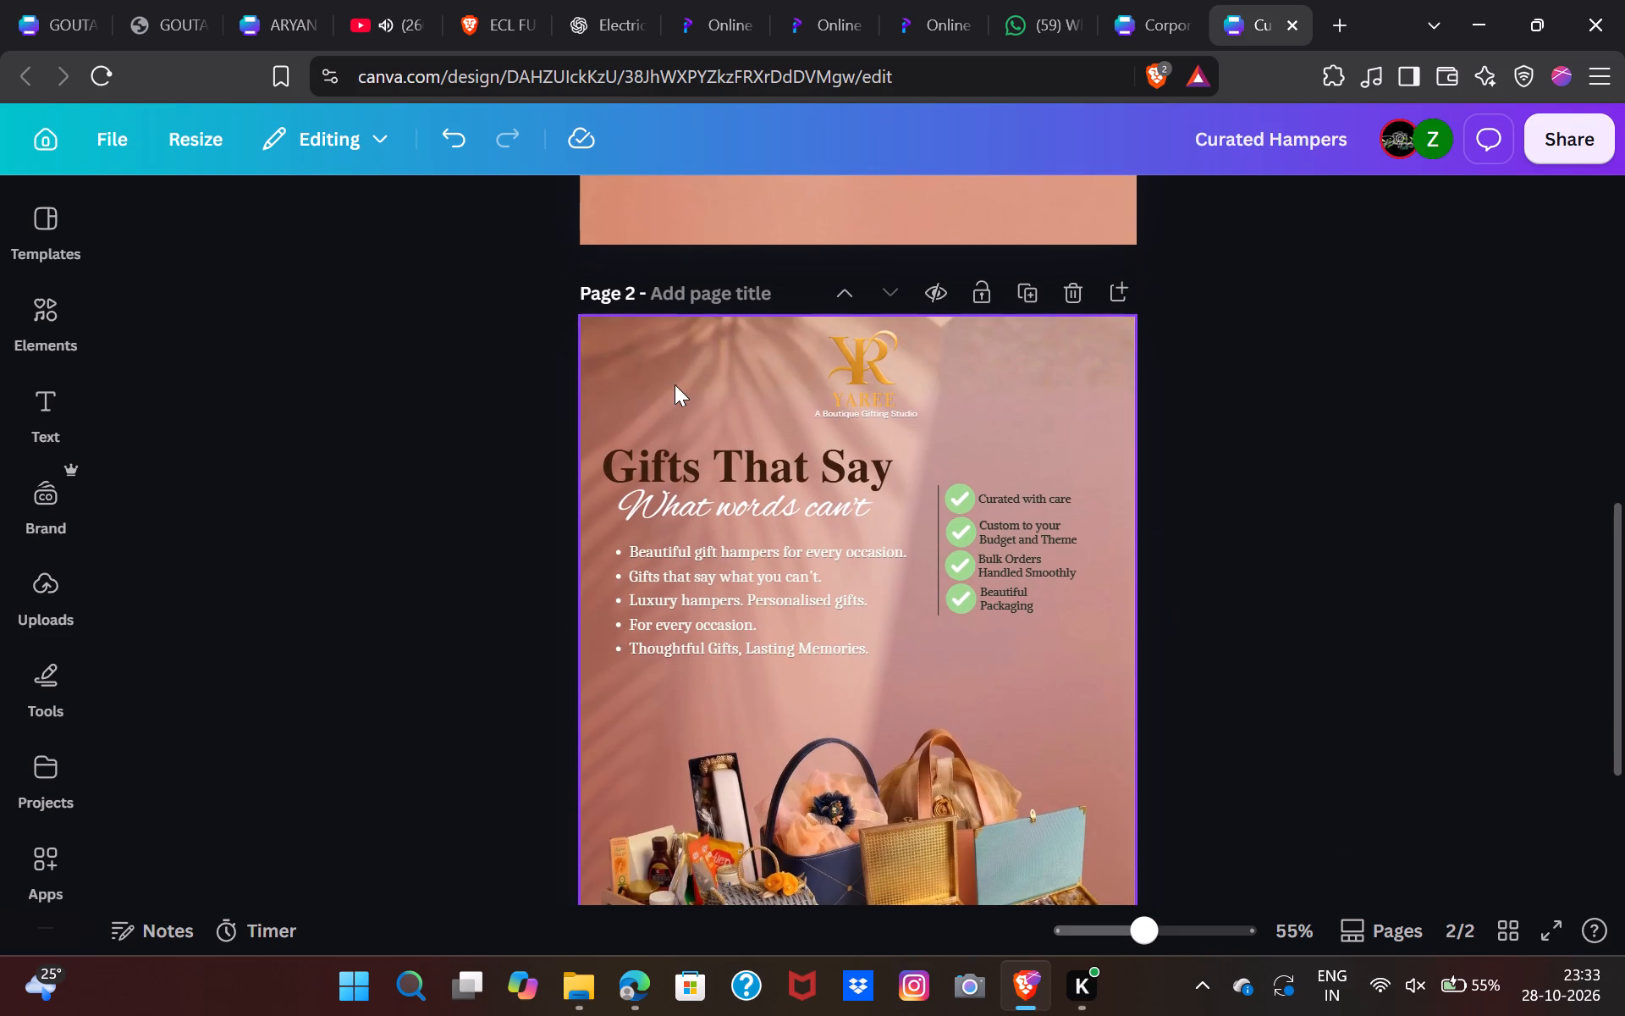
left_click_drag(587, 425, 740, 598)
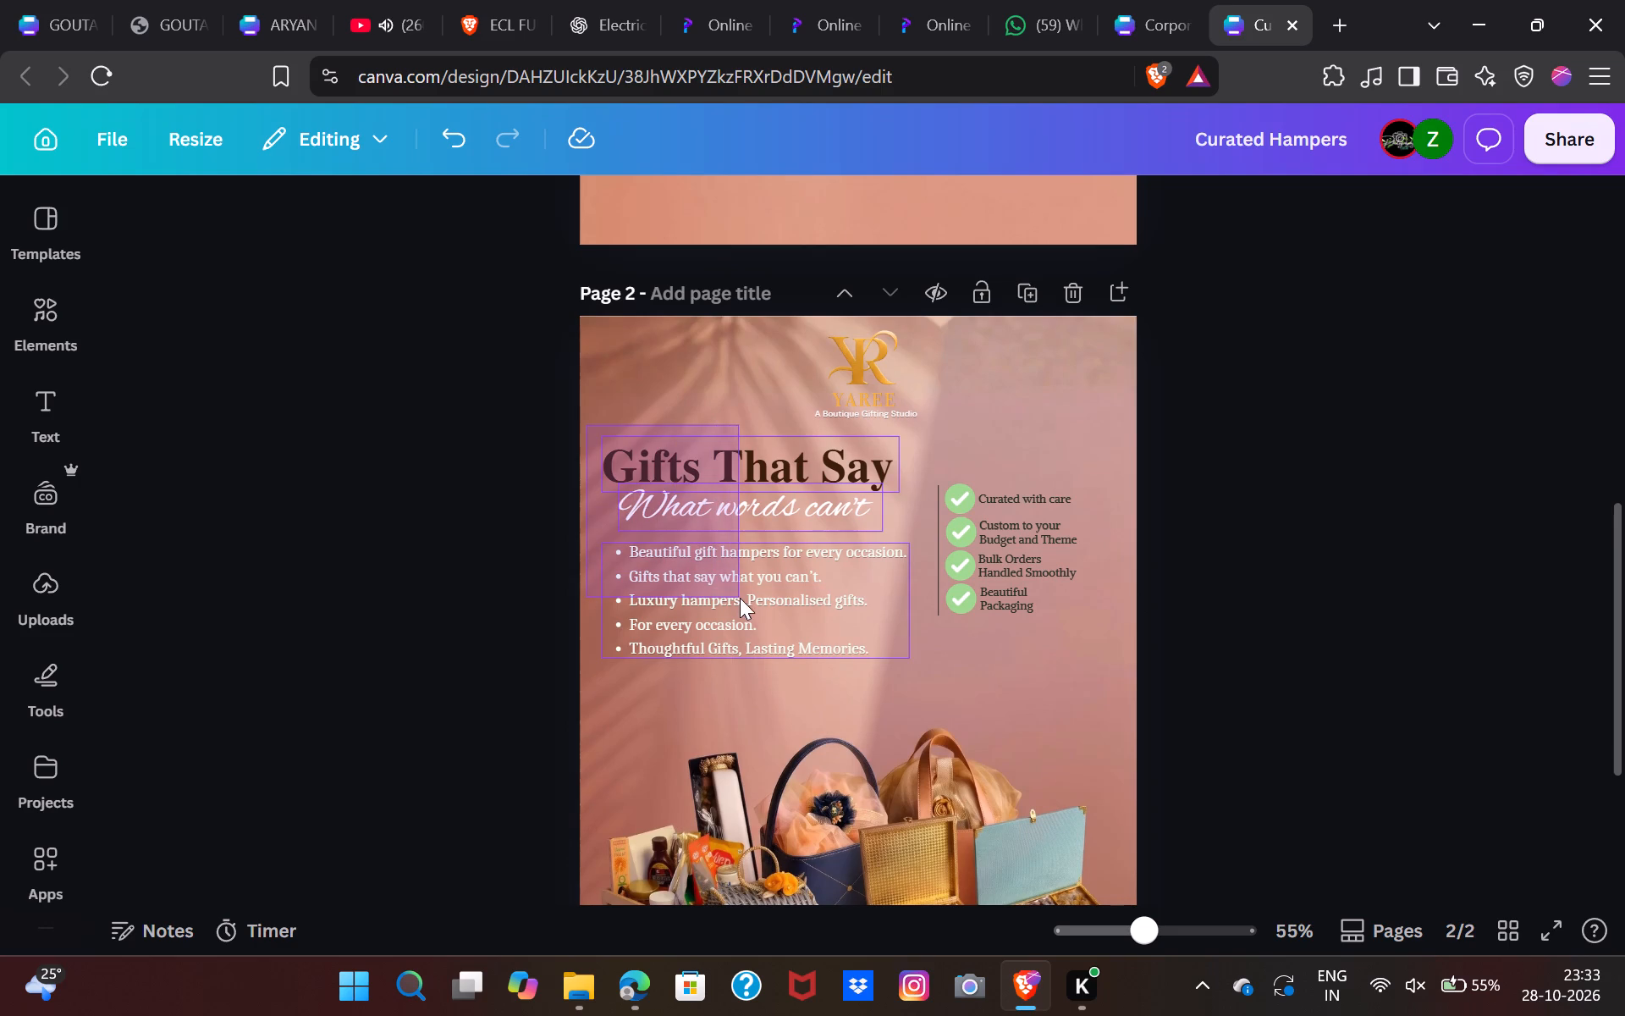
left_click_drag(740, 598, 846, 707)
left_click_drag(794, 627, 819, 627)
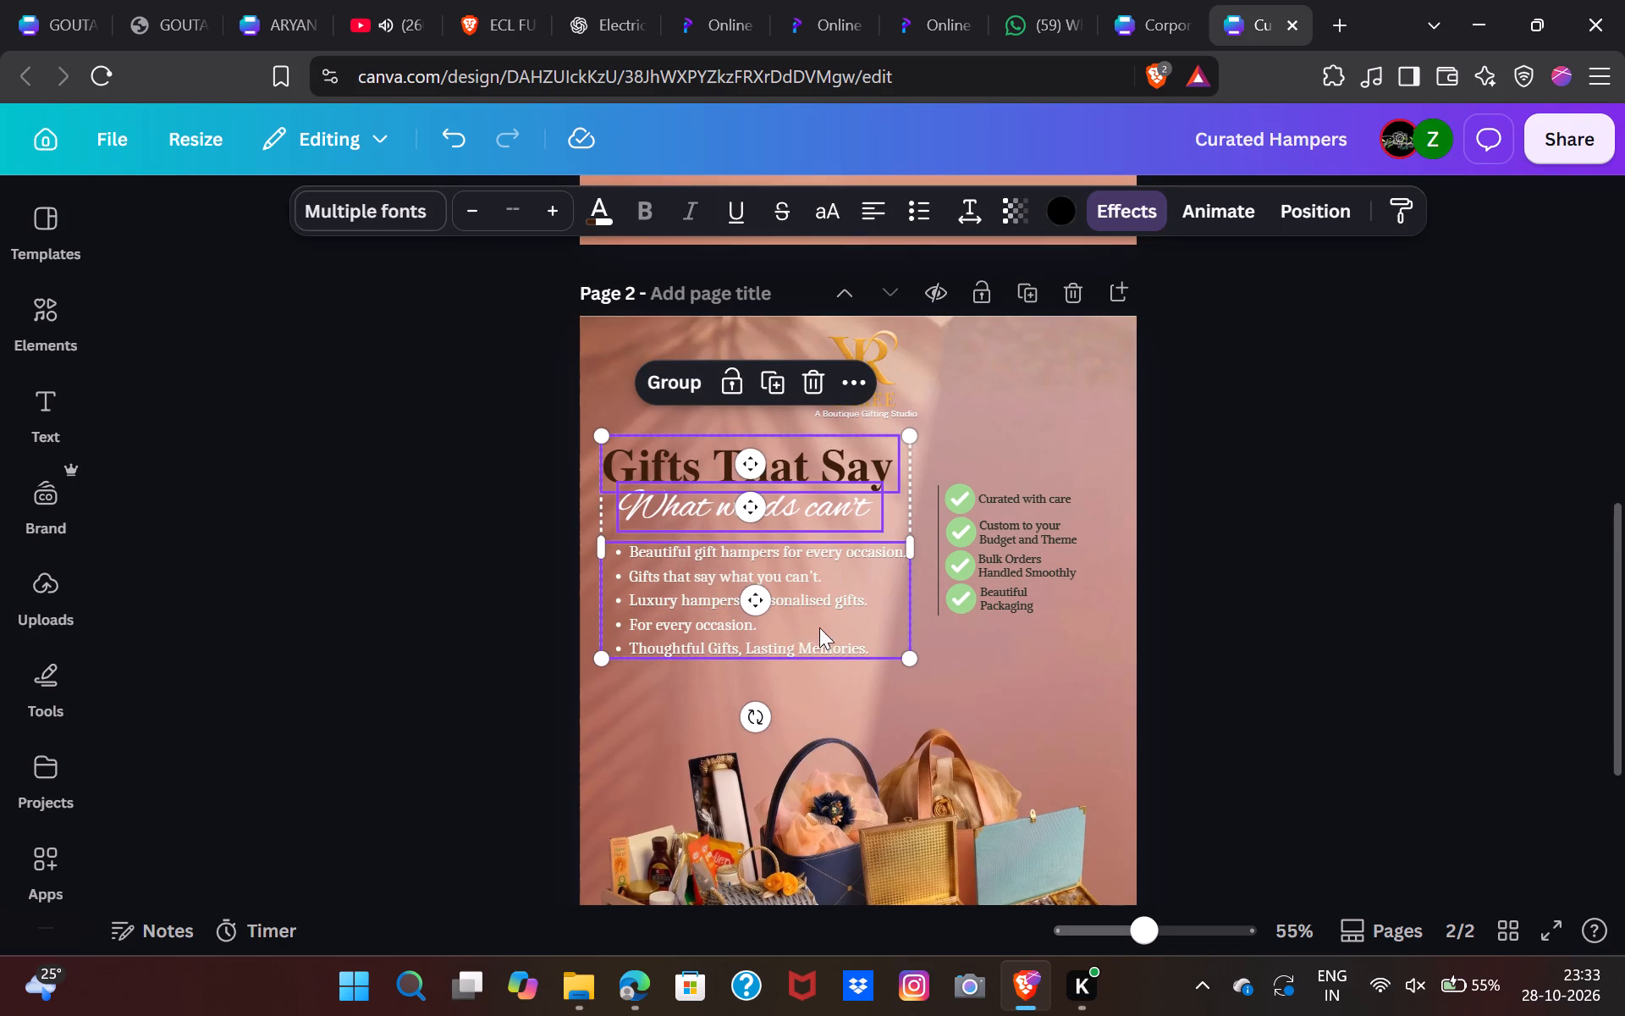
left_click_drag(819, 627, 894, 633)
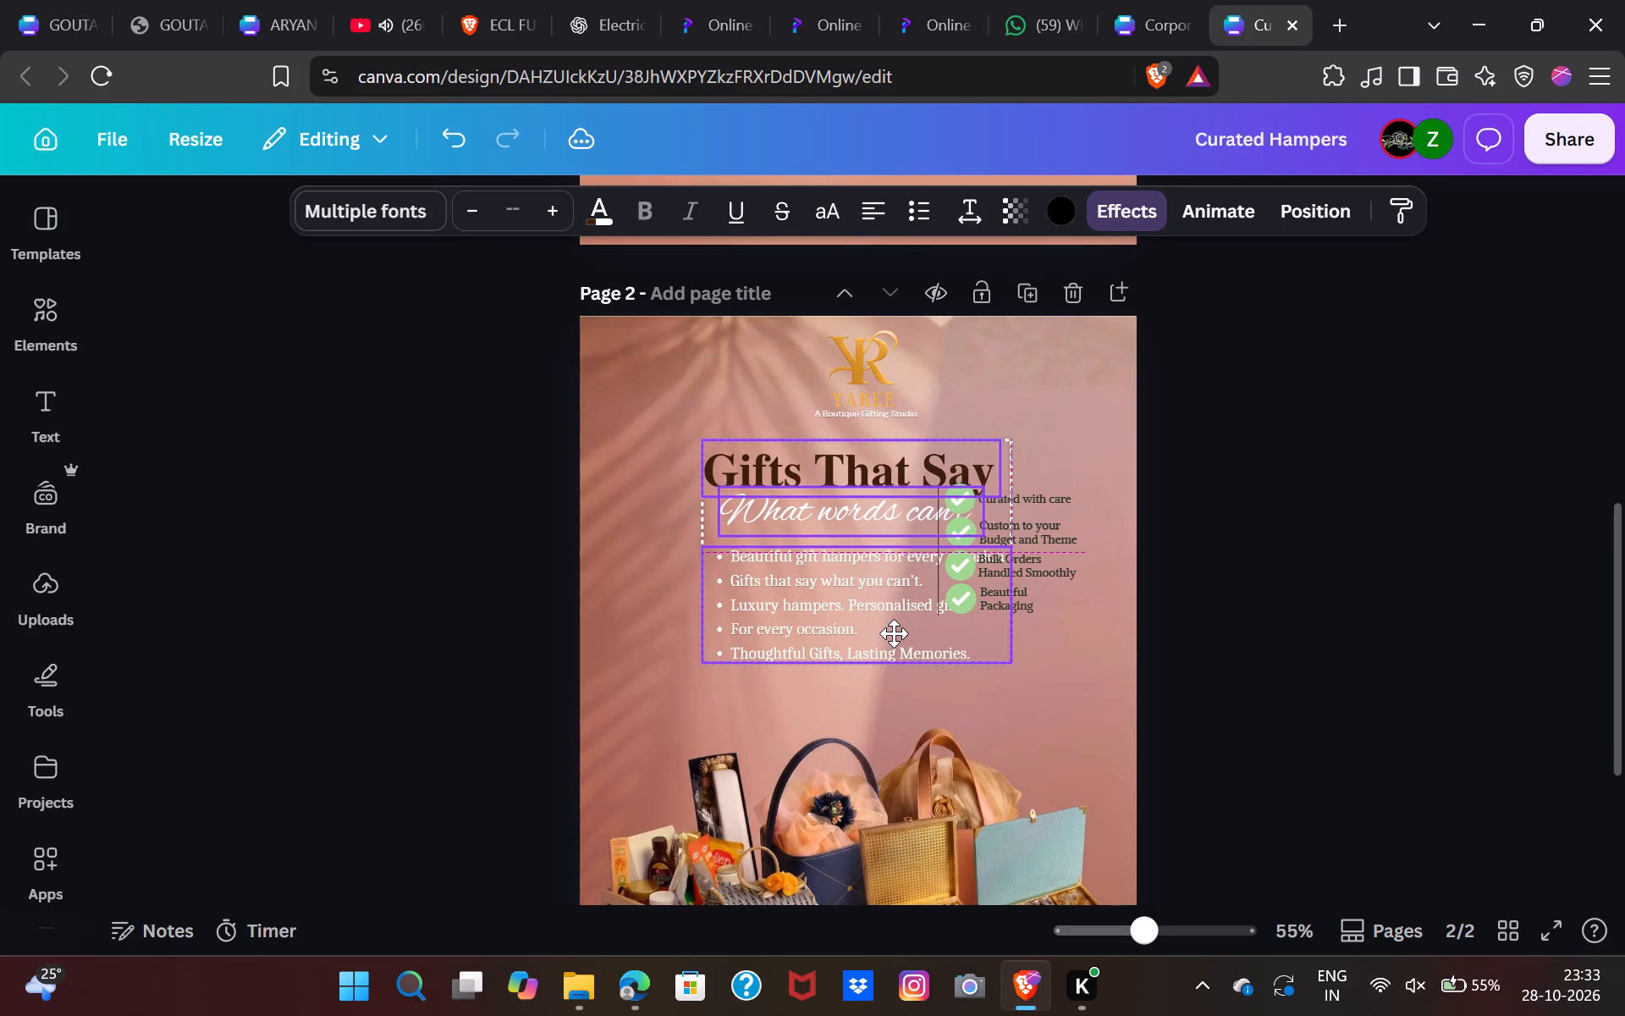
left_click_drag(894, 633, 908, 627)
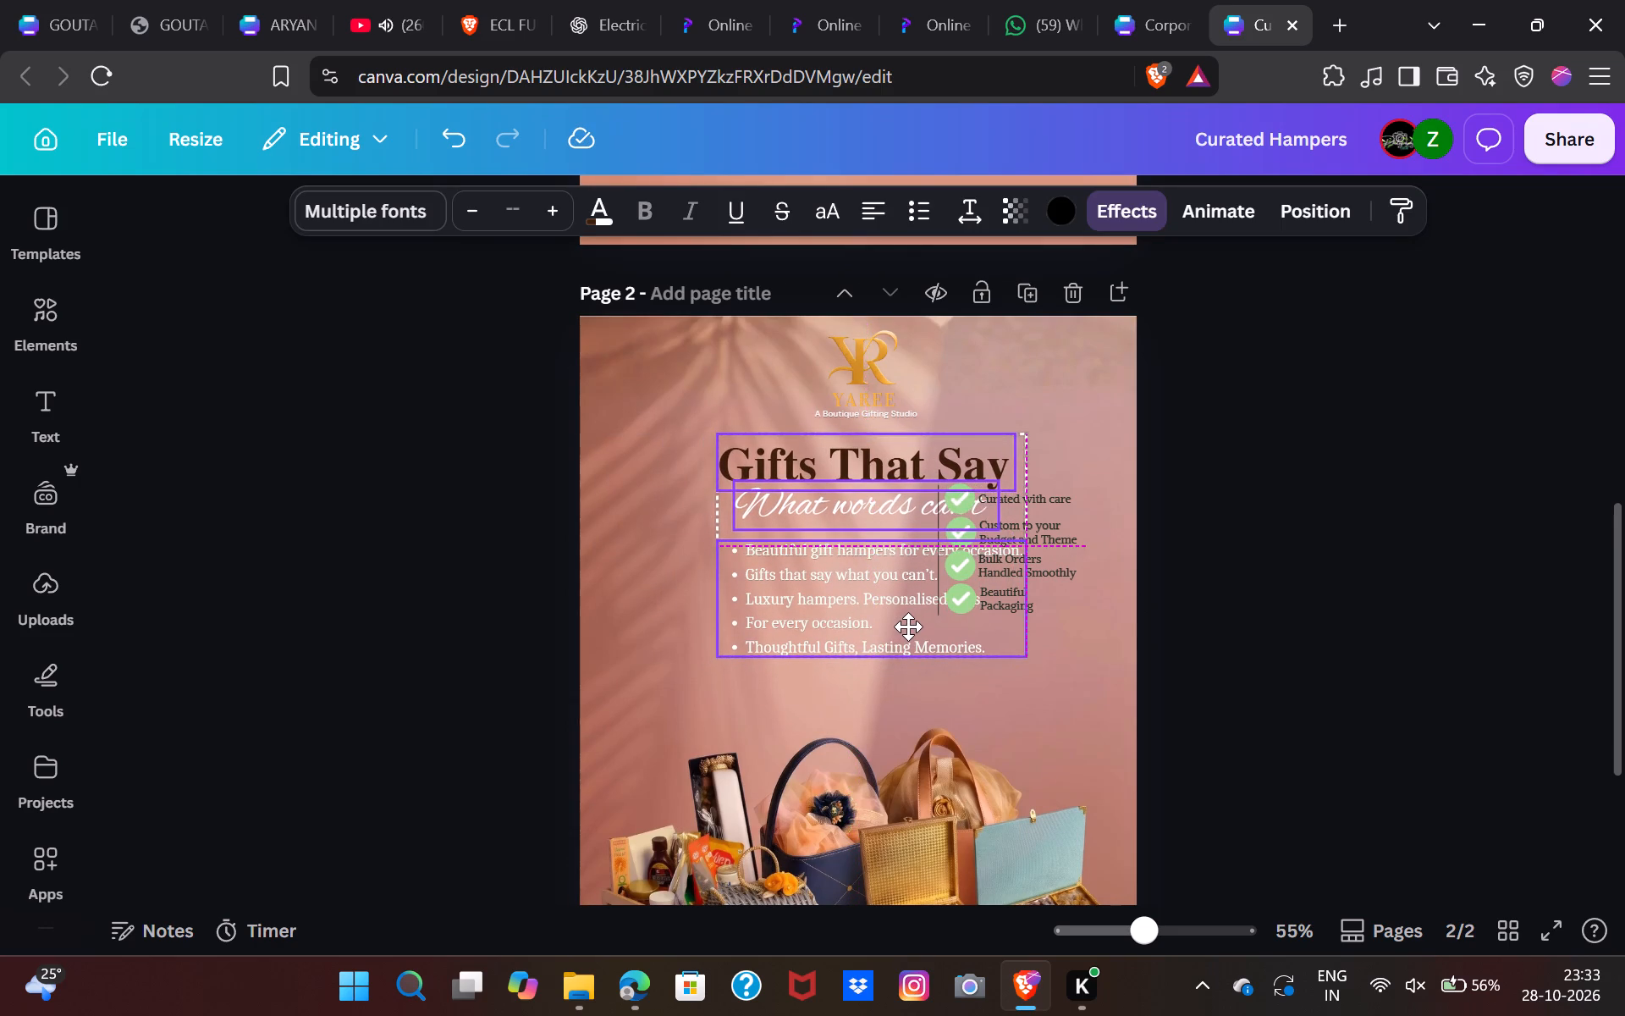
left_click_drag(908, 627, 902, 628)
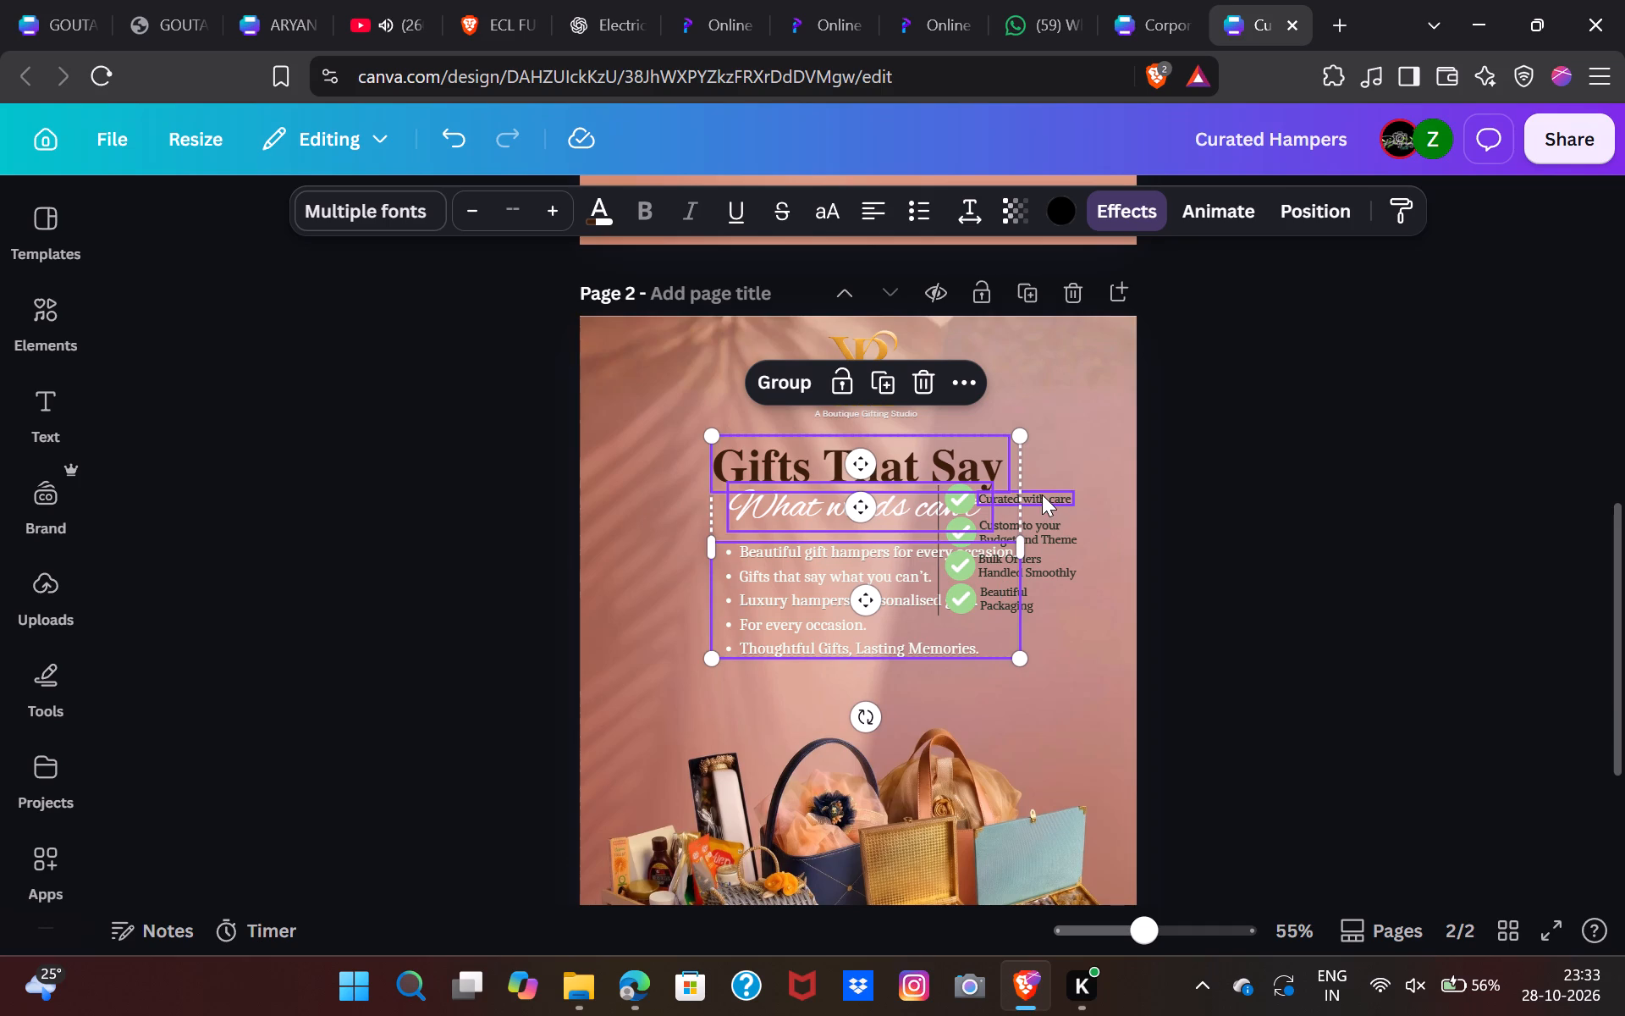
Move the headline, script line and bulleted list together to page 2's upper-left corner, clear of the checkmark list.
left_click(1042, 493)
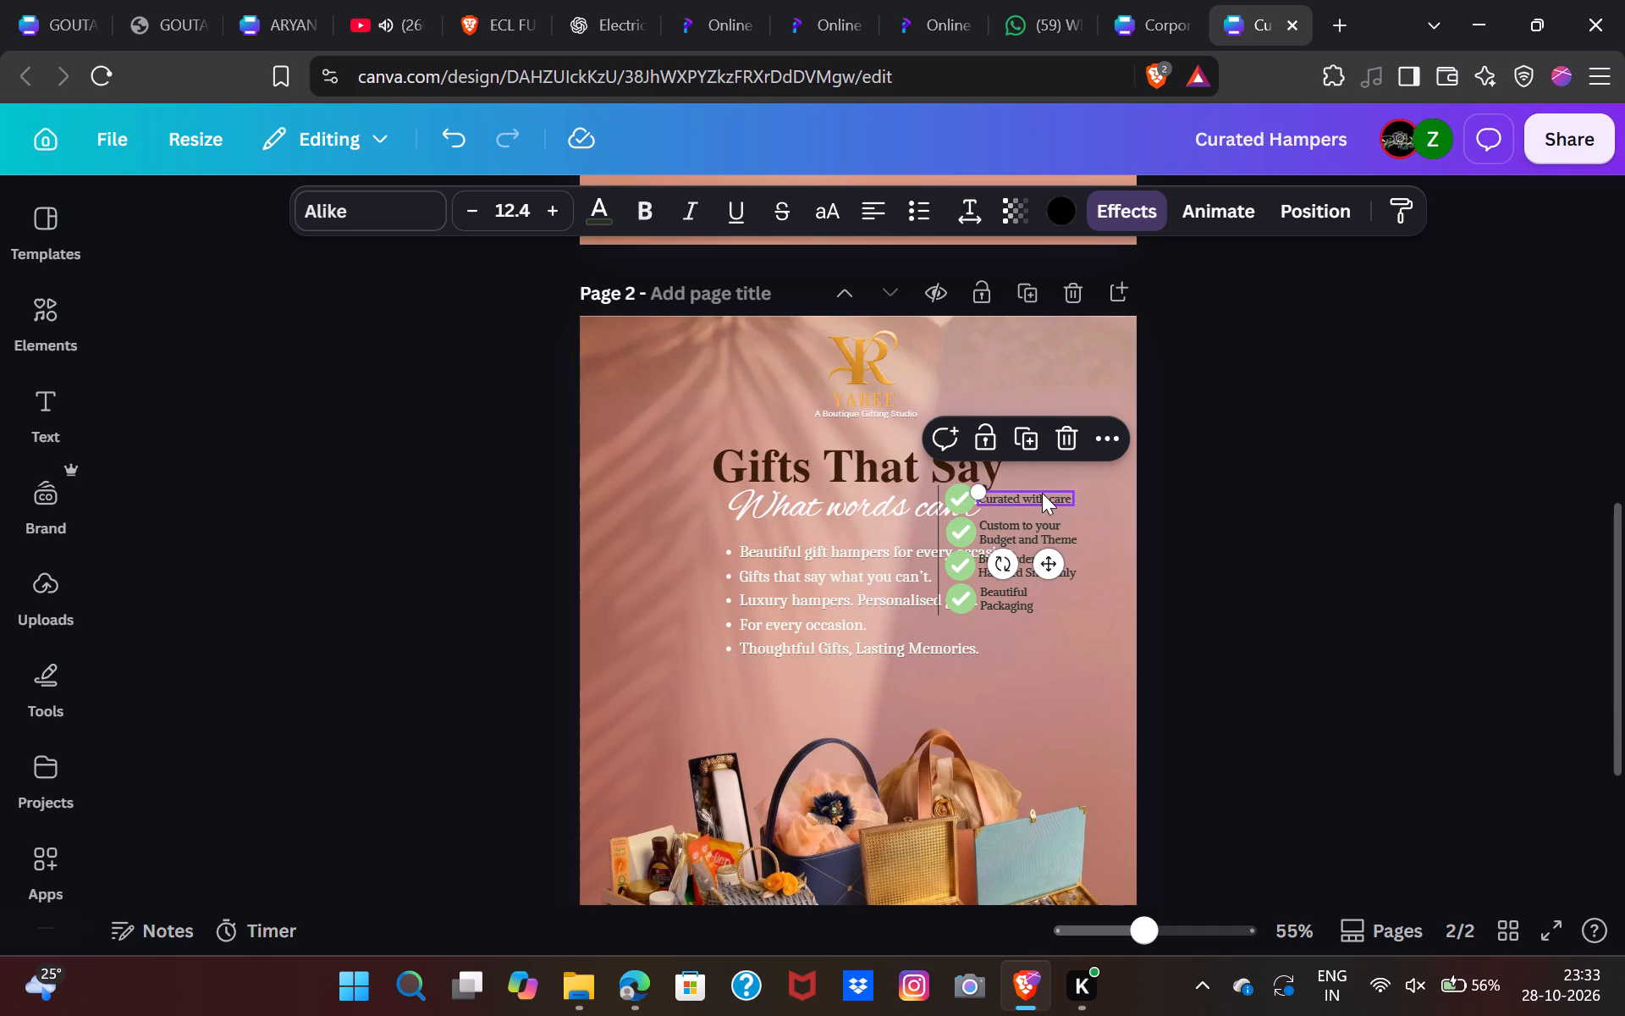
left_click_drag(644, 460, 842, 649)
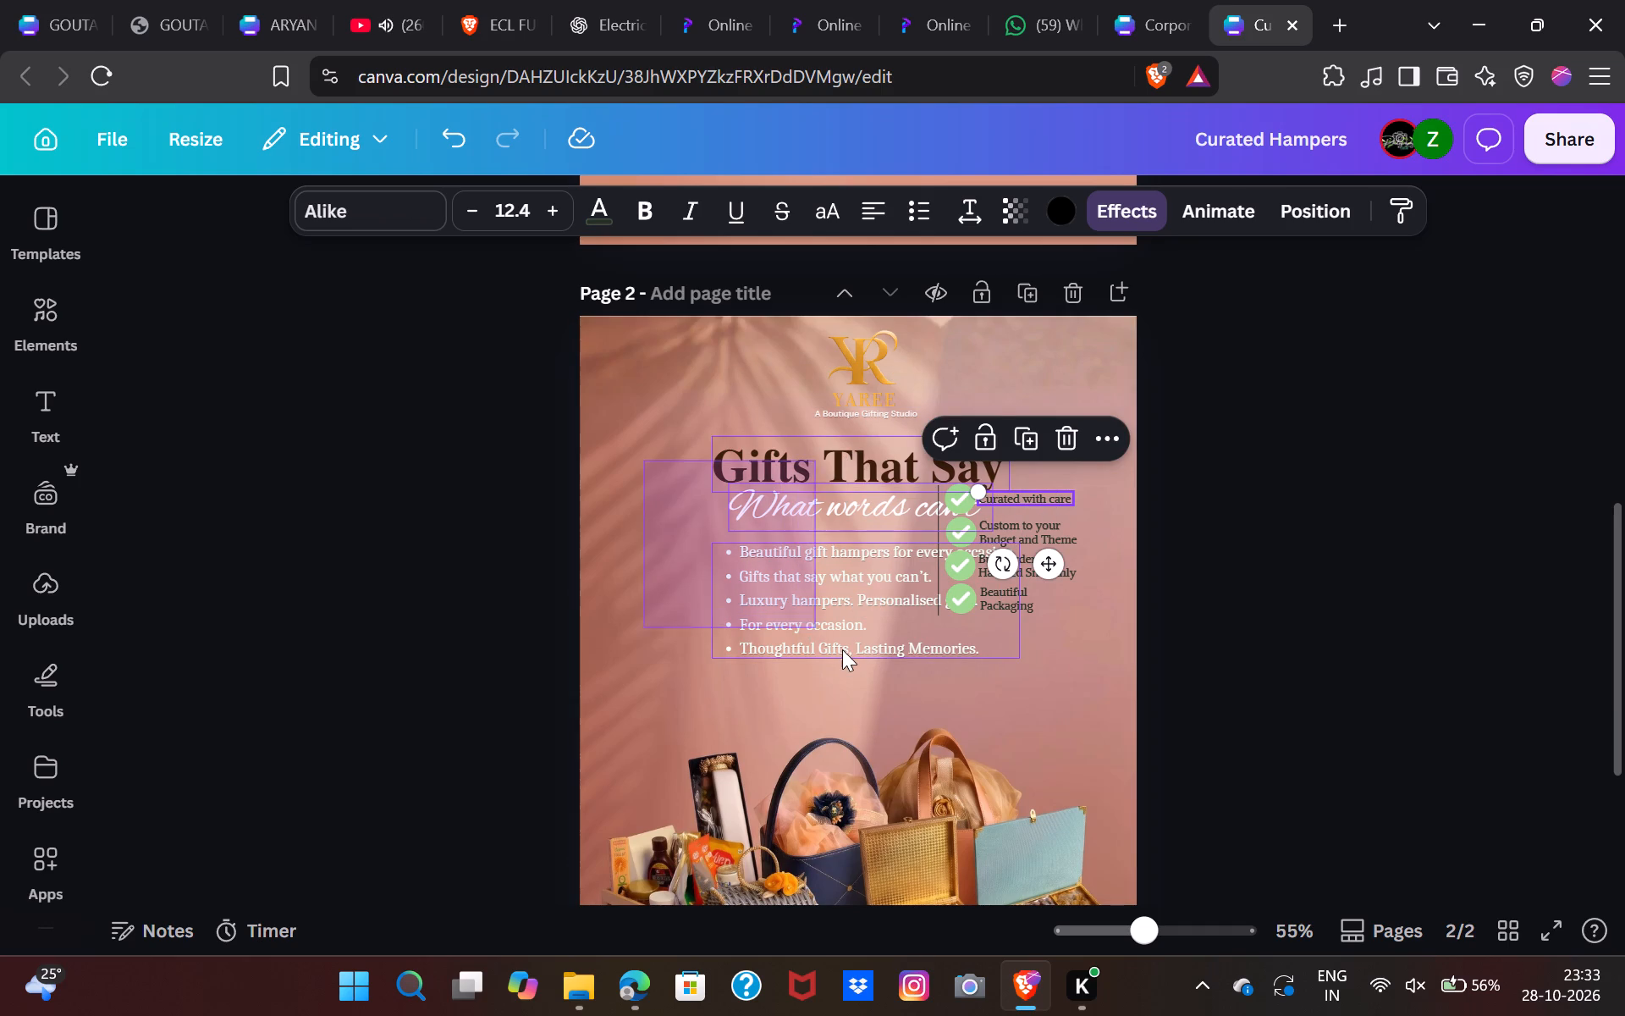
left_click_drag(842, 649, 846, 653)
left_click_drag(890, 572, 724, 461)
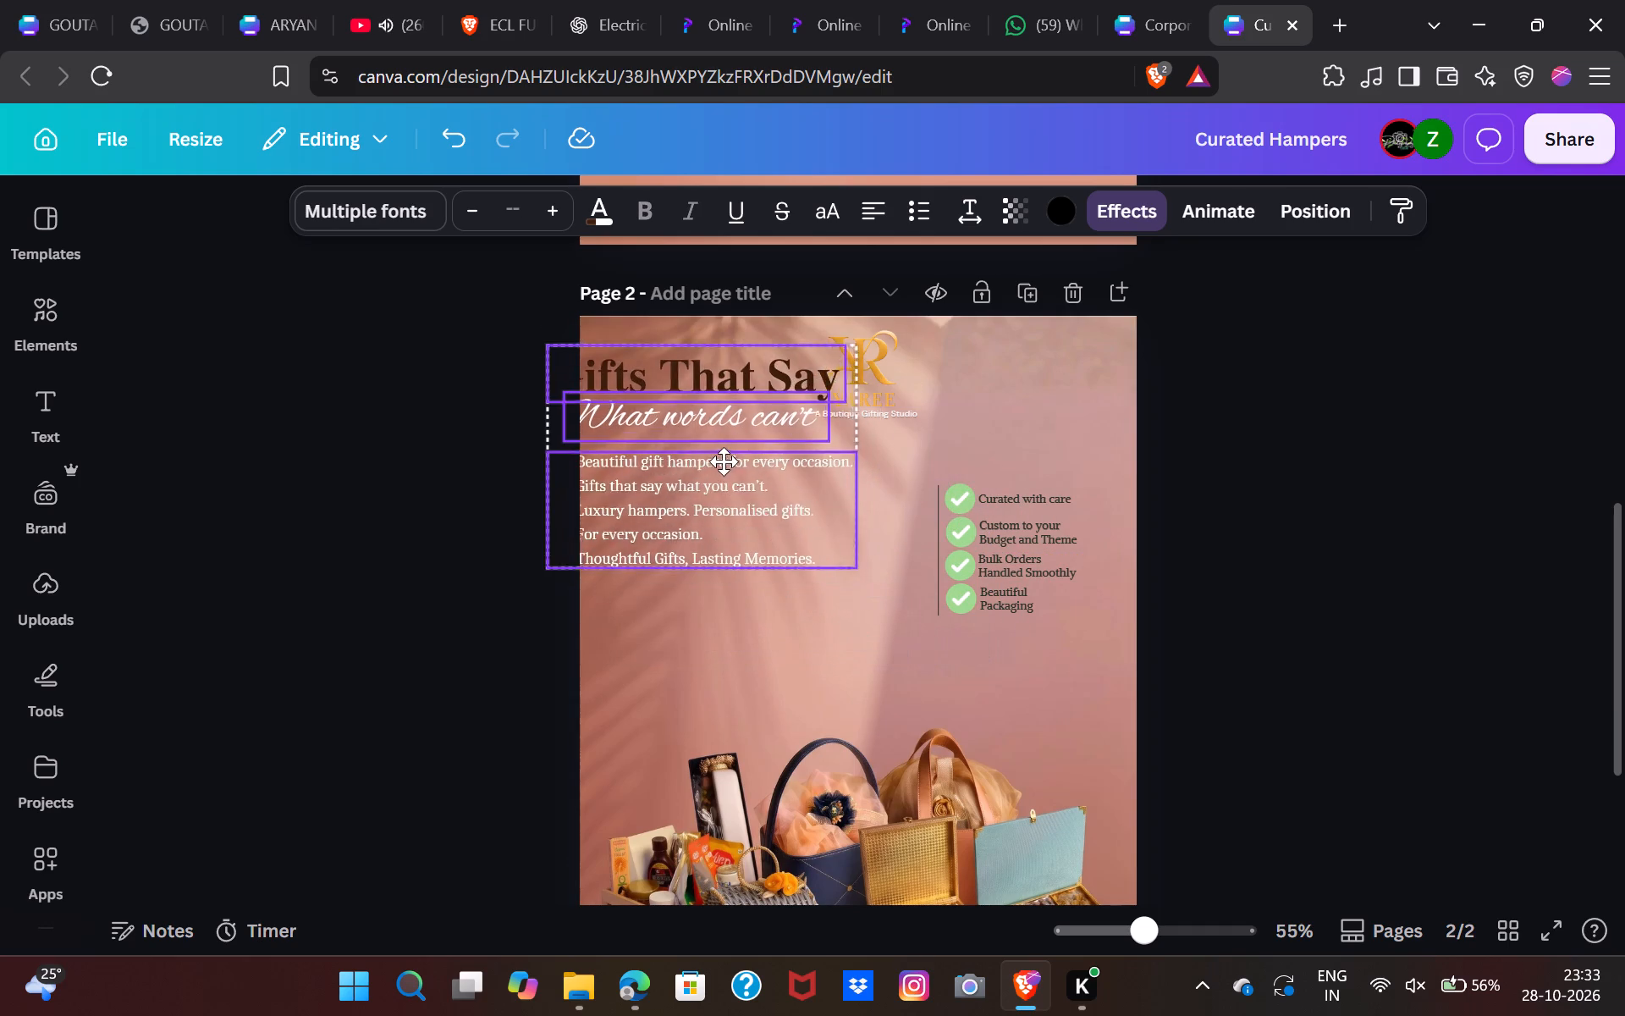
left_click_drag(724, 461, 723, 439)
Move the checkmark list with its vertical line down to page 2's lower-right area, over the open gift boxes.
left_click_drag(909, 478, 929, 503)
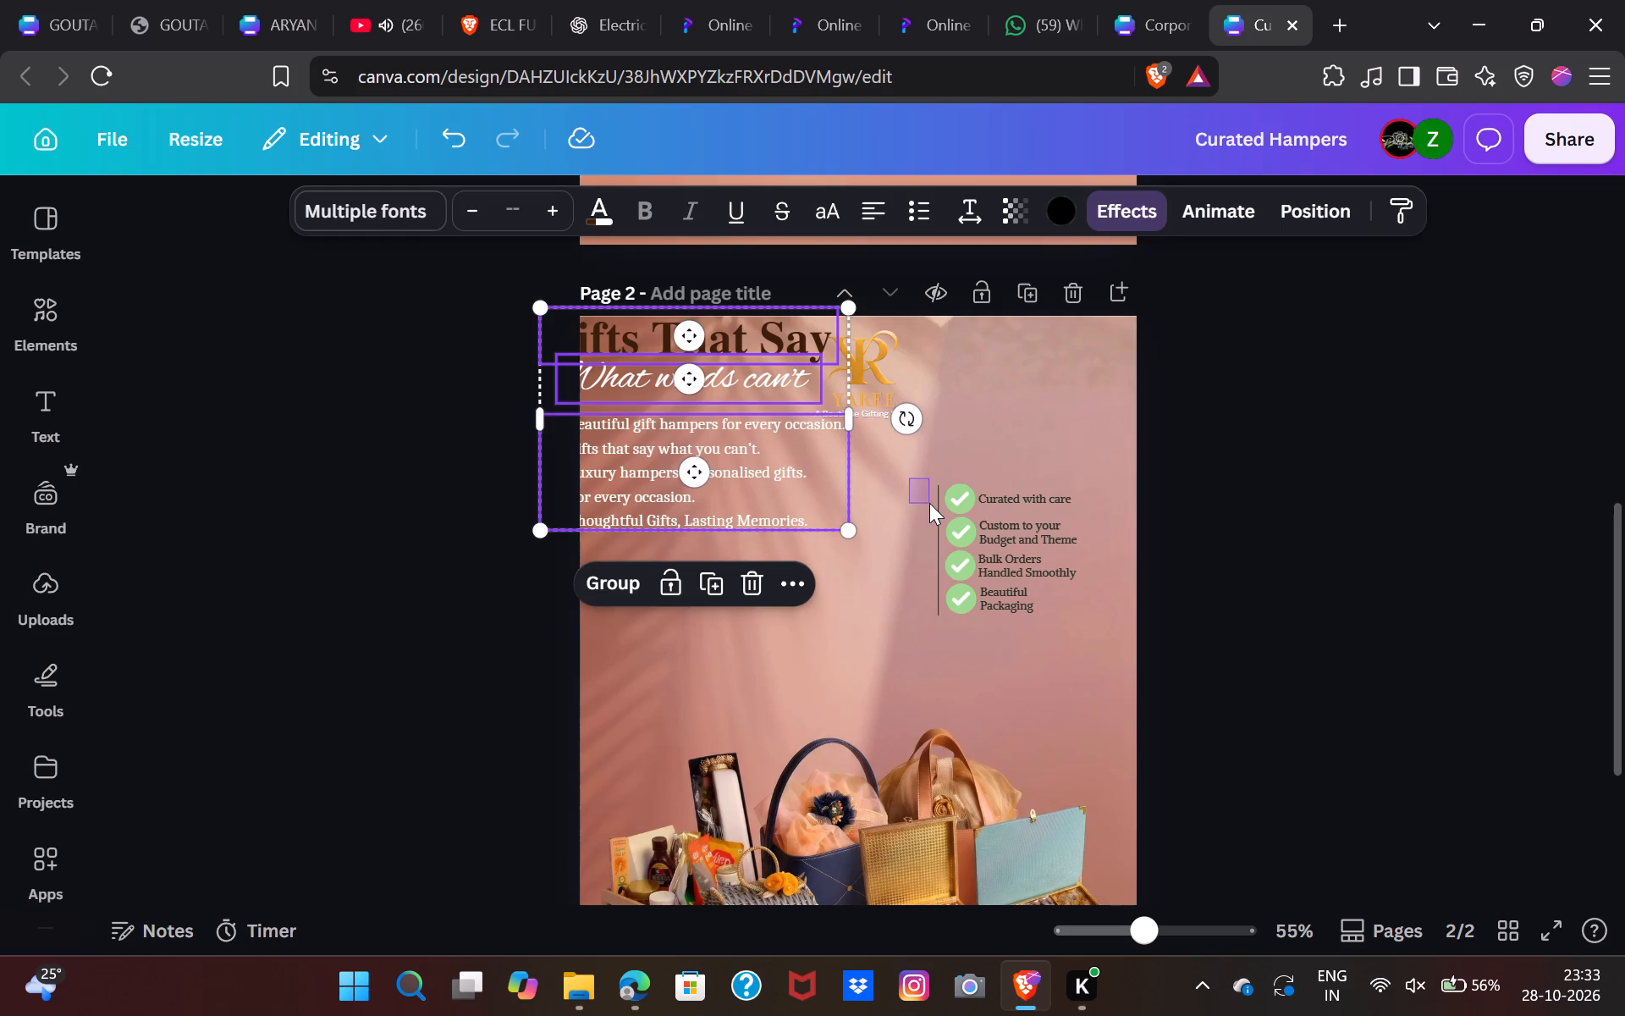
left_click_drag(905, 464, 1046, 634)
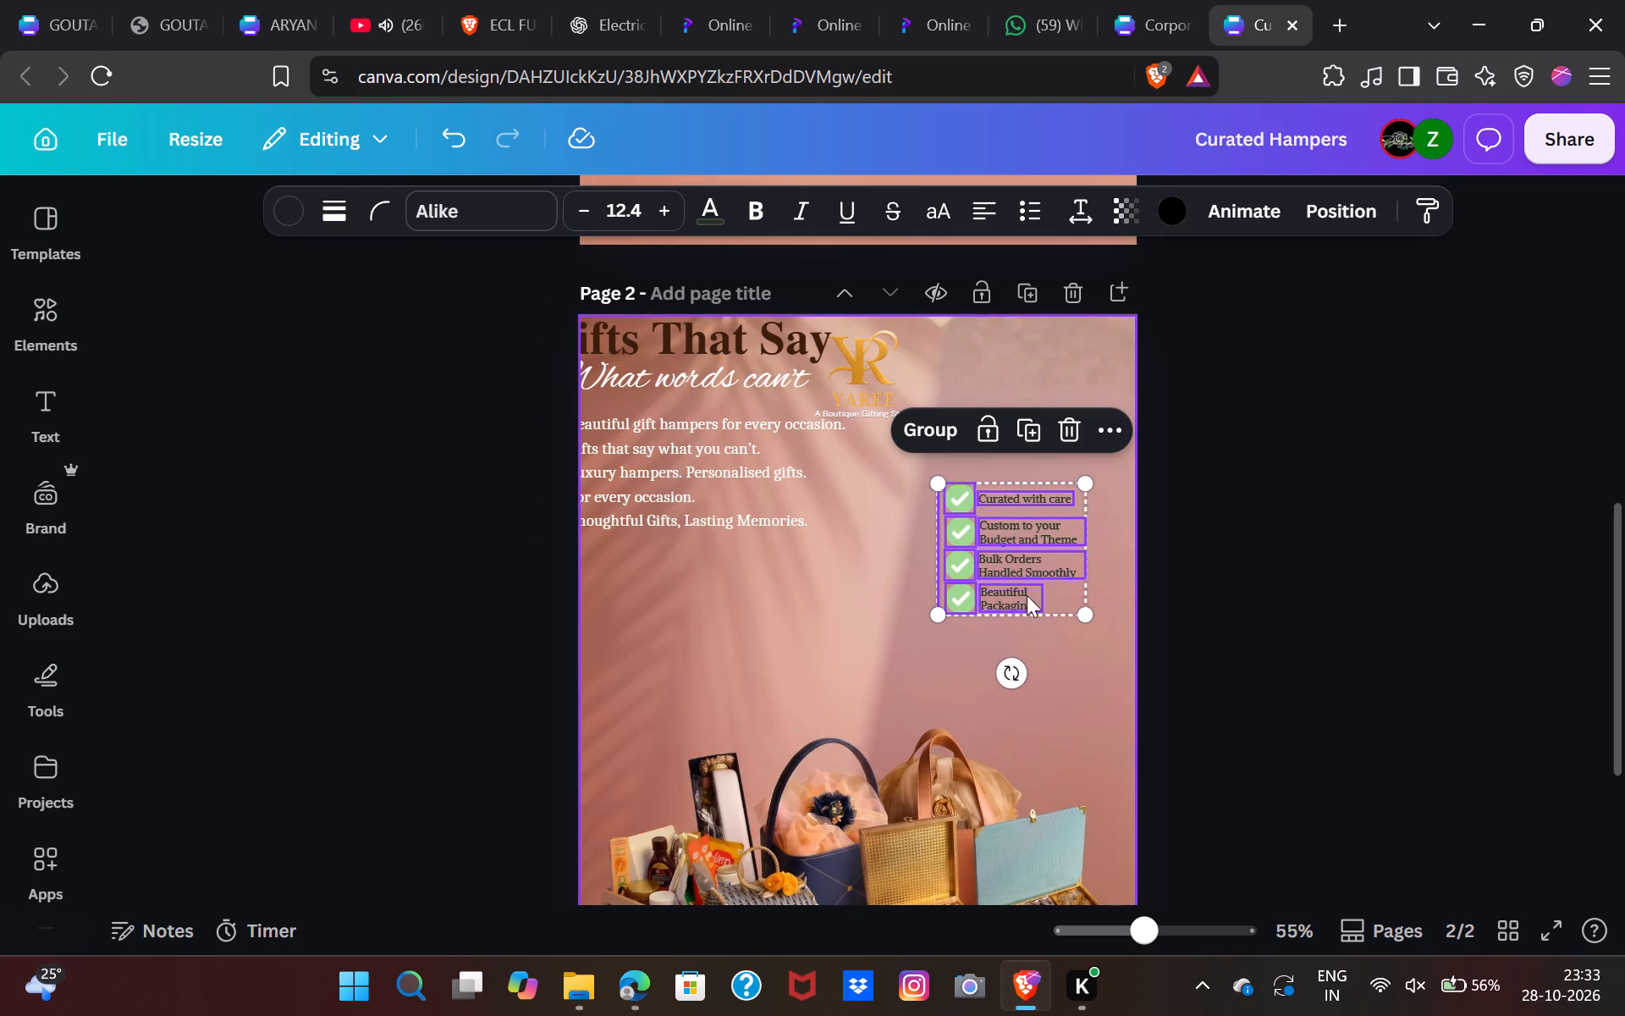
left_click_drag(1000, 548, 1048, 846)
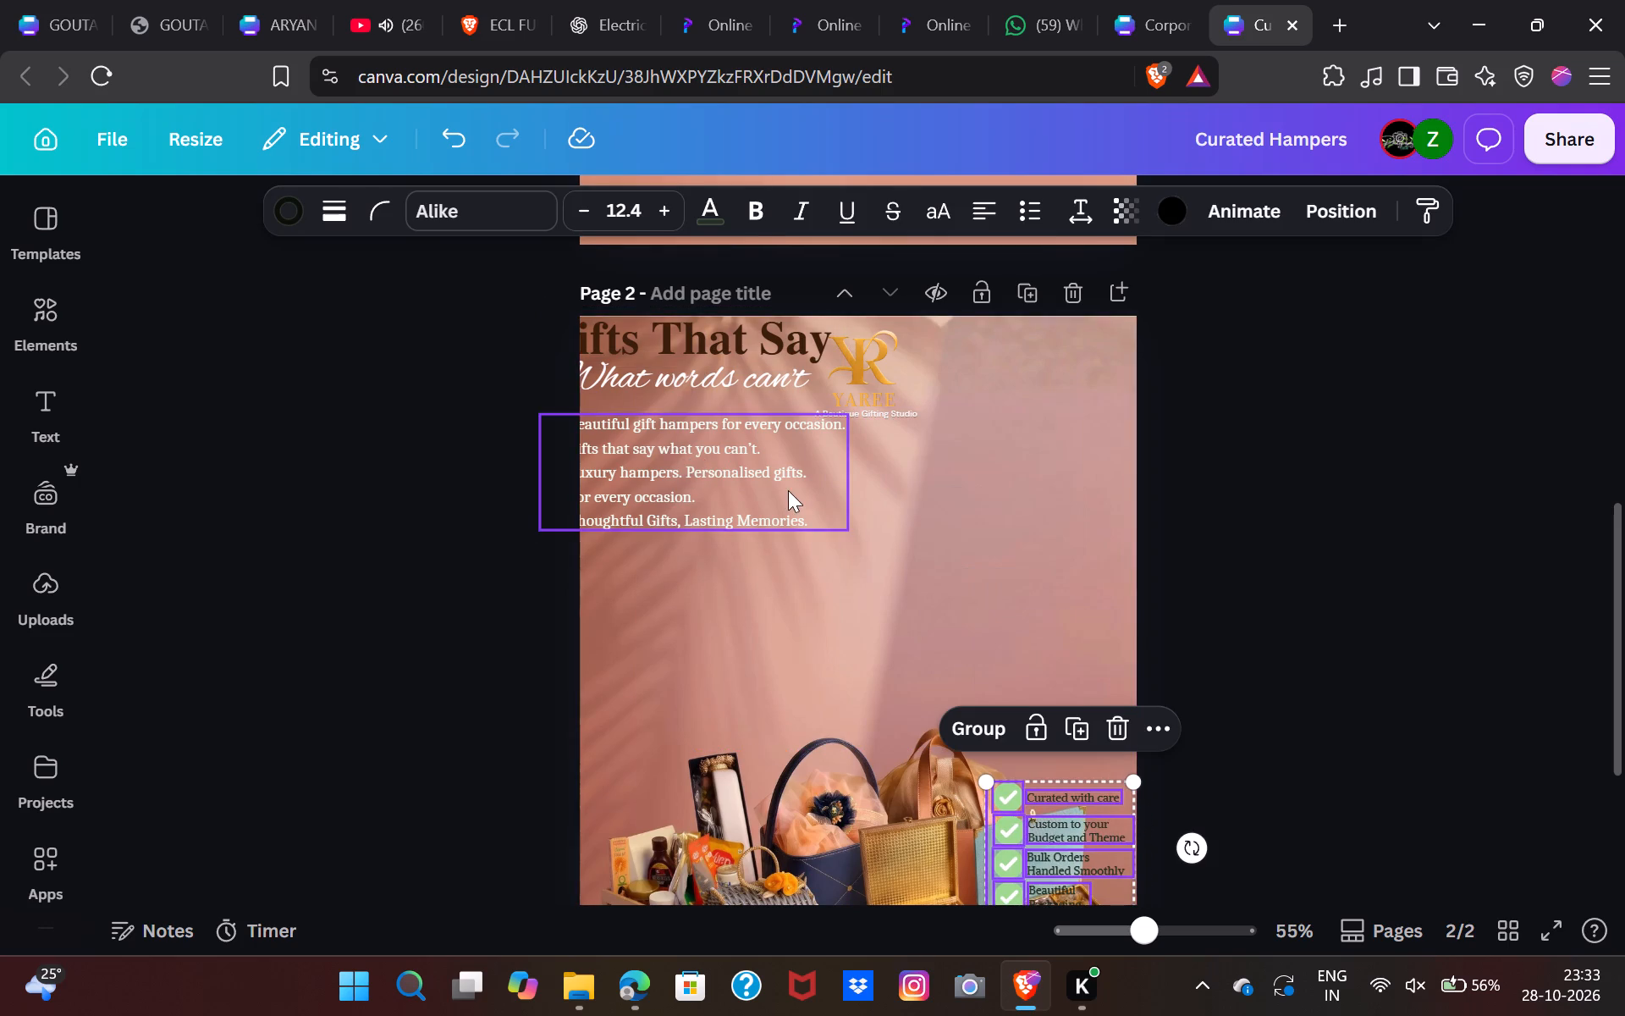
Move the headline, script line and bulleted list back fully onto page 2 above the hampers and group them.
left_click_drag(515, 319, 703, 532)
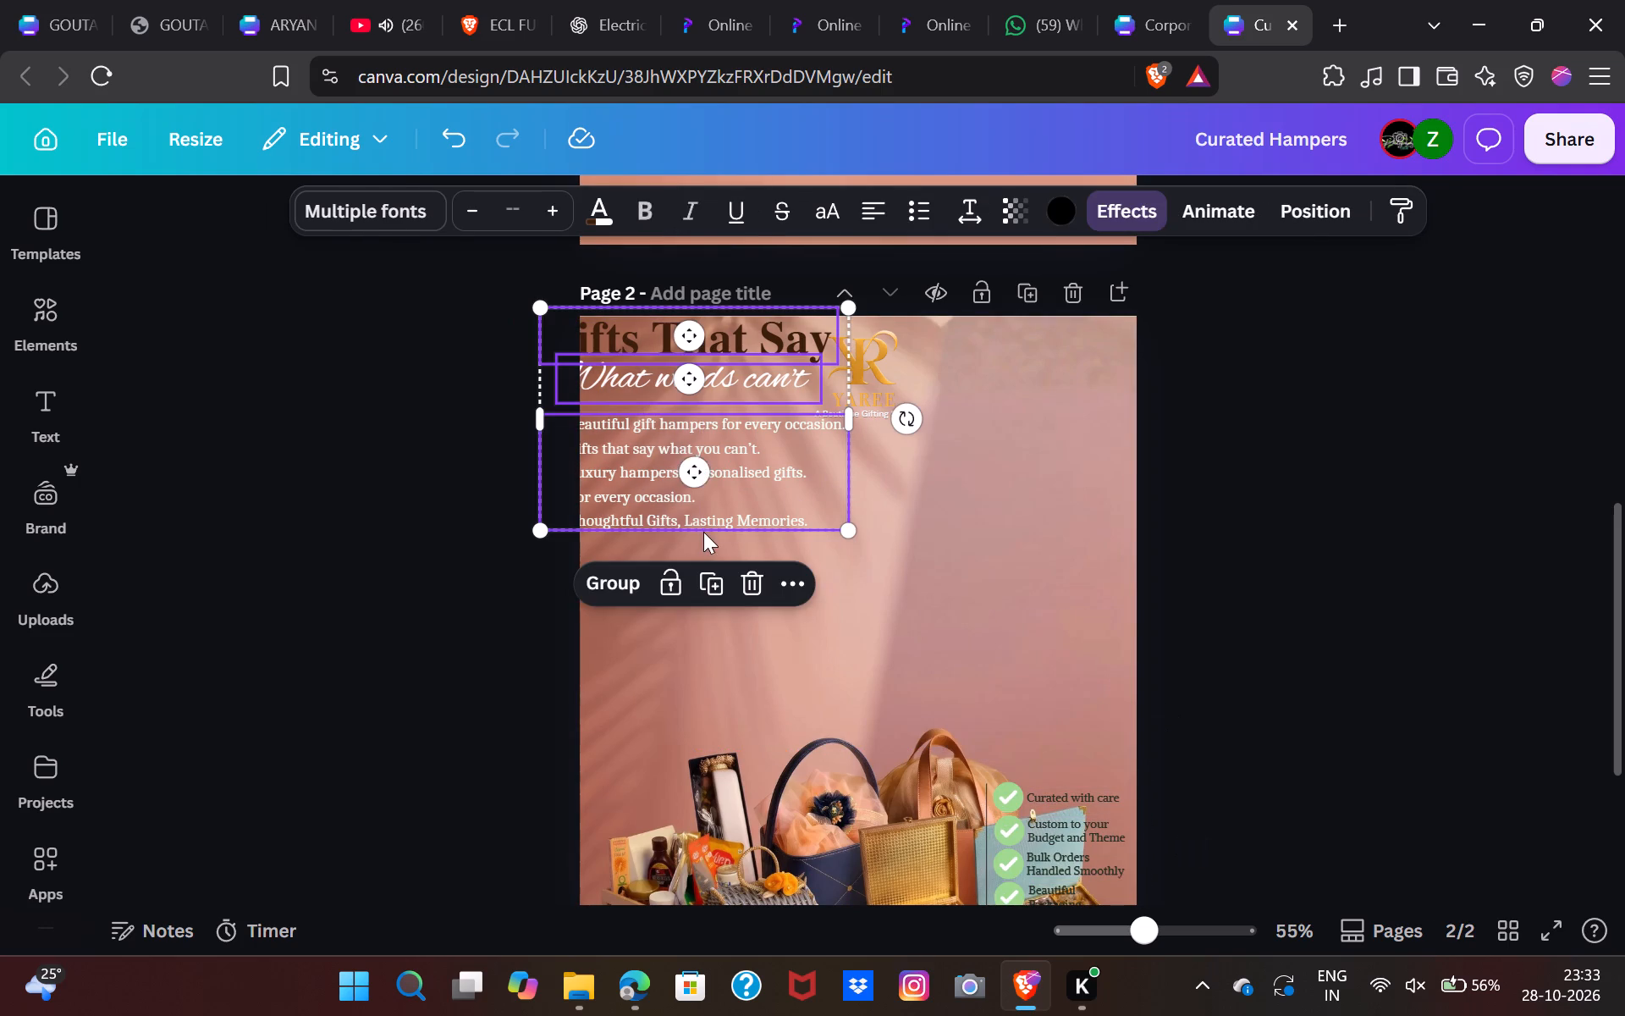
left_click_drag(702, 462, 803, 610)
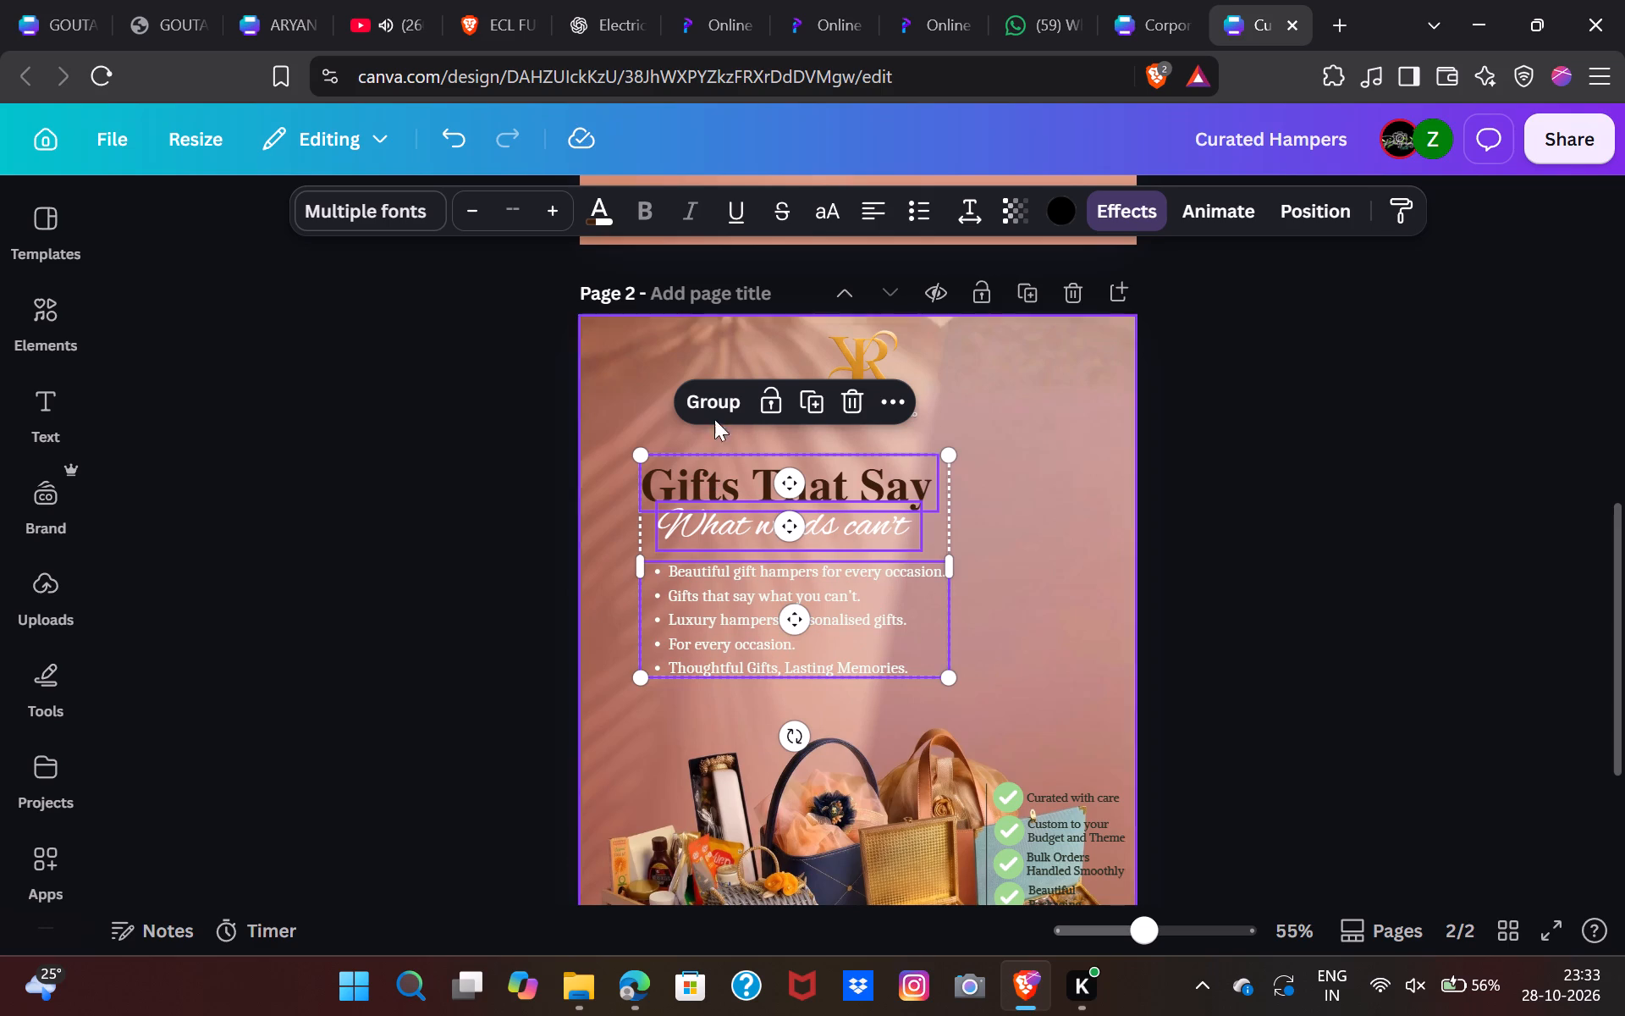
left_click(719, 395)
left_click(1247, 588)
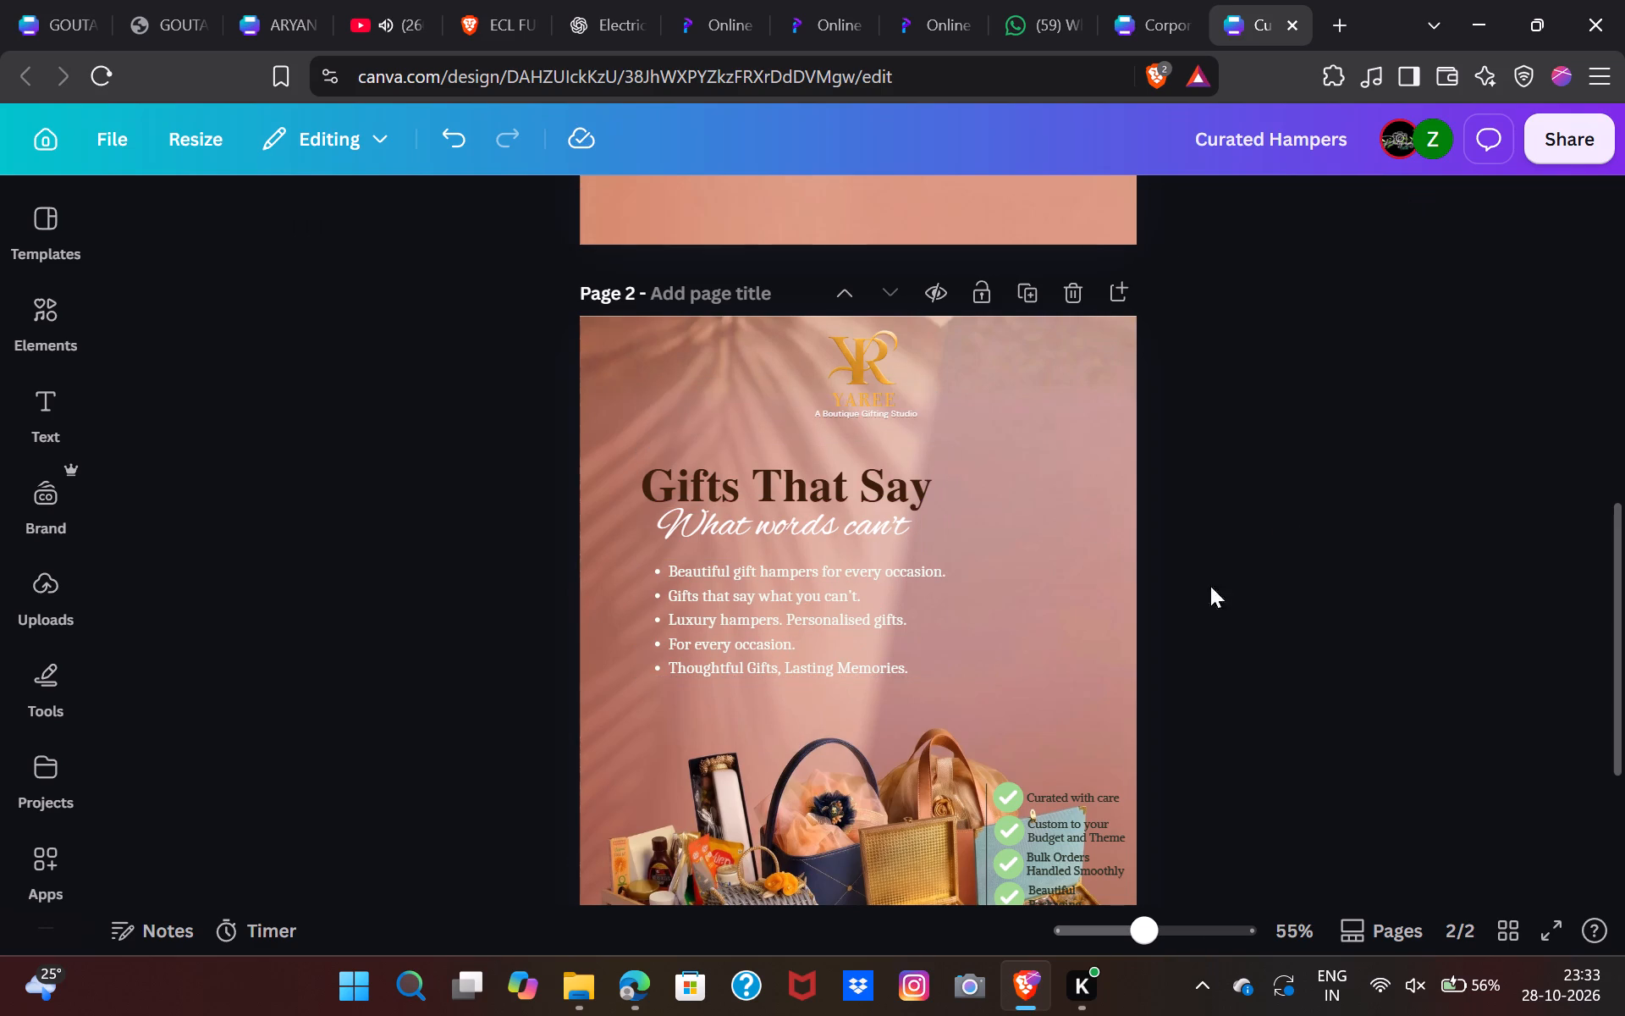
Position the grouped headline, script line and bulleted list centred directly beneath the Yaree logo.
left_click(887, 584)
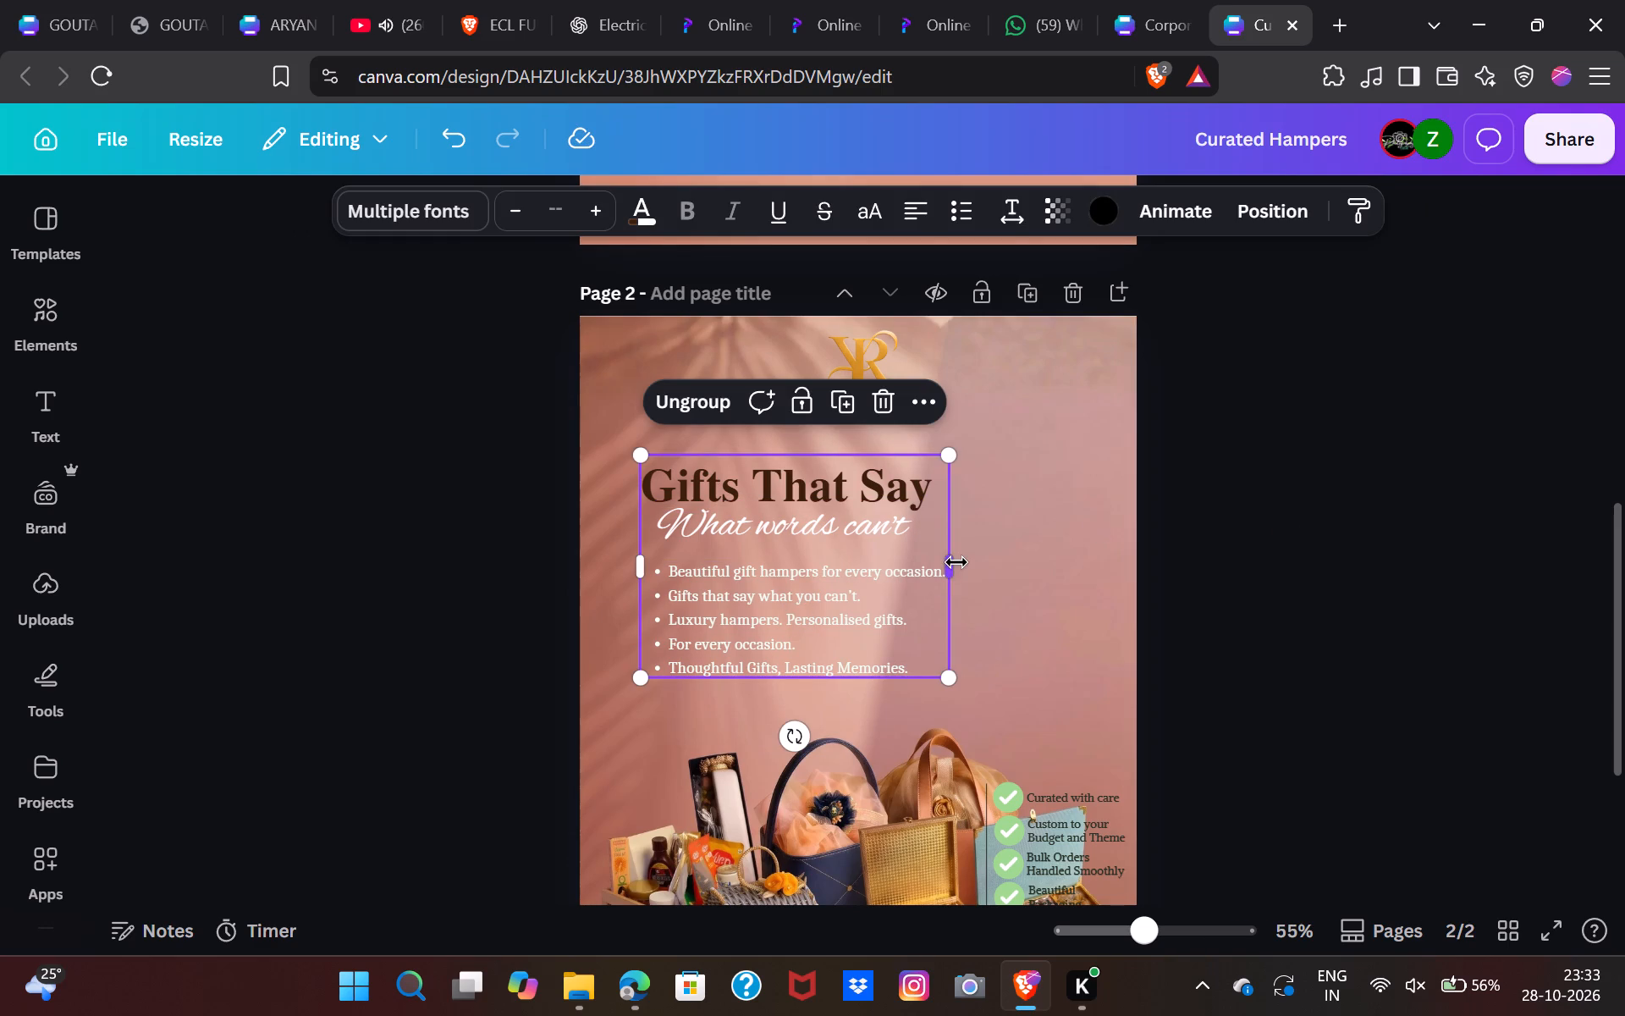
left_click_drag(792, 567, 870, 544)
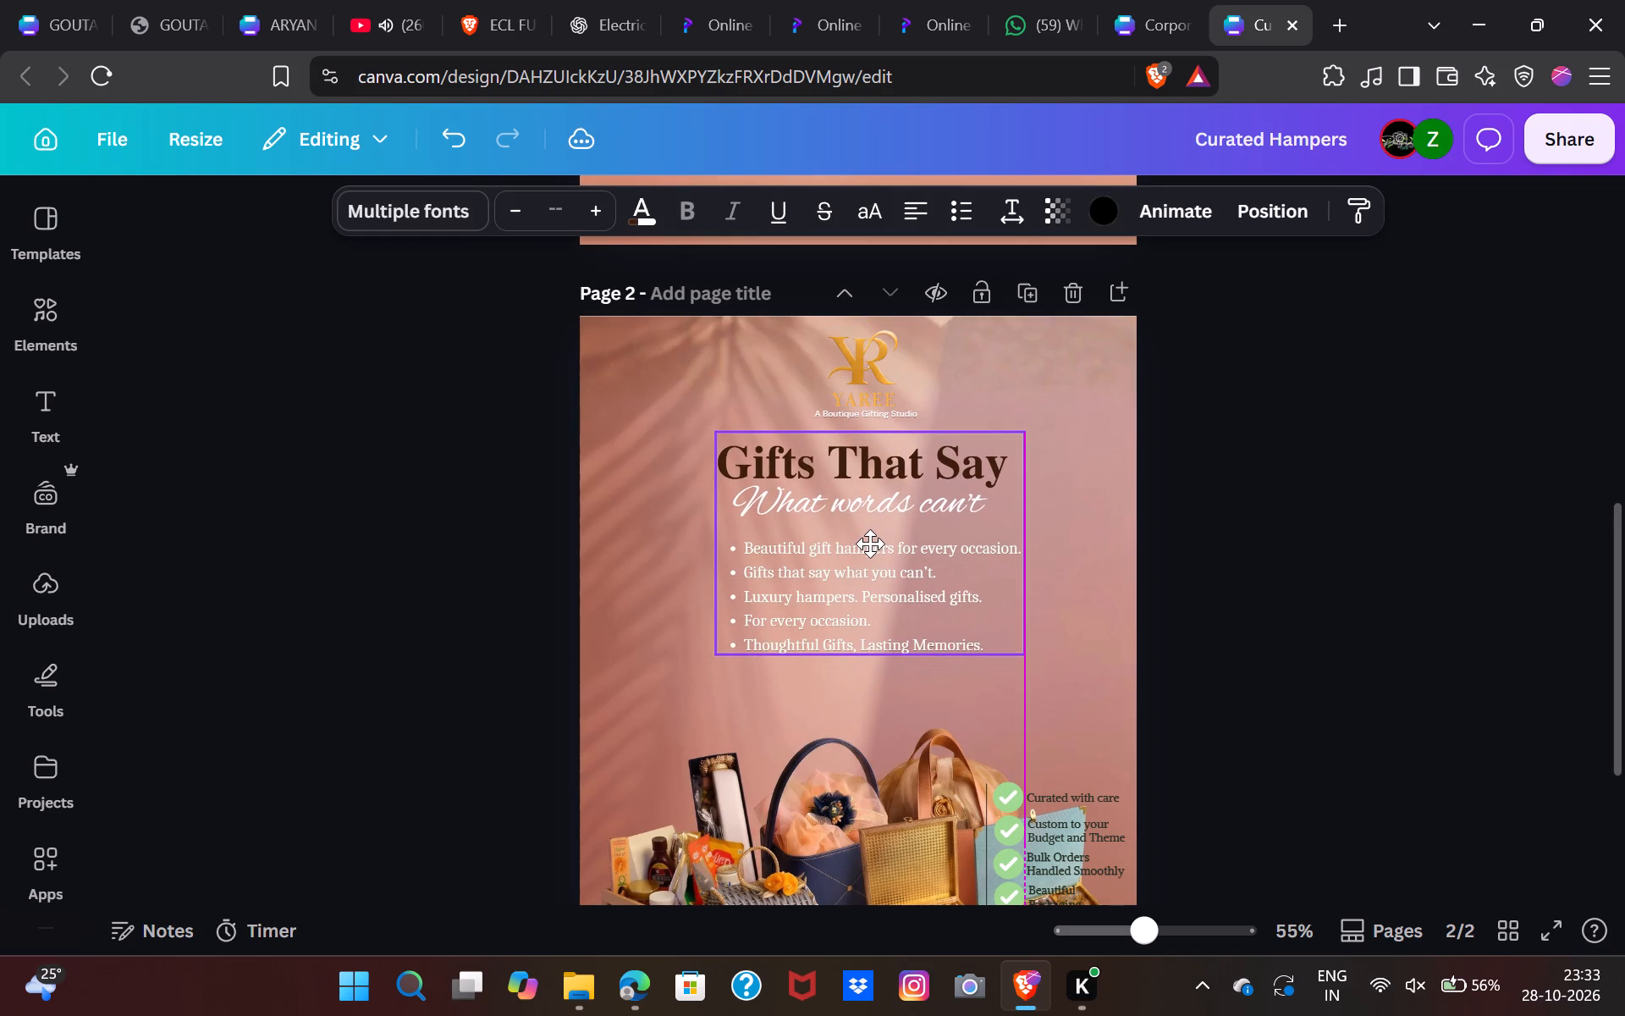
left_click_drag(870, 544, 867, 547)
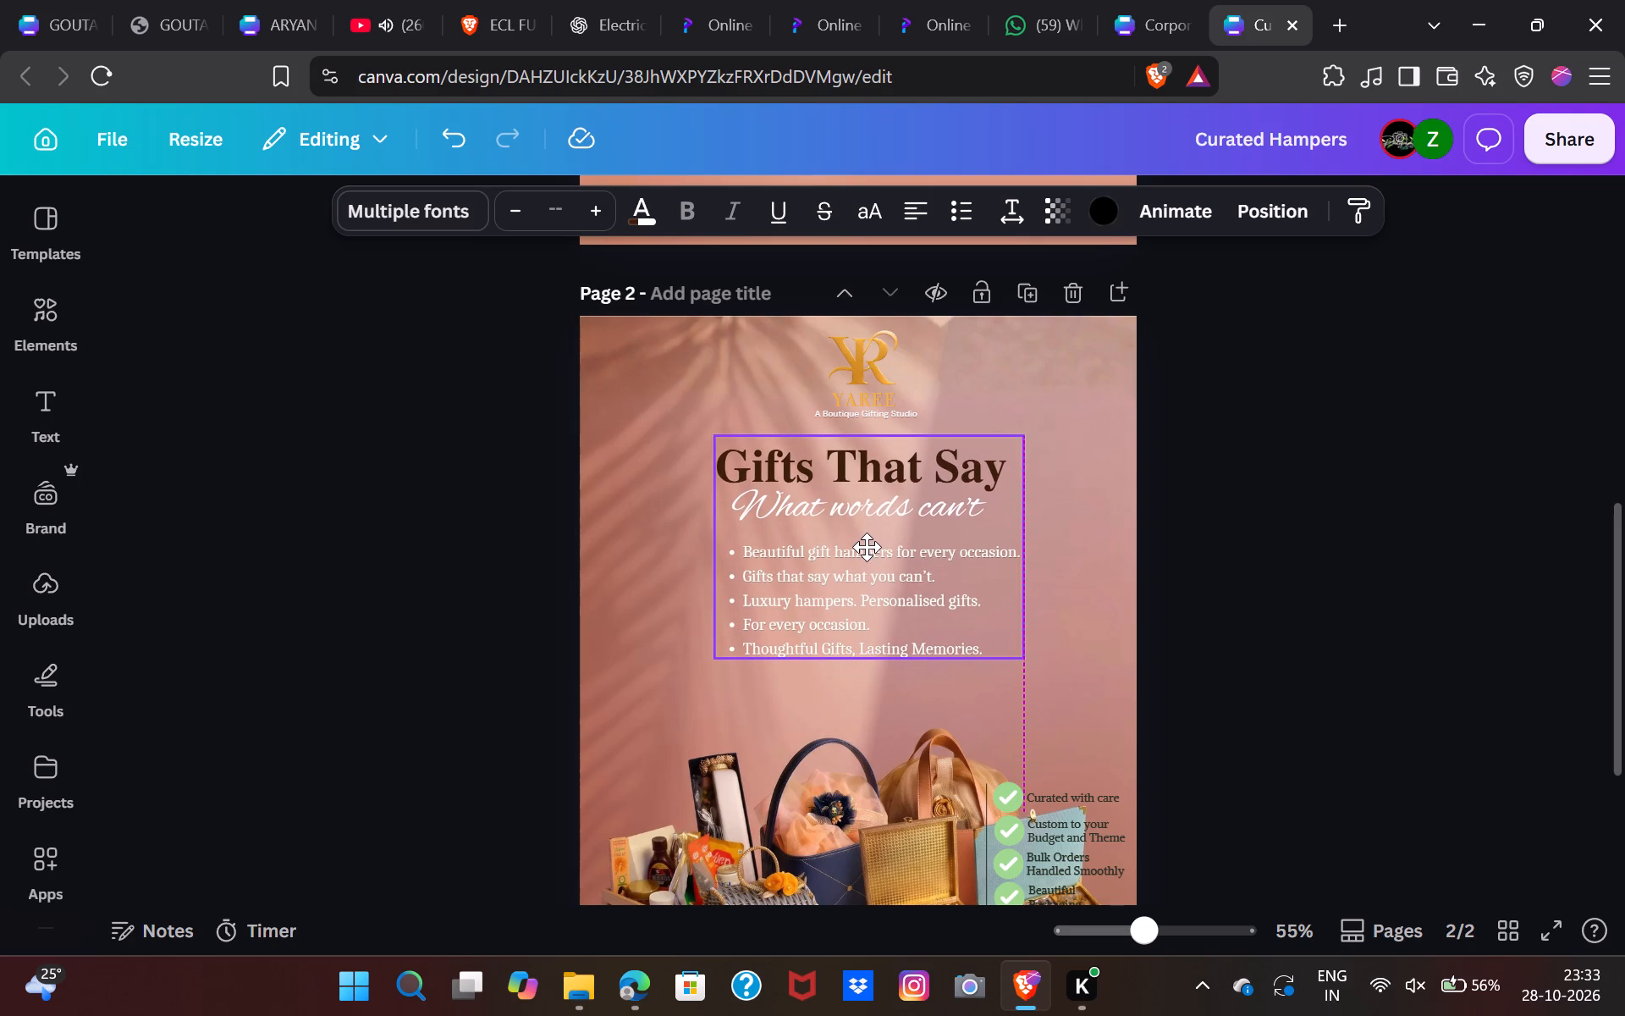
left_click_drag(867, 547, 868, 546)
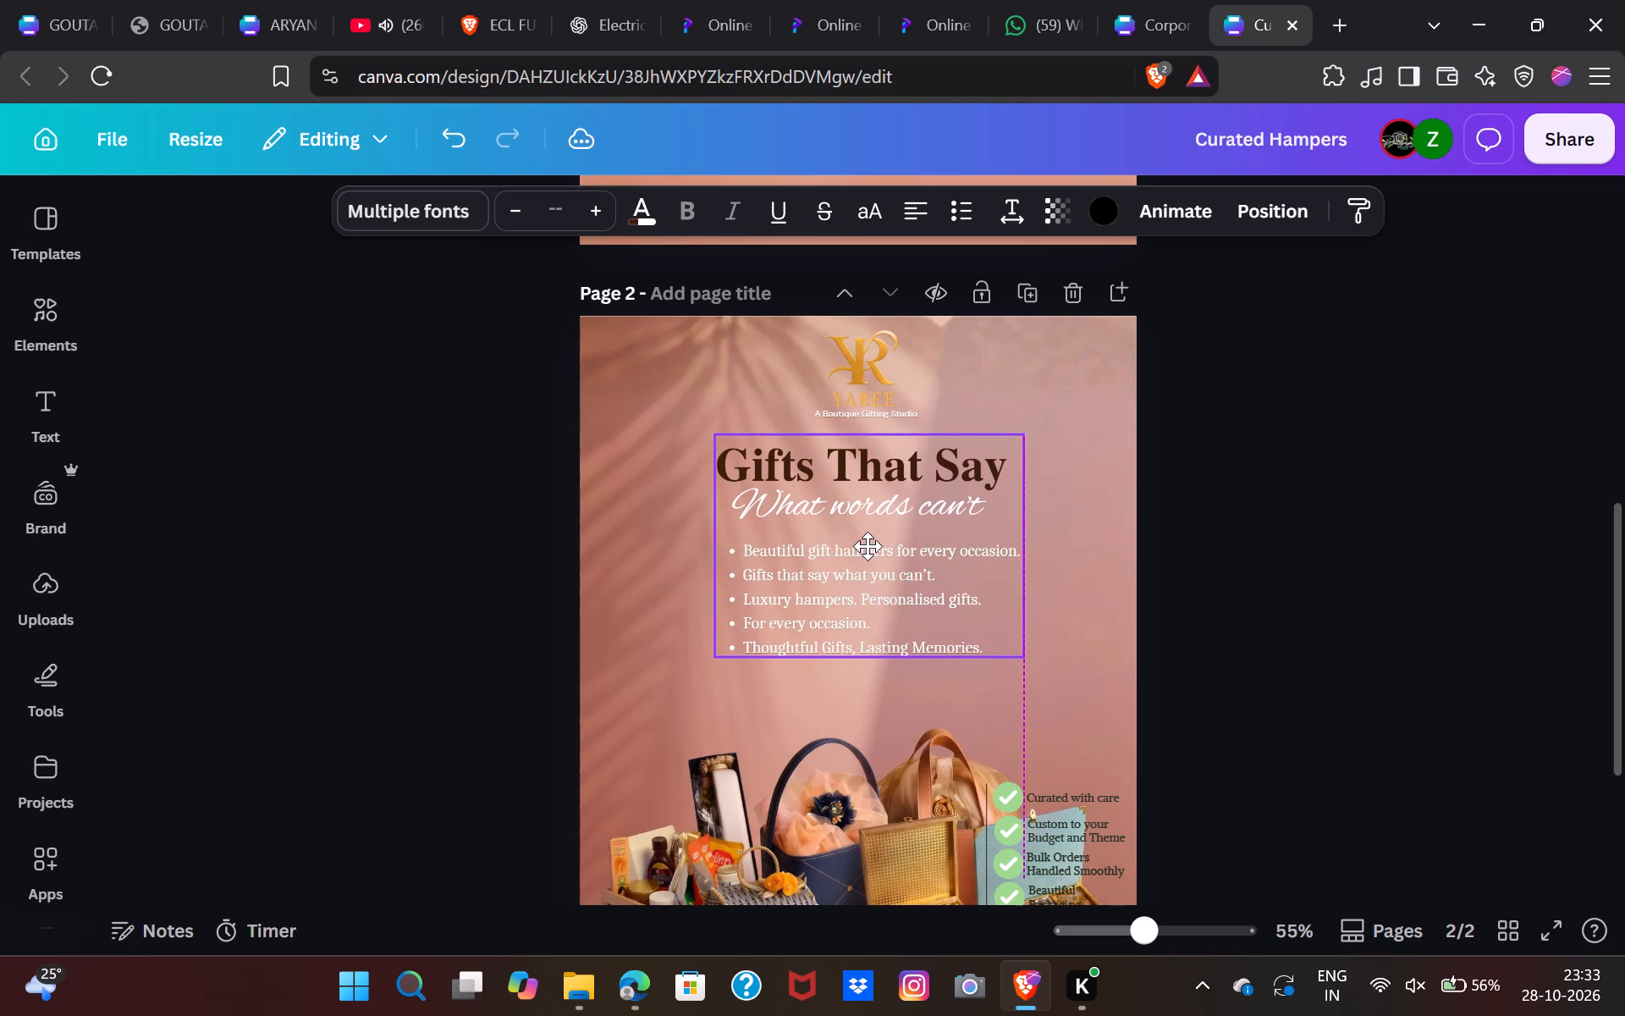
left_click_drag(868, 546, 864, 546)
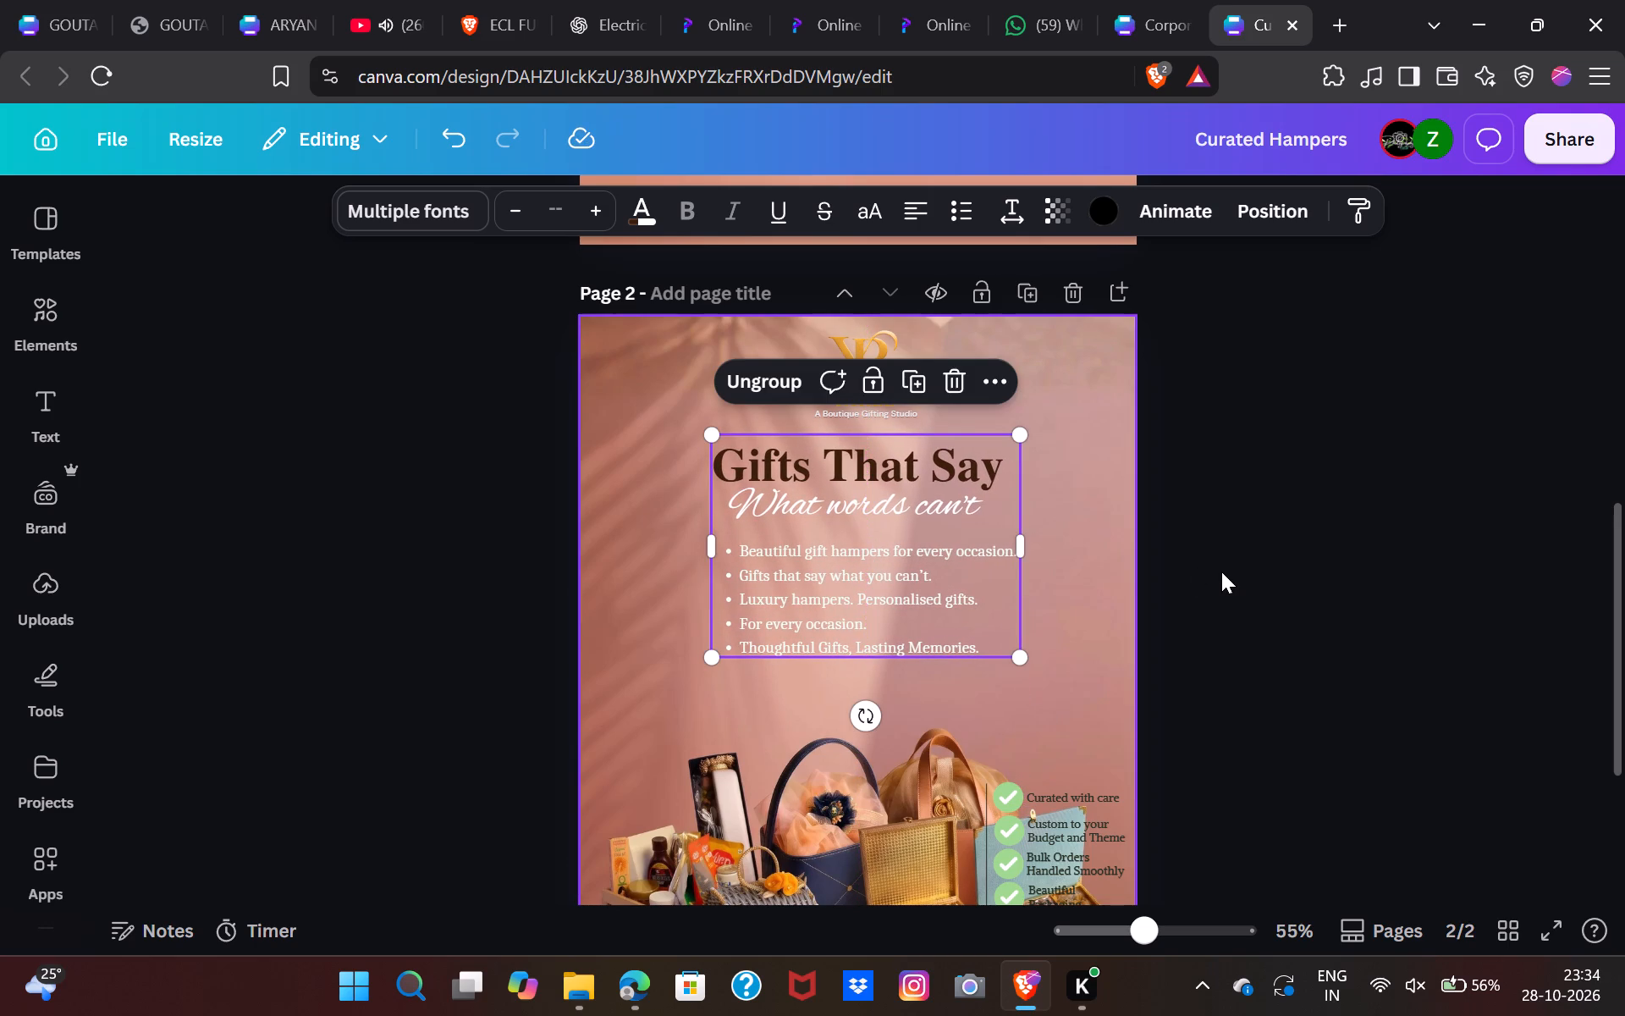
left_click(1221, 571)
Align the "Planning a gift? Let's curate it together." line to the horizontal centre of page 2.
scroll(1221, 571, "down", 1)
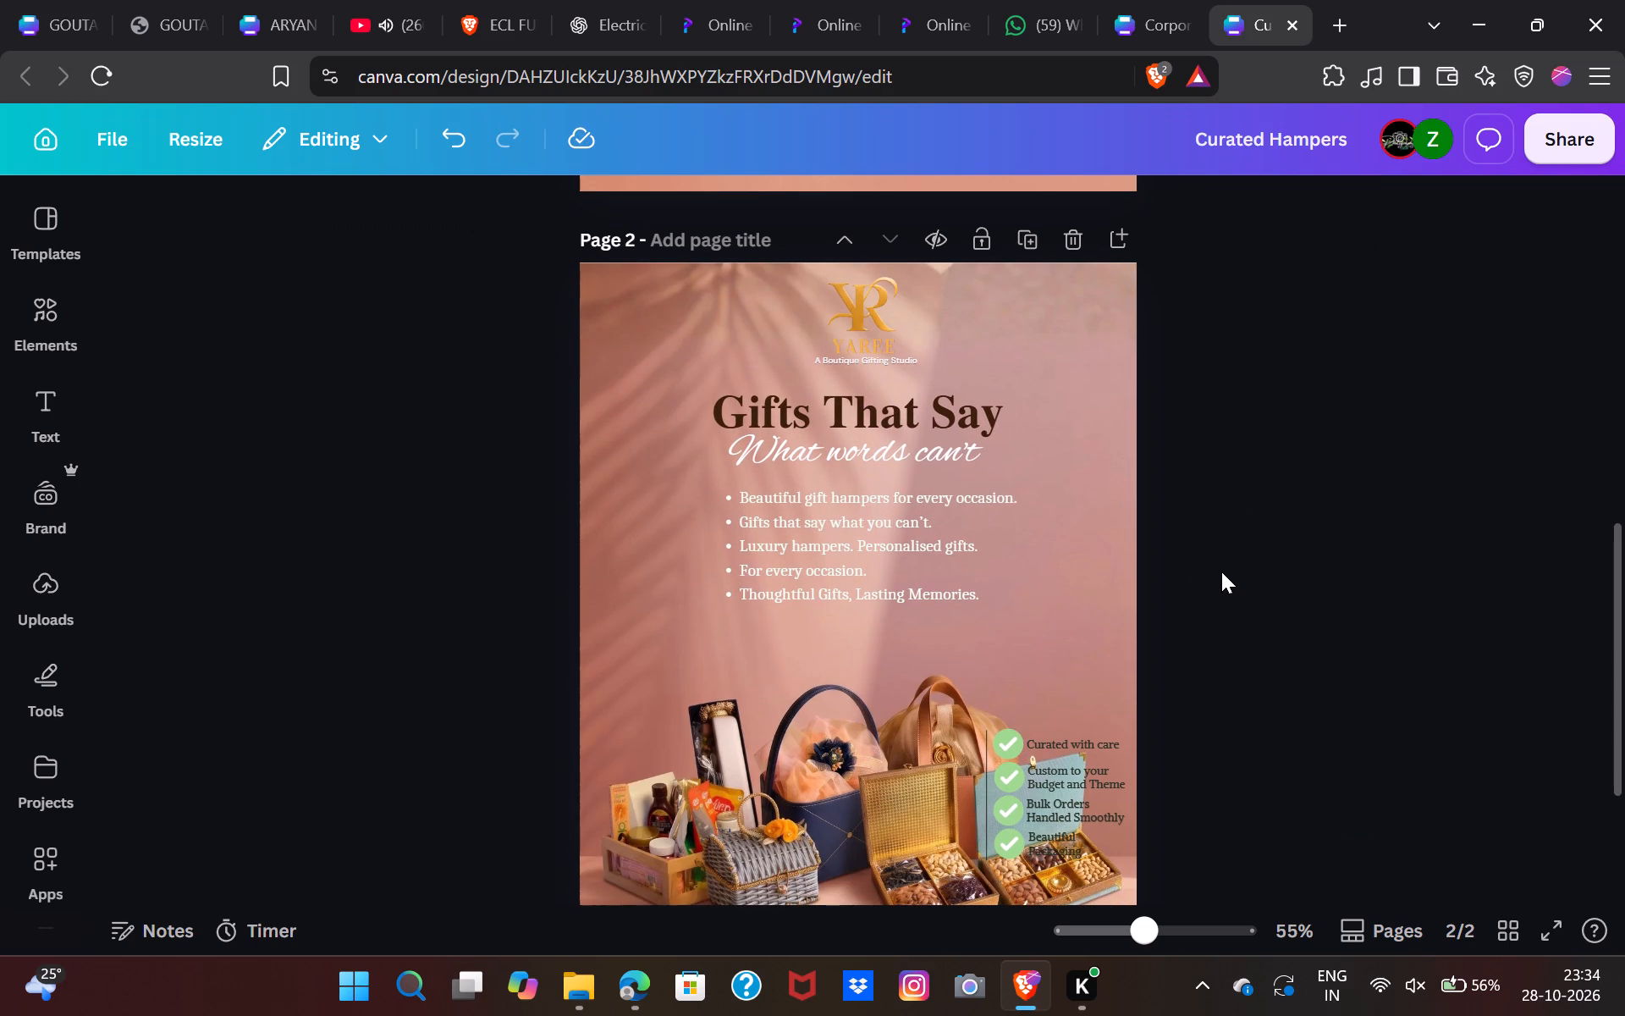
scroll(1221, 571, "down", 4)
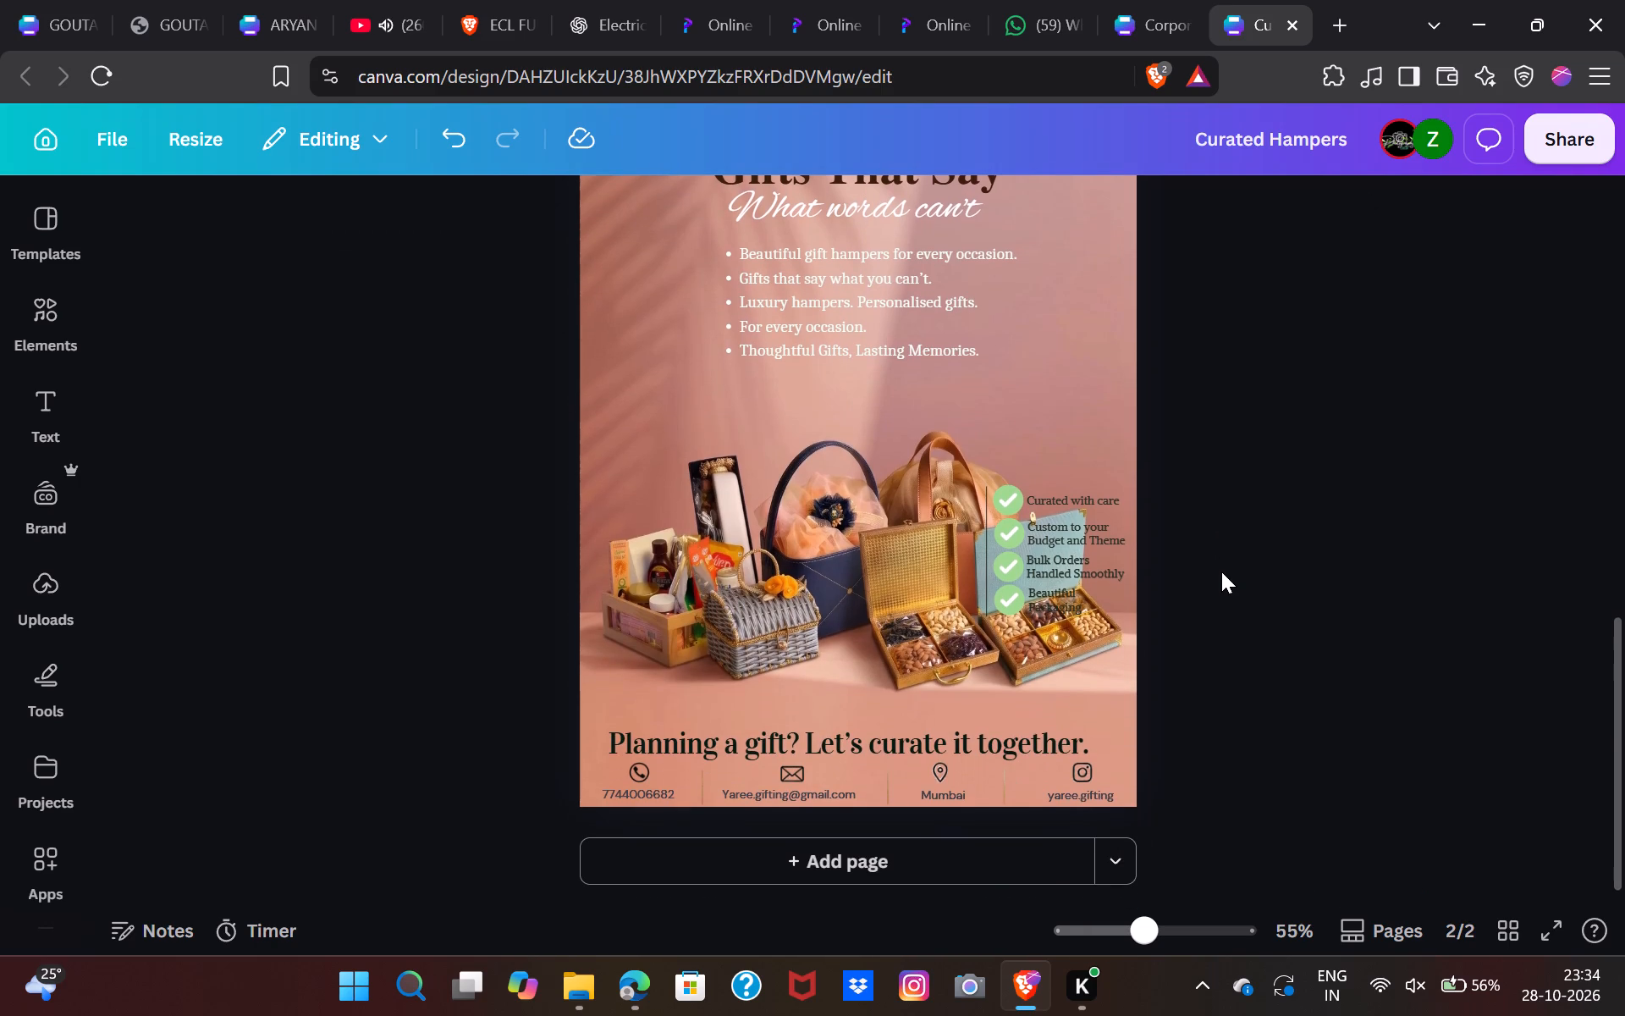
left_click(917, 746)
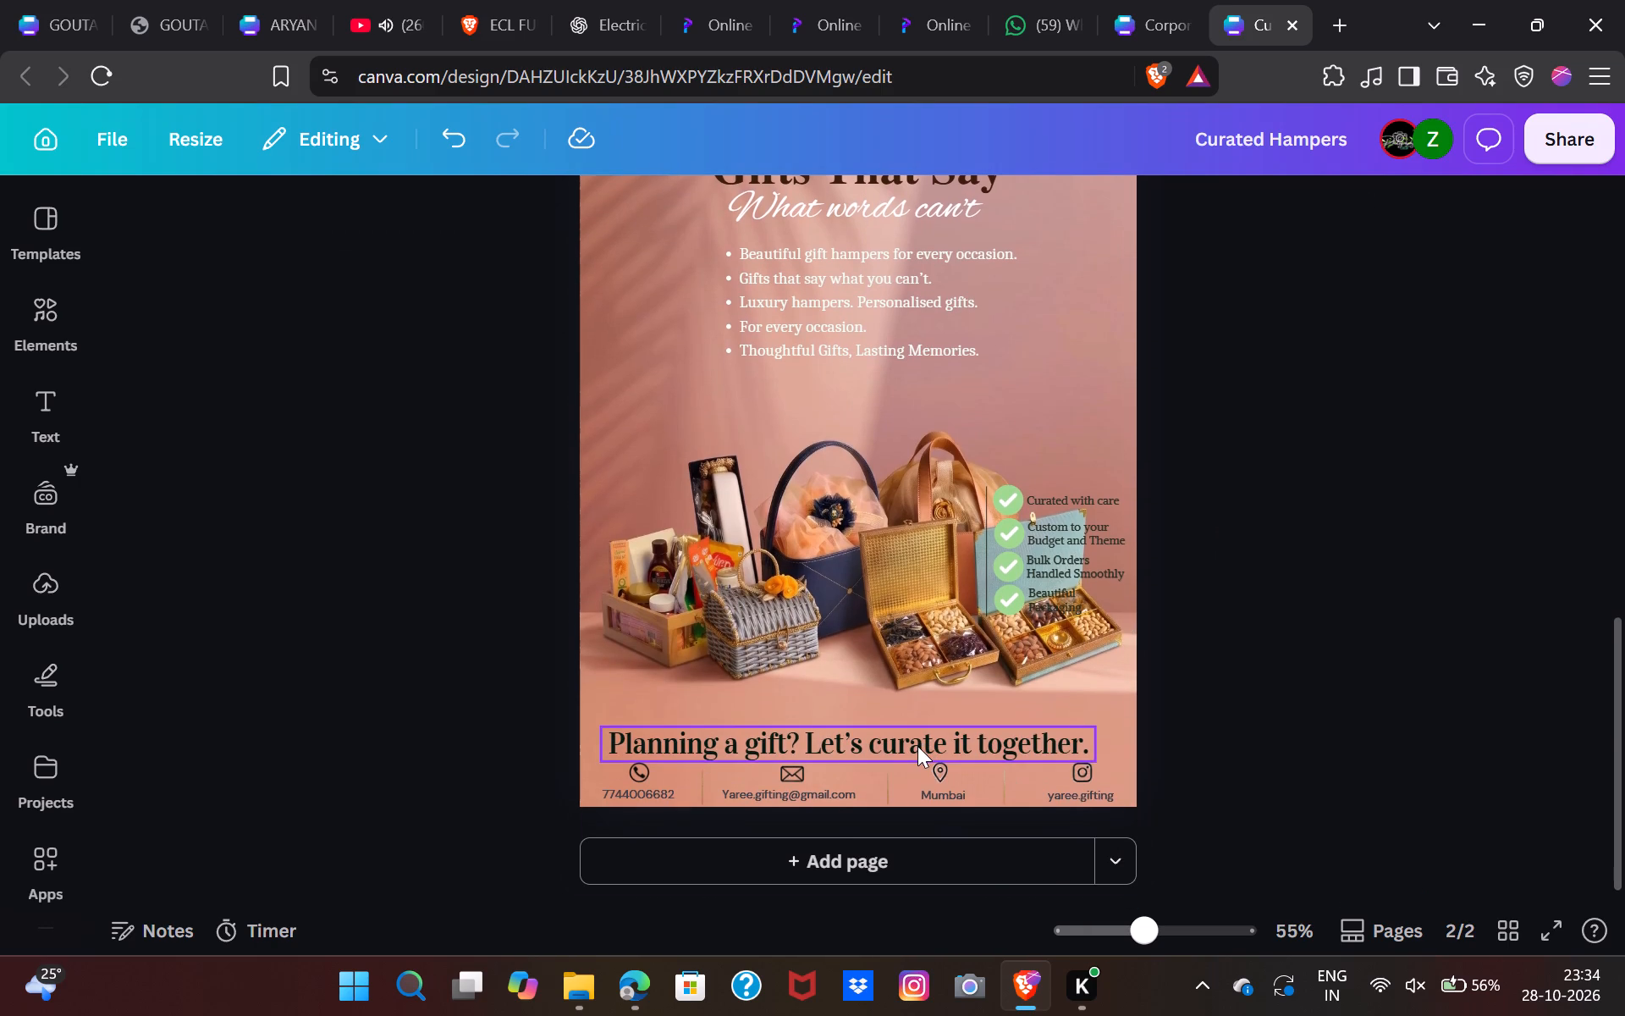
left_click(1272, 208)
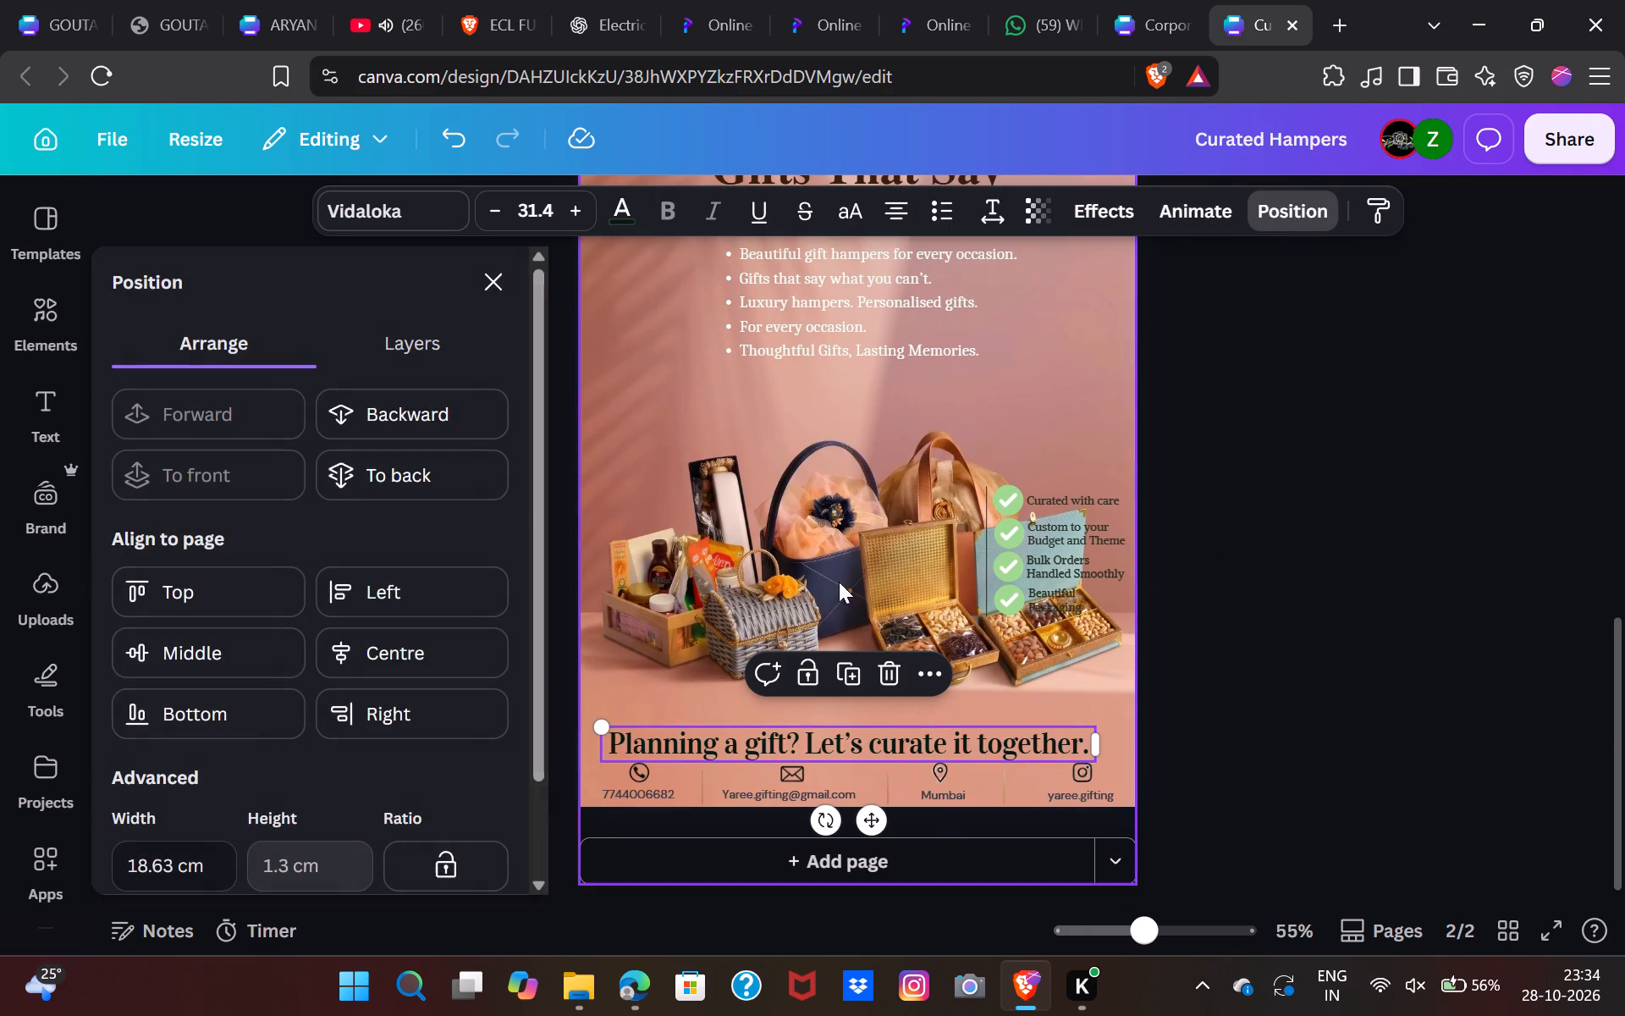
left_click(435, 652)
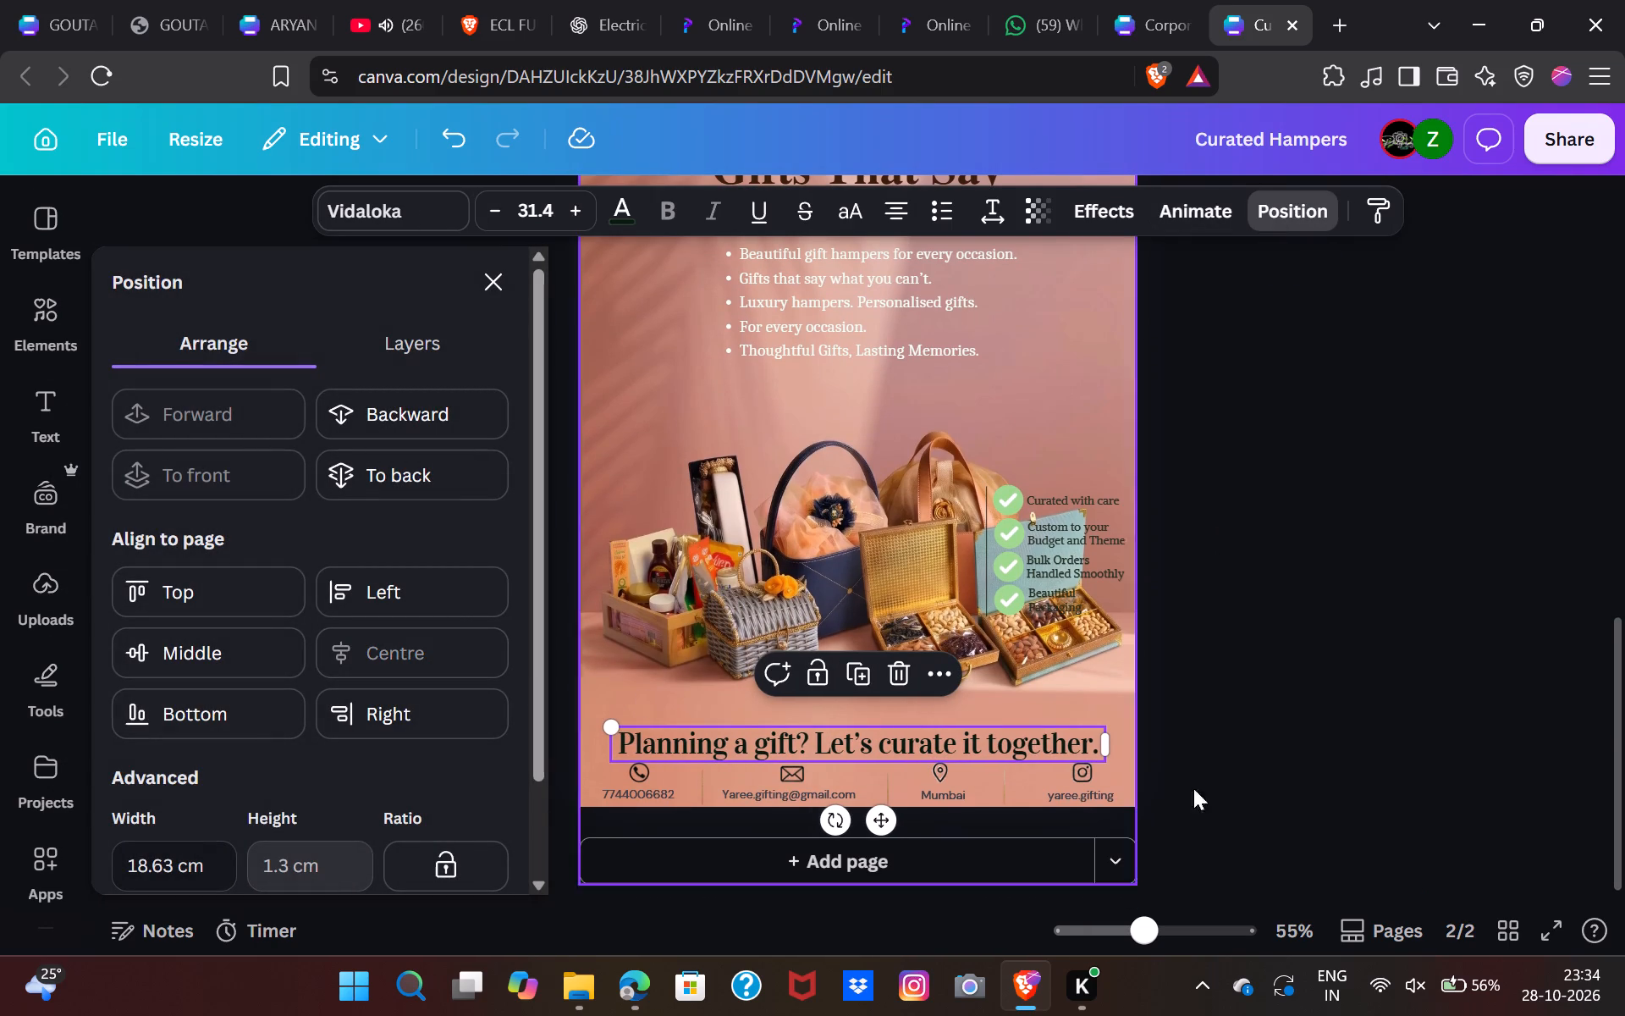
left_click(1342, 802)
scroll(1342, 802, "up", 1)
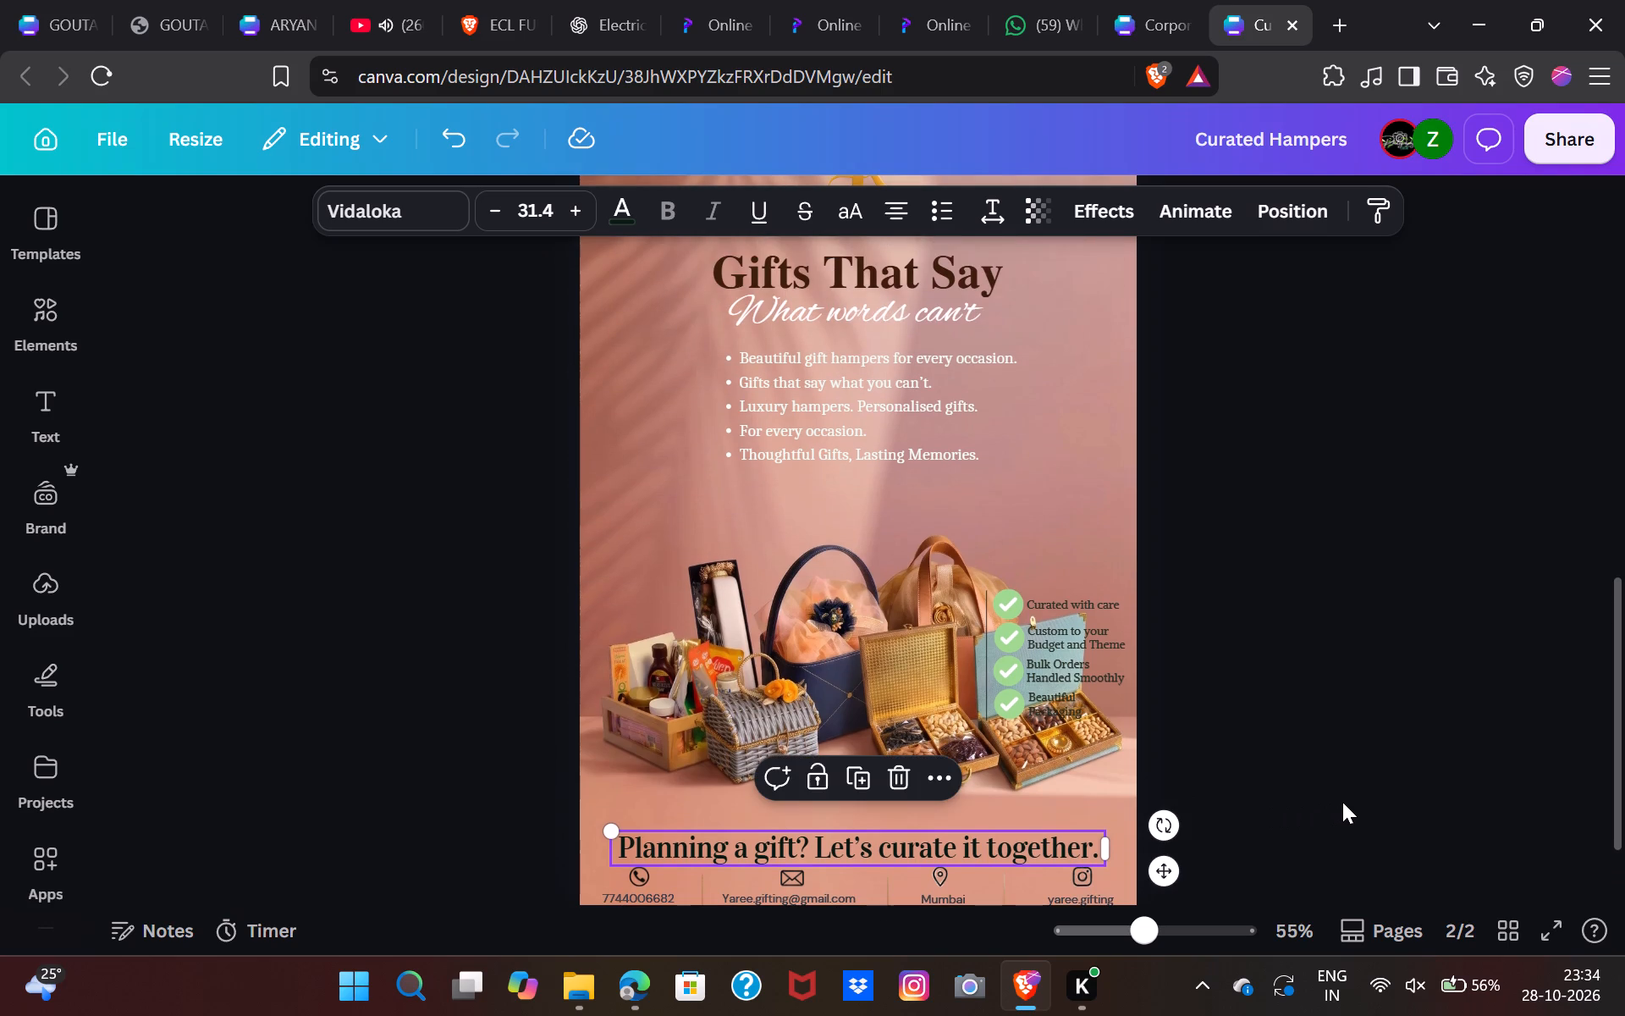
left_click(1336, 737)
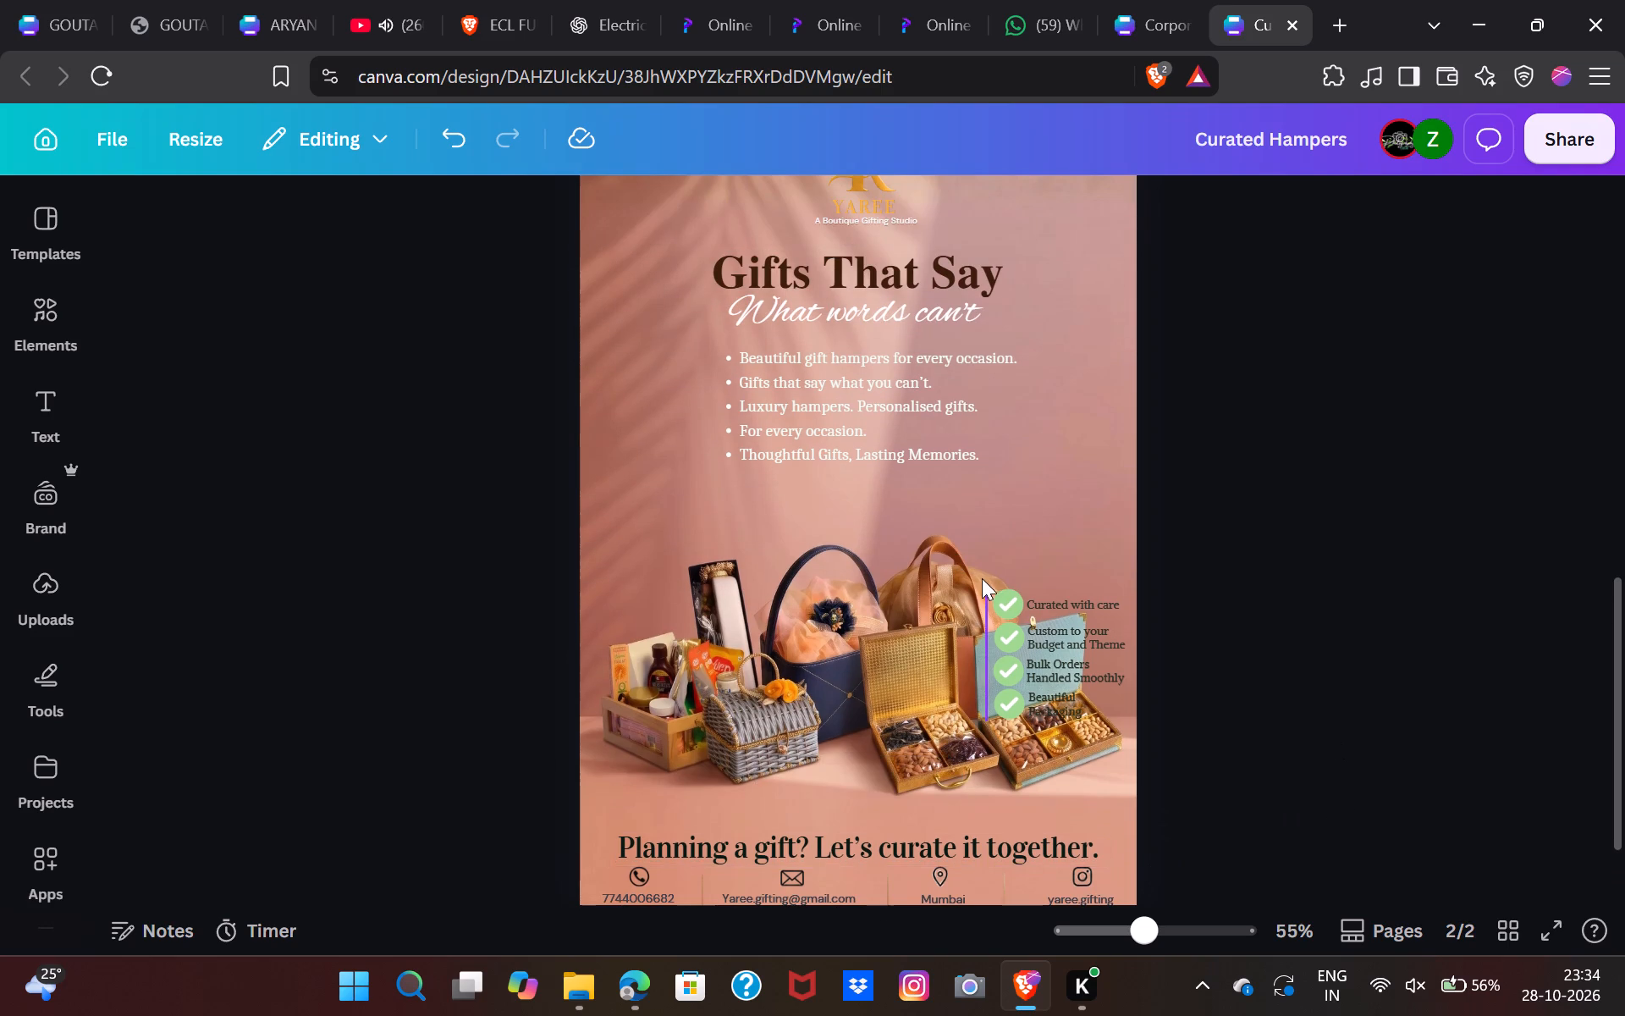
Move the checkmark list and its vertical line to page 2's left side, just below the bulleted list.
left_click_drag(958, 574, 1121, 715)
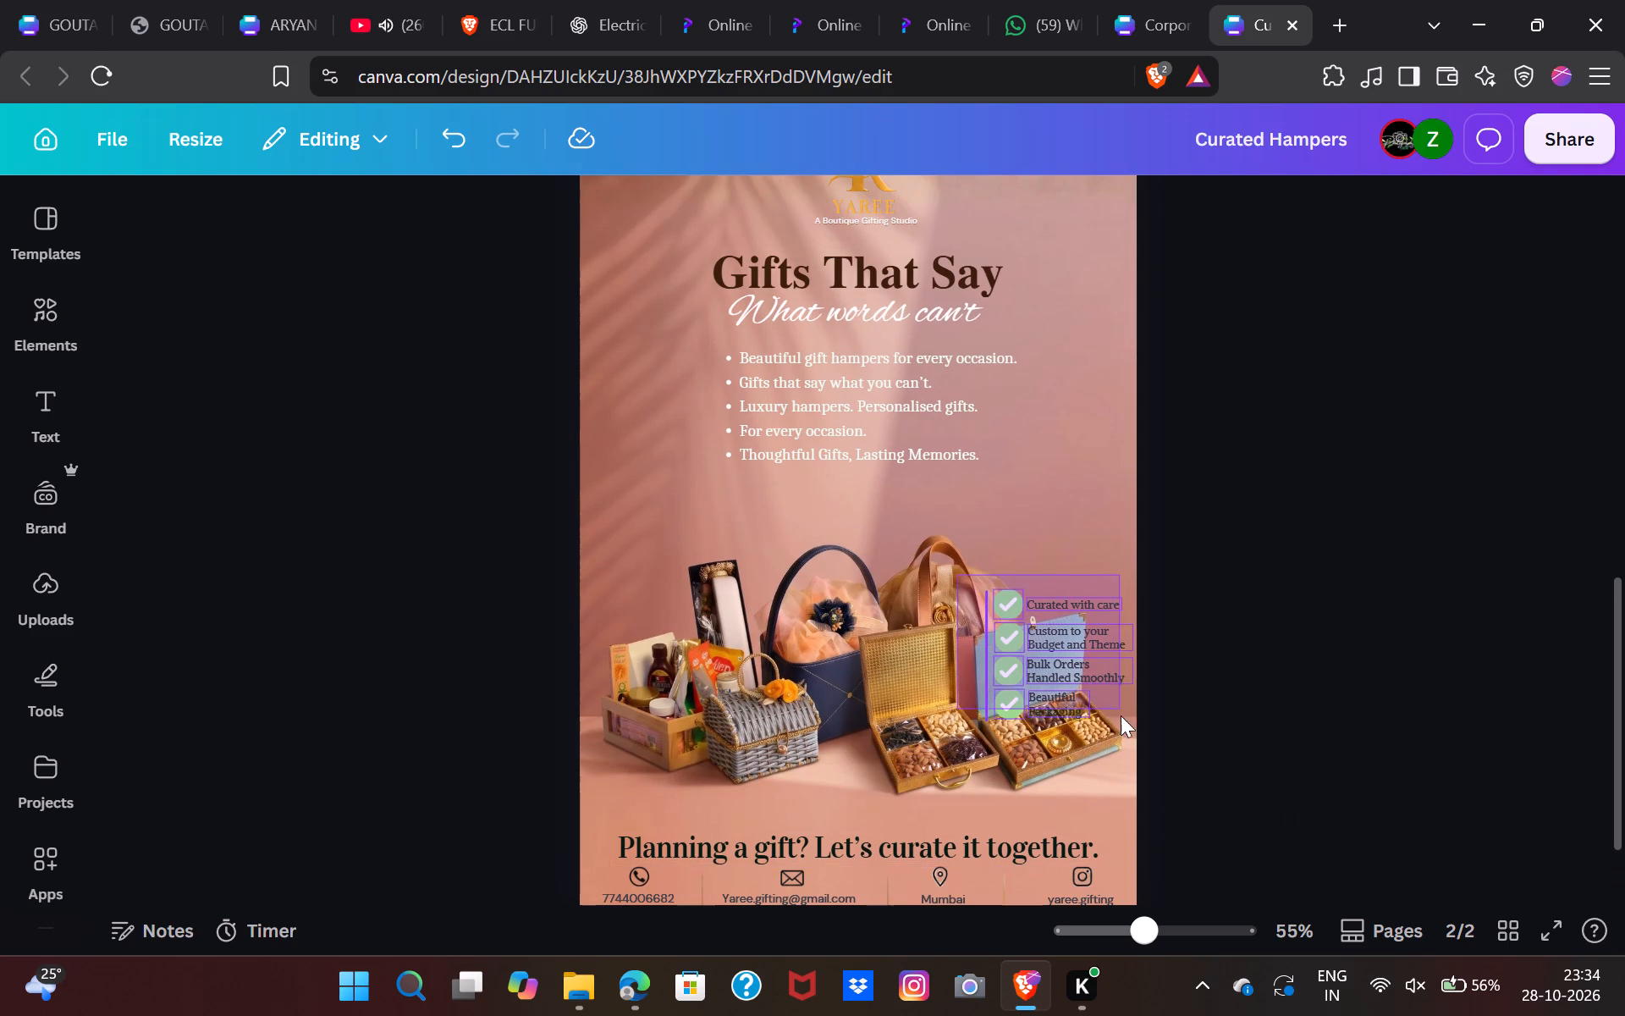
left_click_drag(1121, 715, 1126, 753)
left_click_drag(1111, 649, 1033, 572)
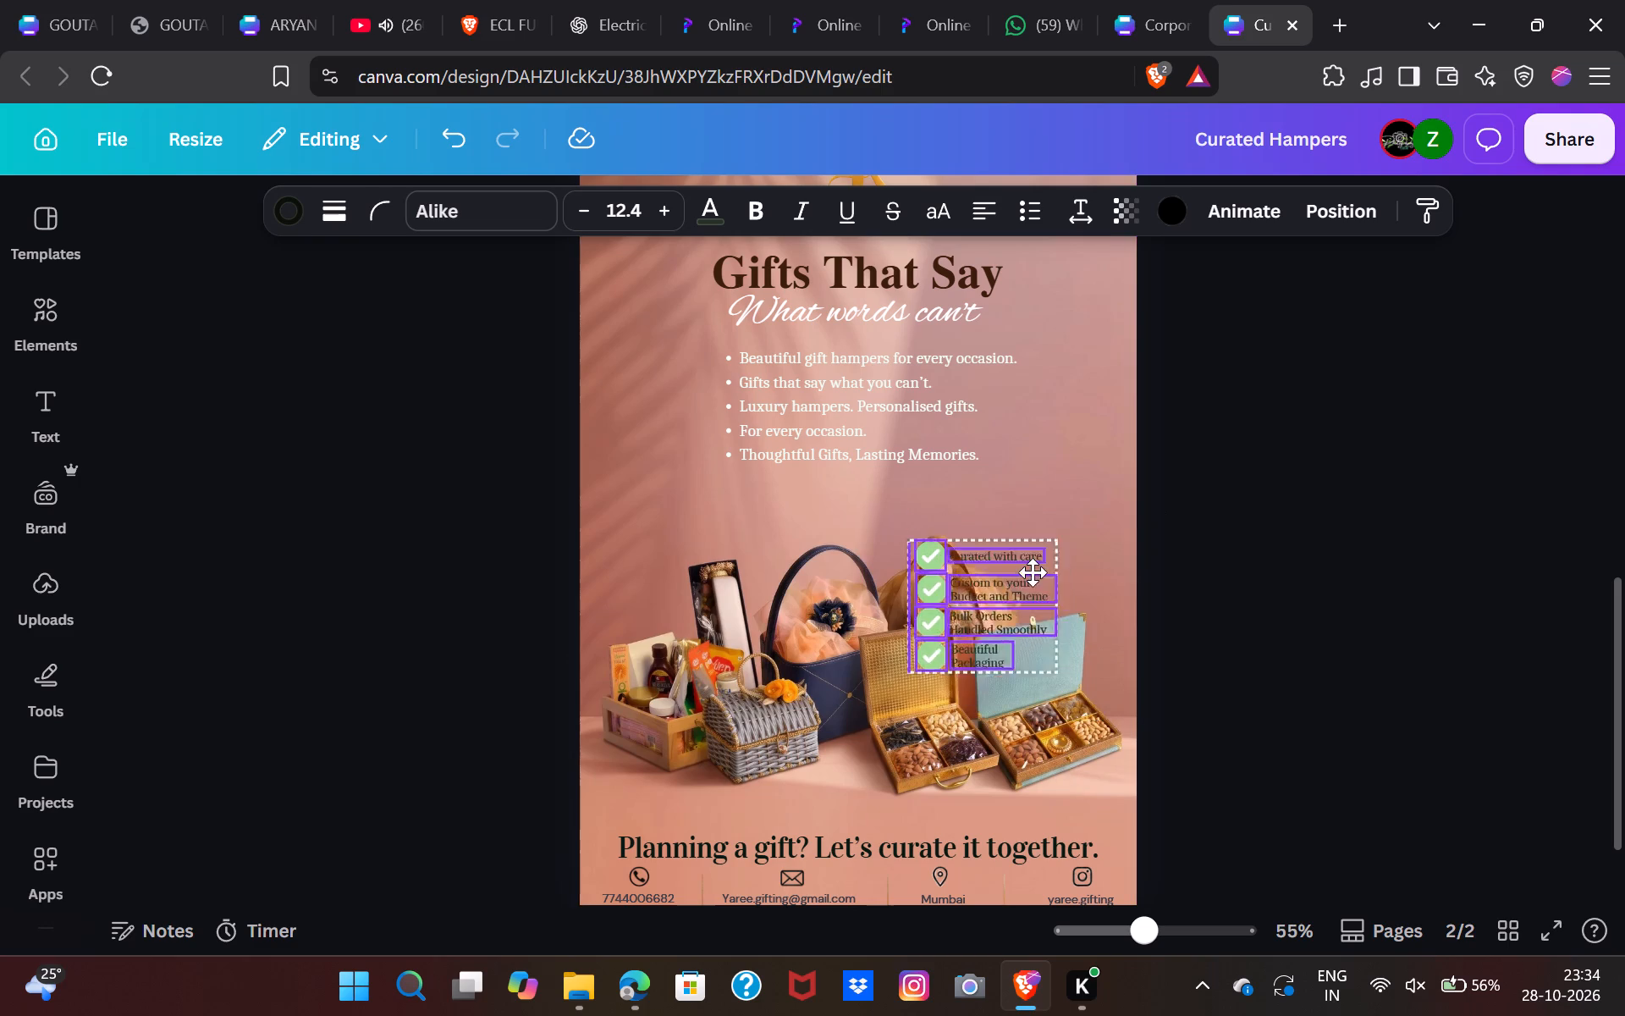
left_click_drag(1033, 572, 741, 543)
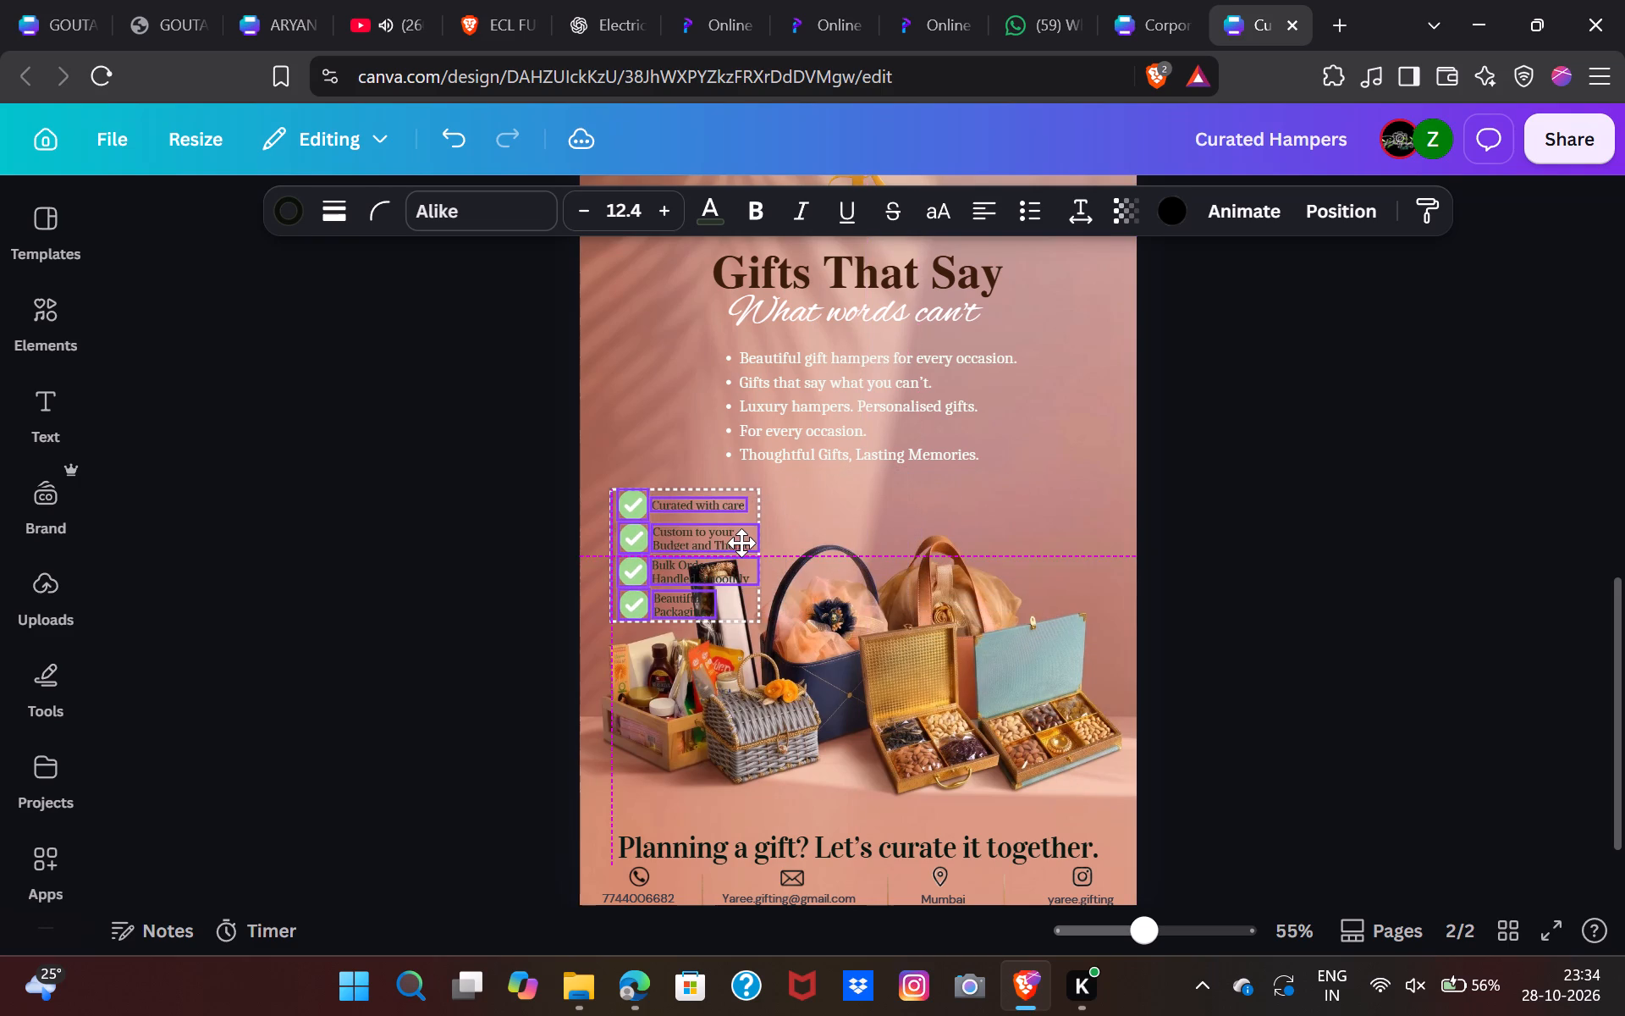
left_click_drag(741, 543, 736, 544)
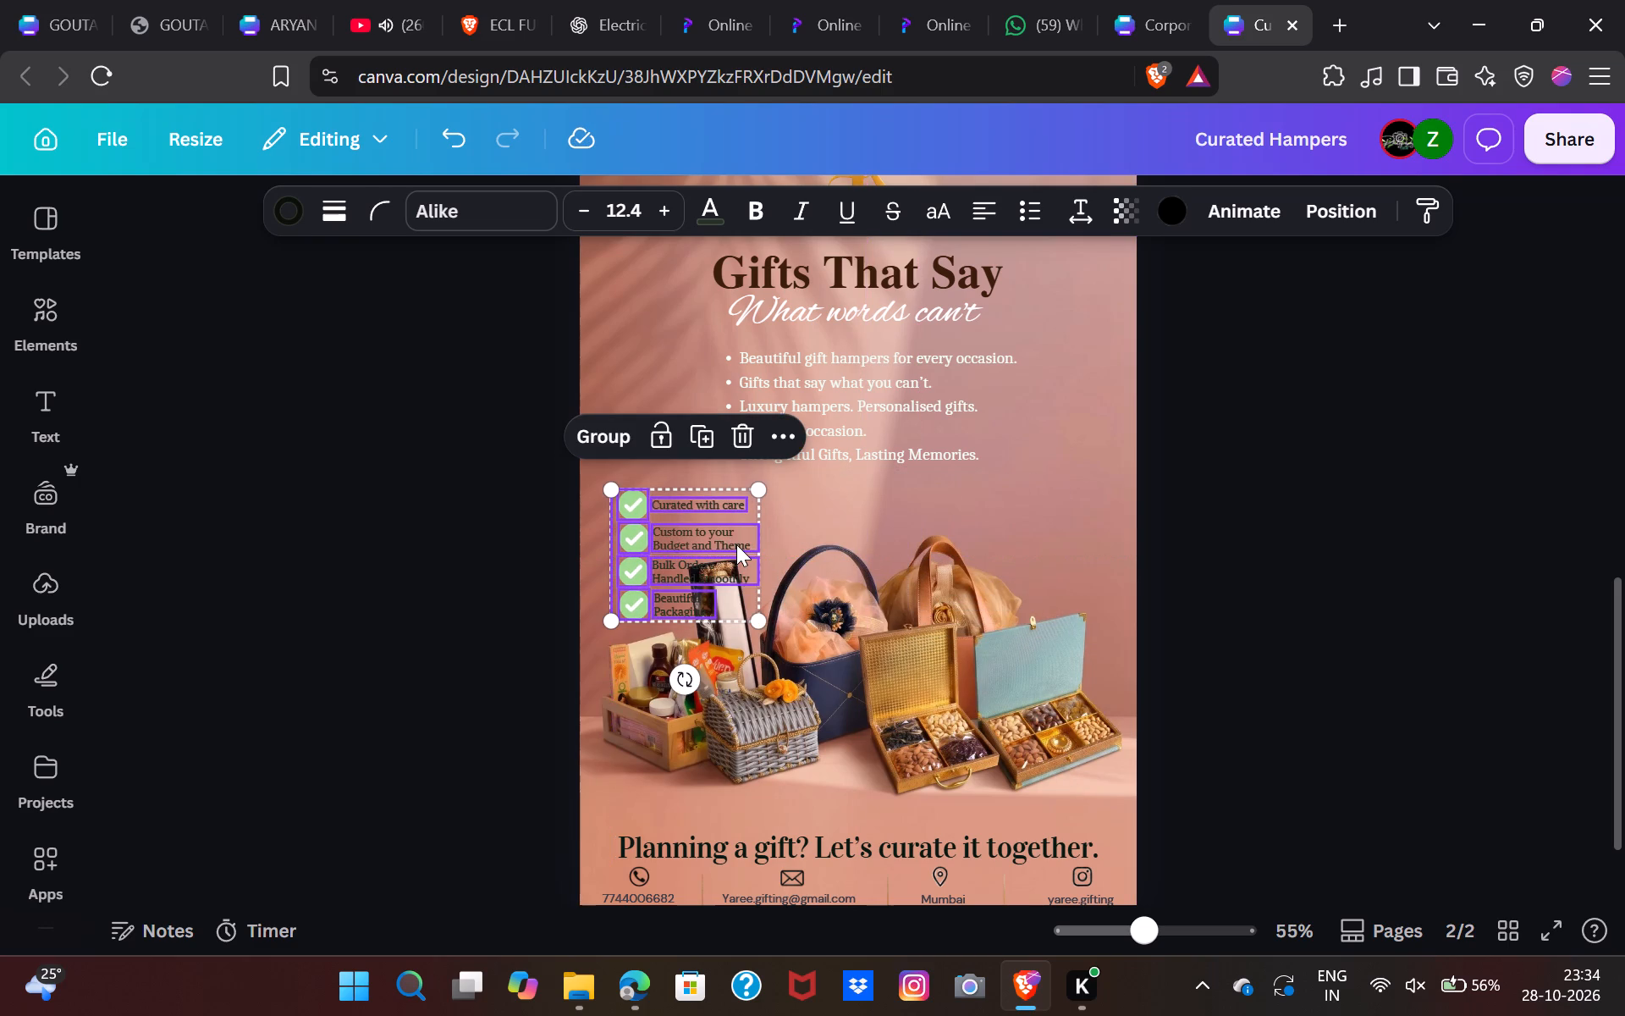
left_click(1393, 664)
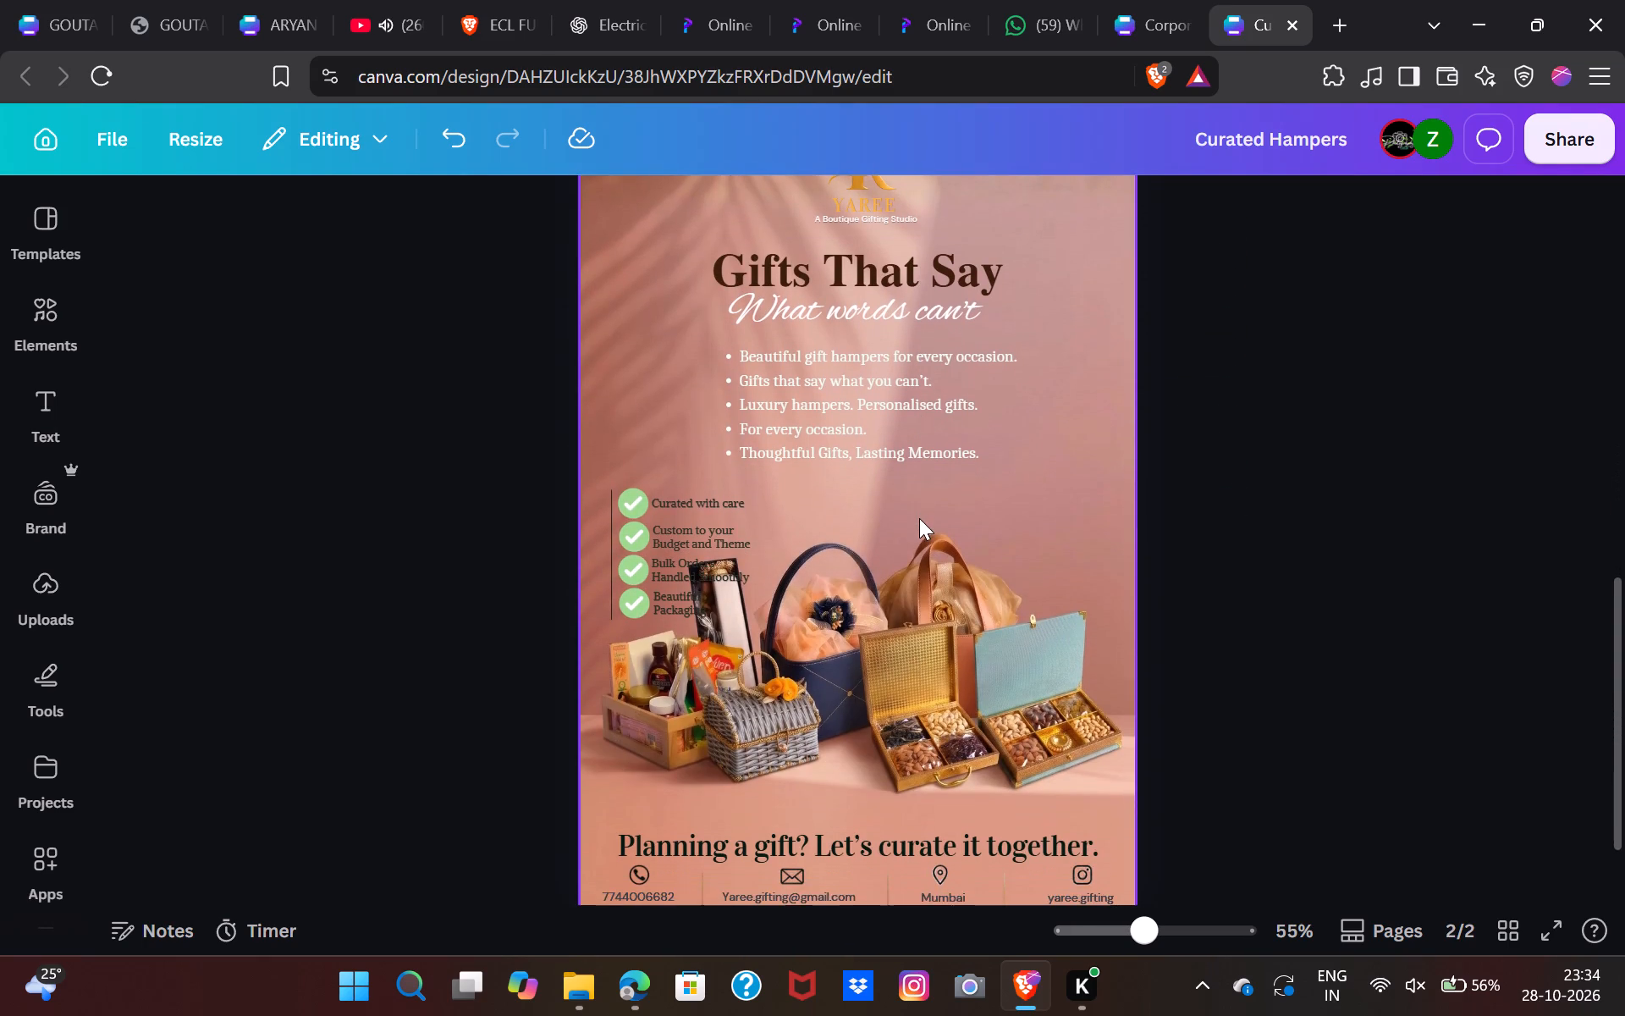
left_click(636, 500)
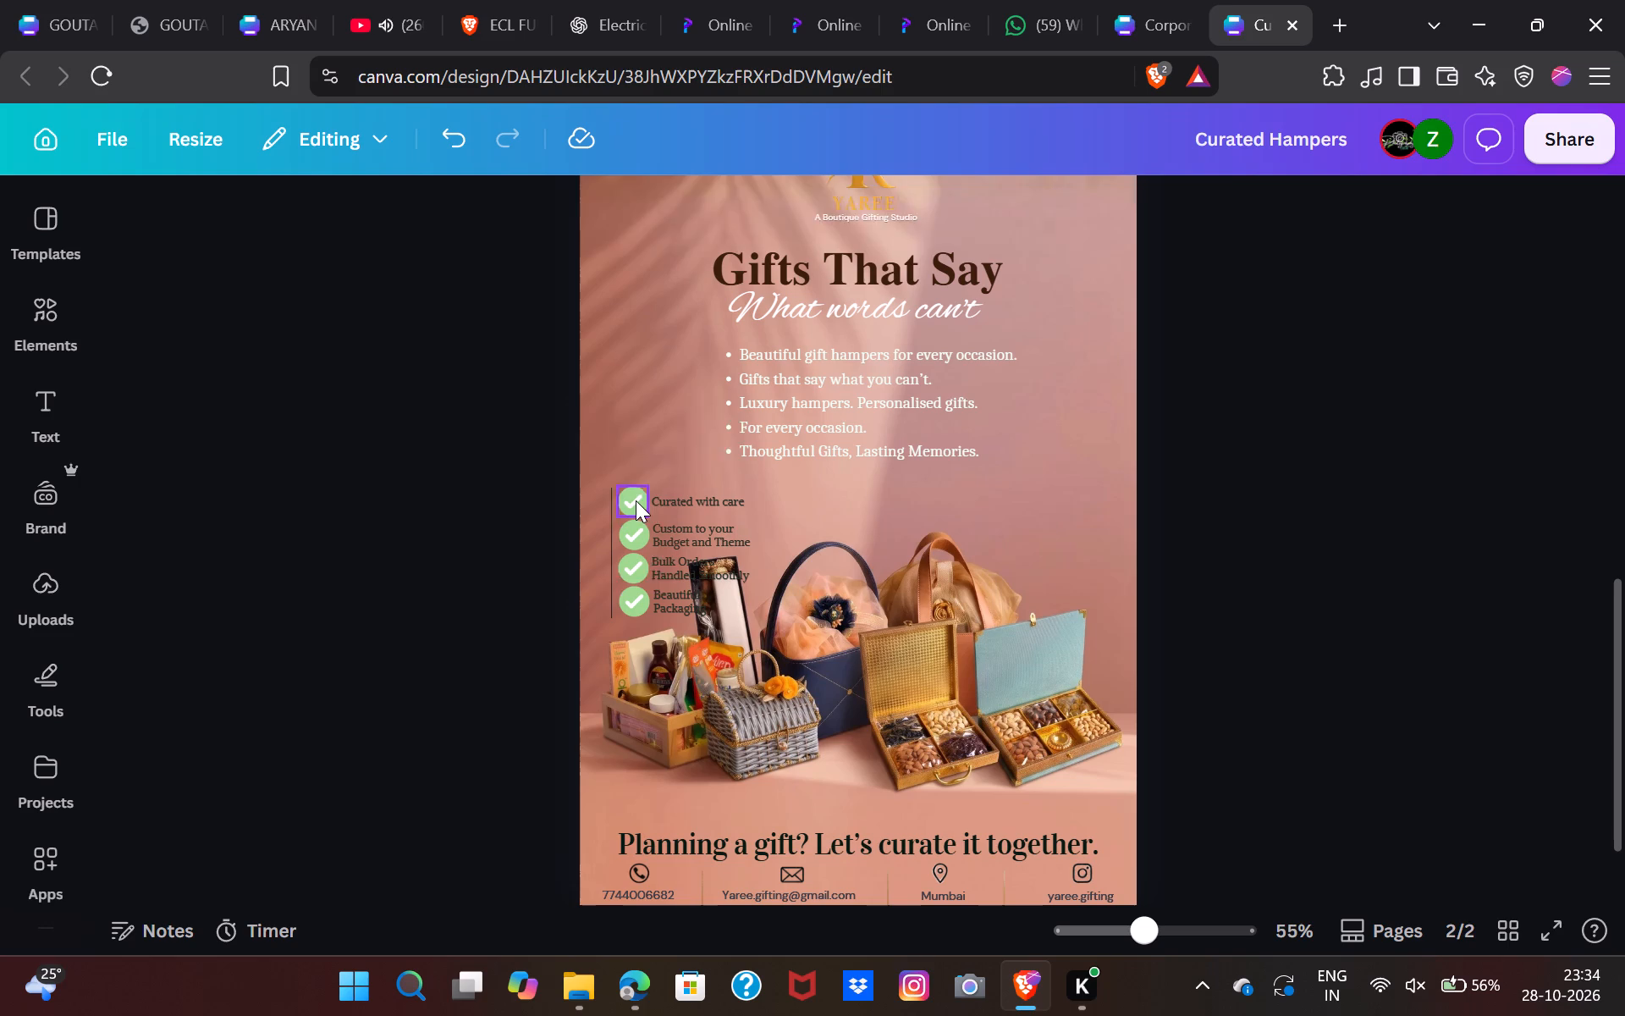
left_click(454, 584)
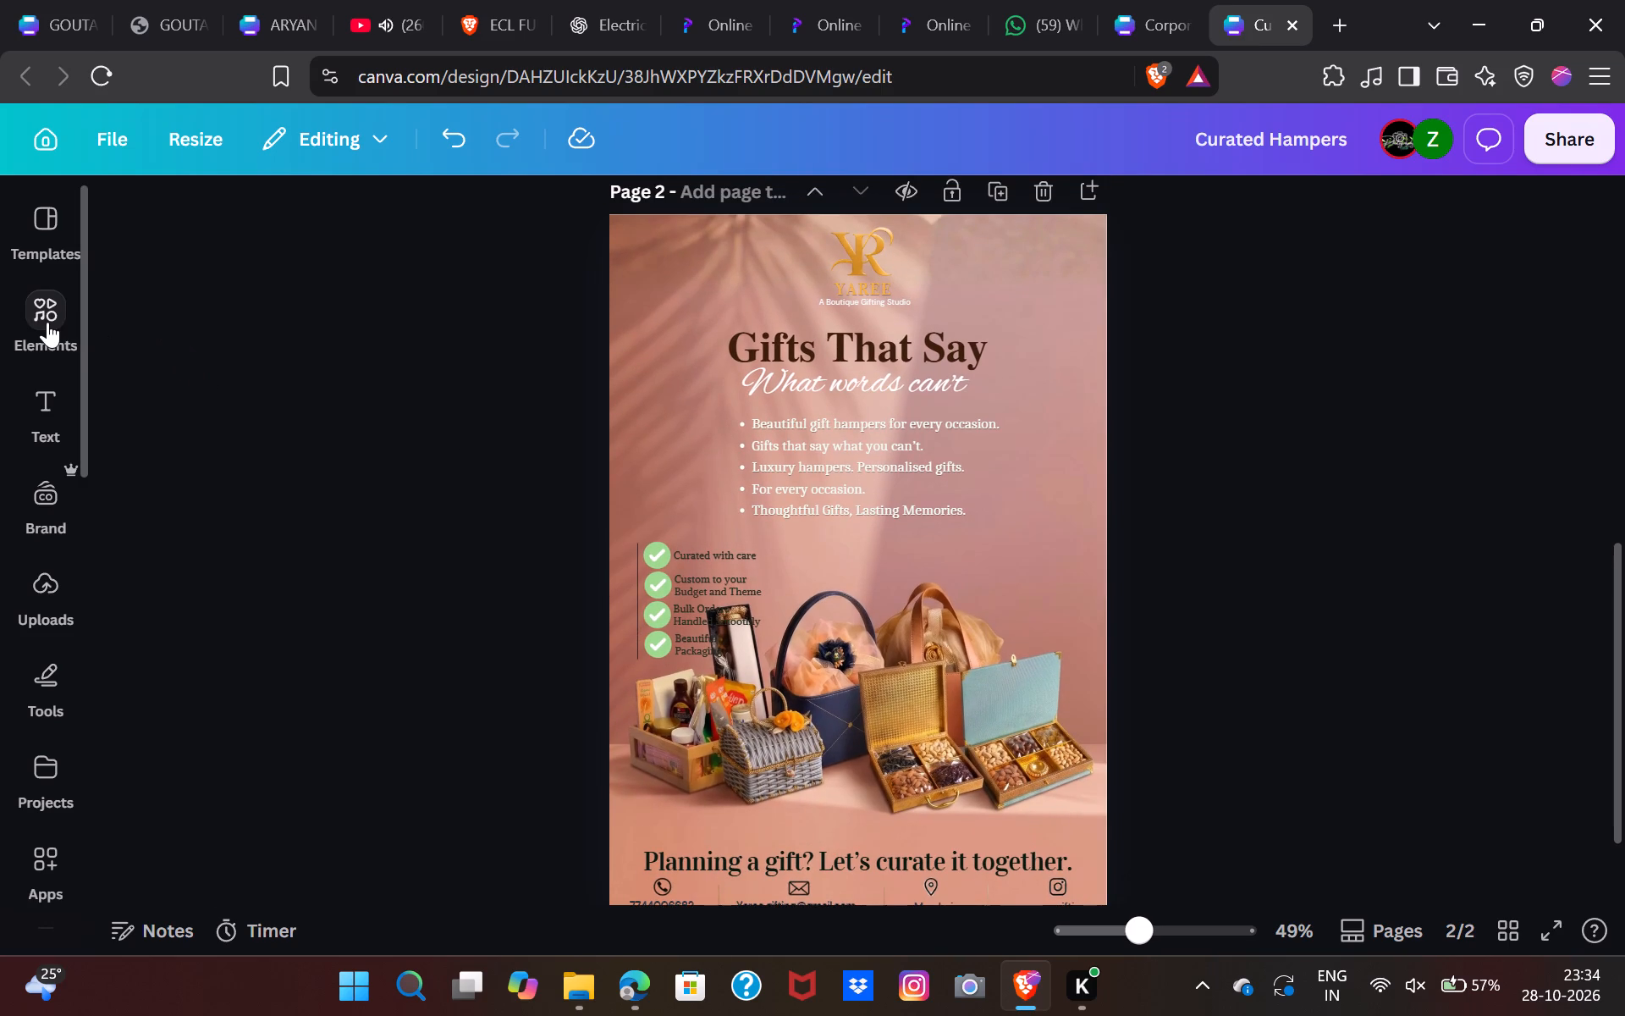
Search the elements for "gradient", refine it to "black gradient", and add a graphic fading to black at its bottom to page 2.
left_click(6, 343)
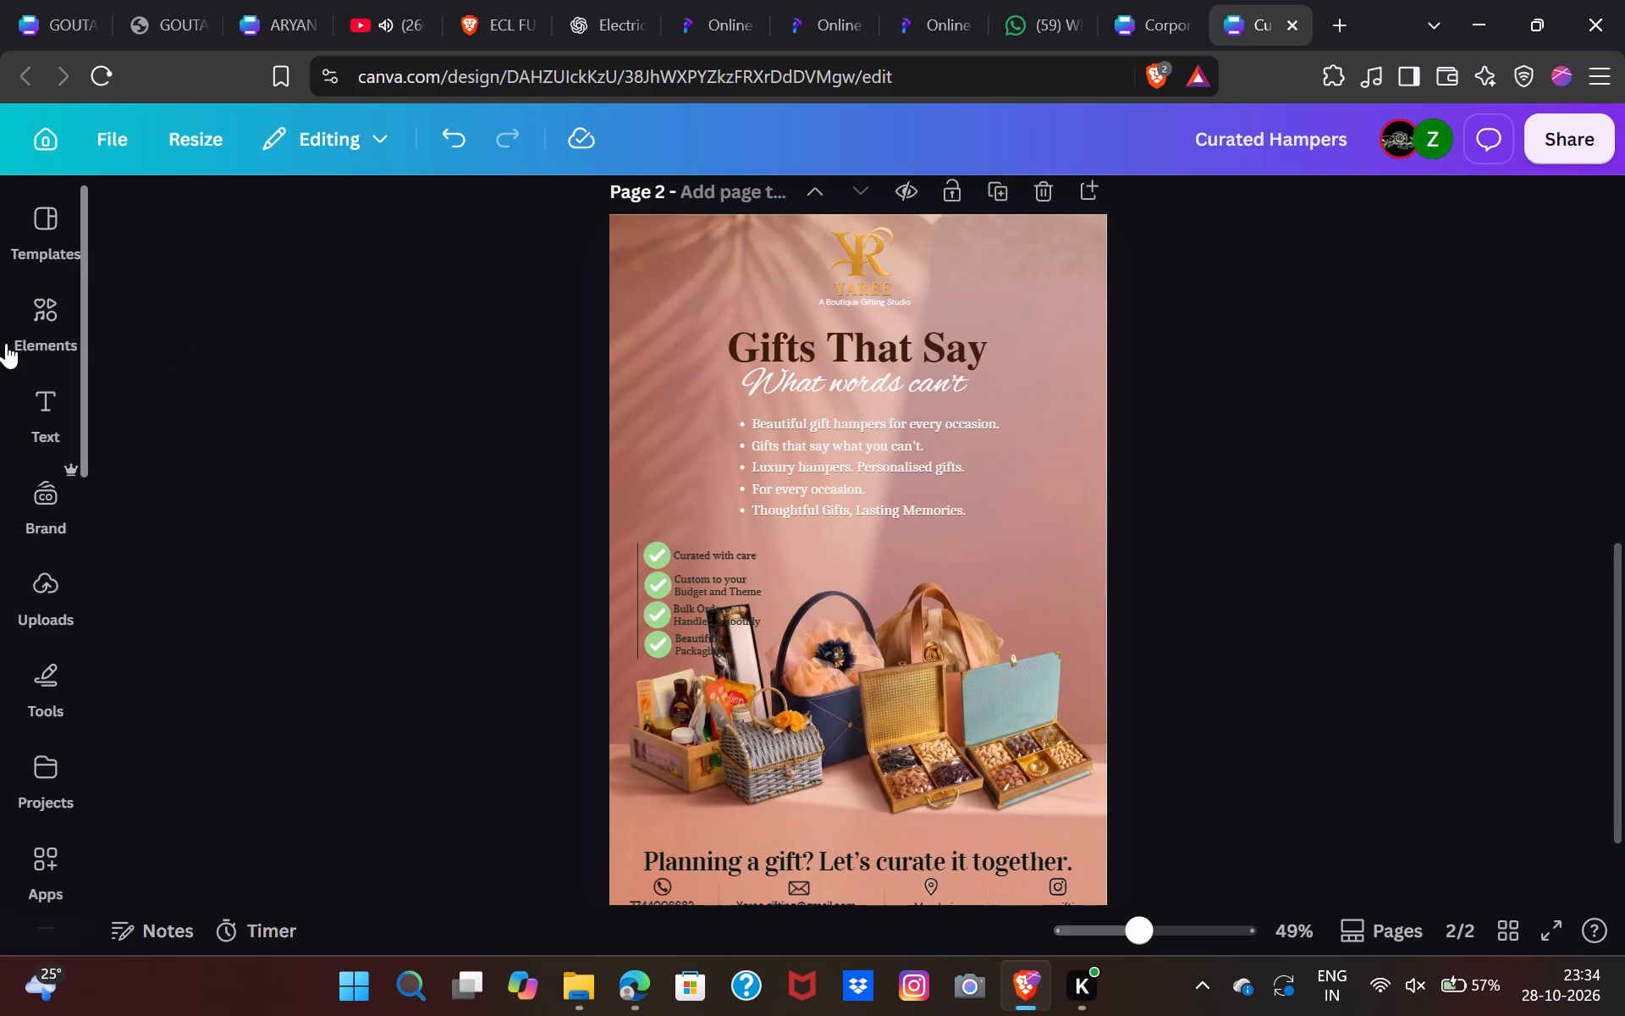
left_click(223, 216)
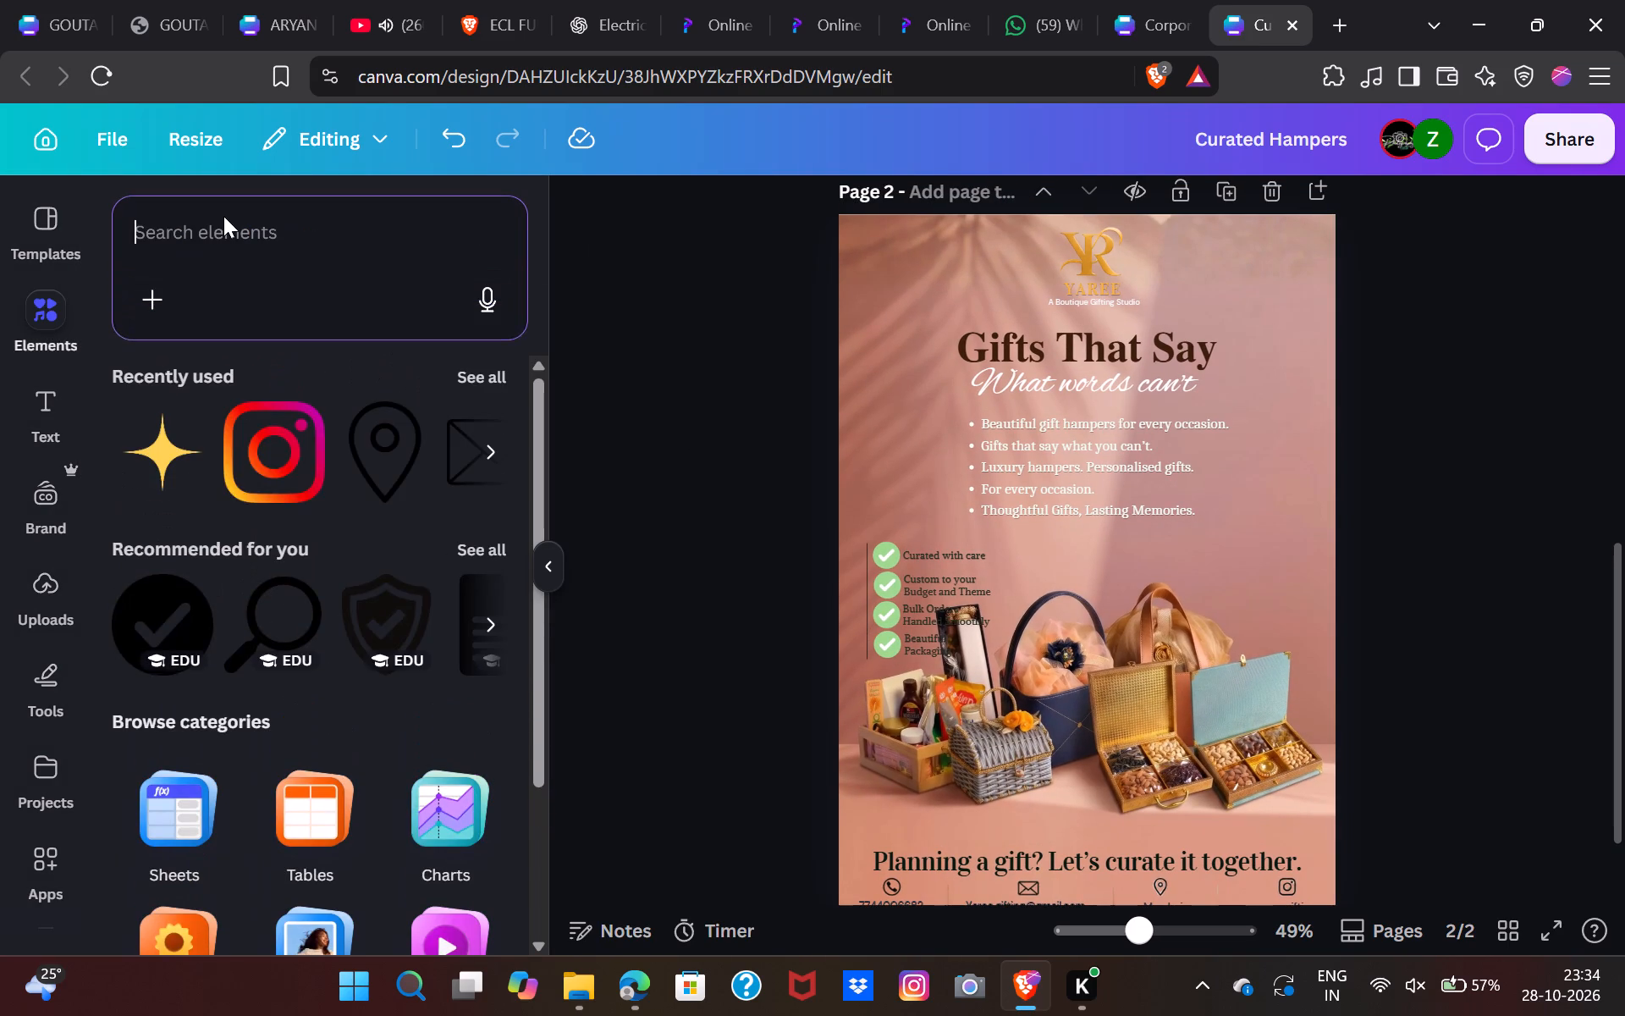
type("gradient")
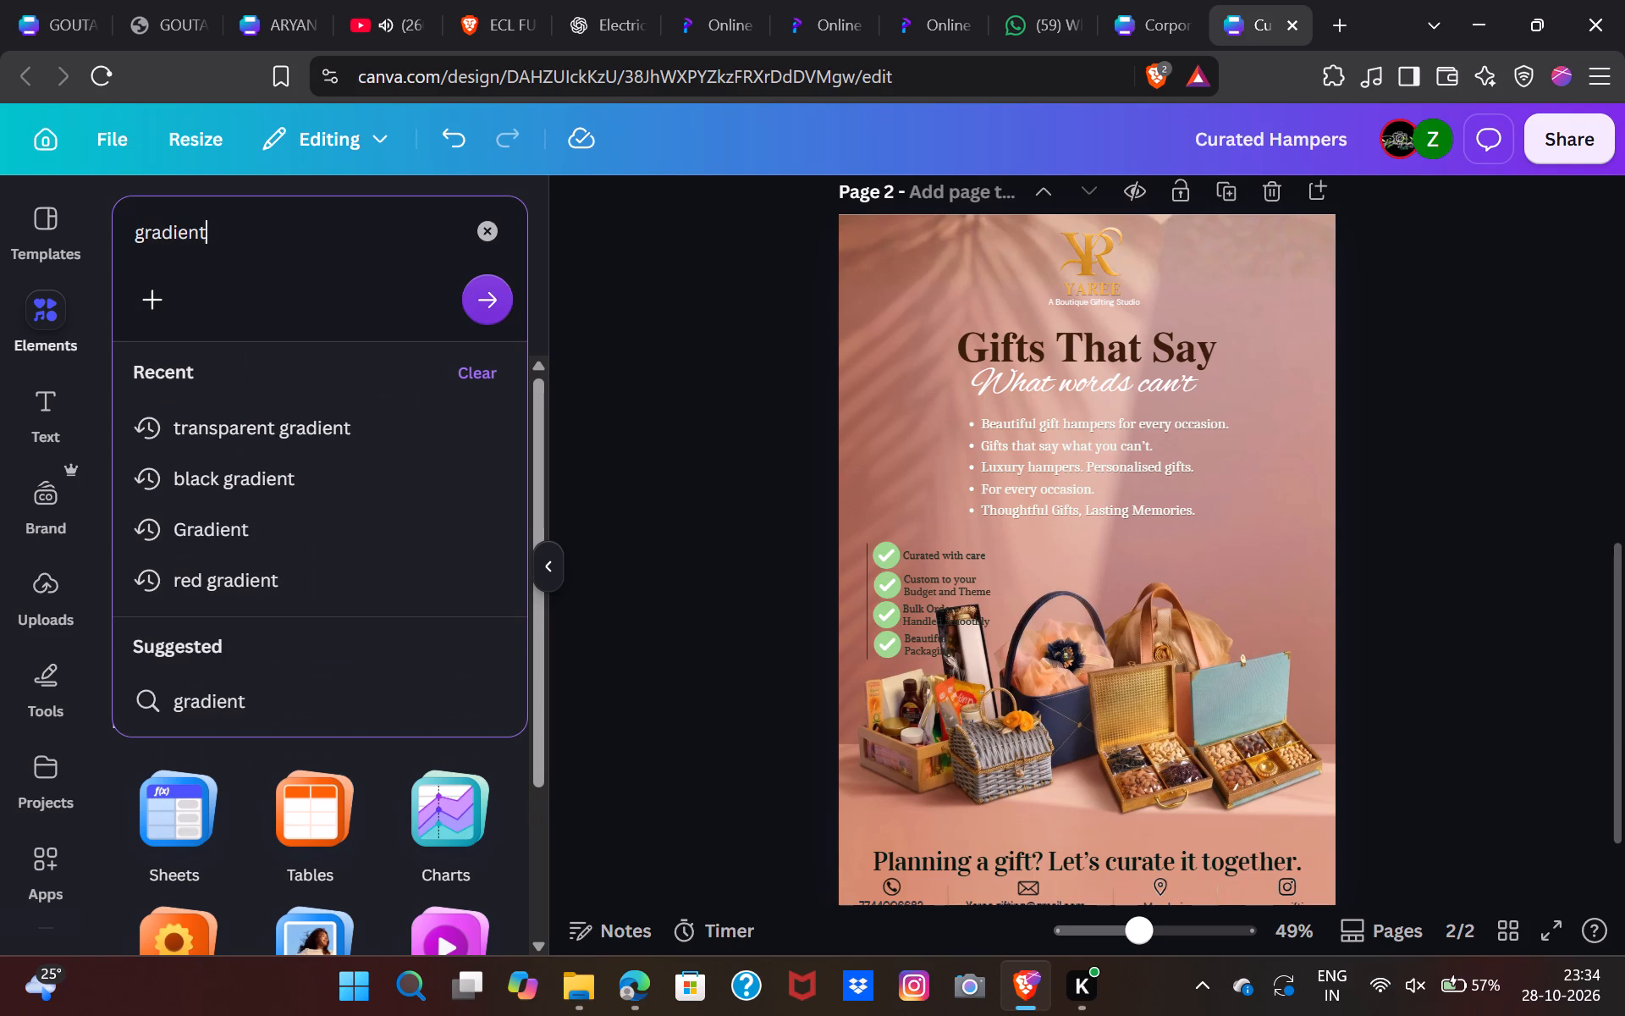
left_click(480, 296)
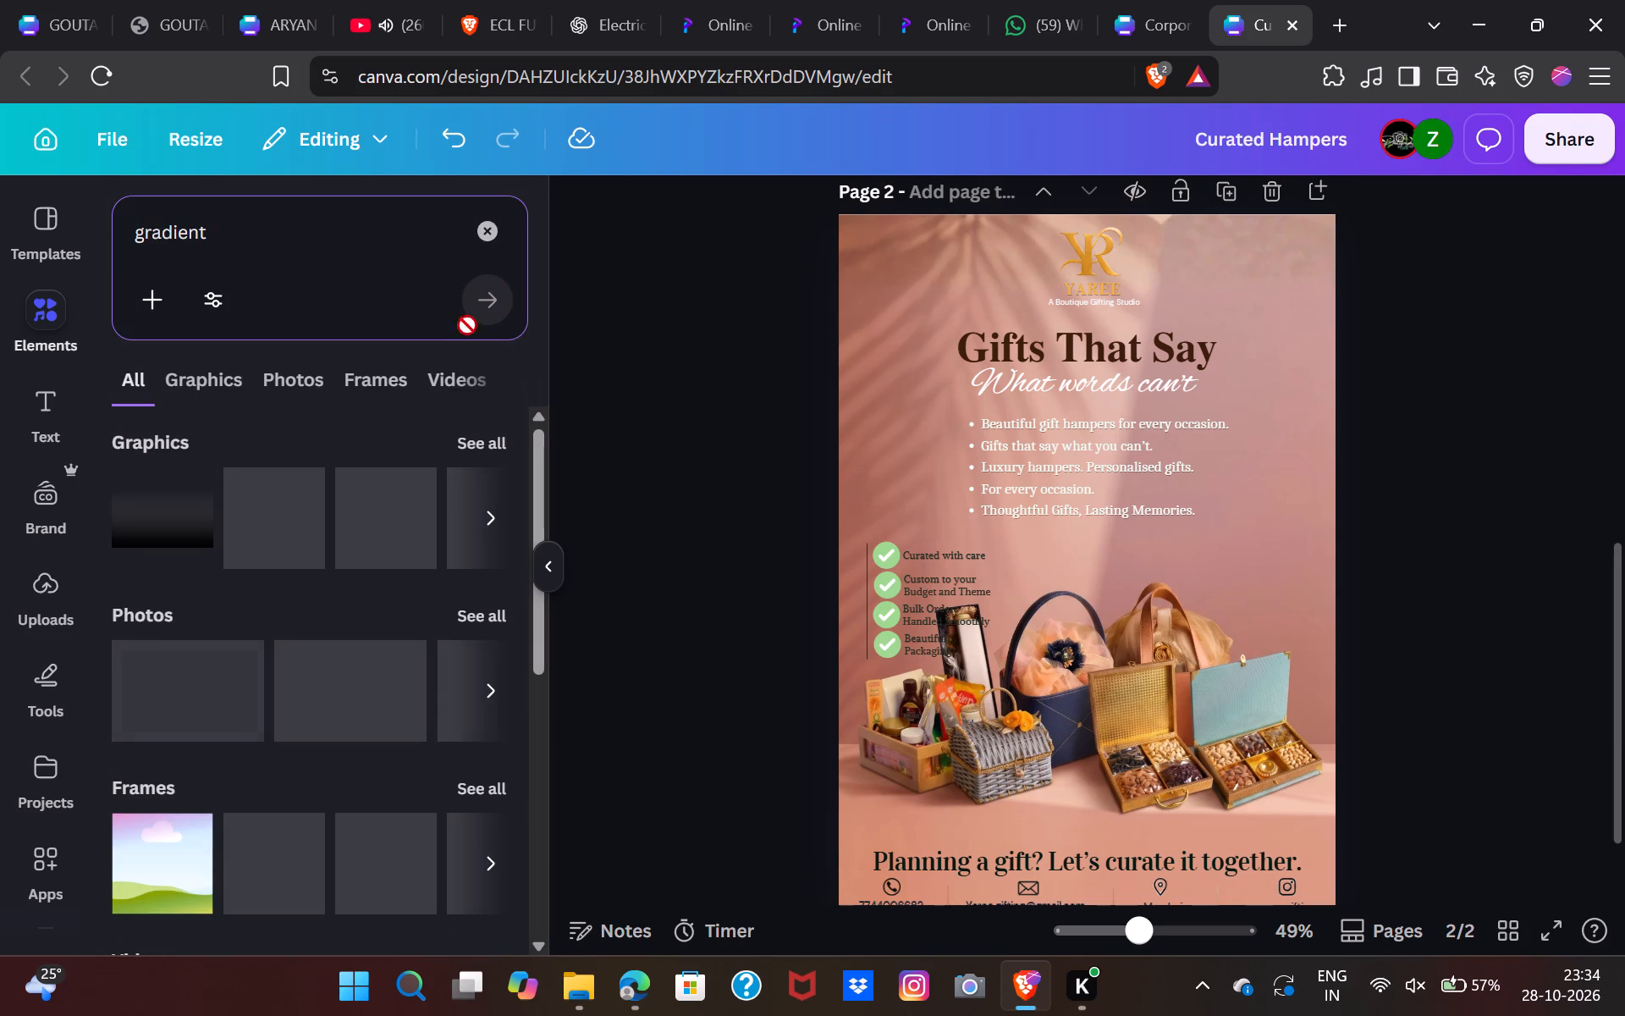
left_click(309, 228)
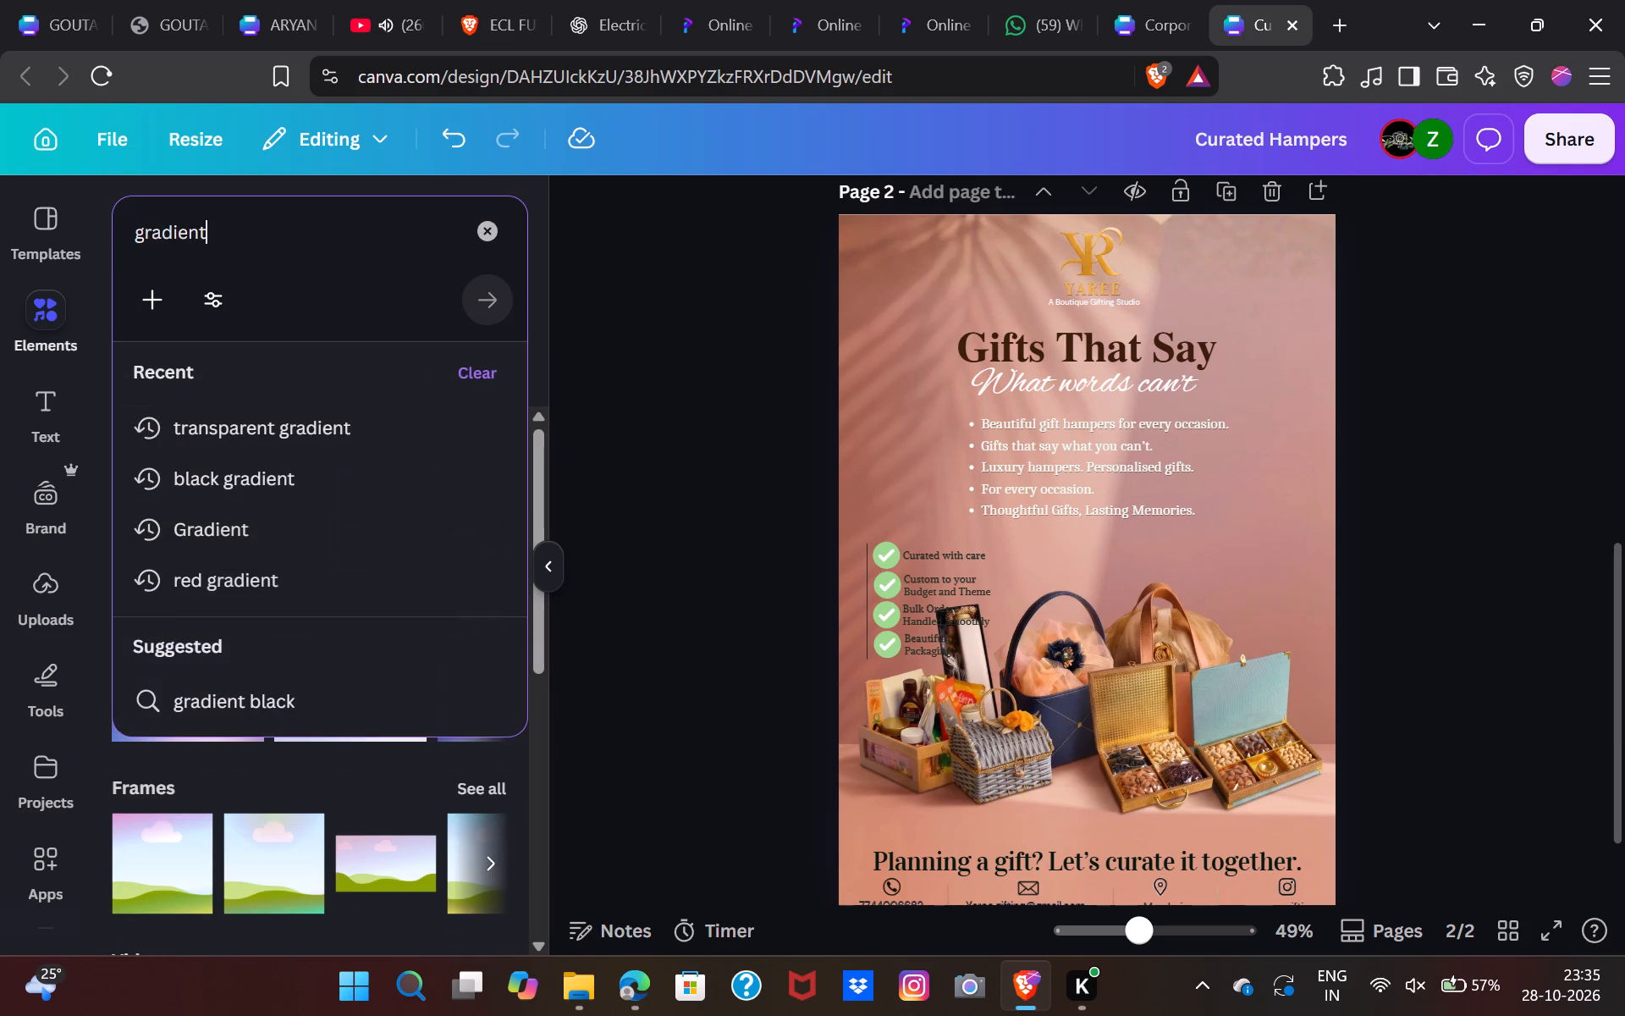
left_click(131, 229)
left_click(134, 235)
key("space")
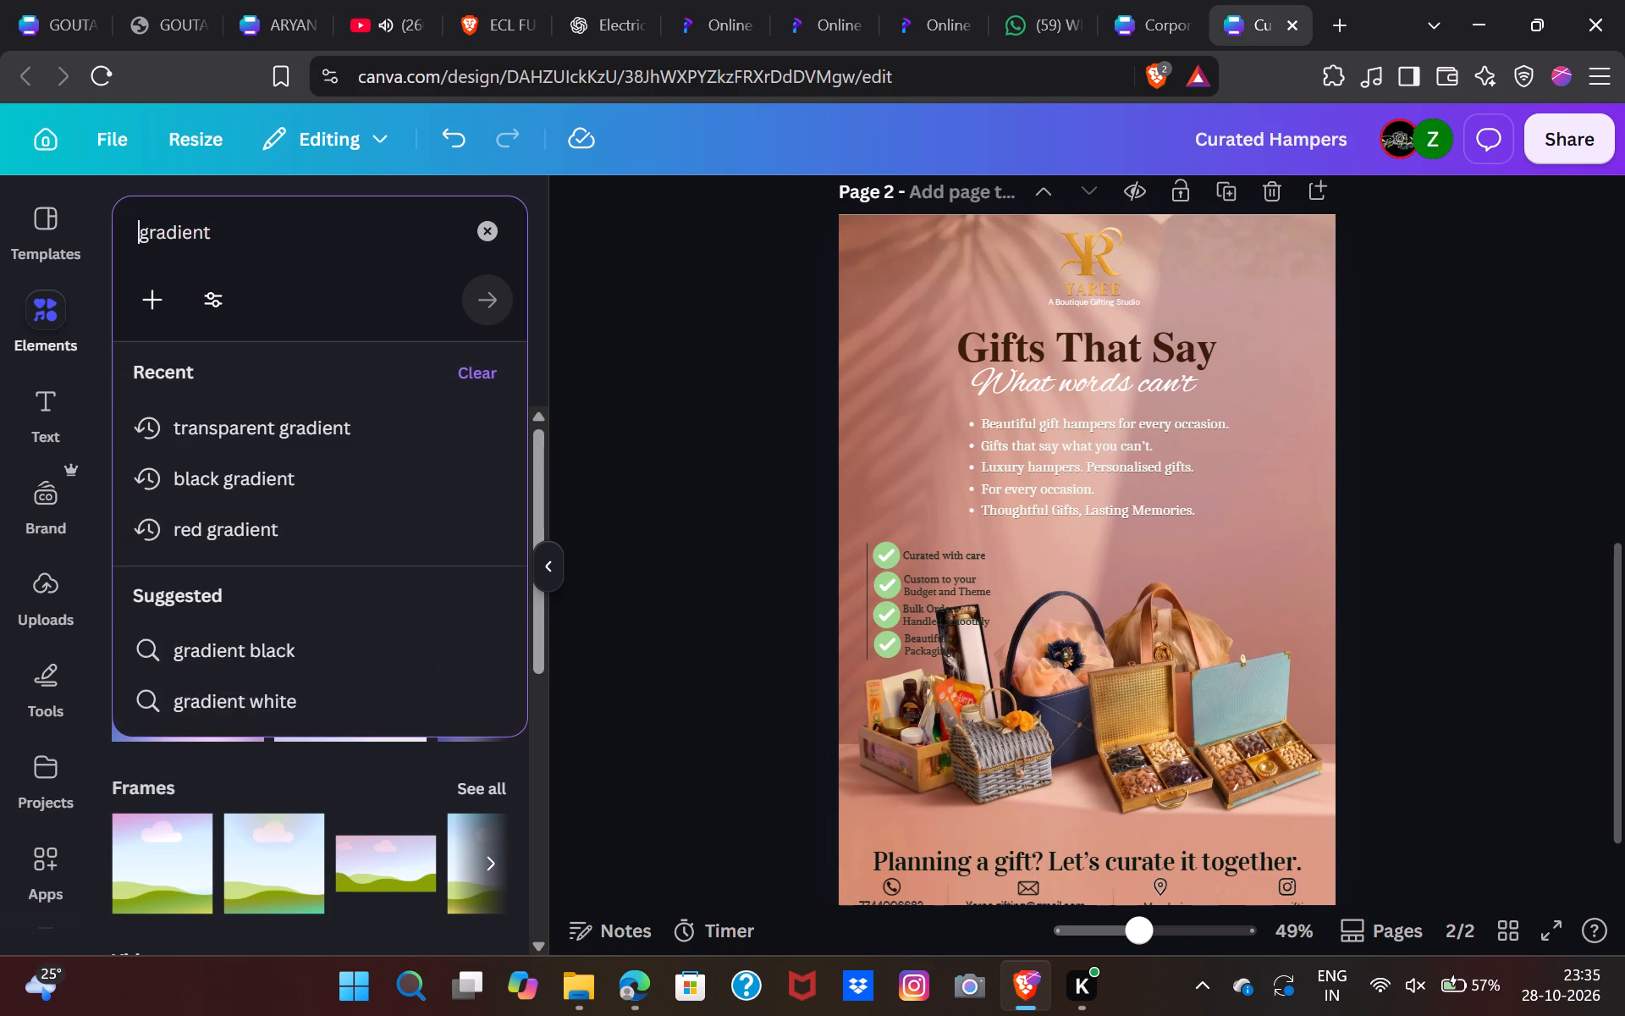
type("black")
key("space")
key("Return")
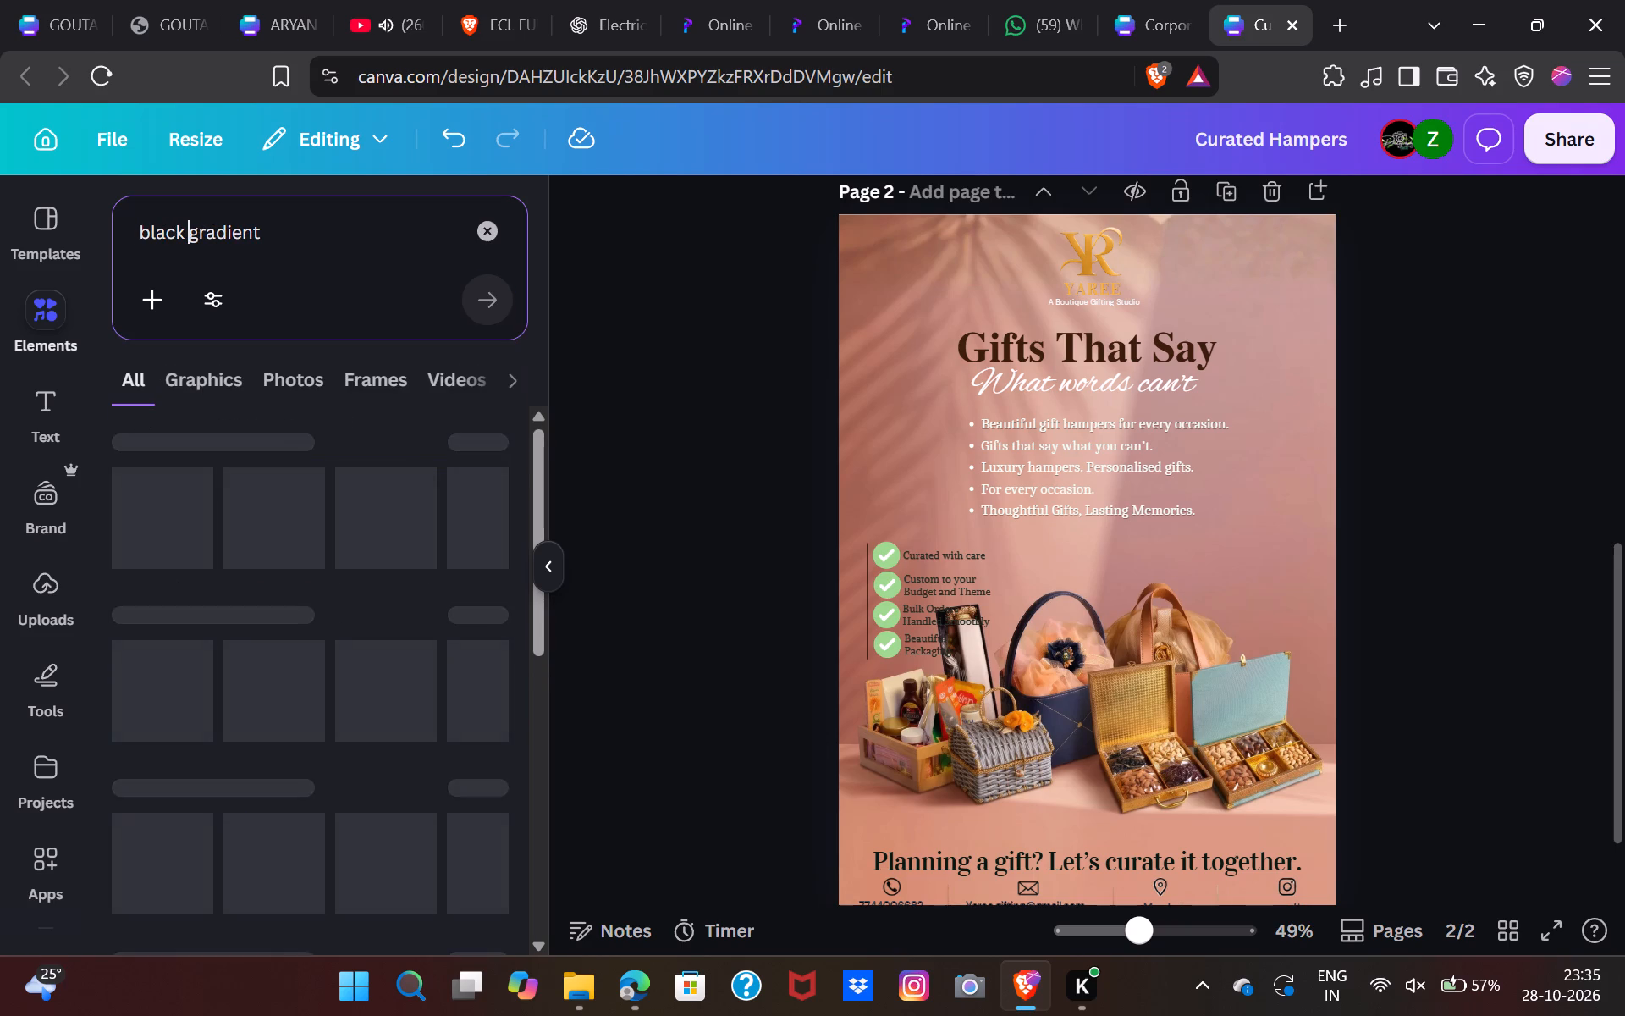
scroll(244, 527, "down", 1)
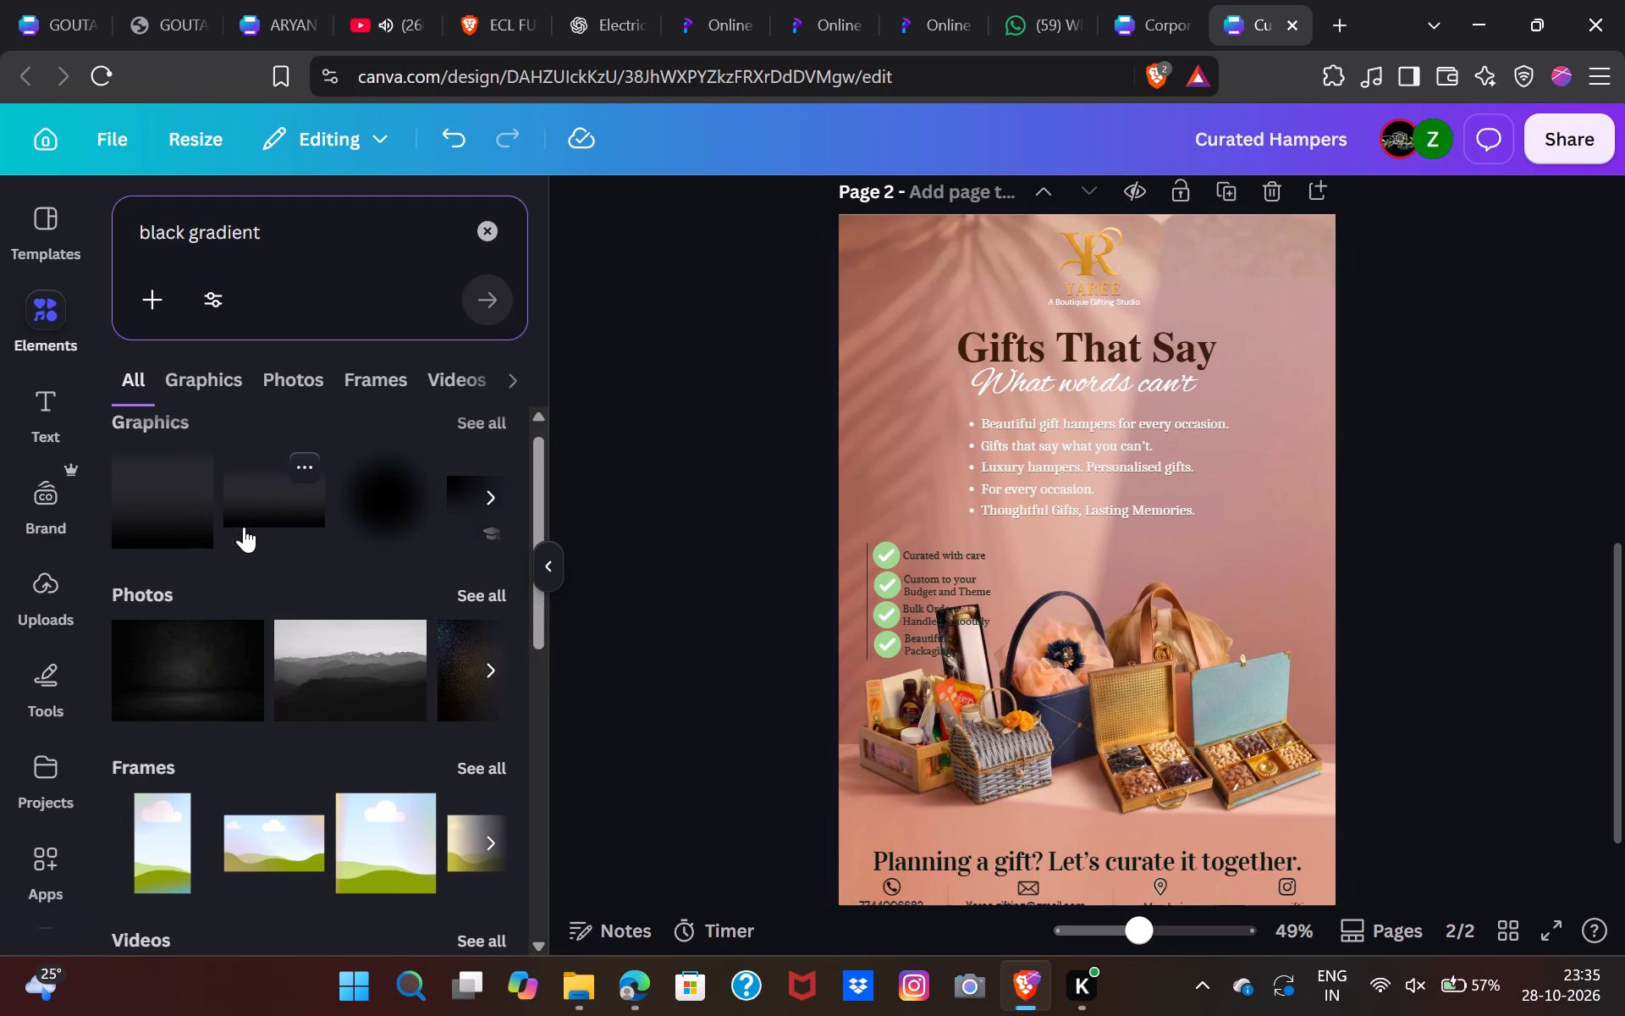
scroll(366, 508, "left", 2)
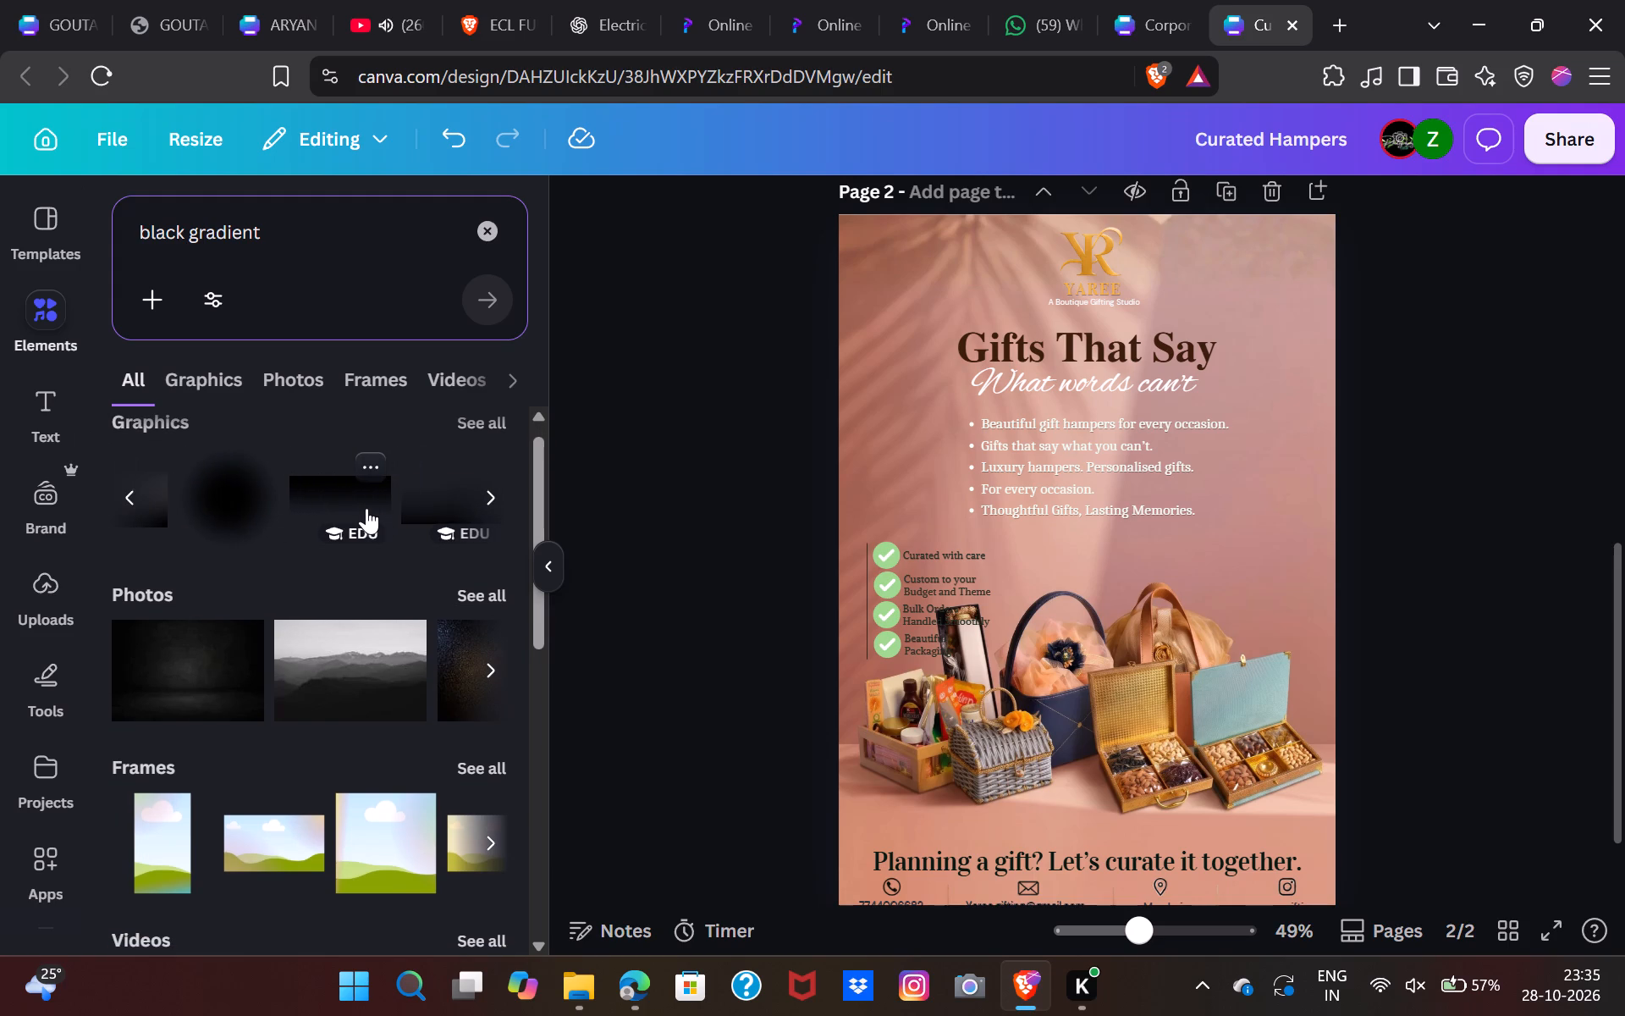
left_click(419, 517)
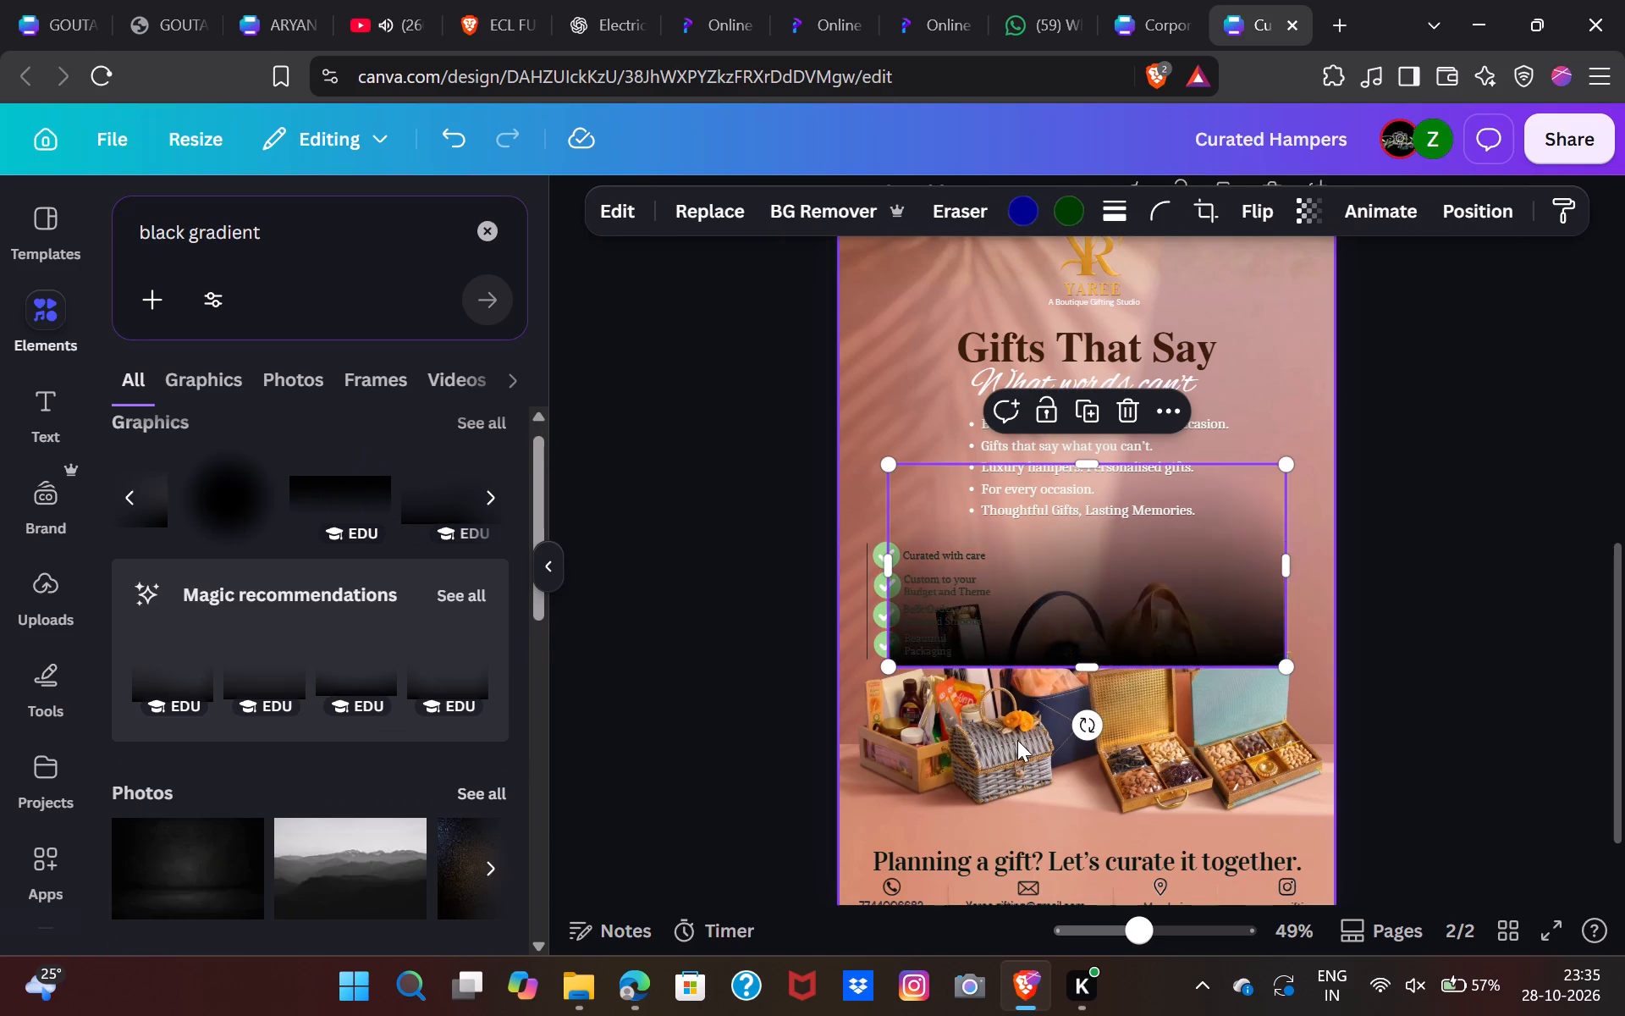
Rotate the black gradient graphic on page 2 to -180° so that its dark edge faces upward.
left_click_drag(1088, 731, 874, 699)
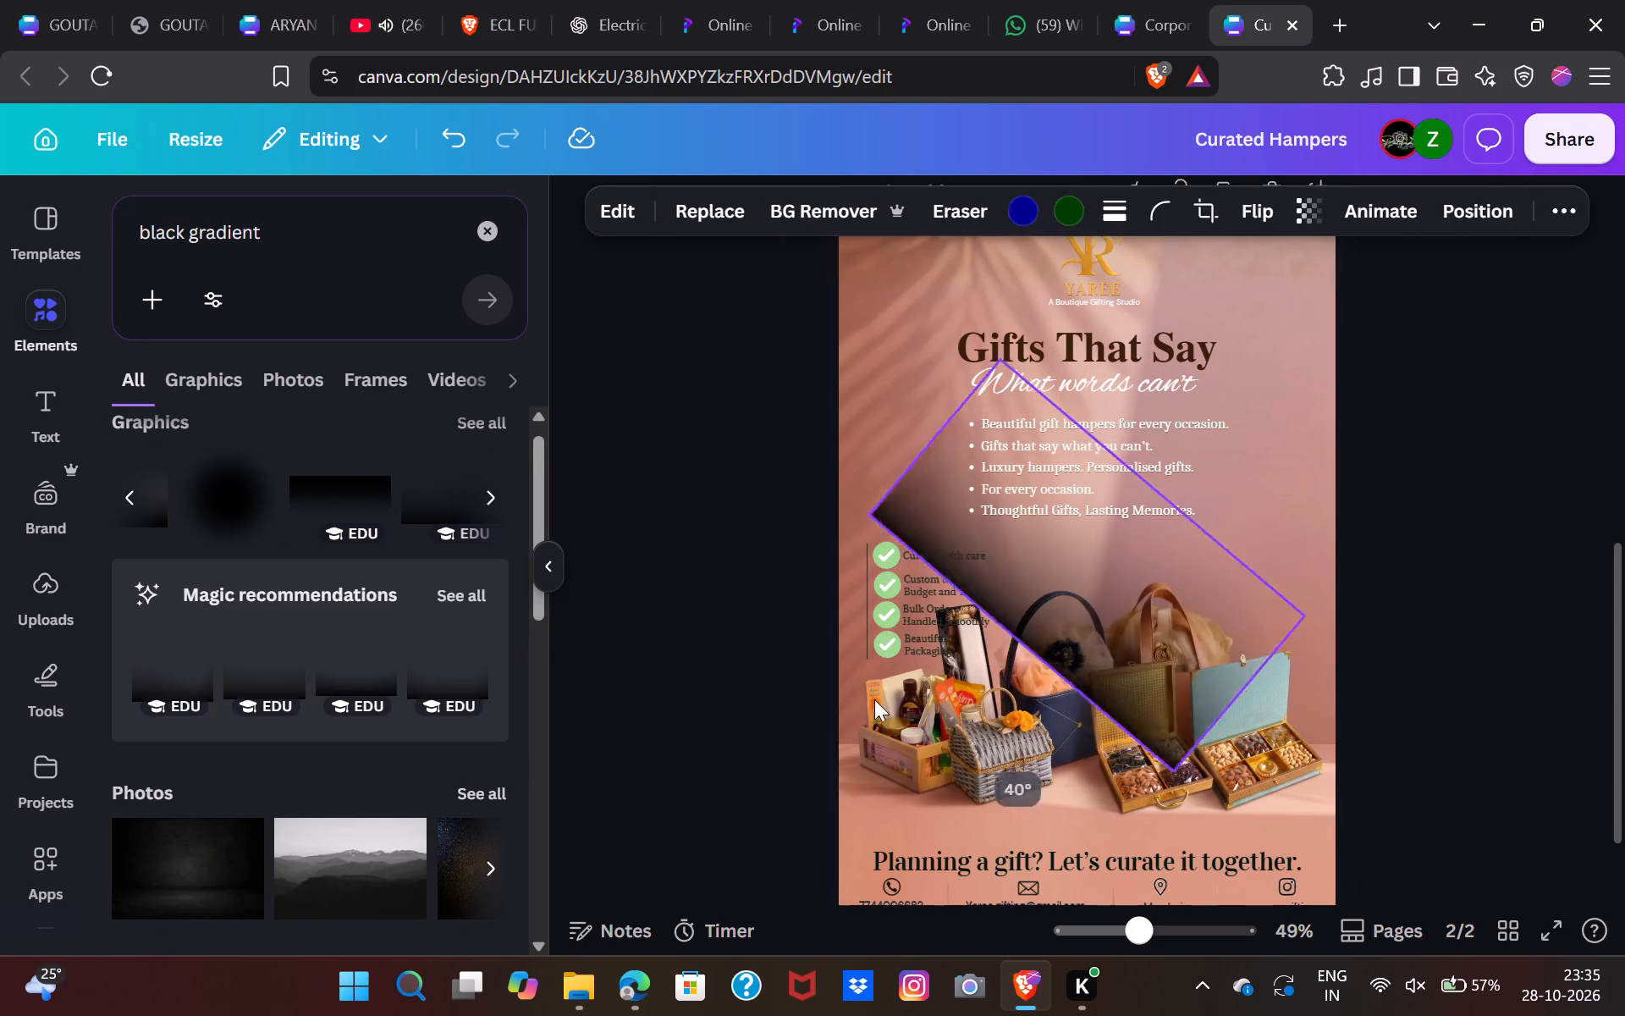
left_click_drag(874, 699, 1089, 322)
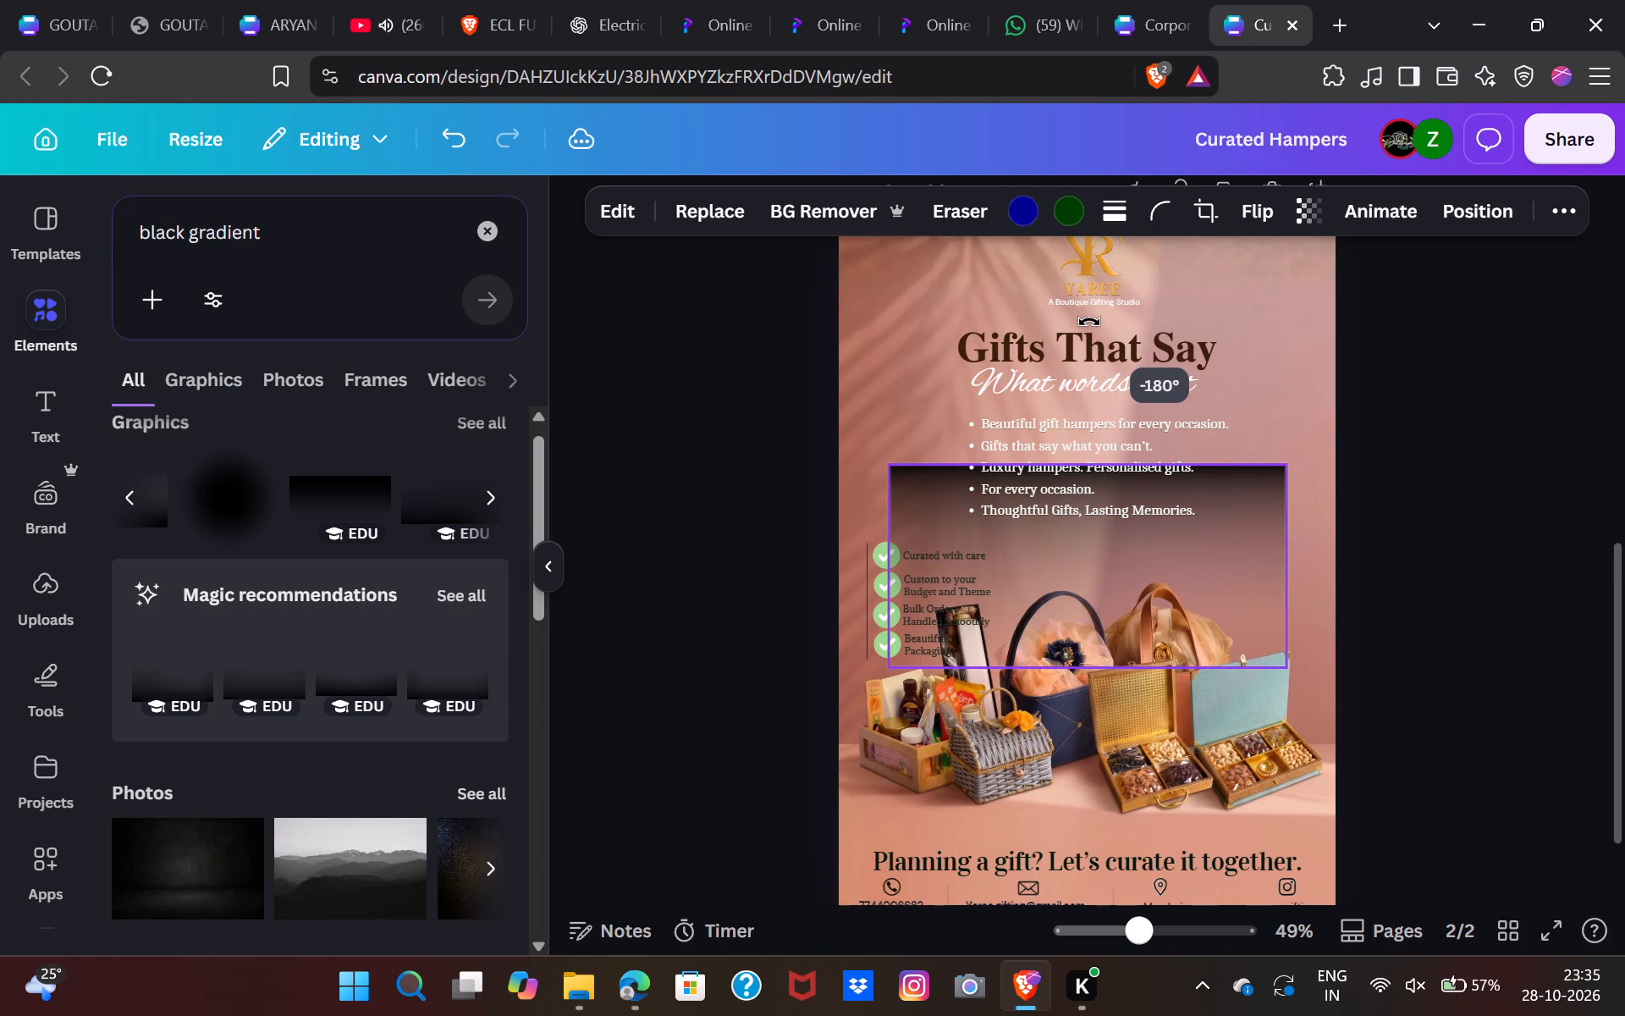
left_click_drag(1089, 322, 1088, 322)
Move the gradient over the top of page 2 and widen it to about 22.5 cm, beyond the page's width.
left_click_drag(1123, 555, 1123, 505)
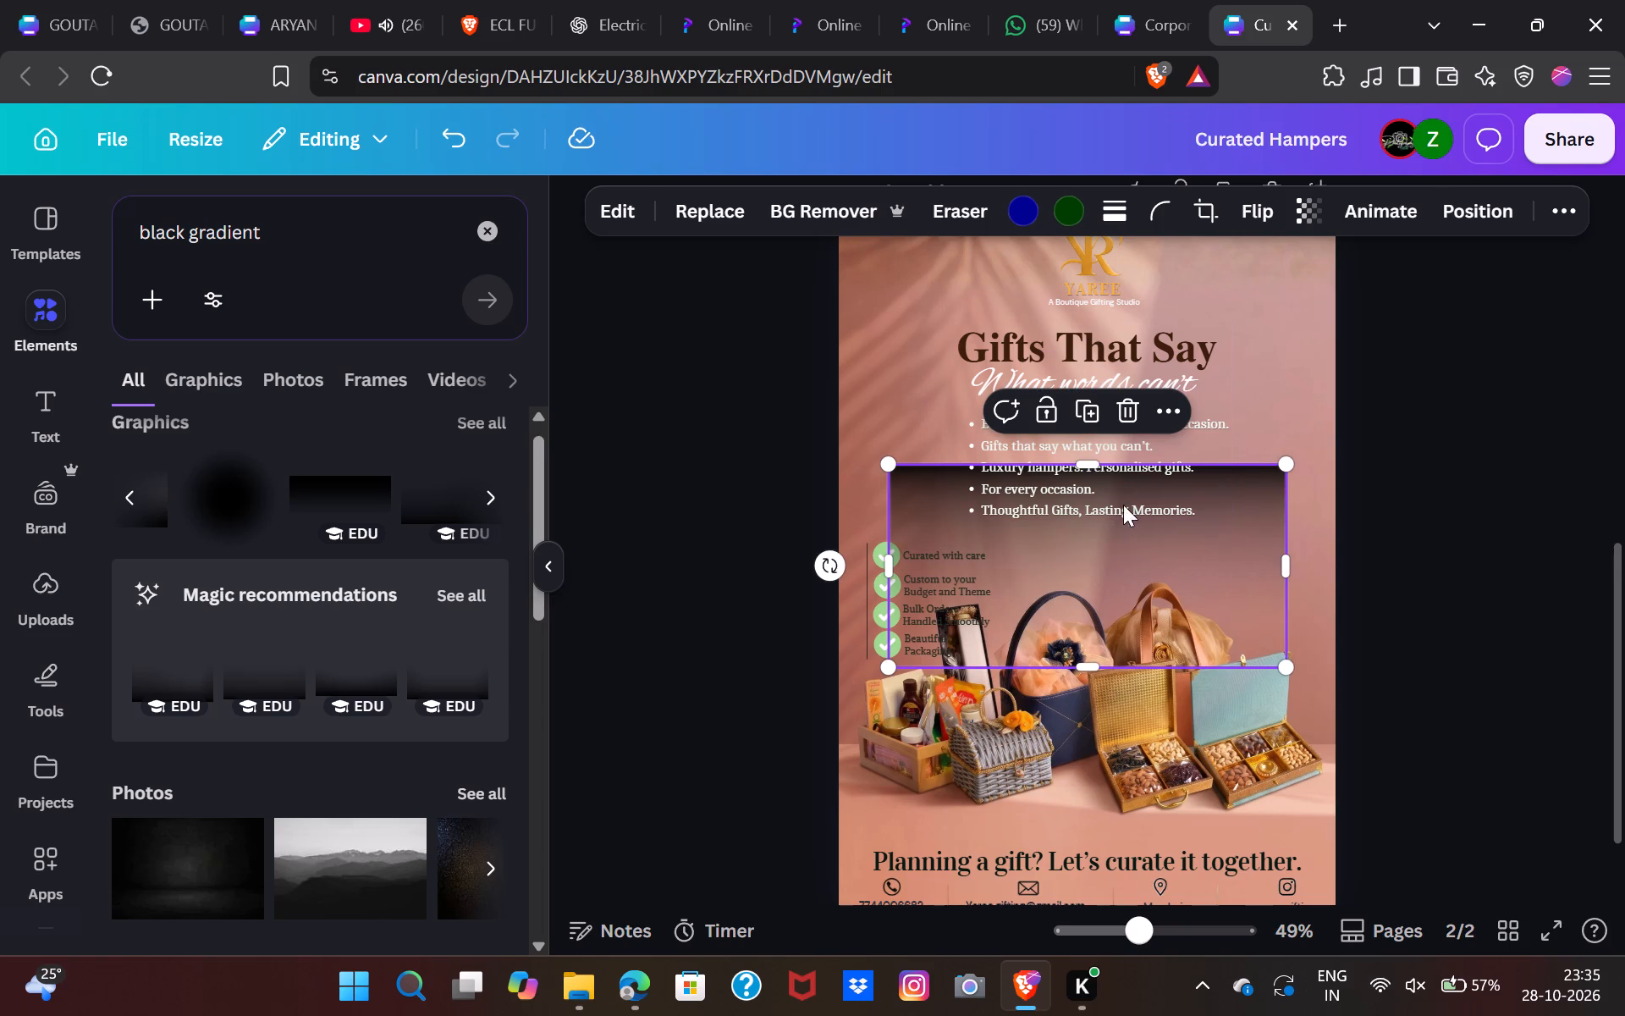
left_click_drag(1123, 505, 1045, 263)
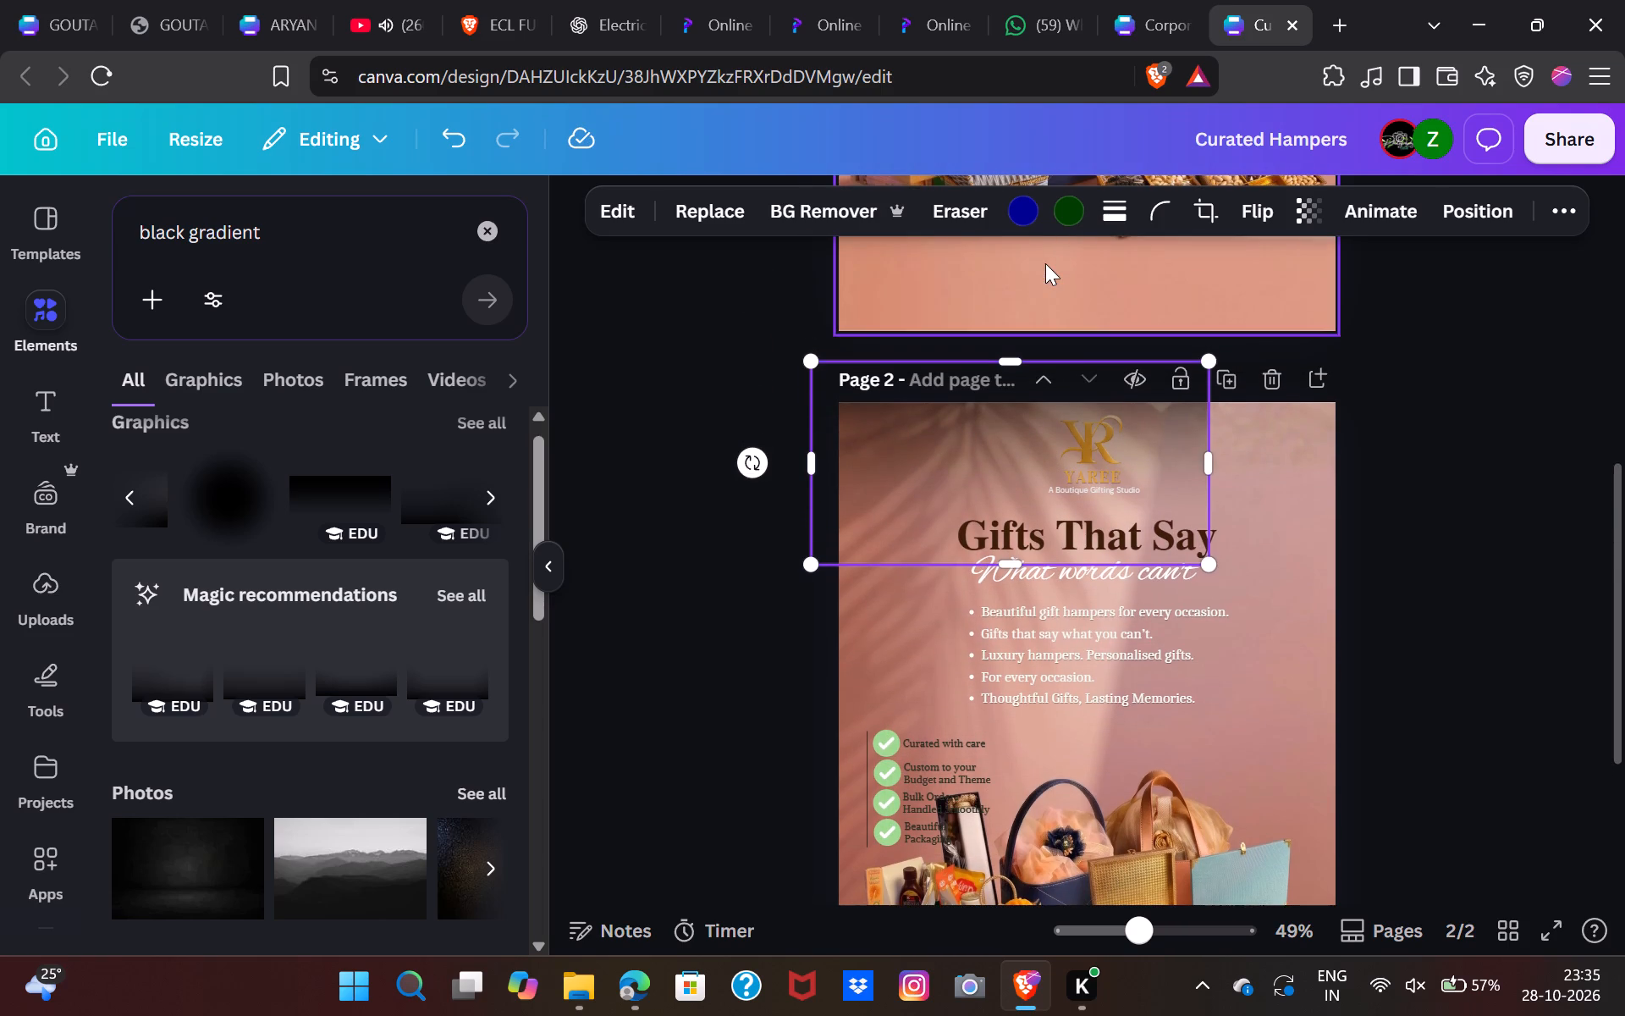
left_click_drag(1210, 450, 1251, 454)
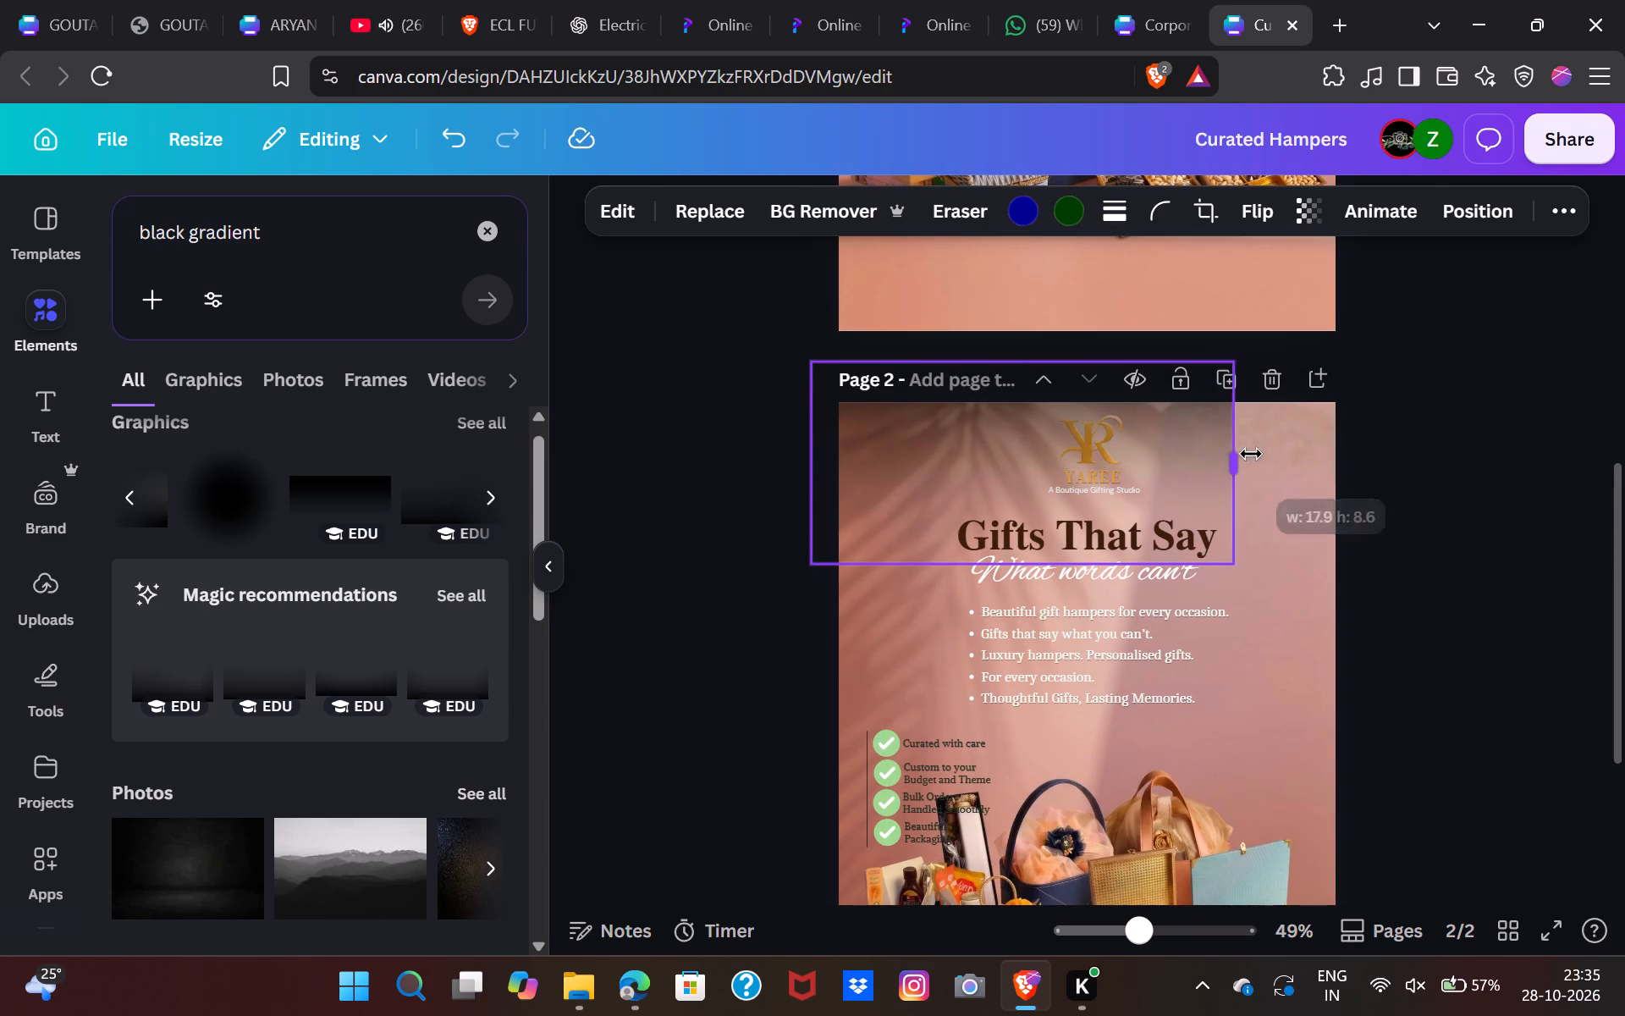
left_click_drag(1251, 454, 1346, 454)
left_click_drag(1261, 461, 1265, 406)
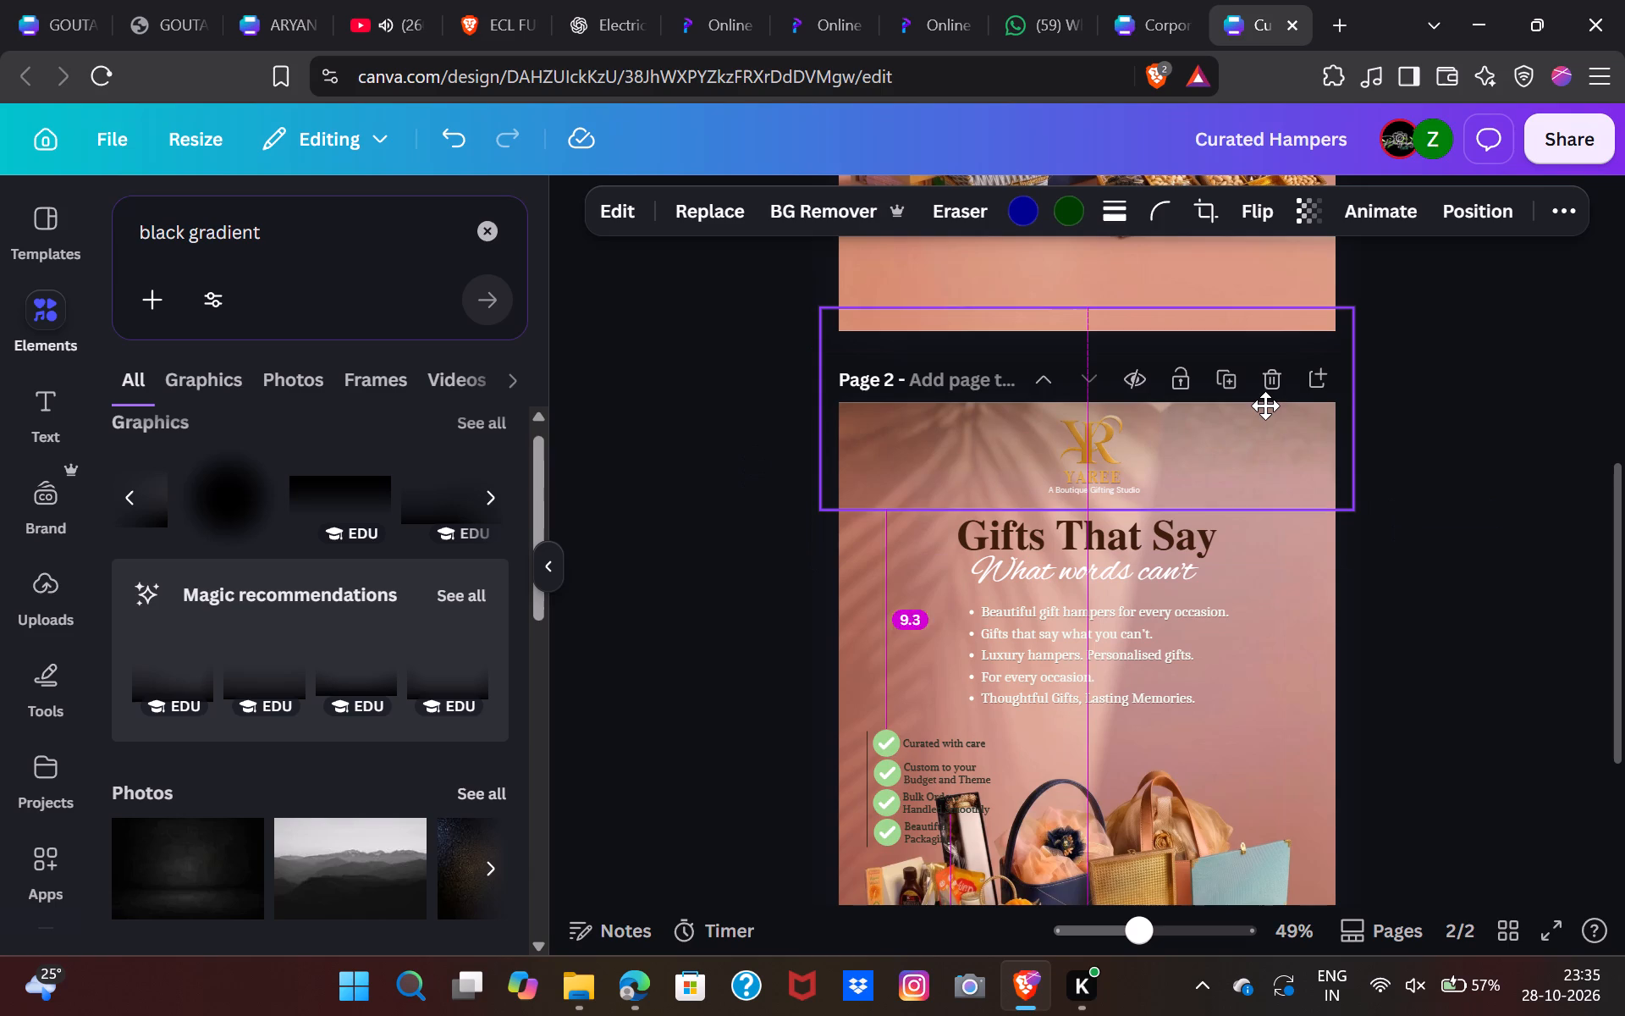
left_click_drag(1265, 406, 1257, 479)
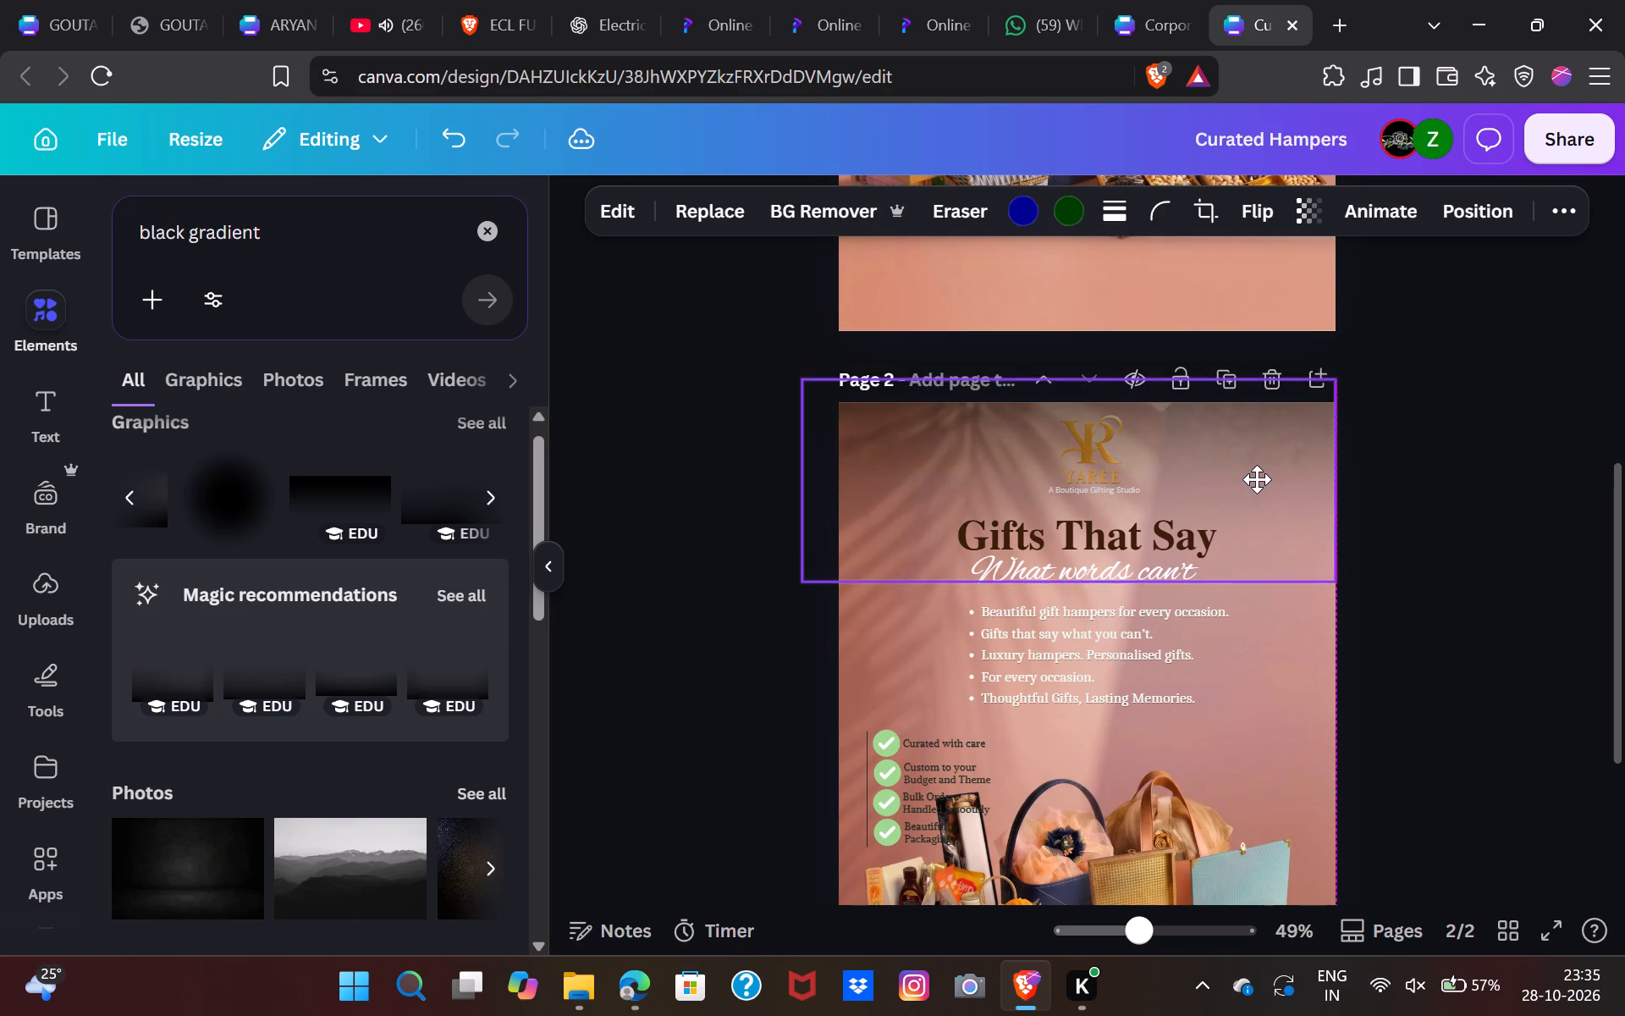
left_click_drag(1257, 479, 1258, 487)
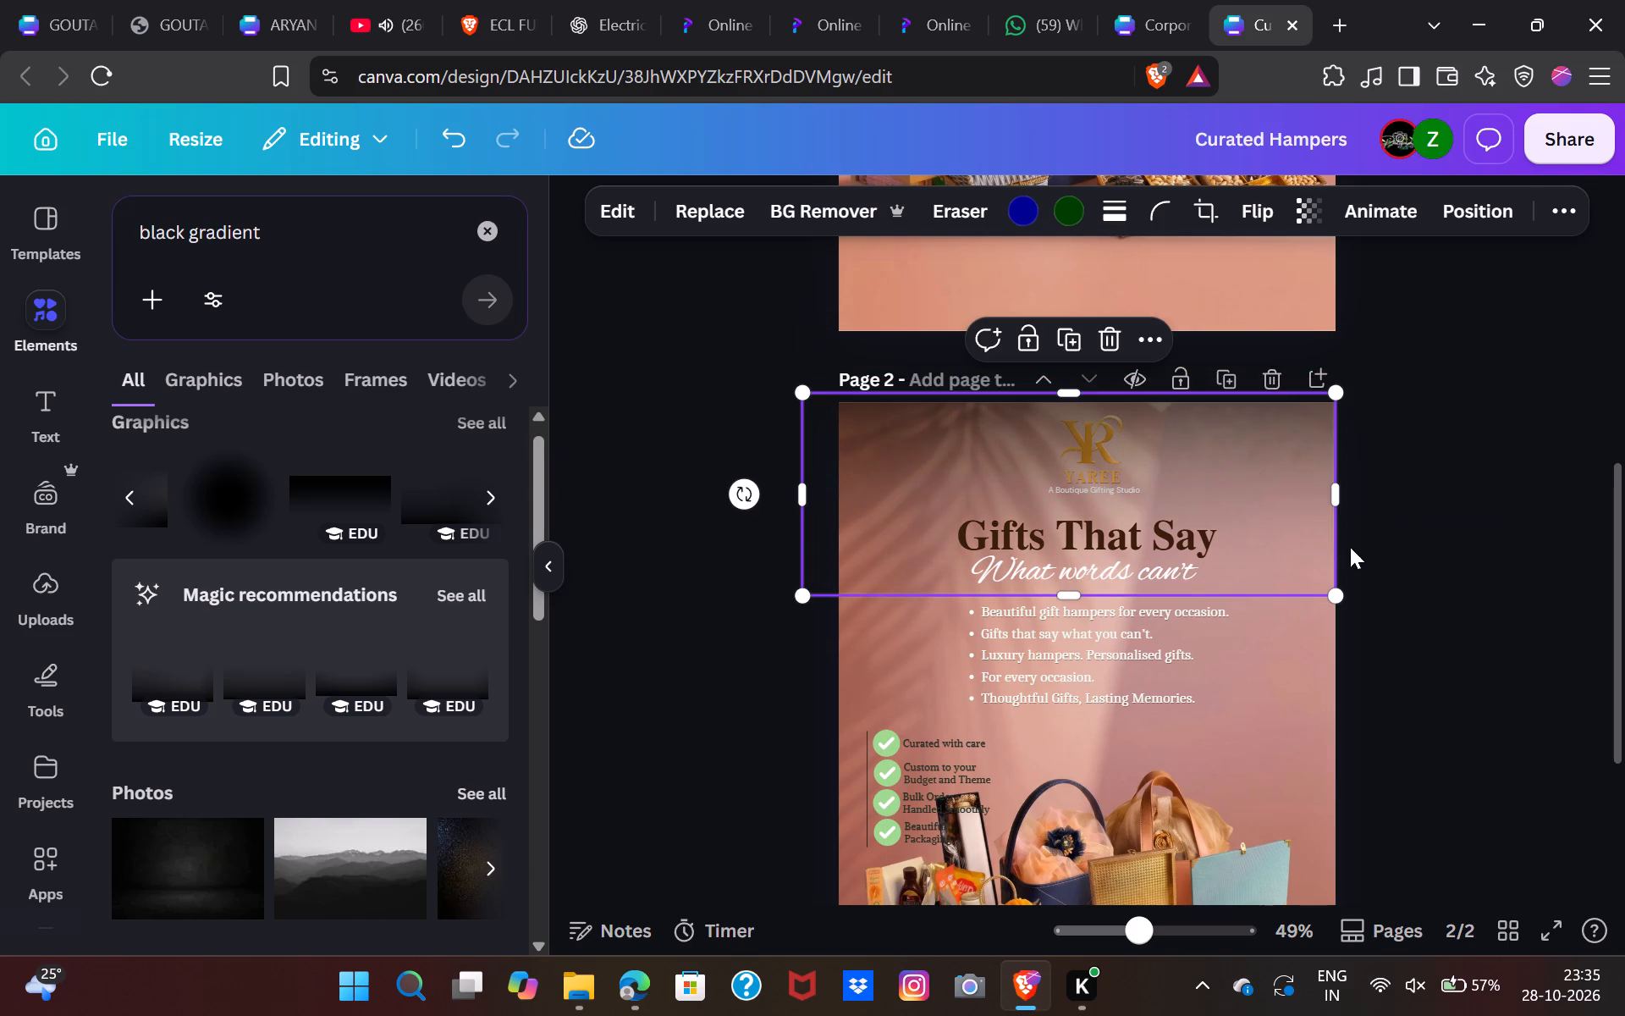
left_click(1396, 566)
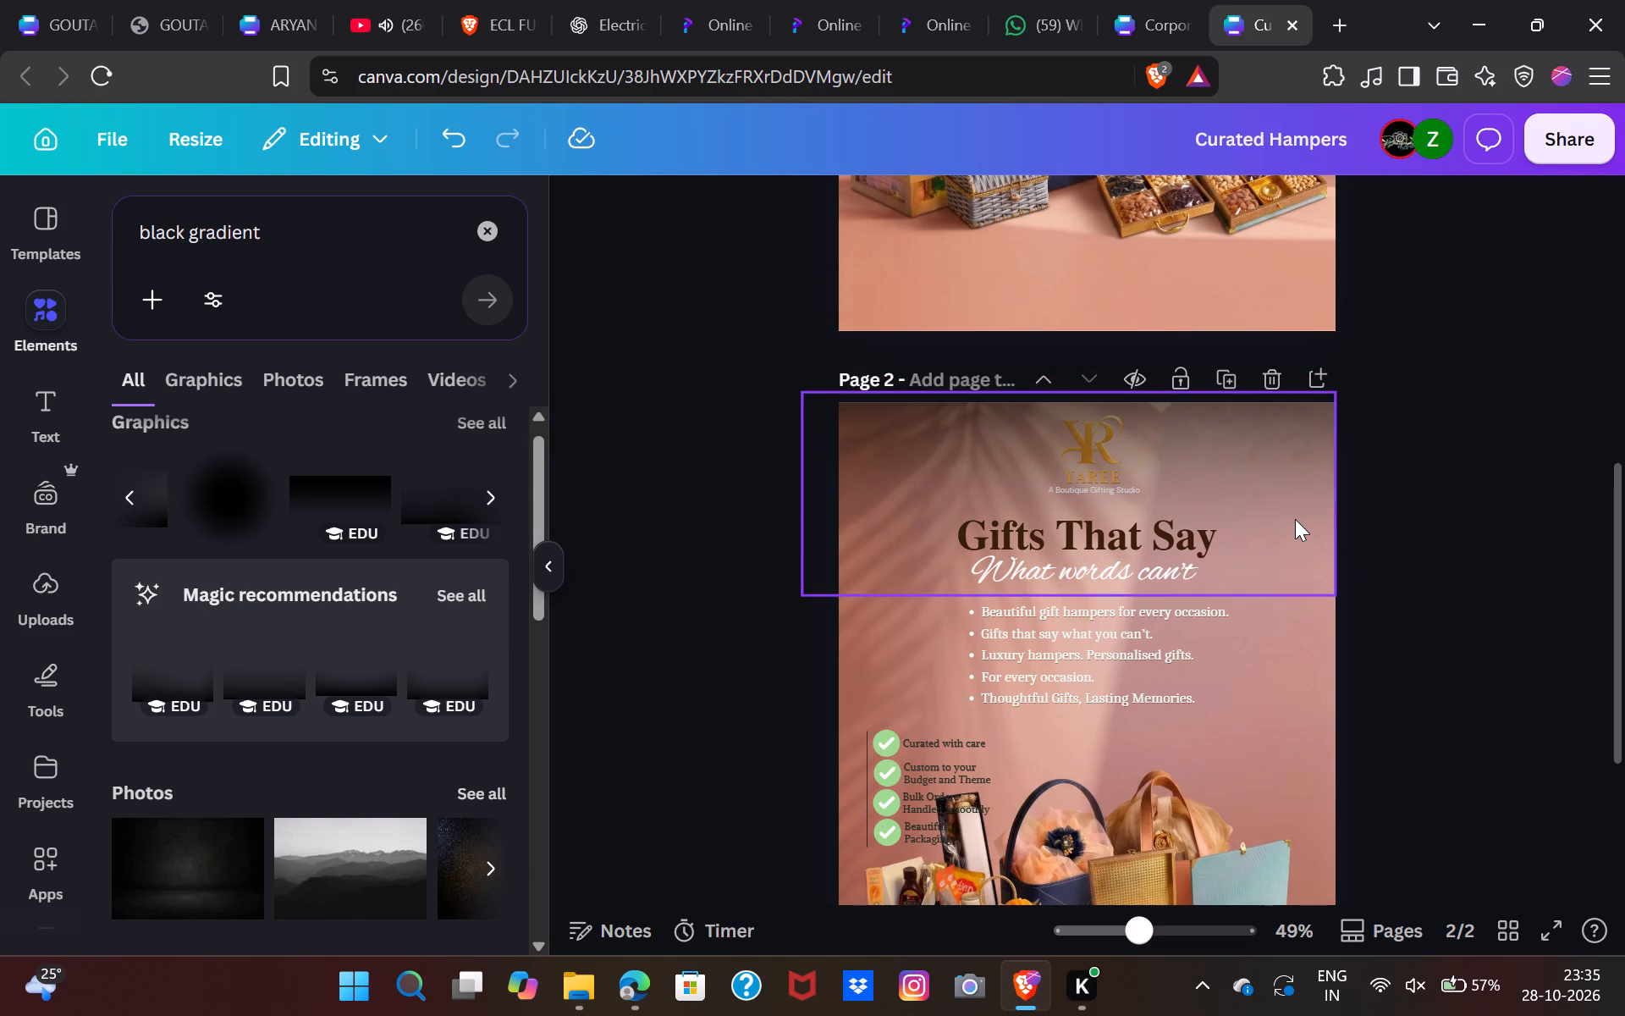
Shift the gradient further up so its dark edge extends above page 2's top edge.
left_click(1295, 519)
left_click_drag(1292, 466, 1288, 398)
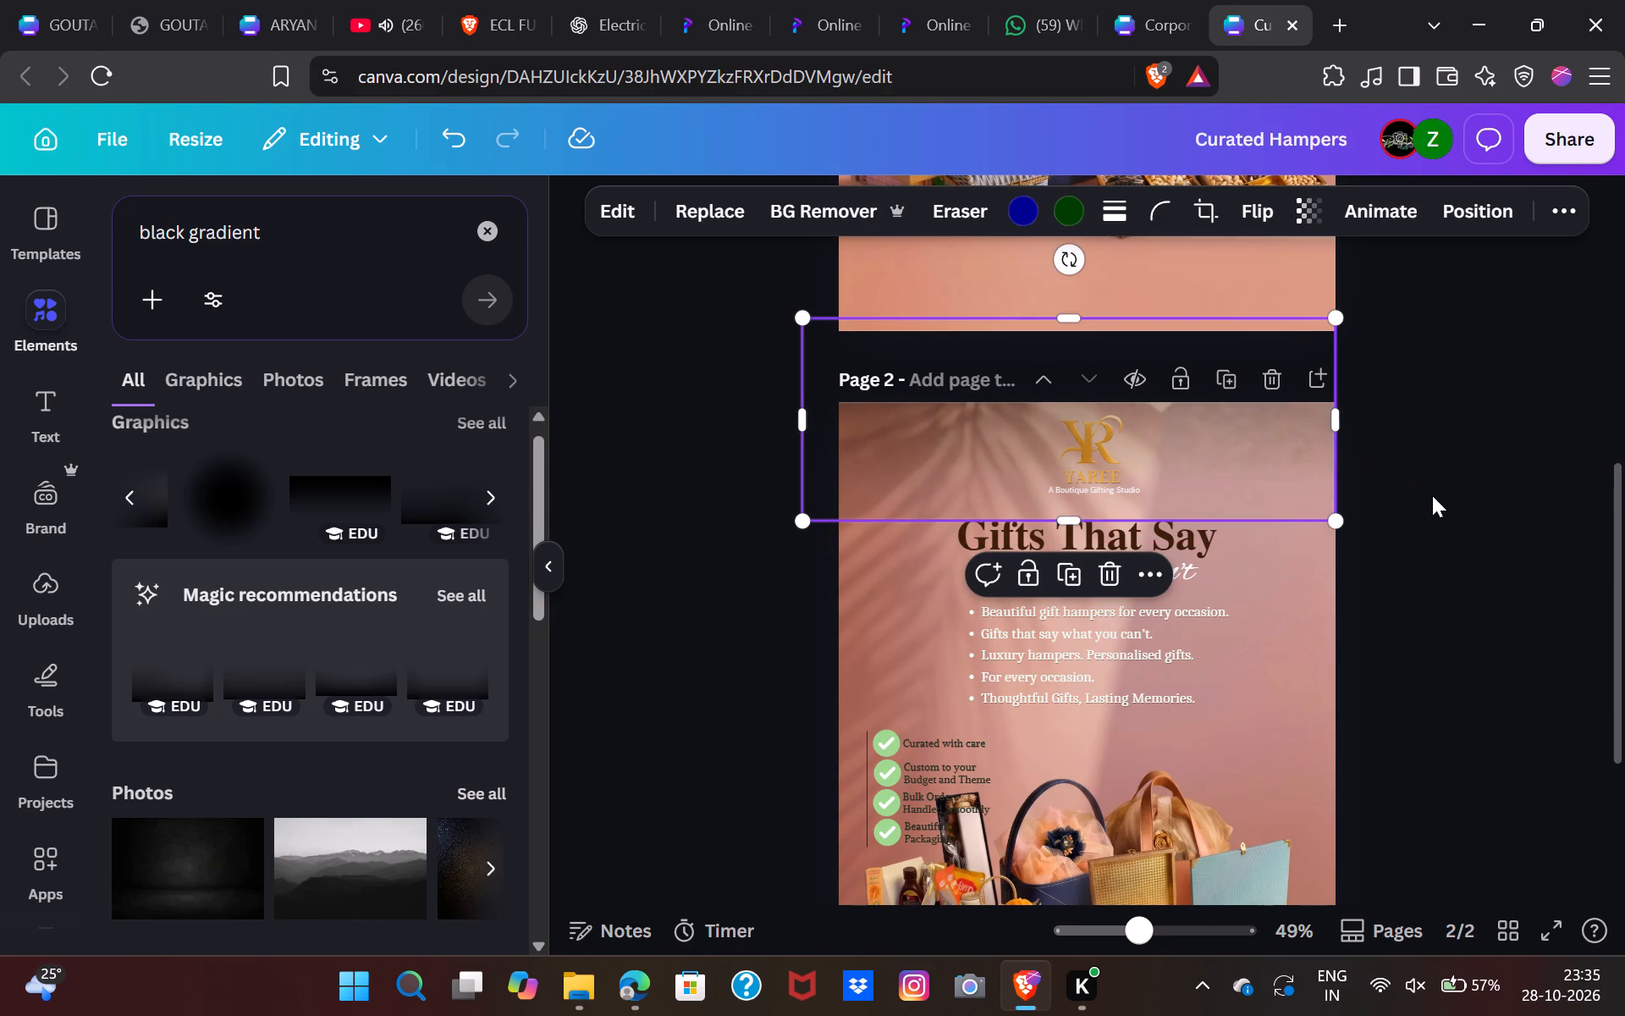
left_click(1432, 495)
left_click(1290, 456)
left_click_drag(1290, 456, 1285, 356)
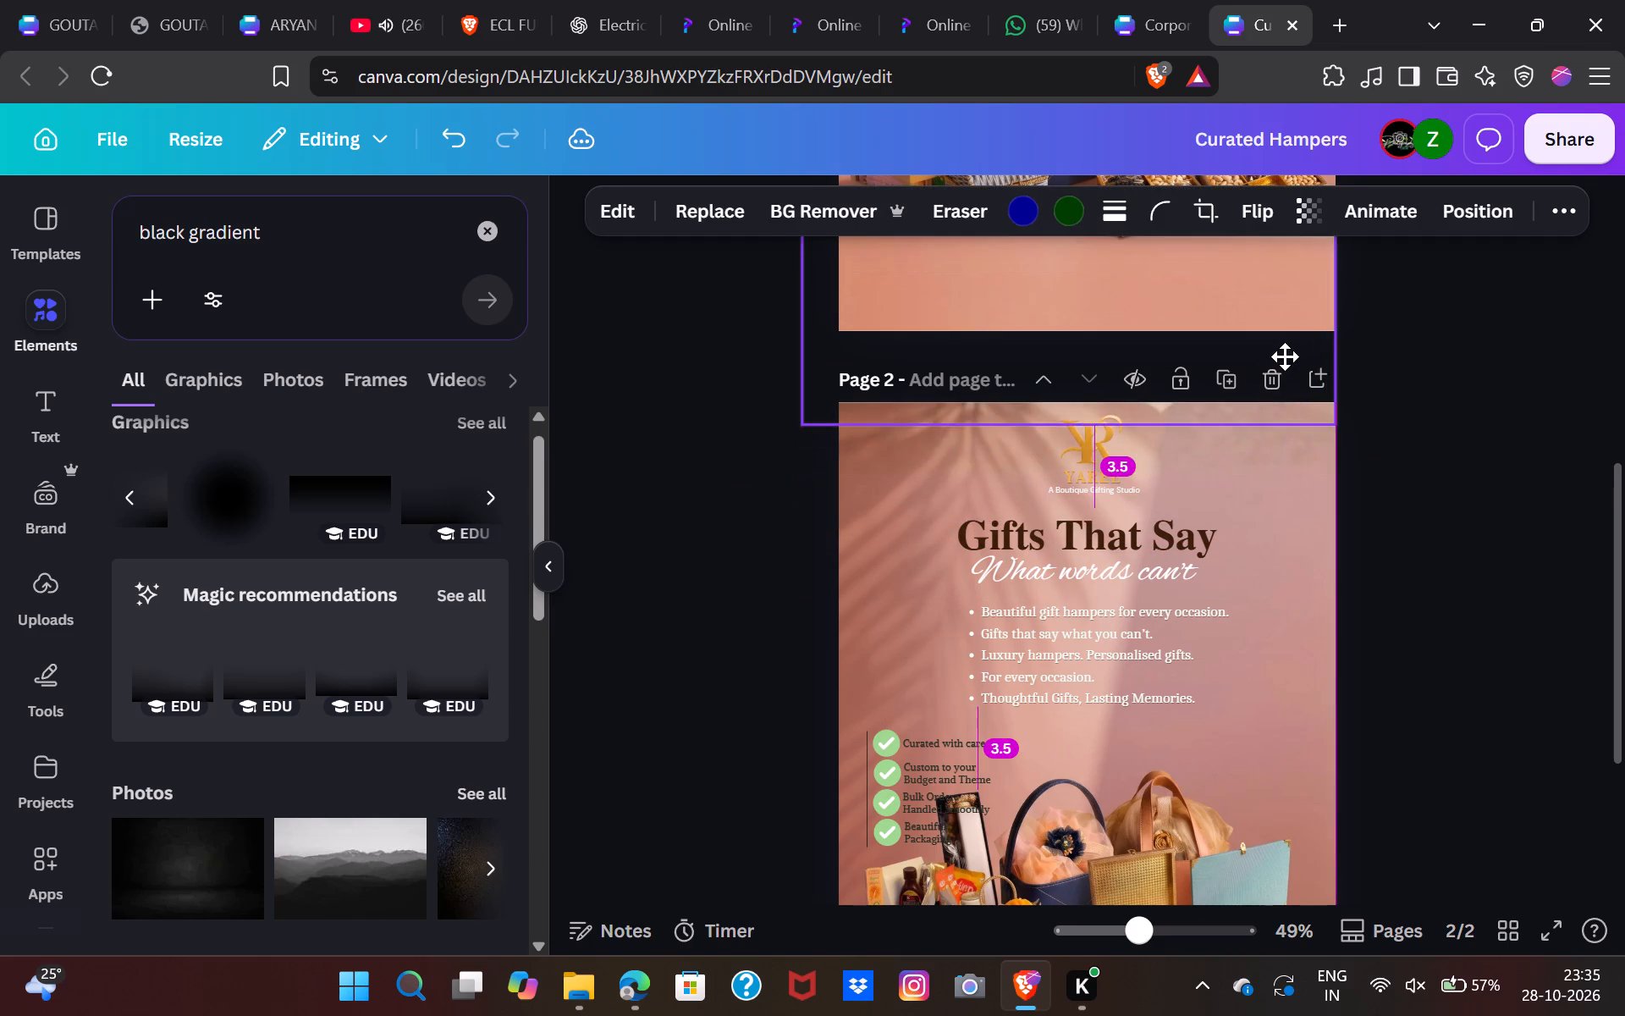
left_click_drag(1285, 356, 1281, 450)
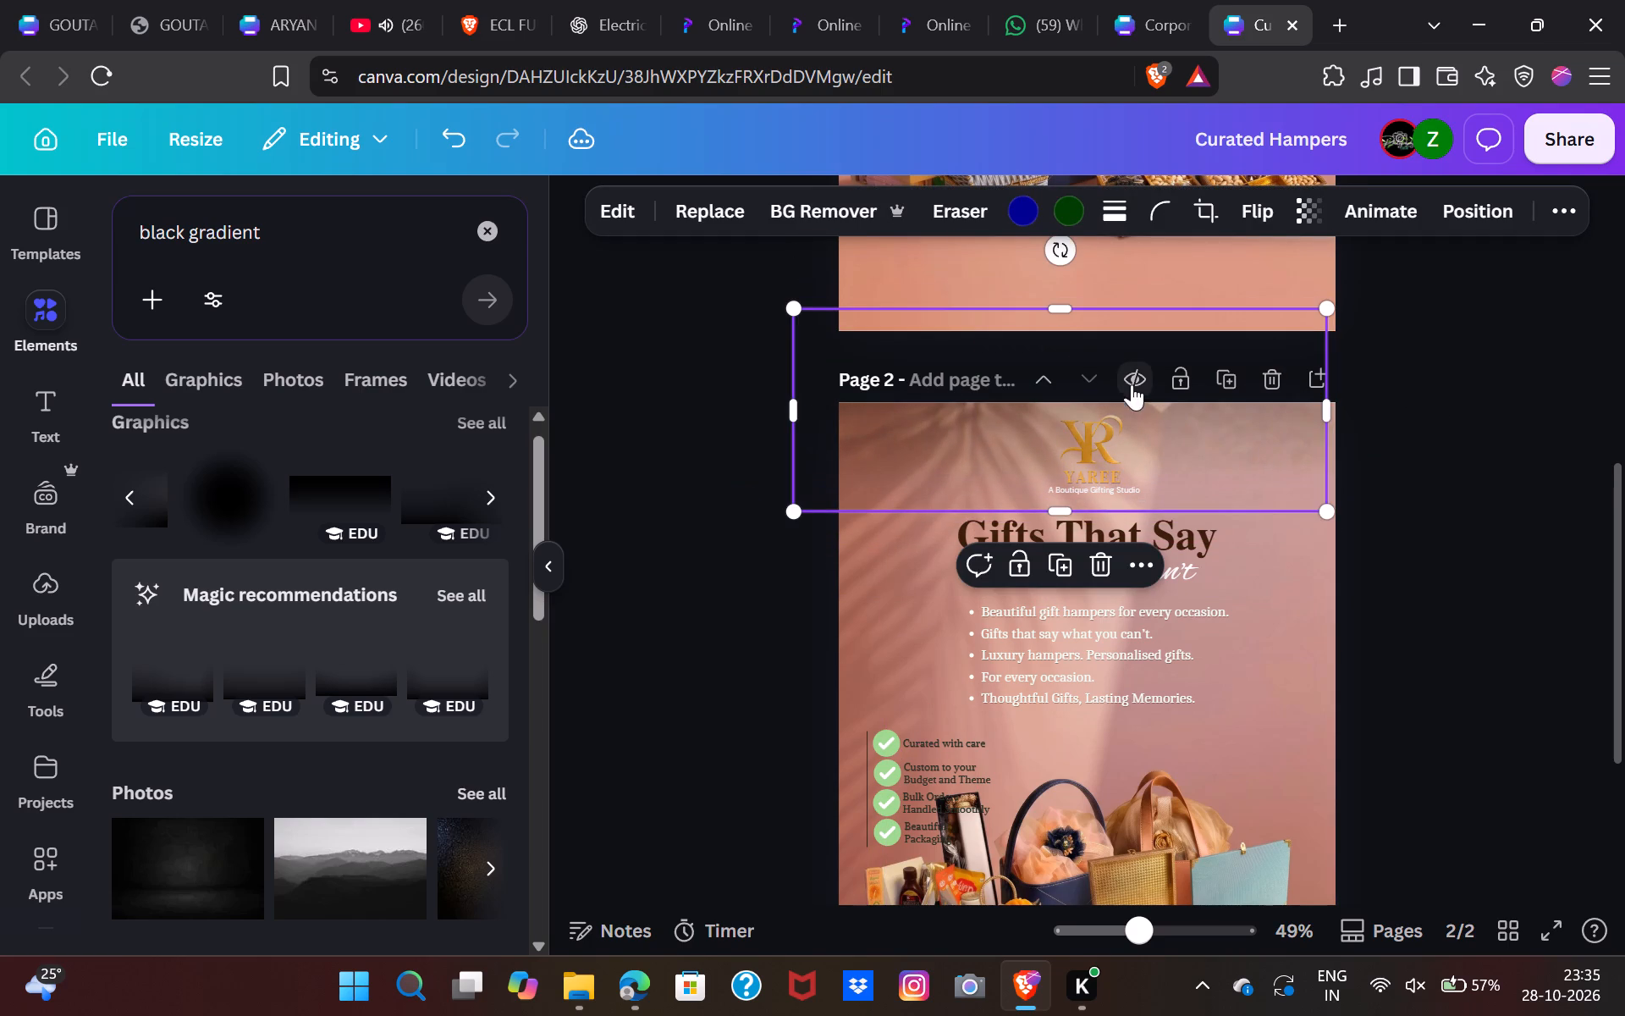
Stretch the gradient down past the "What words can't" line and wider, to about 23.6 cm wide by 12.6 cm high.
left_click_drag(1065, 521, 1068, 609)
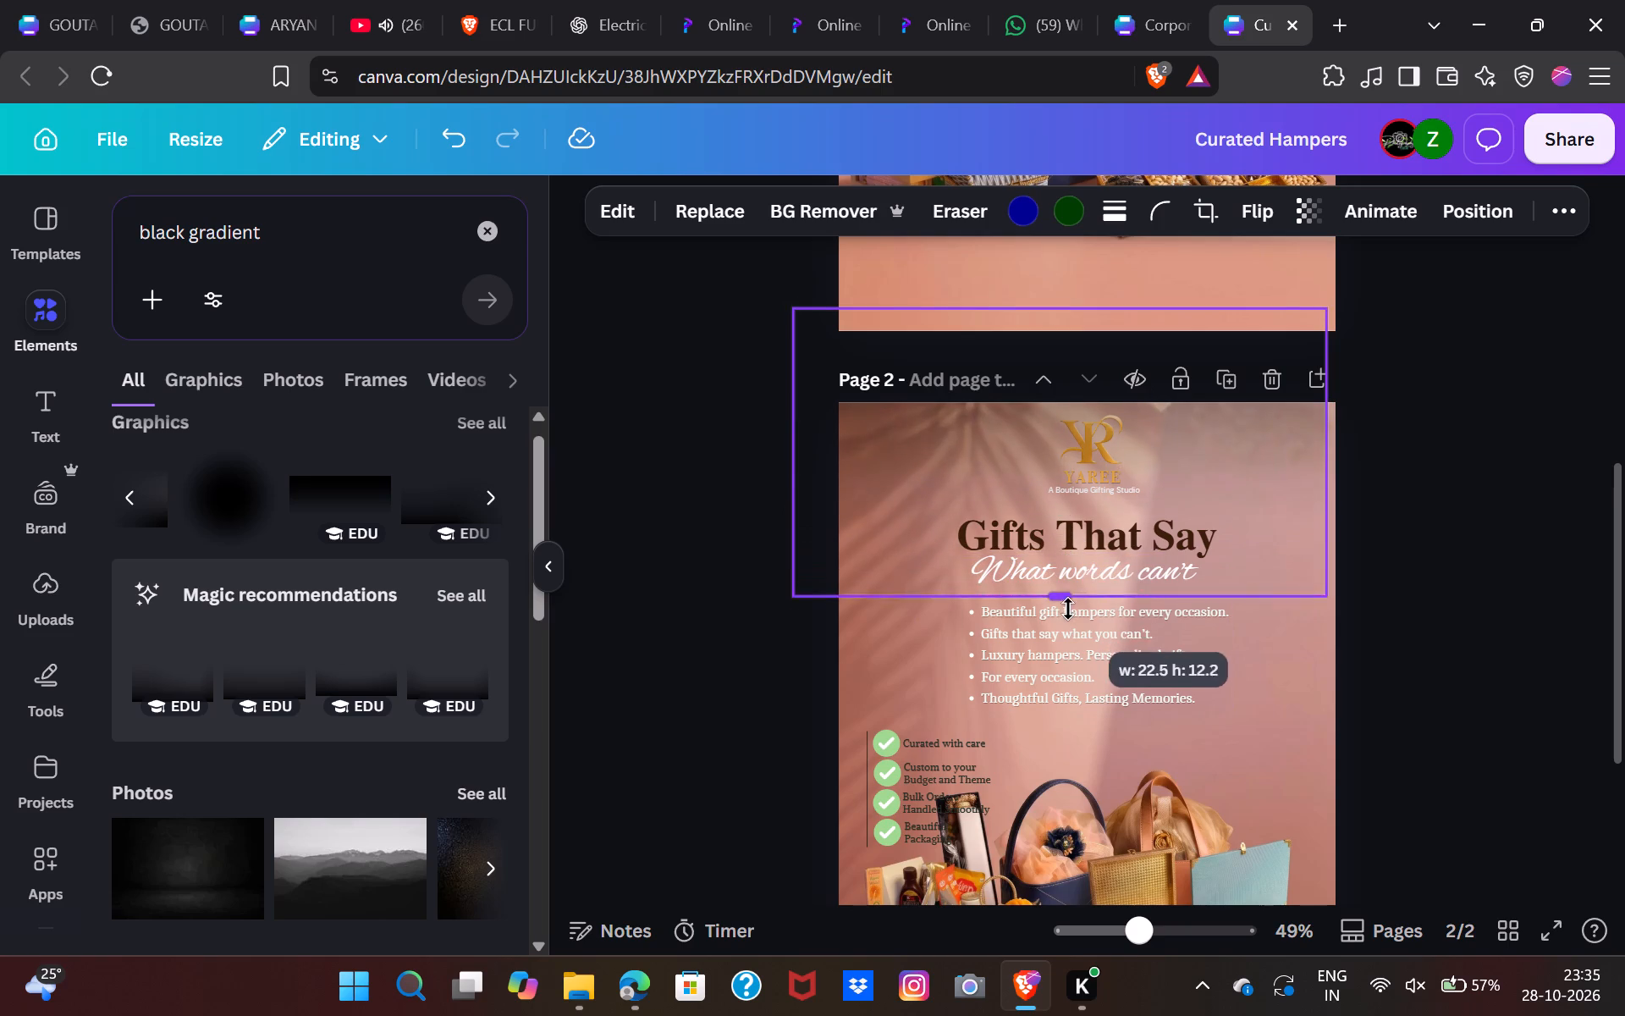
left_click_drag(1068, 609, 1067, 610)
left_click(1424, 671)
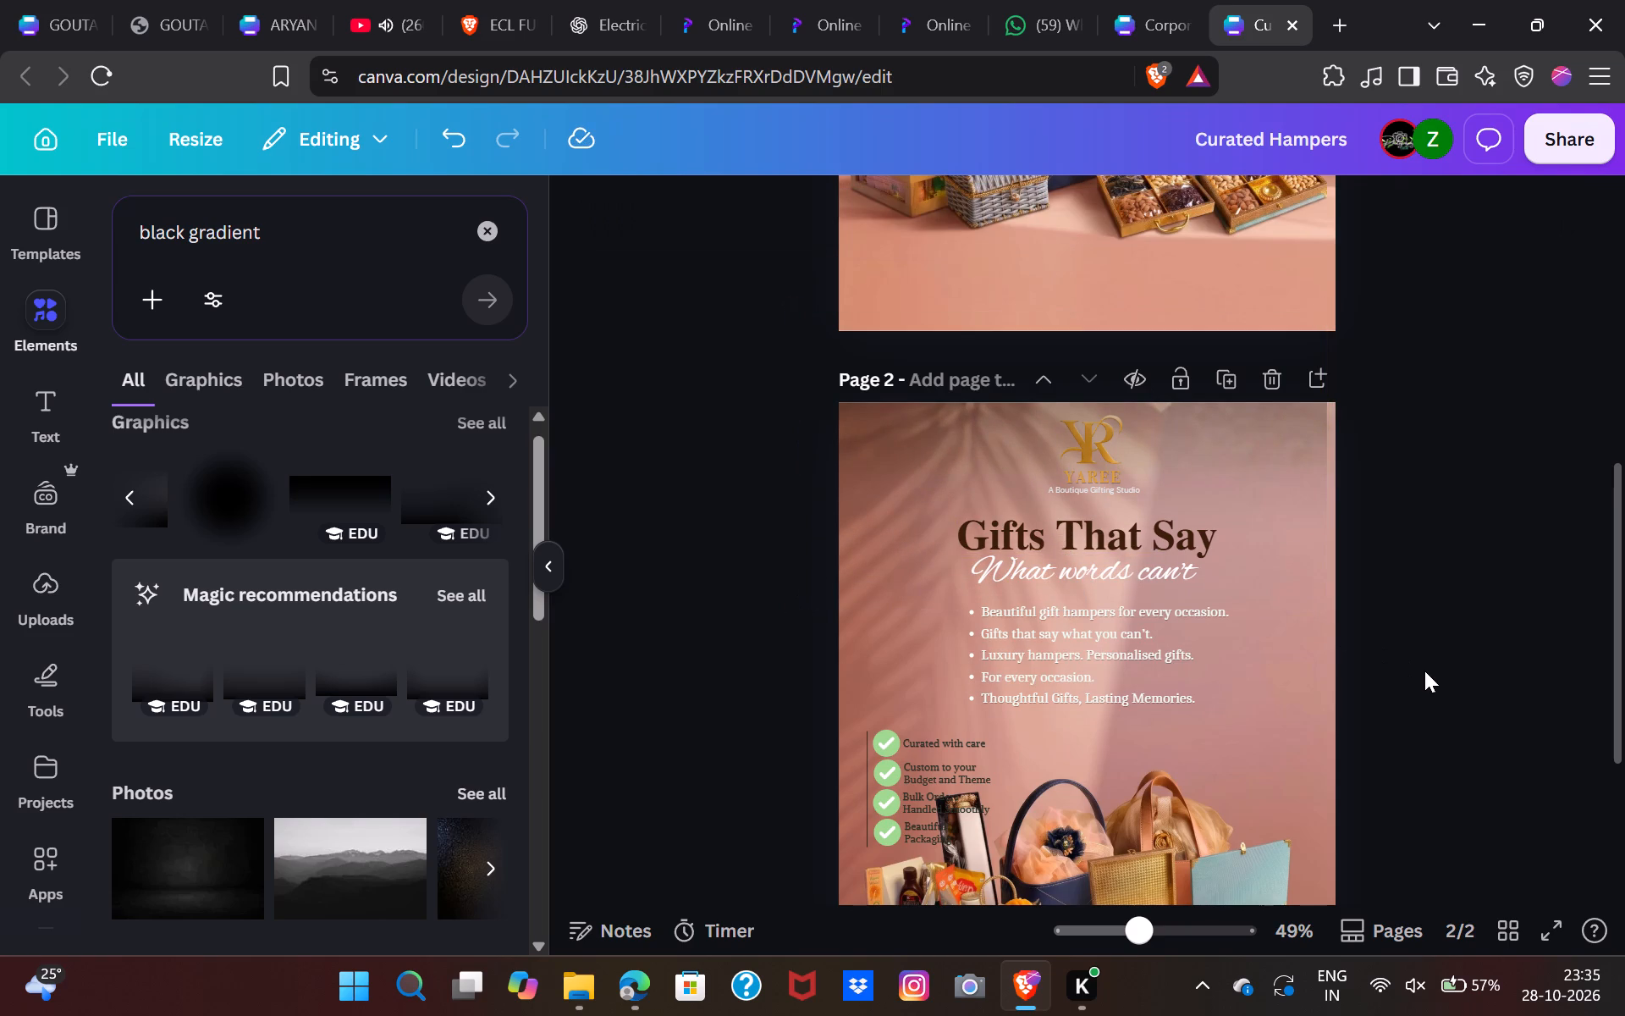
left_click(1255, 552)
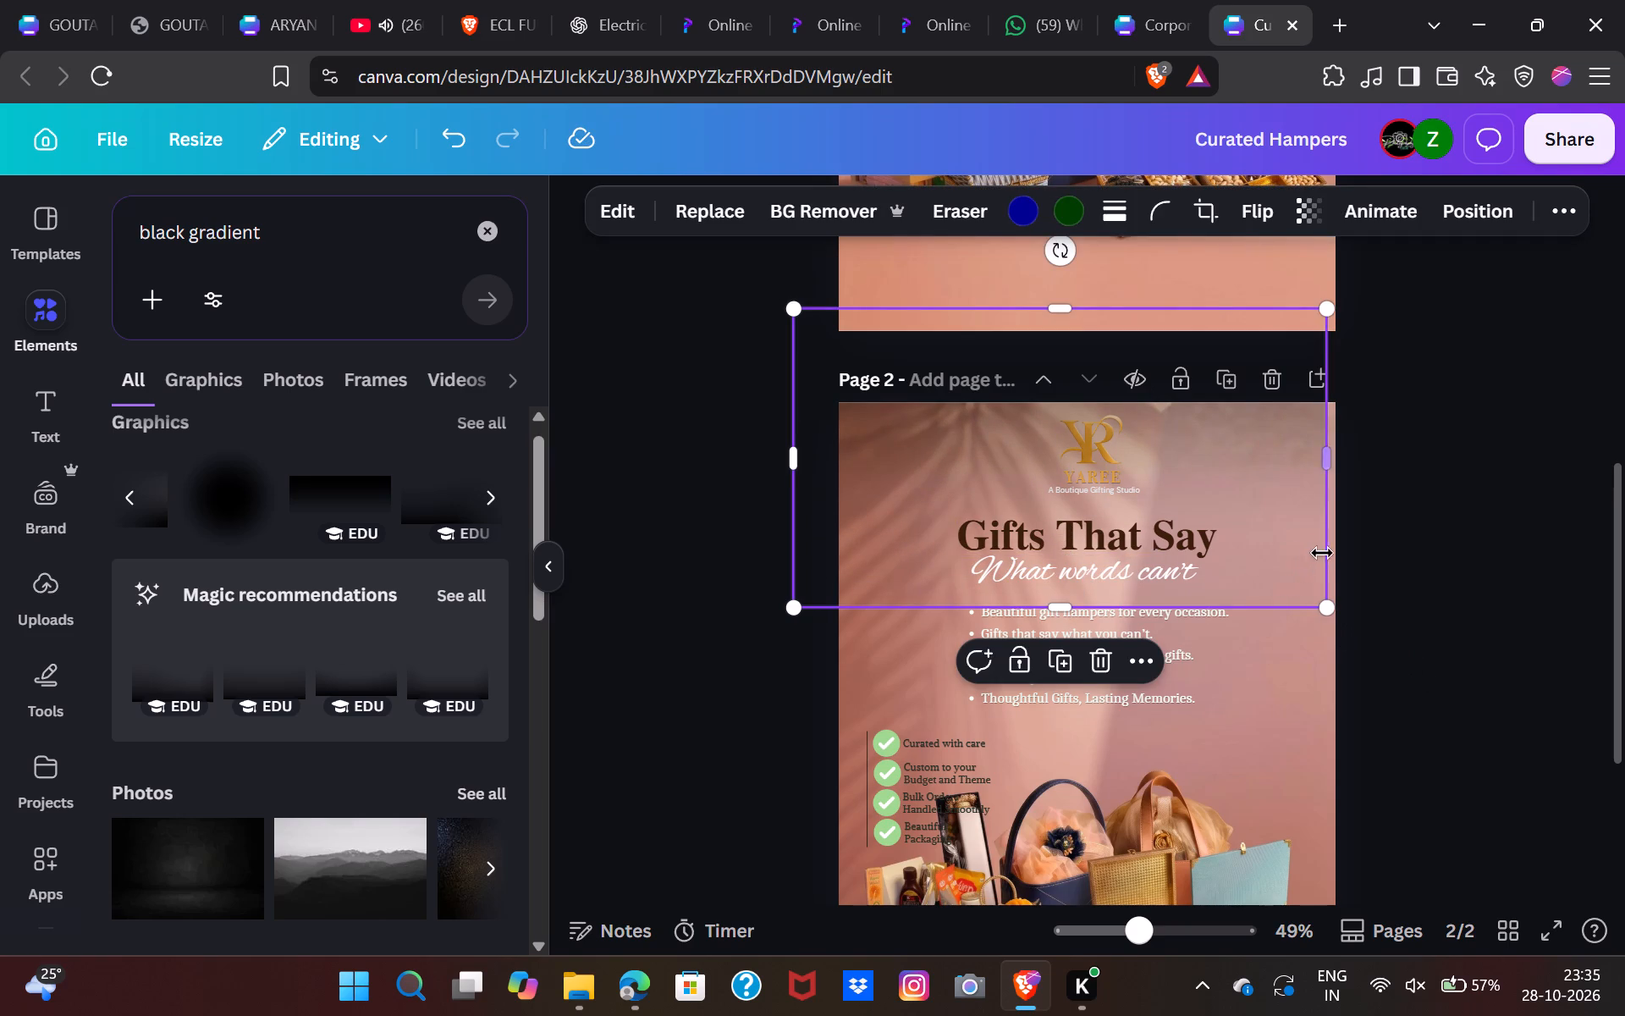
left_click_drag(1321, 470, 1346, 470)
left_click(1430, 572)
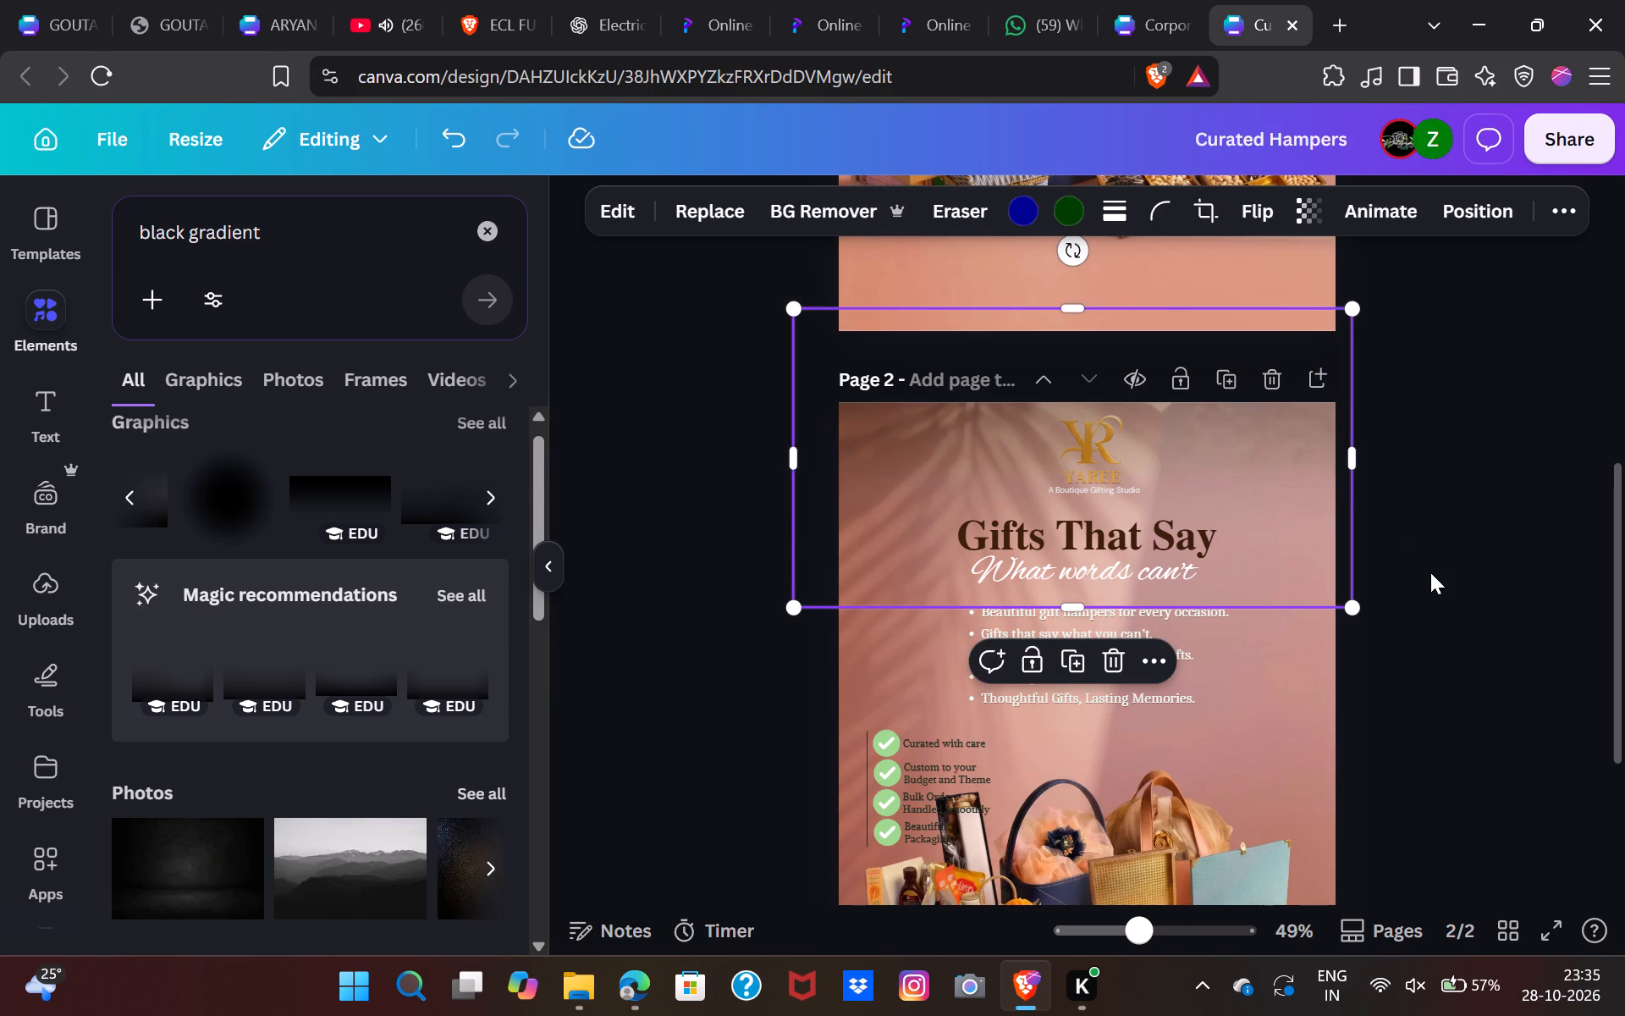
Reorder page 2's layers so the gradient sits behind the Yaree logo, directly above the background photo.
left_click(1315, 549)
left_click(1446, 202)
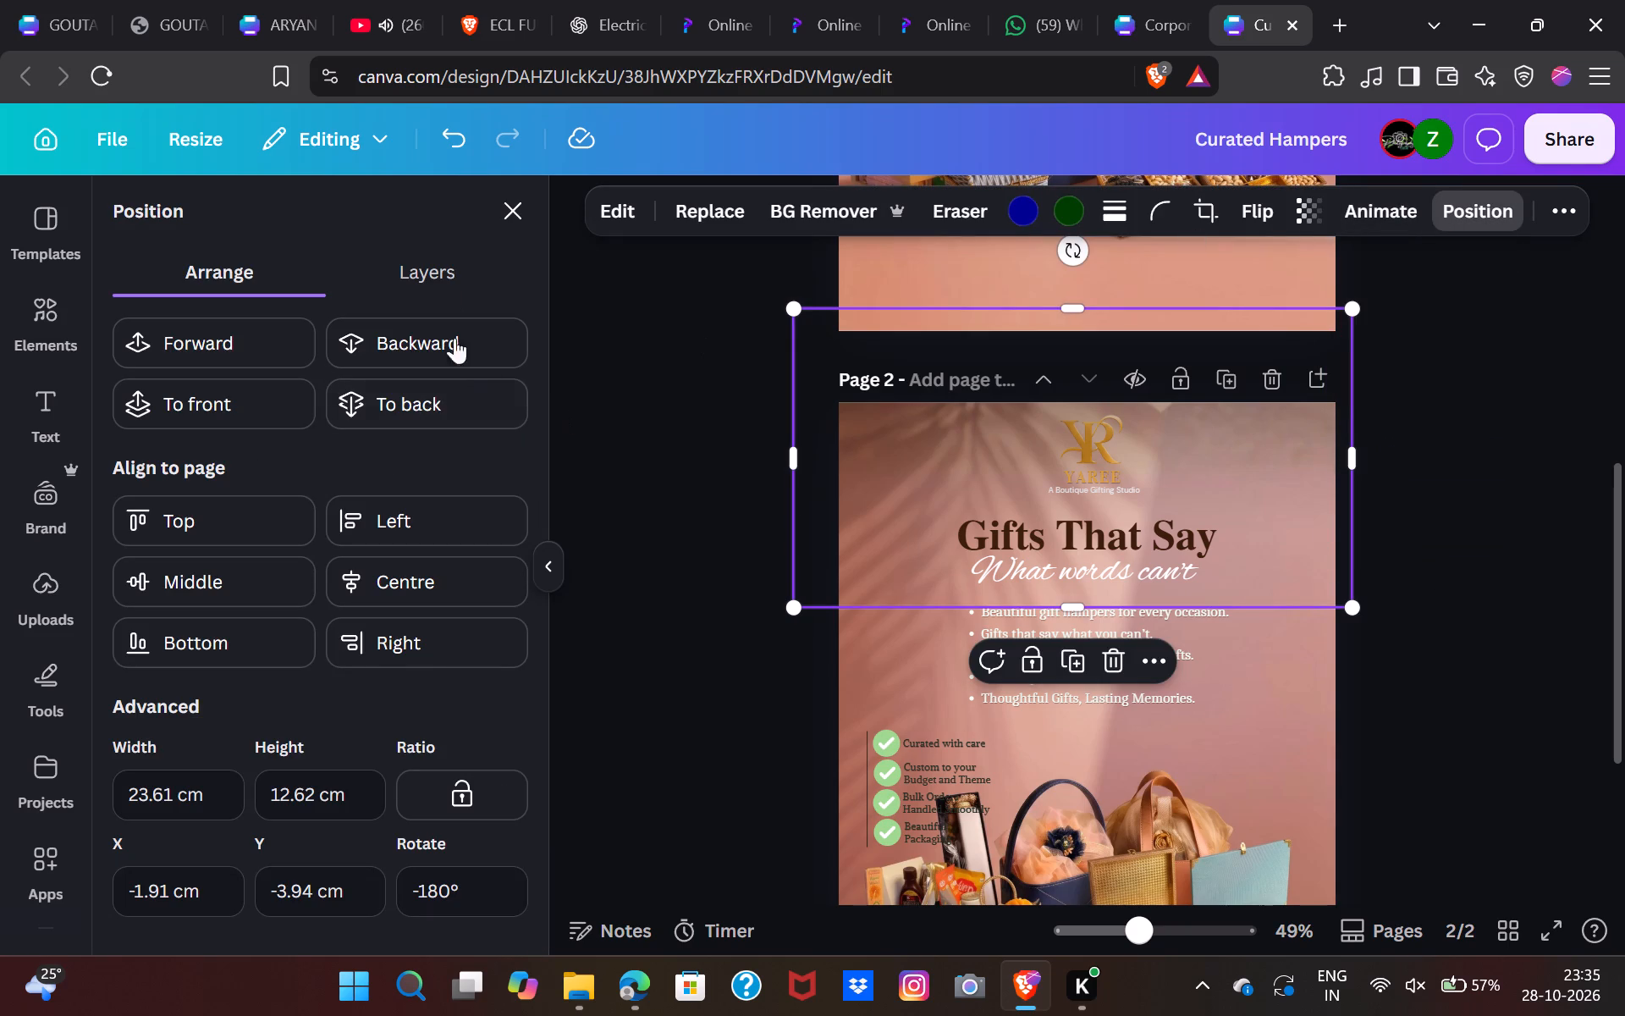
left_click(444, 268)
scroll(256, 671, "down", 1)
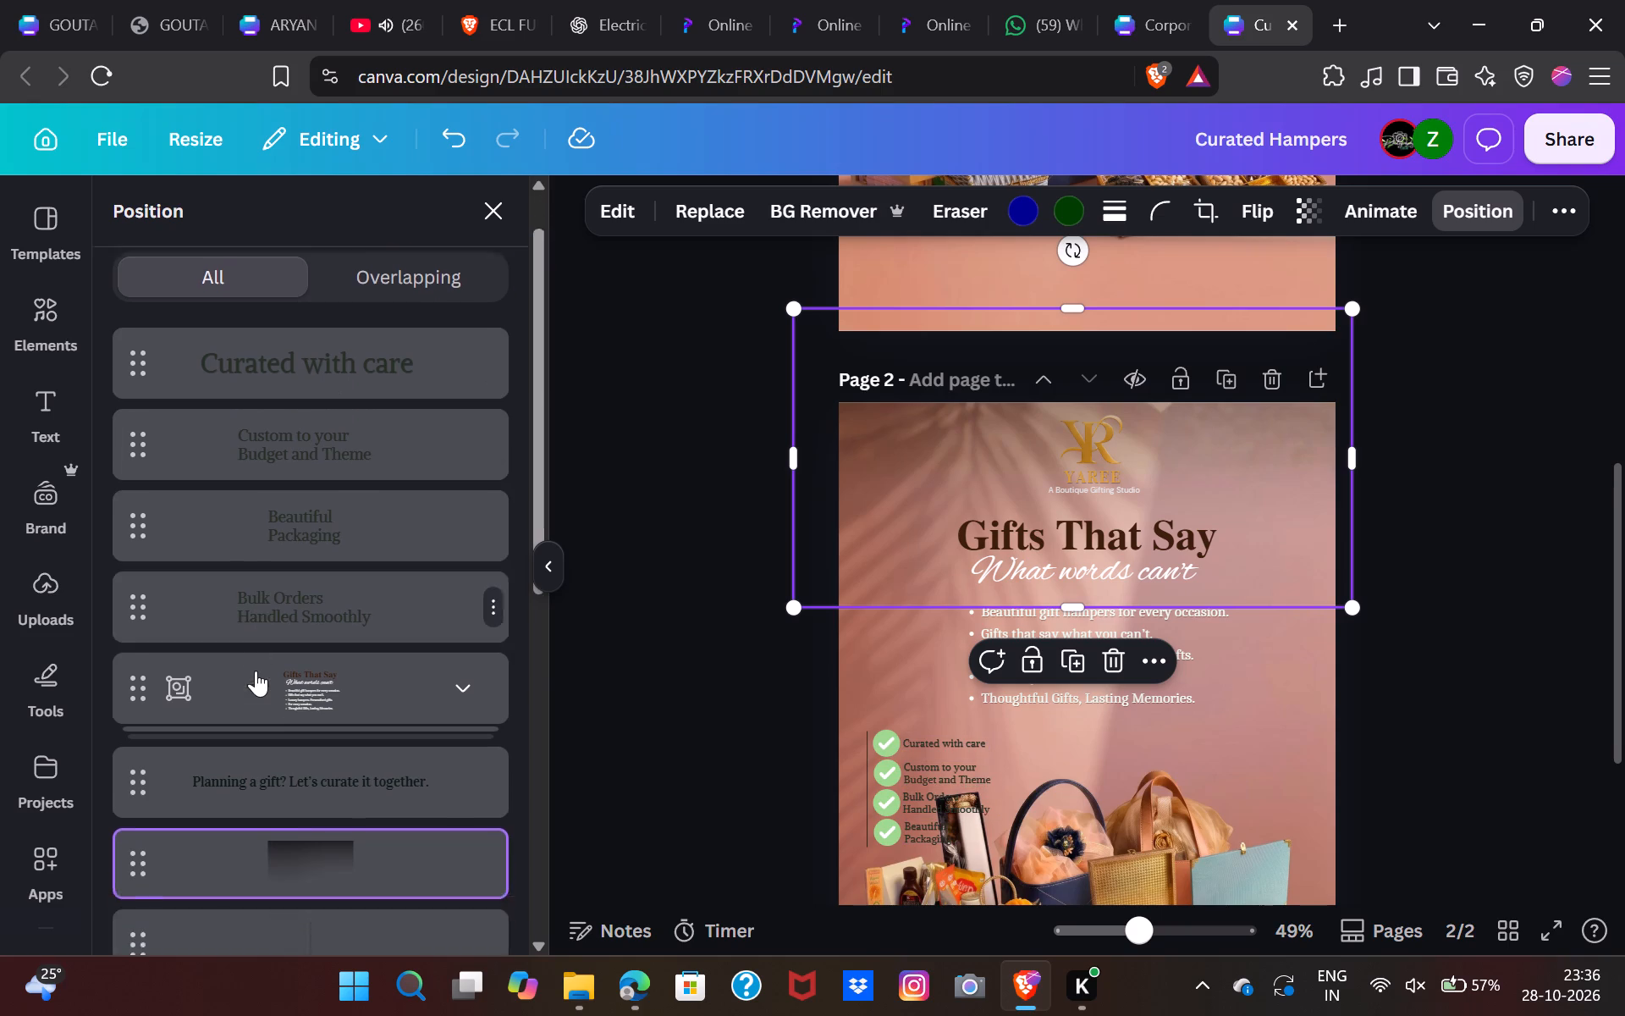
scroll(256, 671, "down", 2)
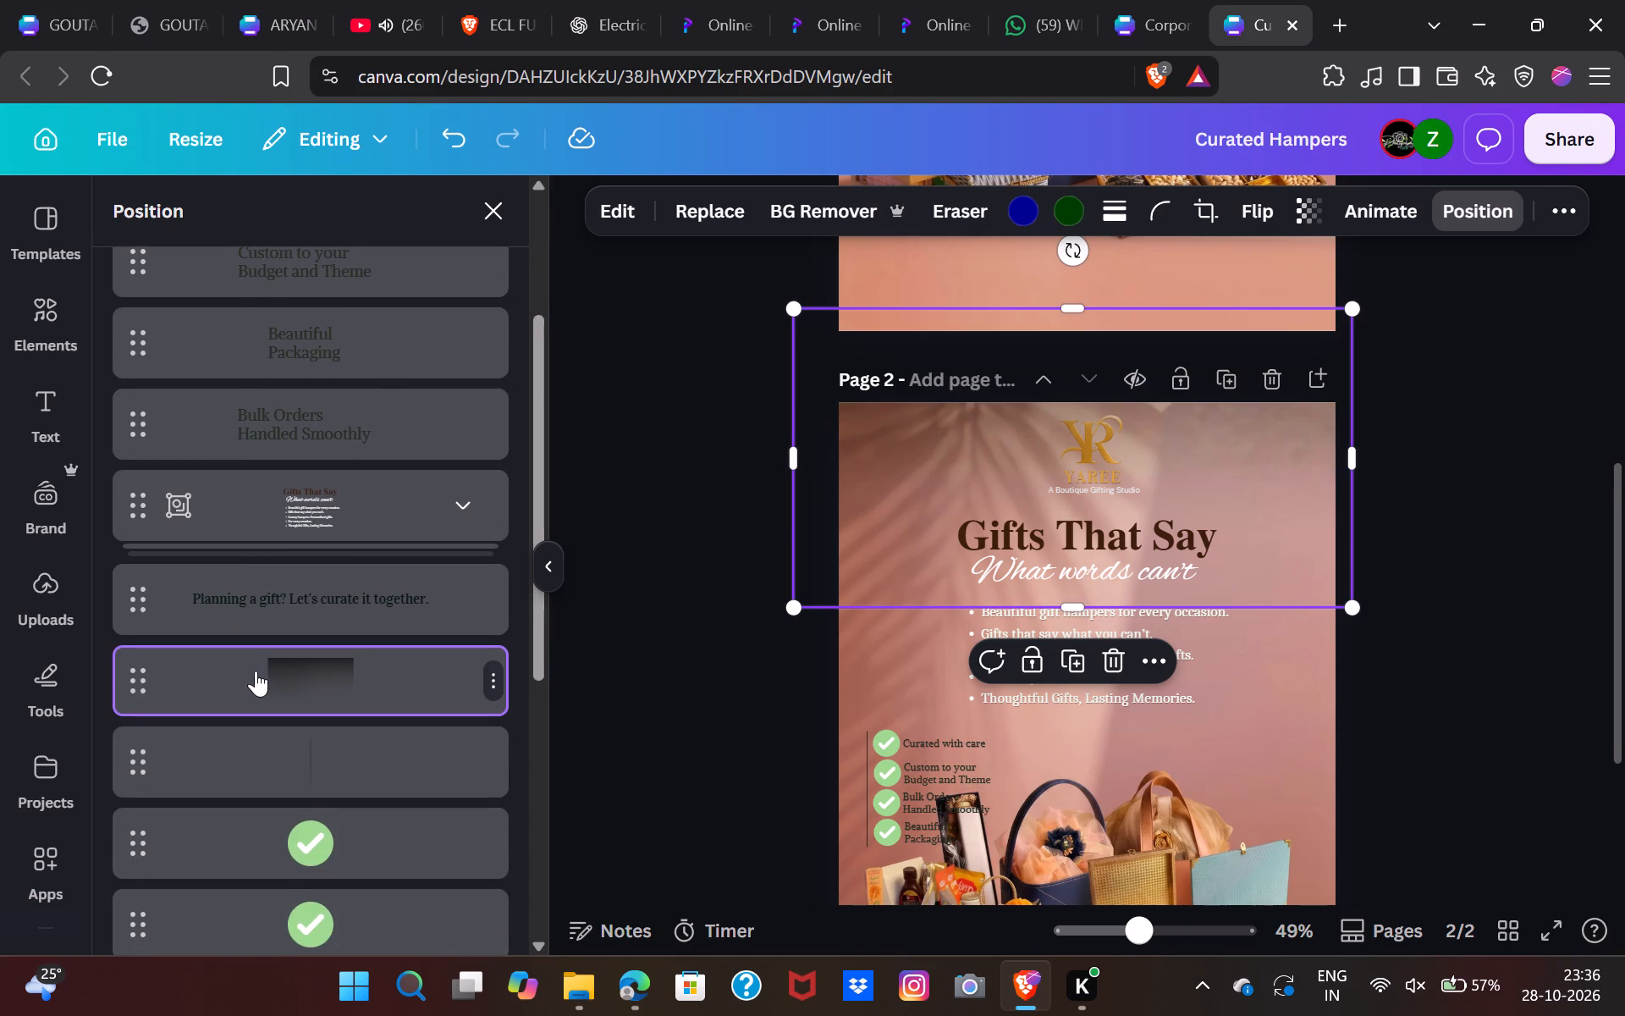
left_click_drag(318, 661, 320, 928)
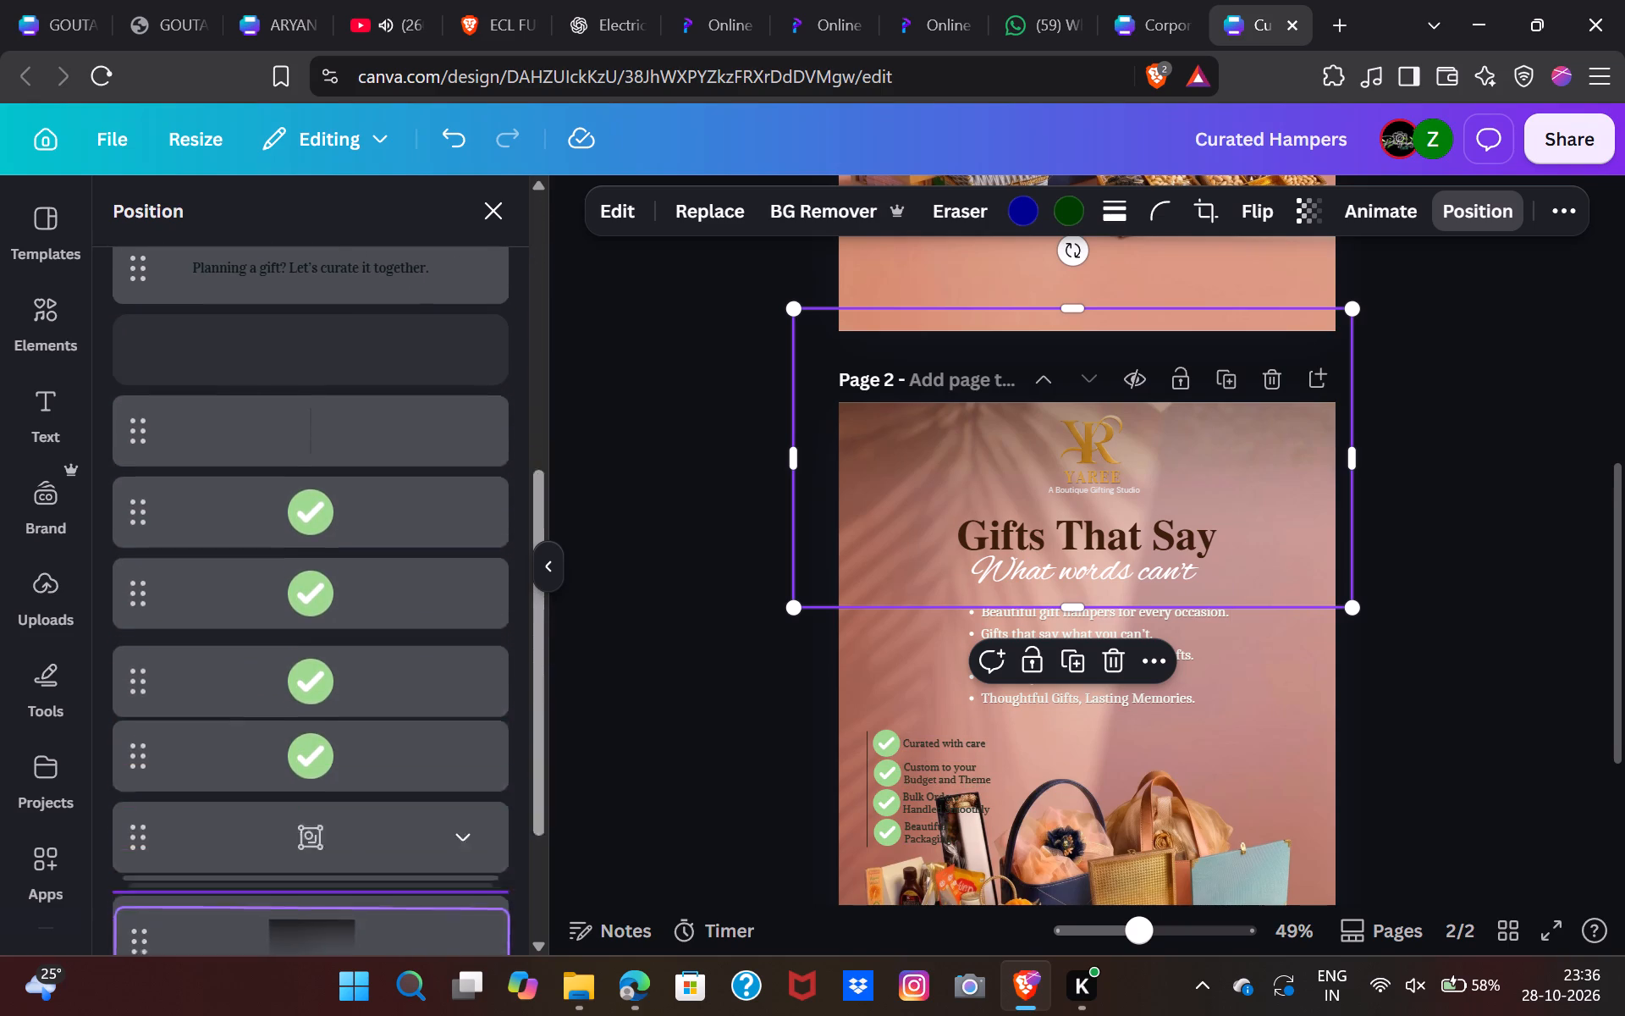
left_click_drag(320, 928, 315, 753)
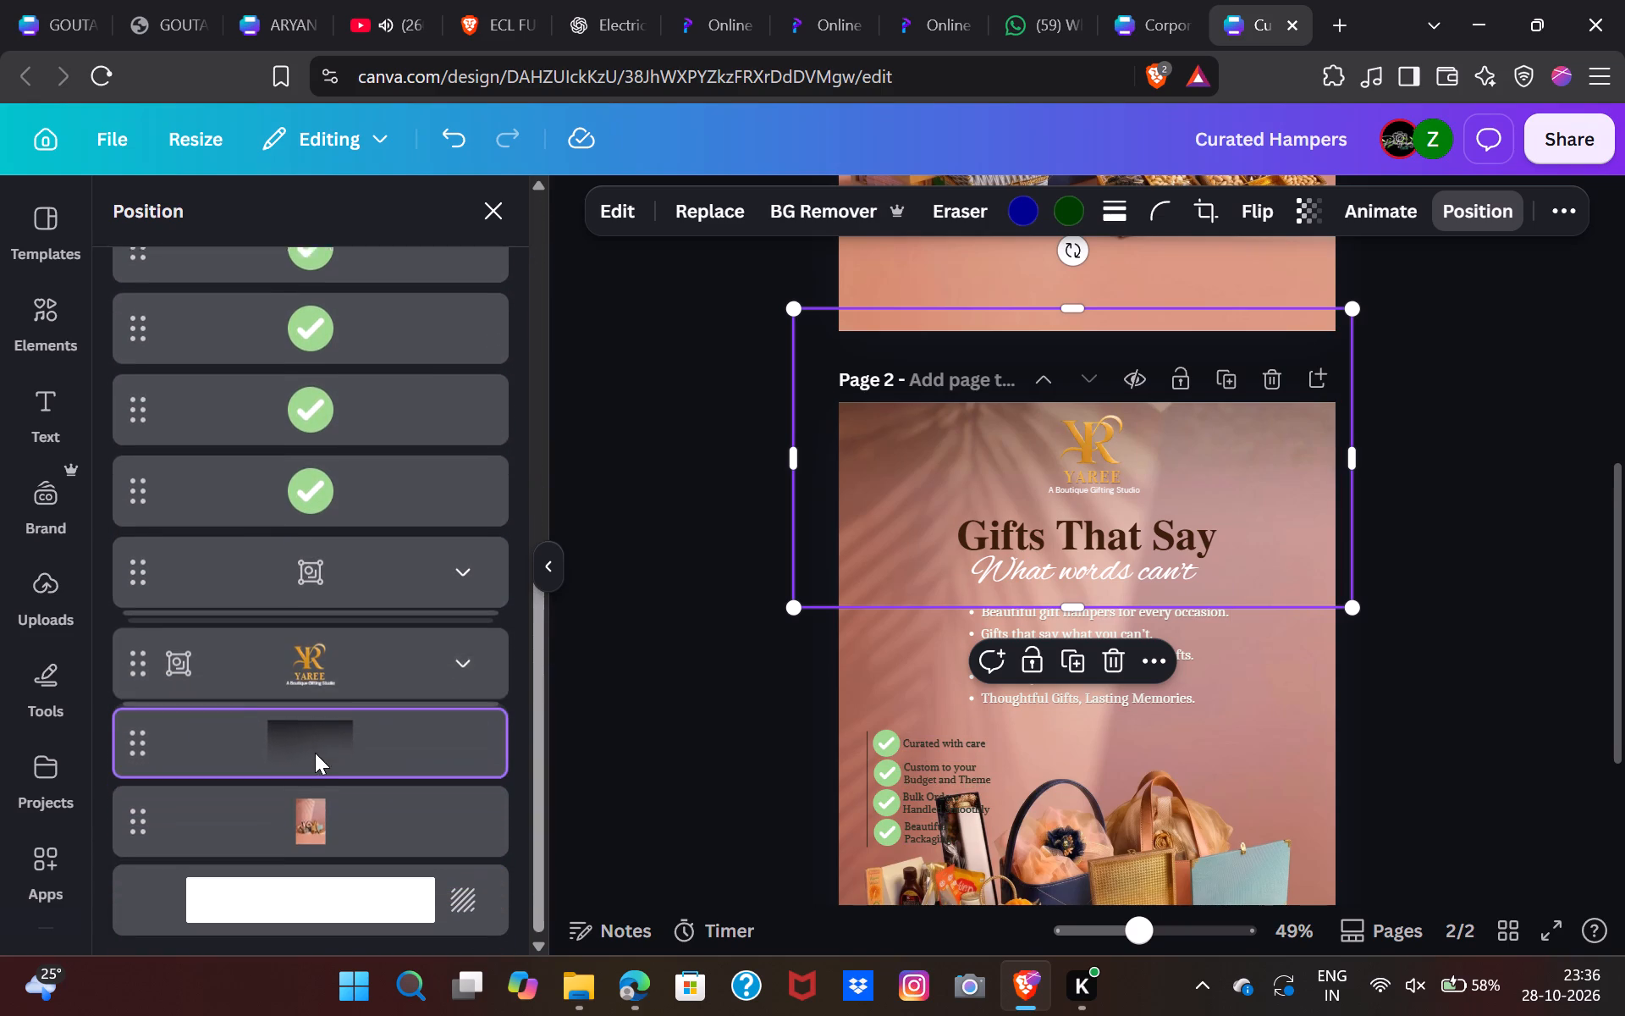
left_click(702, 759)
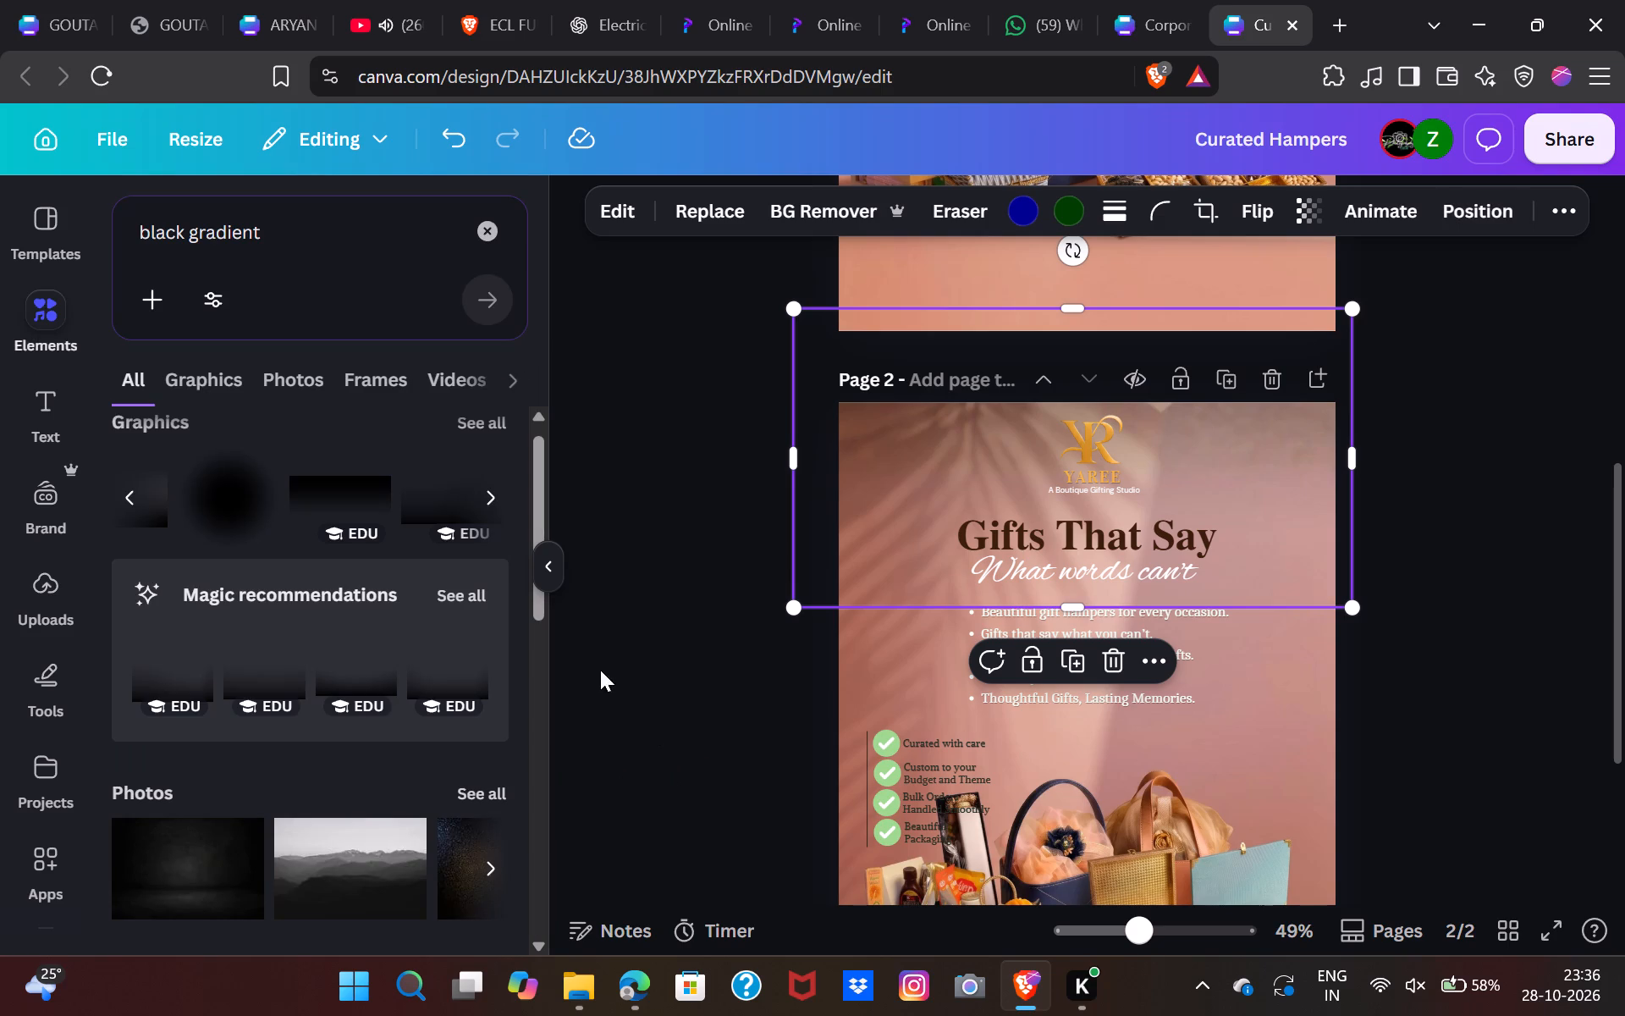
Centre the gradient horizontally on page 2 so that it overhangs both sides of the page.
left_click(570, 580)
left_click(533, 575)
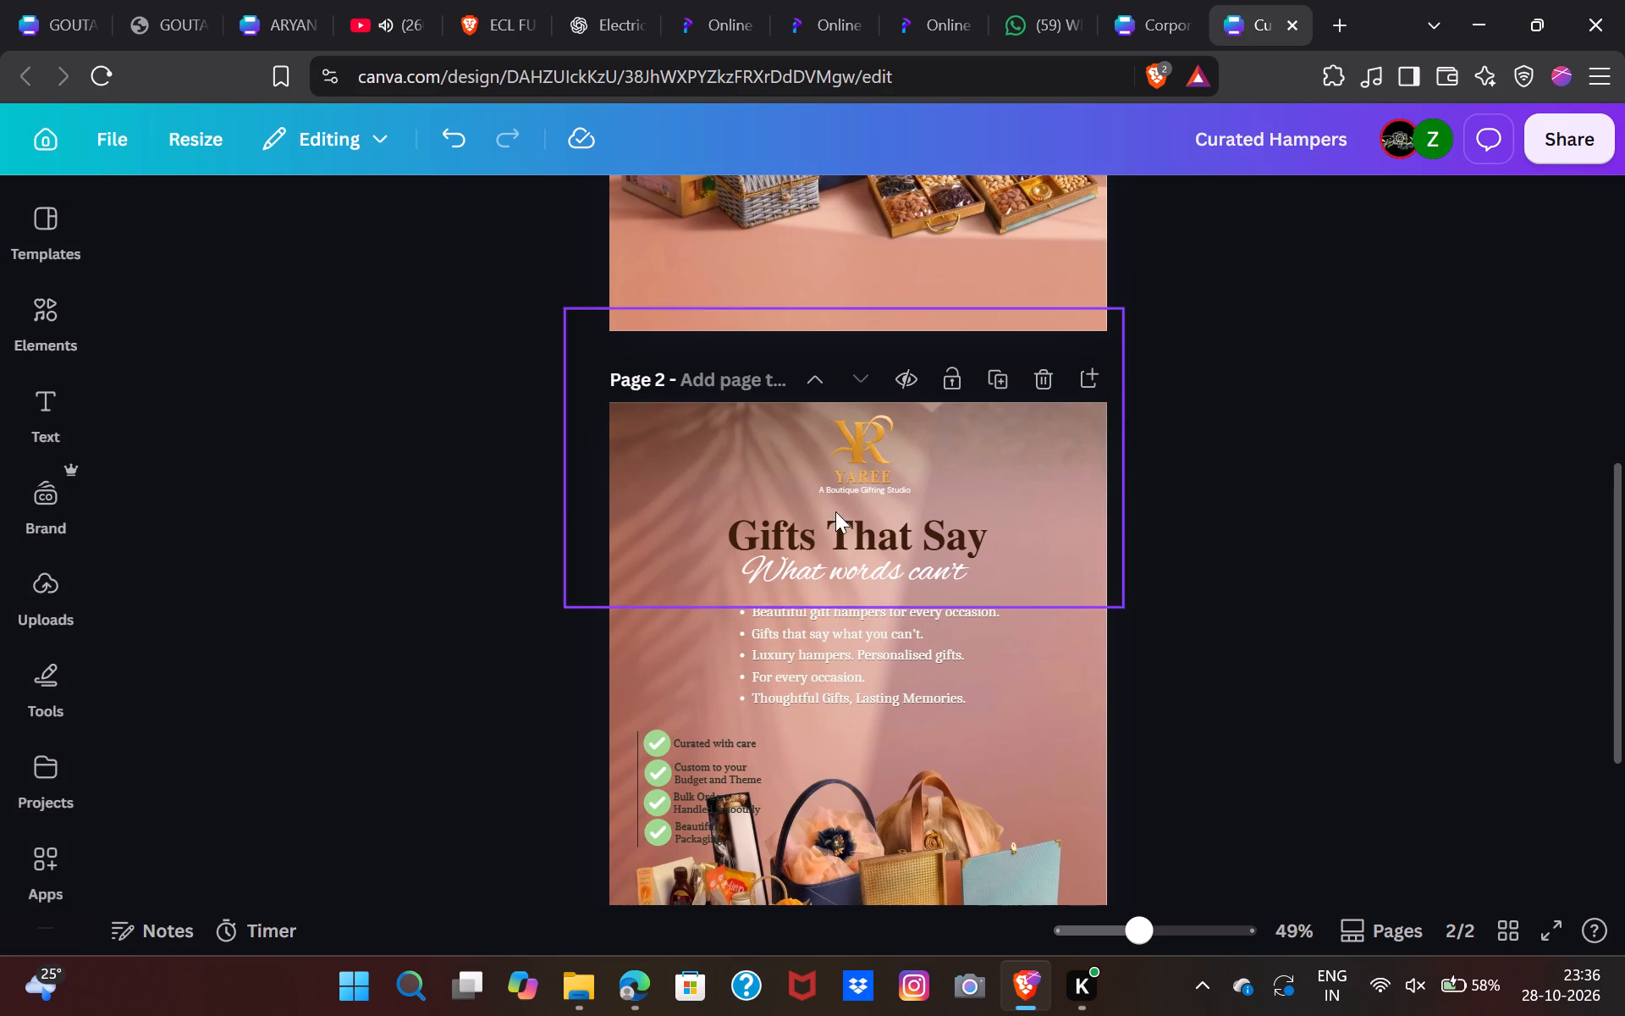
left_click(1016, 506)
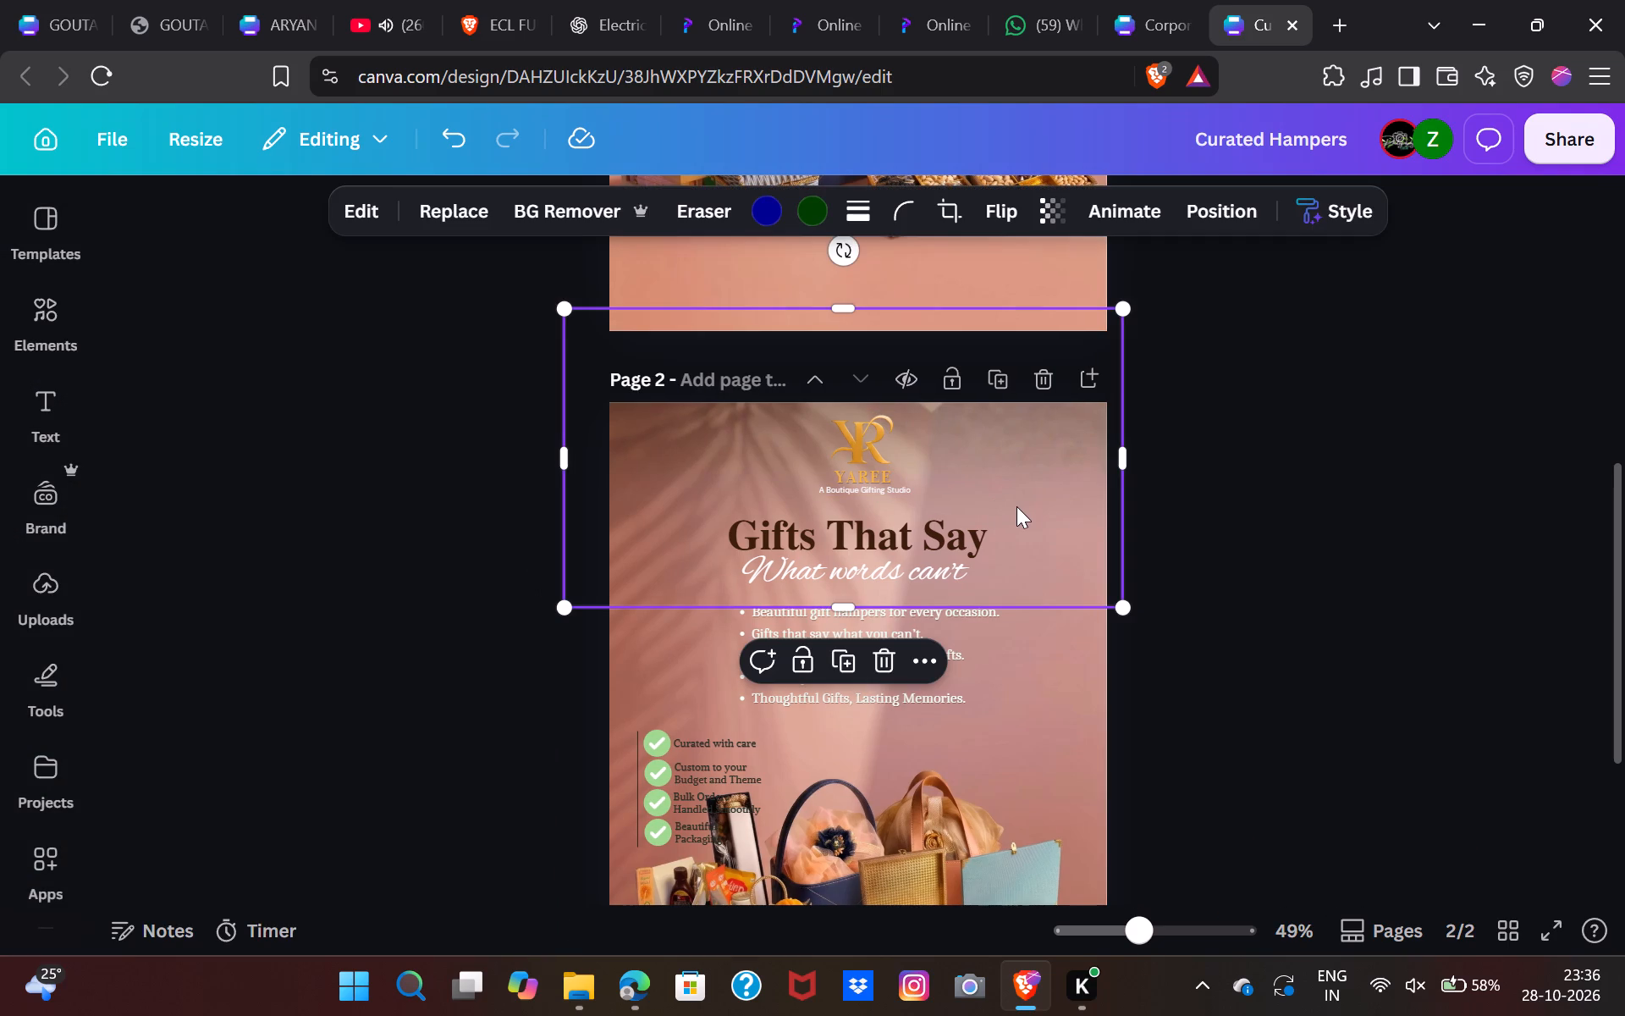
left_click_drag(1078, 505, 1100, 506)
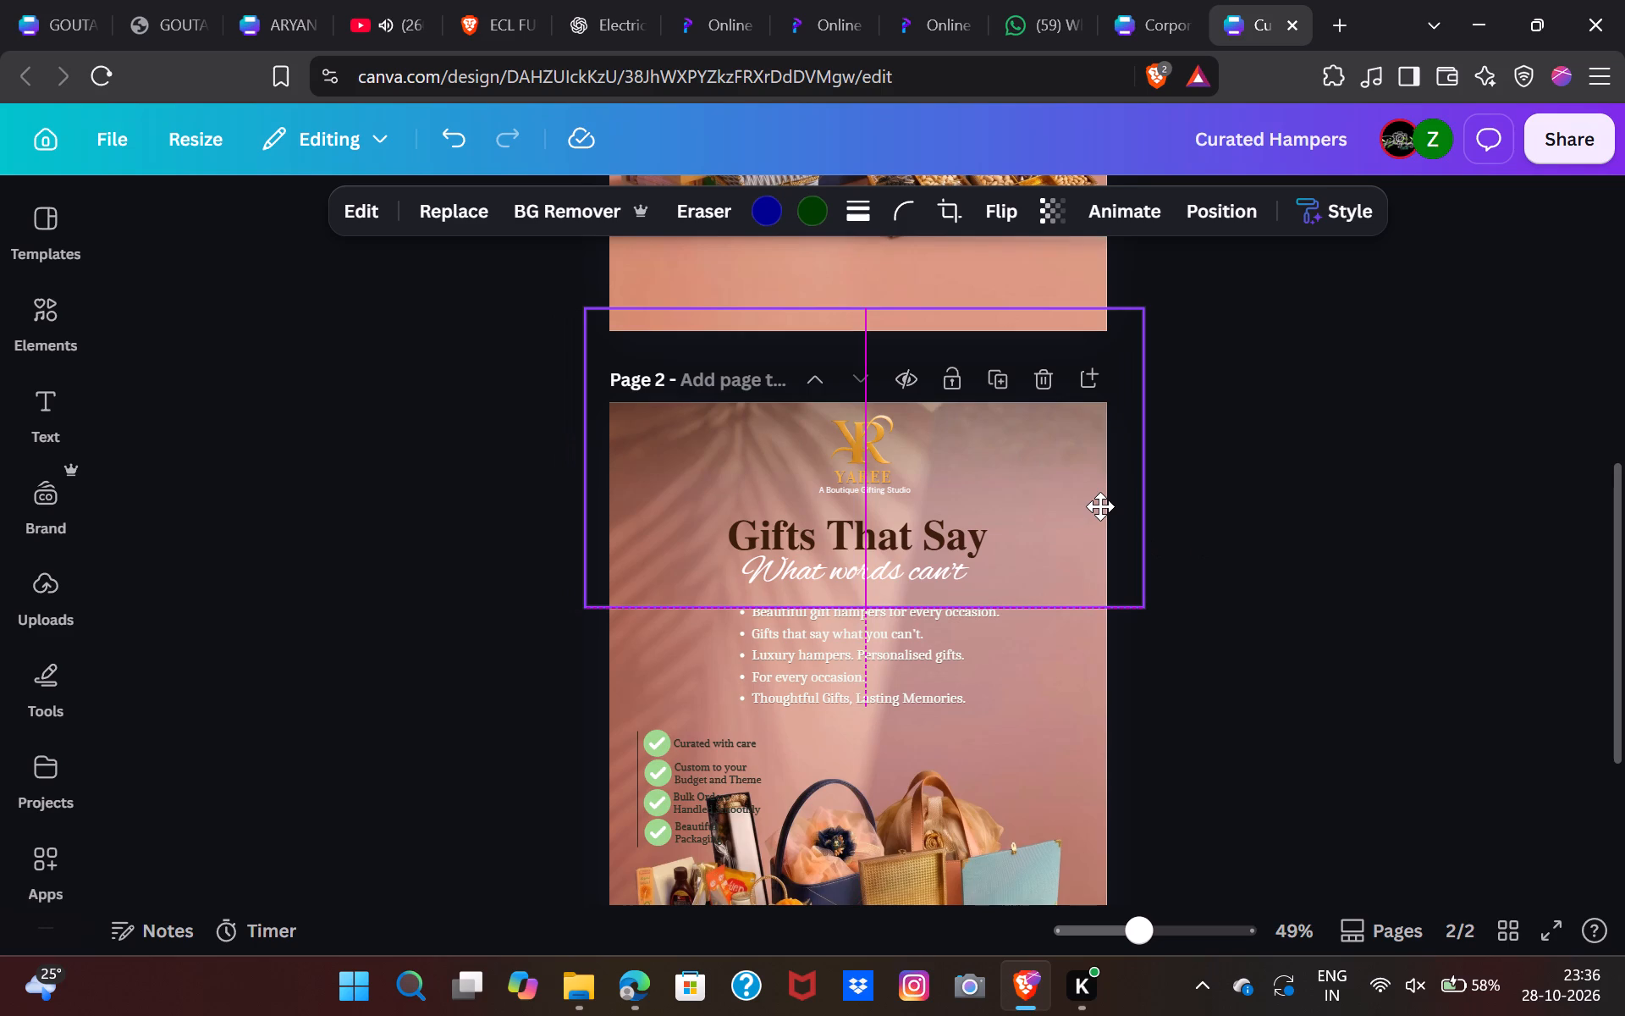
left_click_drag(1100, 506, 1092, 509)
left_click(1269, 554)
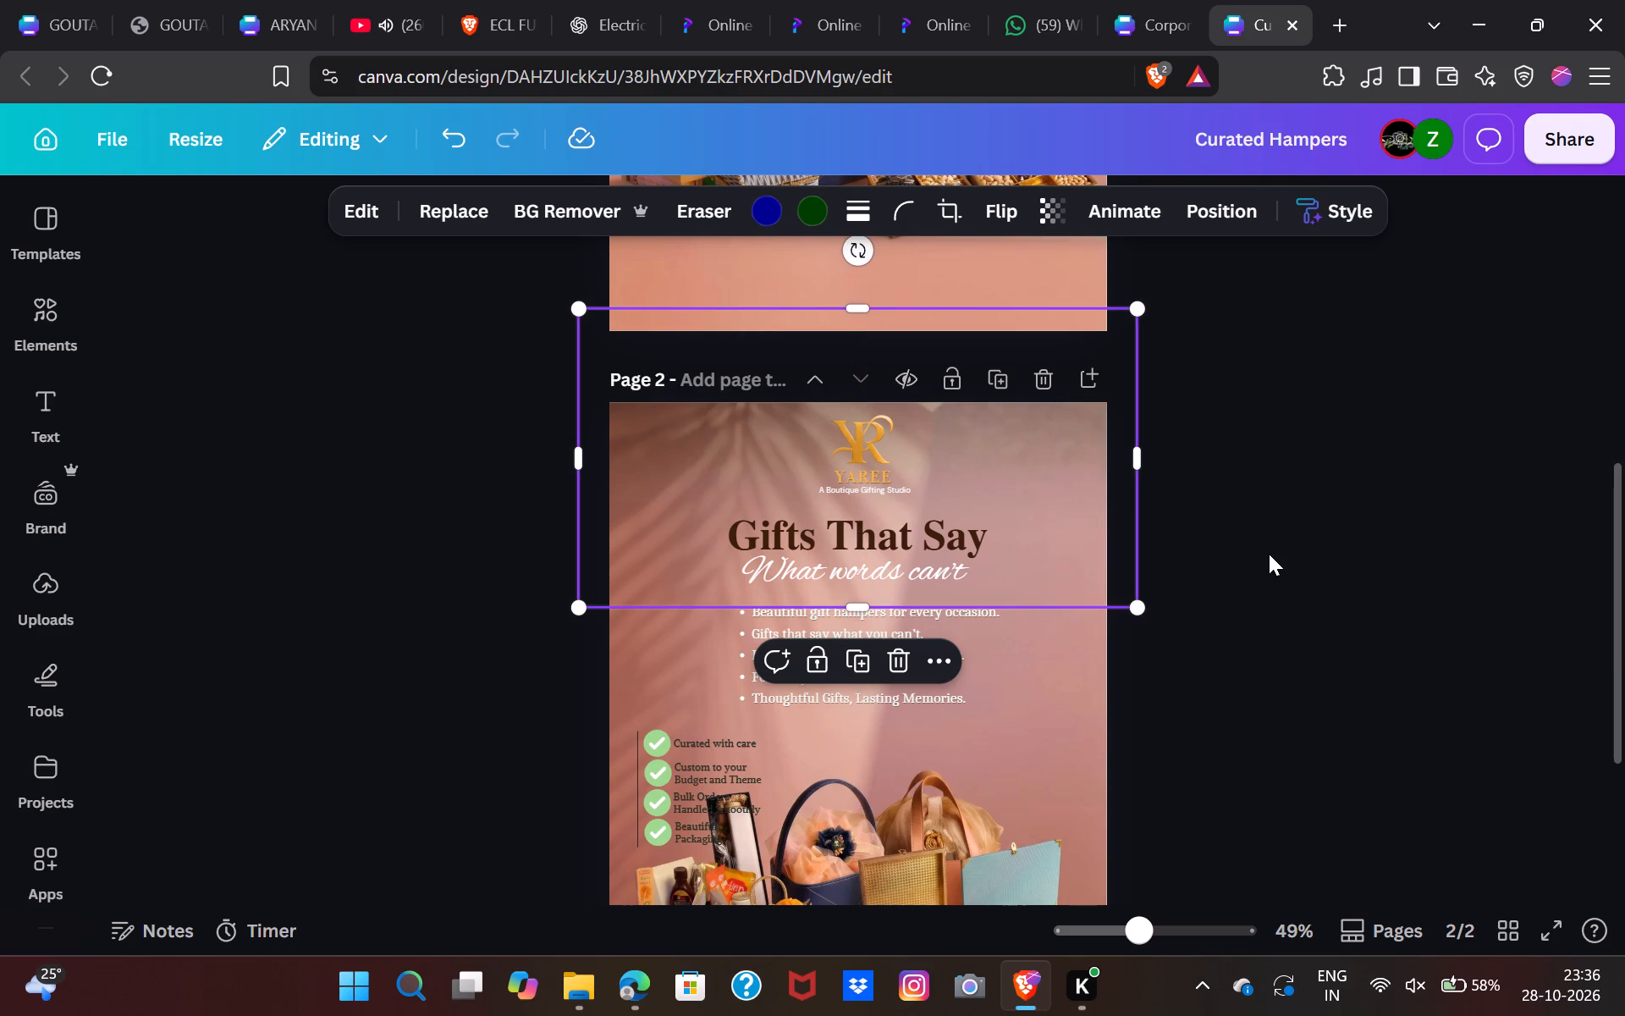
Delete the thin vertical line beside the checkmark list on page 2.
scroll(1269, 554, "down", 1)
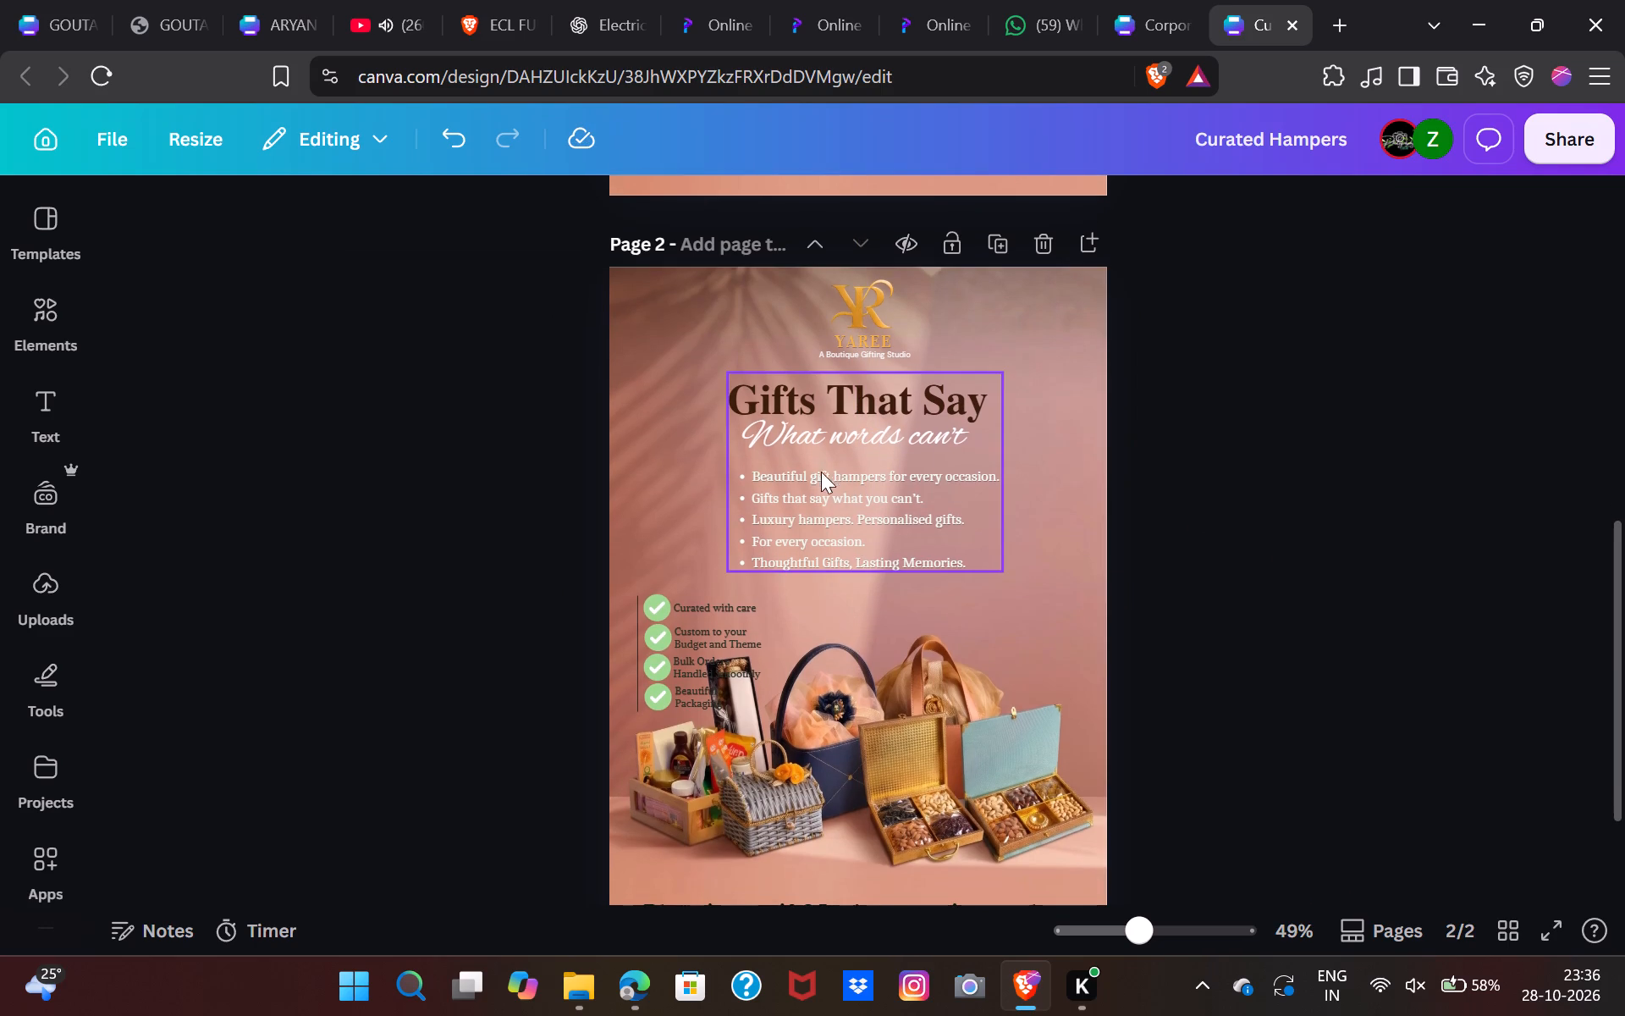
left_click(802, 502)
left_click(1228, 543)
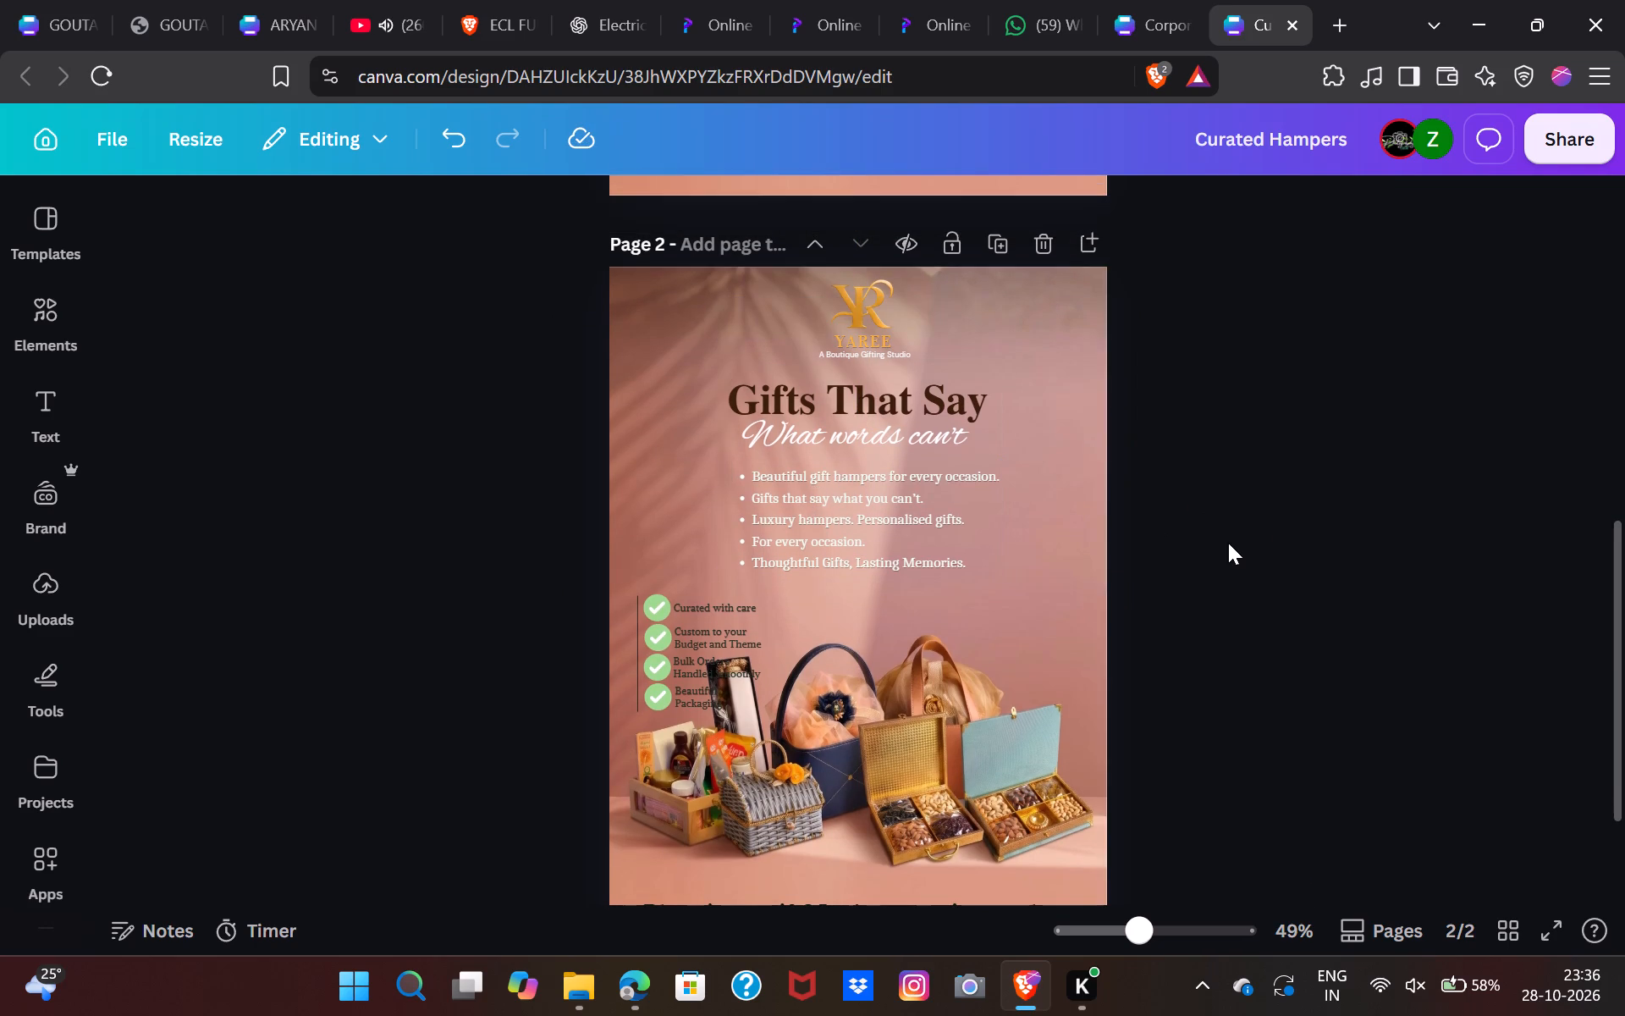
left_click(662, 615)
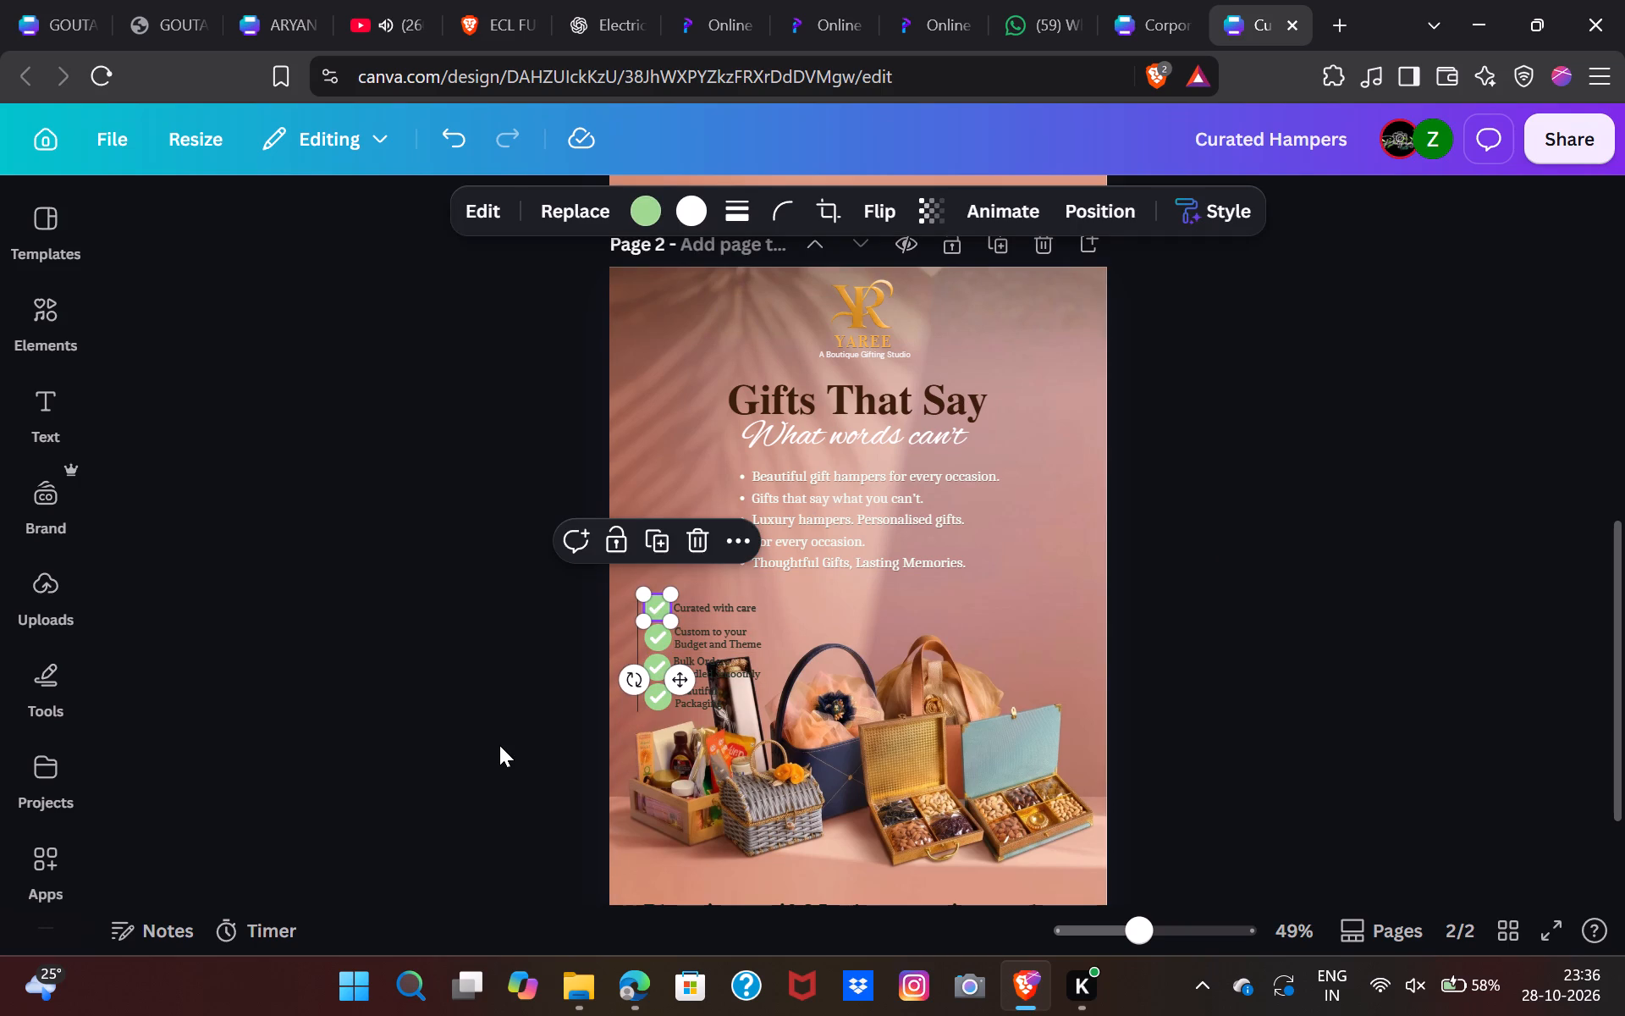
left_click(499, 745)
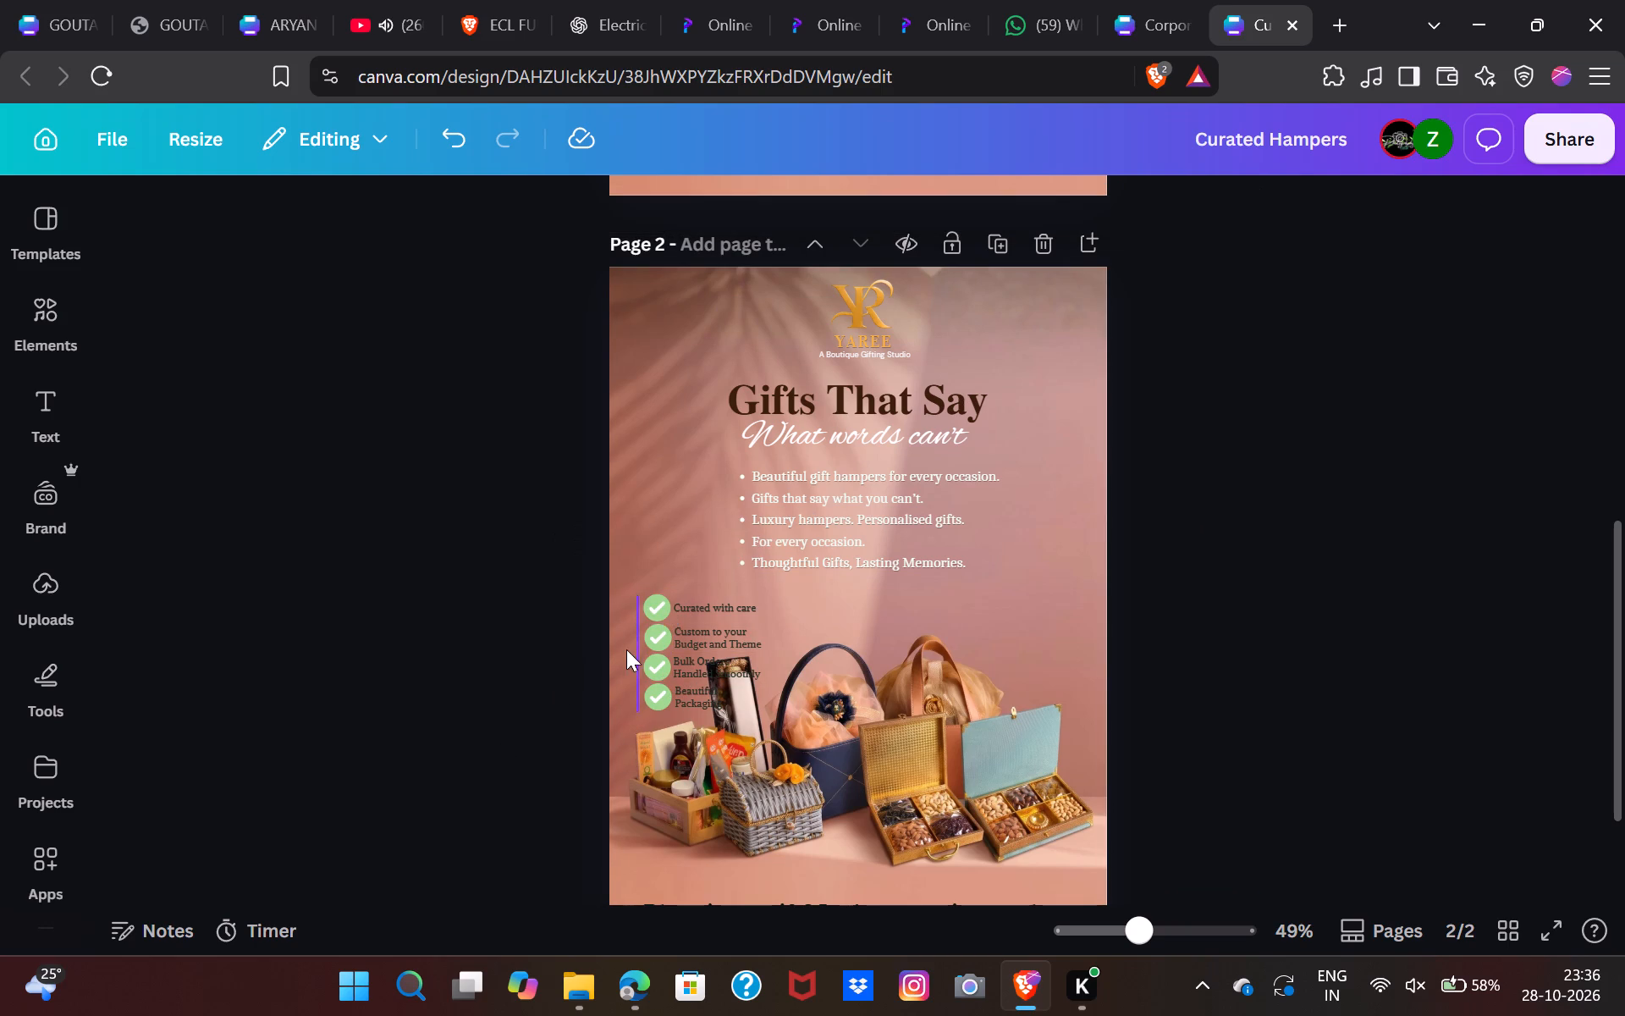
left_click(654, 614)
key("BackSpace")
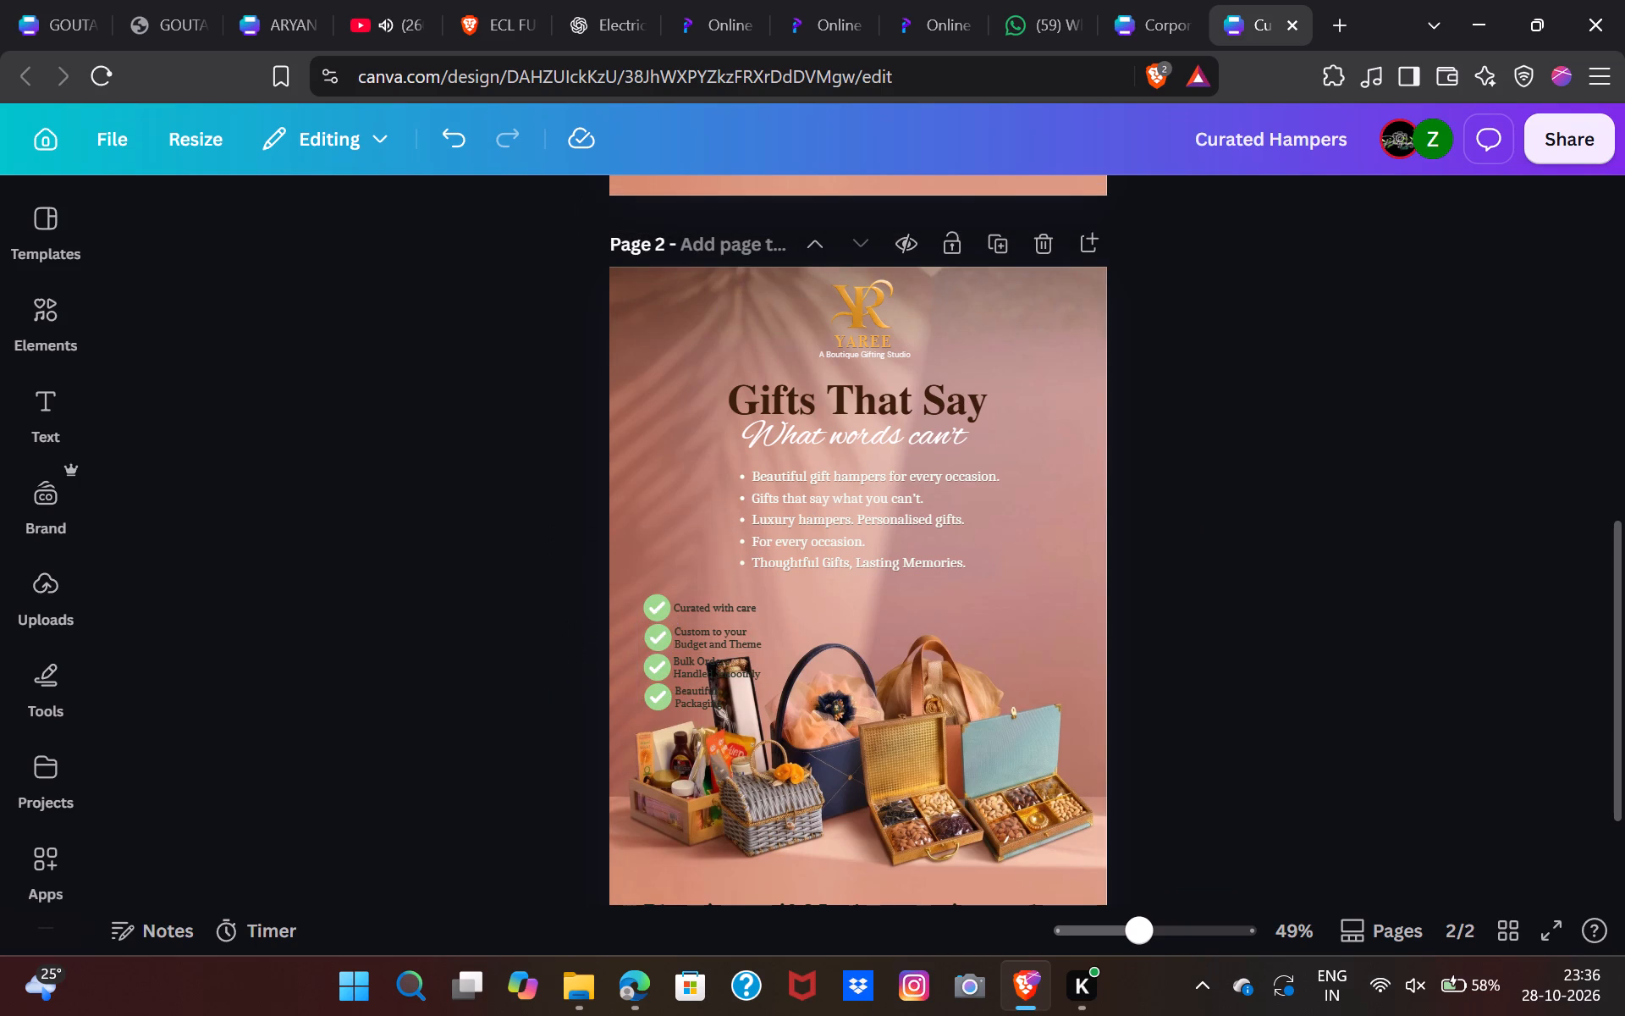
Delete the four green checkmark icons beside the short text labels on page 2.
left_click(657, 596)
key("BackSpace")
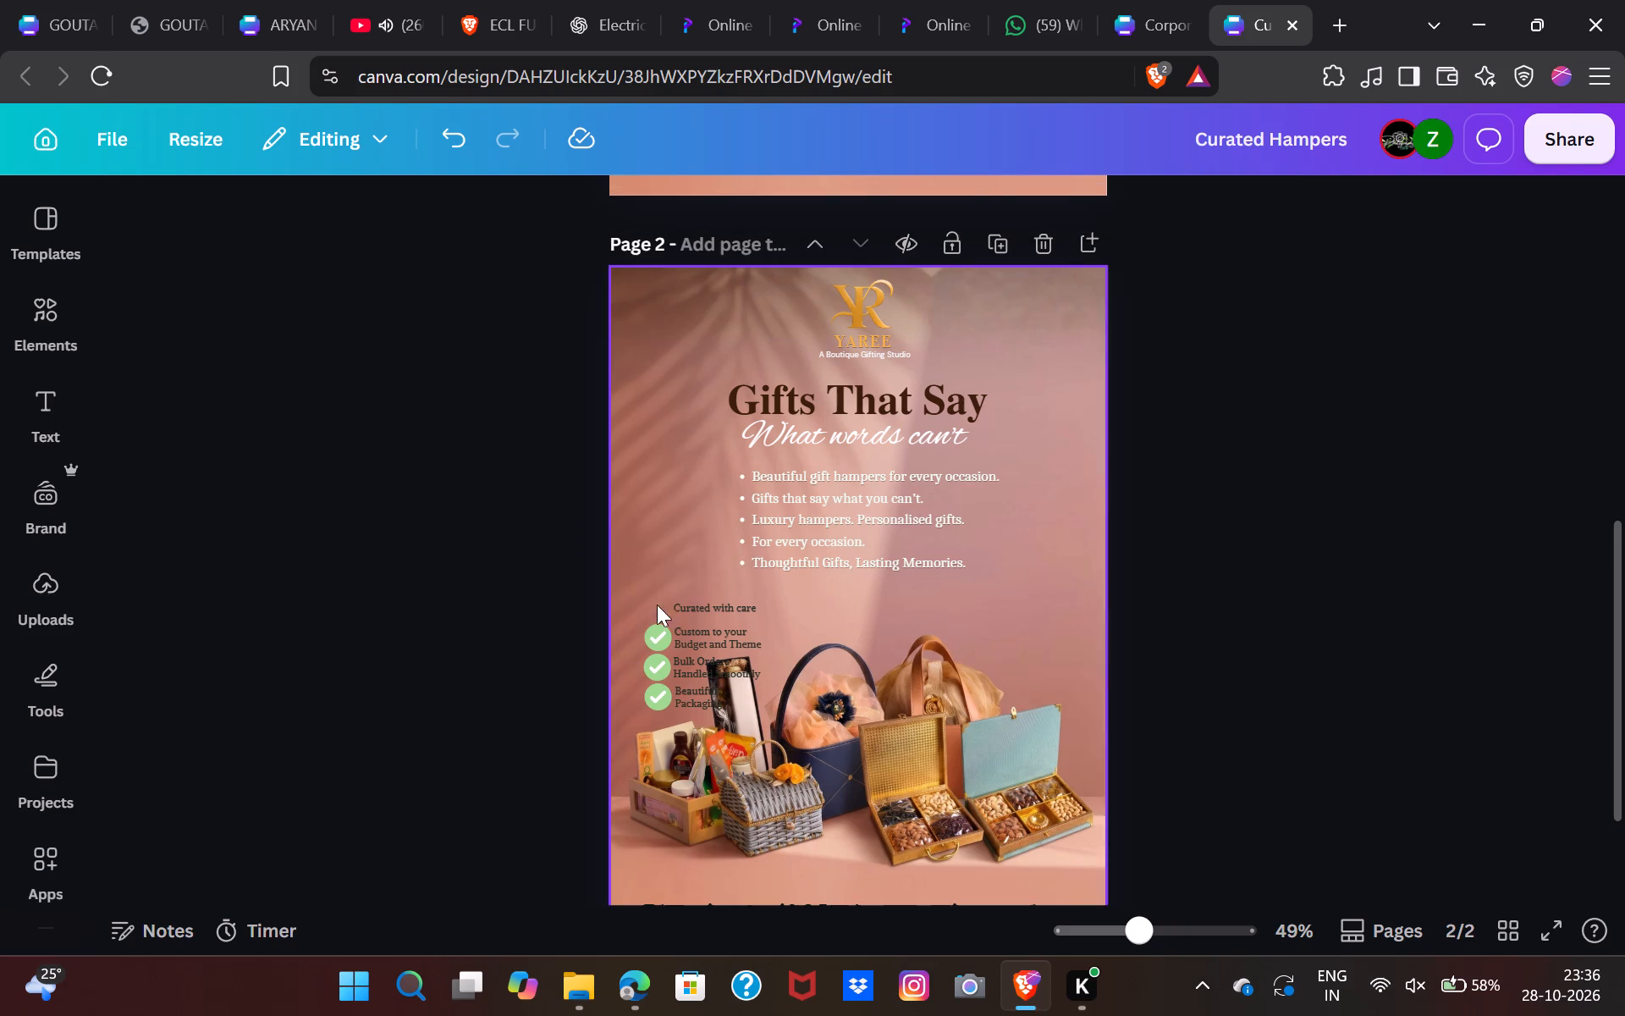
left_click(658, 630)
key("BackSpace")
left_click(669, 679)
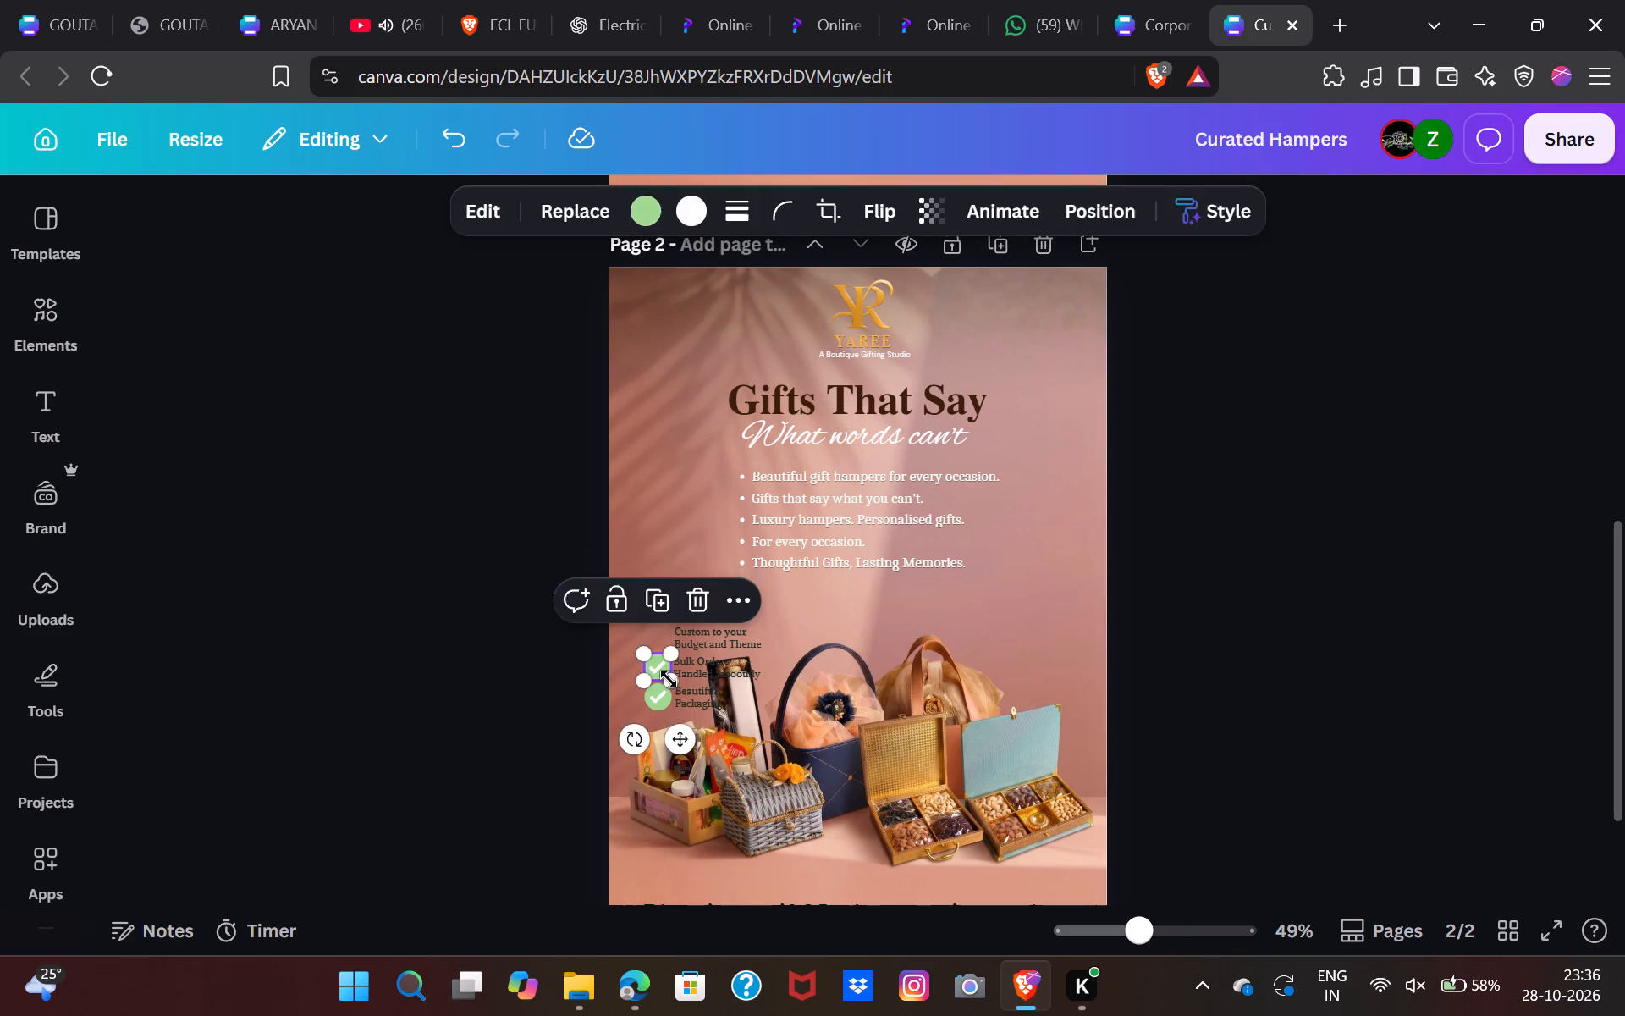
key("BackSpace")
left_click(663, 693)
key("BackSpace")
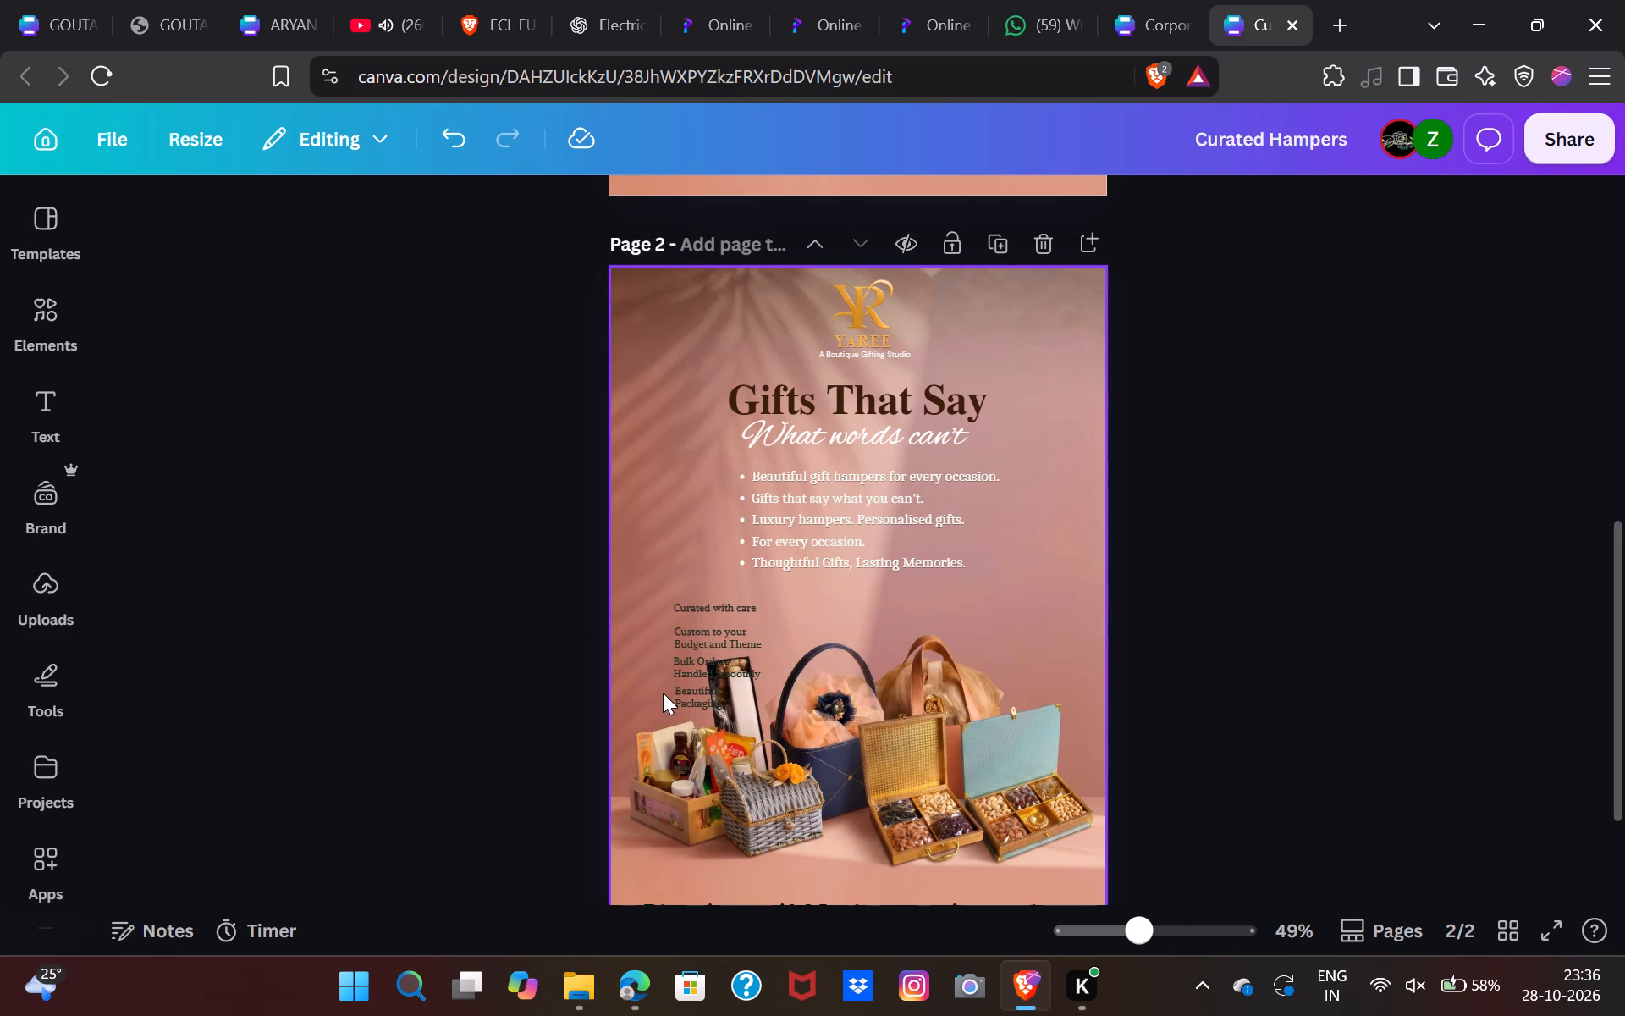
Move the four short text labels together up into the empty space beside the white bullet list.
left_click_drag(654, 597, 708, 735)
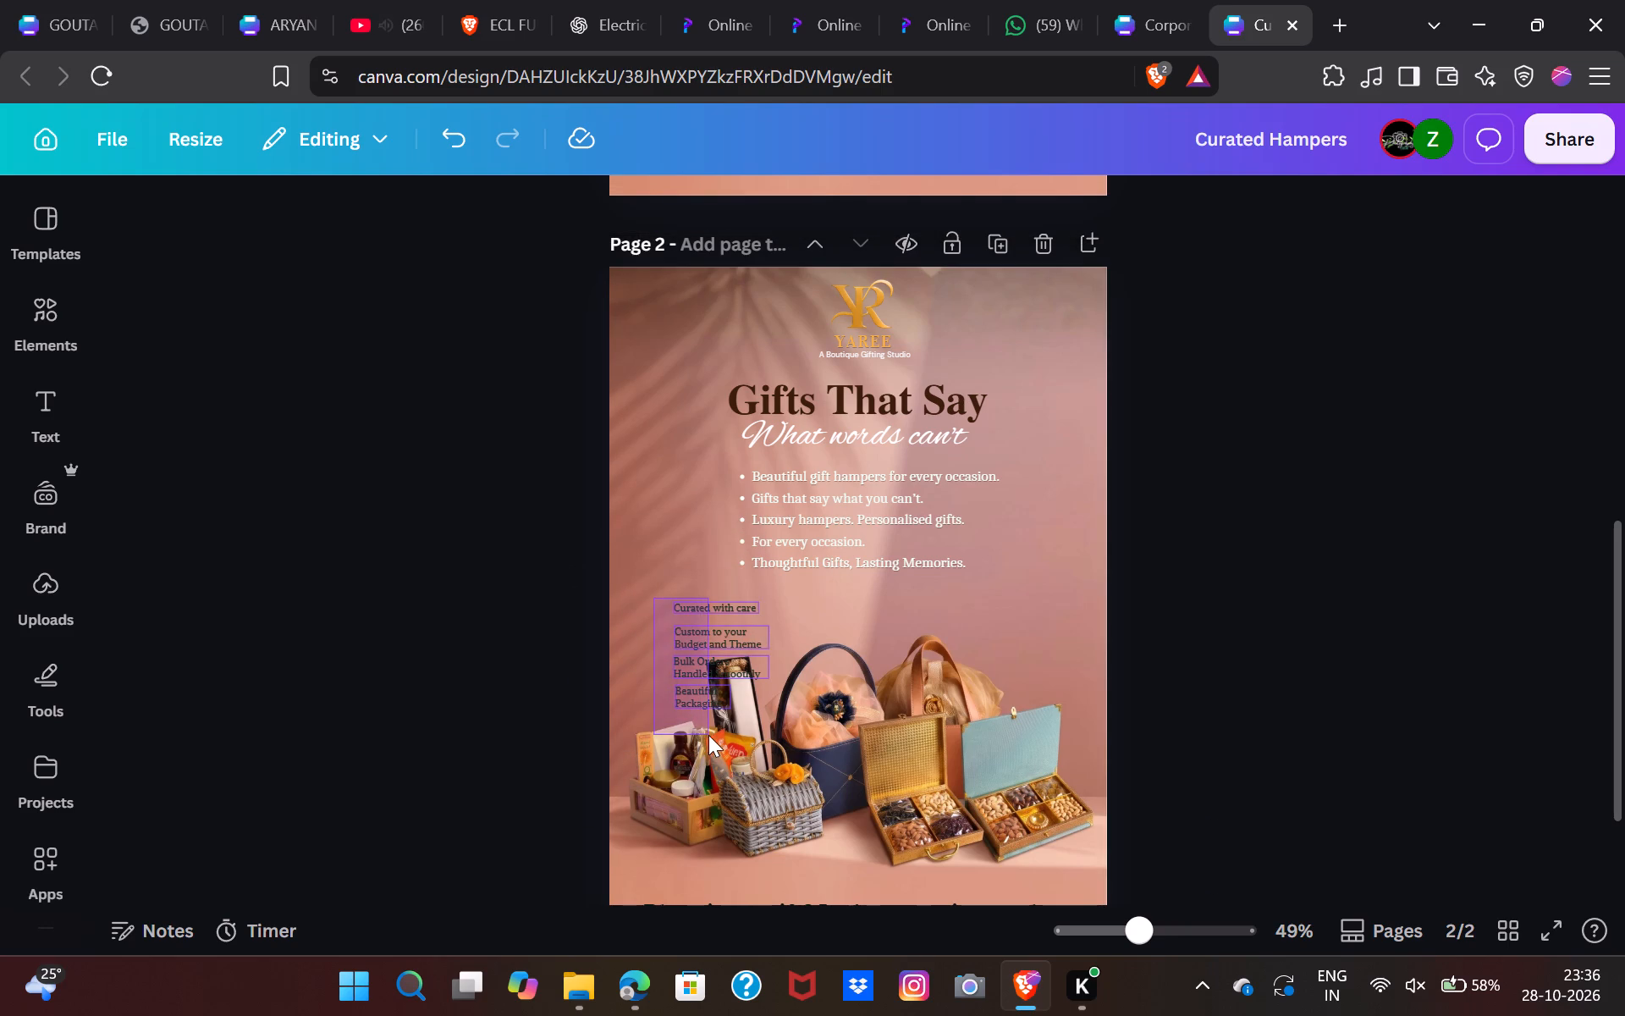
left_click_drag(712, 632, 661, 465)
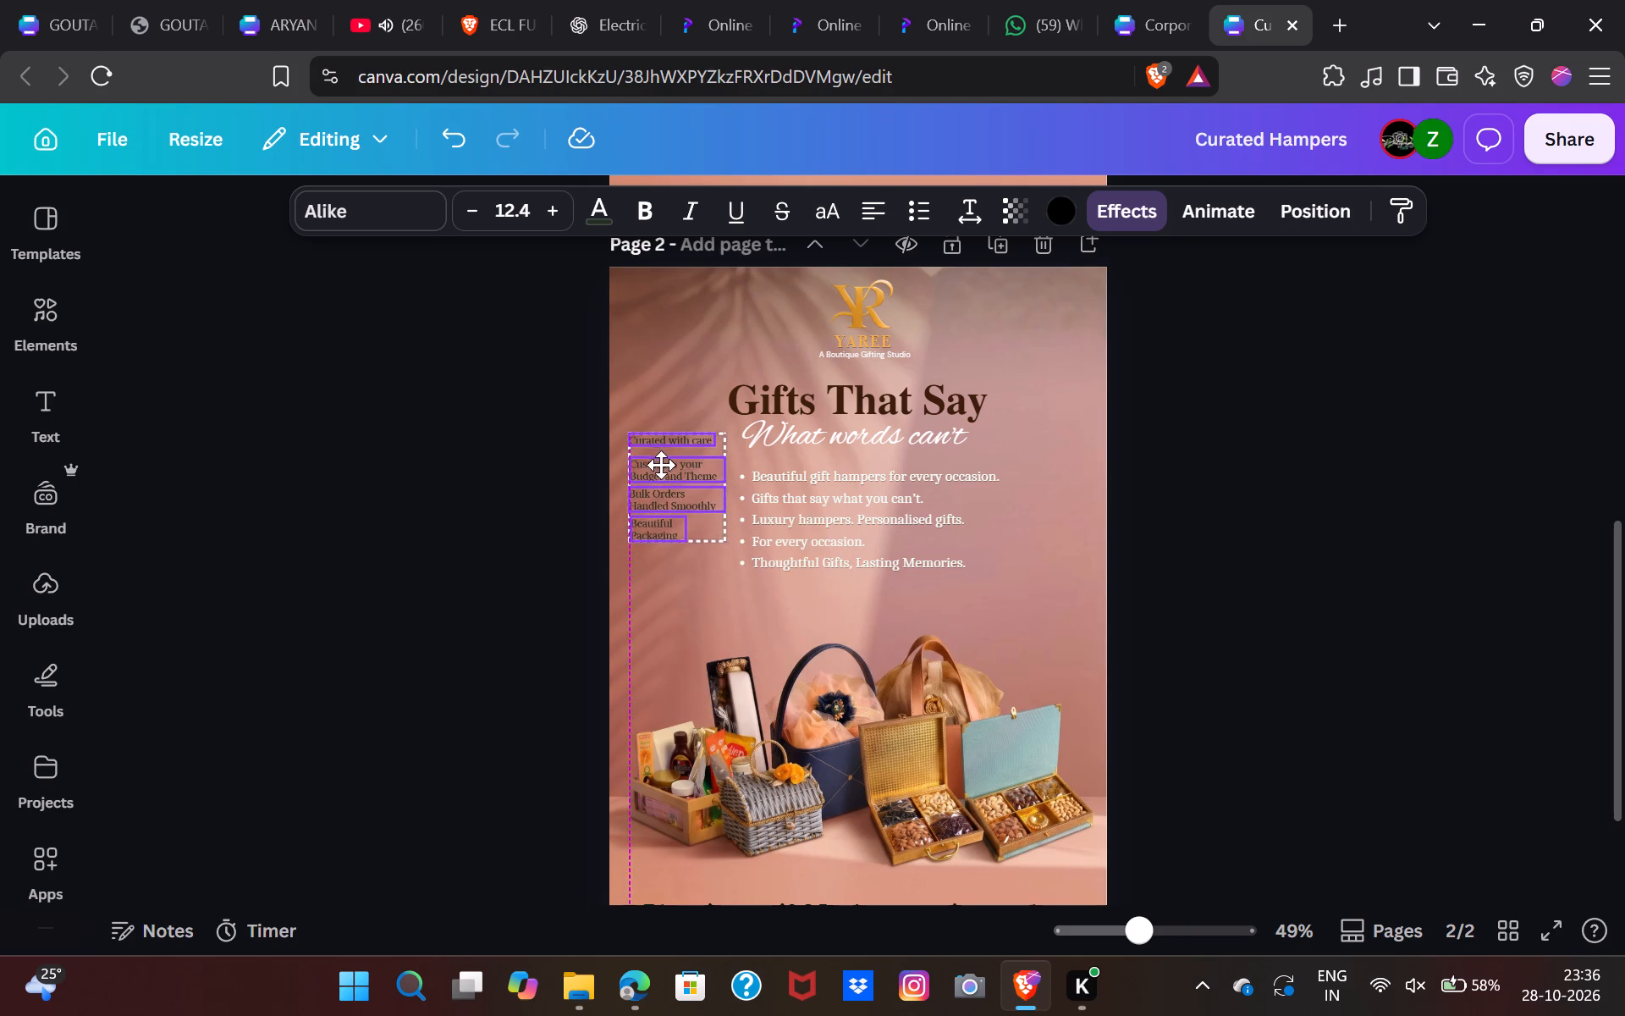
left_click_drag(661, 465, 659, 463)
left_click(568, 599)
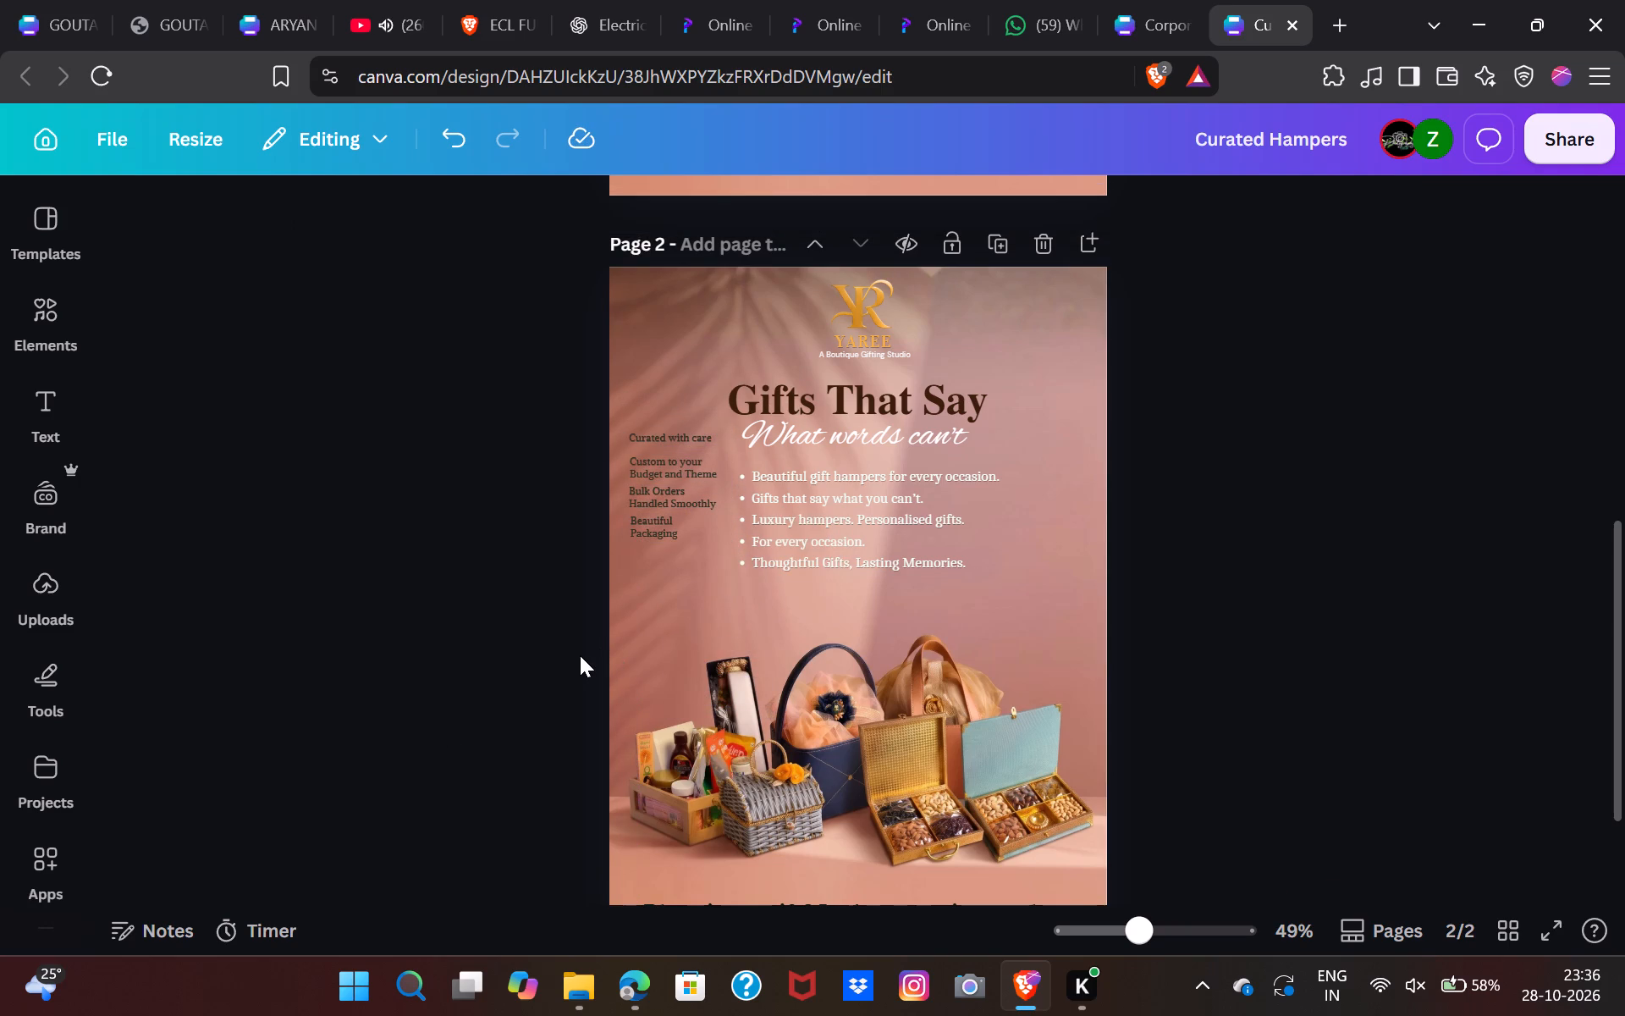
Place "Curated with care" near the page's left edge between the bullets and hampers, with "Custom to your Budget and Theme" to its right.
left_click(666, 422)
left_click(658, 436)
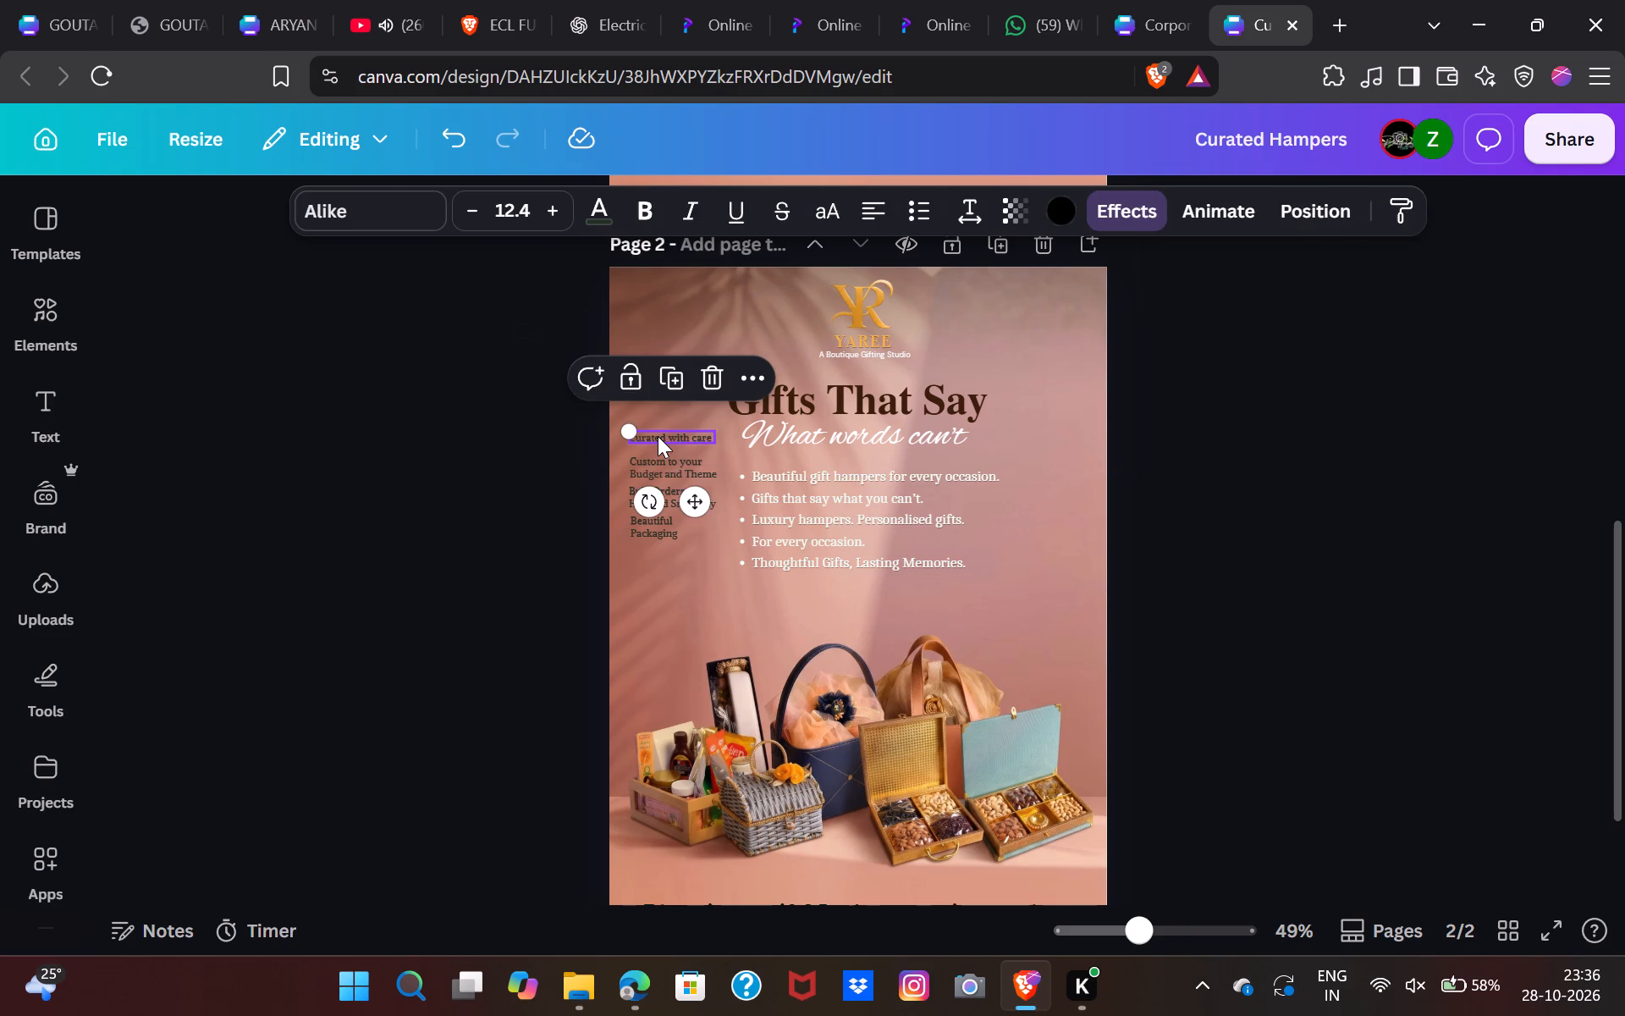
left_click_drag(690, 505, 684, 666)
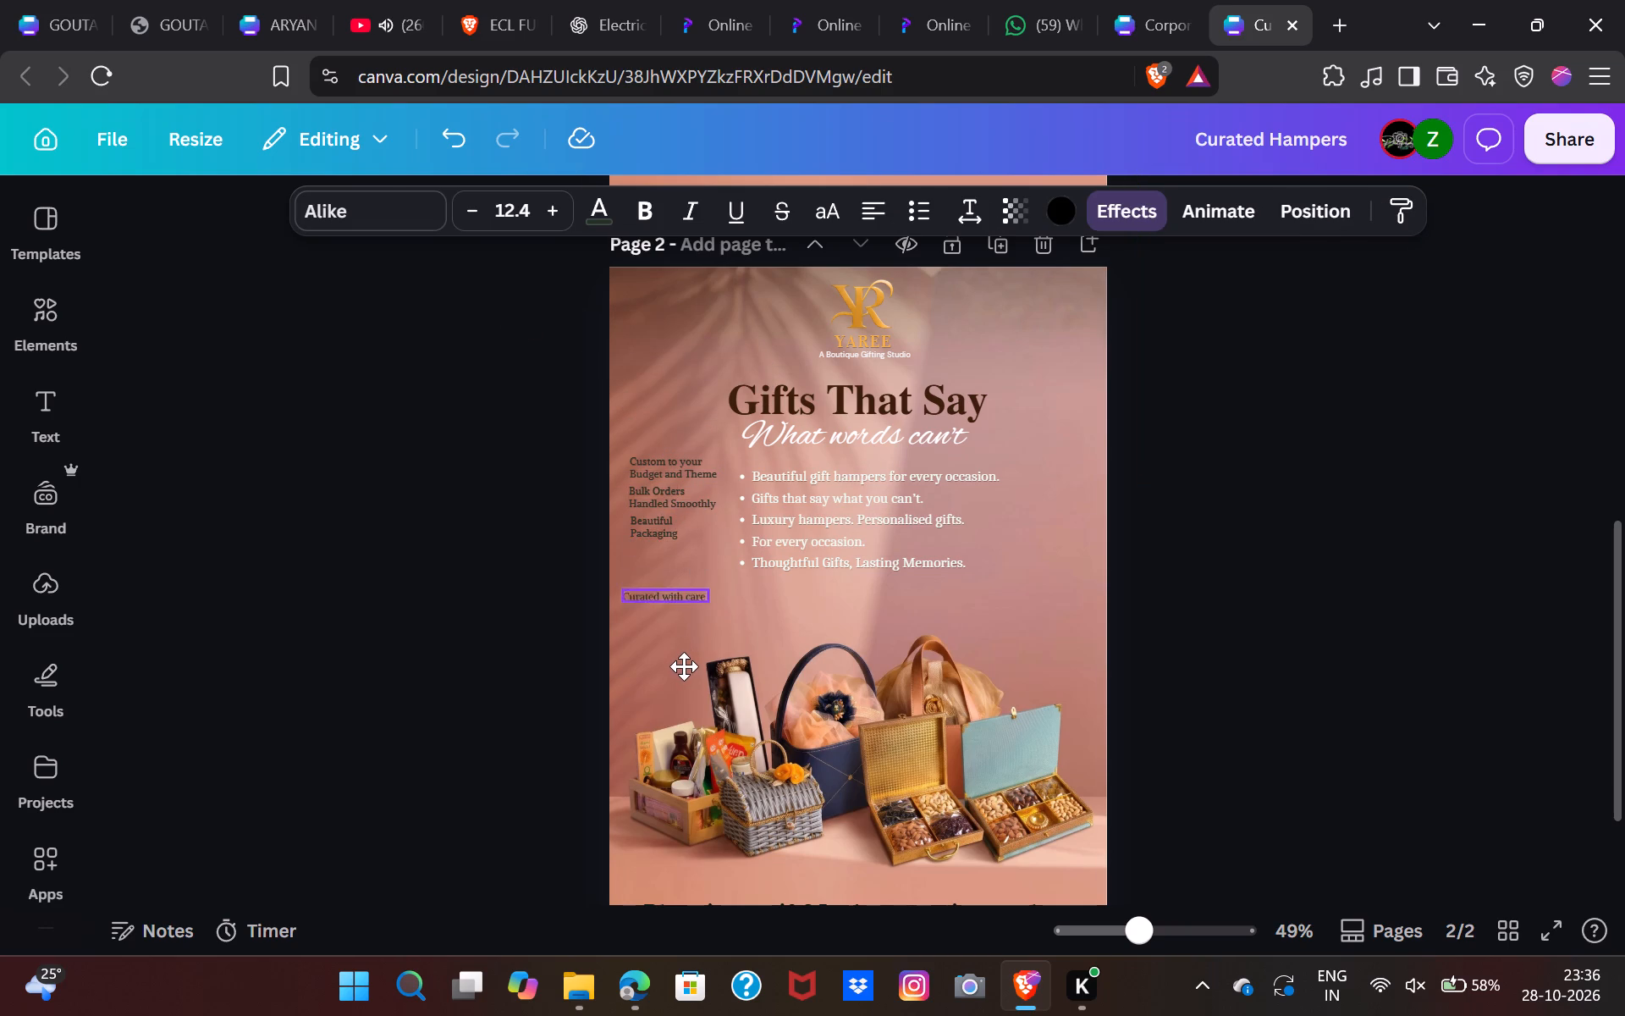
left_click_drag(684, 666, 689, 670)
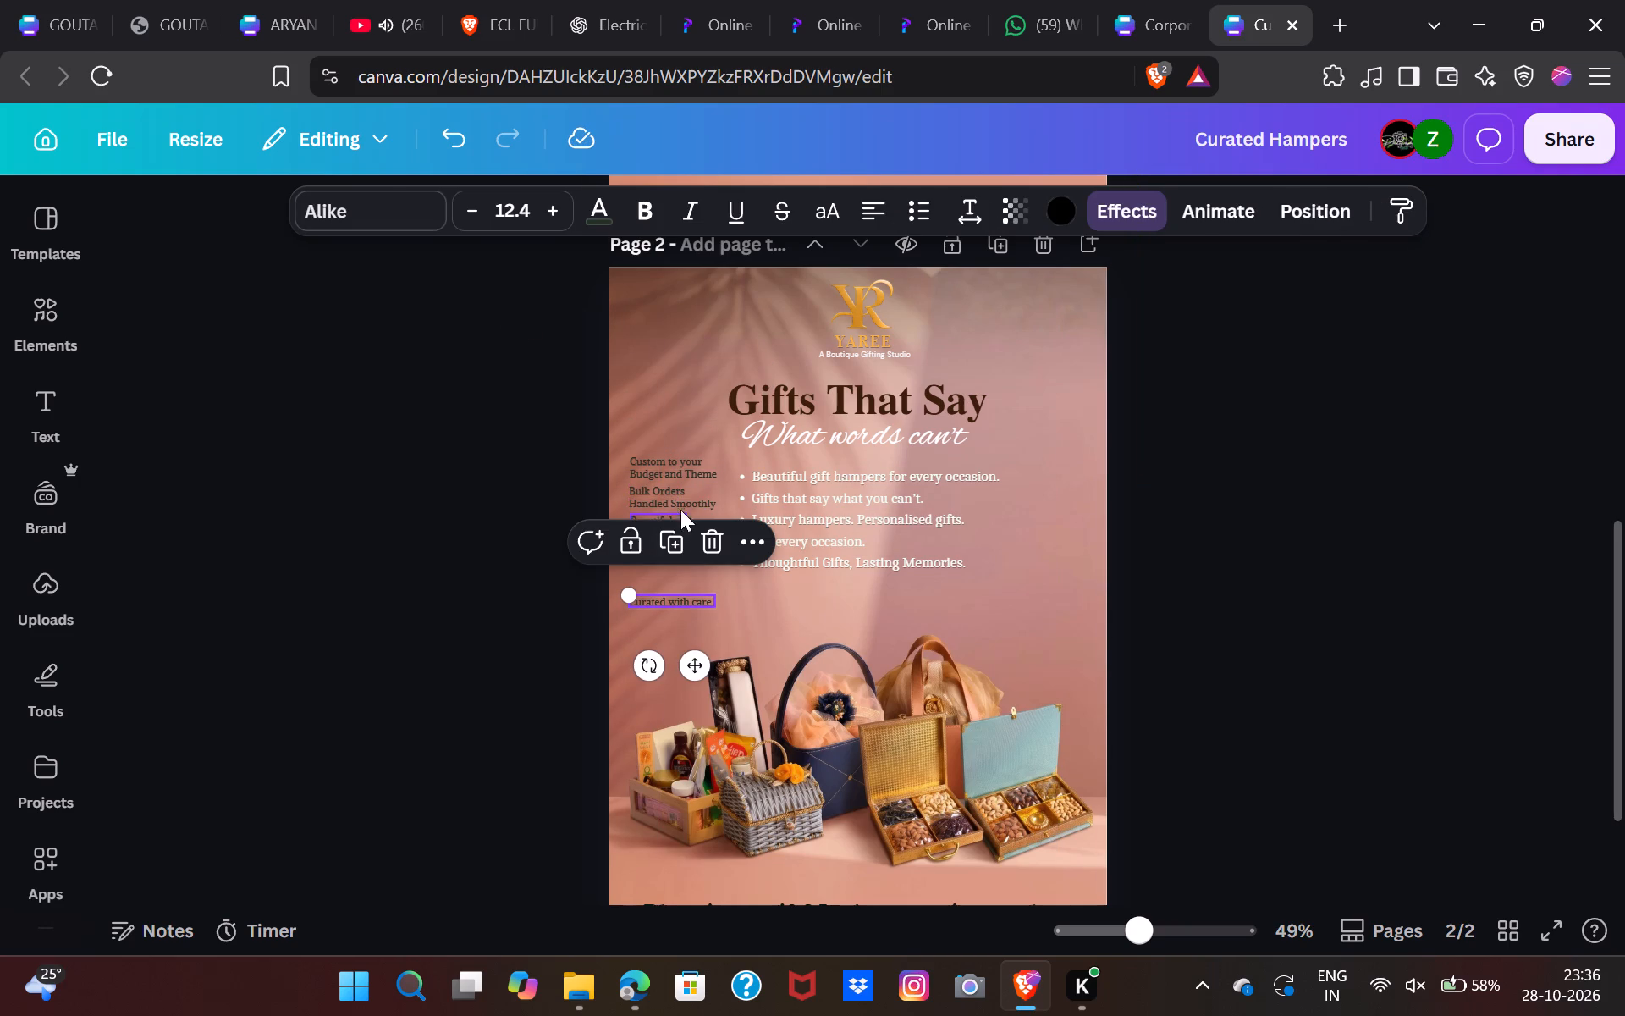
left_click(680, 465)
left_click_drag(680, 465, 719, 566)
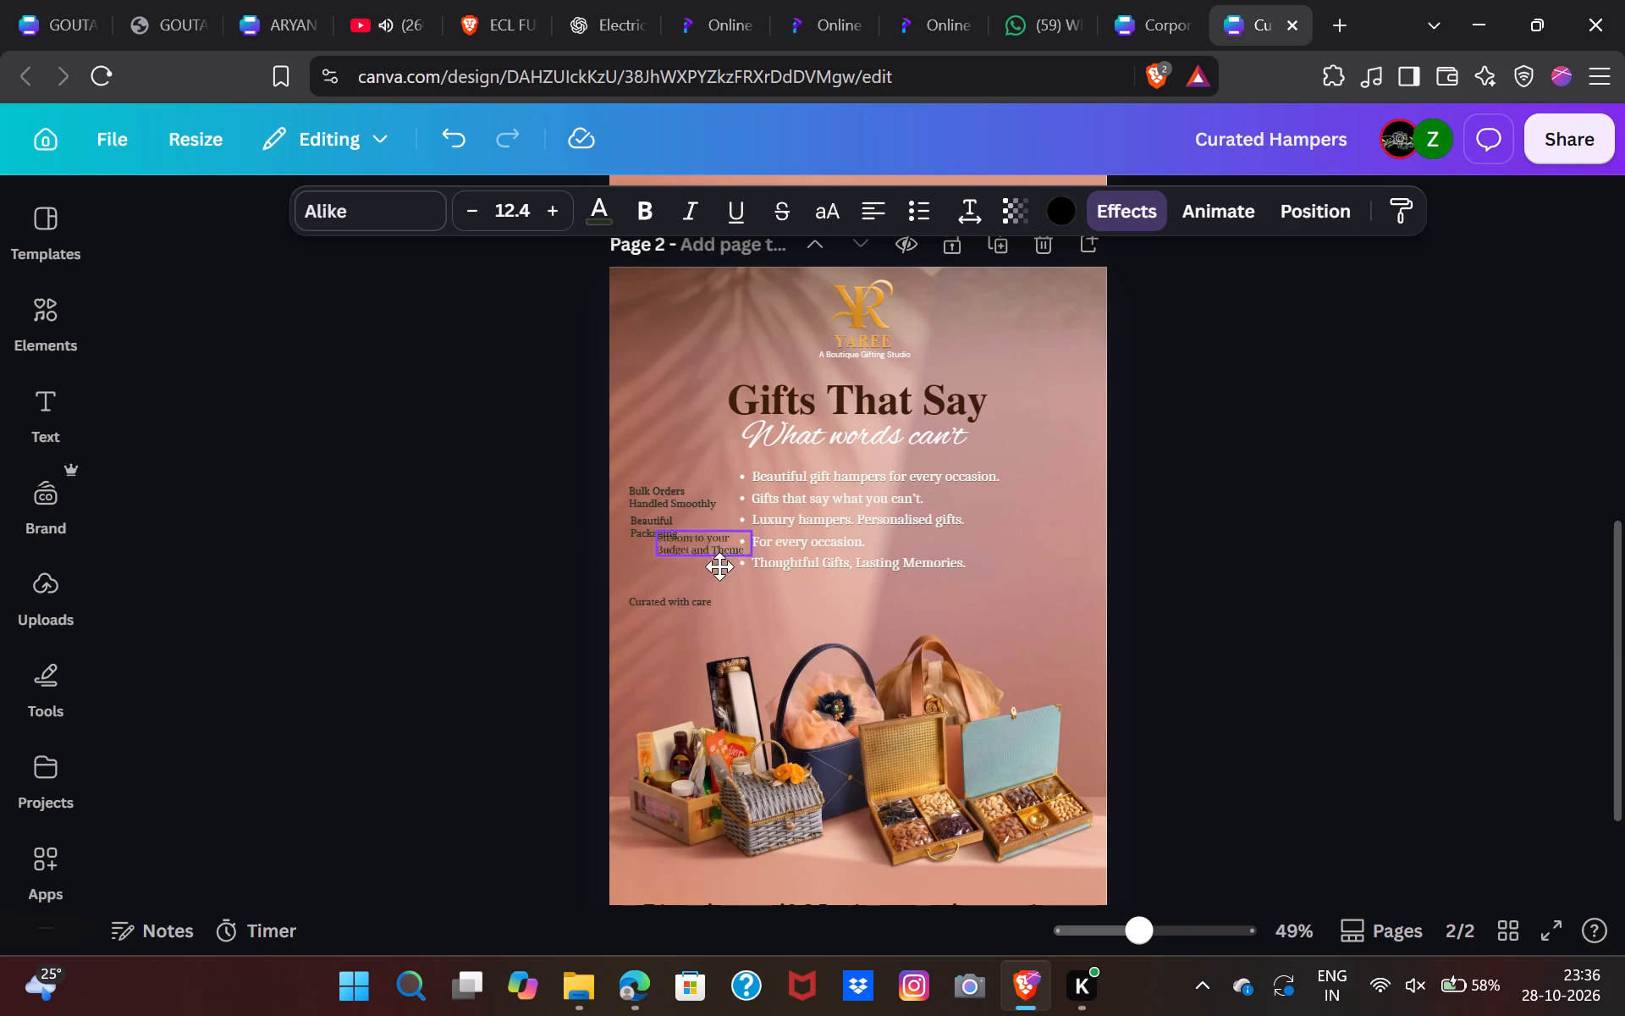
left_click_drag(719, 566, 777, 609)
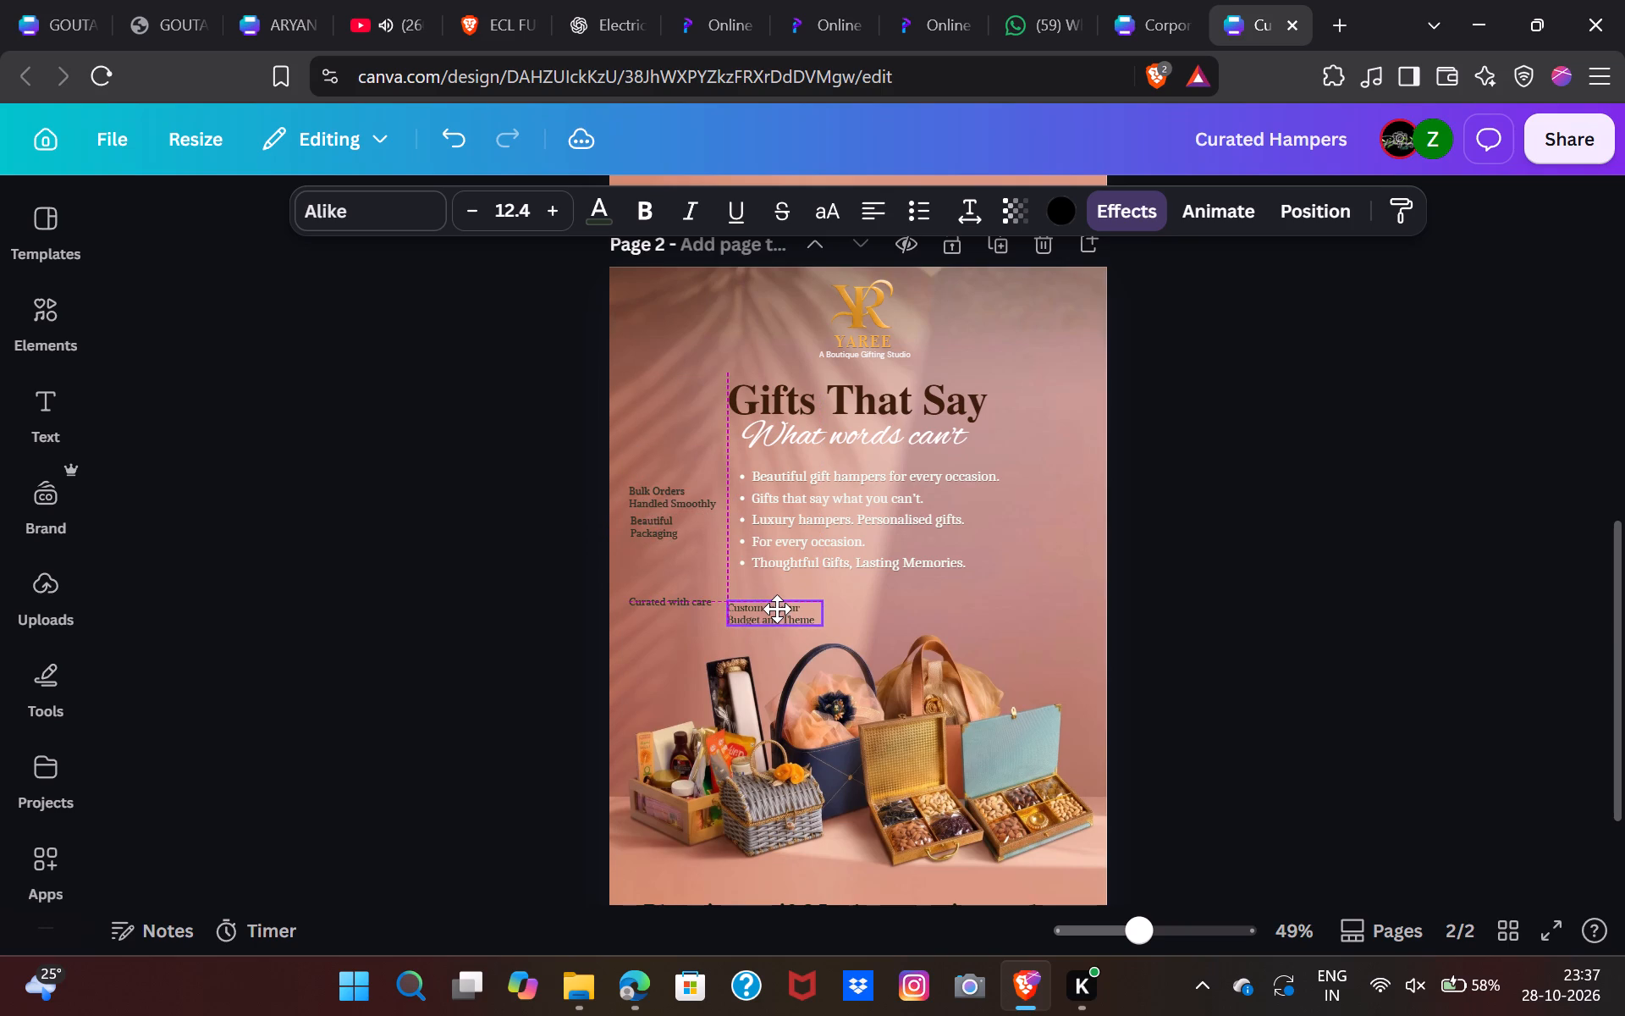
left_click_drag(777, 609, 776, 603)
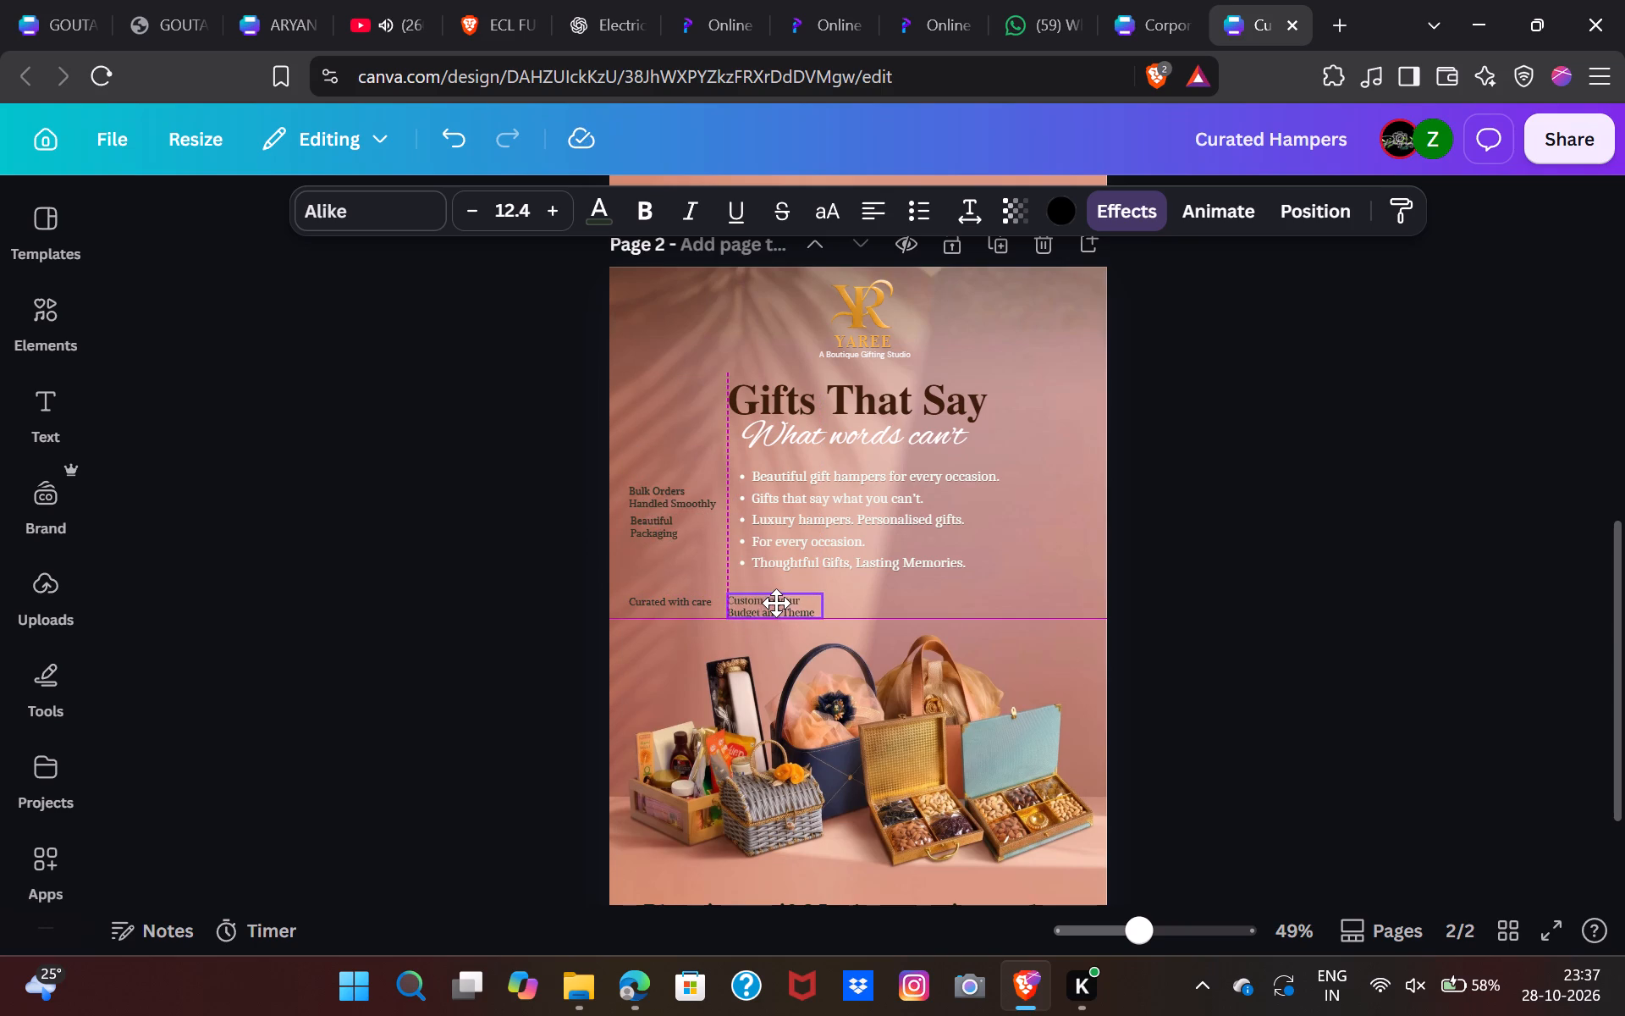
left_click_drag(776, 603, 775, 609)
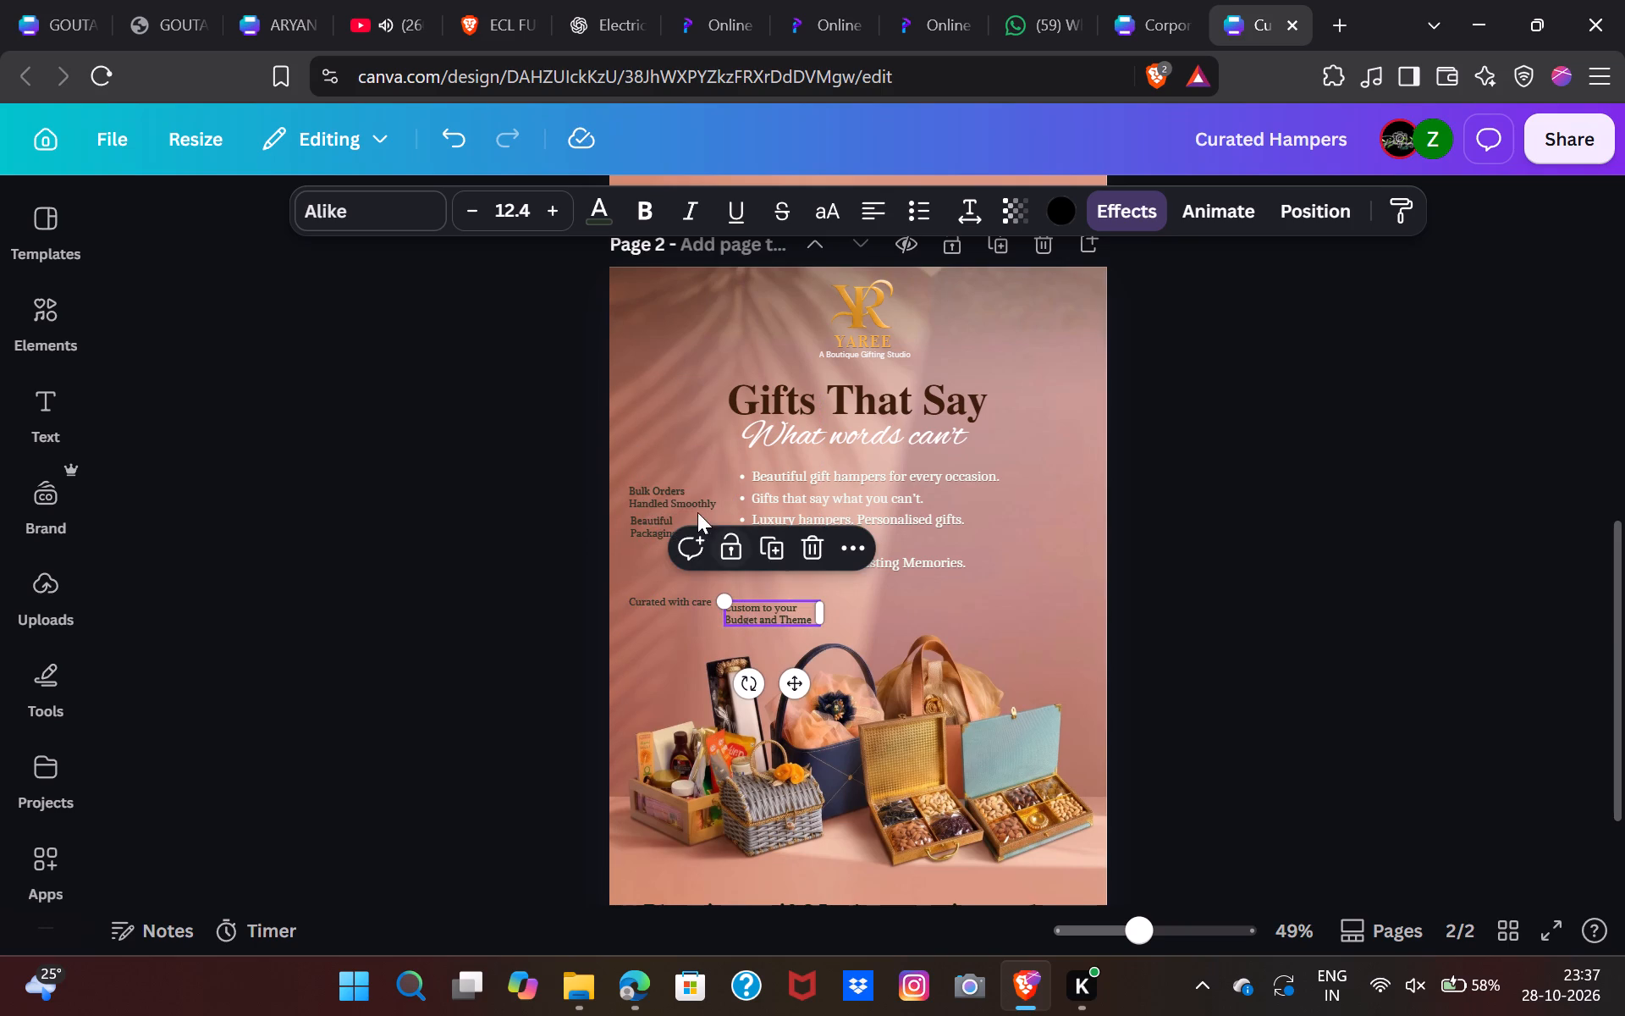
Continue the row above the hampers with "Bulk Orders Handled Smoothly" right of centre and "Beautiful Packaging" near the page's right edge.
left_click_drag(676, 497, 906, 649)
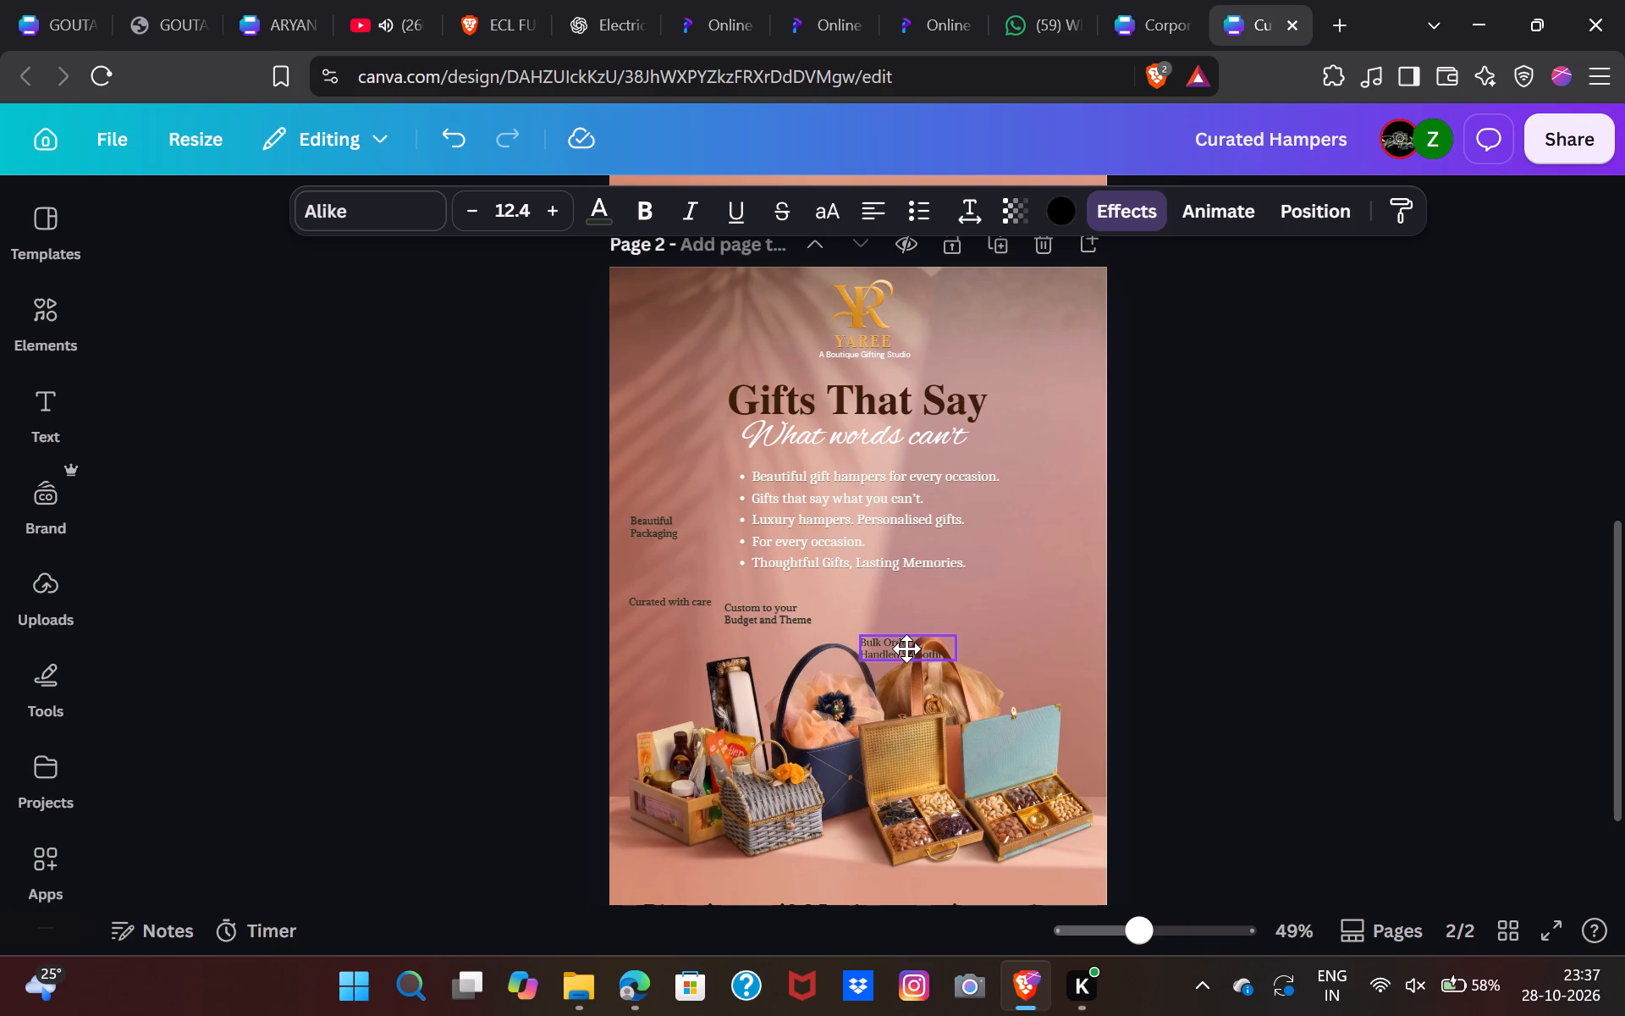
left_click_drag(906, 649, 888, 610)
left_click(667, 523)
left_click_drag(667, 523, 803, 564)
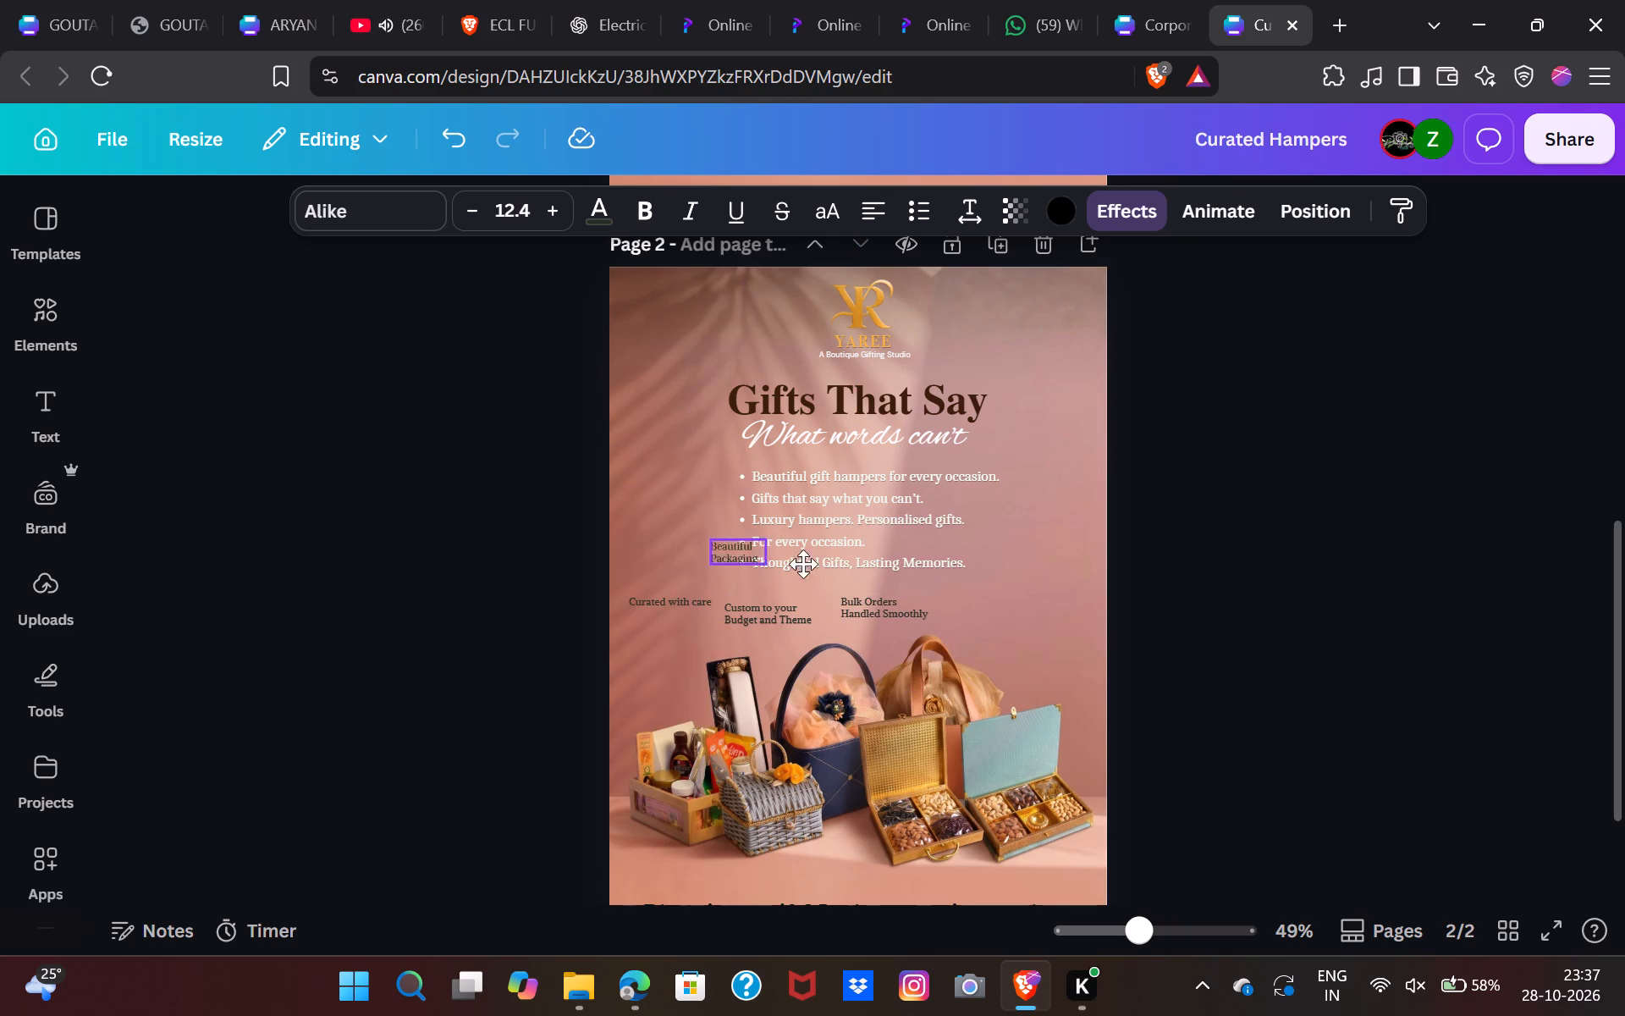
left_click_drag(803, 564, 1045, 600)
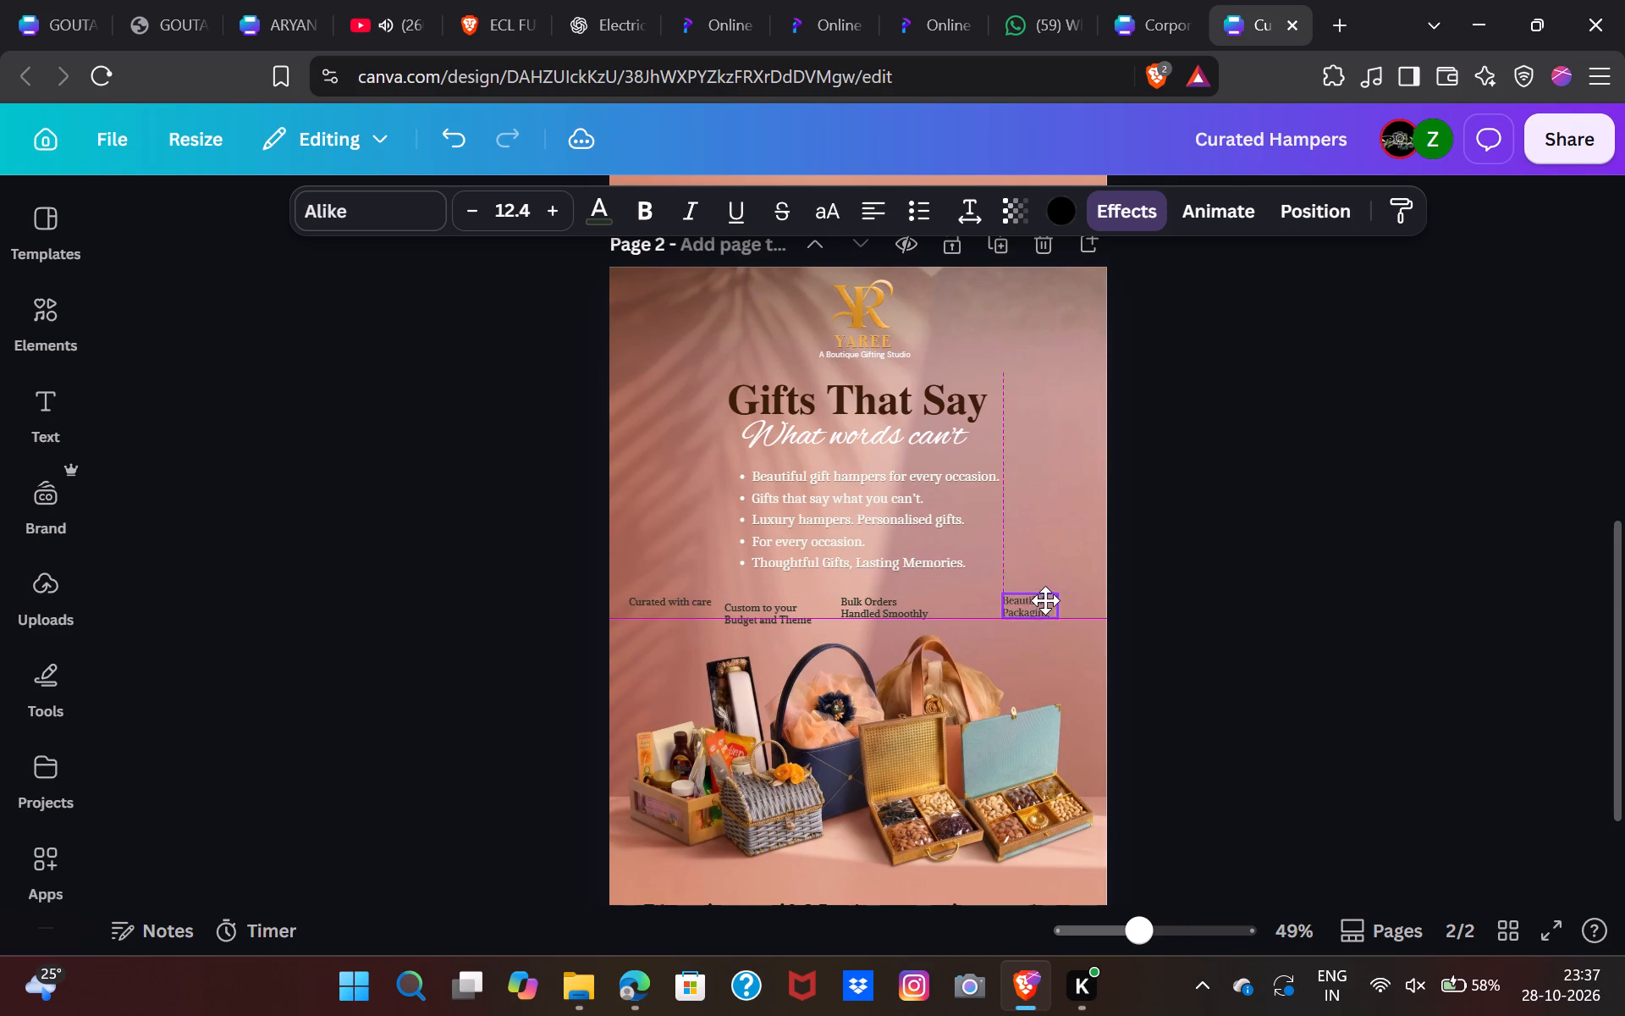
left_click_drag(1045, 600, 1058, 605)
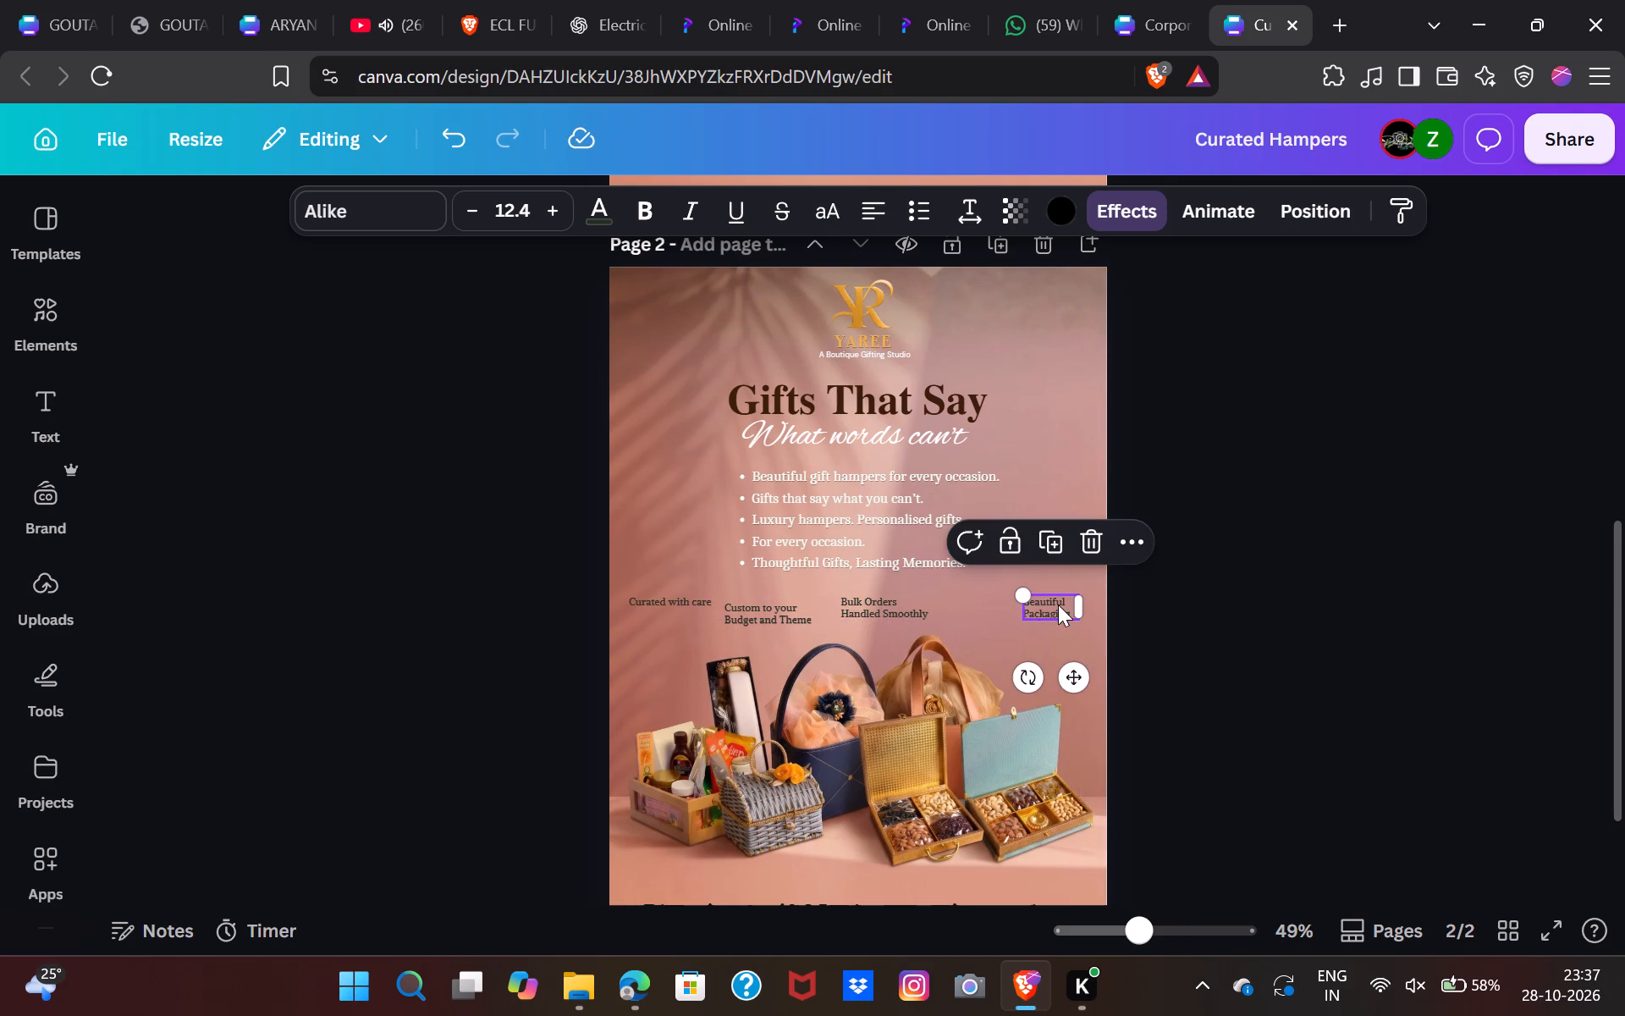
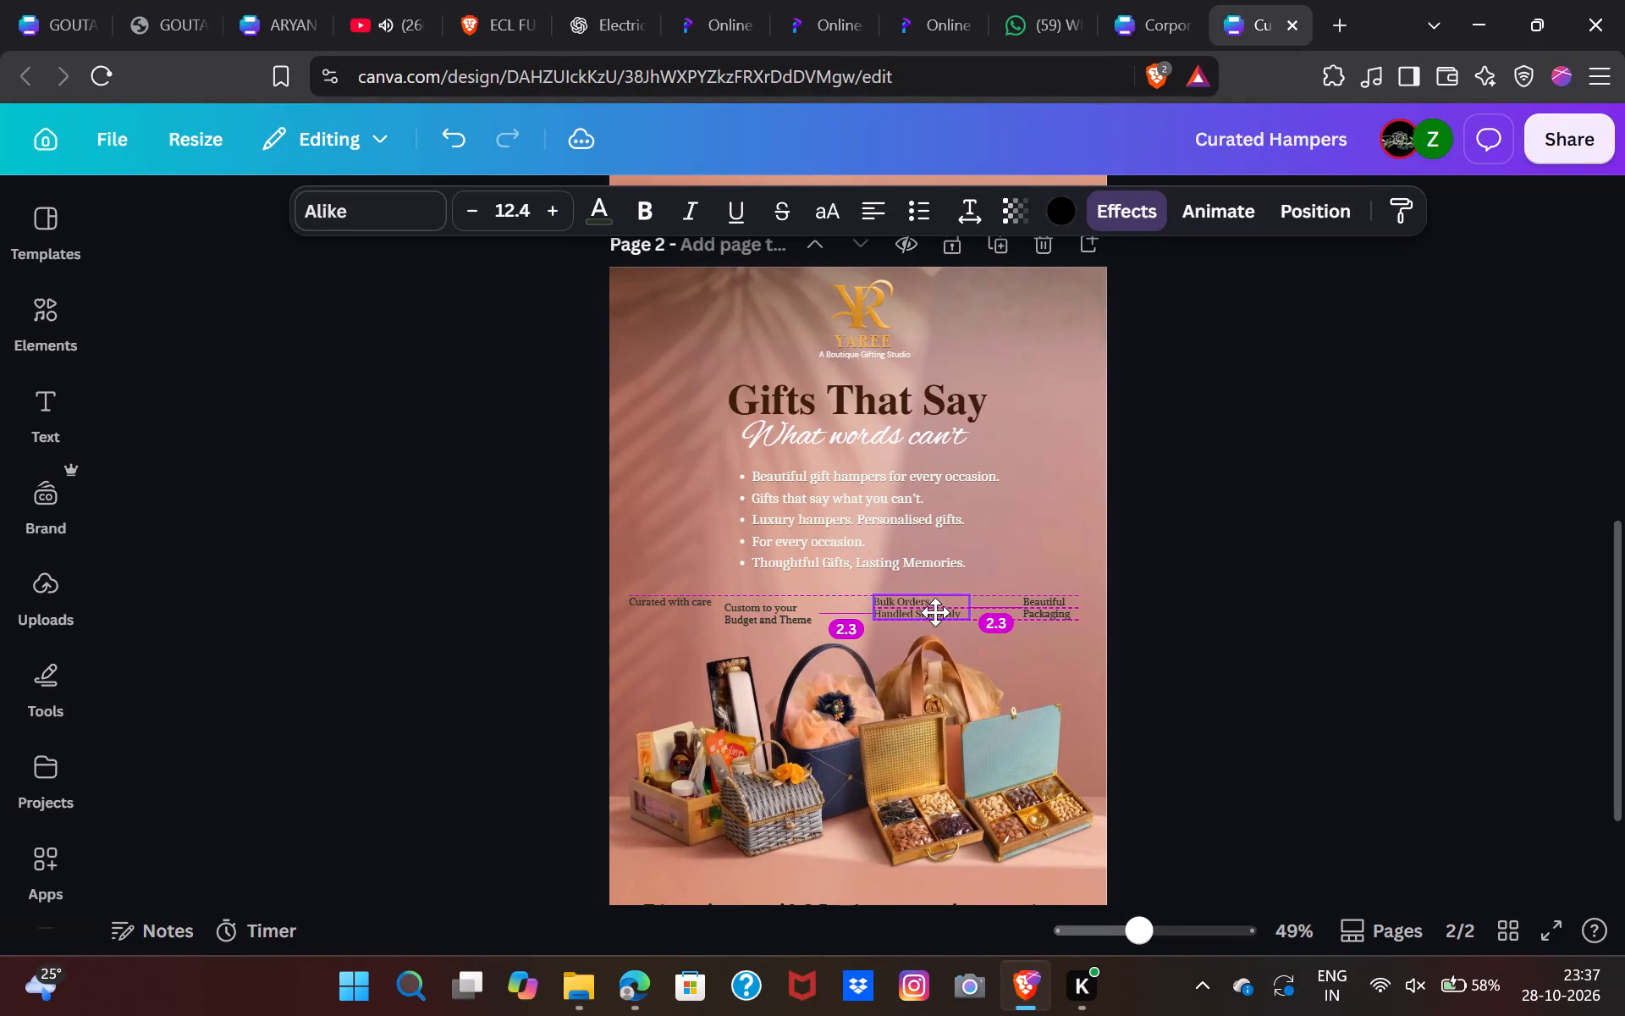
Shift "Custom to your Budget and Theme" and "Curated with care" toward the page's centre, keeping both in line with the label row.
left_click(773, 609)
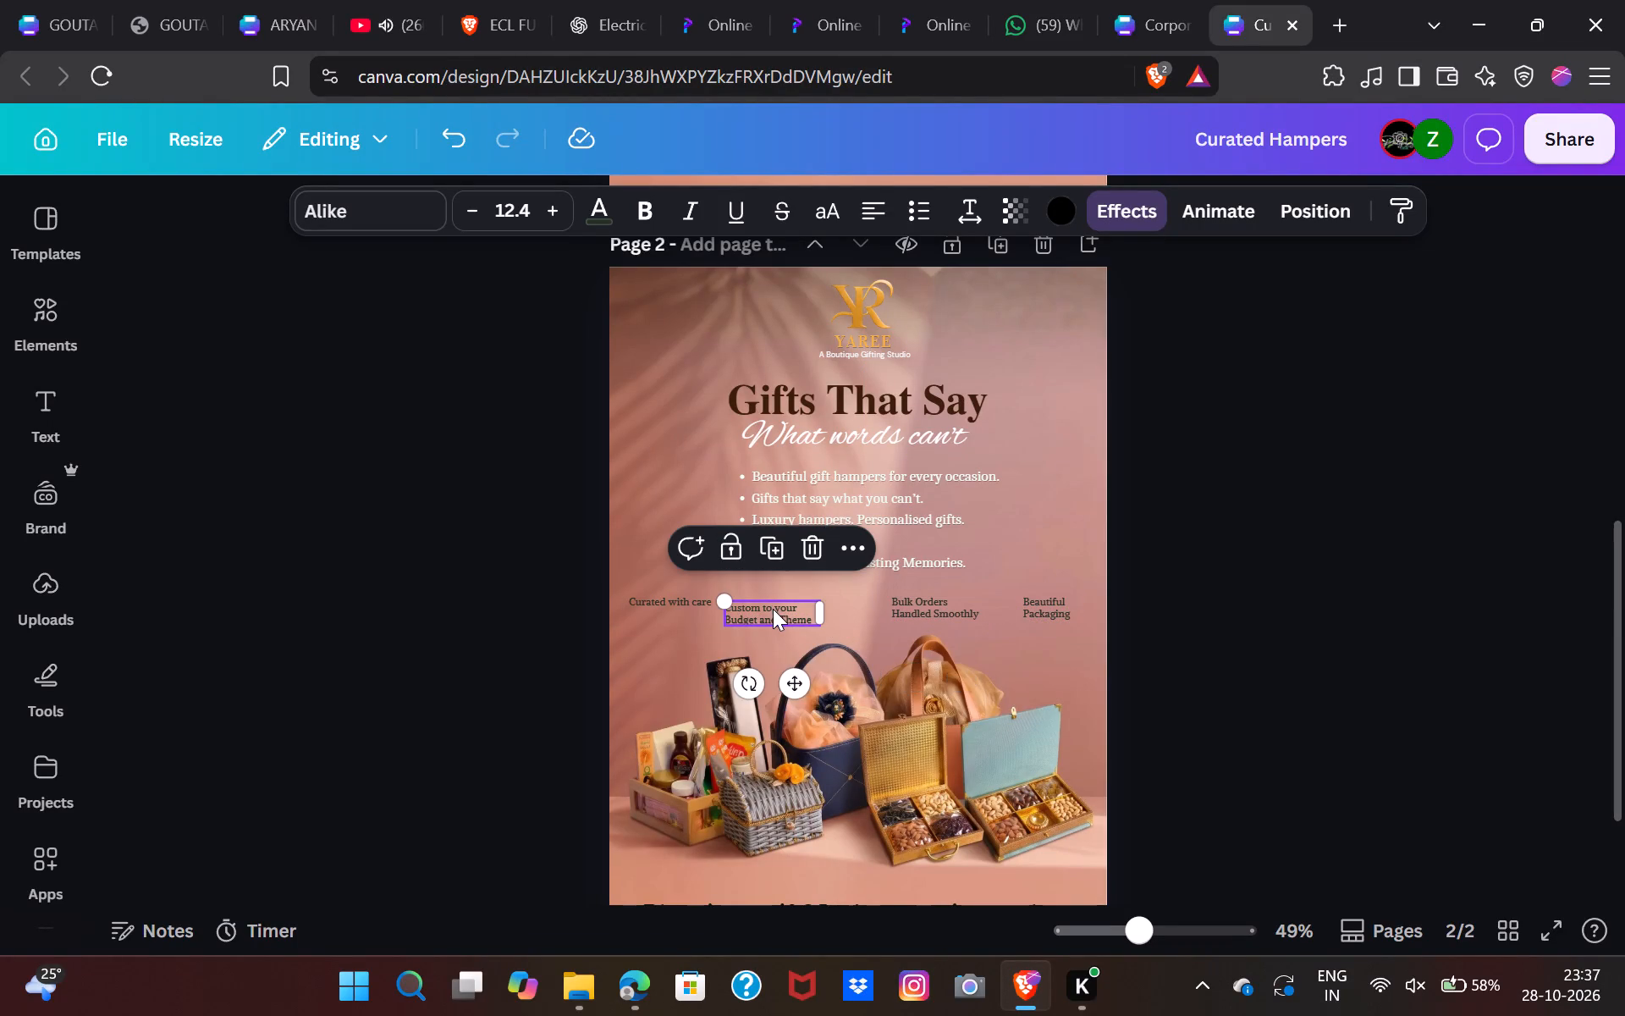
left_click_drag(773, 609, 806, 601)
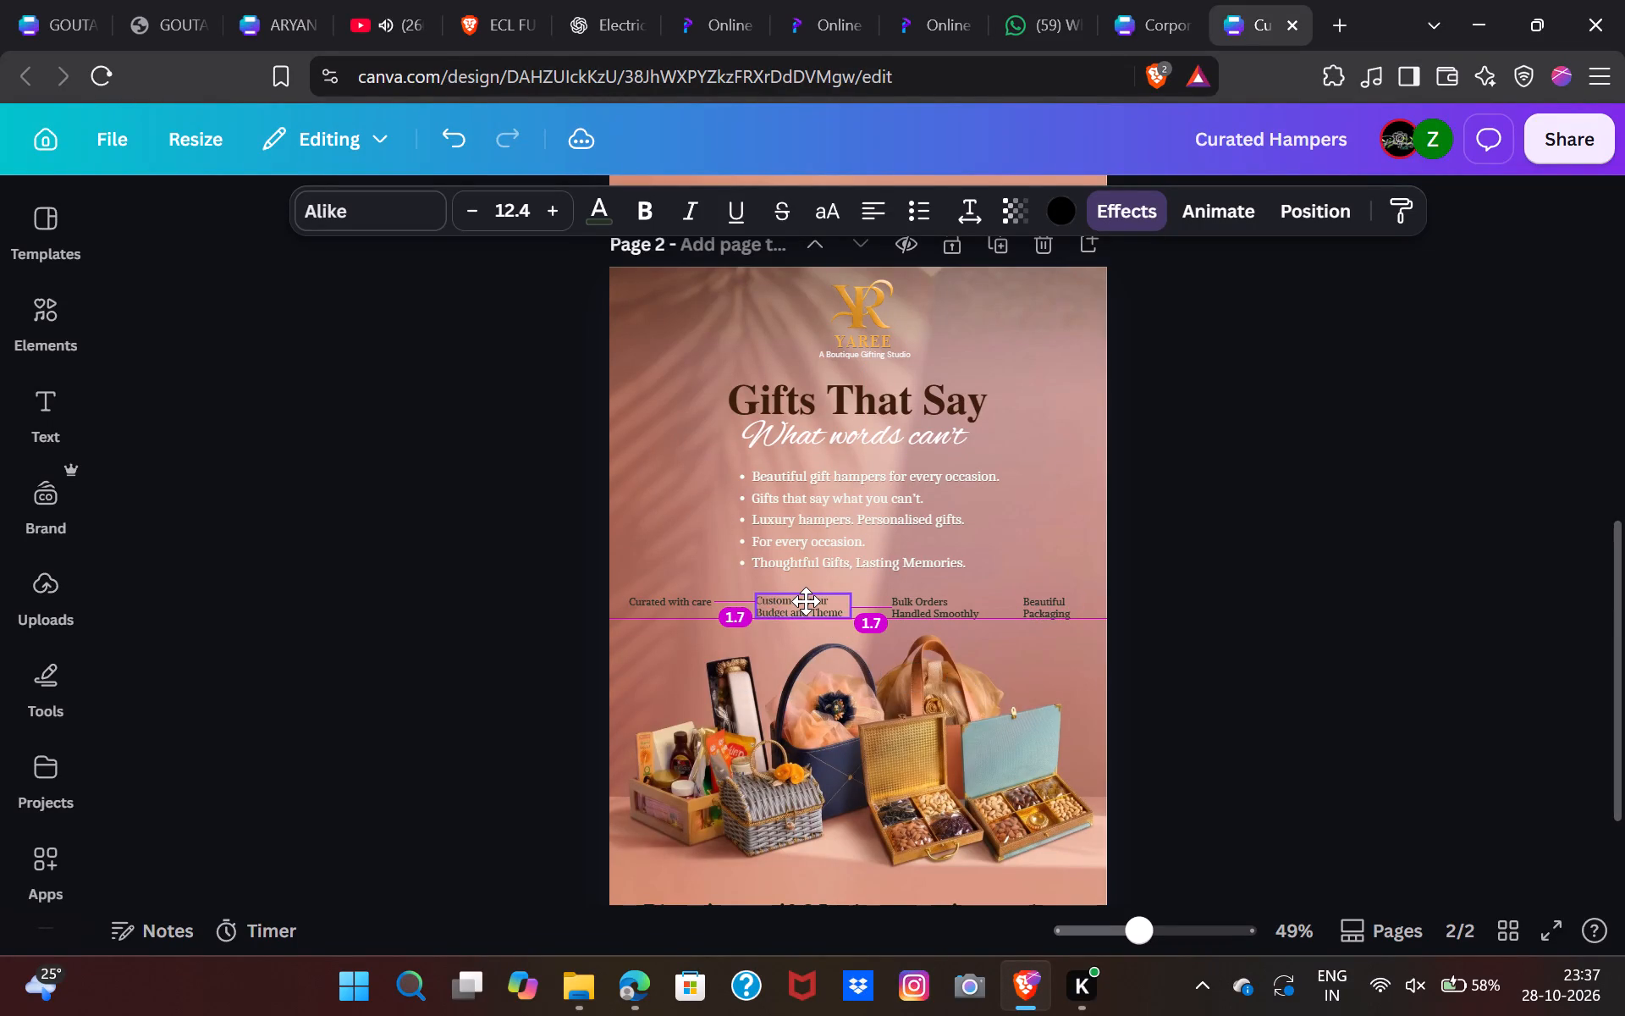
left_click_drag(806, 601, 807, 603)
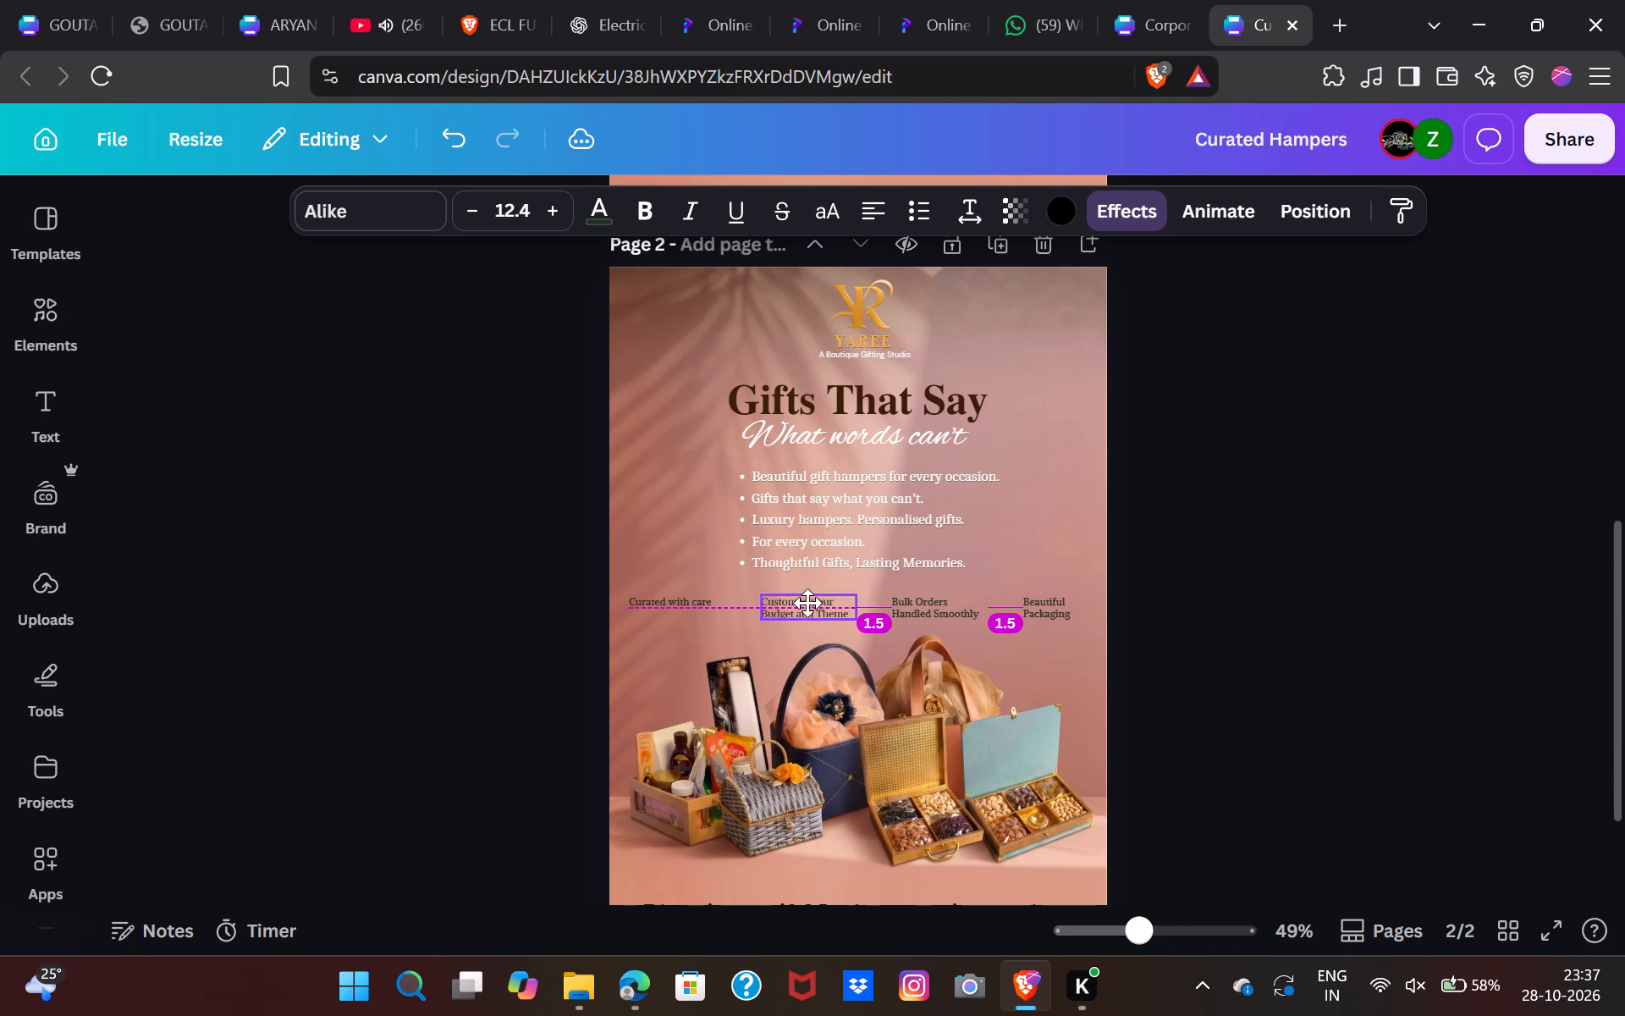
left_click_drag(807, 603, 807, 604)
left_click(703, 605)
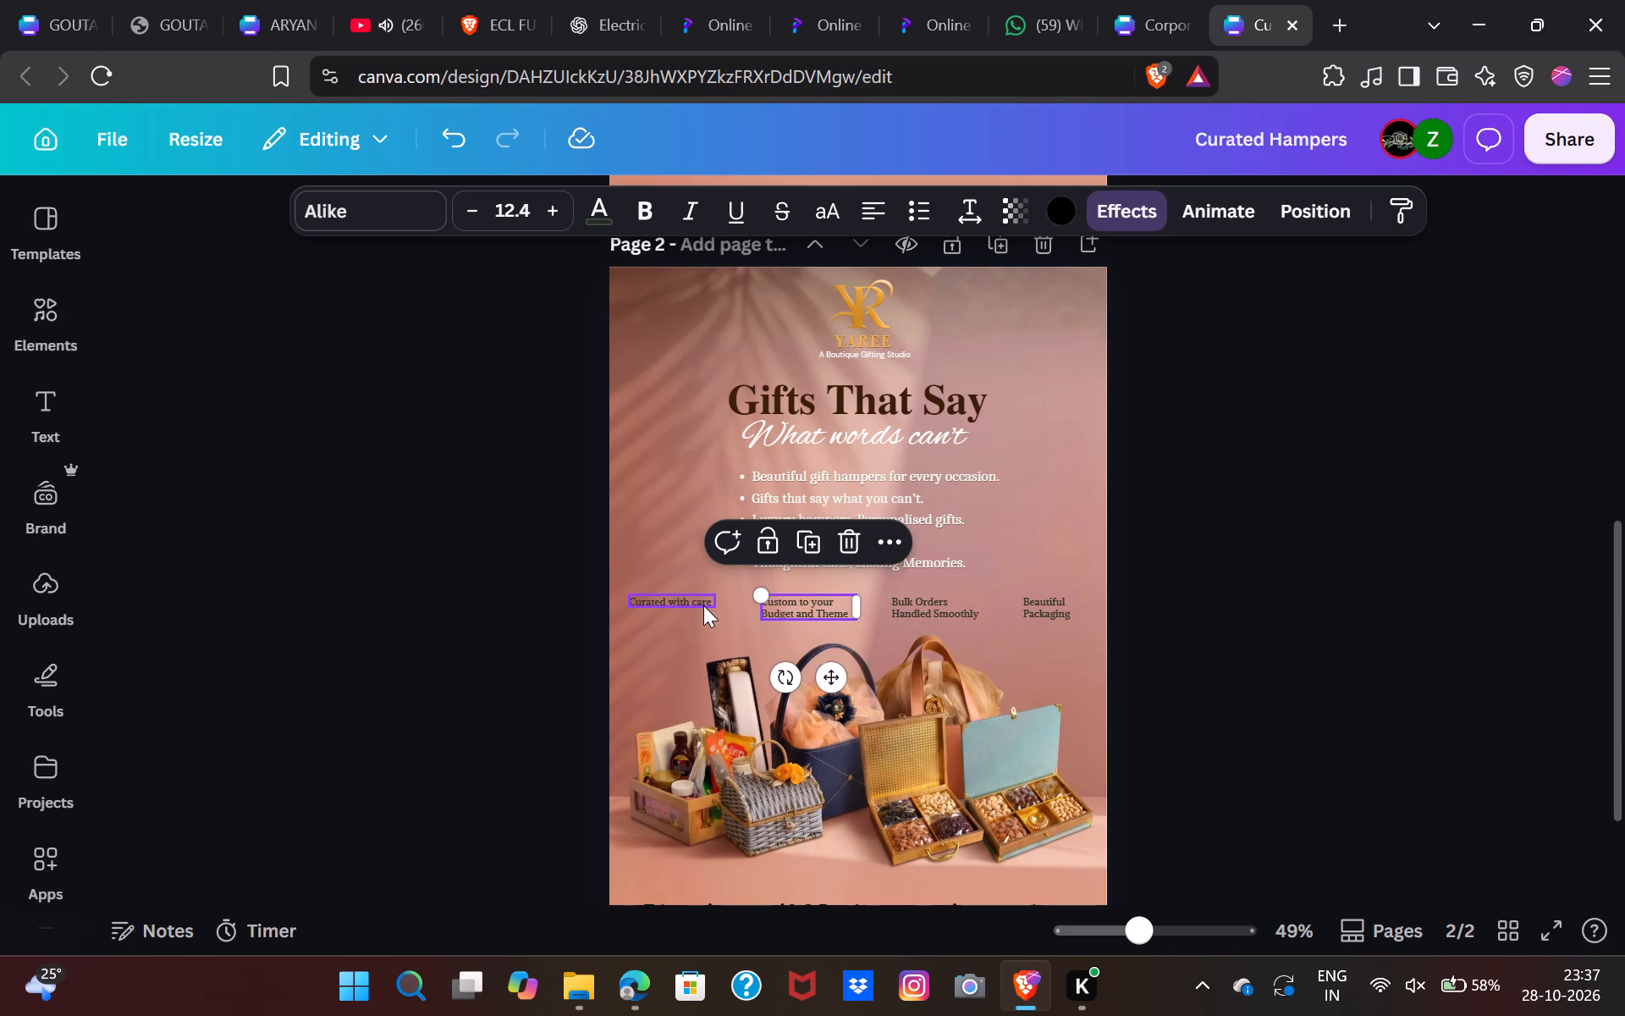
left_click_drag(698, 657, 707, 659)
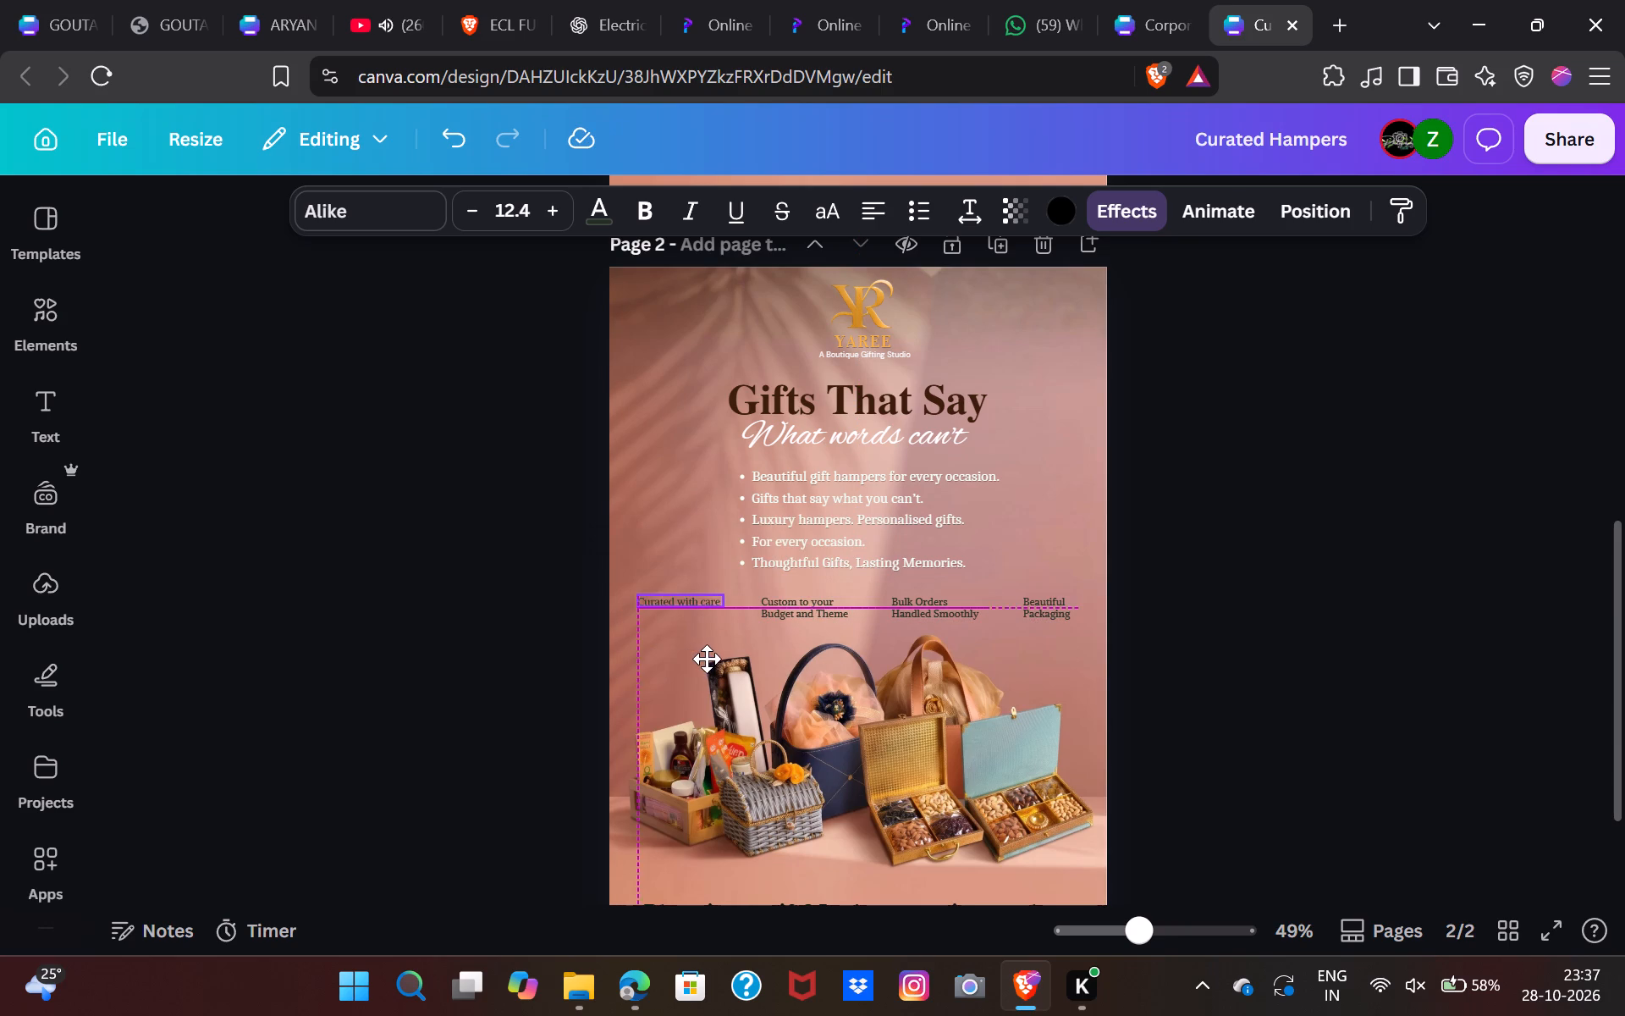
left_click_drag(707, 659, 725, 658)
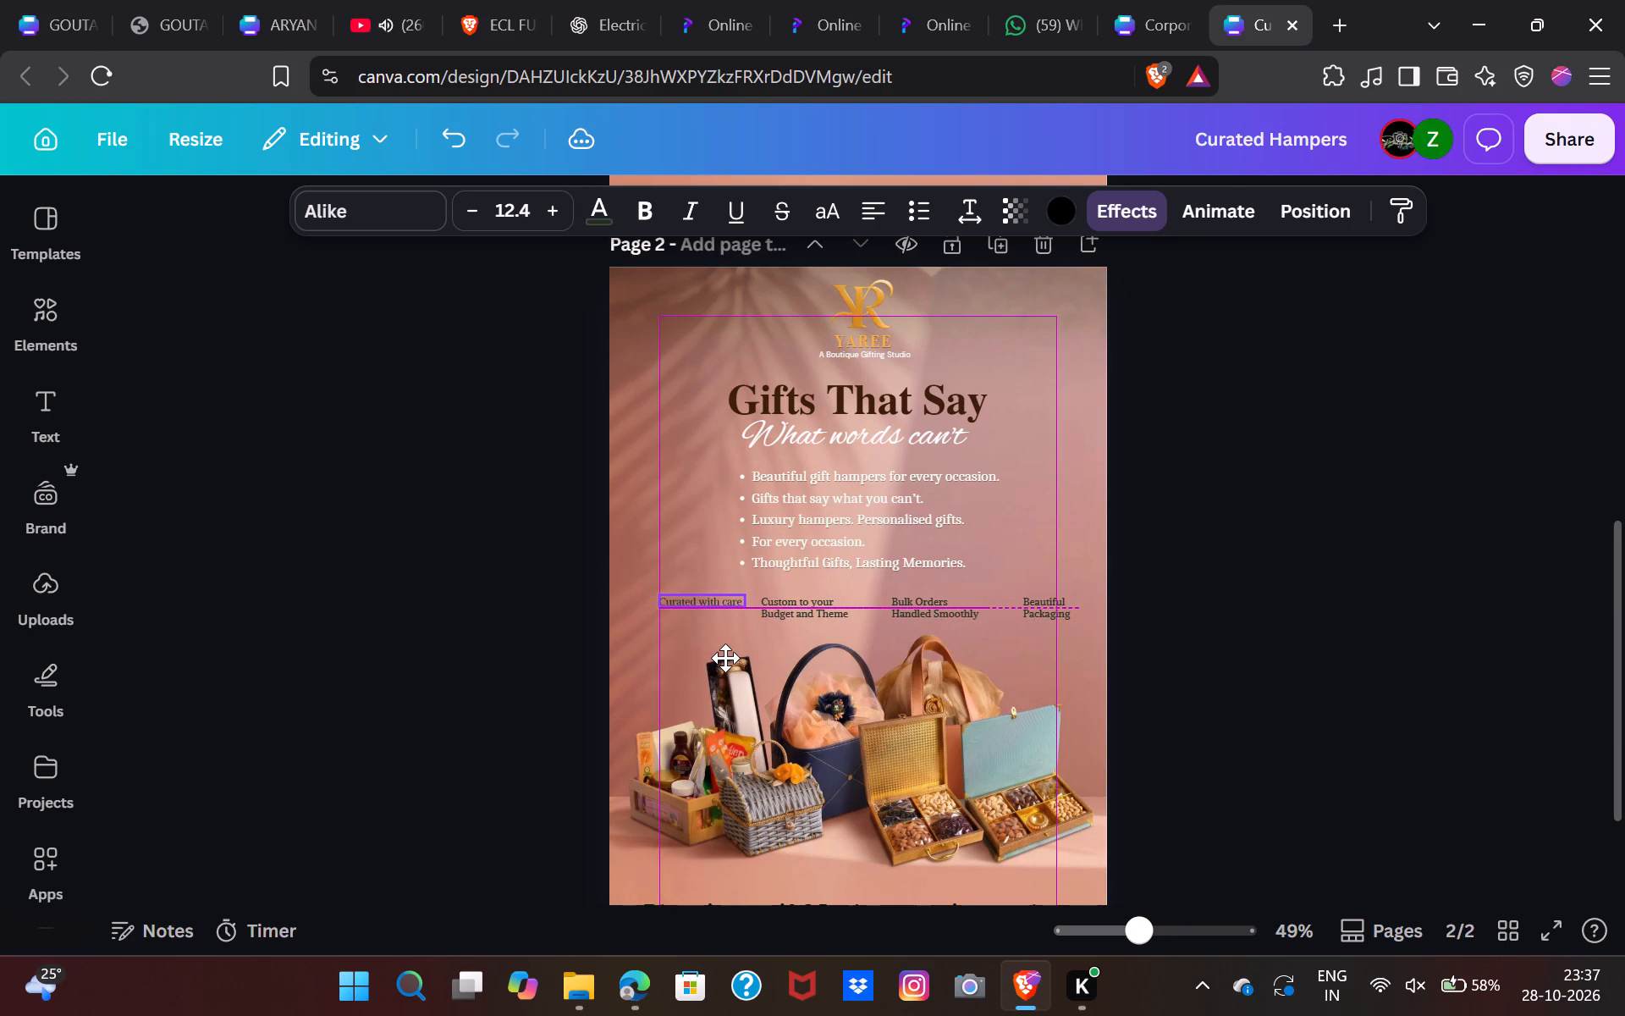
left_click_drag(725, 658, 728, 658)
Nudge the "Beautiful Packaging" label slightly inward from the page's right edge, closer to "Bulk Orders Handled Smoothly".
left_click(1024, 601)
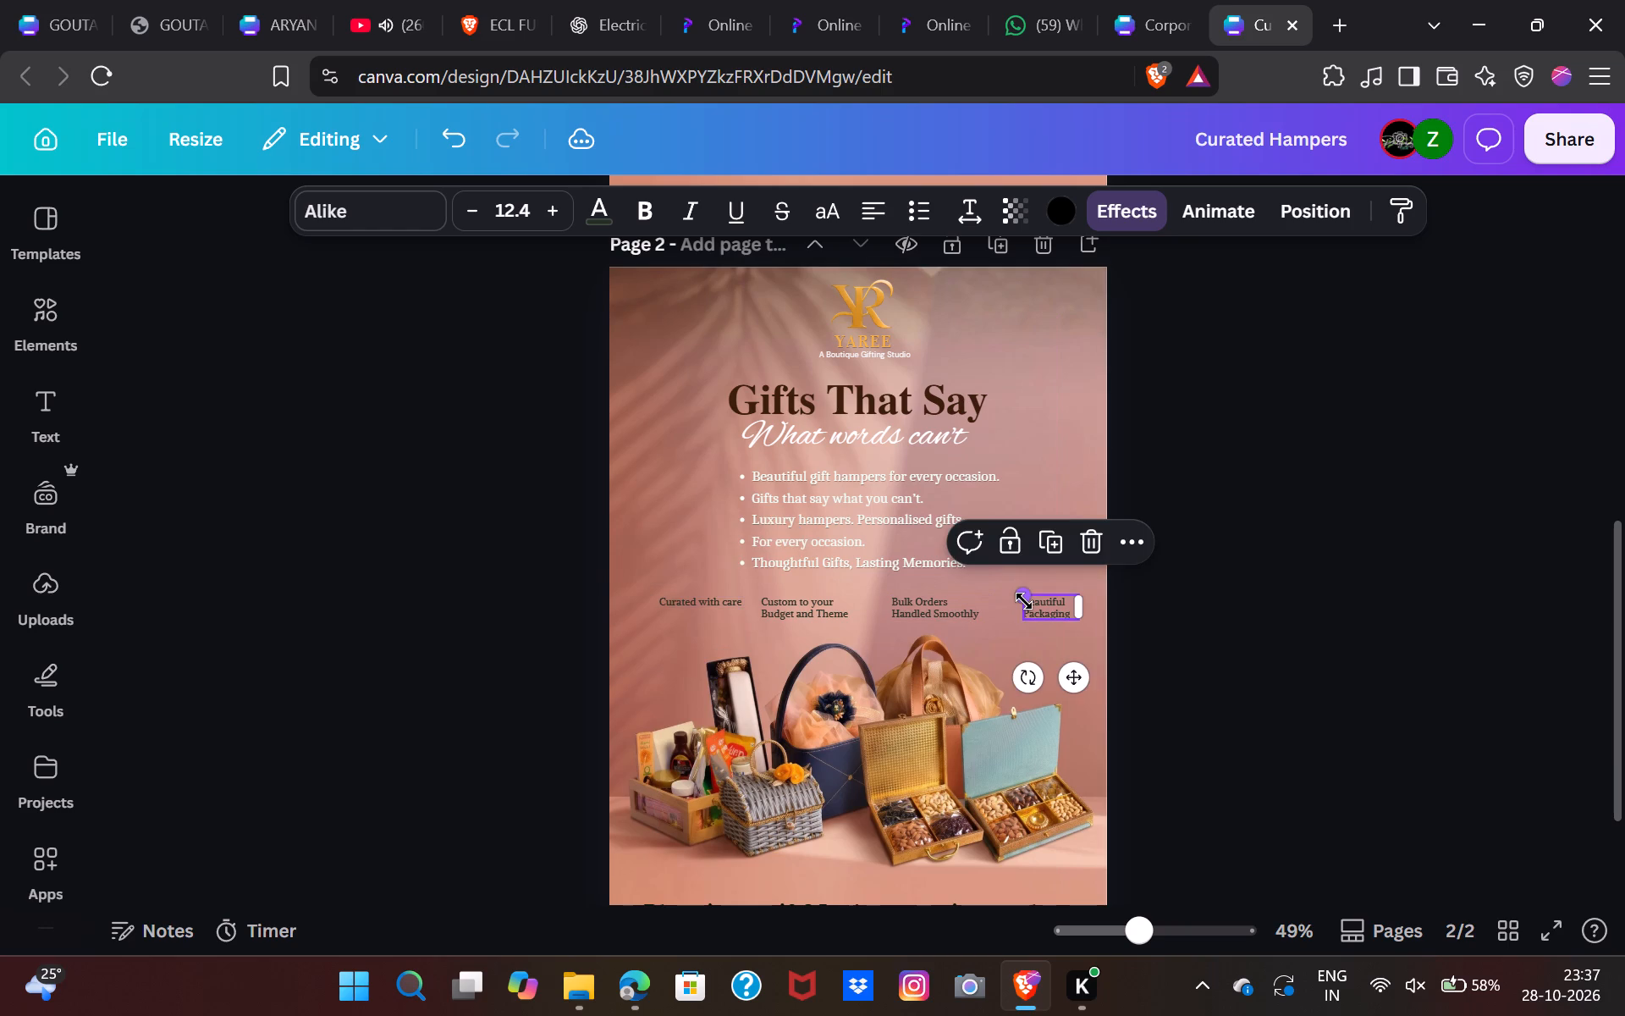
key("Left")
key("Left")
key("Left")
key("Left")
key("Left")
key("Left")
key("Left")
key("Left")
key("Left")
key("Left")
key("Left")
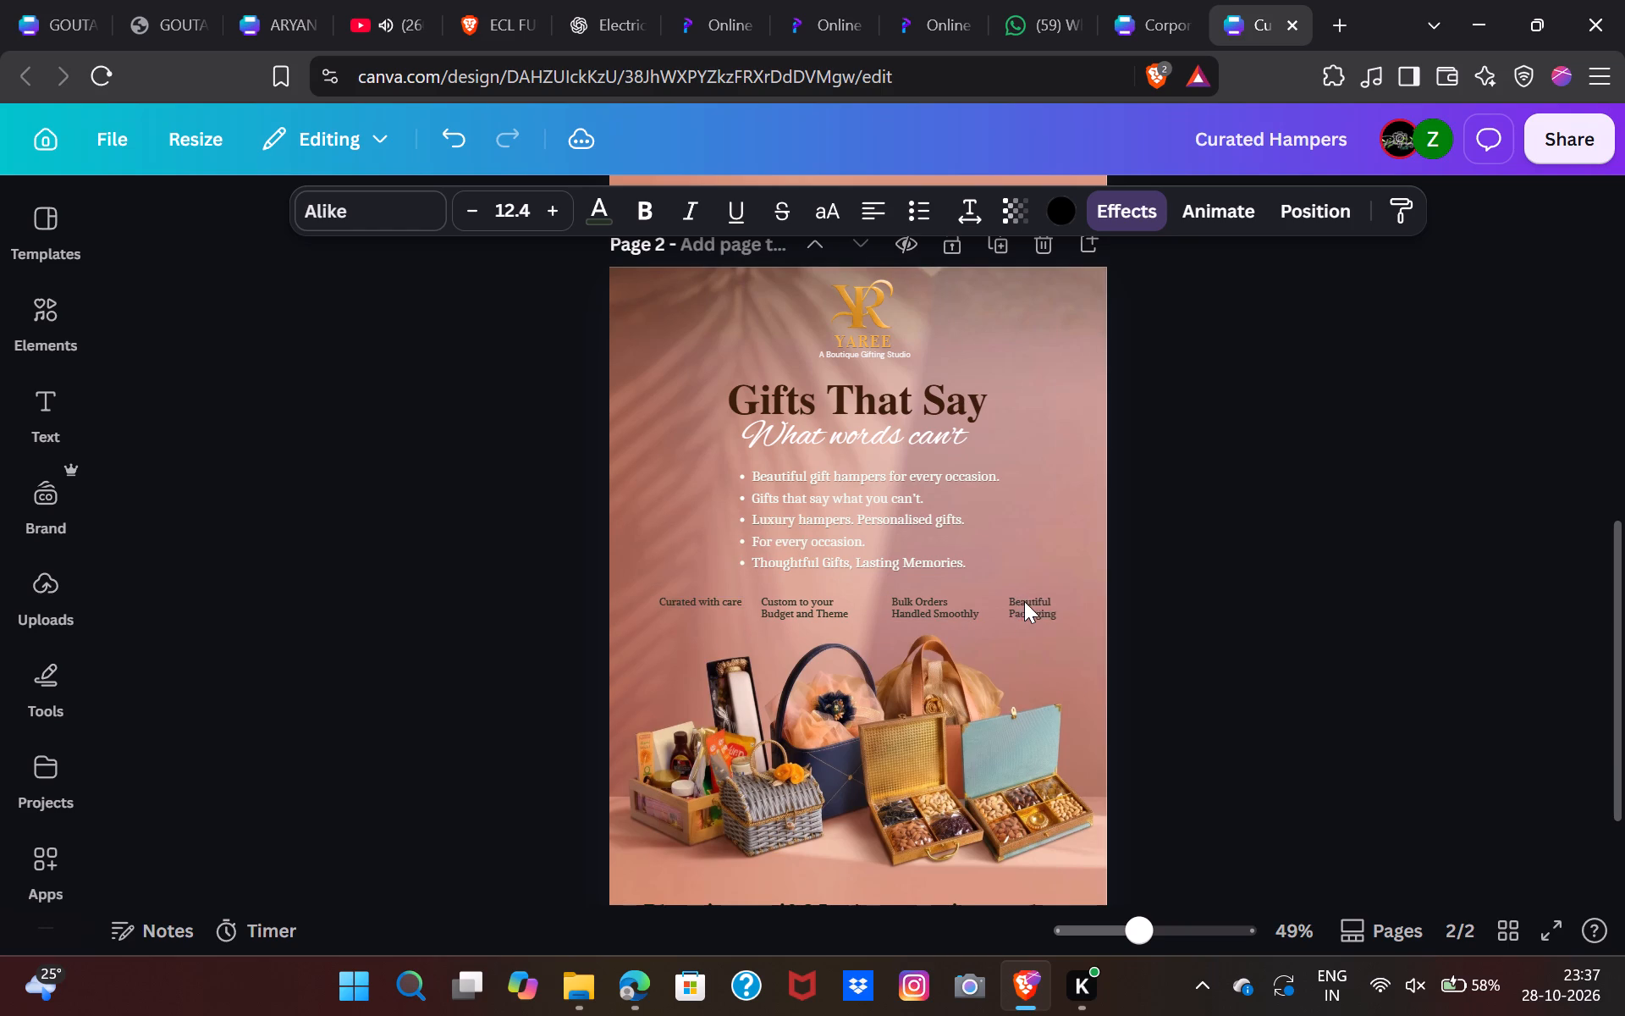
key("Right")
key("Right")
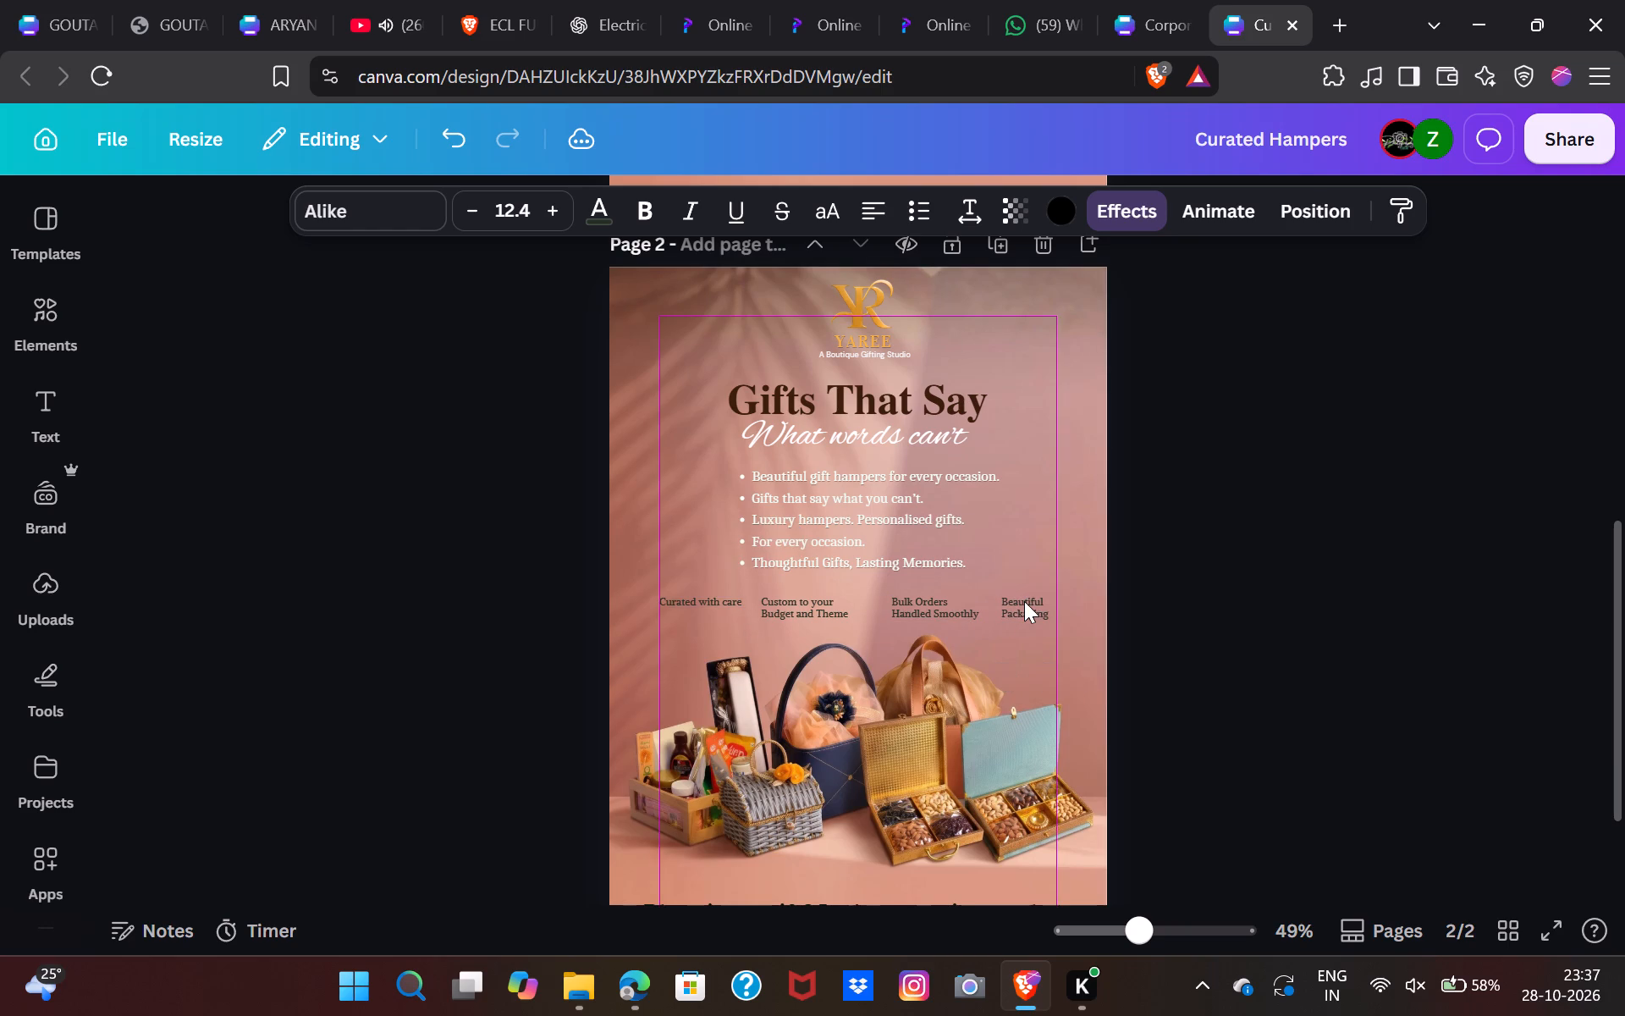
left_click(1292, 613)
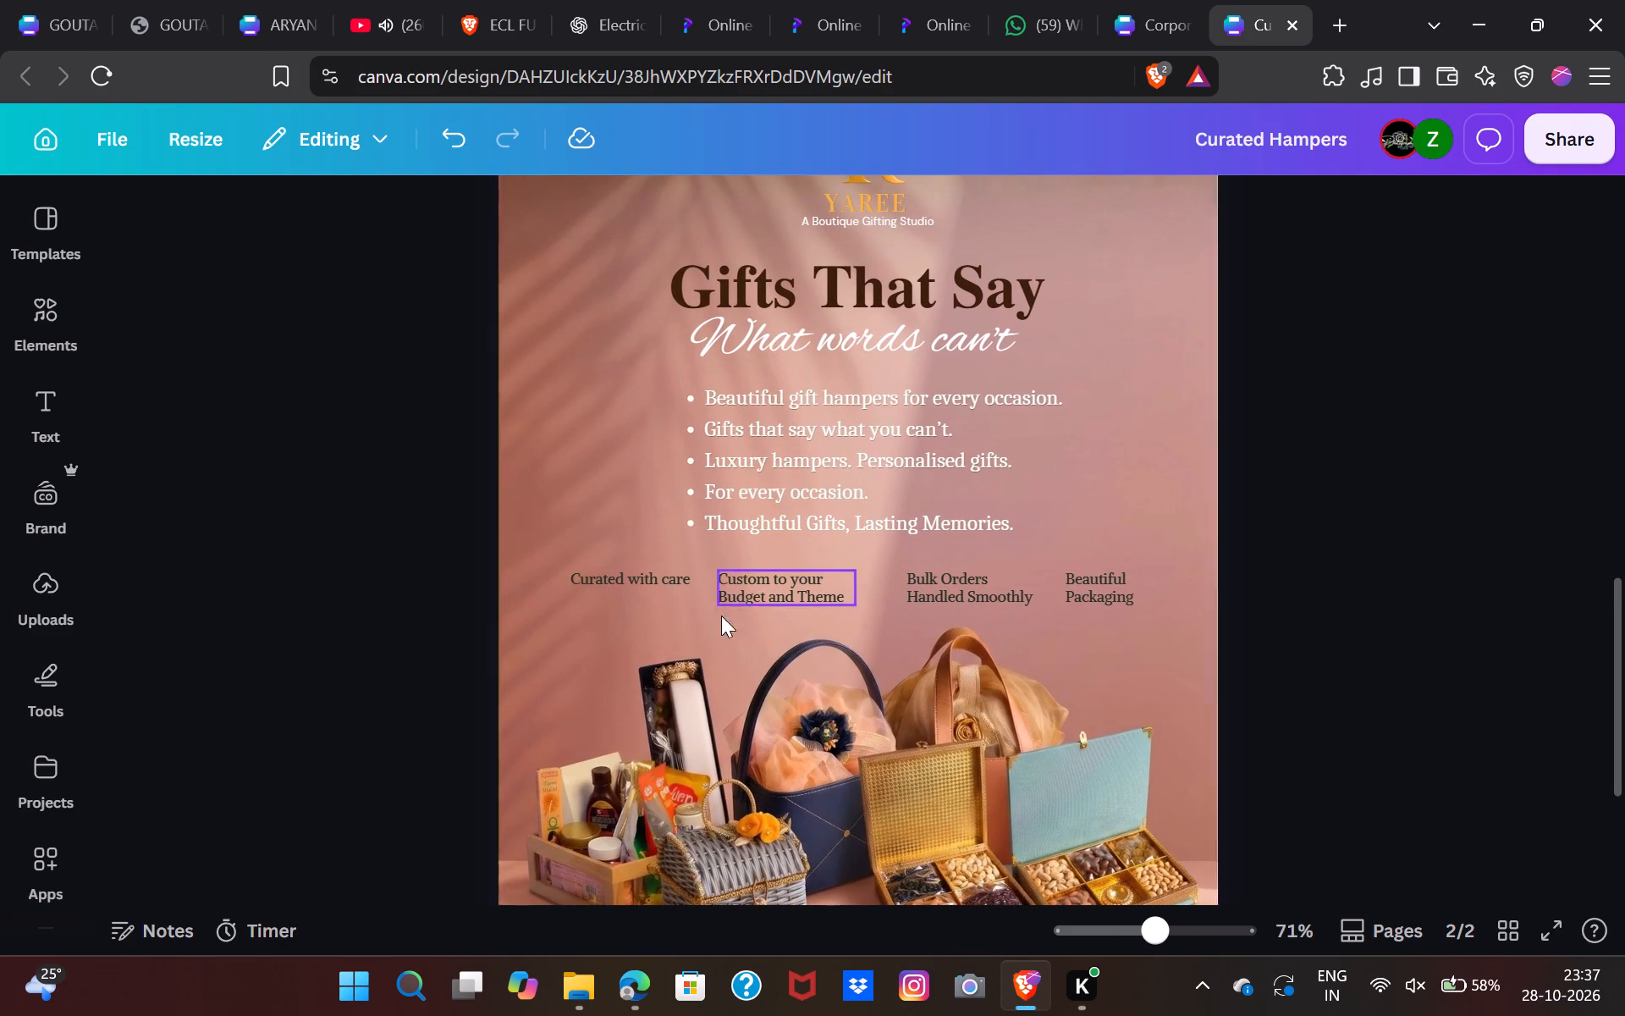
Narrow the "Curated with care" text box so it wraps onto two lines, keeping it aligned with the other three labels.
left_click(658, 577)
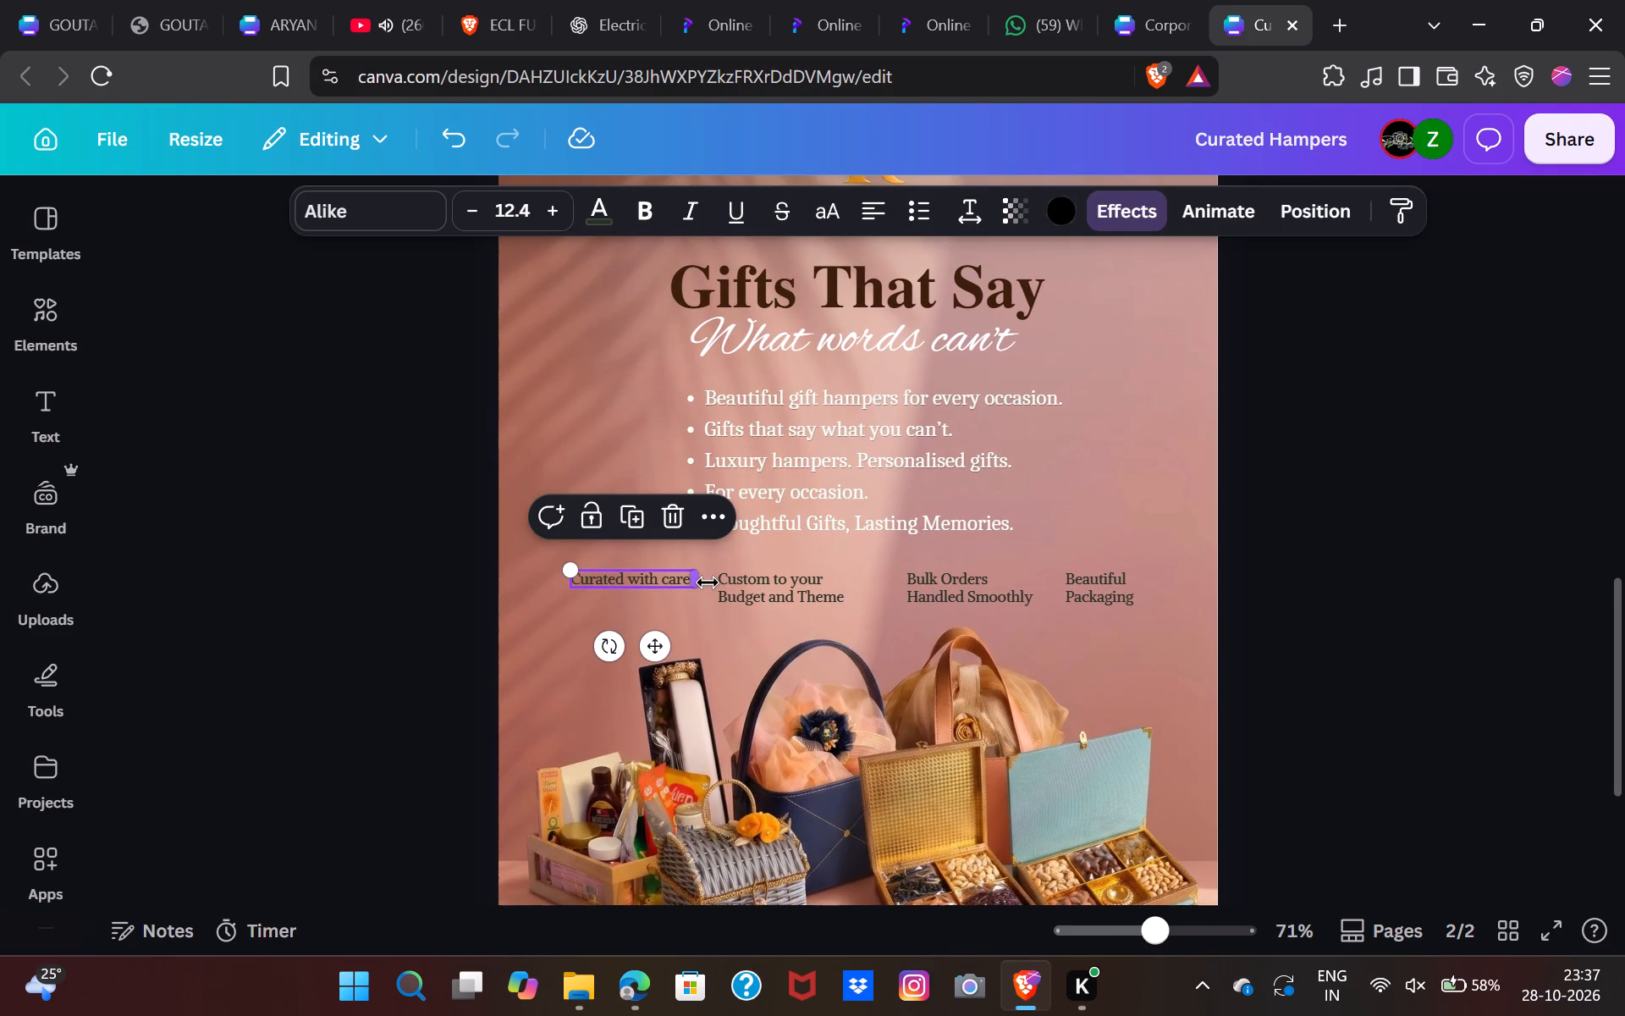
left_click_drag(703, 583, 679, 586)
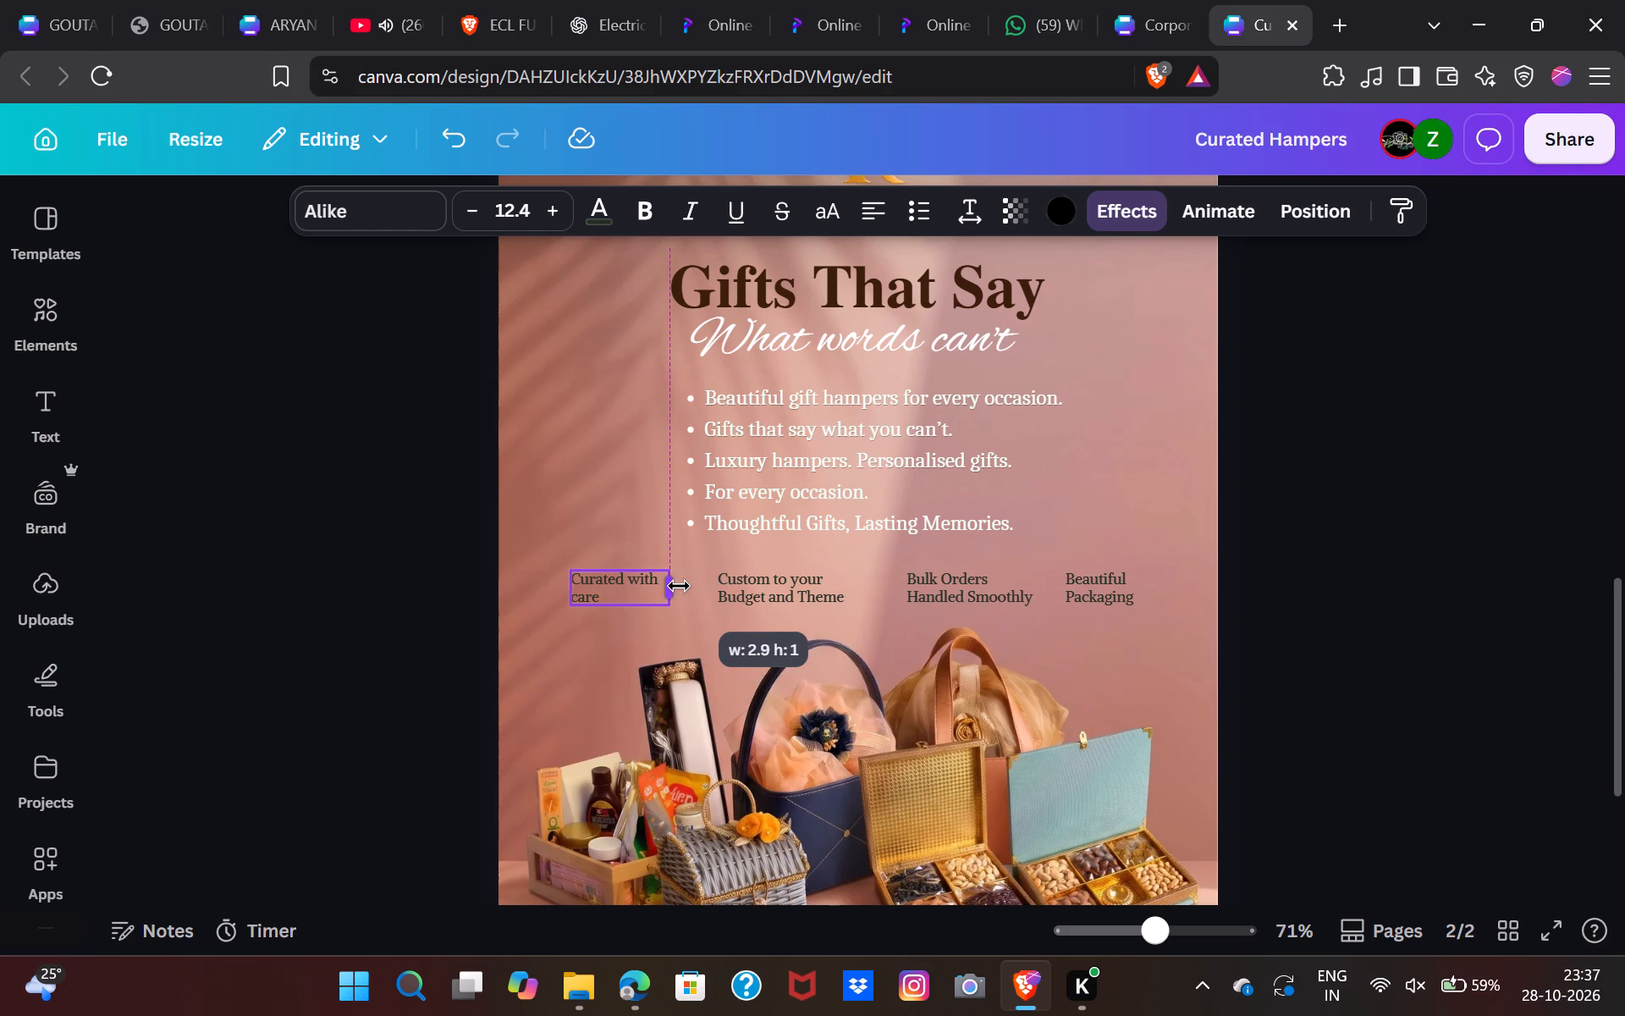
left_click(1367, 683)
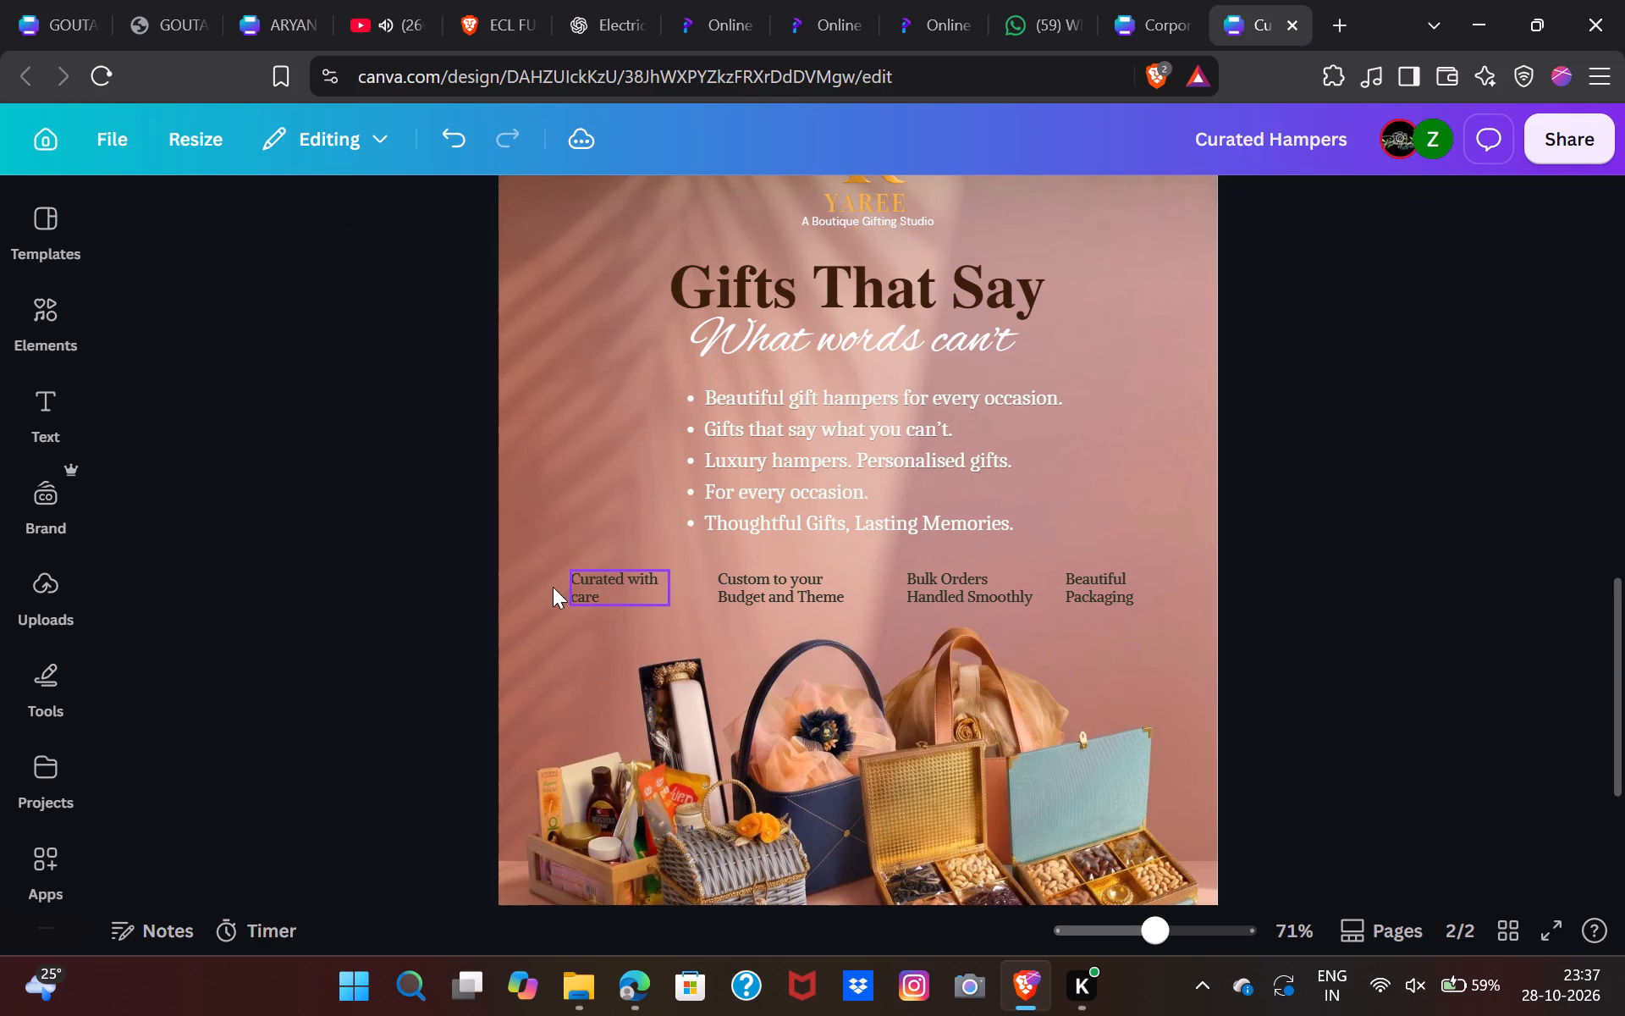
left_click(603, 585)
key("Down")
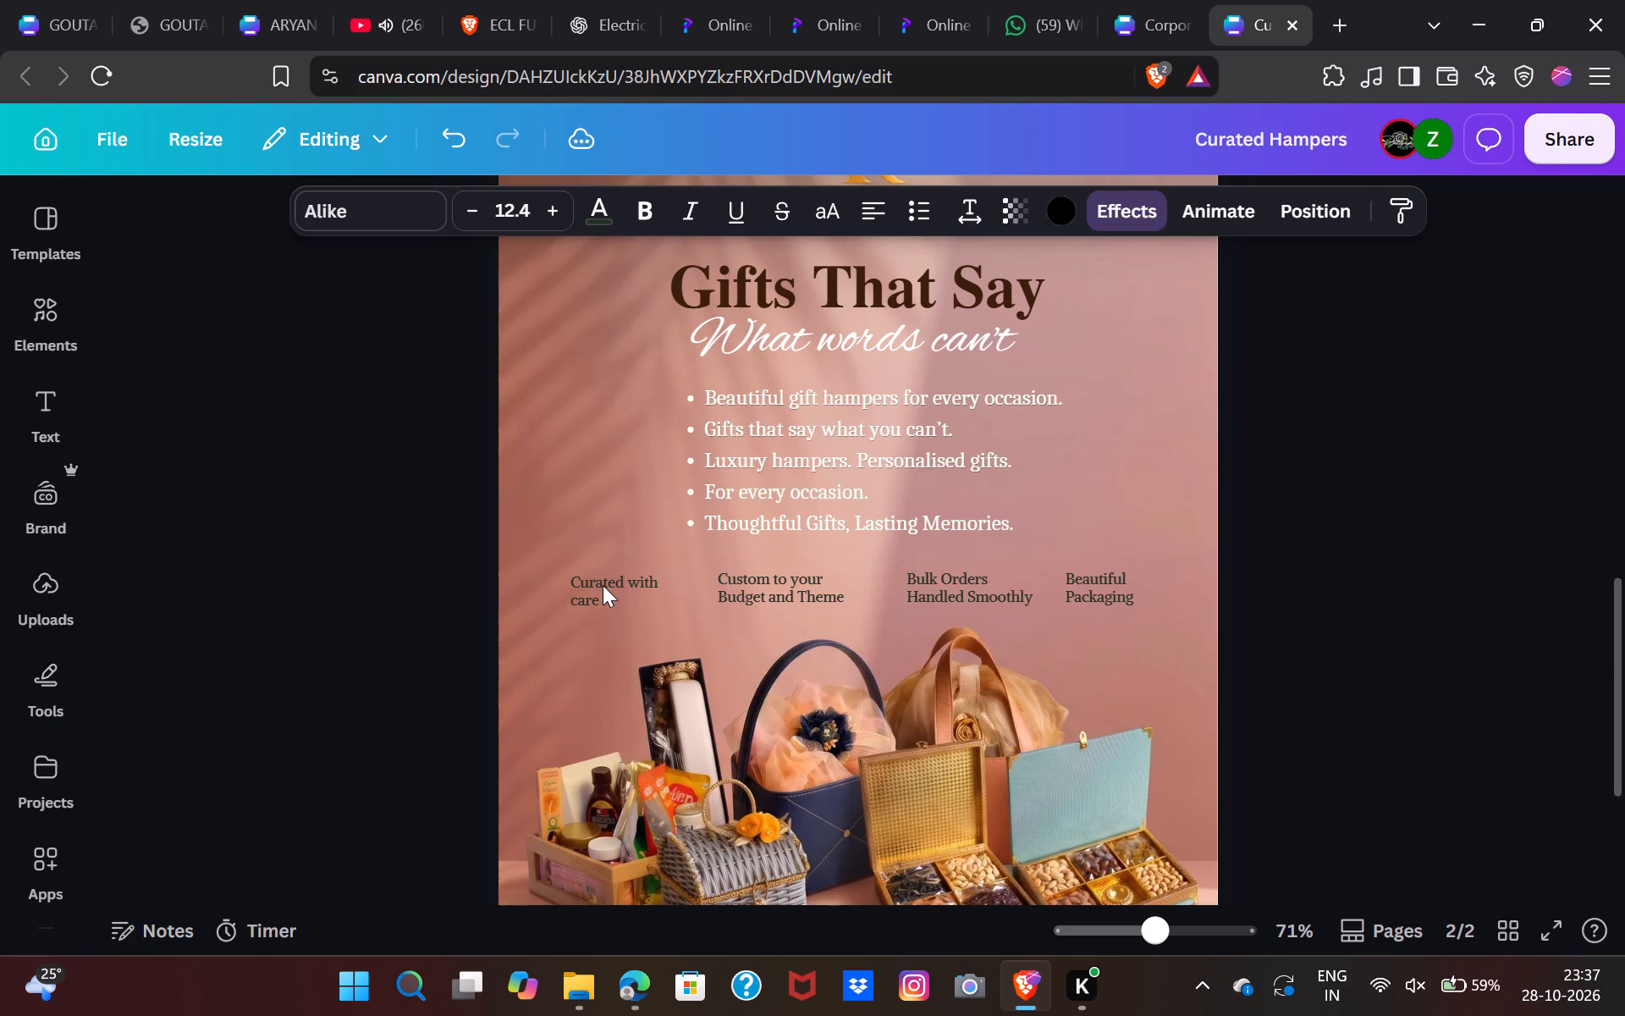
key("Up")
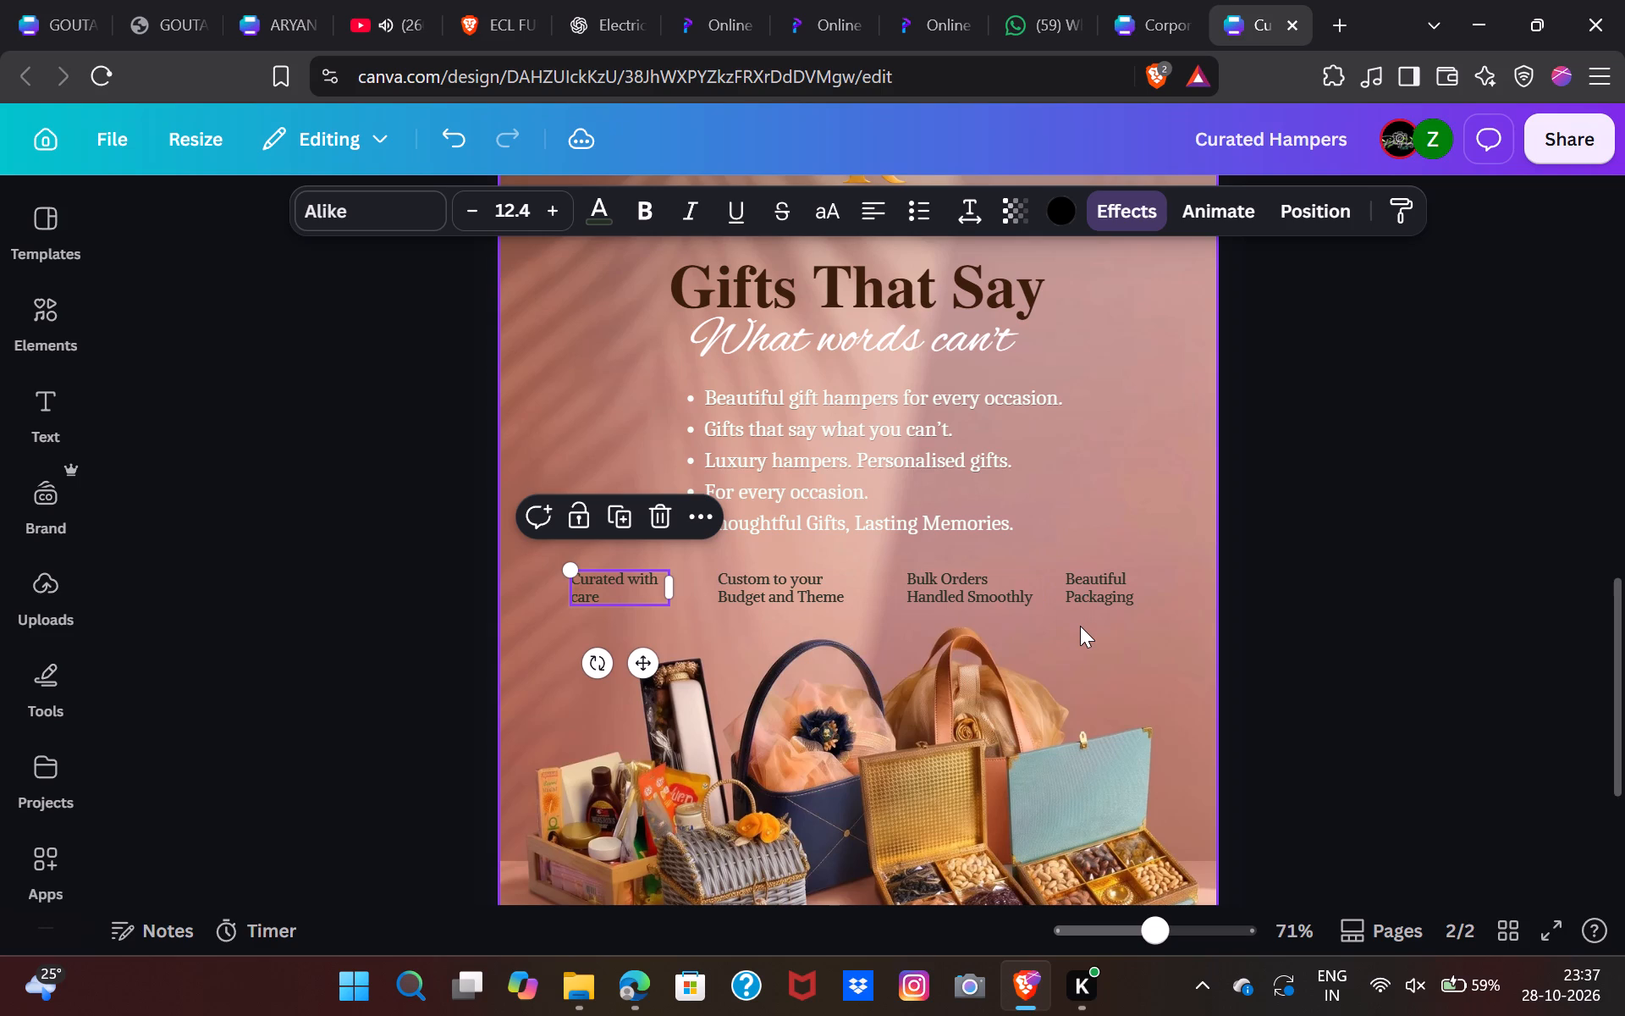
scroll(1080, 626, "up", 2)
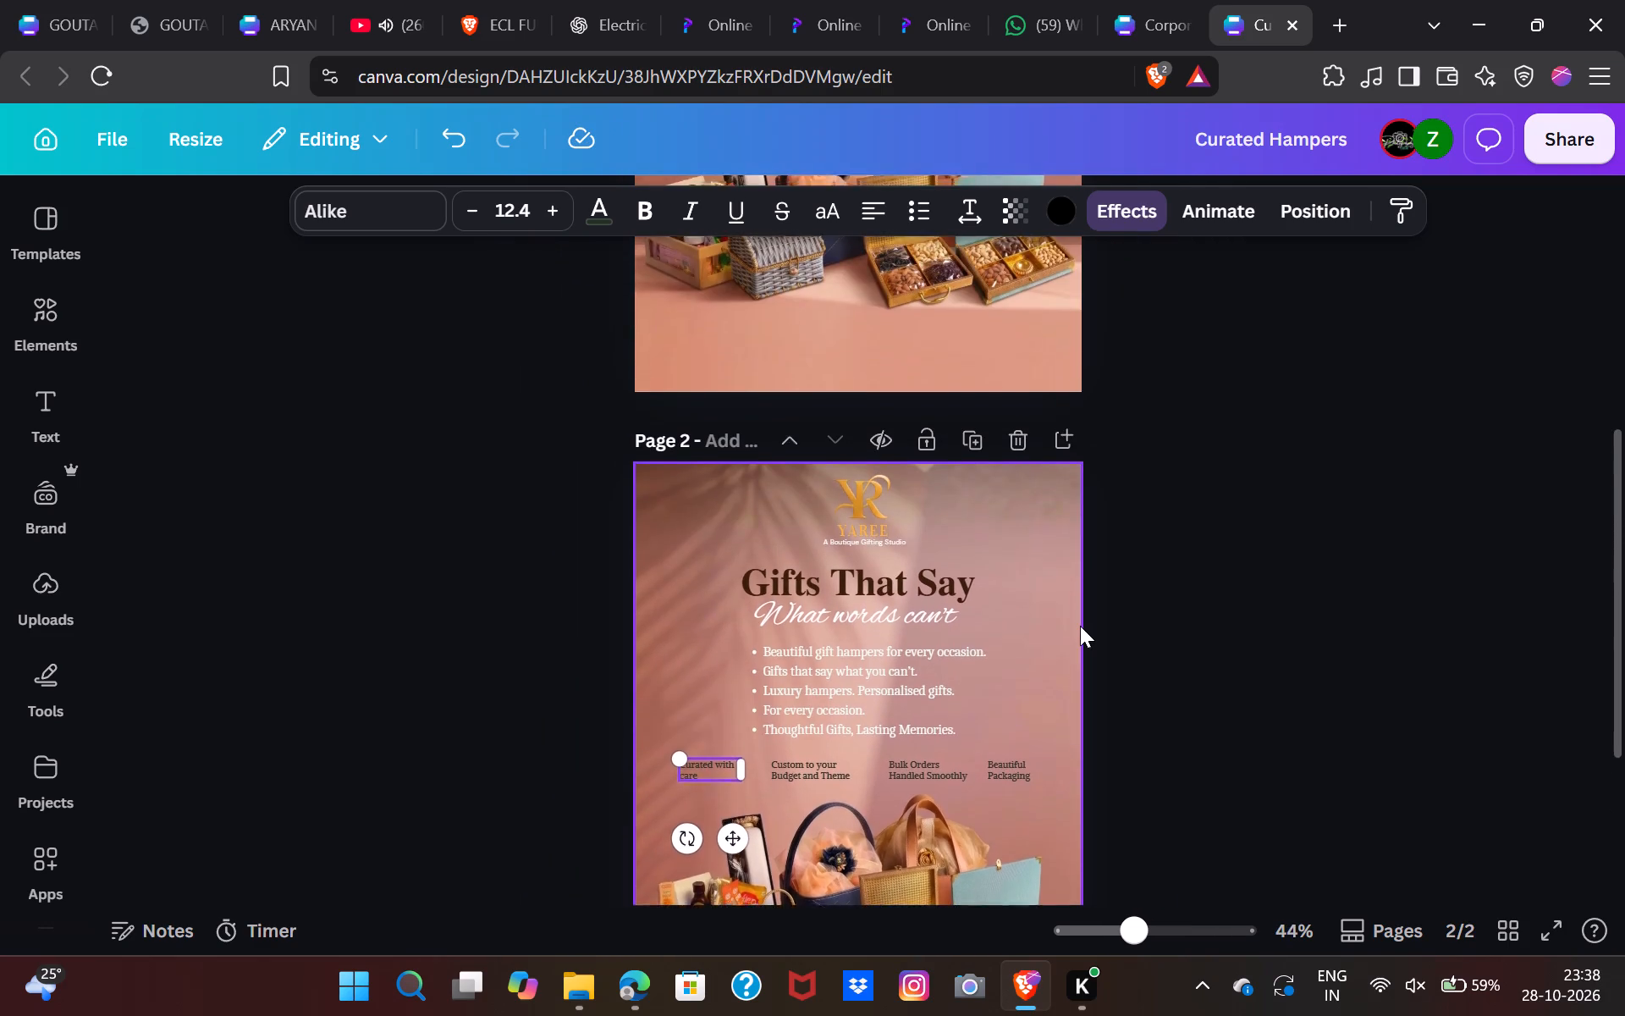
scroll(1080, 626, "up", 1)
scroll(1080, 626, "right", 1)
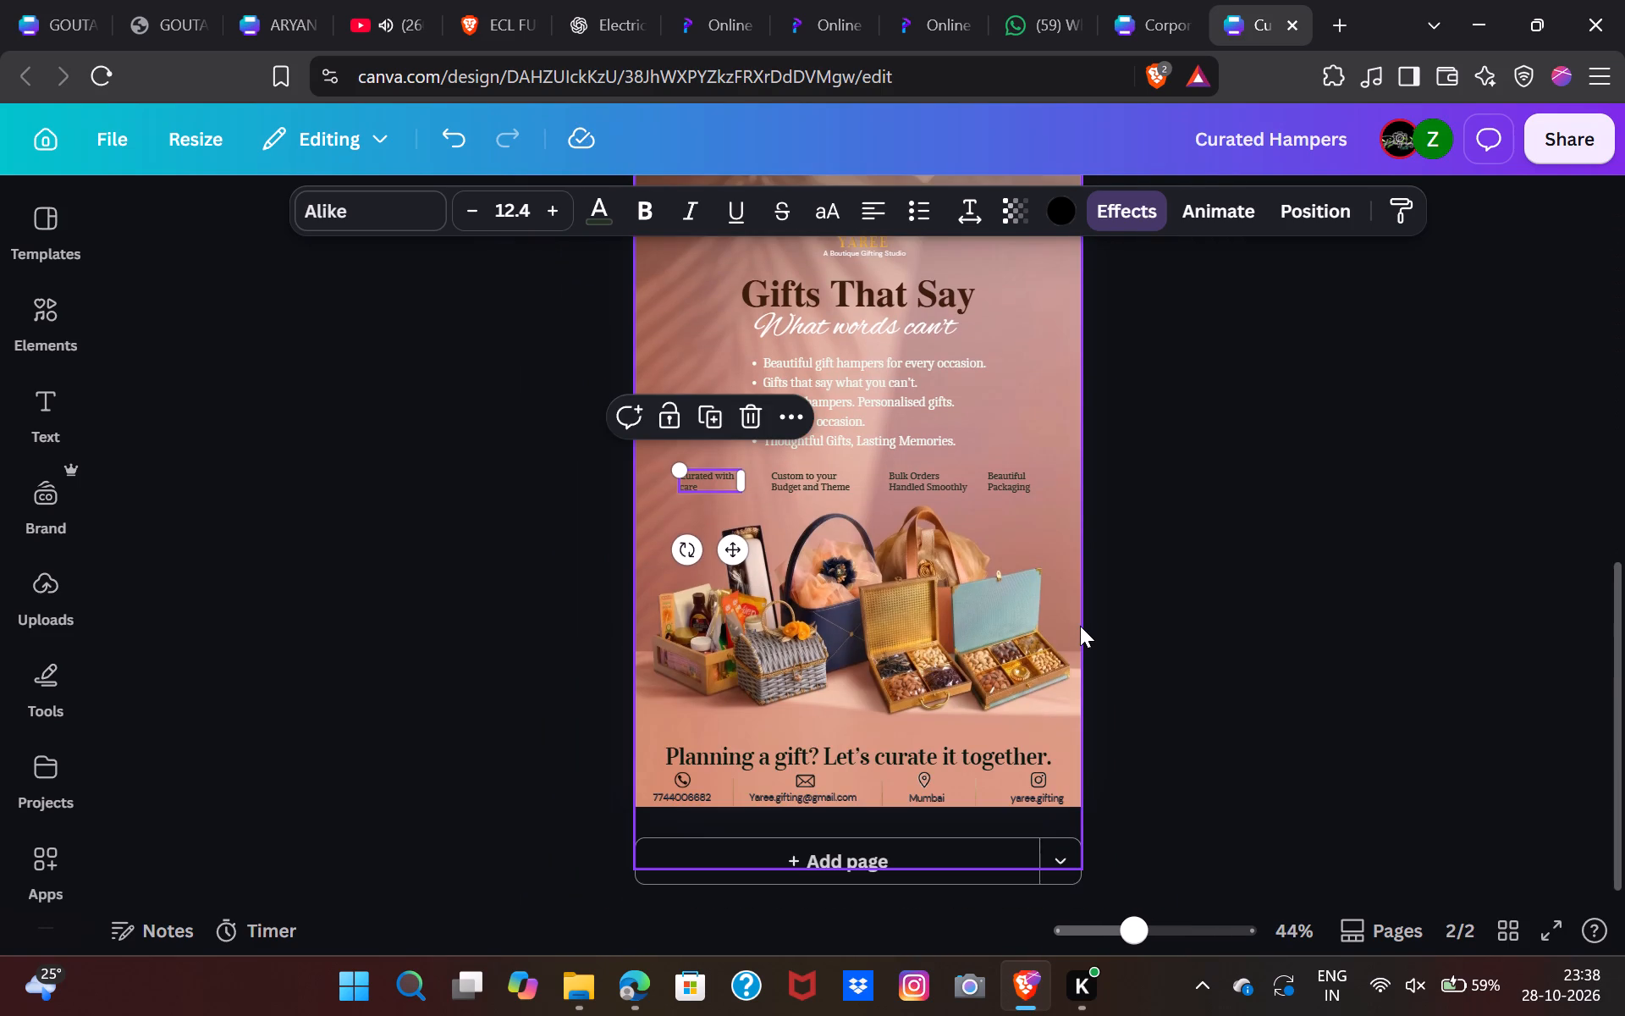
left_click(1156, 611)
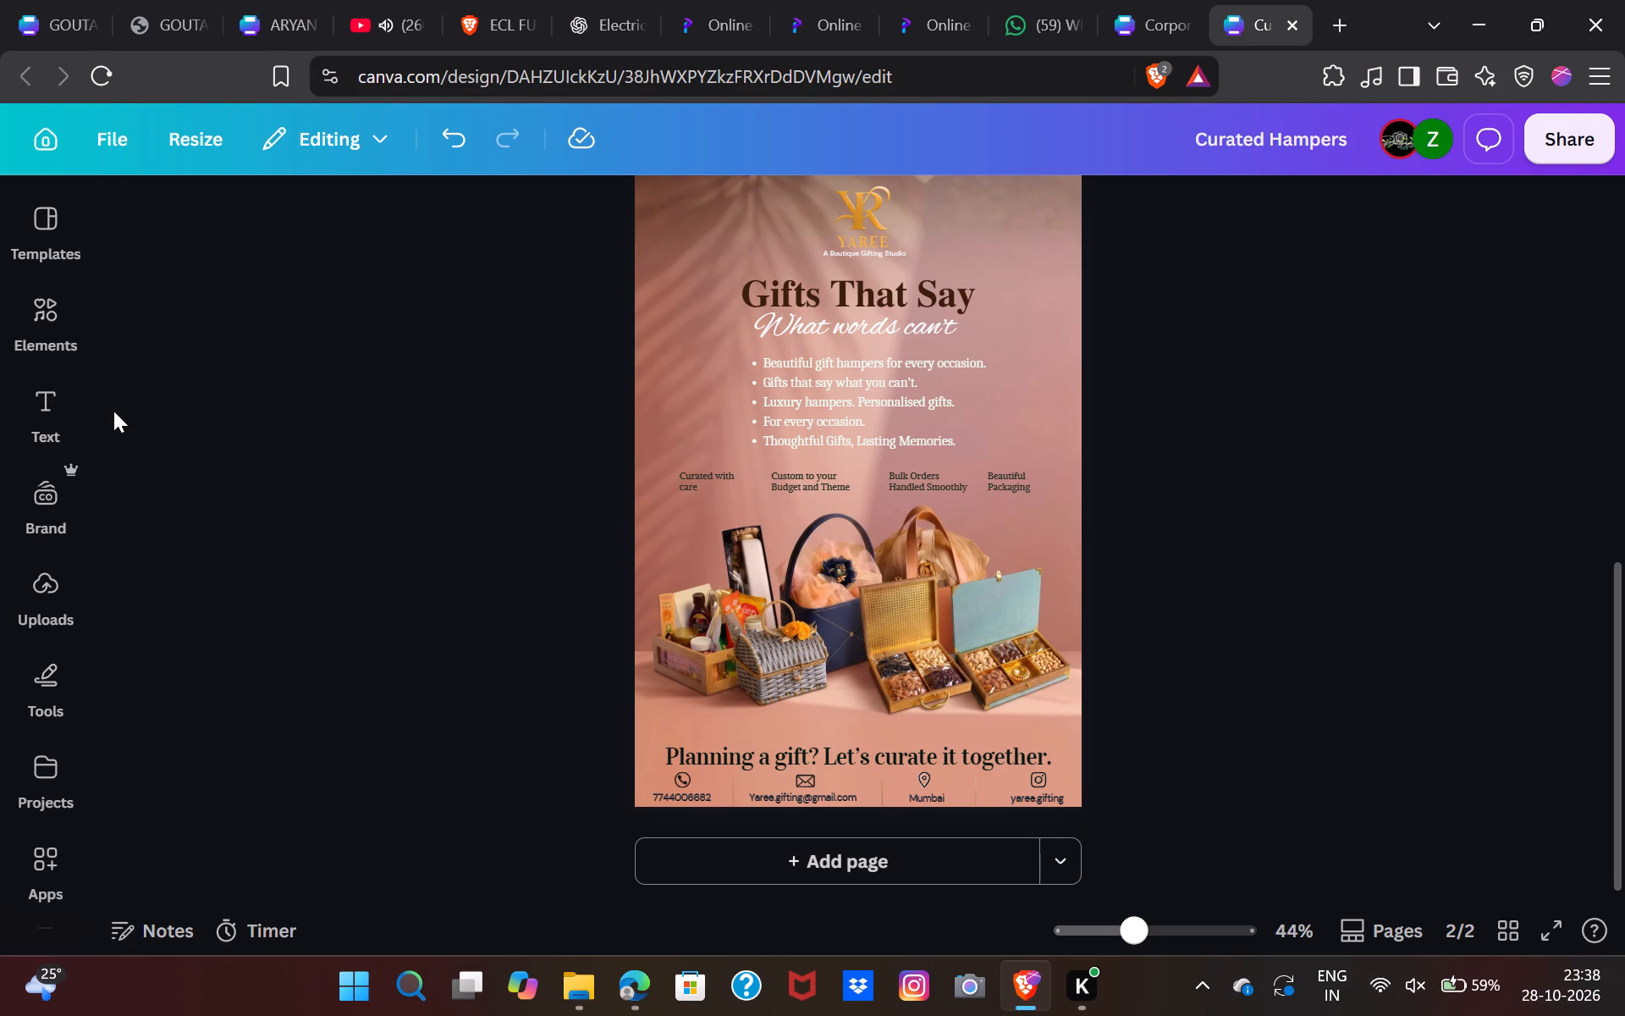
Search the elements library for "bullet point" and limit the results to graphics.
left_click(54, 316)
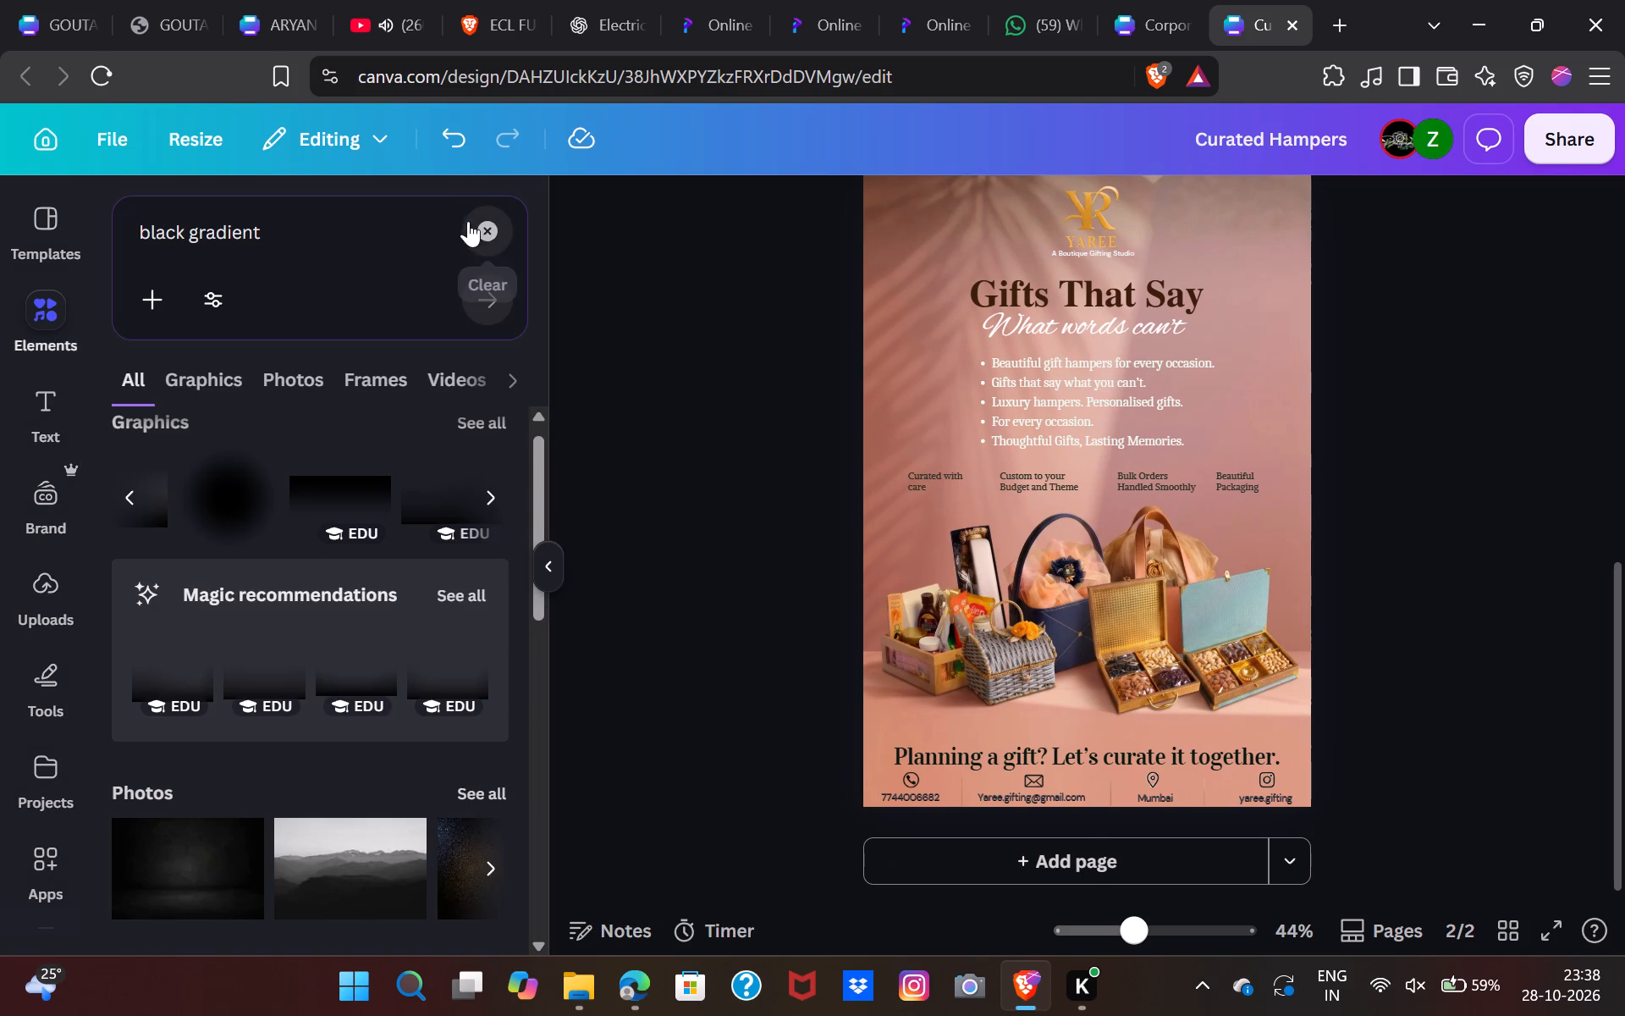
left_click(471, 222)
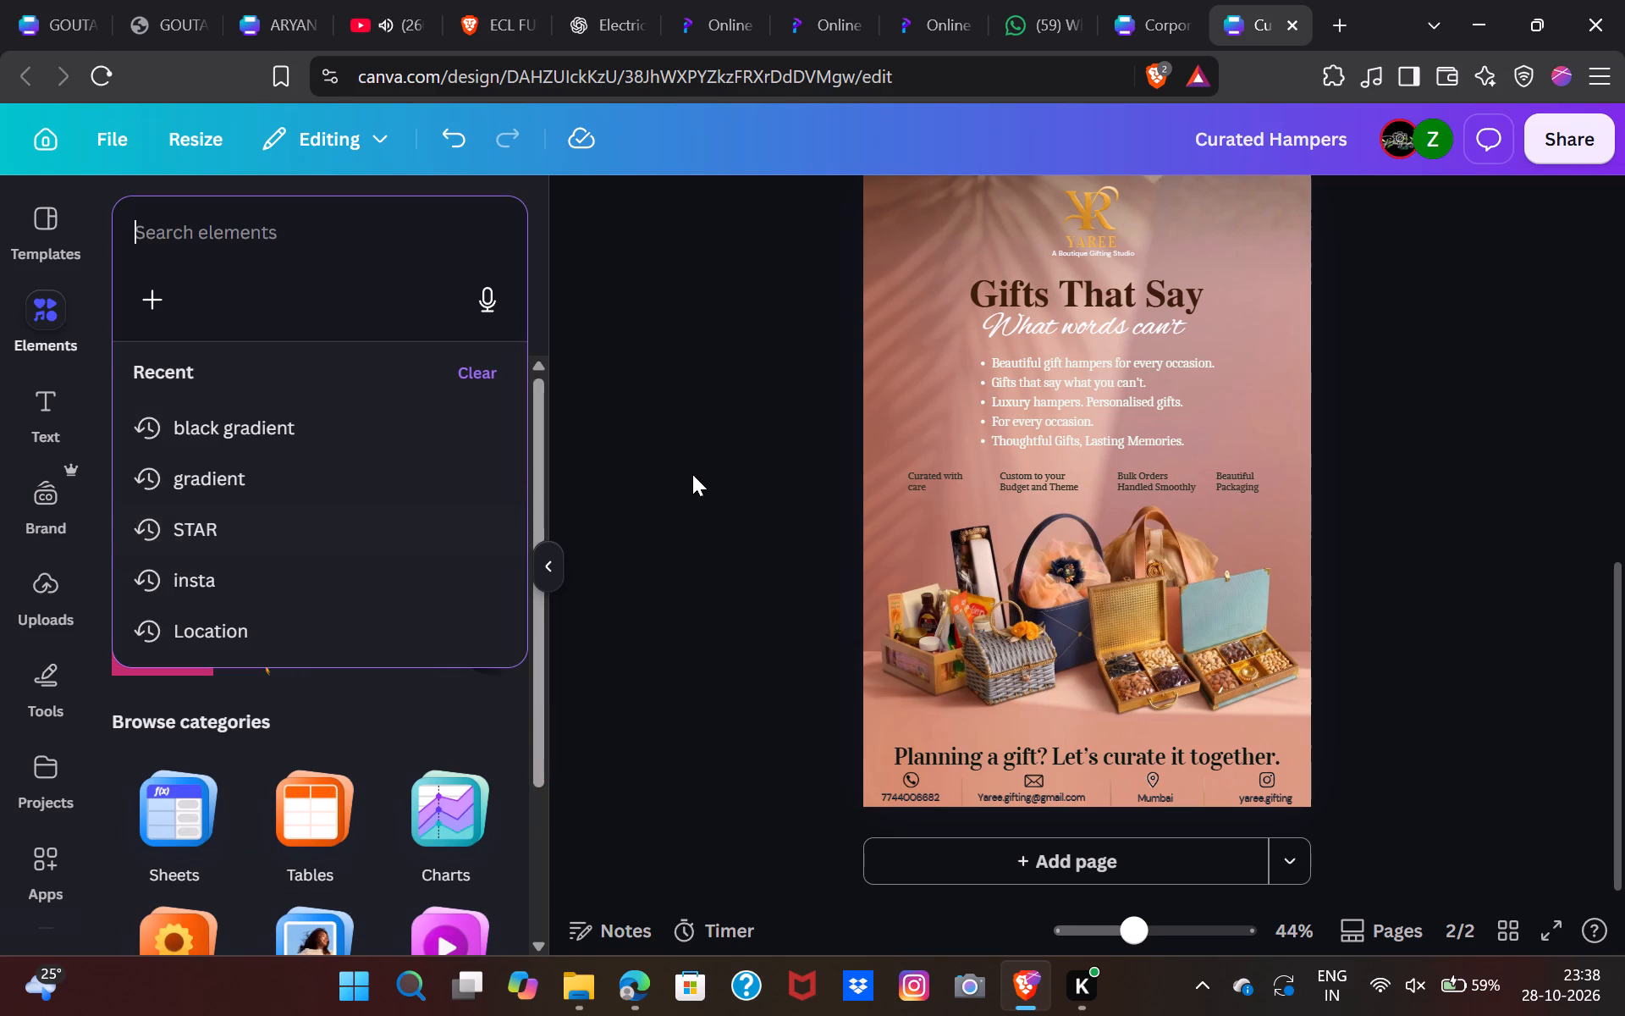
left_click(692, 474)
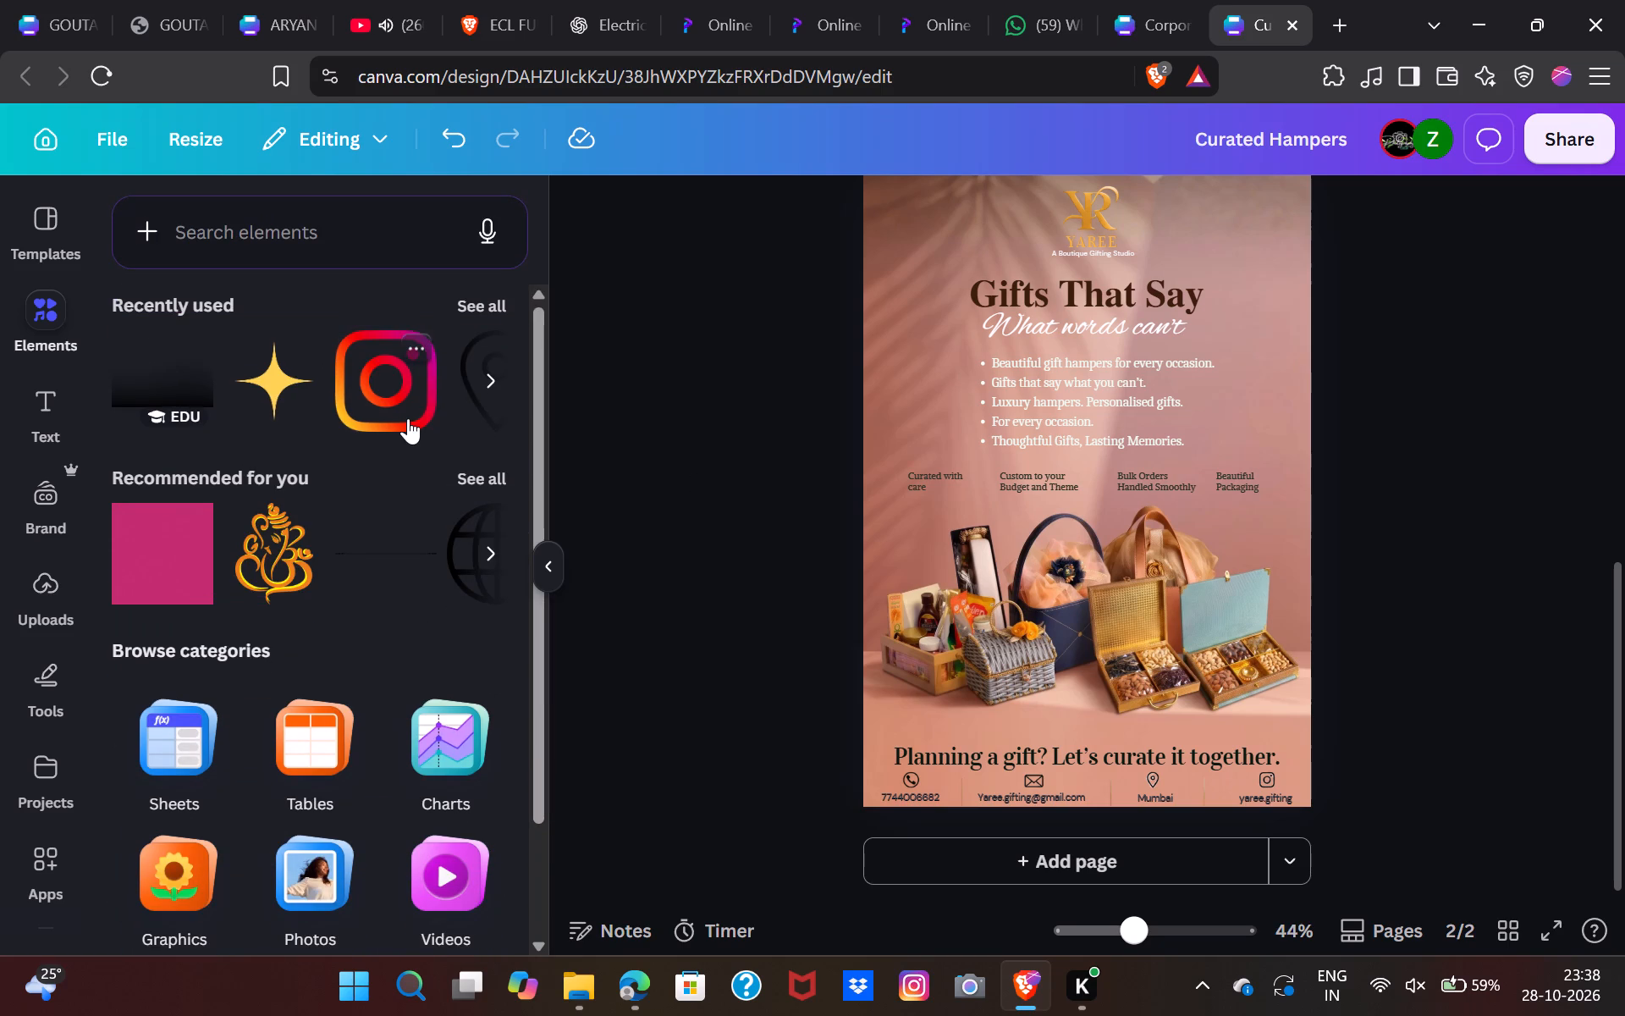
scroll(408, 418, "left", 2)
left_click(339, 244)
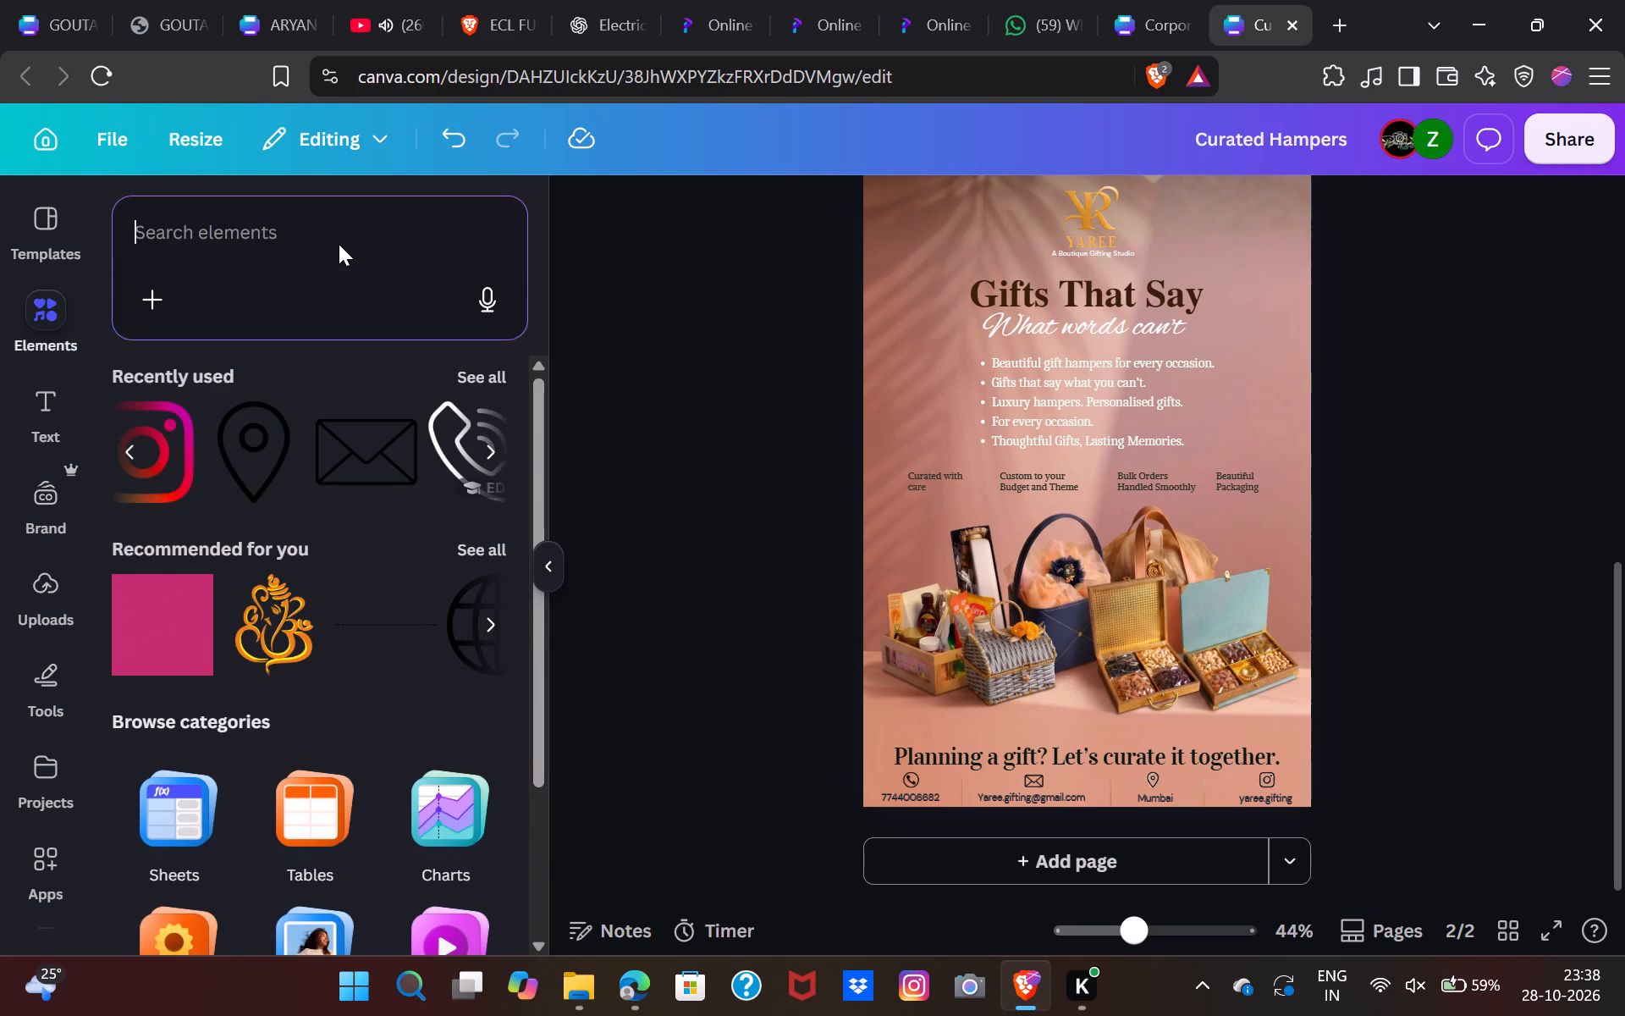
type("poi")
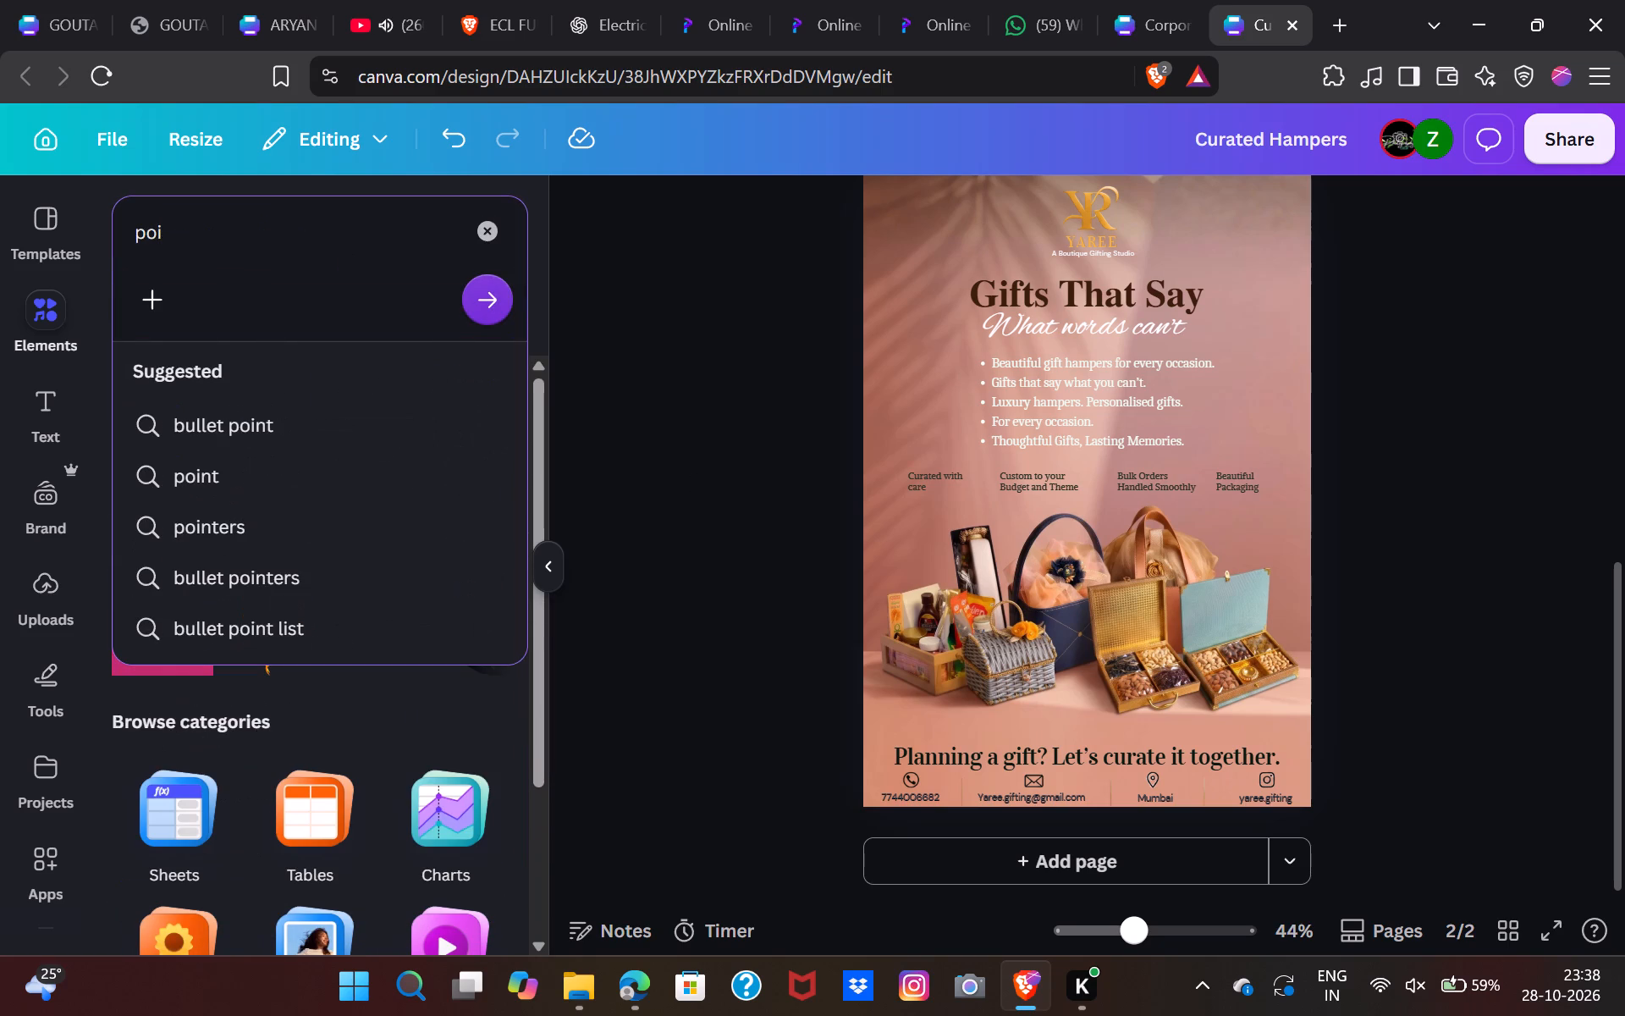
left_click(392, 413)
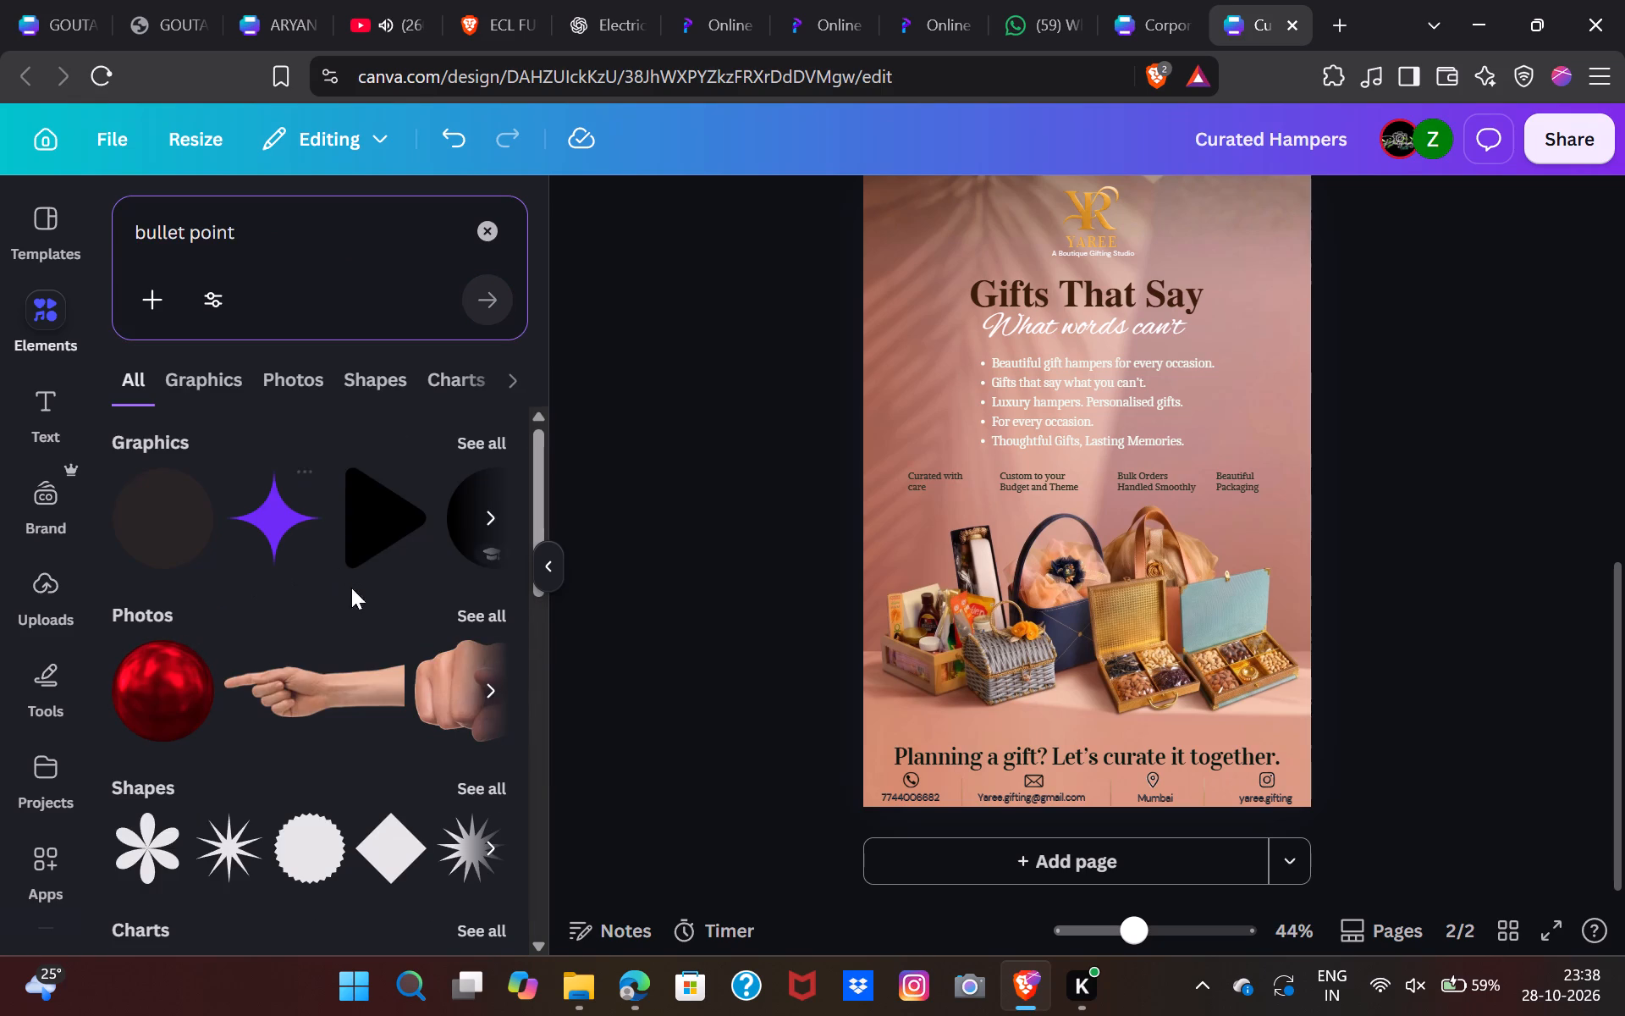
scroll(364, 576, "left", 2)
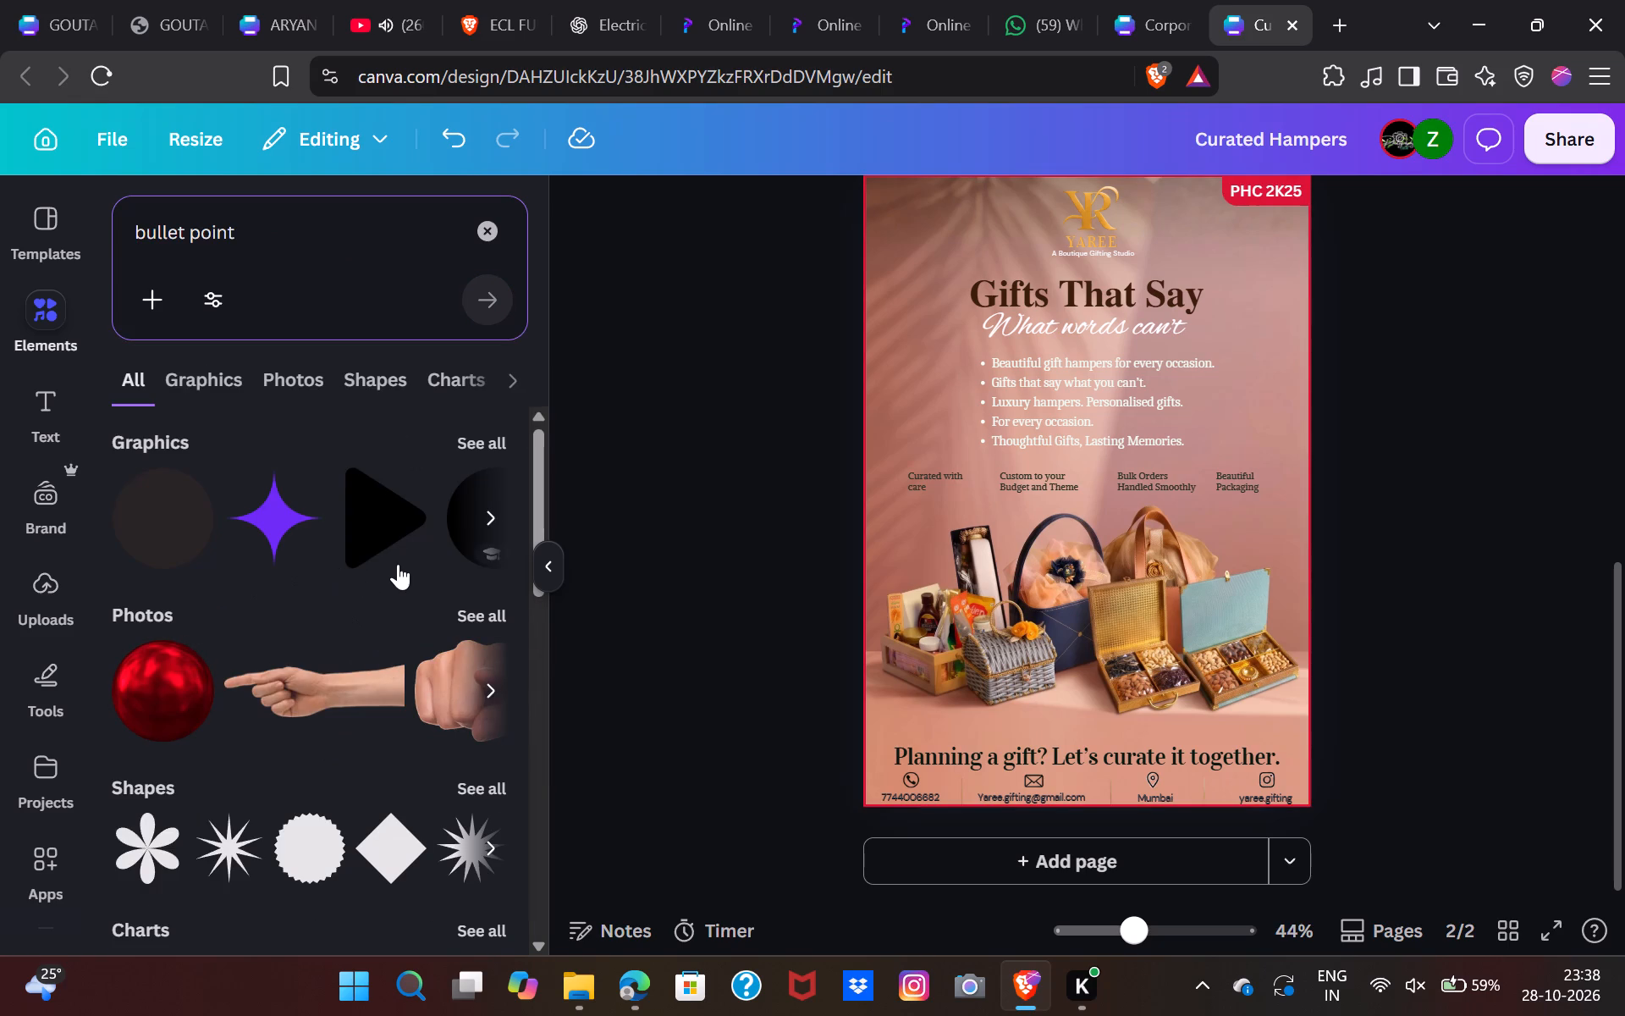
scroll(398, 564, "left", 3)
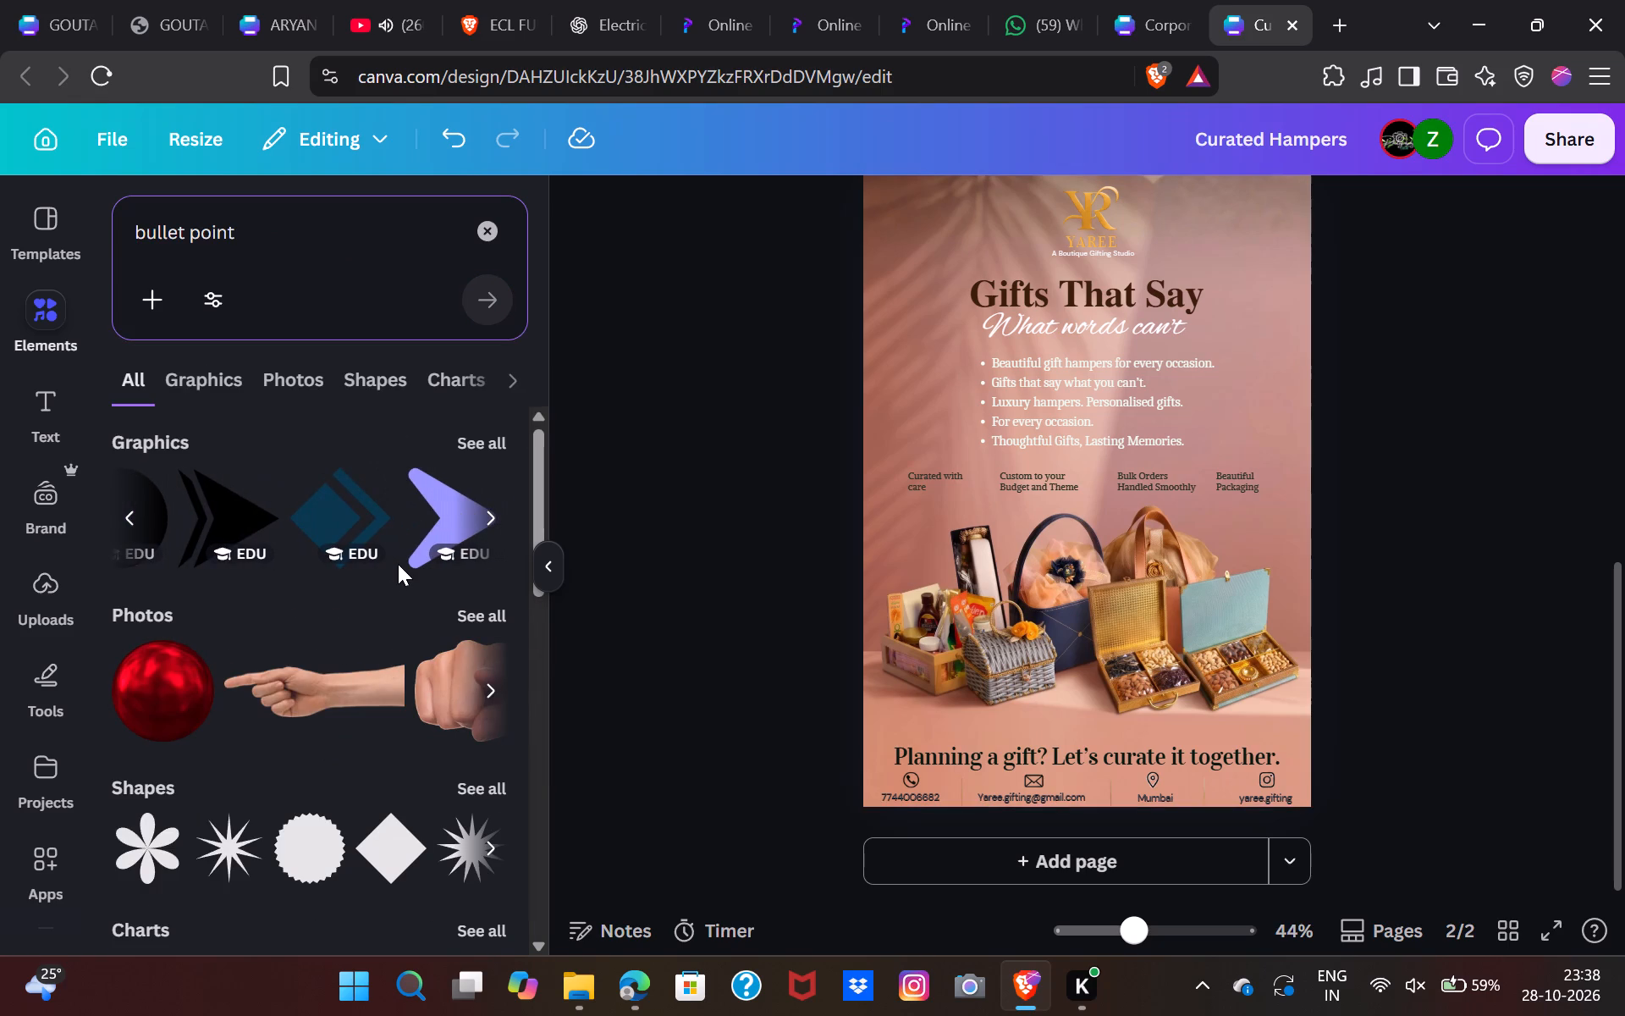
left_click(218, 384)
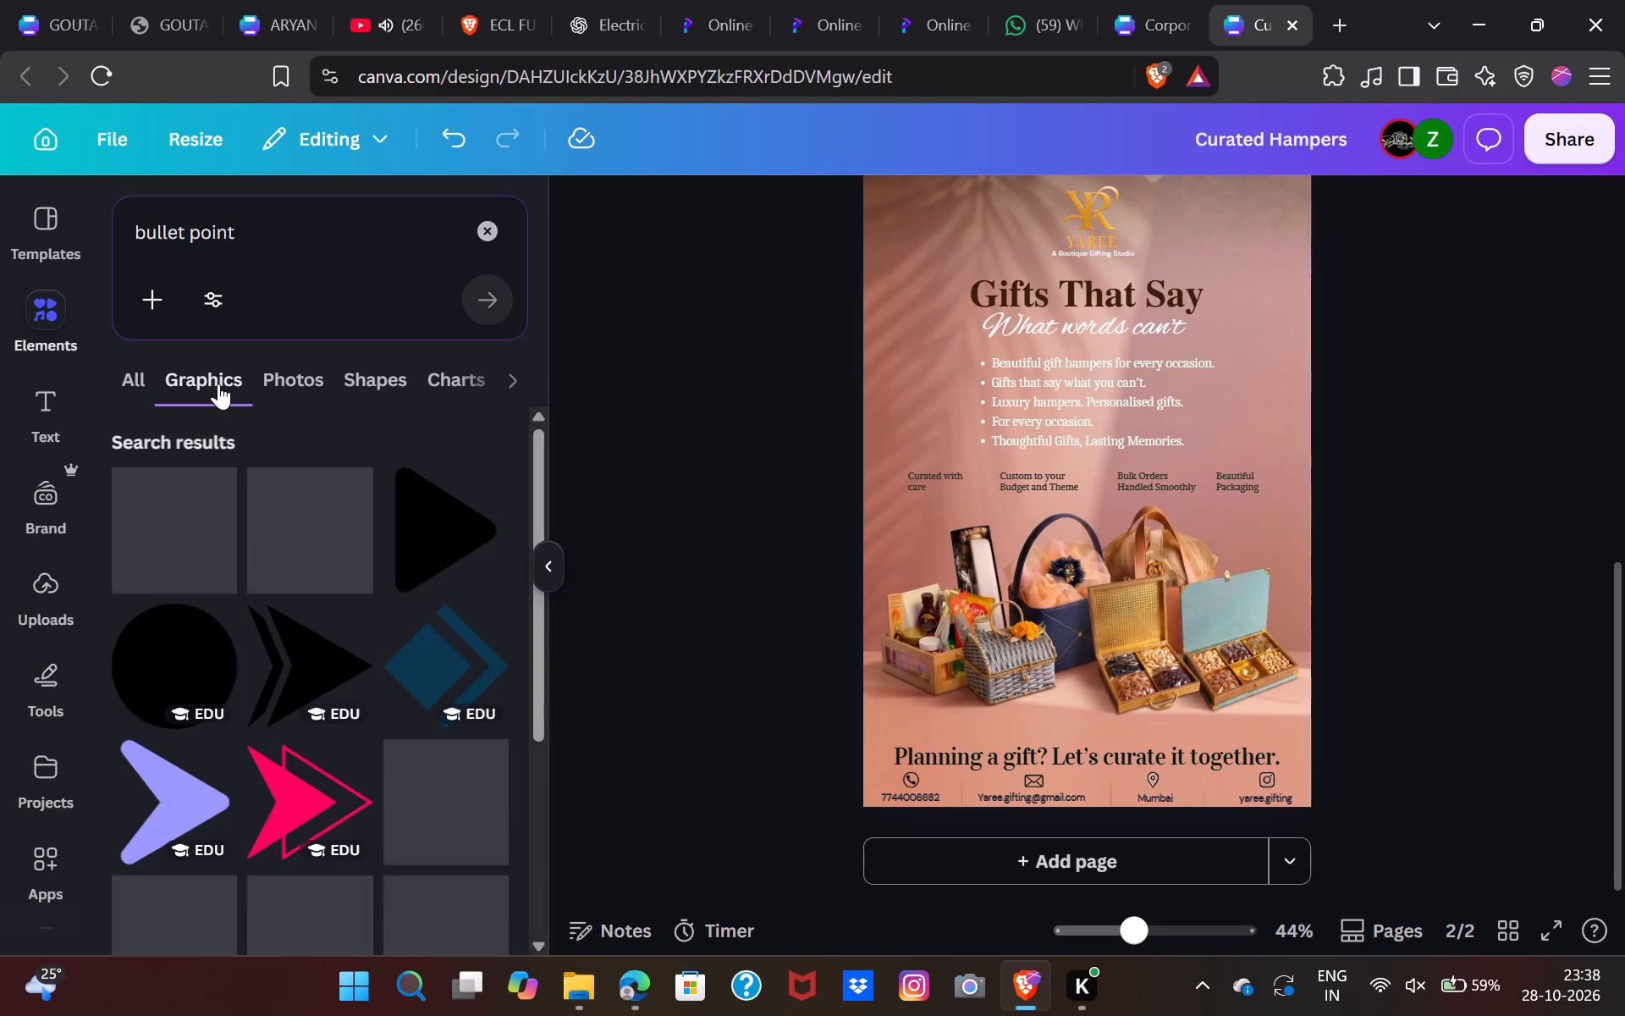
Add the dark circle graphic with a white ring to page 2 and shrink it to a small bullet-sized marker.
scroll(355, 701, "down", 5)
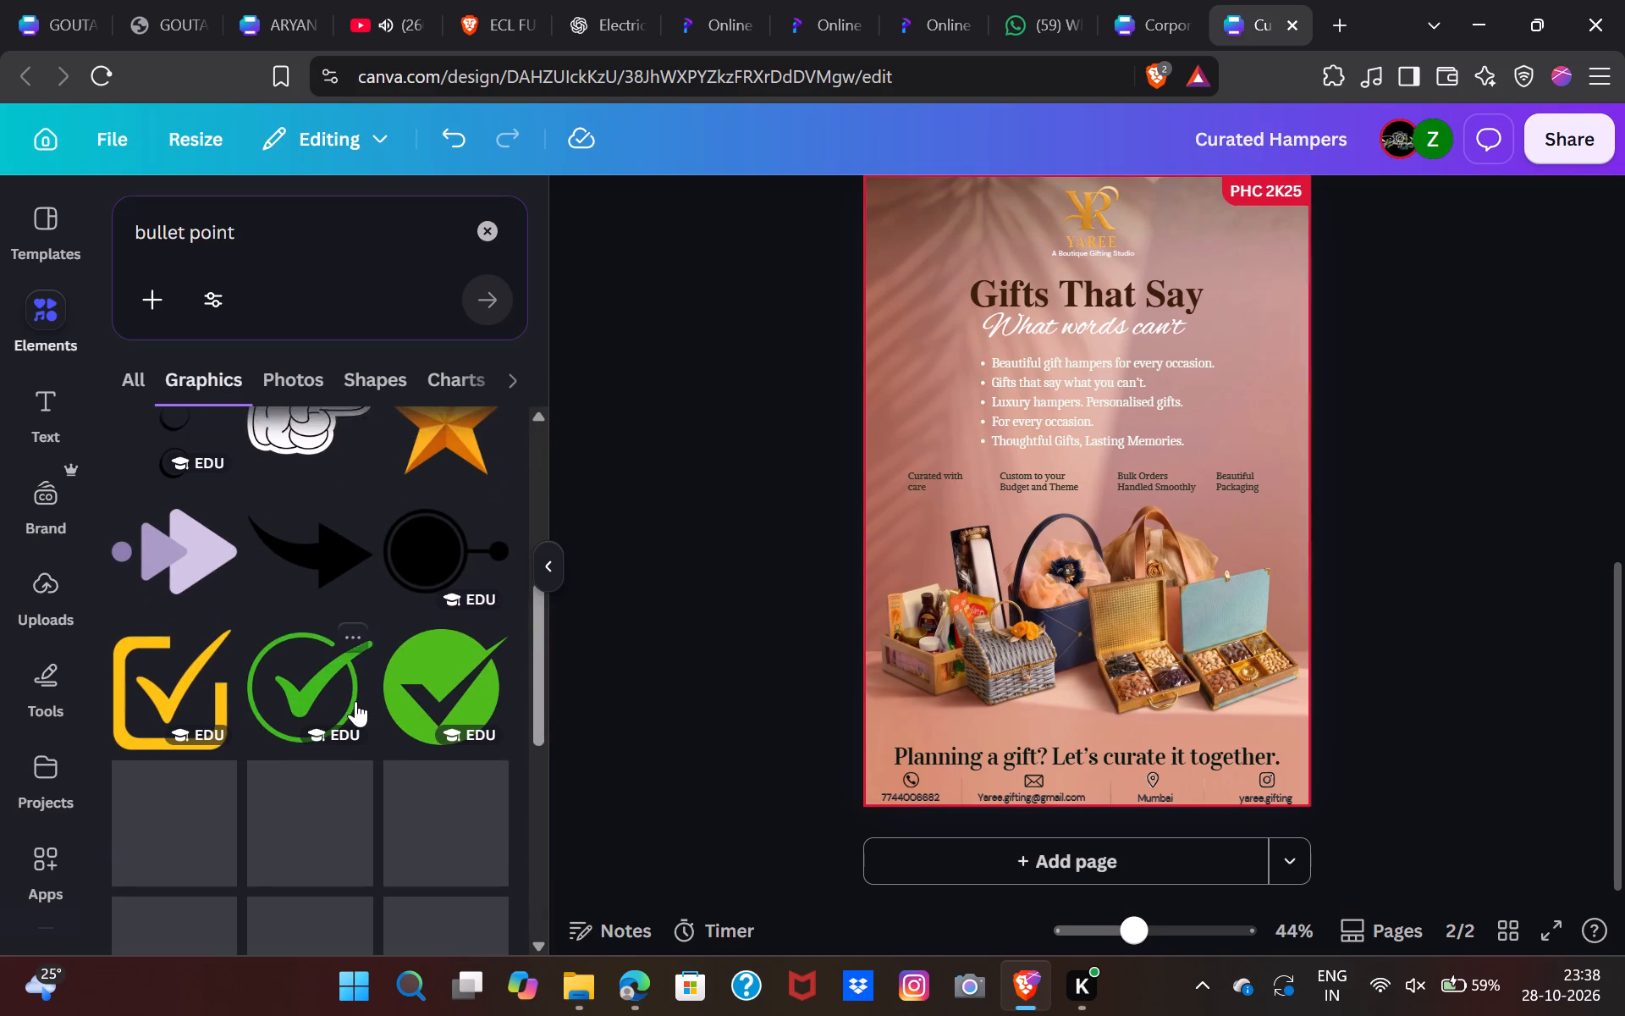
scroll(355, 701, "down", 3)
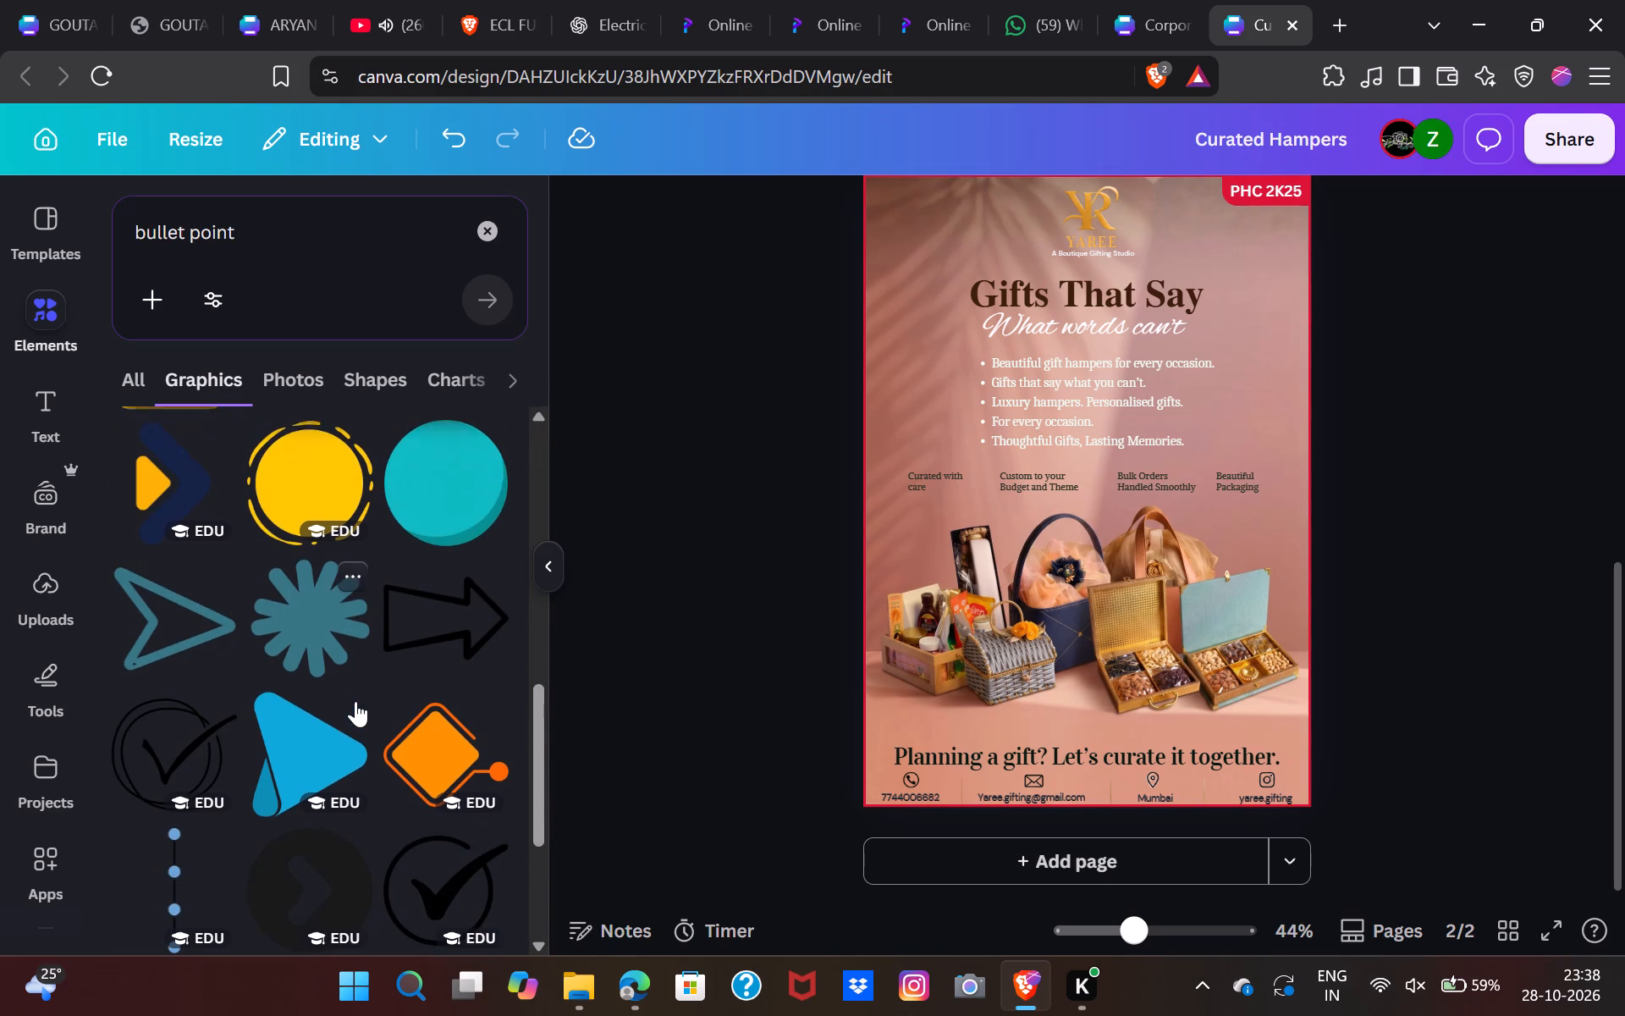
scroll(355, 701, "down", 3)
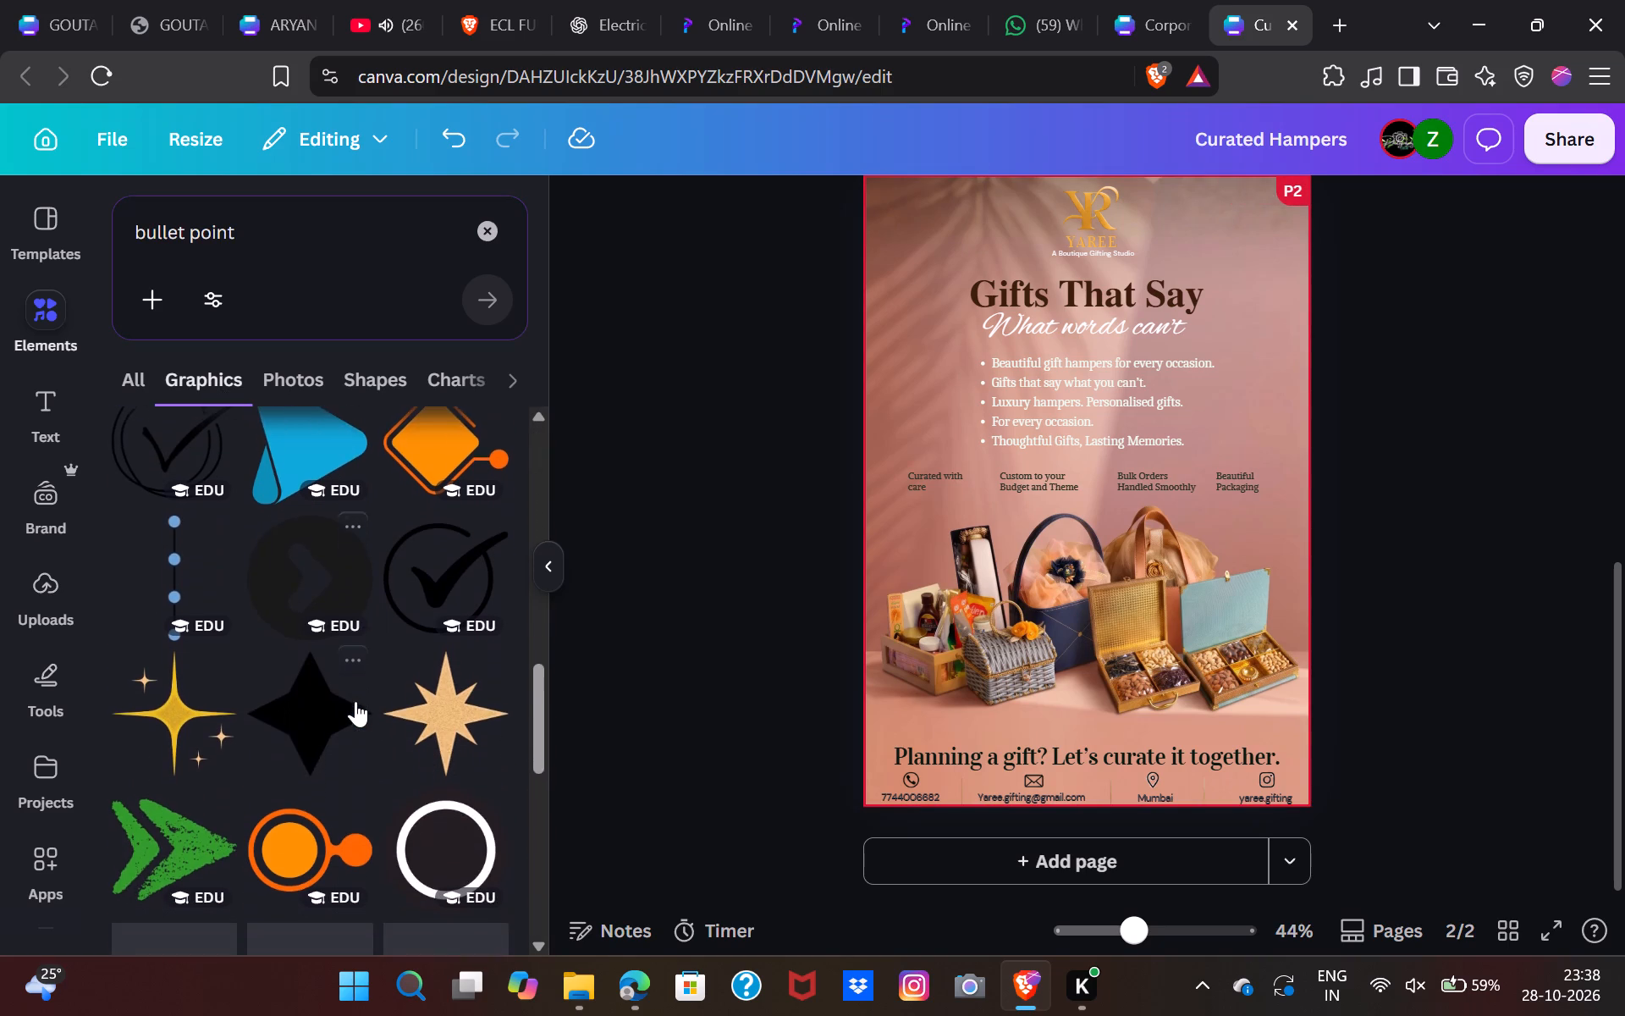
scroll(355, 701, "down", 3)
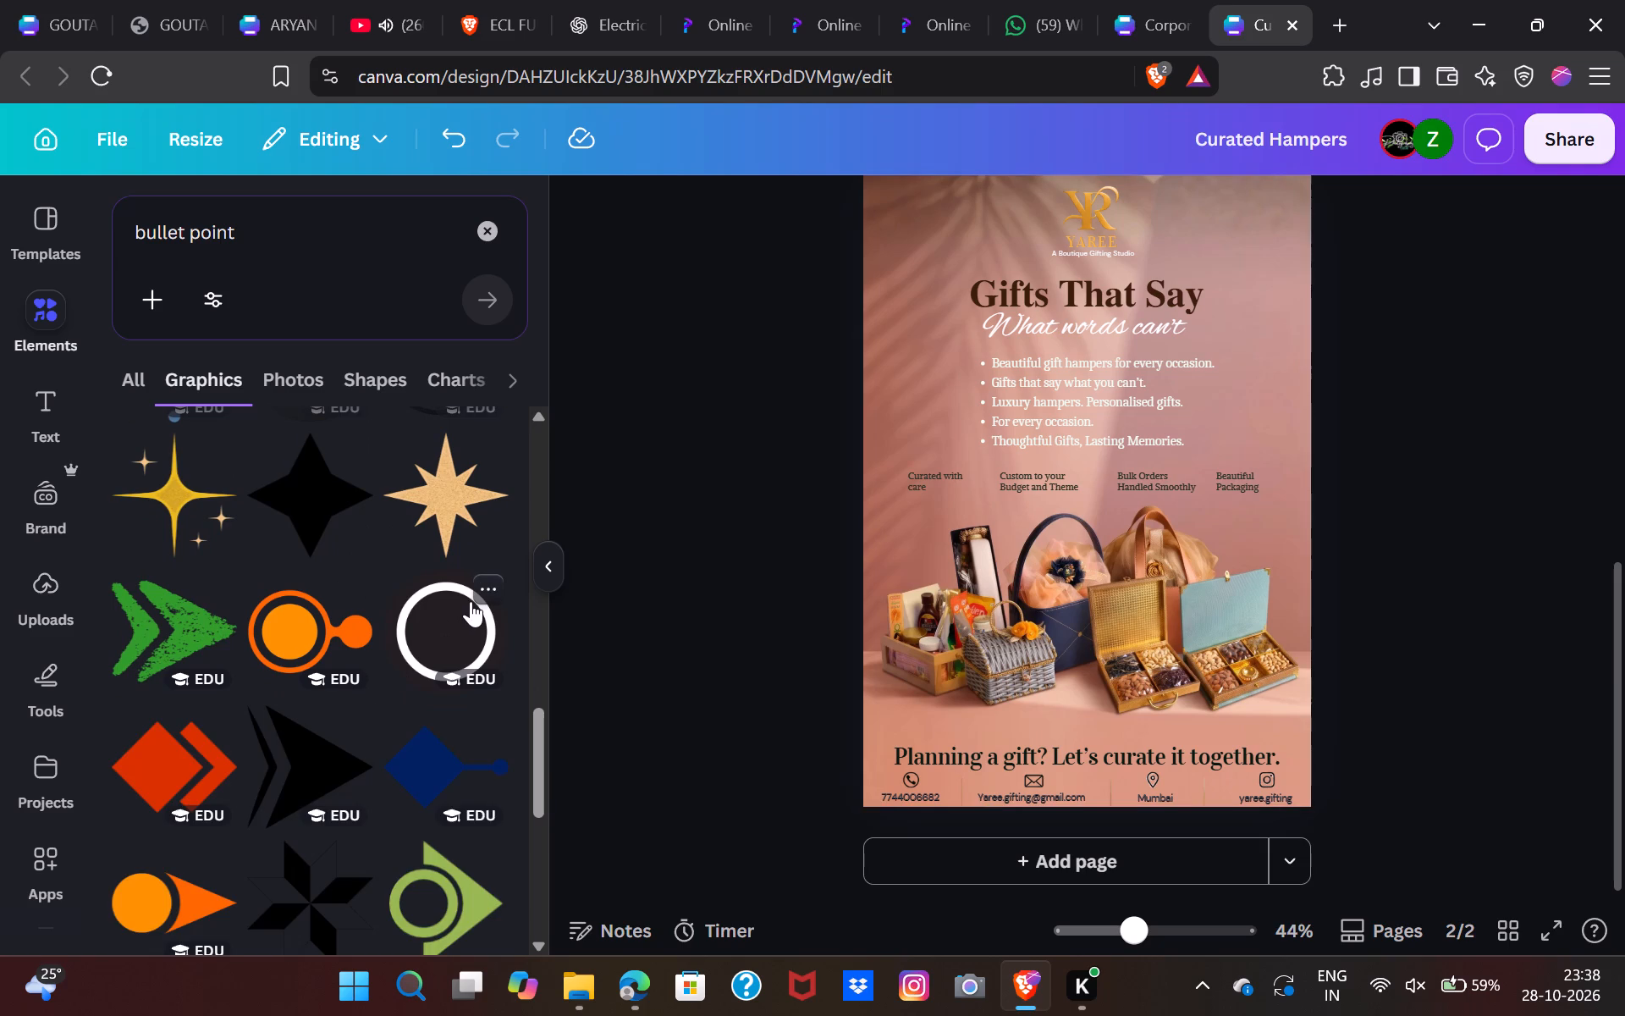
left_click(471, 601)
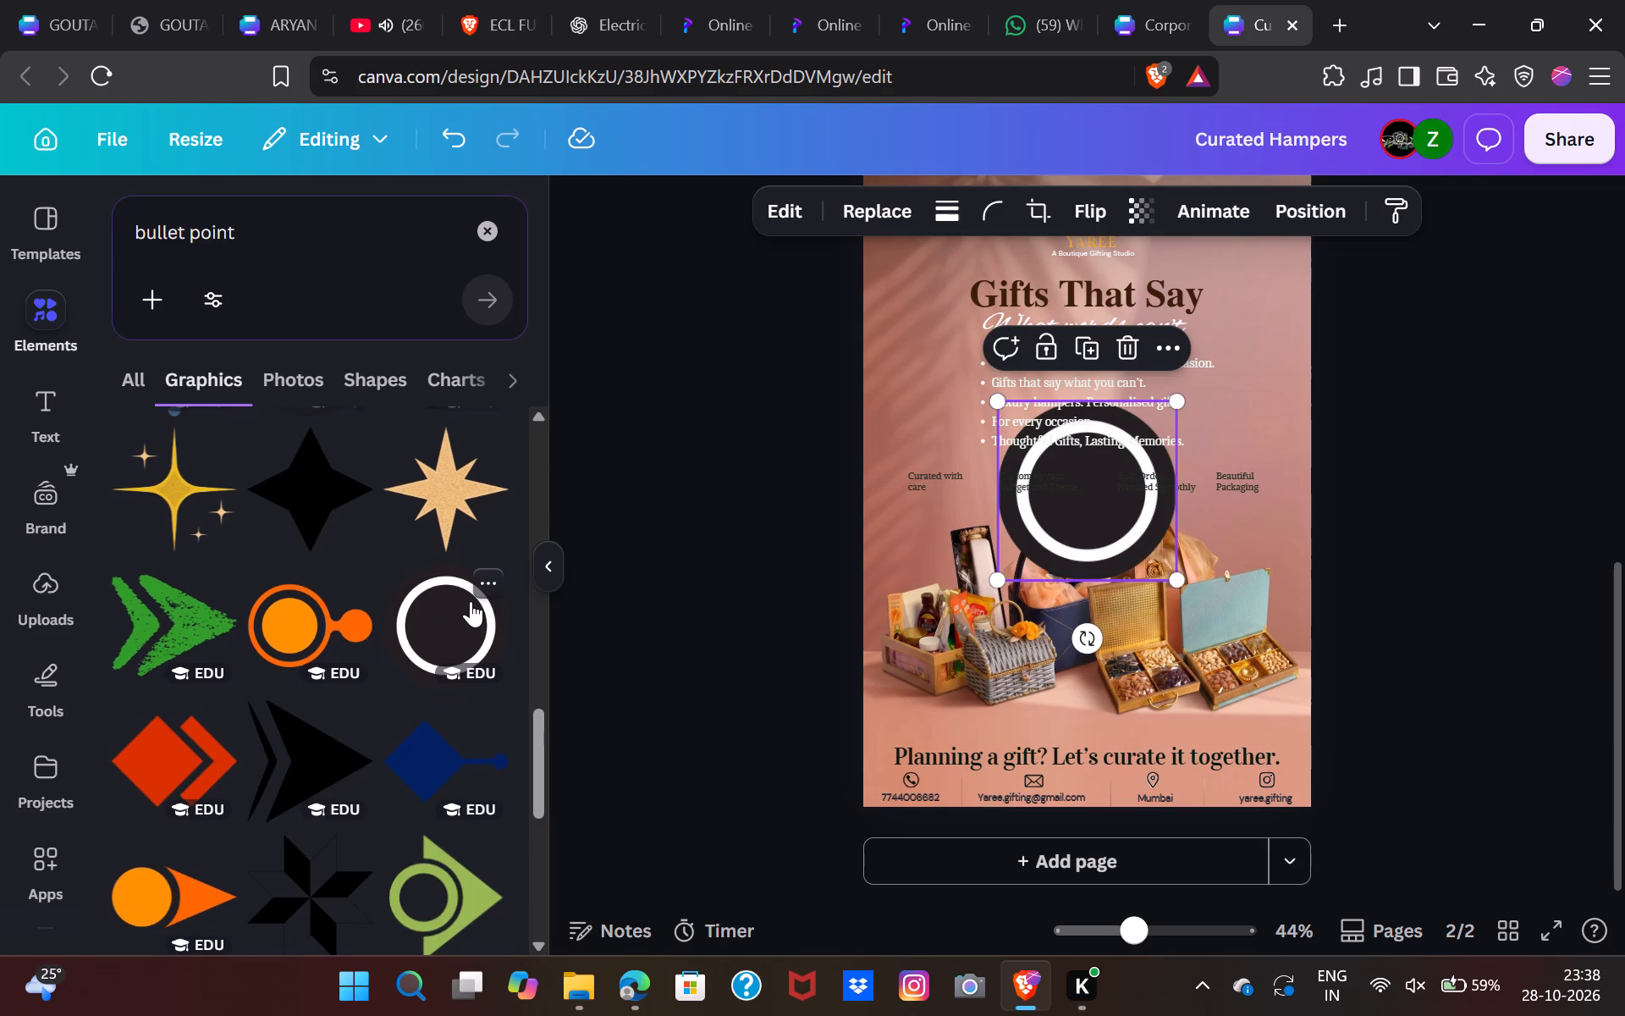
left_click_drag(994, 583, 1082, 540)
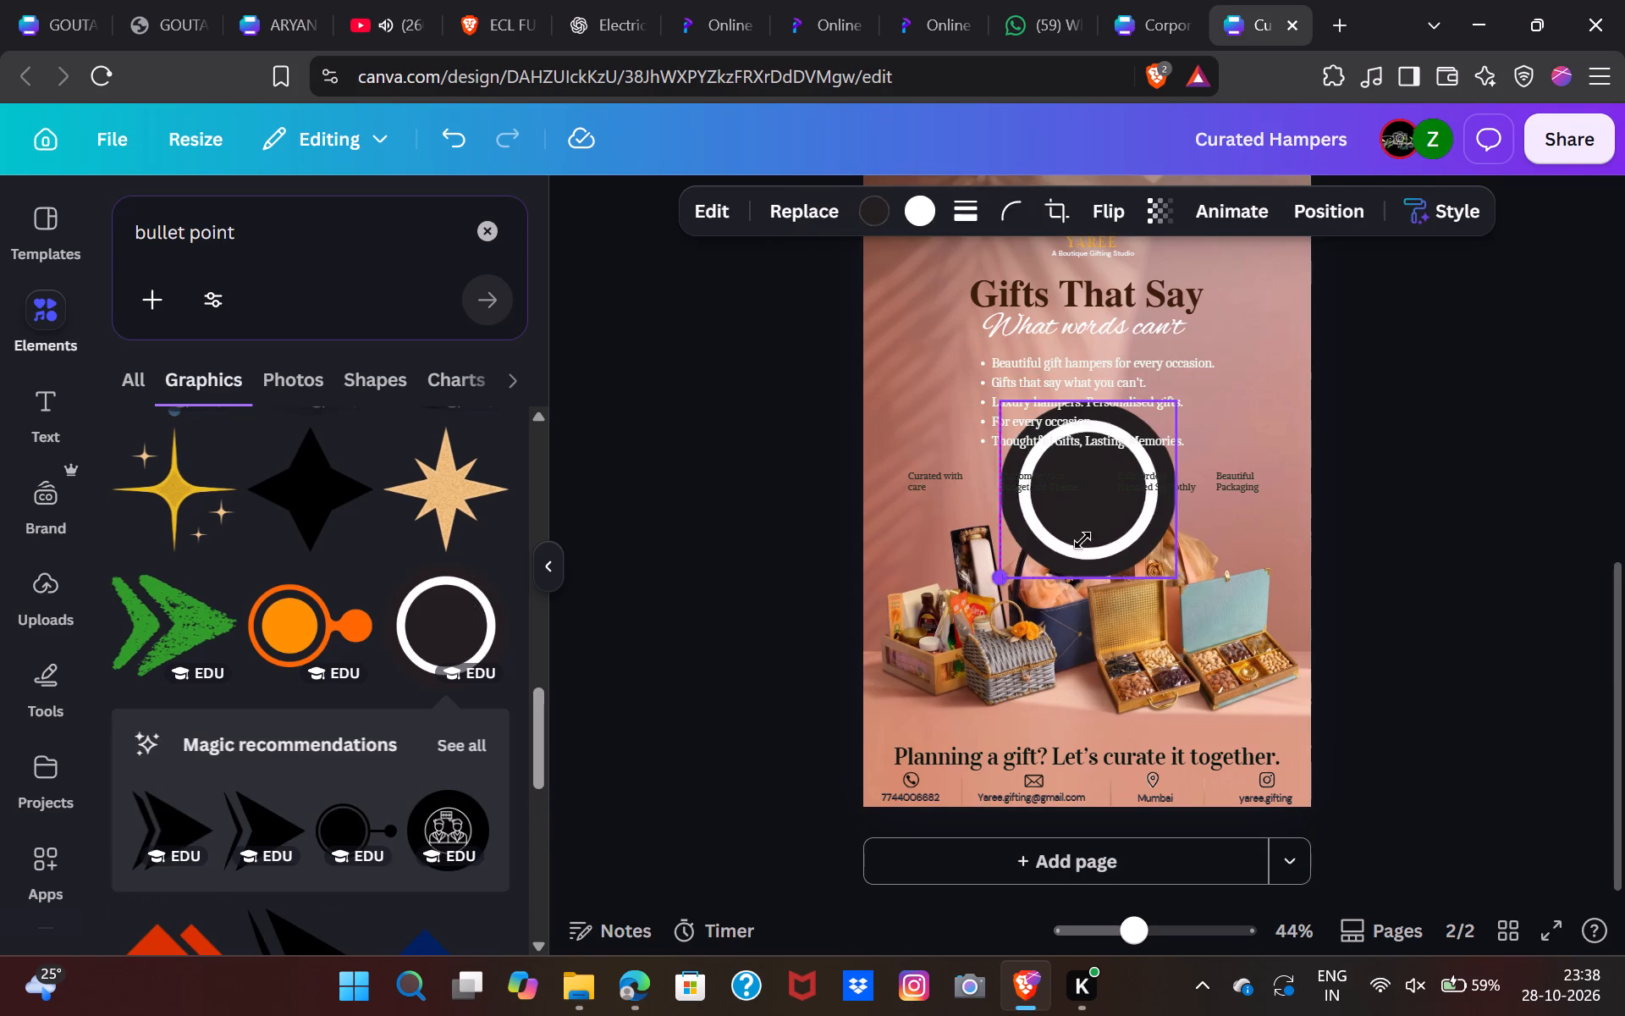
left_click_drag(1082, 540, 1195, 450)
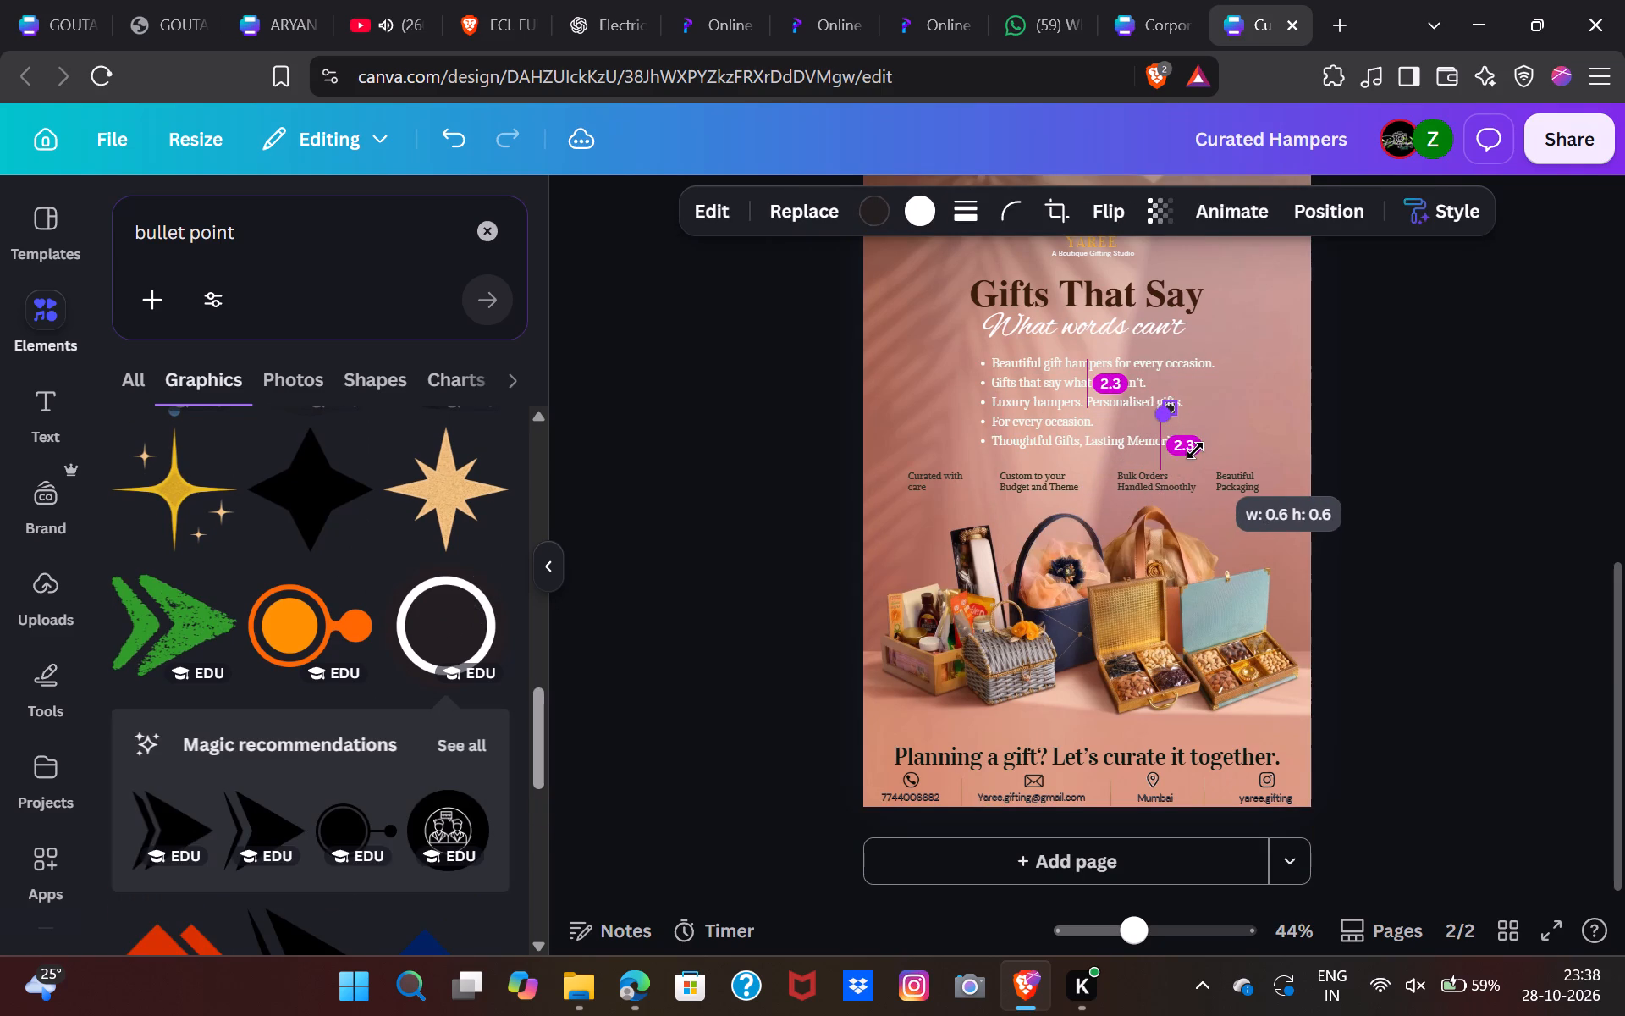
left_click_drag(1195, 450, 1183, 465)
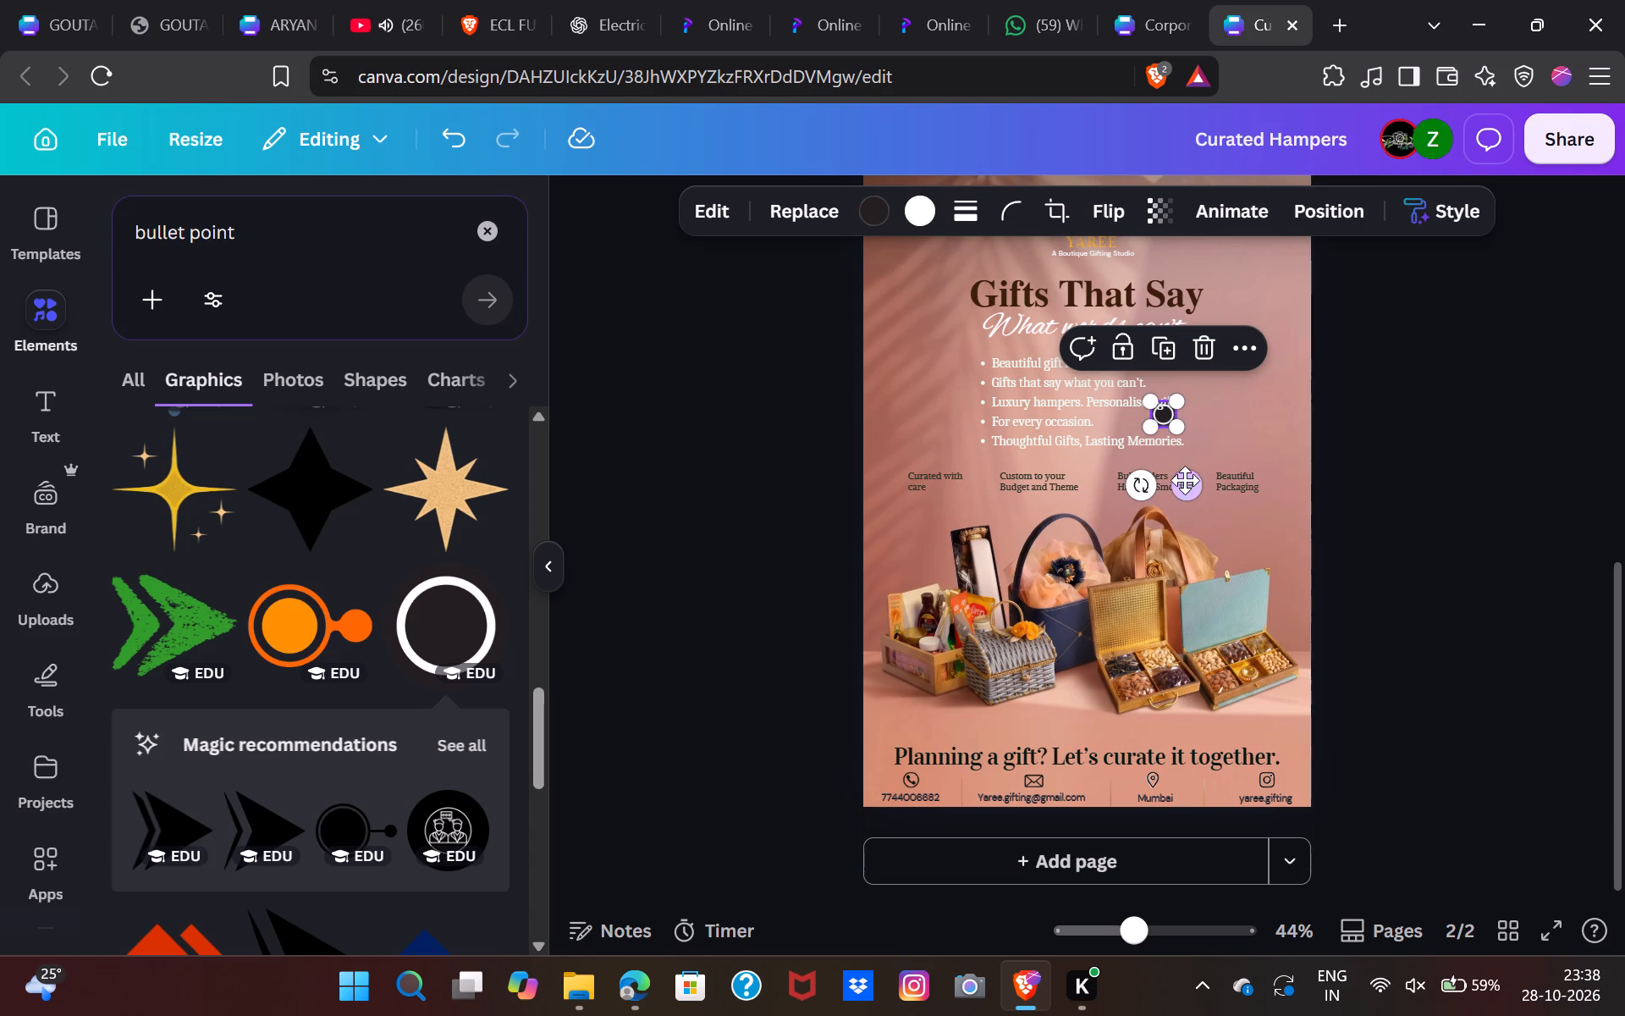
Place the ringed circle marker just before the "Curated with care" label and shrink it to about half its size.
left_click_drag(1185, 481, 918, 553)
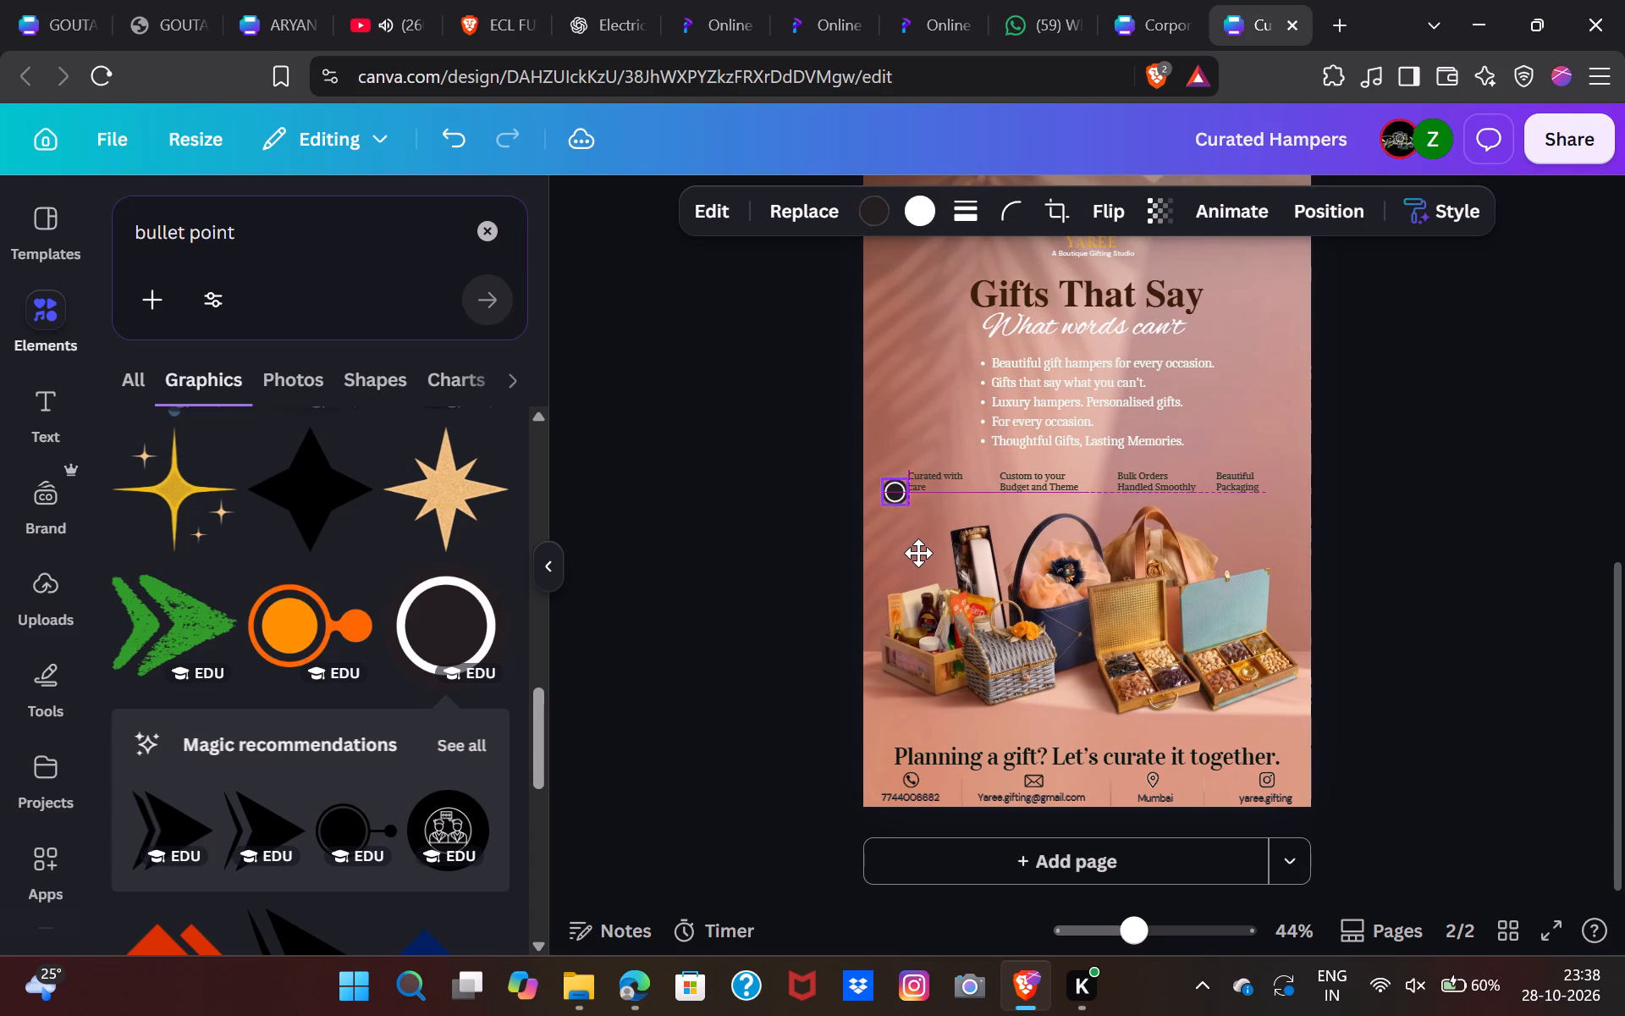
left_click_drag(918, 553, 917, 546)
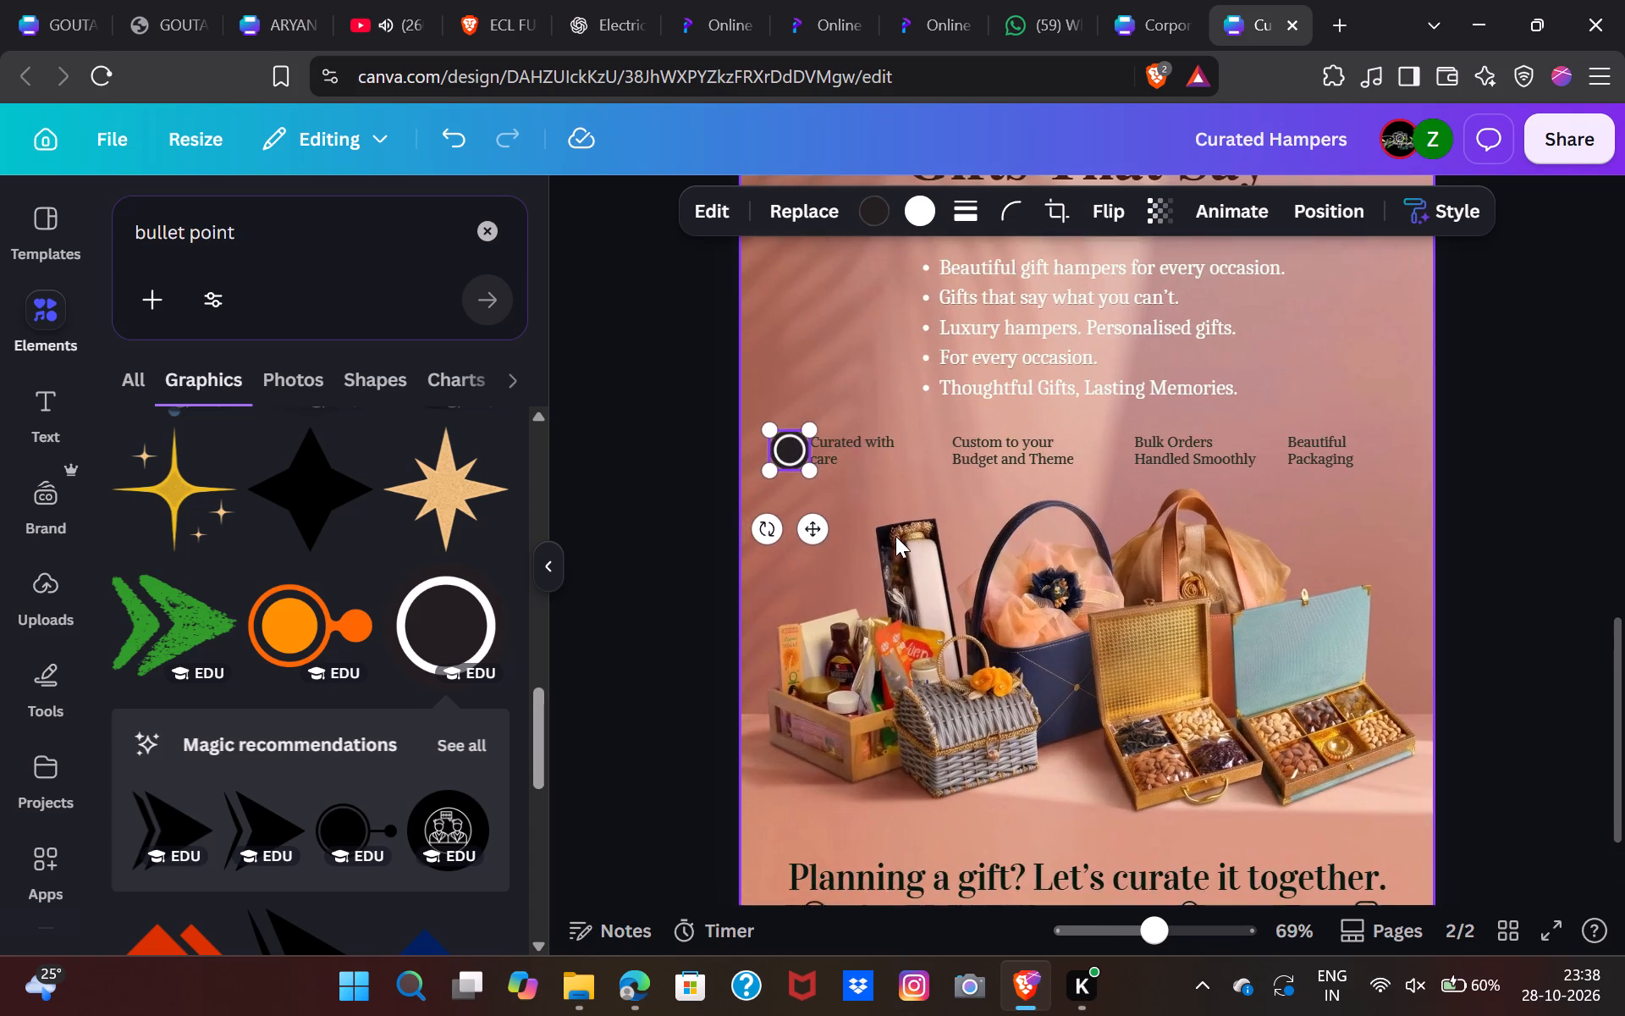
scroll(895, 536, "right", 1)
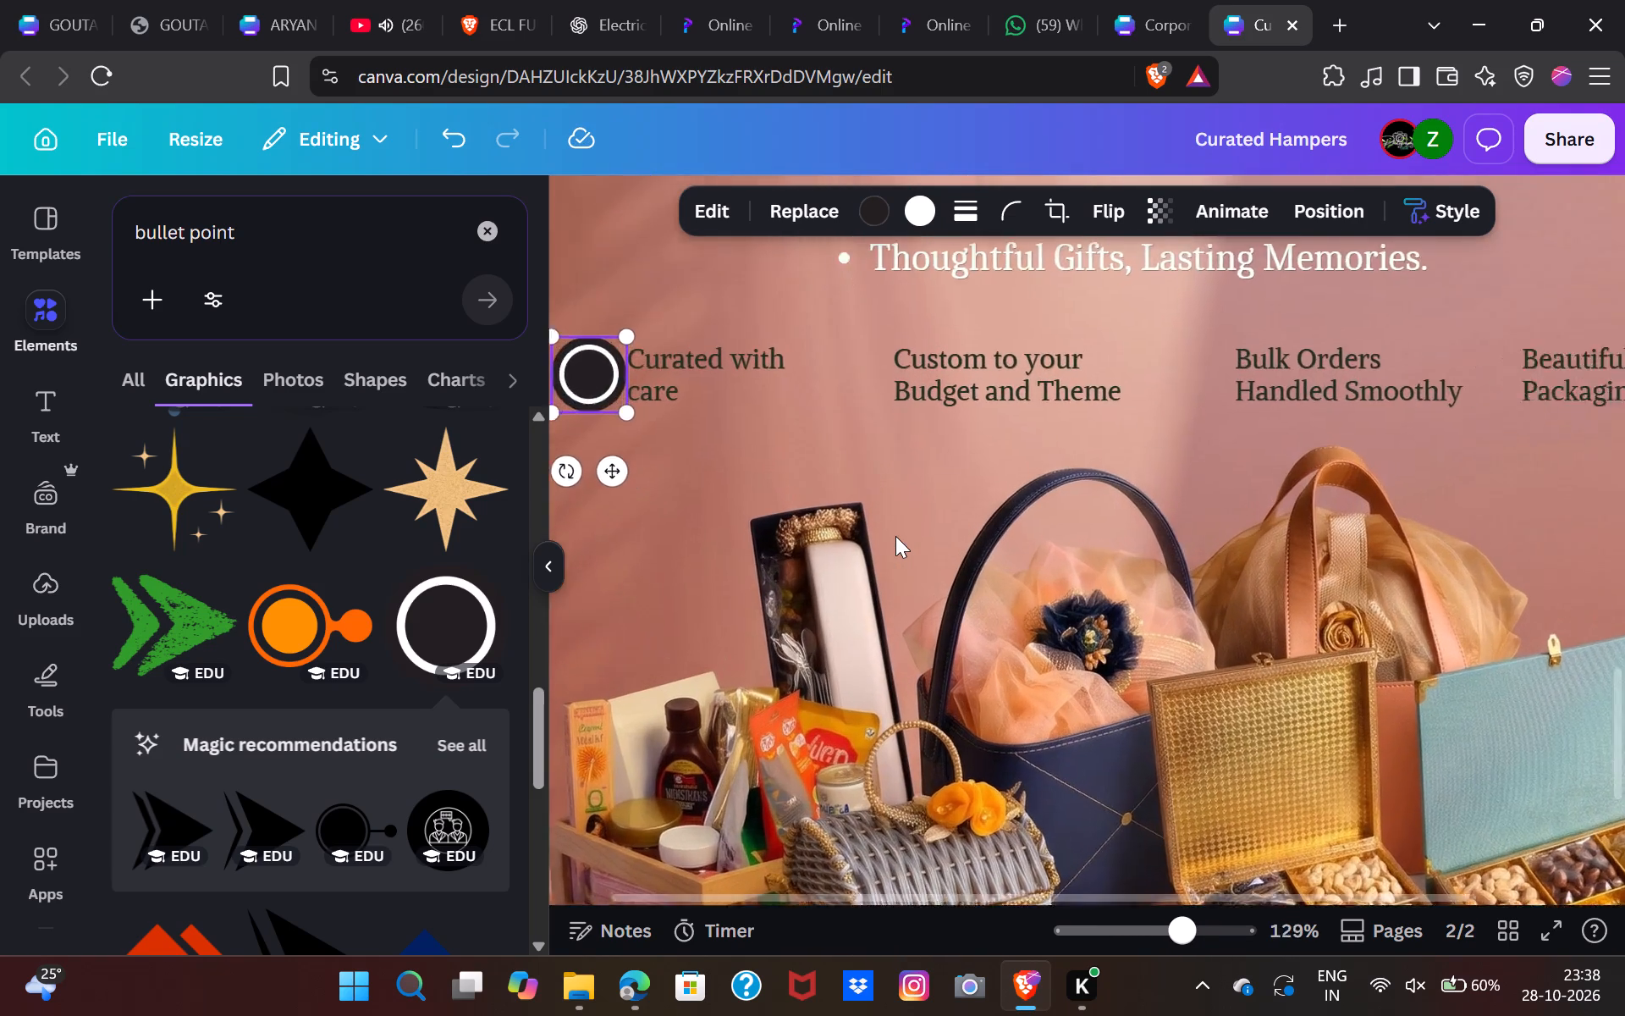
scroll(895, 536, "right", 3)
scroll(895, 536, "up", 1)
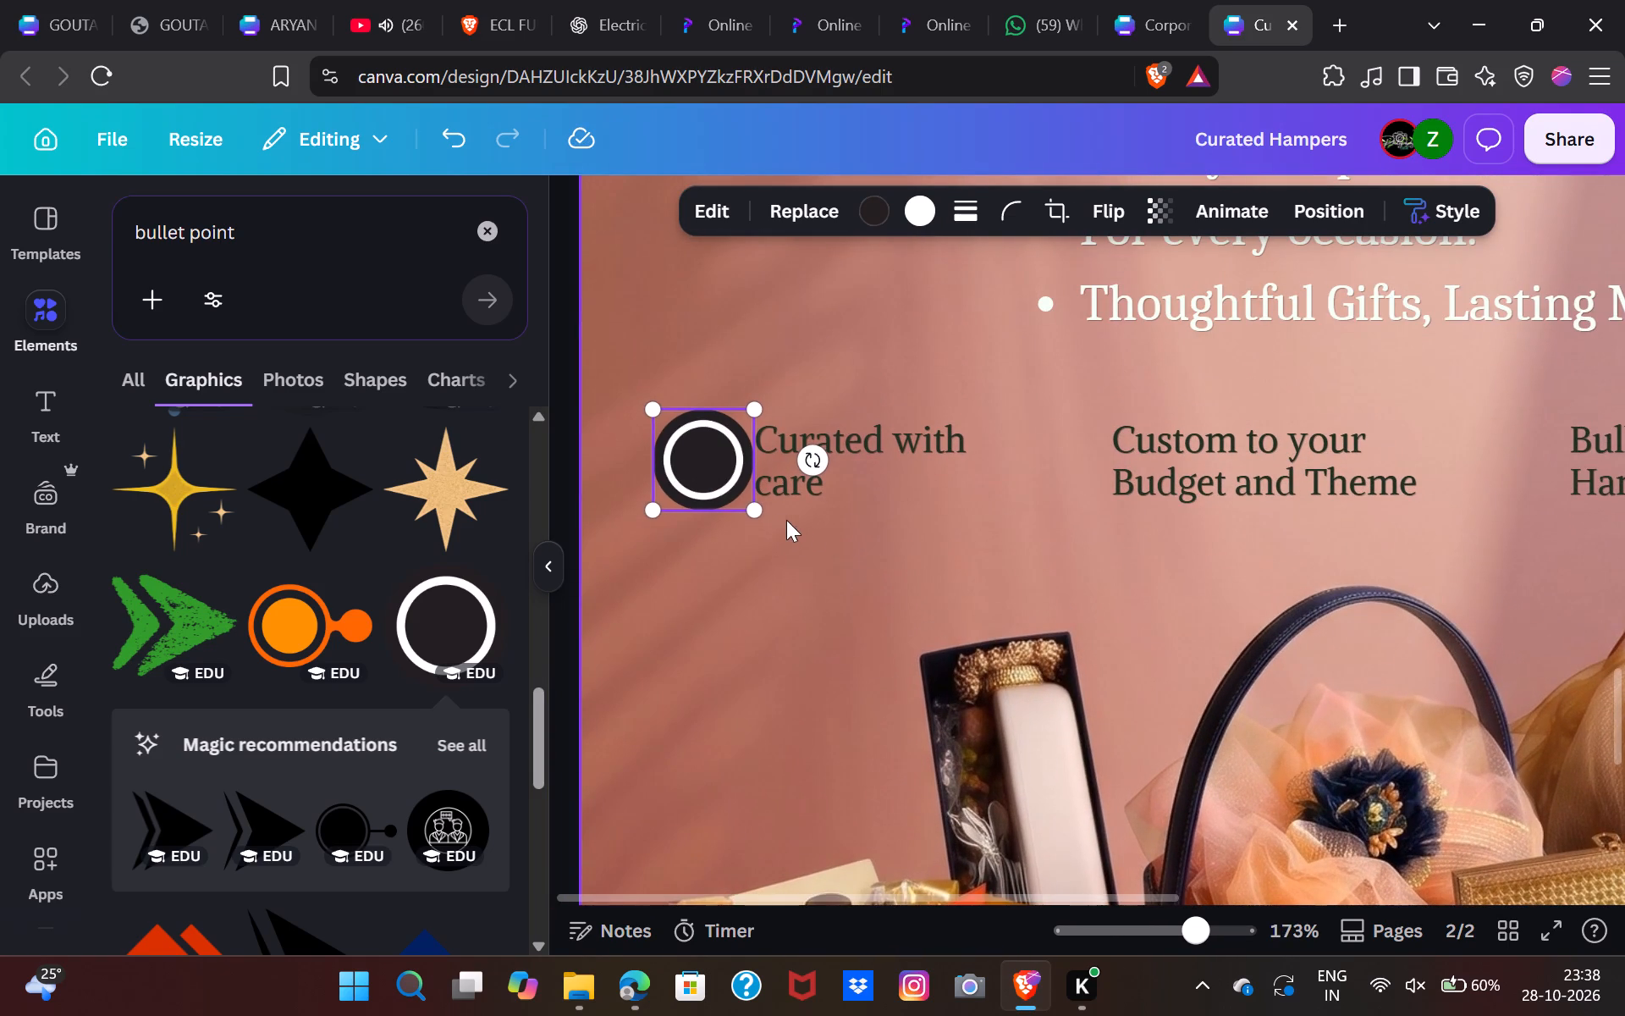
left_click_drag(755, 515, 719, 494)
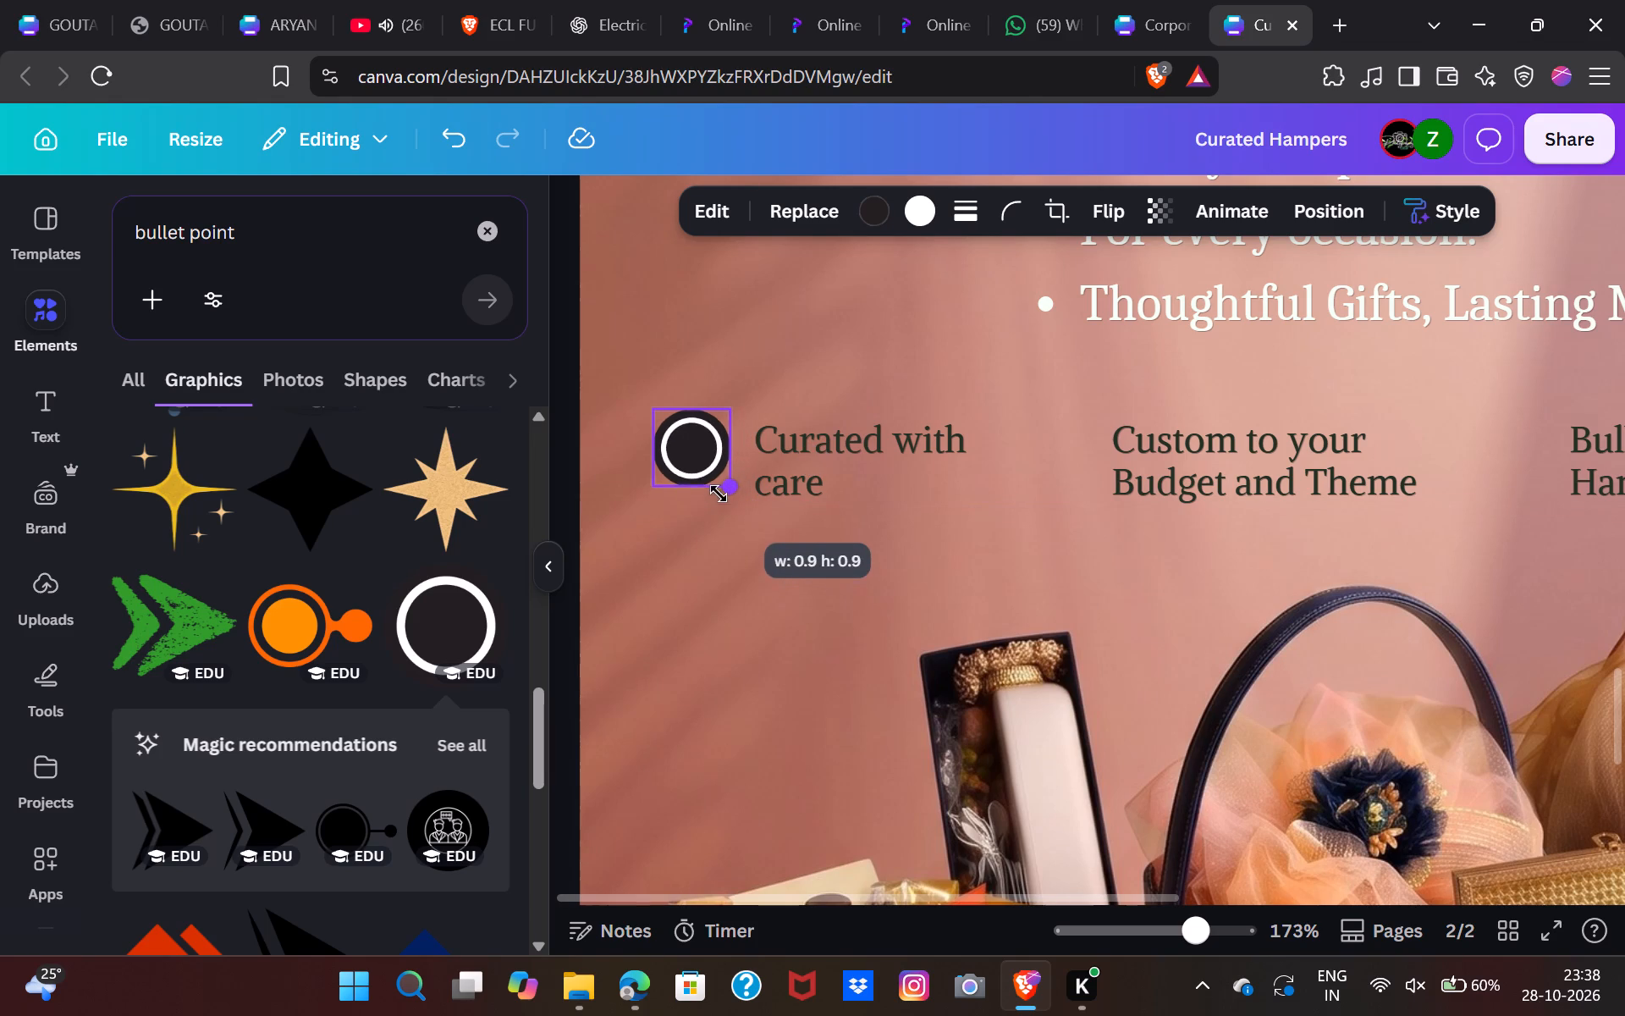
left_click_drag(719, 494, 691, 478)
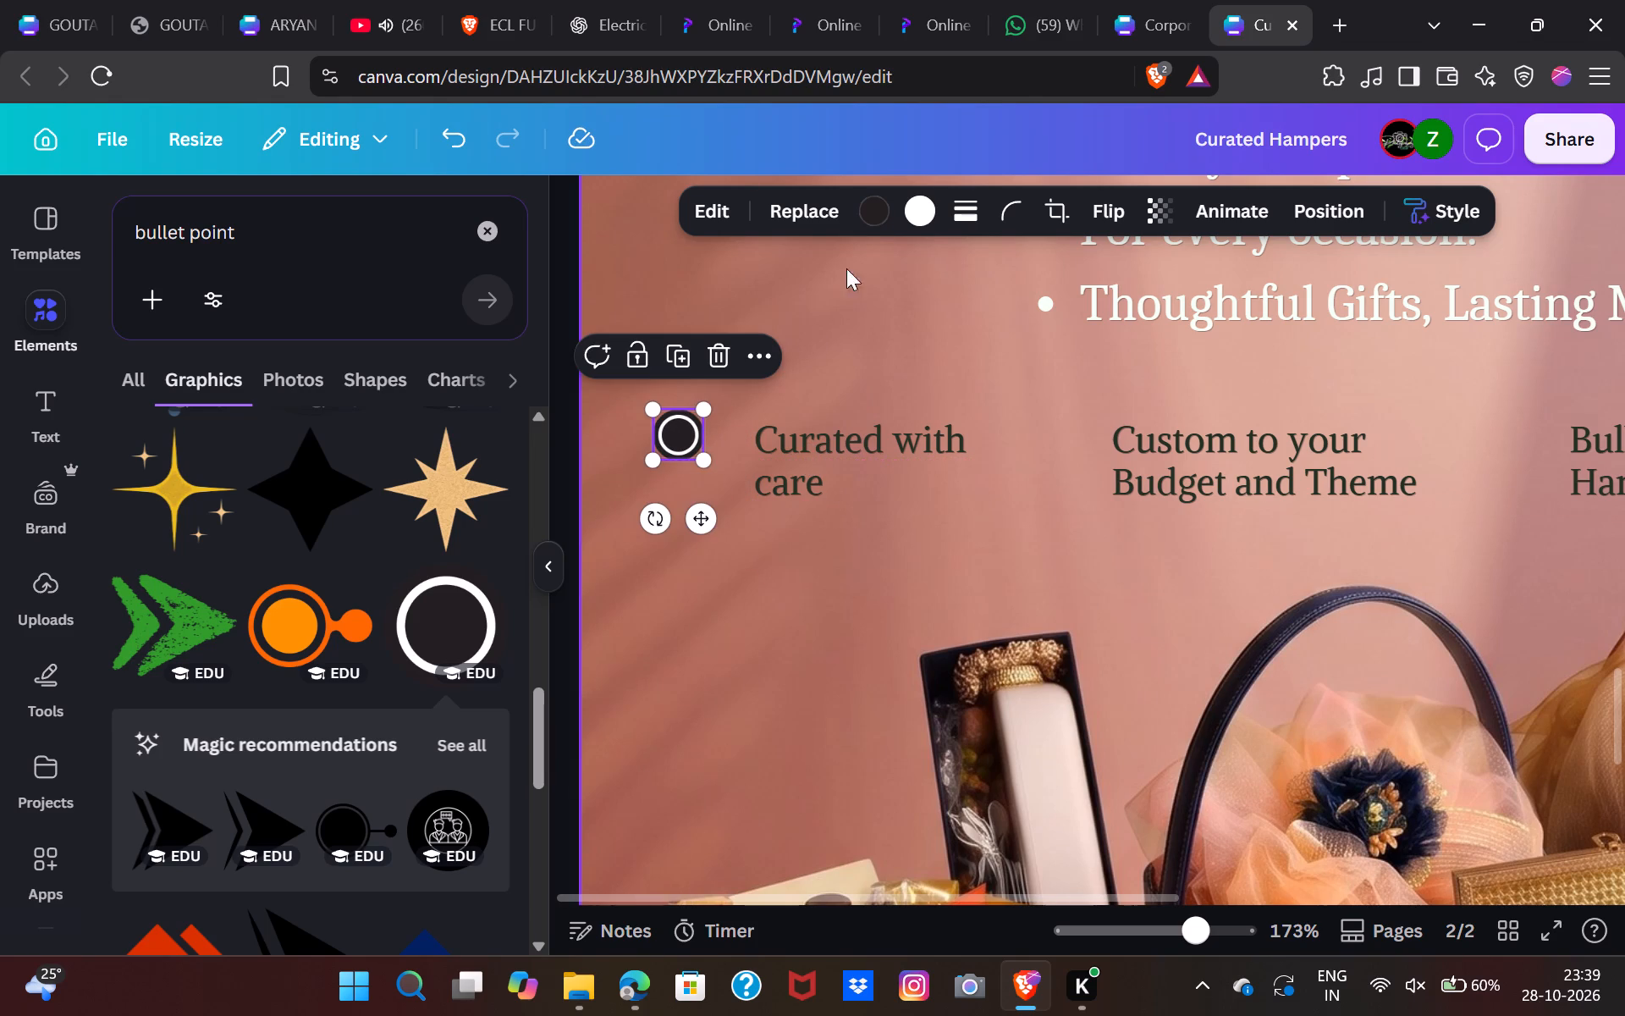
Recolour the marker's dark fill to white so it becomes a solid white dot.
left_click(873, 230)
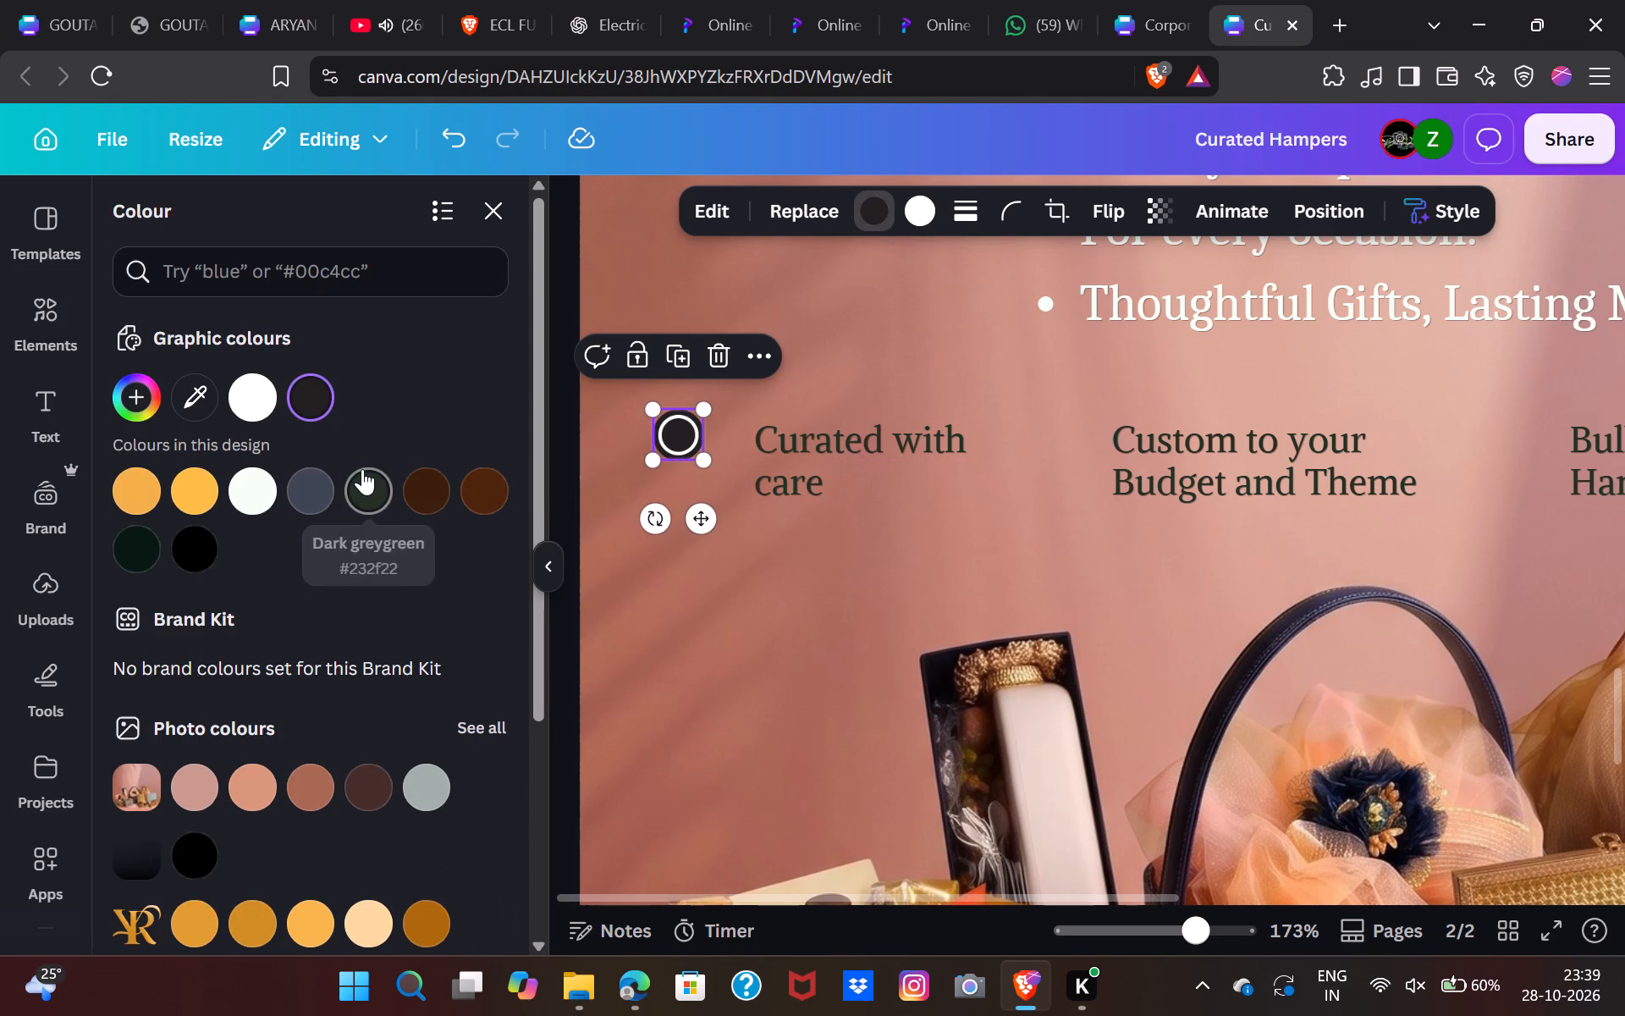
left_click(235, 389)
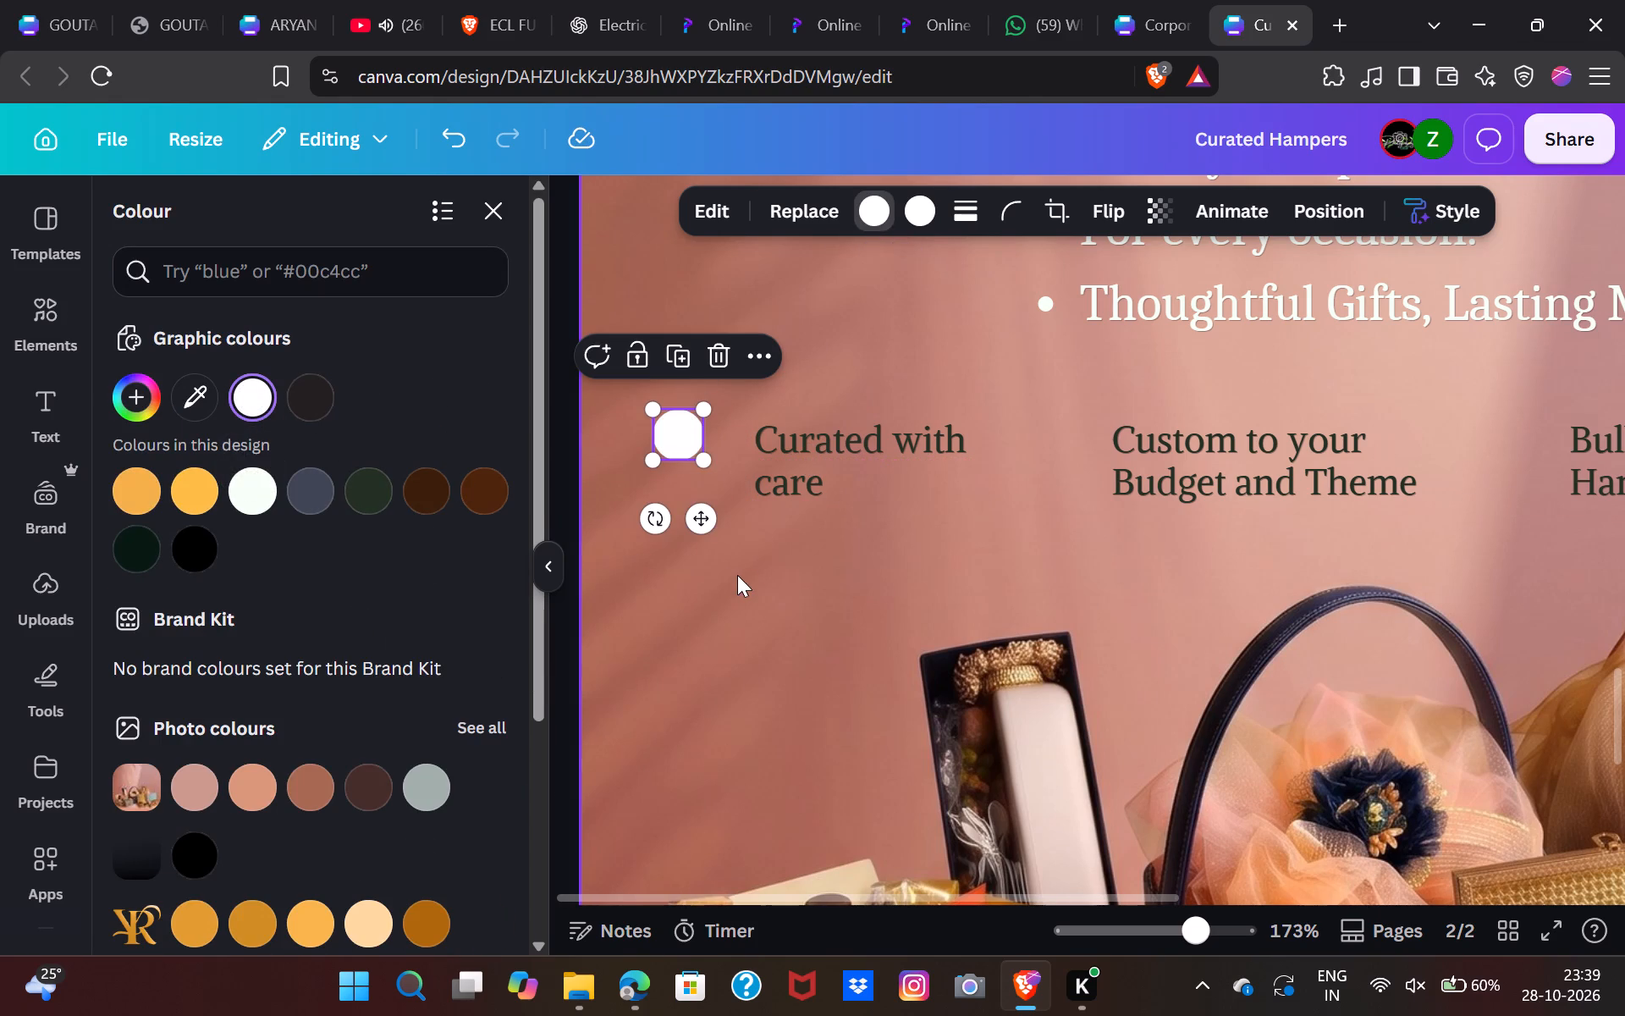
left_click(737, 575)
left_click(737, 575)
Shrink the white dot further and move it closer to the first line of "Curated with care".
left_click(686, 427)
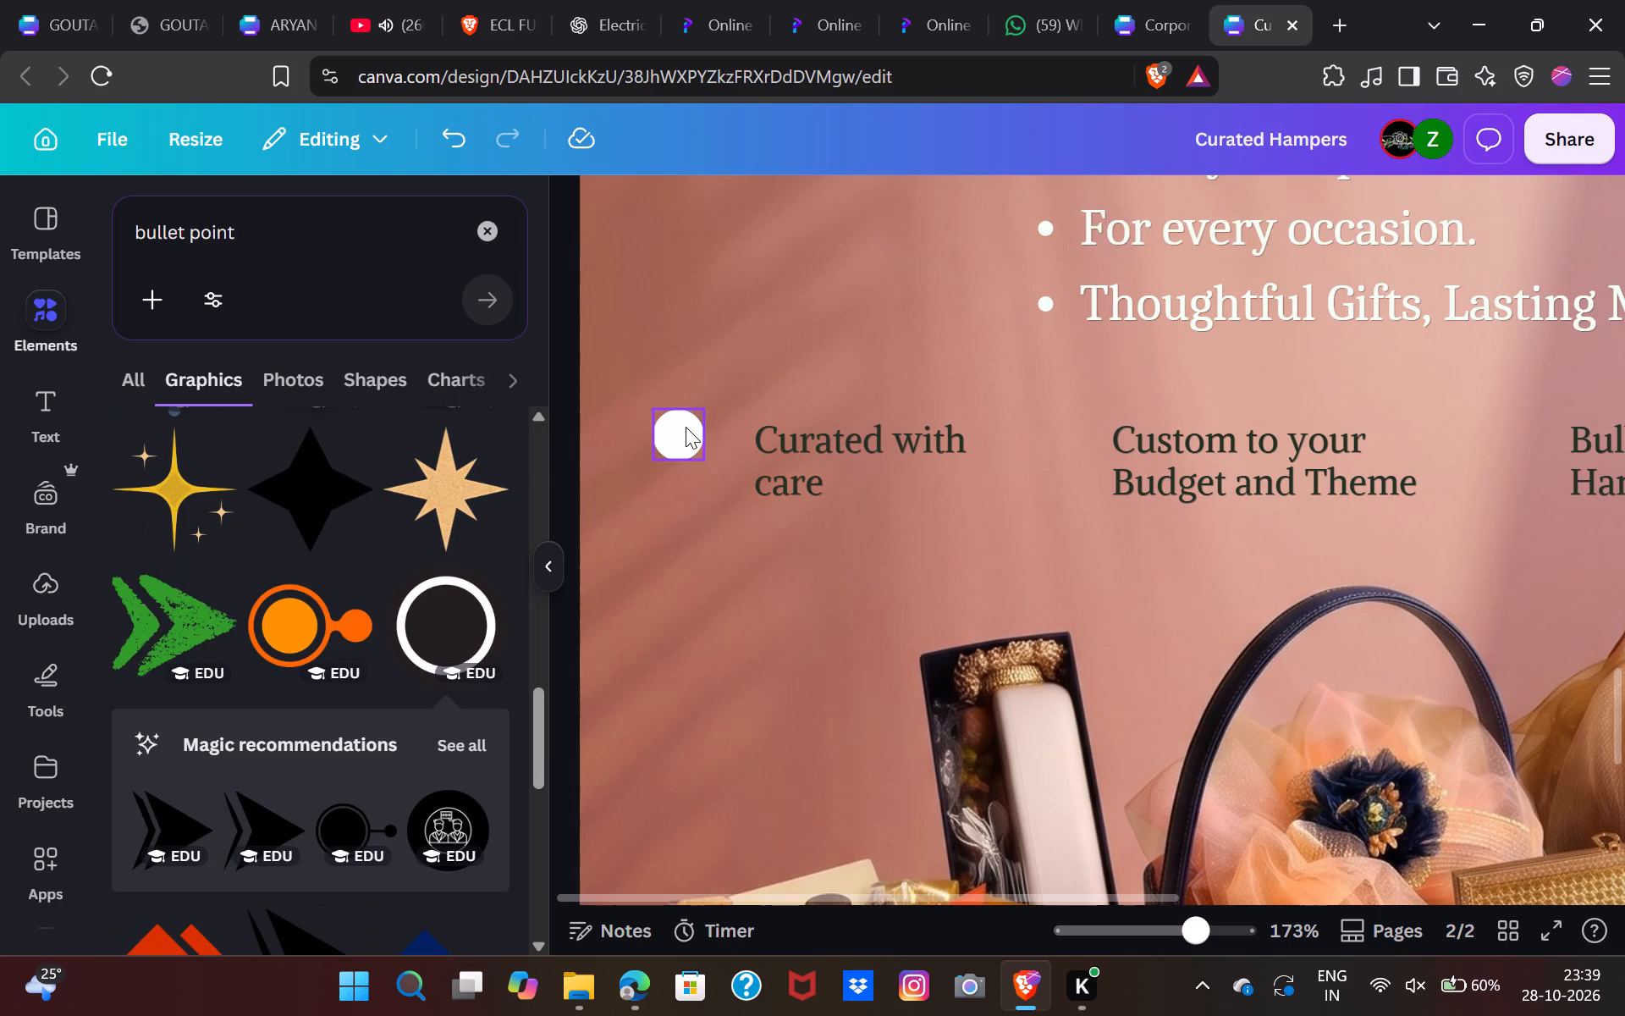
left_click_drag(656, 461, 684, 451)
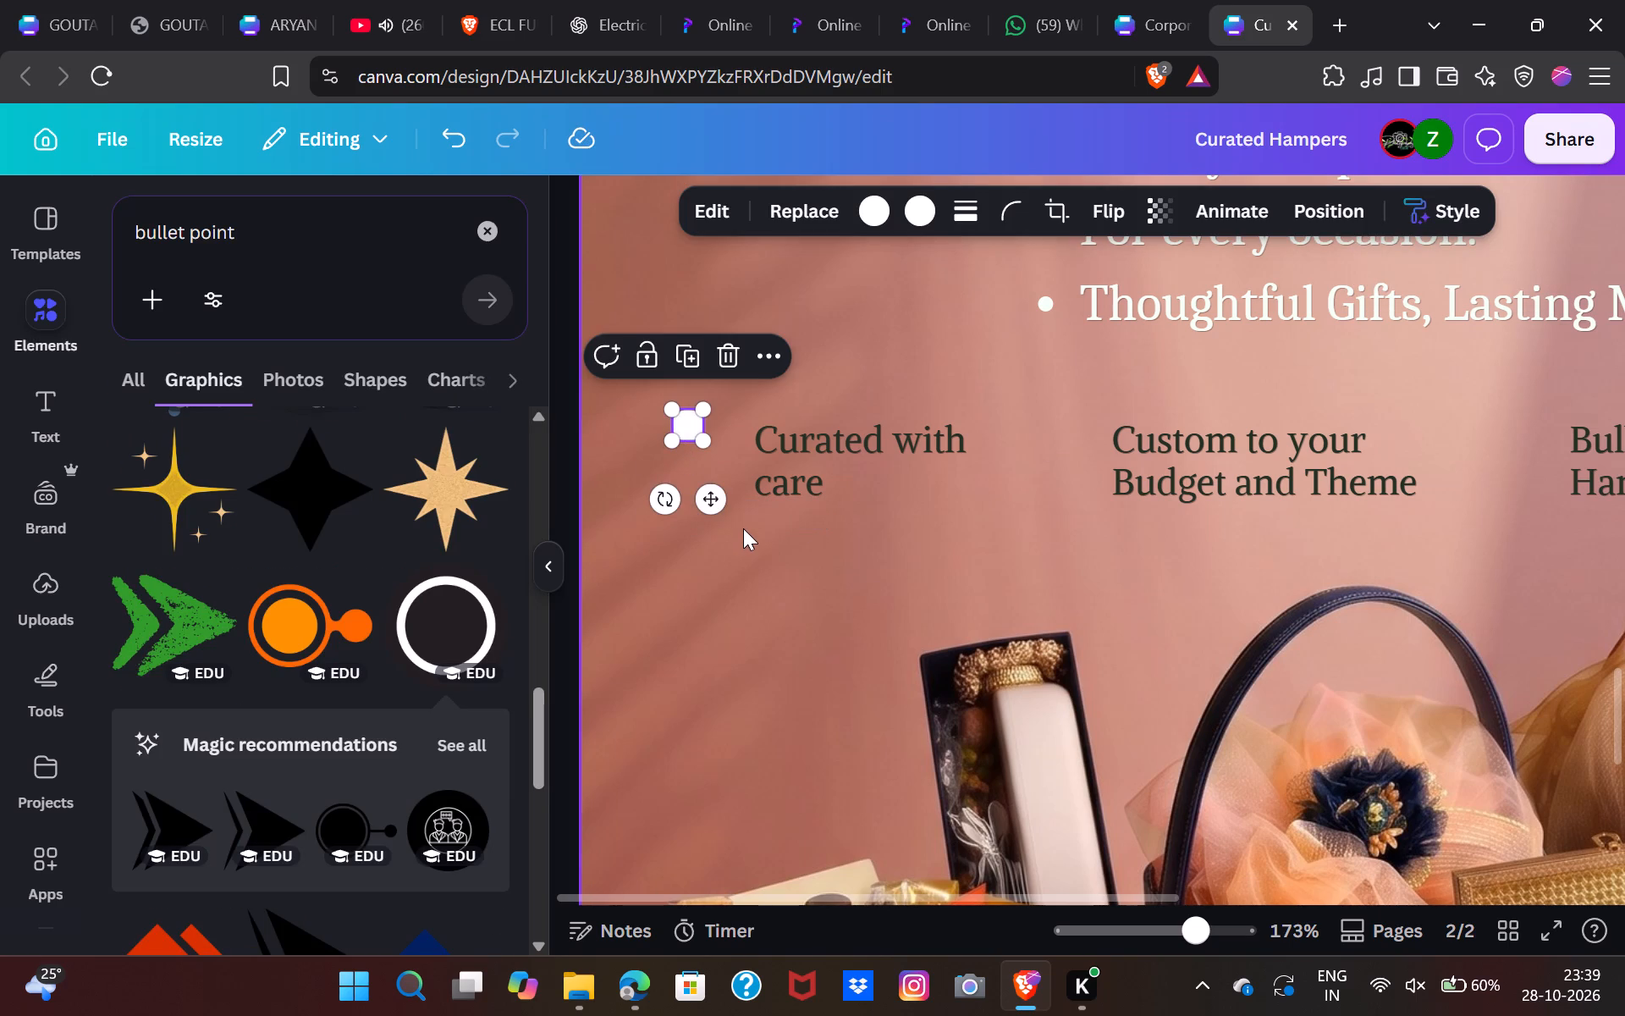
left_click_drag(709, 500, 728, 512)
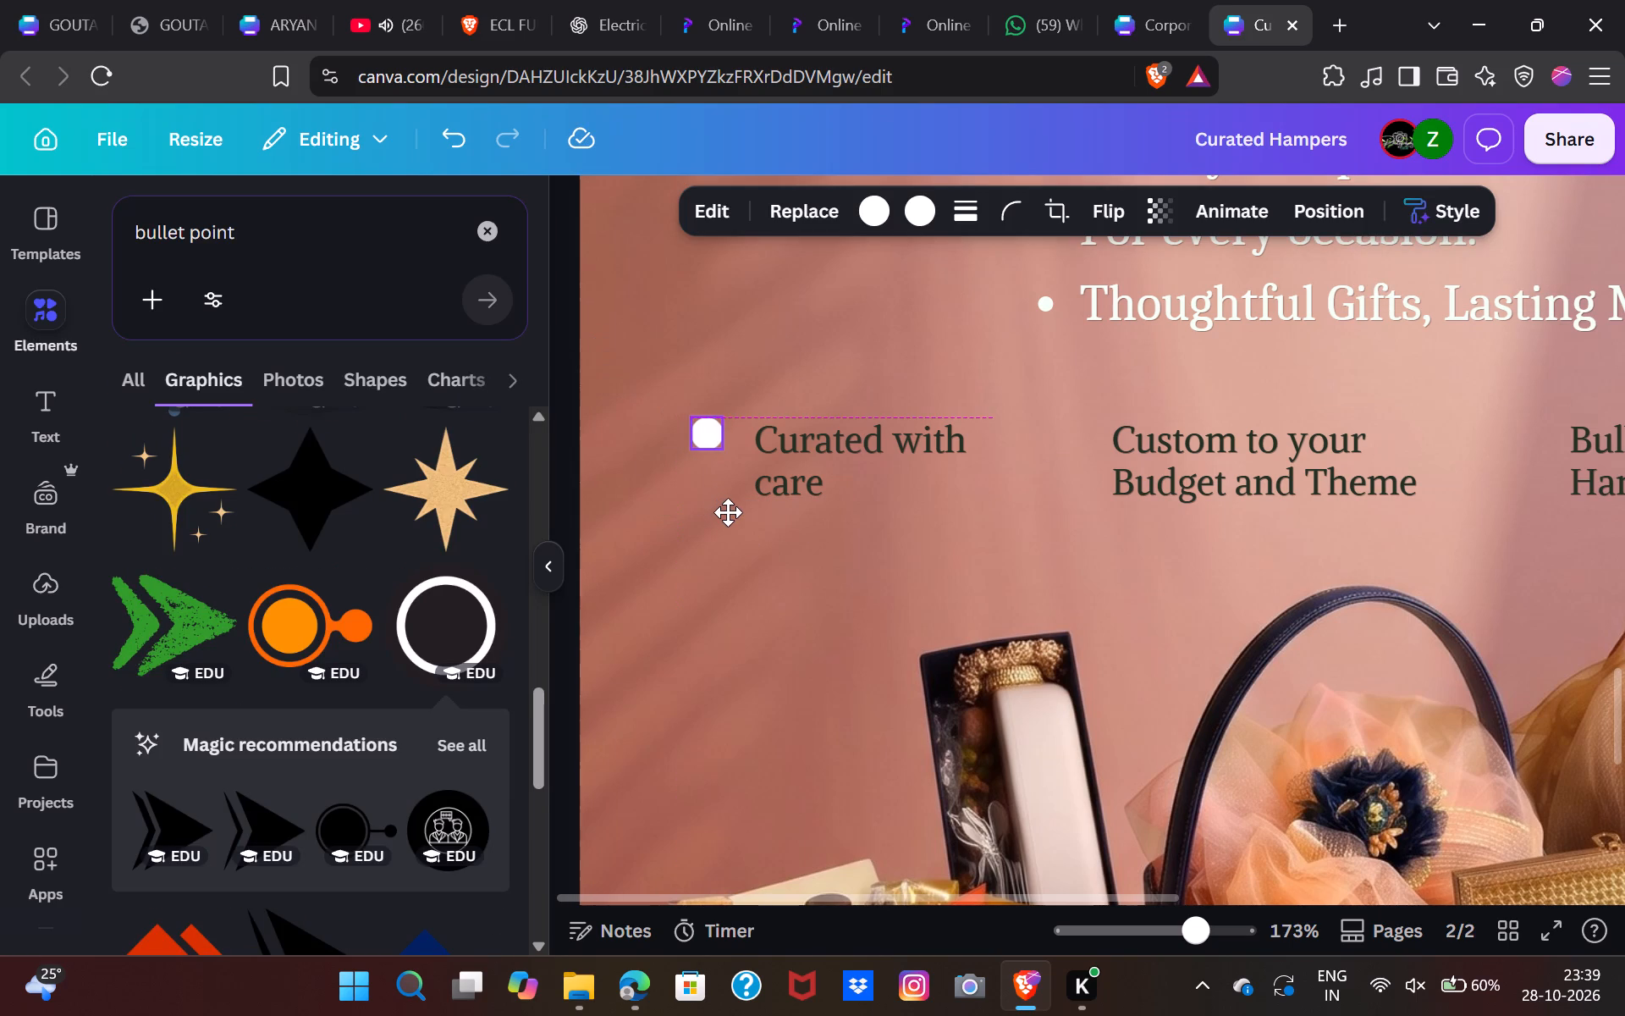
left_click_drag(728, 512, 740, 515)
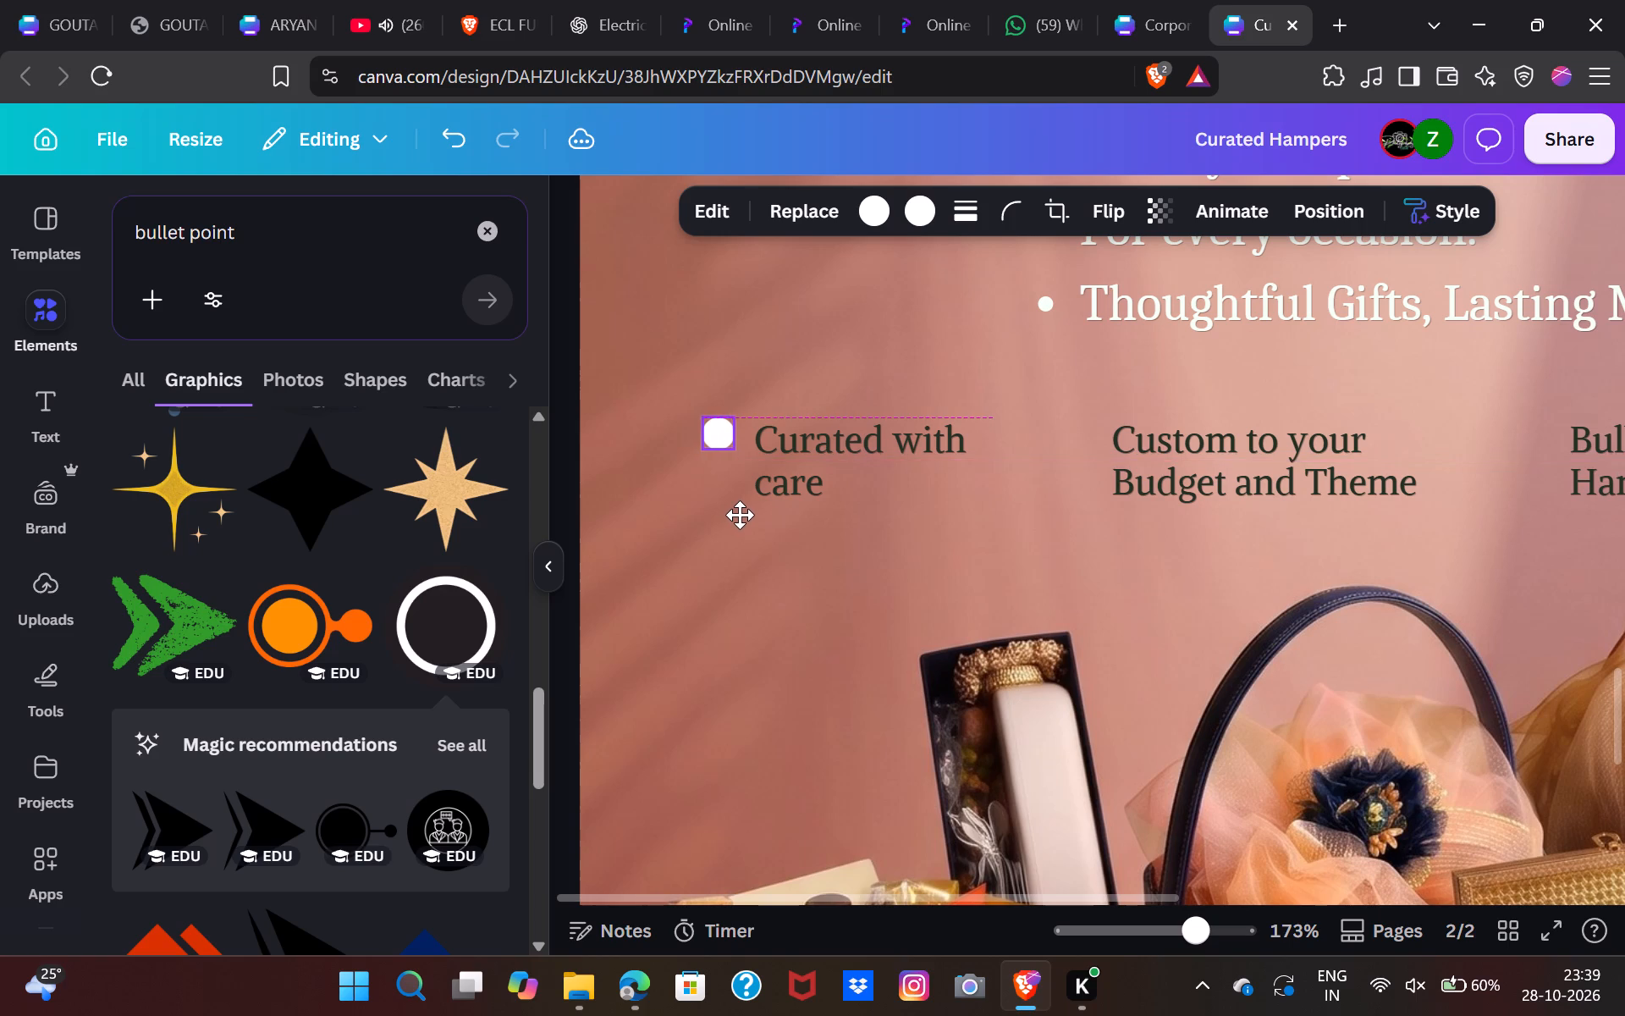
left_click_drag(740, 515, 741, 515)
left_click_drag(704, 464, 707, 464)
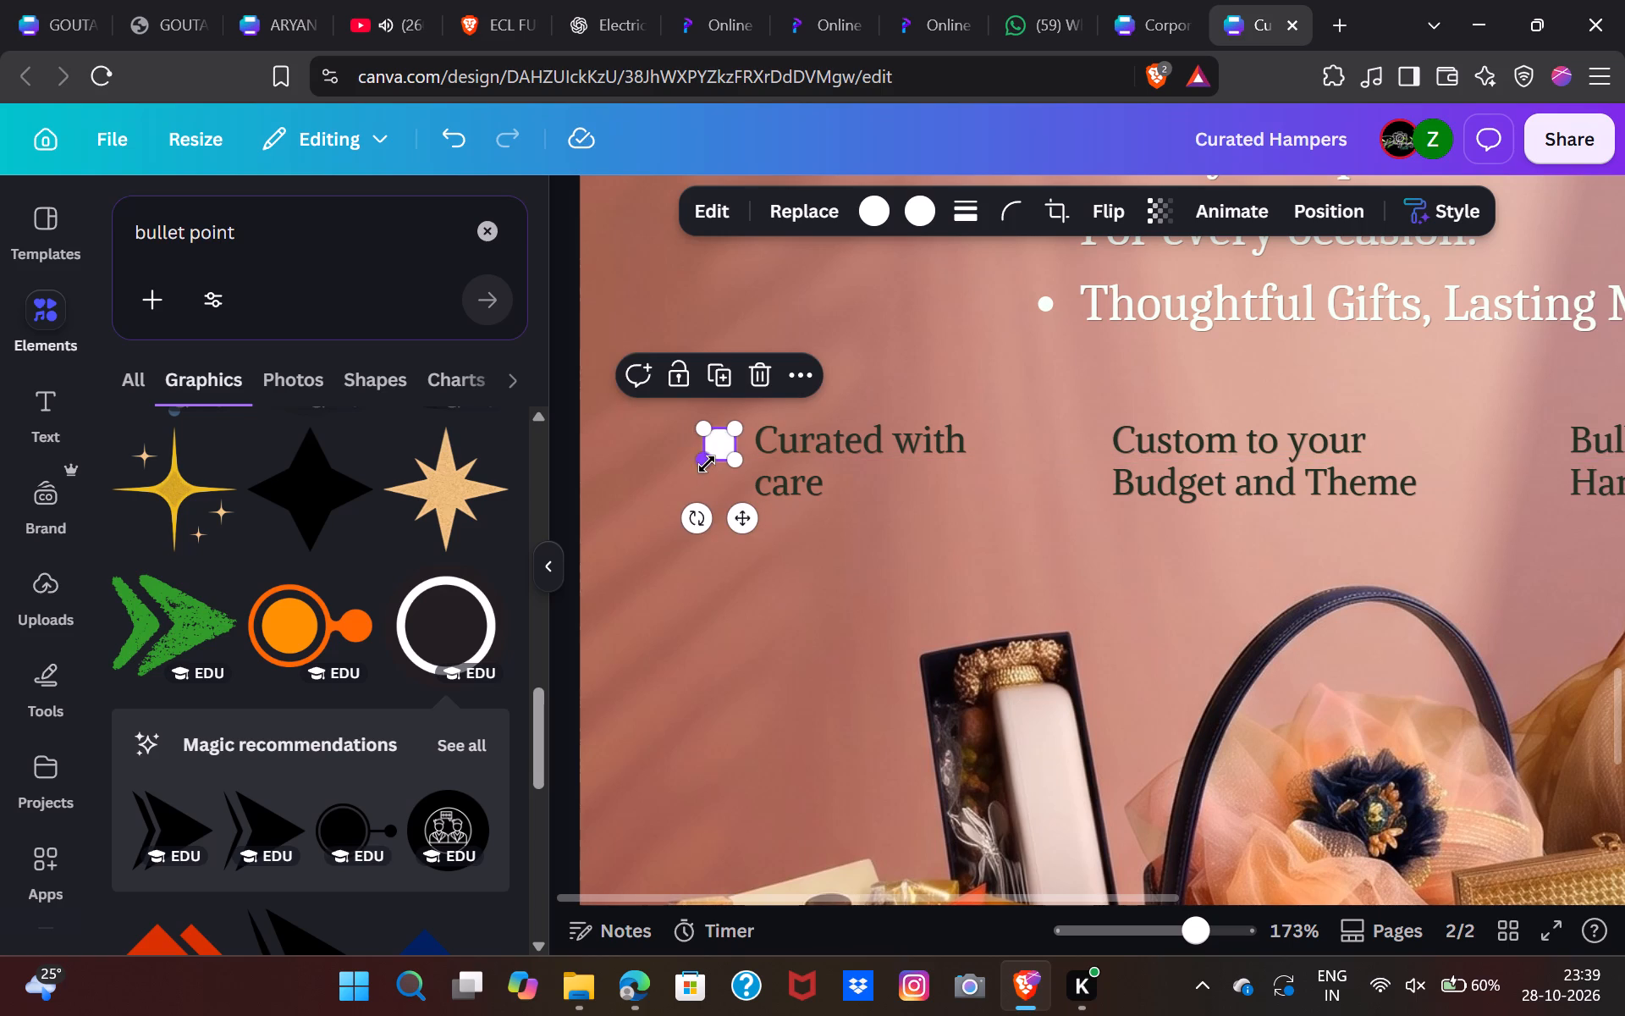
left_click_drag(707, 464, 713, 461)
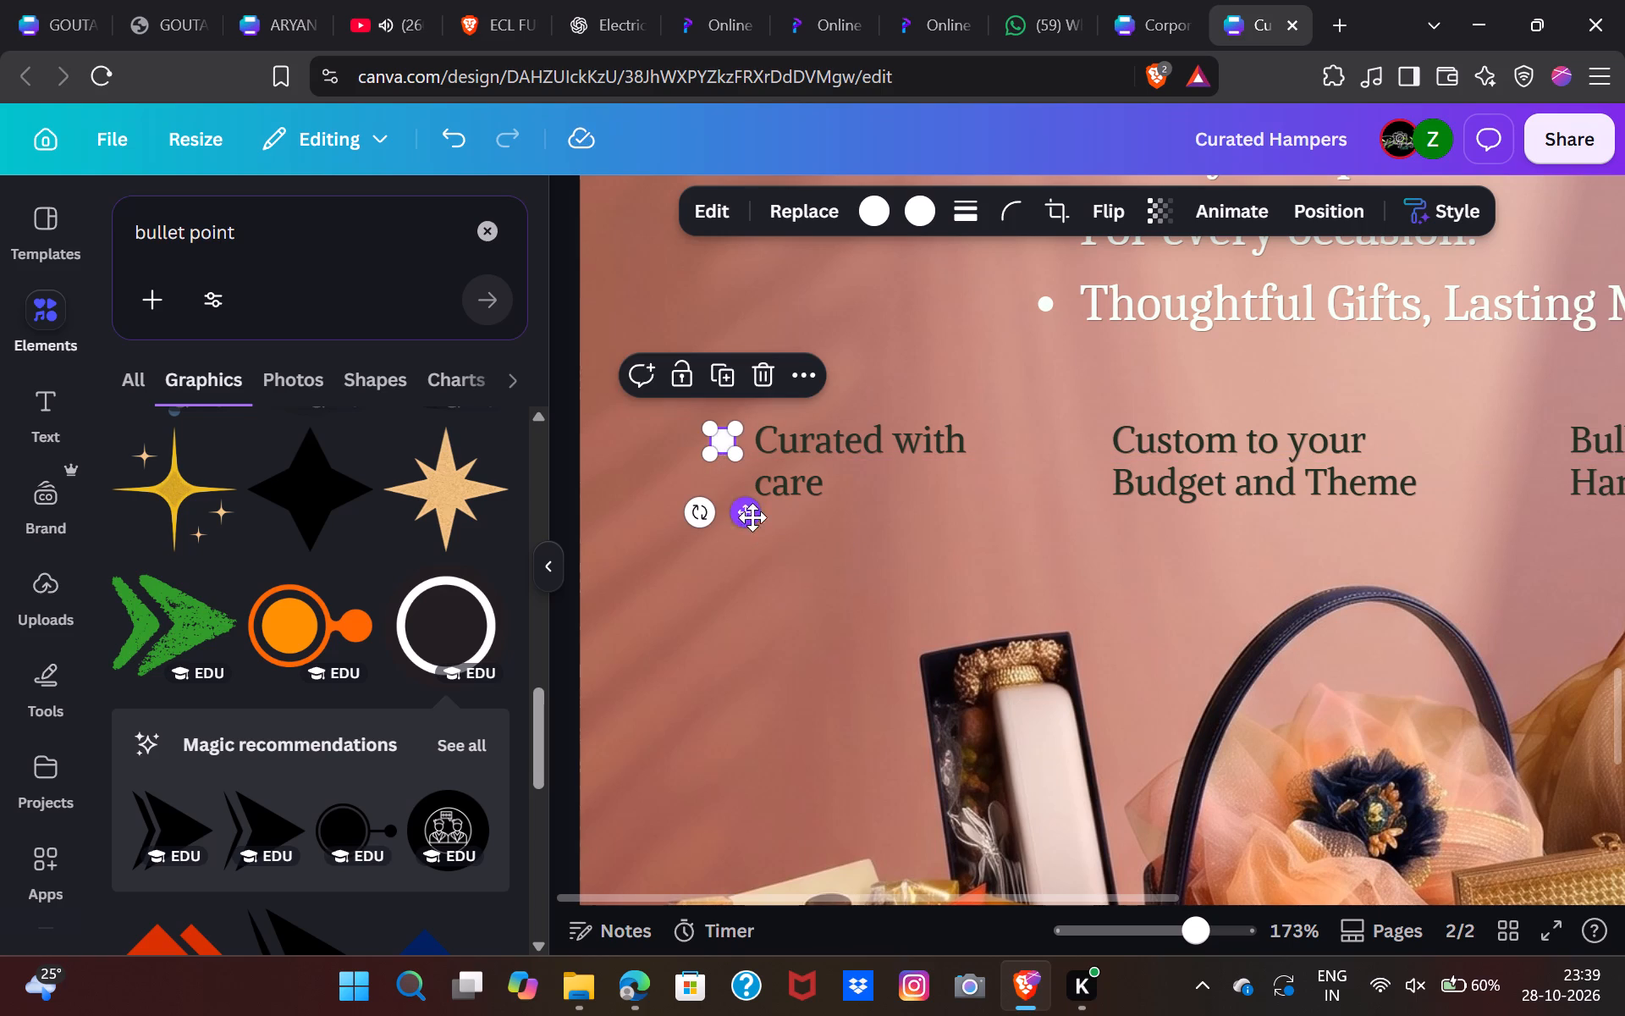
left_click(757, 522)
left_click(757, 522)
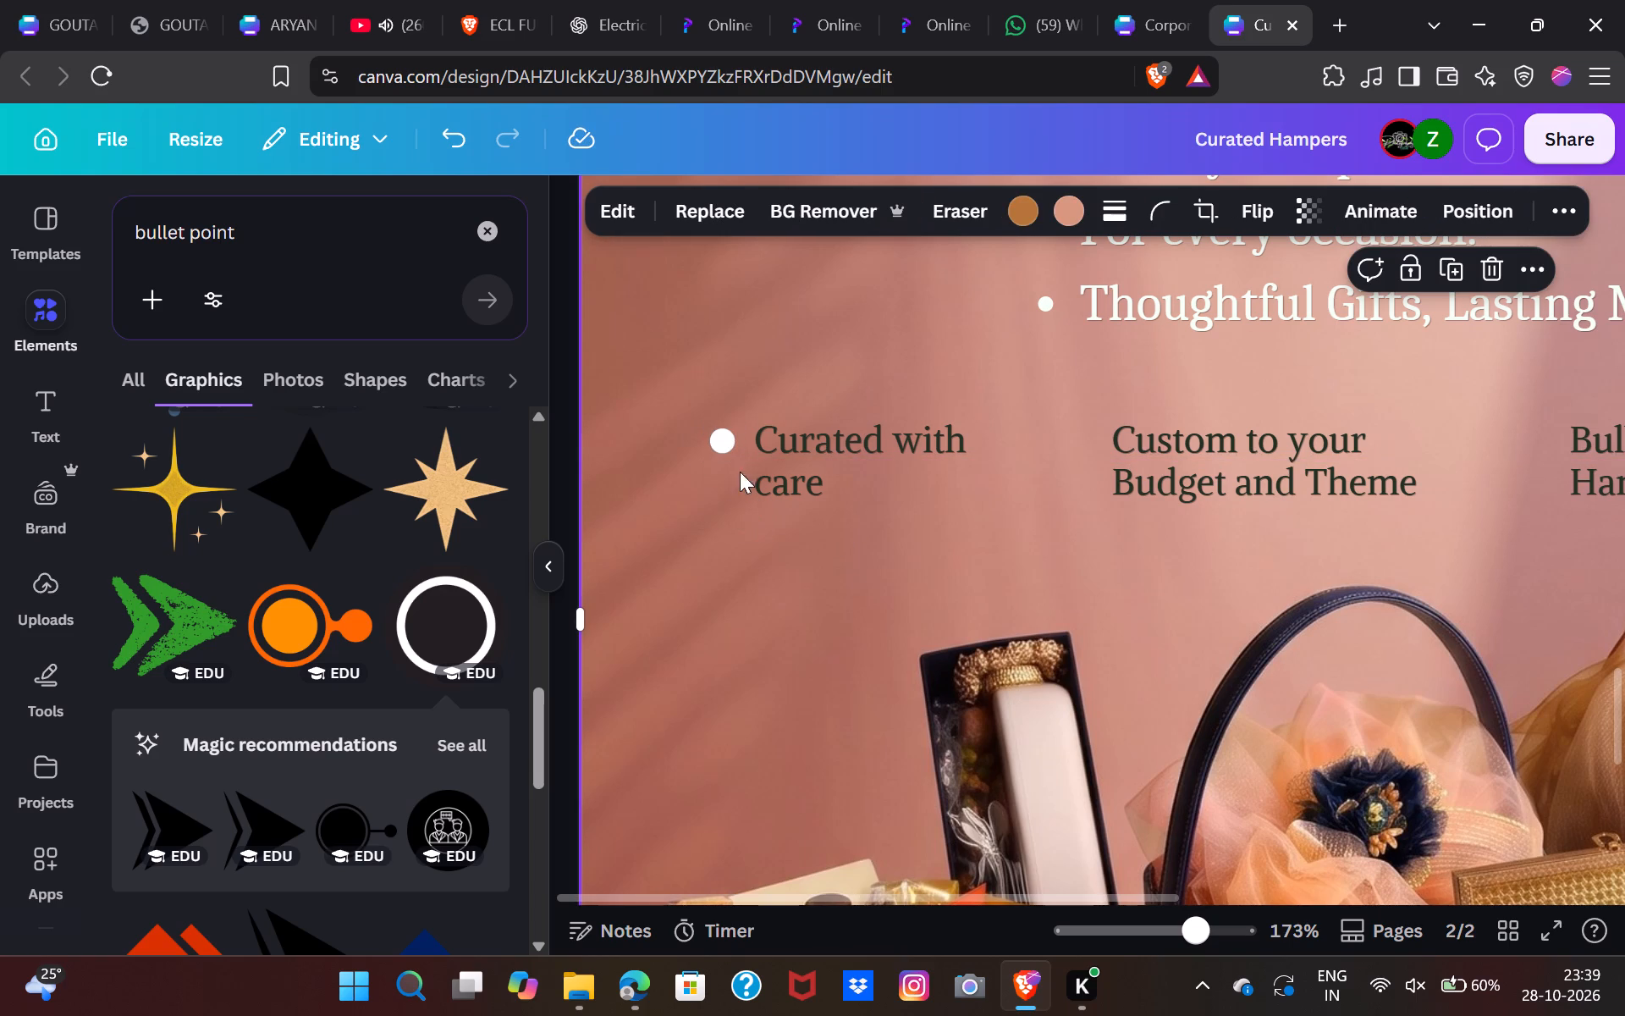
Reduce the dot to a small text bullet and fine-tune its position, vertically centred on the first line of "Curated with care".
left_click(717, 424)
left_click(719, 432)
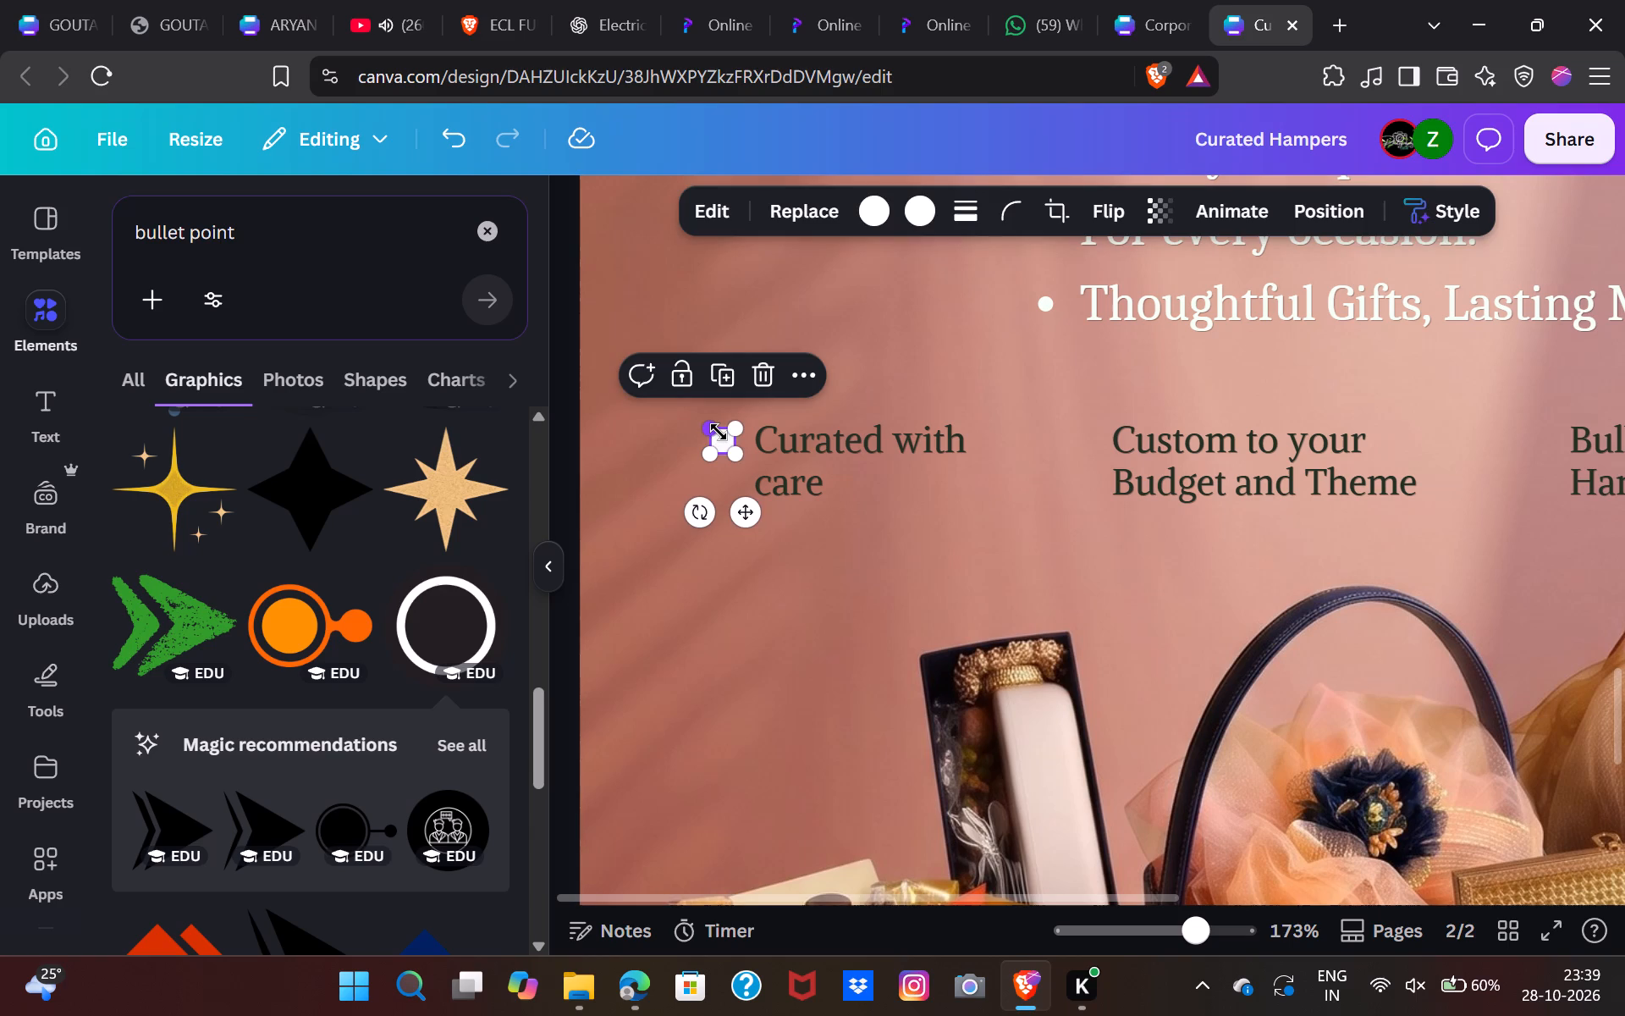
key("Right")
key("Right")
key("Left")
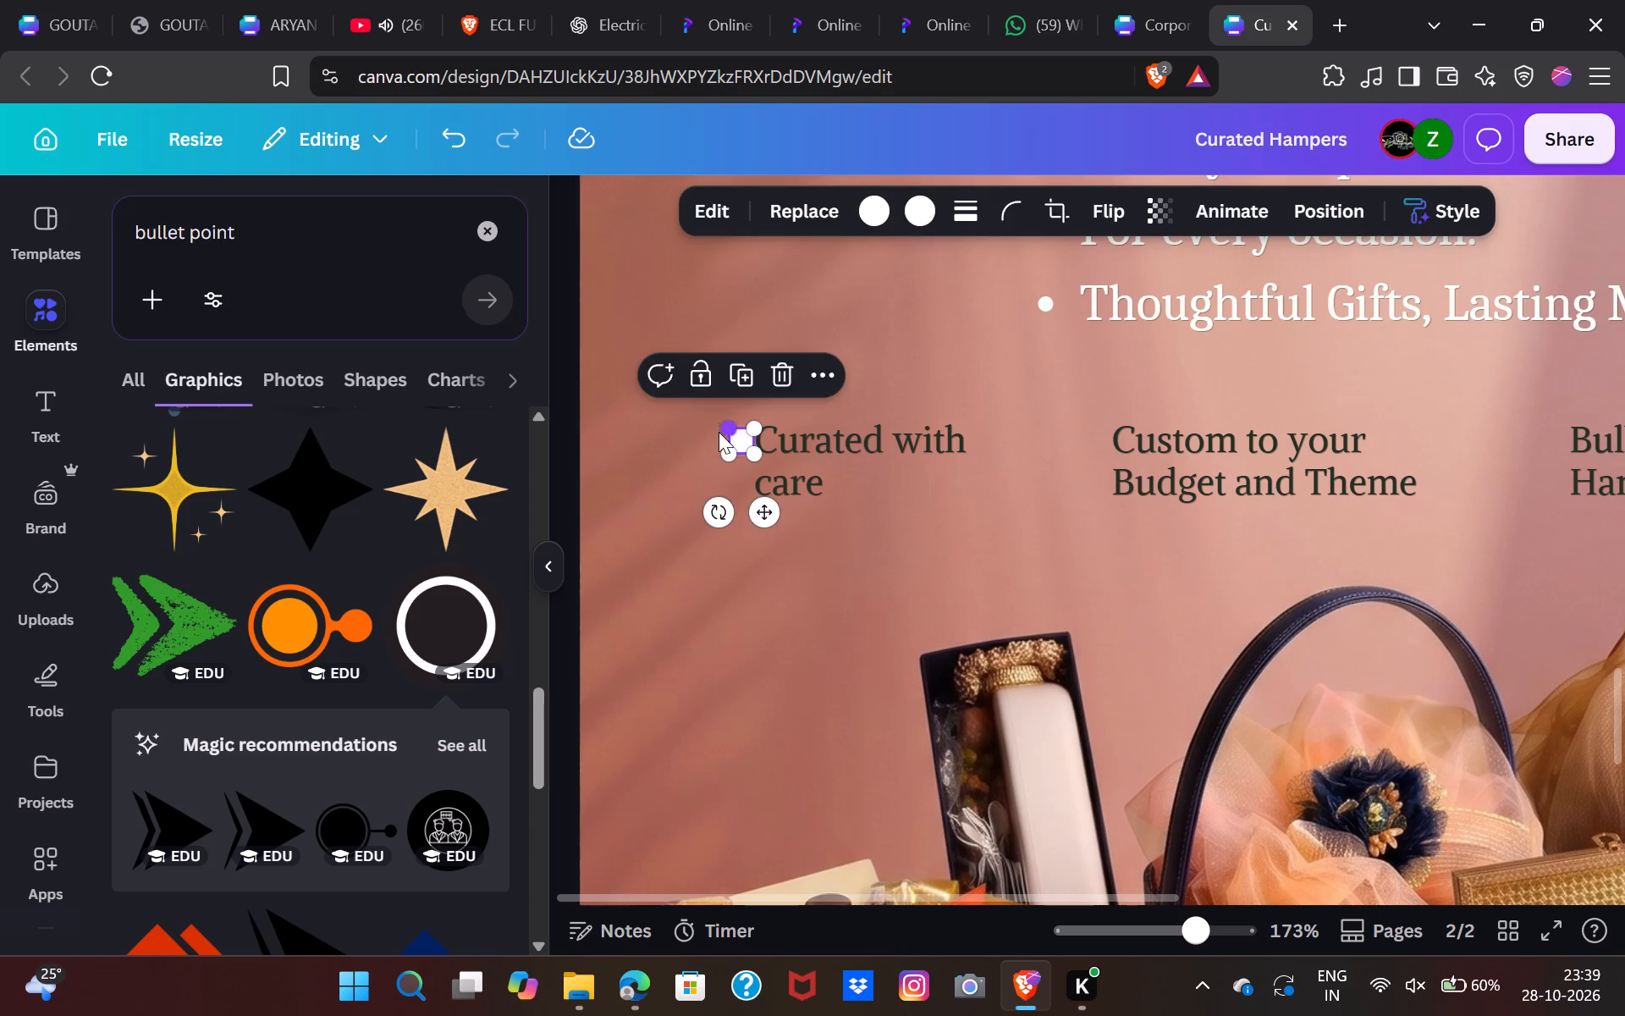
left_click_drag(719, 453, 730, 450)
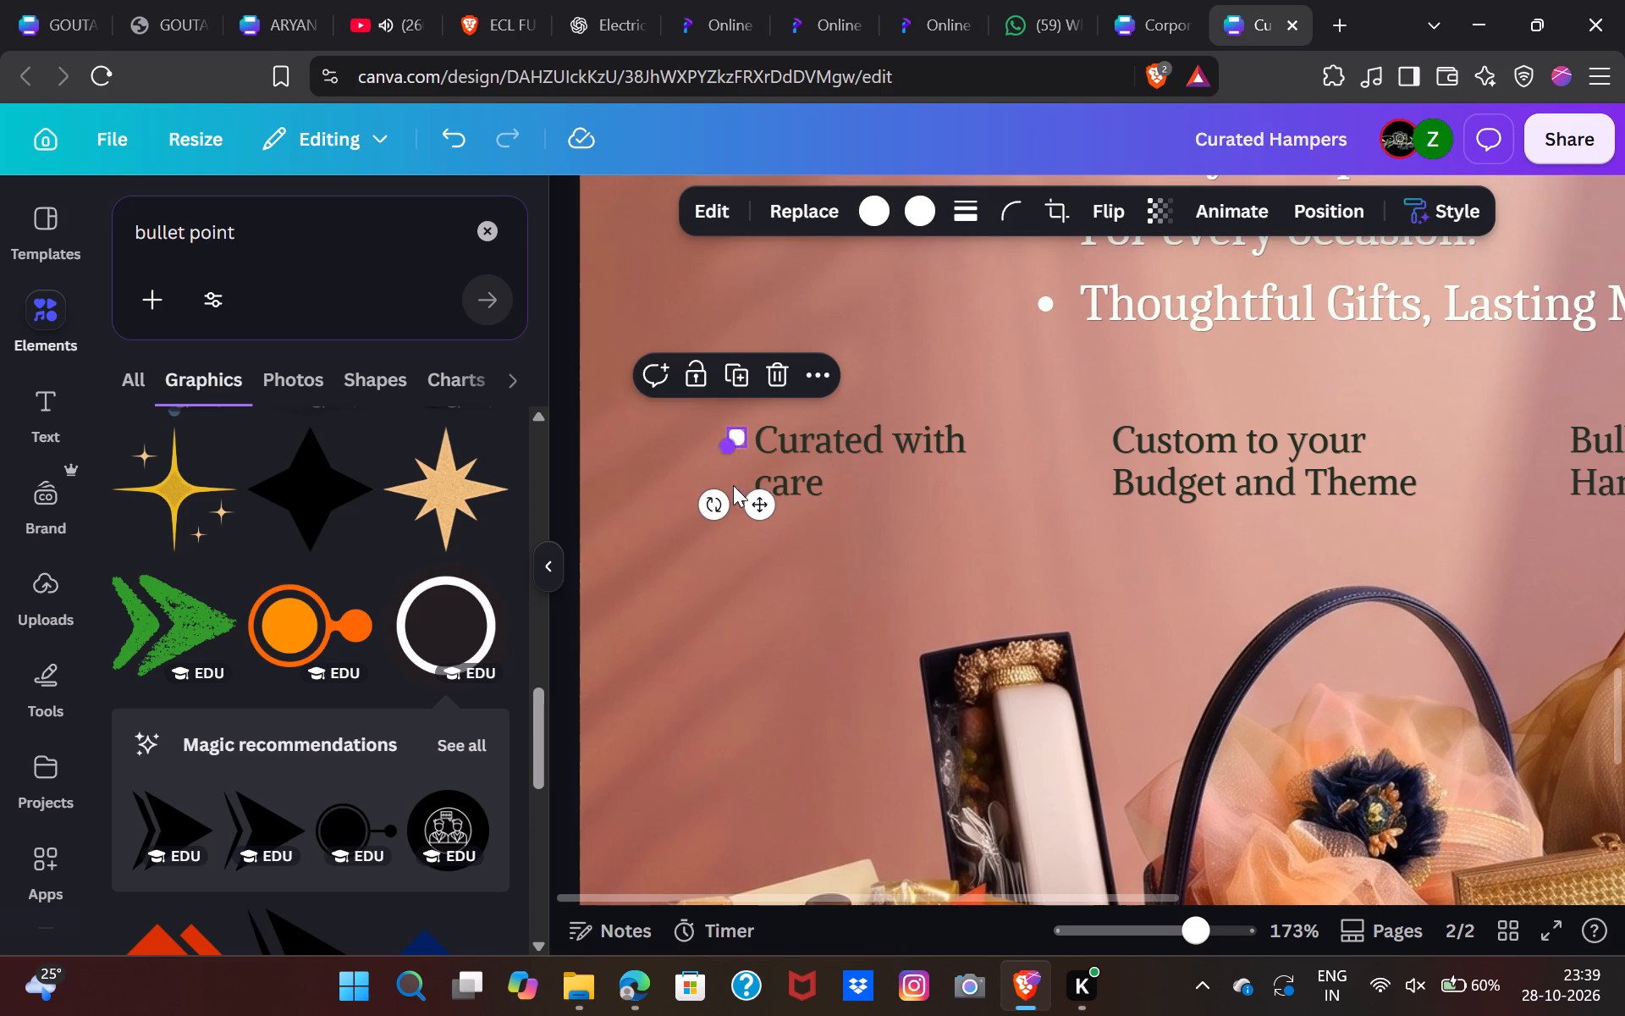
key("Left")
key("Down")
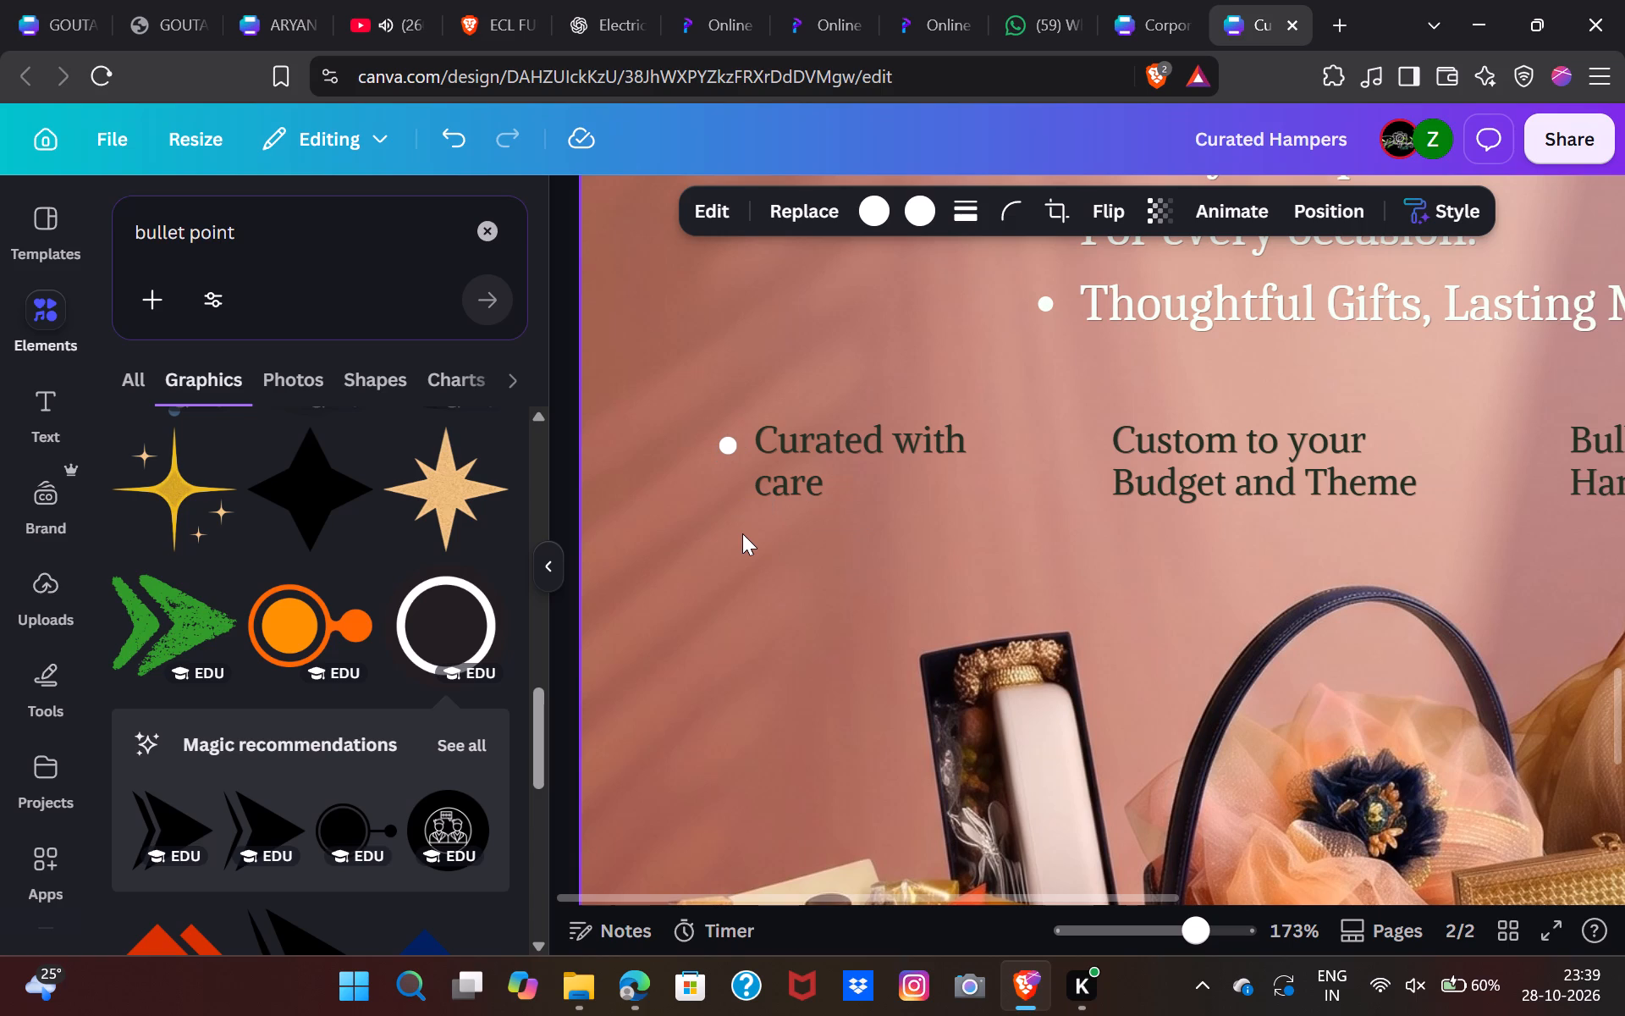
key("Up")
key("Right")
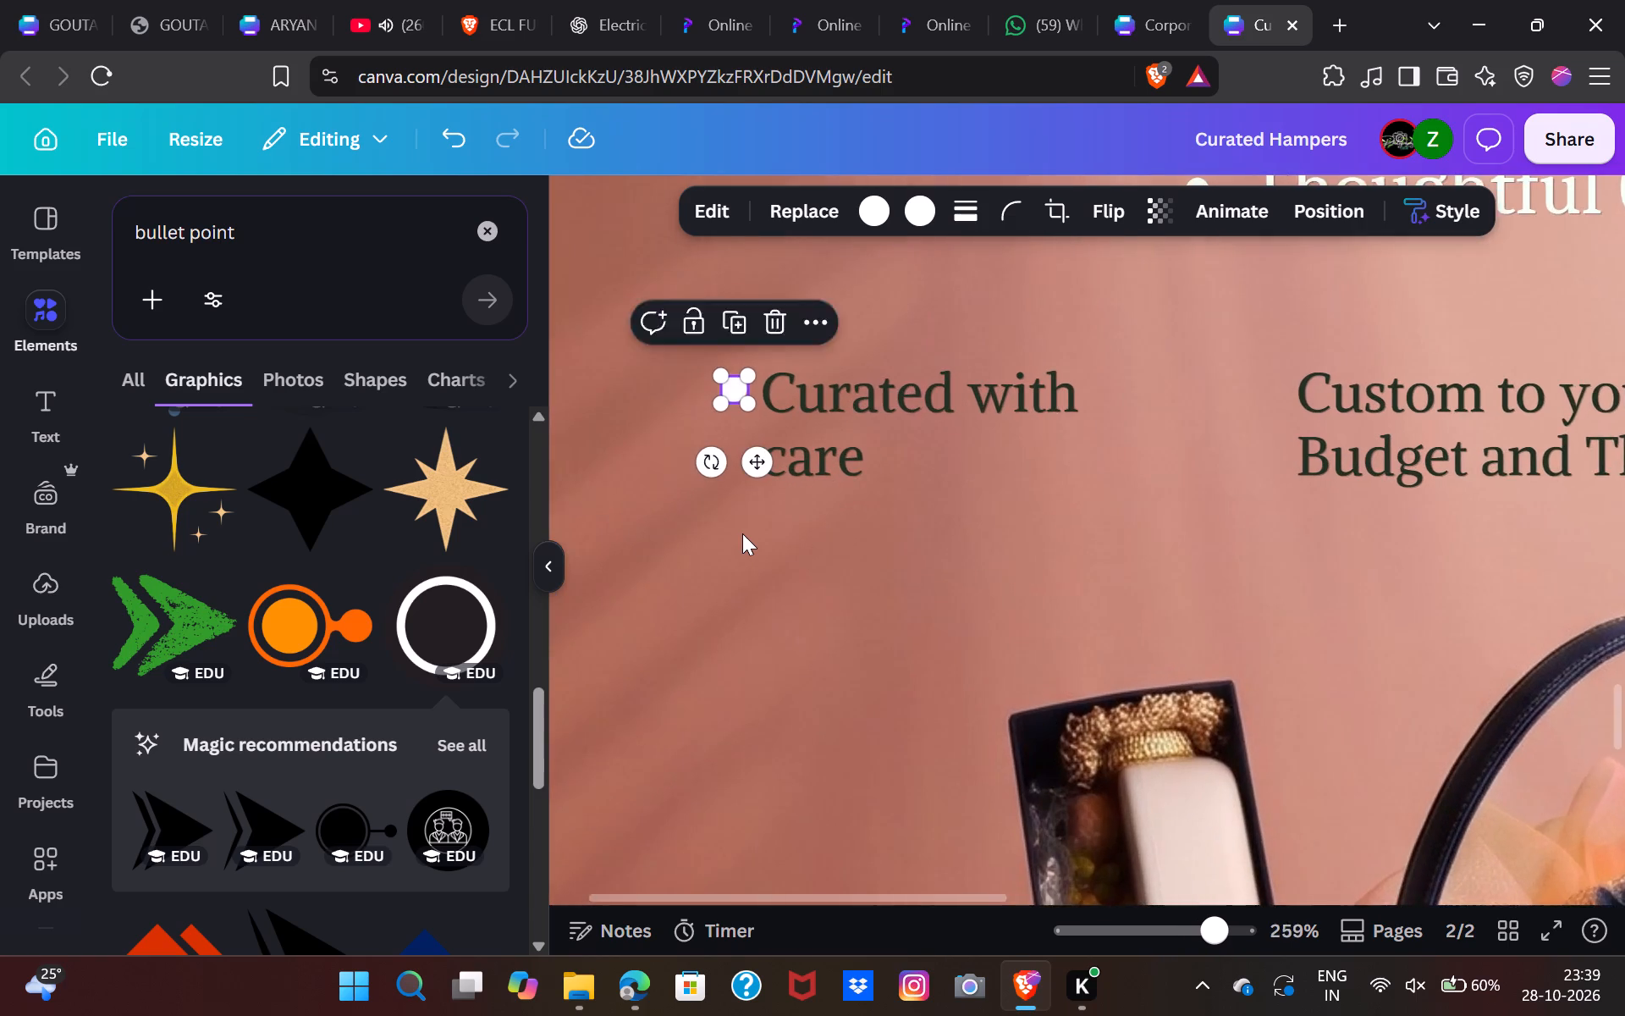
scroll(742, 533, "up", 2)
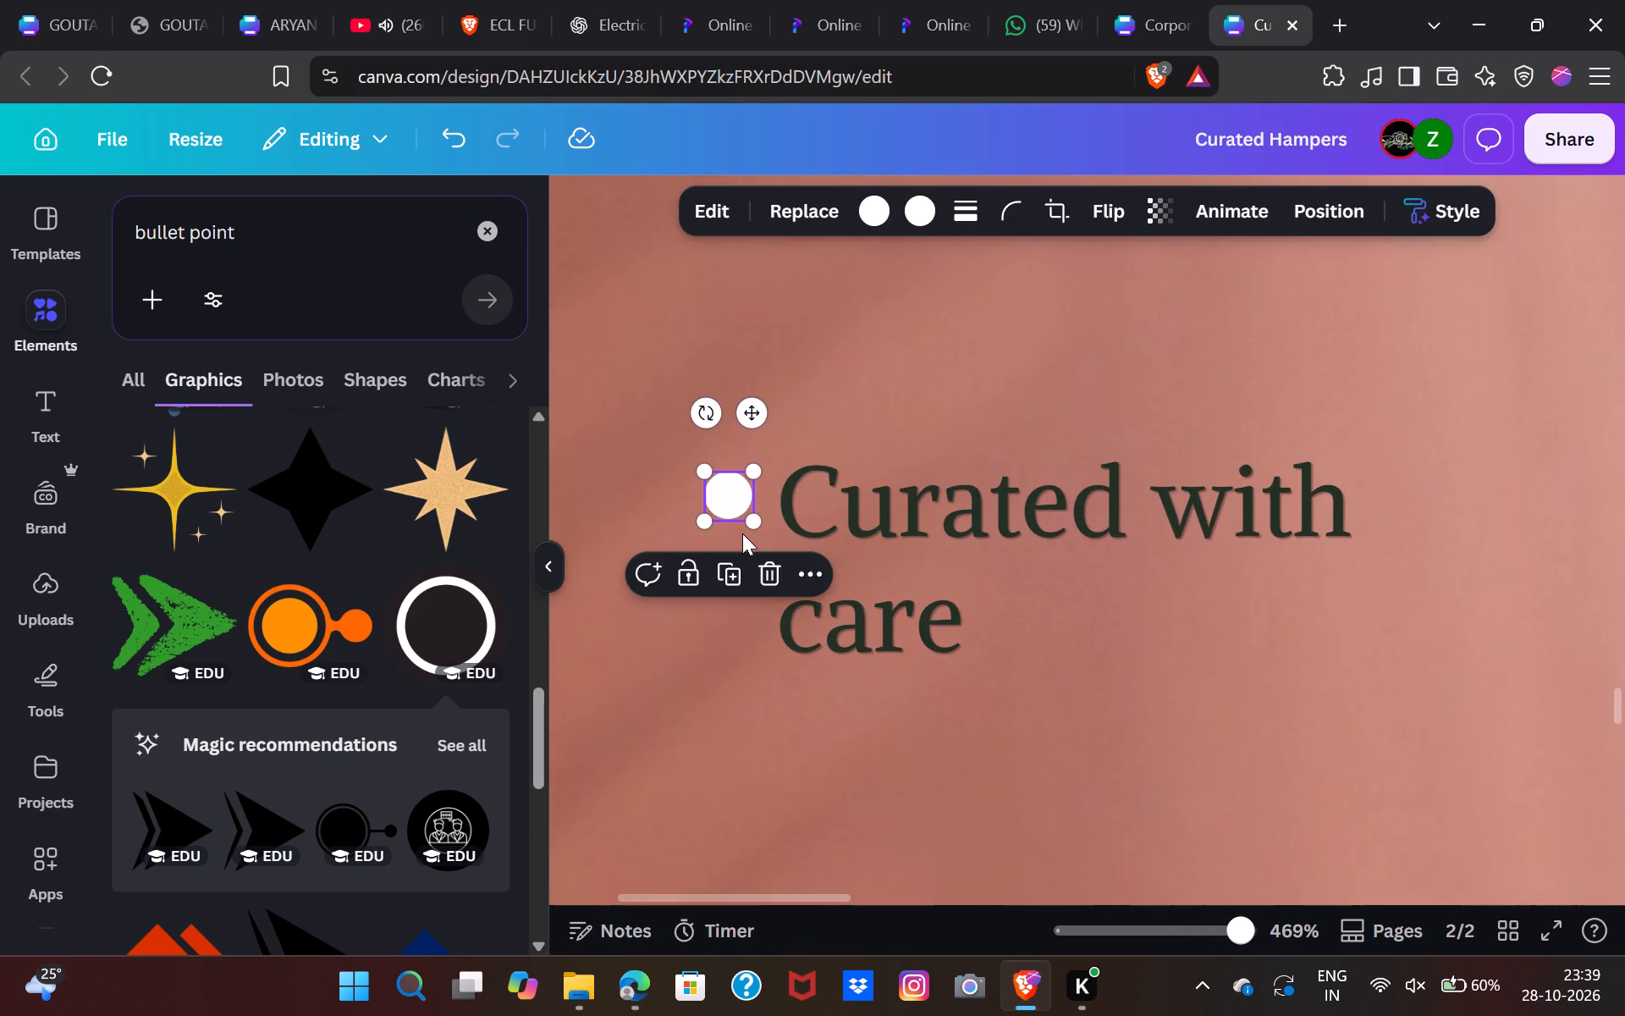
left_click(847, 347)
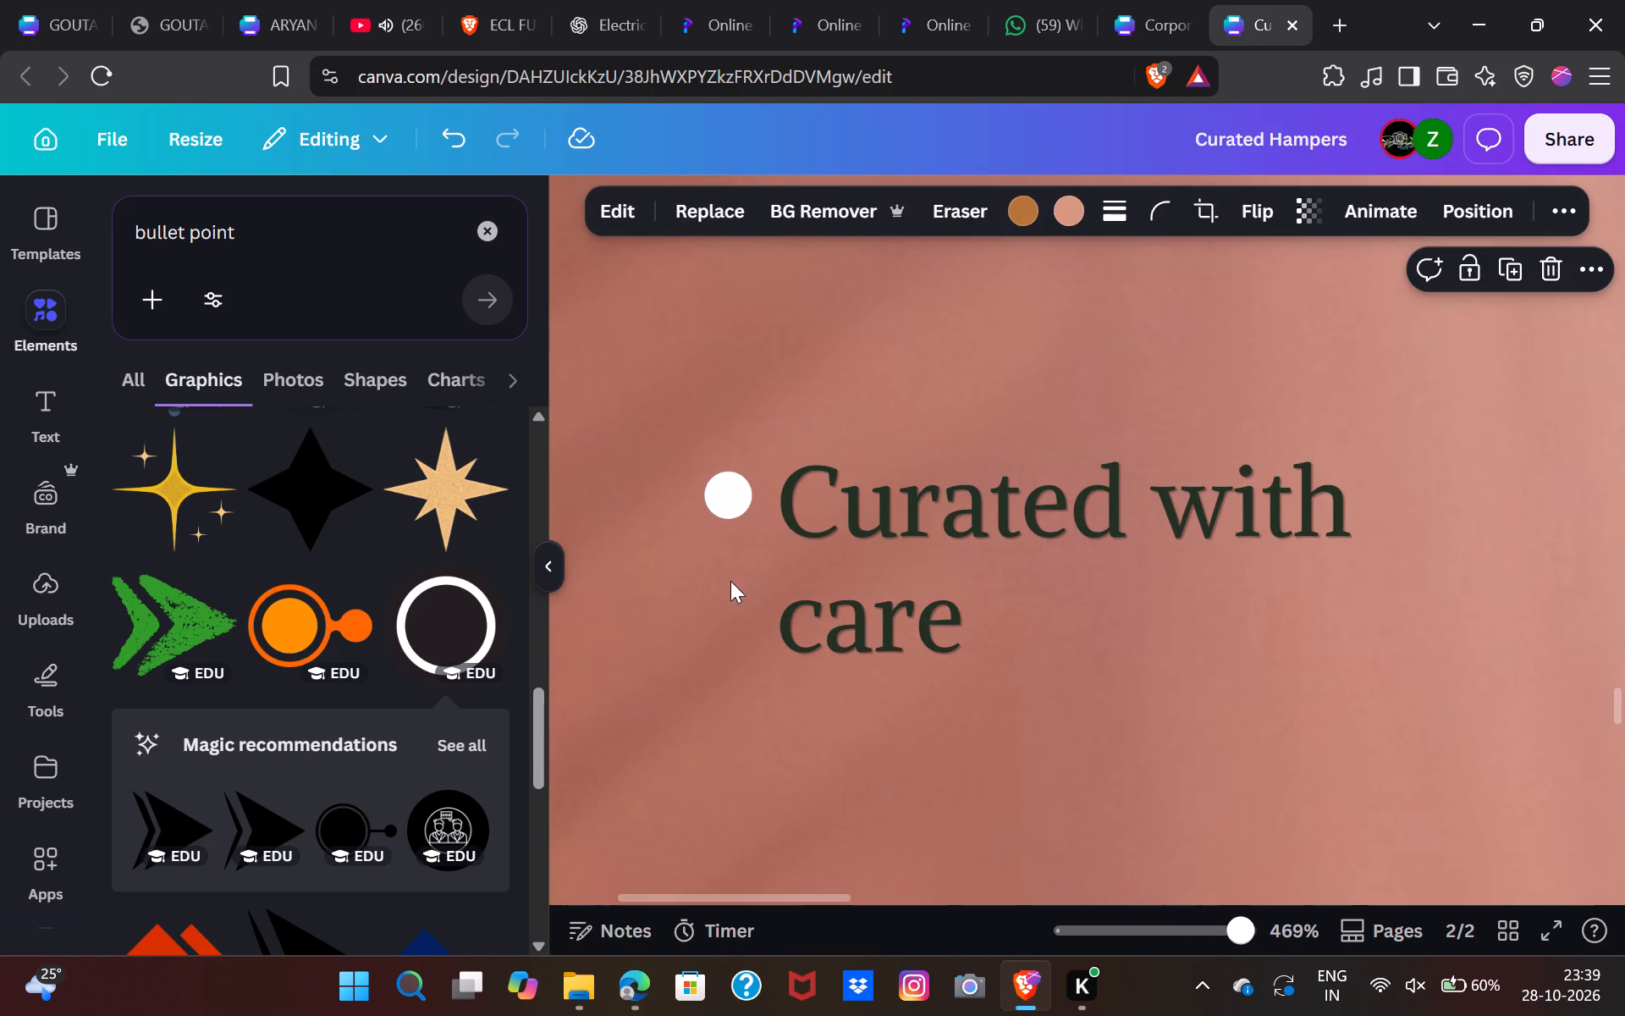
left_click(729, 507)
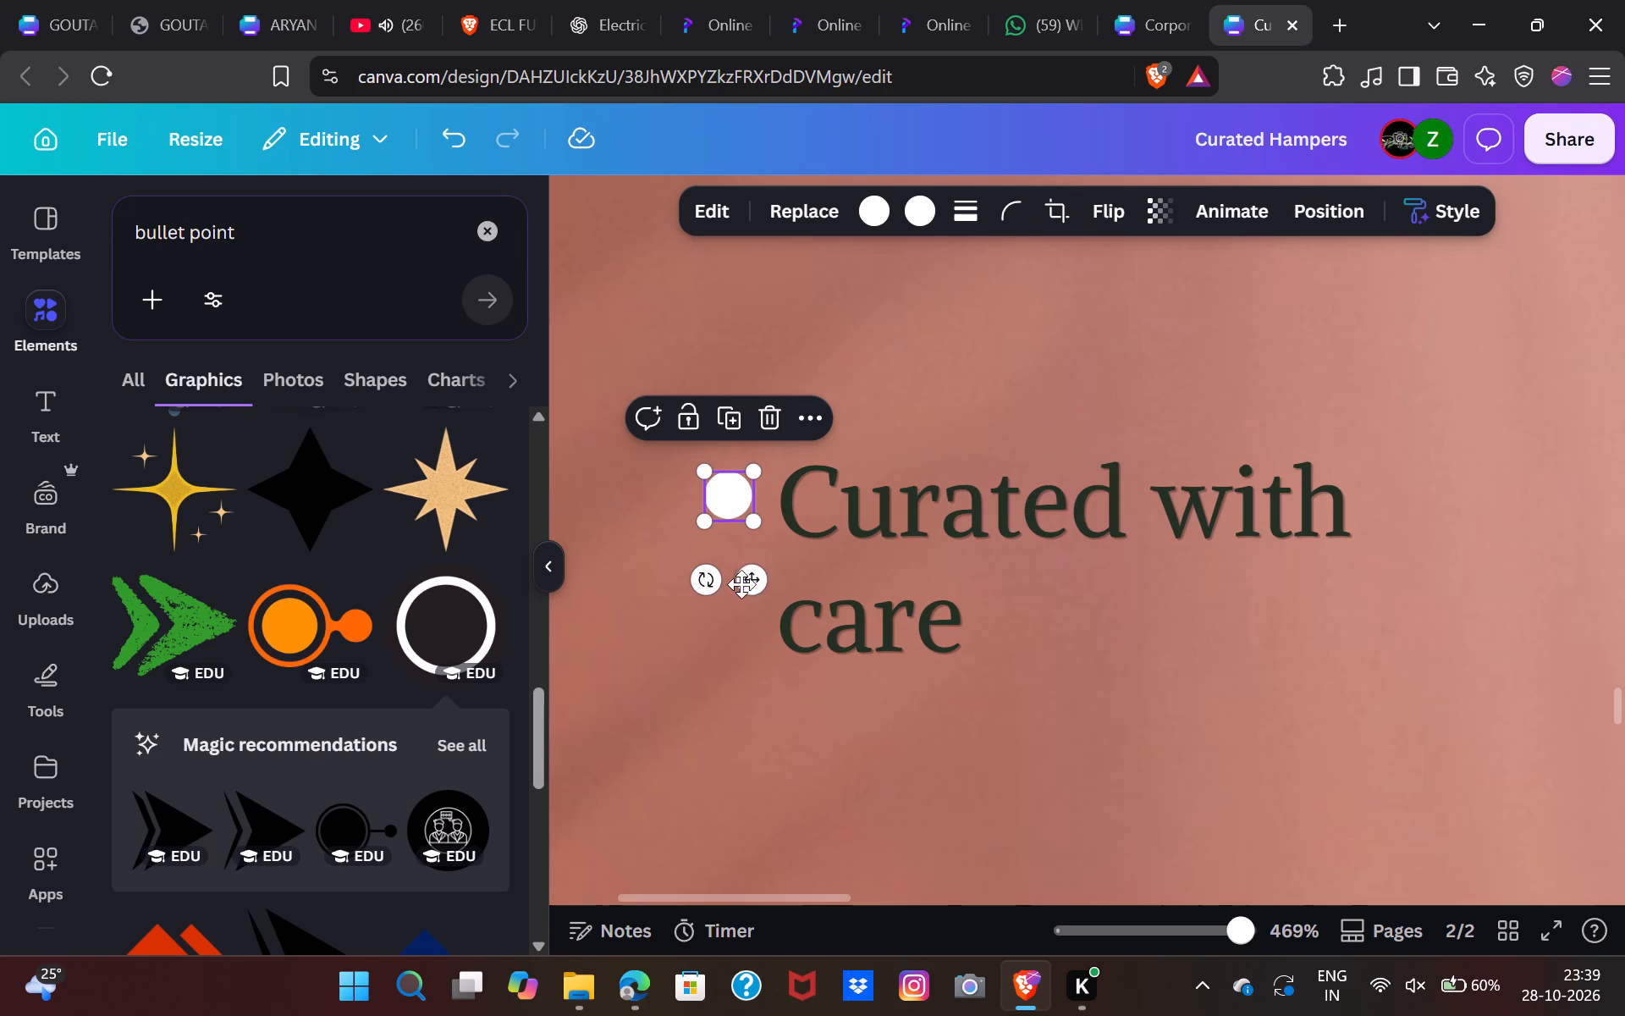
left_click_drag(746, 587, 749, 599)
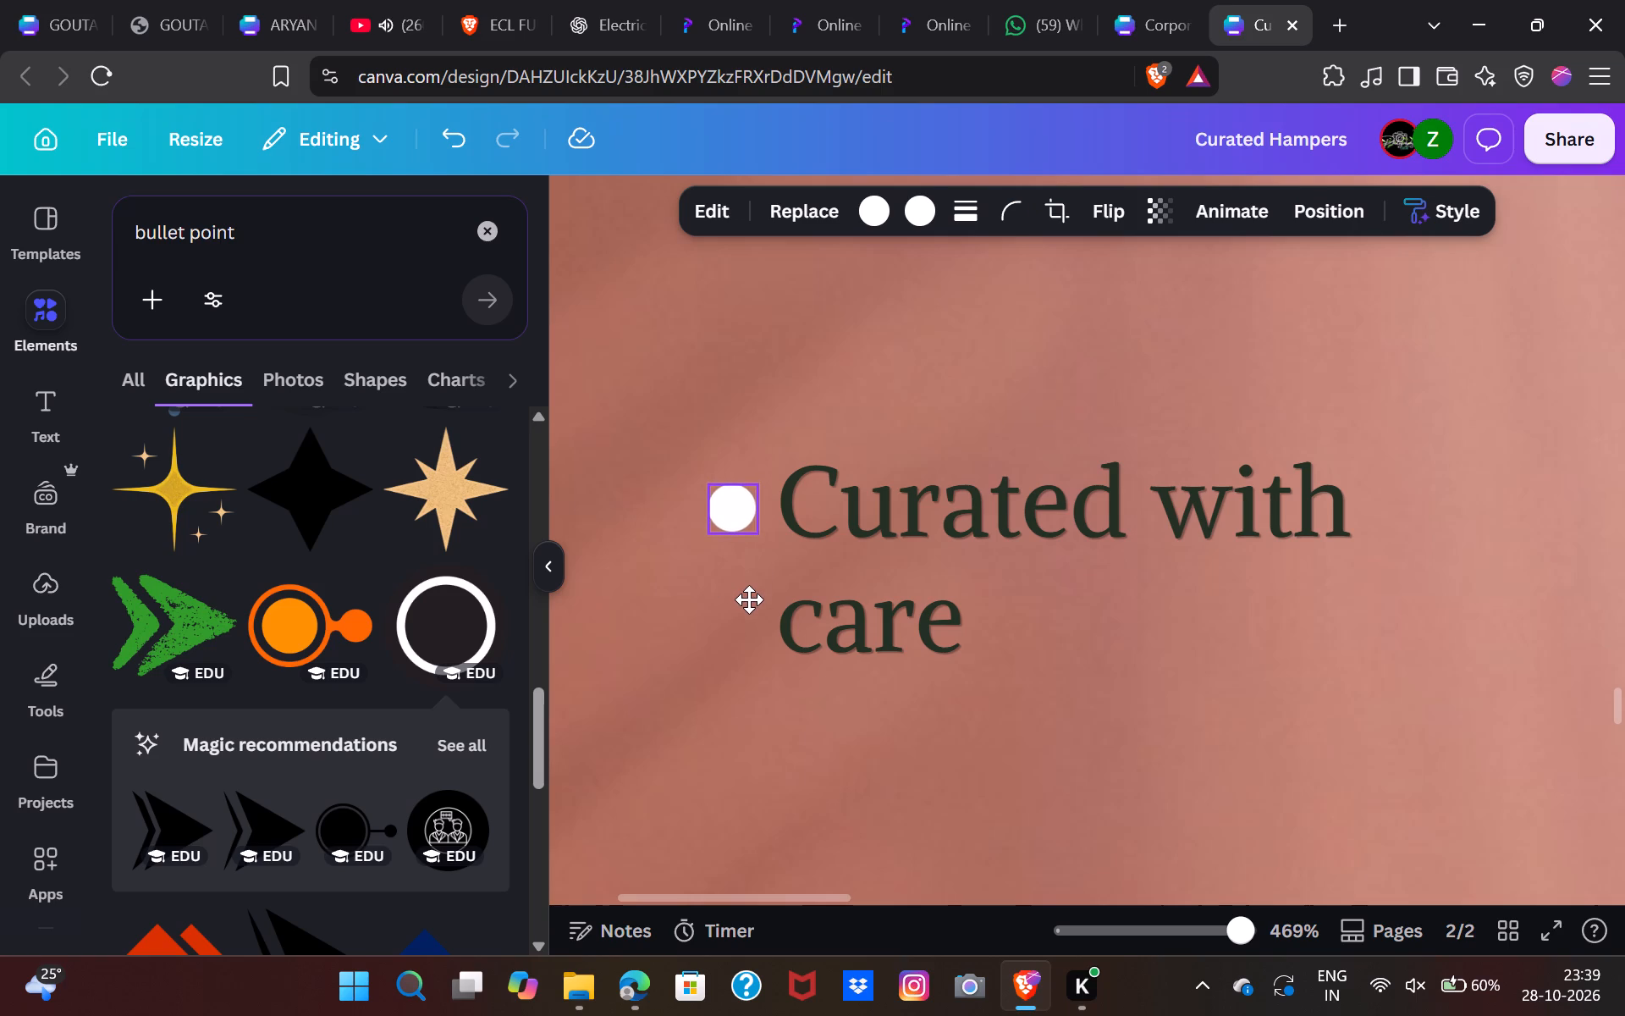
left_click_drag(749, 599, 747, 594)
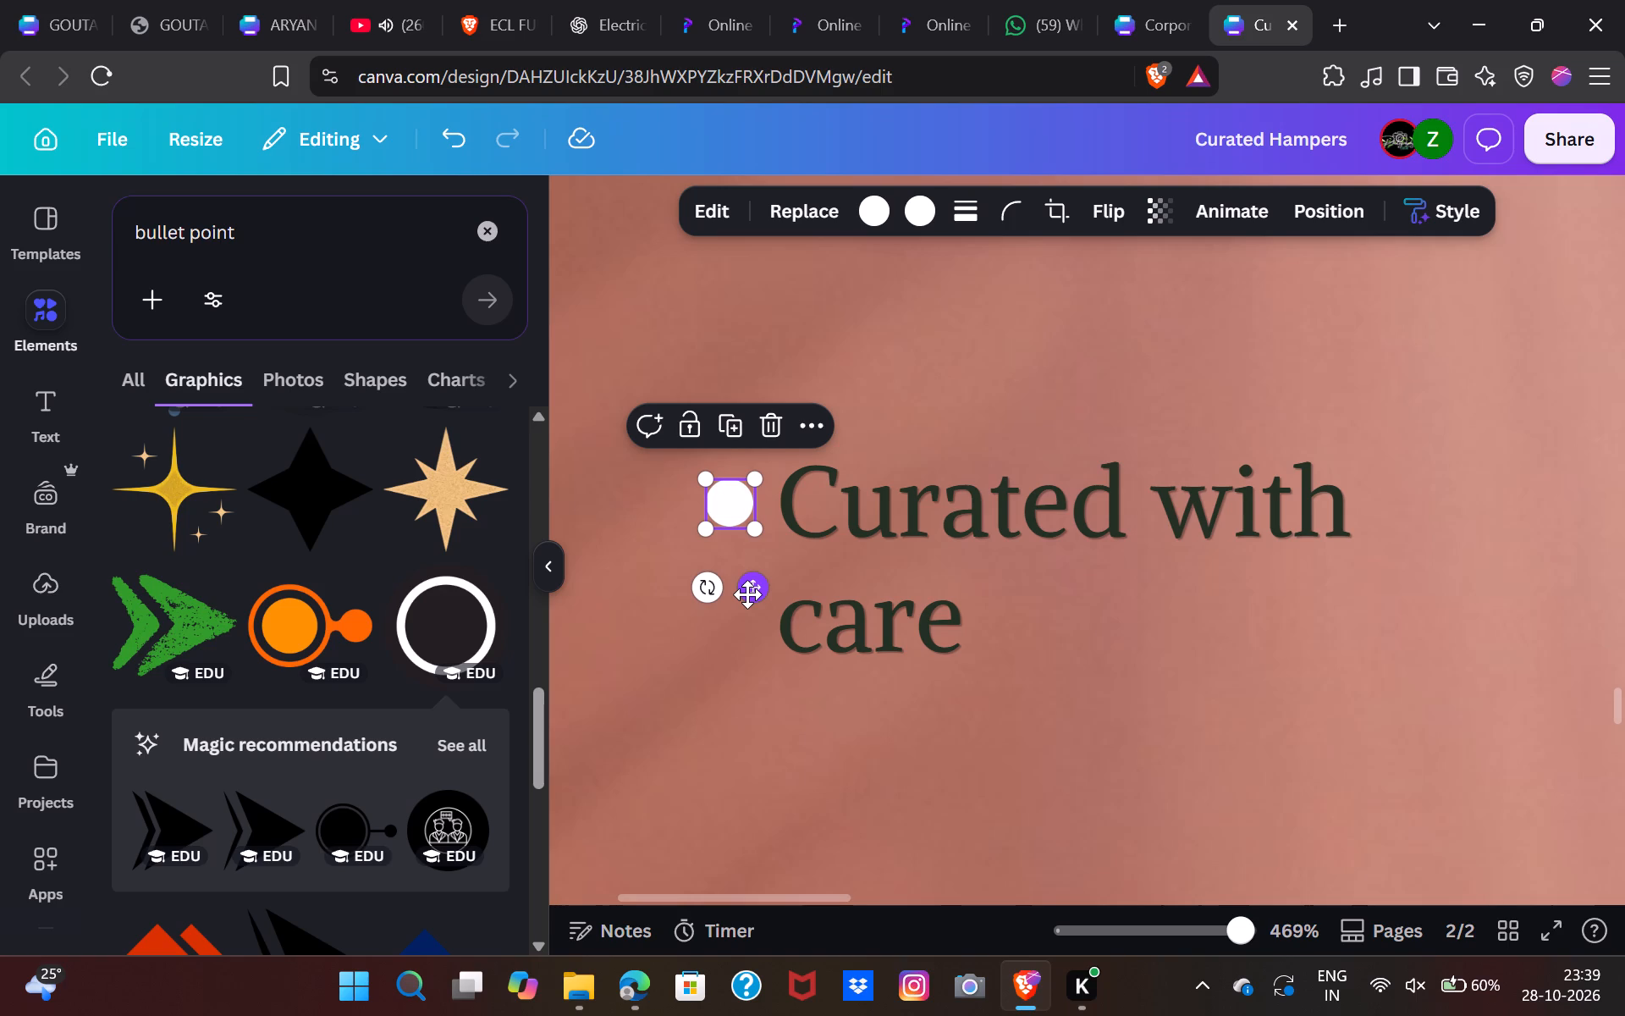
Change the "Curated with care" text colour to black.
left_click(1071, 654)
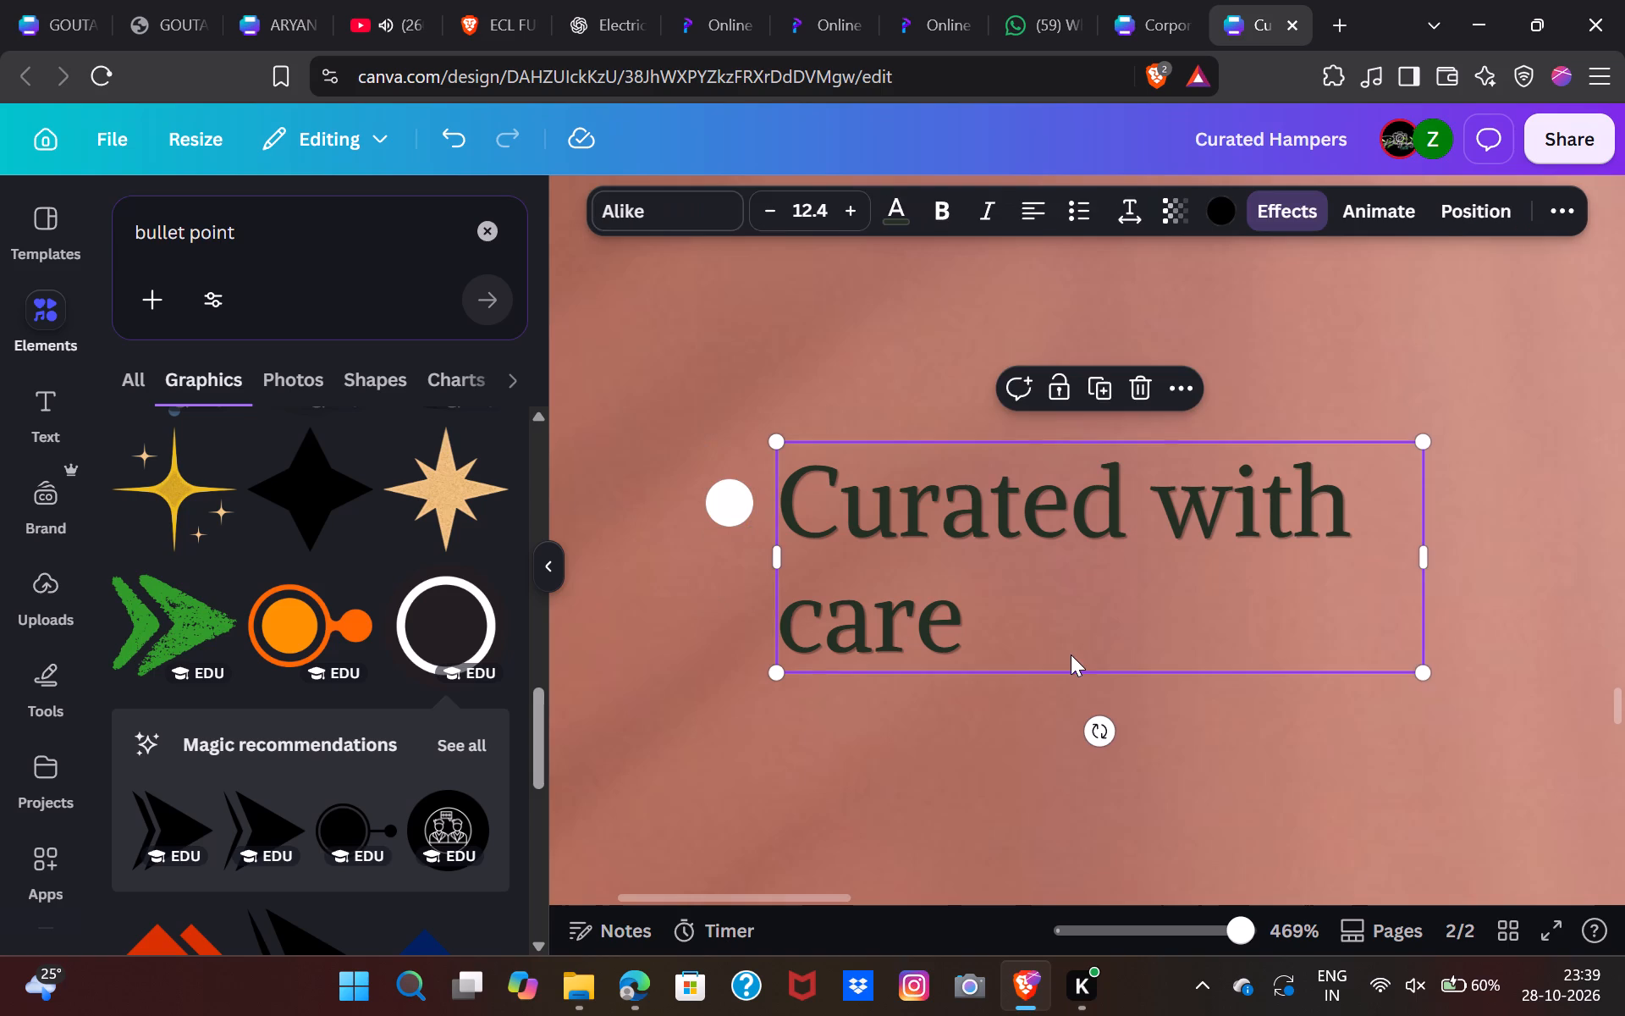
left_click(902, 216)
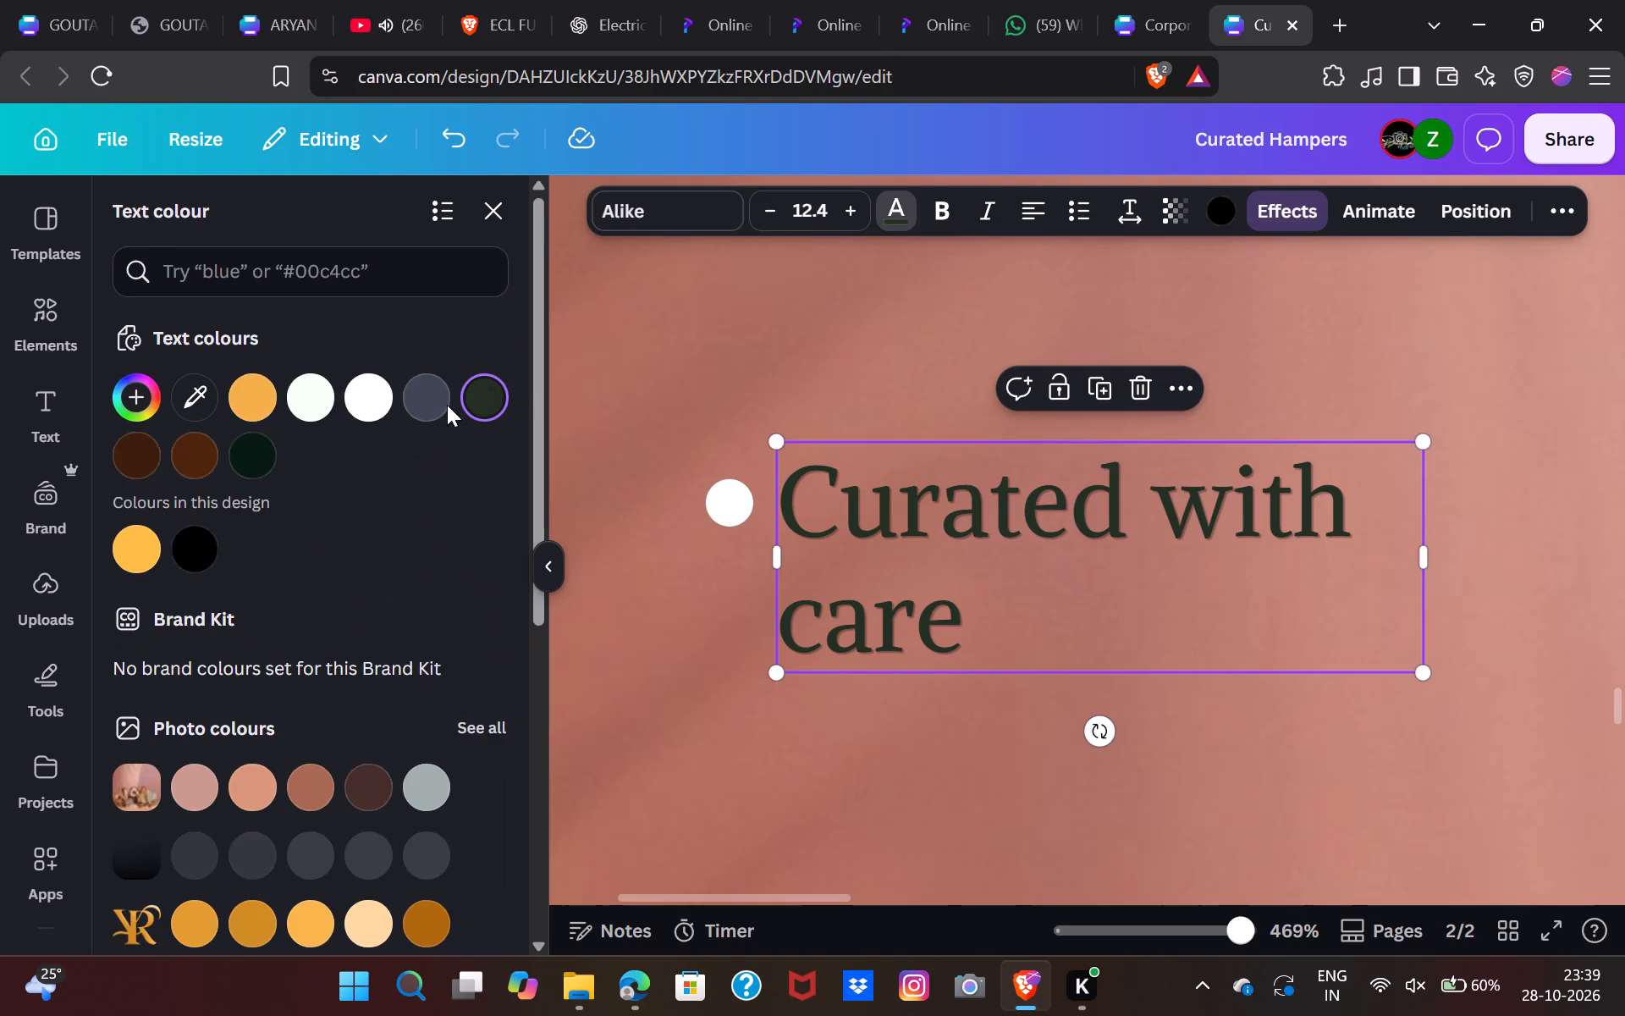
left_click(197, 536)
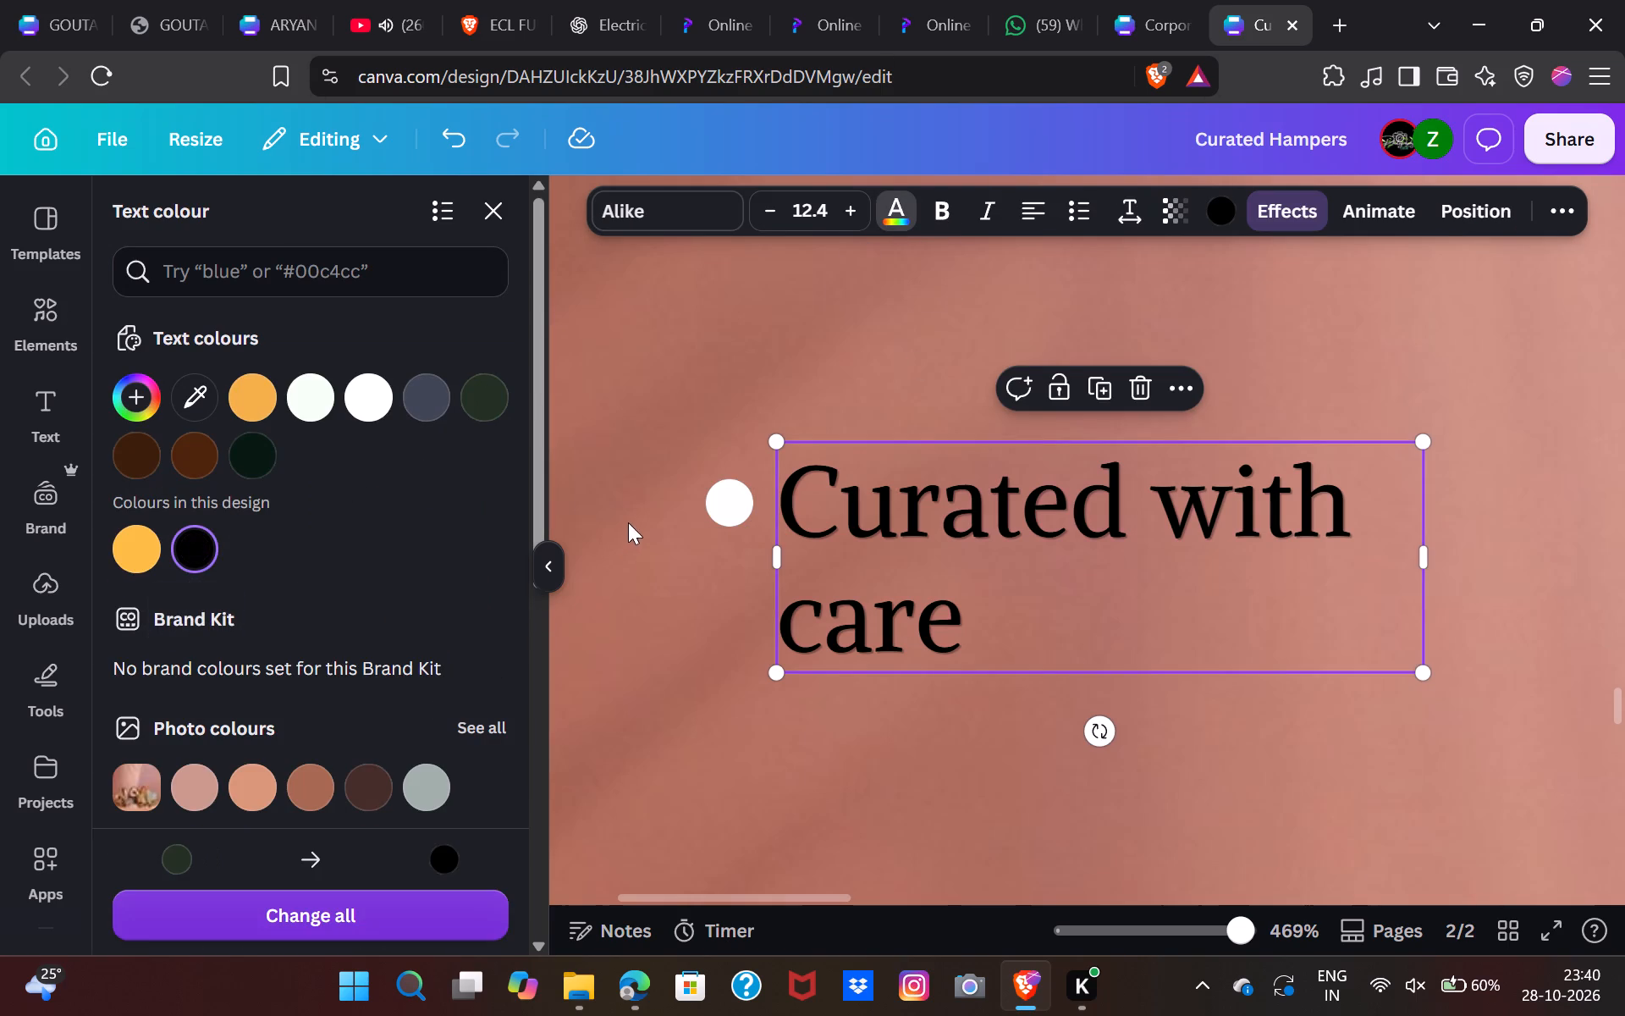
left_click(695, 503)
Copy the white bullet to just before the first line of "Custom to your Budget and Theme", level with the original.
left_click(728, 500)
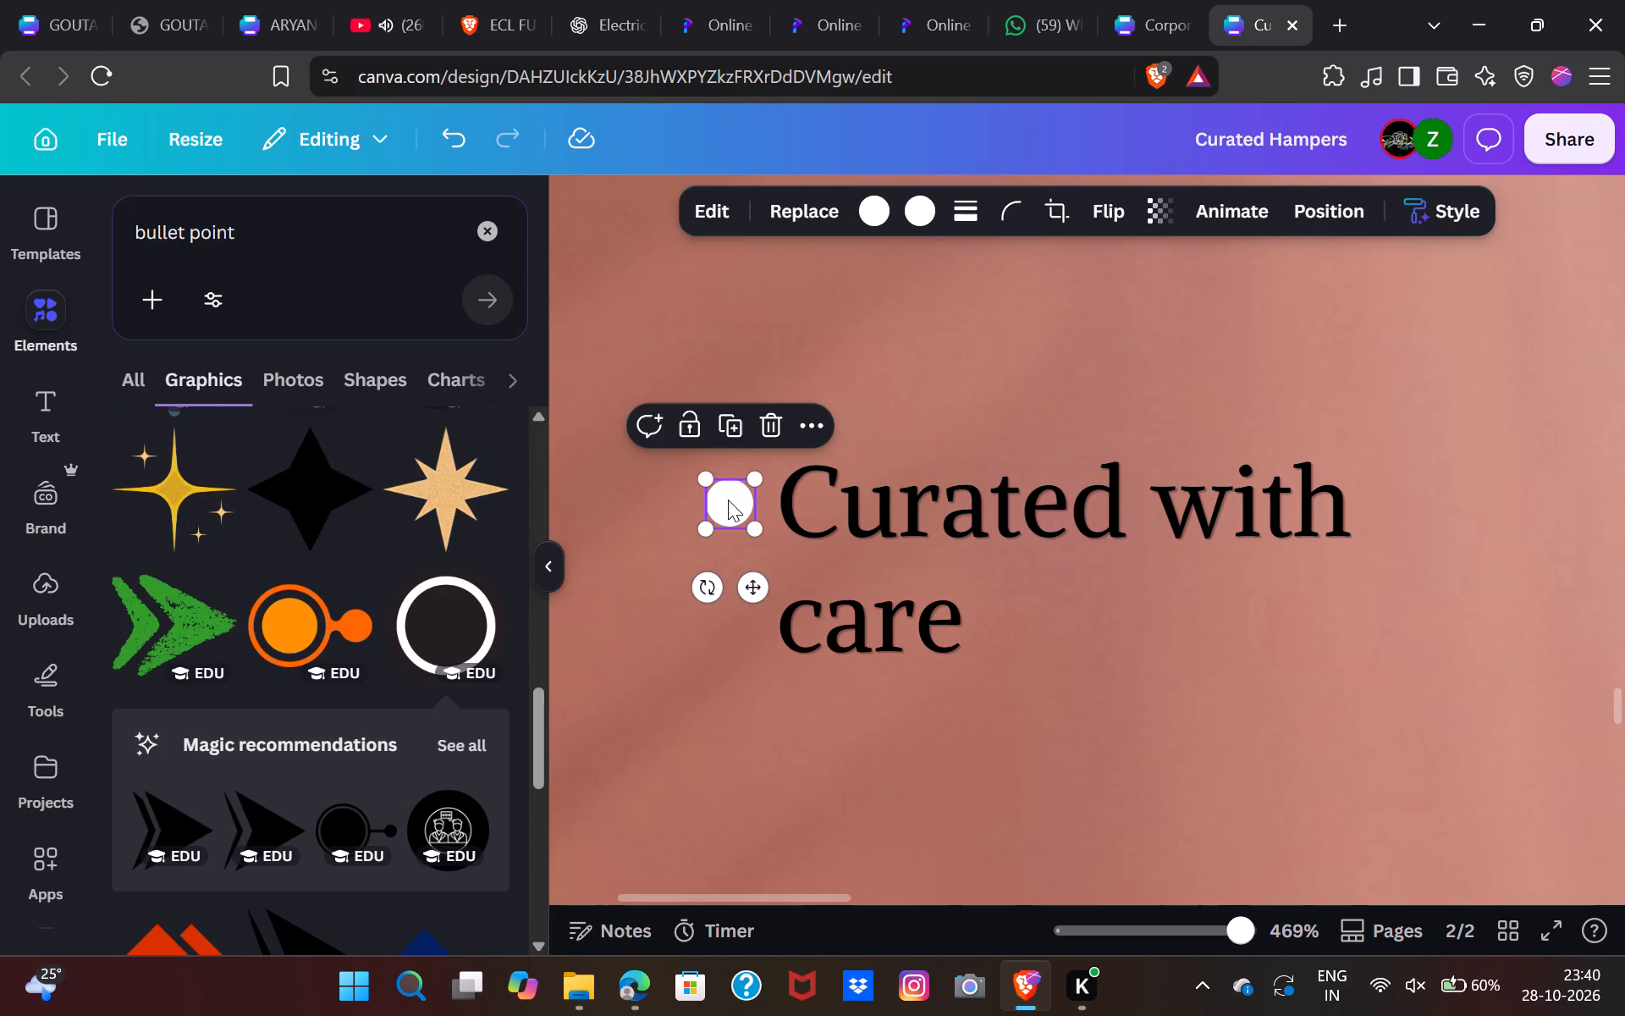
key("ctrl+c")
scroll(728, 500, "left", 5)
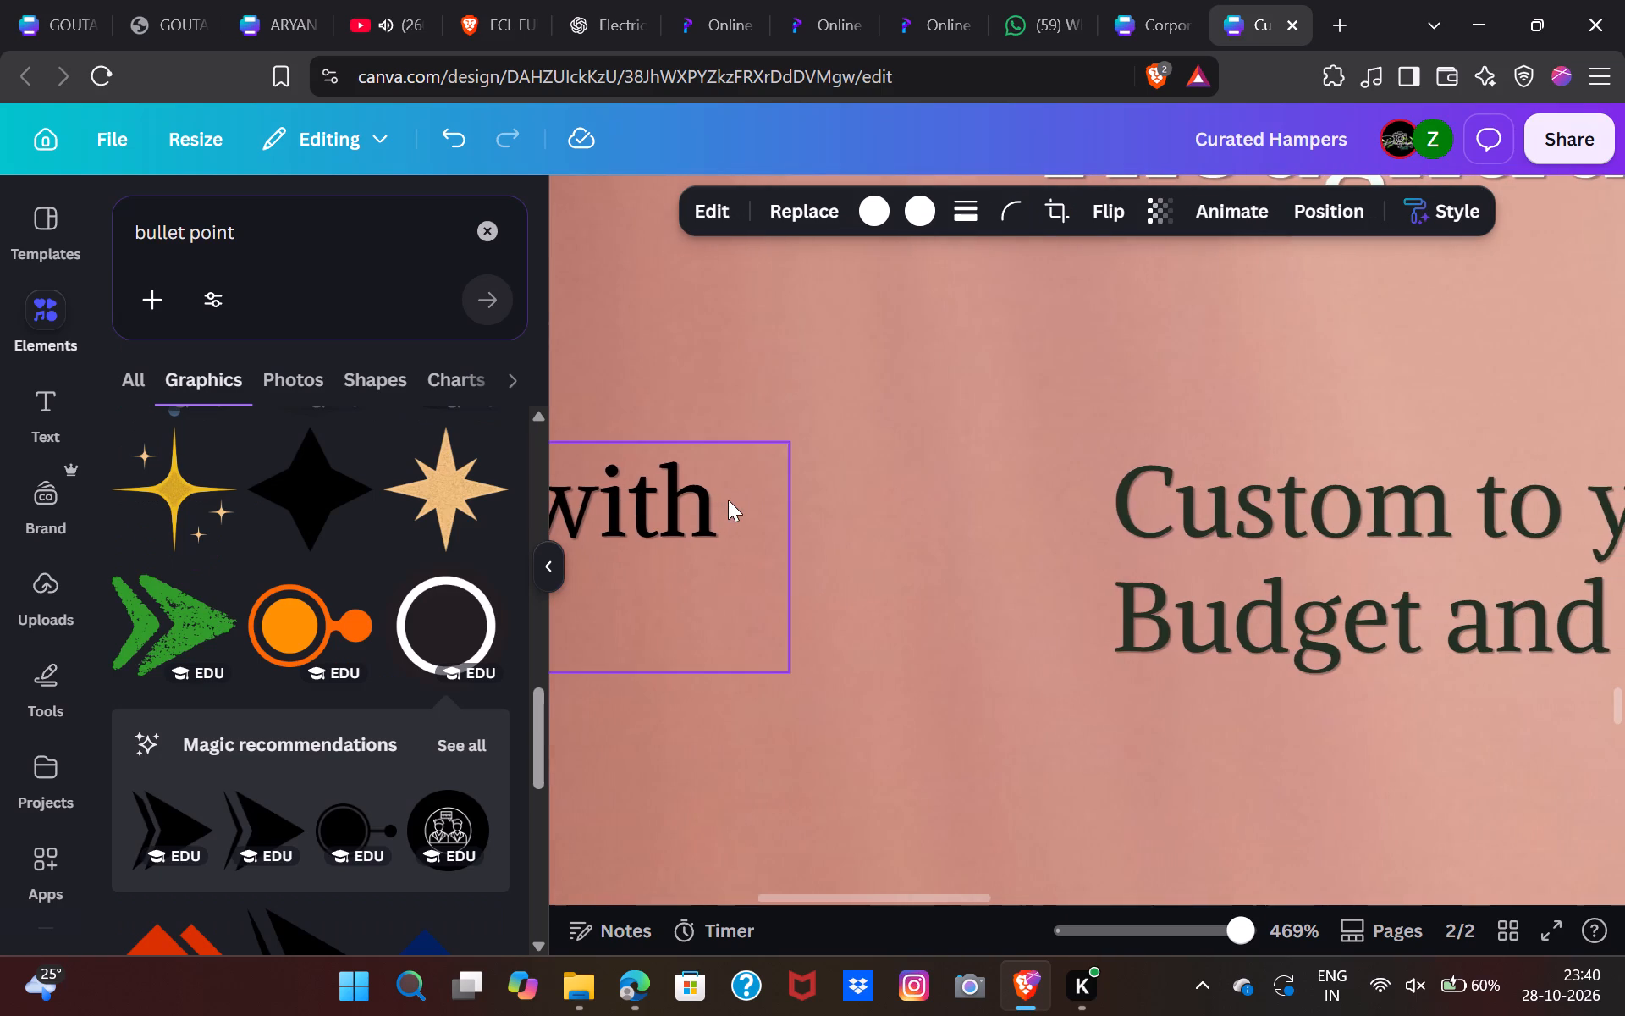
left_click(1069, 538)
key("ctrl+v")
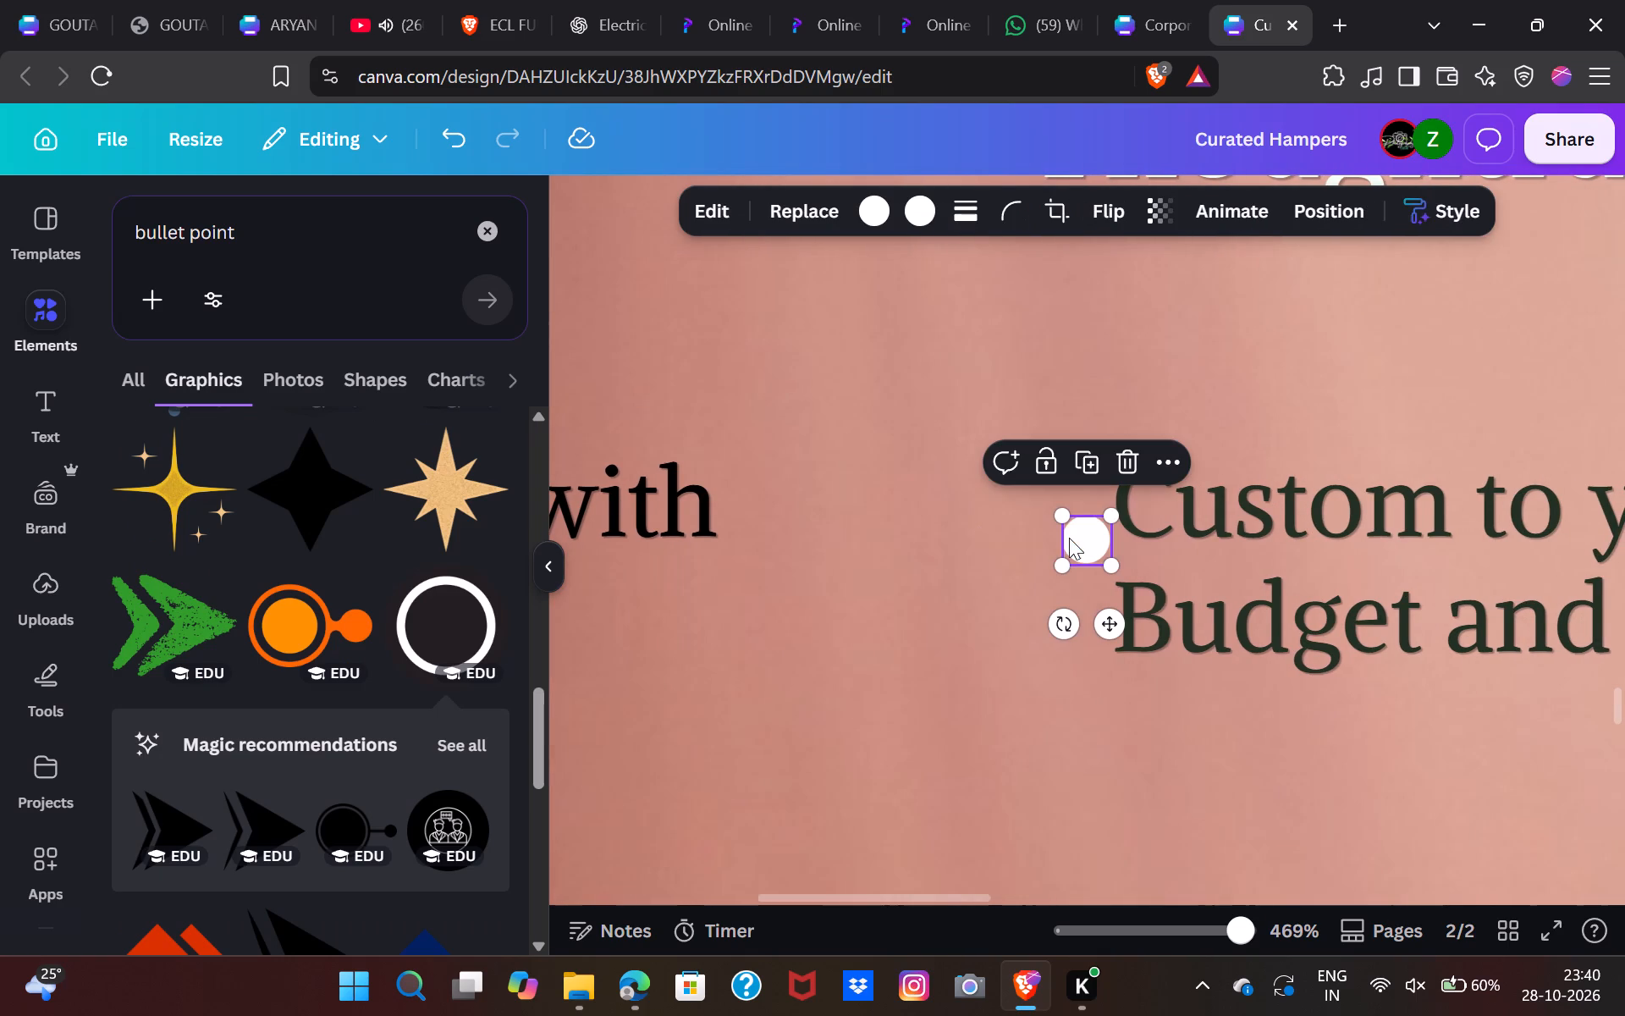
left_click_drag(1106, 618, 1089, 588)
scroll(1089, 588, "left", 1)
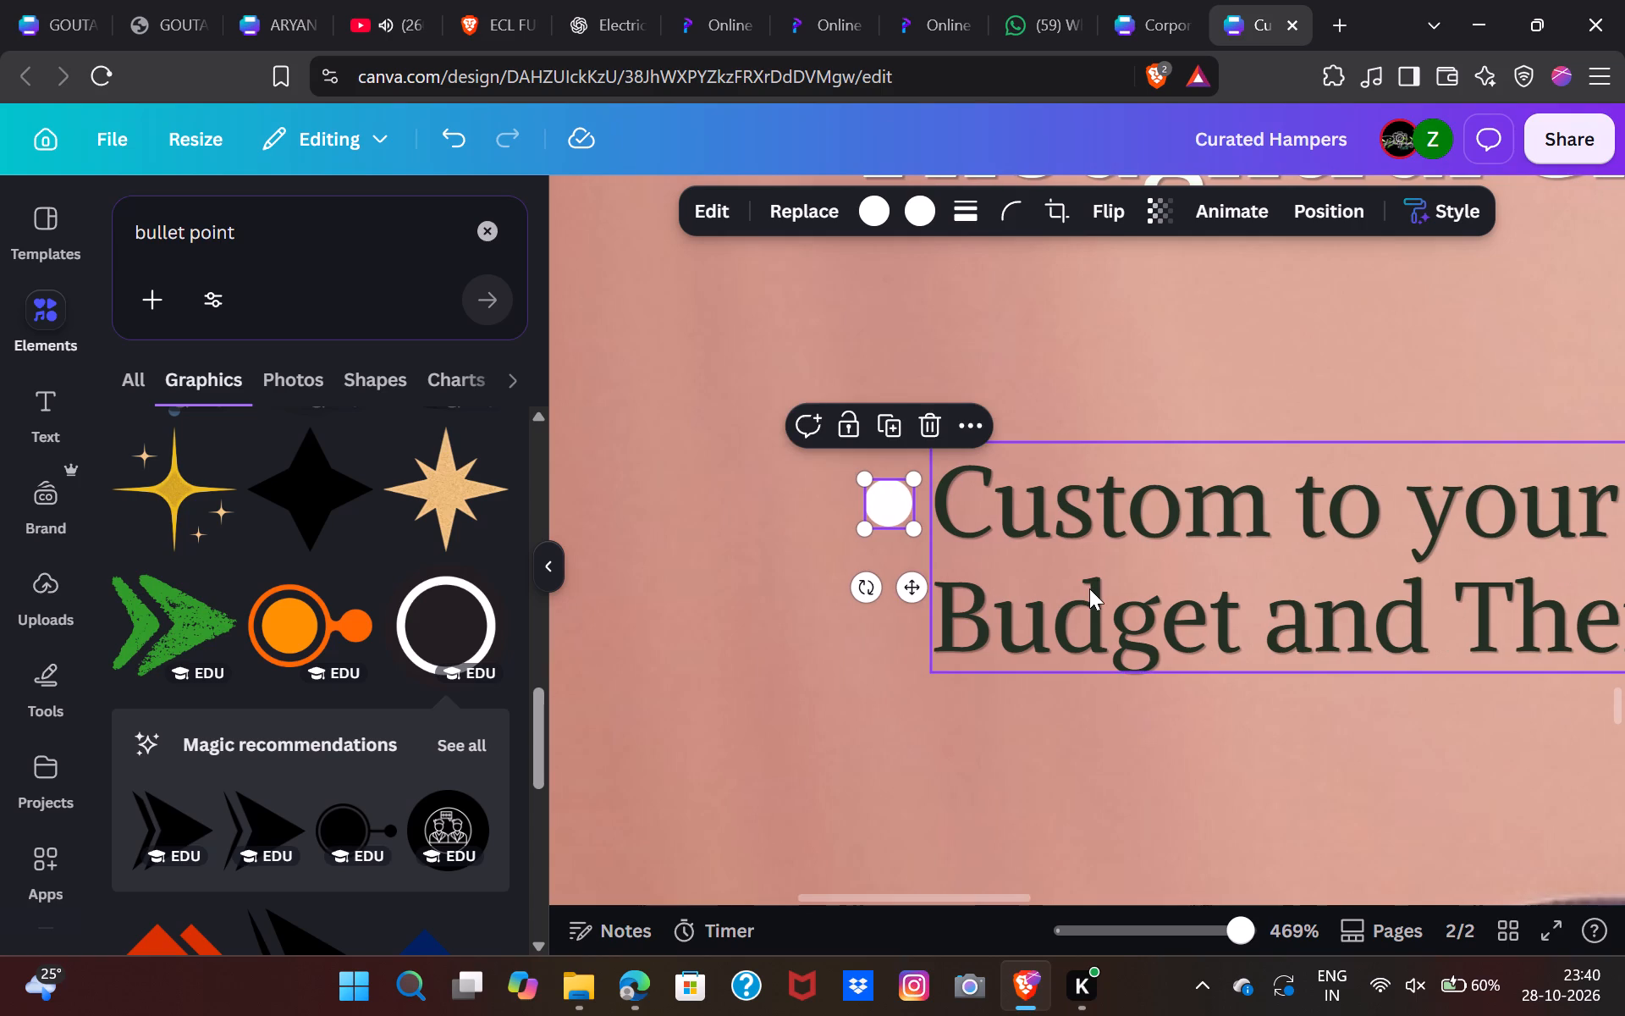
Copy the white bullet to just before the first line of "Bulk Orders Handled Smoothly", level with the other bullets.
key("ctrl+c")
scroll(1089, 588, "left", 7)
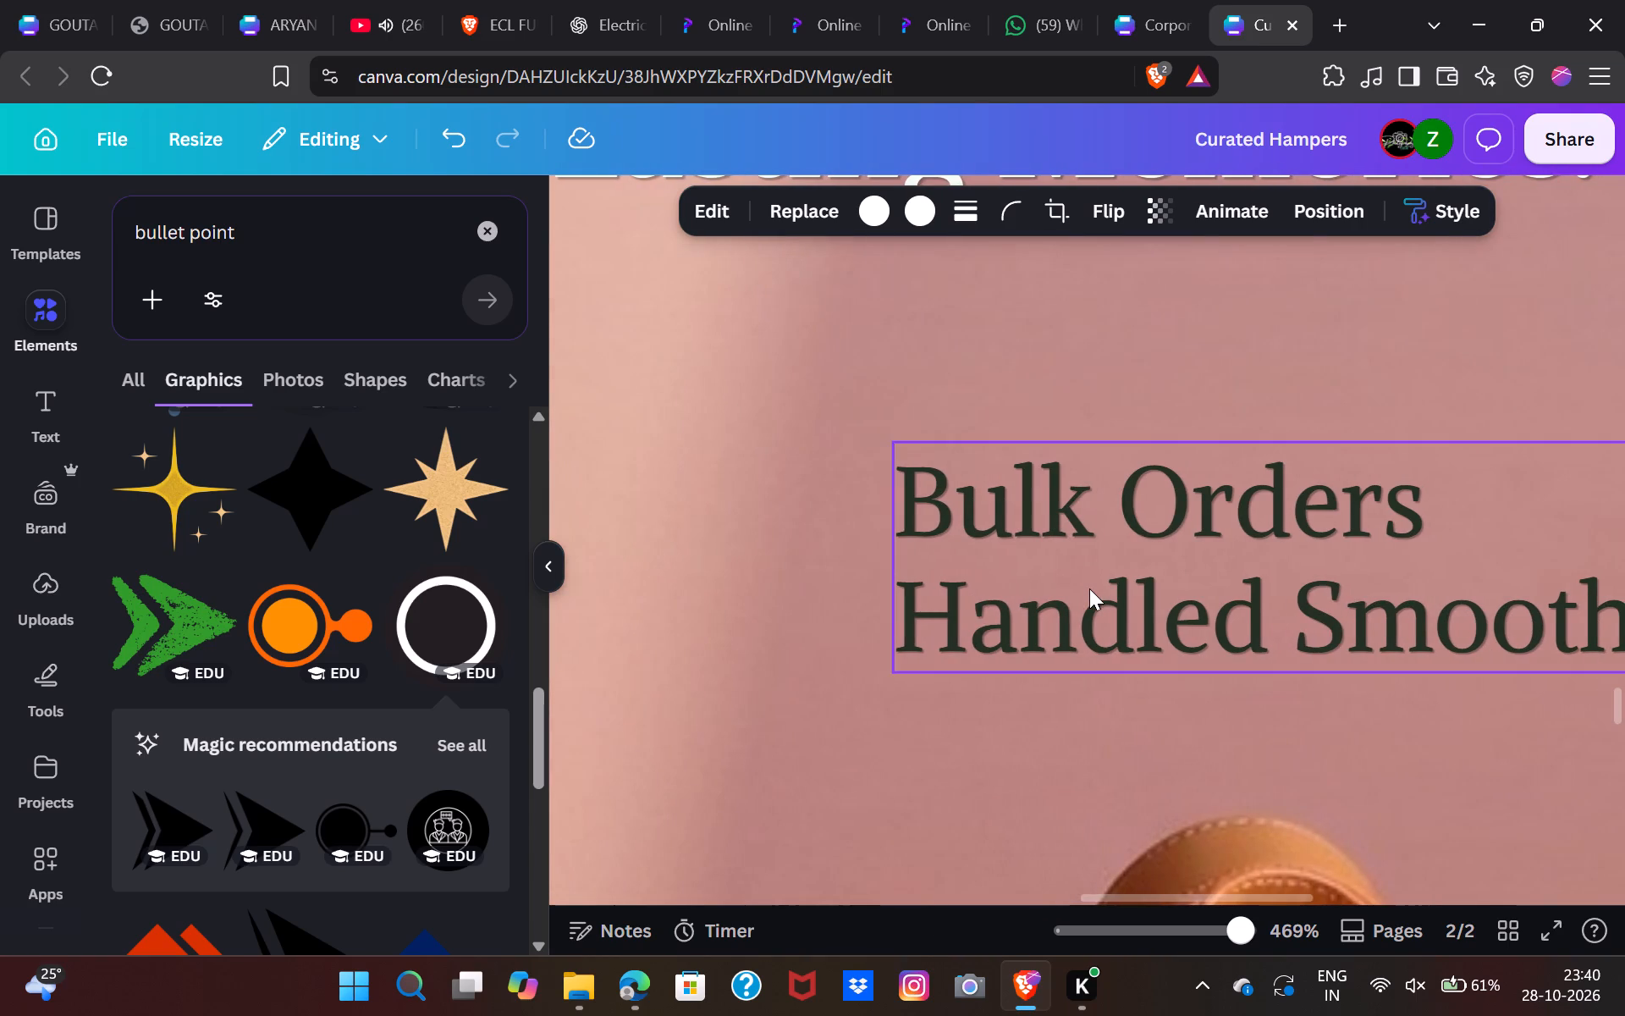
left_click(1089, 588)
key("ctrl+v")
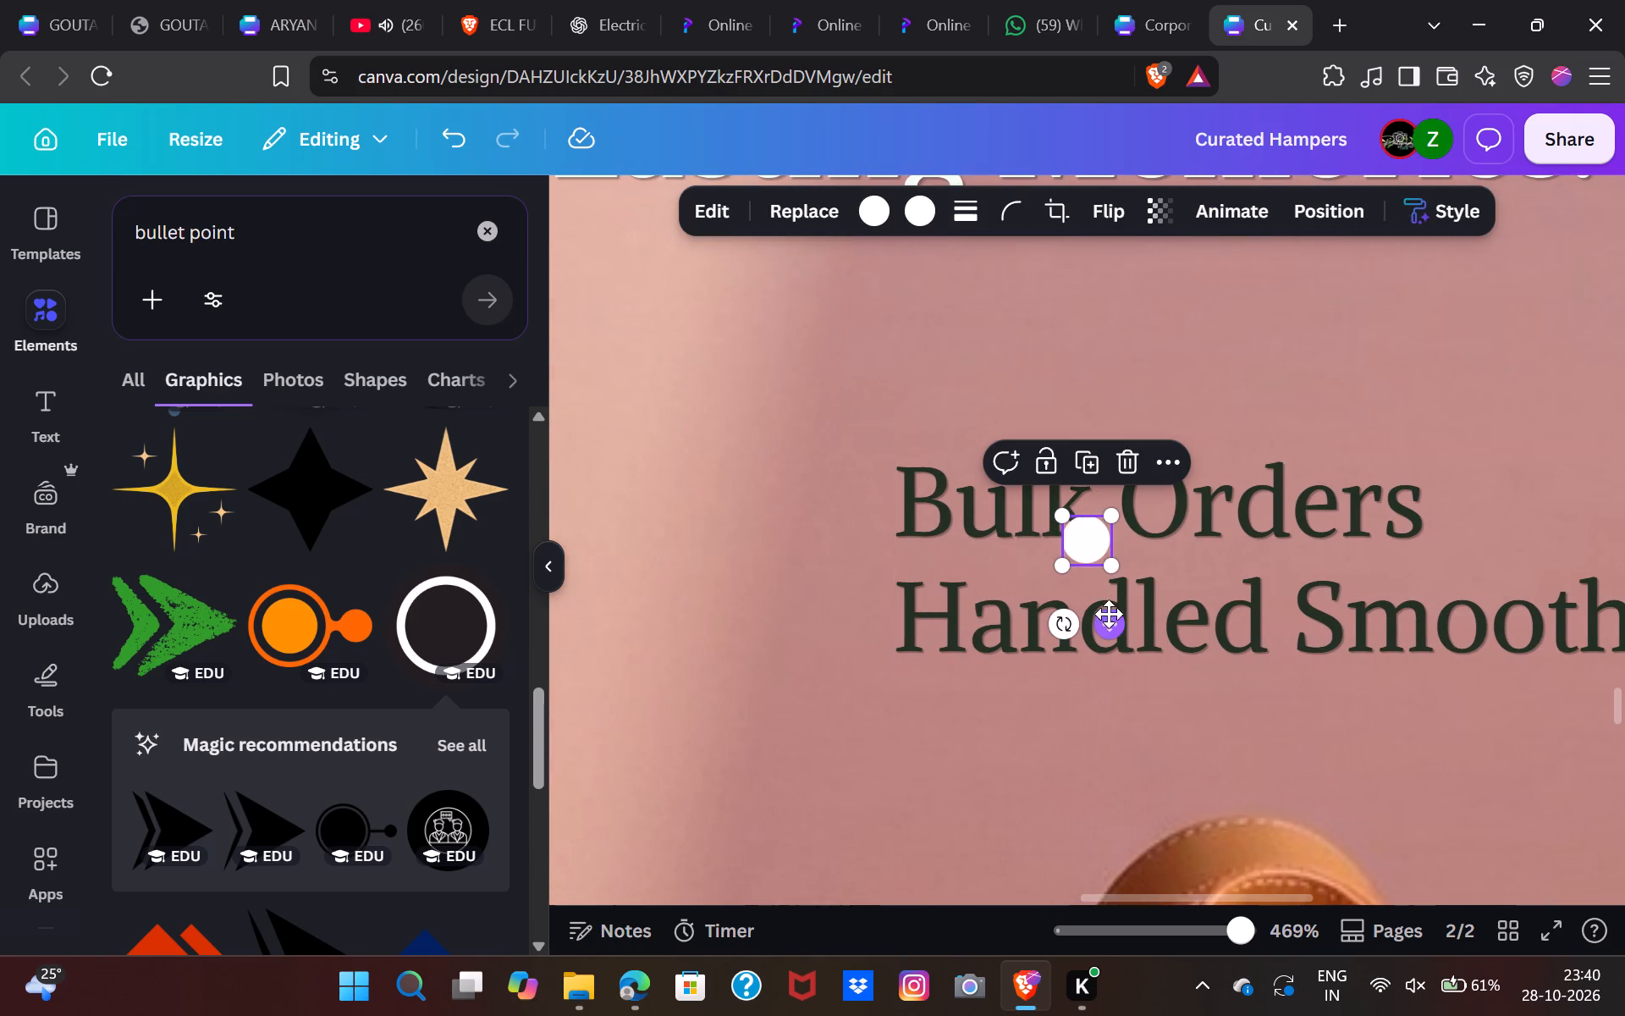
left_click_drag(1107, 623, 862, 591)
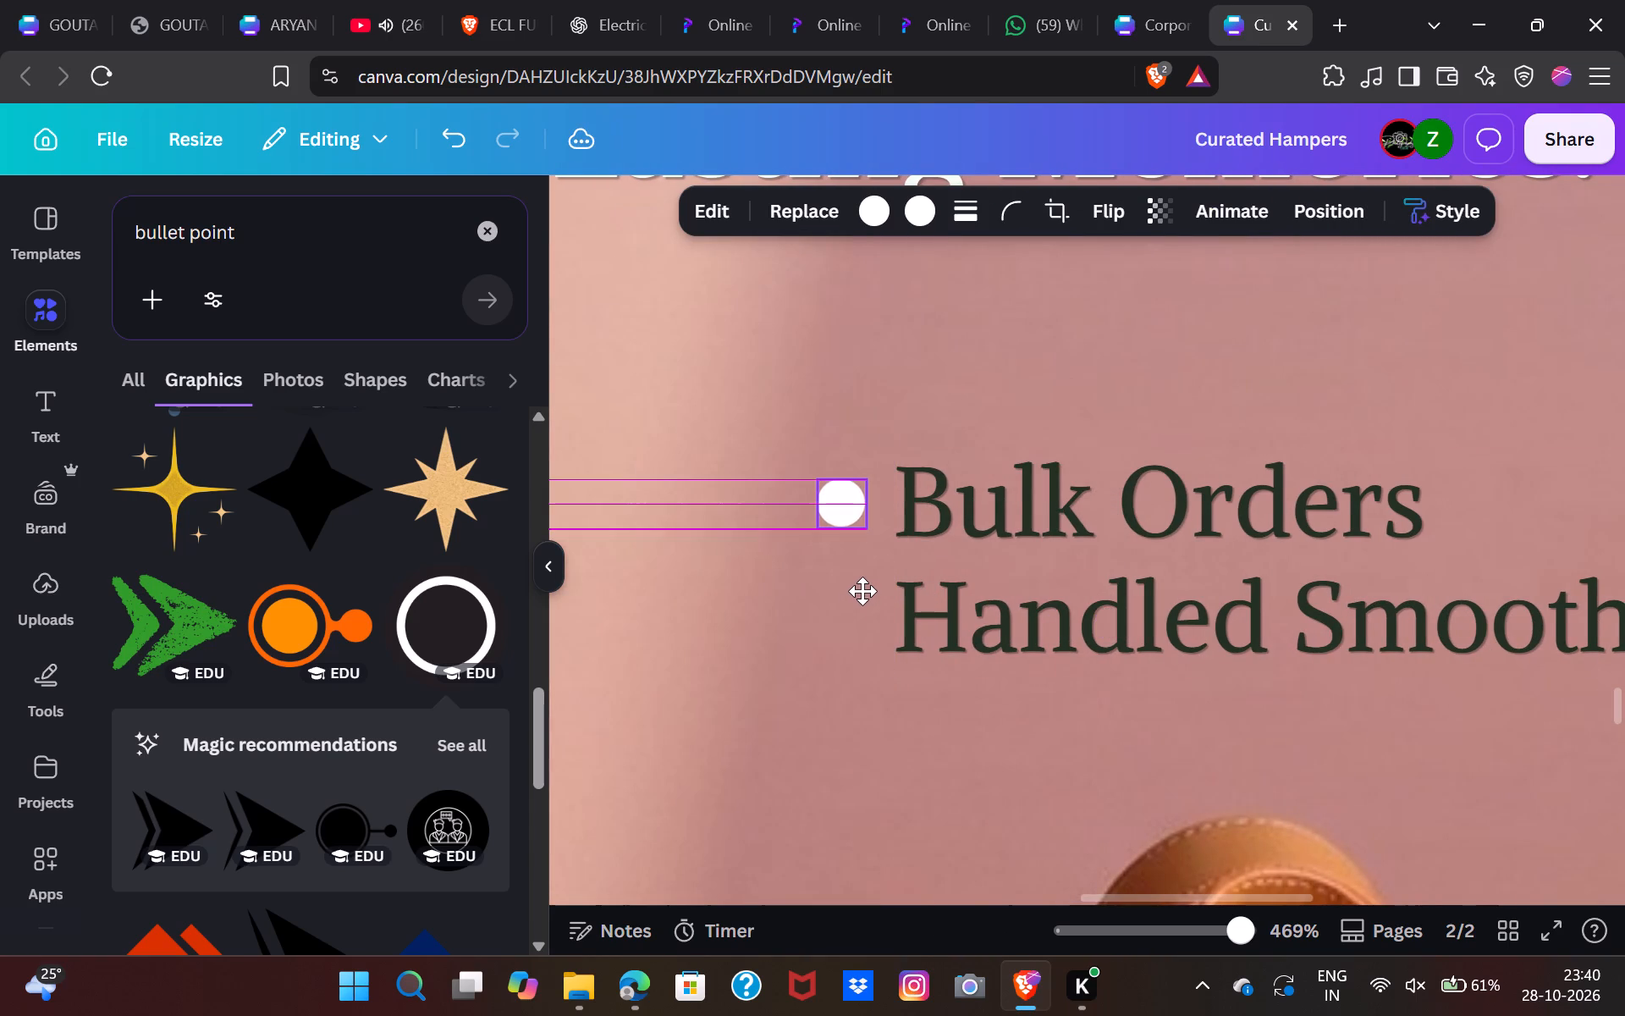
left_click_drag(862, 591, 871, 591)
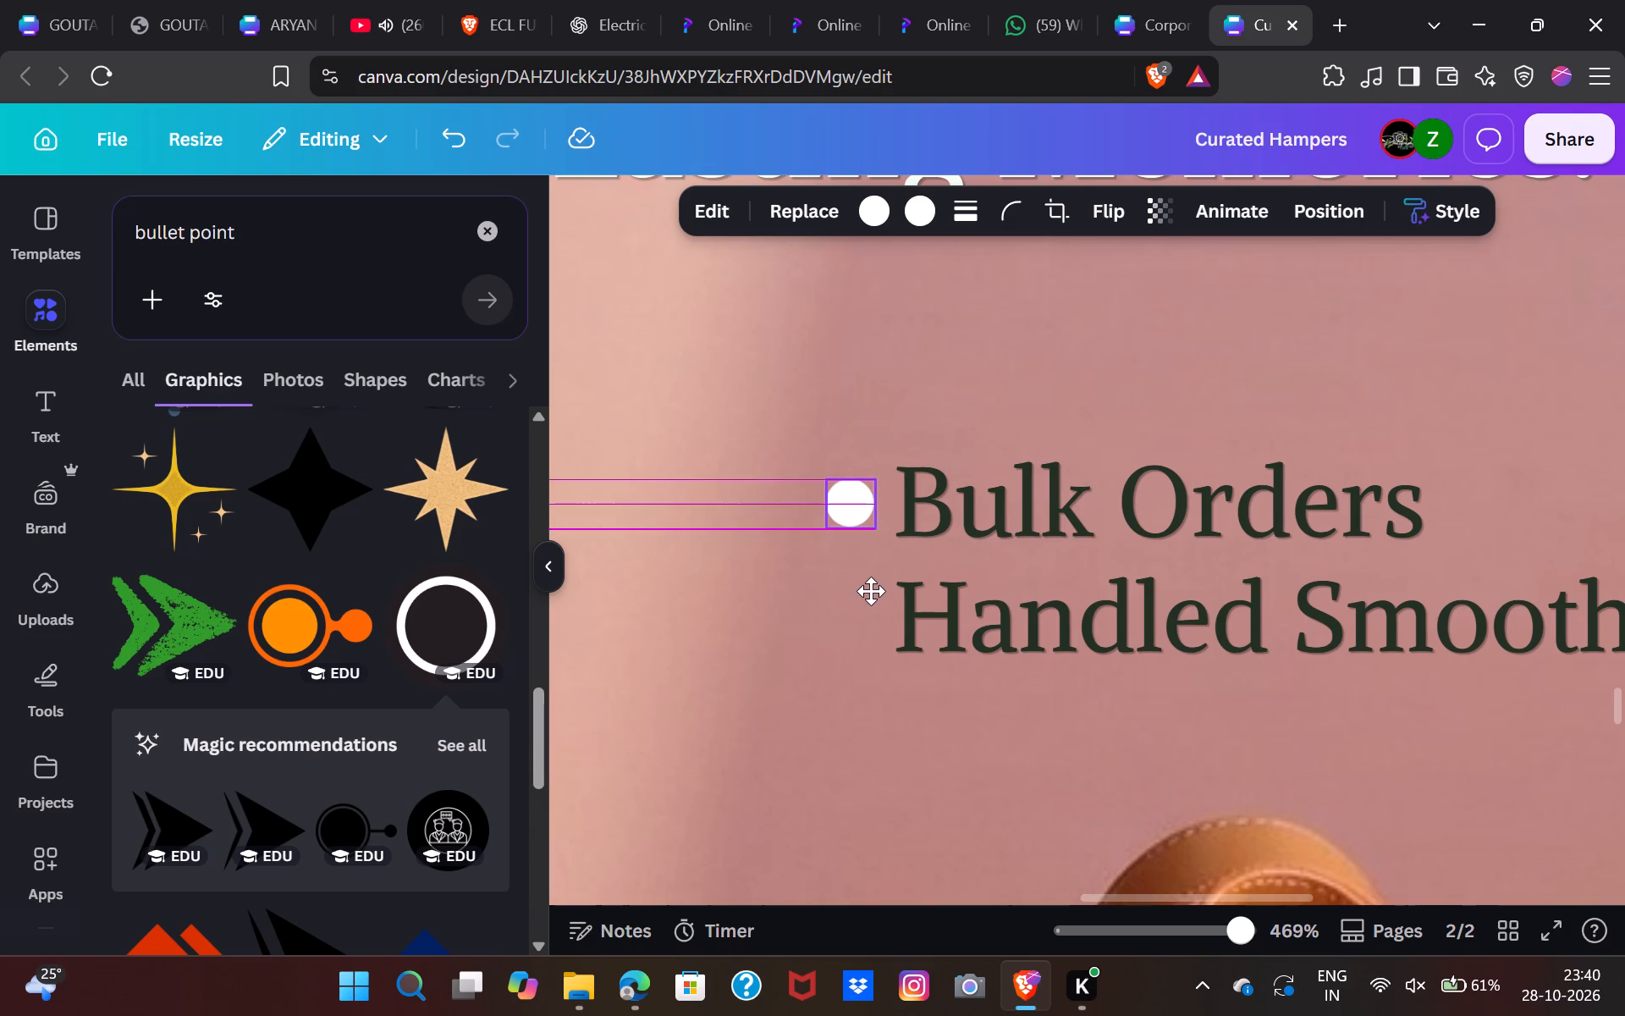
left_click_drag(871, 591, 875, 591)
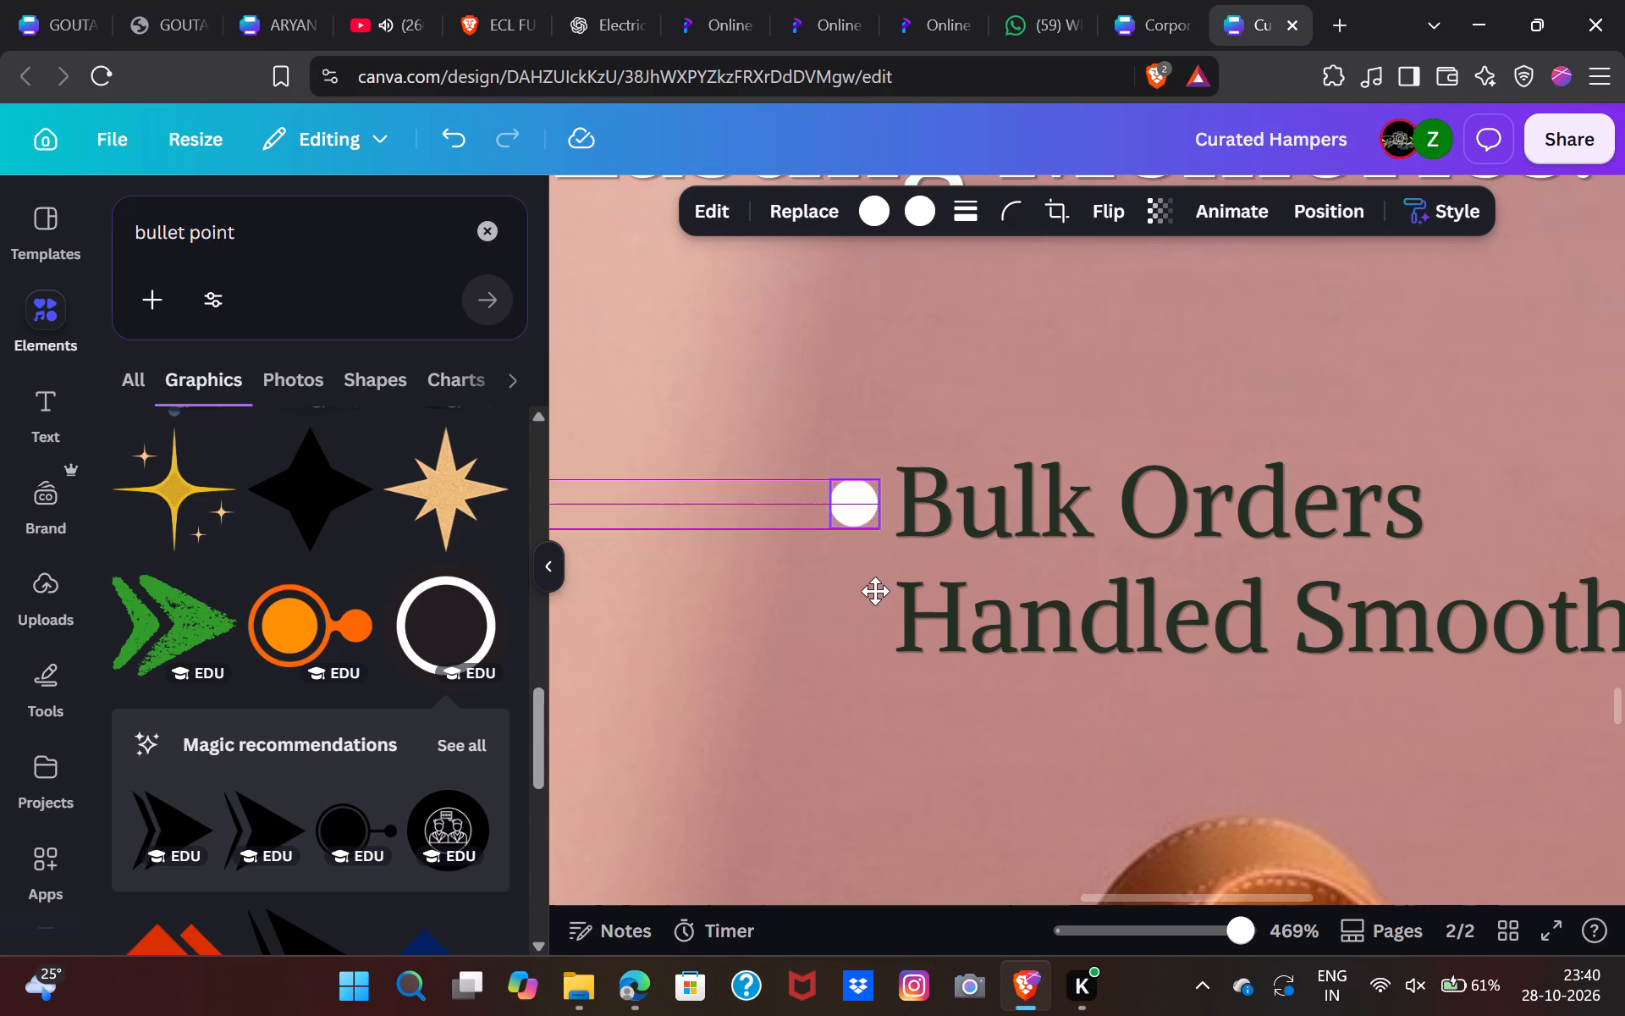
left_click_drag(875, 591, 876, 591)
Place another copy of the white bullet just before the first line of "Beautiful Packaging", level with the other bullets.
scroll(876, 591, "left", 6)
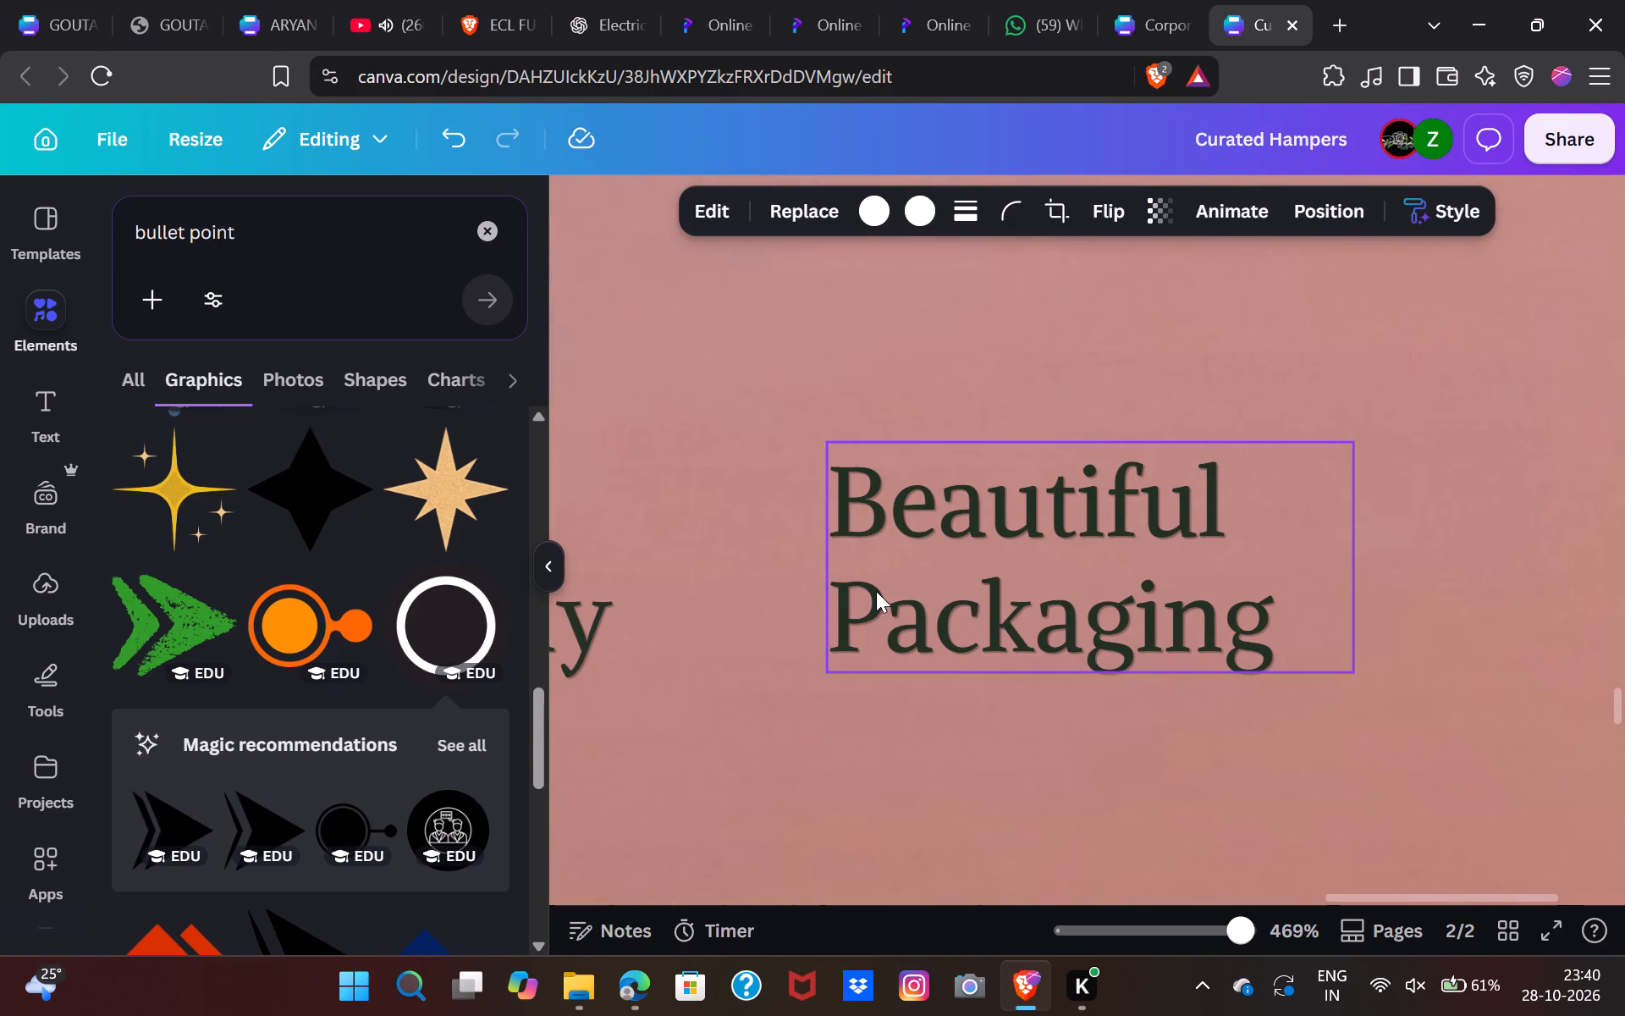
left_click(876, 591)
key("ctrl+v")
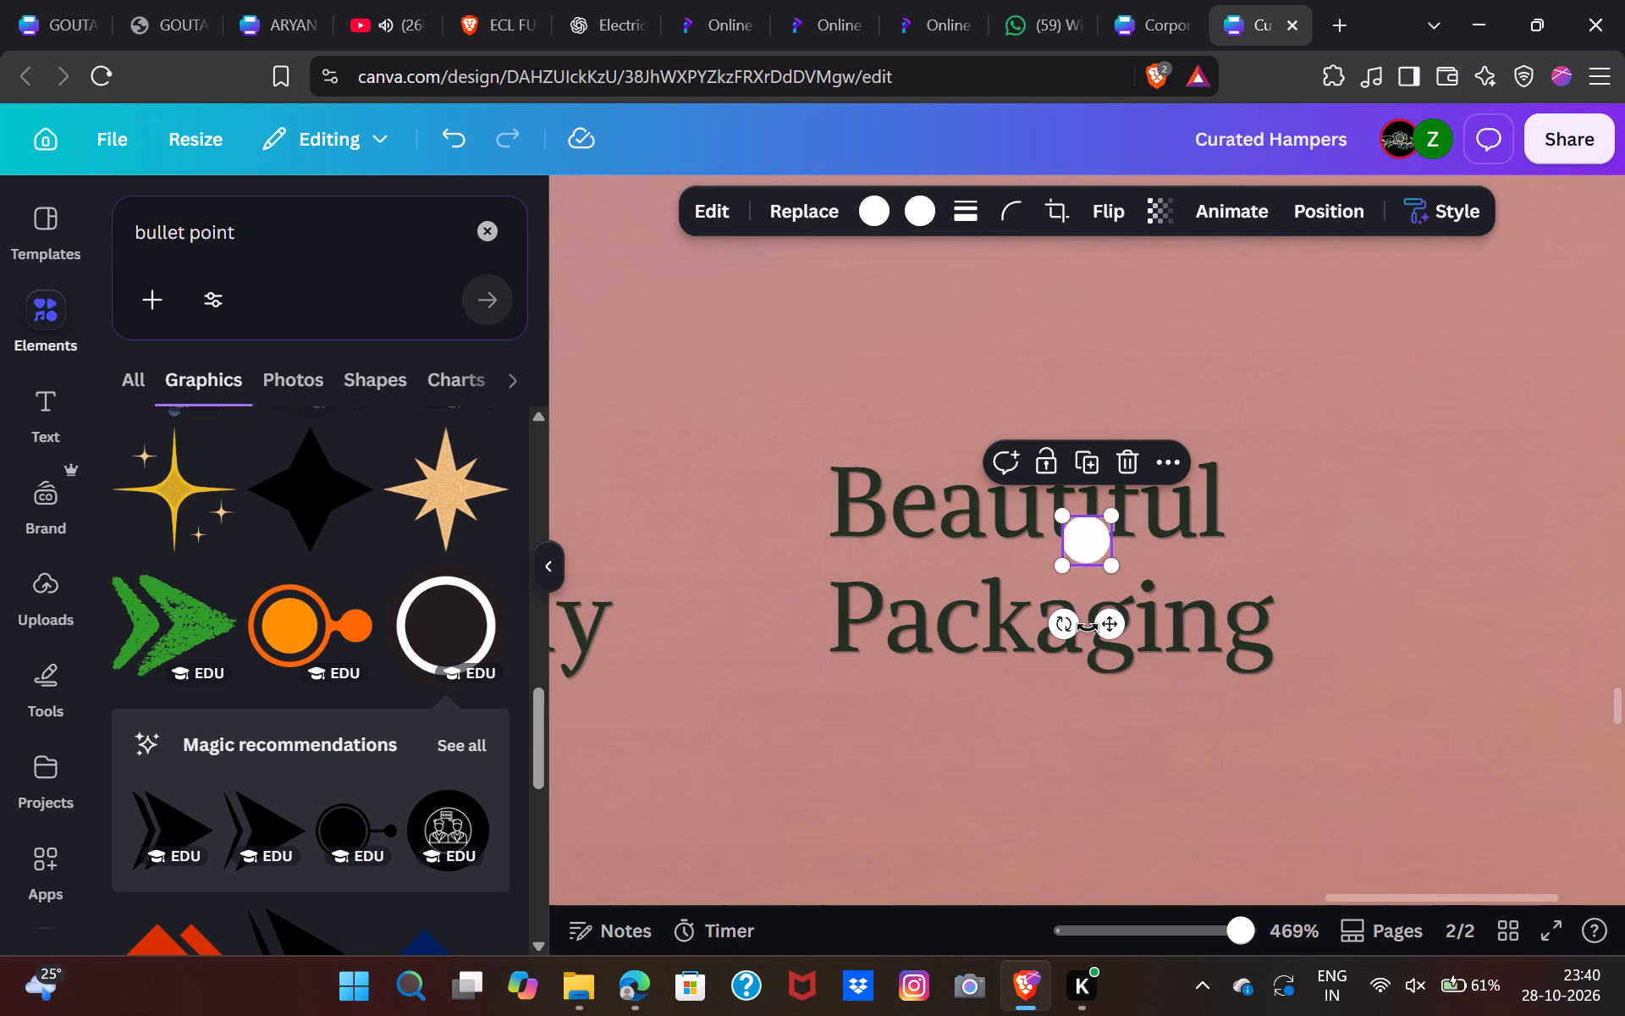
left_click_drag(1106, 624, 802, 594)
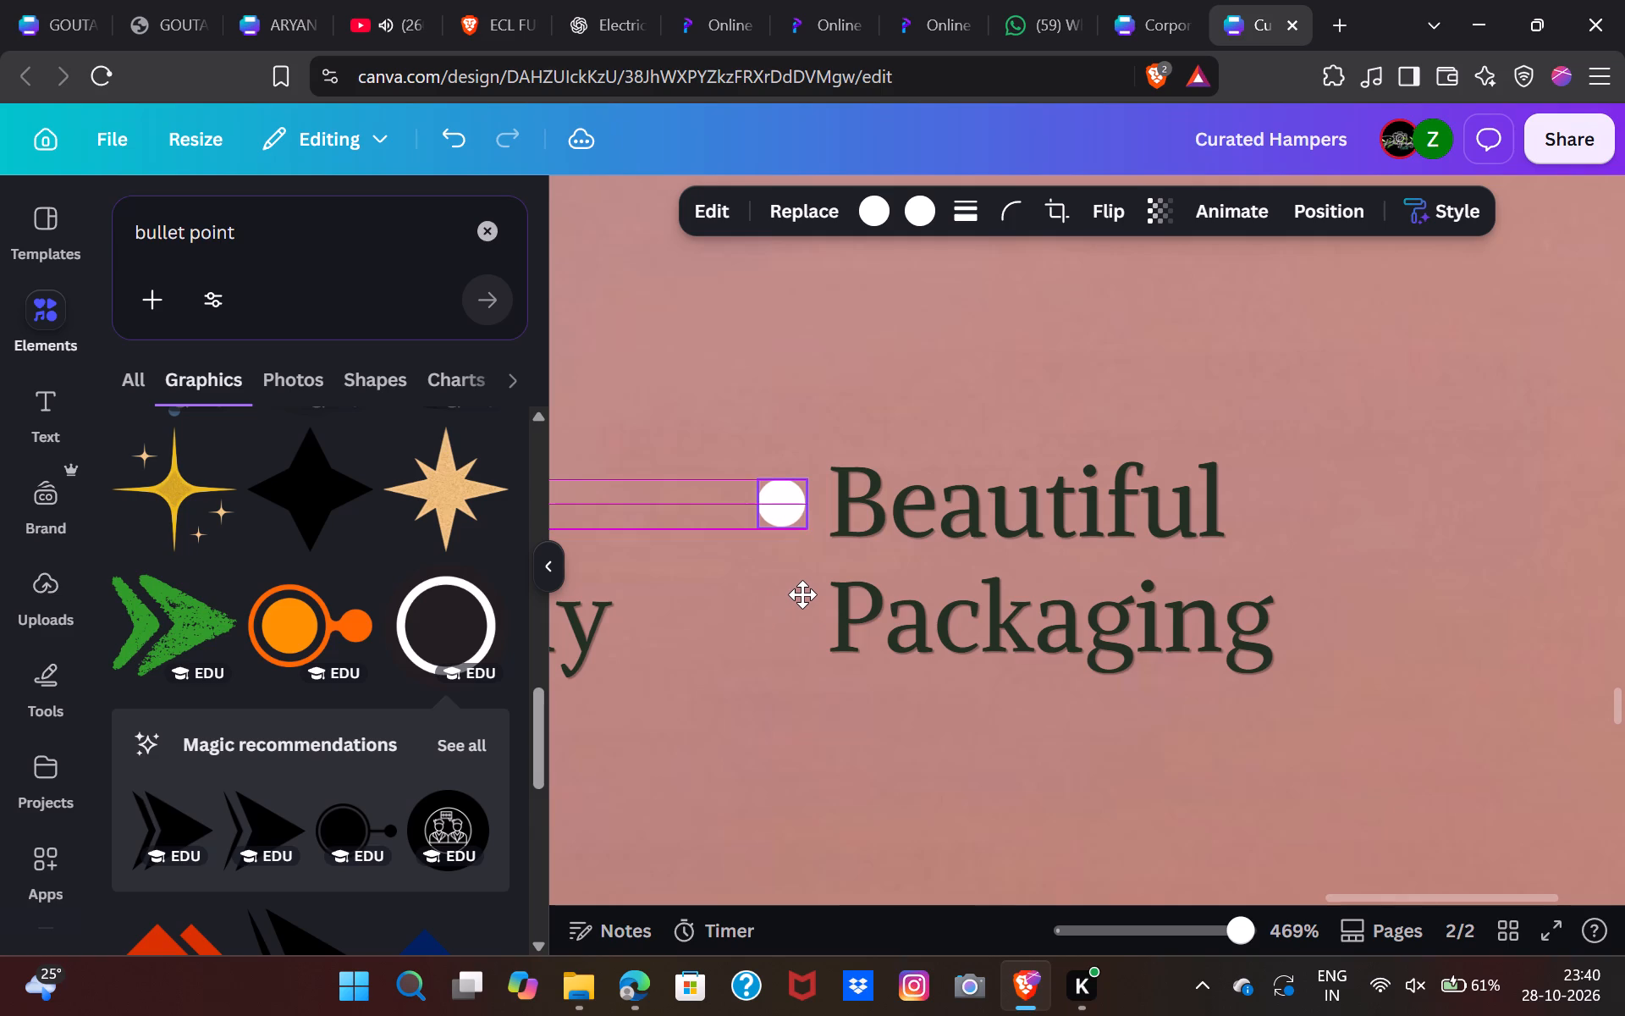
left_click_drag(802, 594, 812, 592)
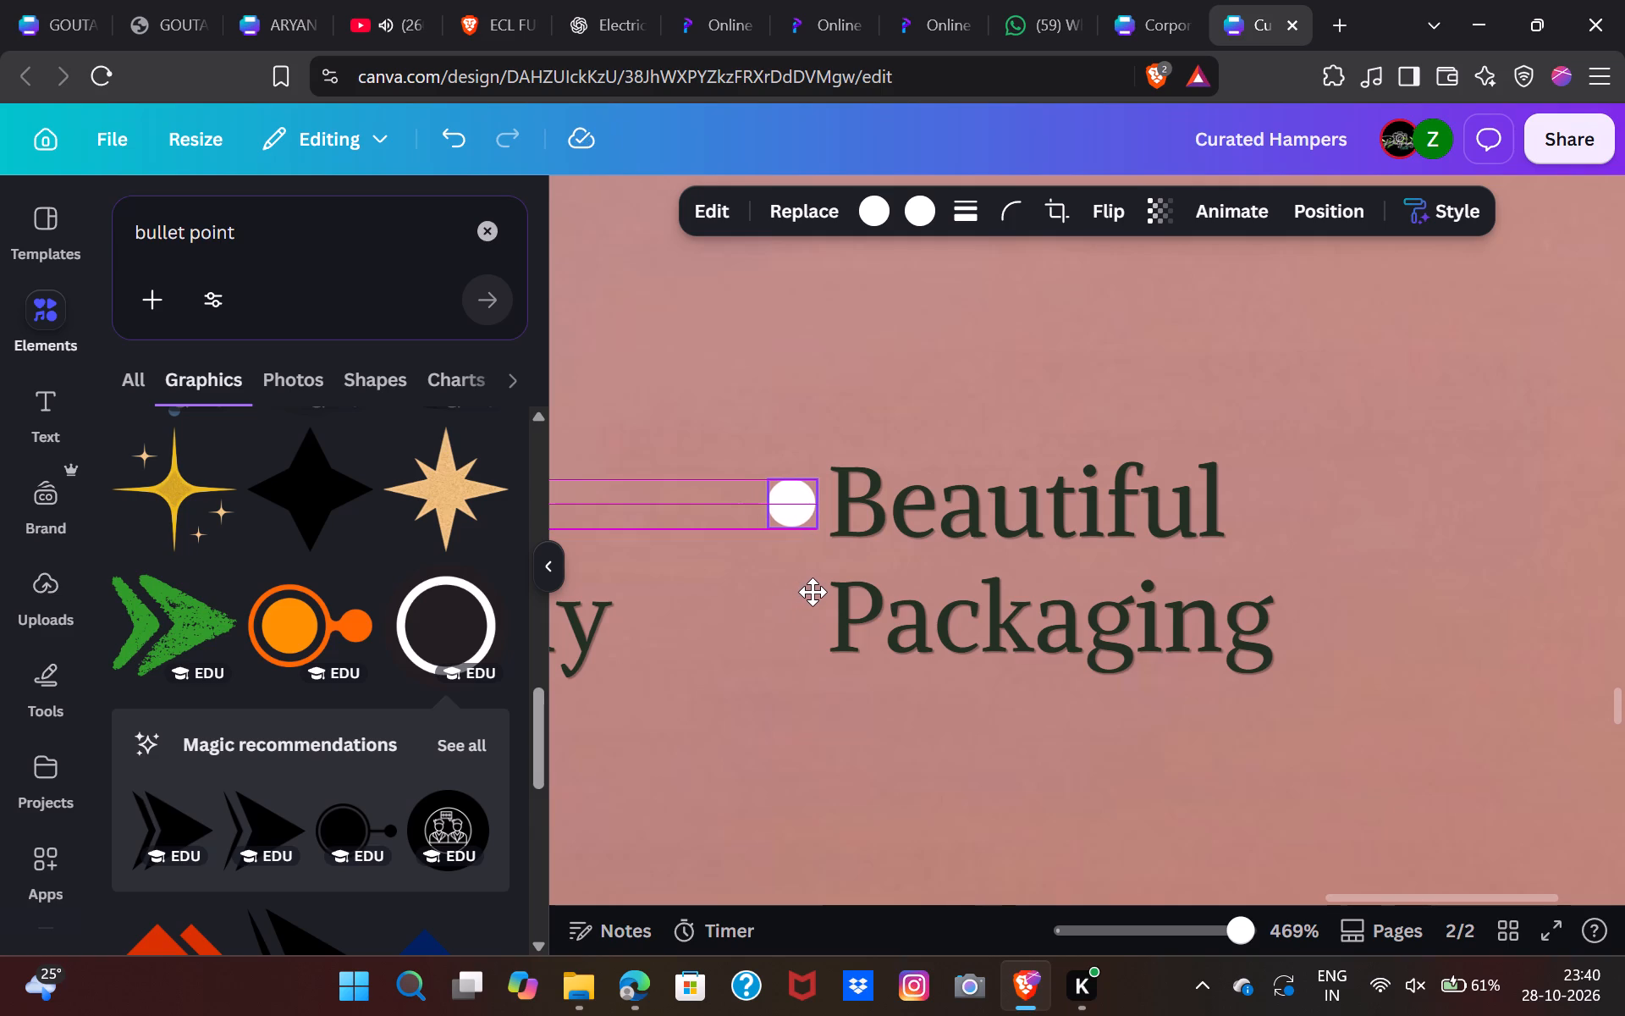
left_click_drag(812, 592, 813, 592)
Change the text colour of "Beautiful Packaging", "Bulk Orders Handled Smoothly" and "Custom to your Budget and Theme" to black.
left_click(975, 597)
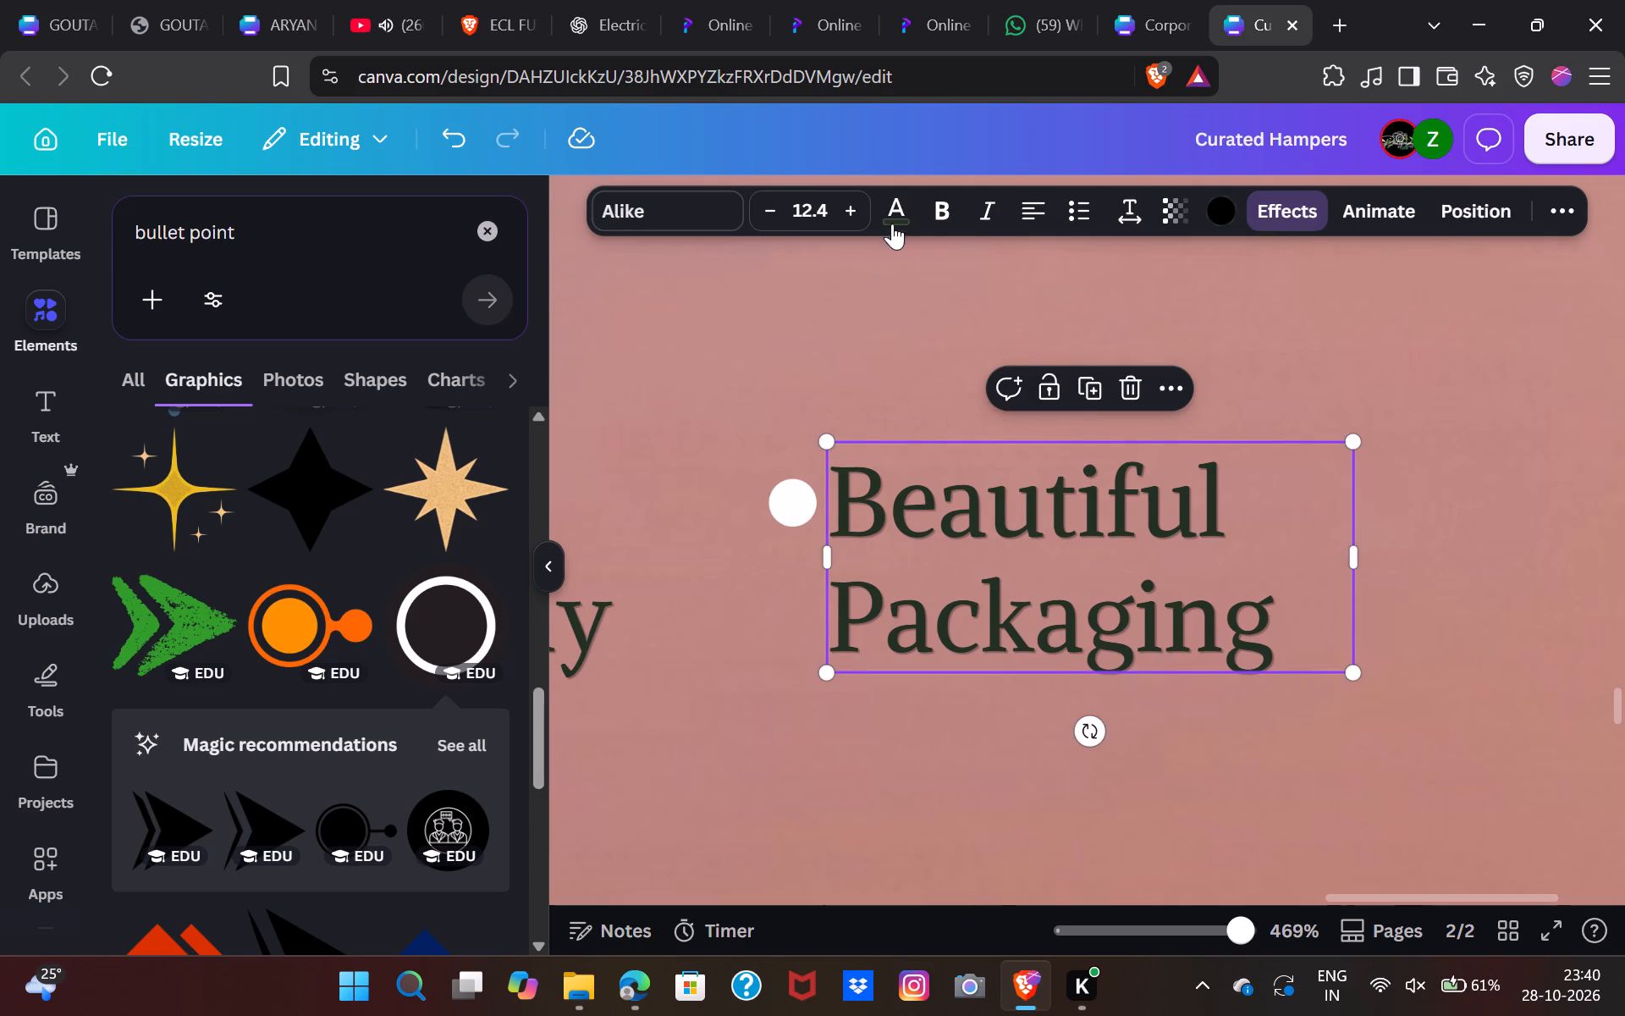
left_click(892, 222)
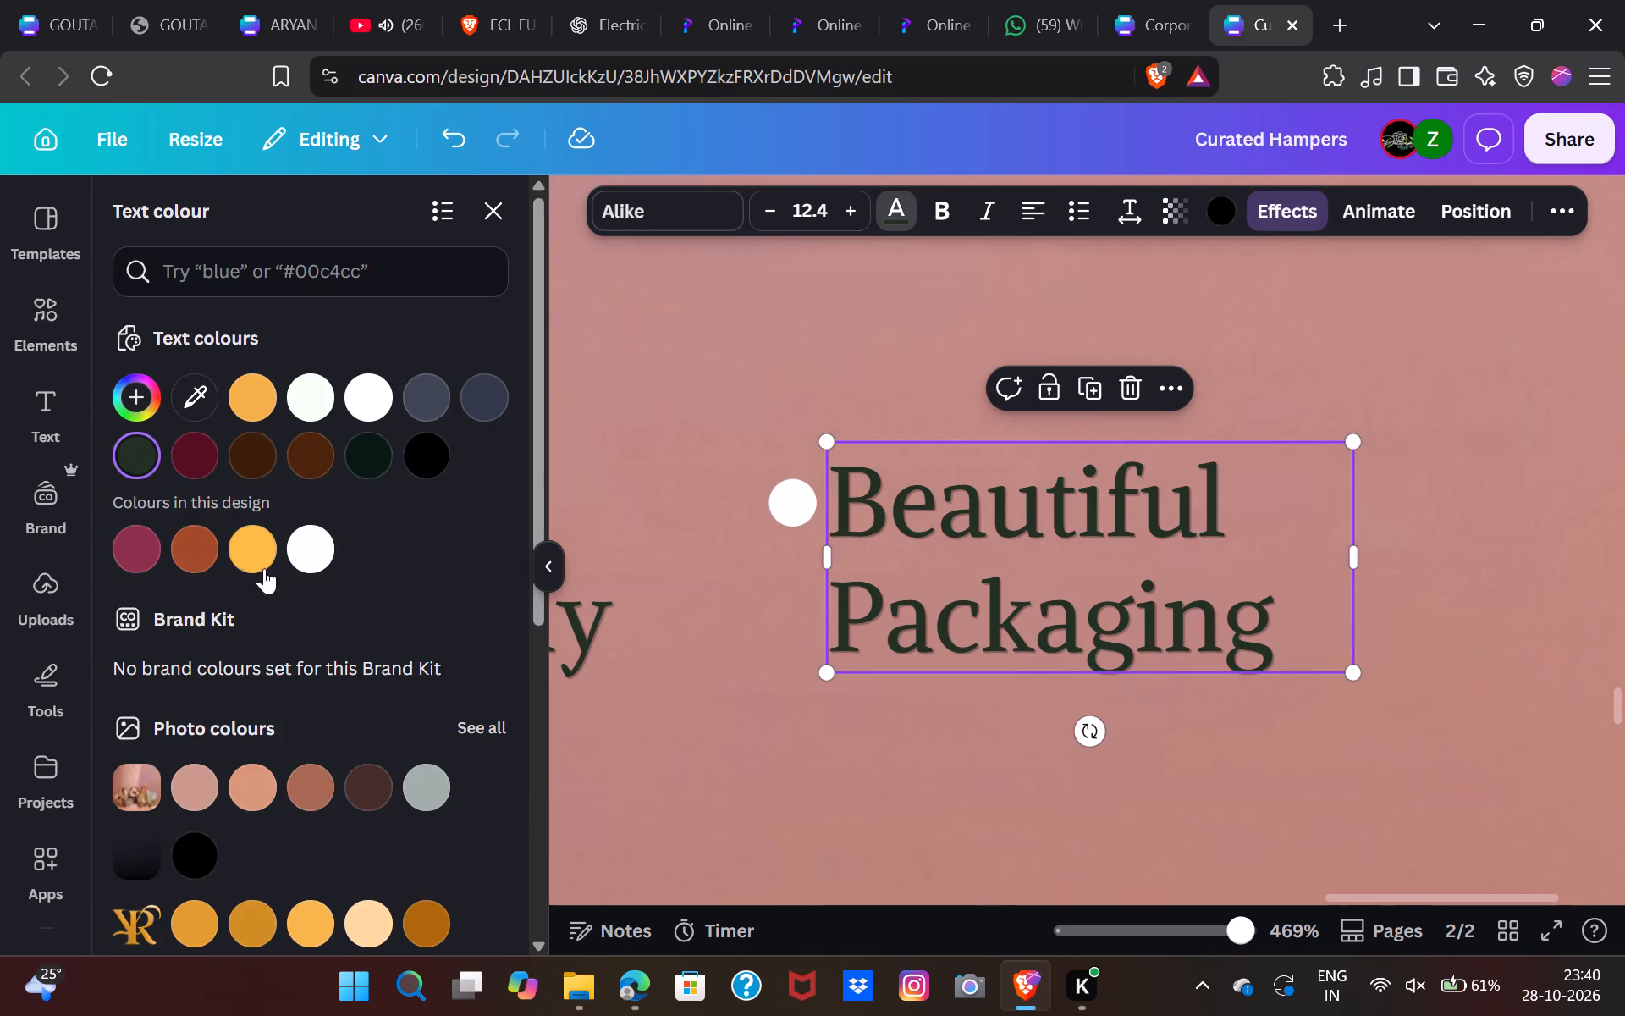
left_click(426, 459)
scroll(784, 639, "right", 1)
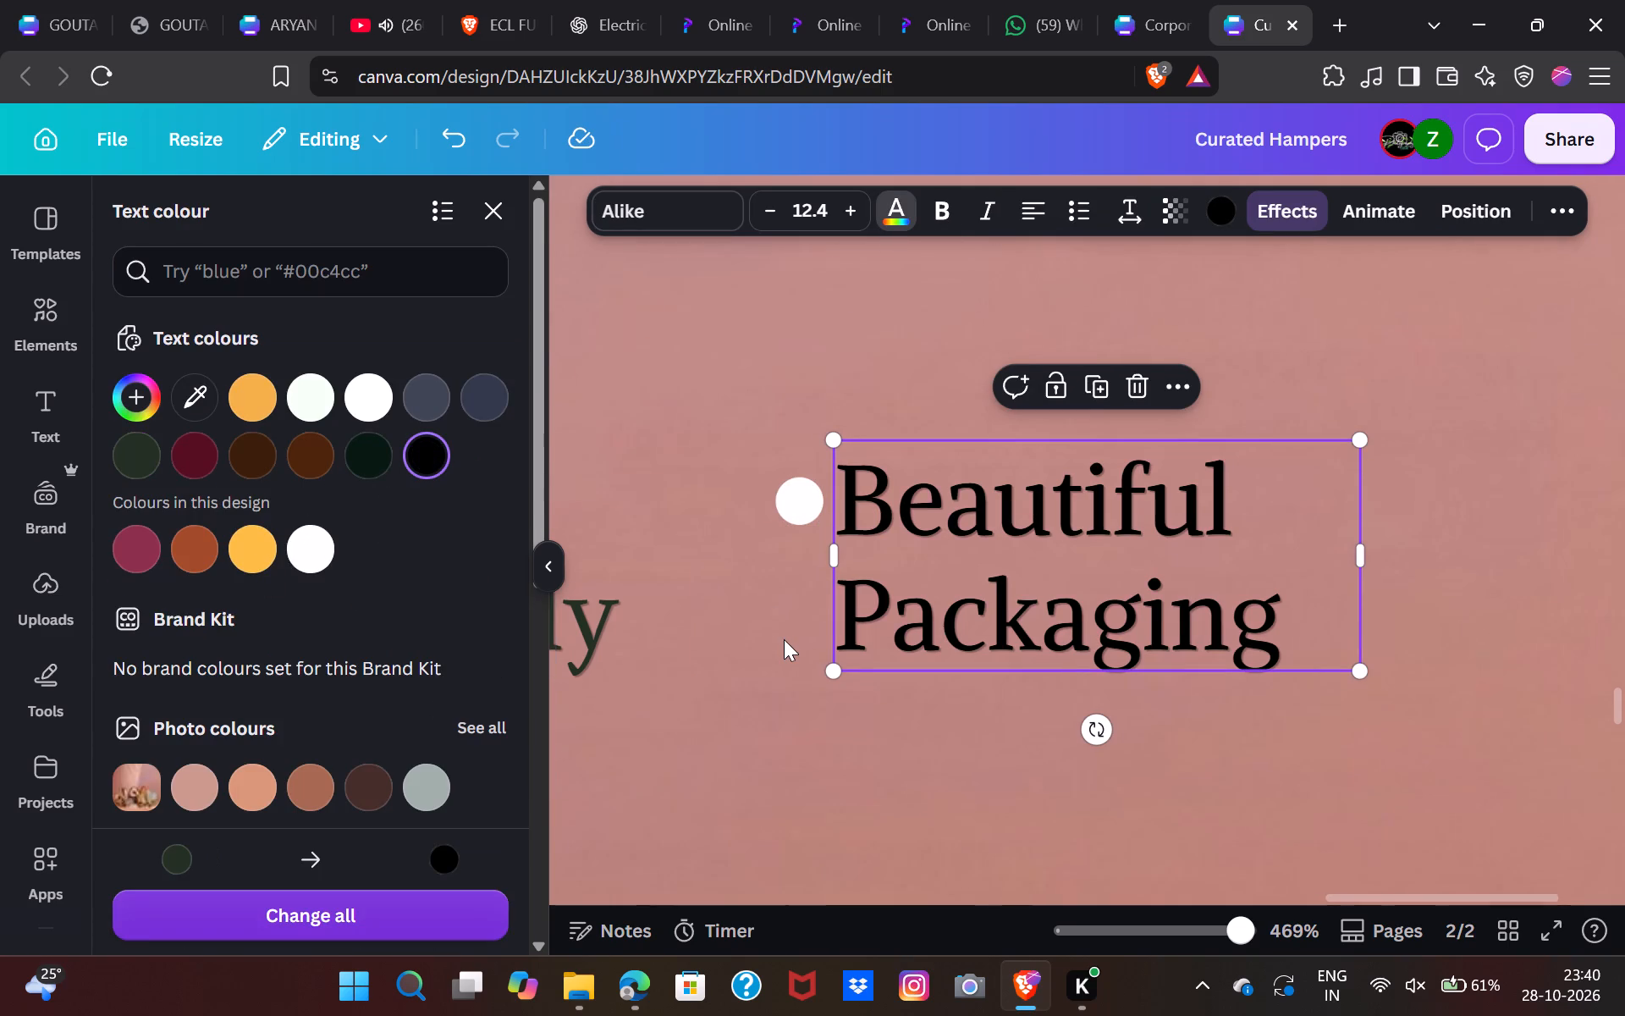
scroll(784, 639, "right", 2)
left_click(432, 467)
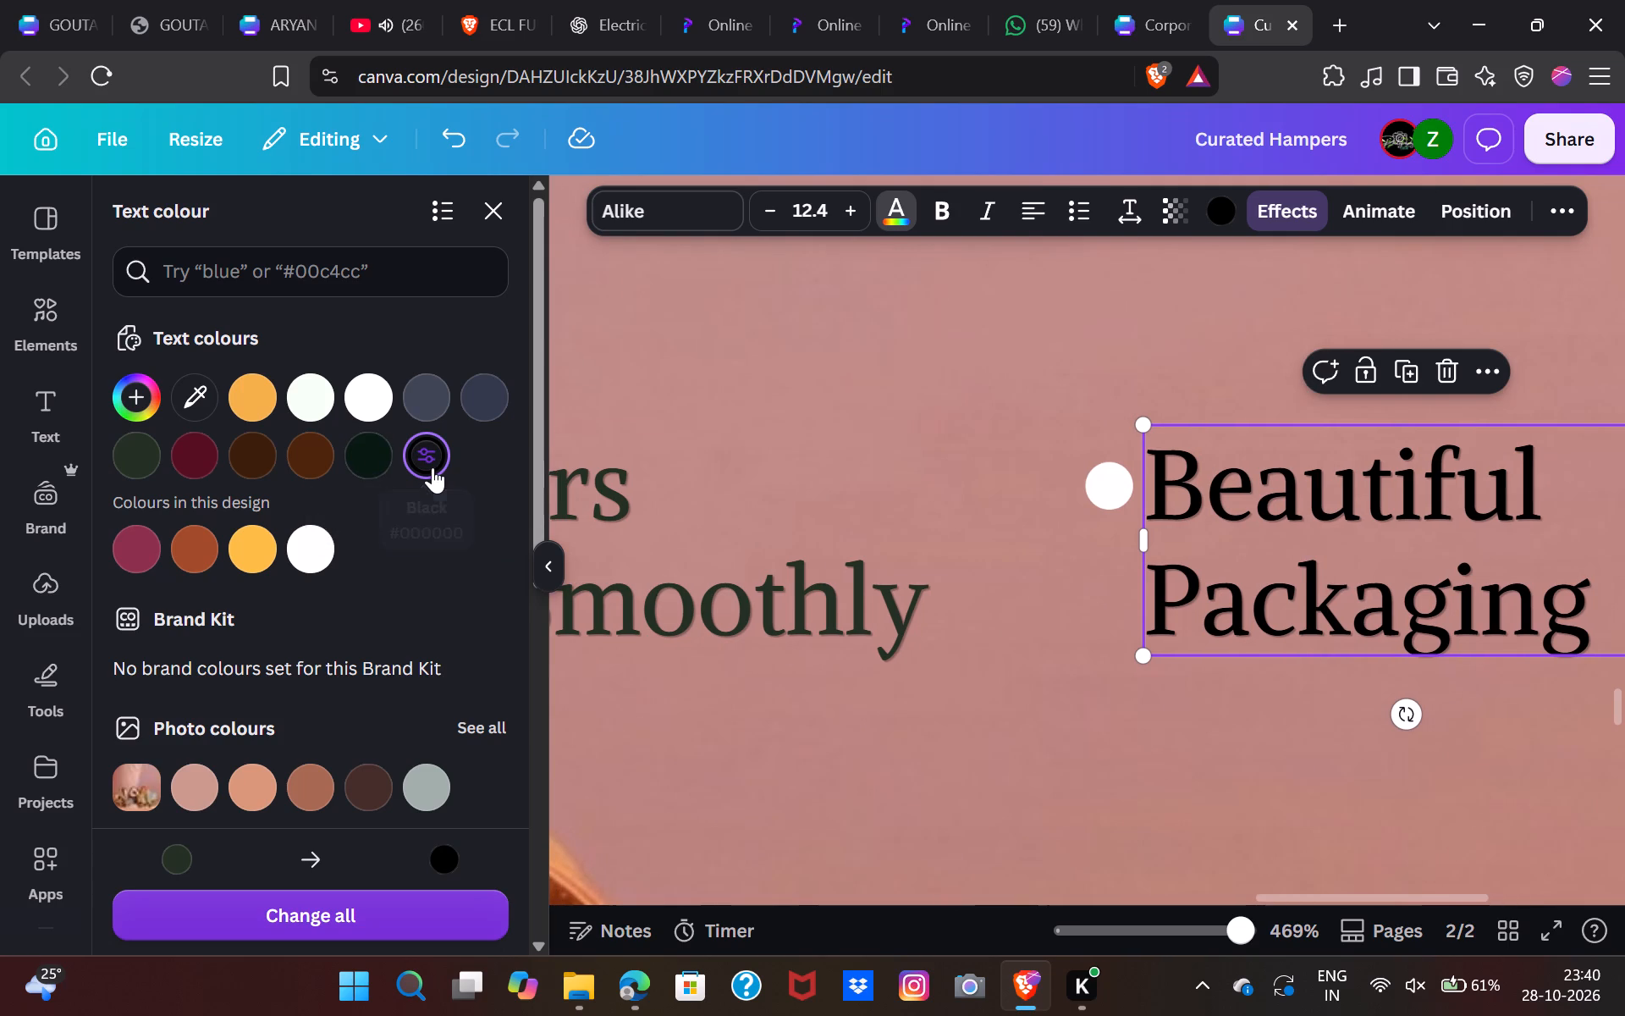
left_click(697, 516)
left_click(427, 459)
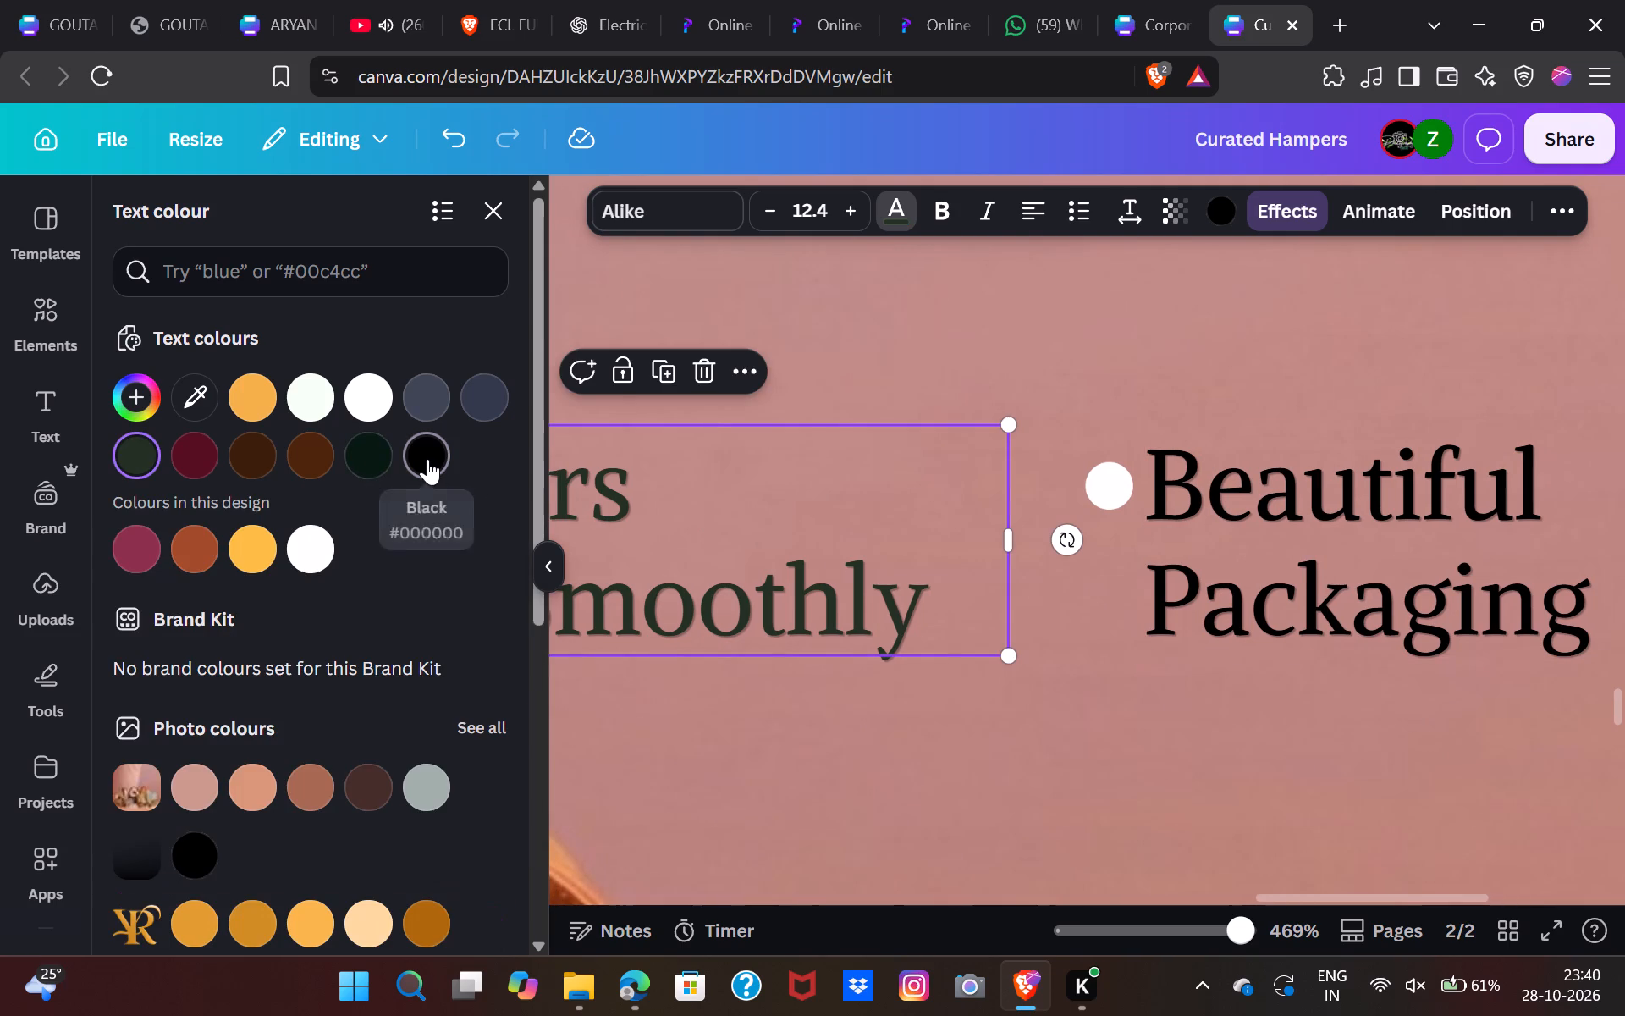
scroll(770, 574, "right", 6)
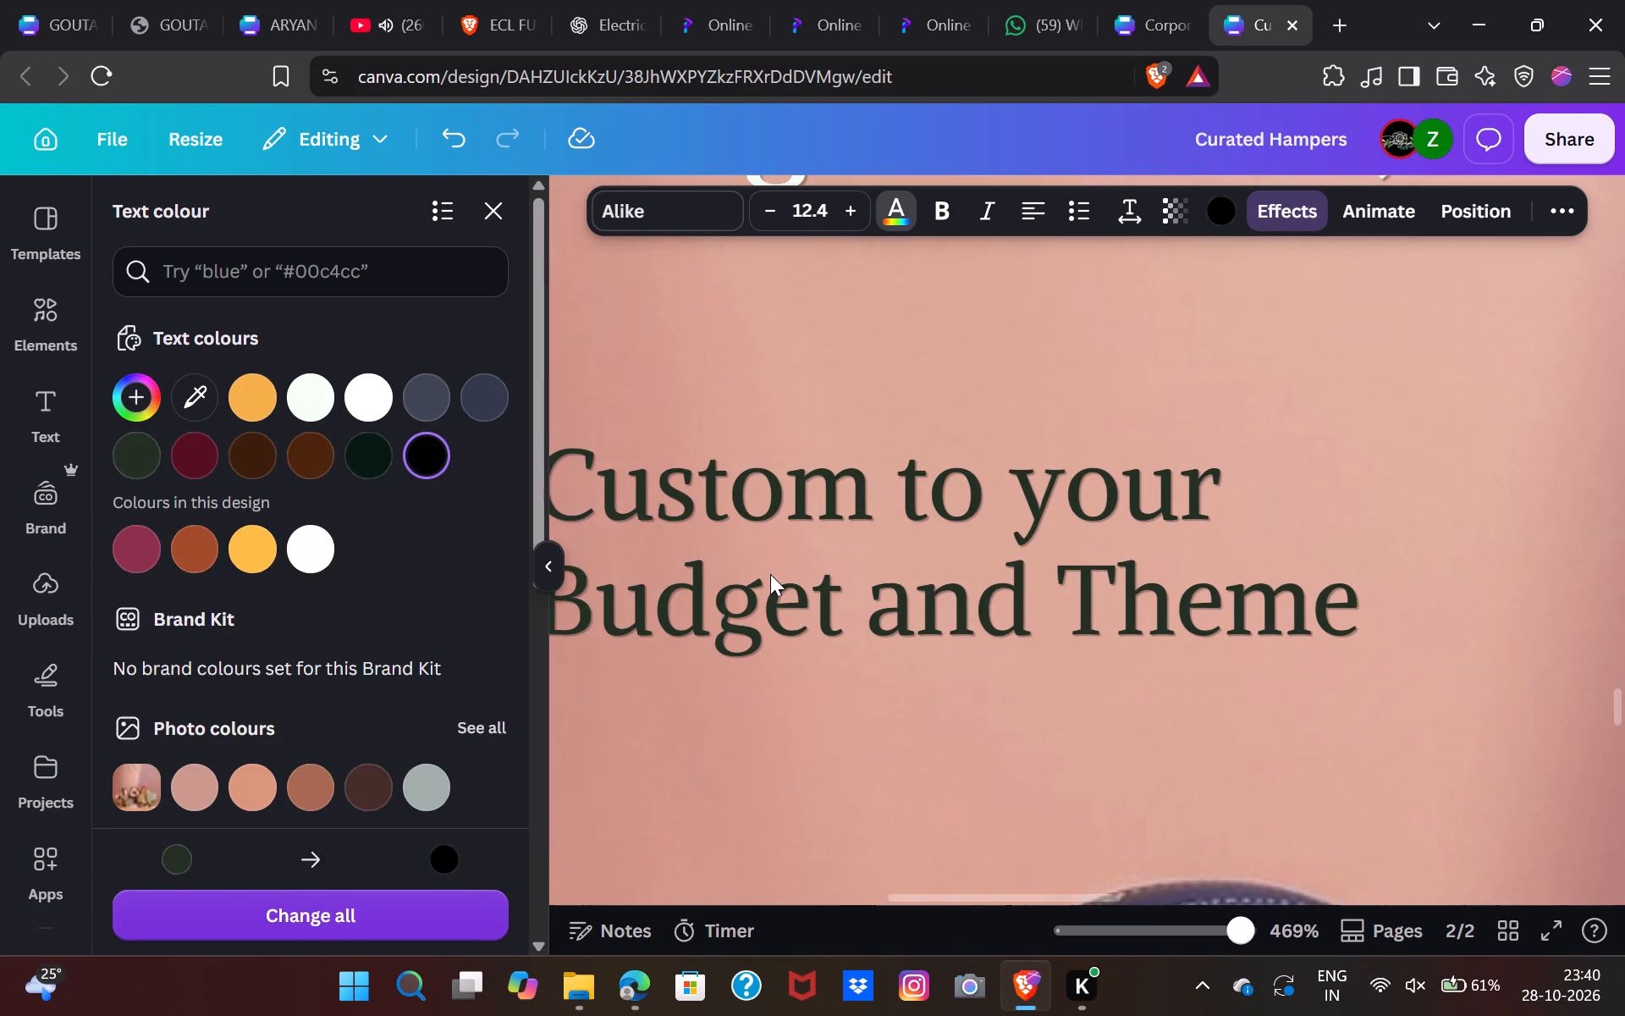
left_click(770, 574)
left_click(419, 465)
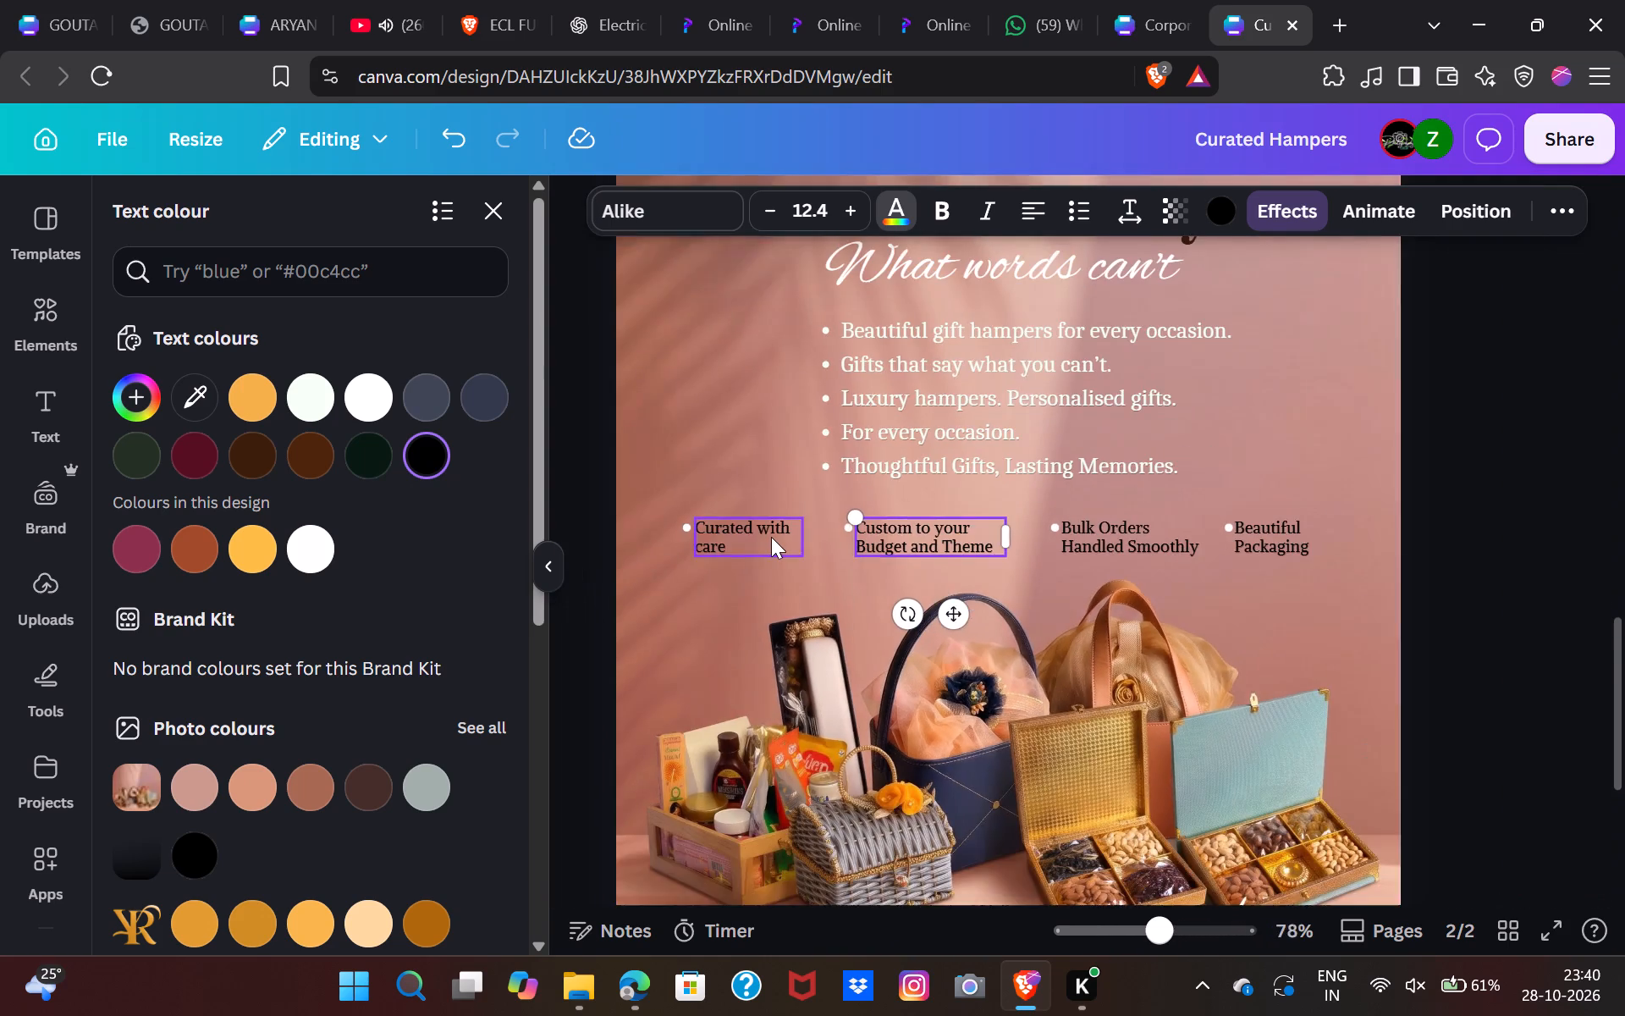
left_click(1523, 618)
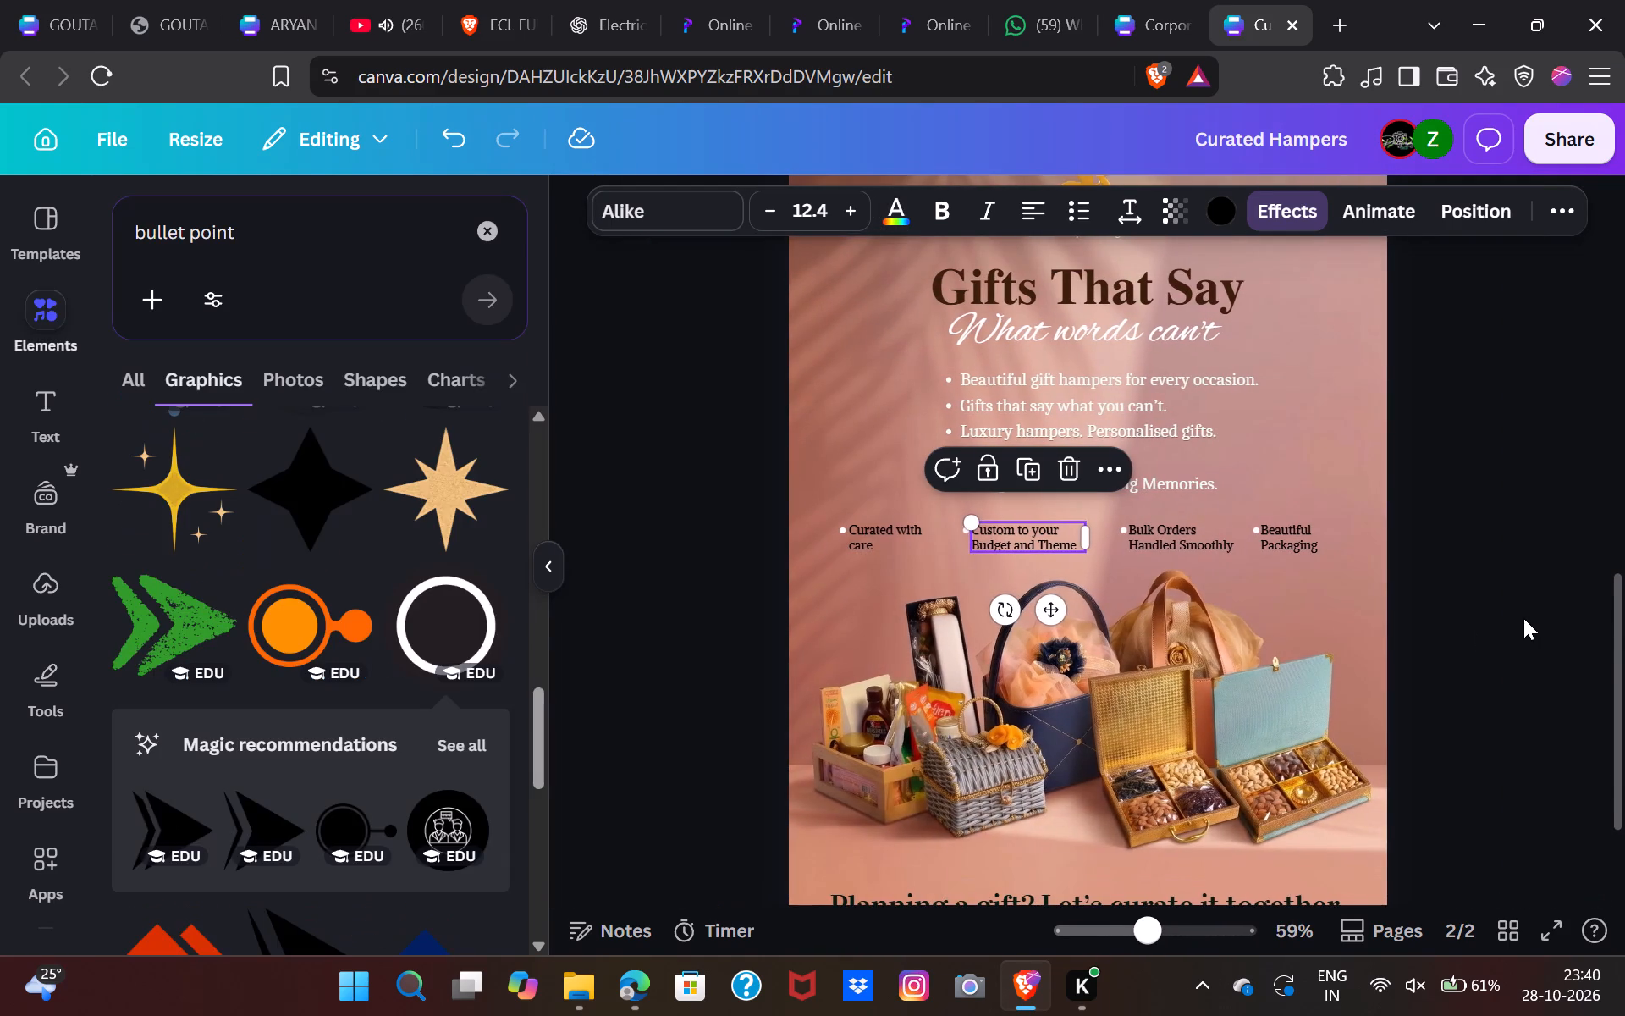
left_click(1523, 618)
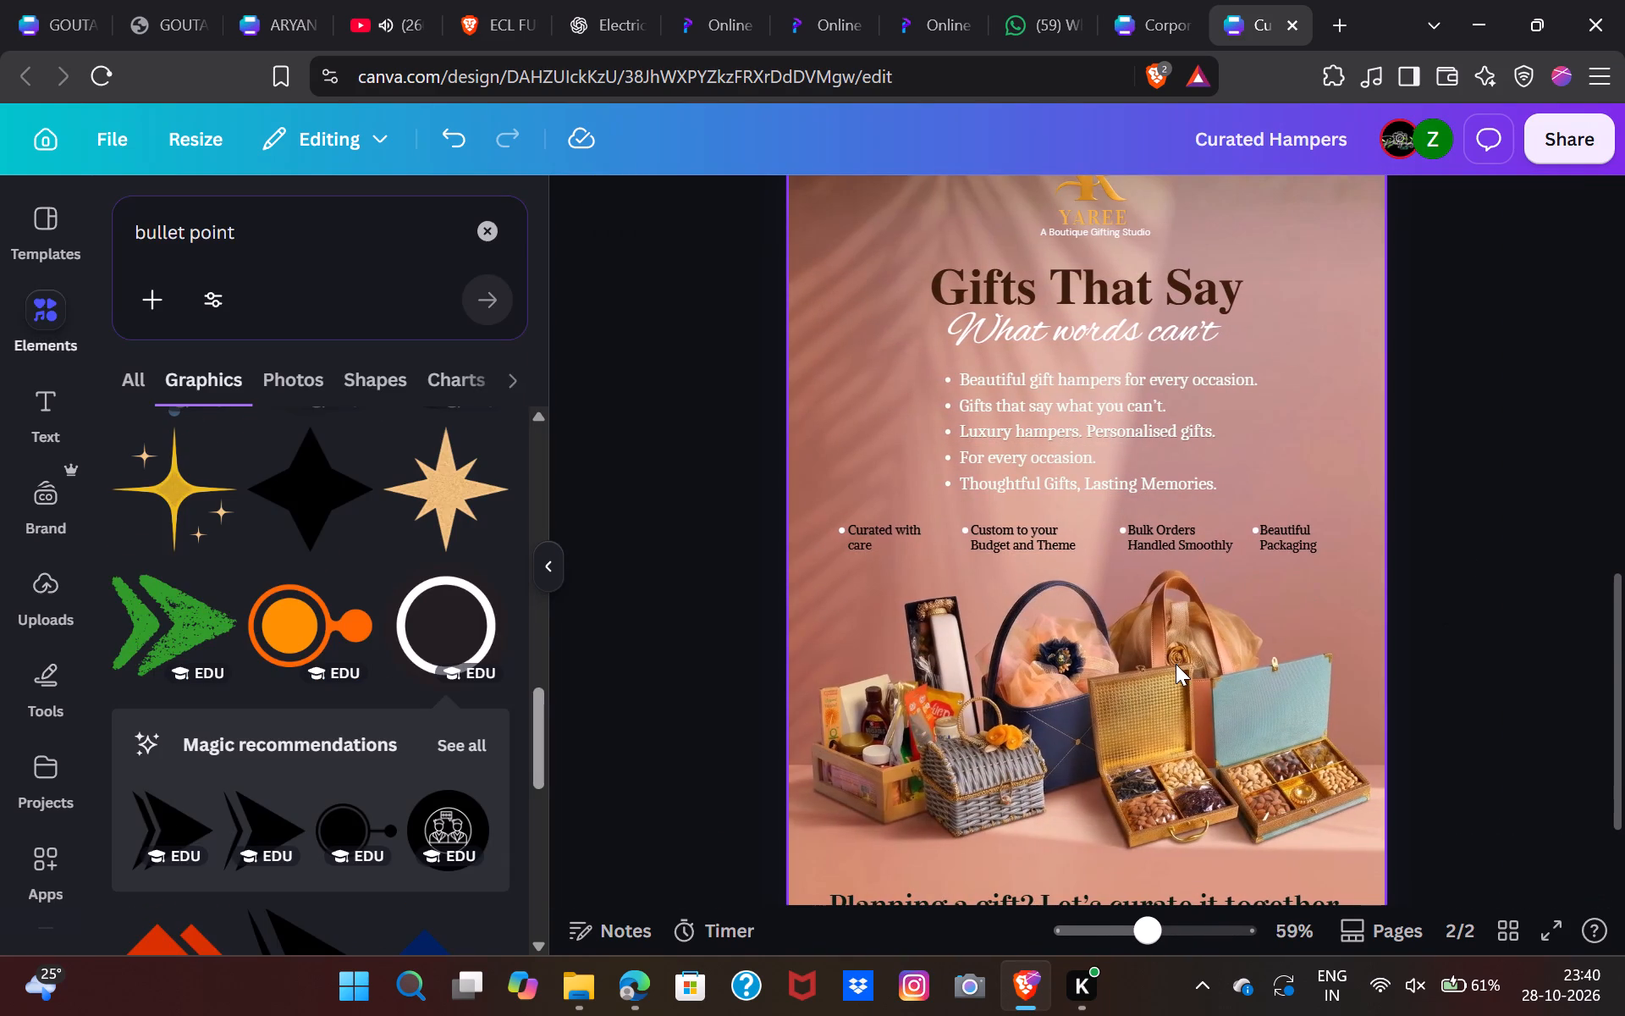
Change the "Gifts That Say" headline text colour to black.
scroll(1176, 664, "up", 1)
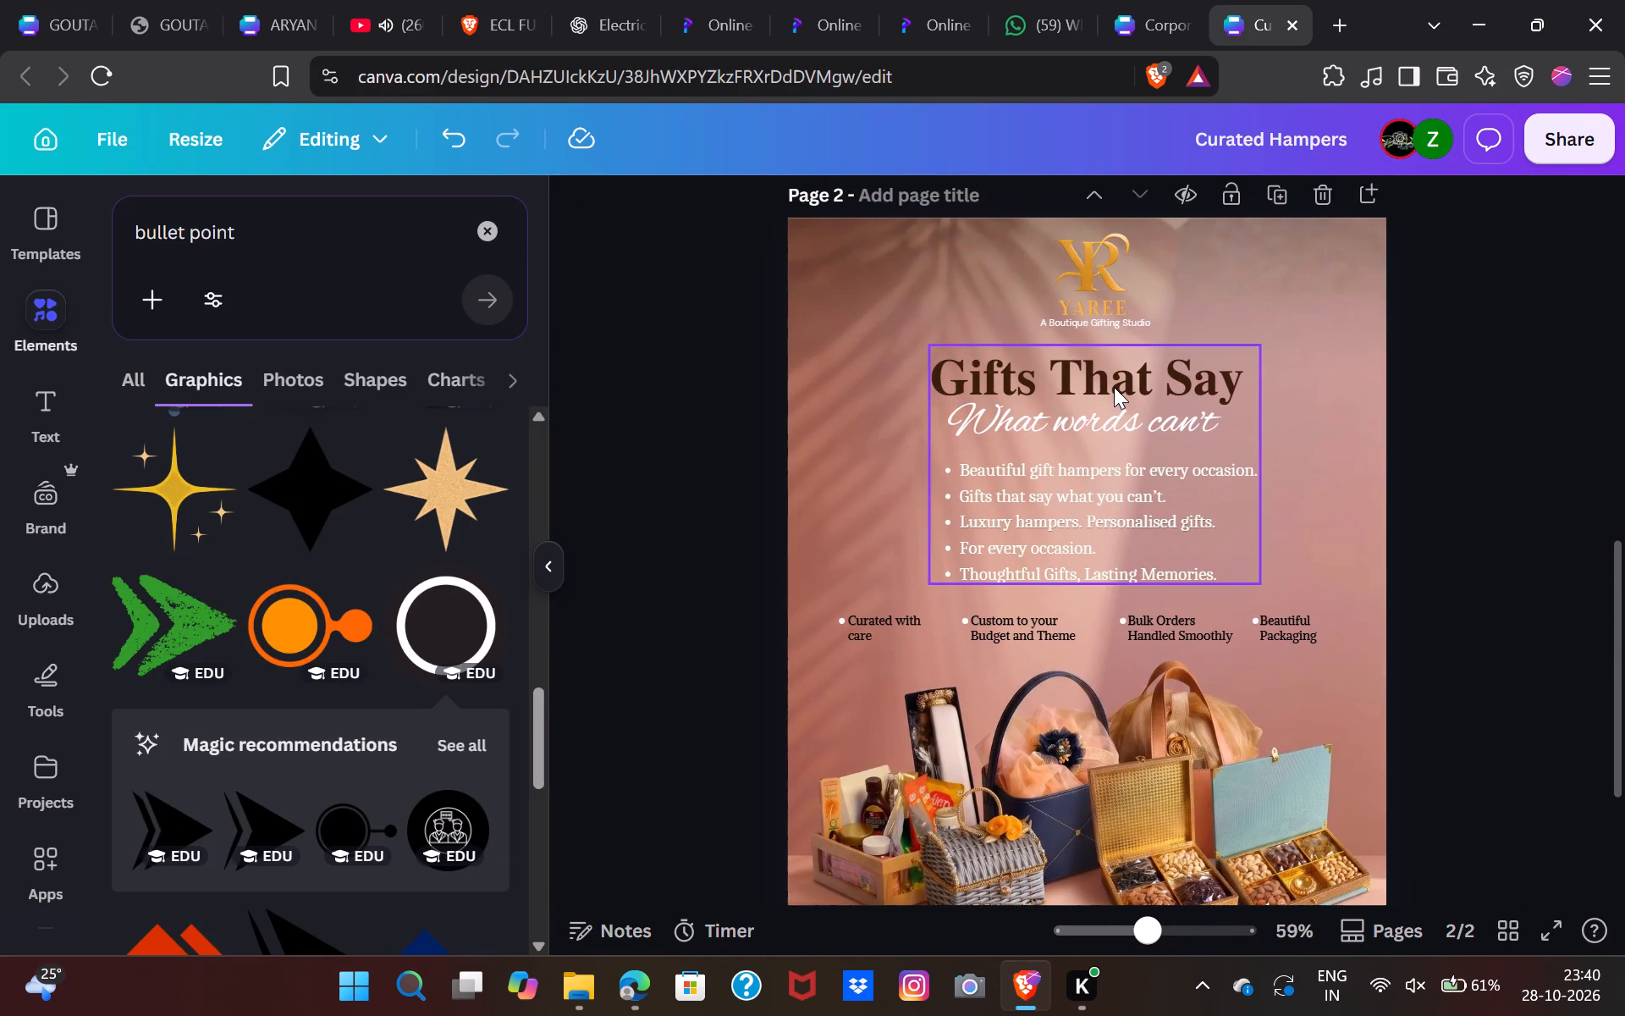
left_click(1114, 387)
left_click(1114, 387)
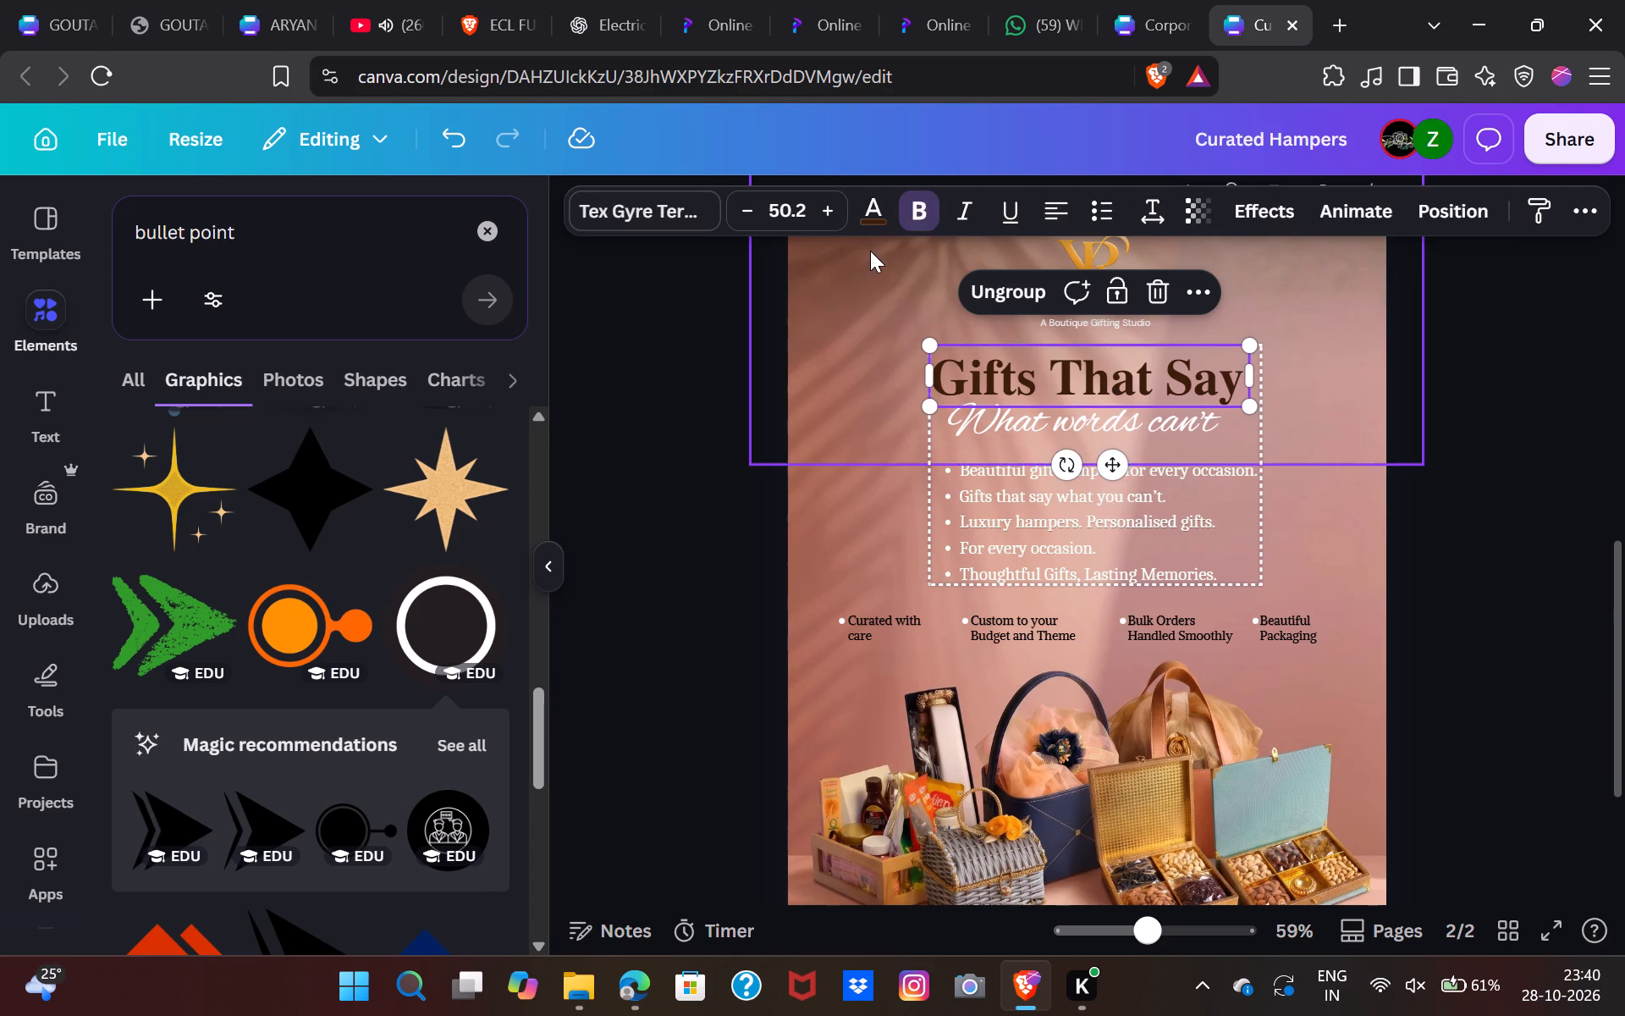
left_click(865, 187)
left_click(873, 213)
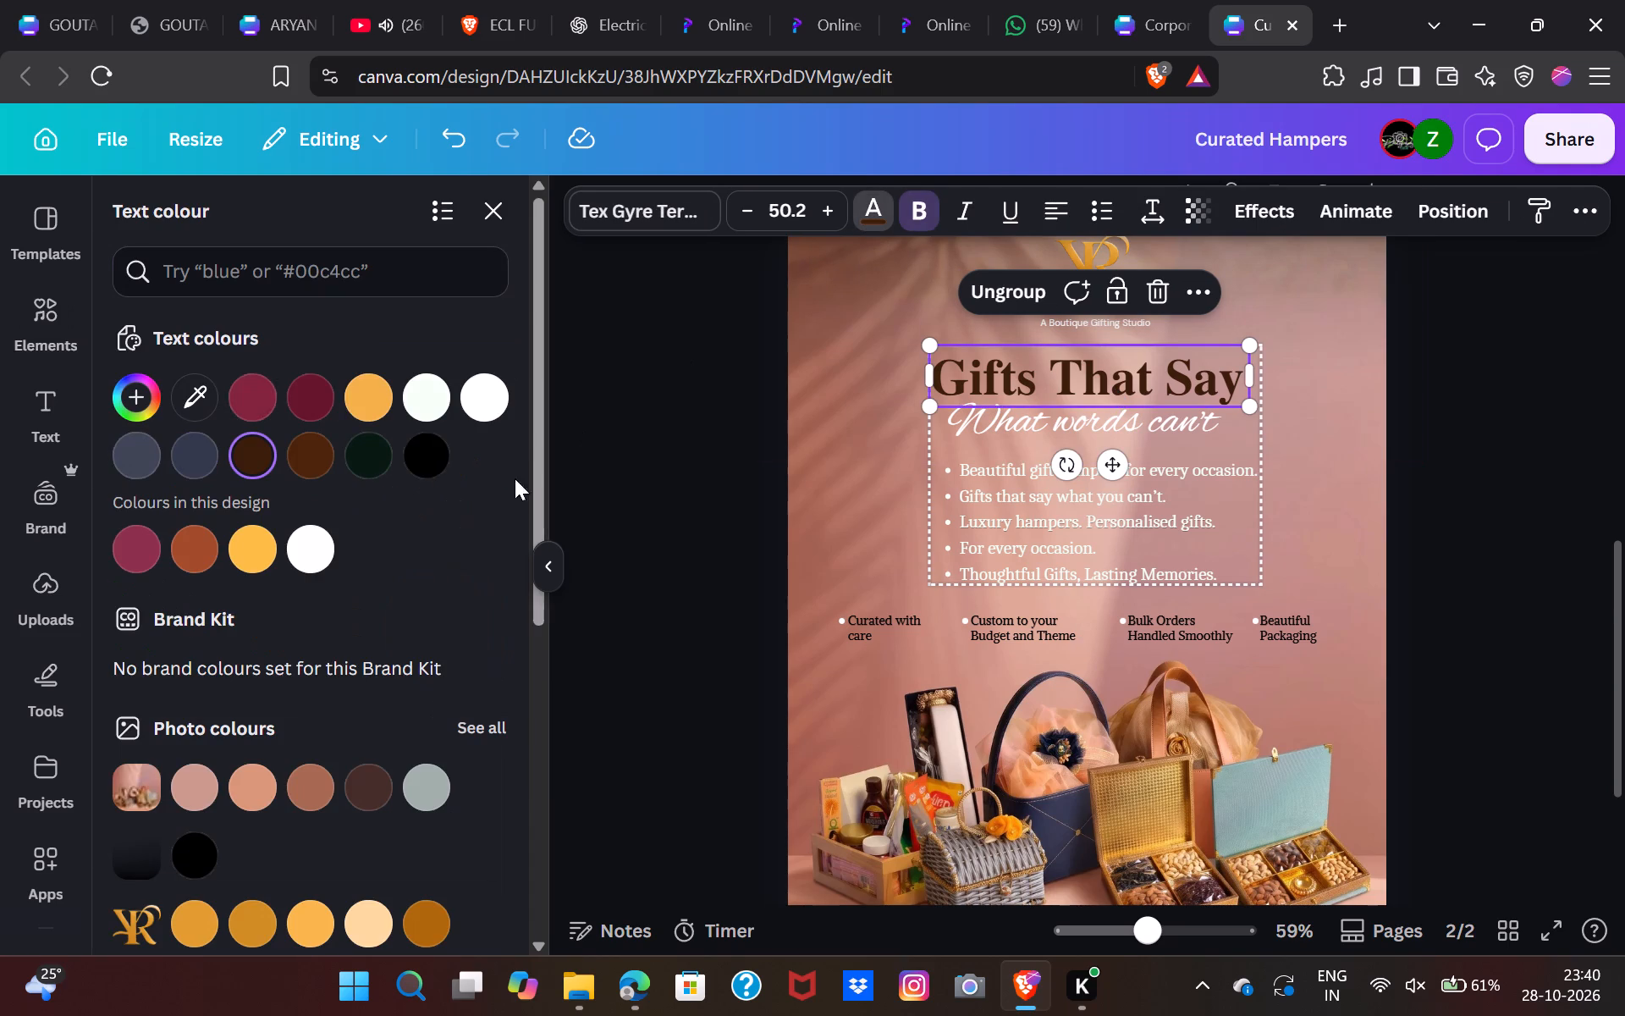
left_click(438, 469)
double_click(700, 480)
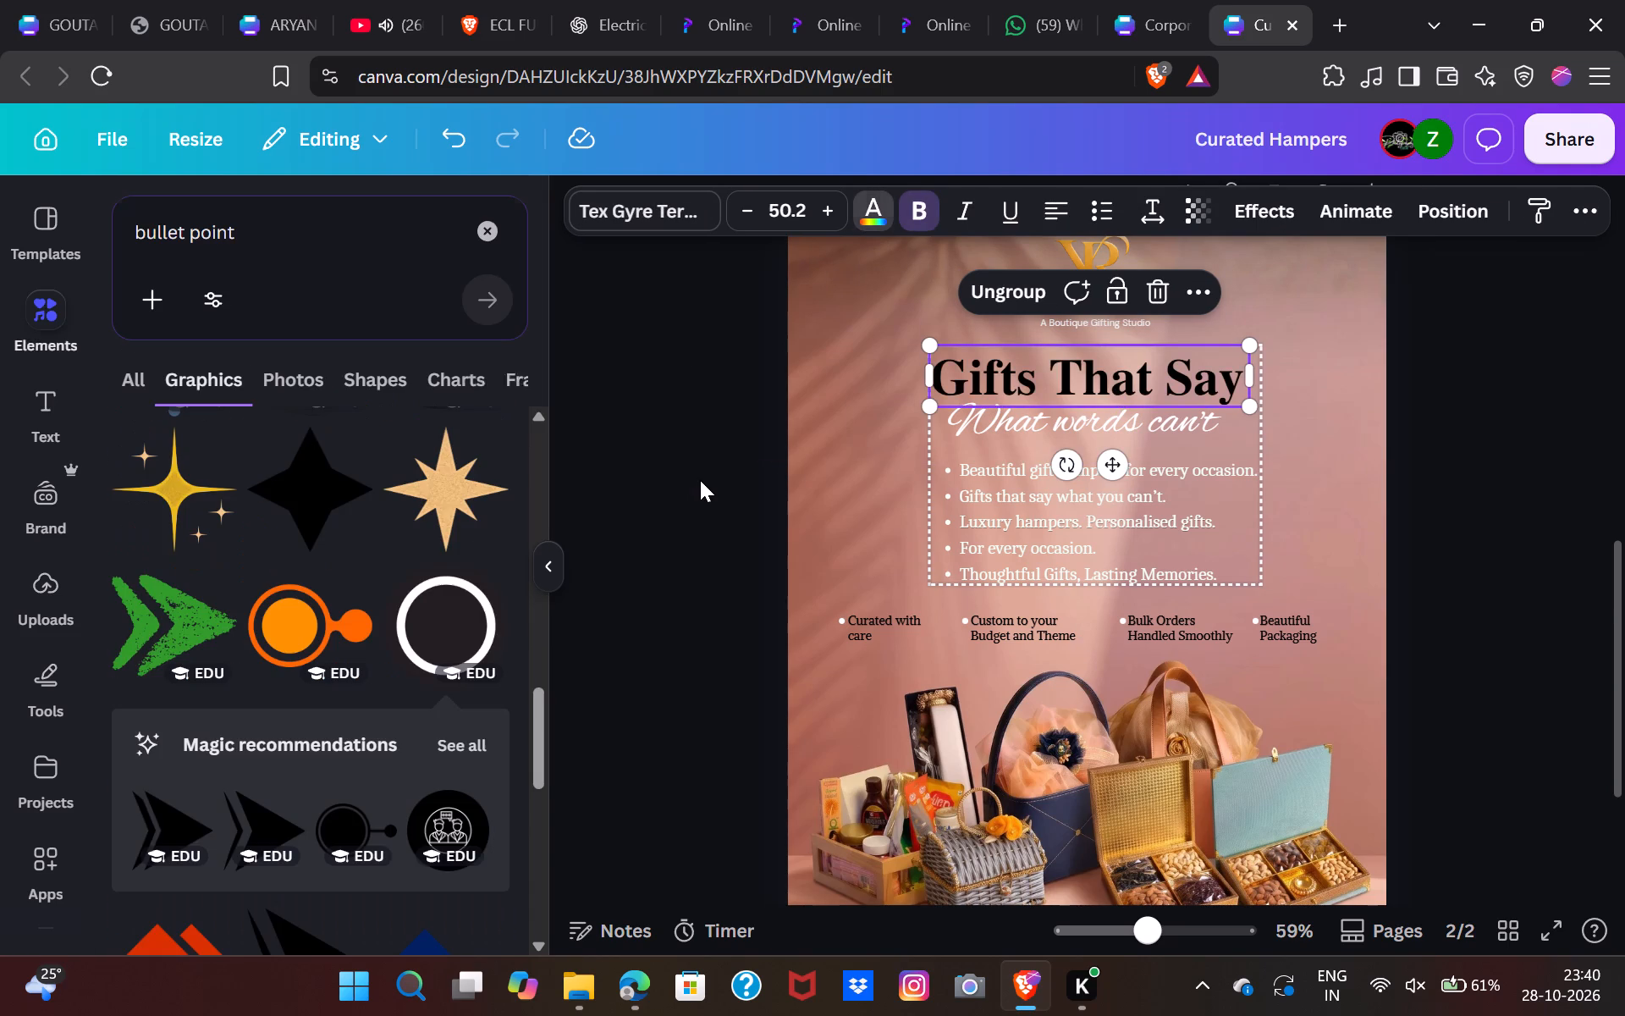
Centre the grouped headline and bullet list horizontally on the page.
double_click(1042, 433)
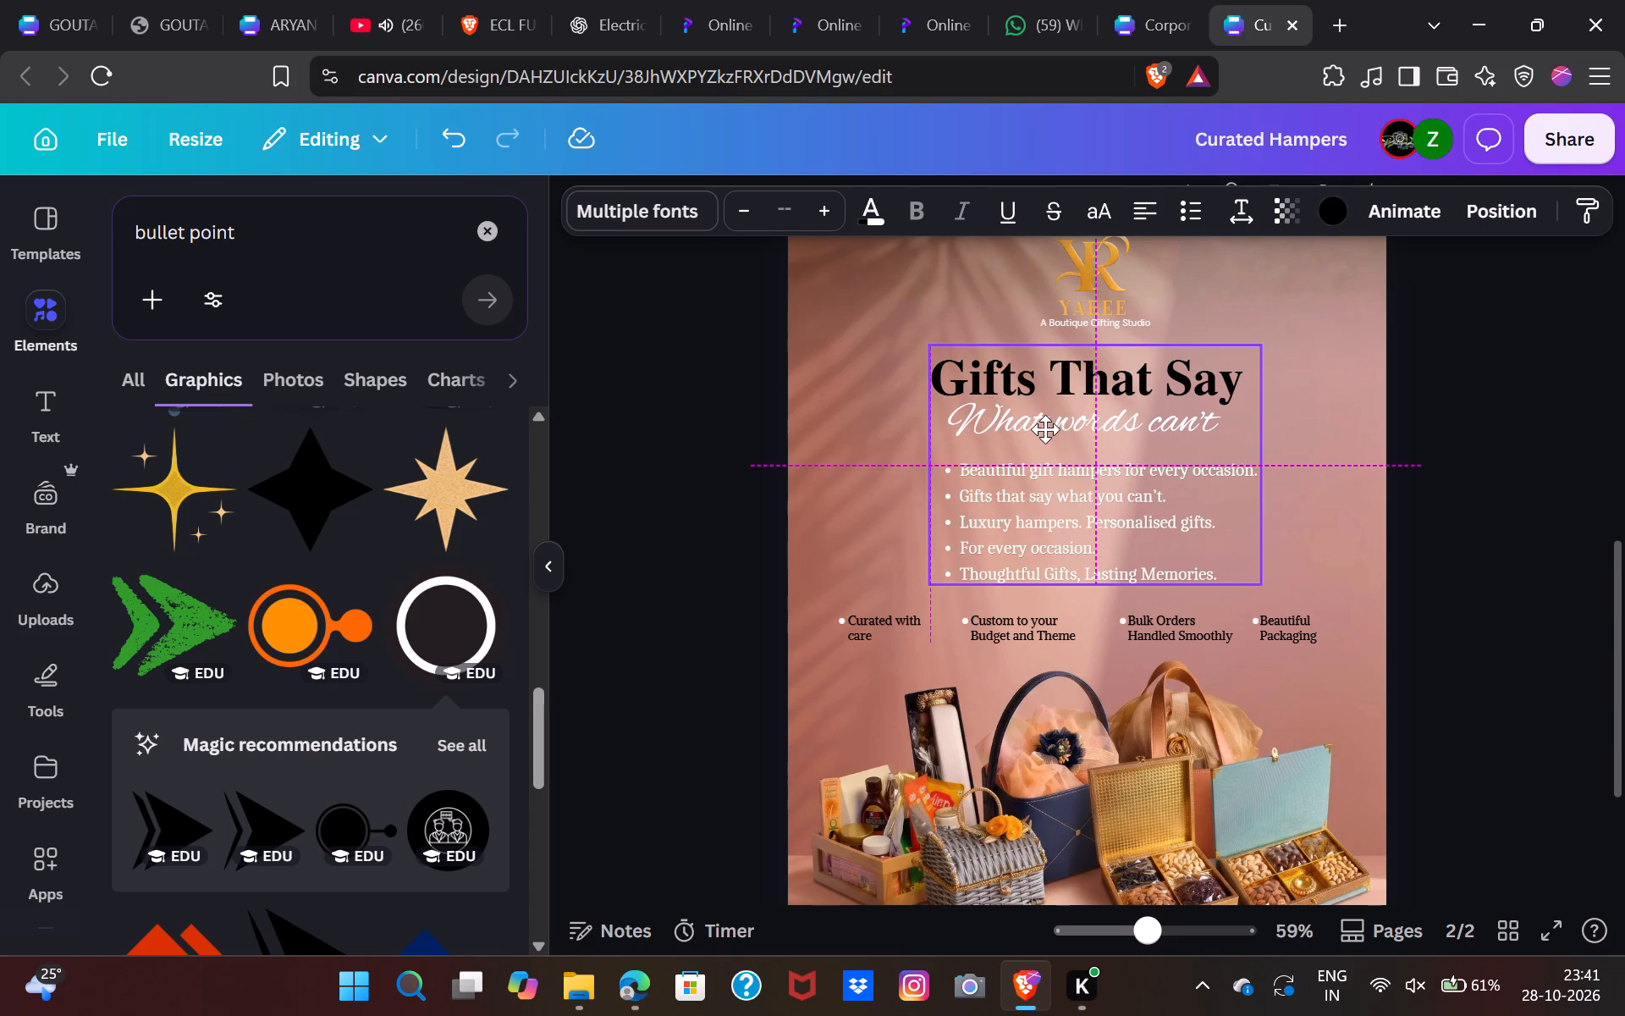
left_click(1485, 218)
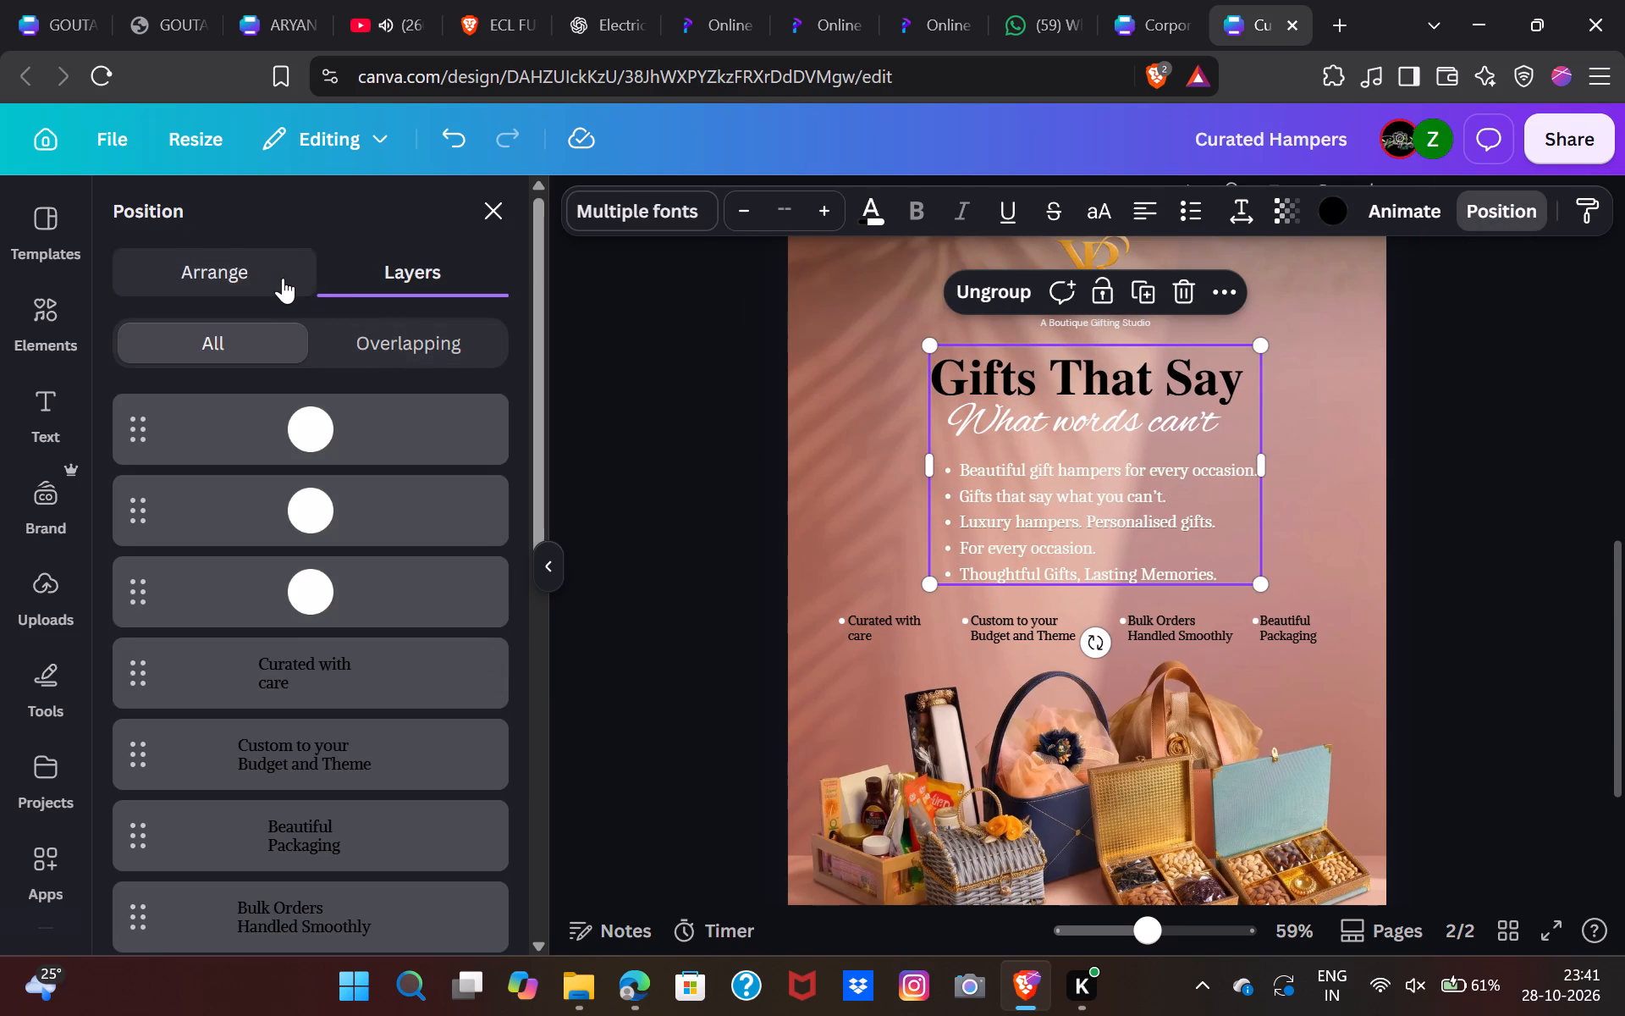
left_click(283, 278)
left_click(451, 586)
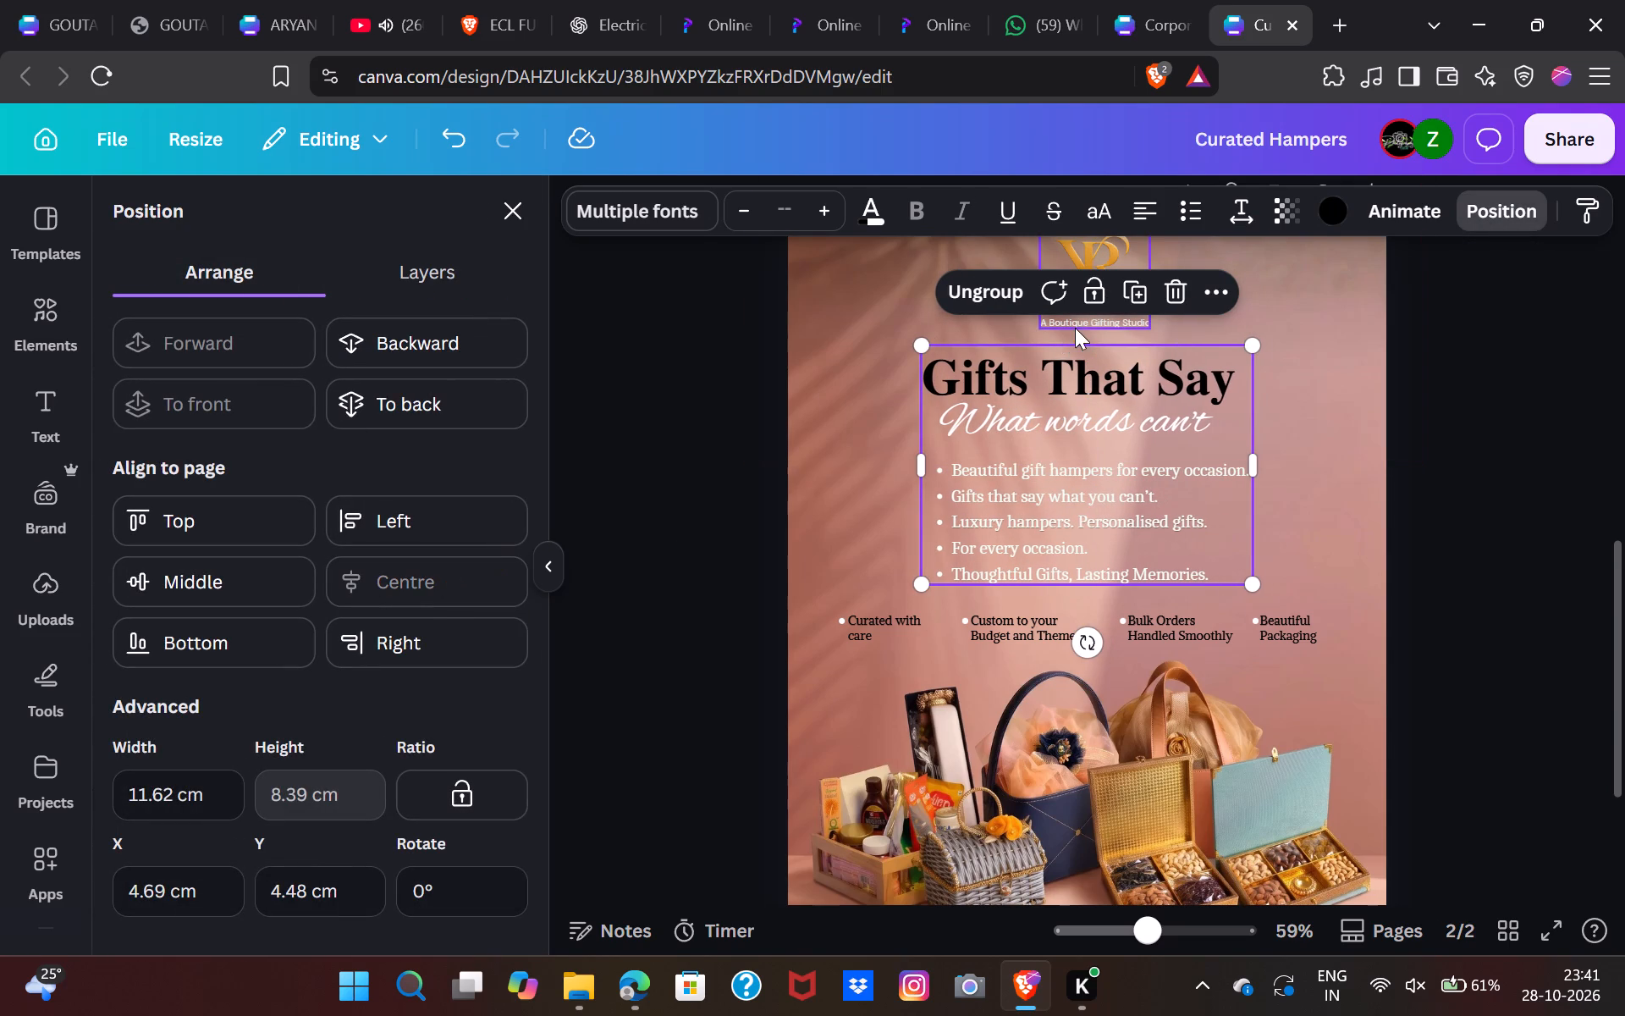
Centre the Yaree logo and tagline group horizontally on the page.
left_click(1076, 322)
left_click(457, 591)
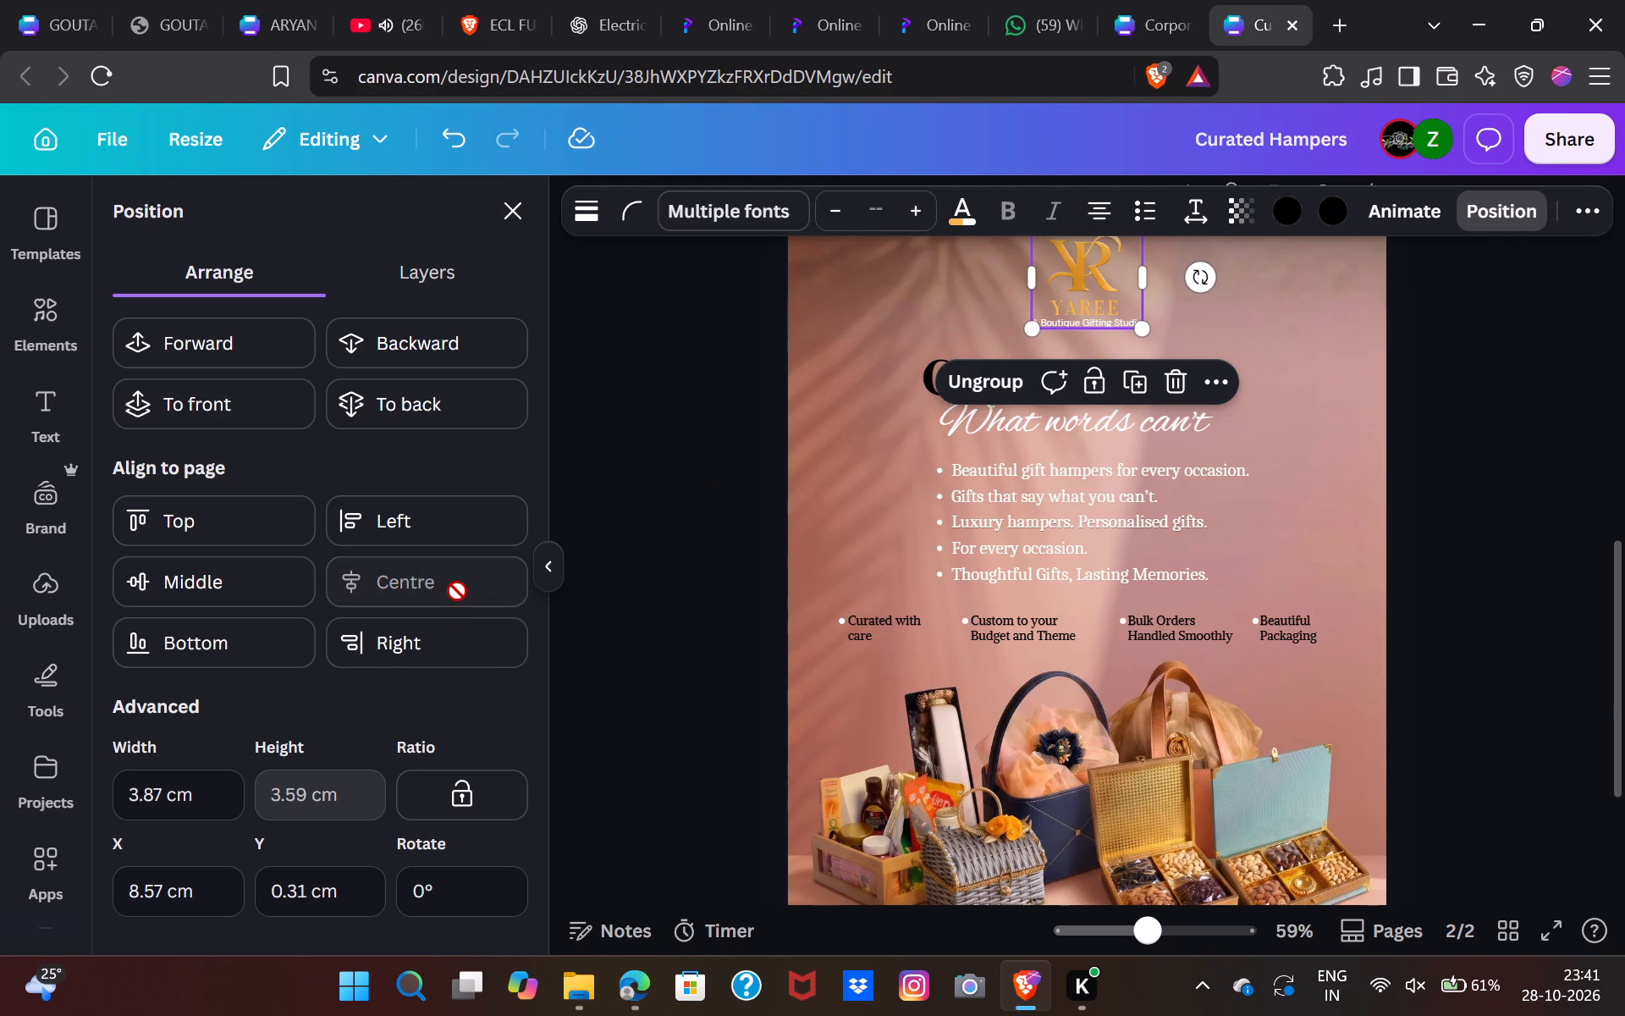
left_click(647, 619)
left_click(647, 619)
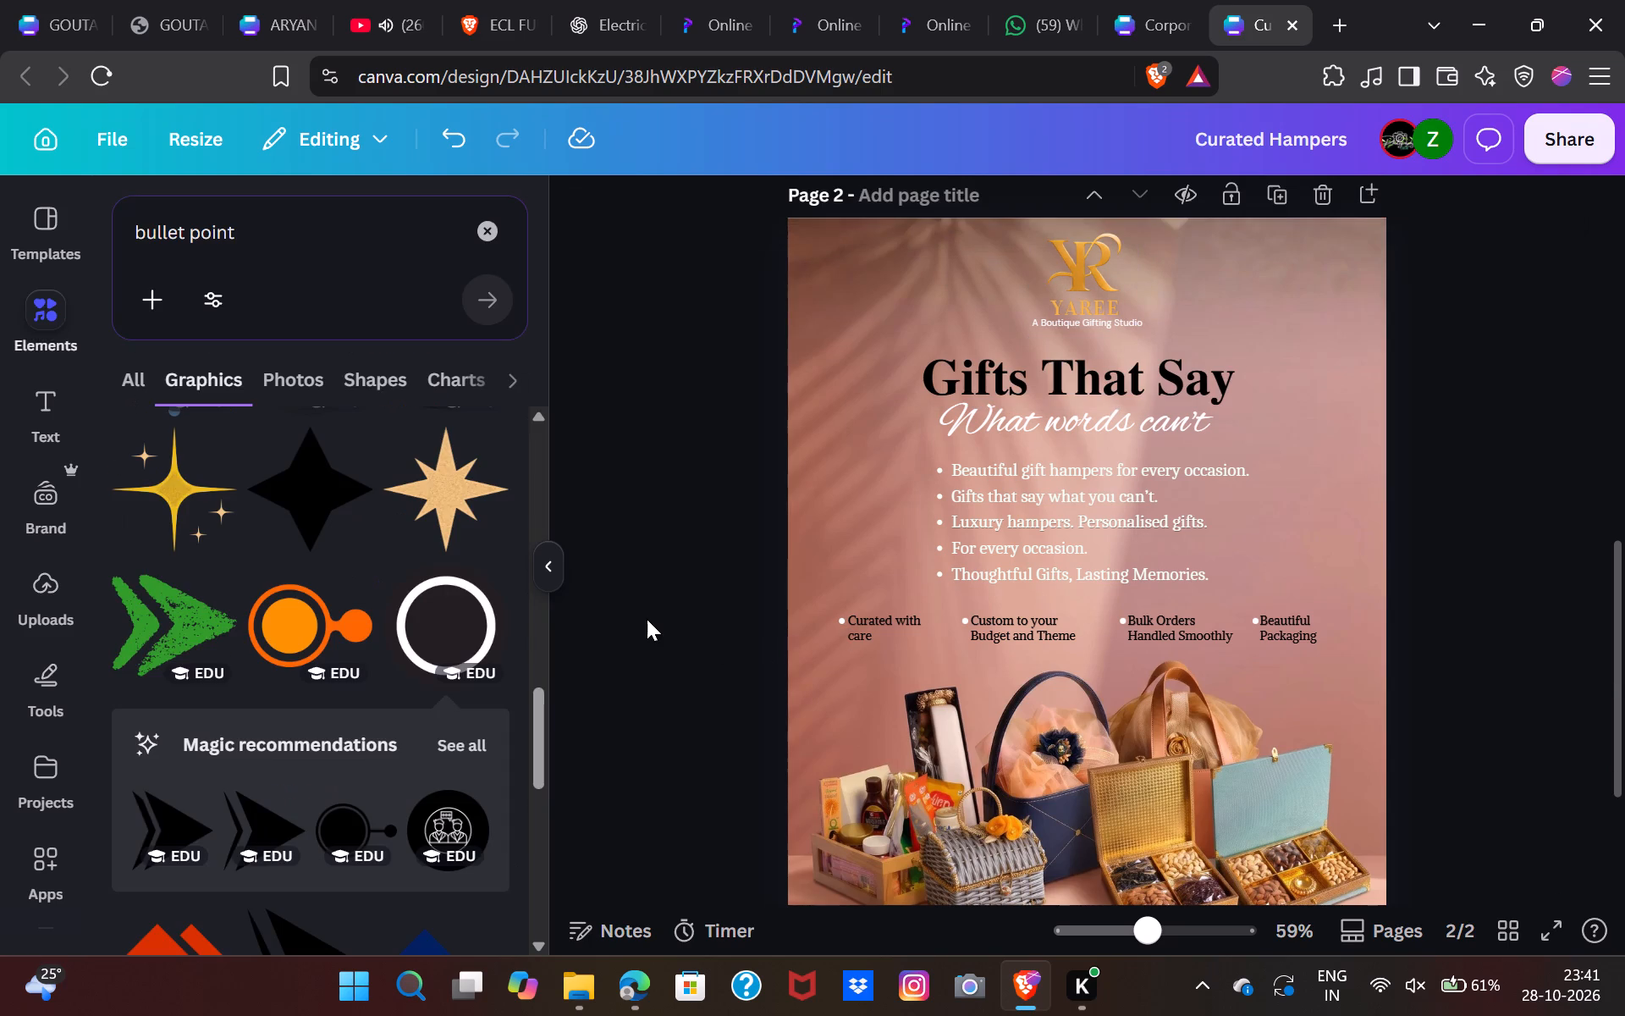
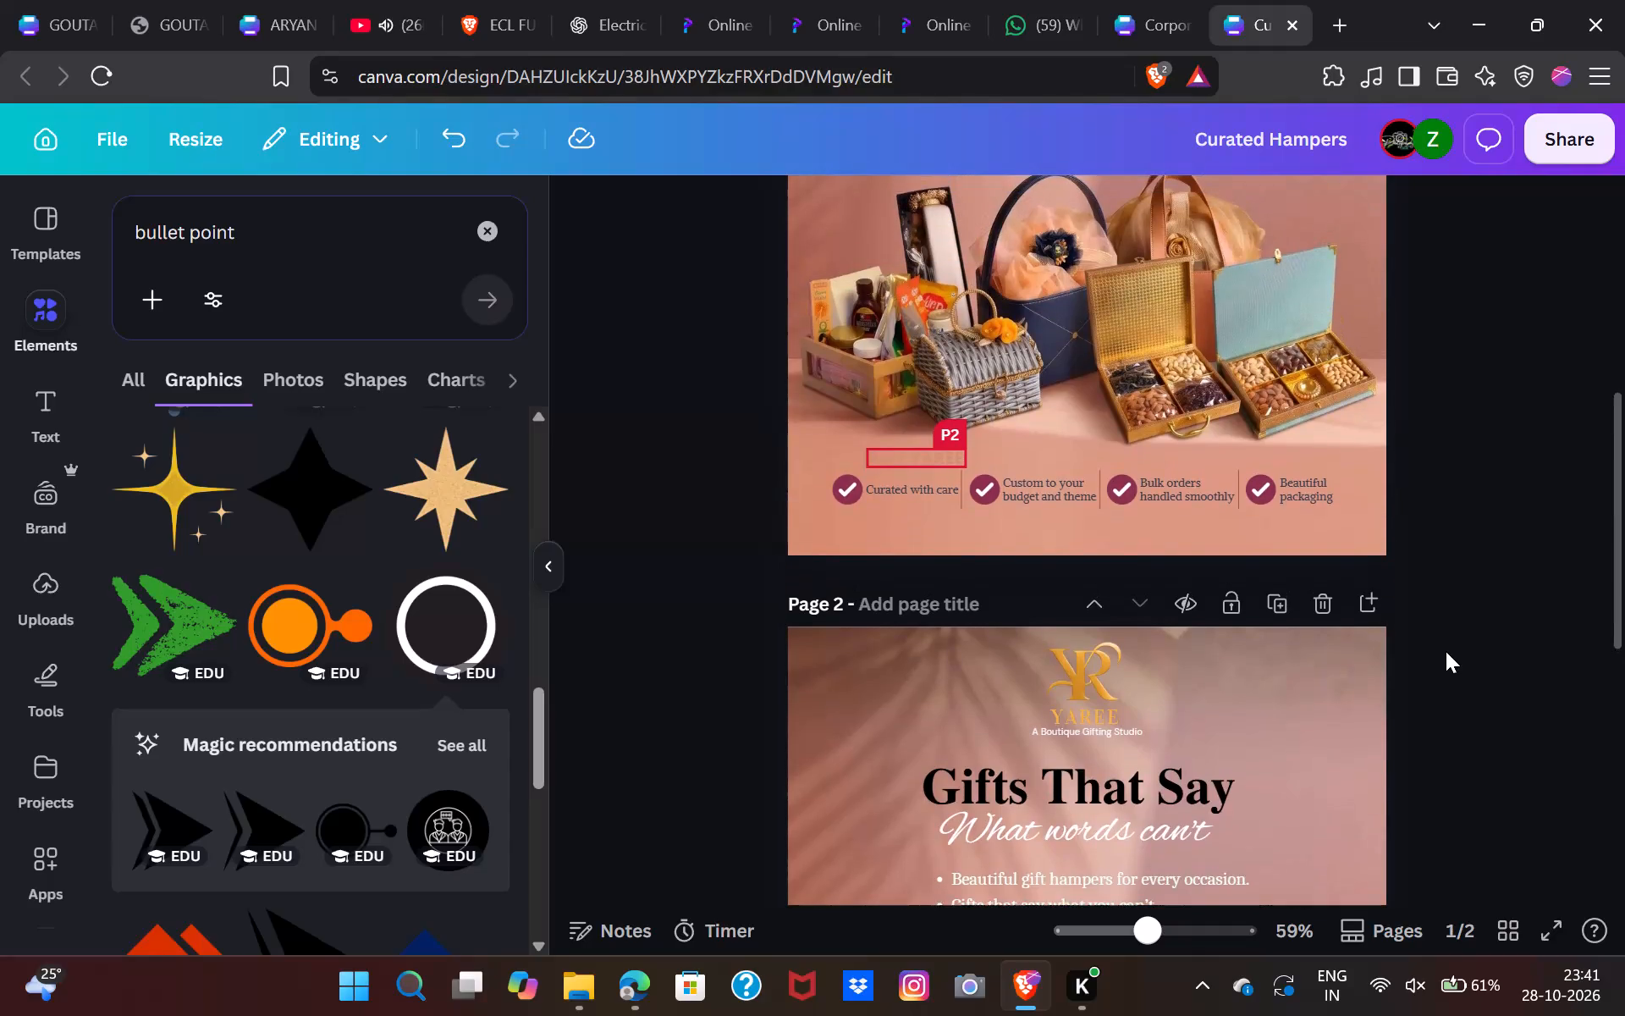
Compare the layouts of page 1 and page 2, from logo and headline down to the feature row.
scroll(1446, 651, "up", 1)
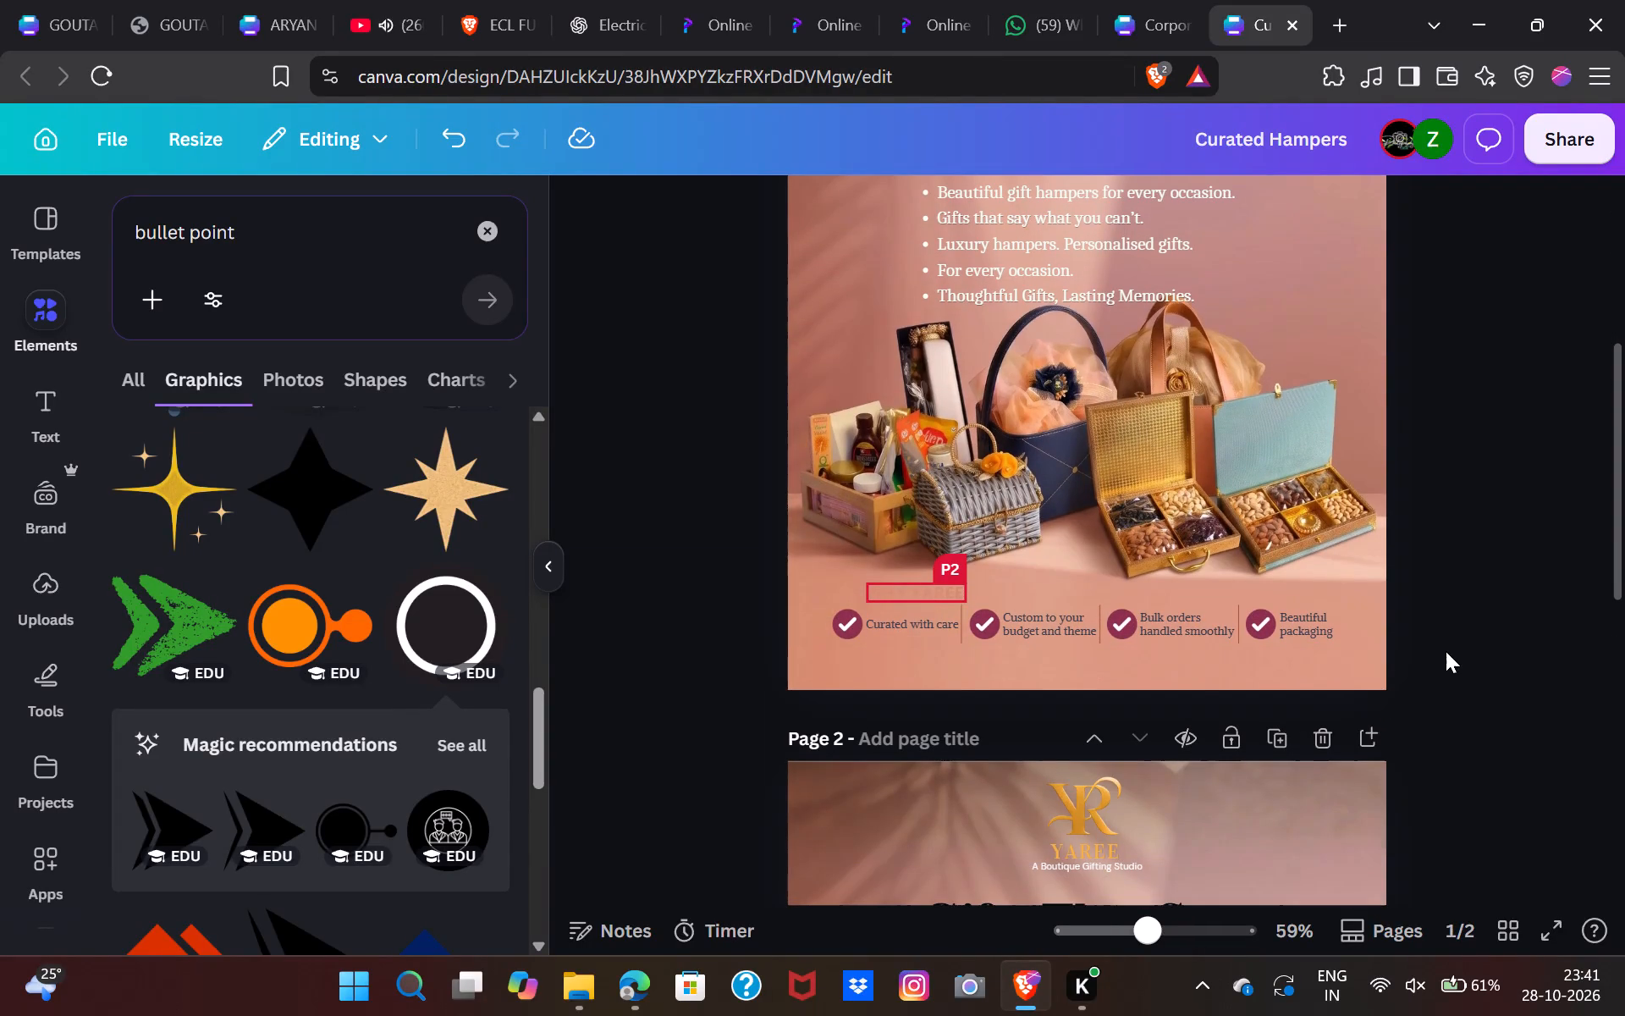
scroll(1446, 651, "up", 2)
scroll(1446, 651, "down", 1)
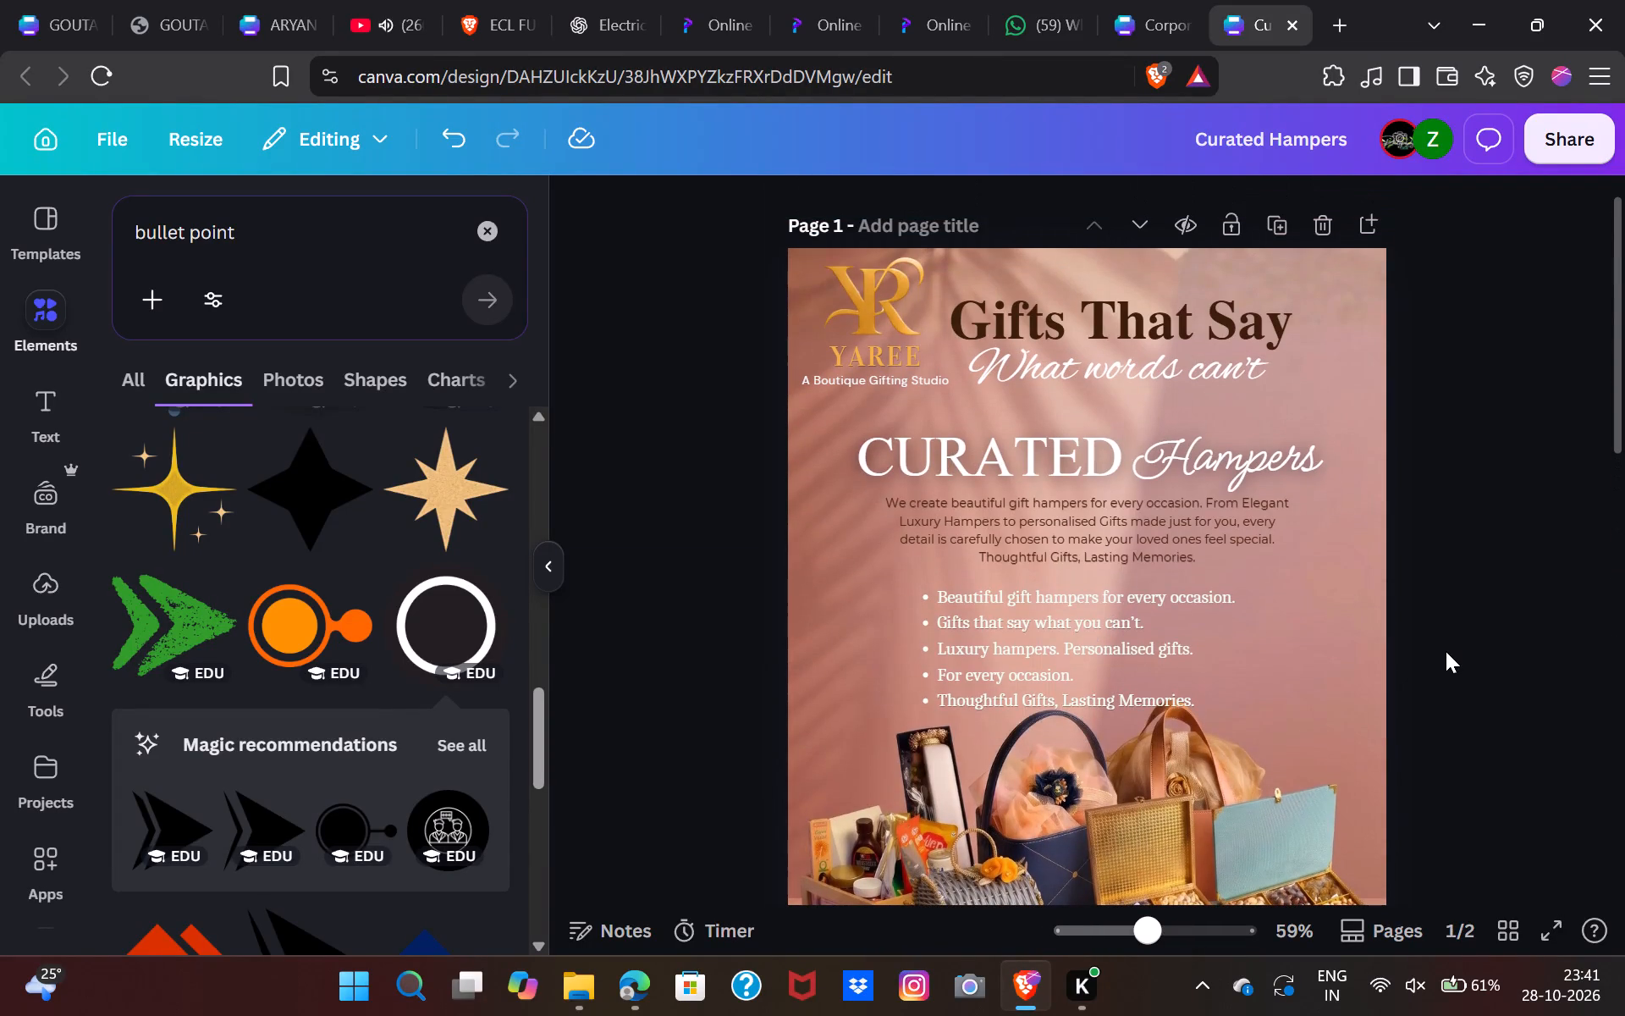
scroll(1446, 651, "down", 5)
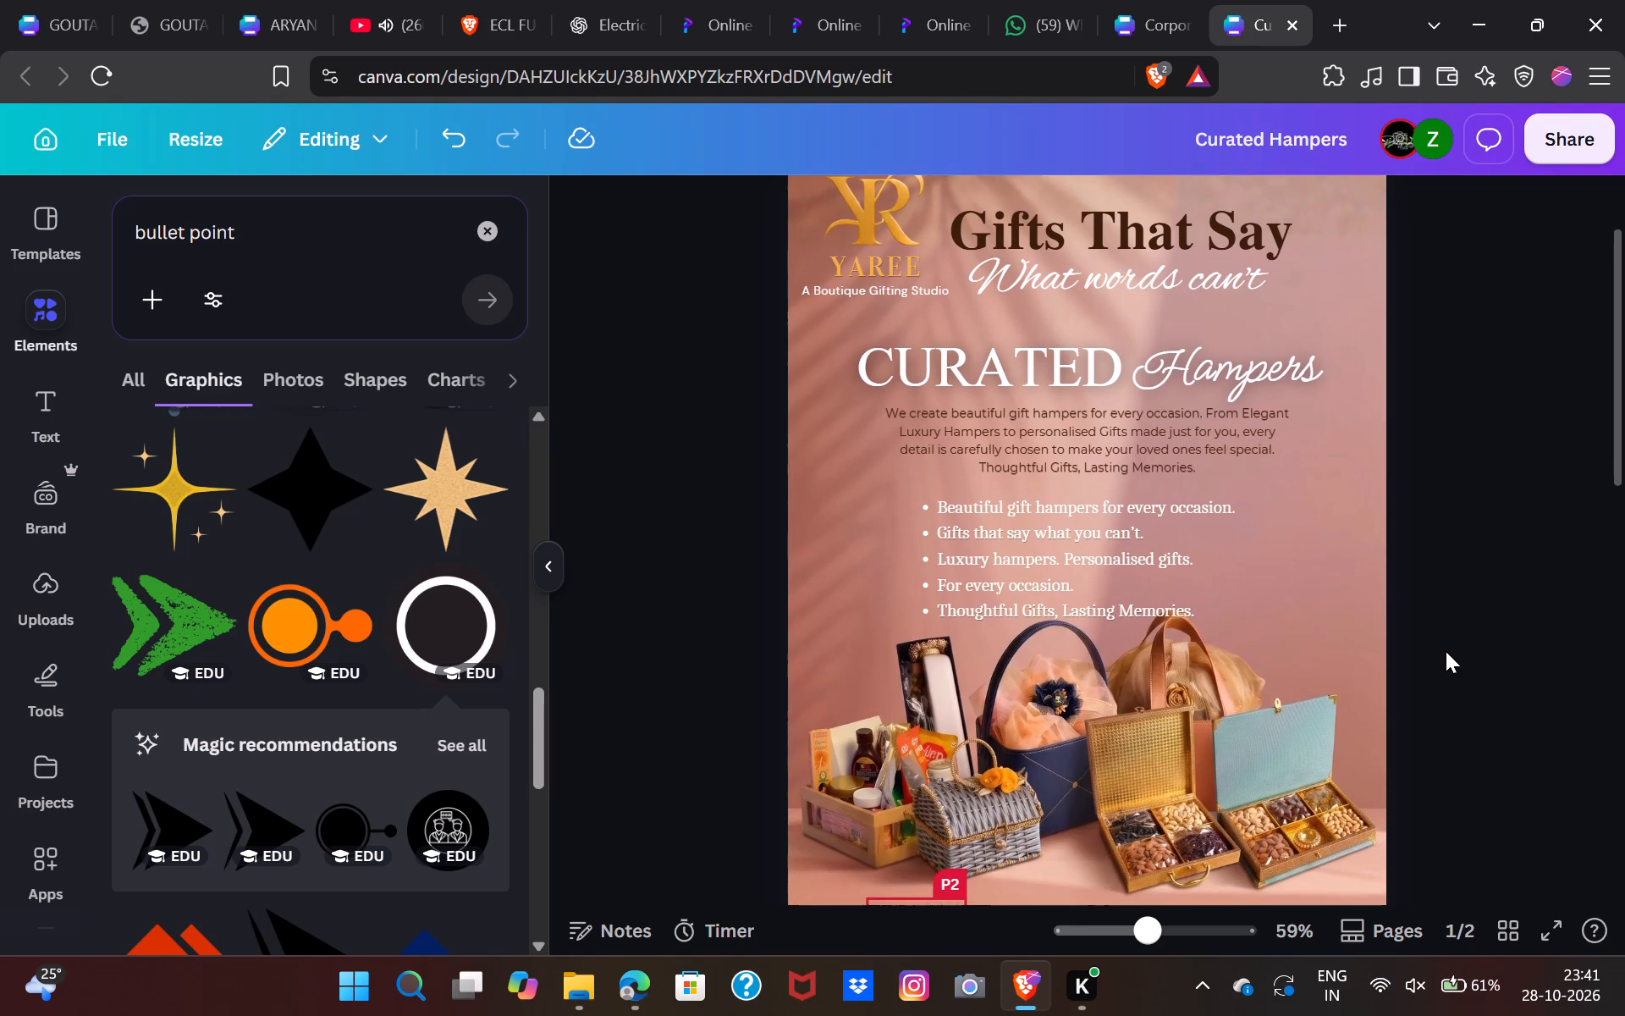
scroll(1446, 651, "down", 2)
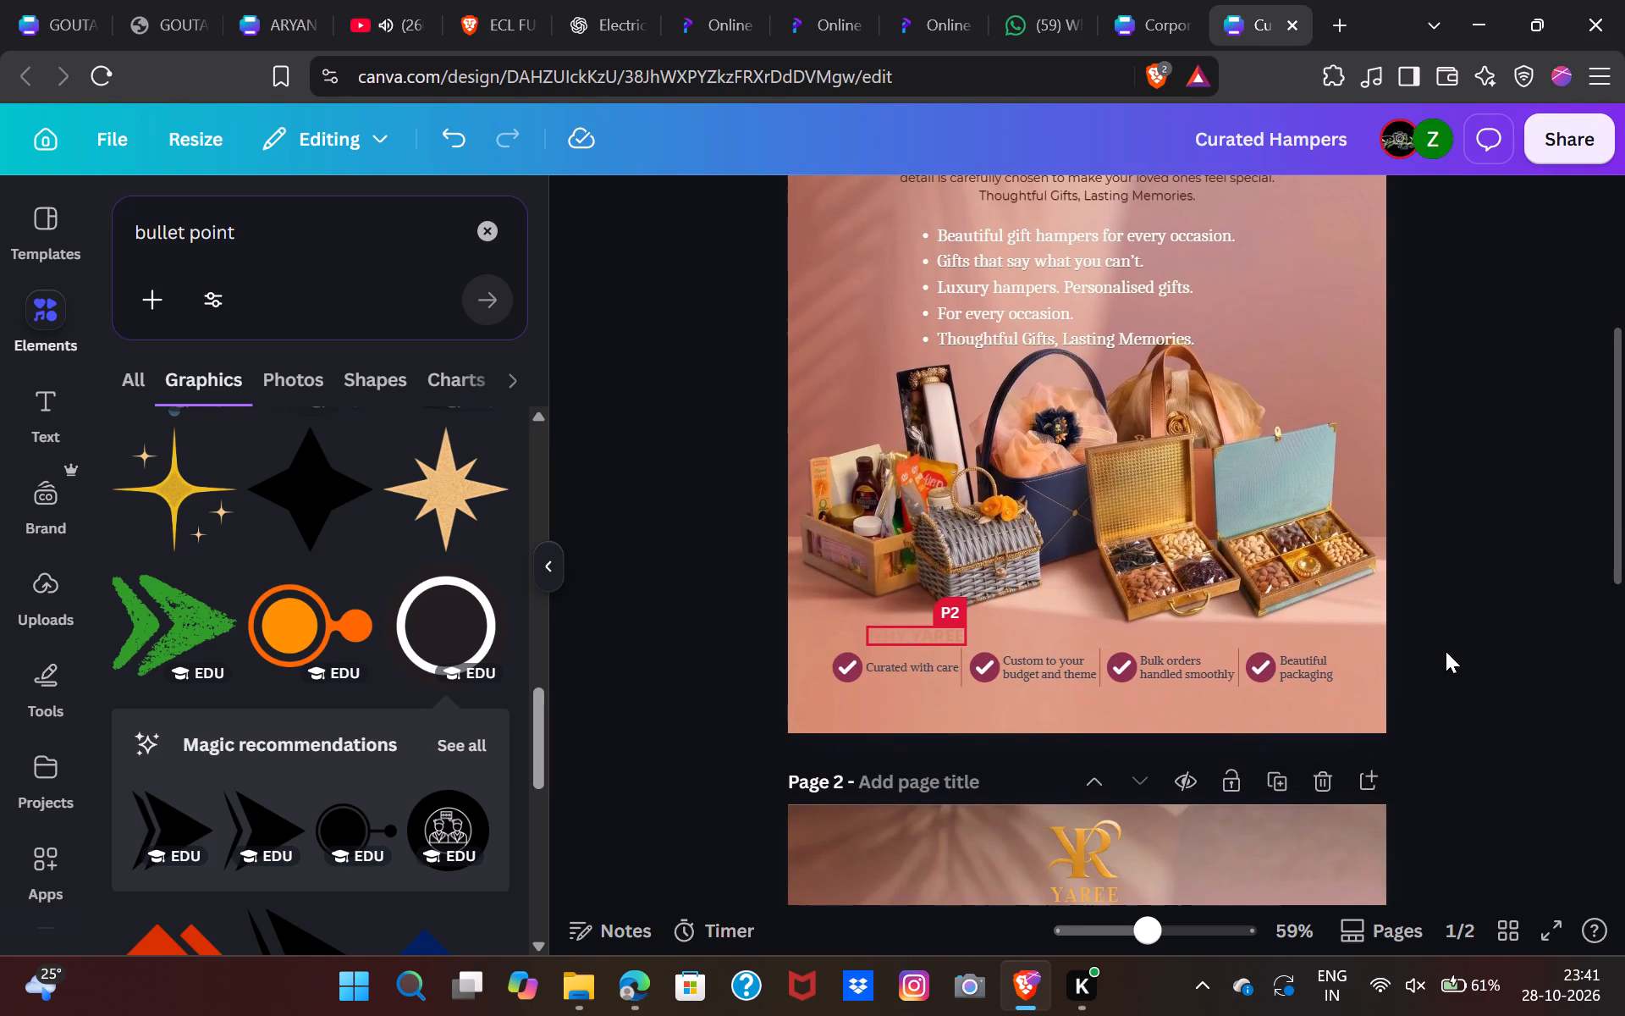
scroll(1446, 651, "down", 2)
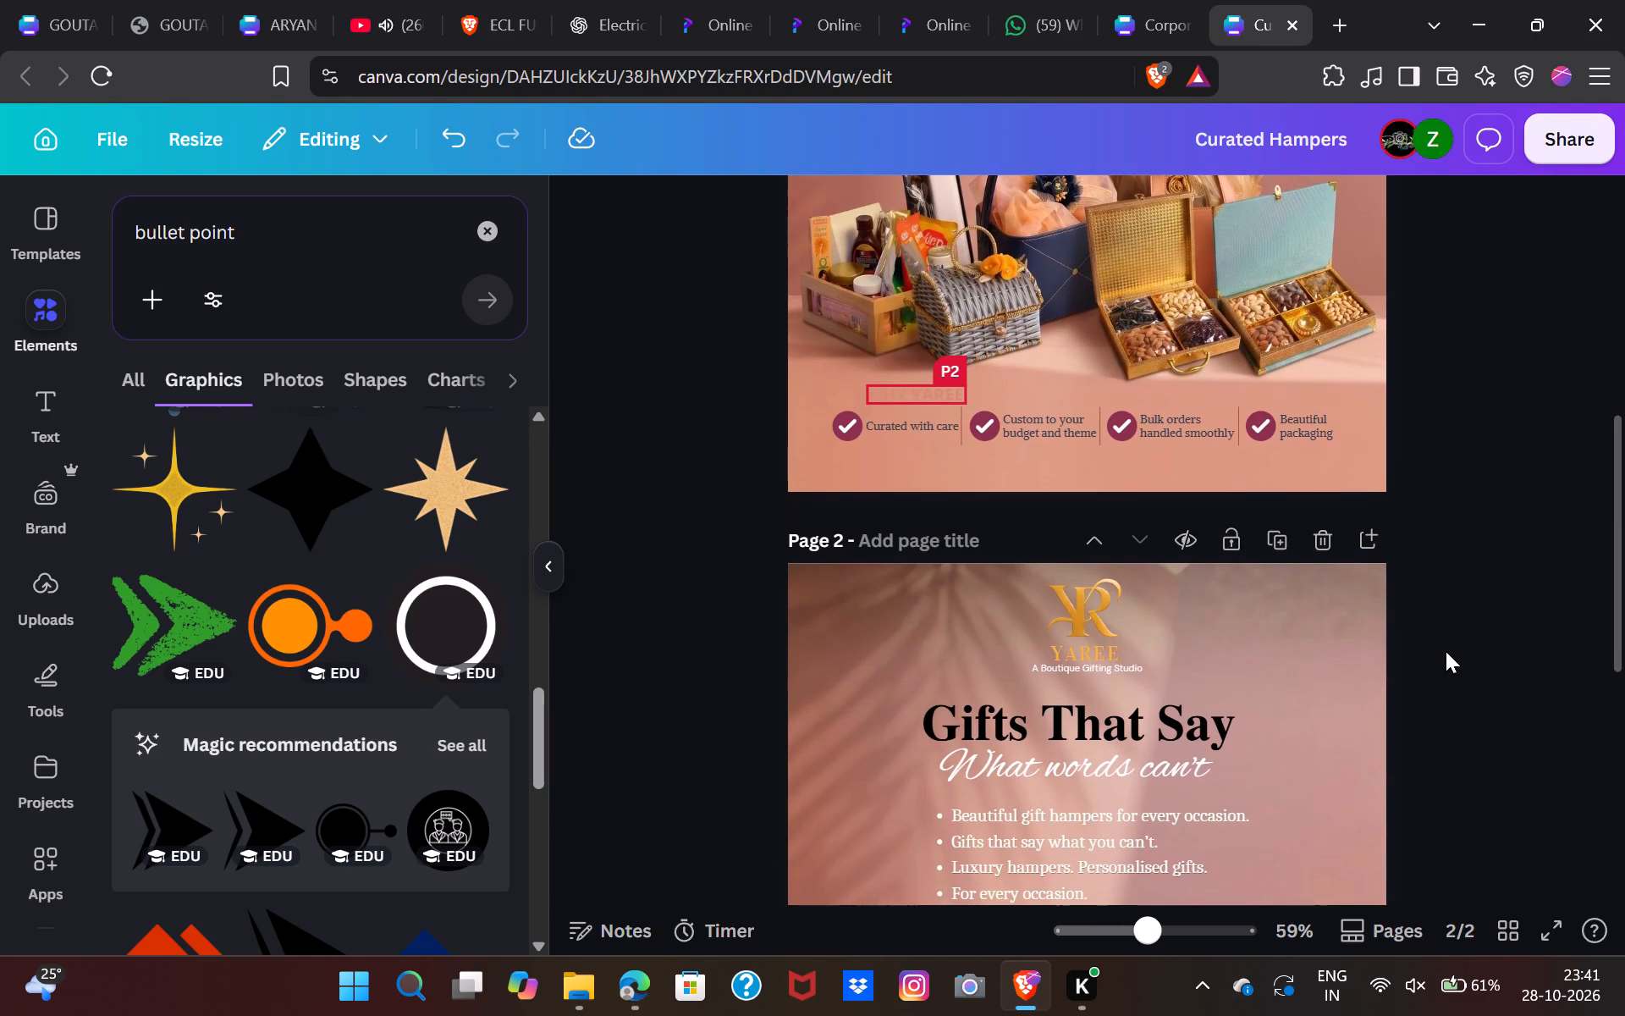
scroll(1446, 651, "down", 3)
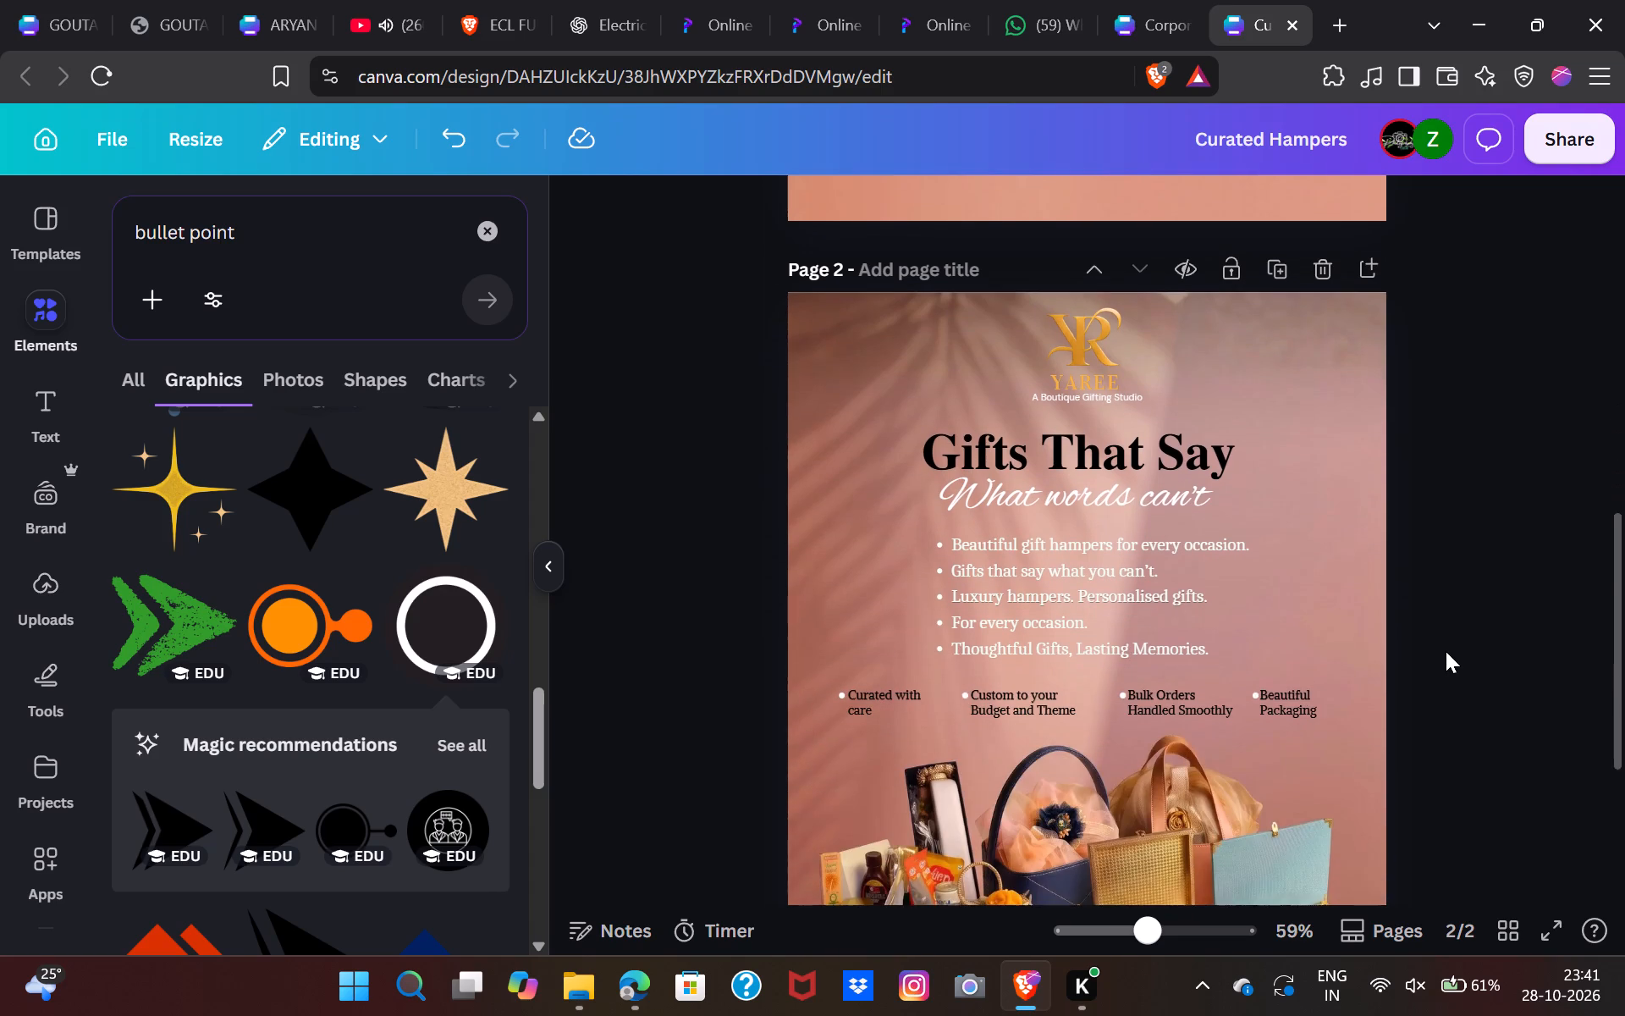
scroll(1446, 651, "down", 2)
scroll(1446, 651, "up", 2)
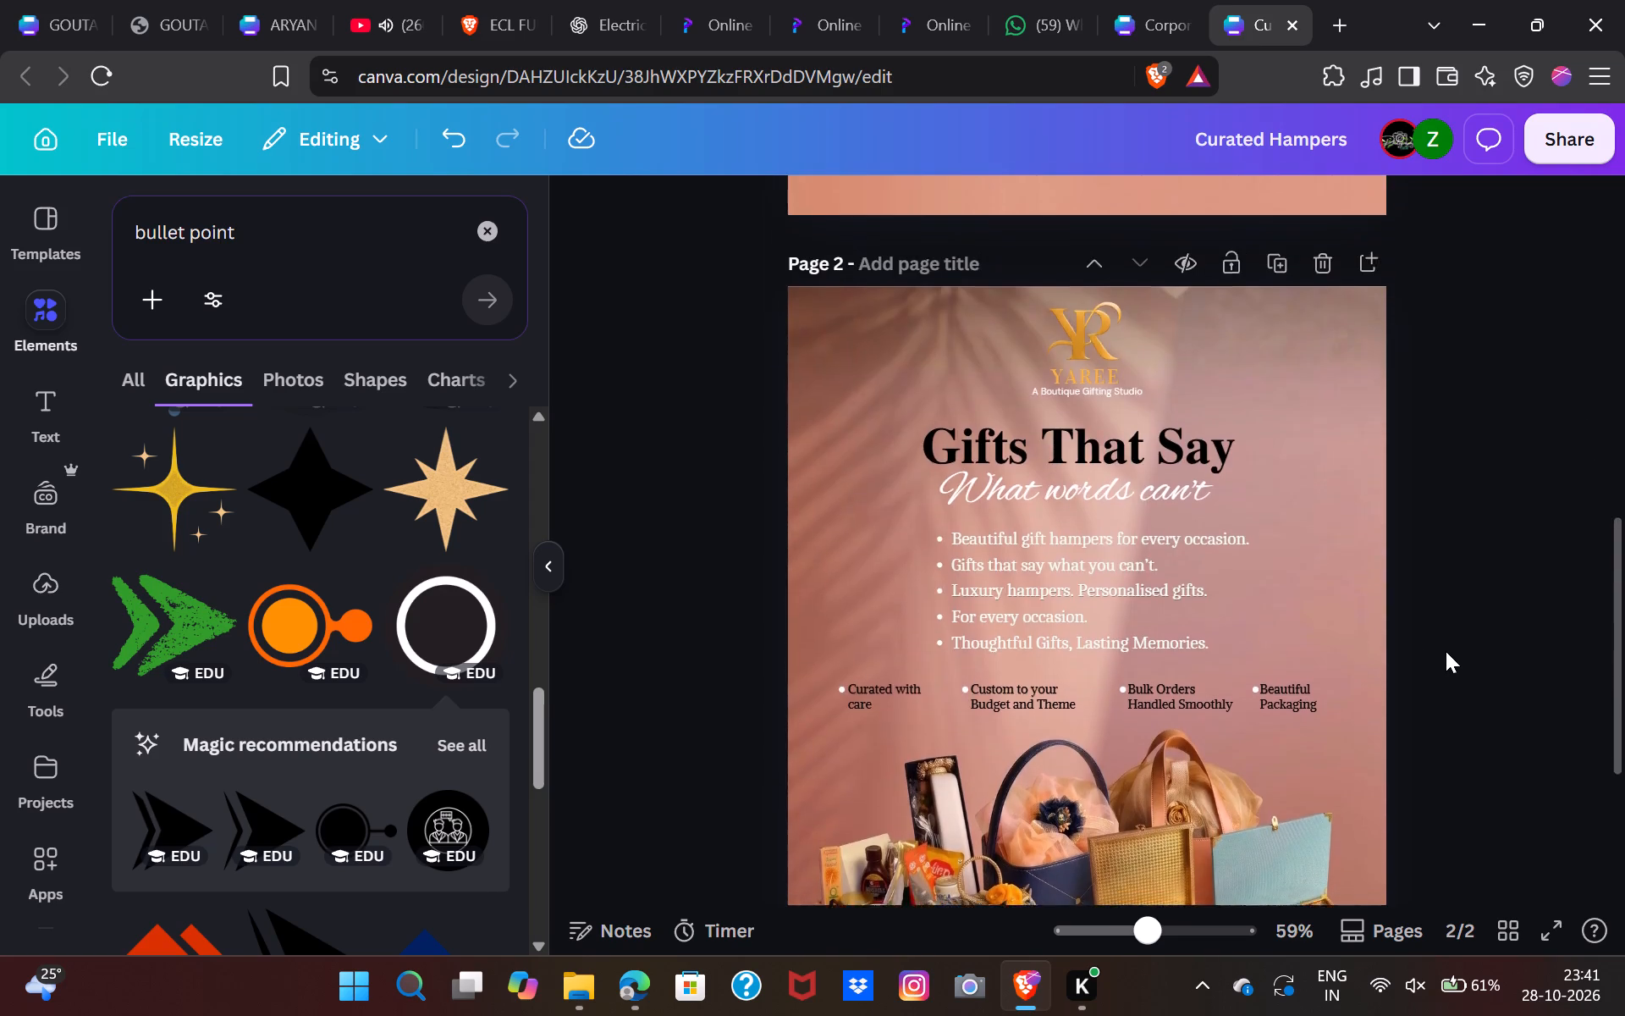
scroll(1446, 651, "up", 3)
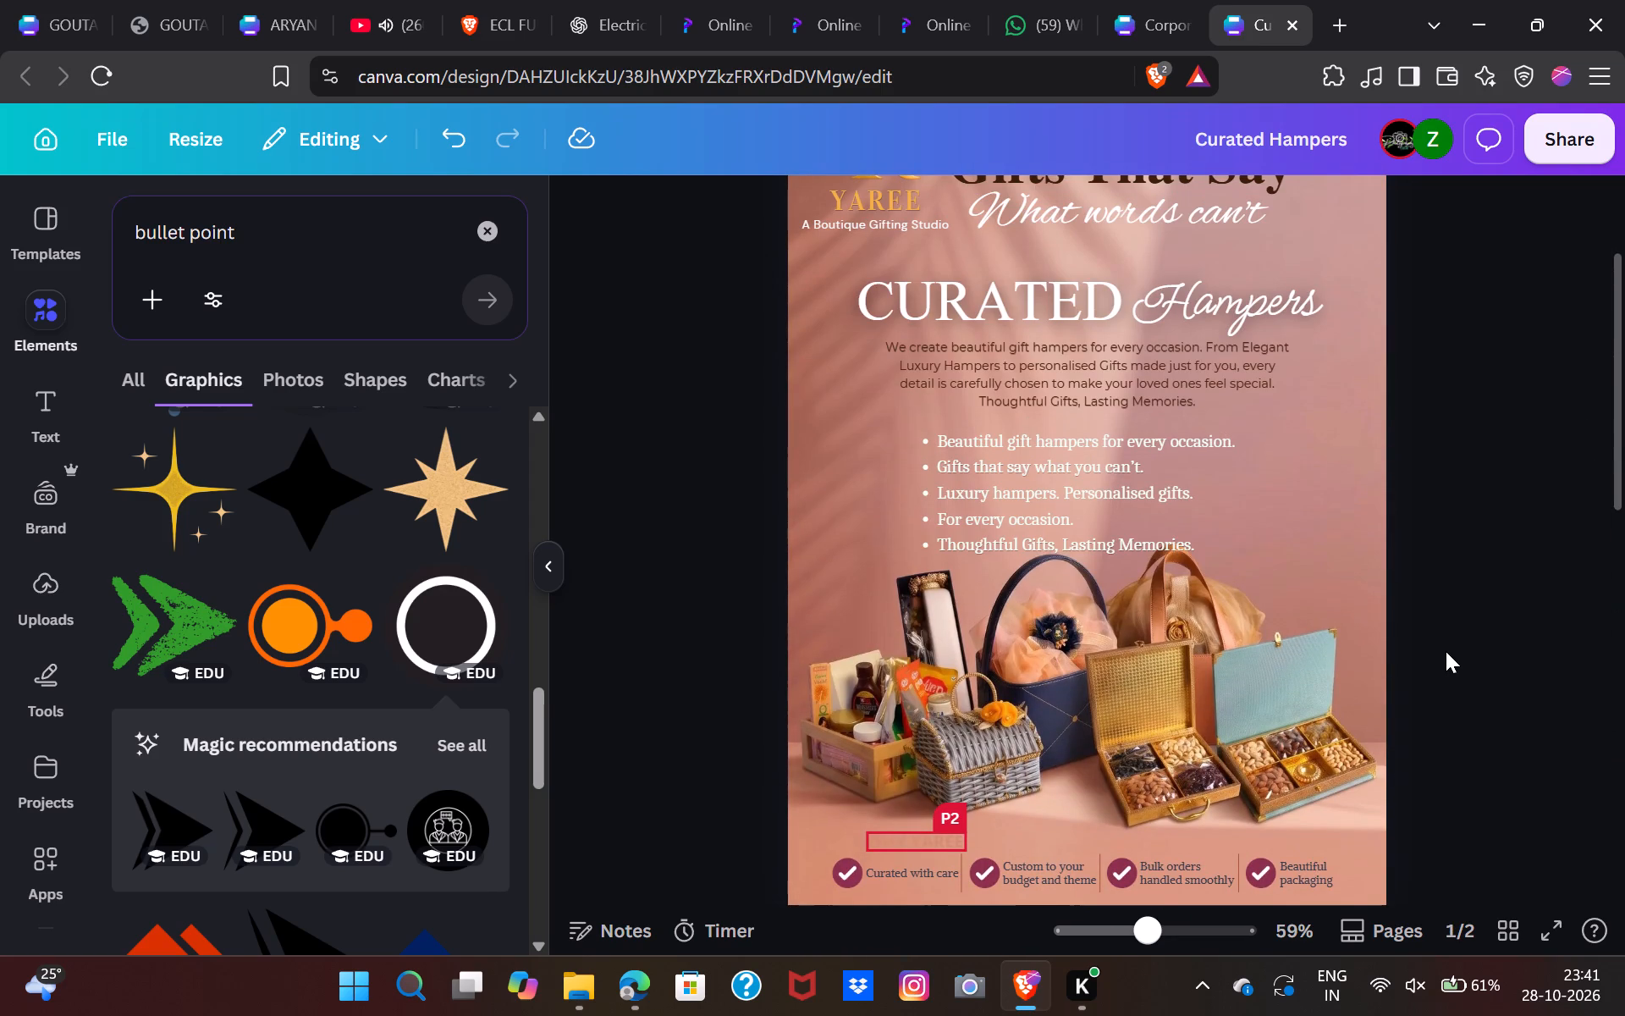
scroll(1446, 651, "down", 3)
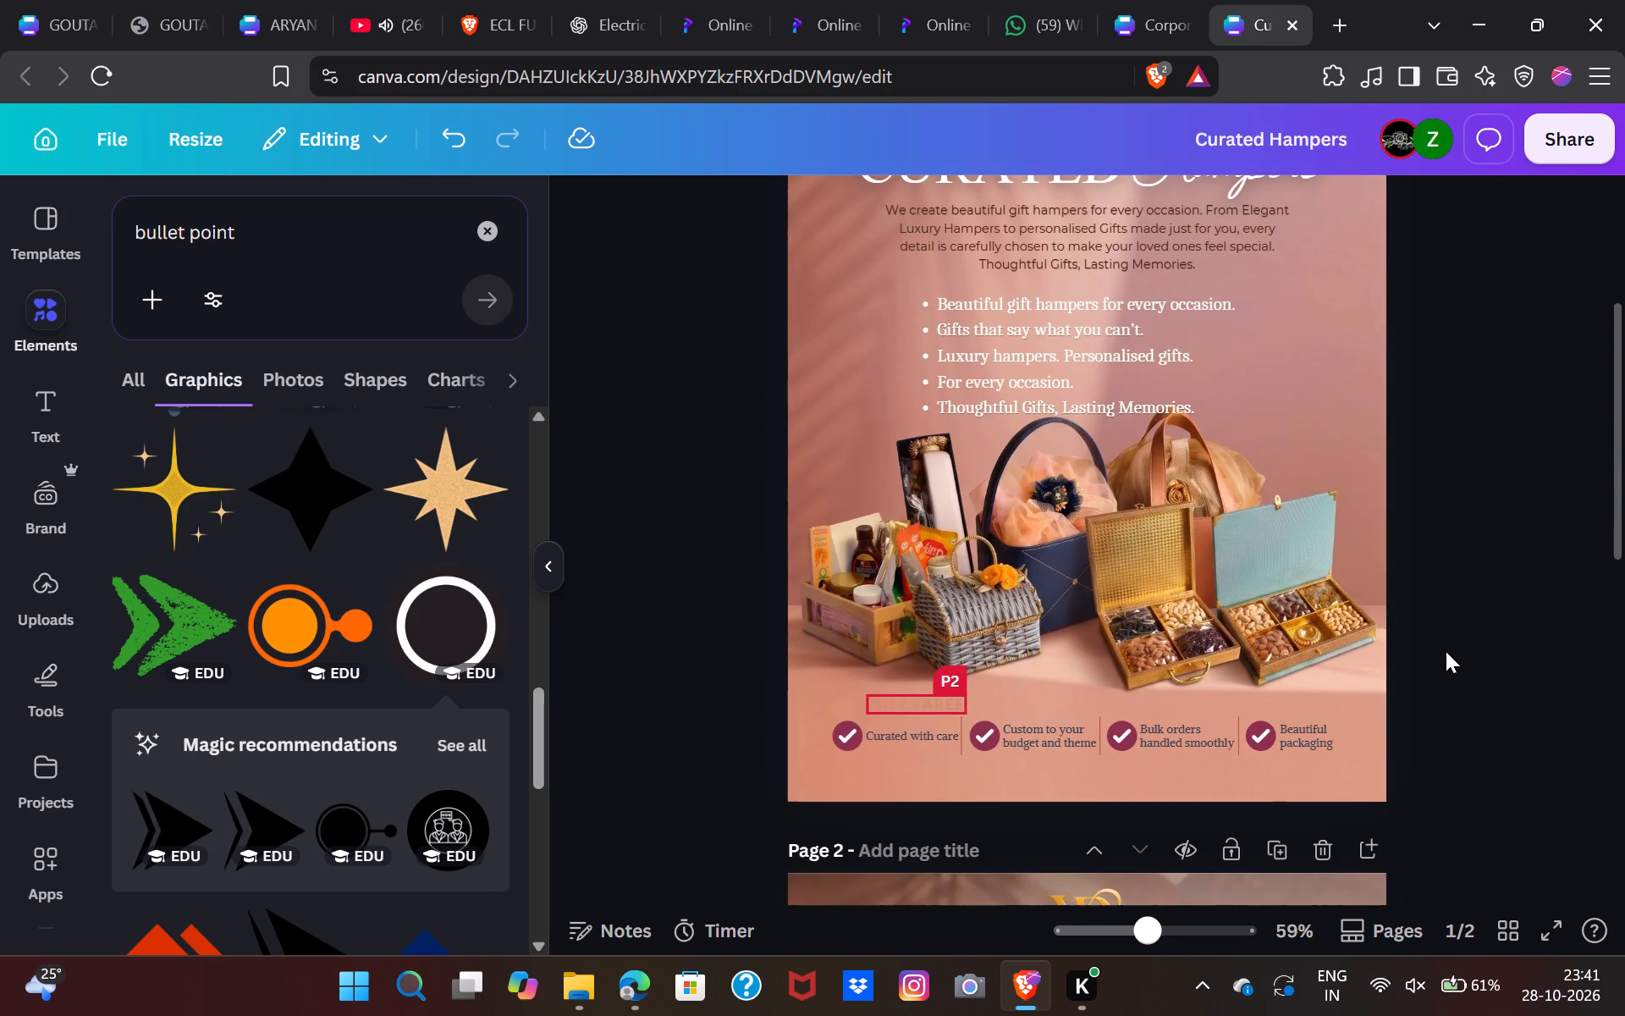
scroll(1446, 651, "up", 1)
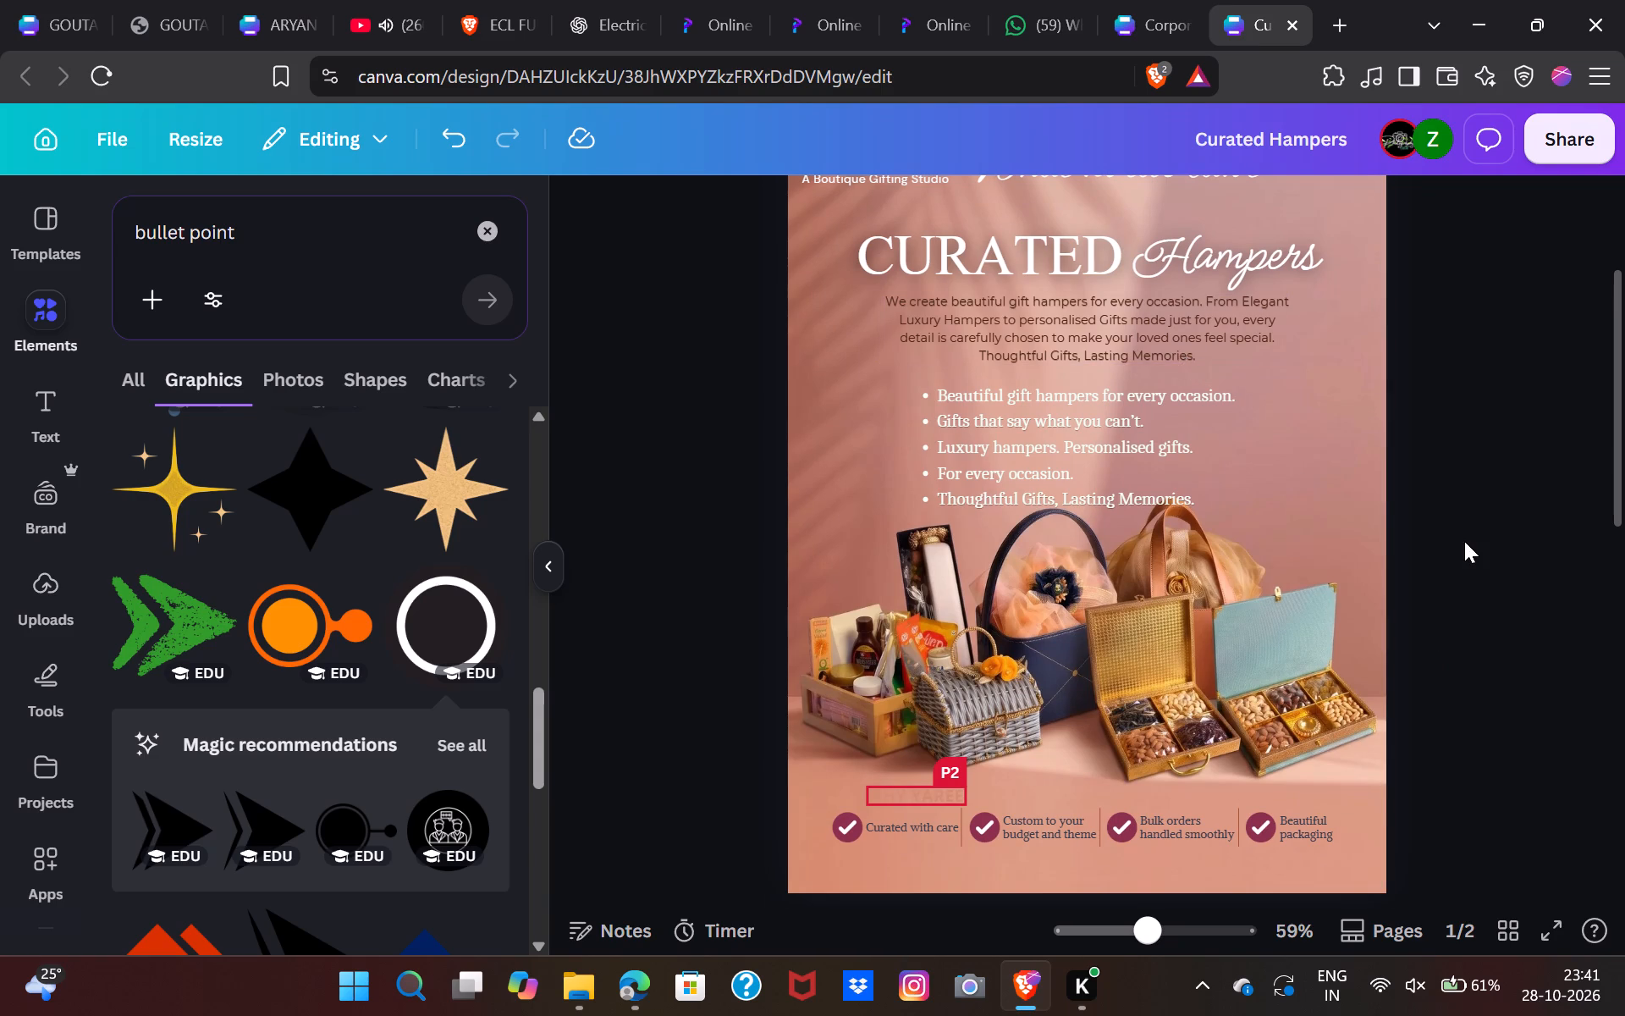
Duplicate page 1 of the Curated Hampers design.
scroll(1464, 541, "up", 2)
left_click(1277, 261)
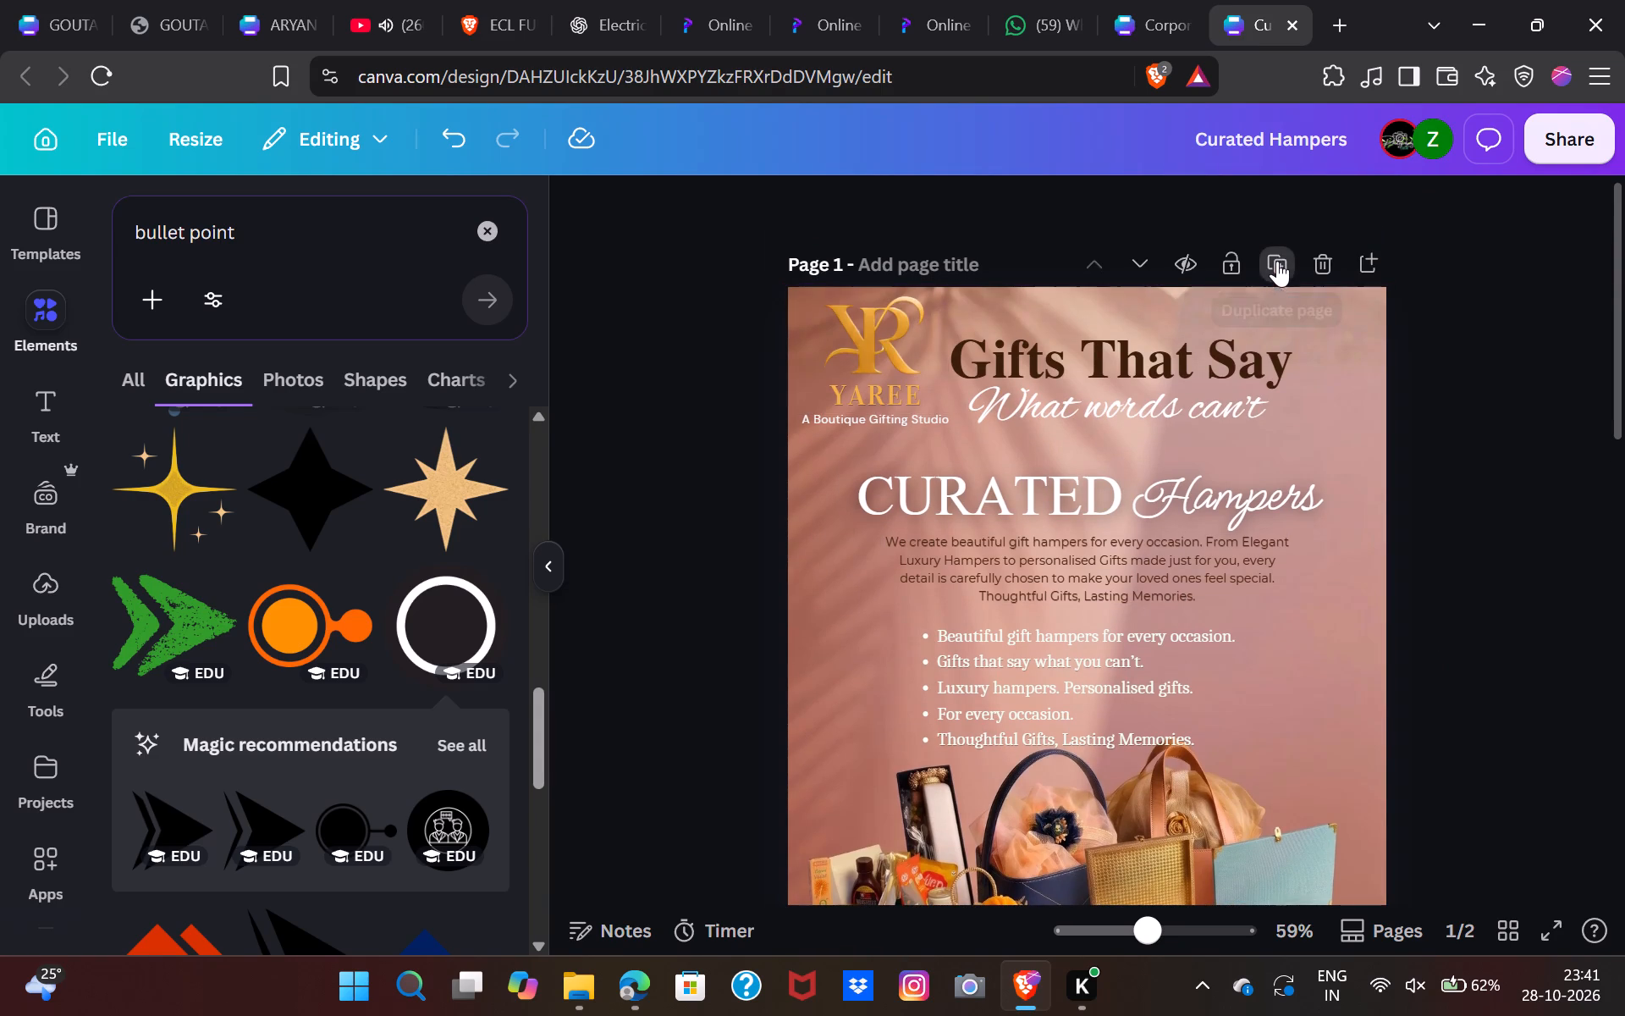
Delete the "We create beautiful gift hampers for every occasion" paragraph from the duplicated page 2.
left_click(1158, 593)
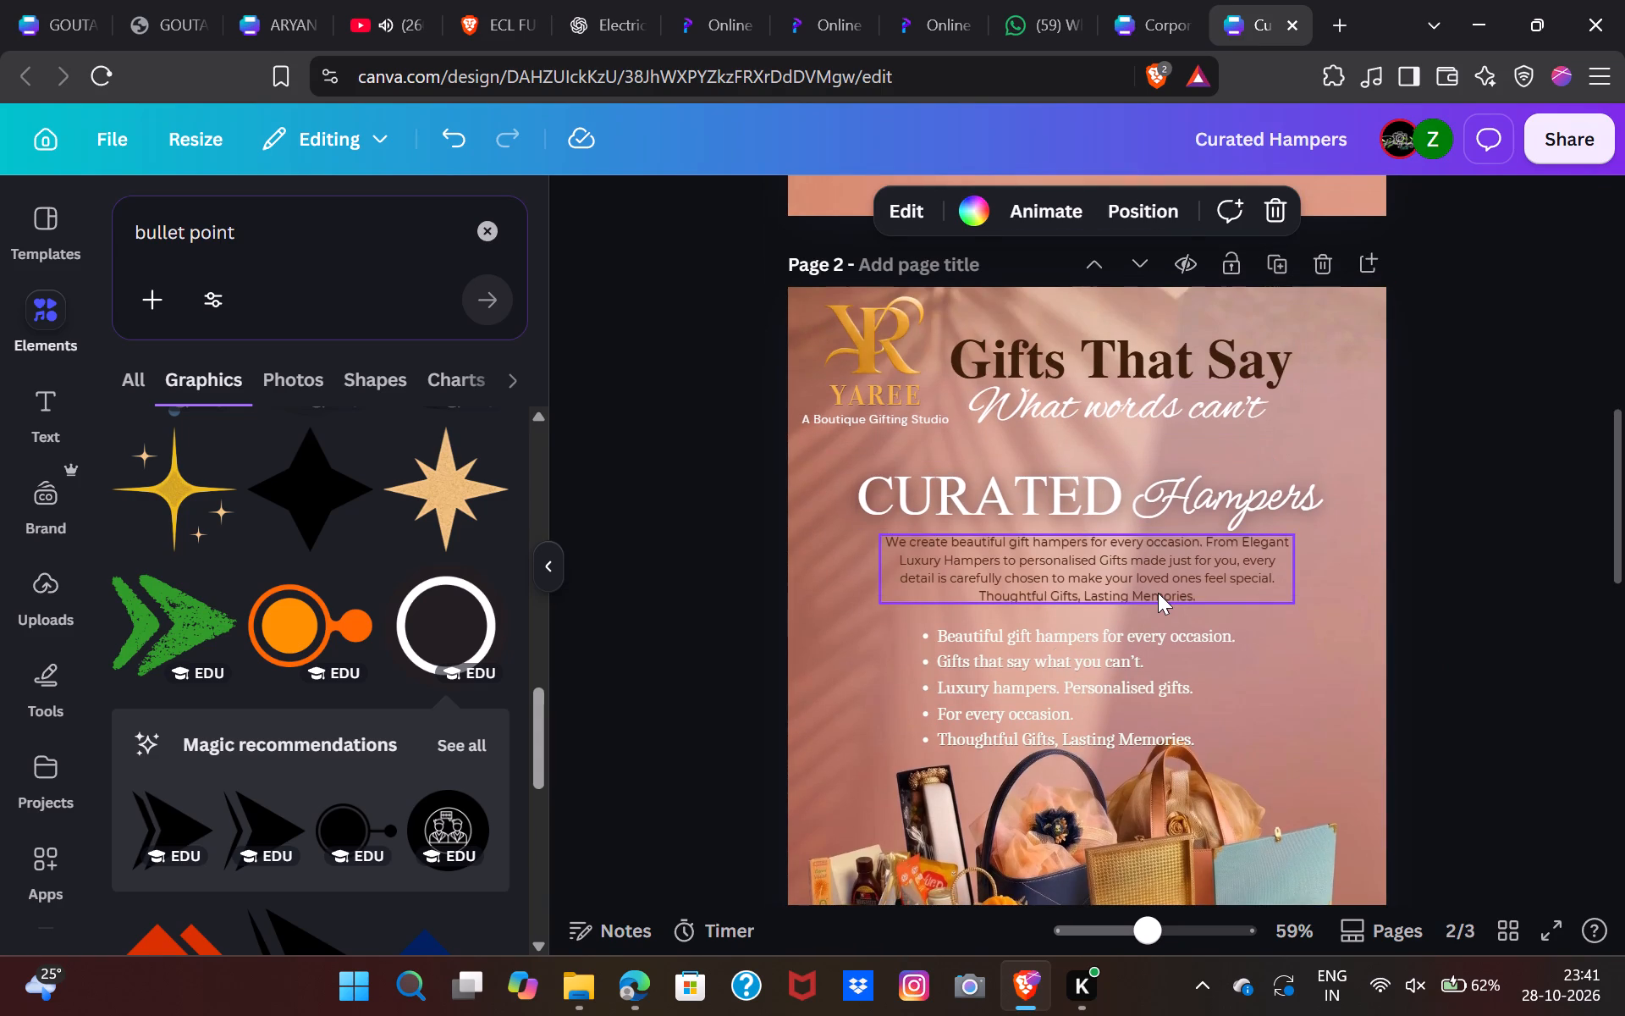
key("BackSpace")
Move the five-item bullet list up on page 2 so it sits directly beneath the "CURATED Hampers" title.
left_click(1126, 711)
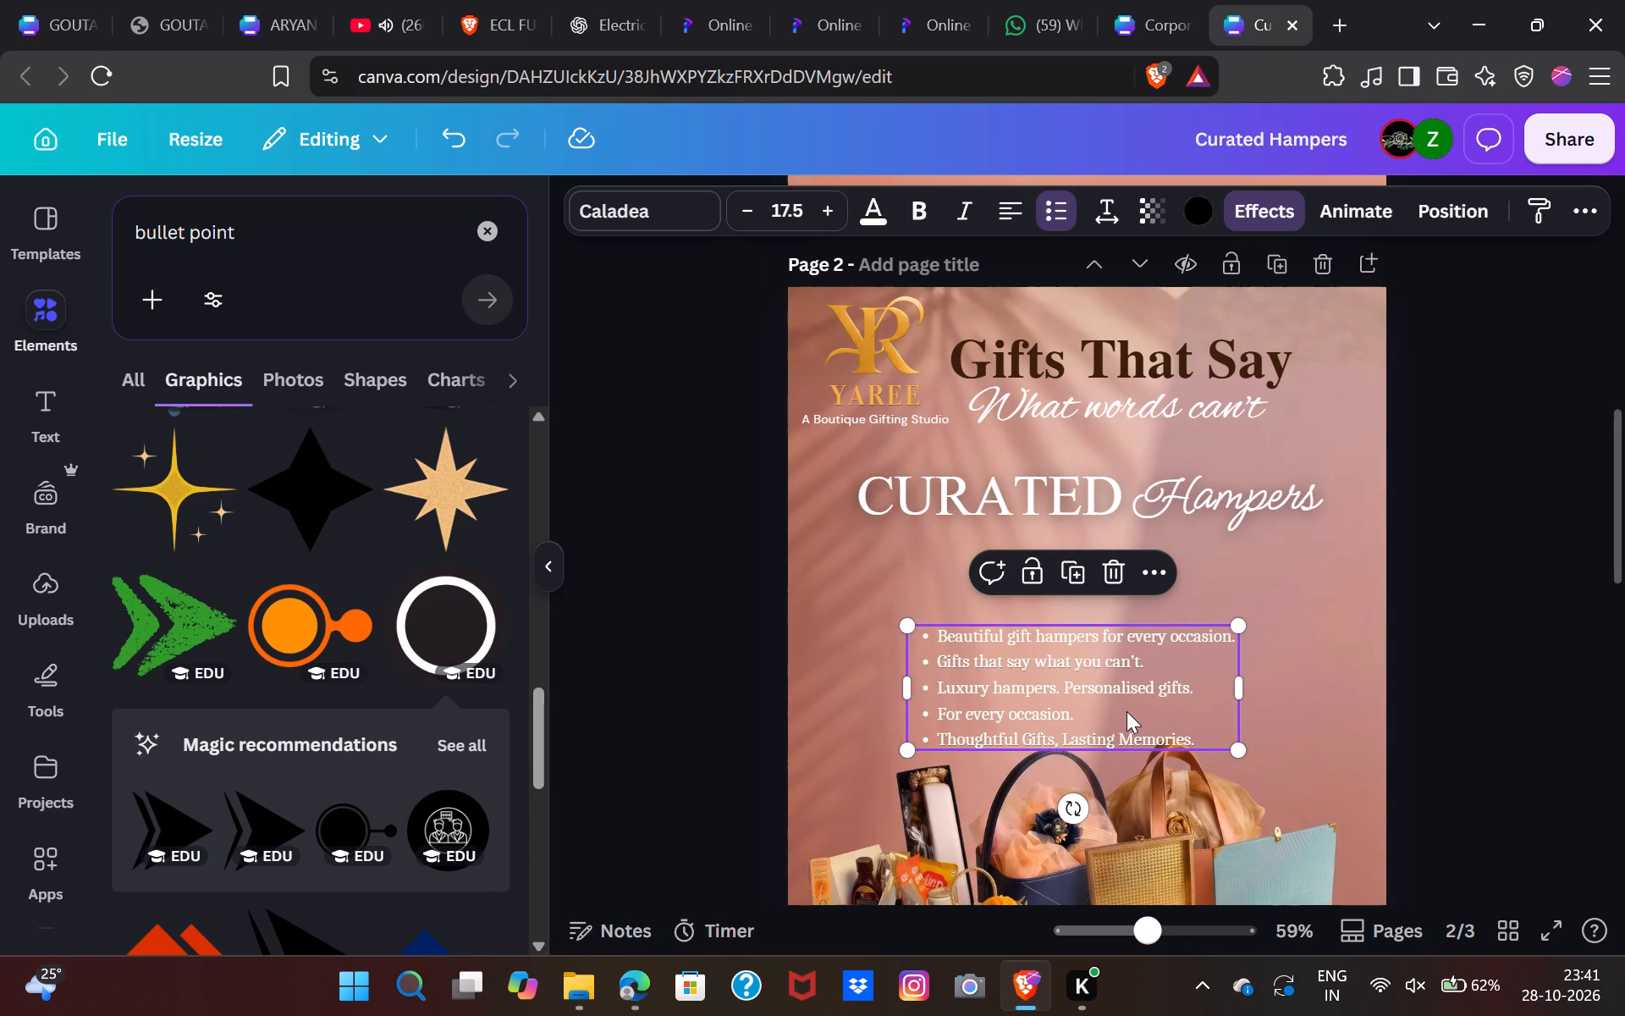
left_click_drag(1126, 711, 1133, 619)
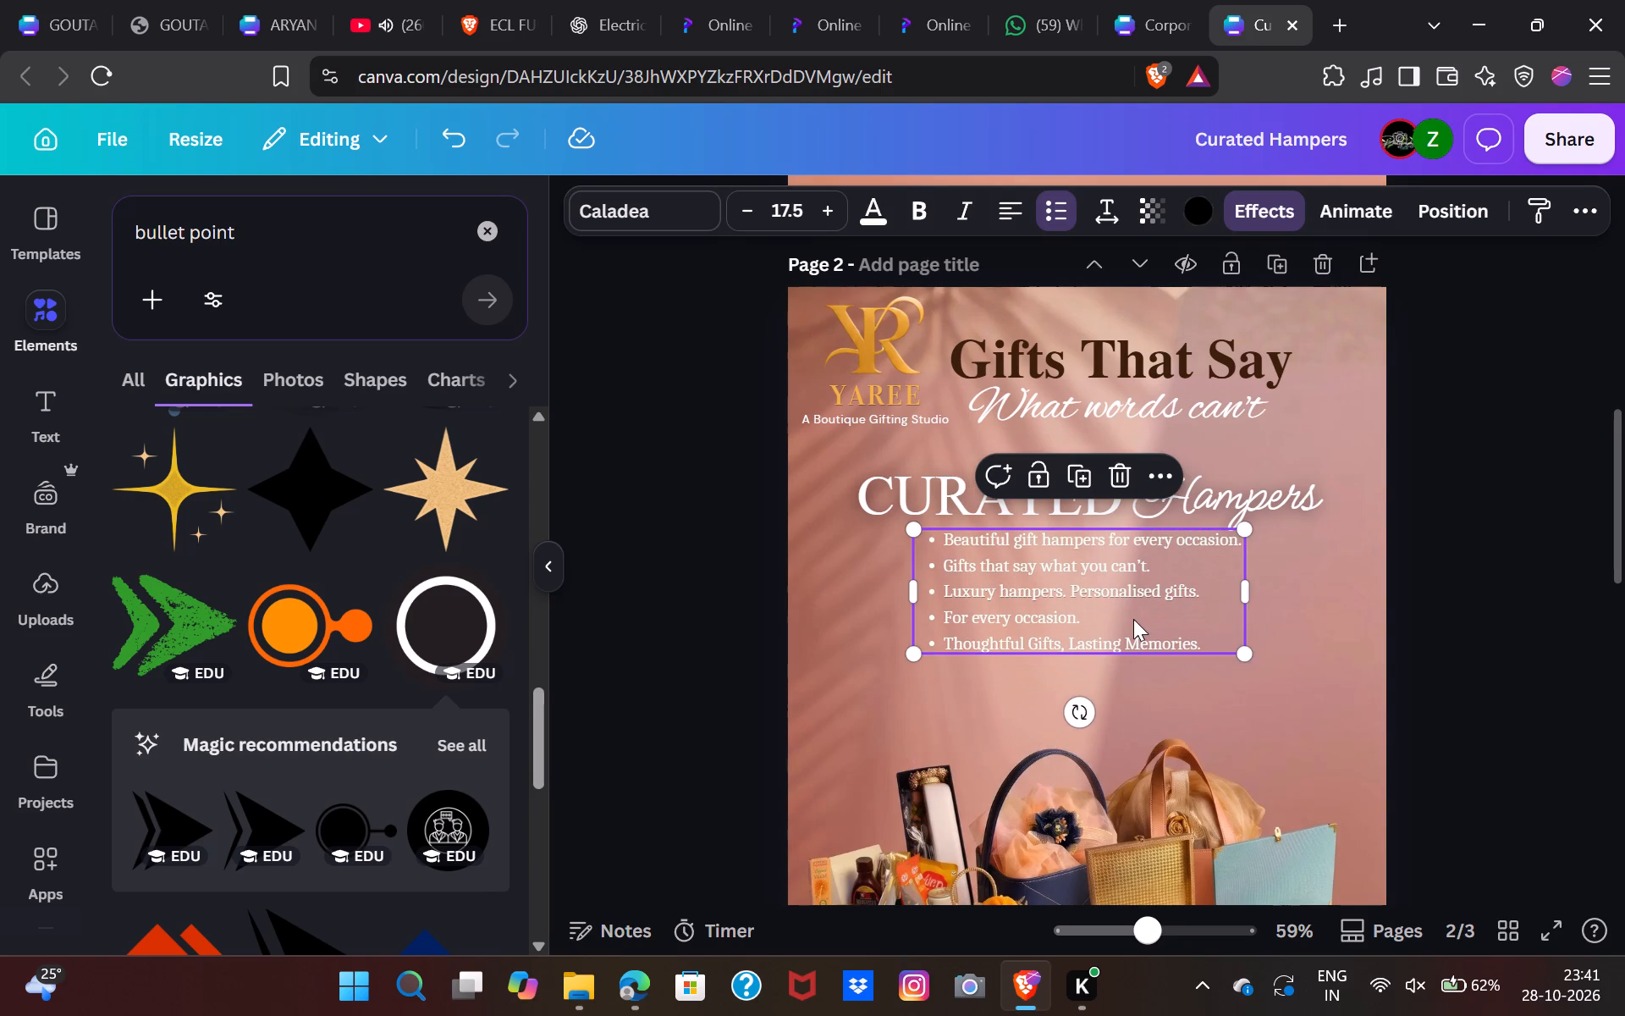
left_click(1503, 597)
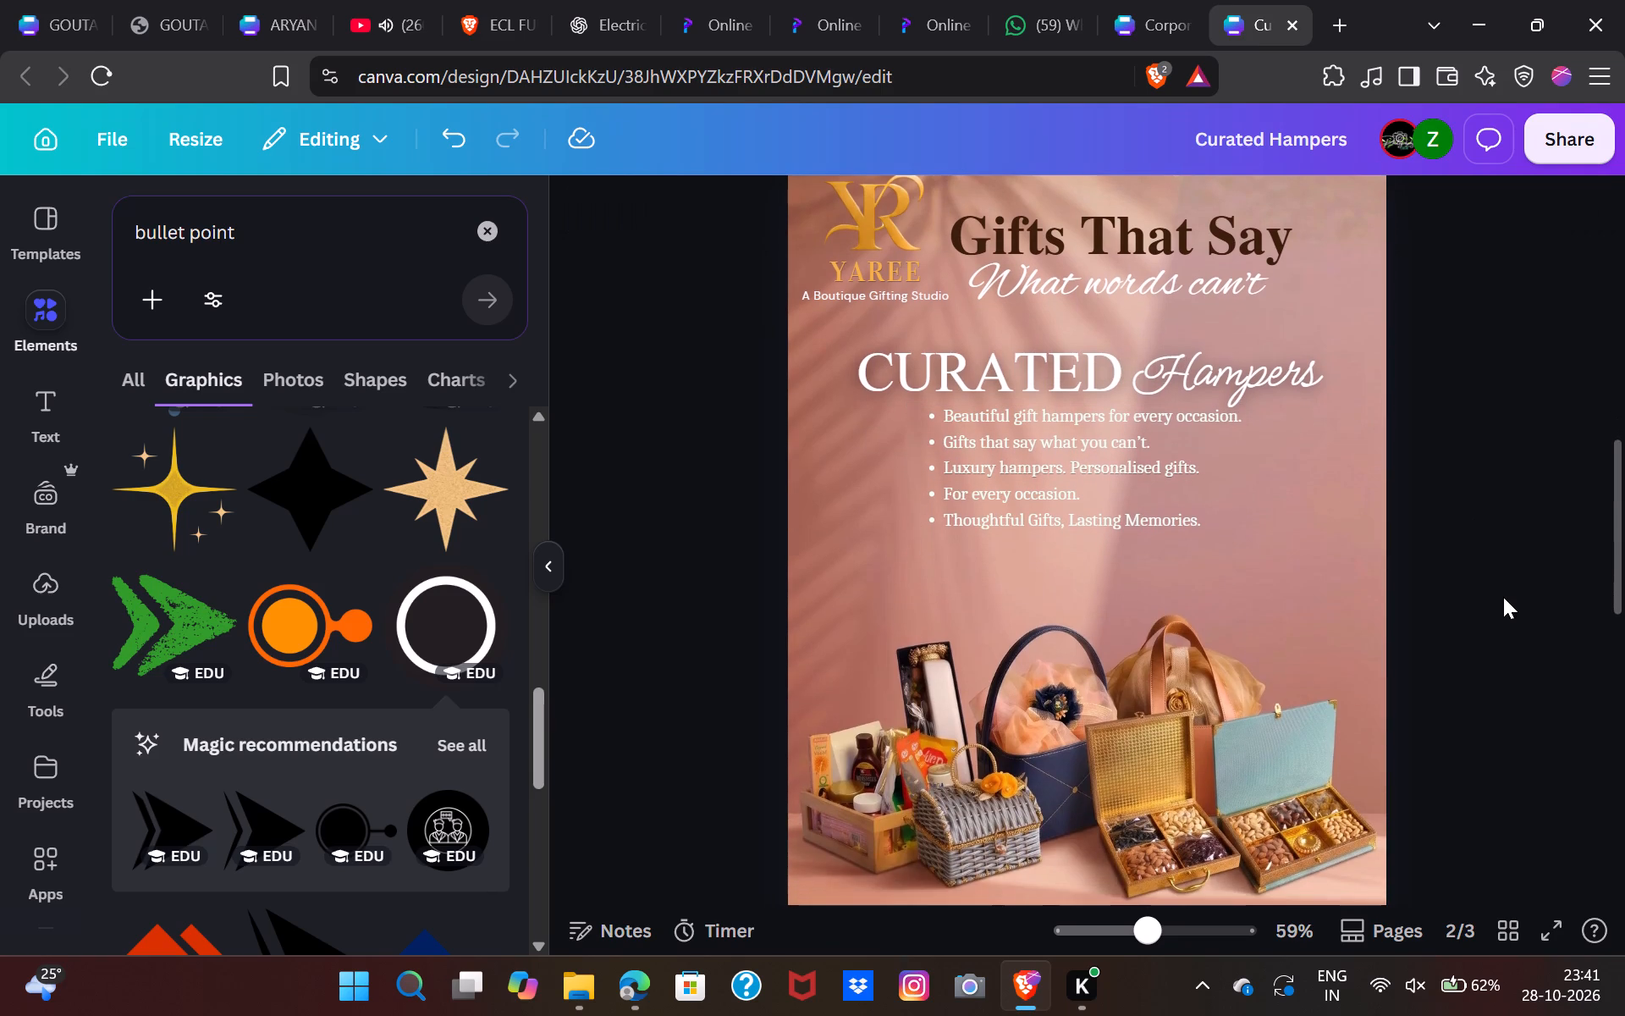
Recolour the "CURATED Hampers" title on page 2 with the dark brown sampled from the "Gifts That Say" headline.
left_click(1066, 383)
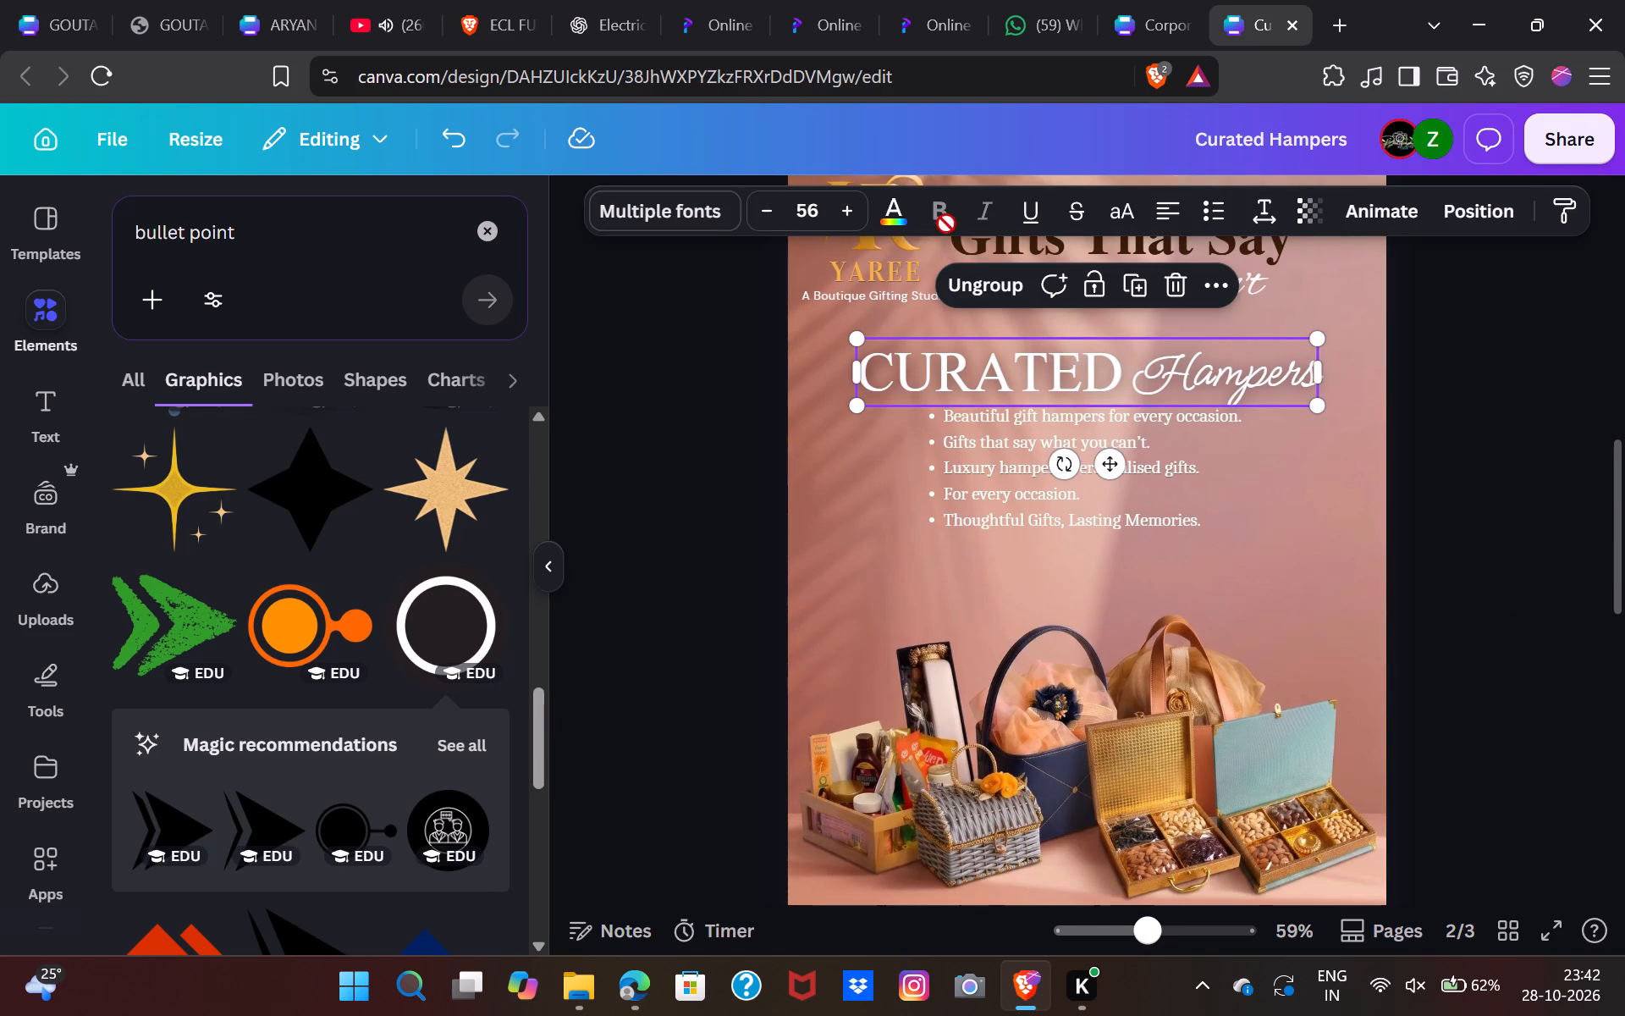
left_click(902, 216)
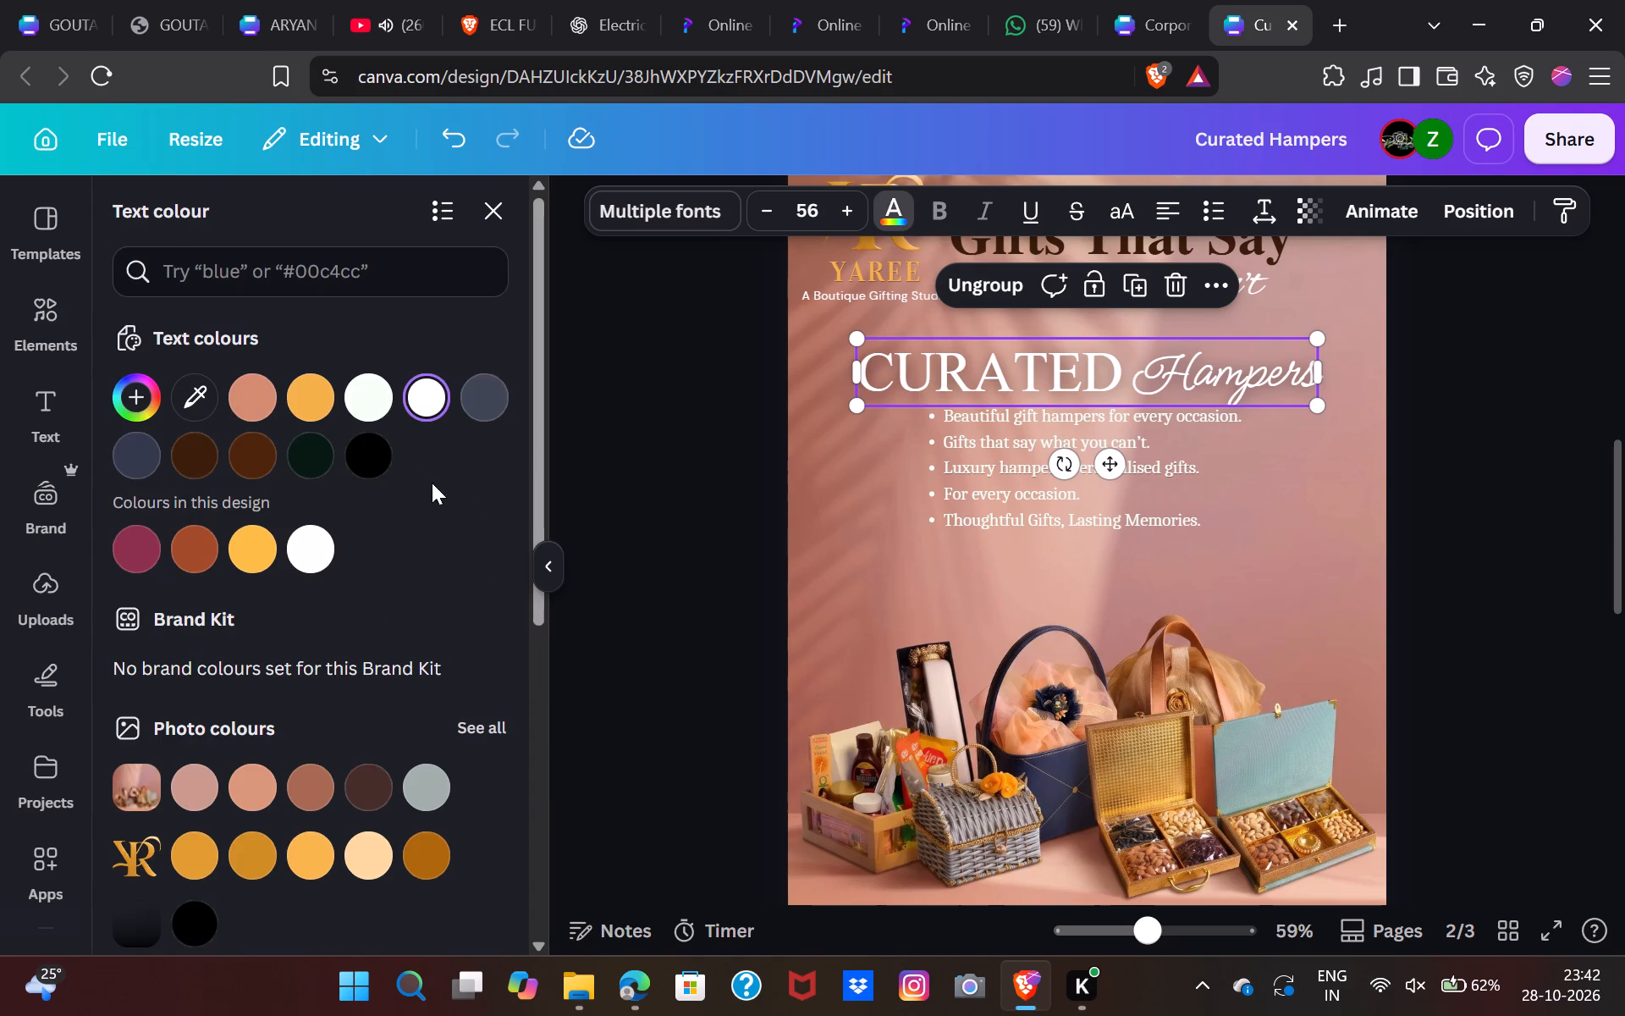
left_click(210, 400)
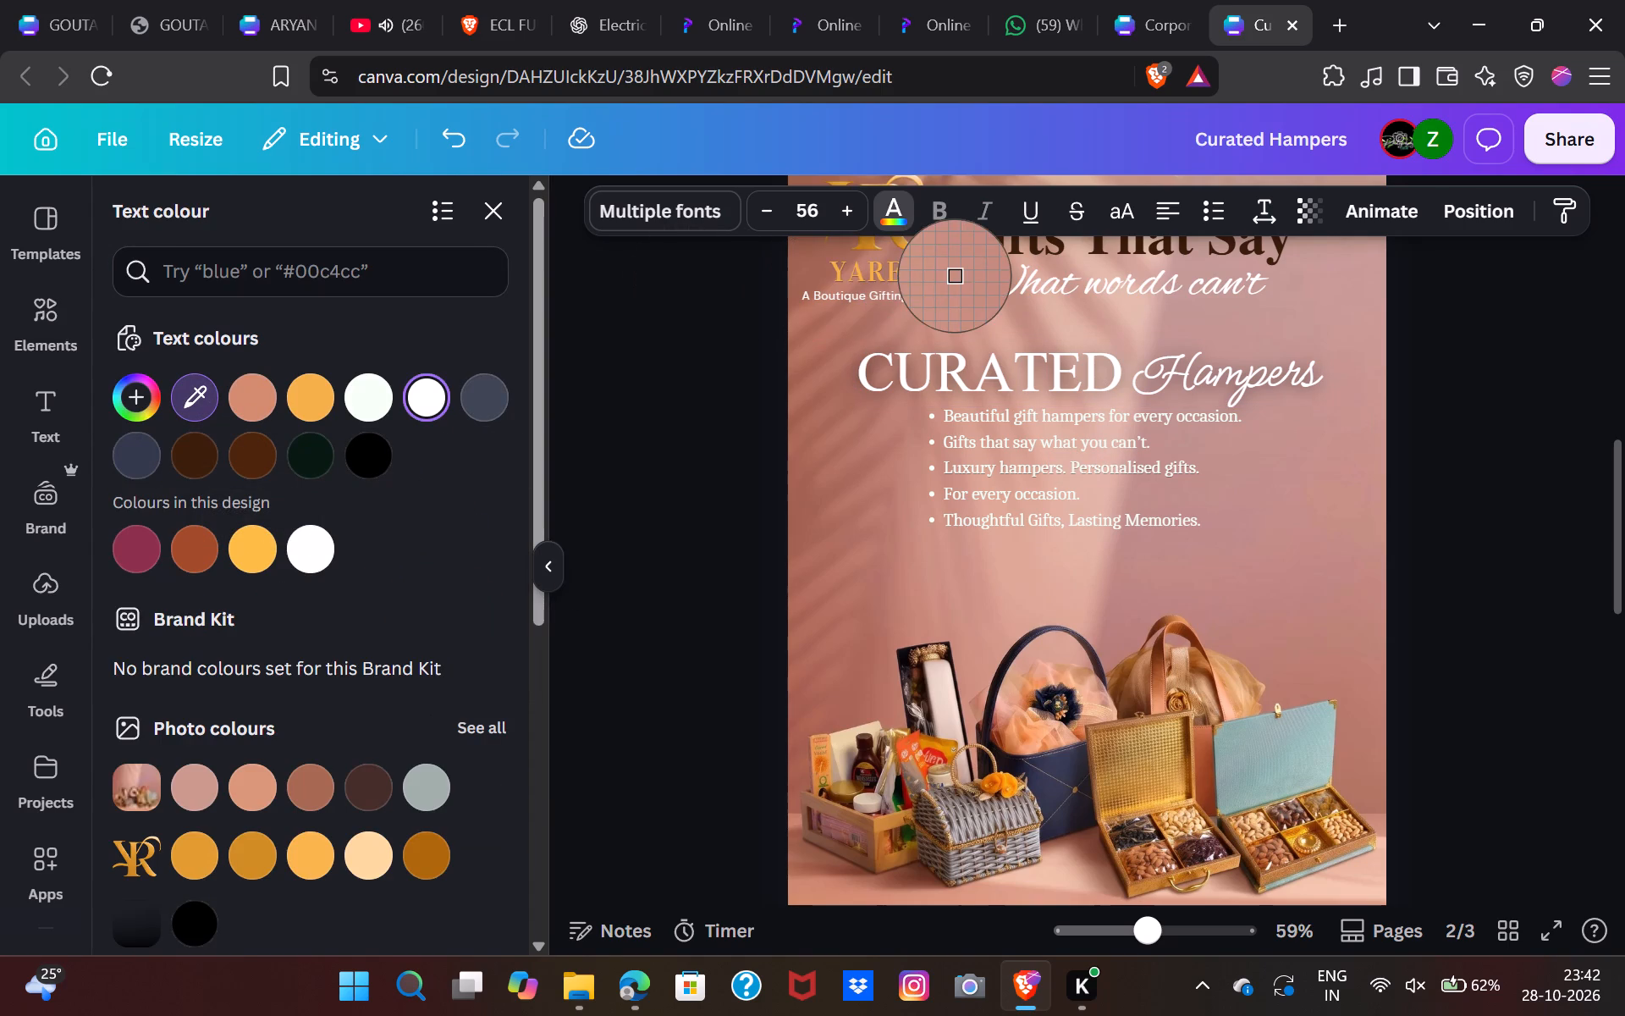
left_click(979, 249)
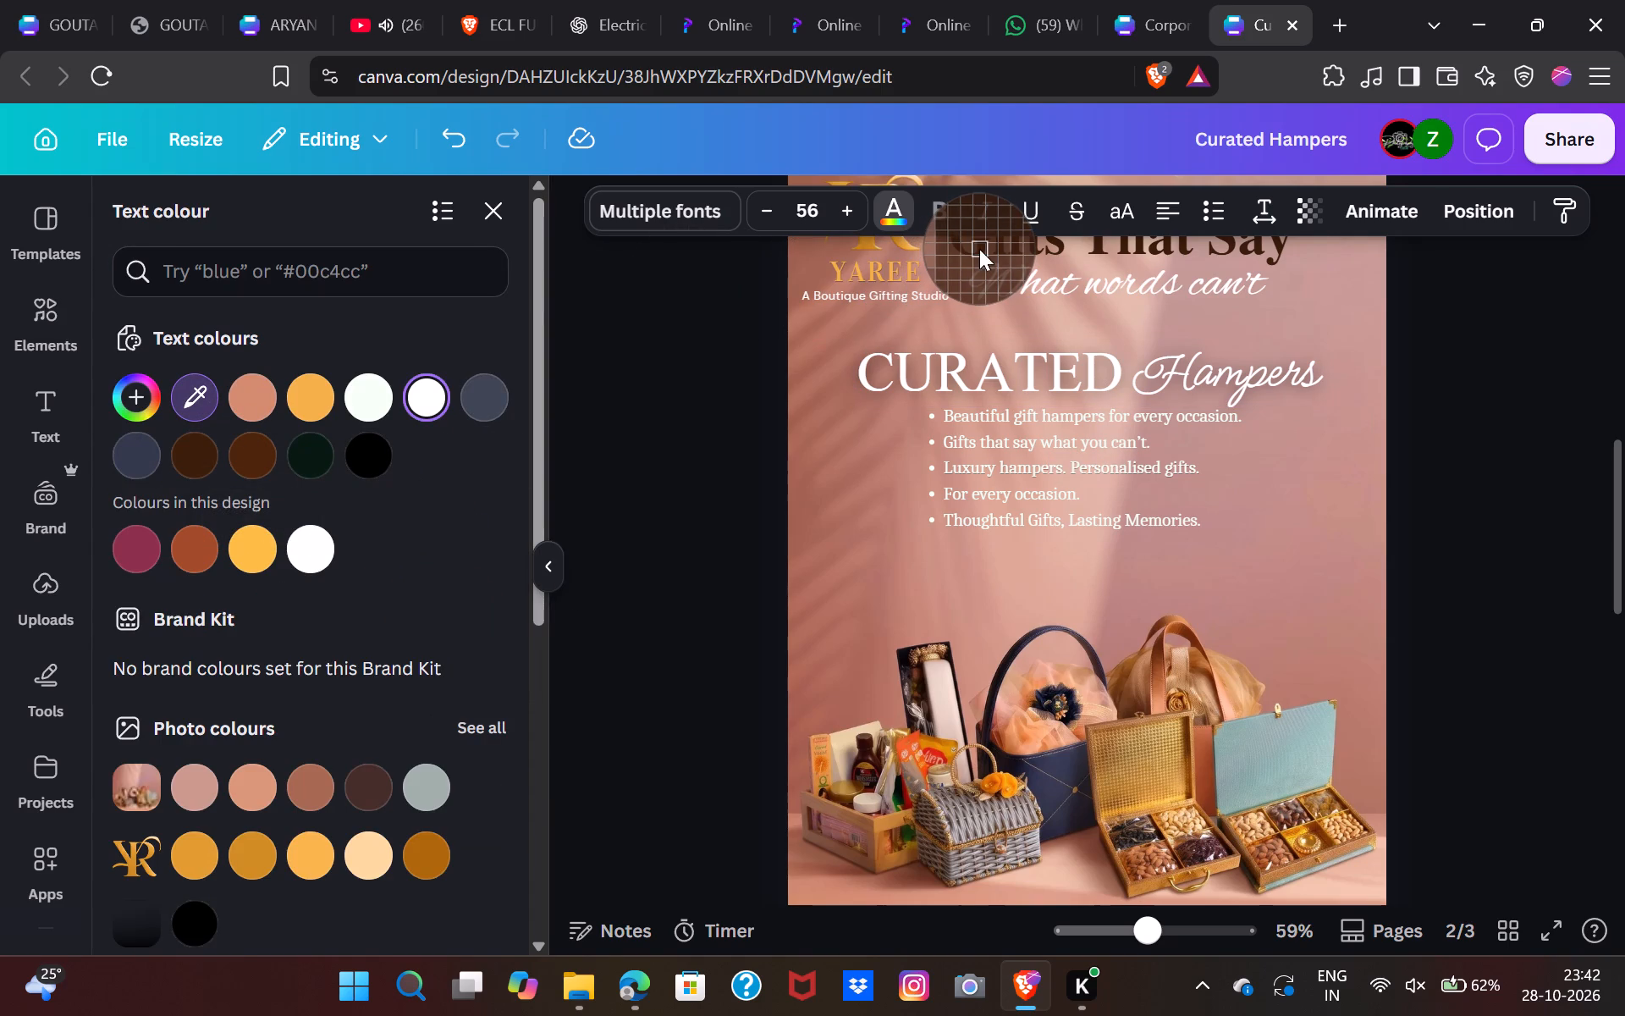
double_click(720, 398)
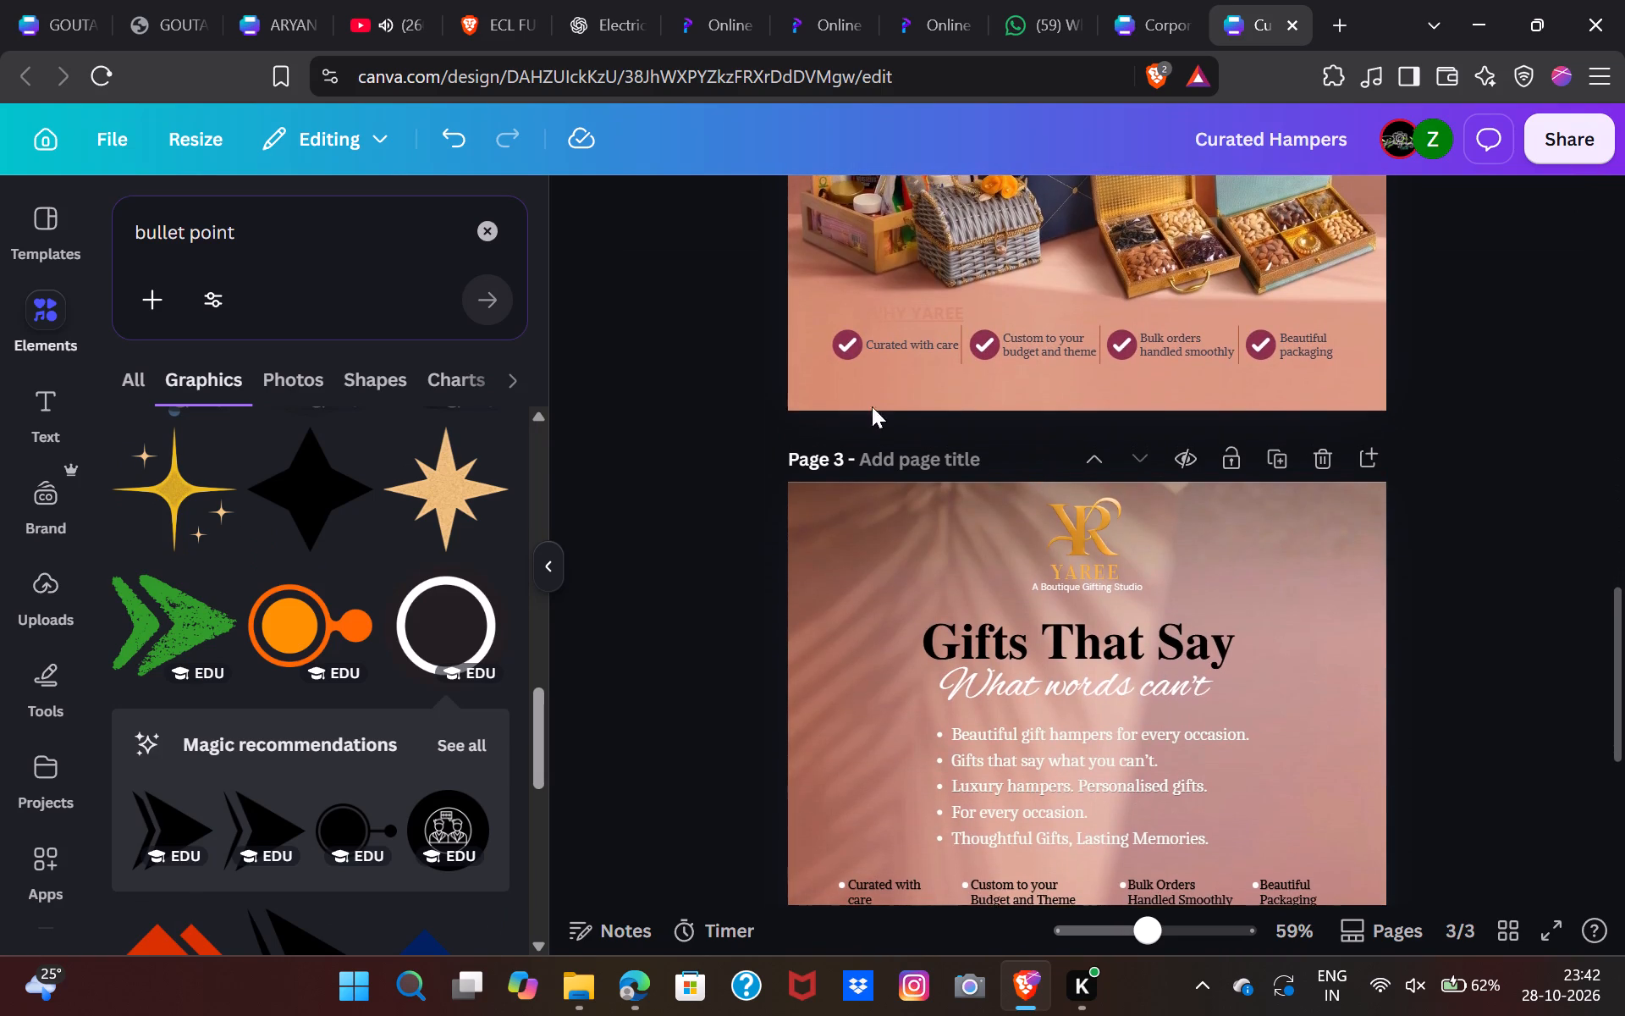
Move the "WHY YAREE" label and the four check-marked features on page 2 up between the bullet list and the hampers photo.
left_click_drag(826, 299, 1304, 333)
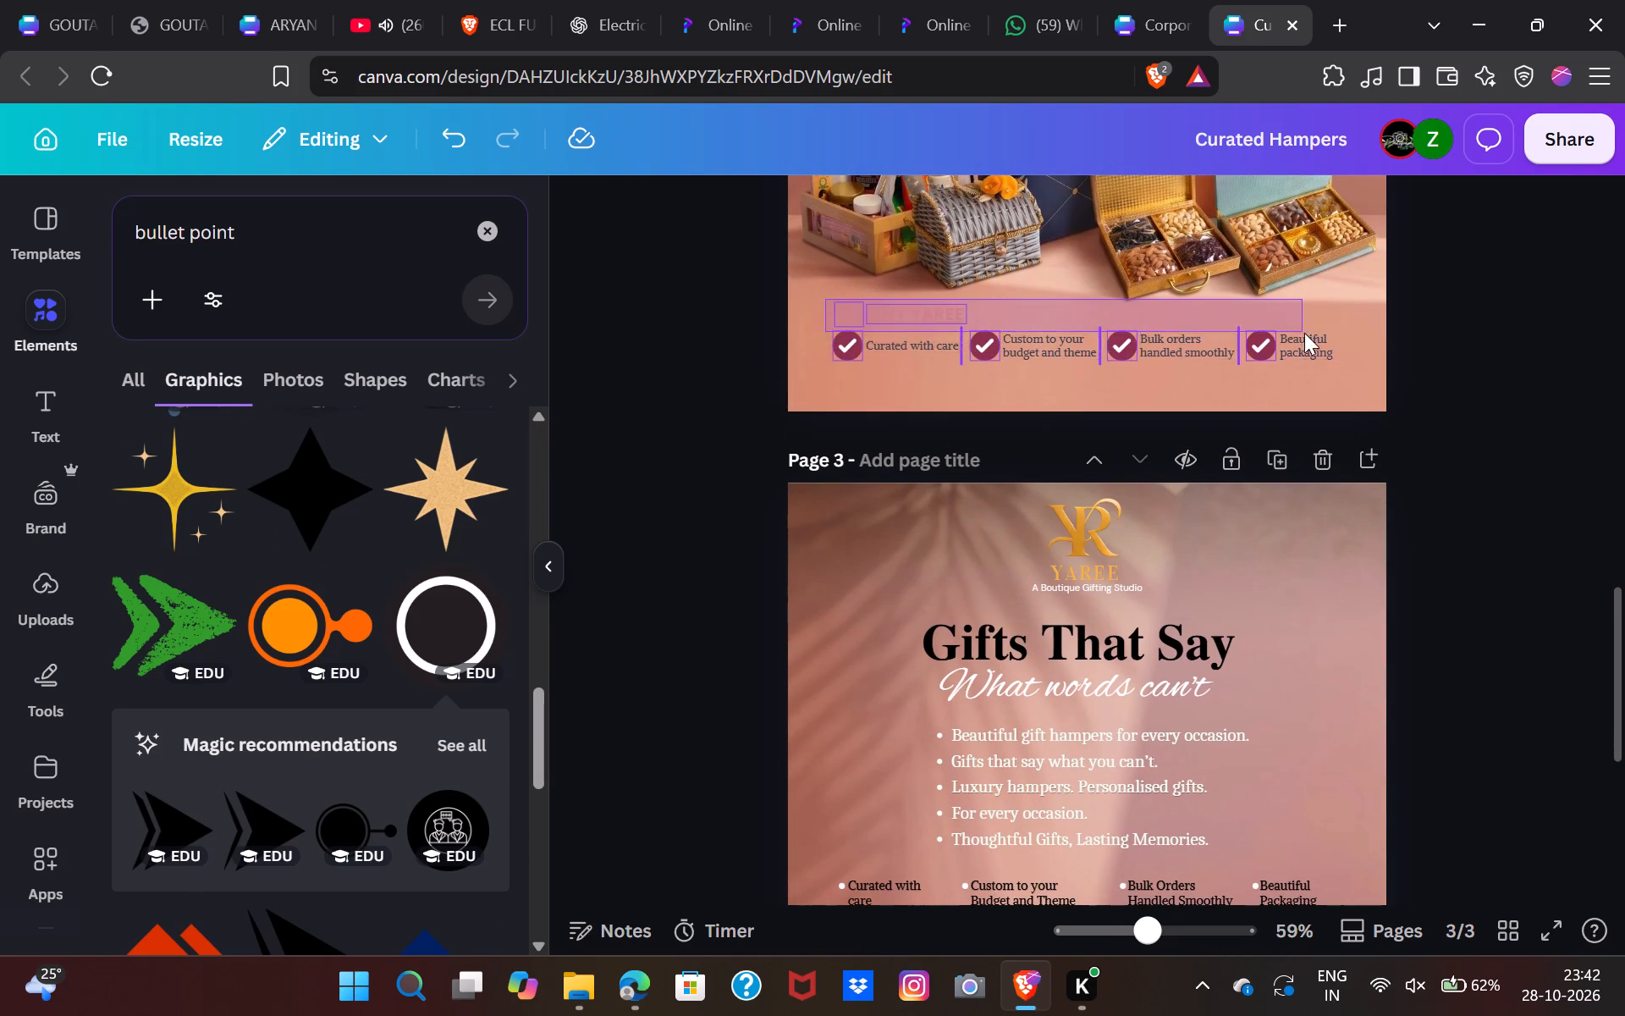
left_click_drag(1304, 333, 1336, 365)
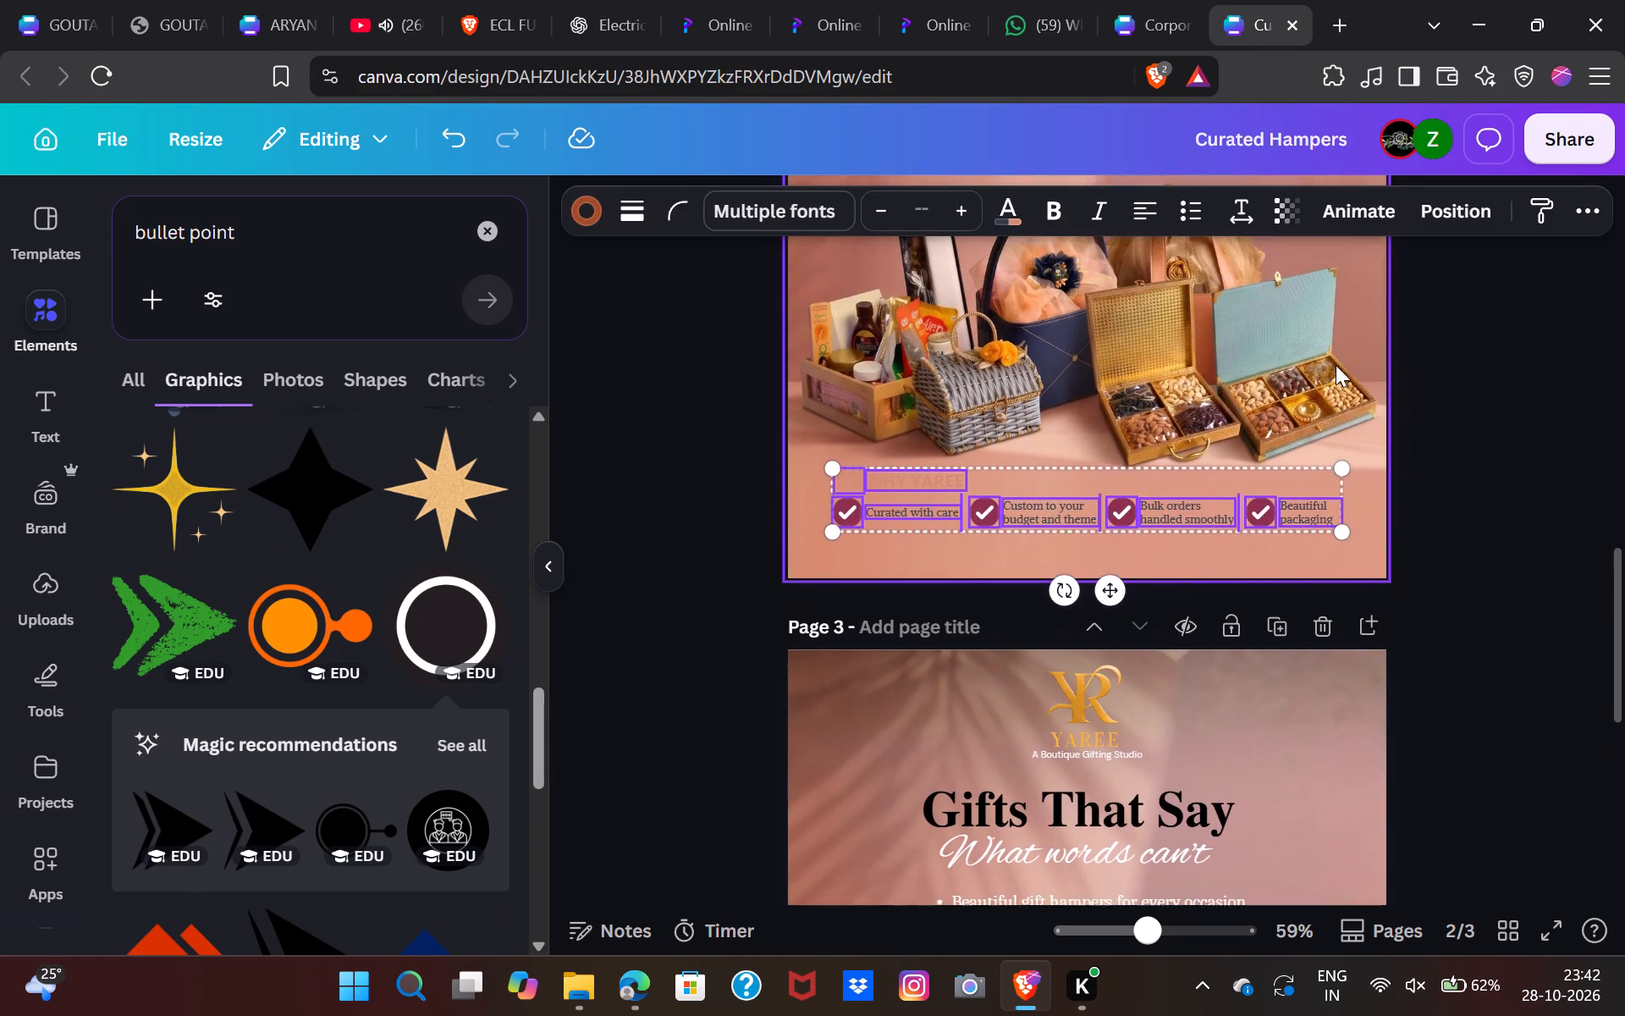
left_click_drag(1266, 544, 1284, 264)
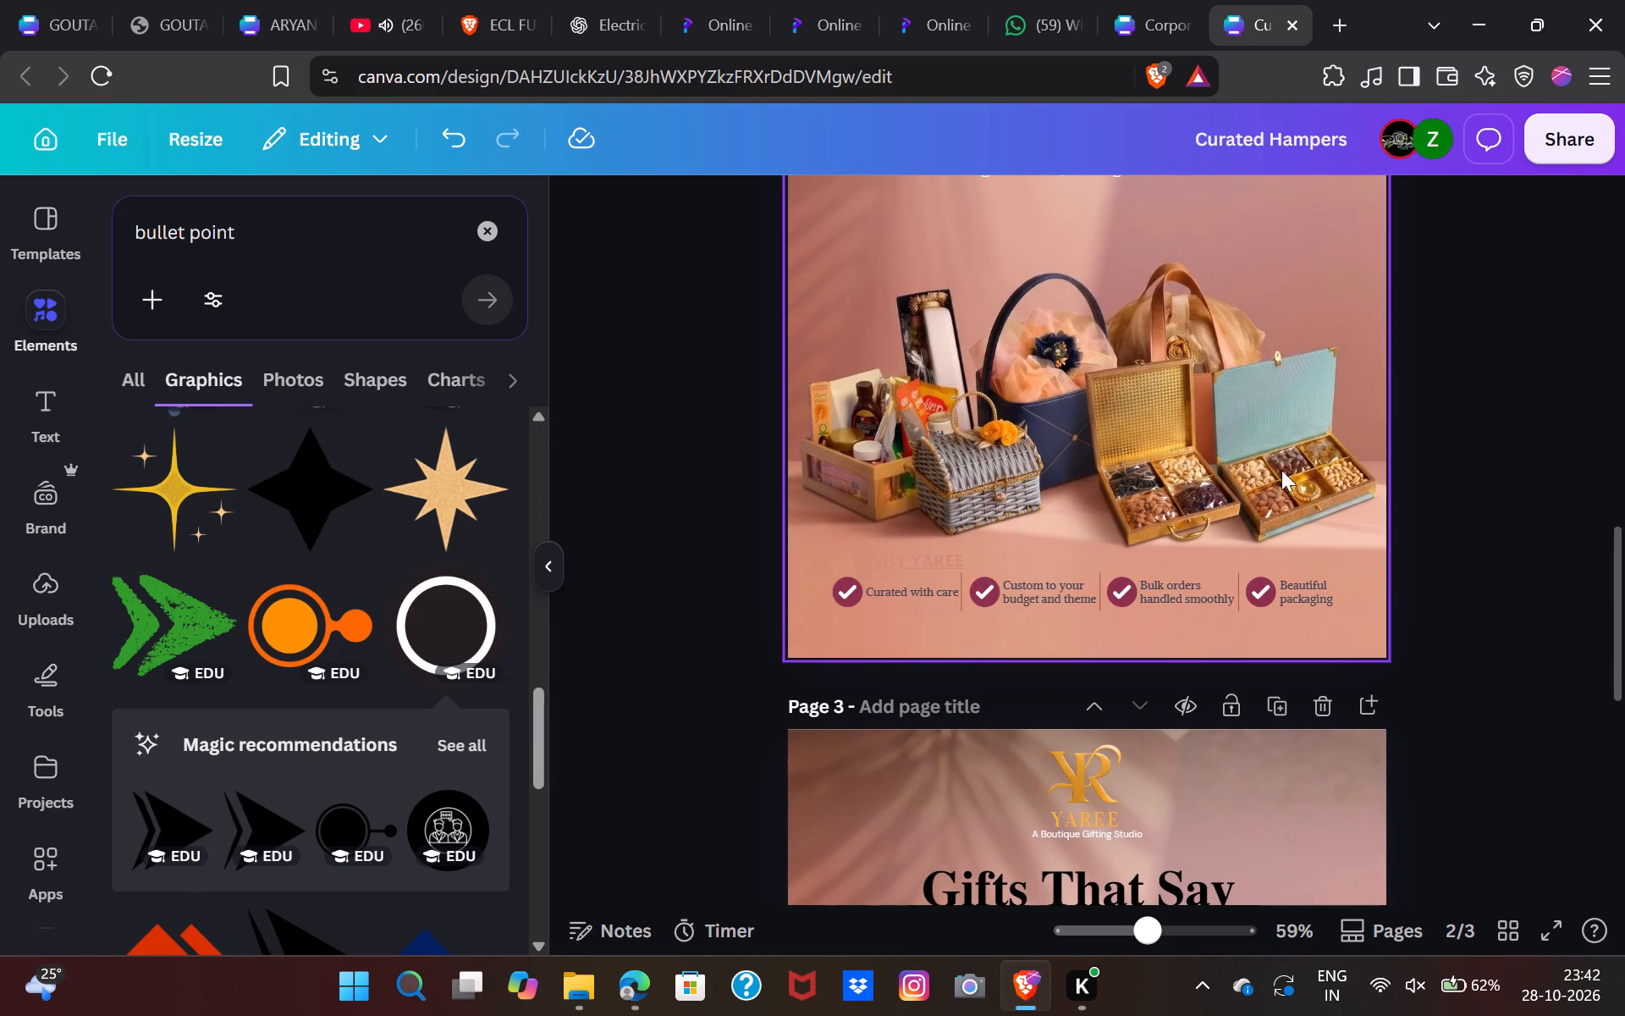
left_click_drag(832, 518, 1320, 600)
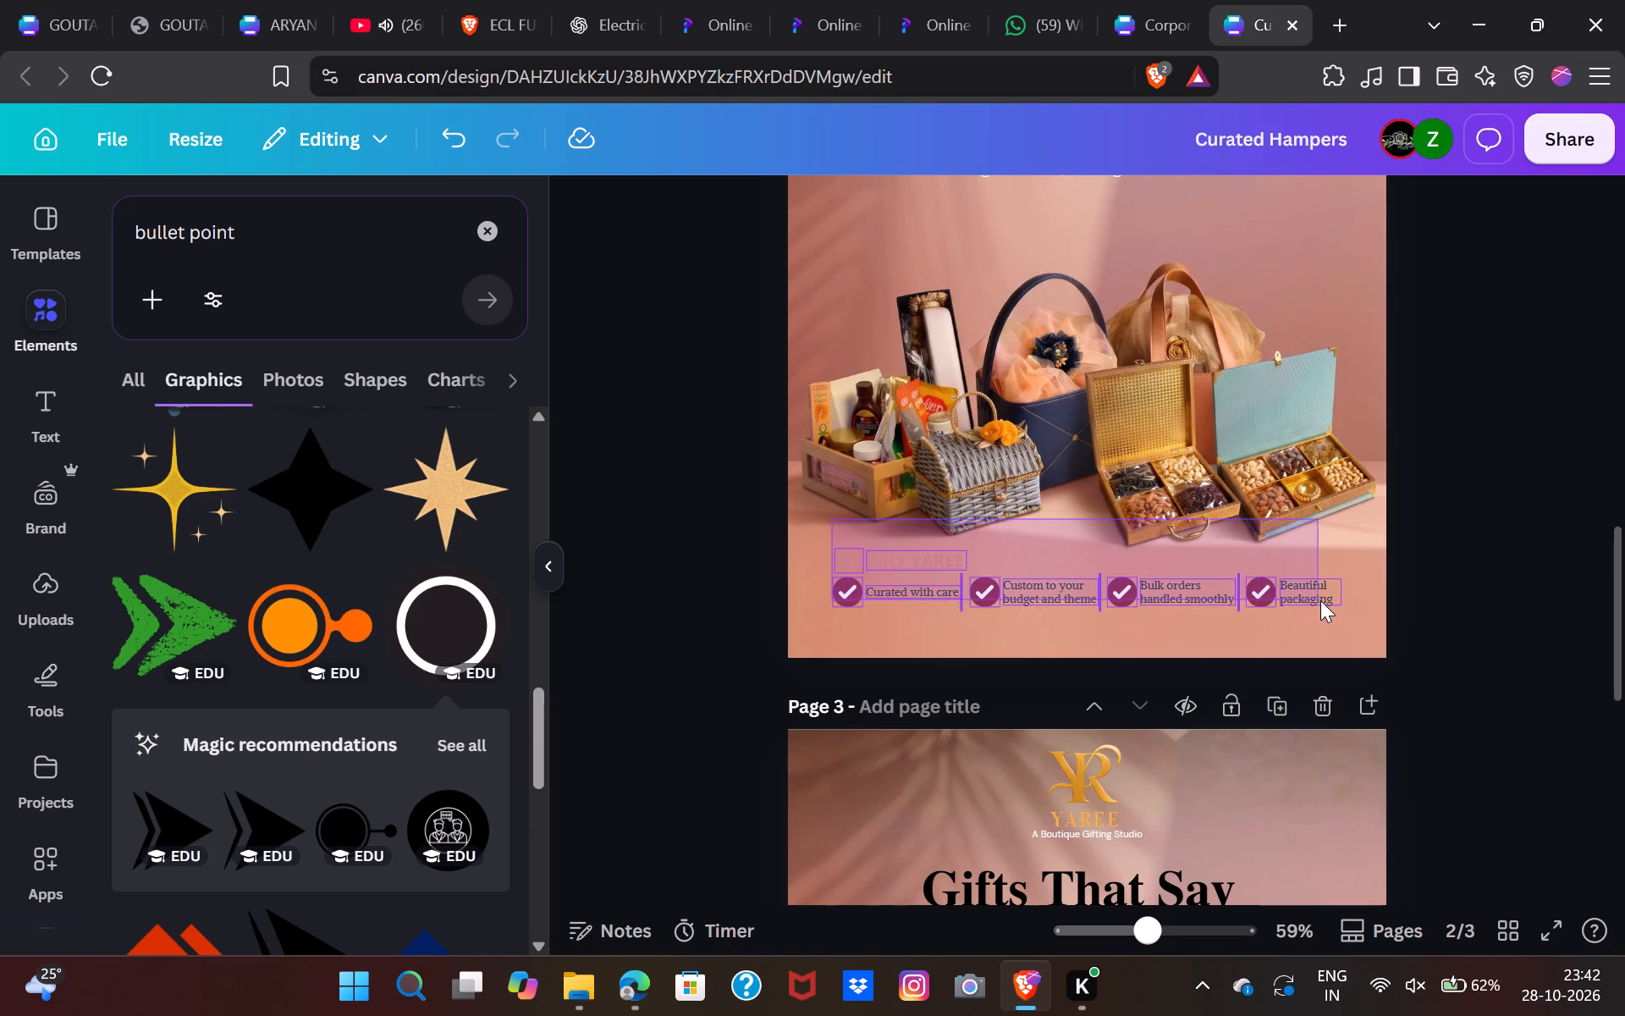
left_click_drag(1320, 600, 1325, 616)
left_click_drag(1196, 587, 1205, 285)
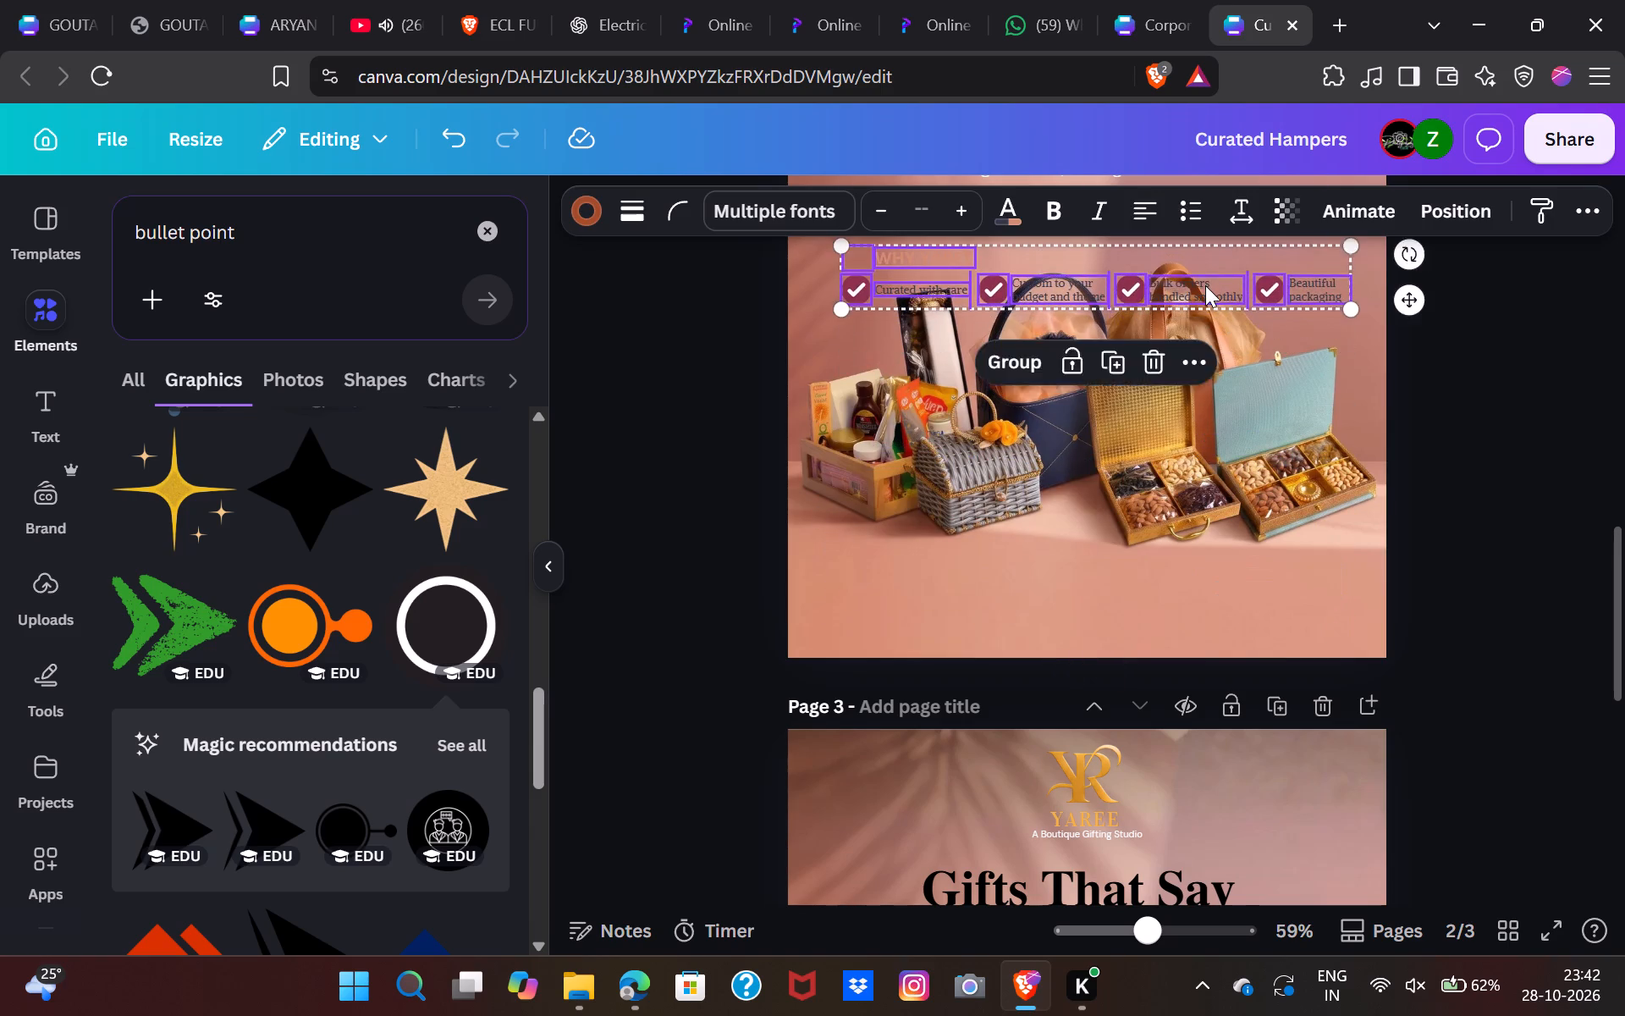
left_click_drag(1182, 626, 1190, 555)
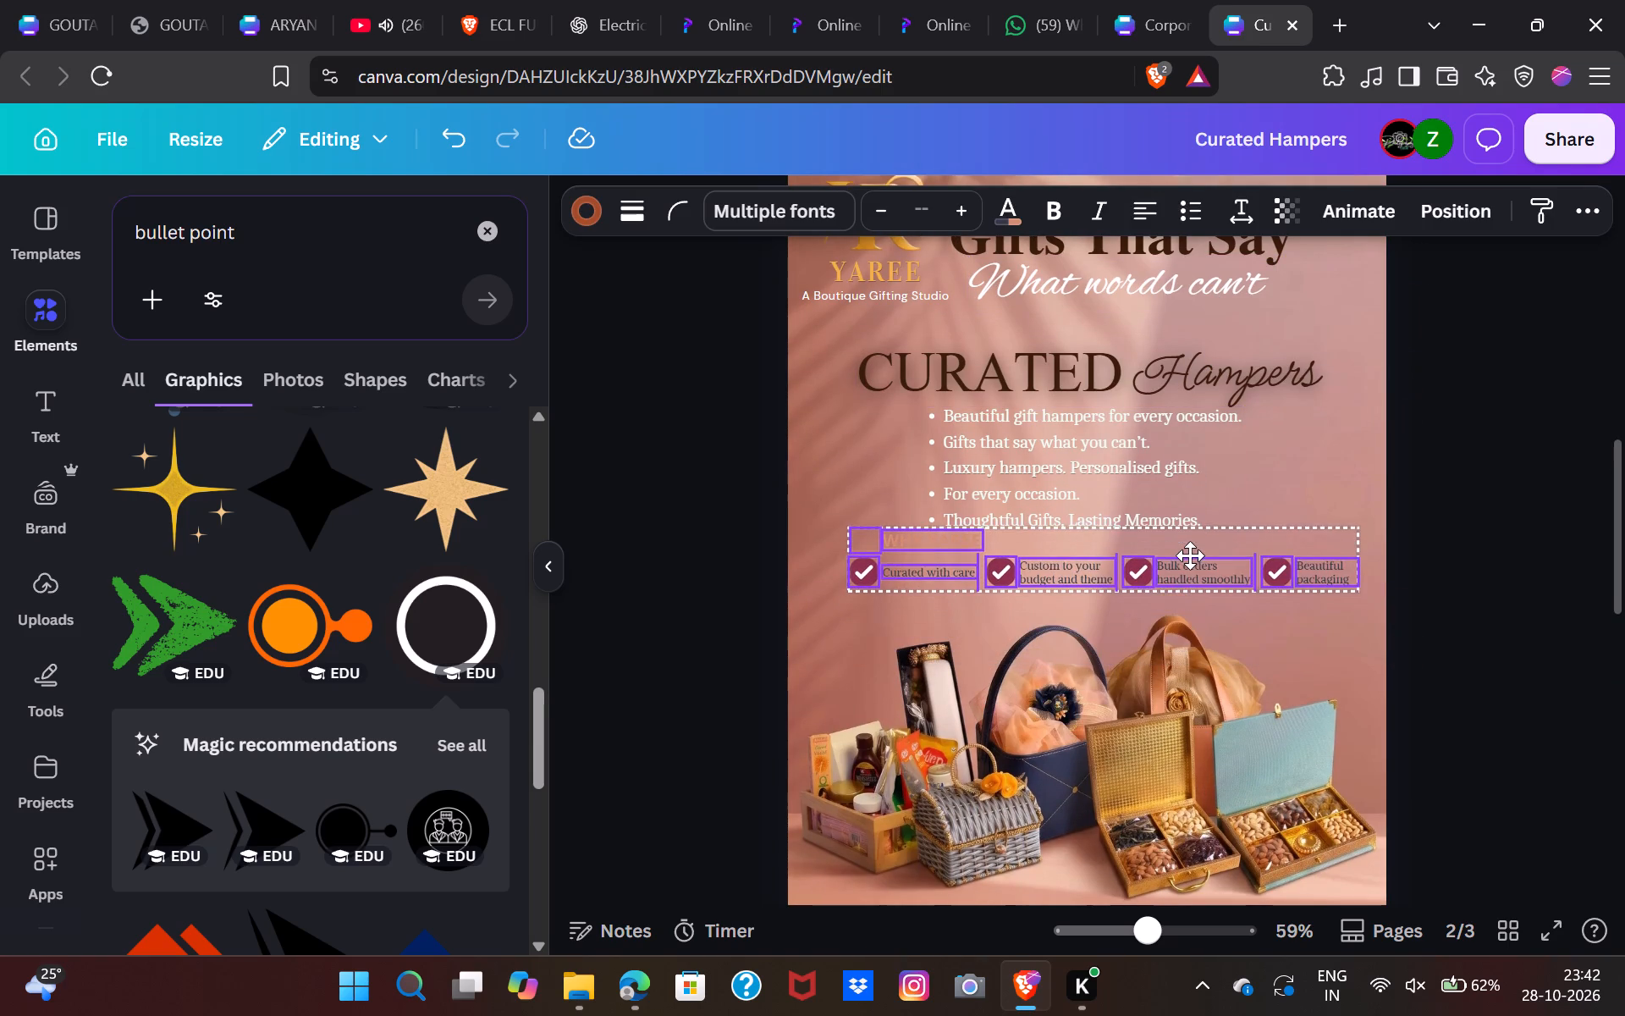
left_click_drag(1190, 555, 1185, 573)
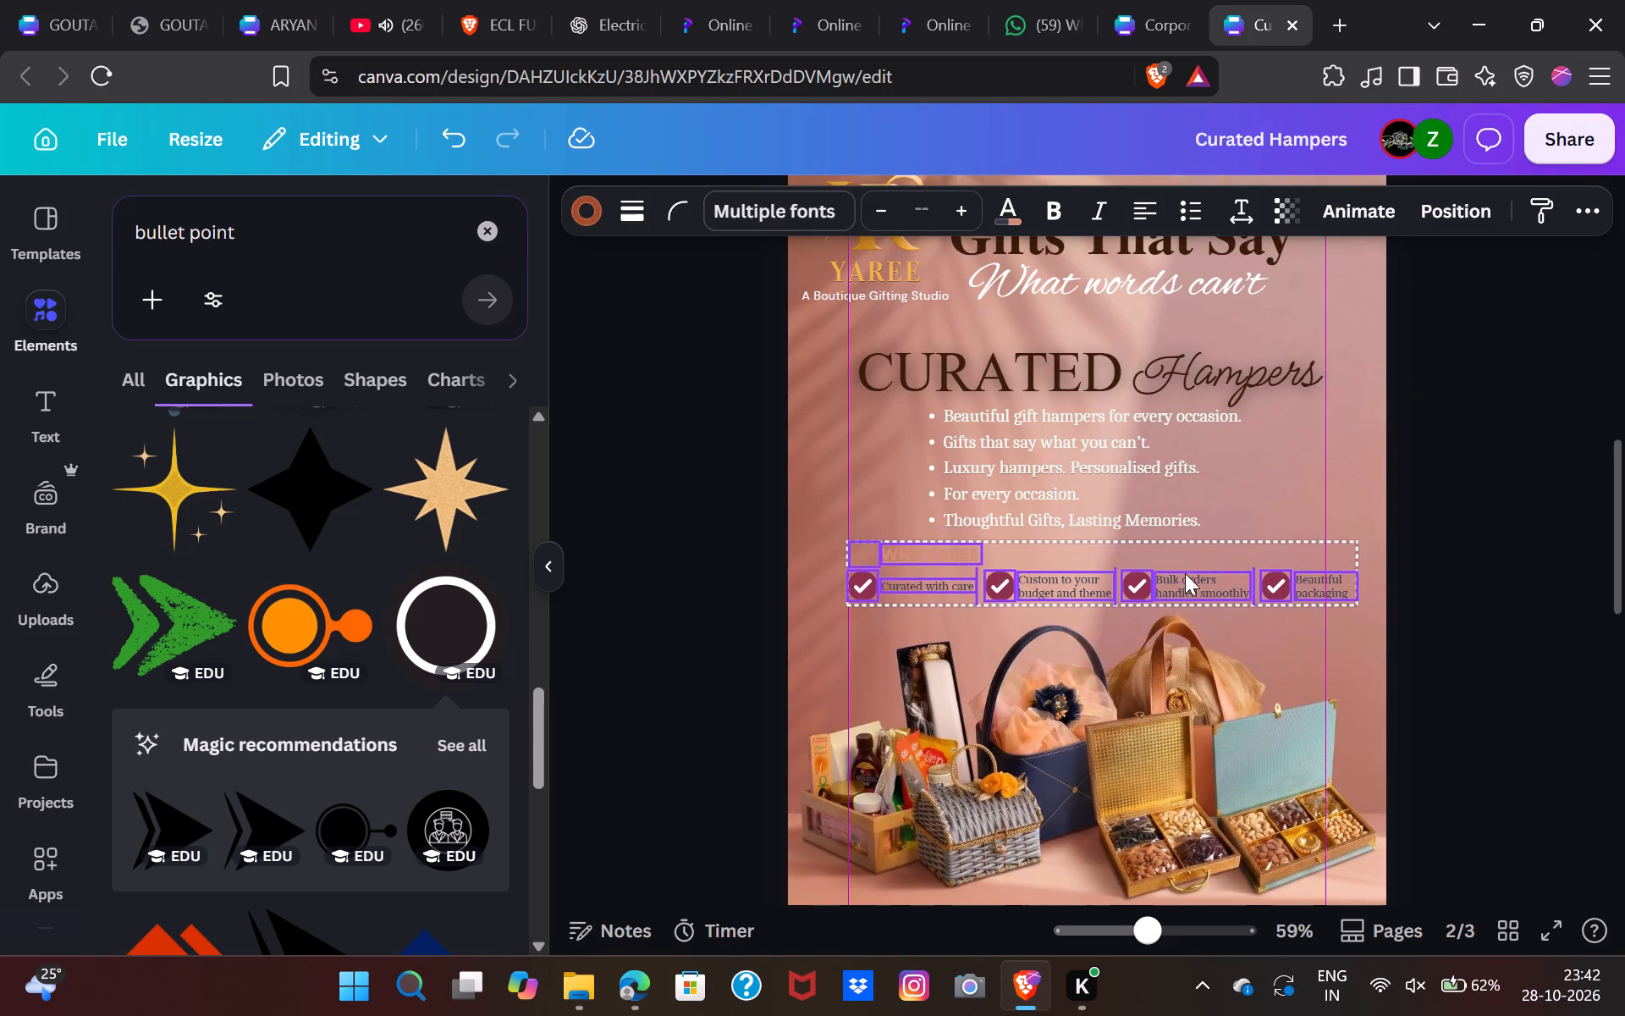
left_click(758, 544)
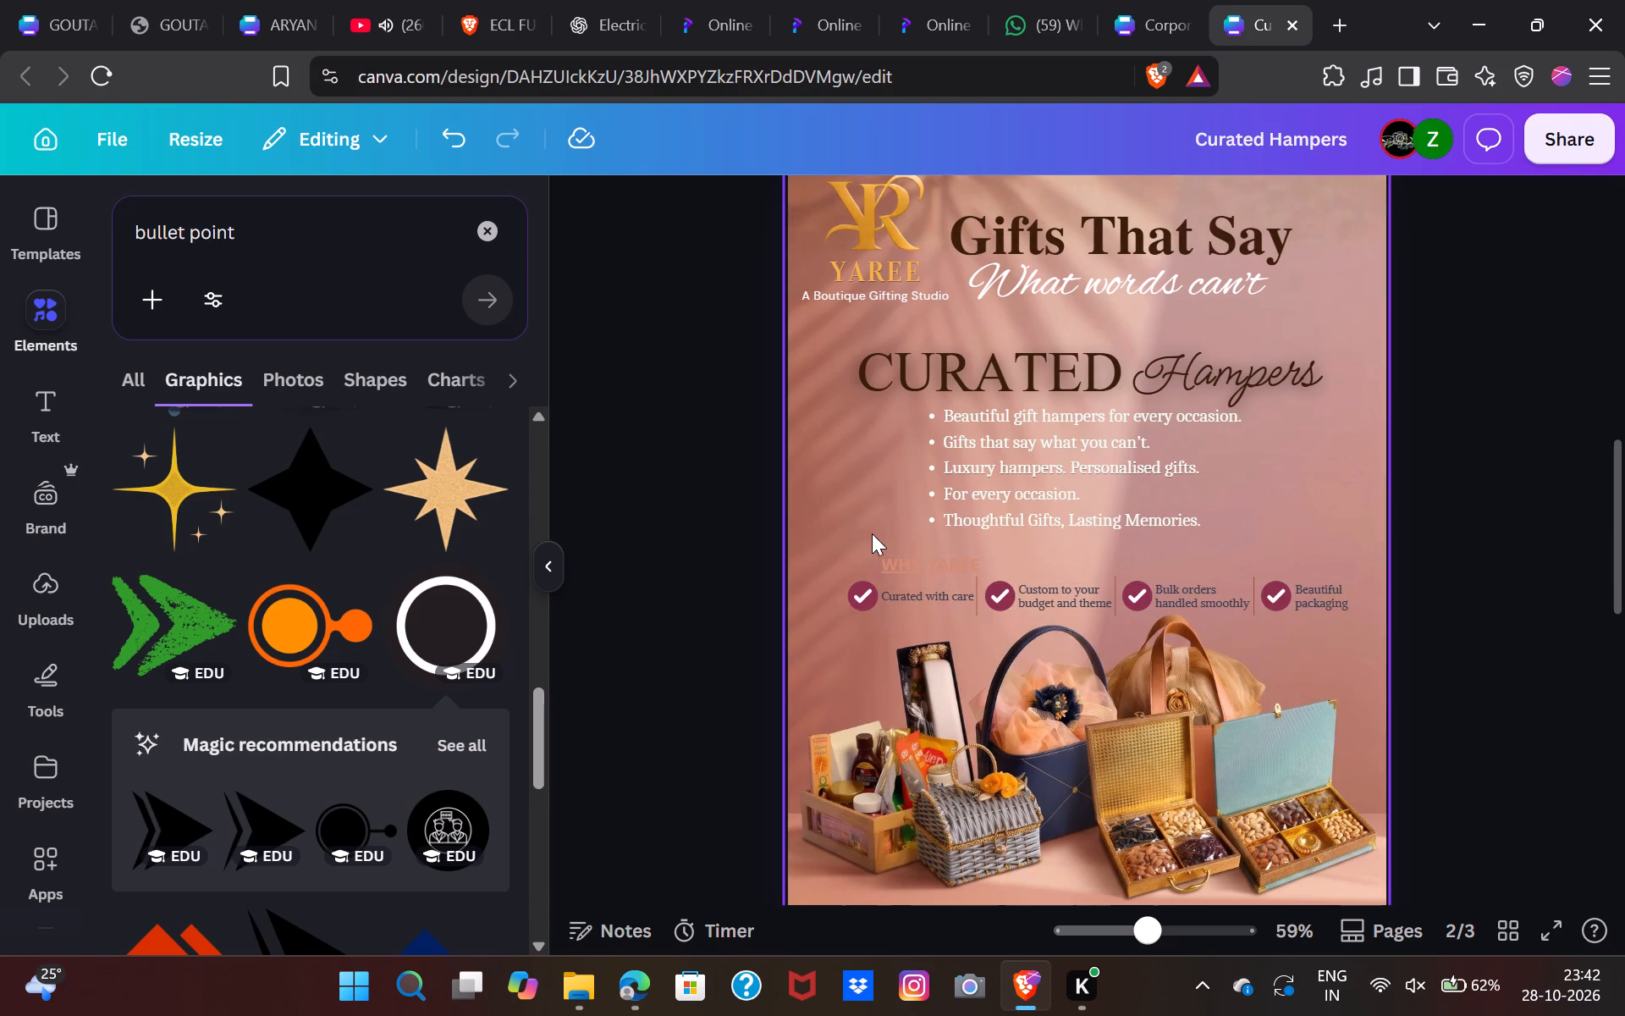
Move the "WHY YAREE" label towards the middle of page 2, above the row of check-marked features.
left_click(893, 552)
left_click_drag(893, 552, 1021, 545)
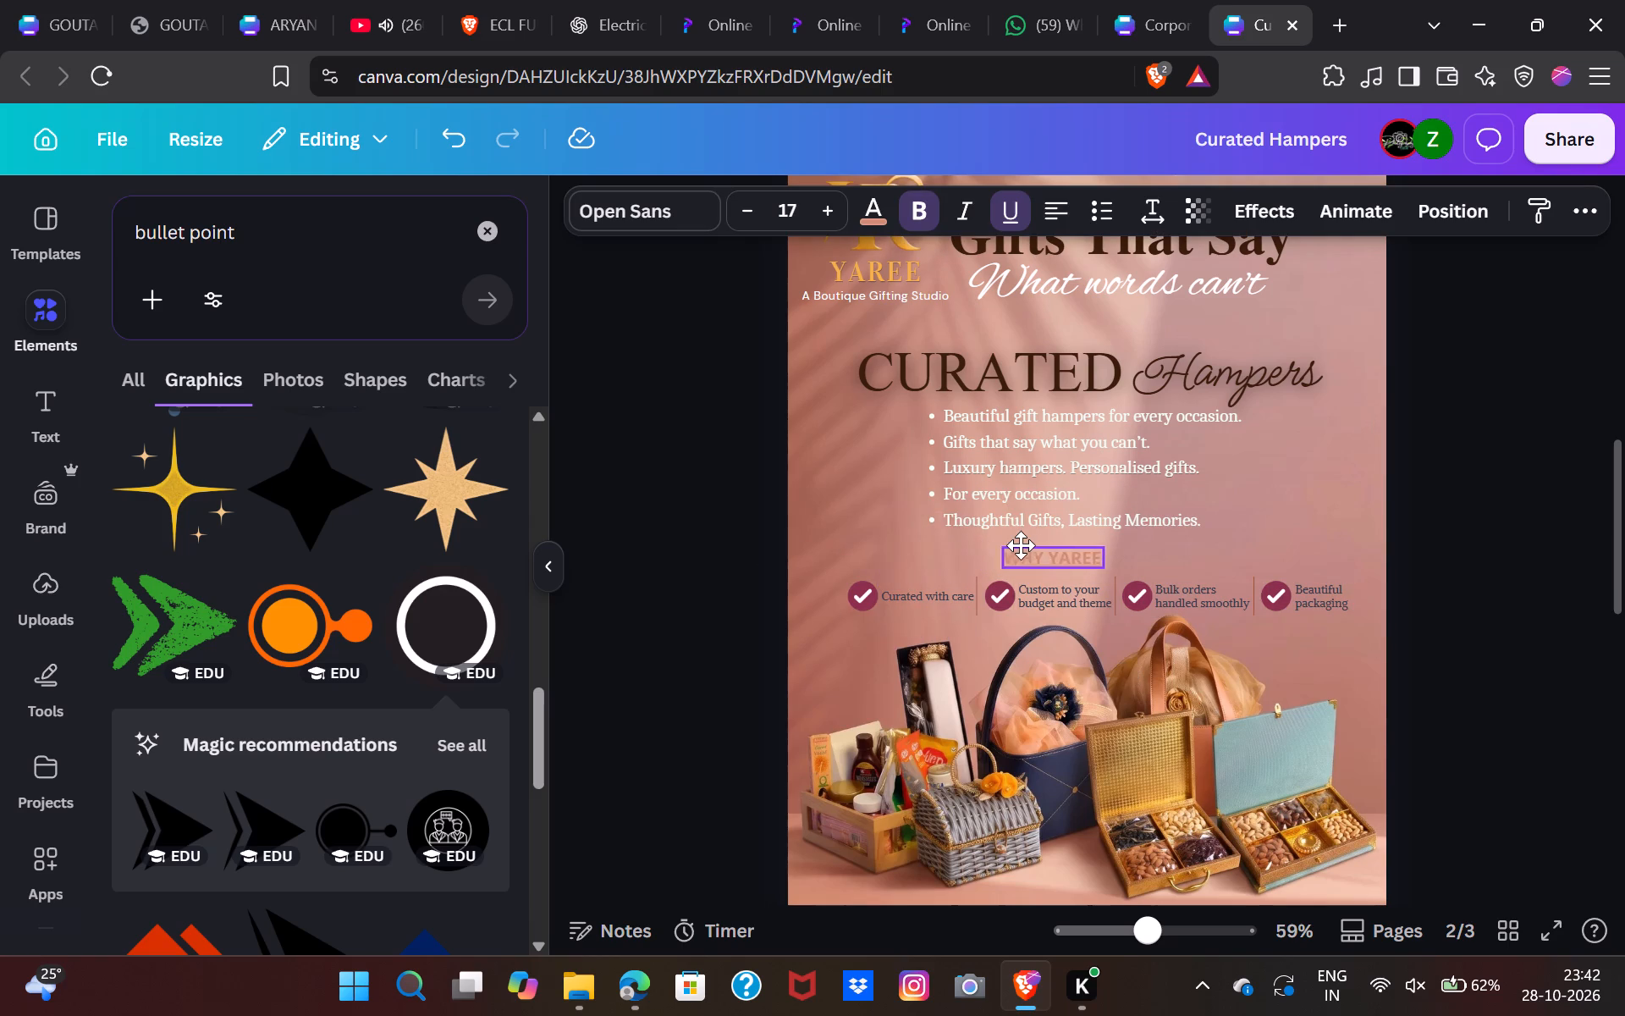
left_click_drag(1021, 545, 1044, 545)
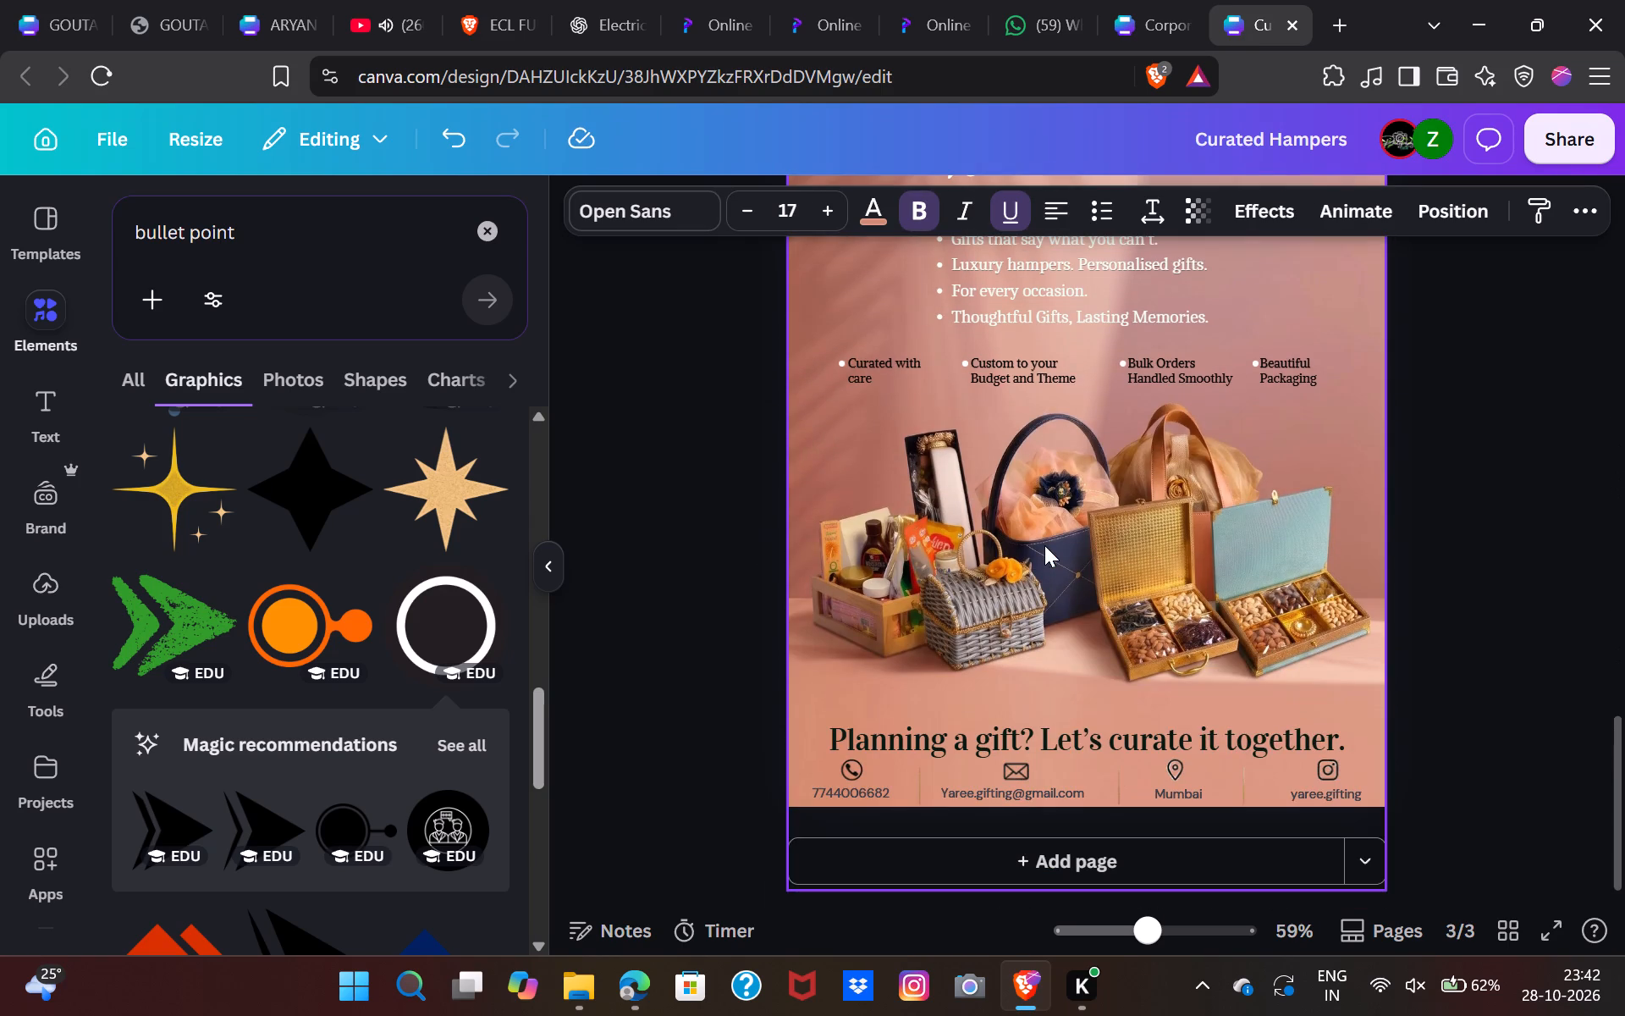
Copy the "Planning a gift? Let's curate it together." line and contact row from page 3 to the bottom of page 2.
left_click_drag(802, 710, 1406, 762)
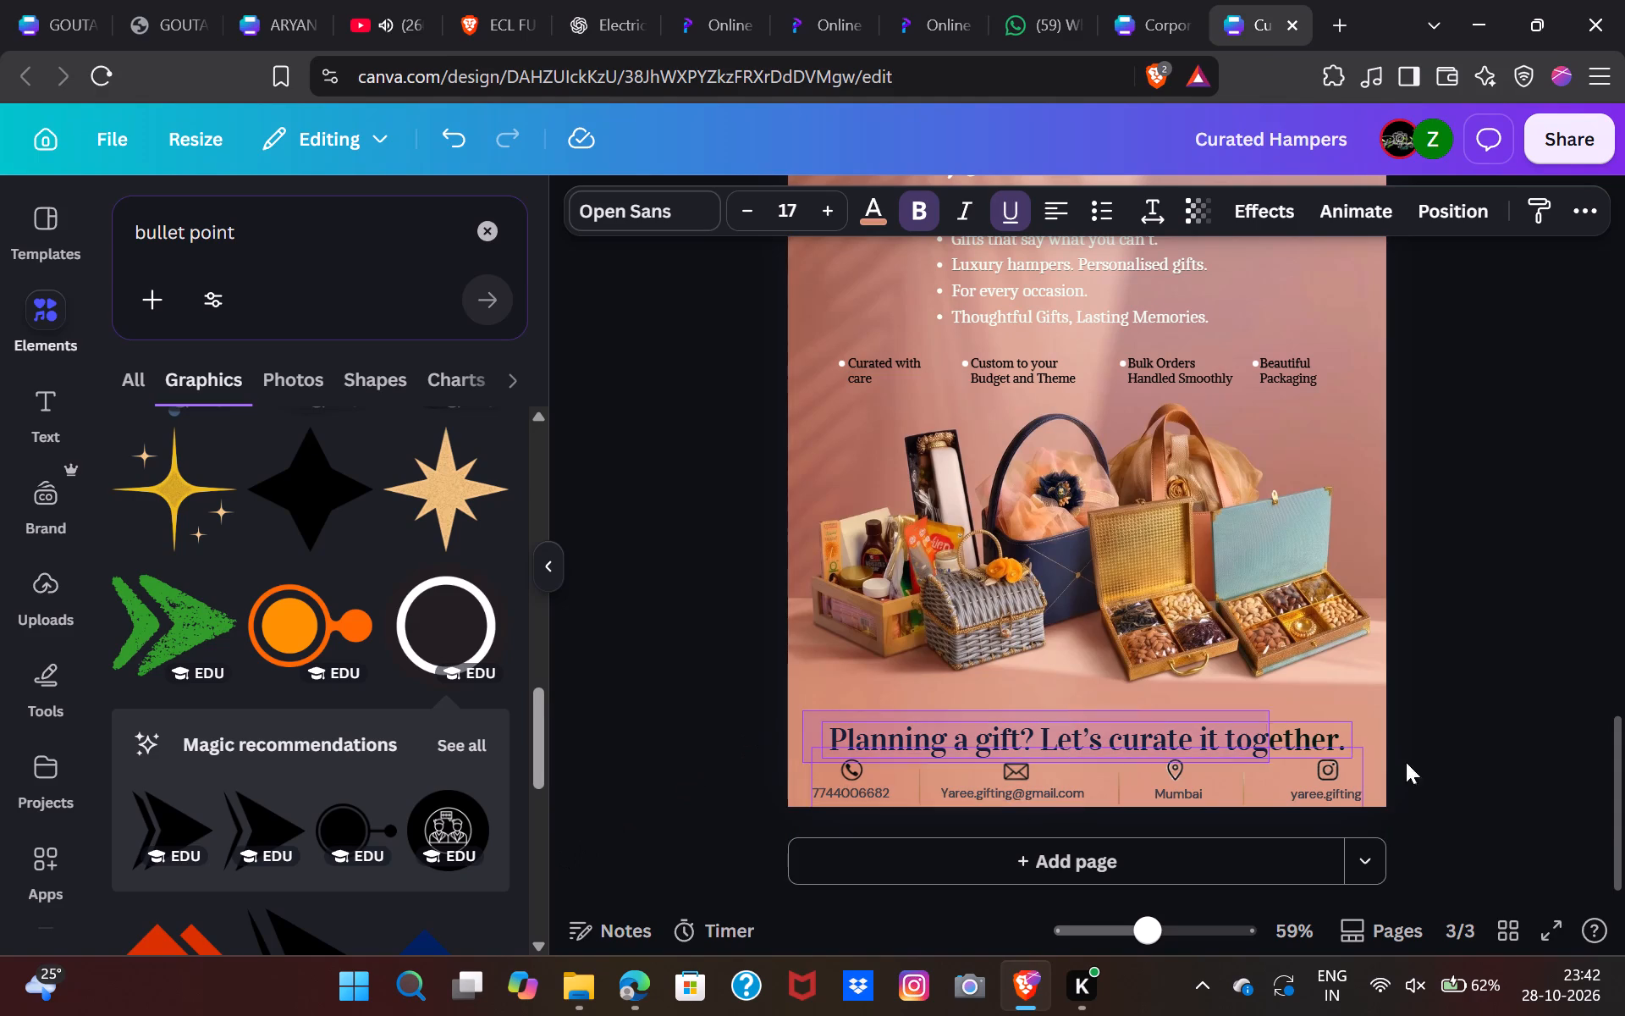
left_click_drag(1406, 762, 1407, 806)
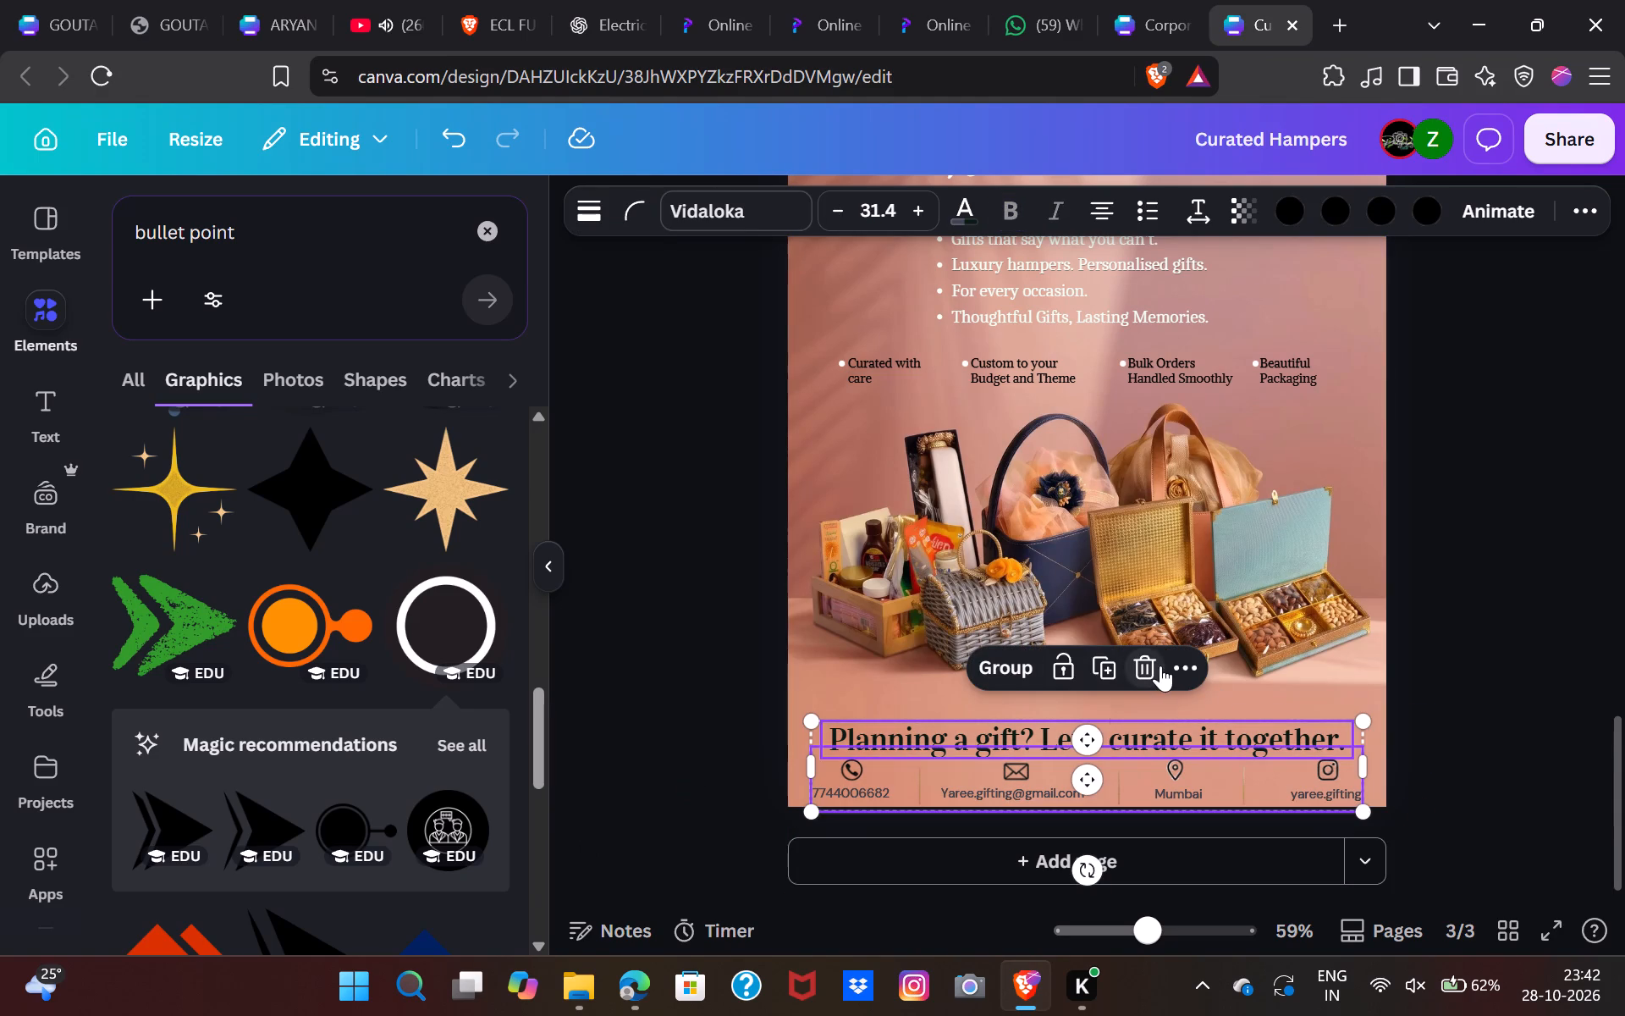
key("ctrl+c")
scroll(1164, 668, "up", 4)
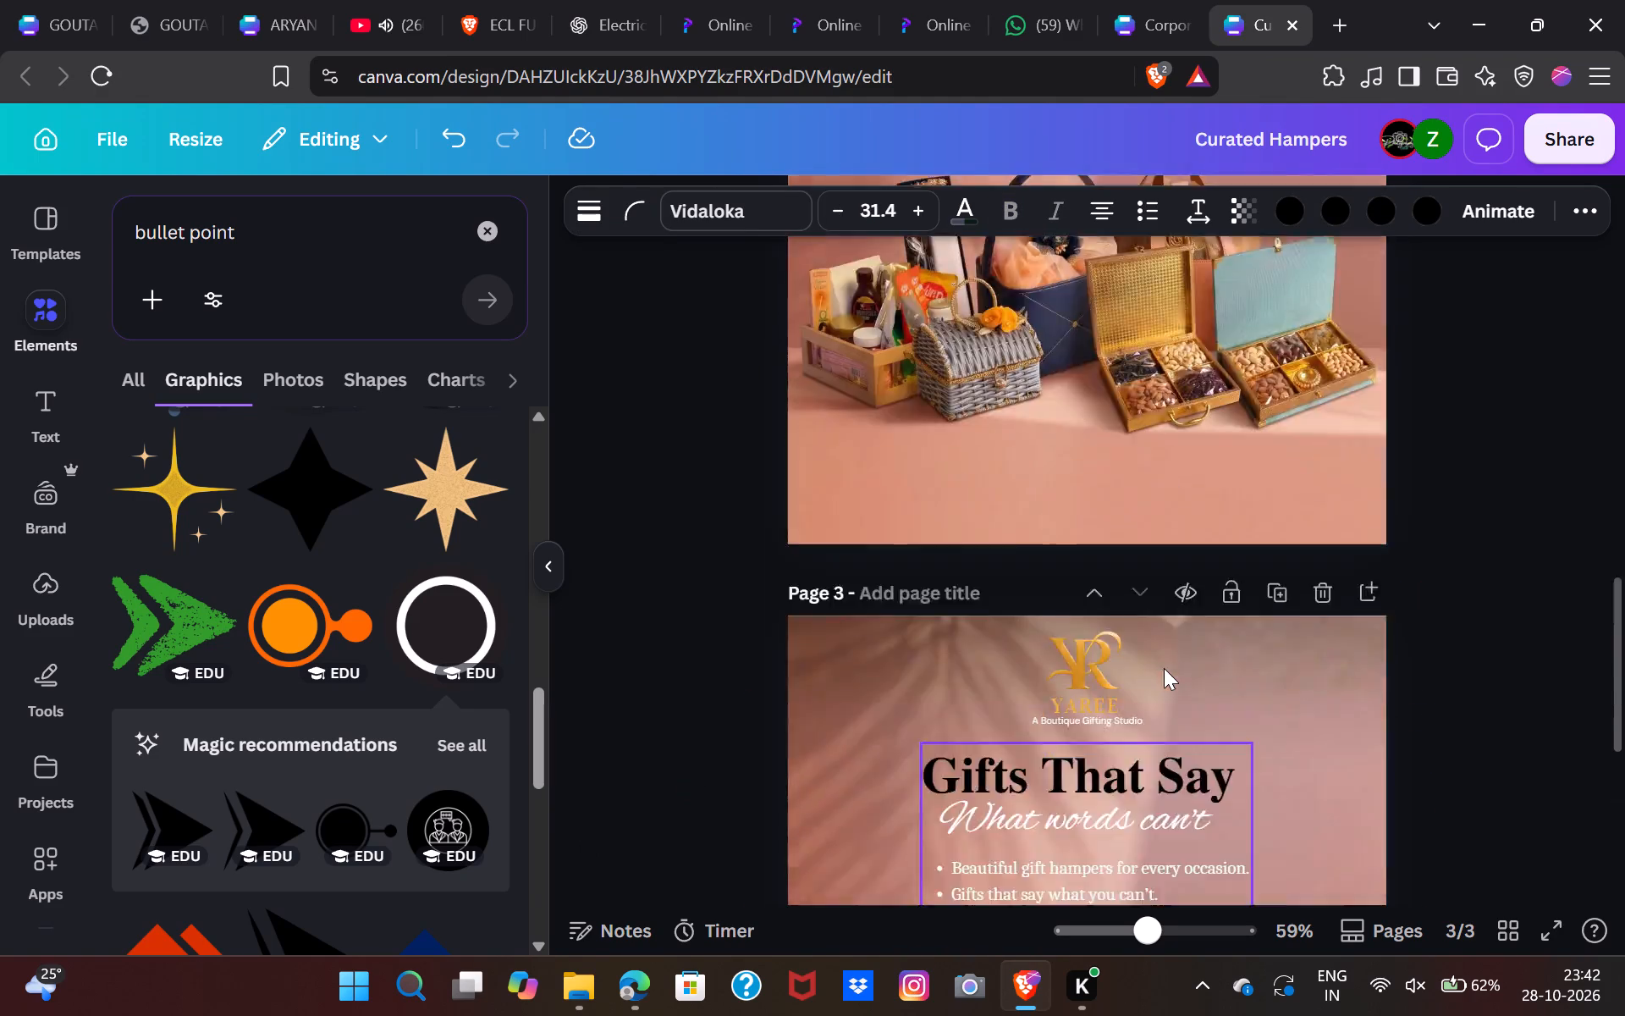
scroll(1164, 668, "up", 1)
scroll(1164, 668, "down", 4)
left_click(1158, 550)
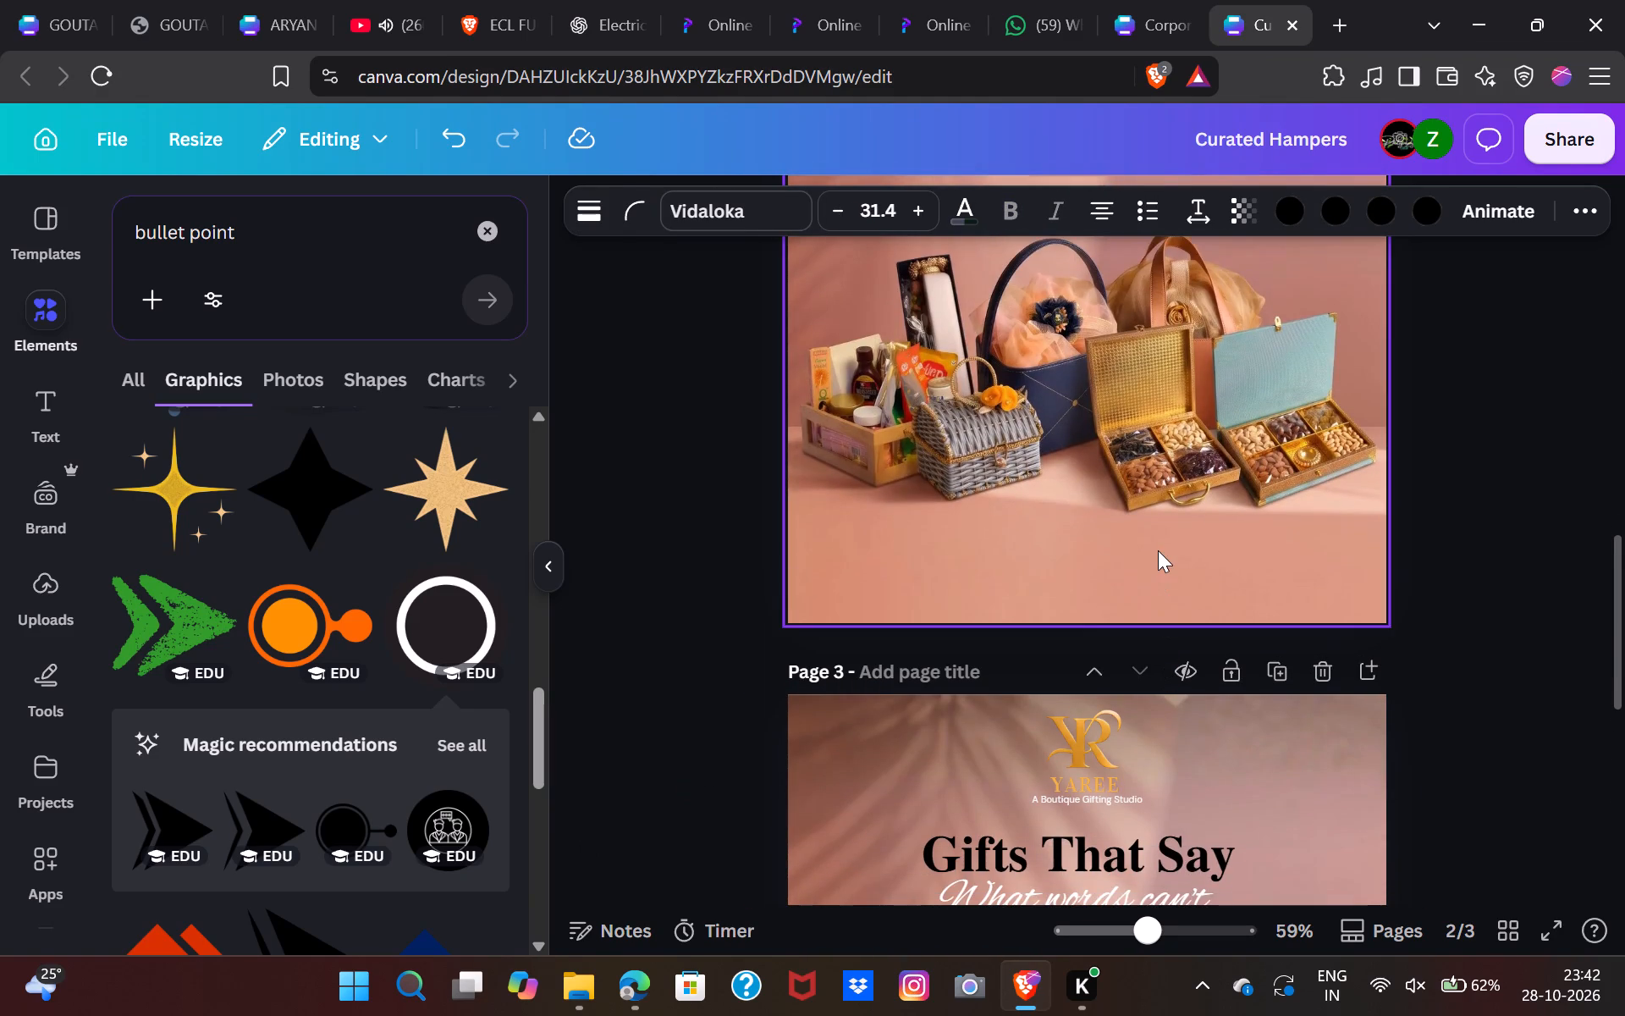
key("ctrl+v")
left_click(1403, 539)
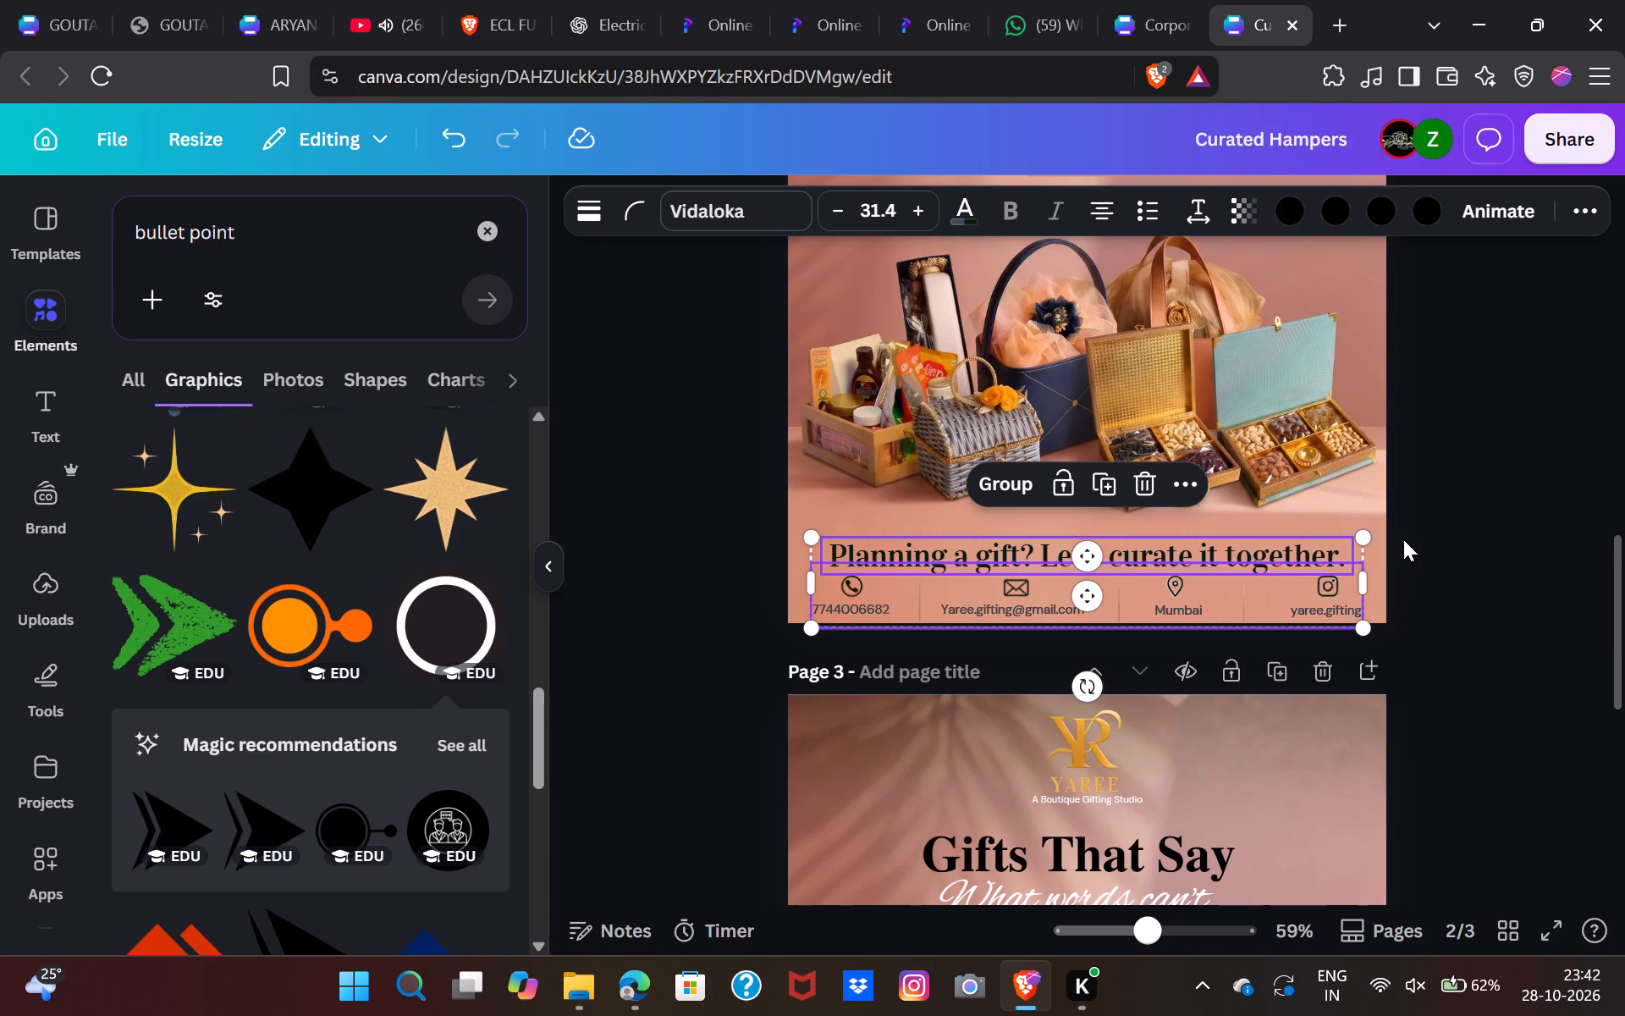
Recolour the "CURATED Hampers" title on page 2 with the design's maroon, matching the check-mark circles.
scroll(1403, 539, "up", 2)
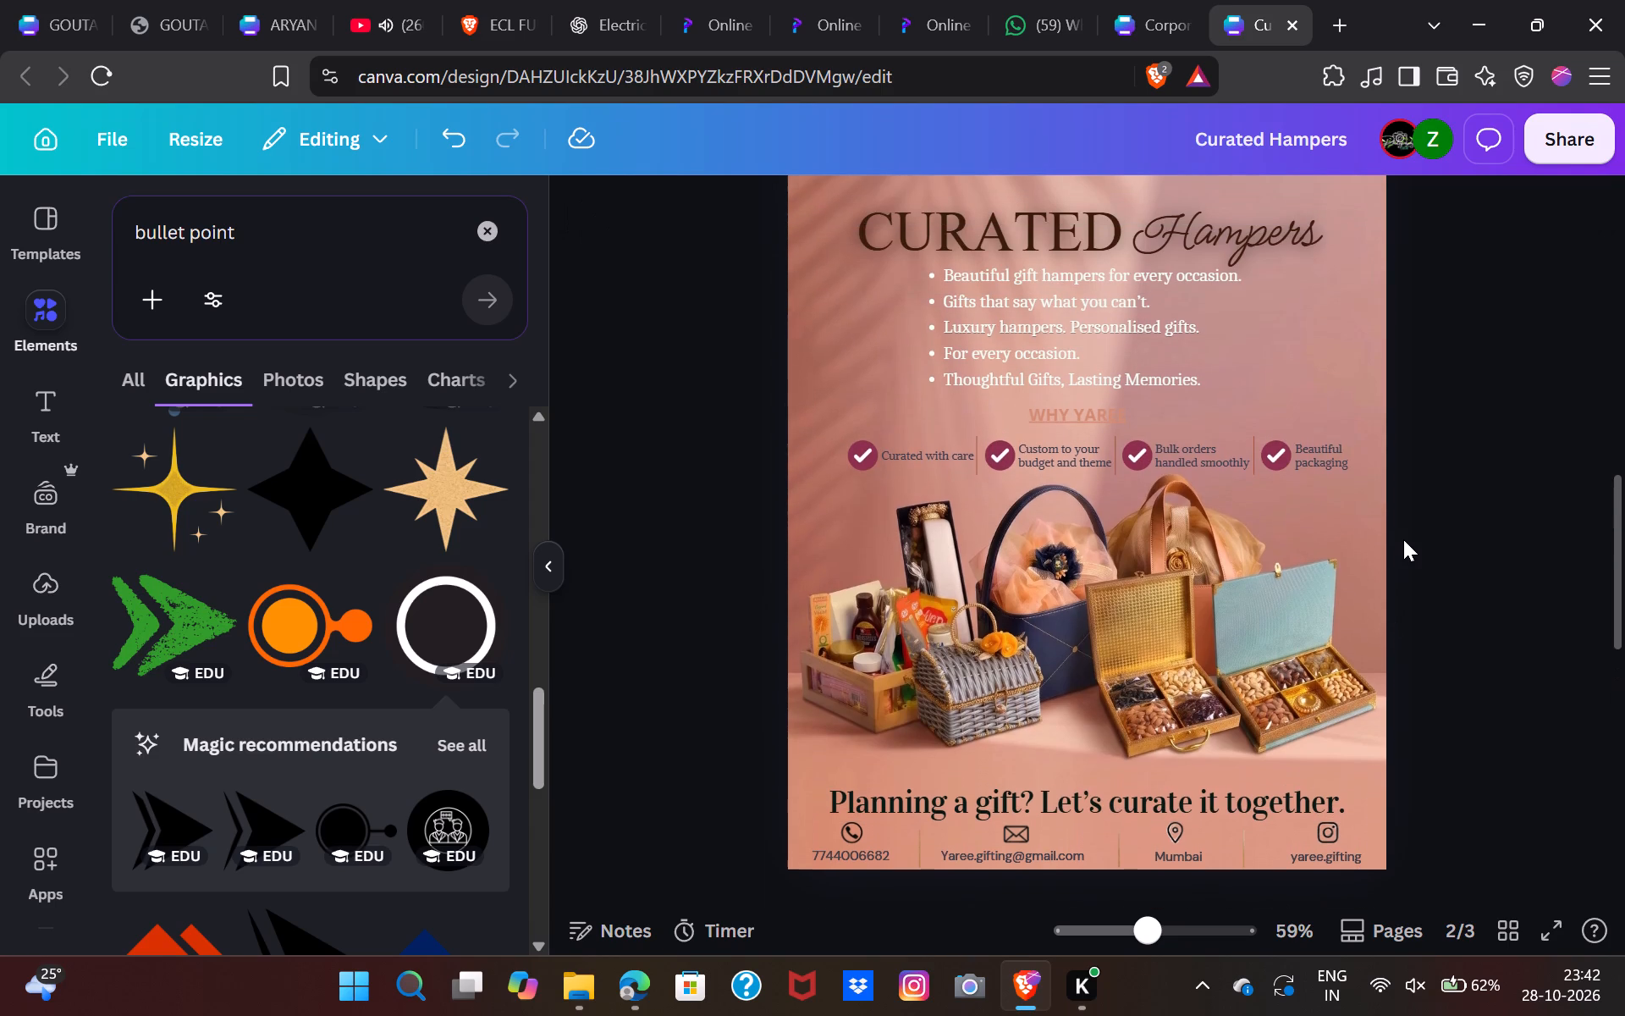
left_click(1138, 465)
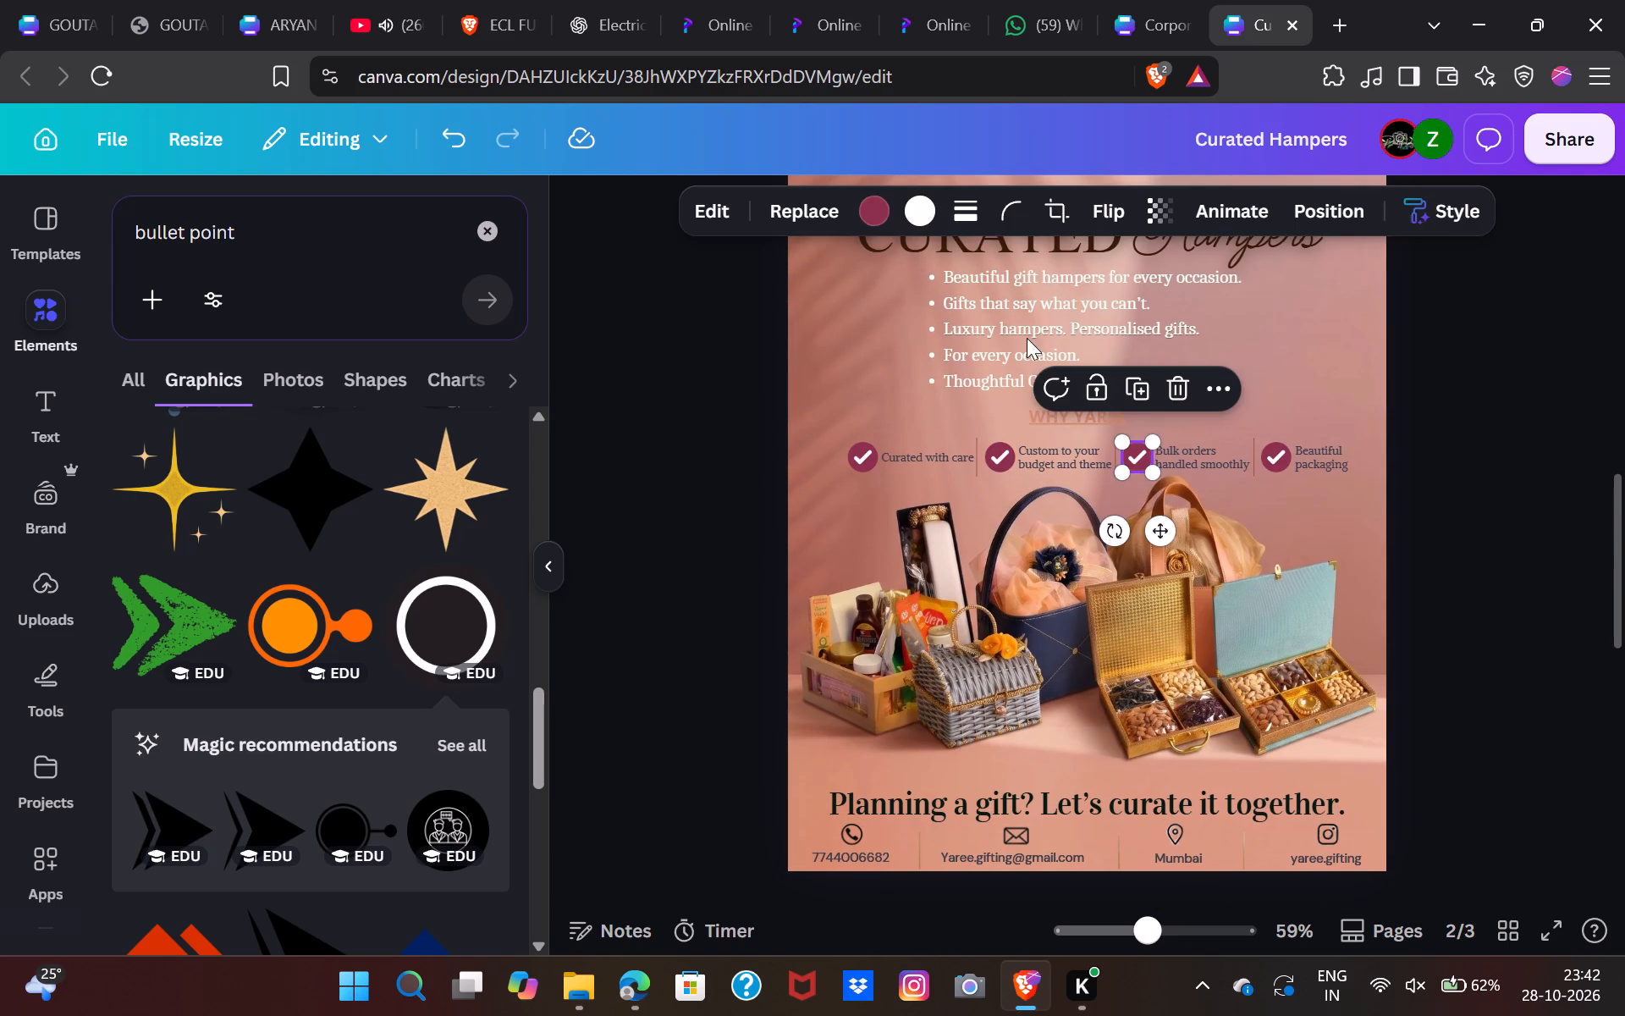
scroll(957, 320, "up", 1)
left_click(949, 349)
left_click(950, 385)
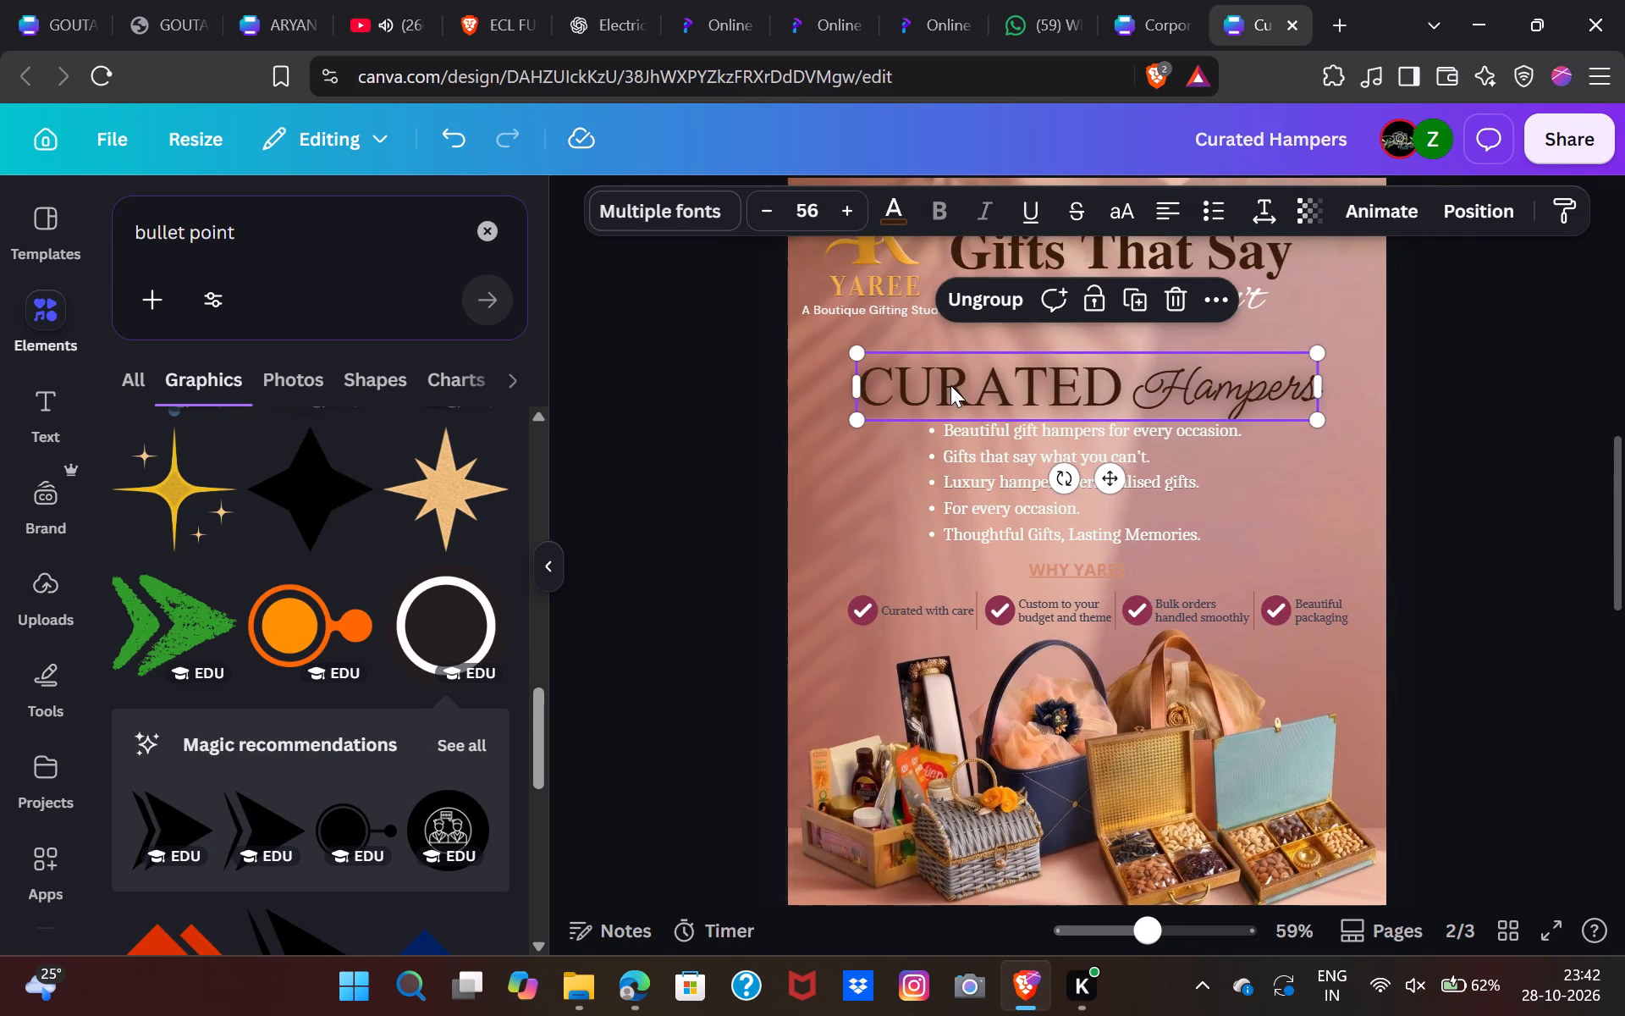
left_click(917, 217)
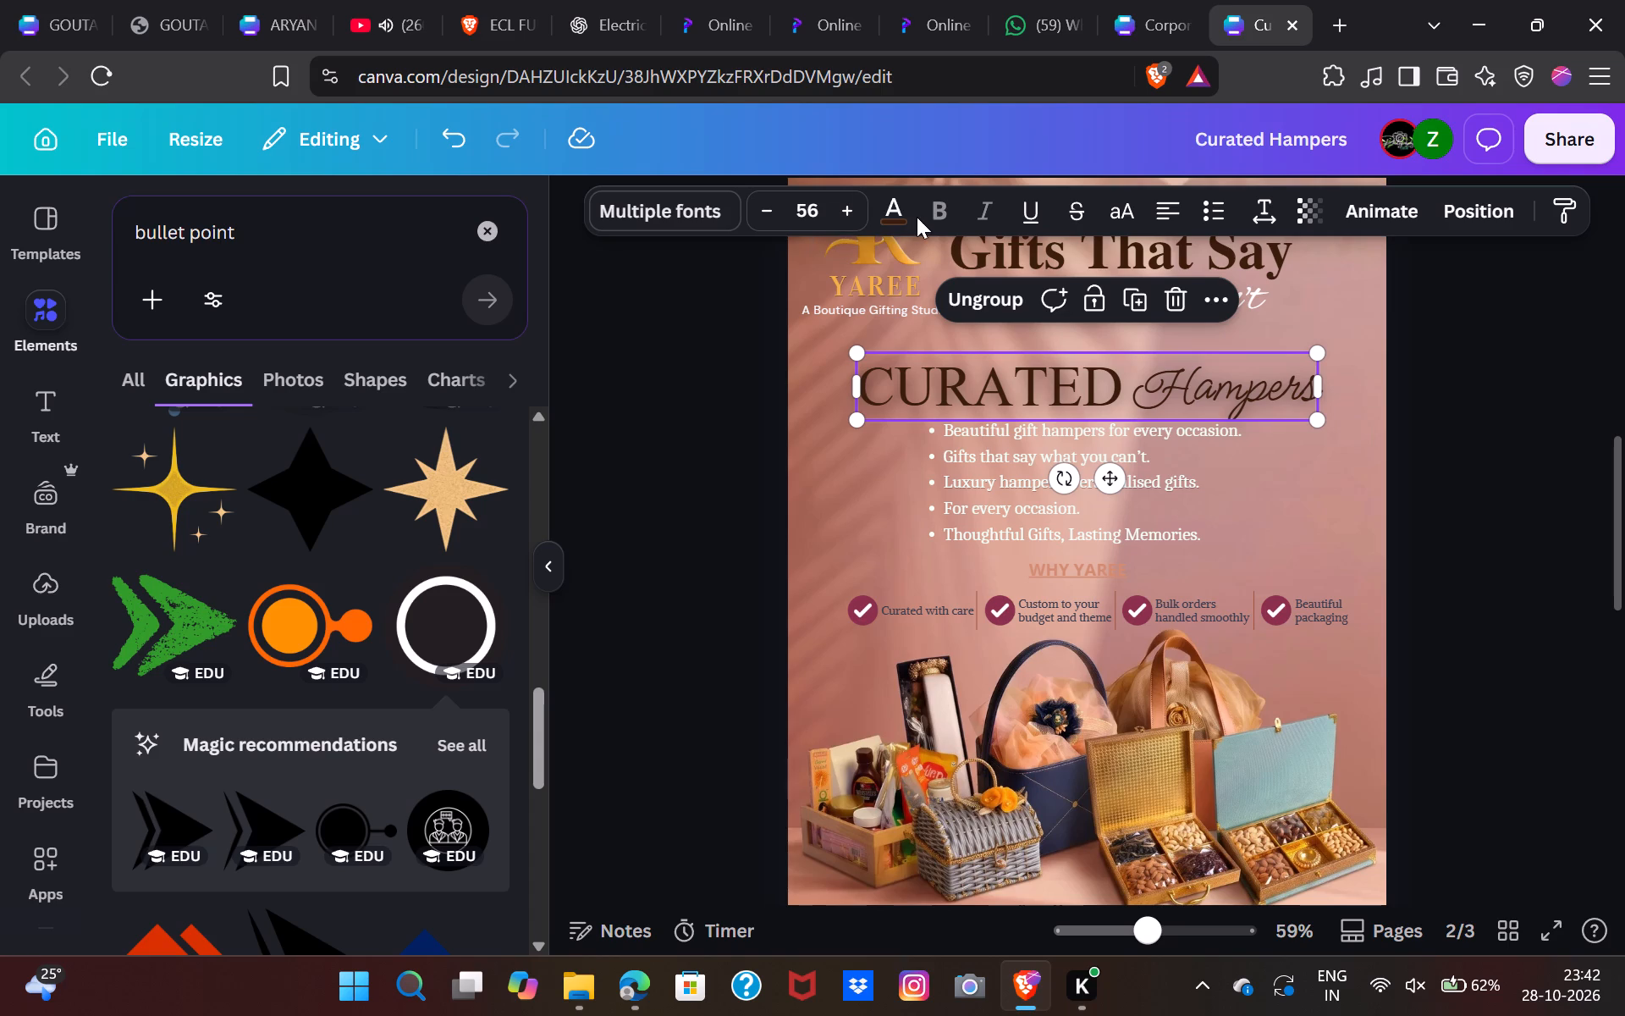
left_click(900, 220)
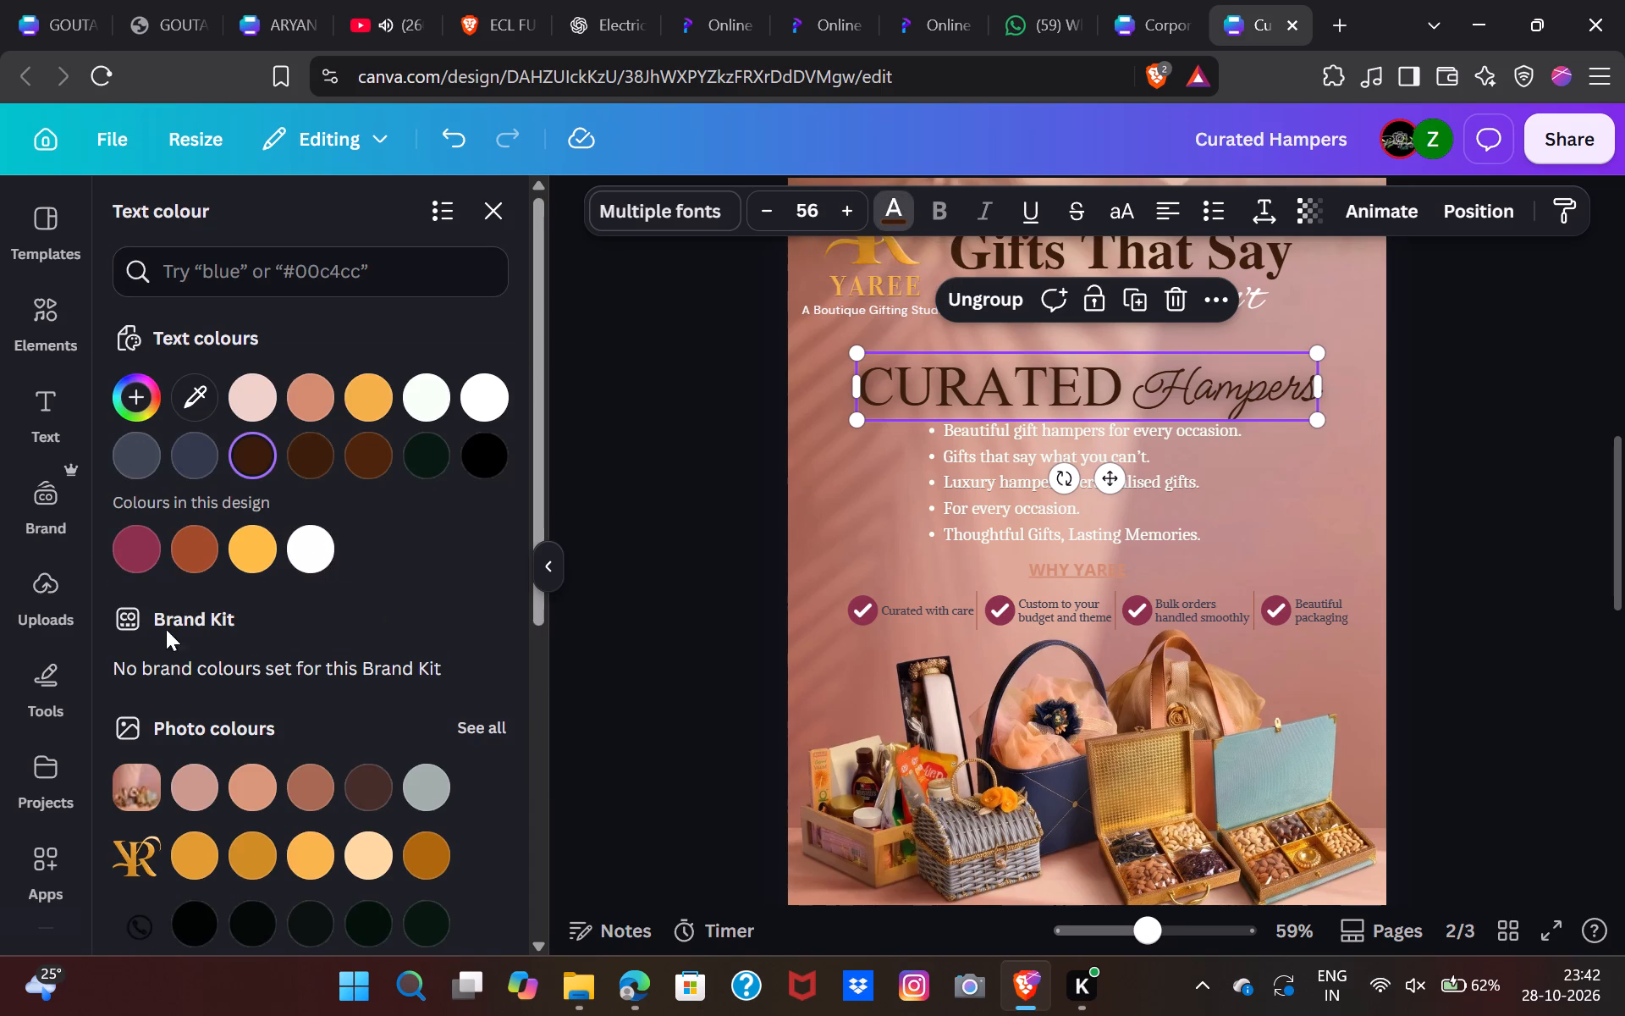
left_click(134, 561)
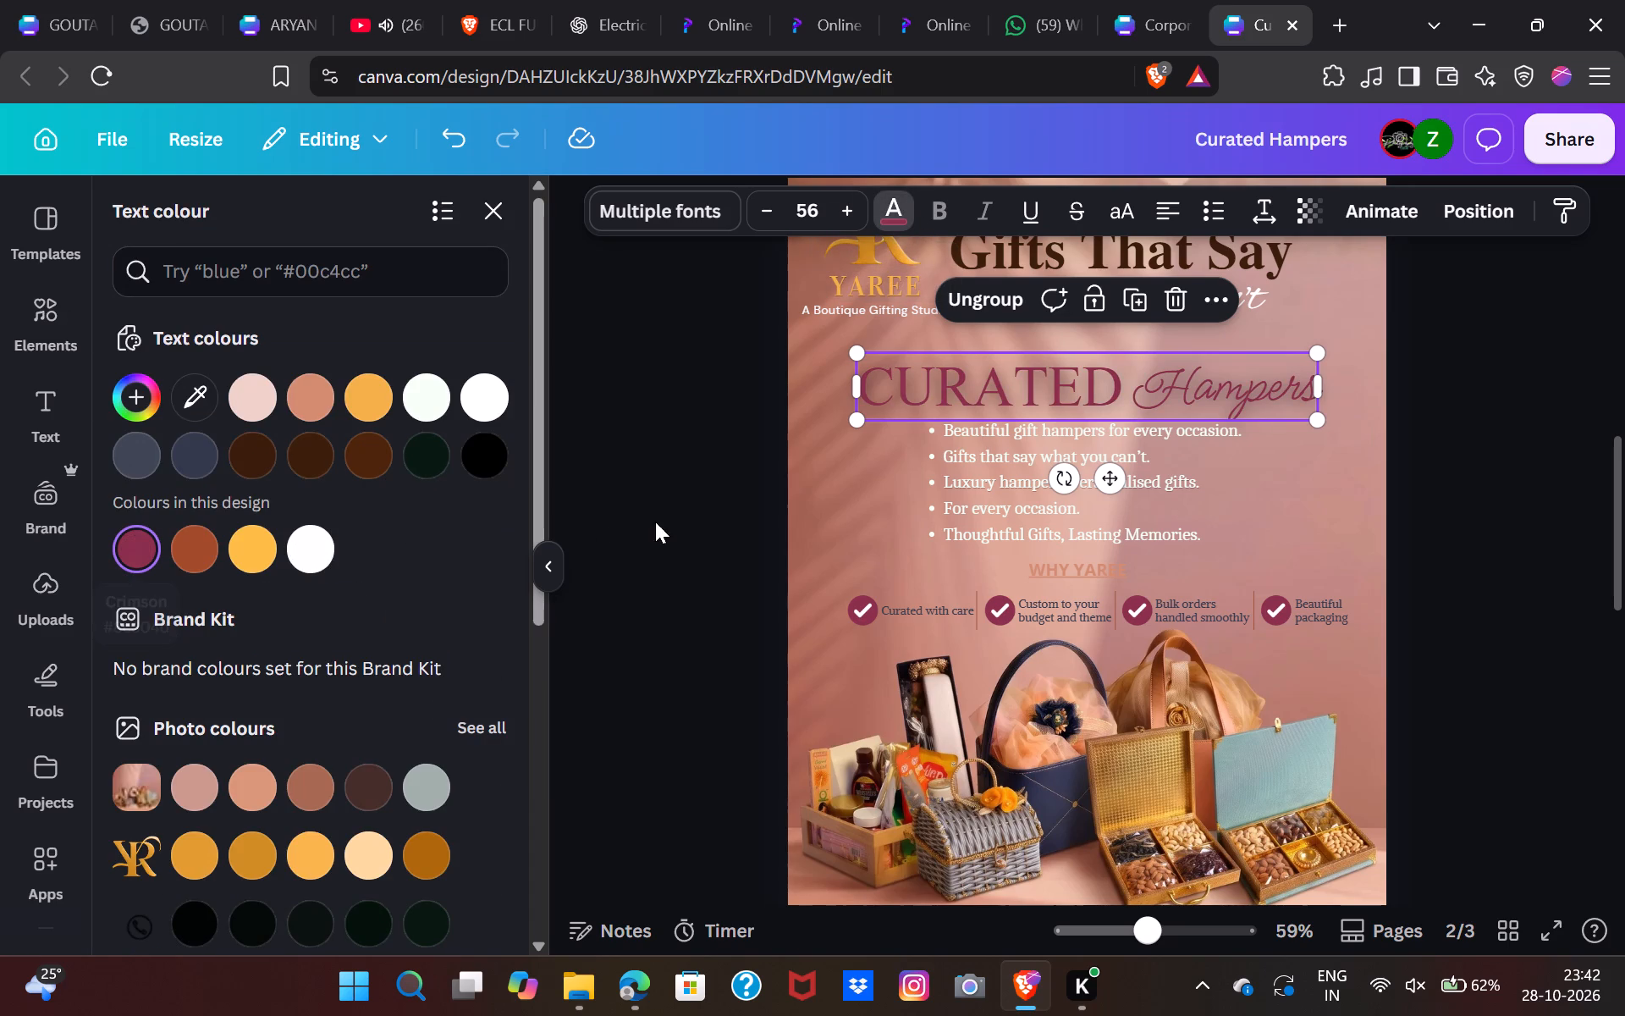
double_click(696, 522)
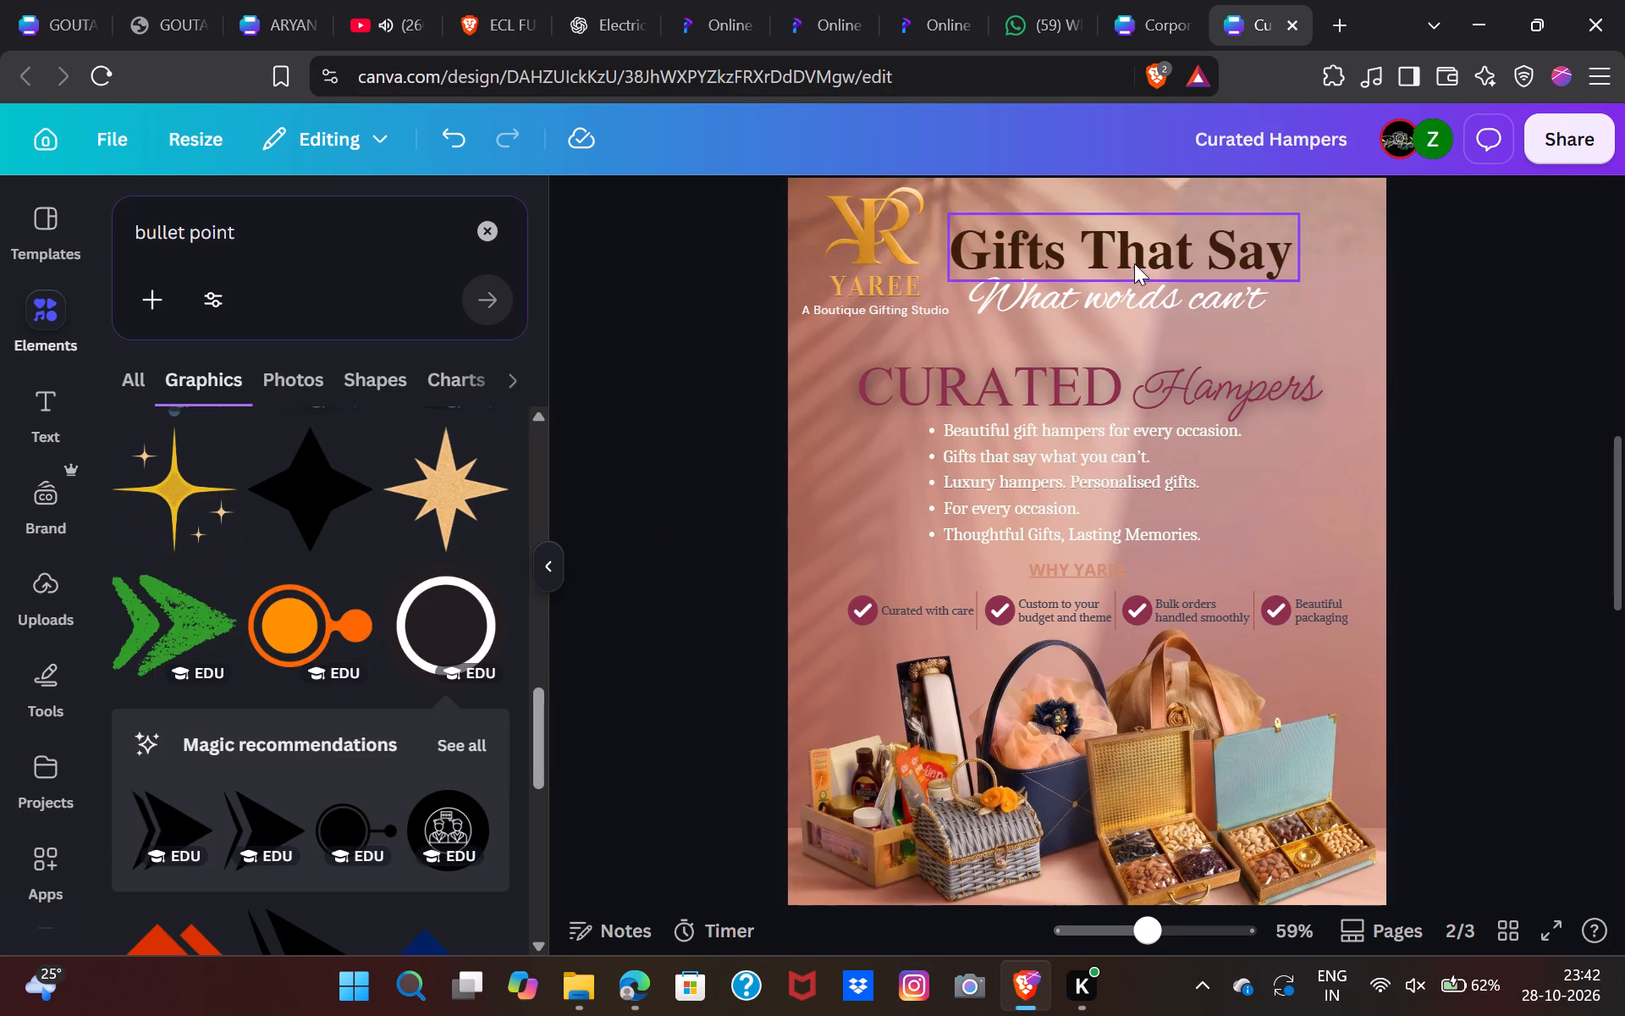
Recolour the "Gifts That Say" headline on page 2 with the same maroon as the "CURATED Hampers" title.
left_click(1133, 260)
left_click(872, 218)
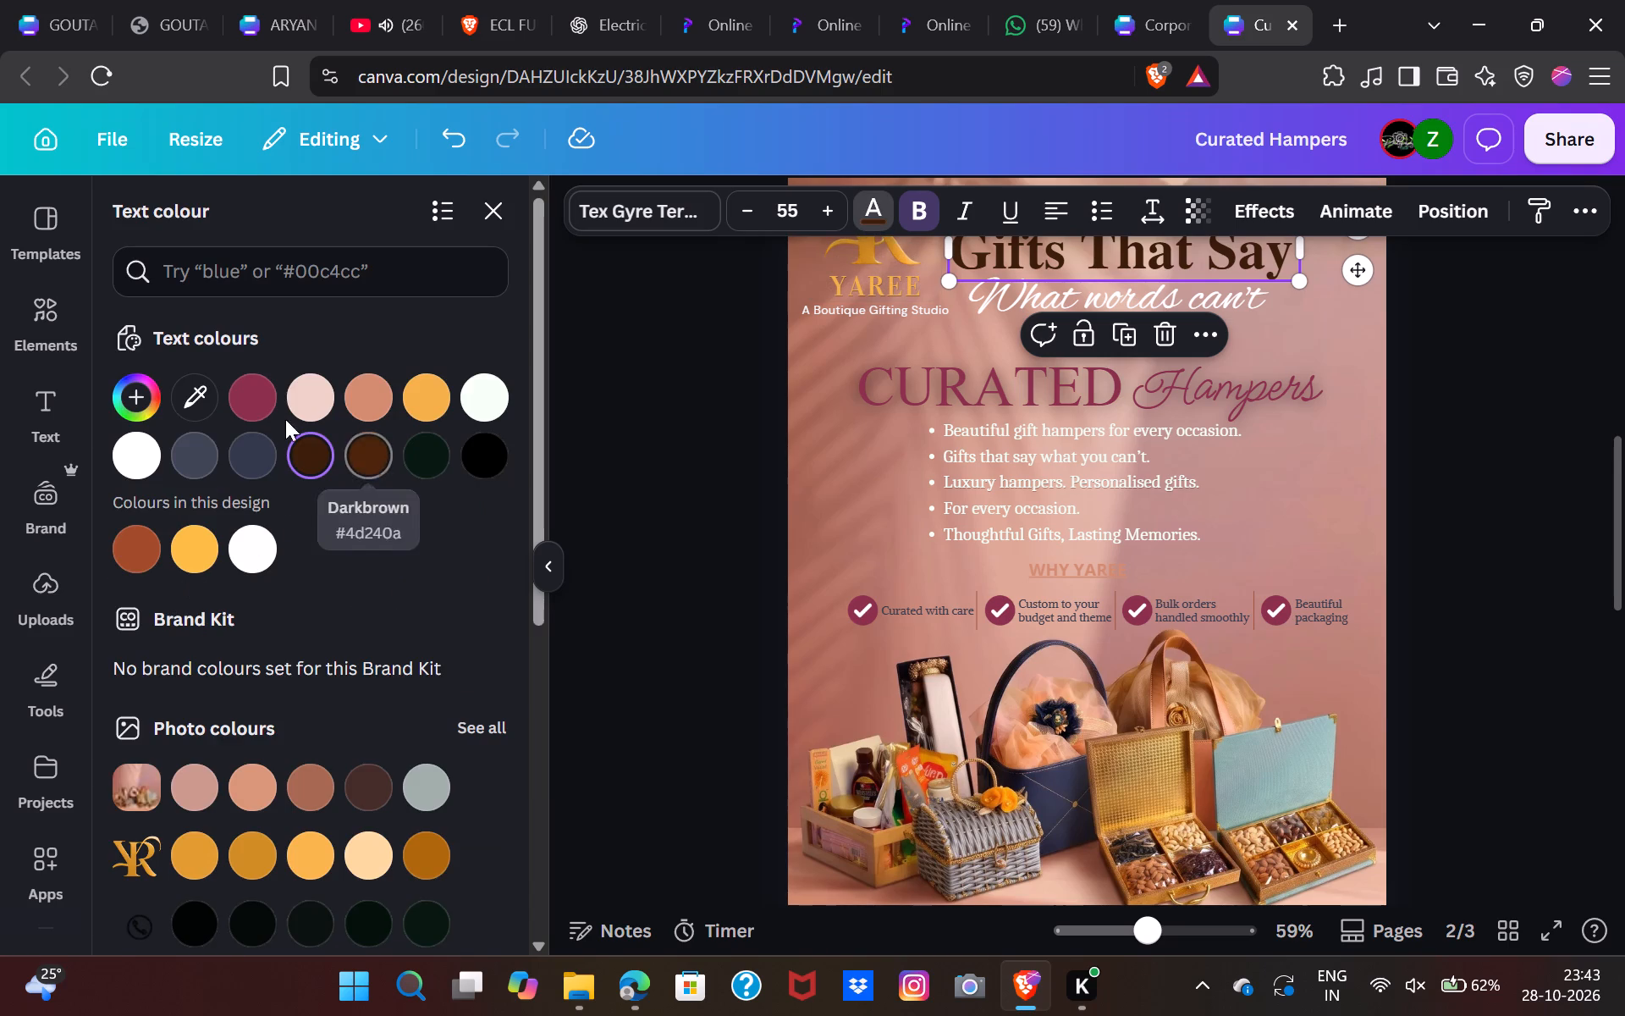
left_click(251, 403)
double_click(729, 478)
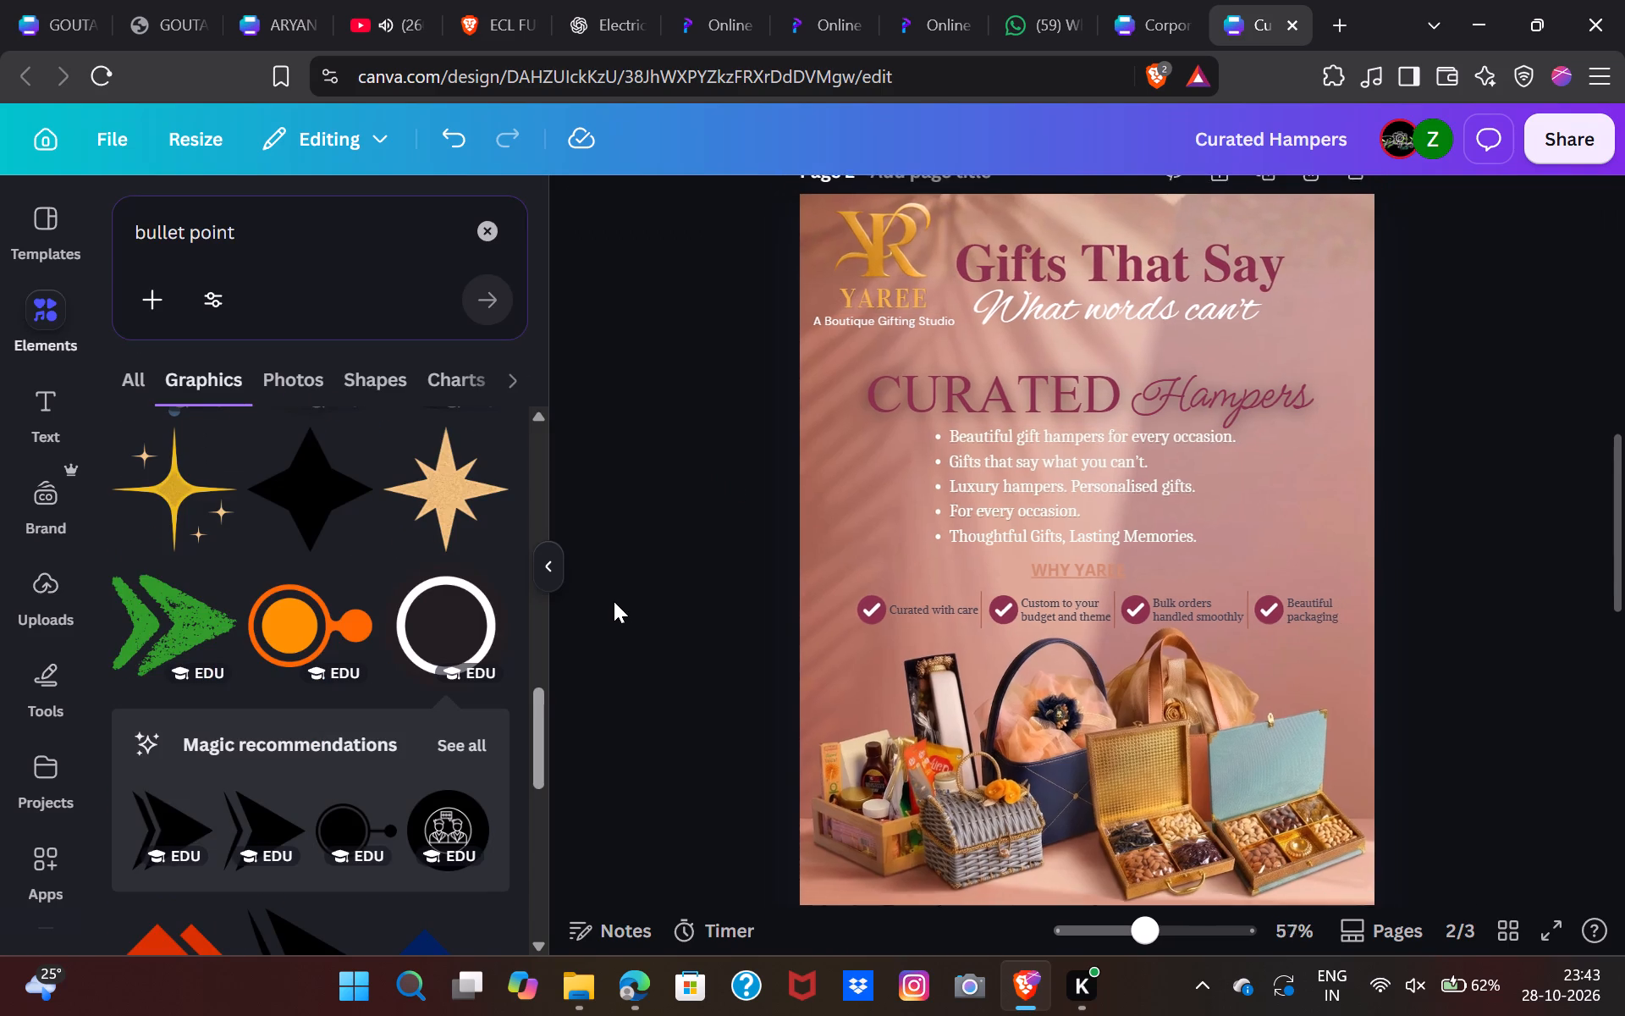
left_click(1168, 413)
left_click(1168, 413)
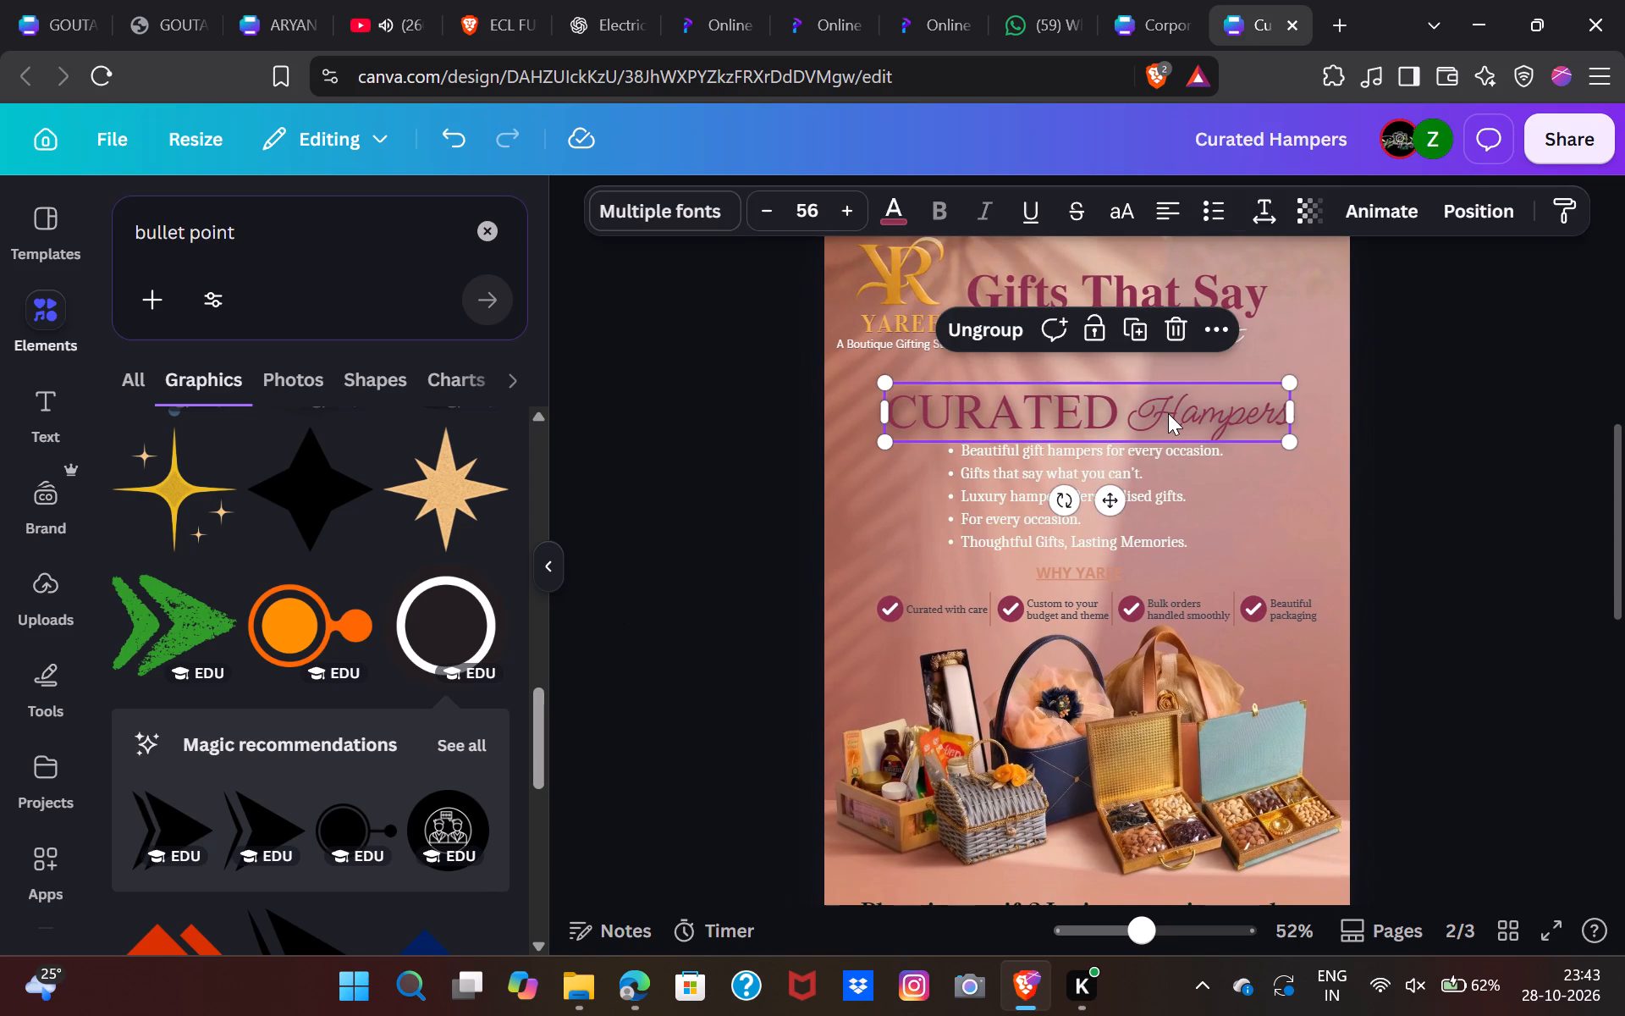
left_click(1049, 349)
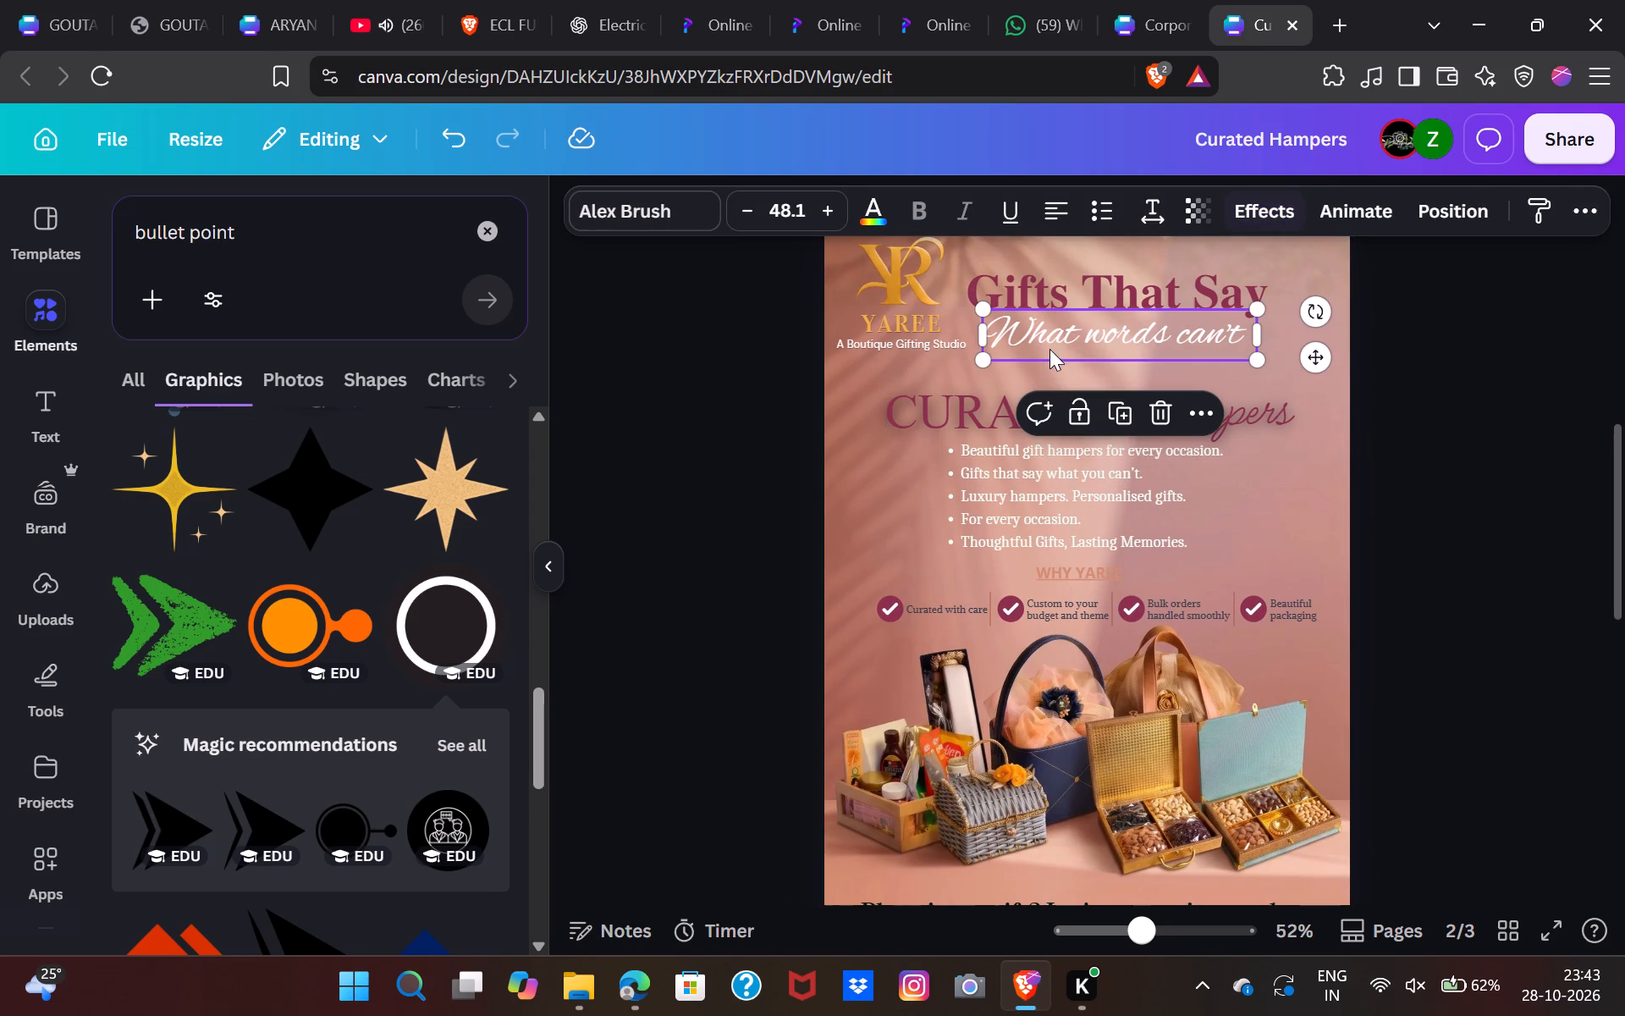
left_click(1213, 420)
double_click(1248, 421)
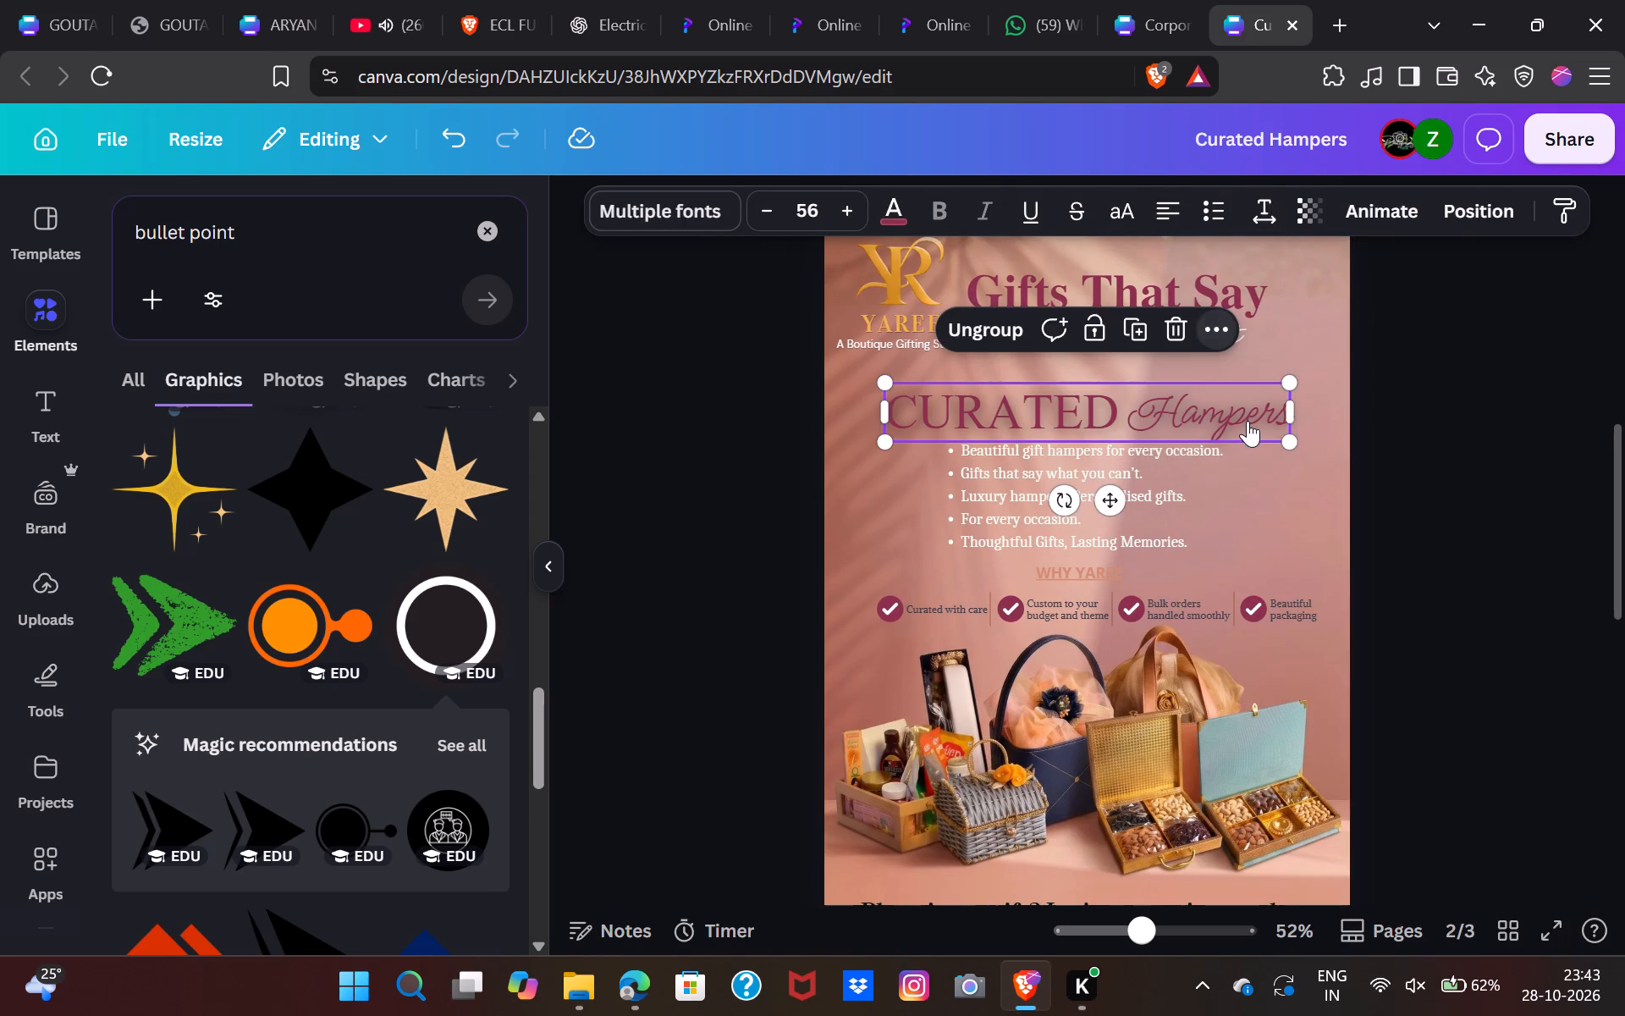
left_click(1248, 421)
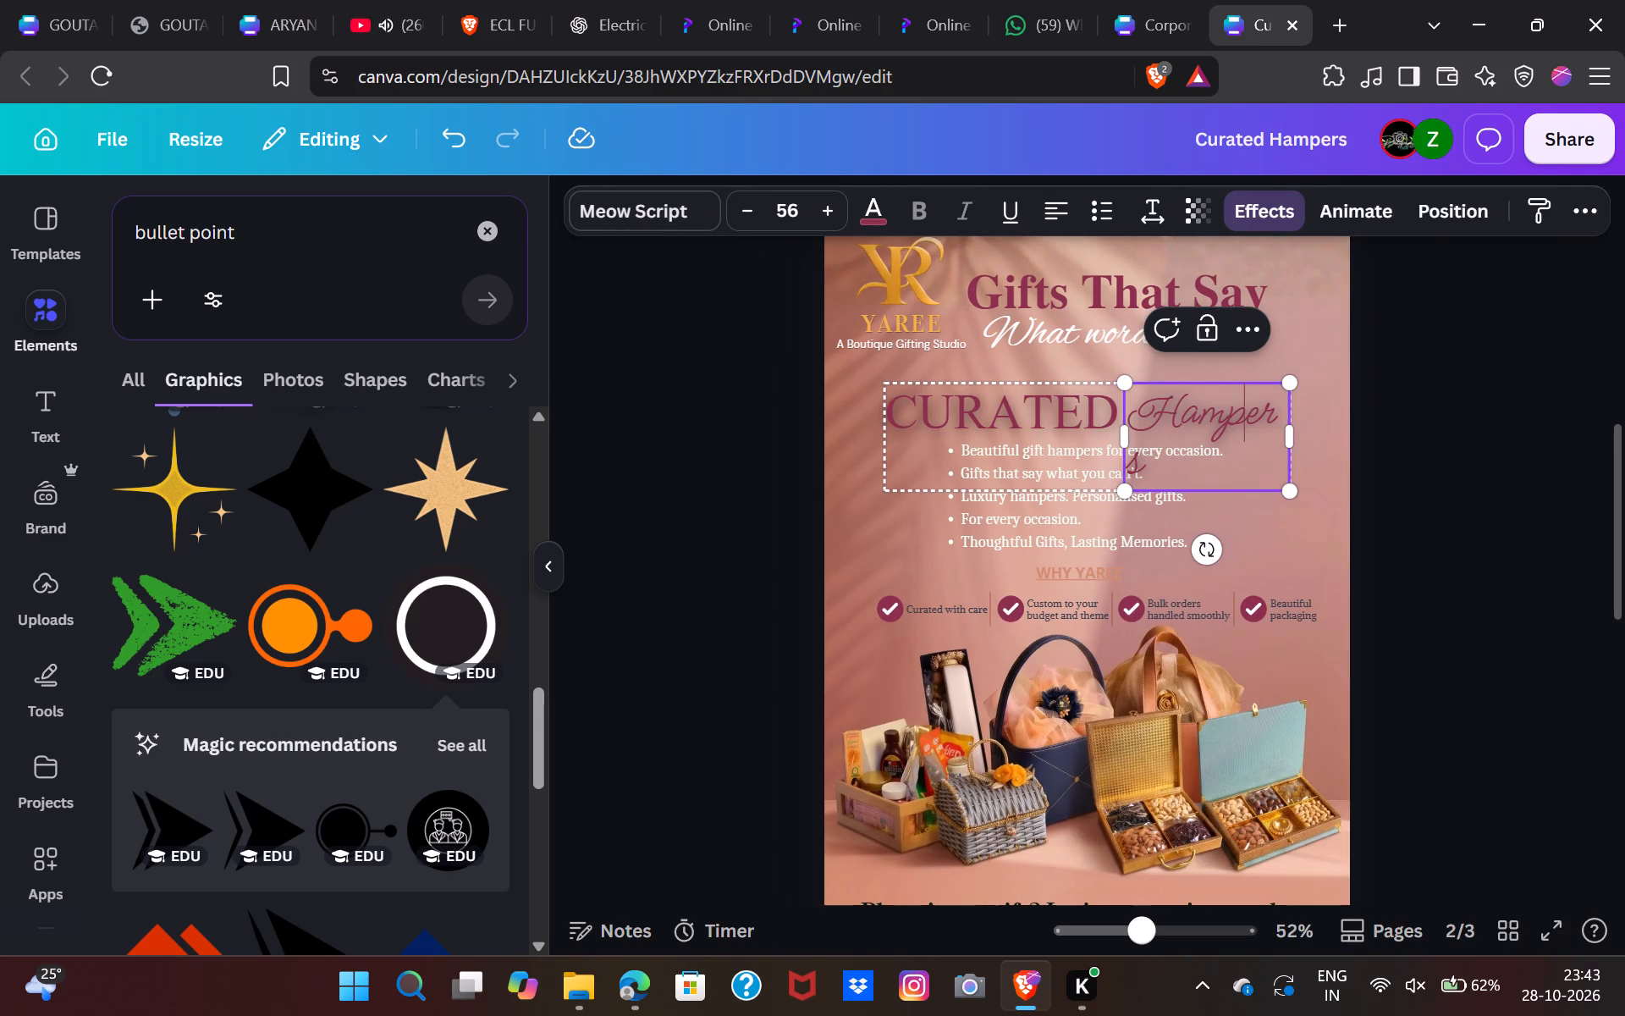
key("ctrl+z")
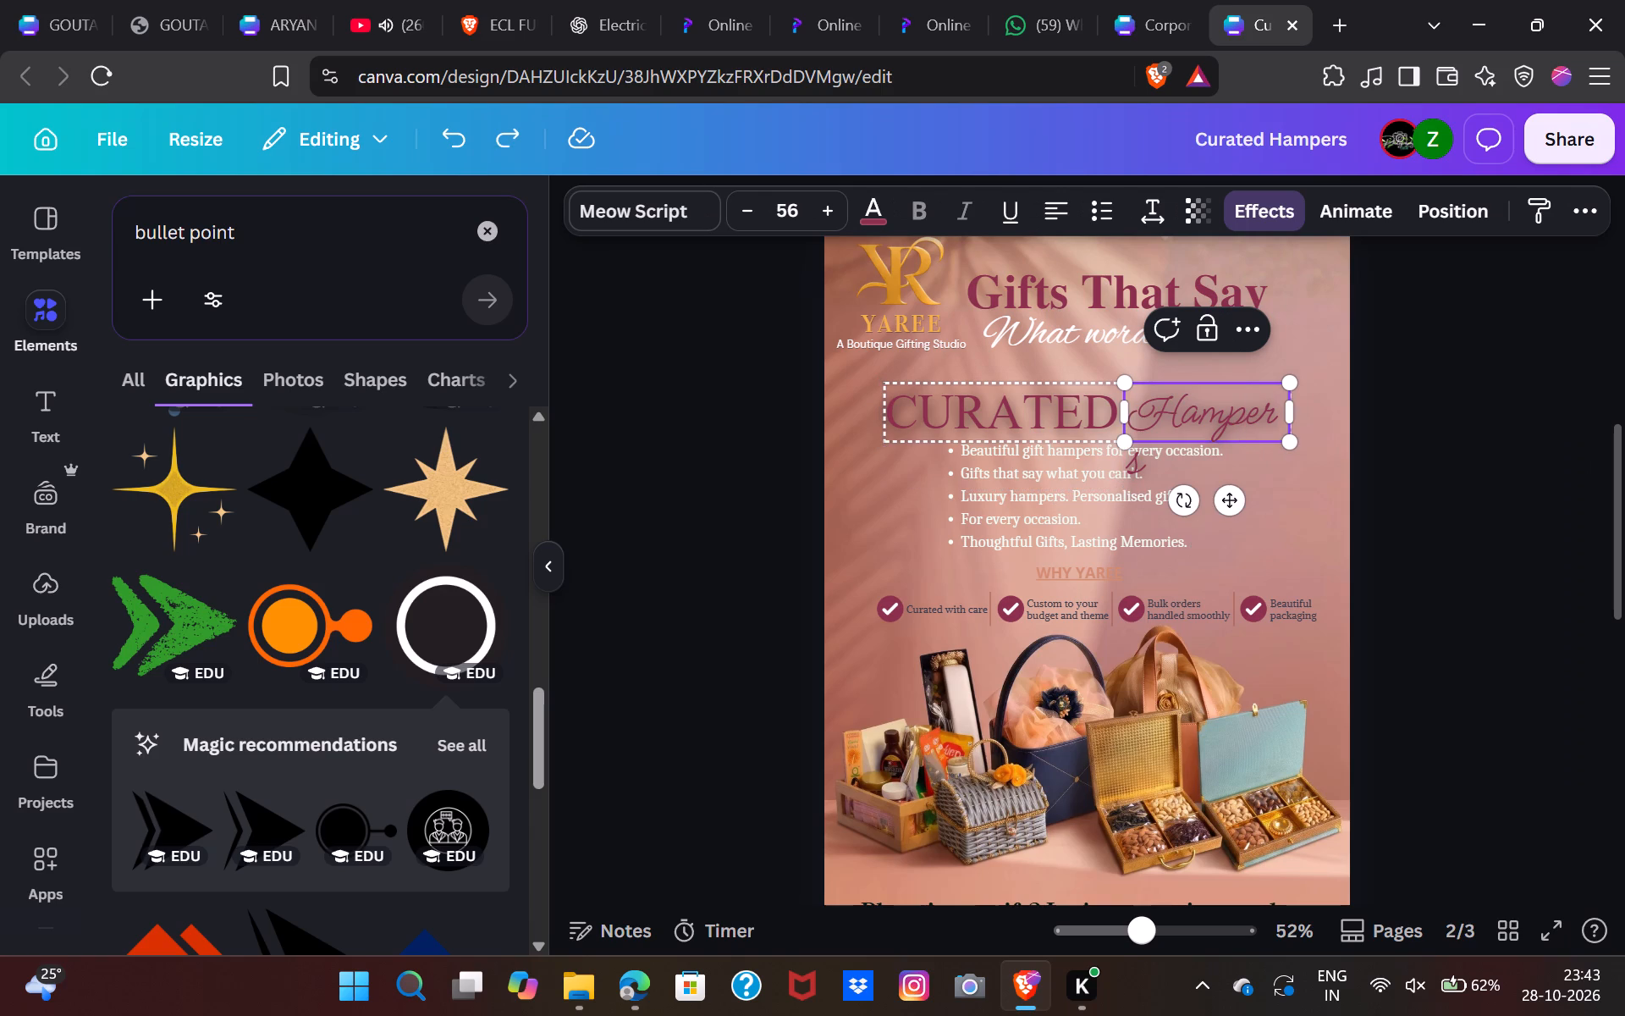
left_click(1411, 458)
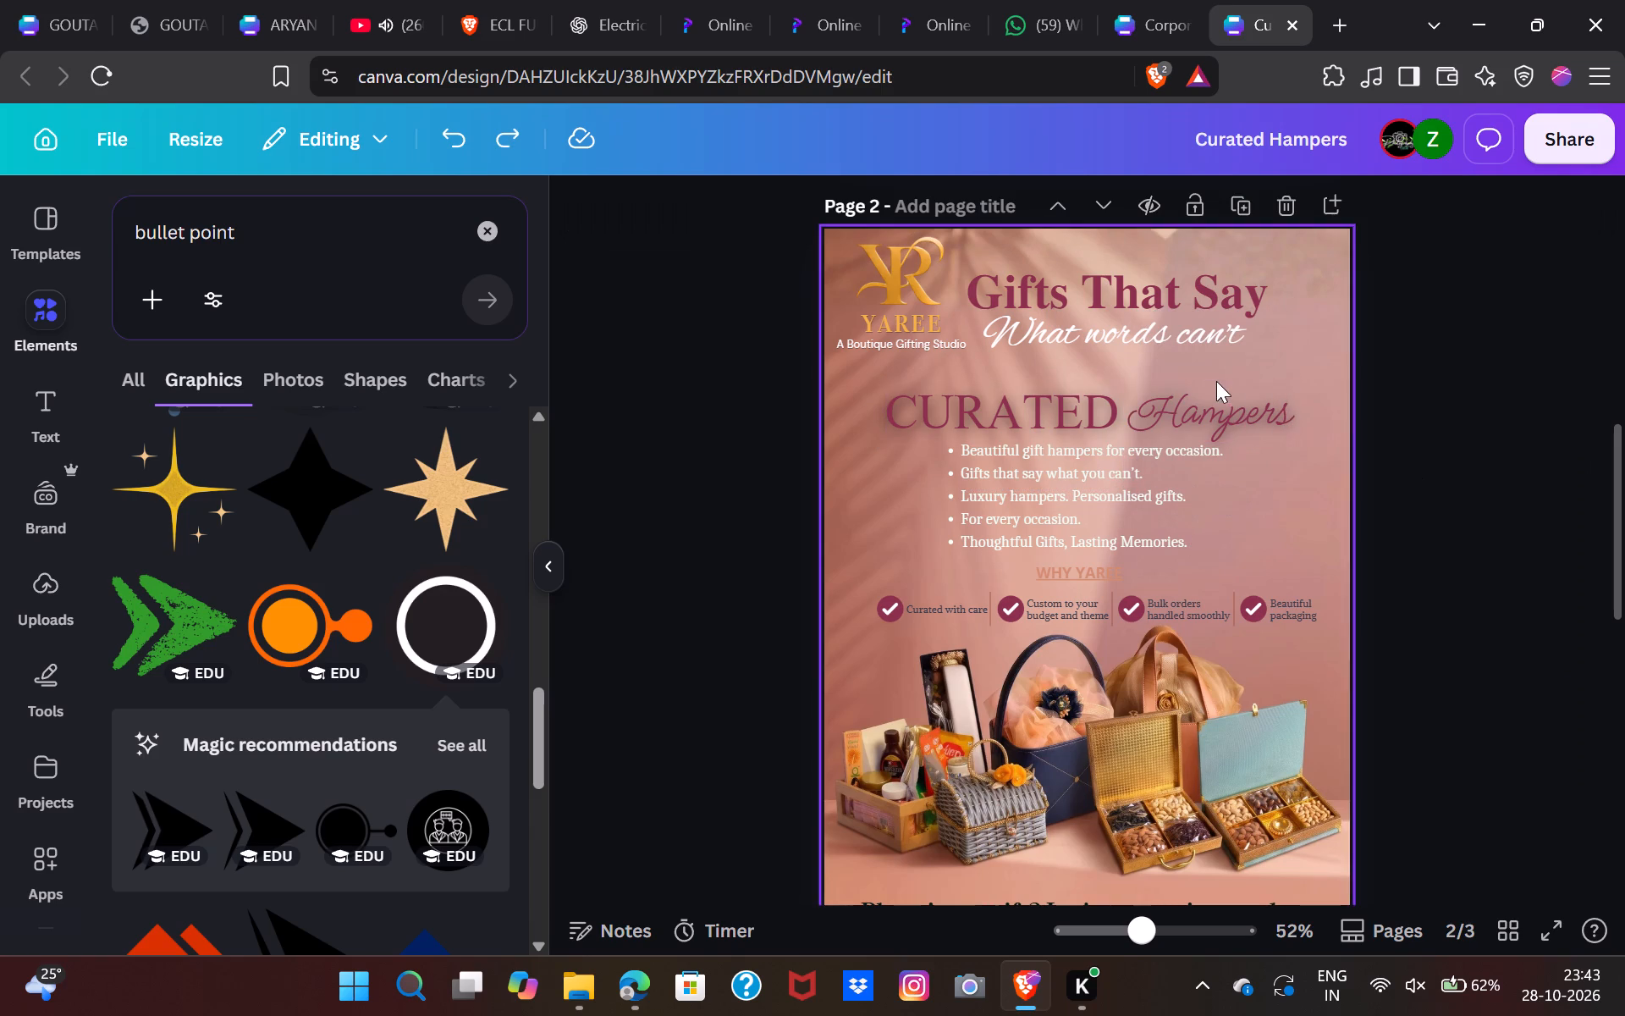
Set the word "Hampers" in the page 2 title to size 55 in the Alex Brush font.
double_click(1226, 399)
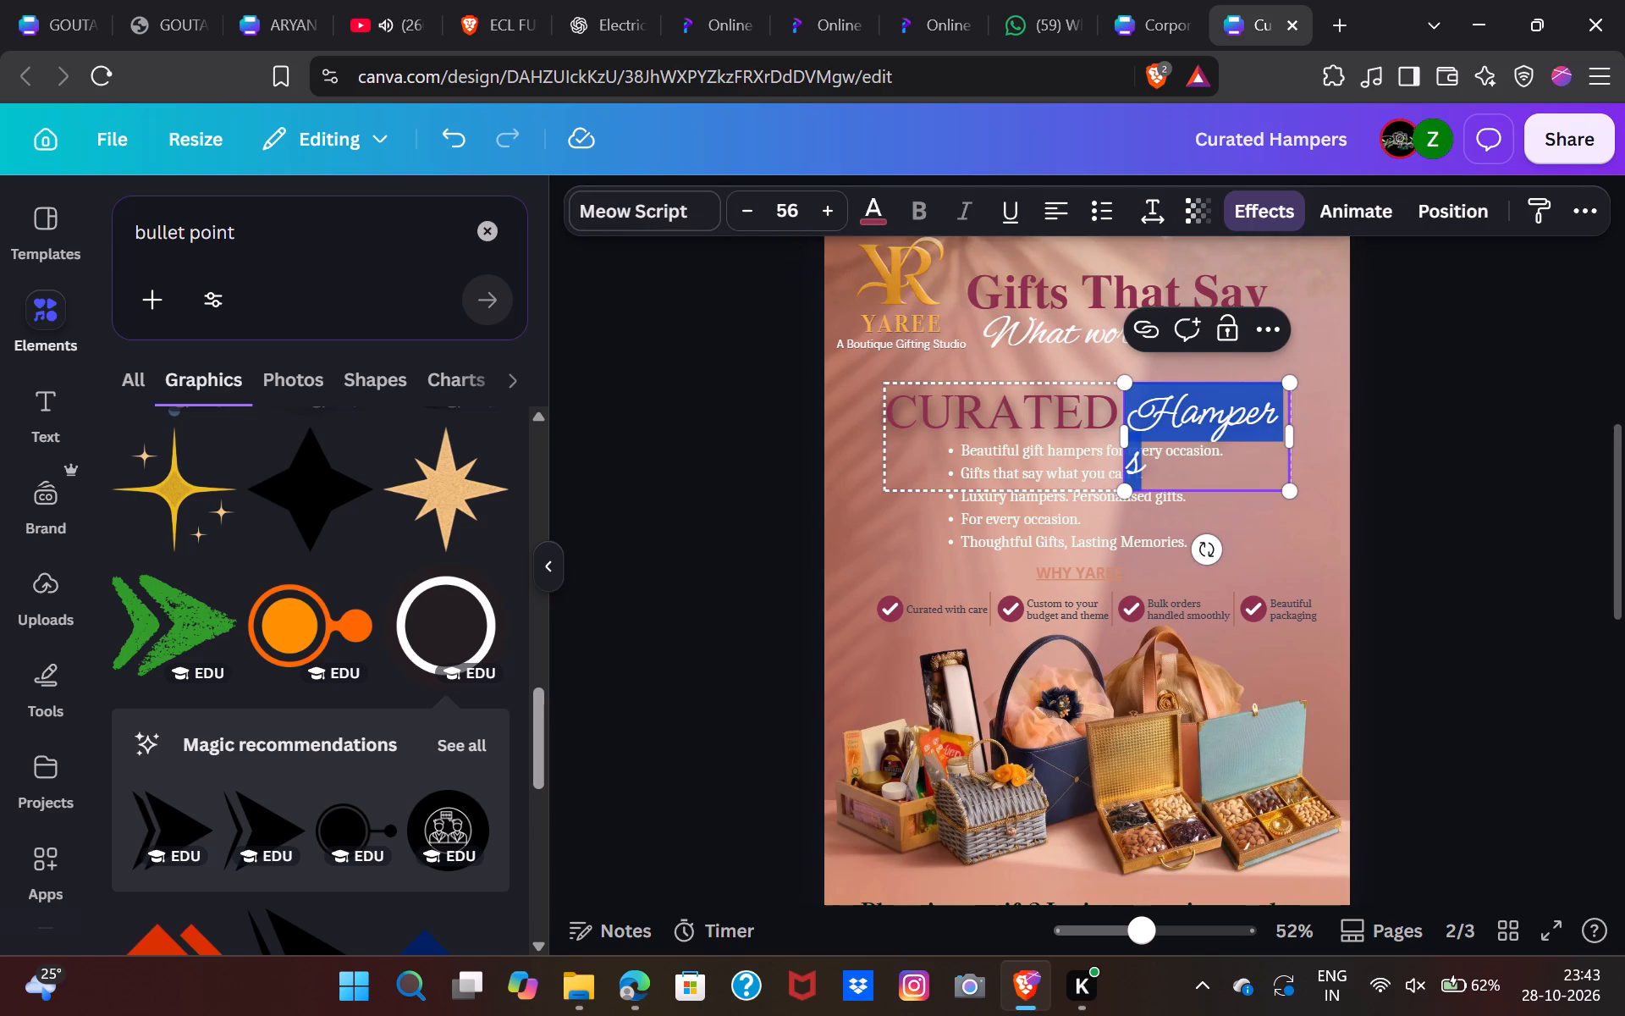
left_click(727, 213)
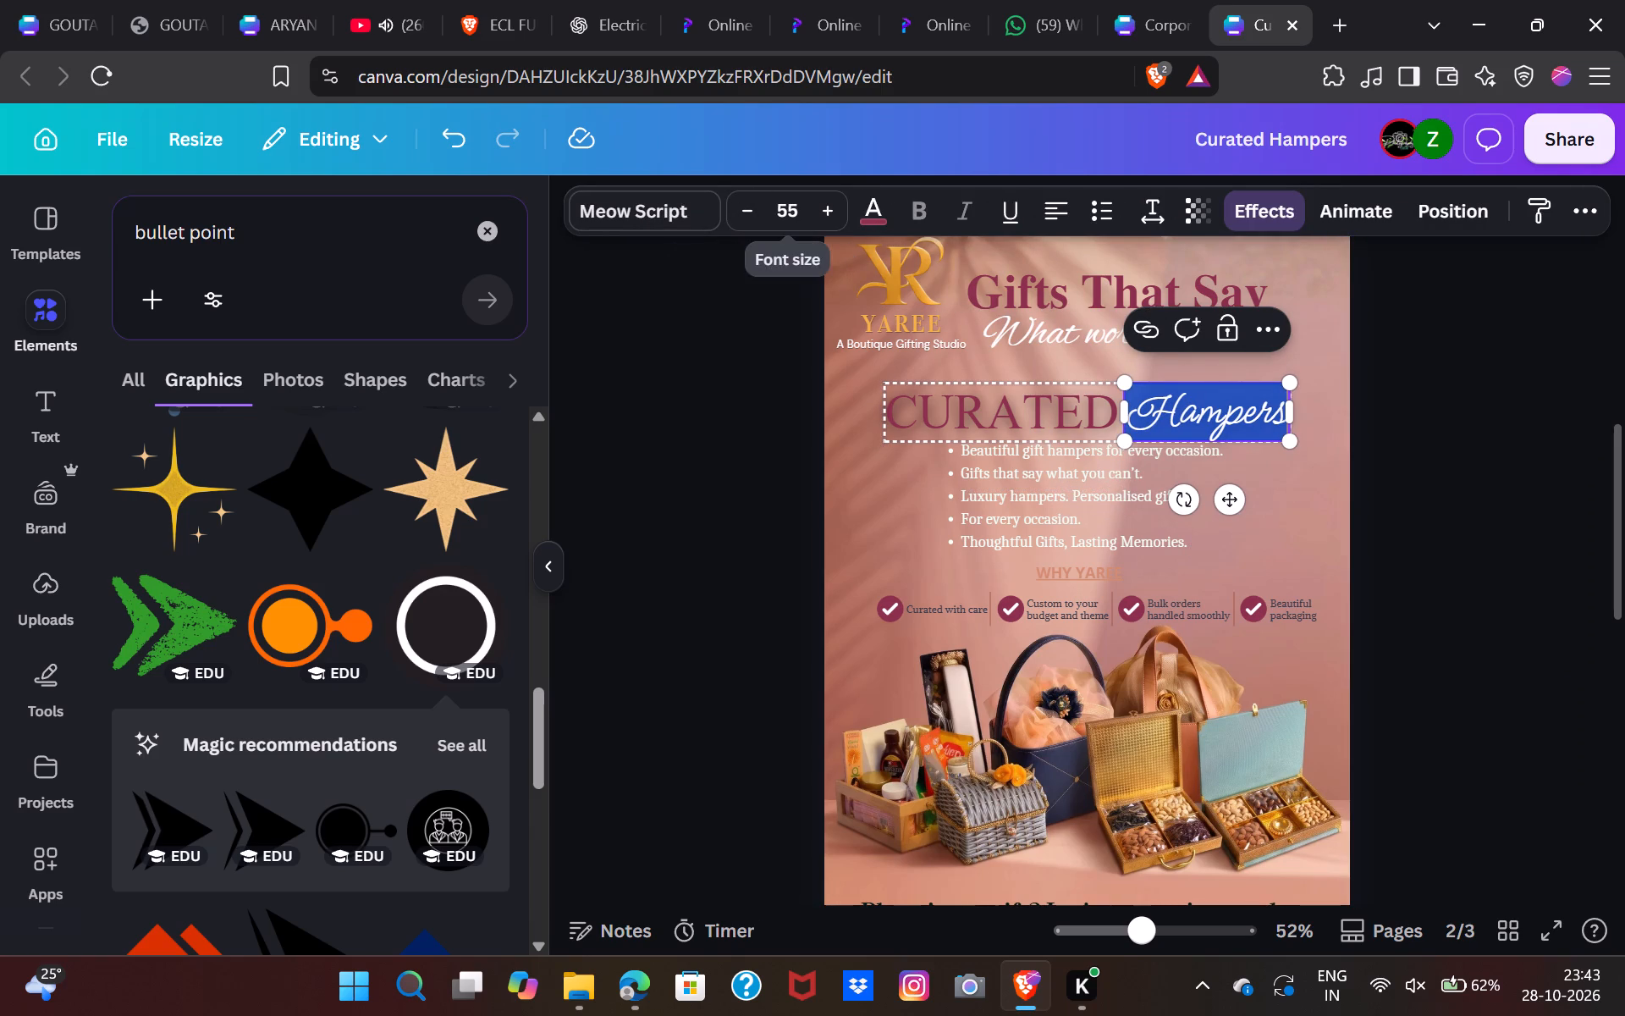
left_click(682, 213)
left_click(403, 531)
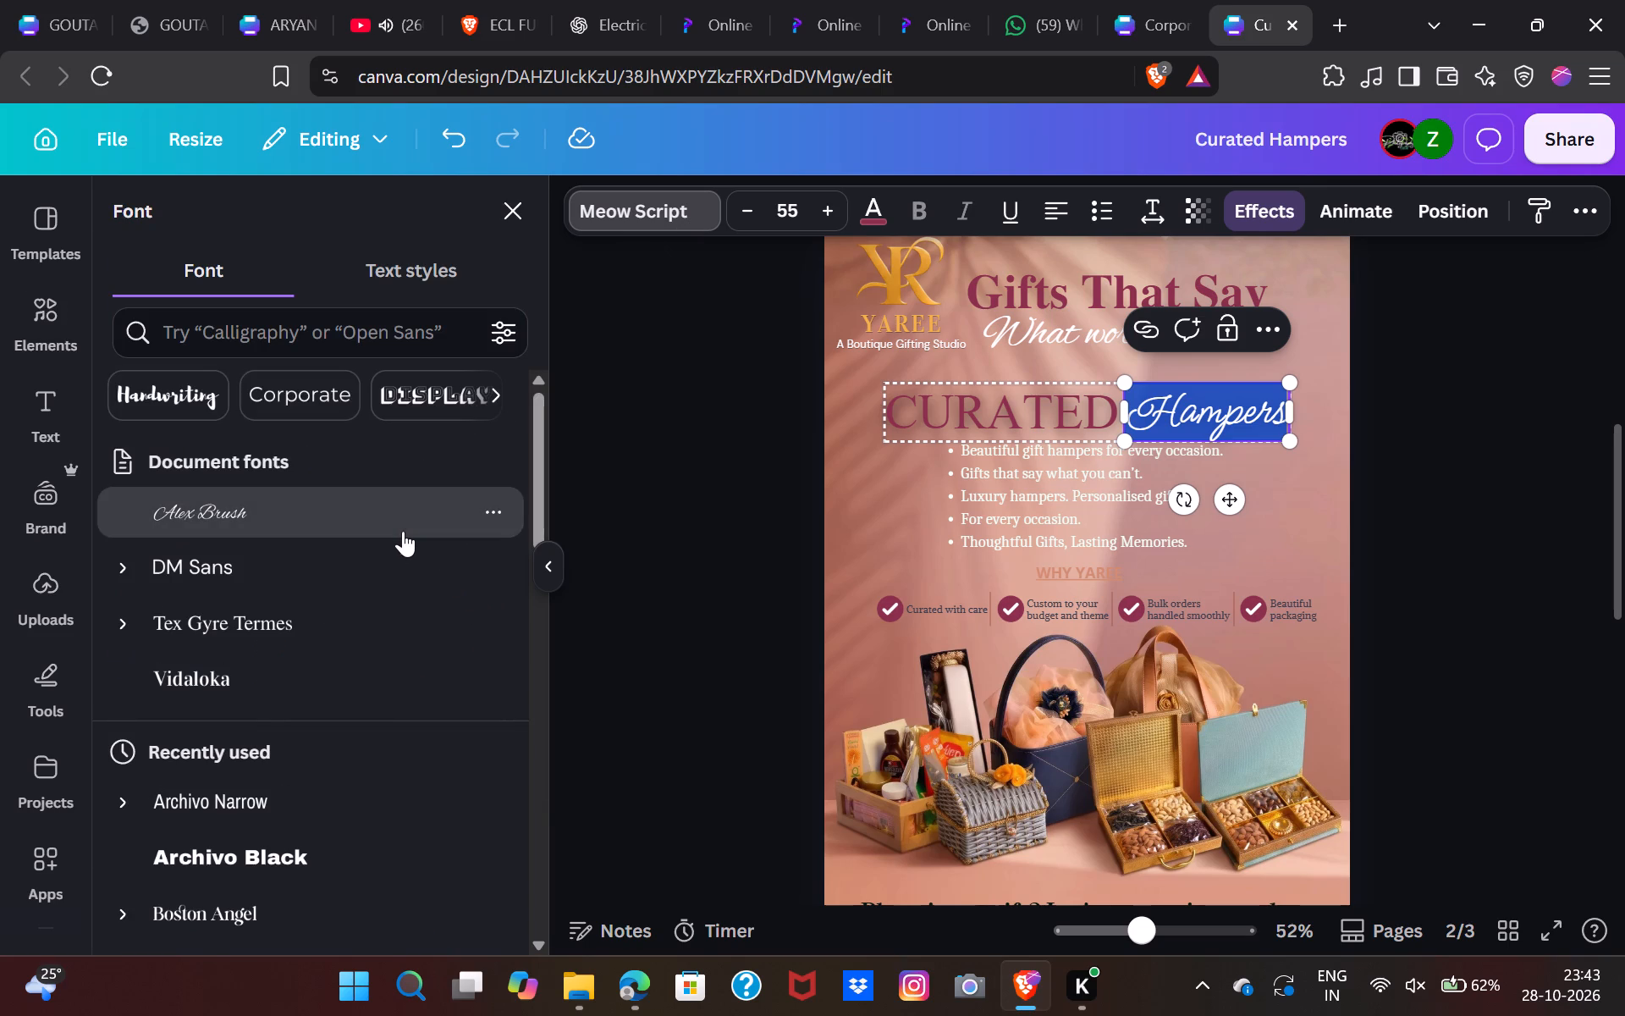
double_click(616, 535)
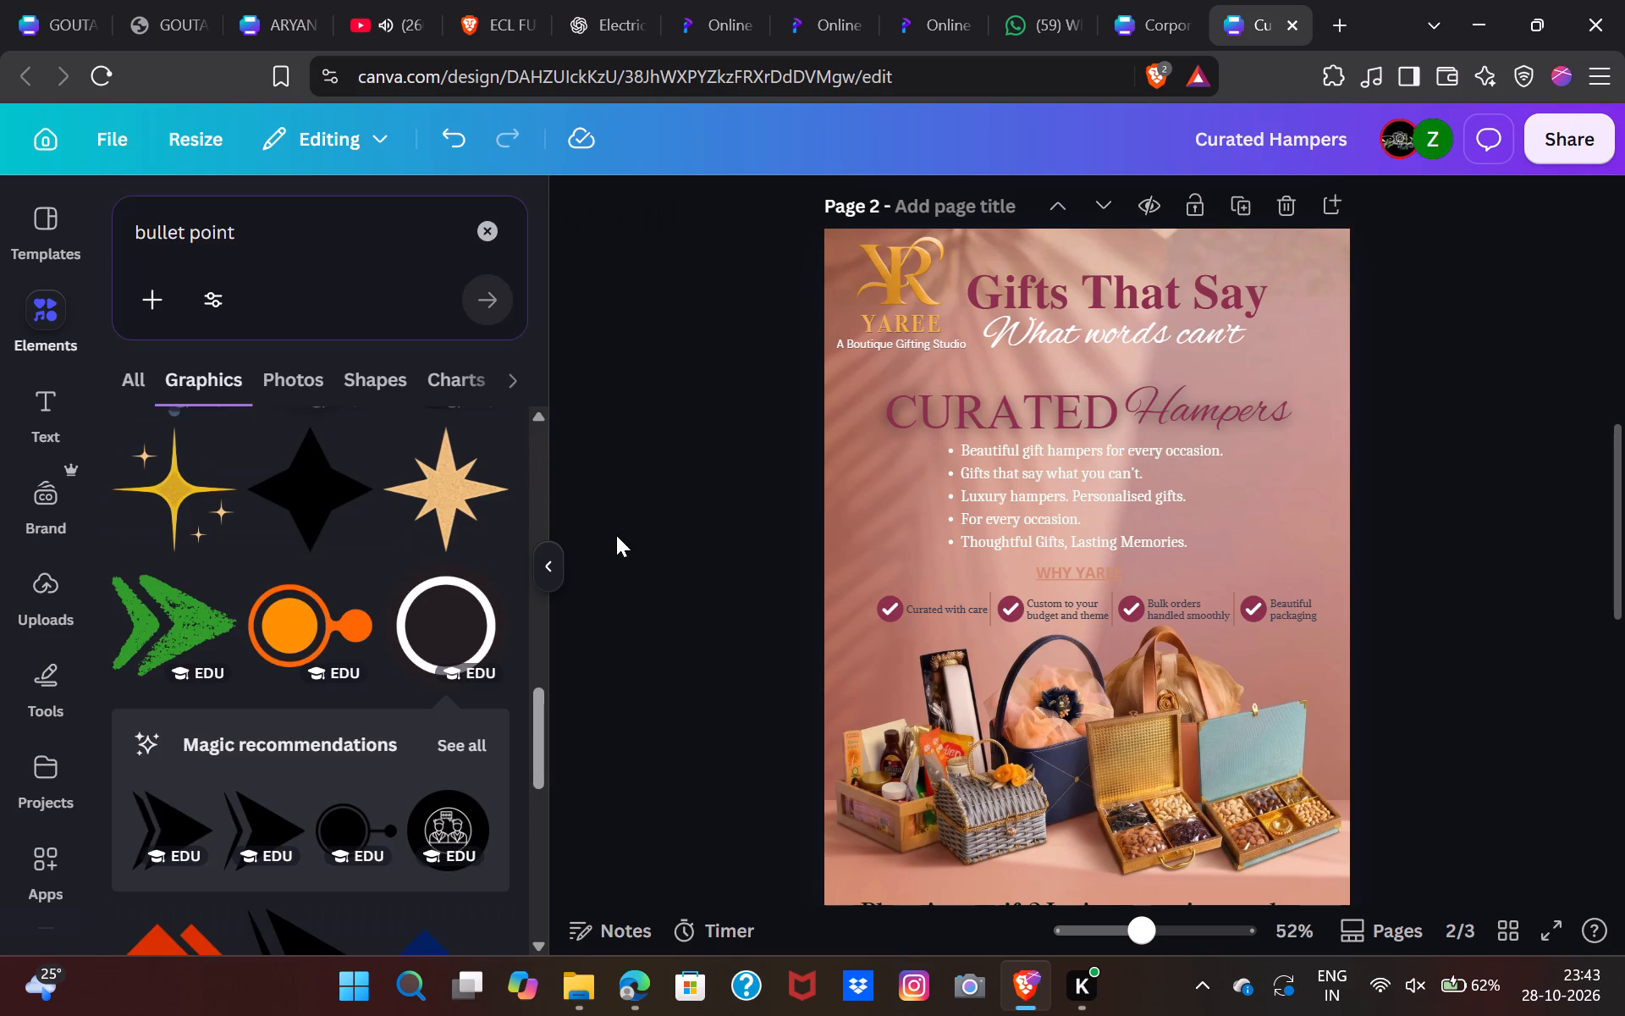
Ungroup the "CURATED Hampers" title on page 2 into two separate text boxes.
double_click(1256, 433)
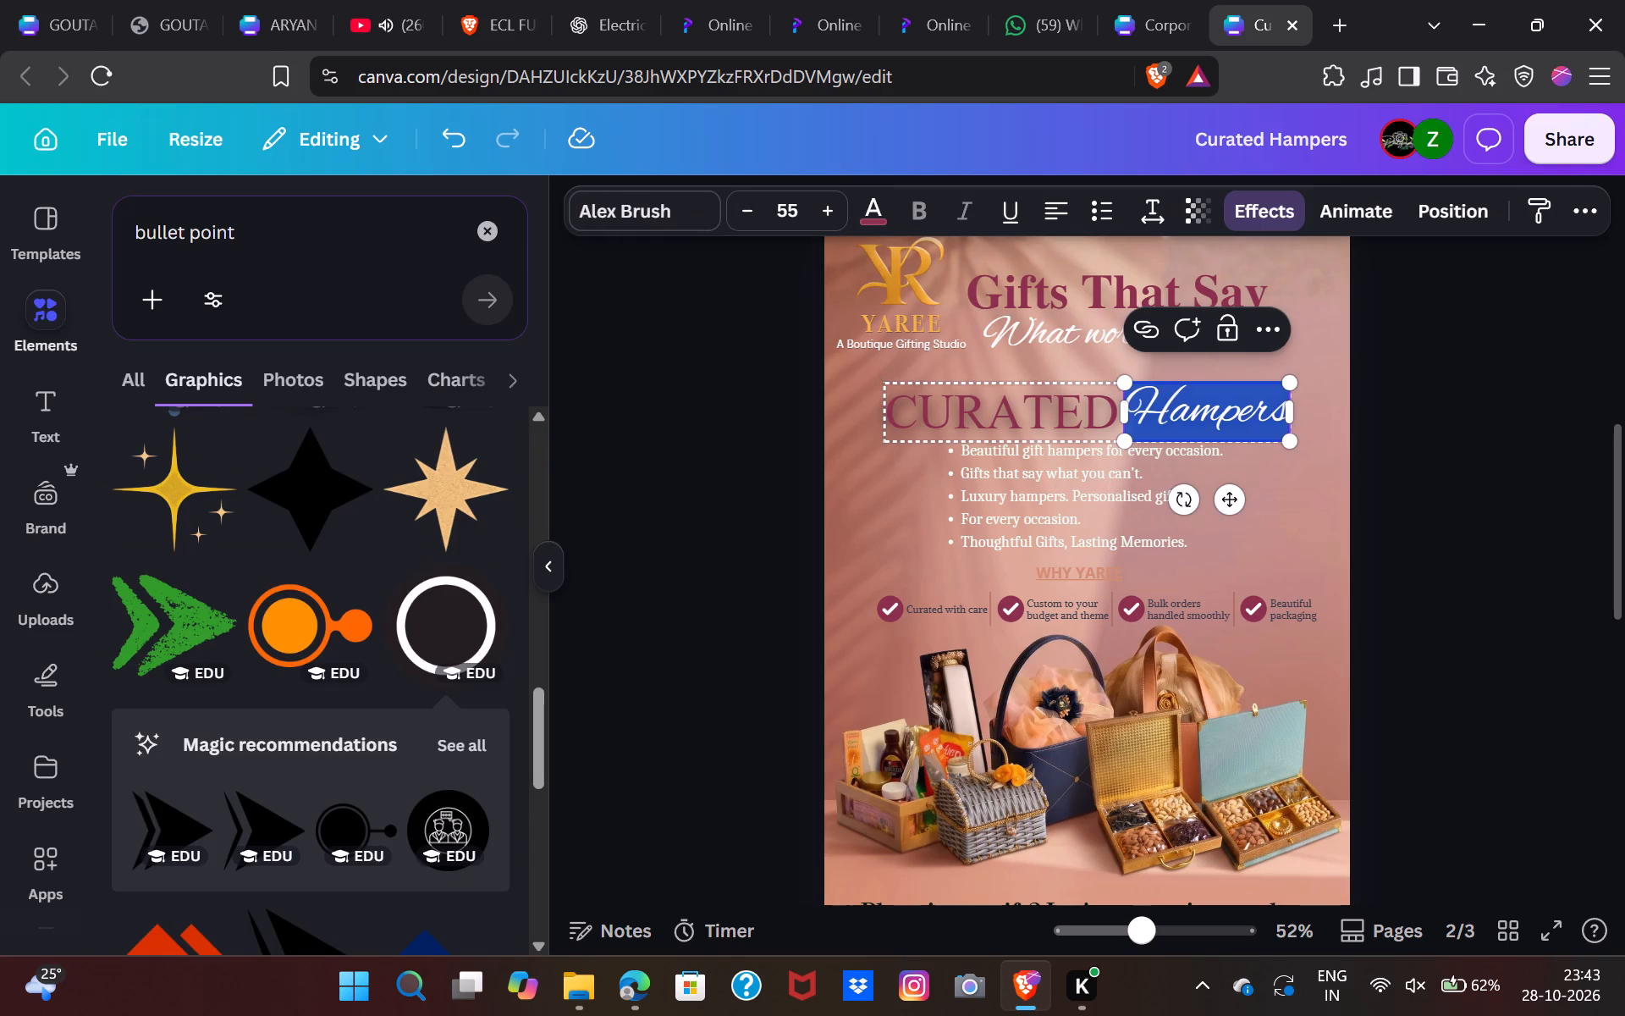
left_click(1452, 516)
left_click(1200, 431)
left_click(1011, 334)
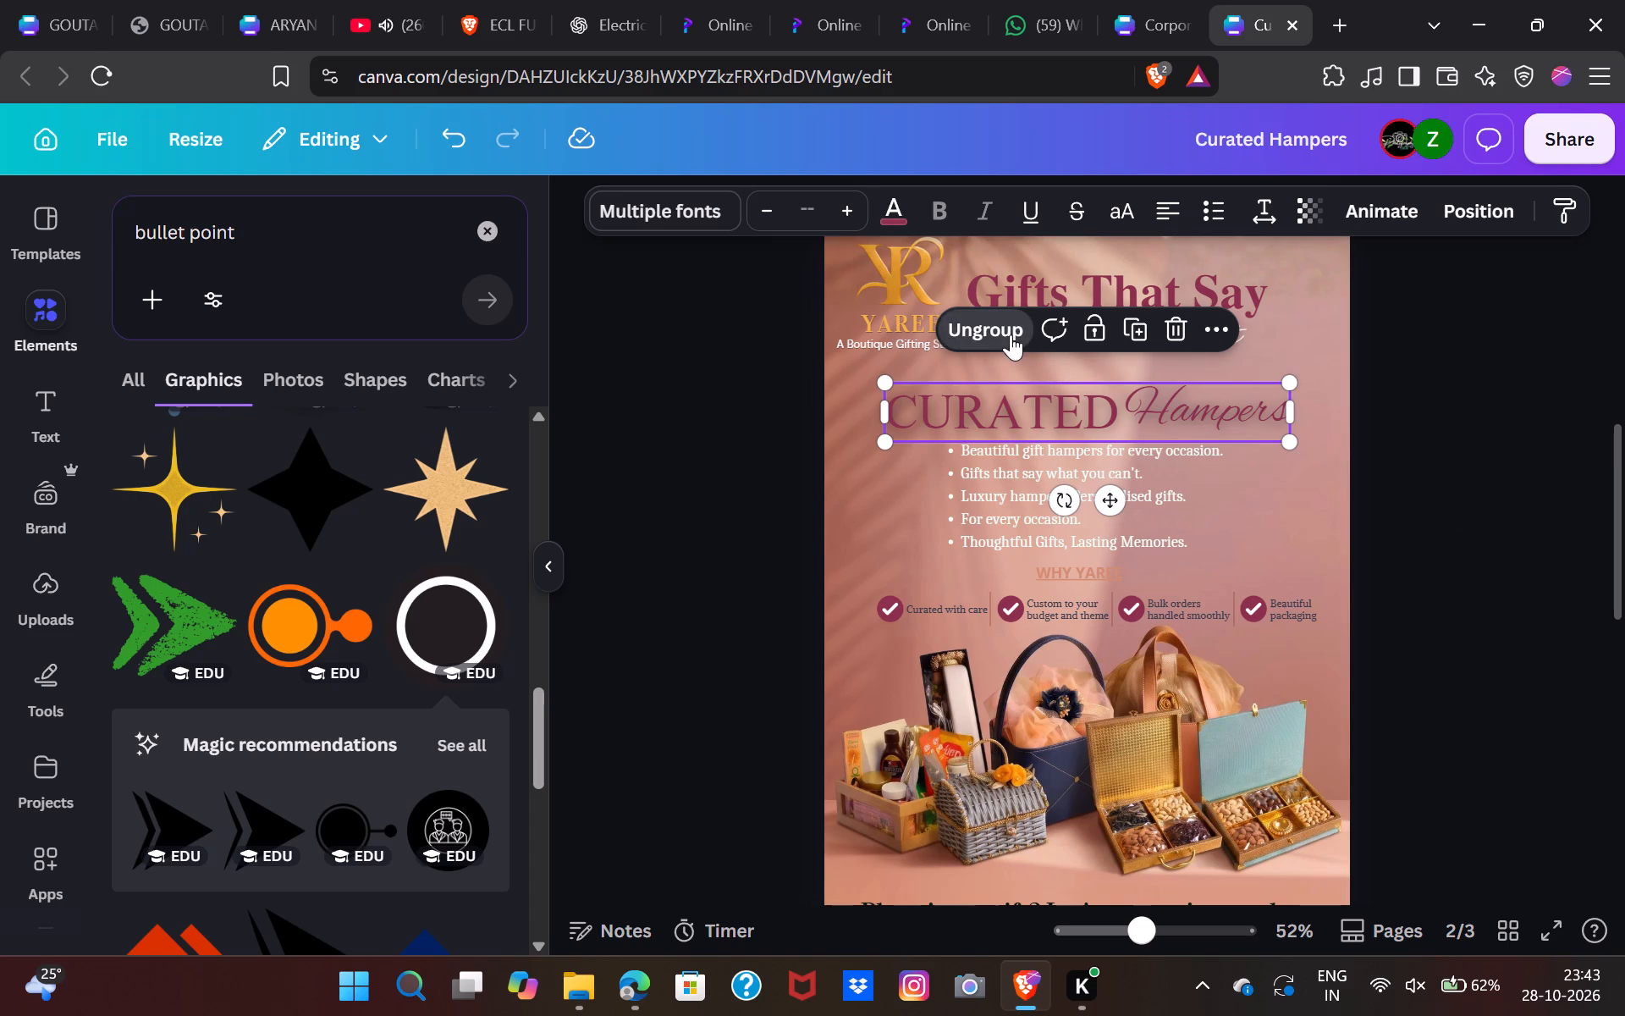
left_click(1361, 445)
Shrink the "Hampers" text to about size 36.9 and place it right beside "CURATED" on page 2.
left_click(1257, 414)
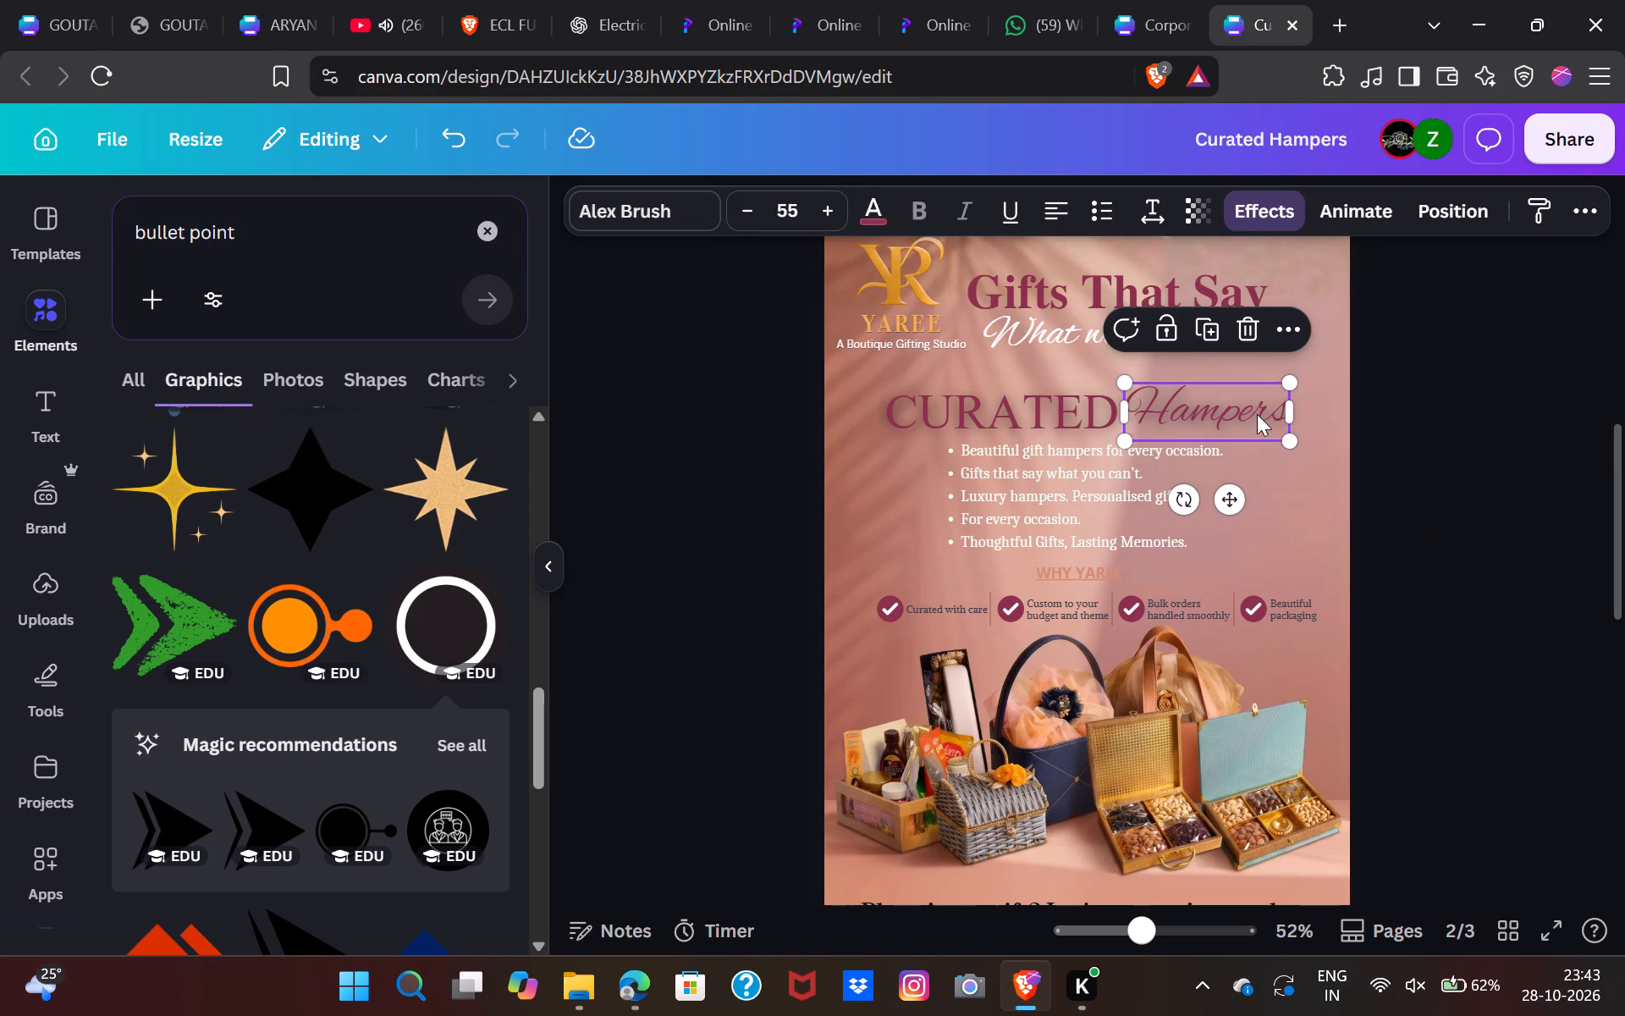
key("Down")
key("Down")
key("Up")
key("Up")
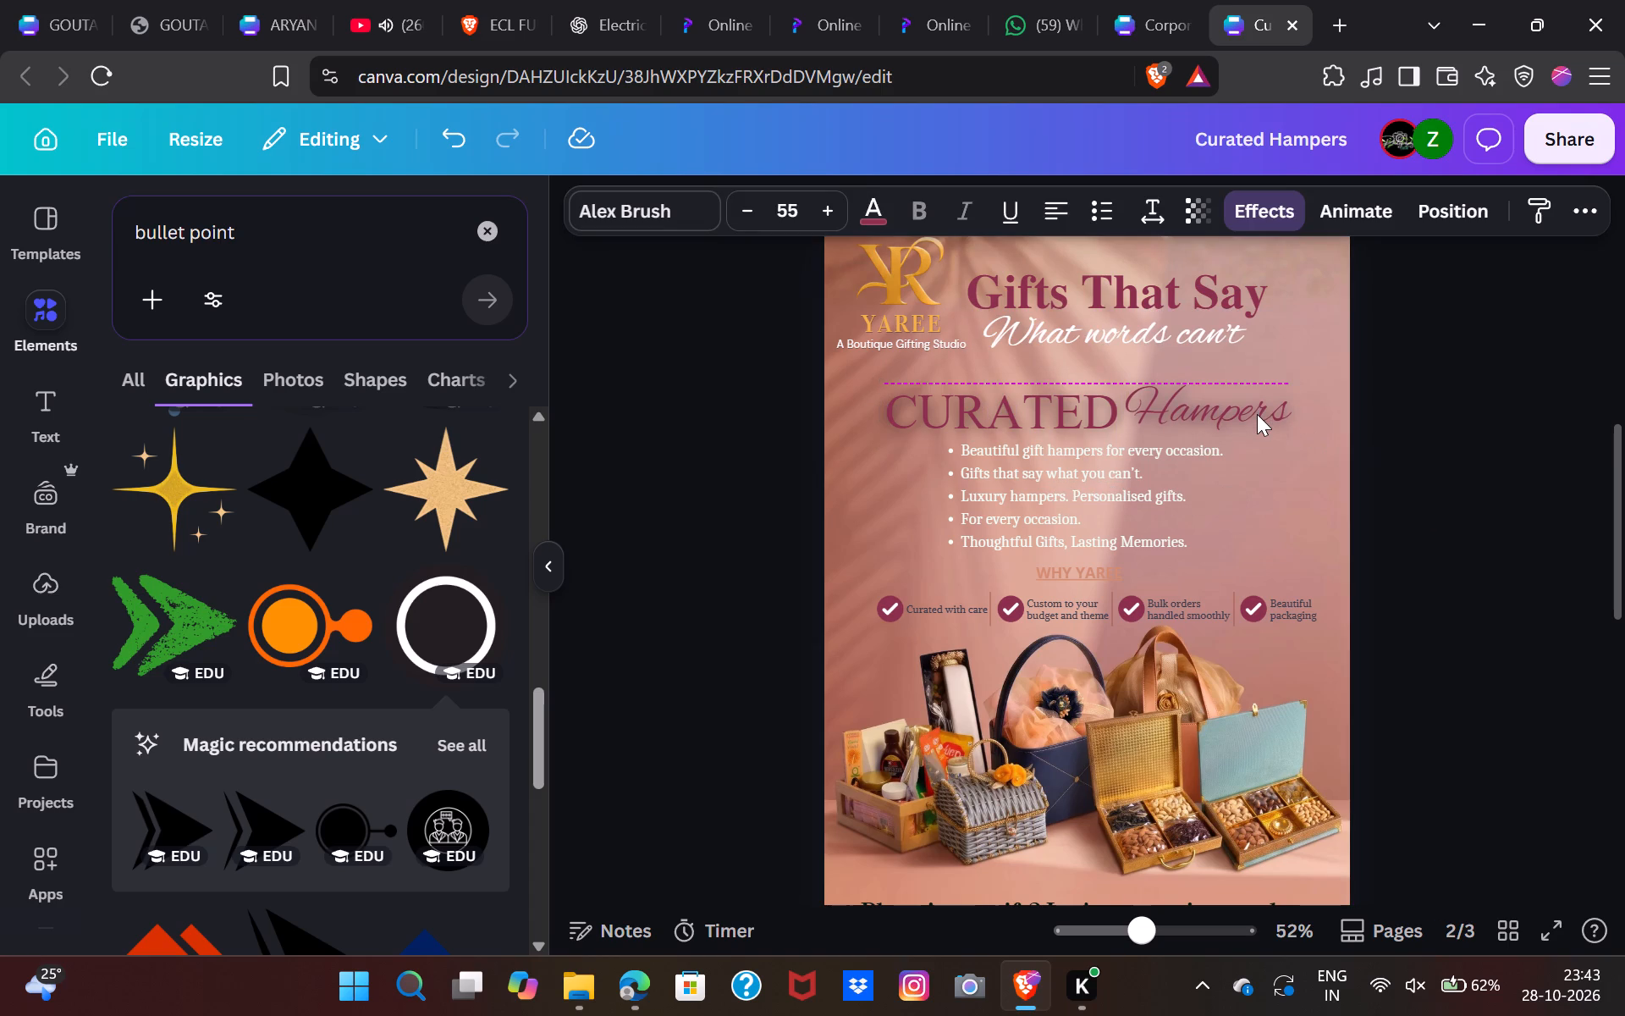
key("Down")
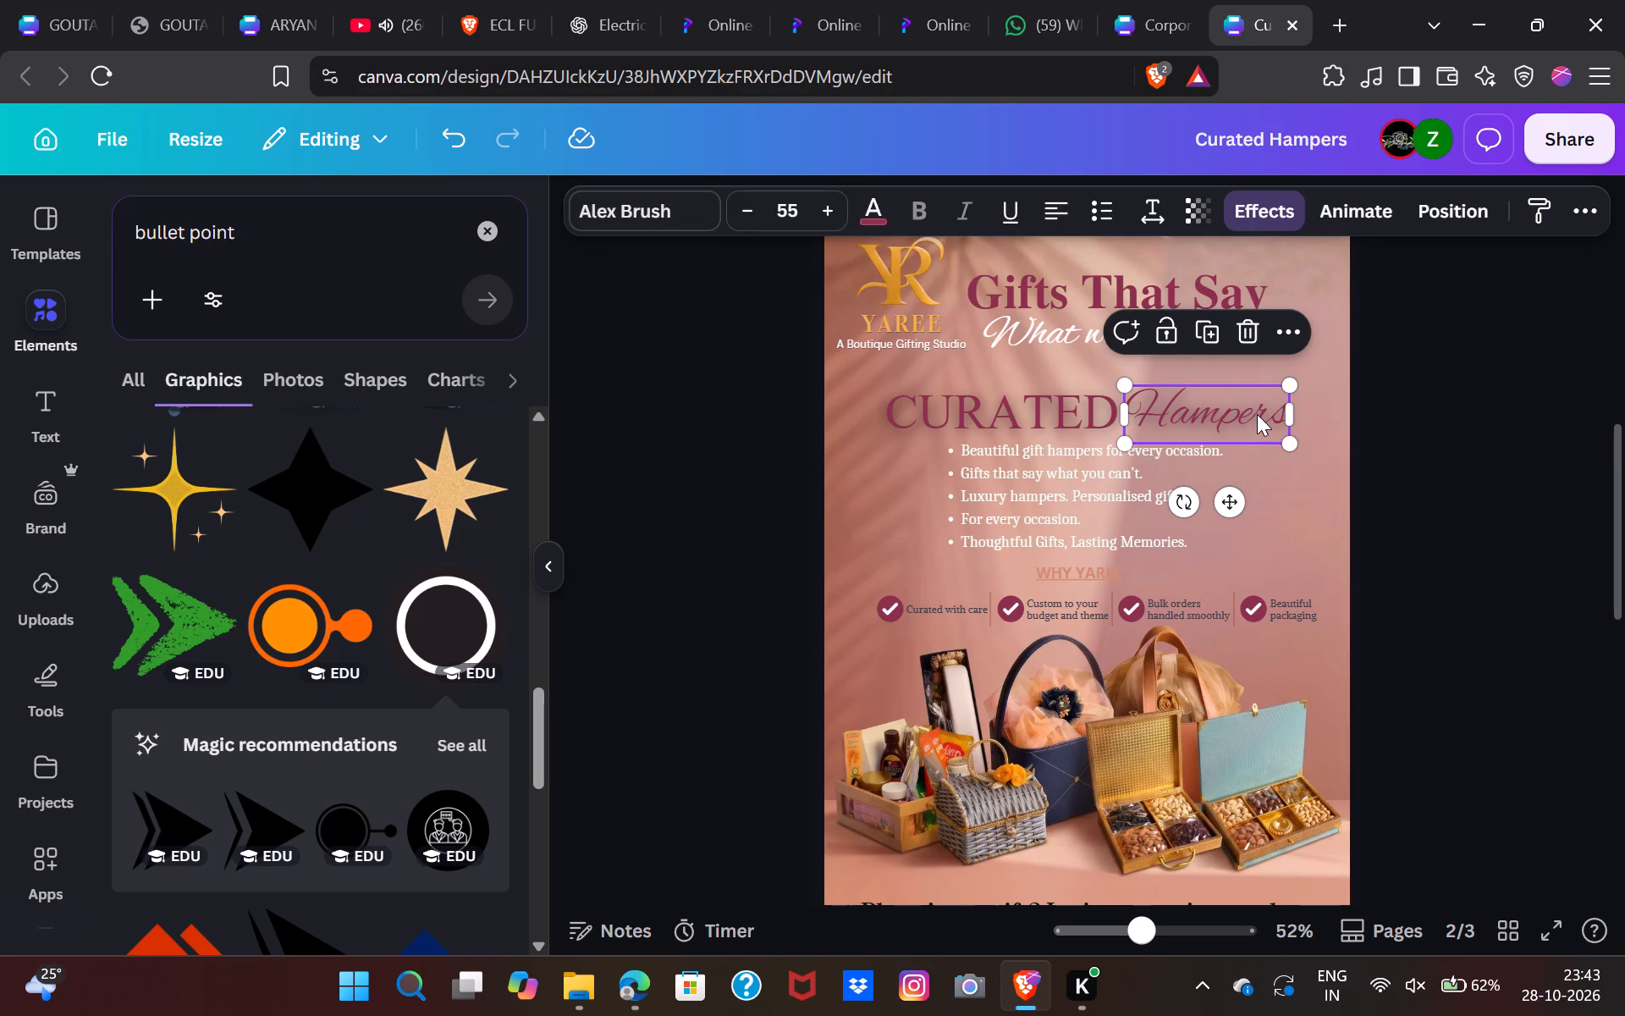
left_click_drag(1124, 445, 1155, 456)
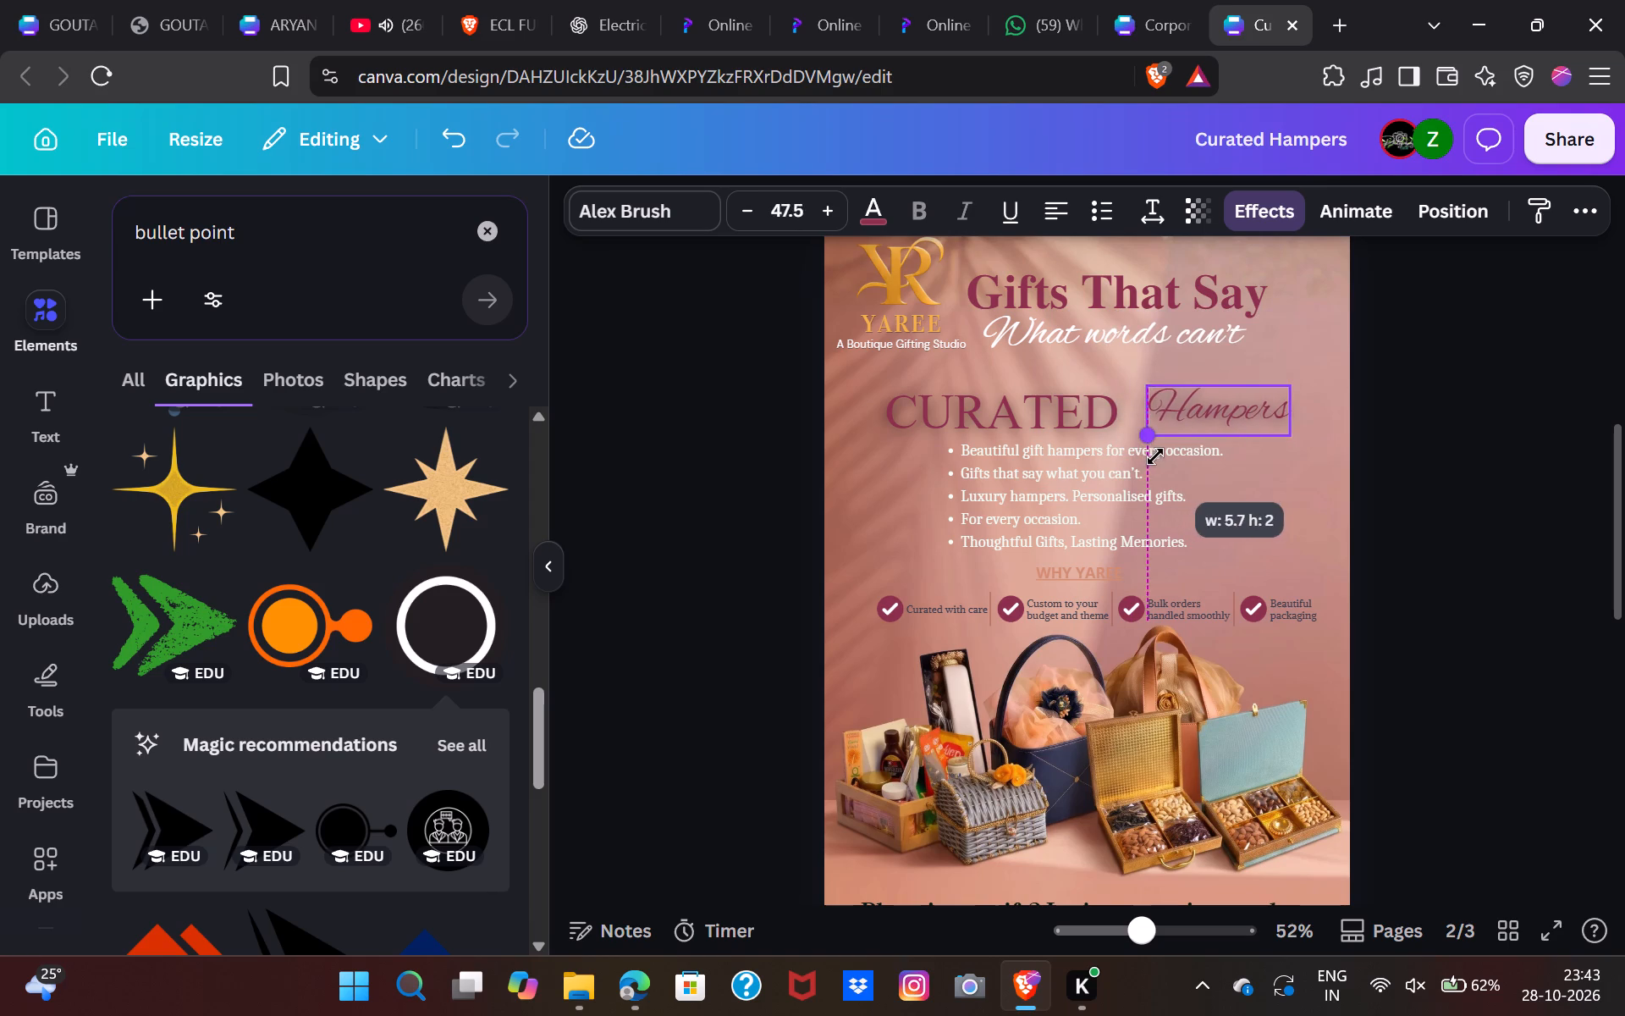
left_click_drag(1155, 456, 1188, 456)
left_click_drag(1253, 489, 1208, 511)
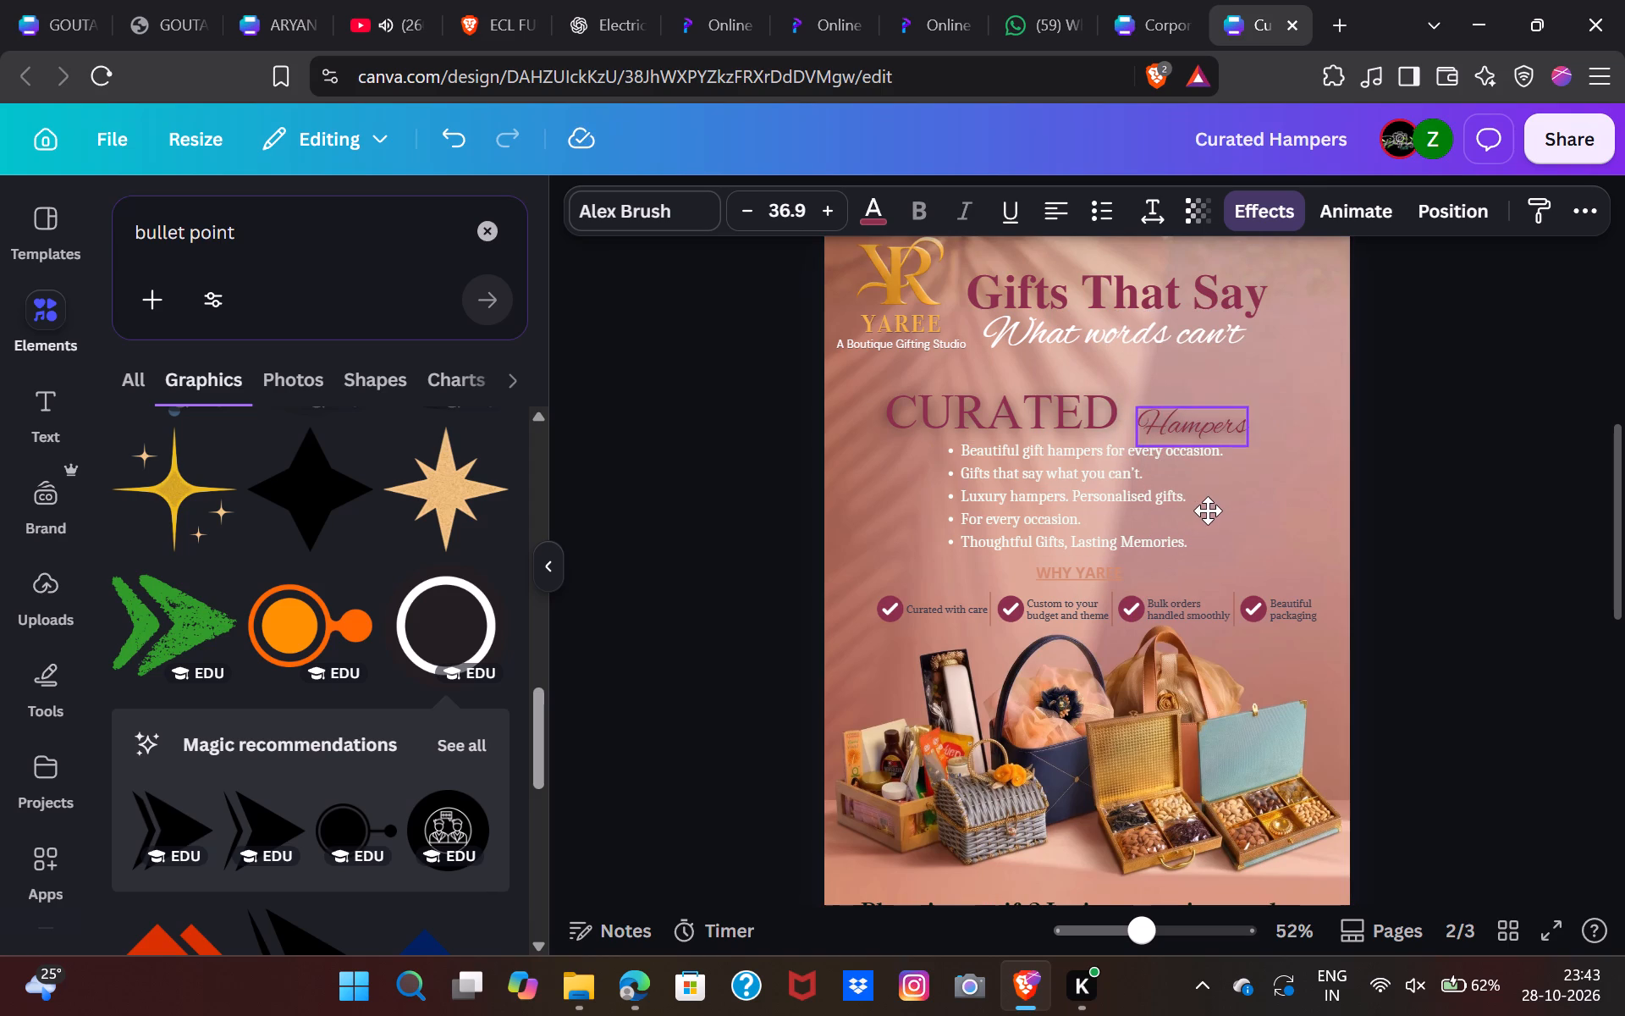
left_click_drag(1208, 511, 1191, 495)
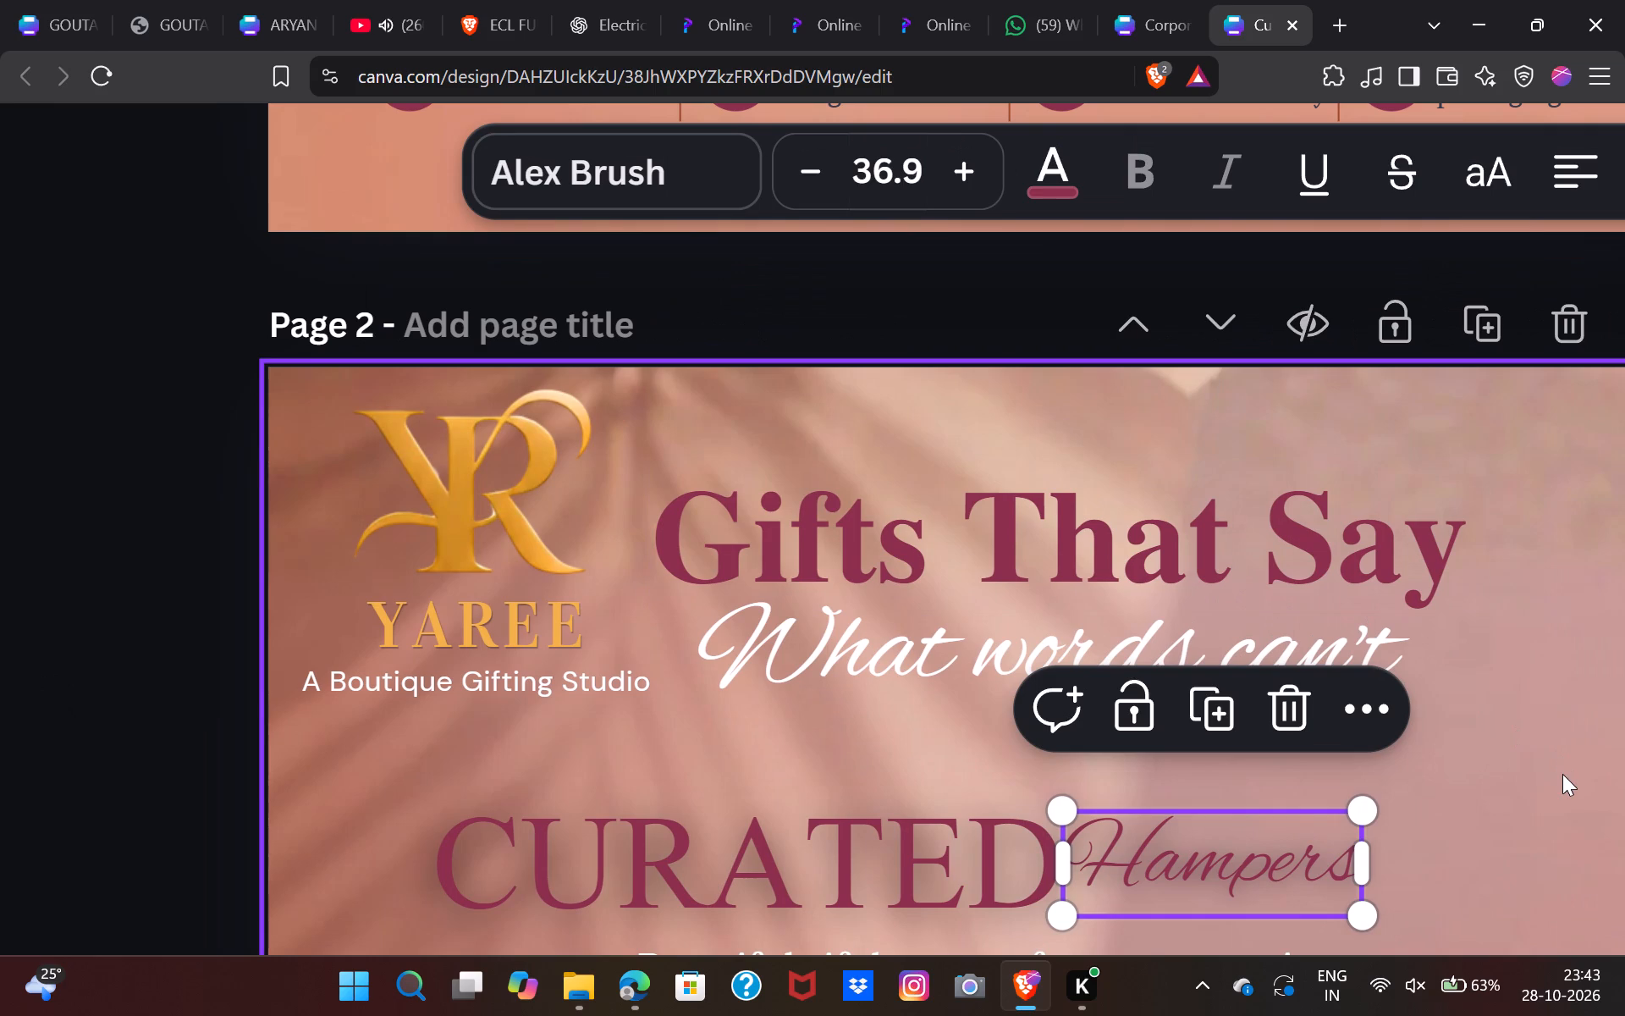
Nudge the "Hampers" text on page 2 slightly right and down so it sits lower beside "CURATED".
left_click(1562, 774)
left_click(1267, 849)
left_click_drag(1267, 849, 1268, 857)
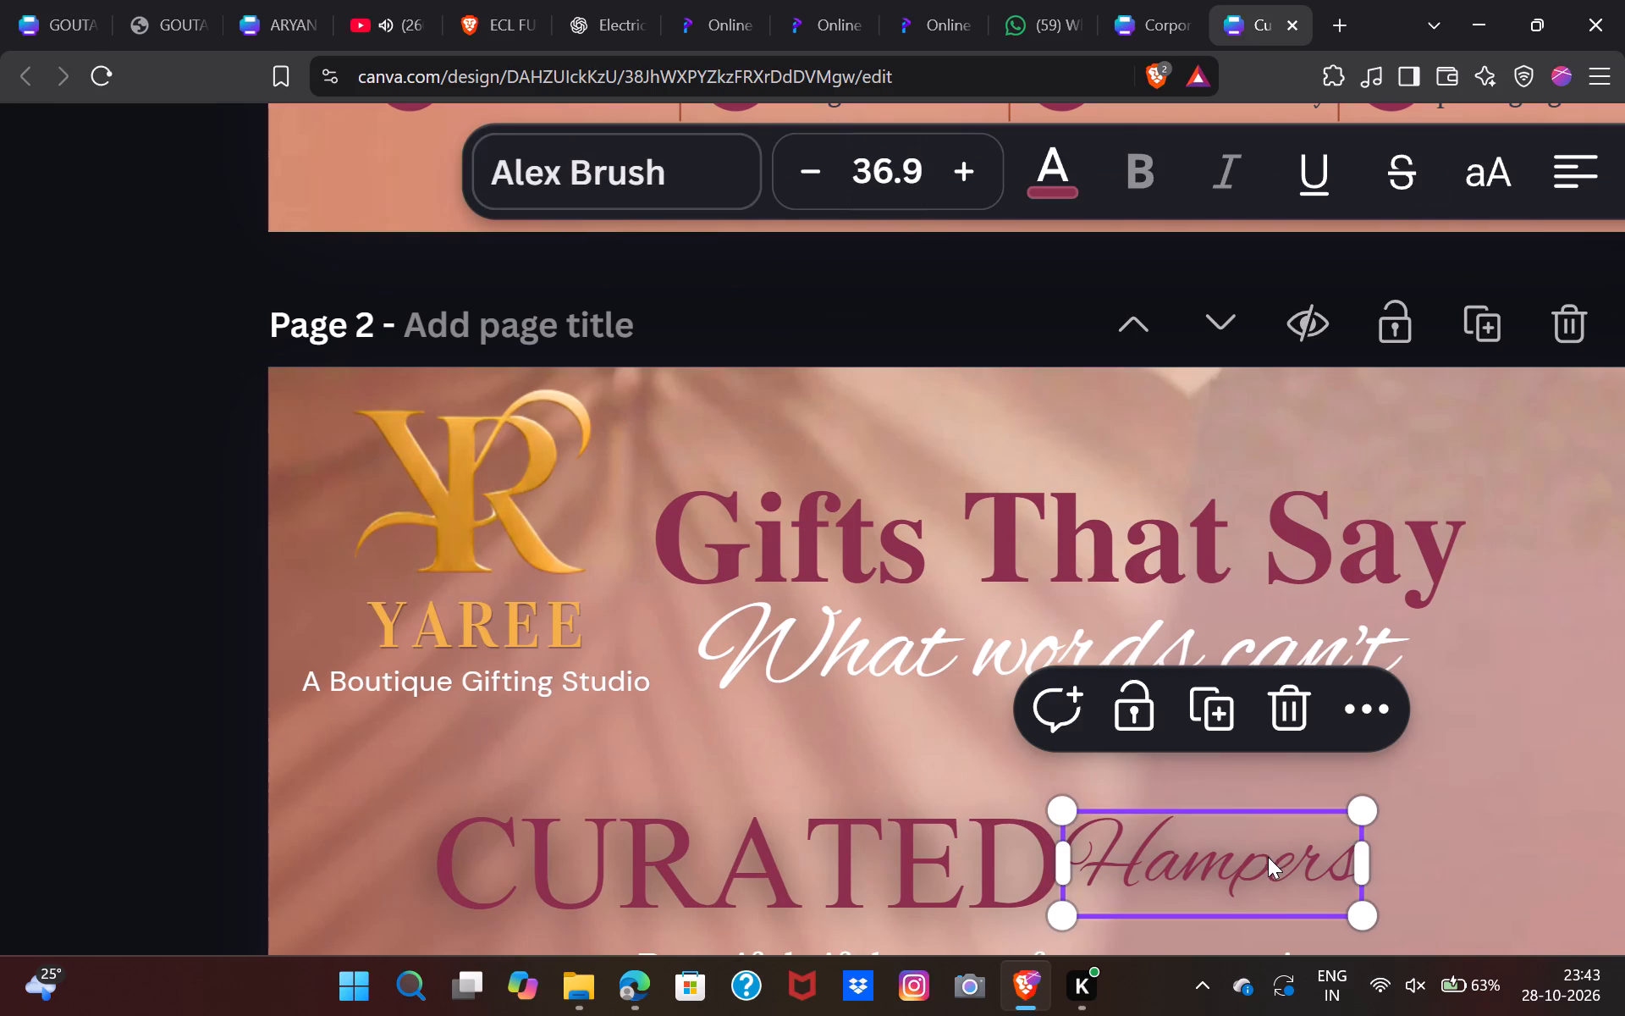
left_click_drag(1268, 857, 1272, 863)
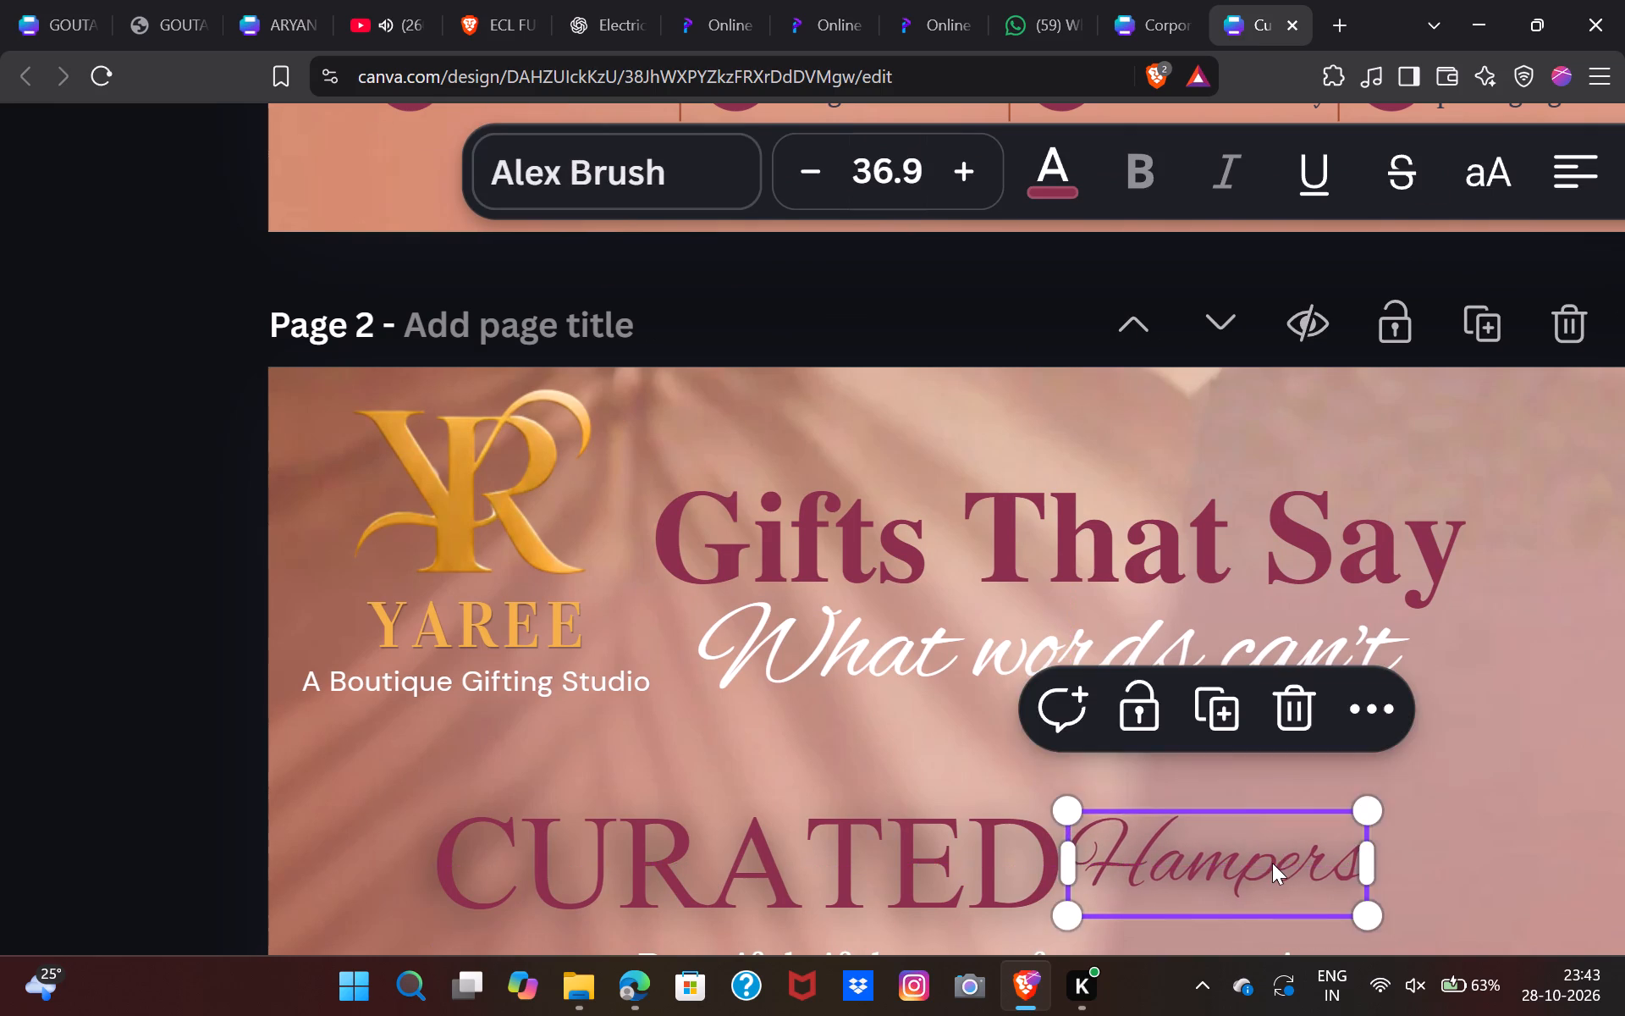
scroll(1272, 863, "down", 1)
key("Down")
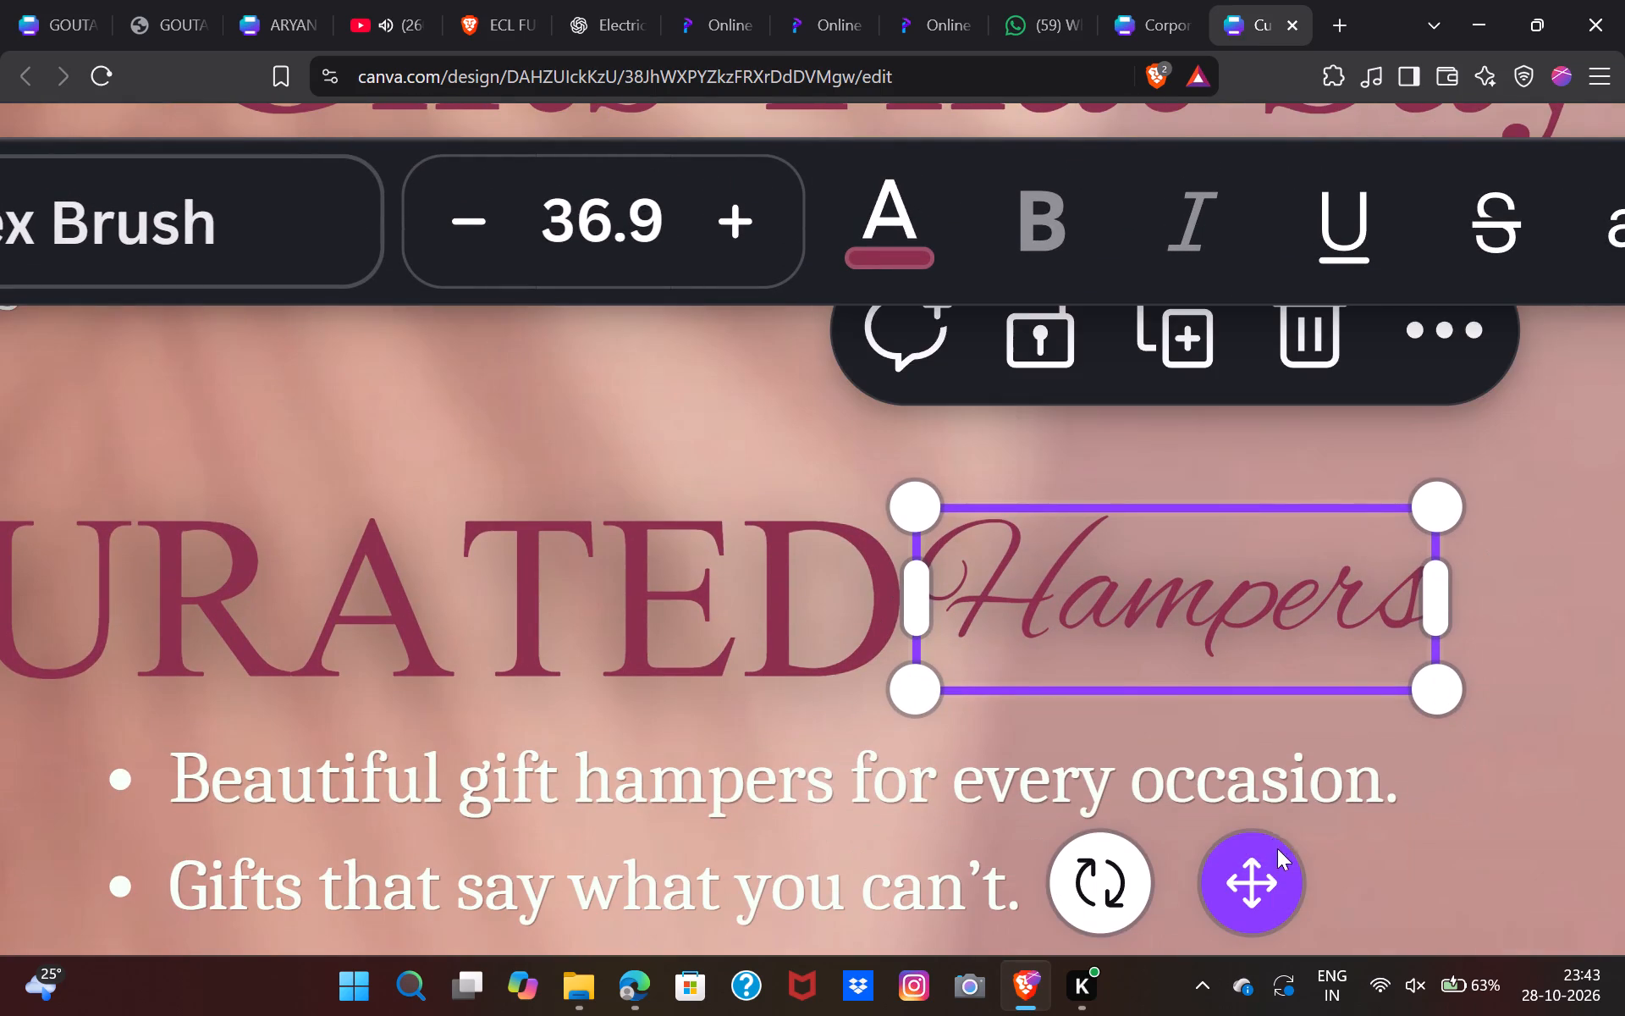
key("Down")
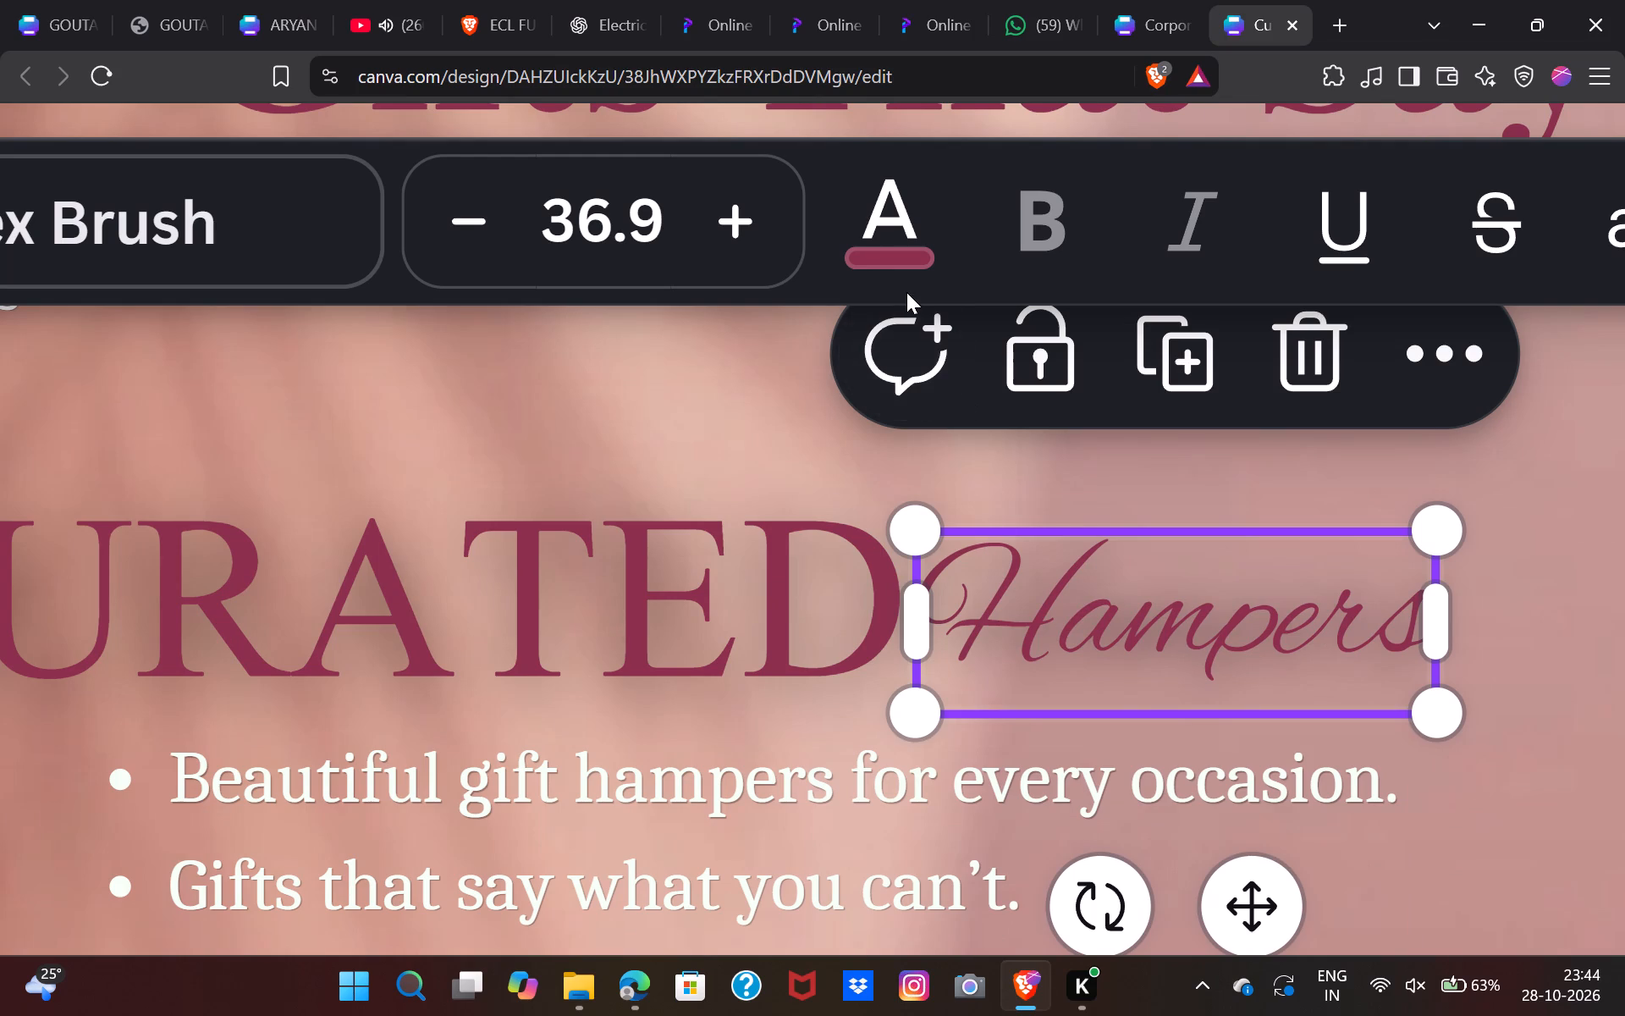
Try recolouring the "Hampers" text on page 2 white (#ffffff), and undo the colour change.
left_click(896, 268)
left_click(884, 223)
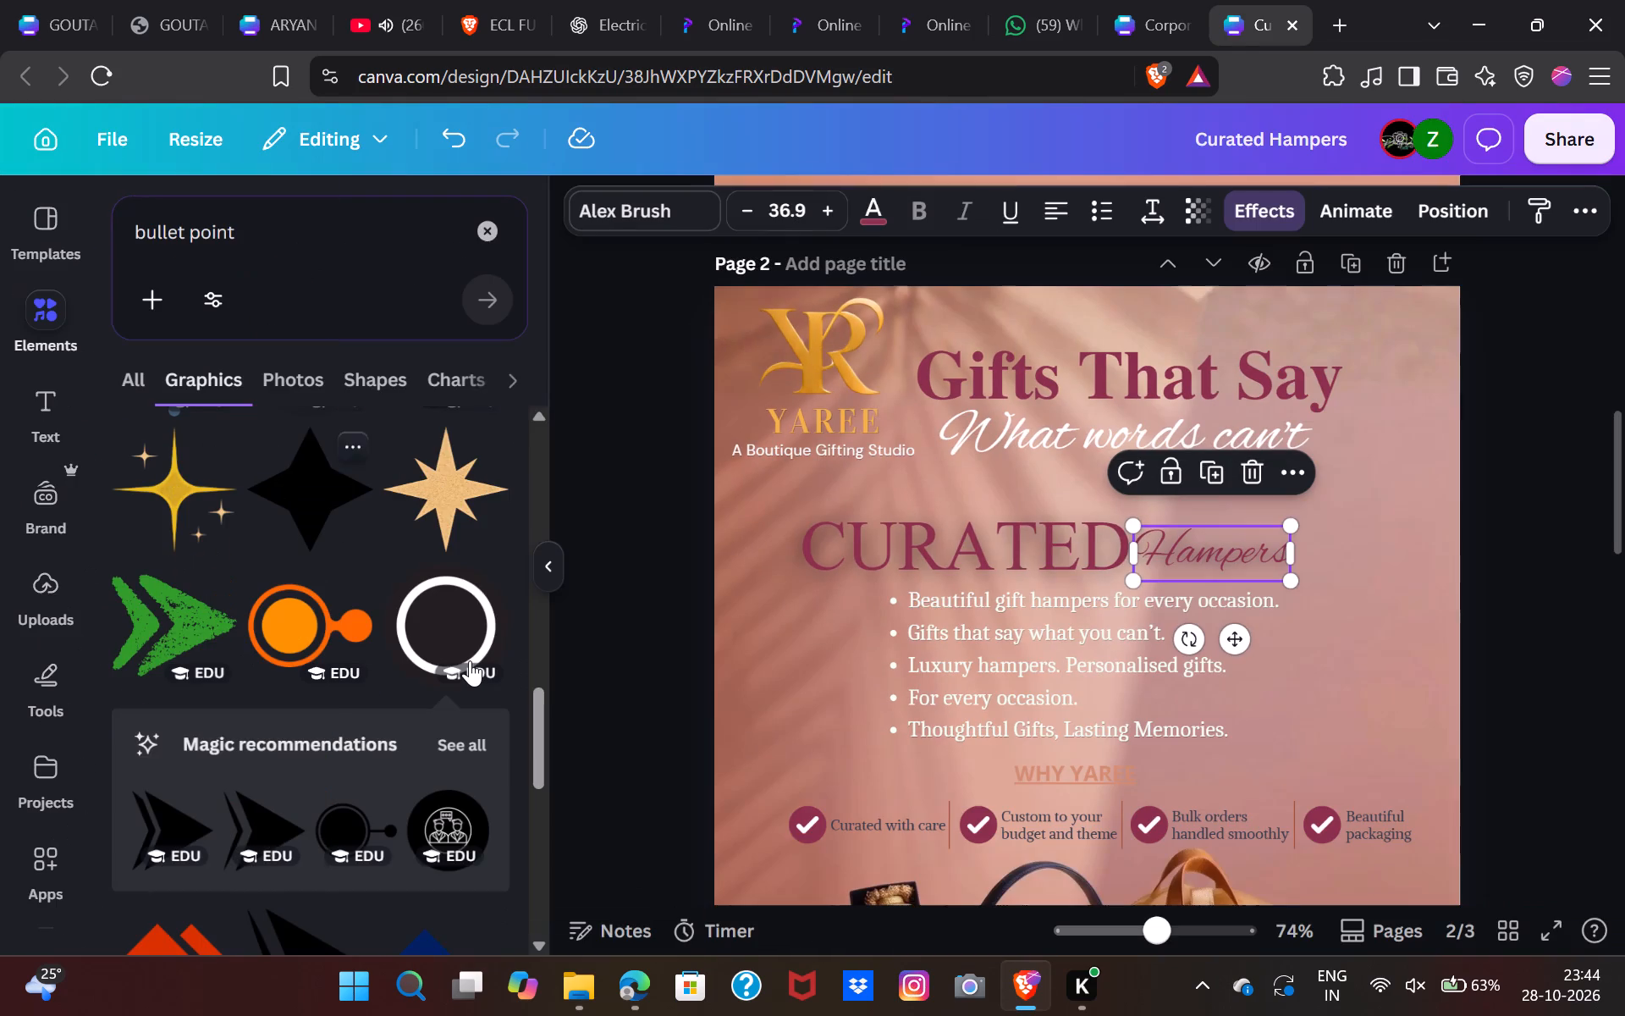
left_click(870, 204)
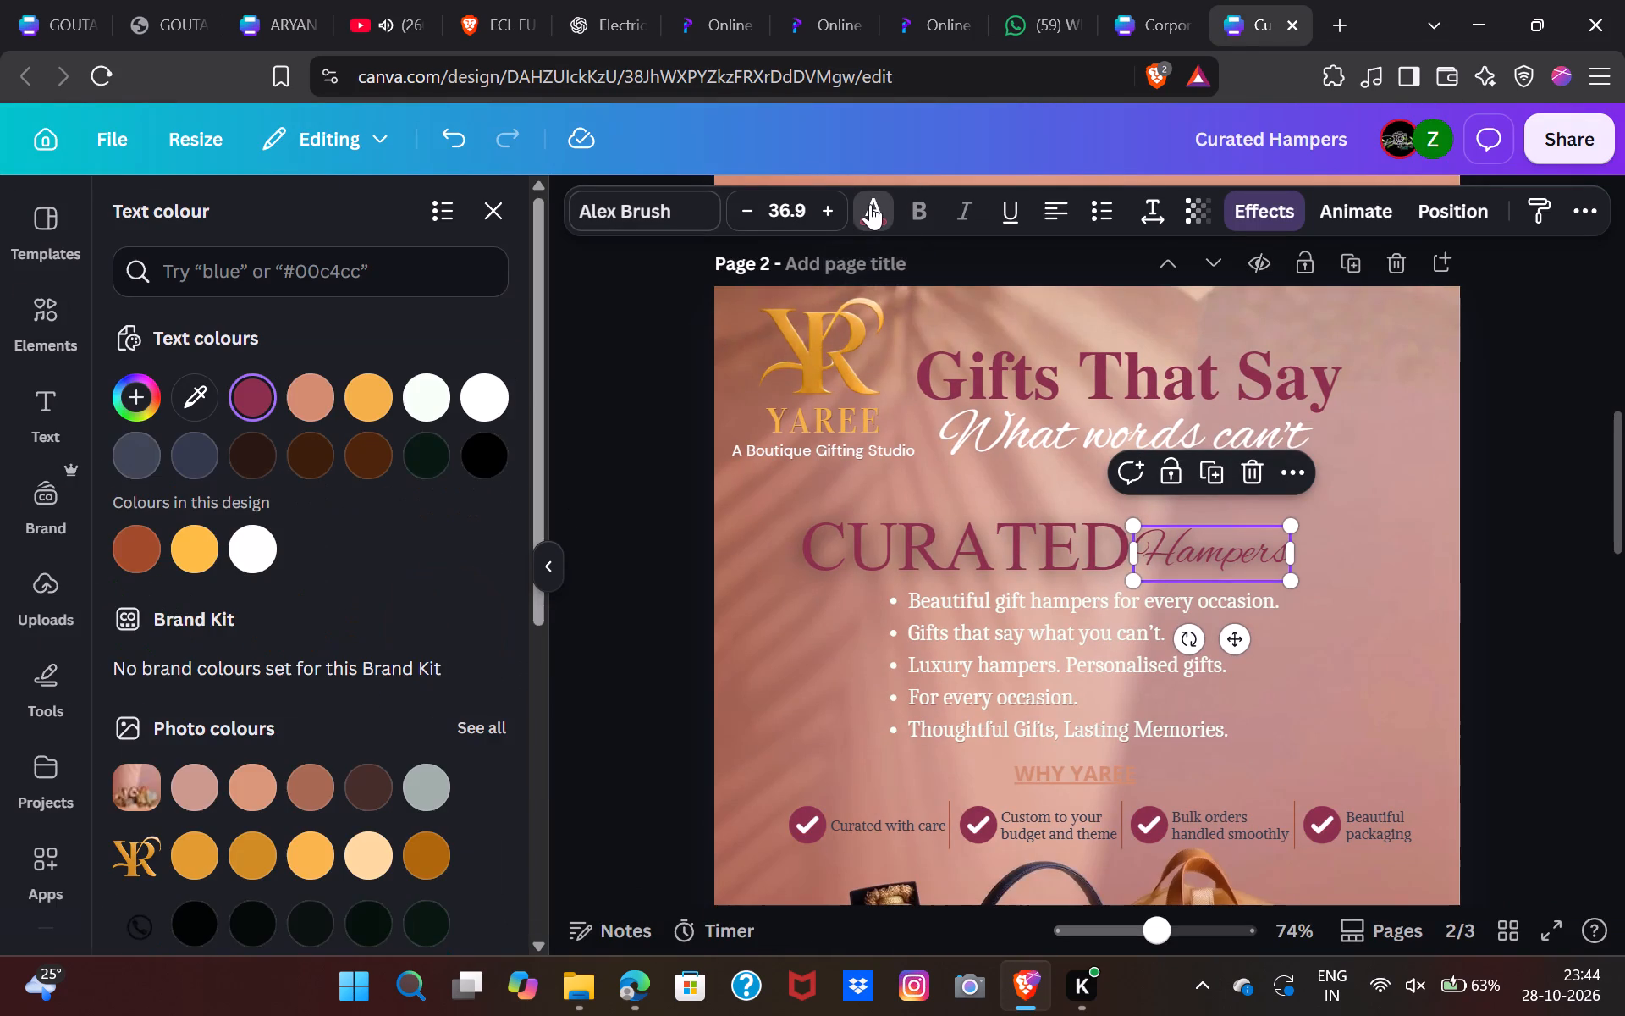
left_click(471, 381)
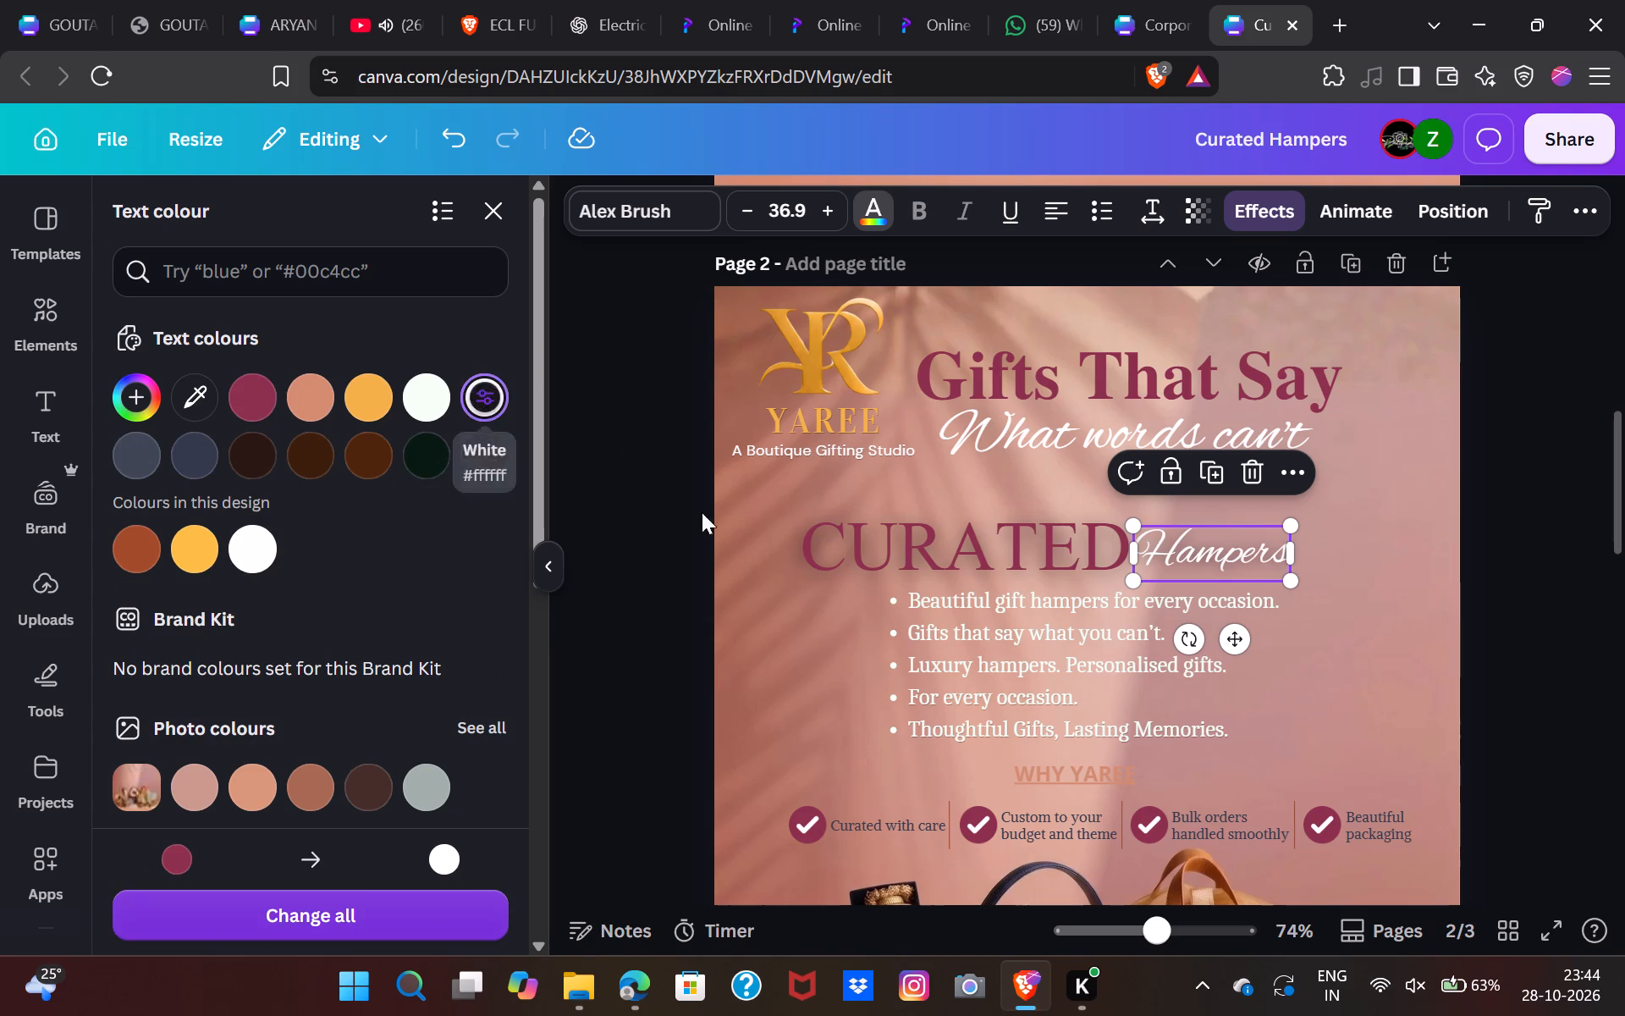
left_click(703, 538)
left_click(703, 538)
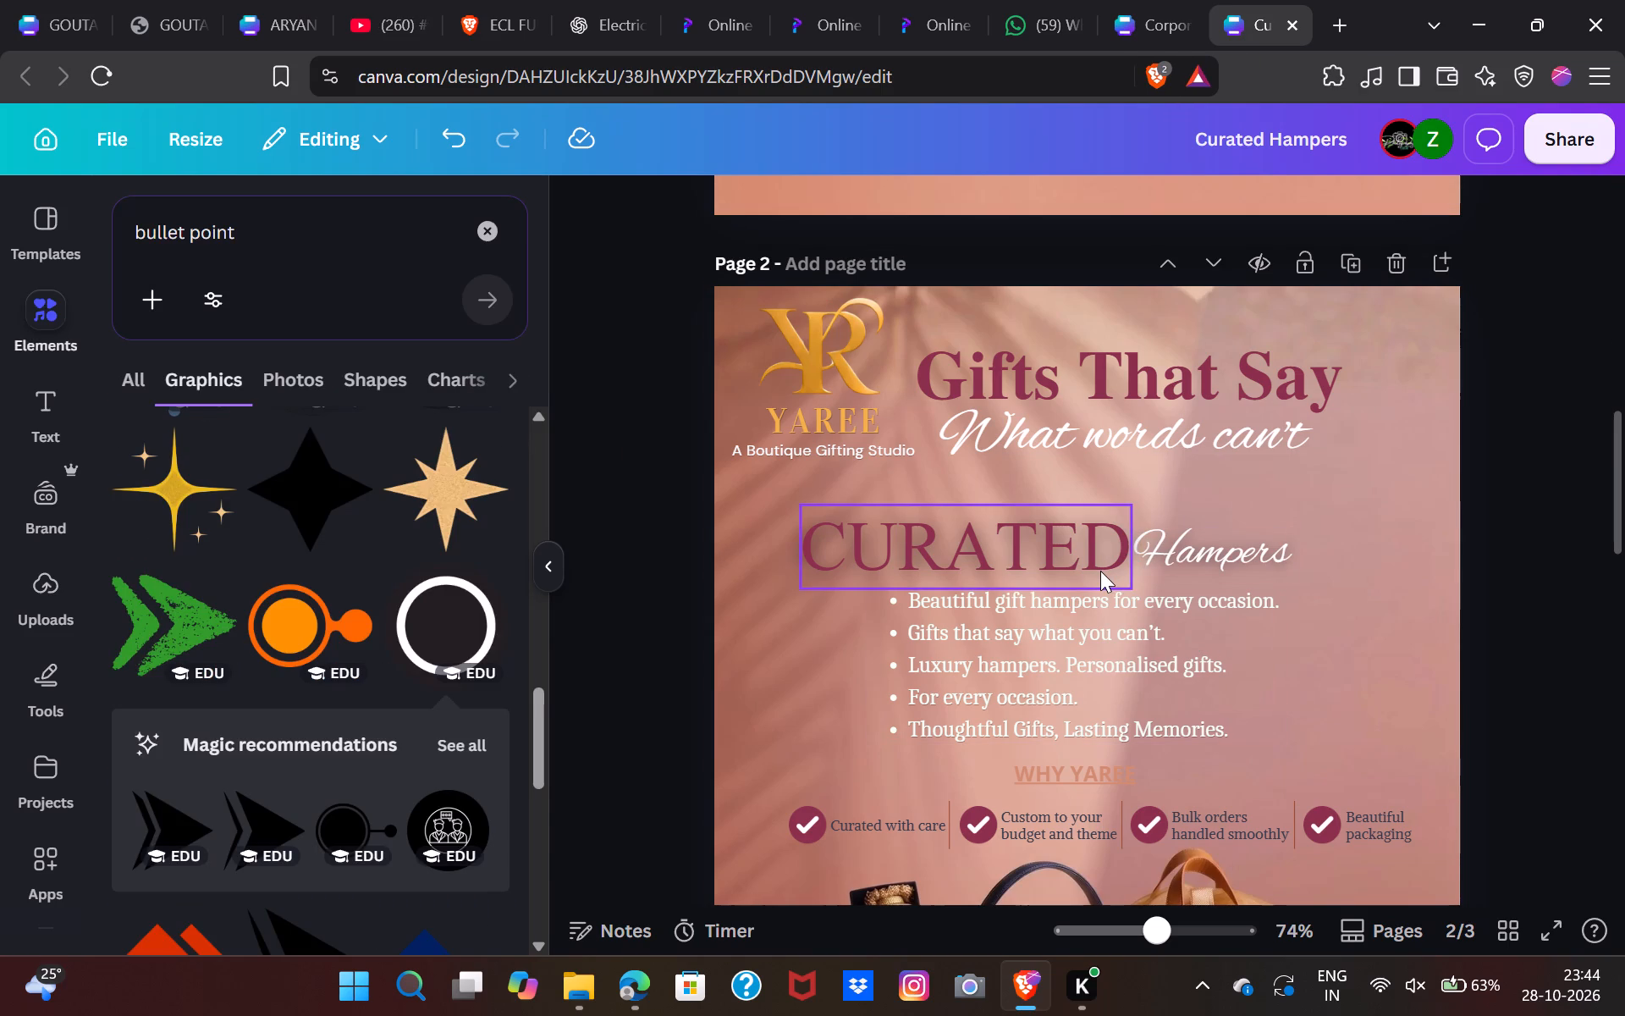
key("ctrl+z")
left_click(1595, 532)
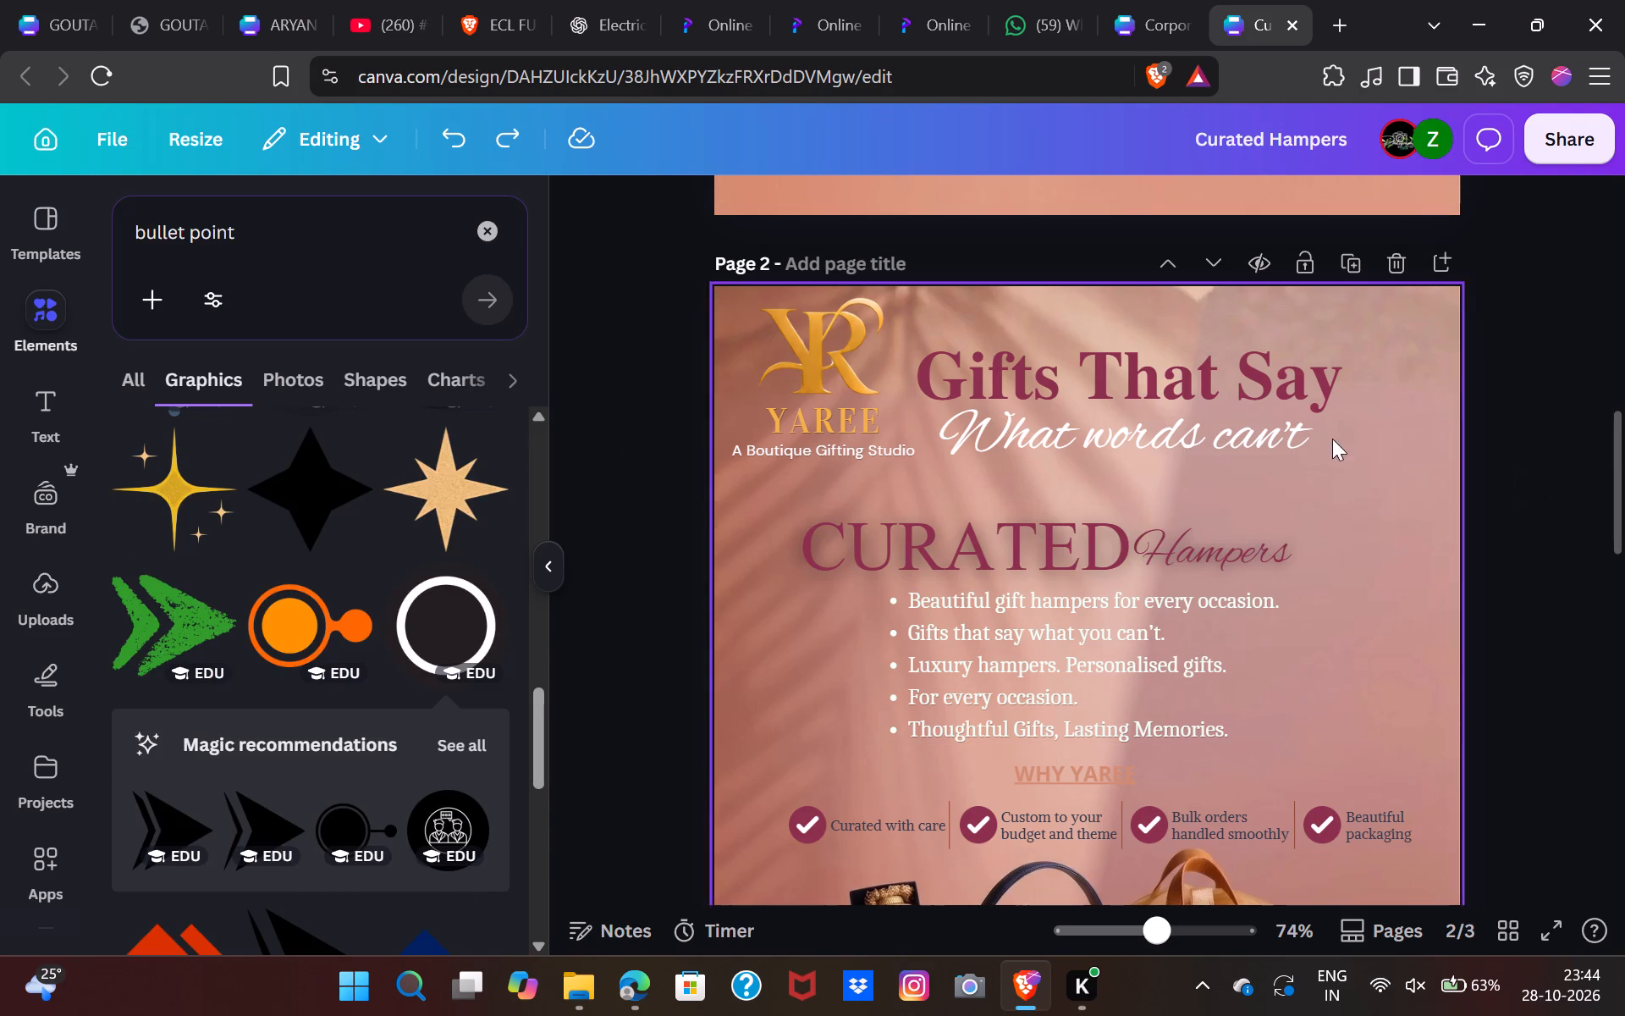
Group the "Gifts That Say" headline with the "What words can't" script line on page 2.
left_click_drag(919, 329, 945, 349)
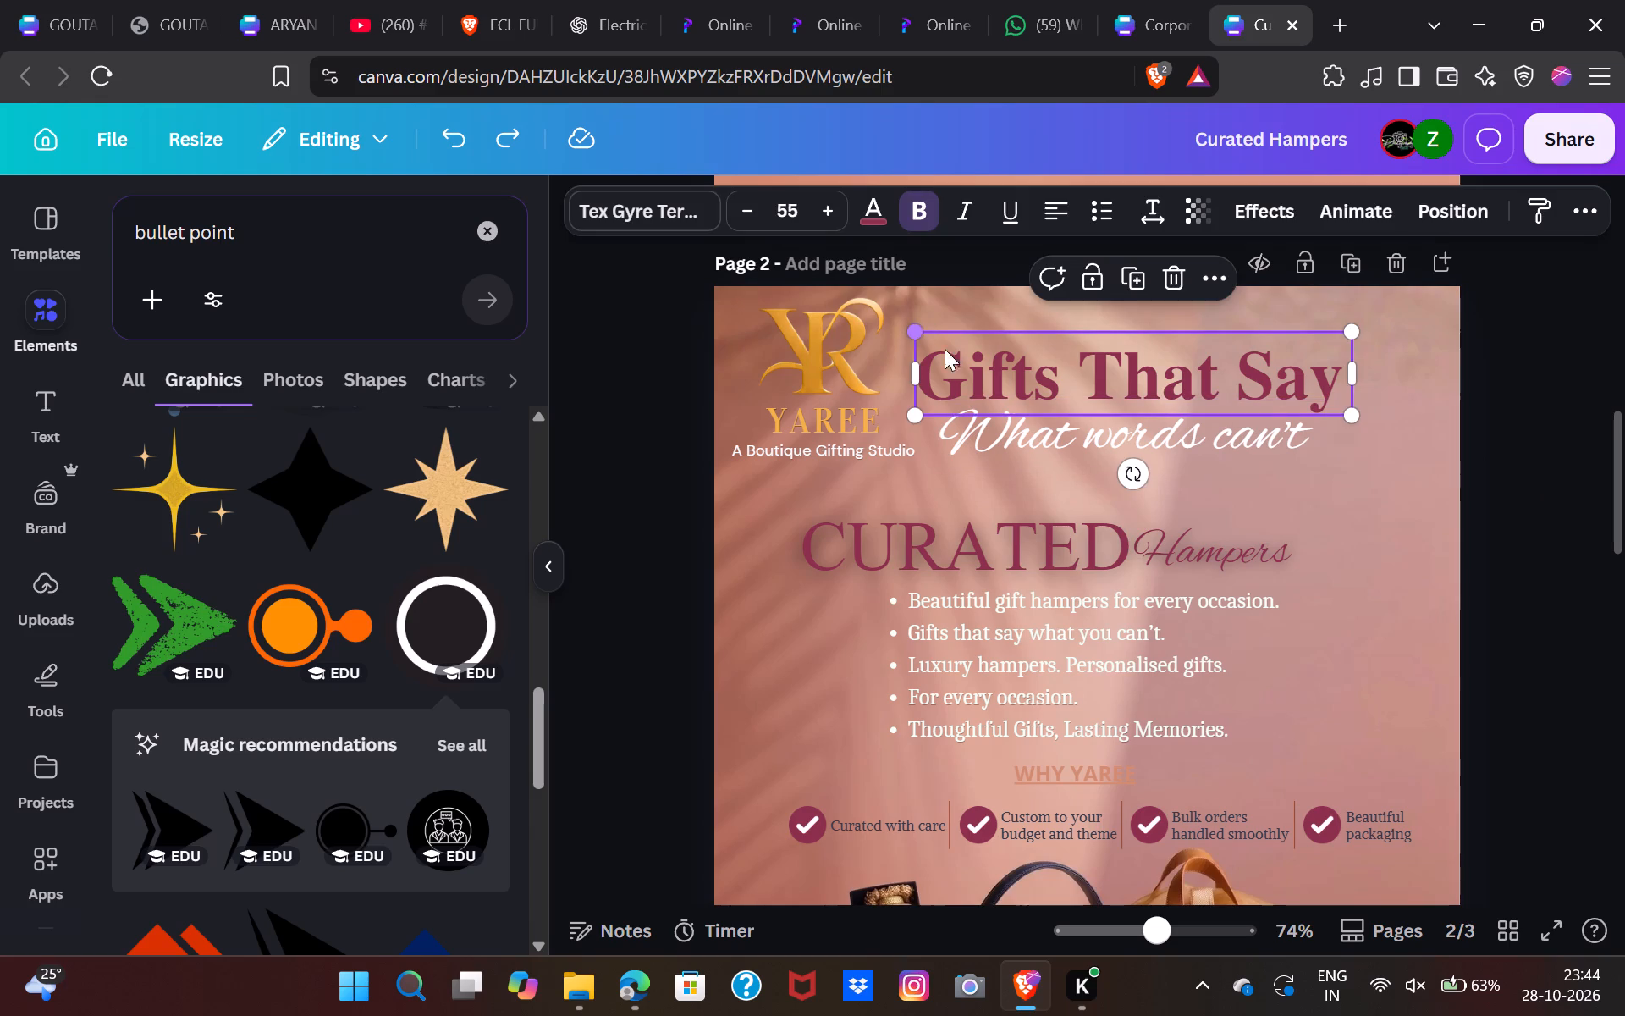
left_click_drag(945, 349, 1051, 416)
left_click(1538, 457)
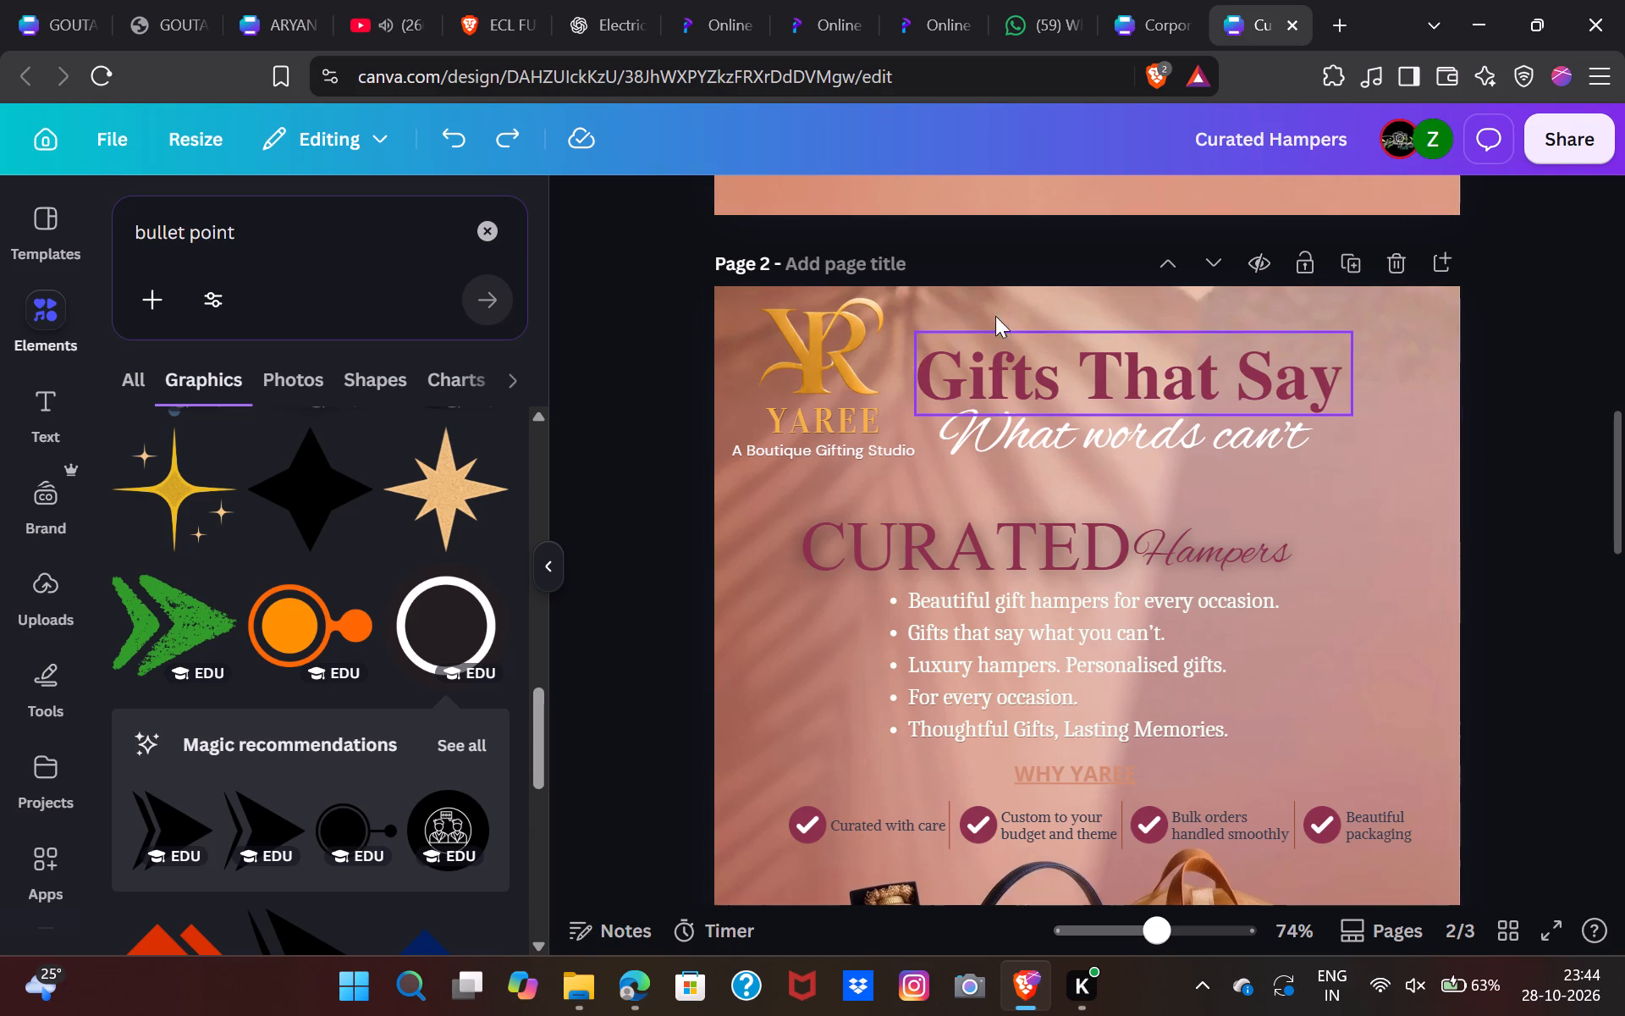
left_click_drag(914, 288, 1199, 456)
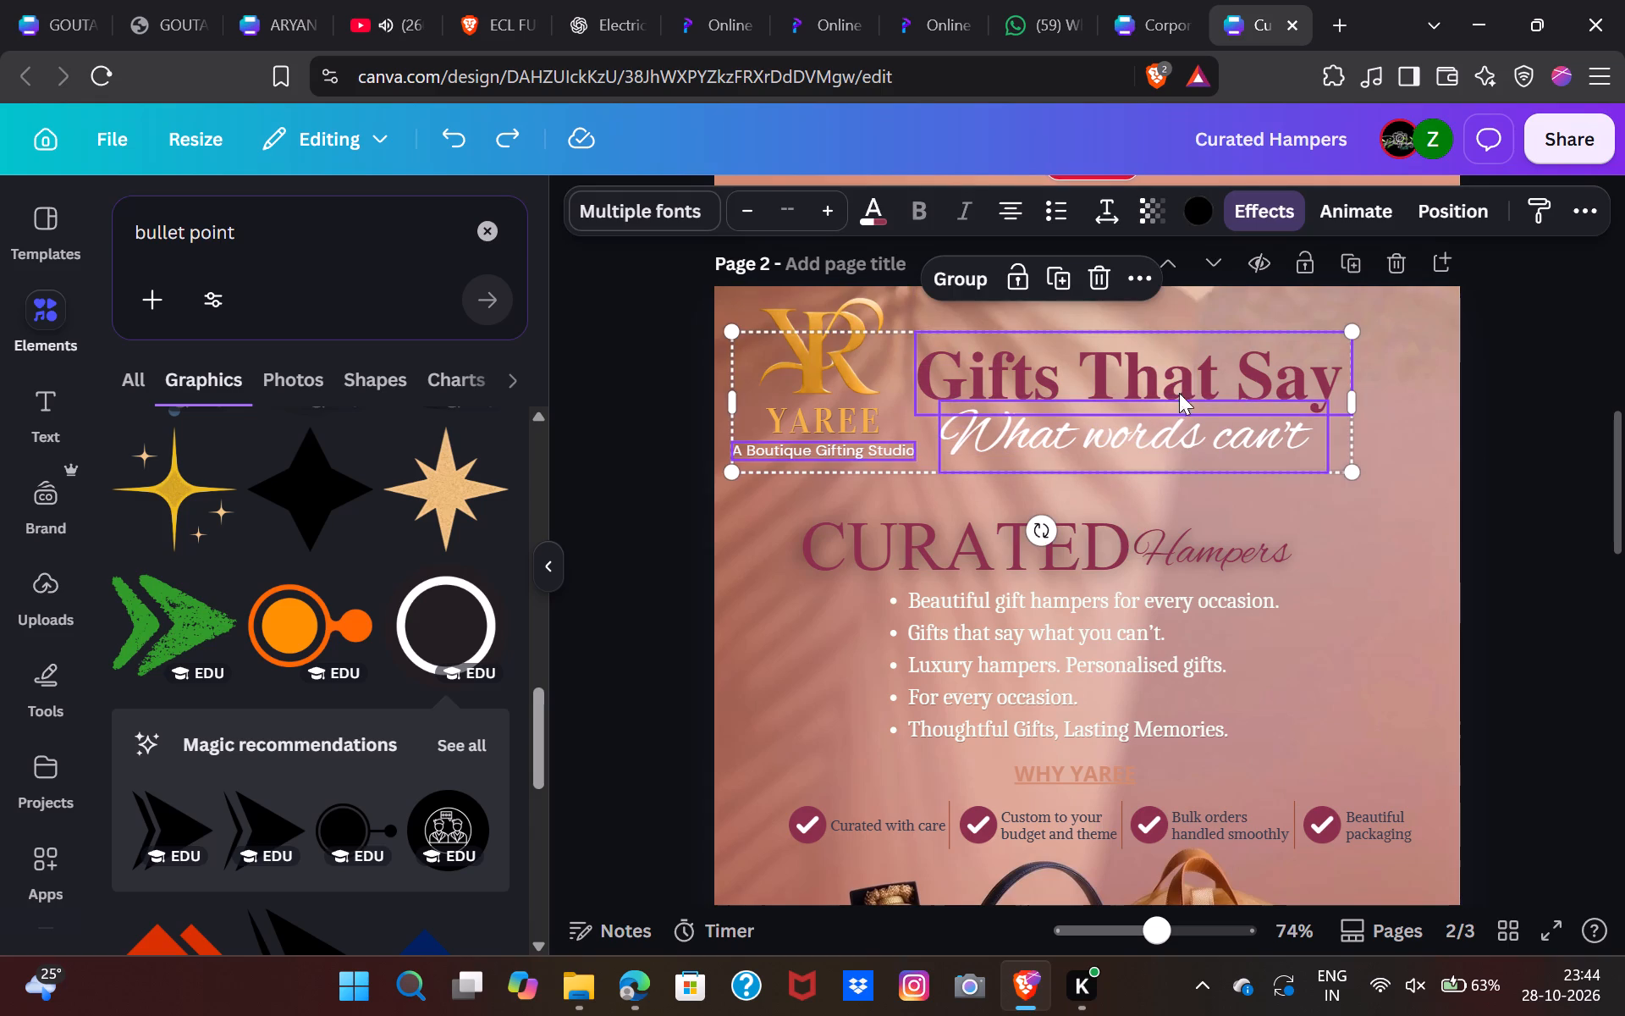
left_click(697, 444)
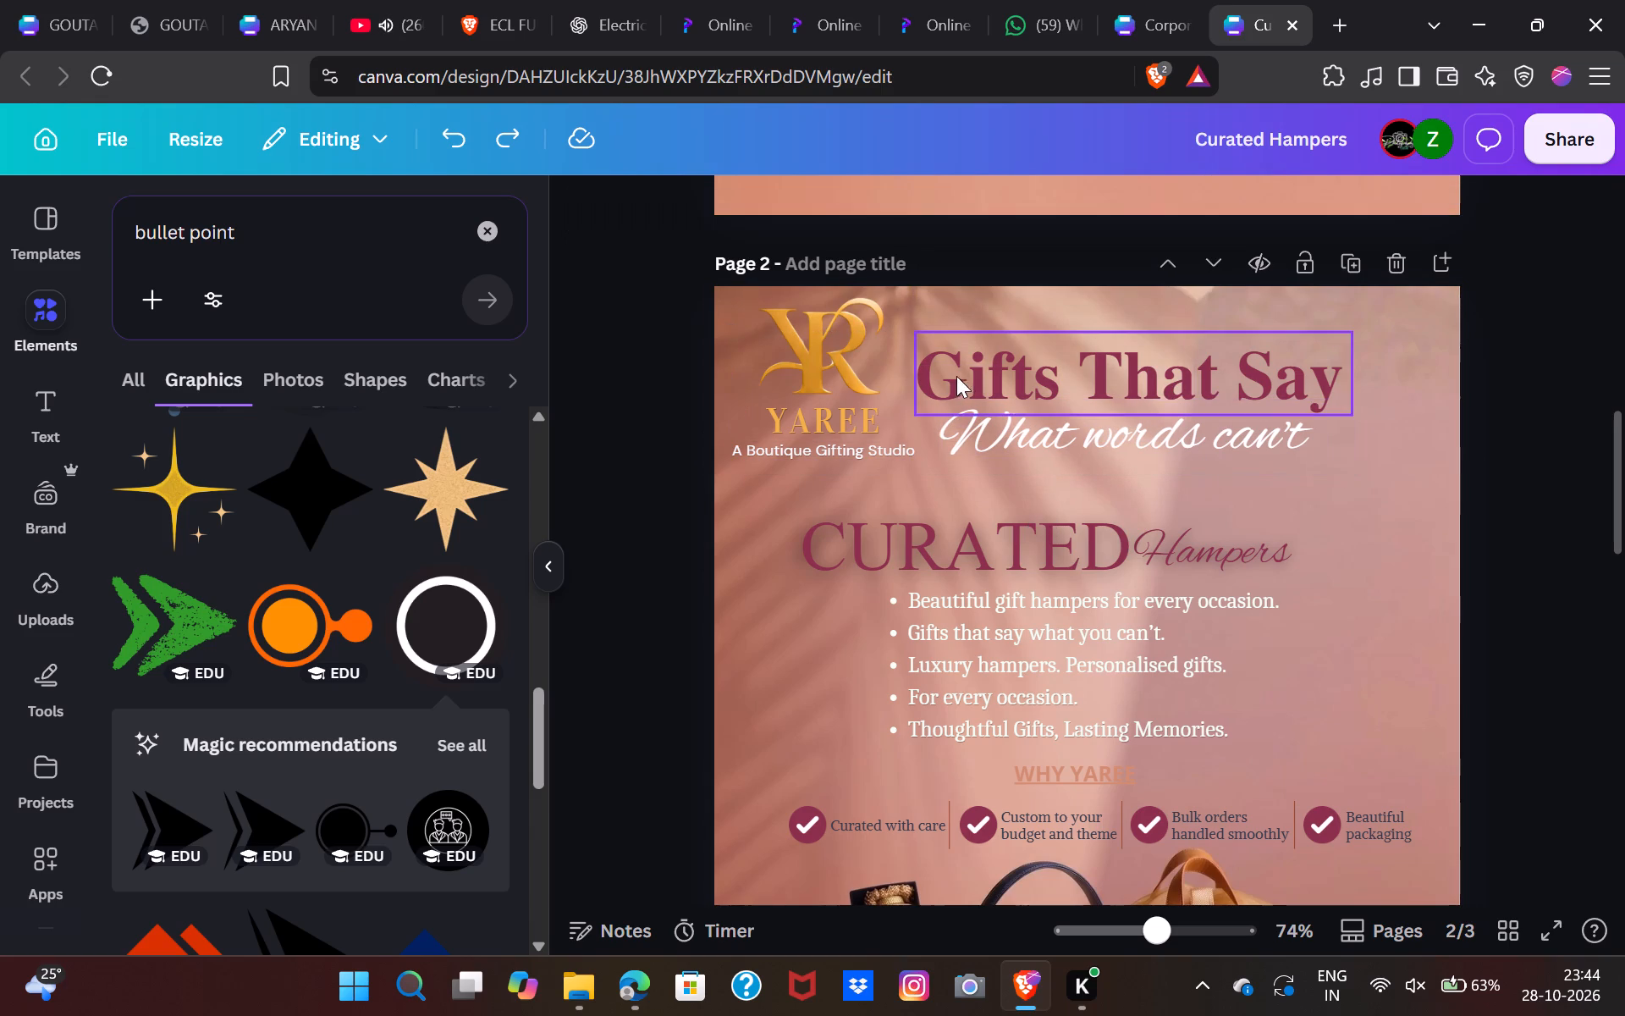
left_click_drag(1317, 306, 1218, 458)
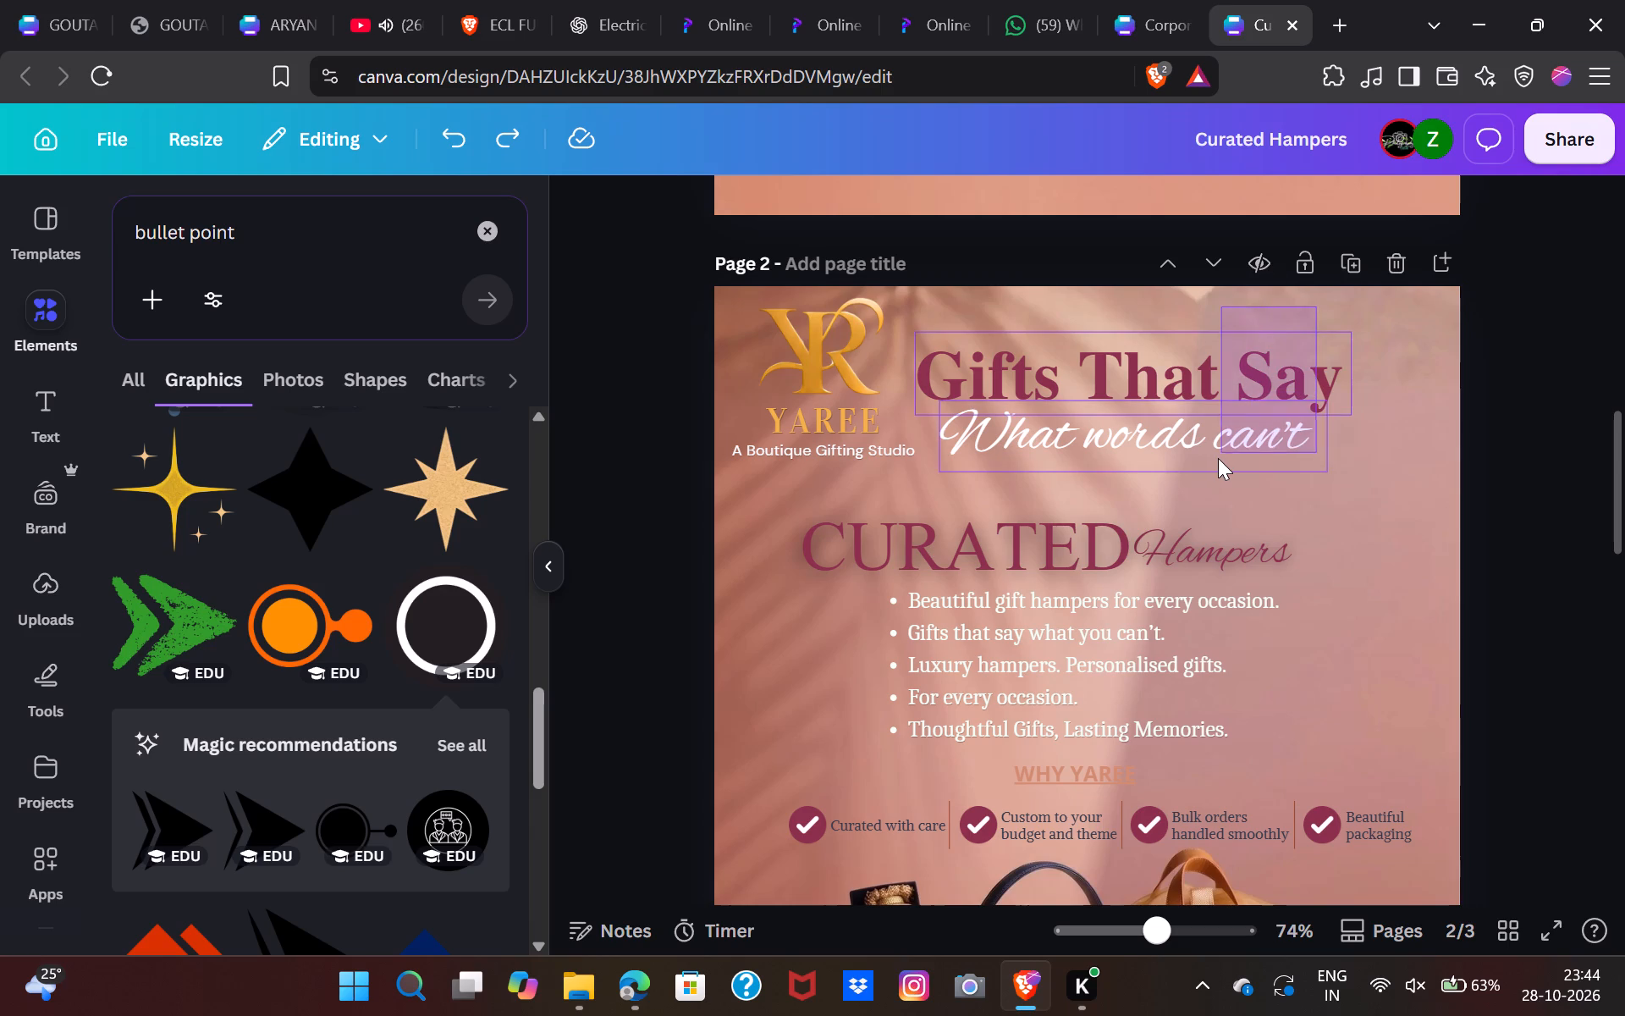
left_click_drag(1218, 458, 1216, 458)
left_click(1066, 286)
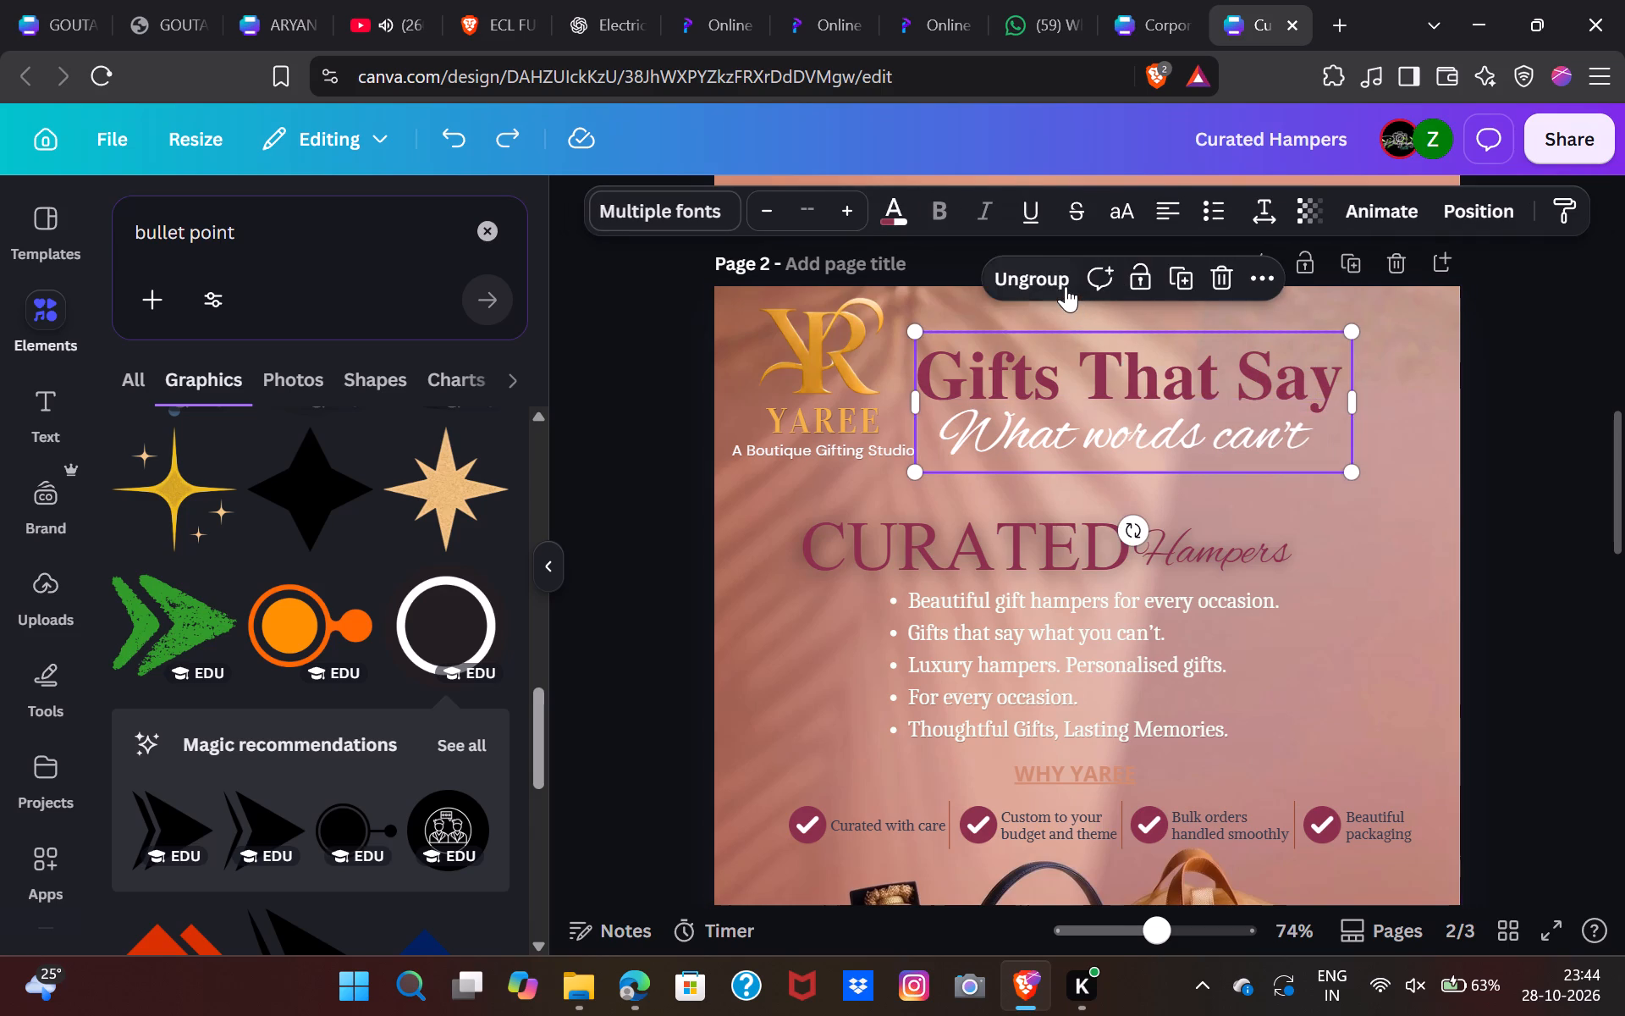
left_click(1510, 415)
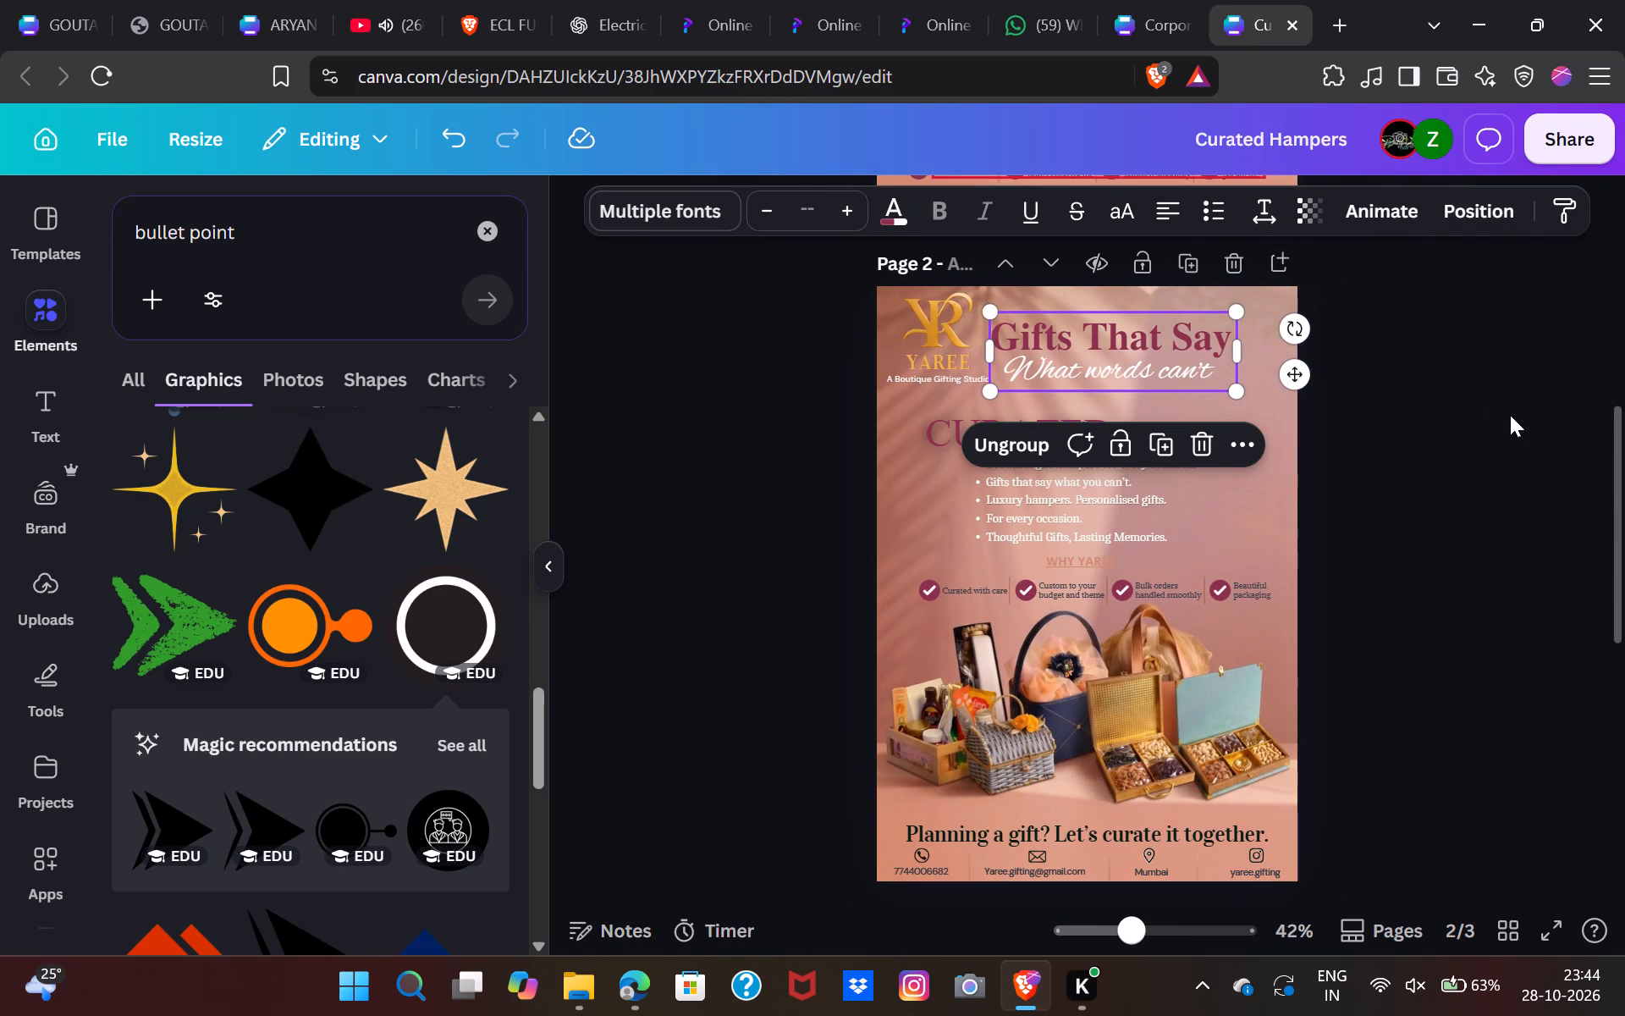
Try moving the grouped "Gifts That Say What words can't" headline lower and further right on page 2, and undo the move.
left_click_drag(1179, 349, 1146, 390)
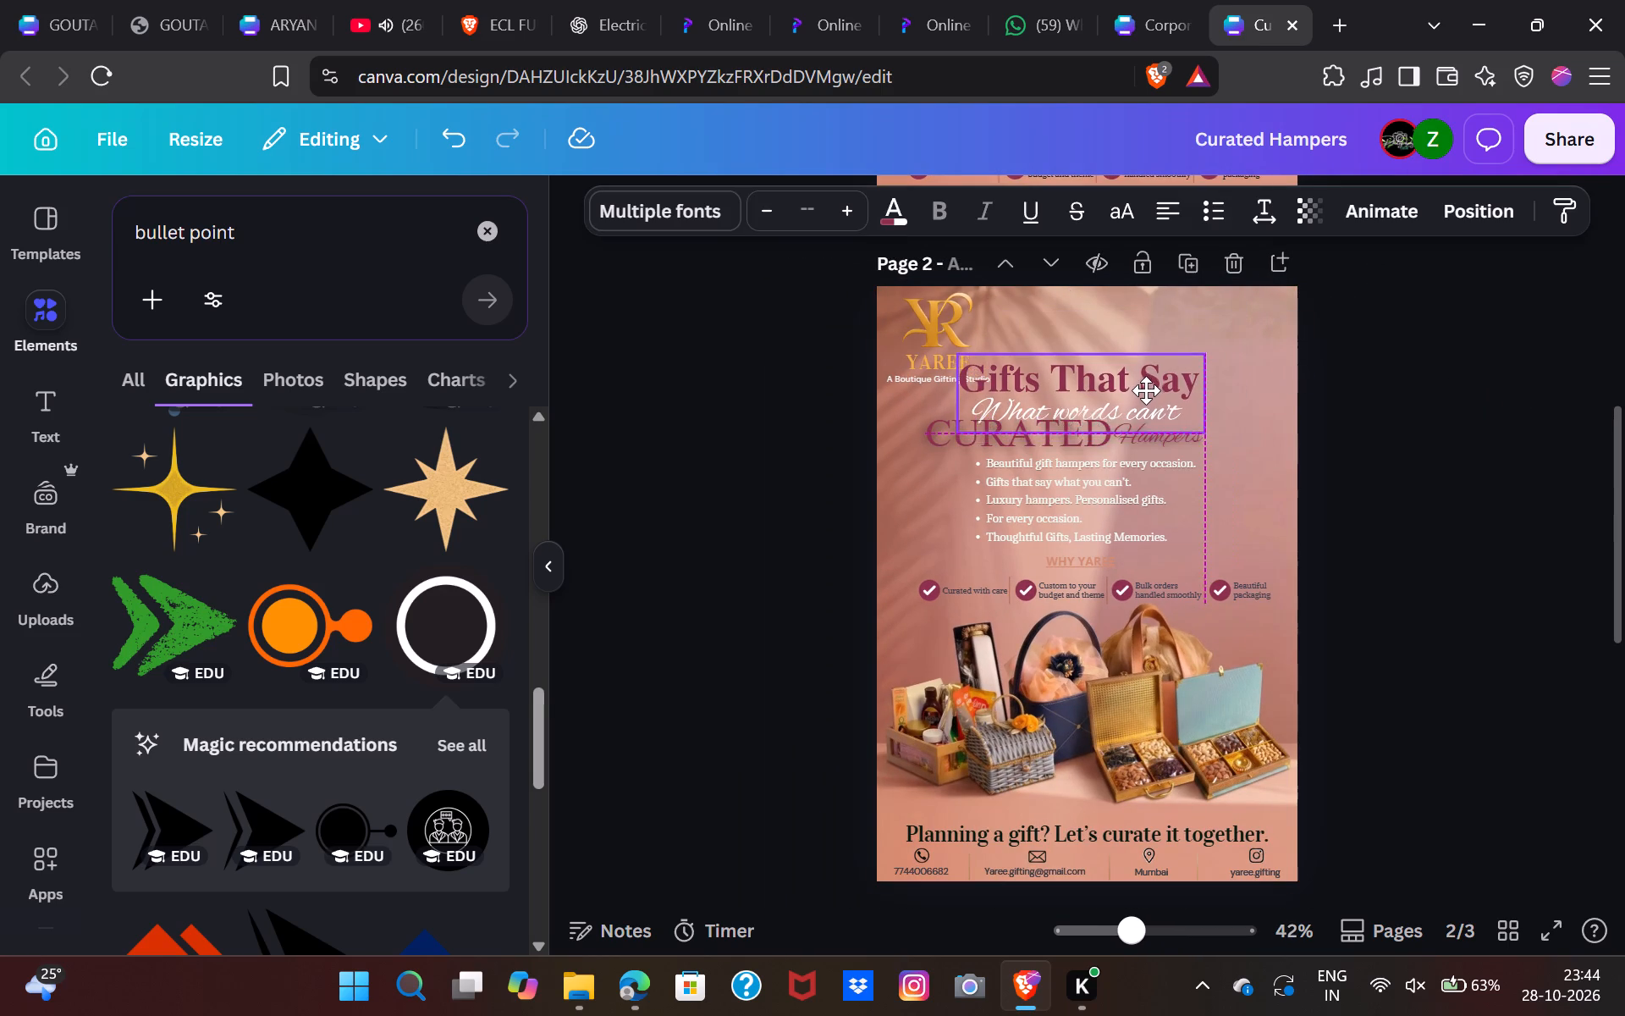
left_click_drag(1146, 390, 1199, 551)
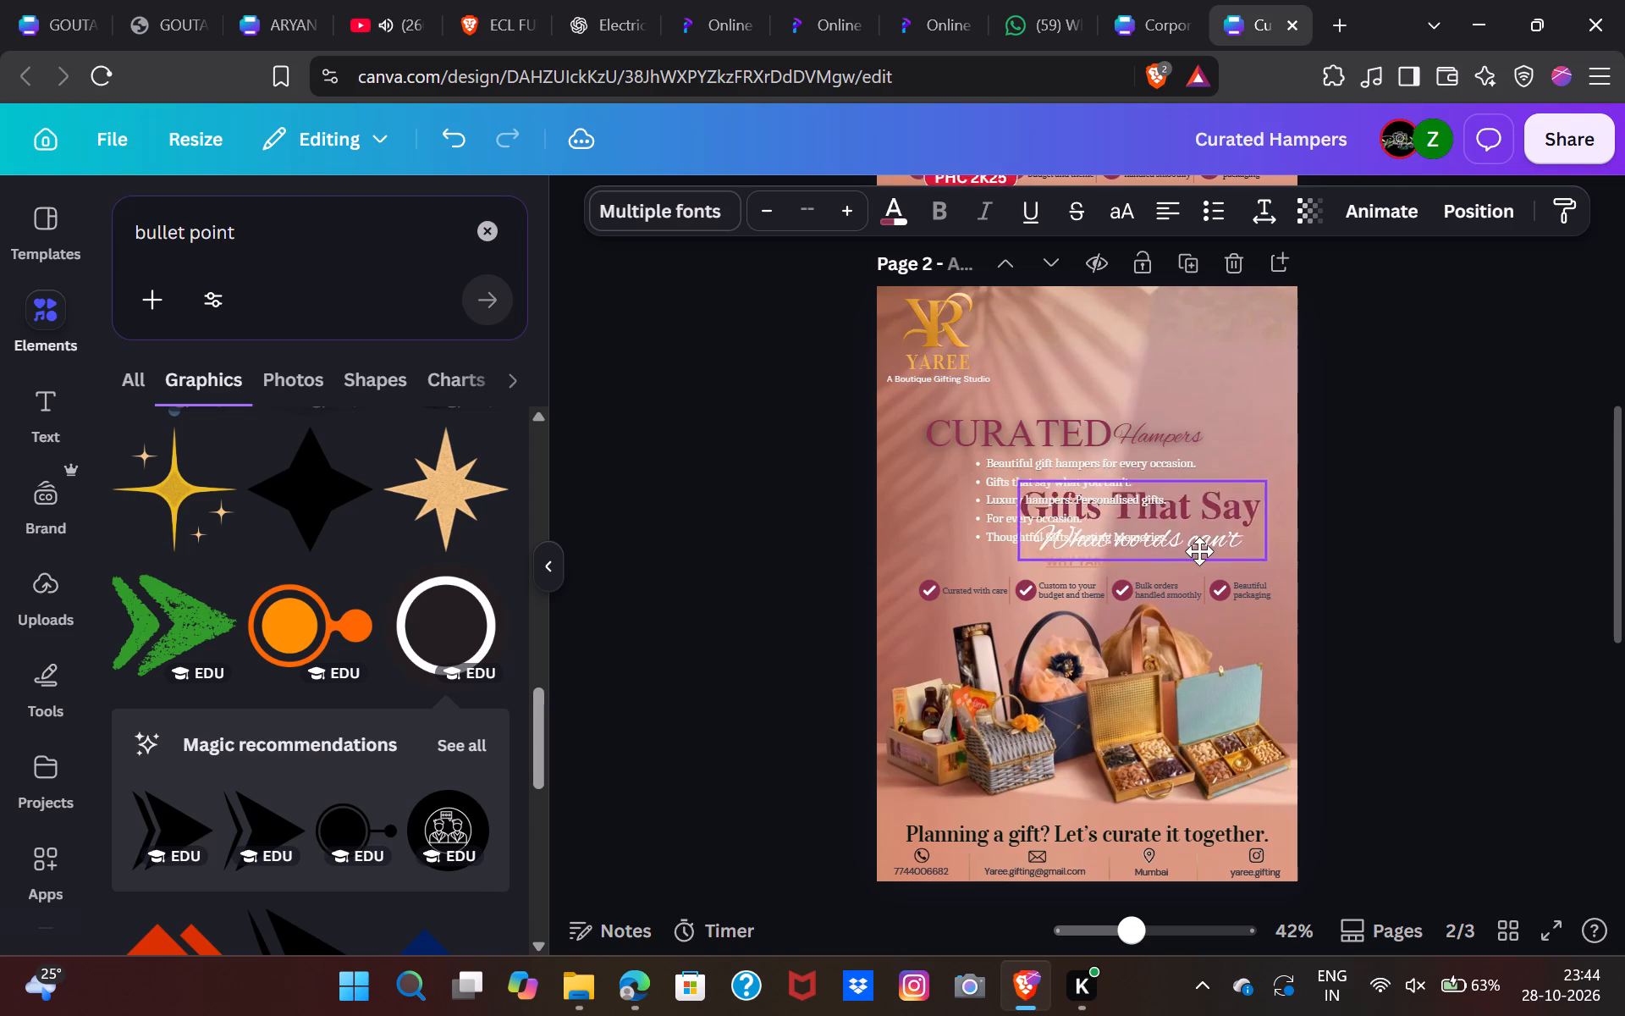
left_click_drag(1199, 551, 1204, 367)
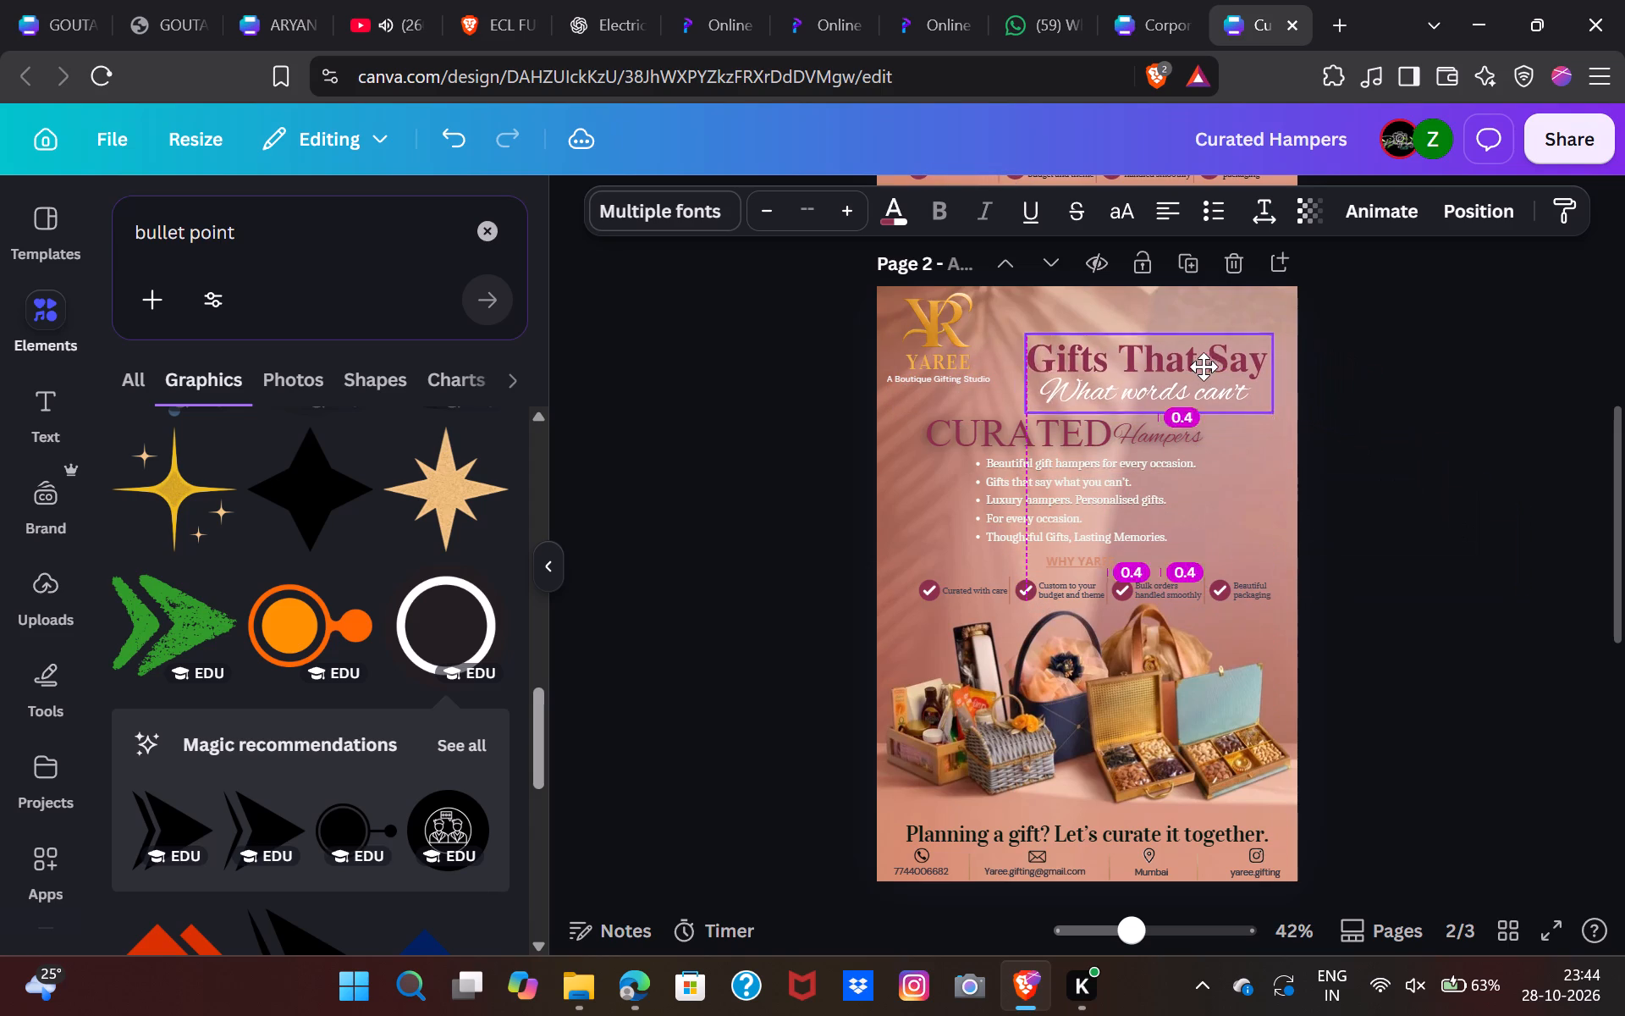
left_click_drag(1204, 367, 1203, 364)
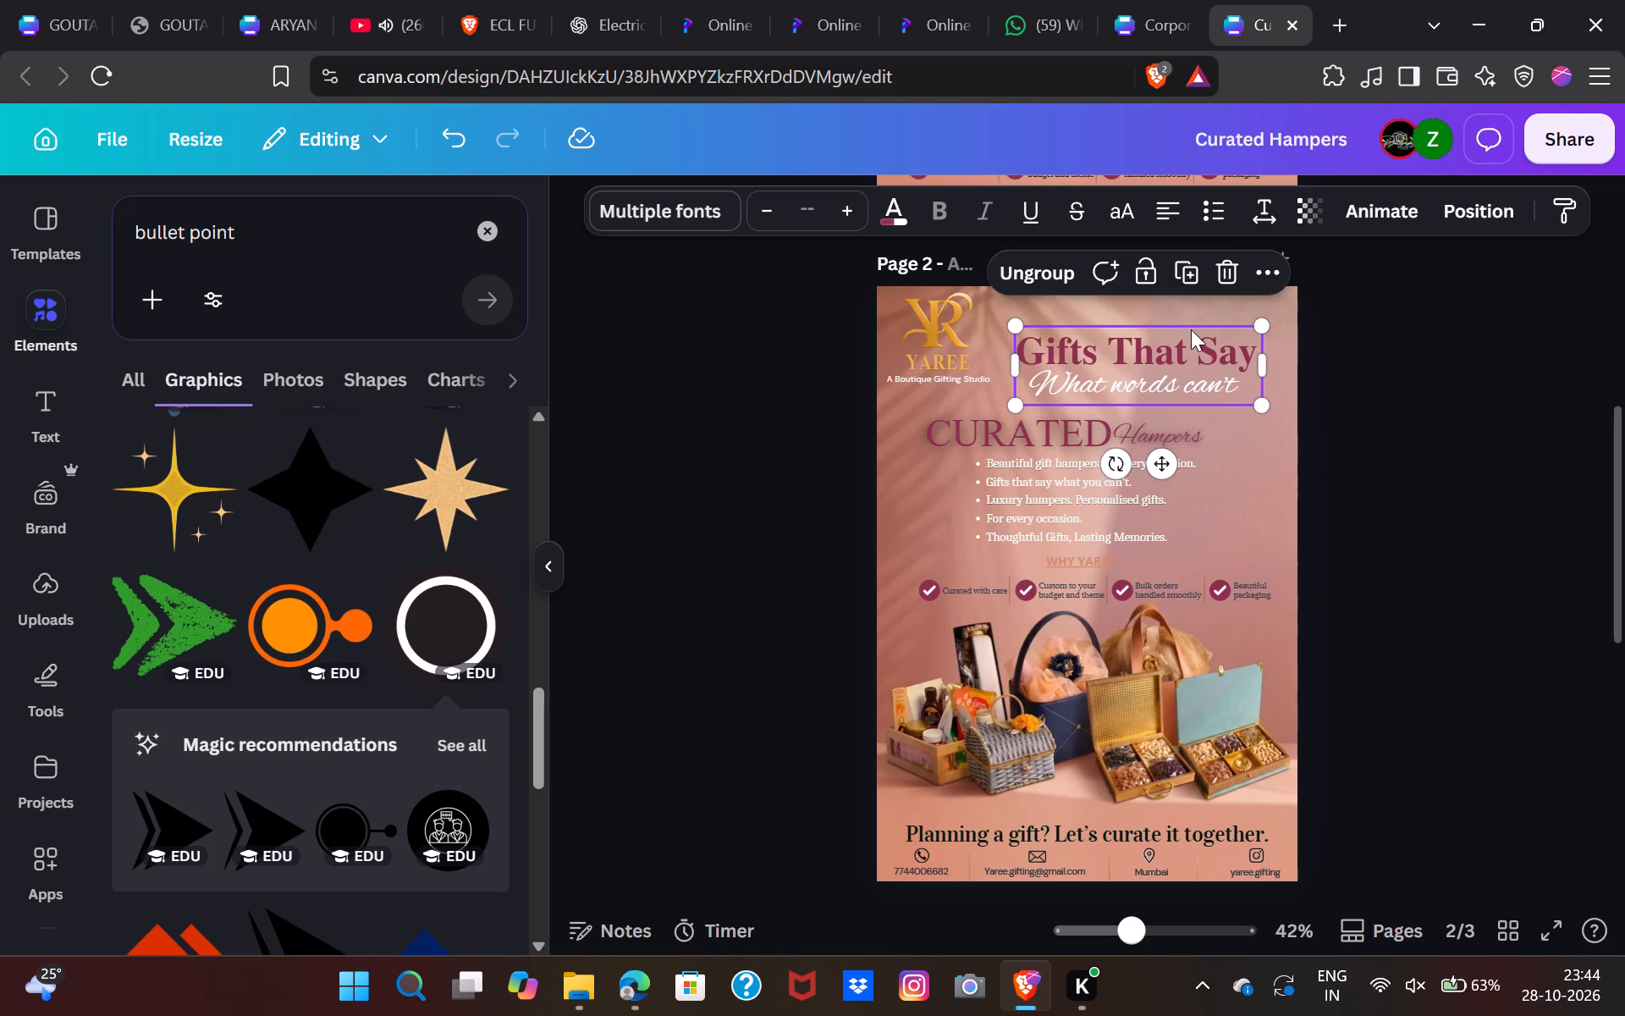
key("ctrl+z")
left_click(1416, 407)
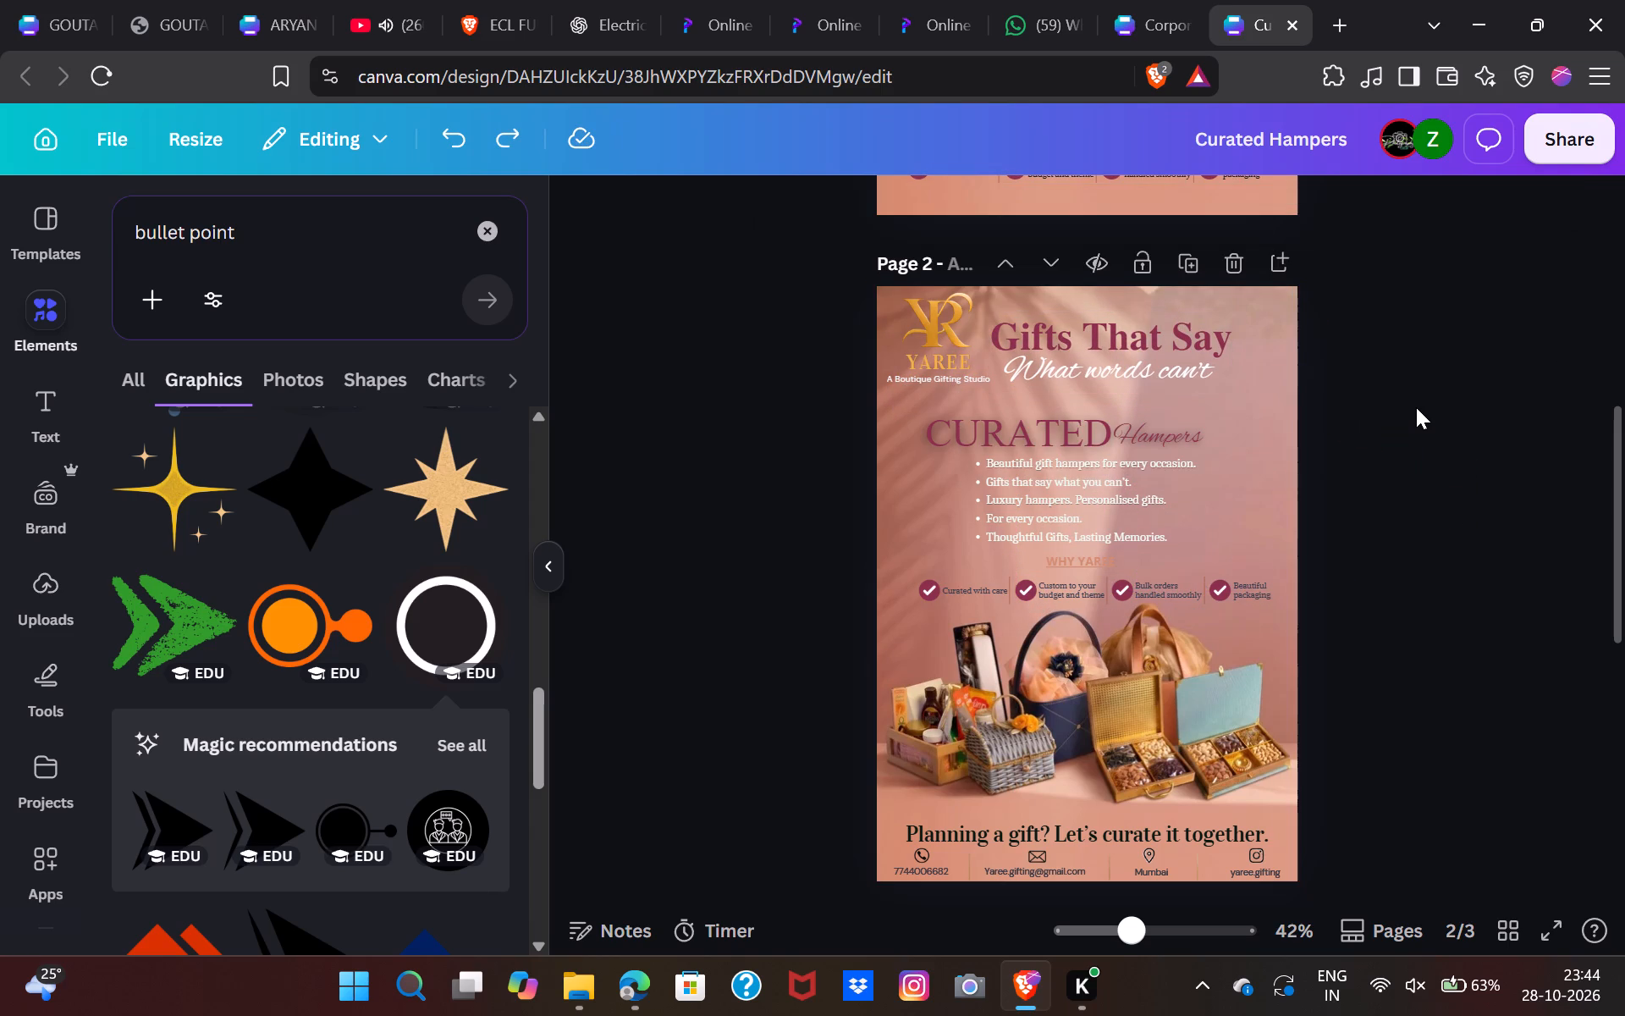
Recolour the "WHY YAREE" heading above the feature row on page 2 white.
scroll(1416, 407, "down", 1)
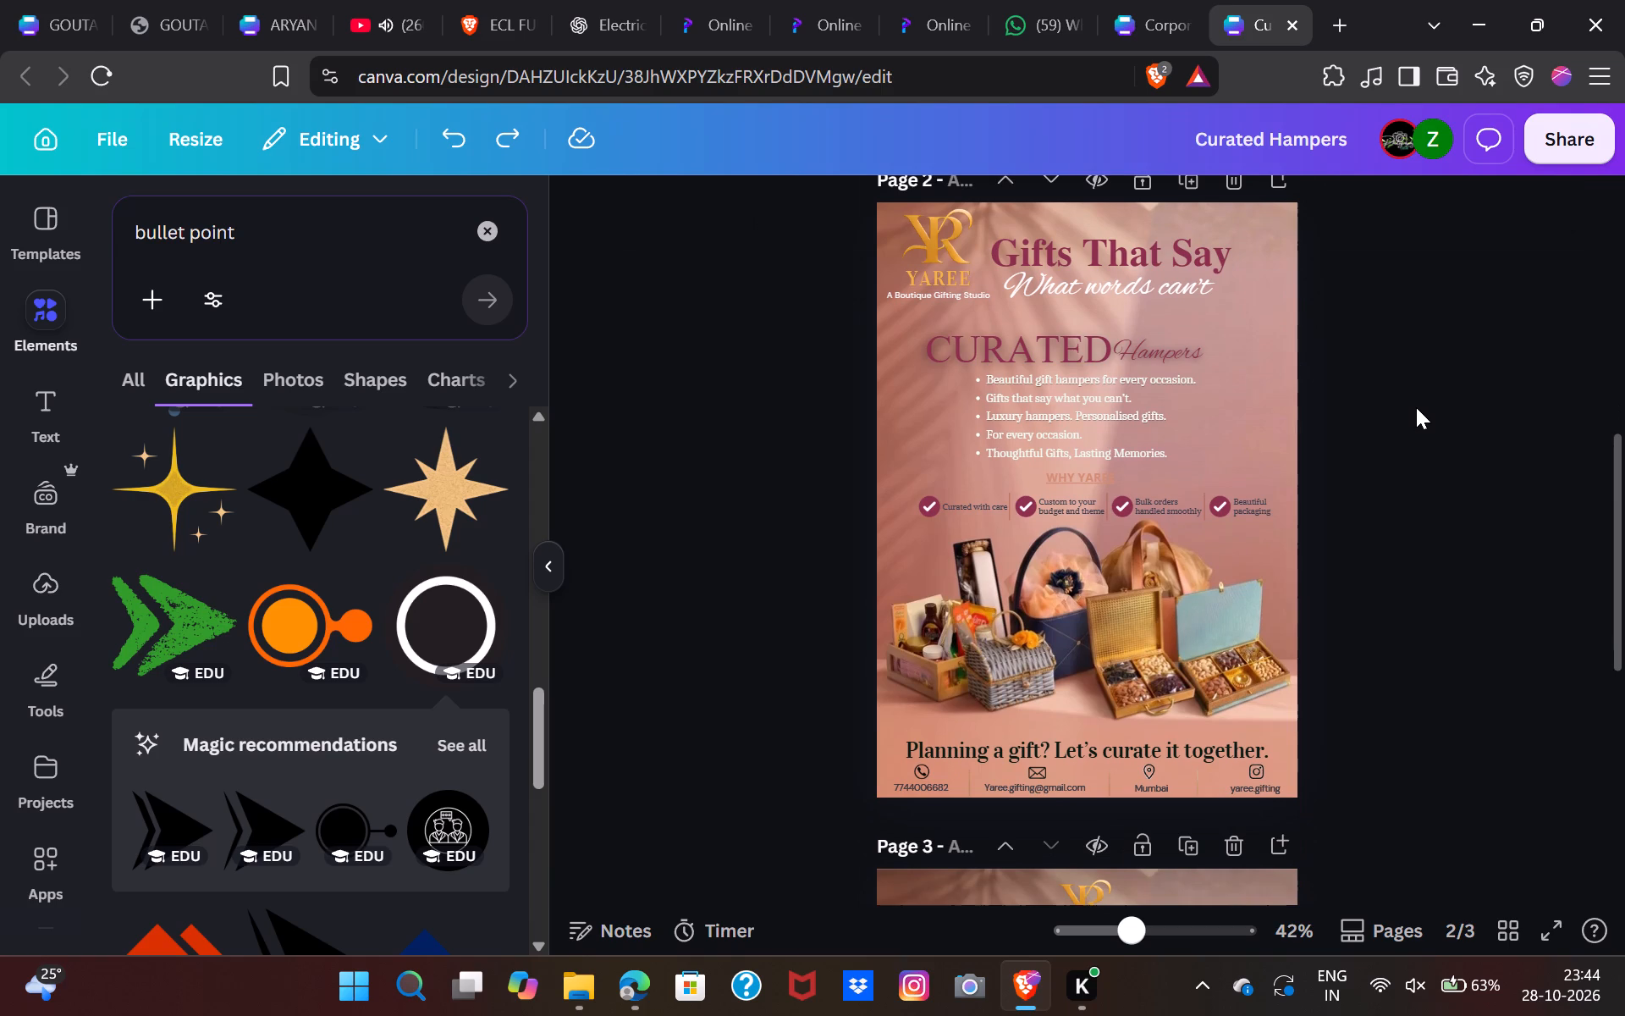
scroll(1416, 407, "down", 2)
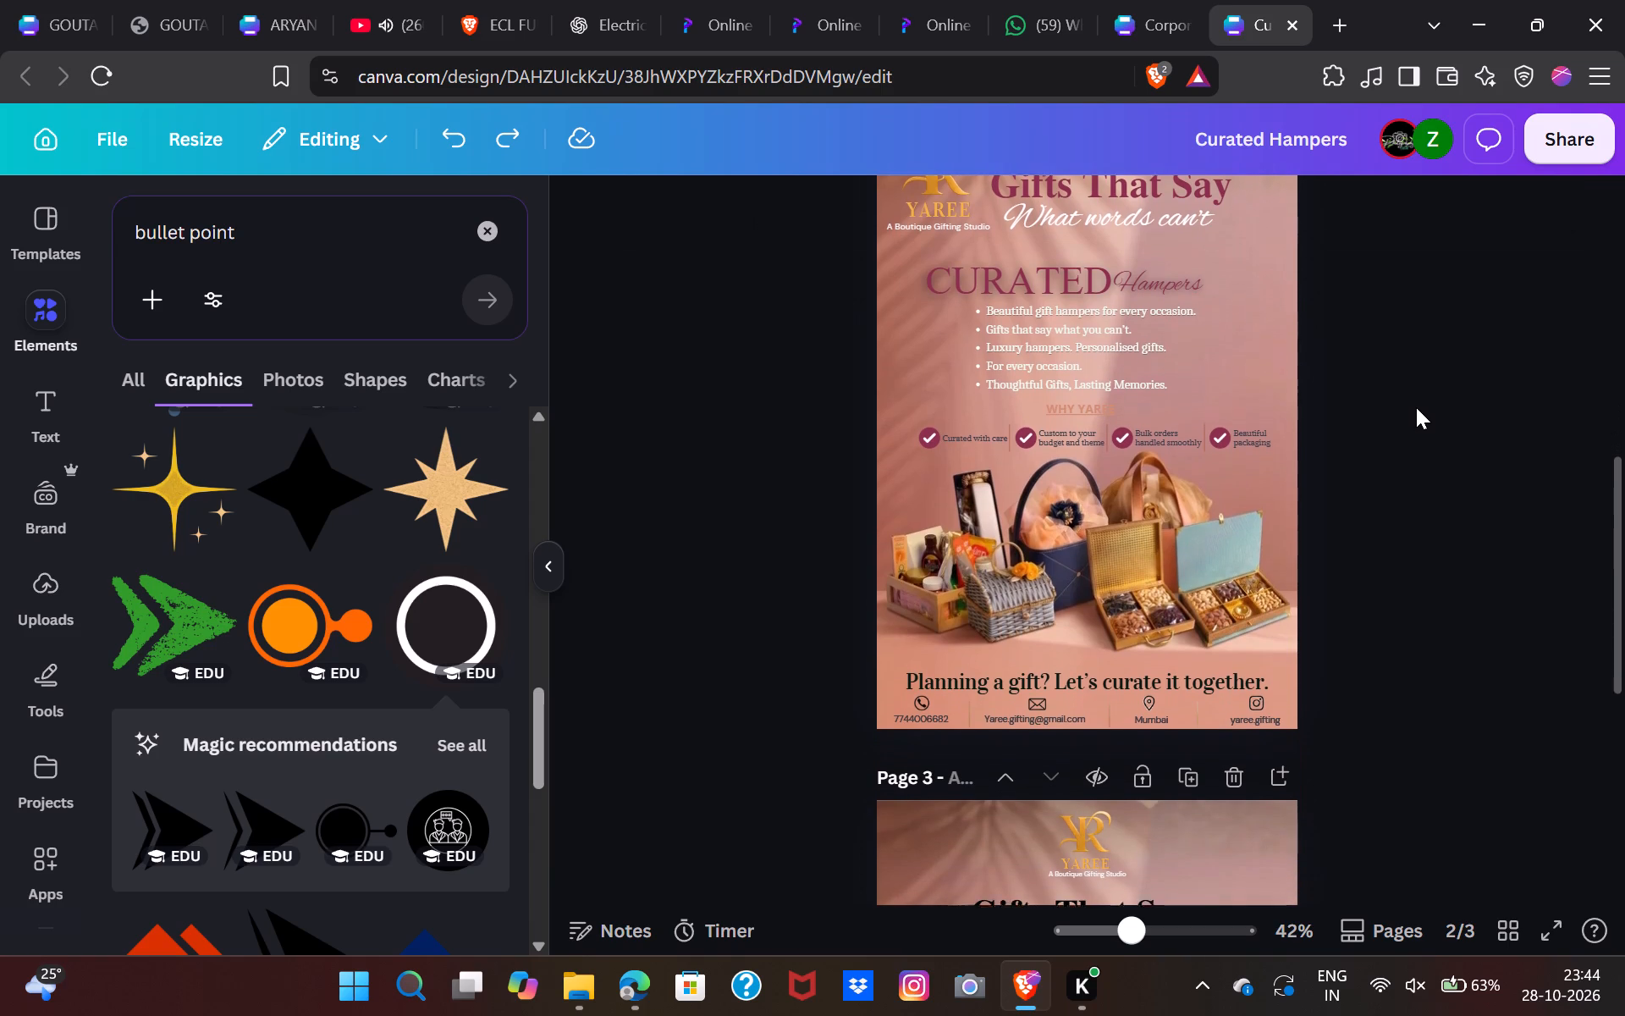
scroll(1416, 407, "down", 1)
left_click(1095, 400)
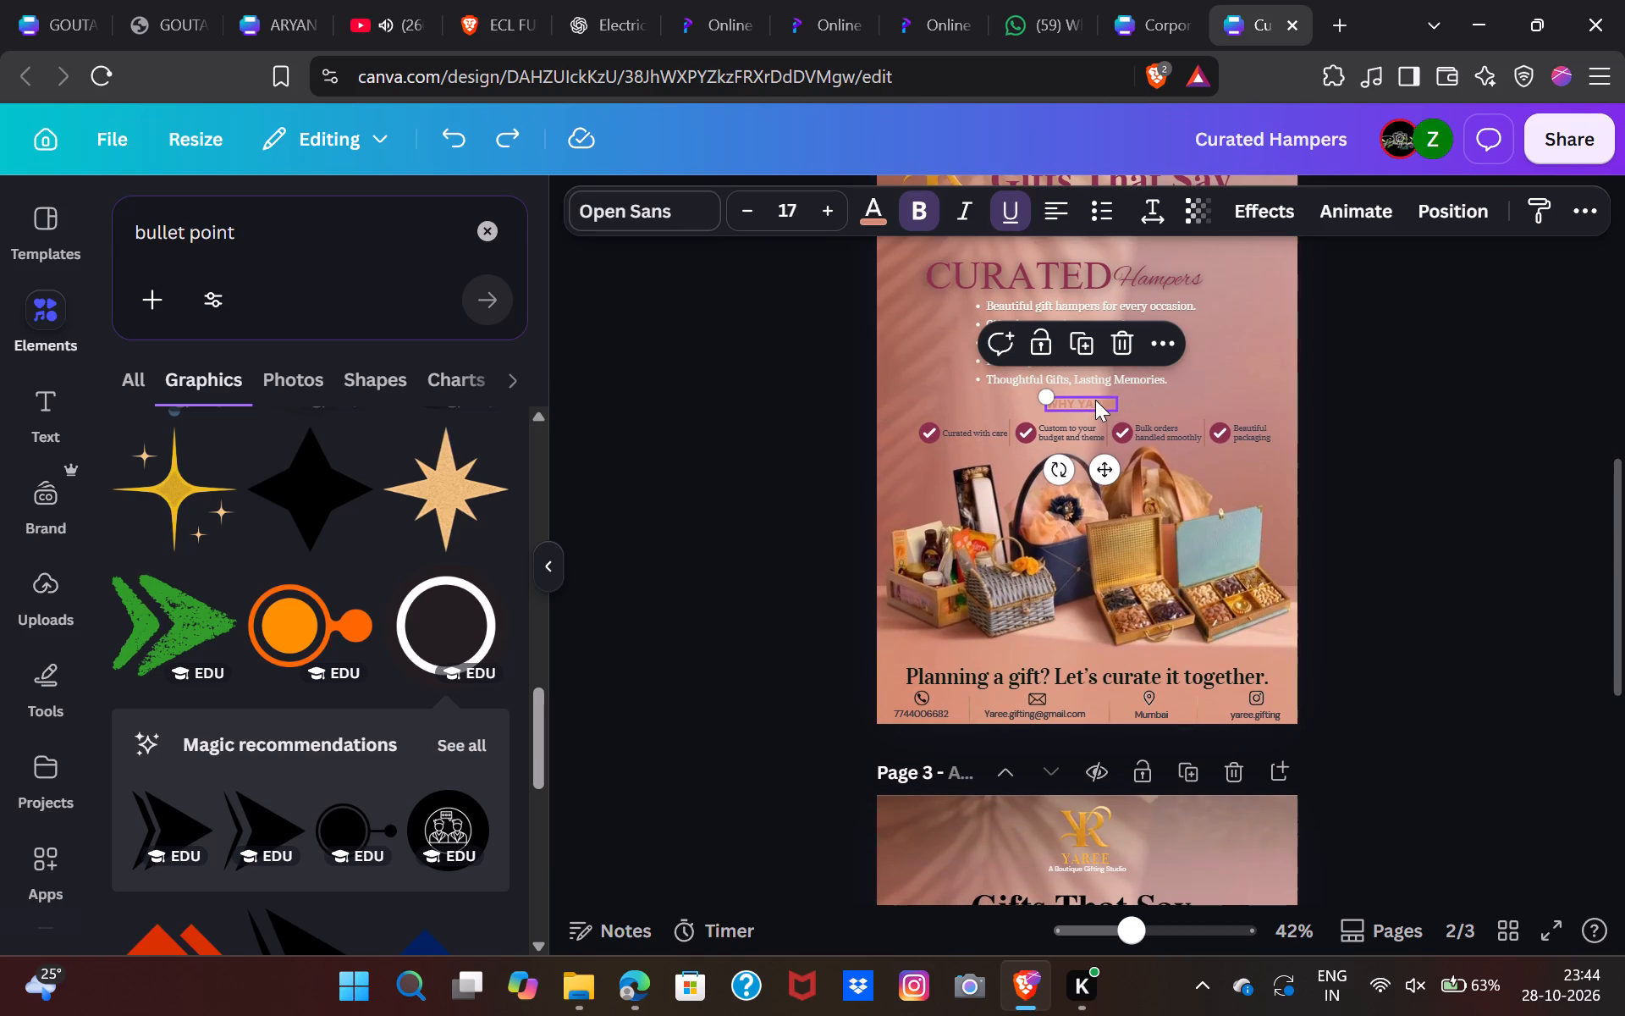
left_click(871, 209)
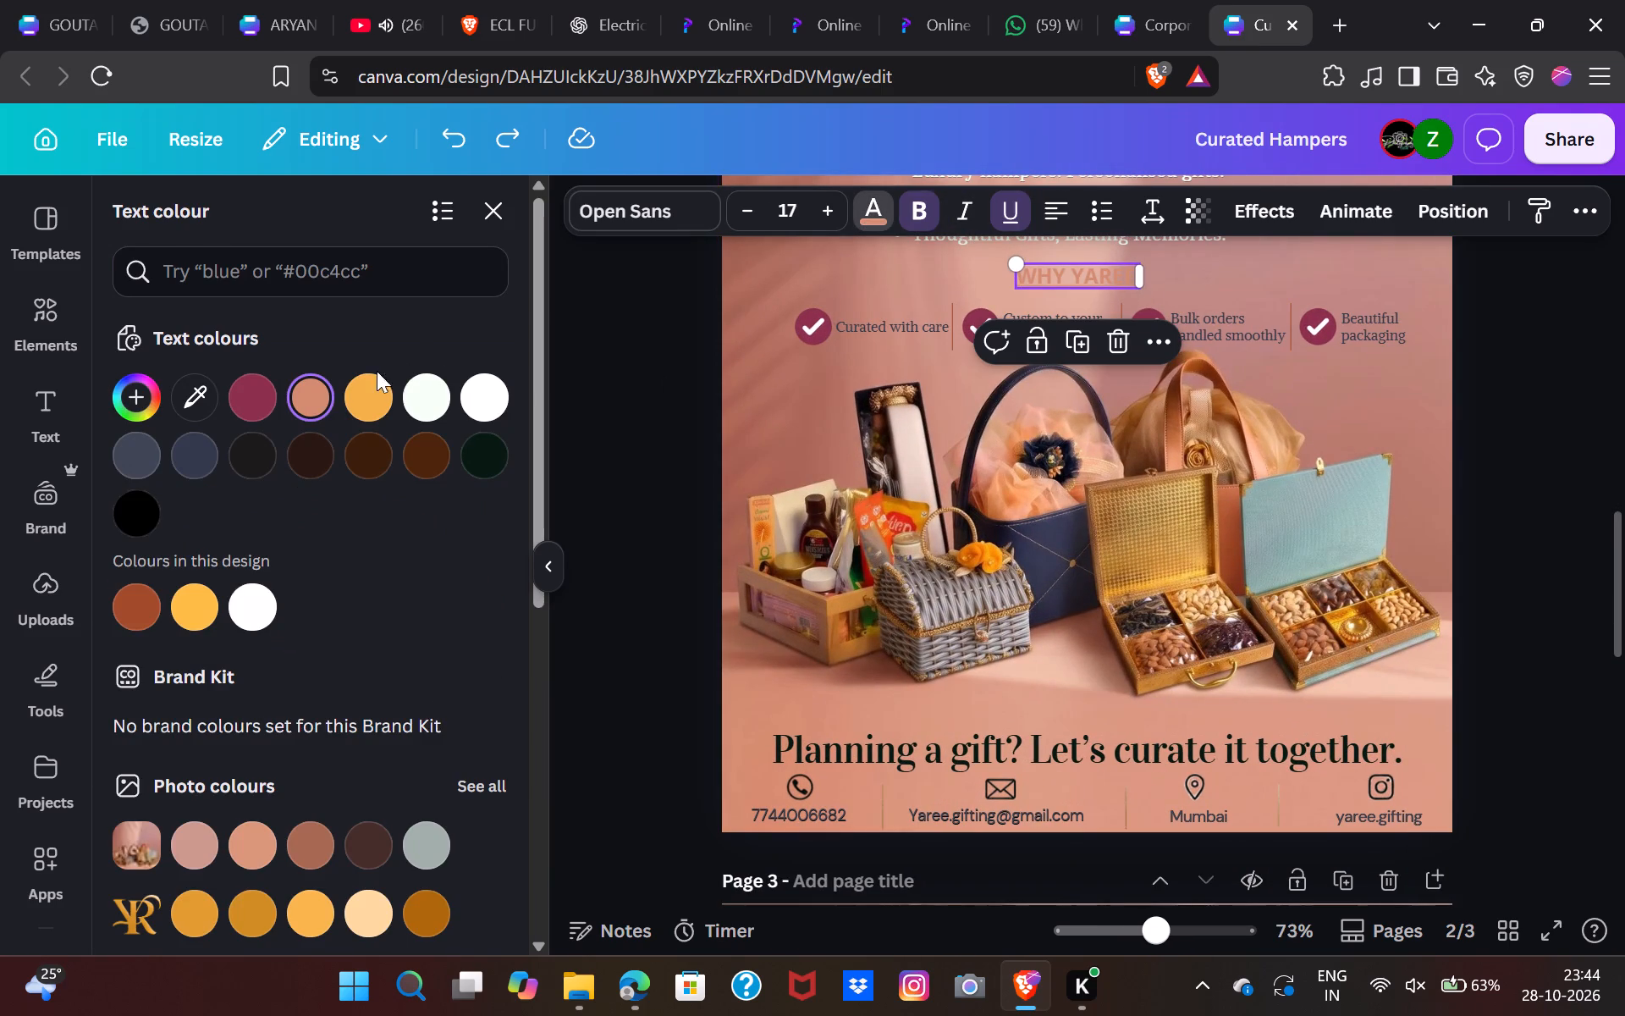
left_click(454, 398)
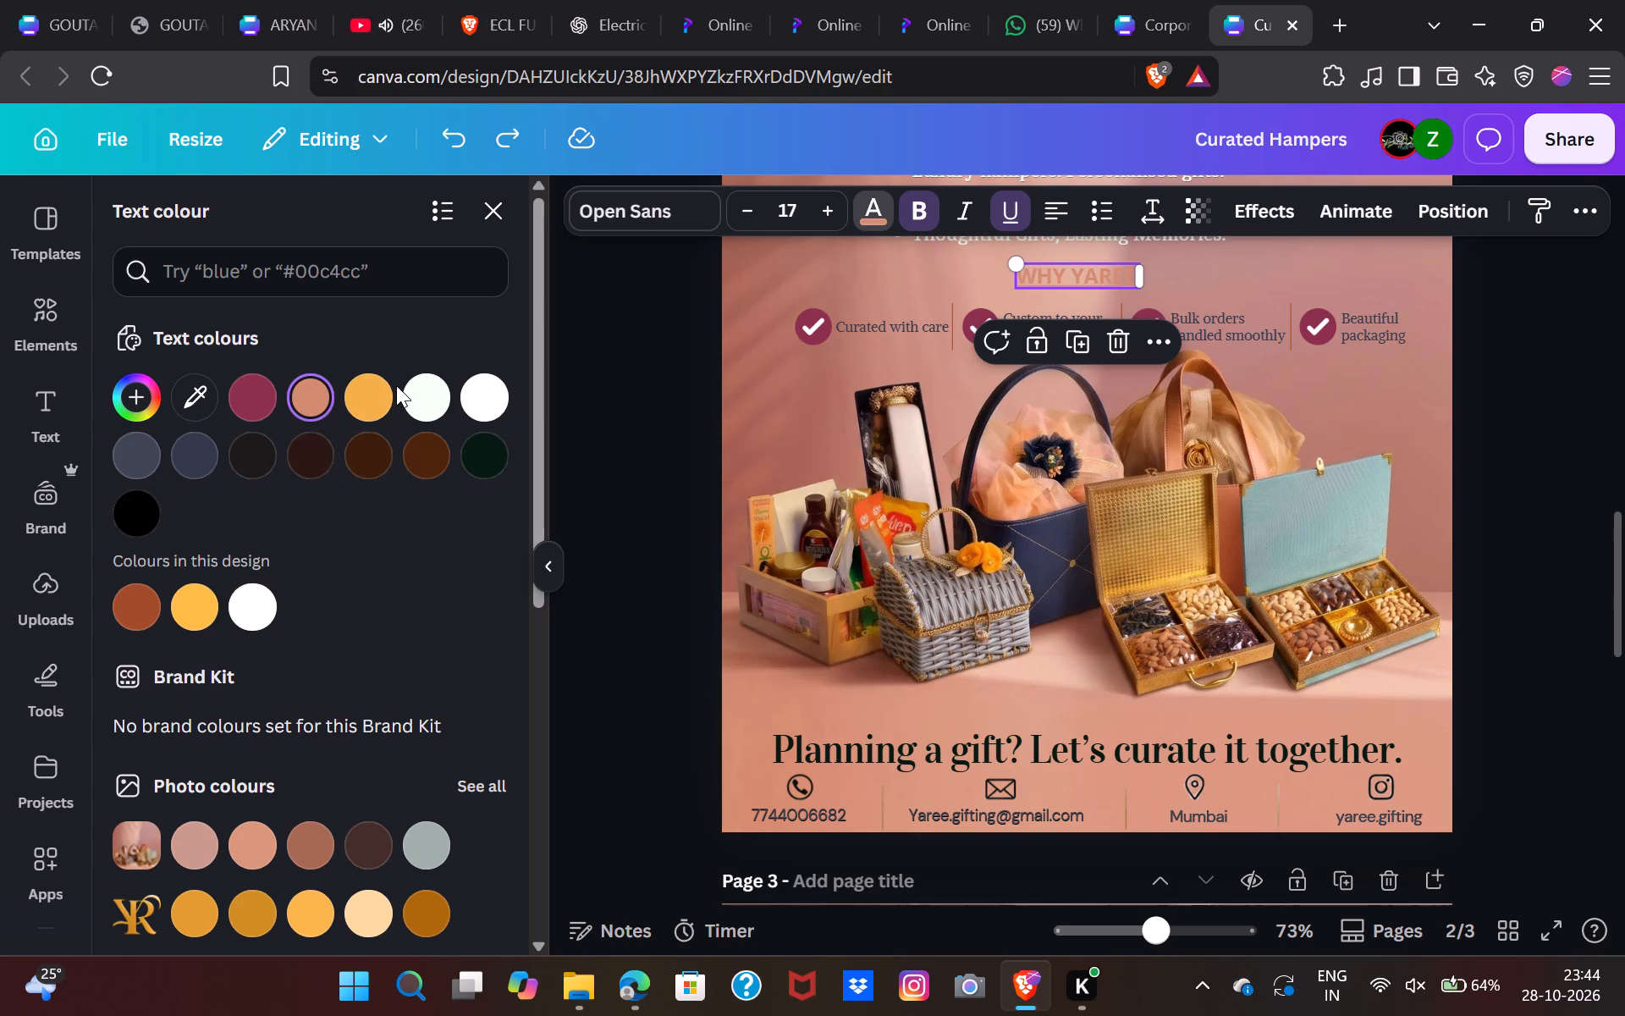
left_click(396, 385)
left_click(408, 395)
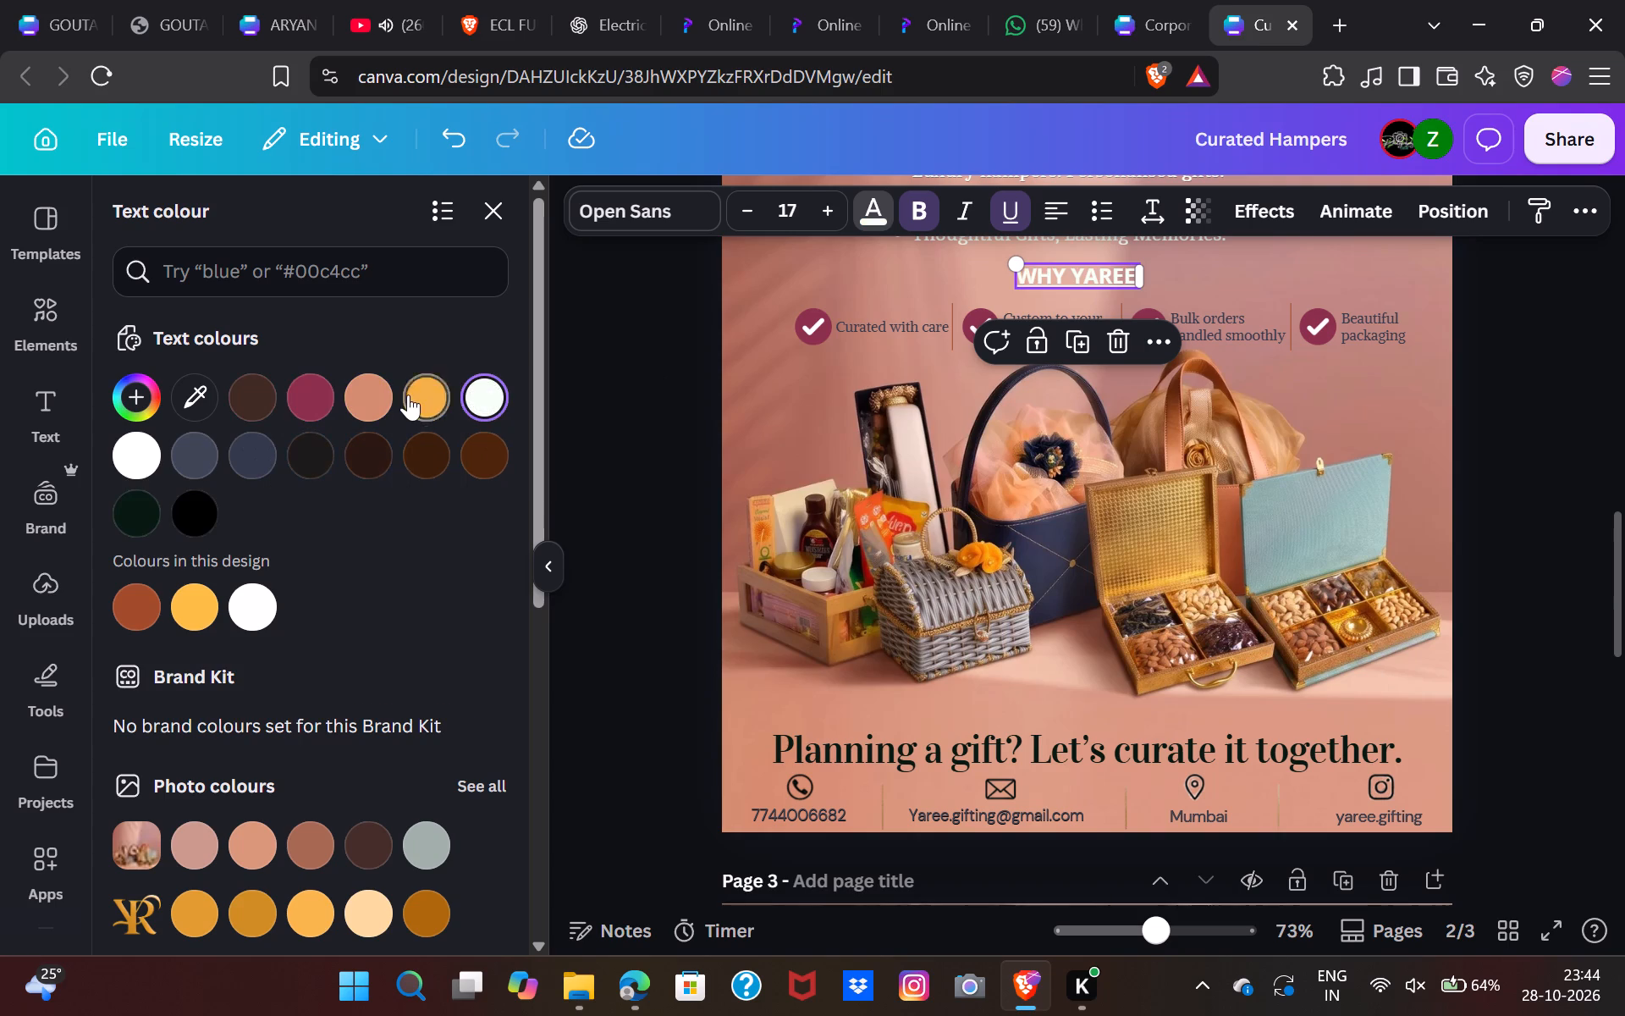
left_click(550, 497)
double_click(594, 505)
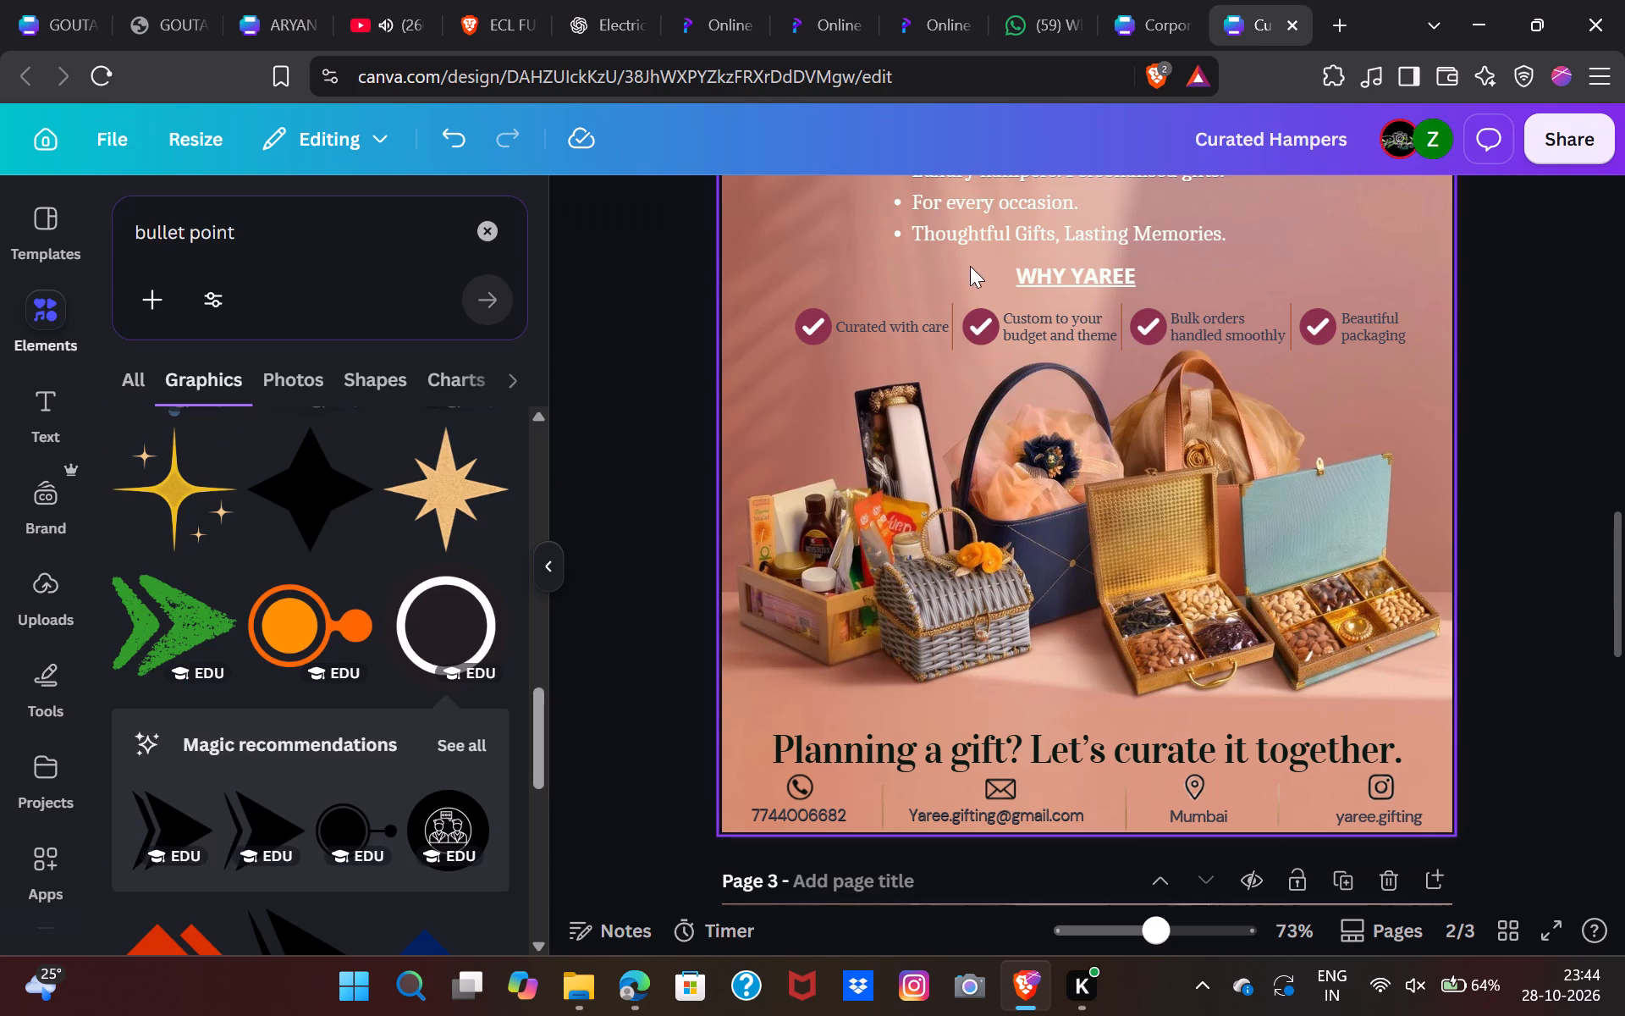
Remove the underline from the "WHY YAREE" heading on page 2.
left_click(1046, 273)
left_click(1000, 200)
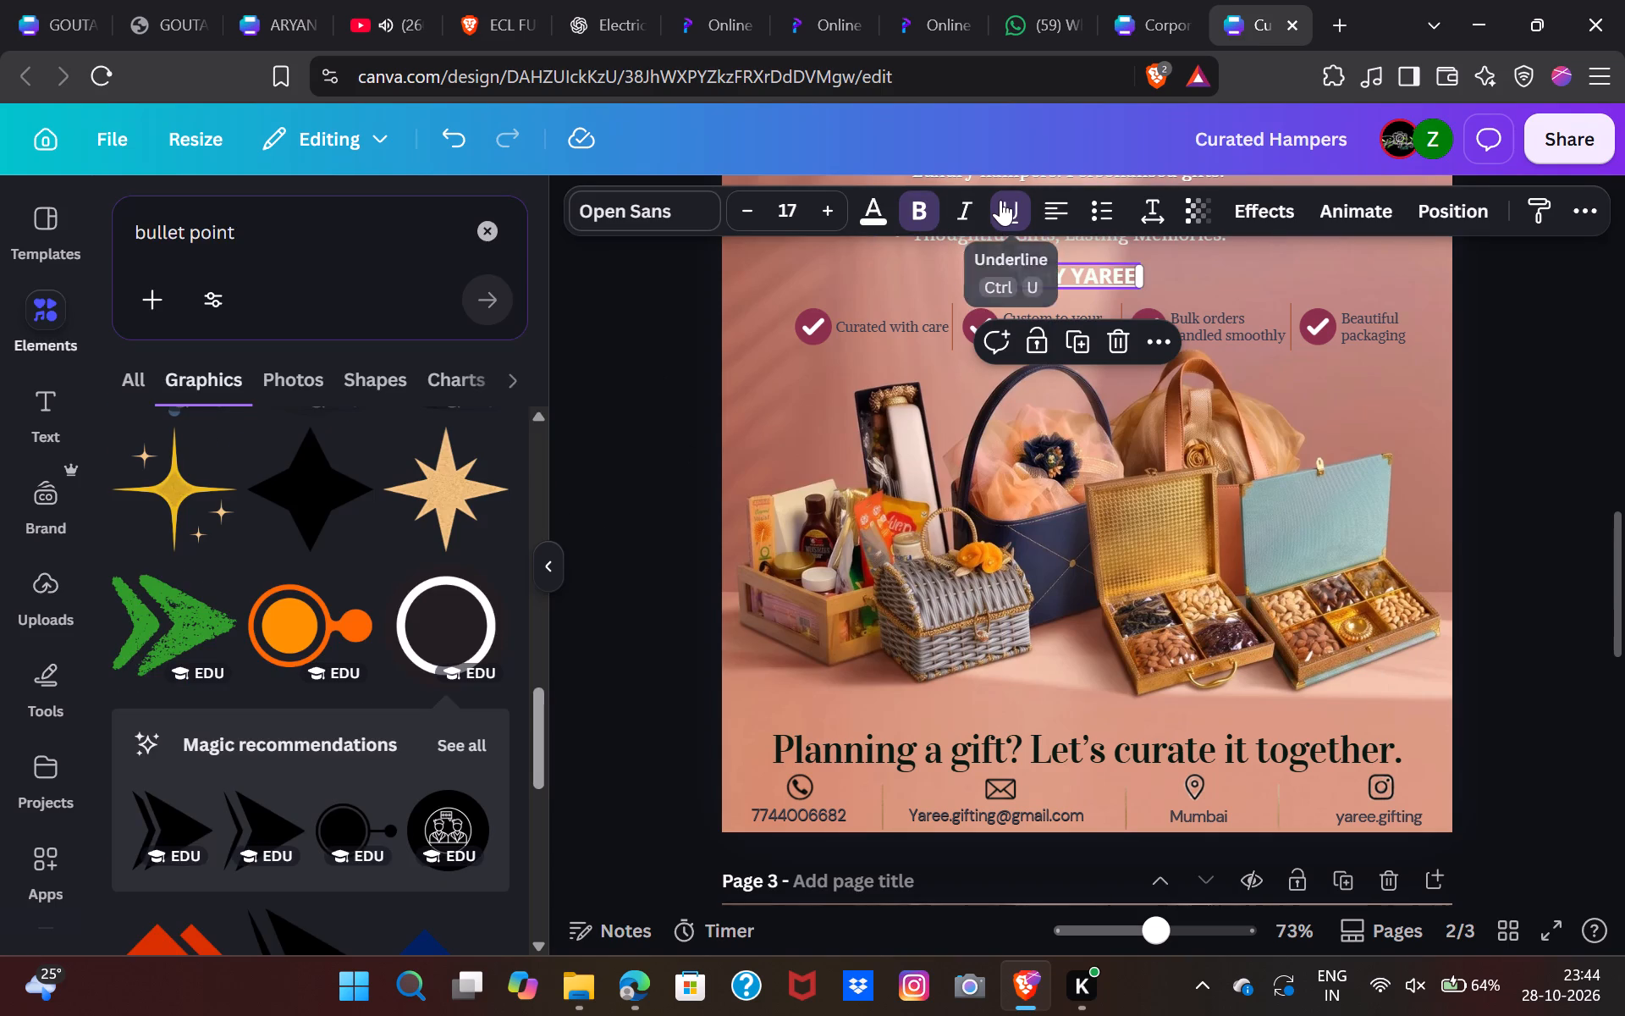
left_click(675, 440)
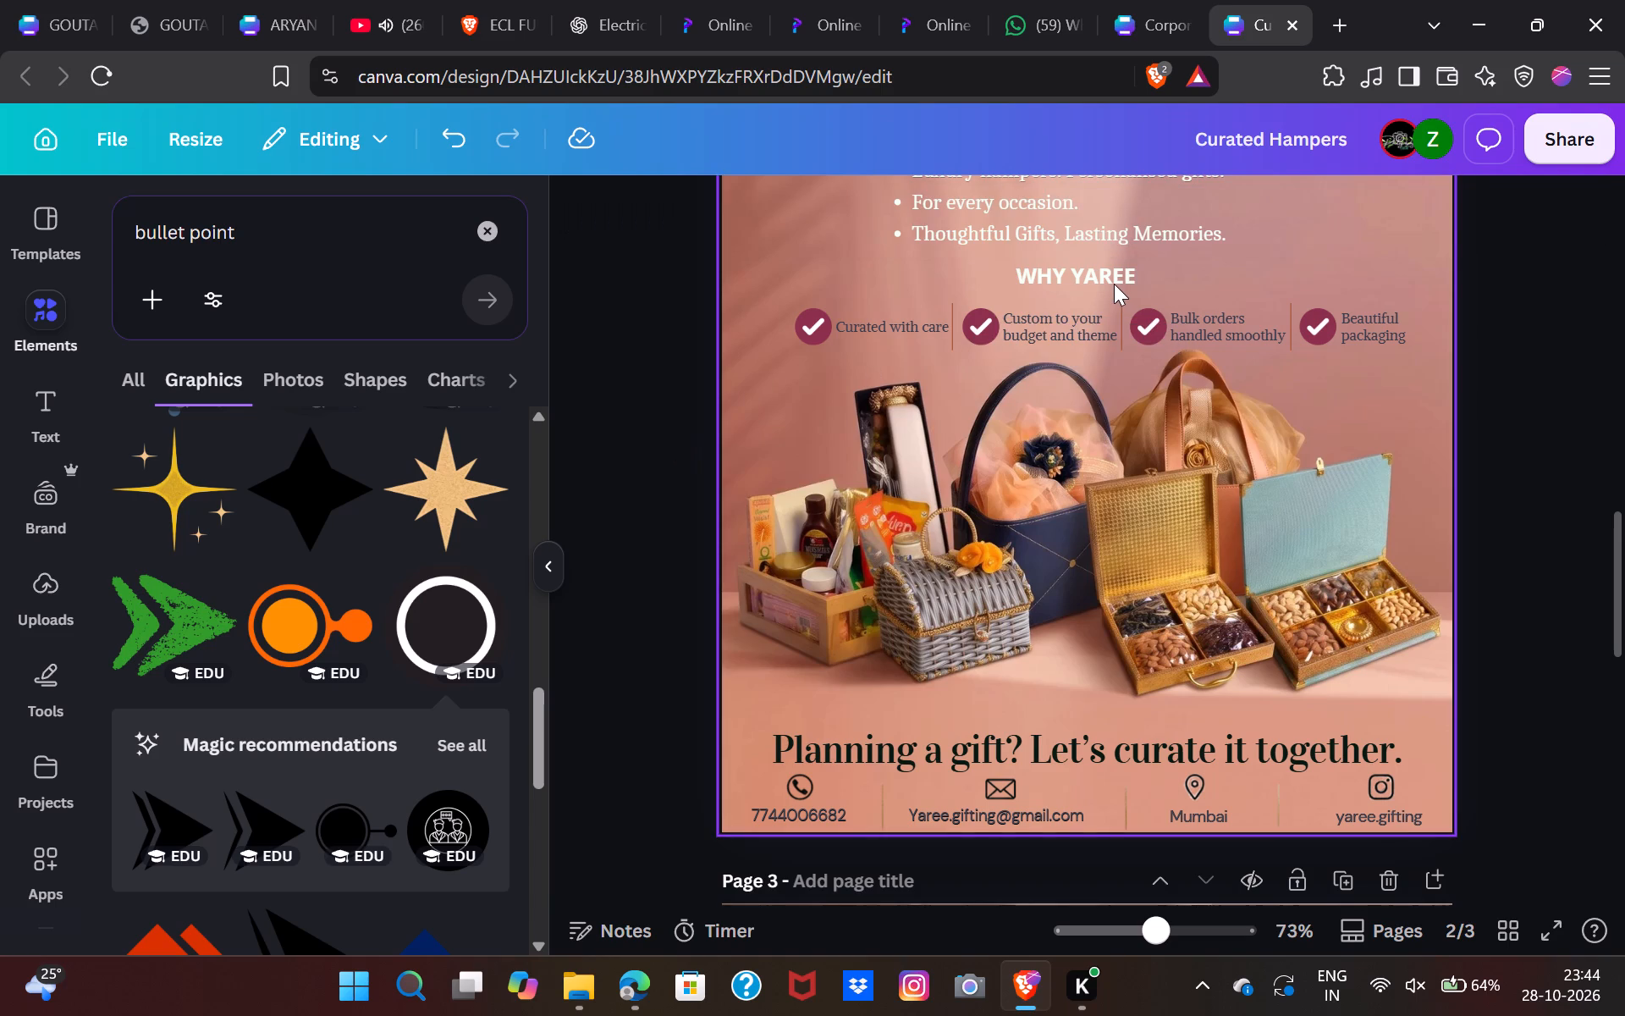
Nudge the "WHY YAREE" heading down towards the feature row and enlarge it to about size 21.9.
left_click(1114, 284)
key("Down")
key("Down")
key("Down")
key("Down")
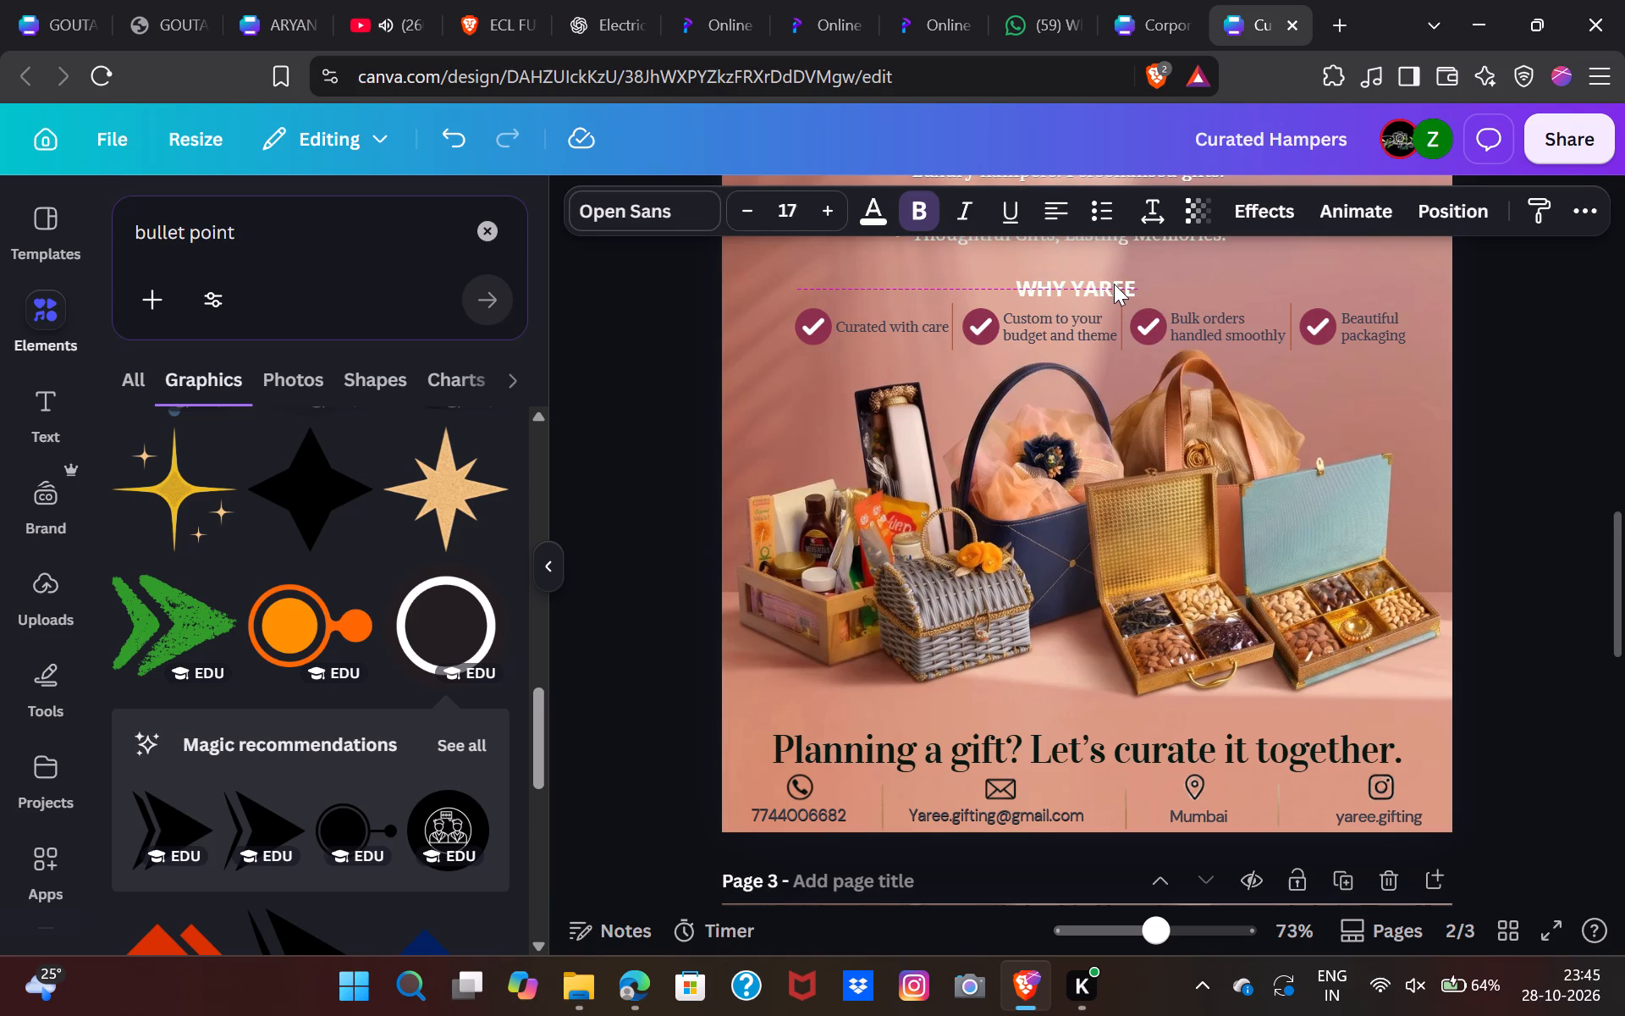
left_click_drag(1015, 273, 998, 273)
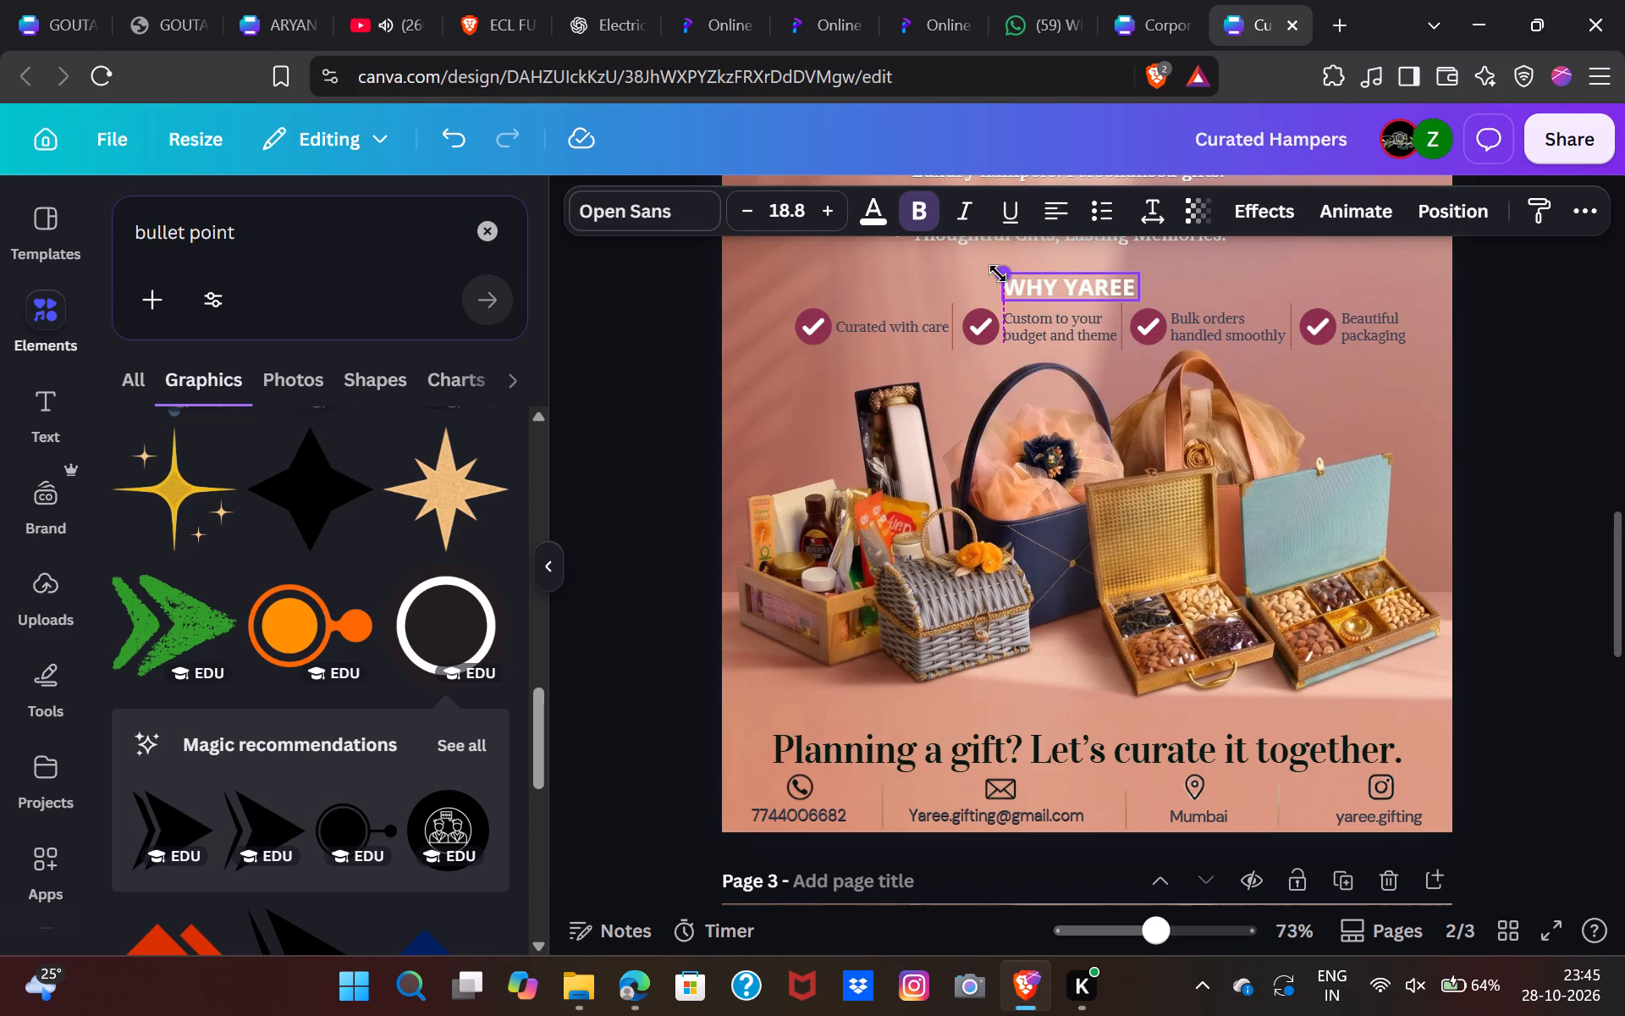
left_click_drag(998, 273, 986, 271)
Centre the "WHY YAREE" heading horizontally on page 2.
left_click(1450, 218)
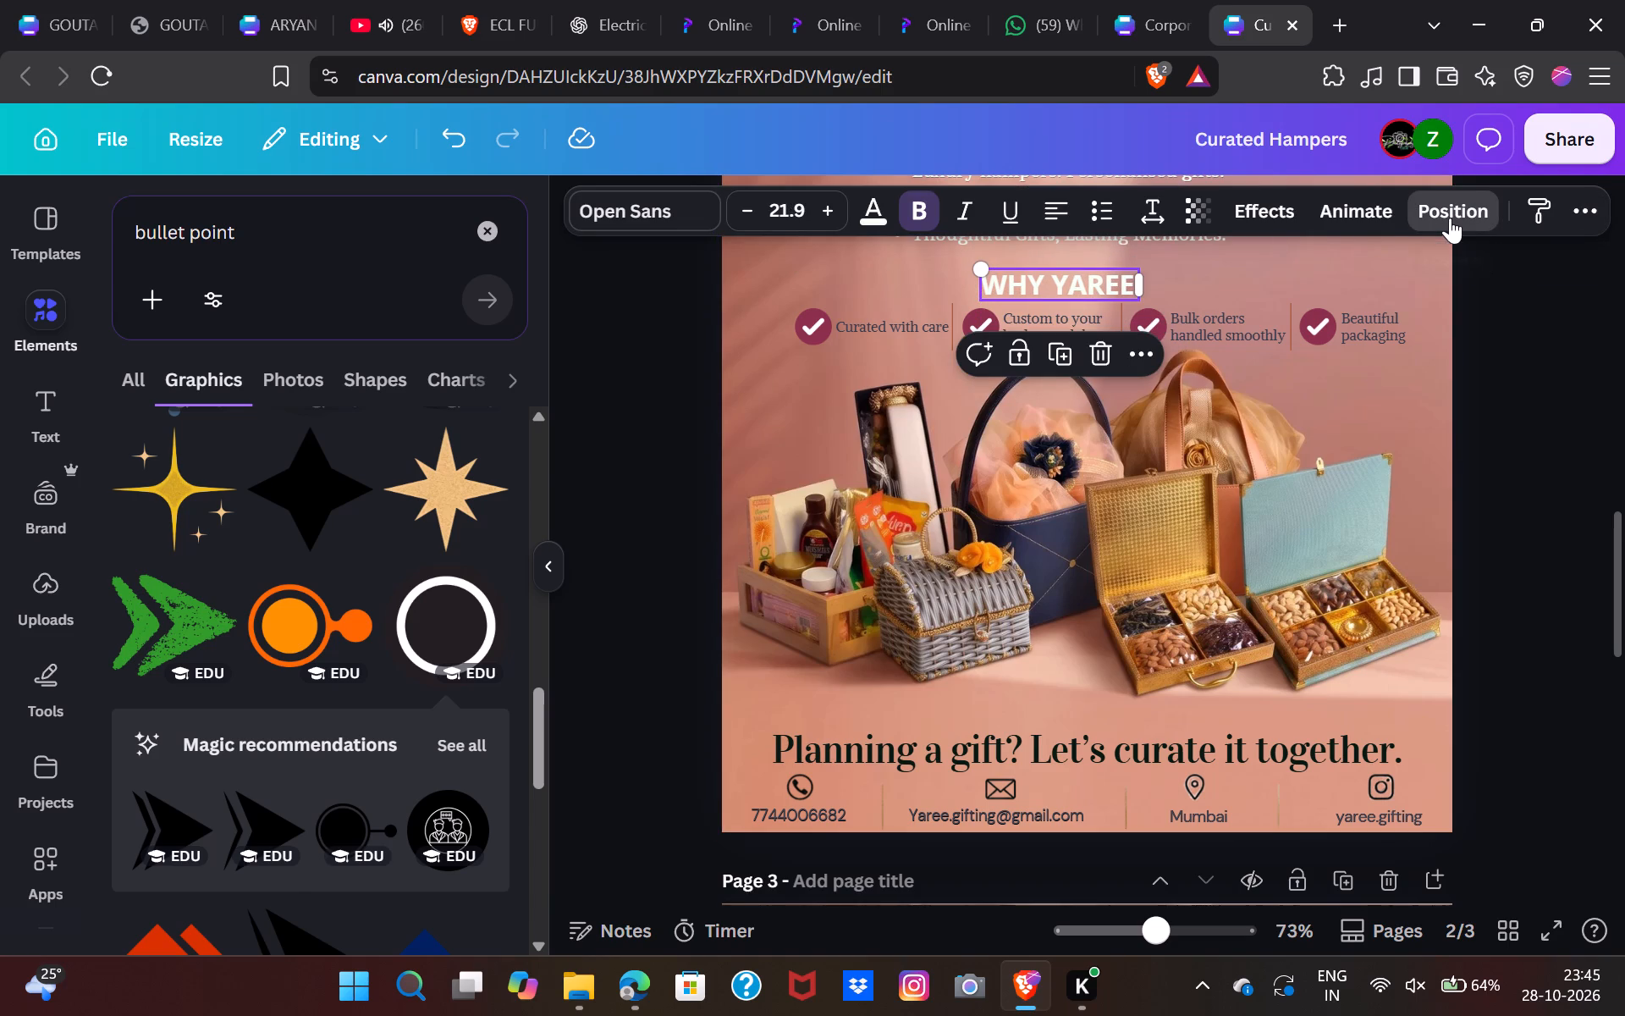
left_click(494, 572)
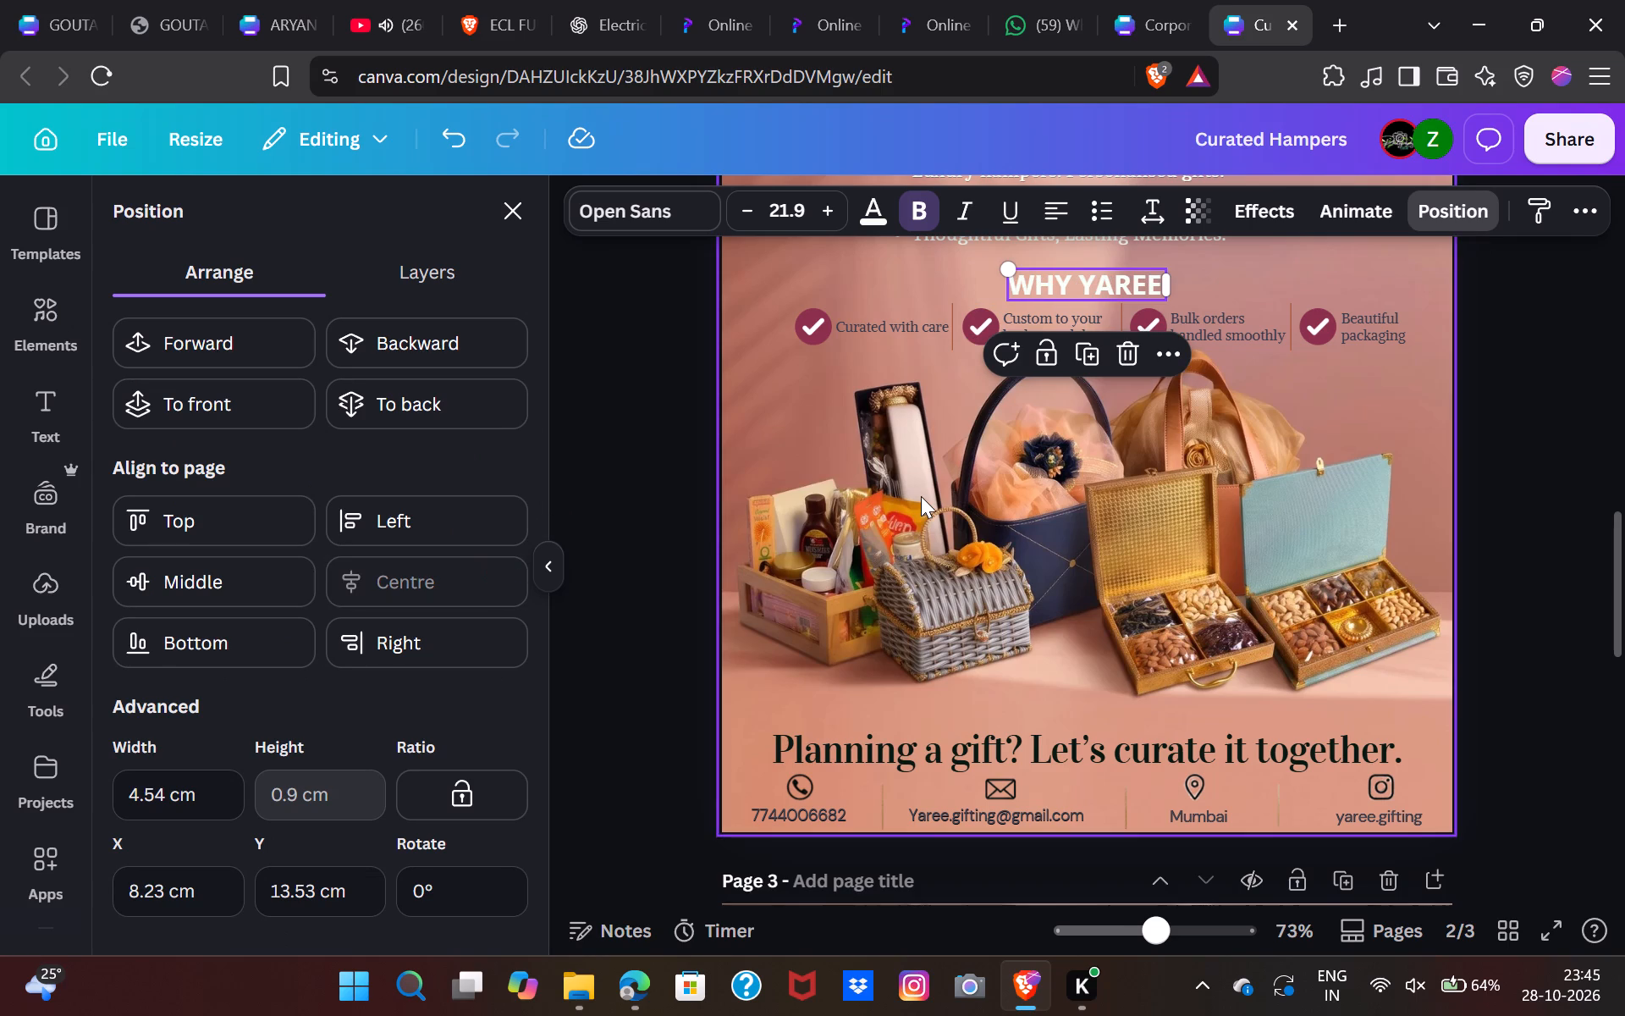
left_click(814, 477)
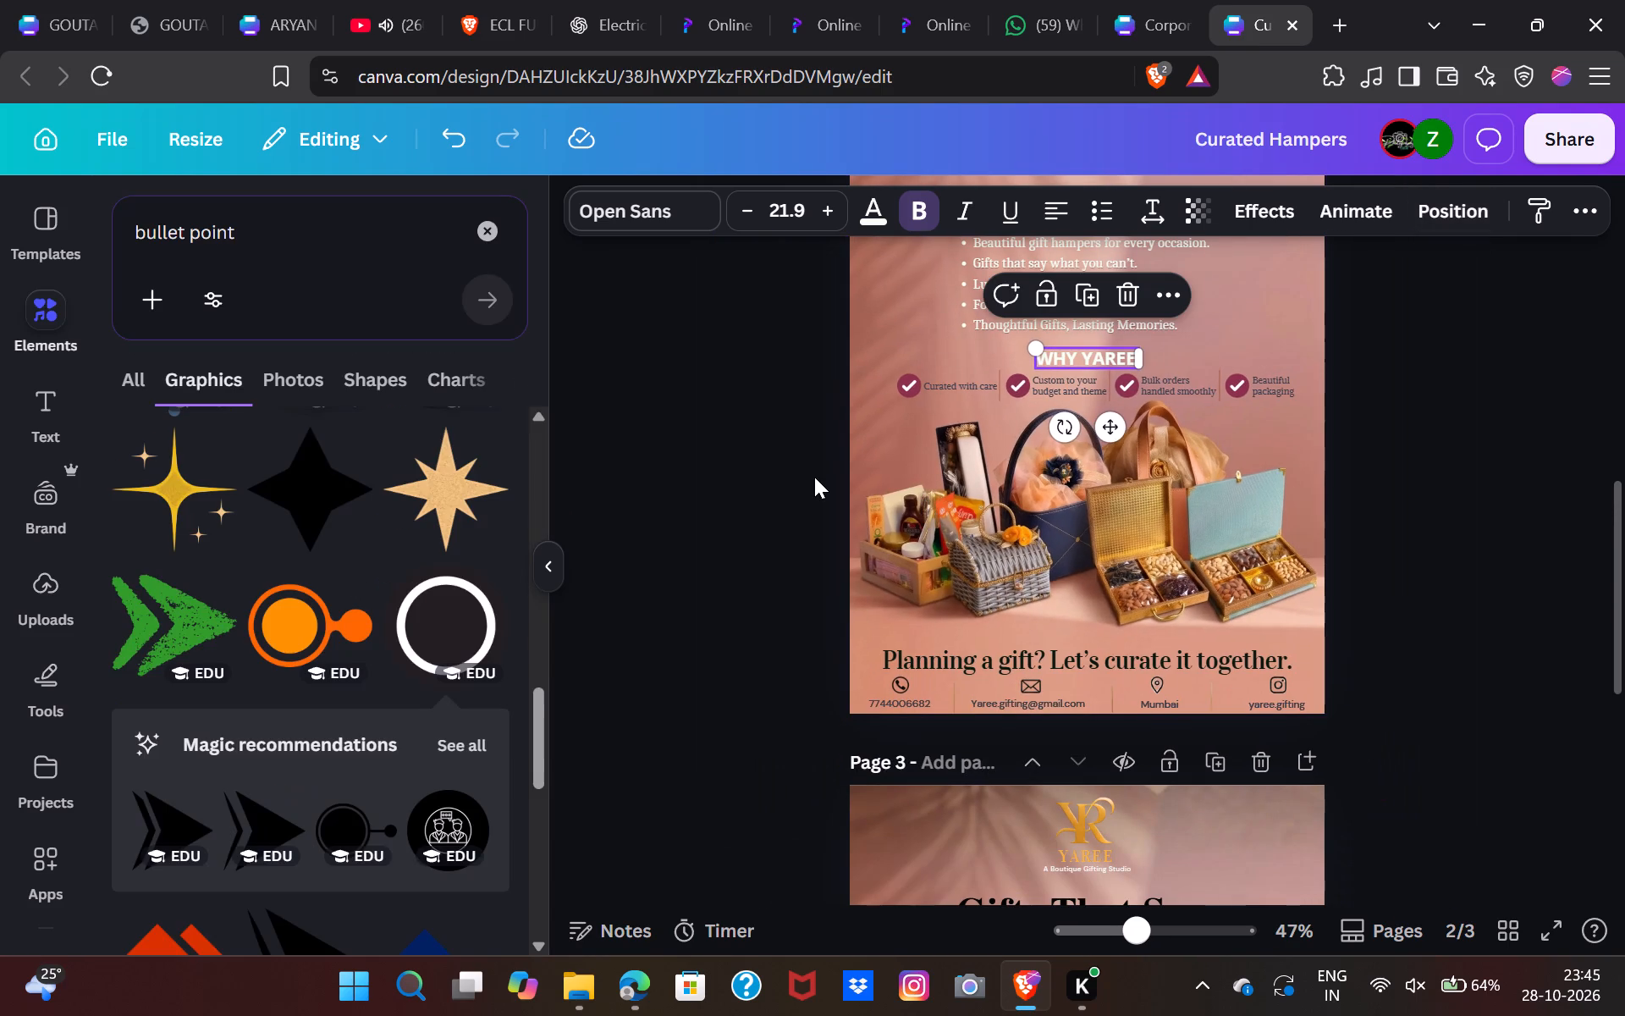
Group the "CURATED Hampers" heading with its bullet list on page 2 and centre the group horizontally on the page.
left_click(782, 464)
scroll(982, 475, "up", 1)
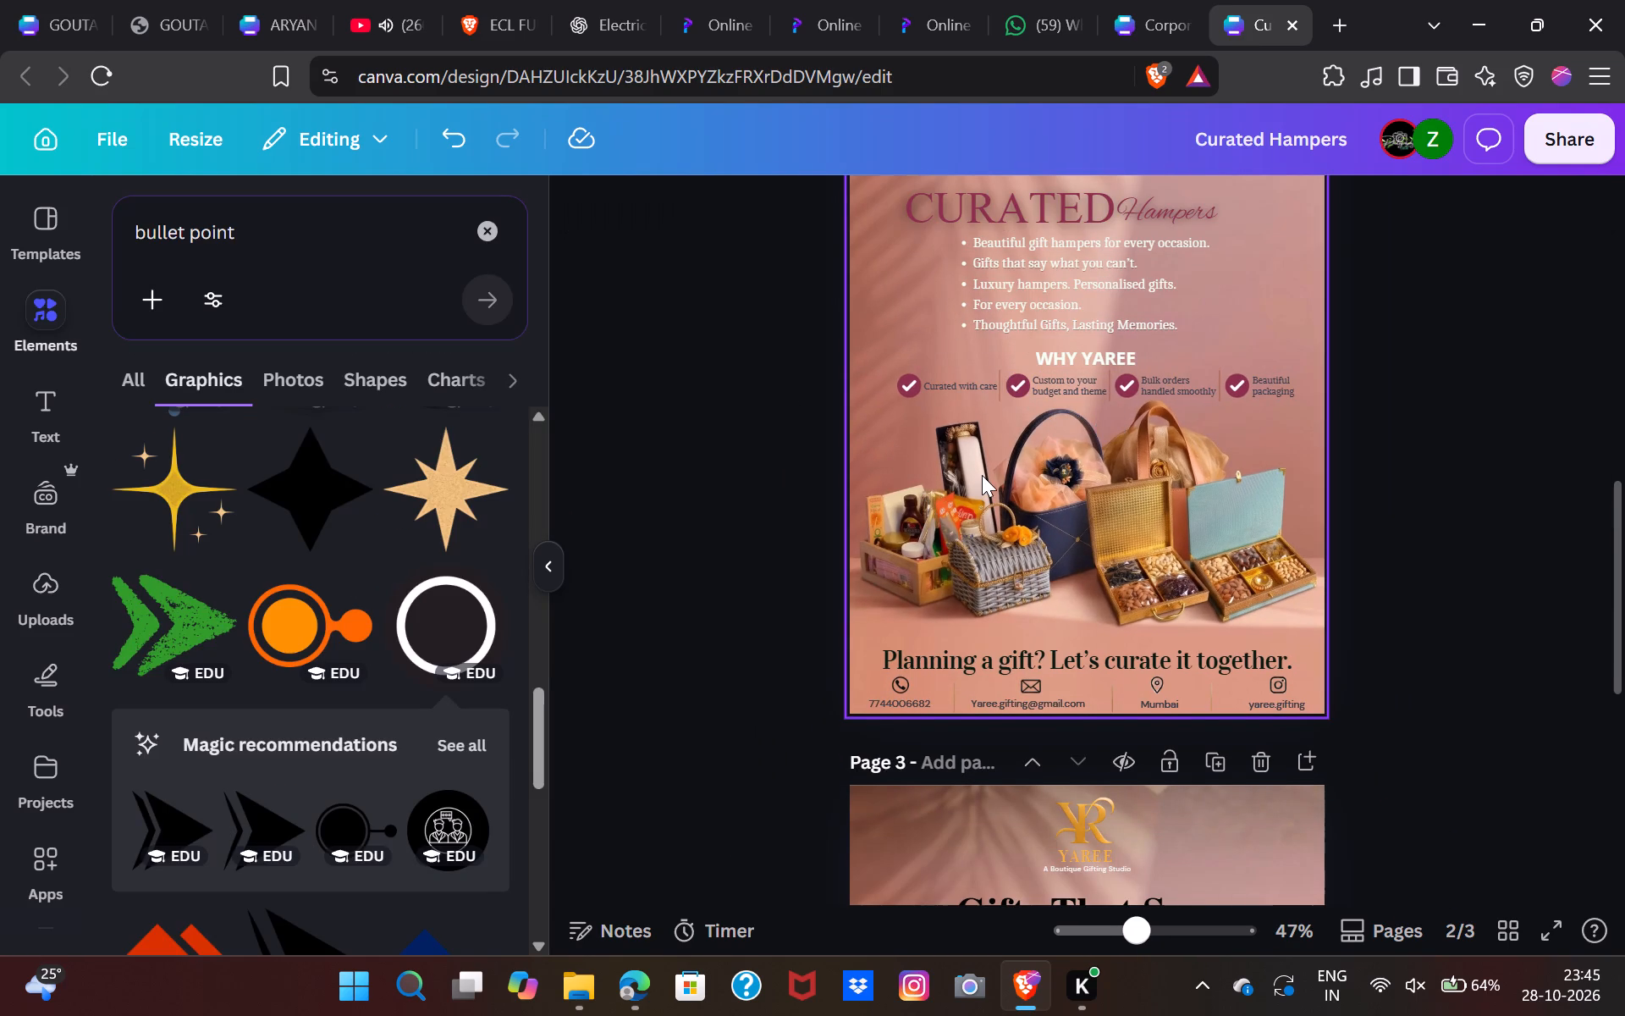
scroll(982, 475, "up", 1)
left_click_drag(879, 284, 880, 284)
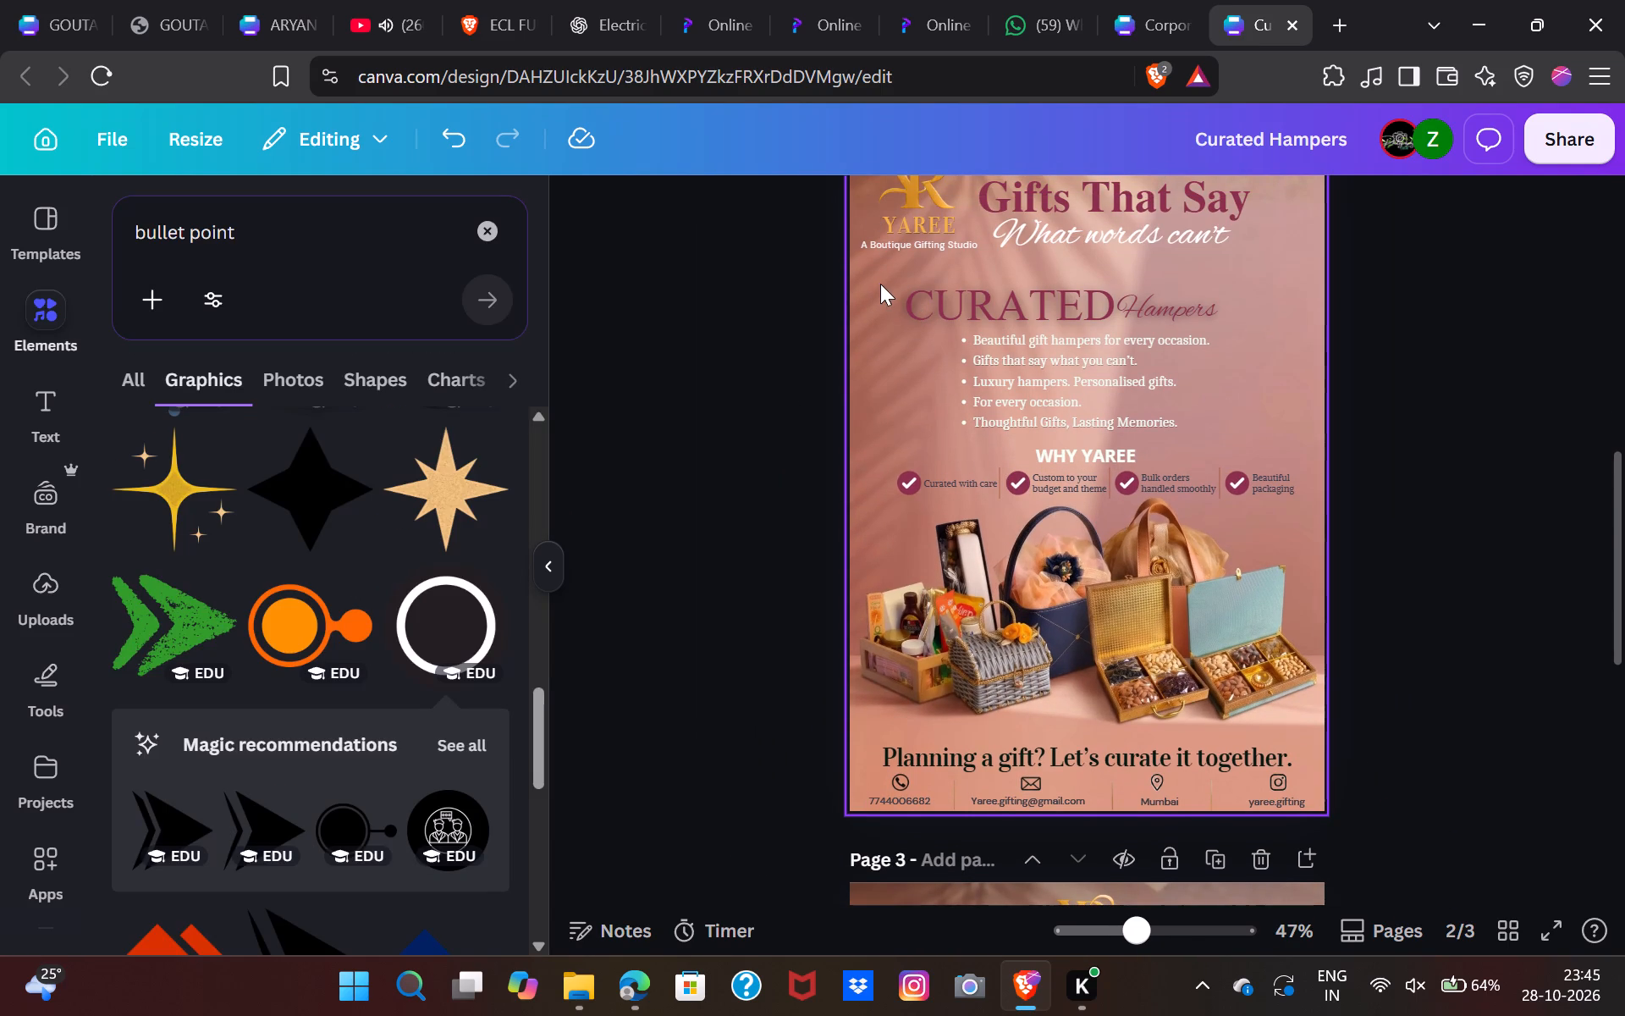
left_click_drag(880, 284, 1120, 381)
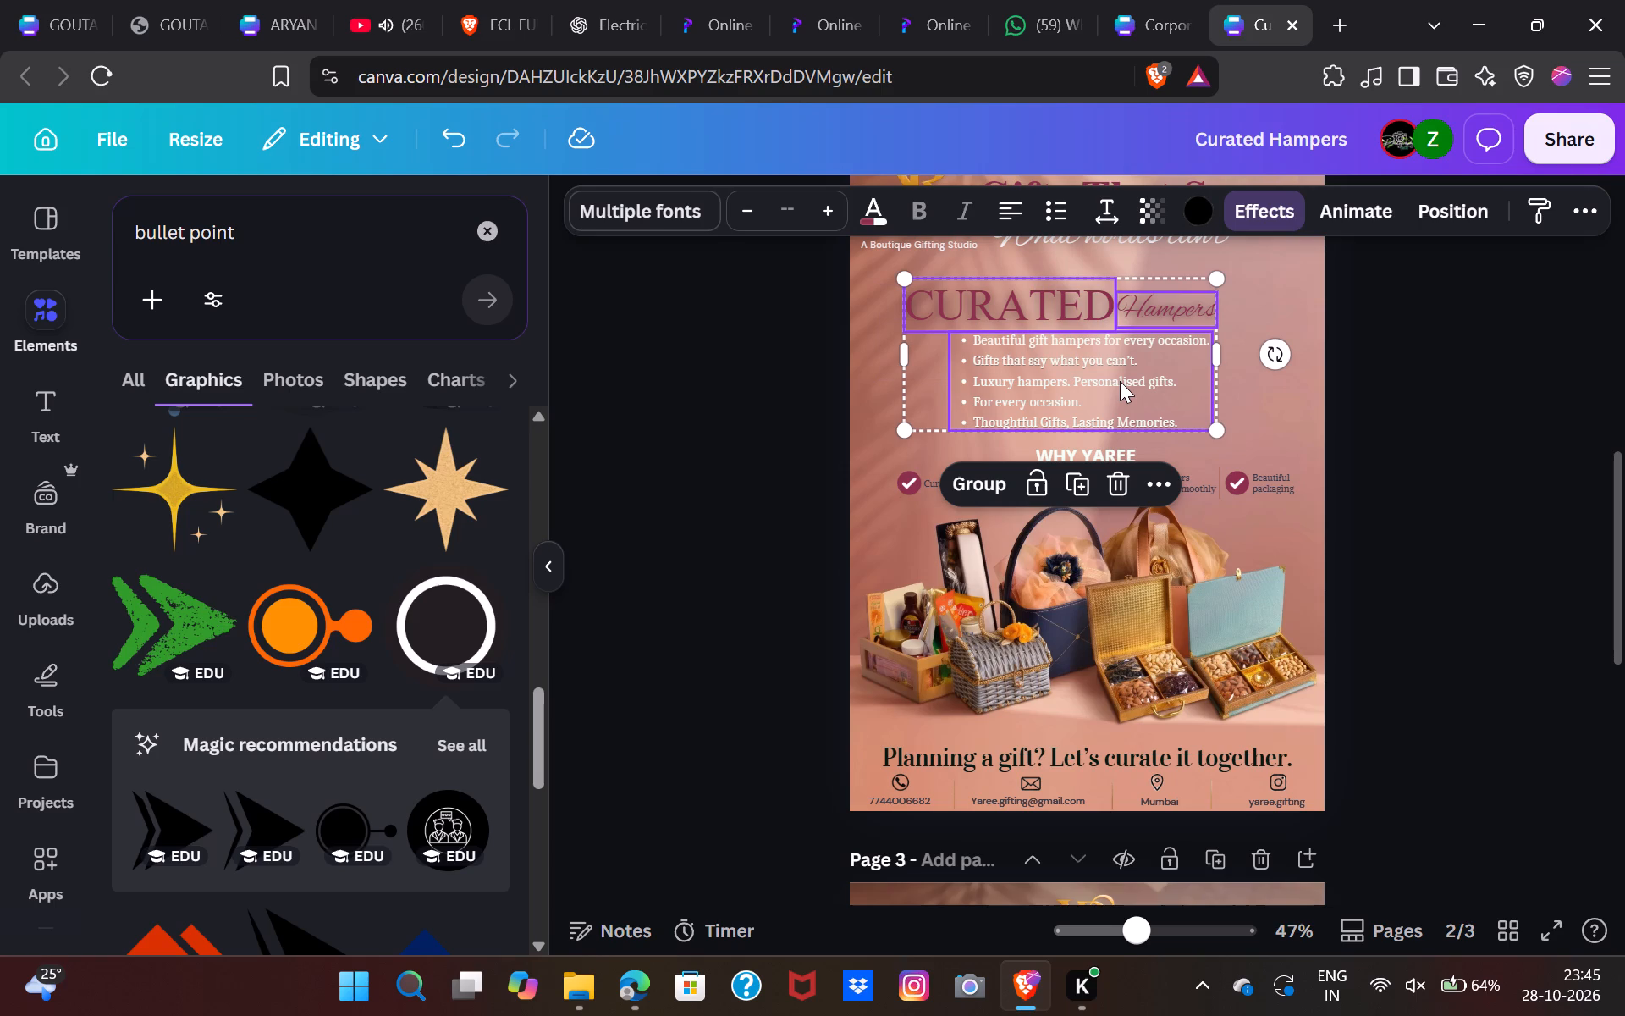
left_click(983, 483)
left_click(1472, 224)
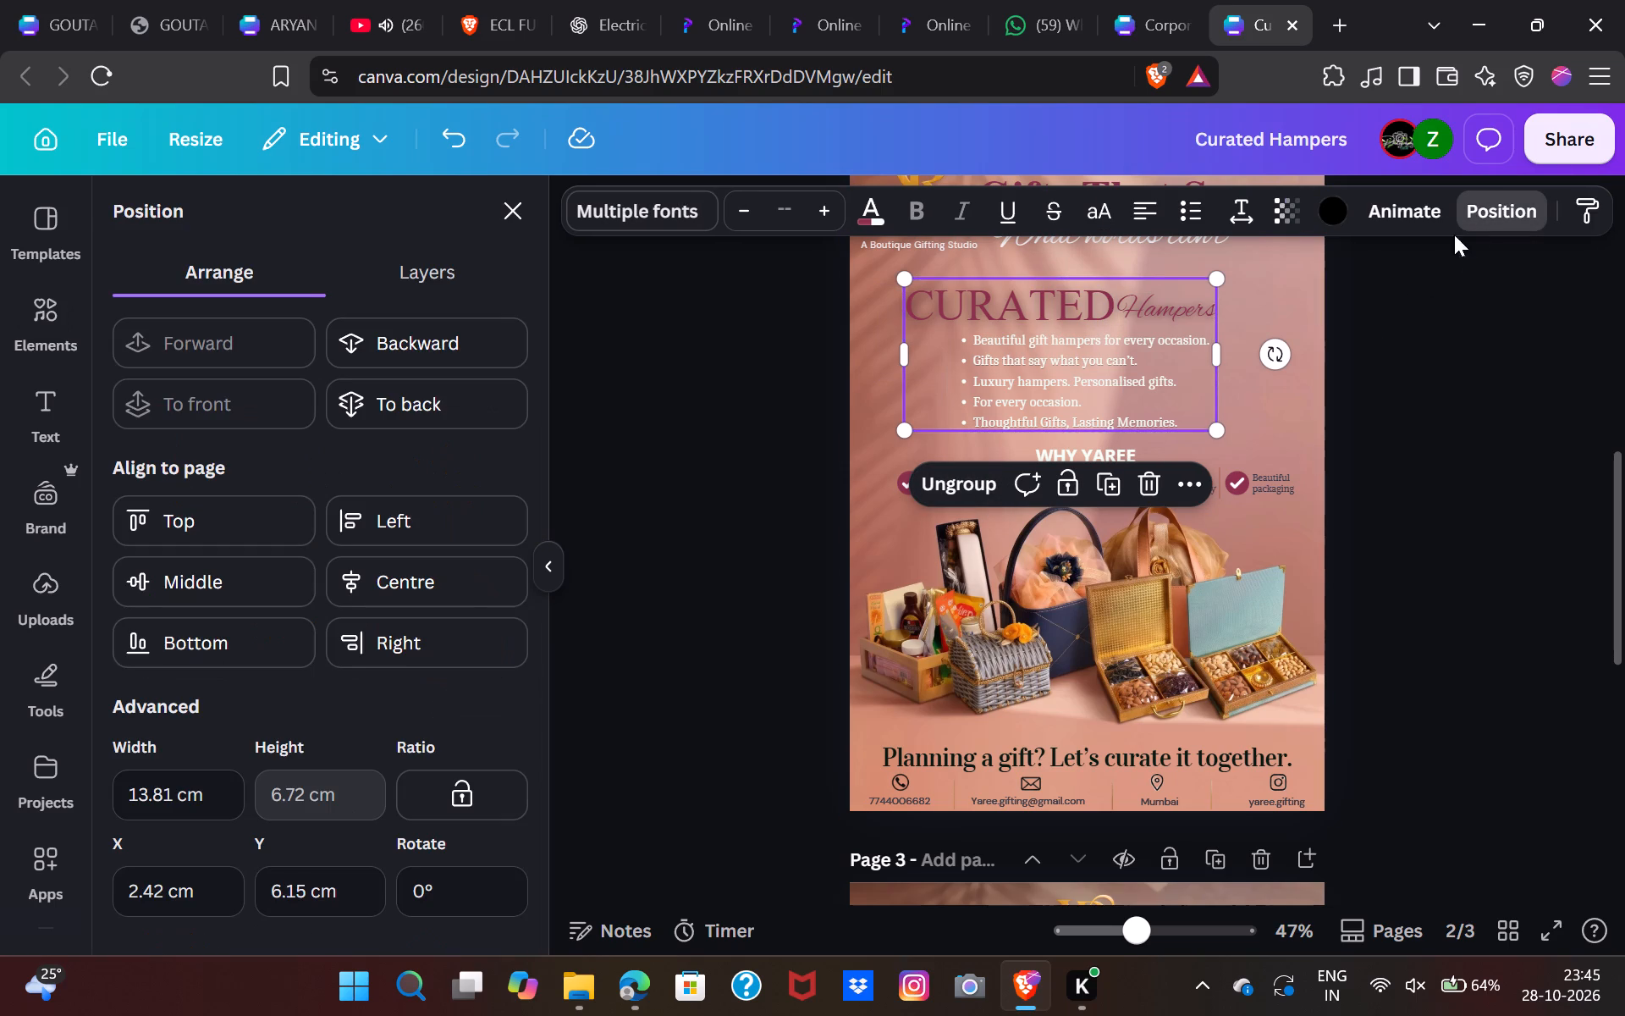
left_click(447, 580)
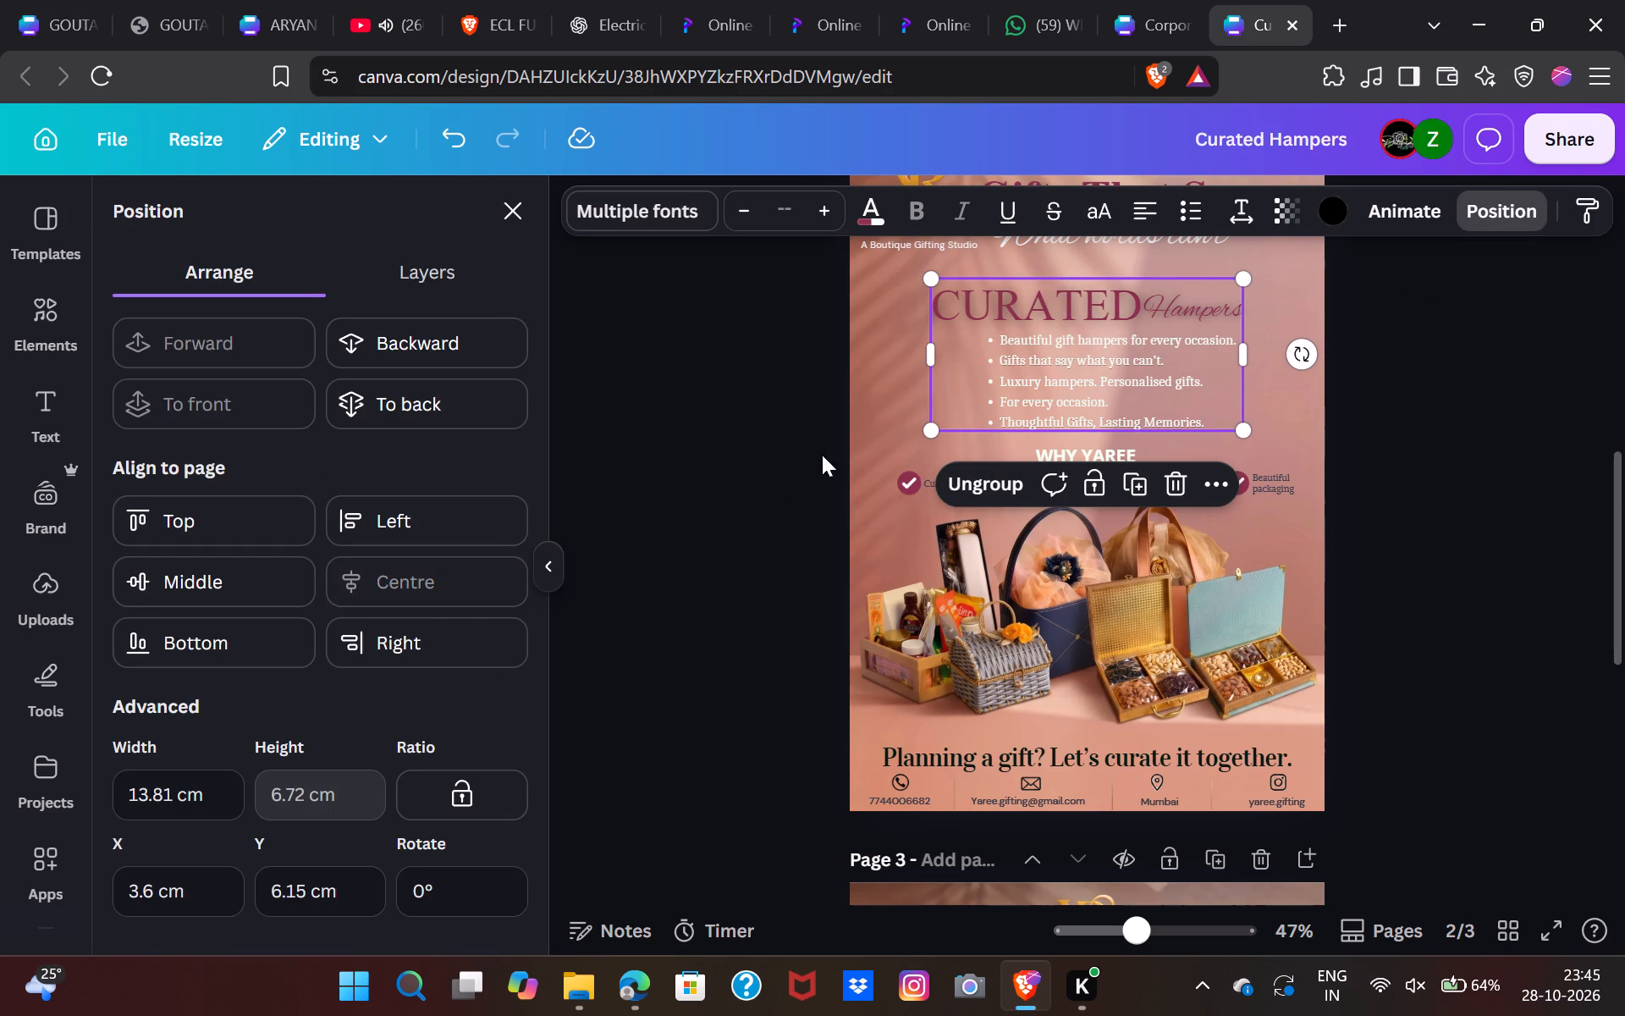
Move the grouped "CURATED Hampers" heading and bullet list up slightly, to a Y position of about 5.85 cm.
left_click_drag(1053, 371, 1054, 360)
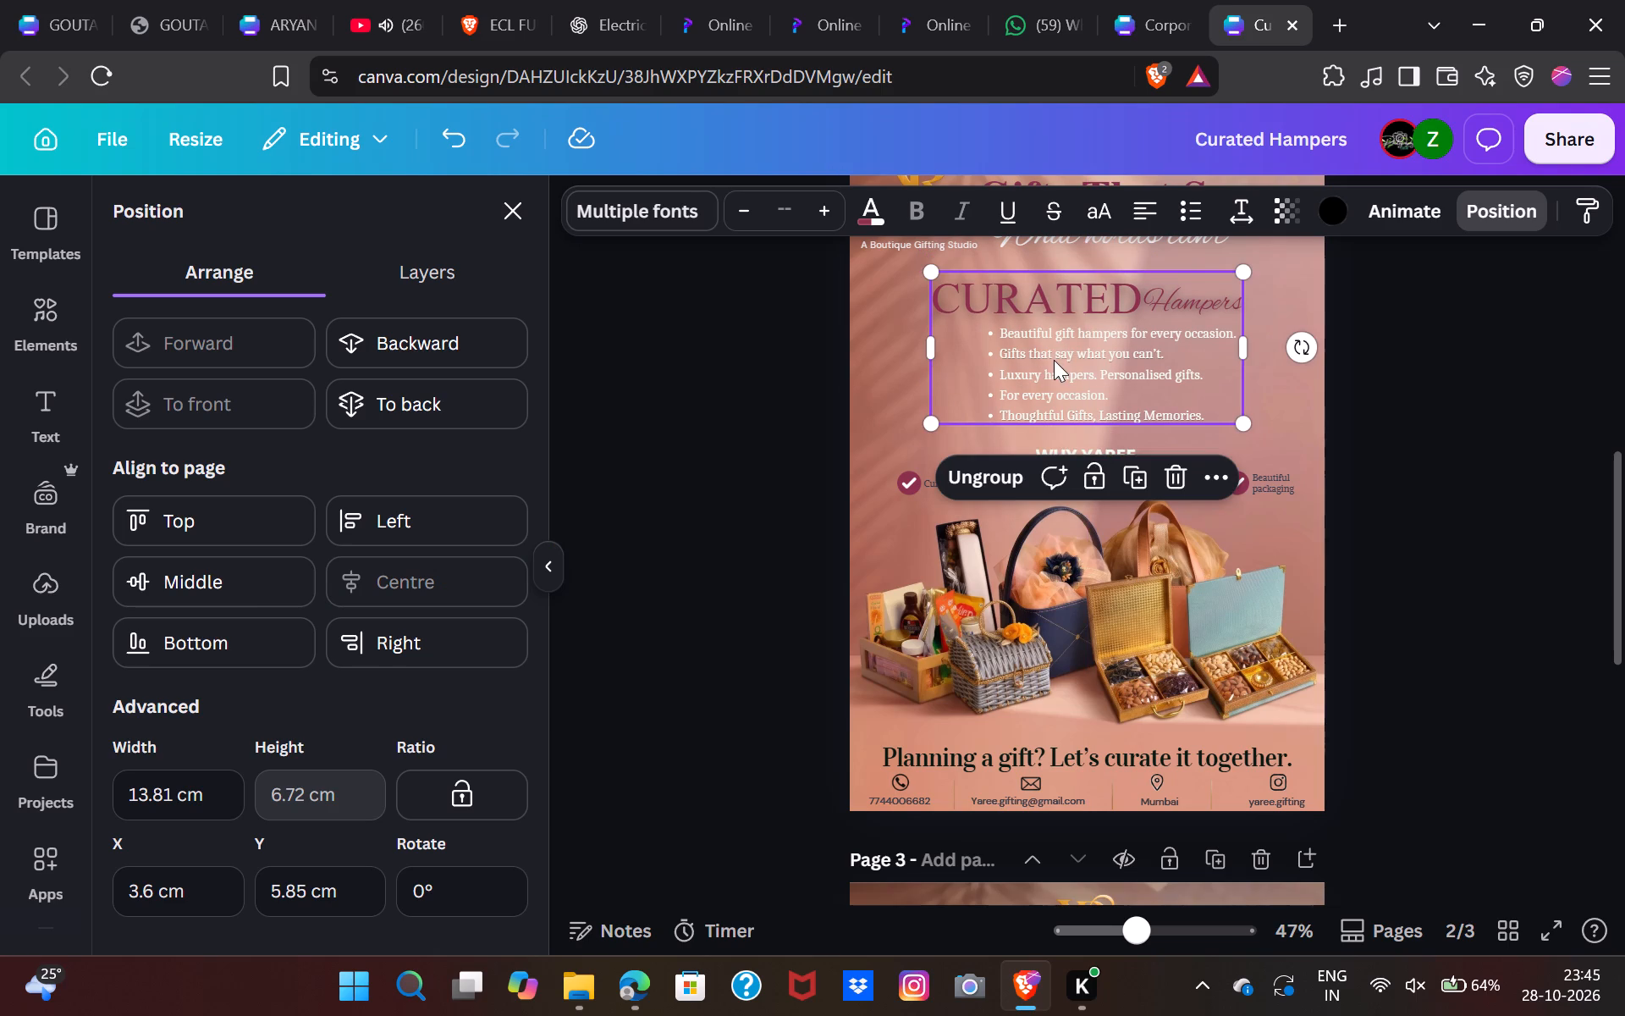
left_click(643, 483)
left_click(643, 483)
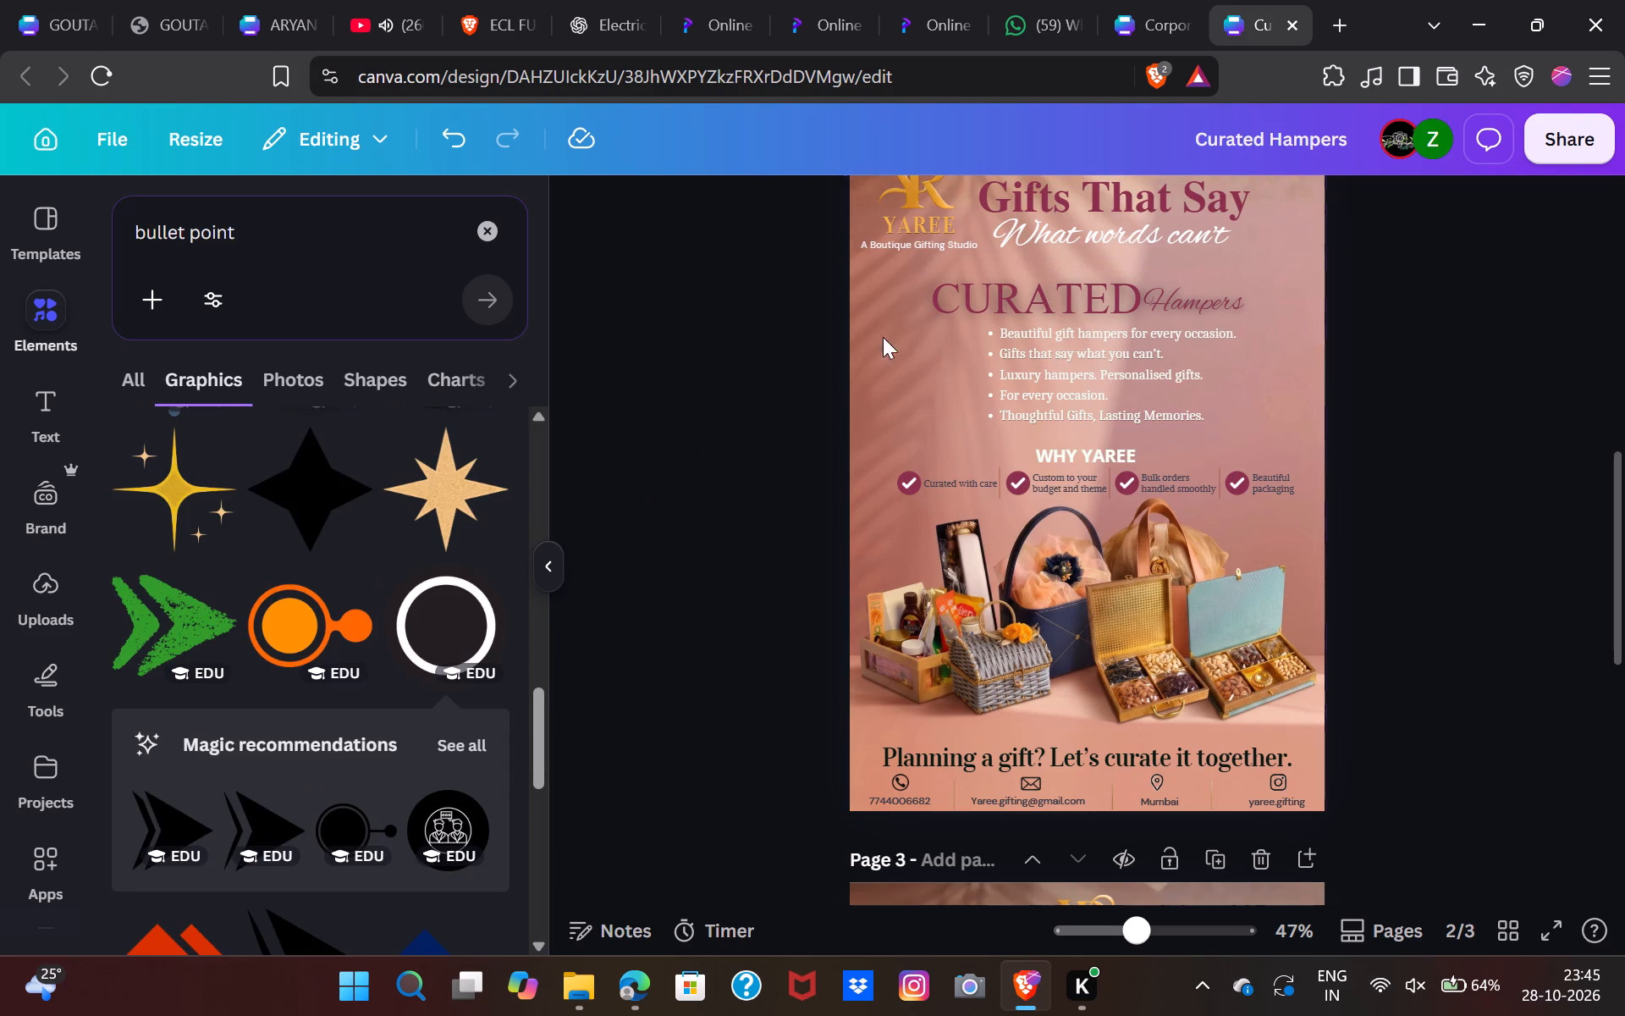
Switch the text effect of the word "CURATED" on page 2 to Drop shadow.
double_click(1006, 295)
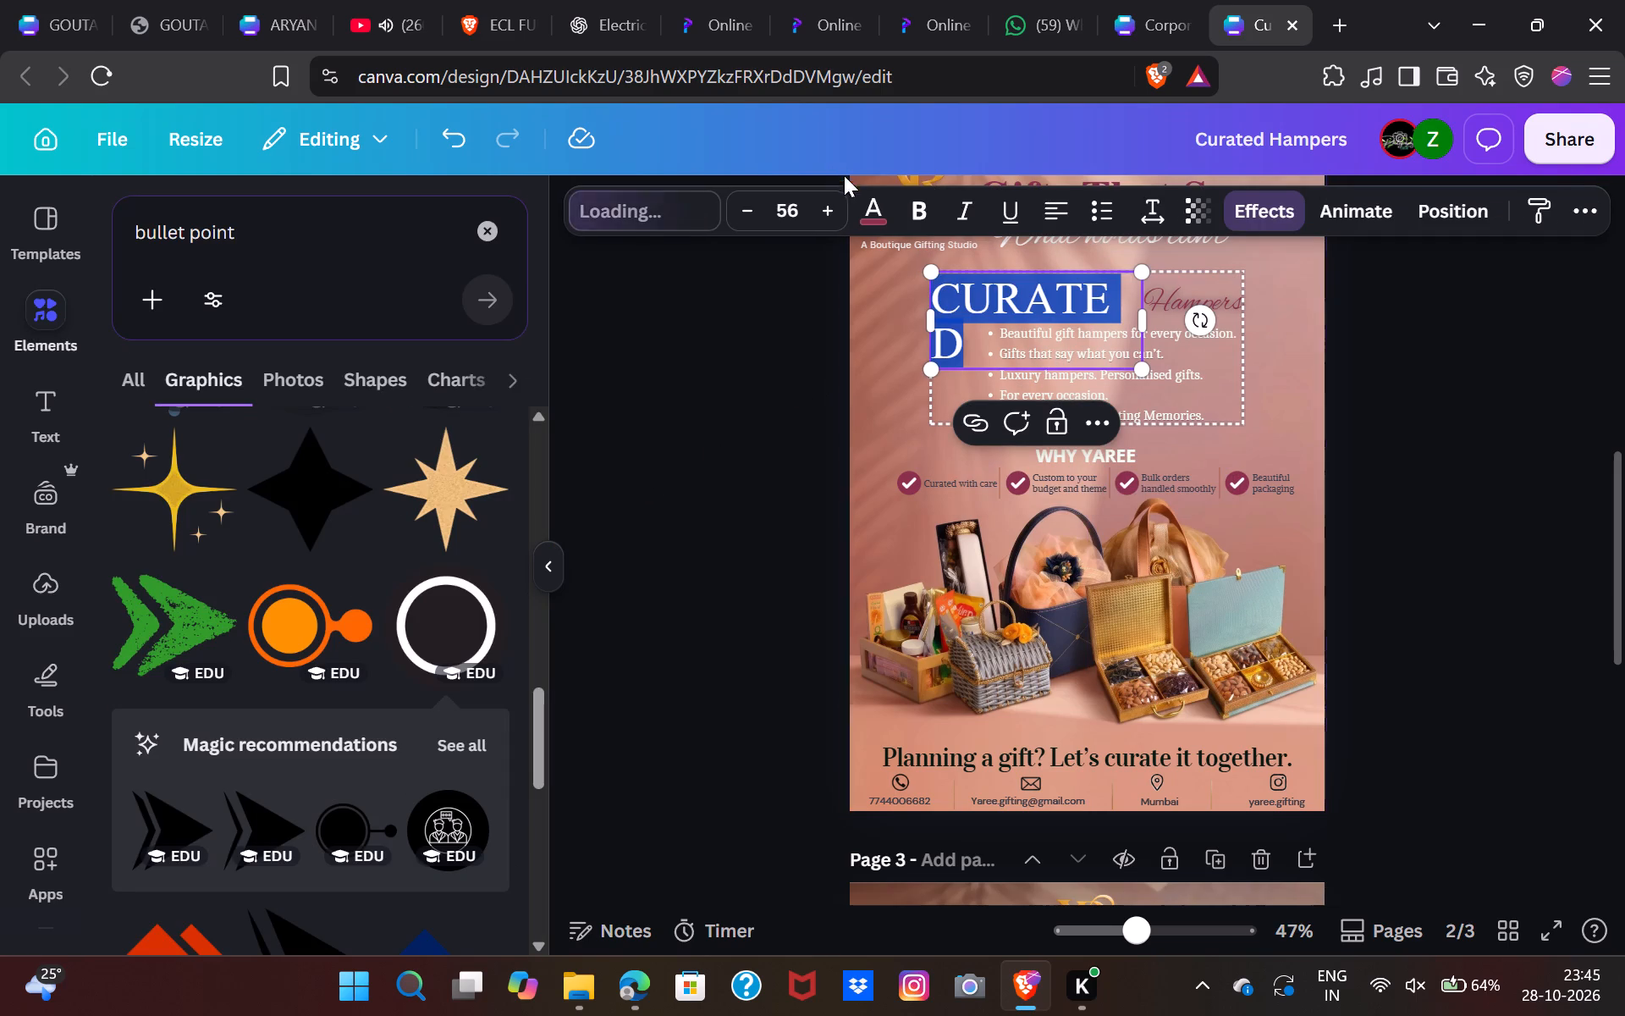
left_click(1264, 231)
left_click(1264, 220)
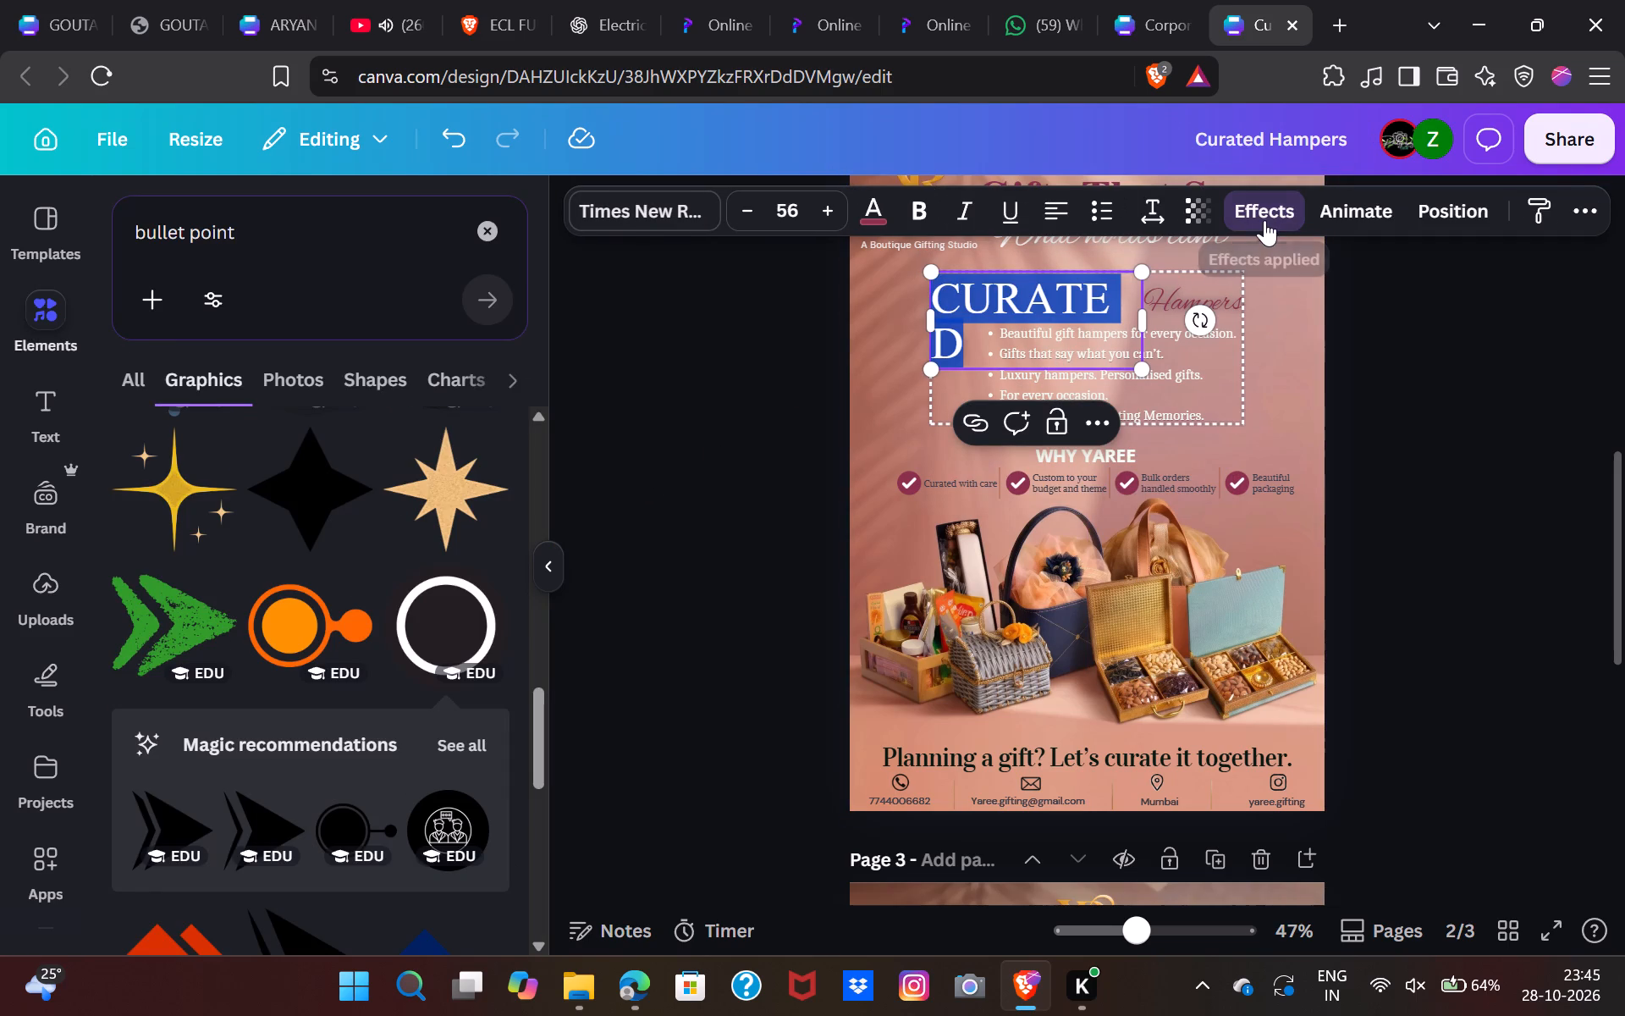
scroll(369, 724, "up", 5)
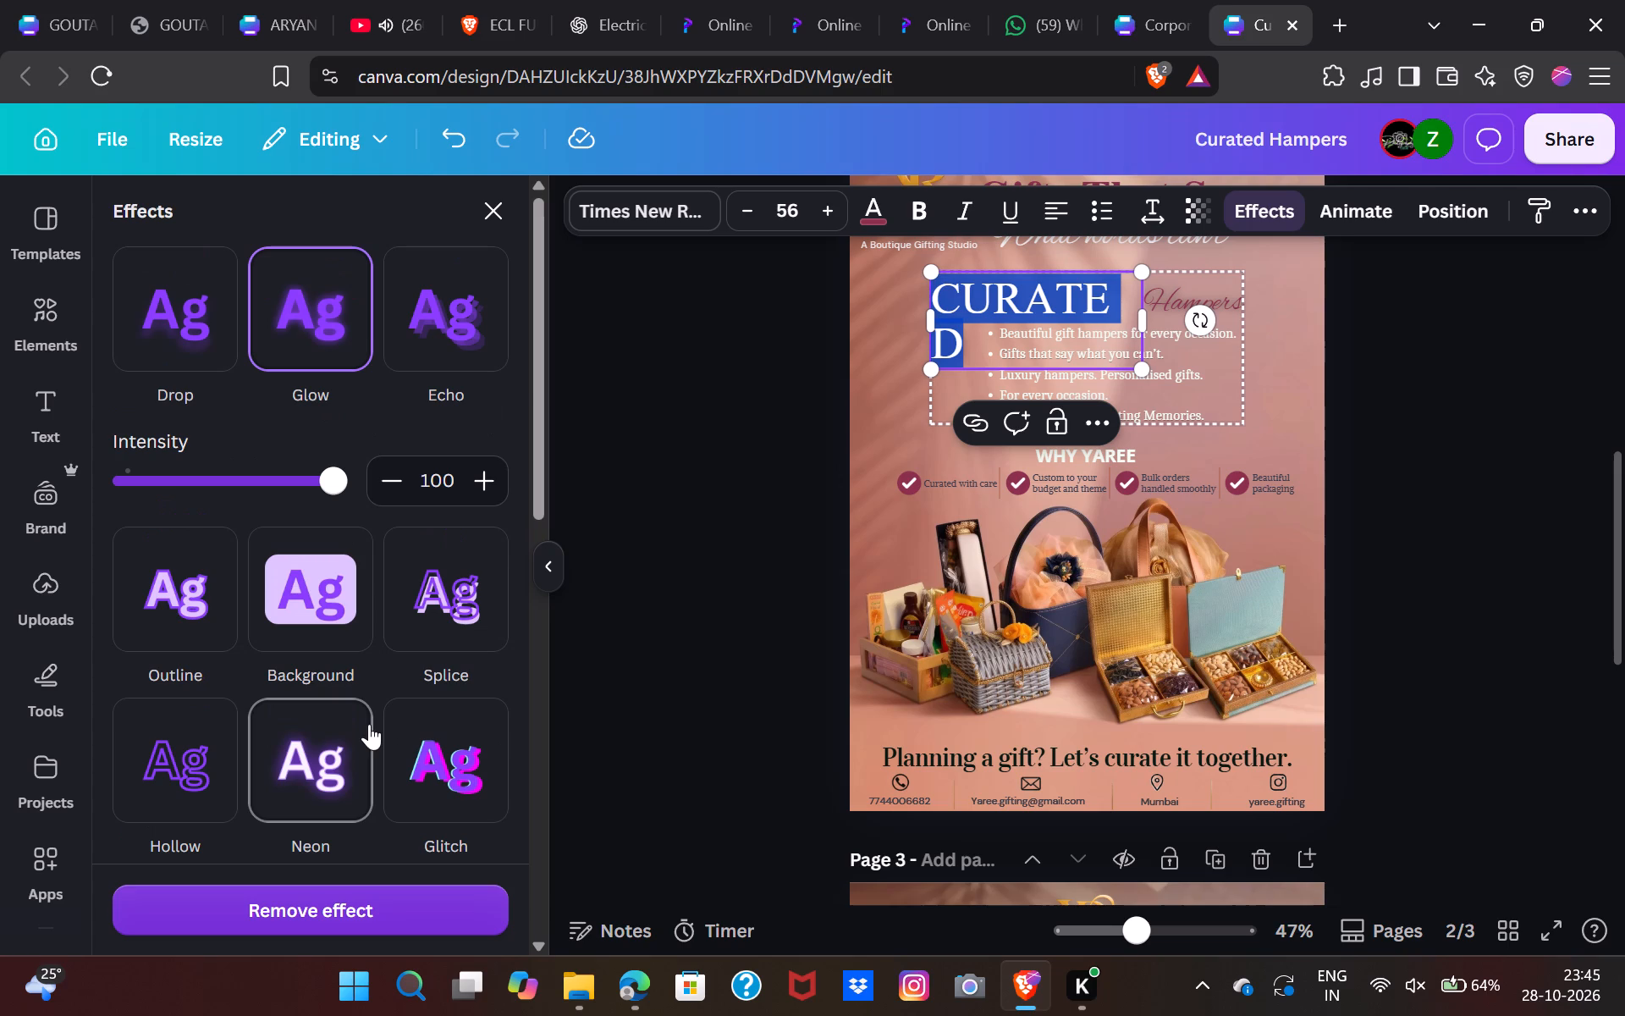
left_click(191, 317)
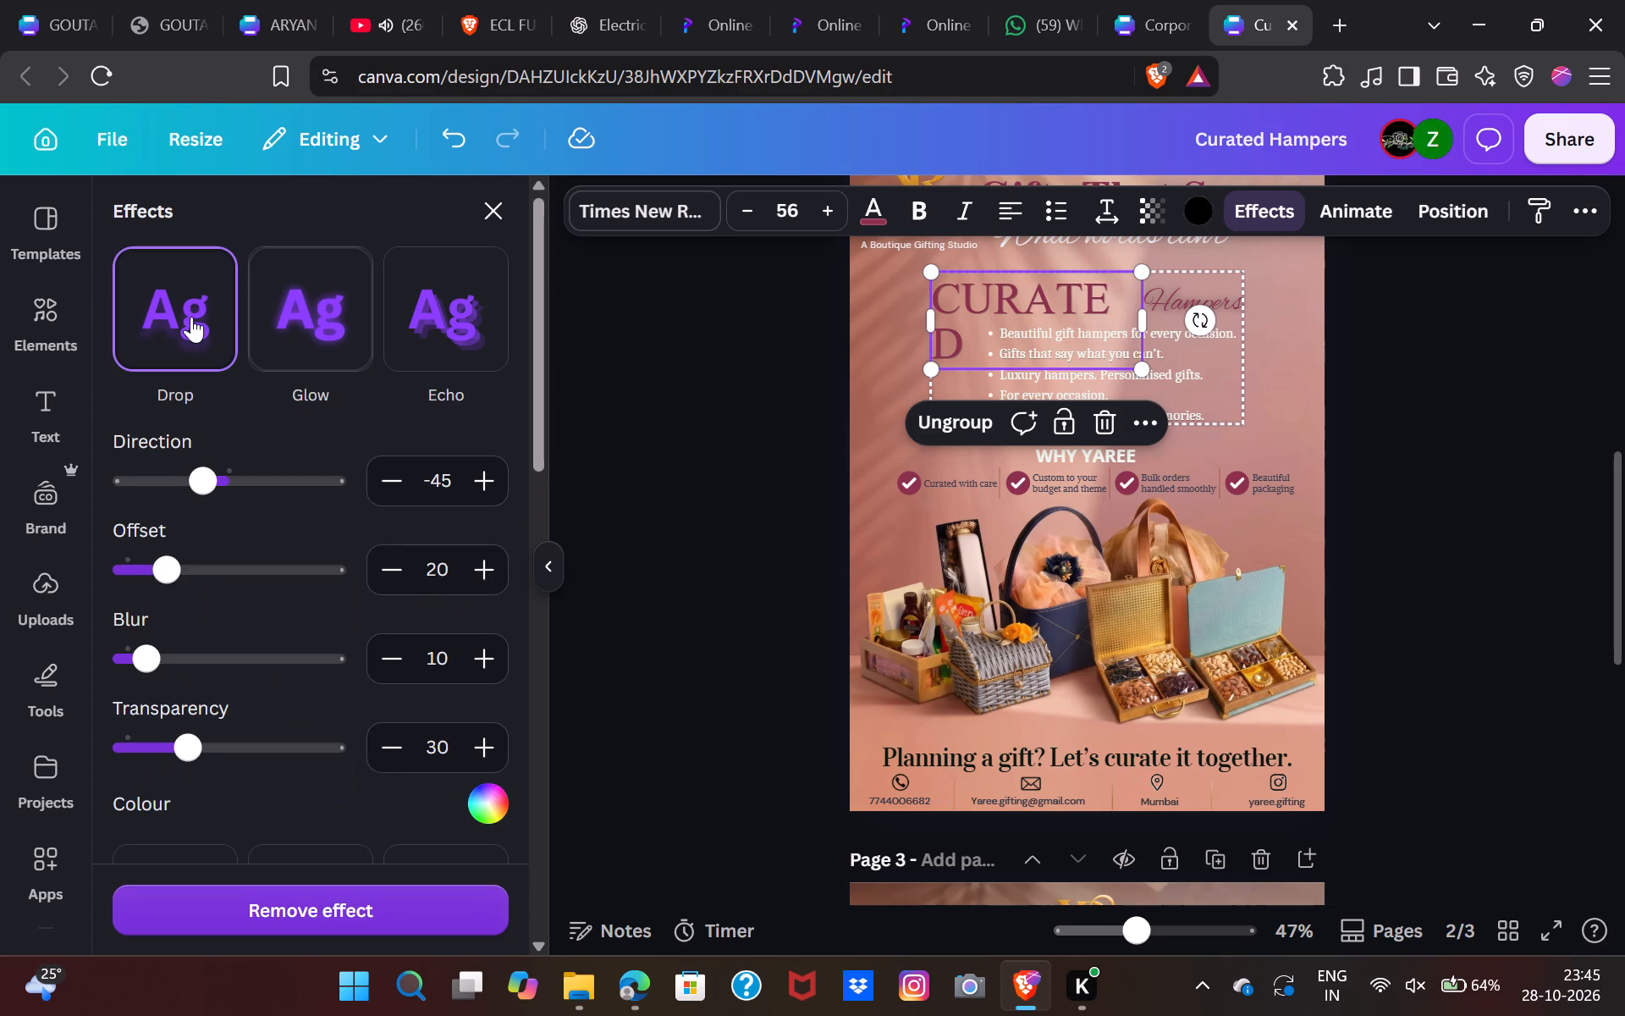
triple_click(660, 415)
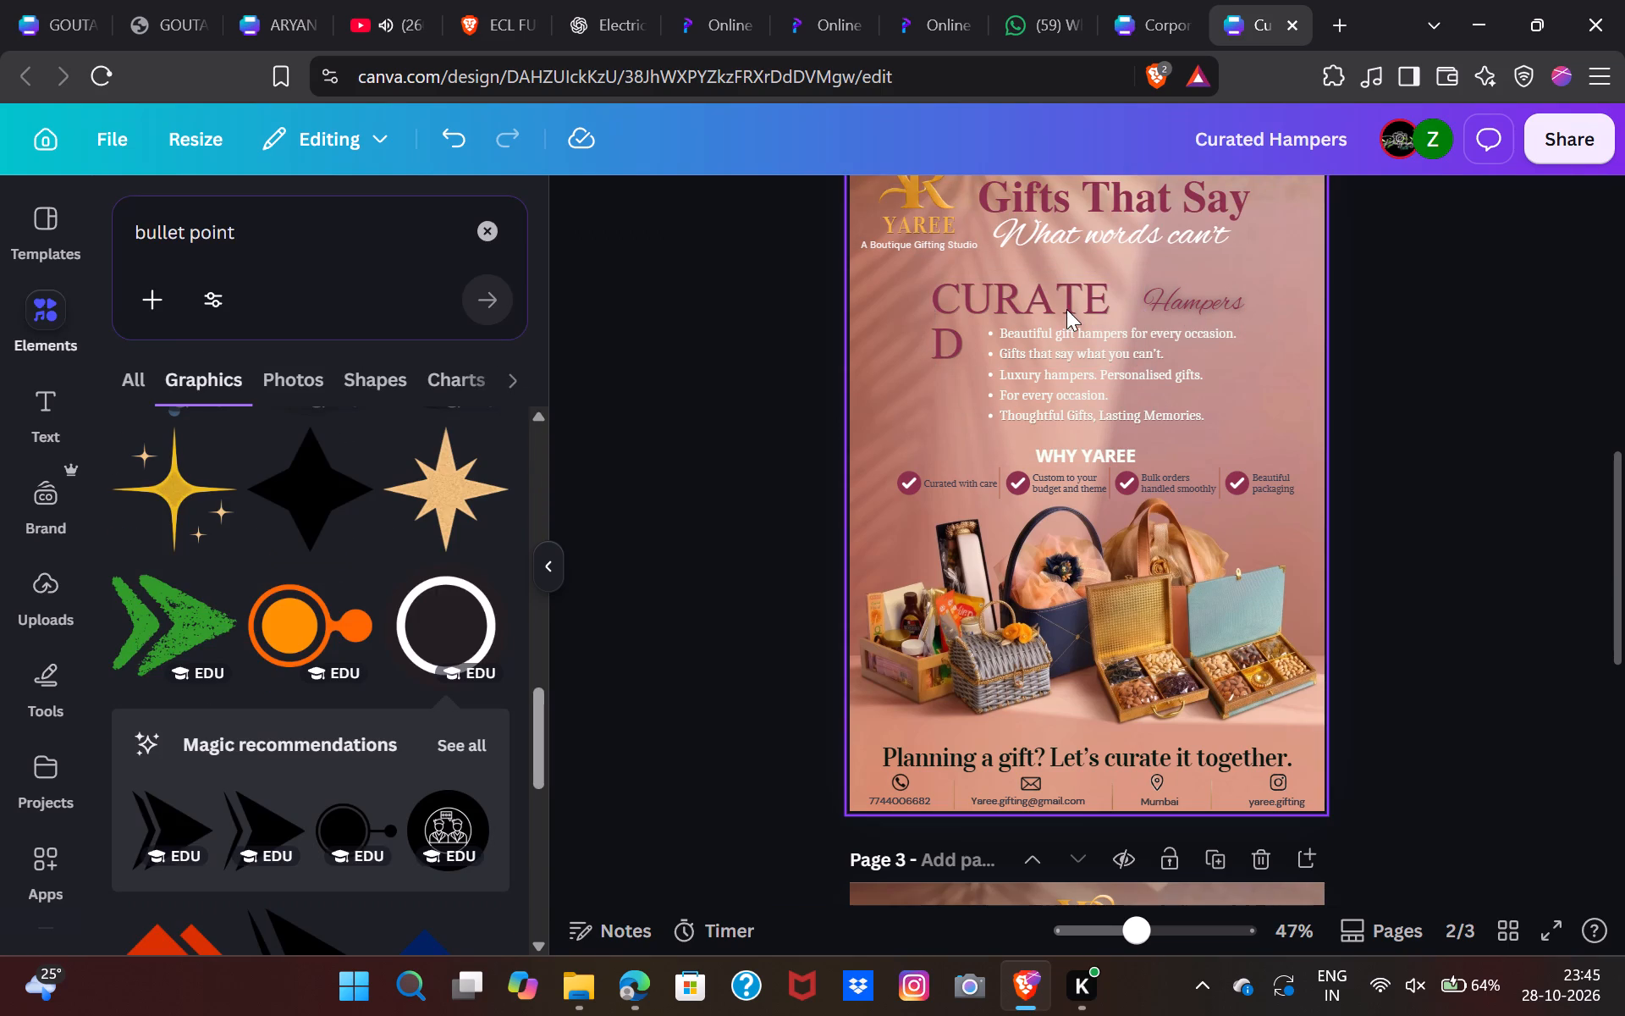
Widen the "CURATED" text box to about 10.4 cm so the word fits on one line.
left_click(1056, 310)
left_click(987, 310)
left_click(987, 310)
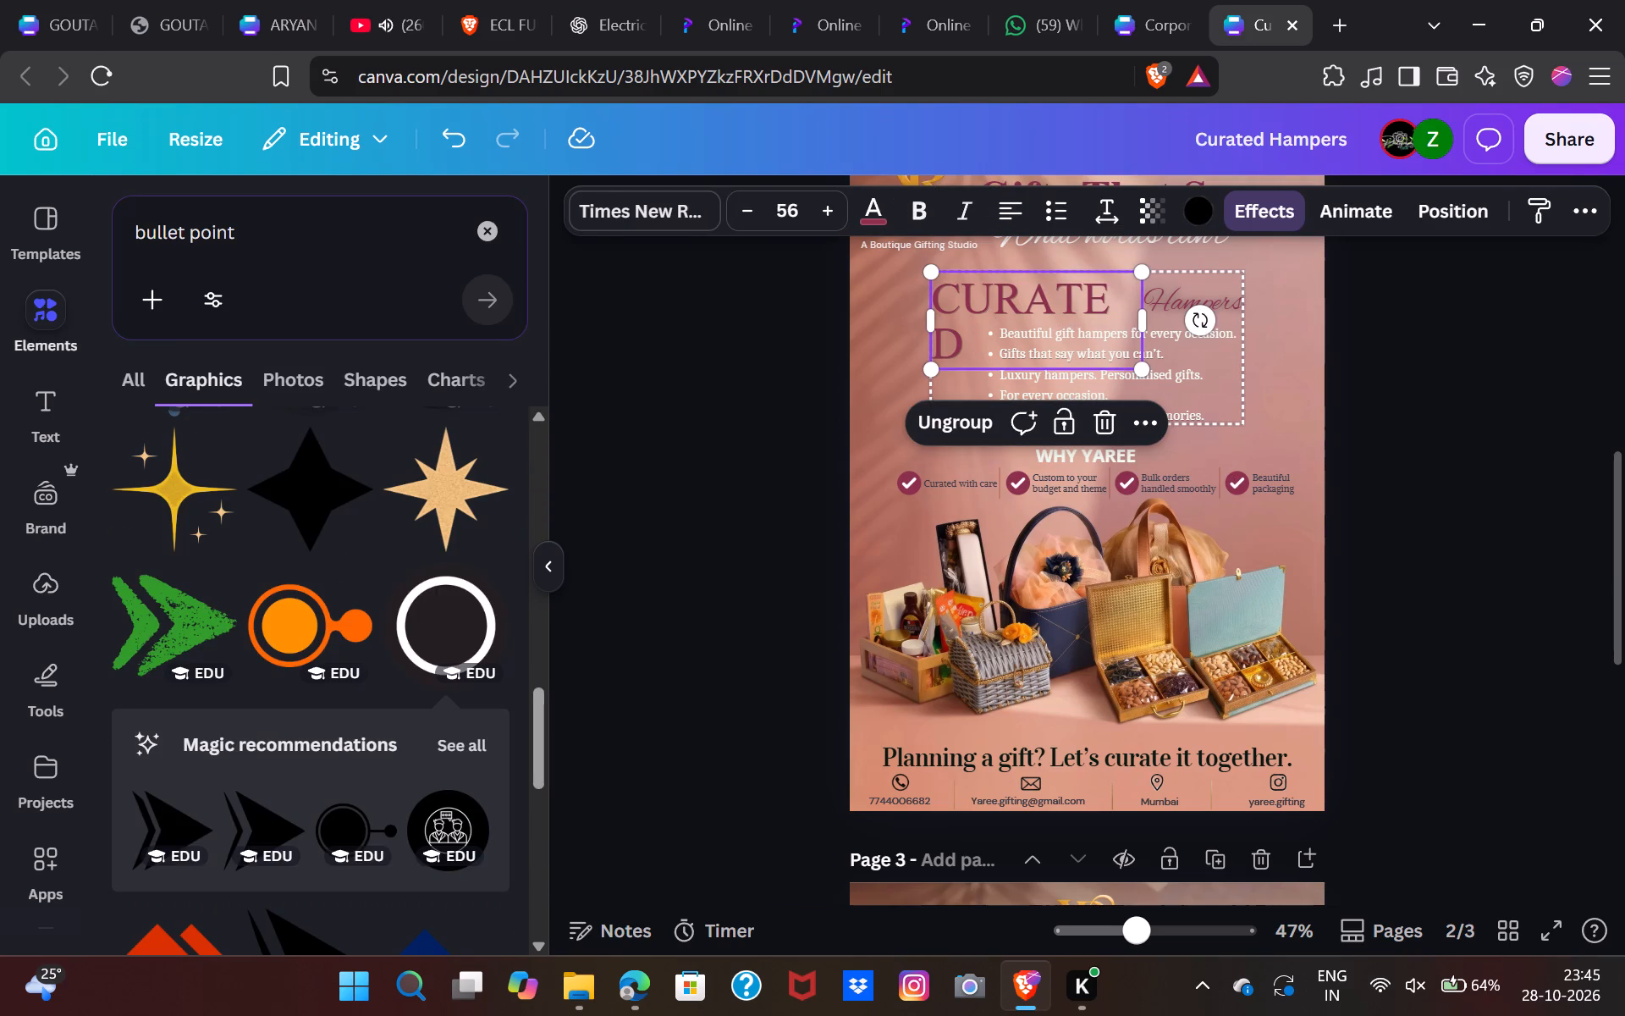
left_click_drag(1147, 321, 1171, 321)
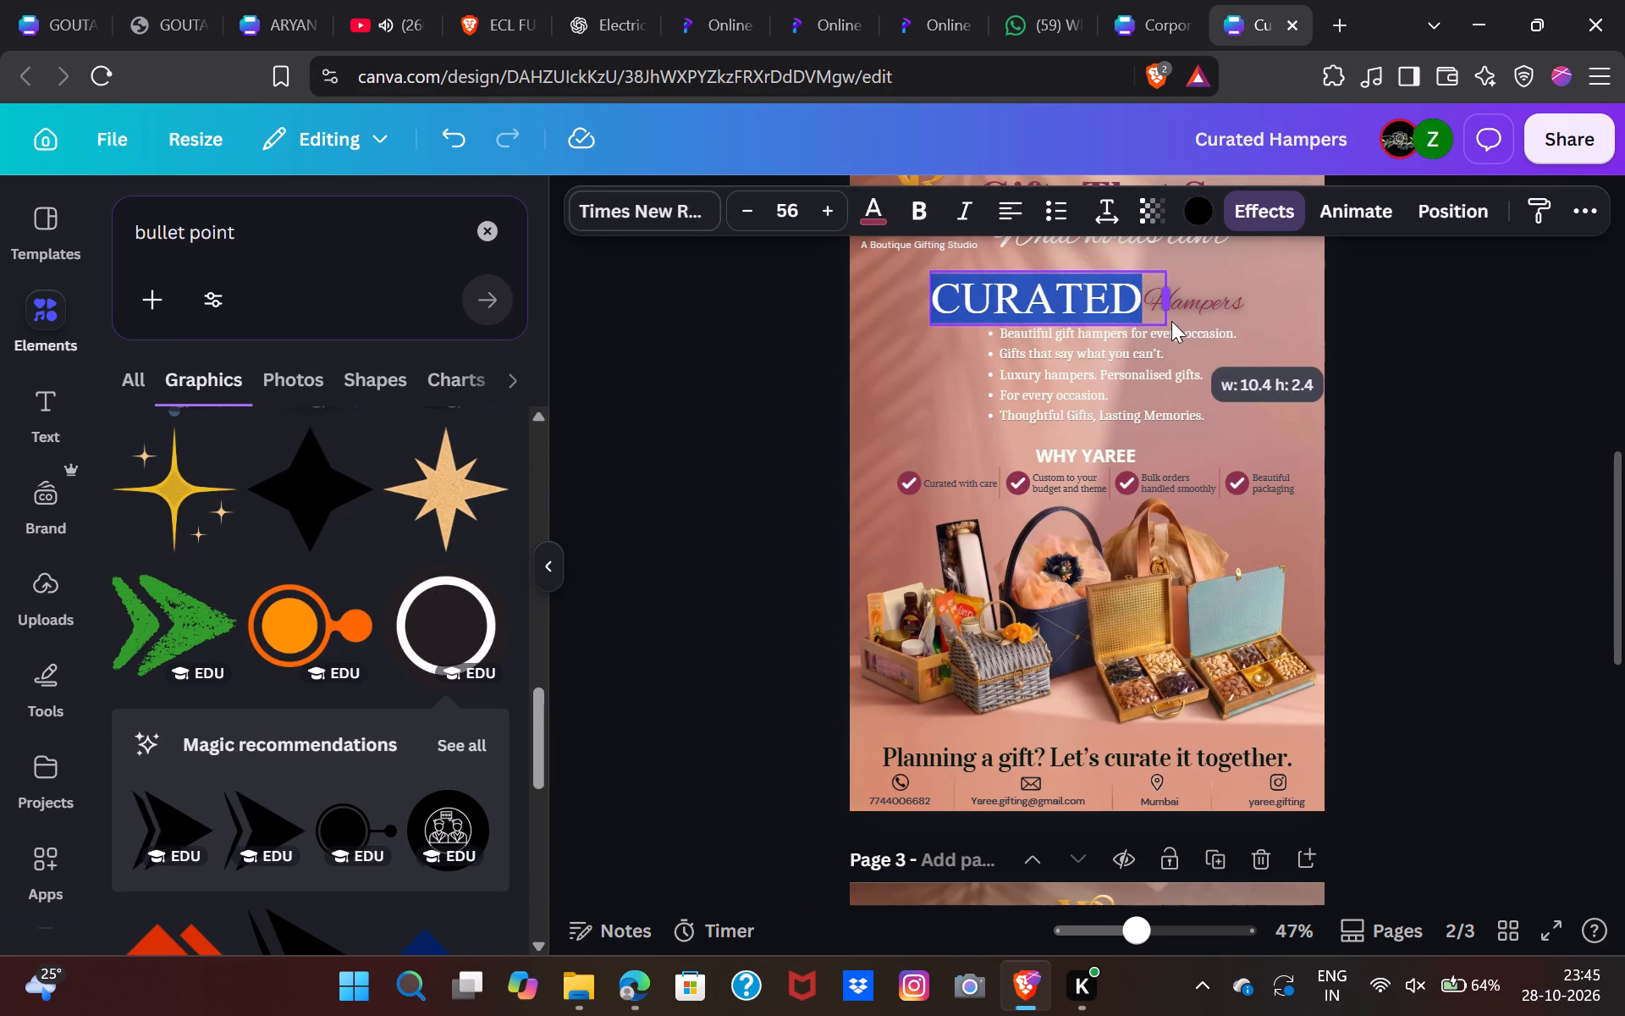
left_click_drag(1171, 321, 1170, 321)
left_click(1422, 327)
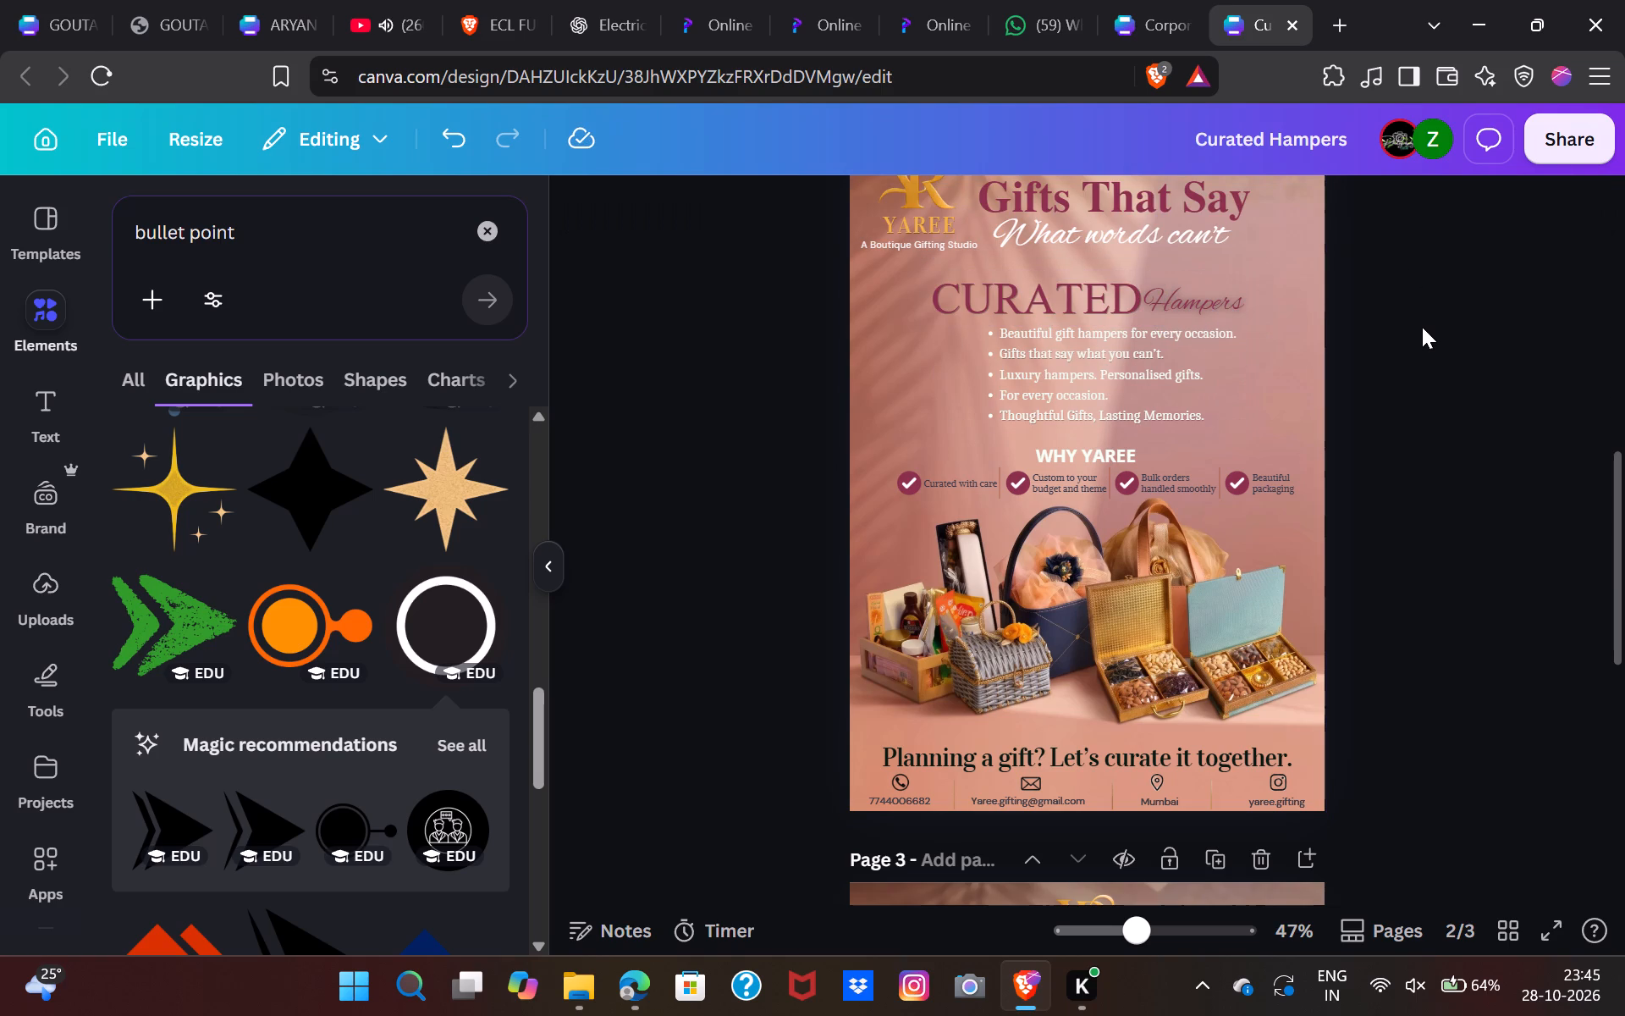
Remove the text effect from the script word "Hampers" beside "CURATED" on page 2.
double_click(1202, 299)
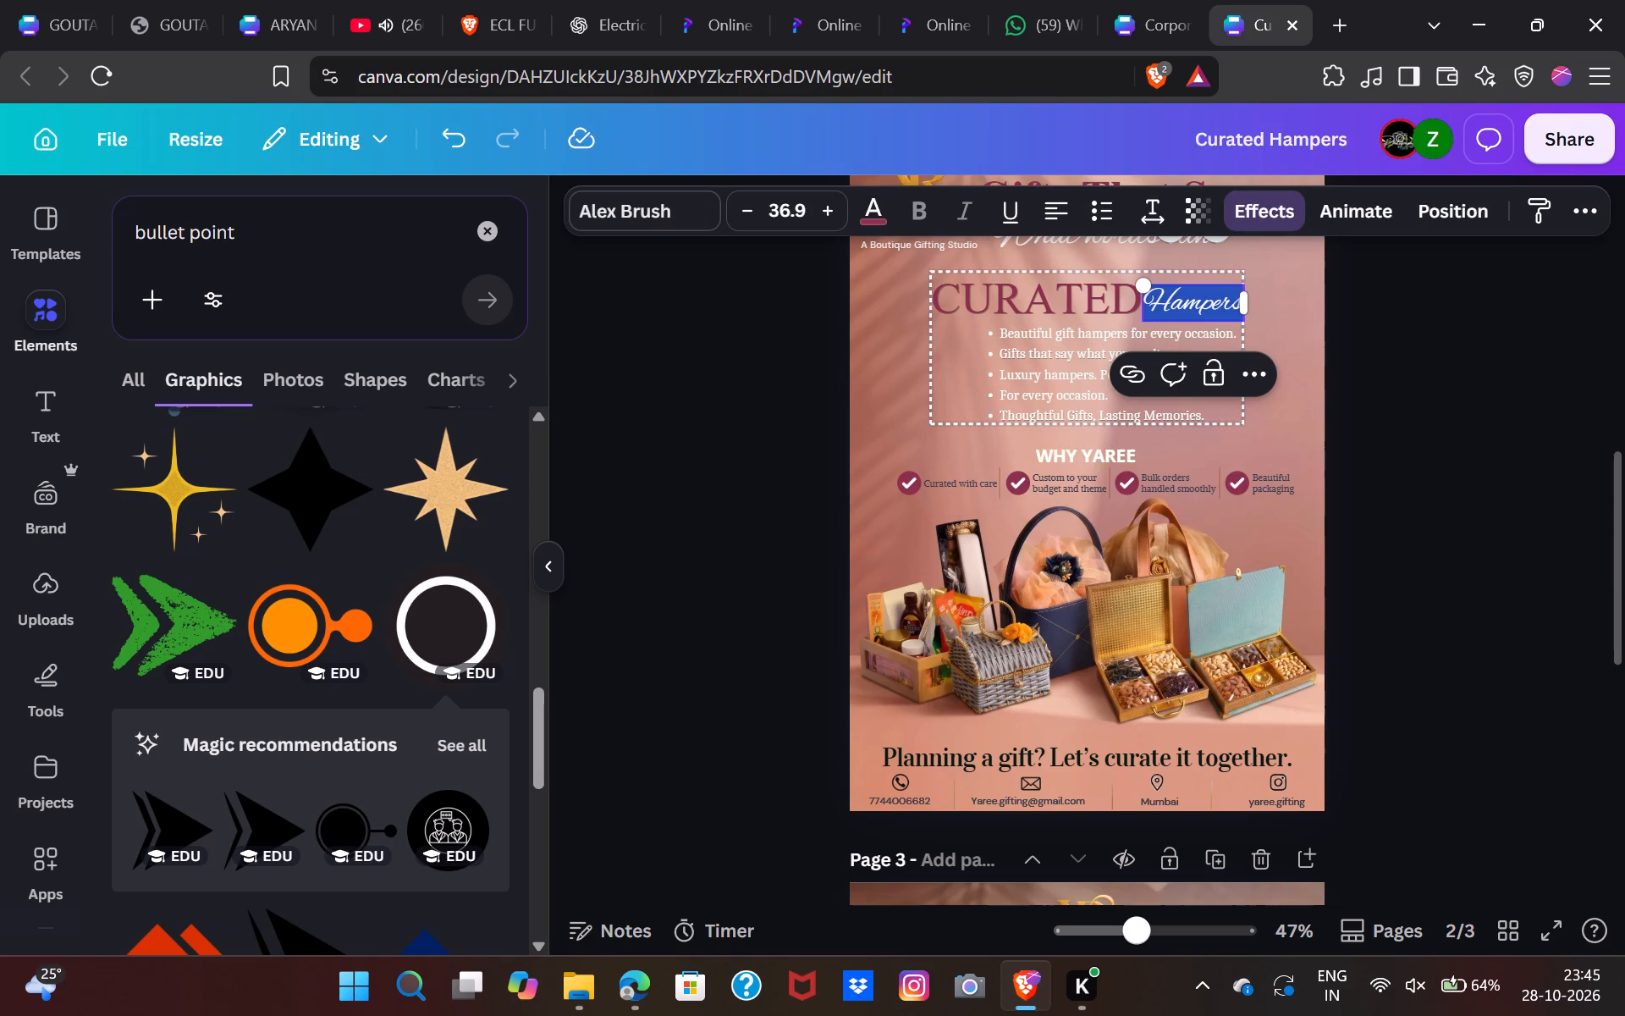
left_click(1279, 200)
scroll(438, 726, "down", 3)
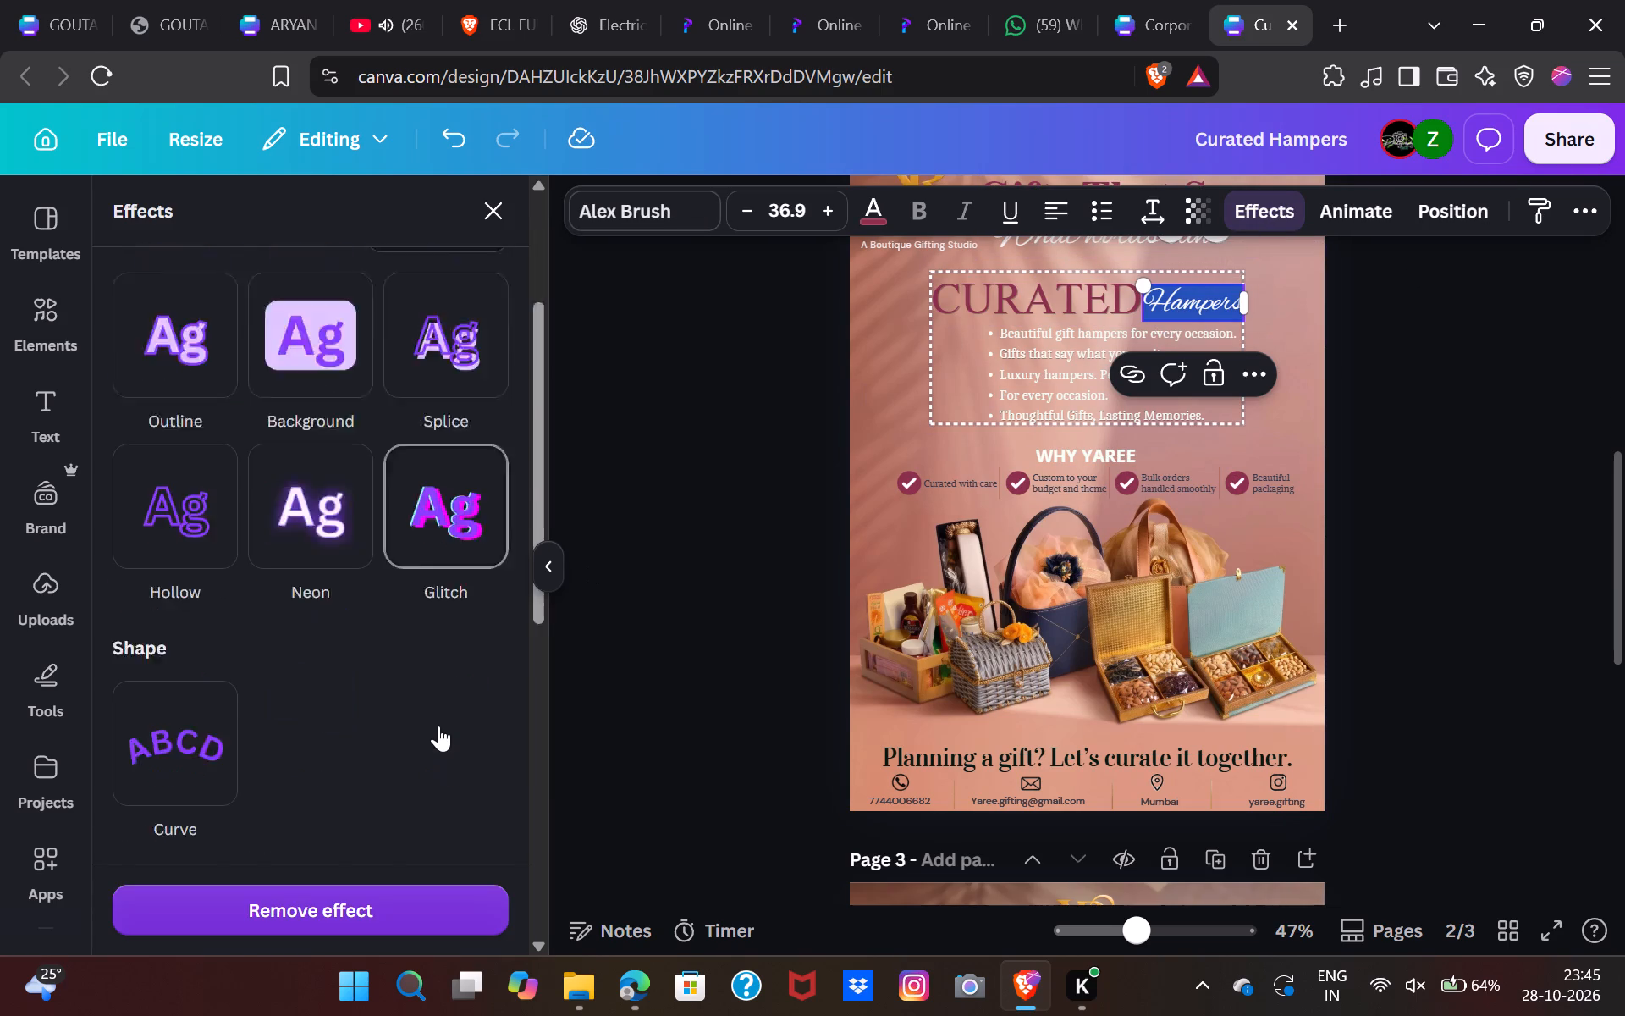
scroll(438, 726, "down", 3)
scroll(438, 726, "up", 7)
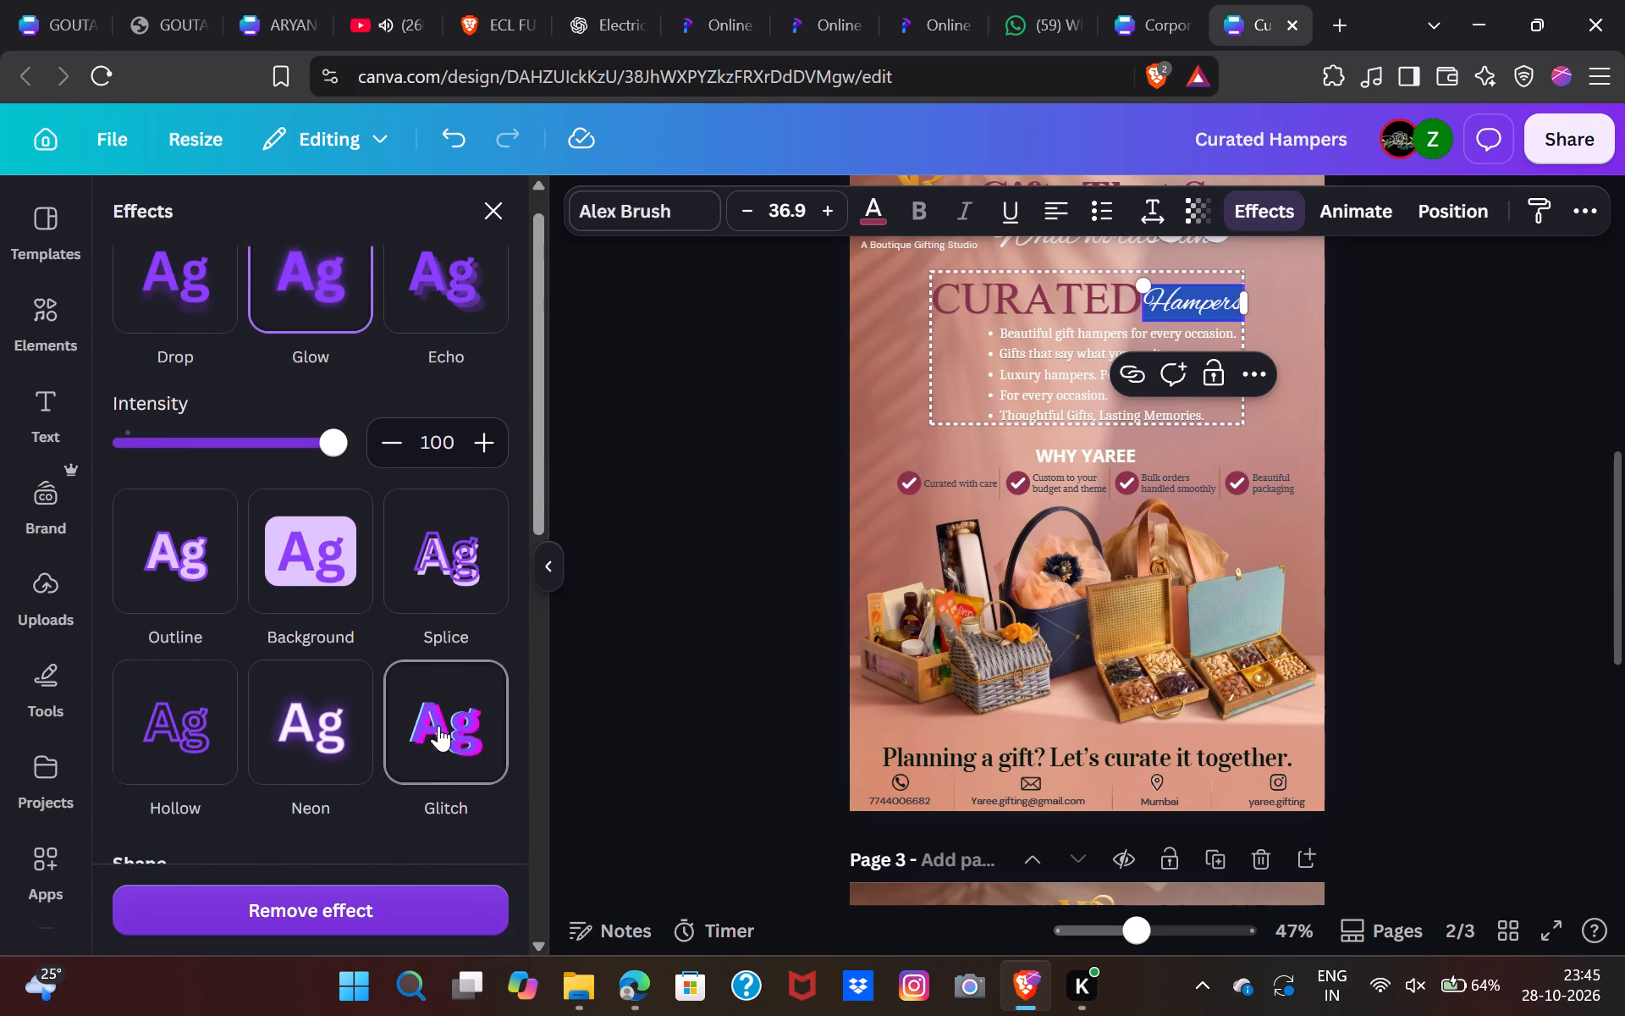
scroll(438, 726, "up", 2)
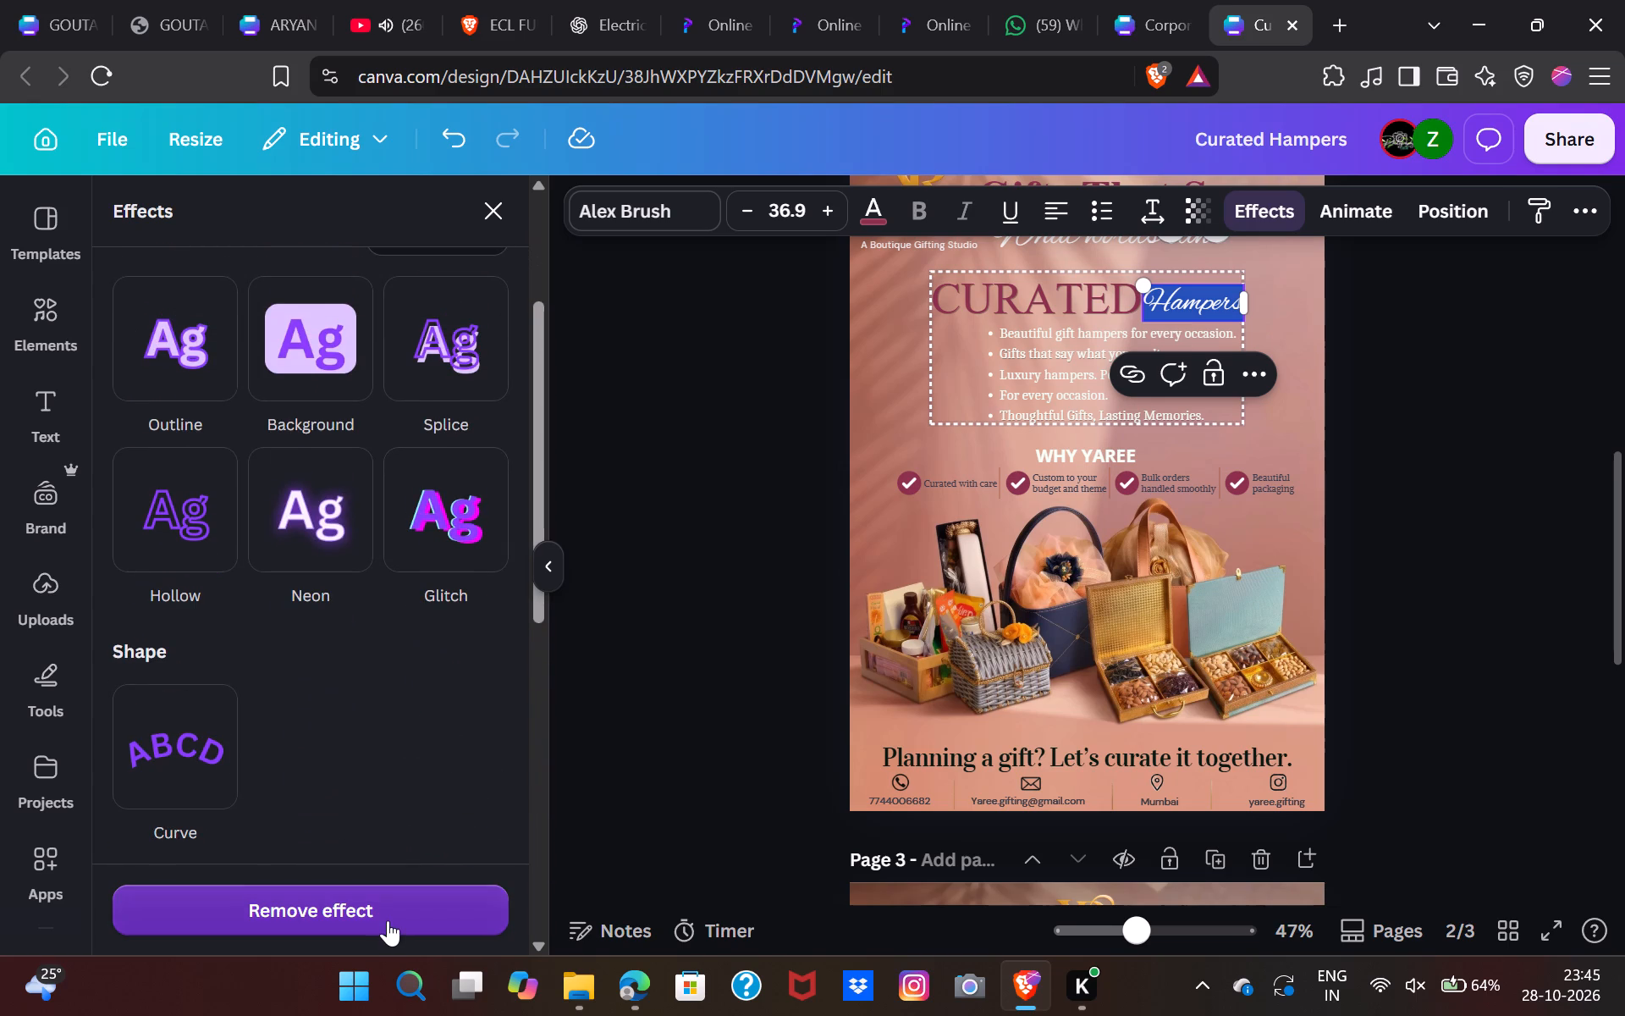
left_click(388, 920)
triple_click(708, 762)
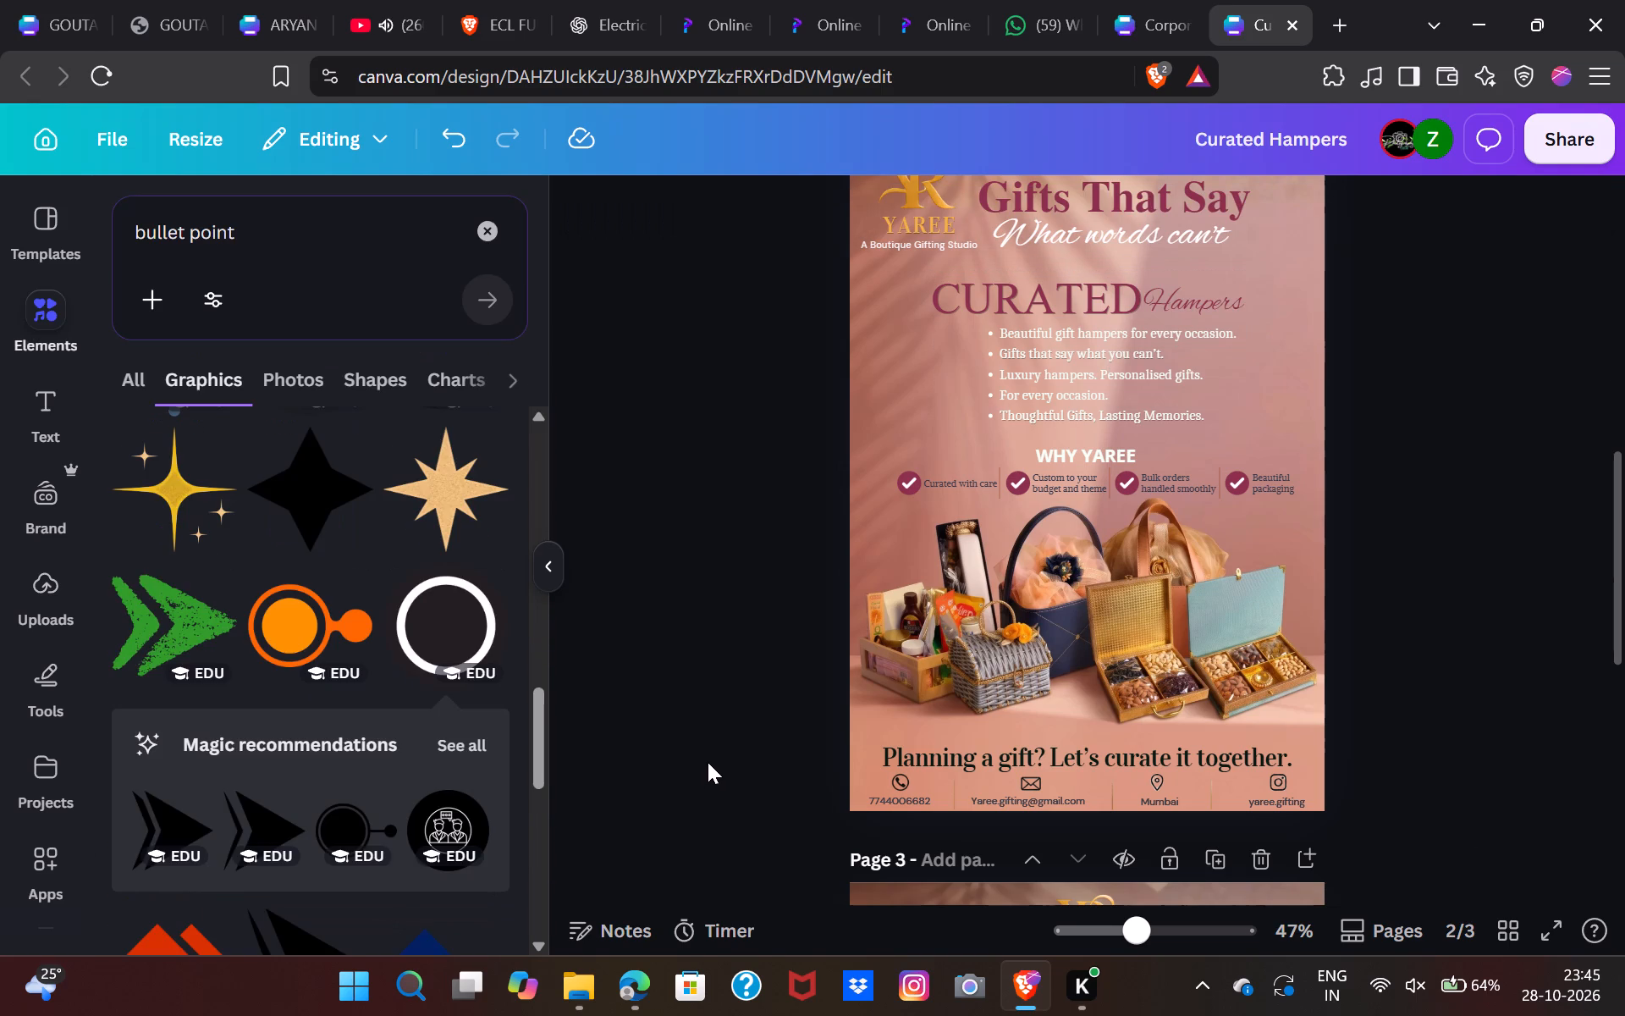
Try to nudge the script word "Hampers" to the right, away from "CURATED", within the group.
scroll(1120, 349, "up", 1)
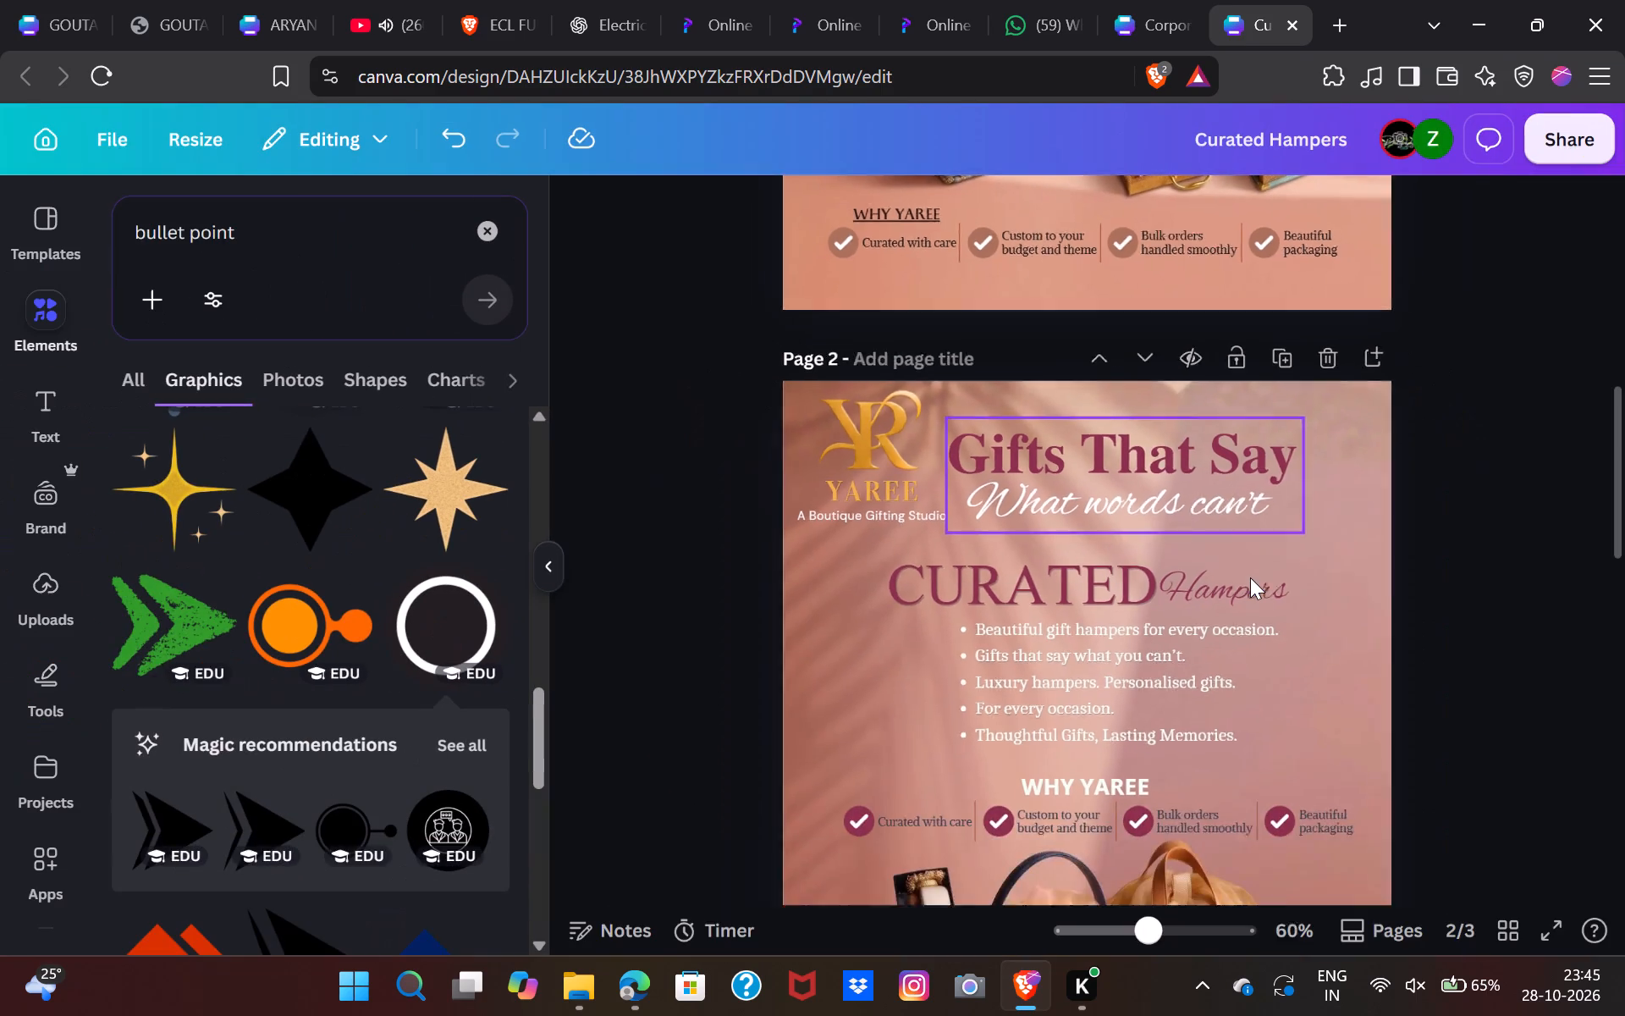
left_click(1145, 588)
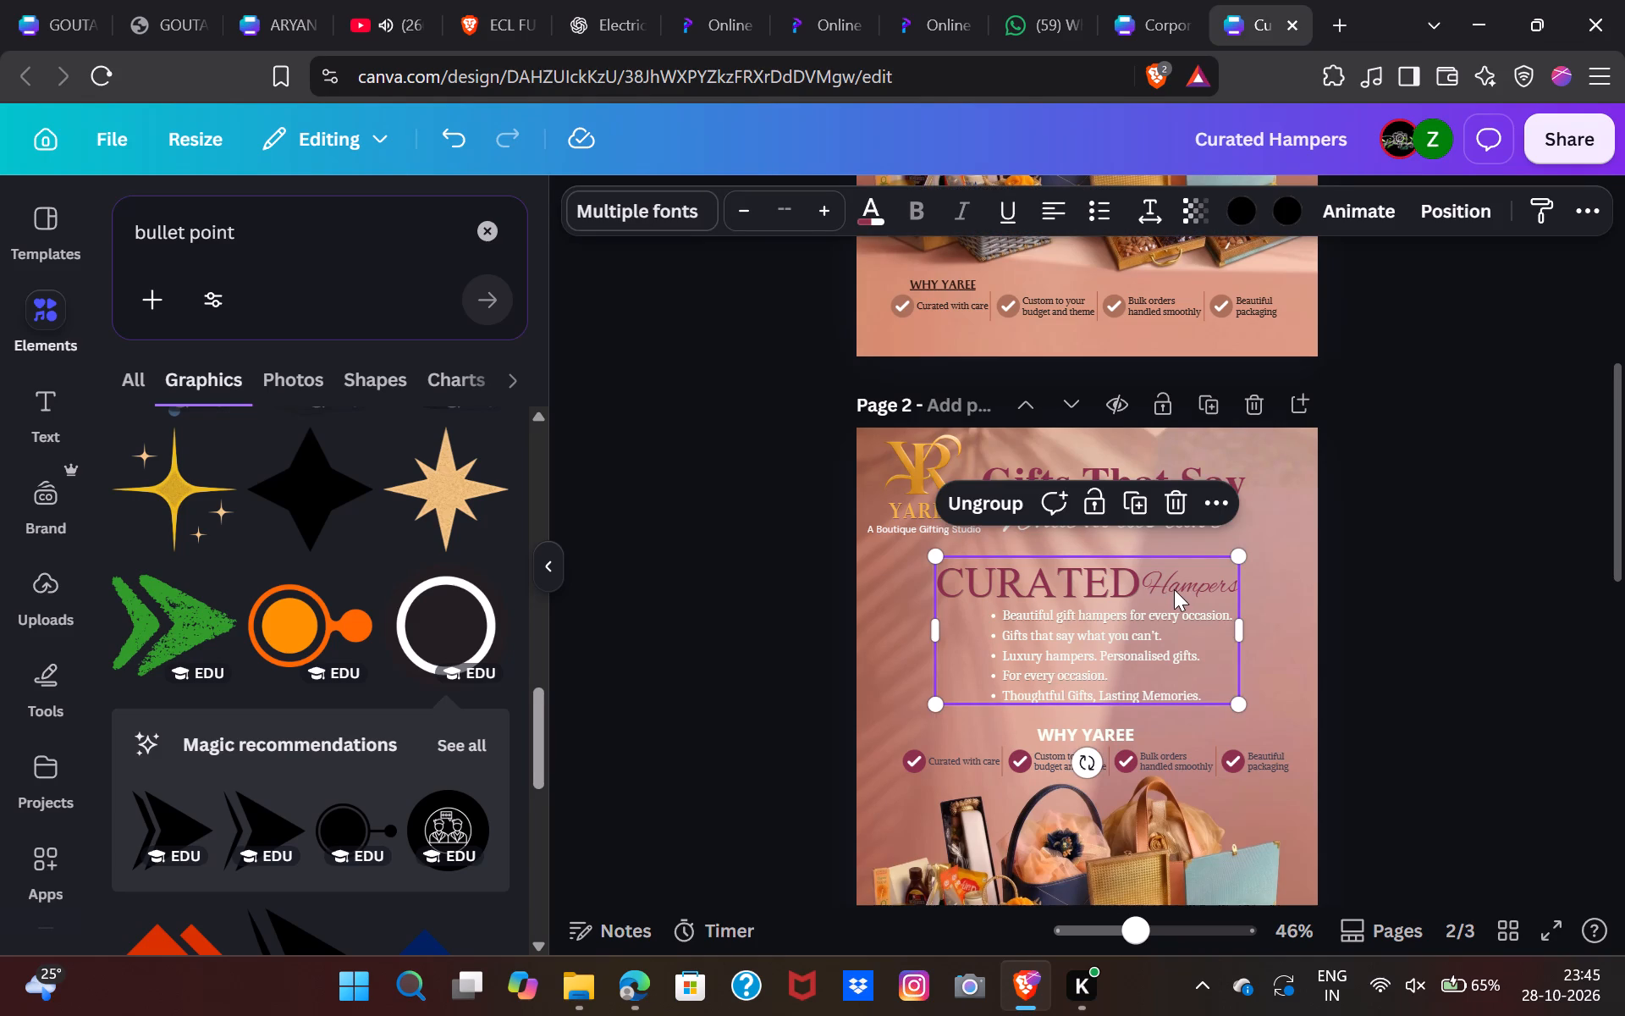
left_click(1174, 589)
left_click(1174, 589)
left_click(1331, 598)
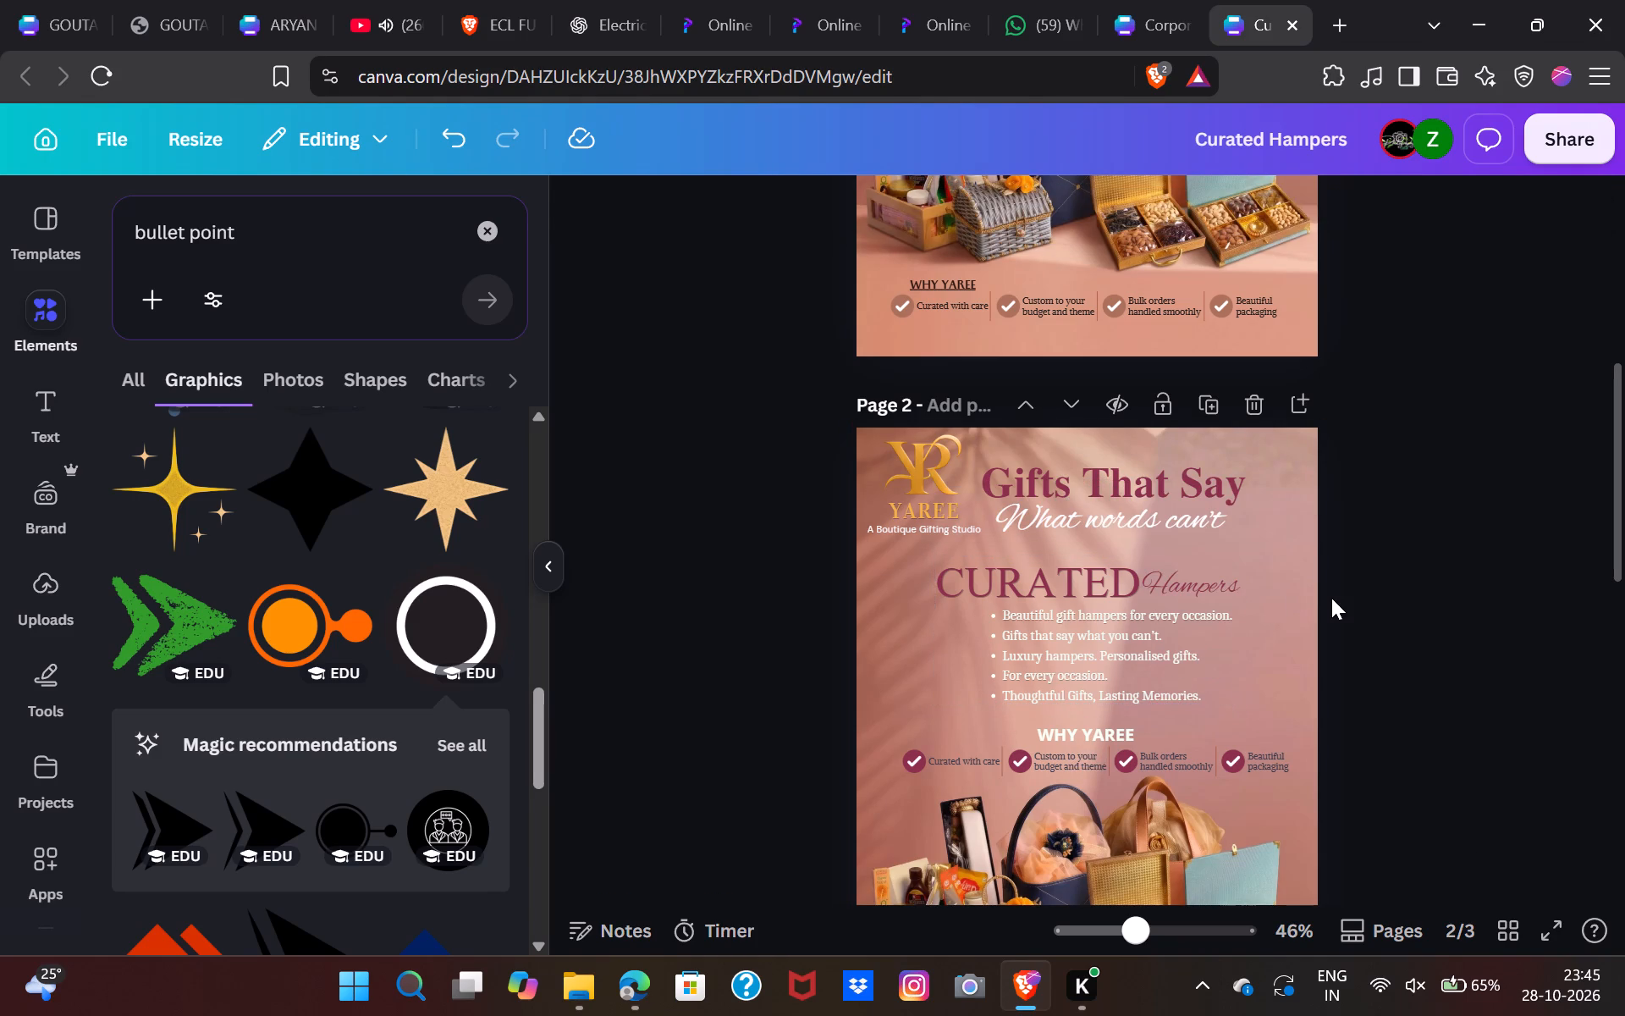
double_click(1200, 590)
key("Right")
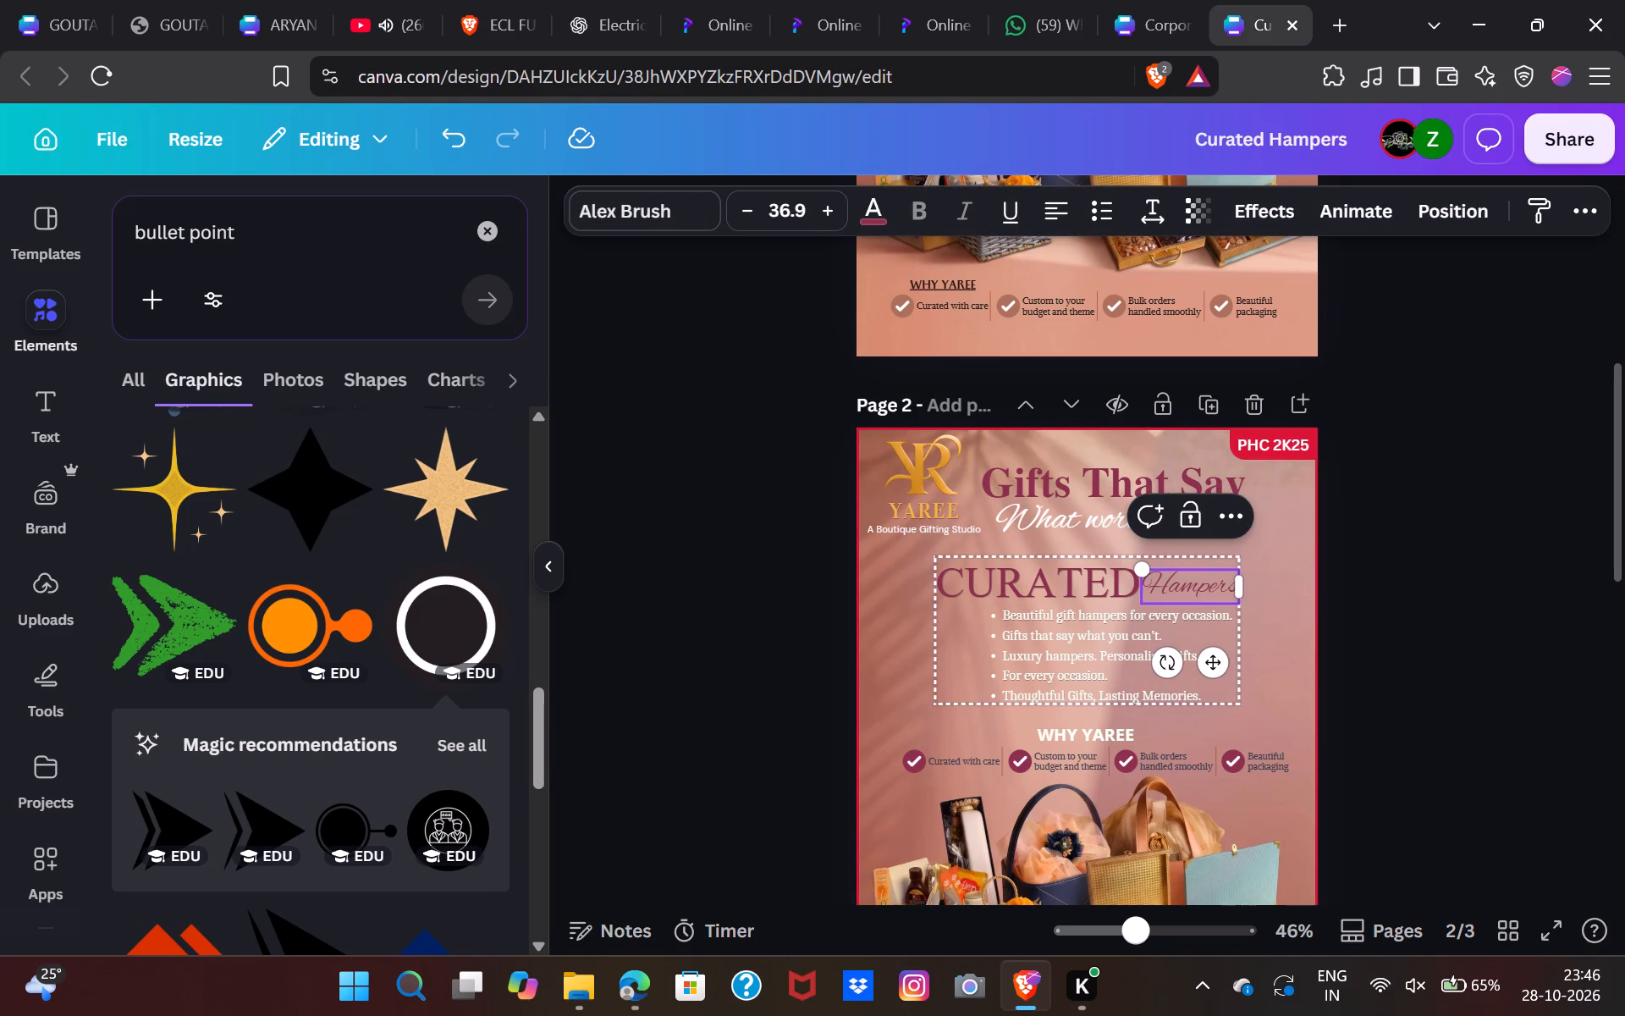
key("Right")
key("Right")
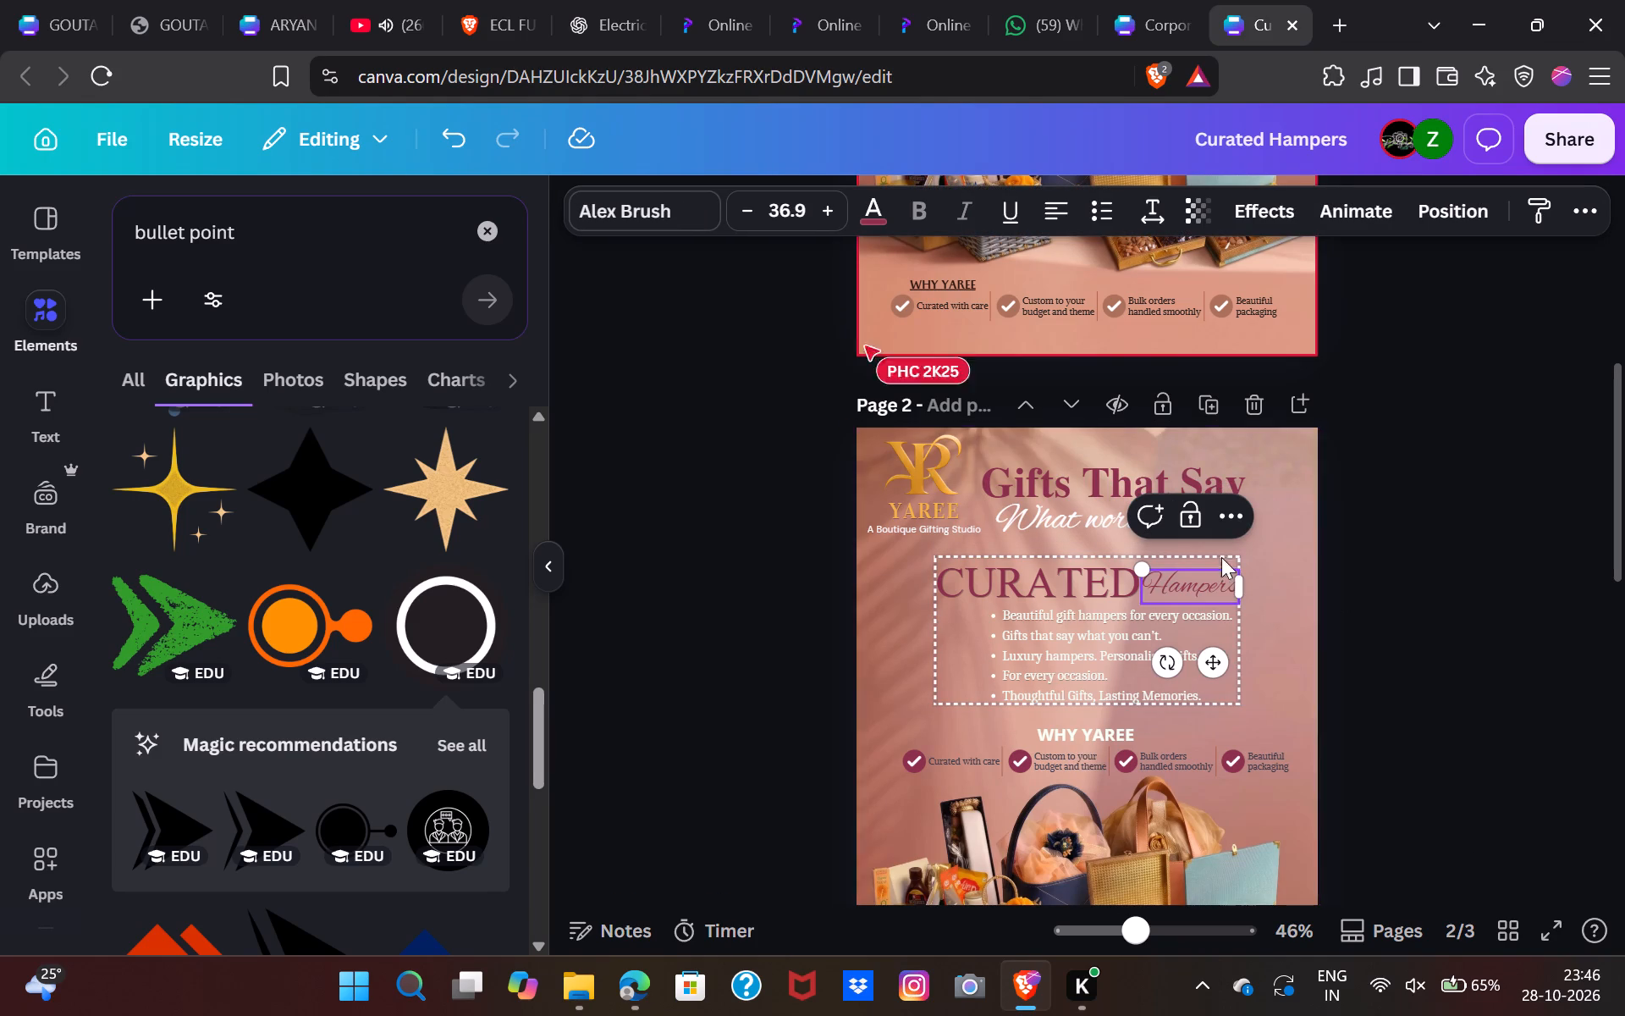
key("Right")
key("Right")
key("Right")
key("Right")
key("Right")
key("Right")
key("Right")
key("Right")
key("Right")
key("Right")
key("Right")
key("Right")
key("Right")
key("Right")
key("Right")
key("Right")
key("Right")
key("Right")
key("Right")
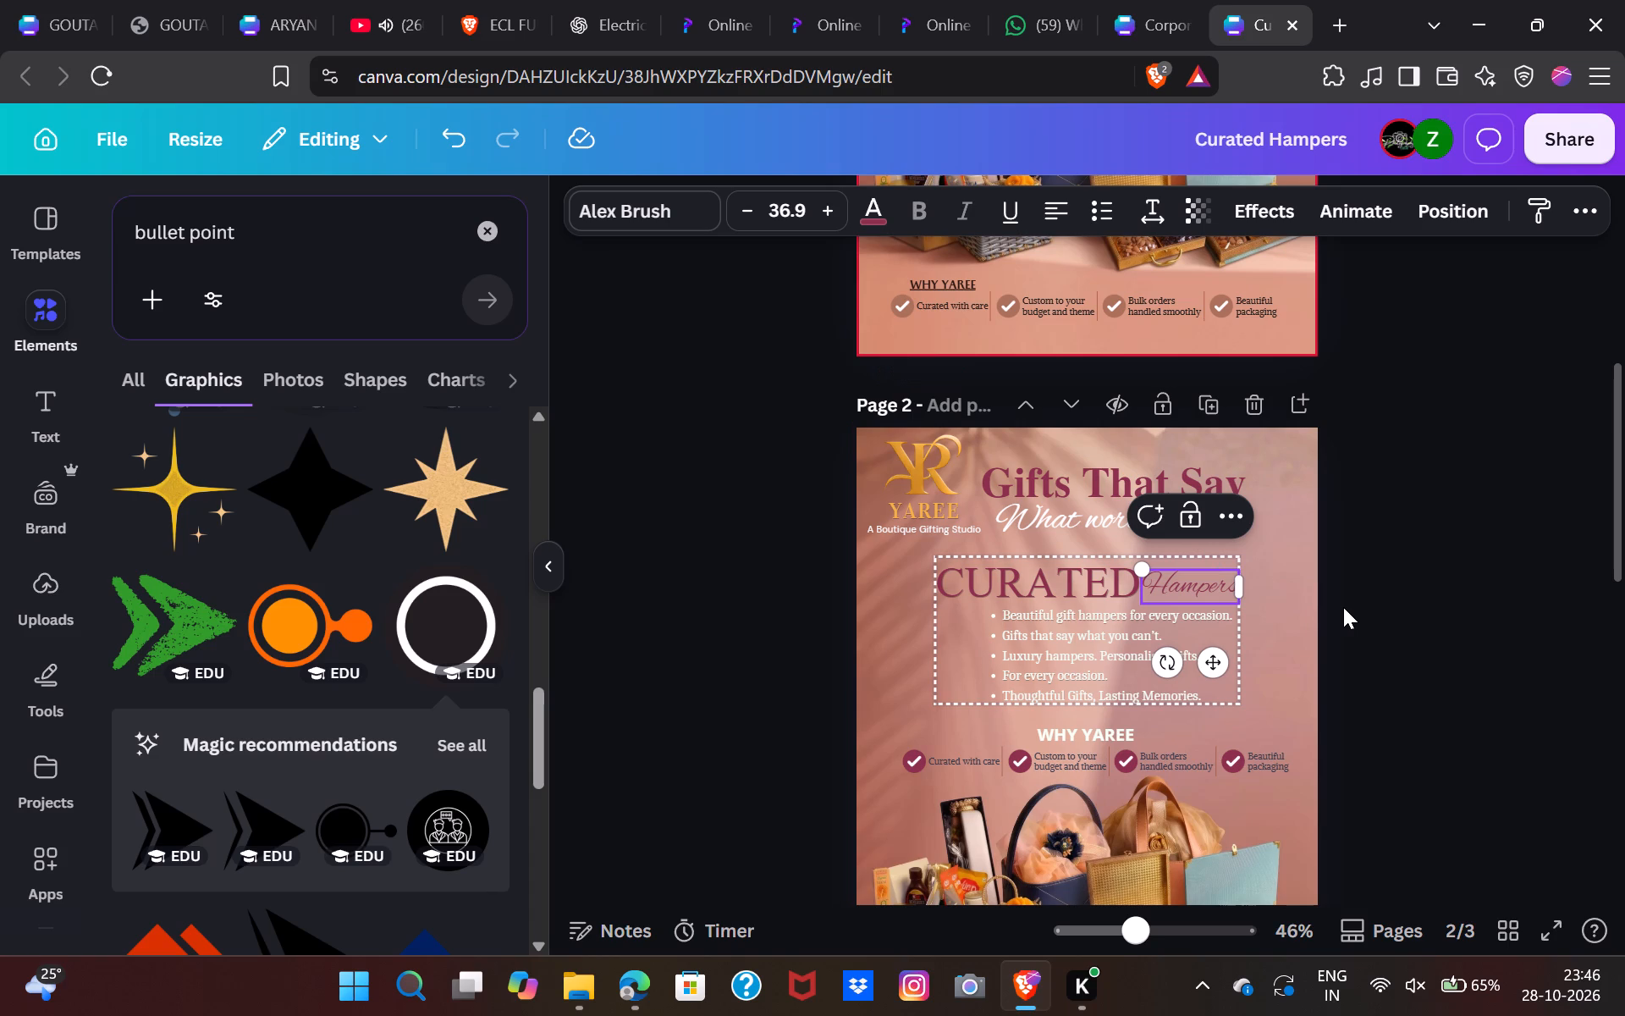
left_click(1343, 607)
Ungroup the "CURATED Hampers" heading and bullet list, and nudge the word "Hampers" slightly right and down.
left_click(1110, 591)
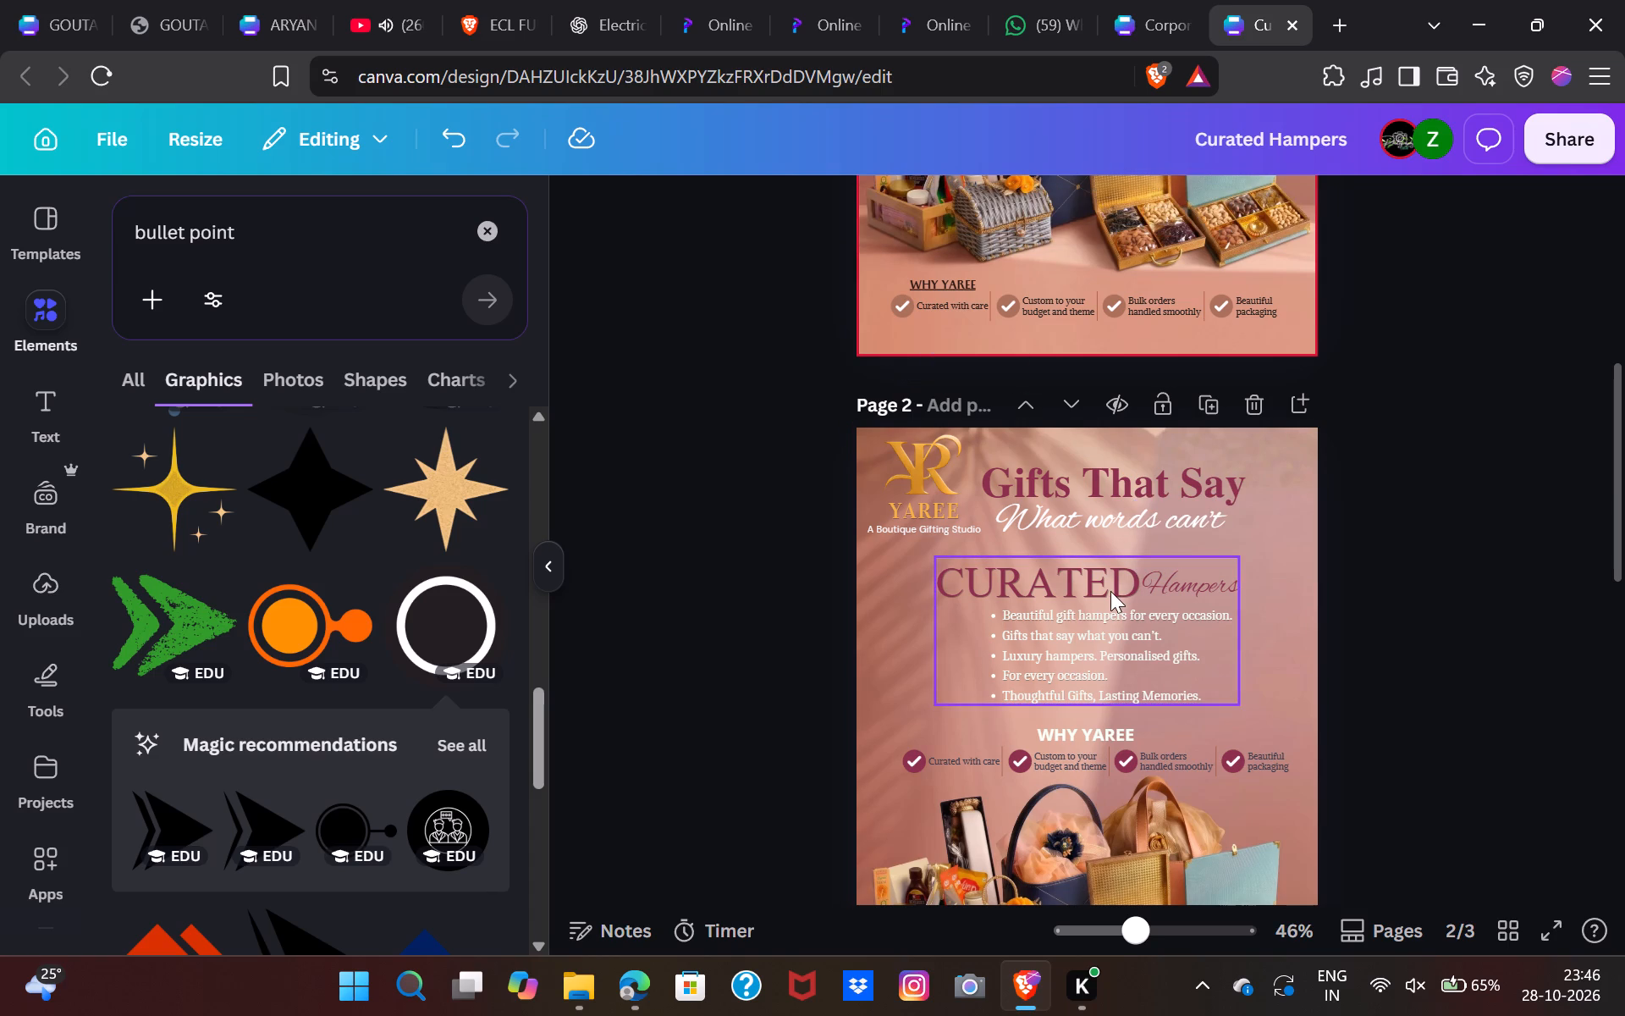
left_click(966, 499)
left_click(1327, 579)
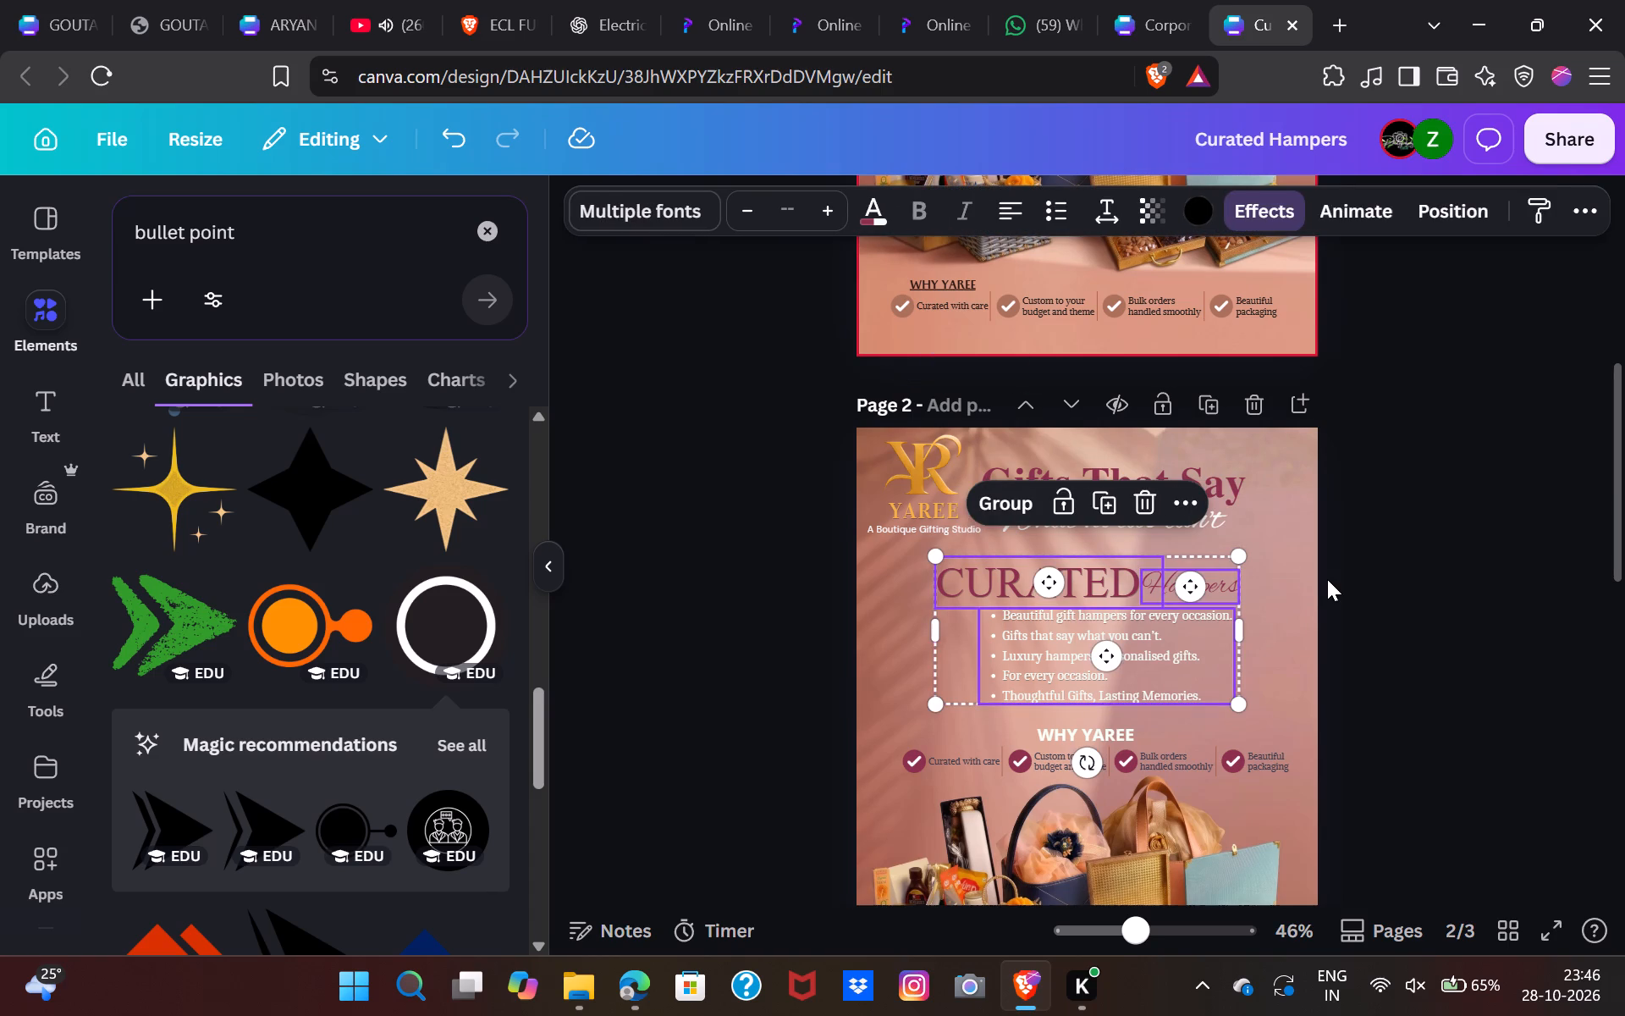
left_click(1219, 584)
key("Right")
key("Down")
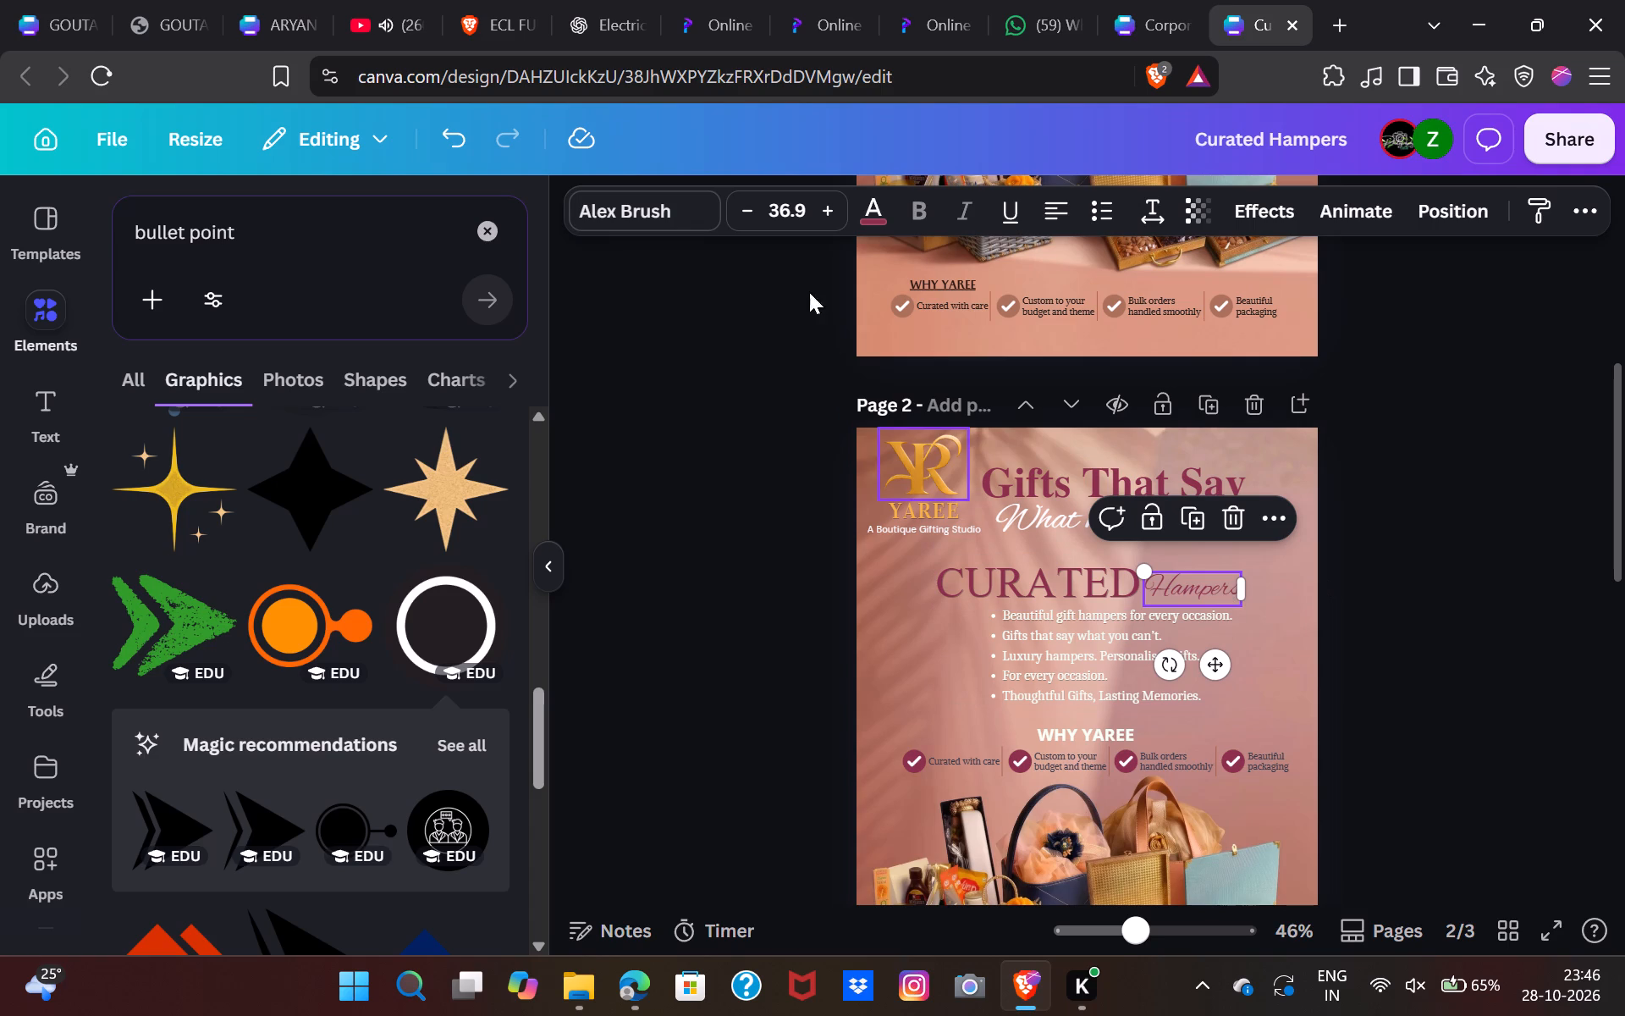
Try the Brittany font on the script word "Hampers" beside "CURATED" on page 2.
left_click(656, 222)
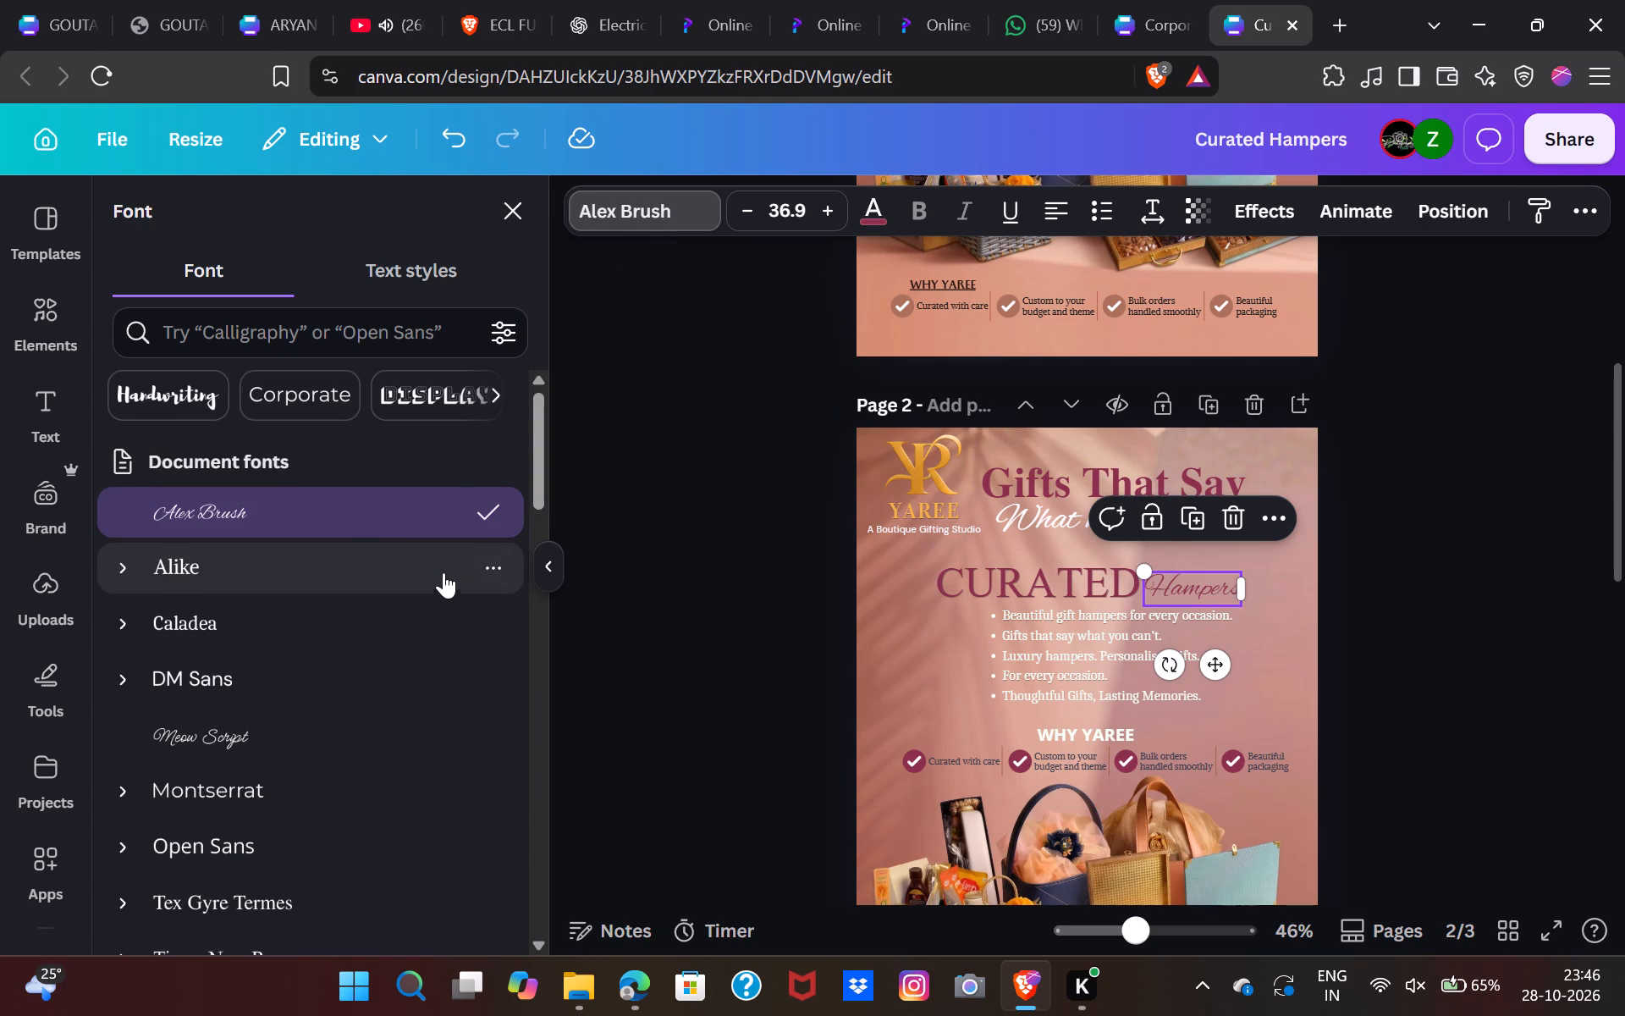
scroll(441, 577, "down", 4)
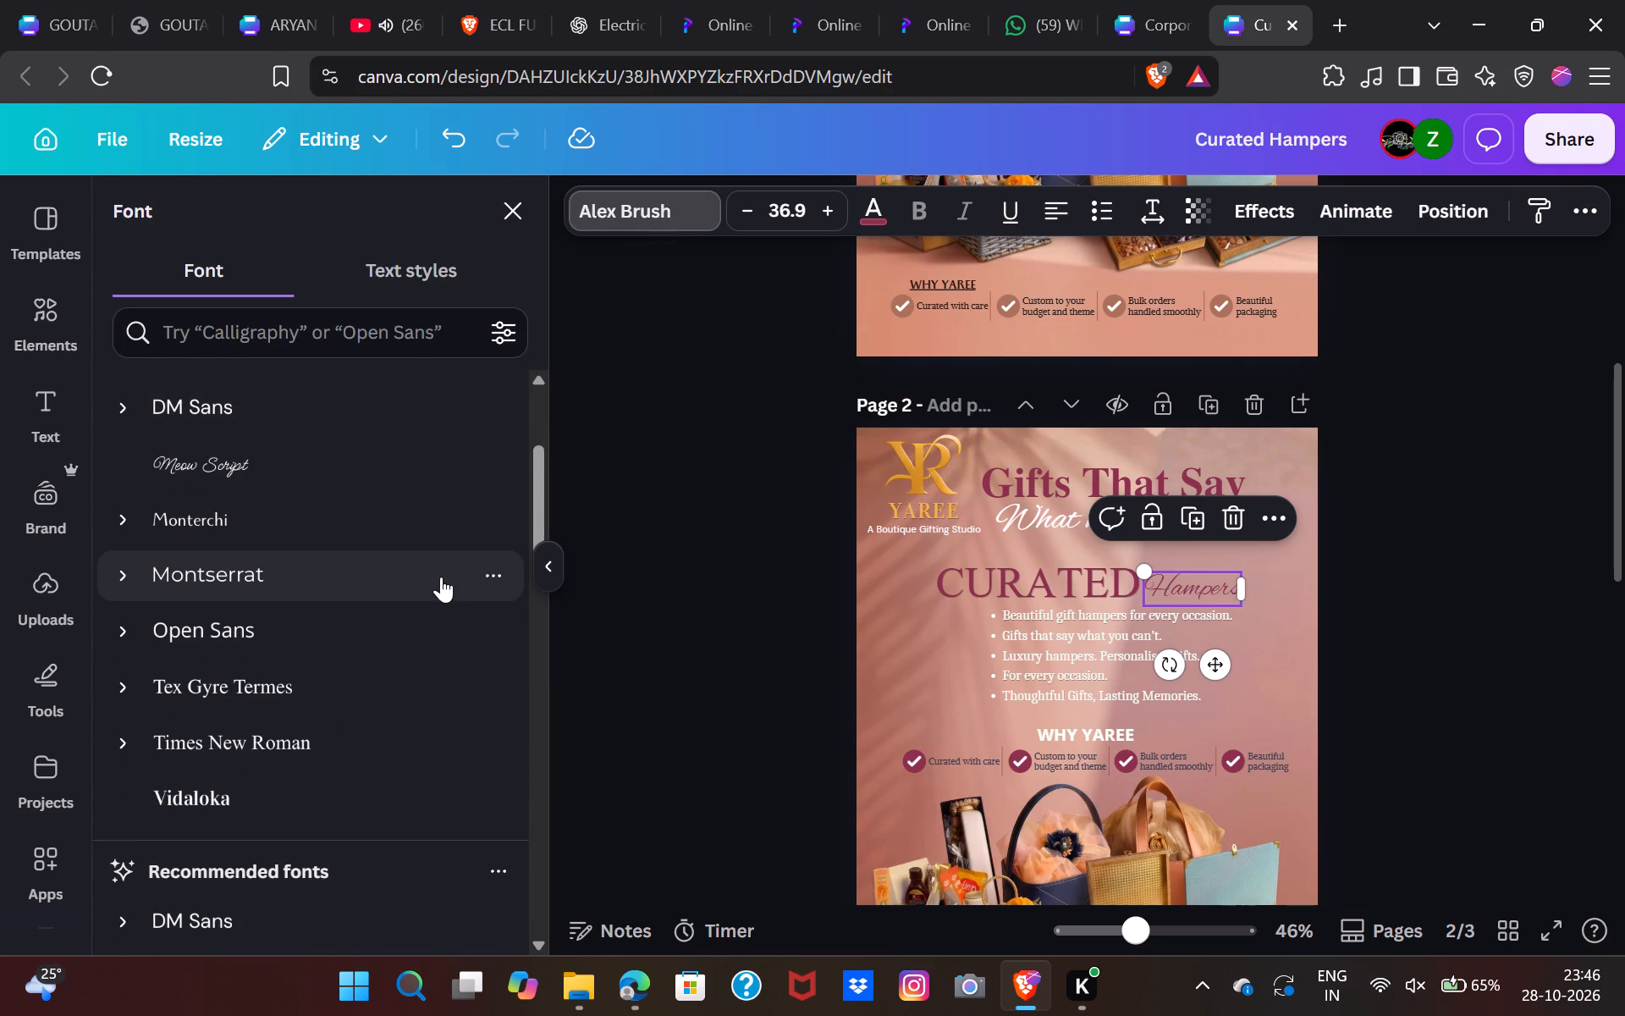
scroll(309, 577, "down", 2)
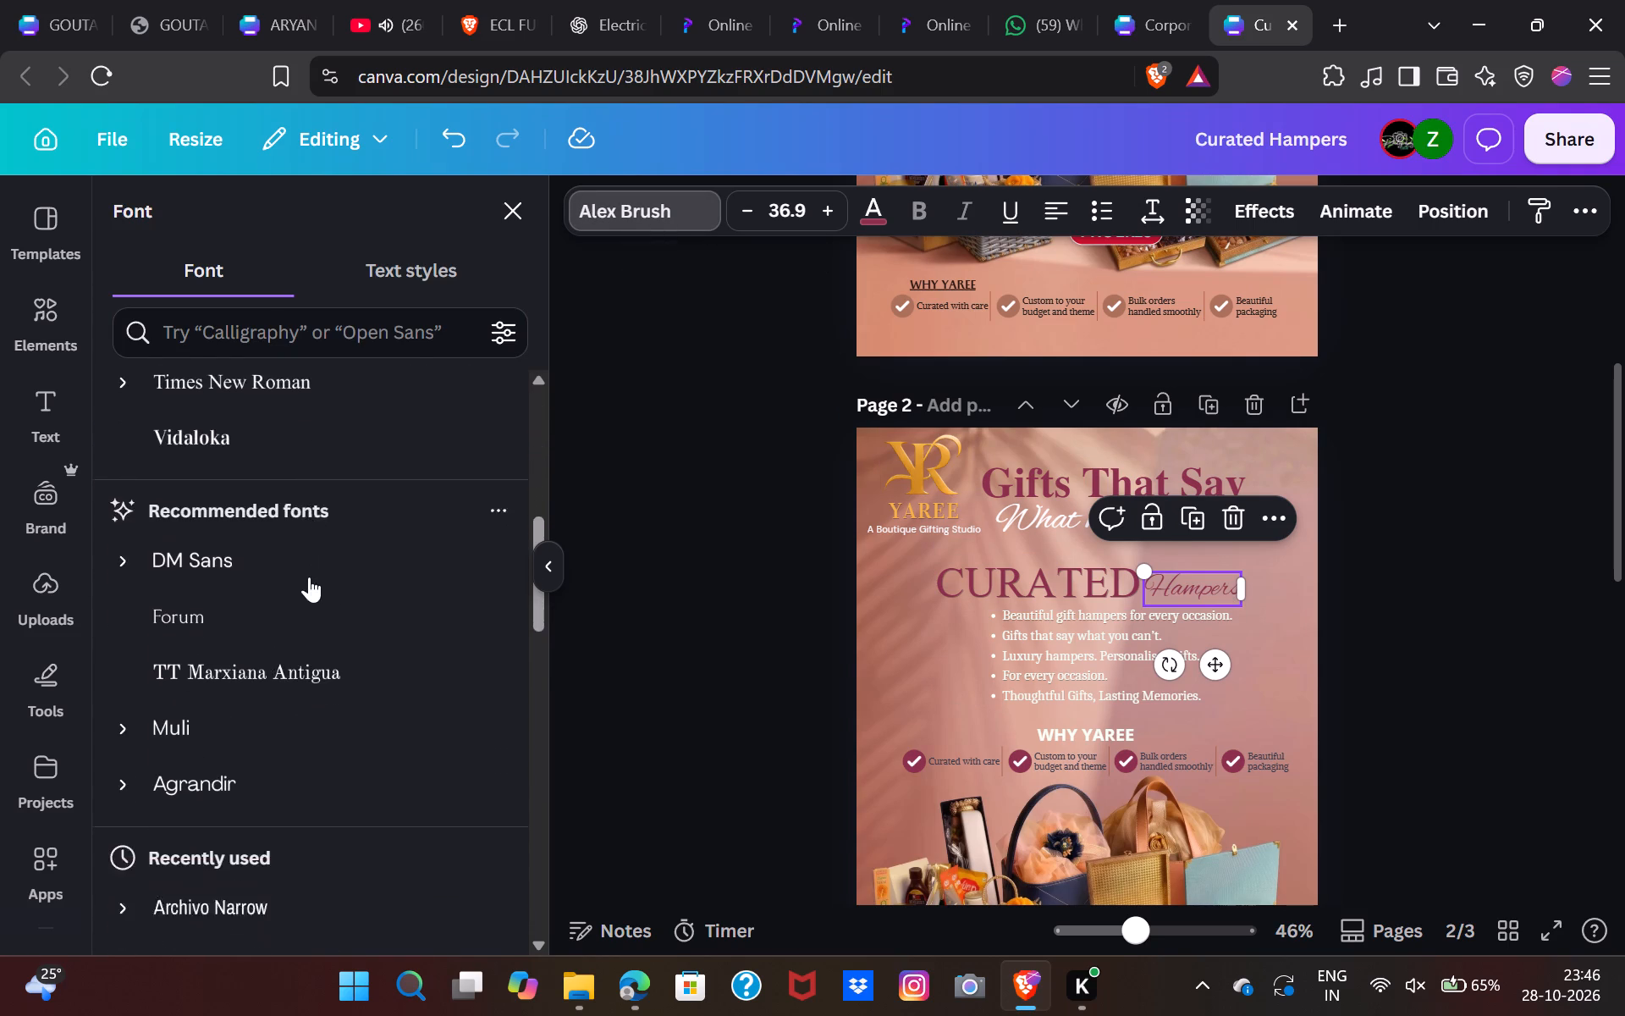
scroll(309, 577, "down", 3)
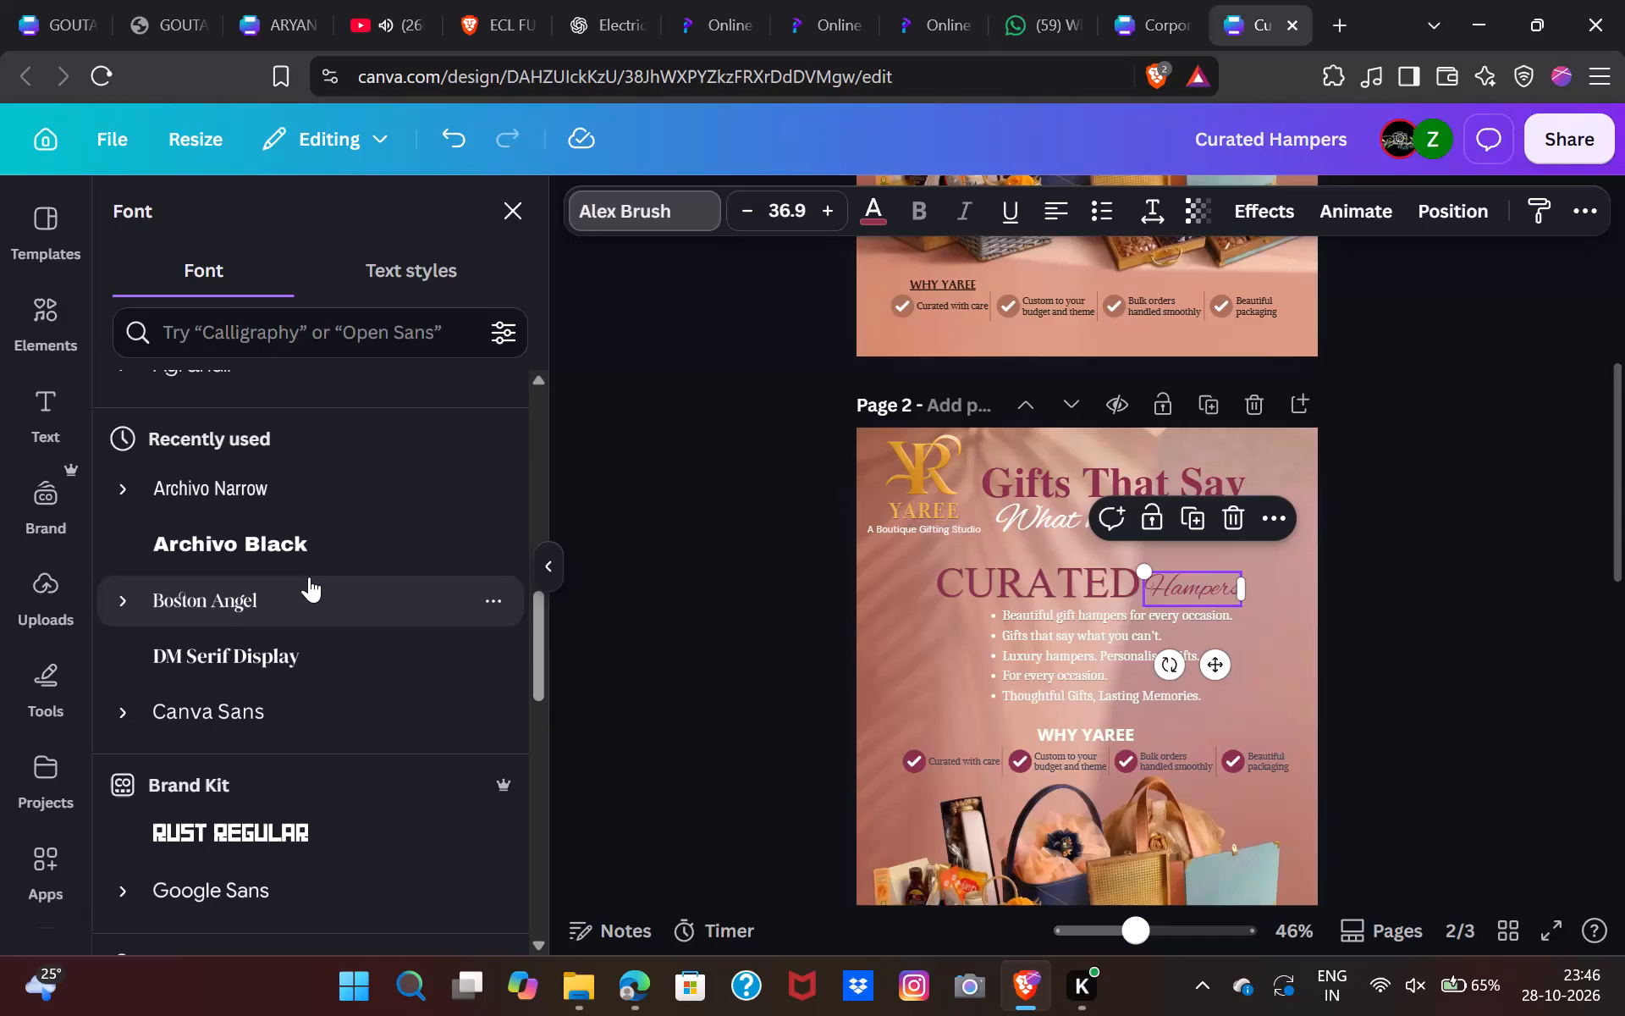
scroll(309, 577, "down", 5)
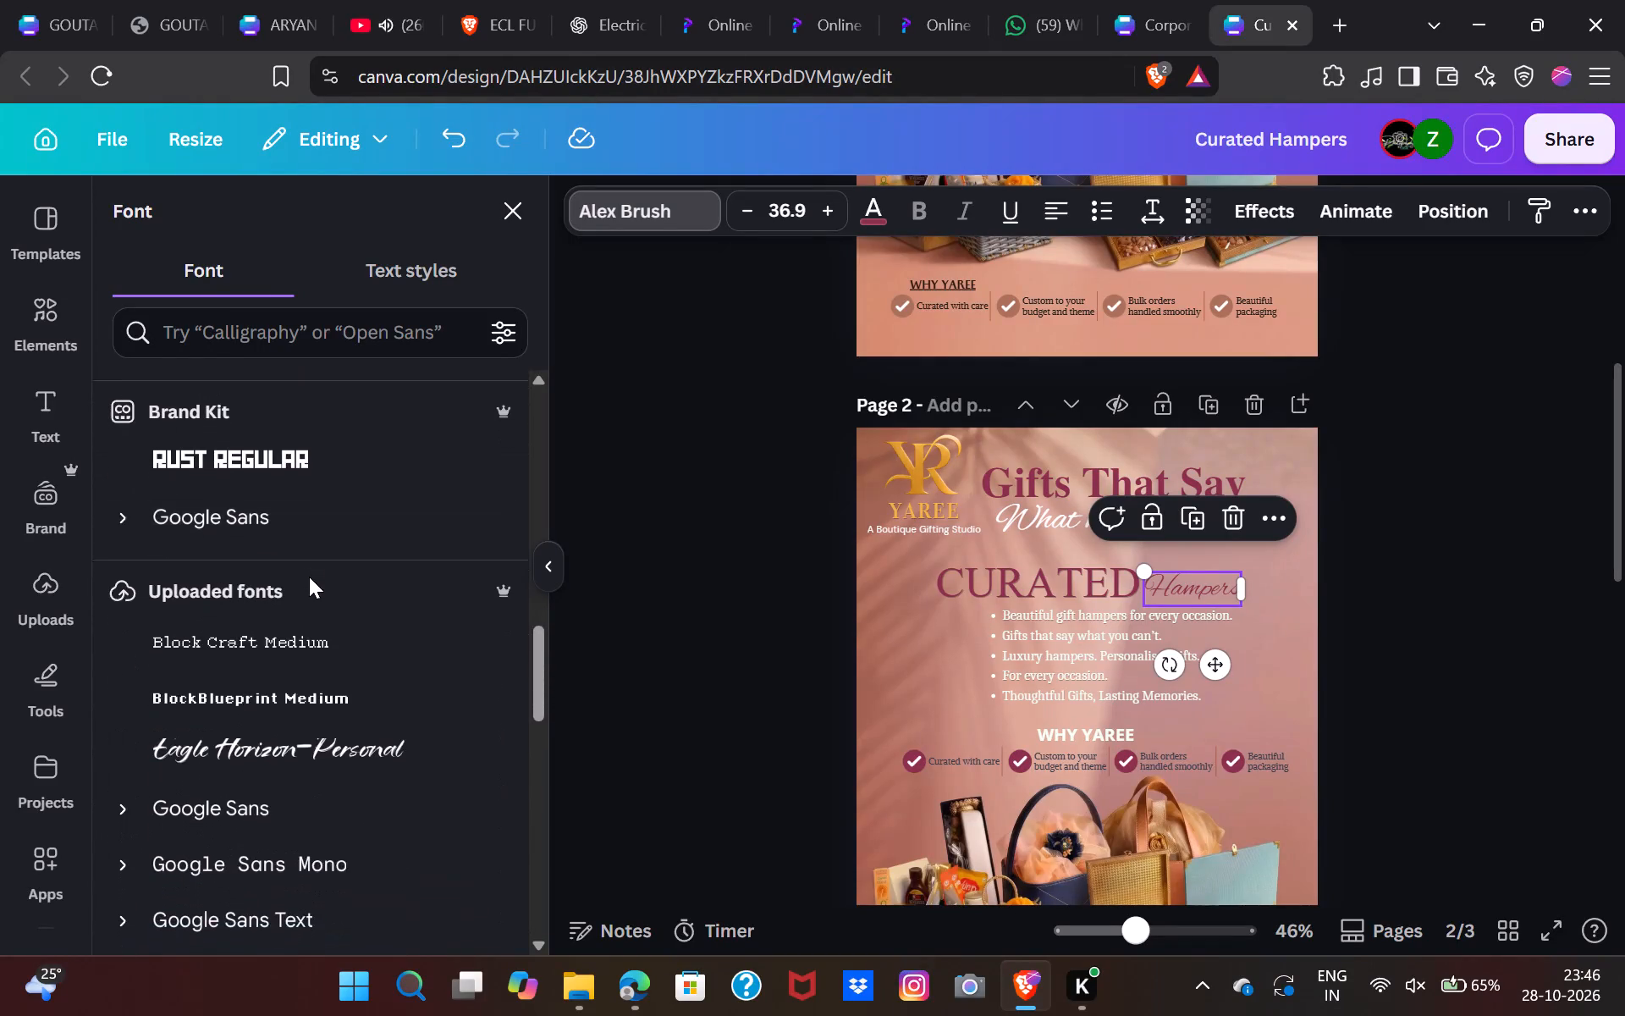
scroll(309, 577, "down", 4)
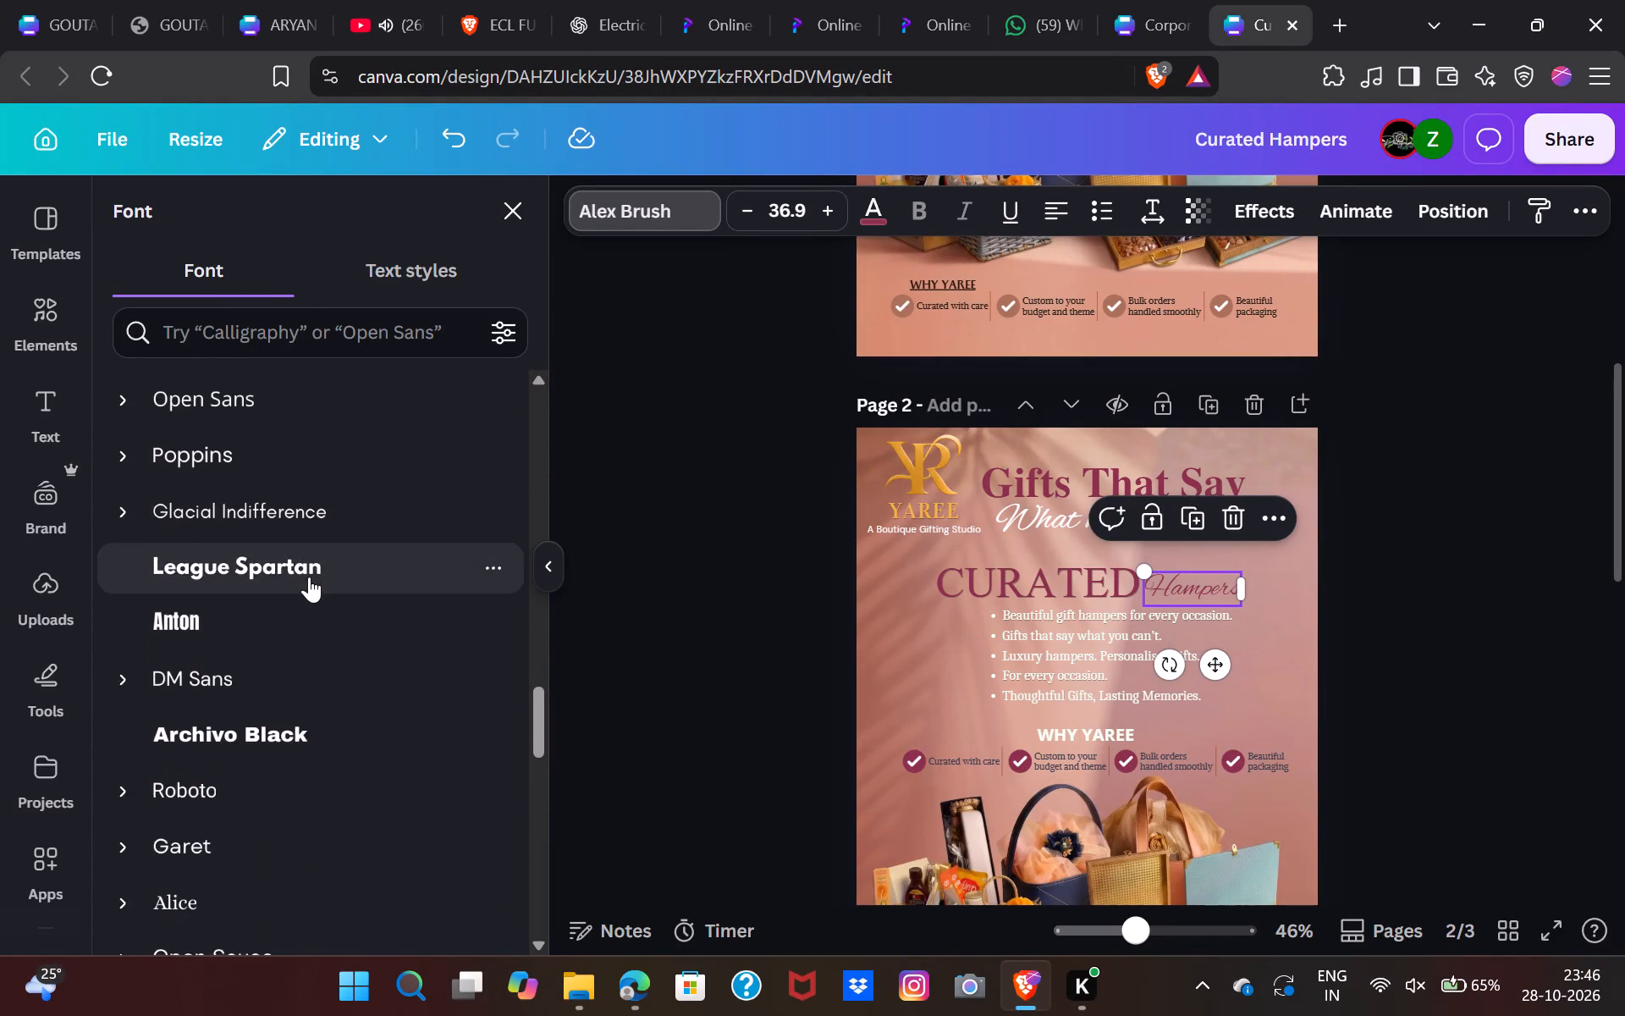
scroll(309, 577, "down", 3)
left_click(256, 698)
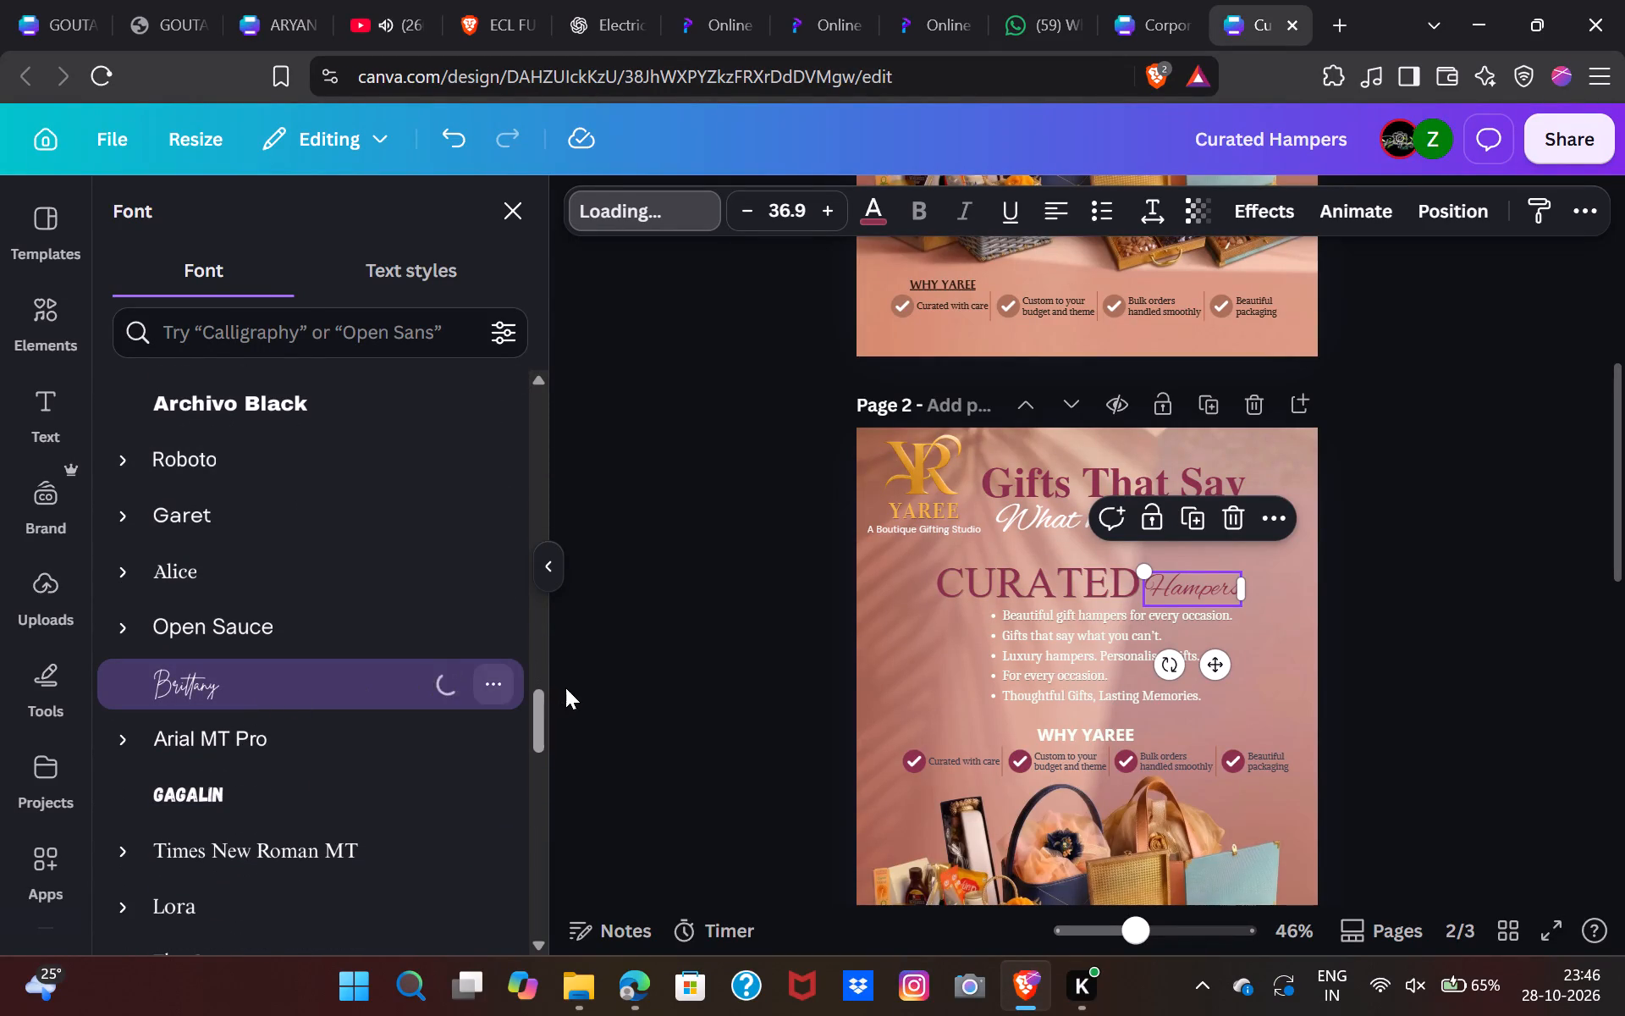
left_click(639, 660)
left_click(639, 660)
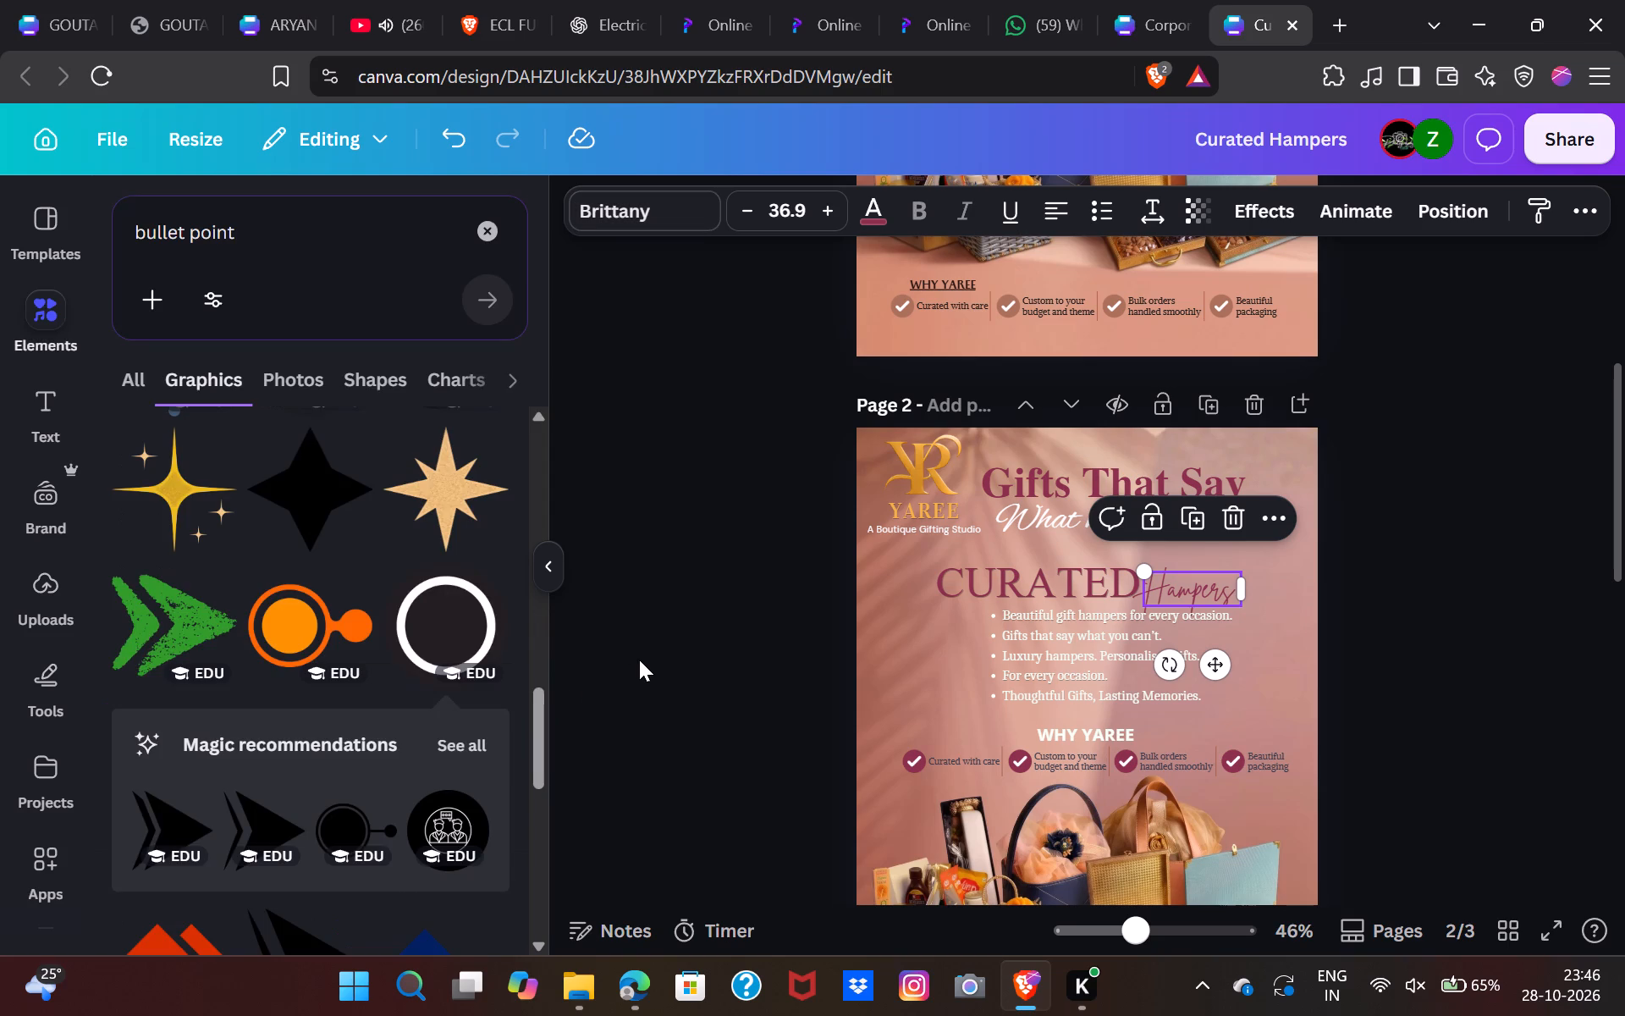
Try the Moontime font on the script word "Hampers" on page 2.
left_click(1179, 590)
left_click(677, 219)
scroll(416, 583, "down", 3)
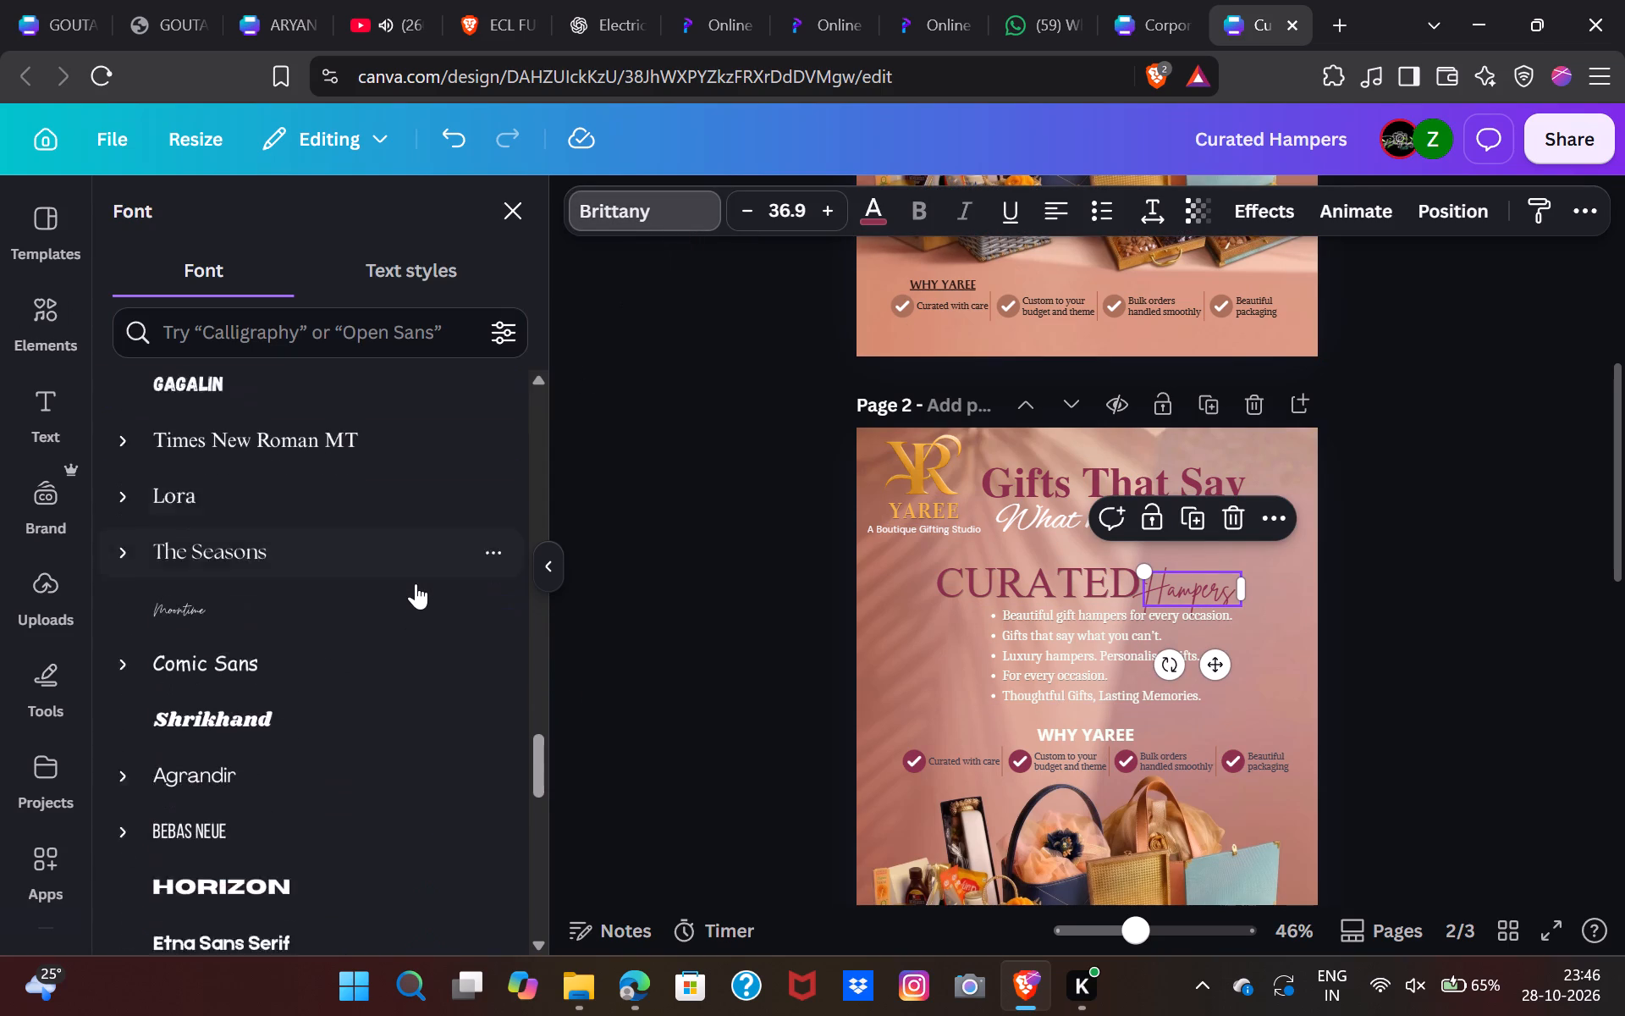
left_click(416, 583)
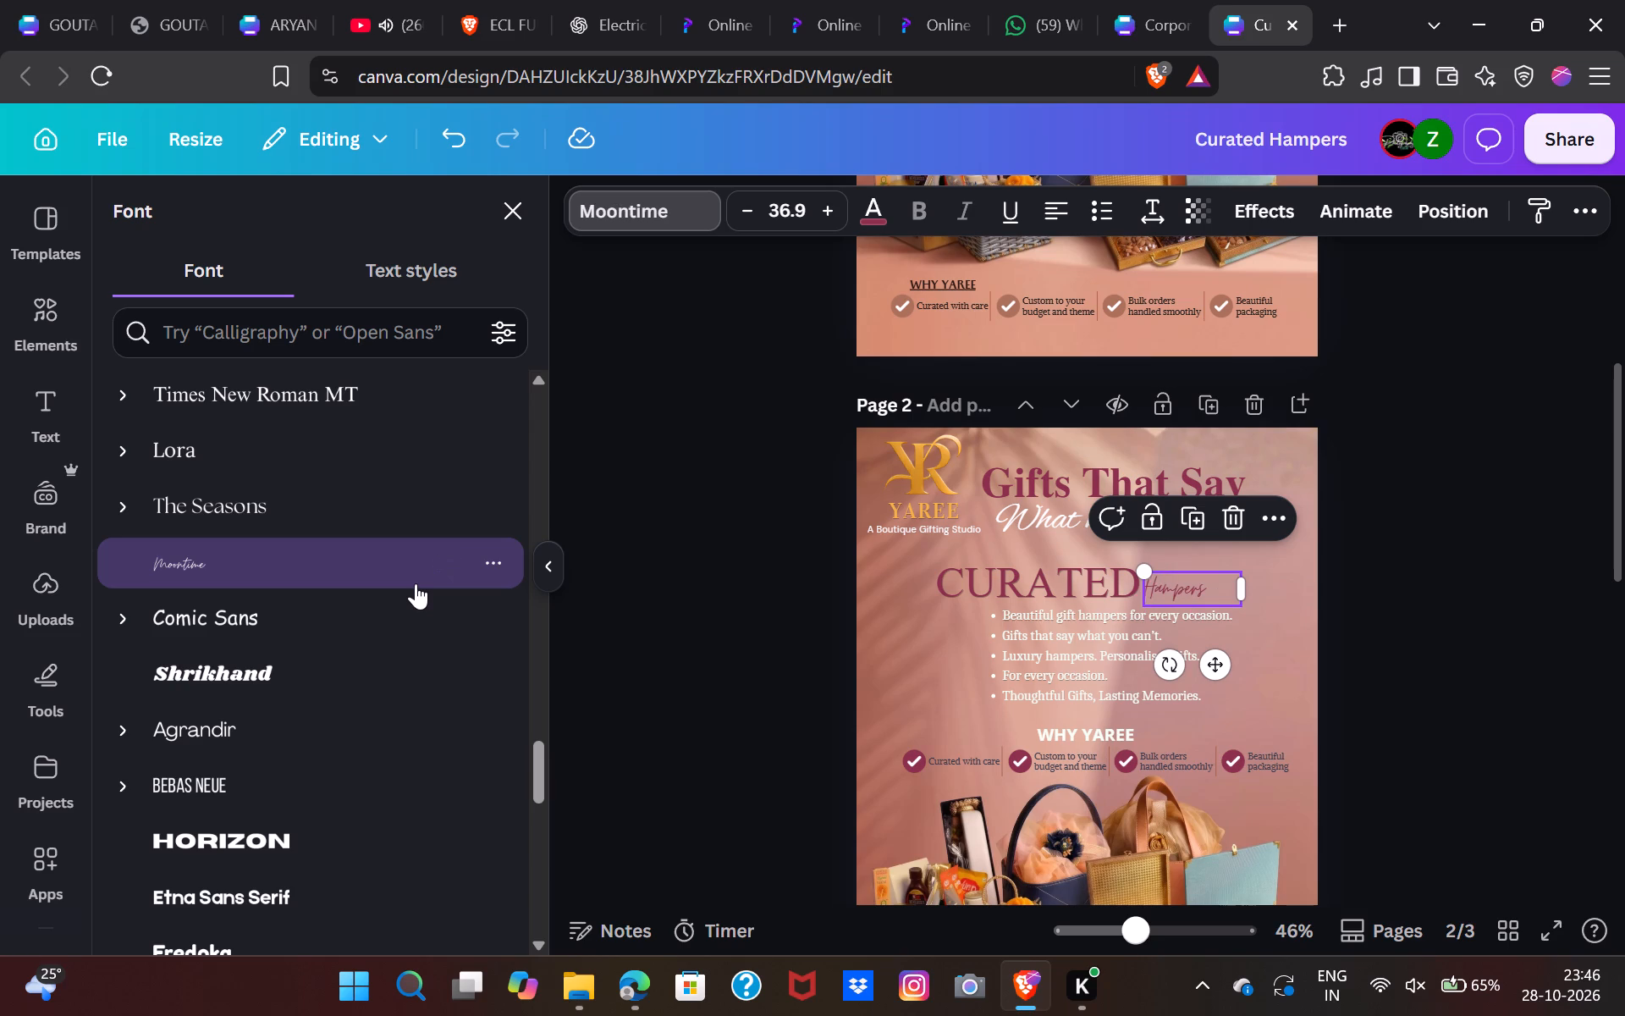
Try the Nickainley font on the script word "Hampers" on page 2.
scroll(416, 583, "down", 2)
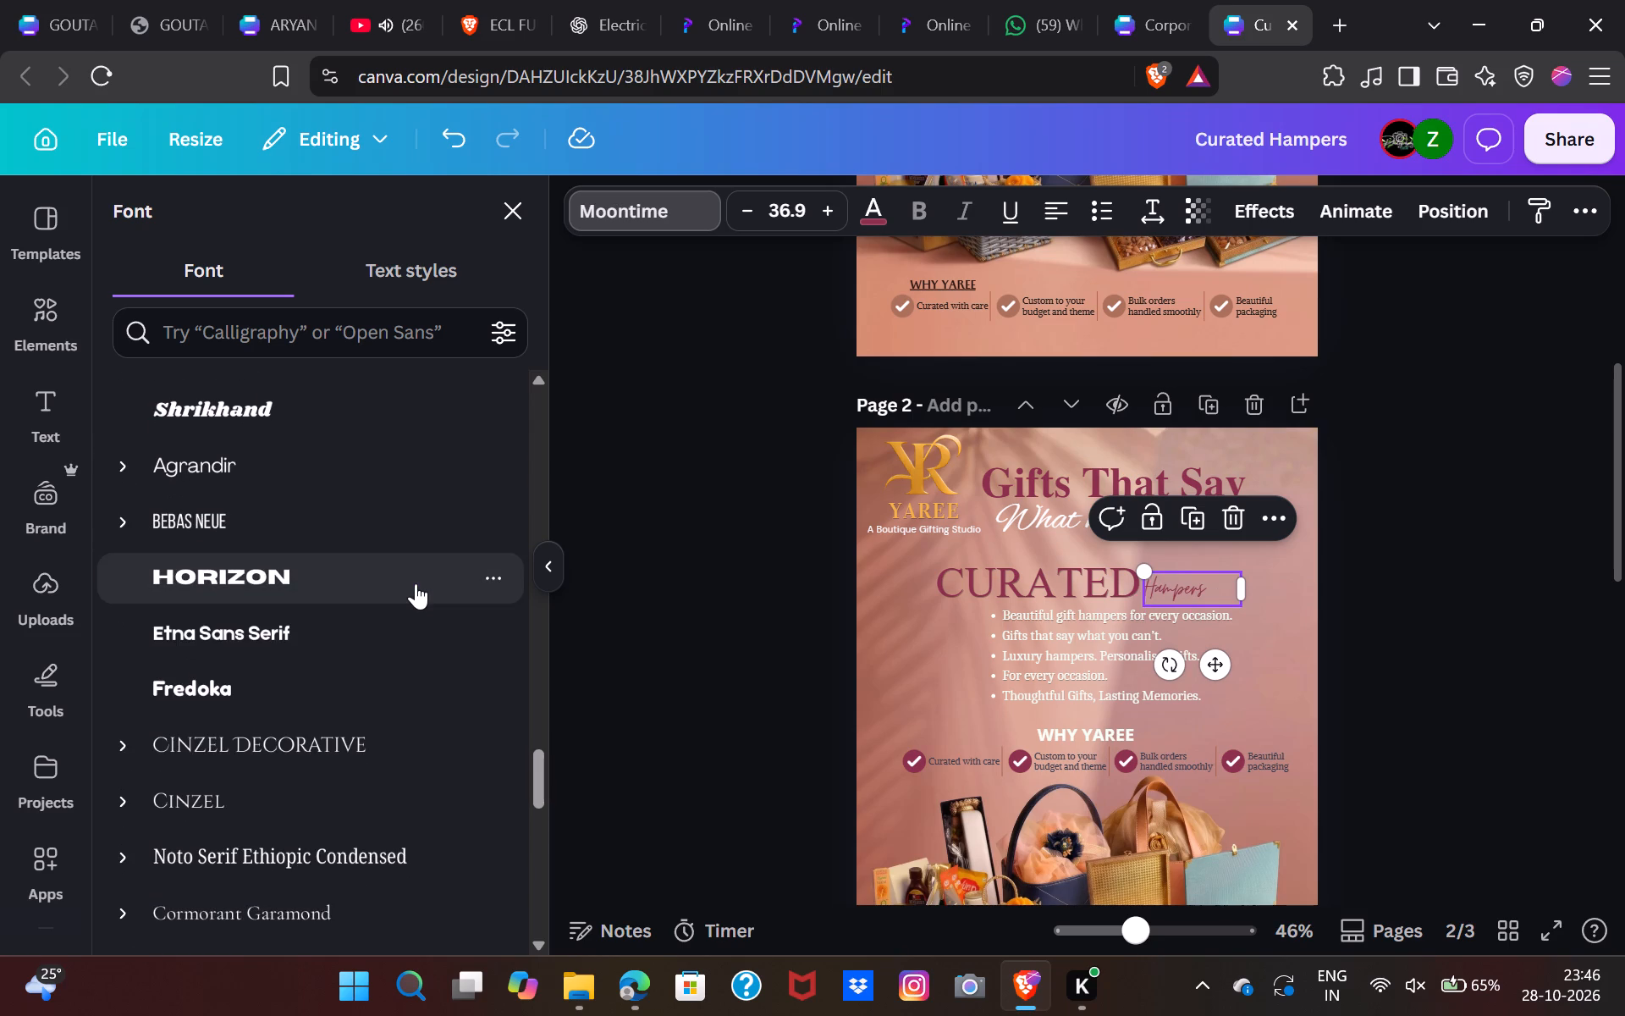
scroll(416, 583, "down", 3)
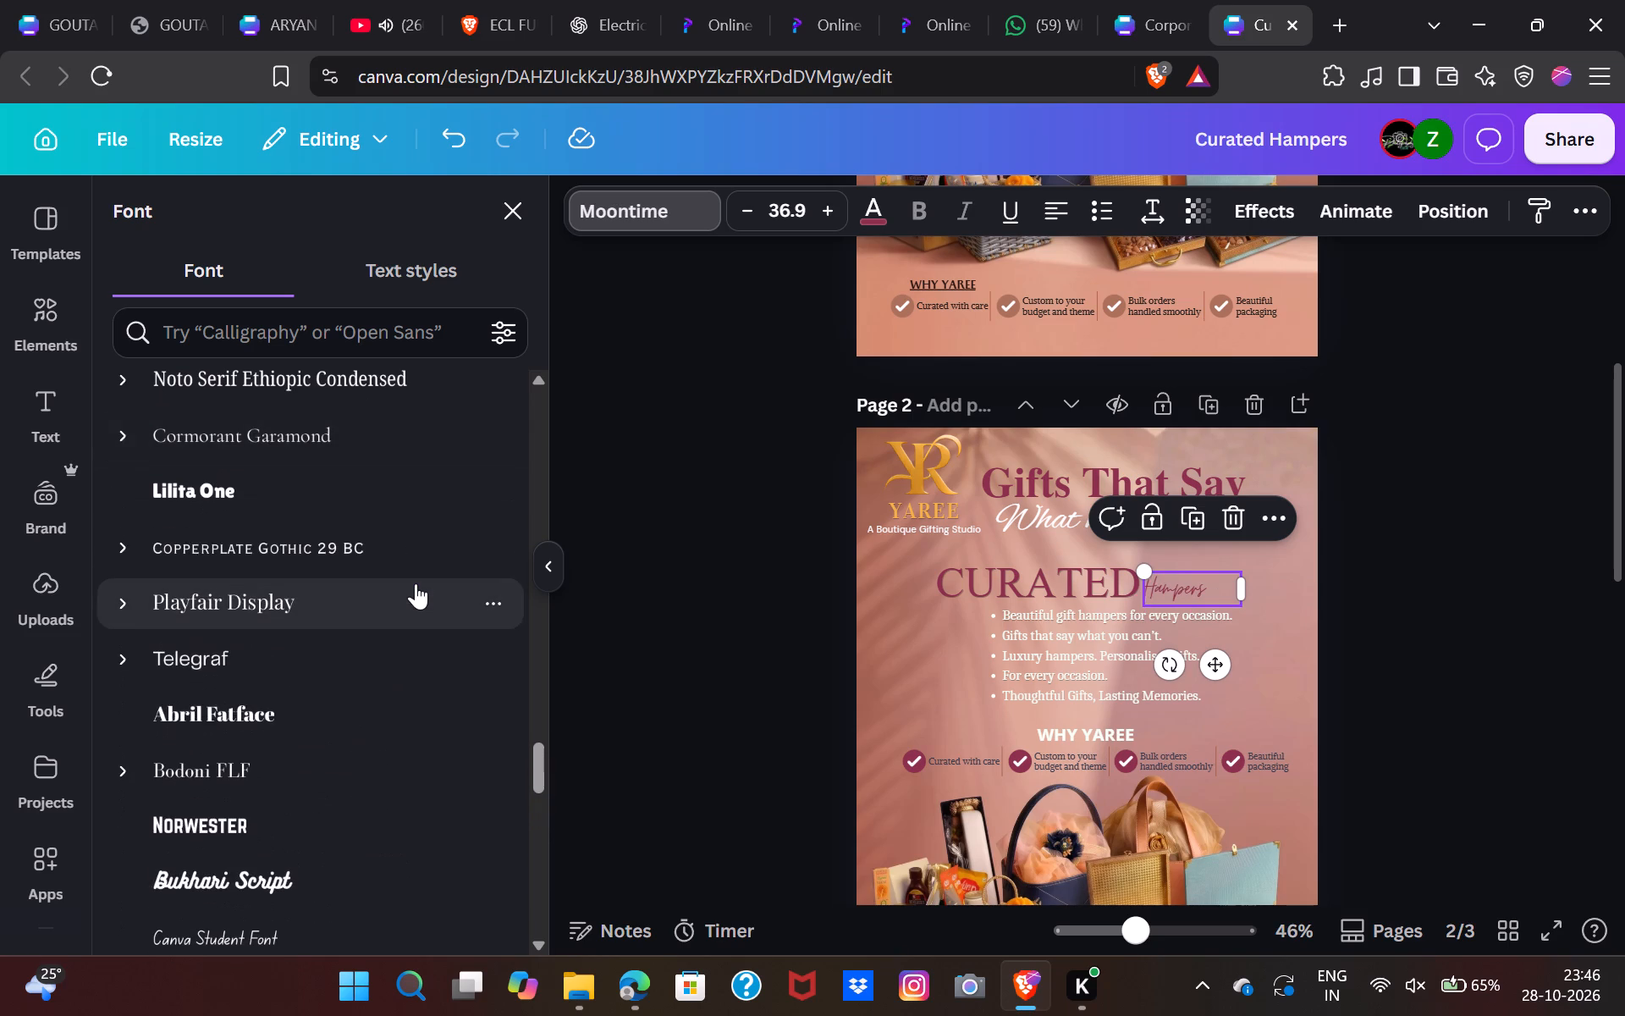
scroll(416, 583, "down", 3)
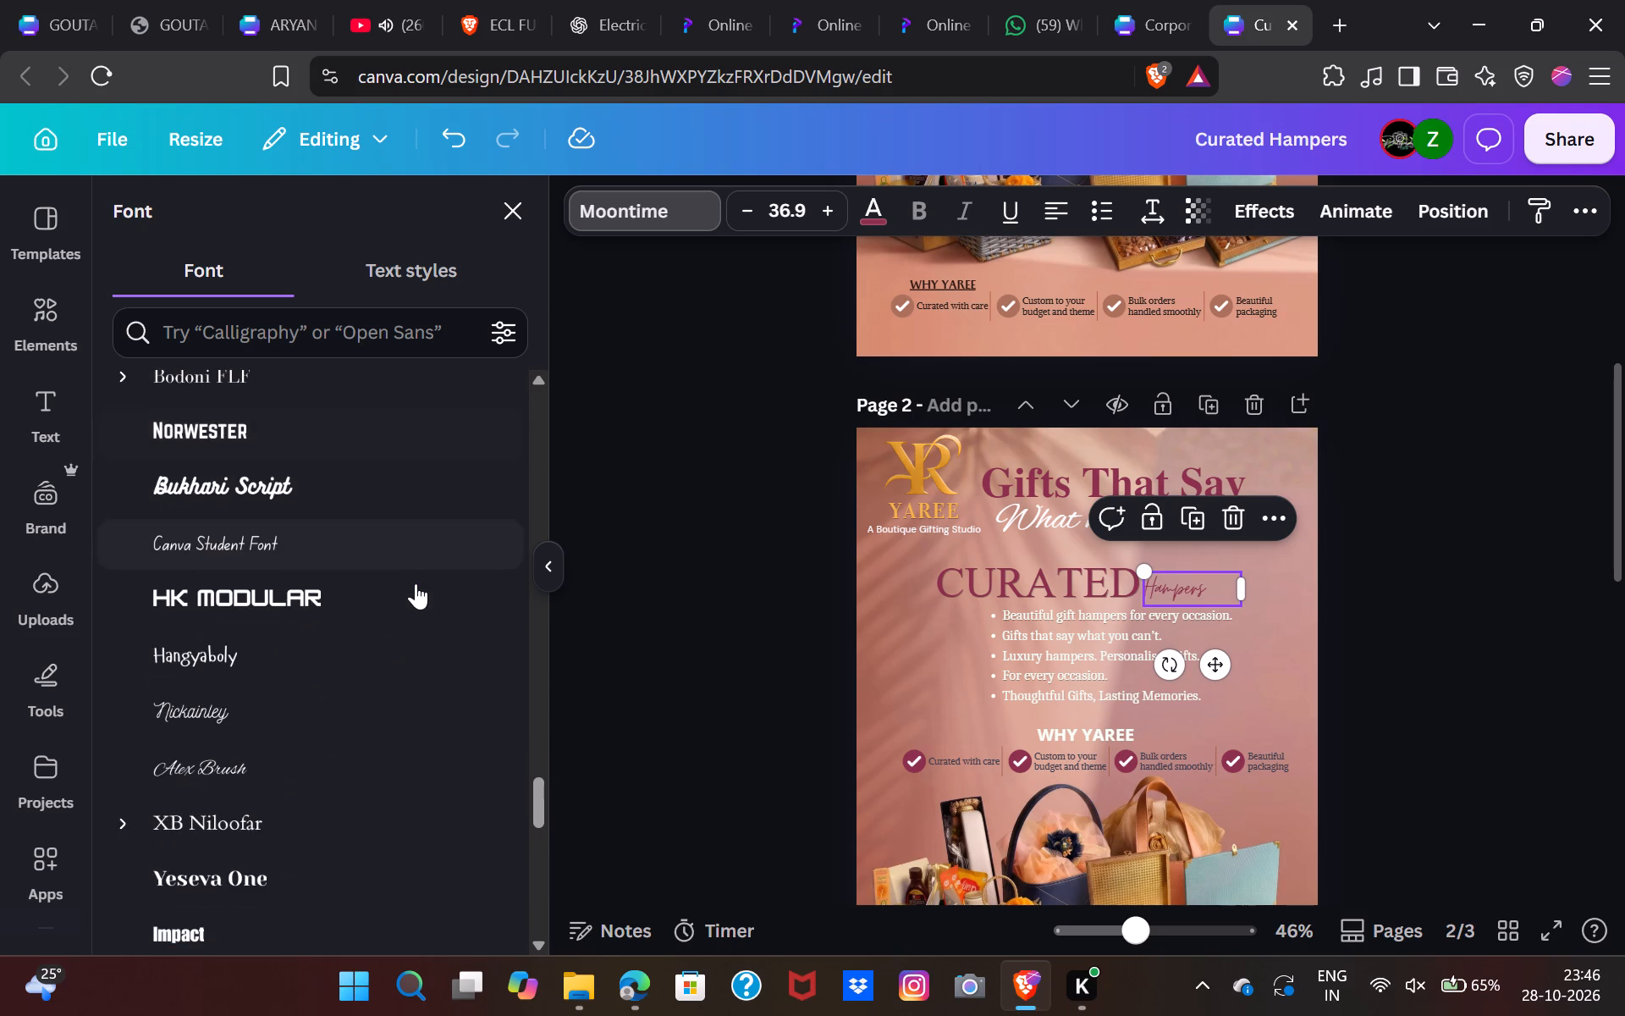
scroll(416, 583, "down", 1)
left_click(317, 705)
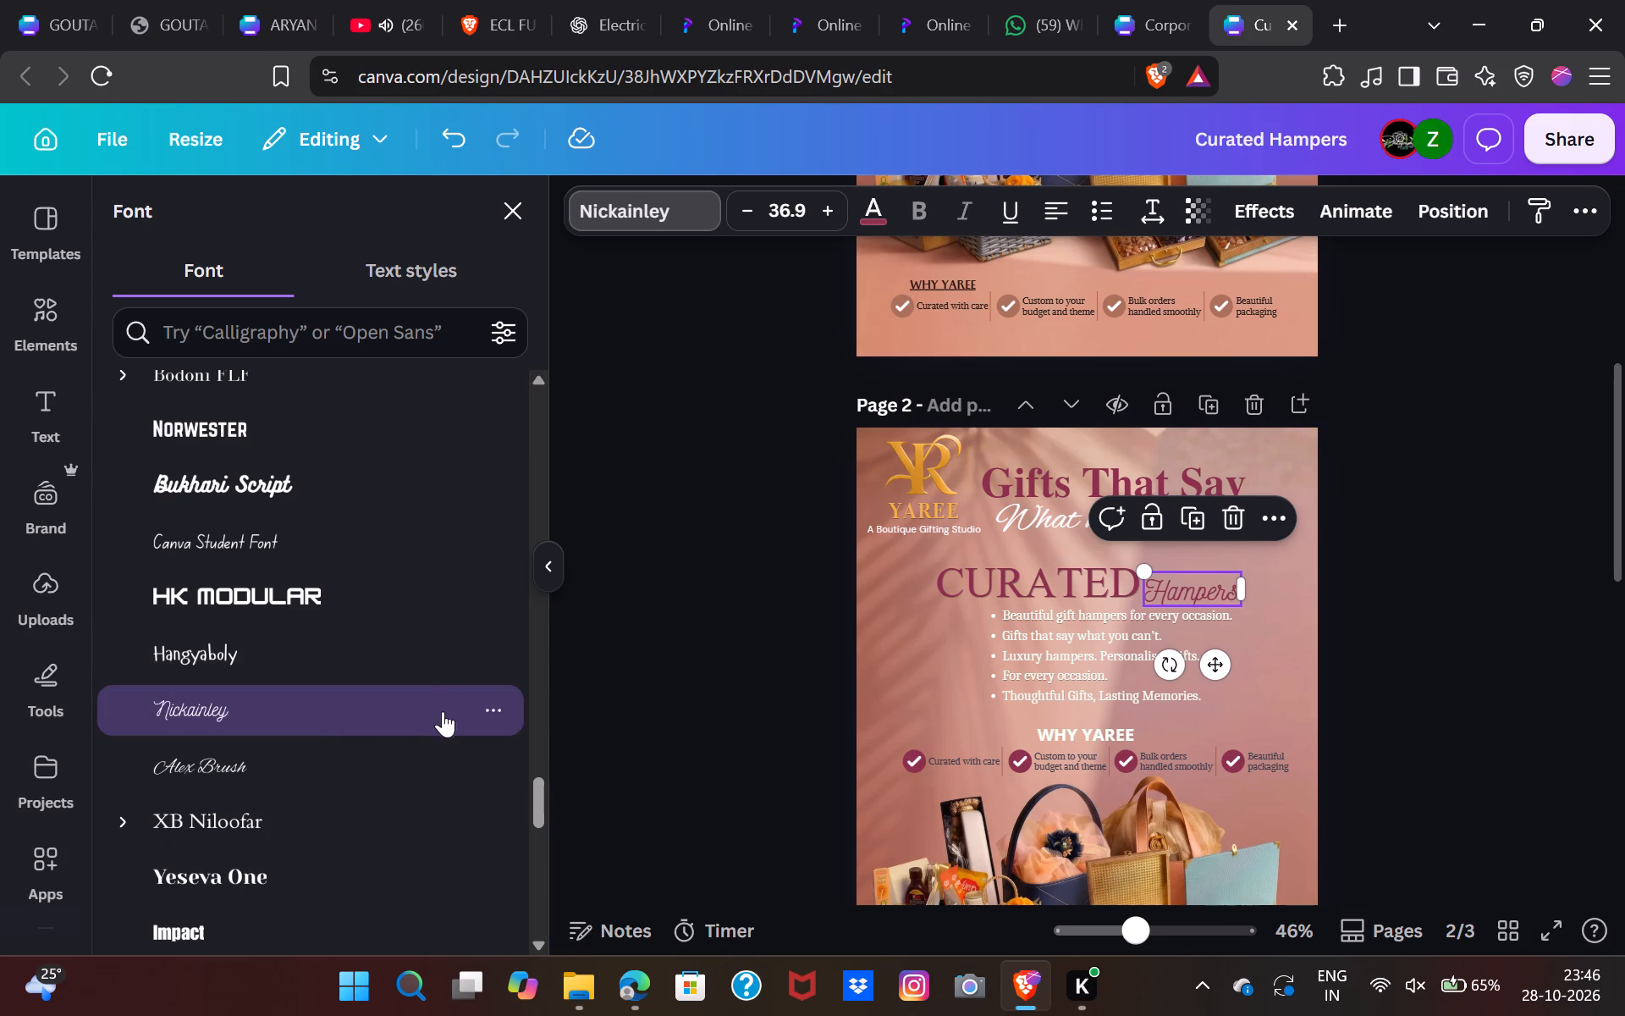
Set the font of the script word "Hampers" on page 2 to Benedict.
scroll(396, 732, "down", 4)
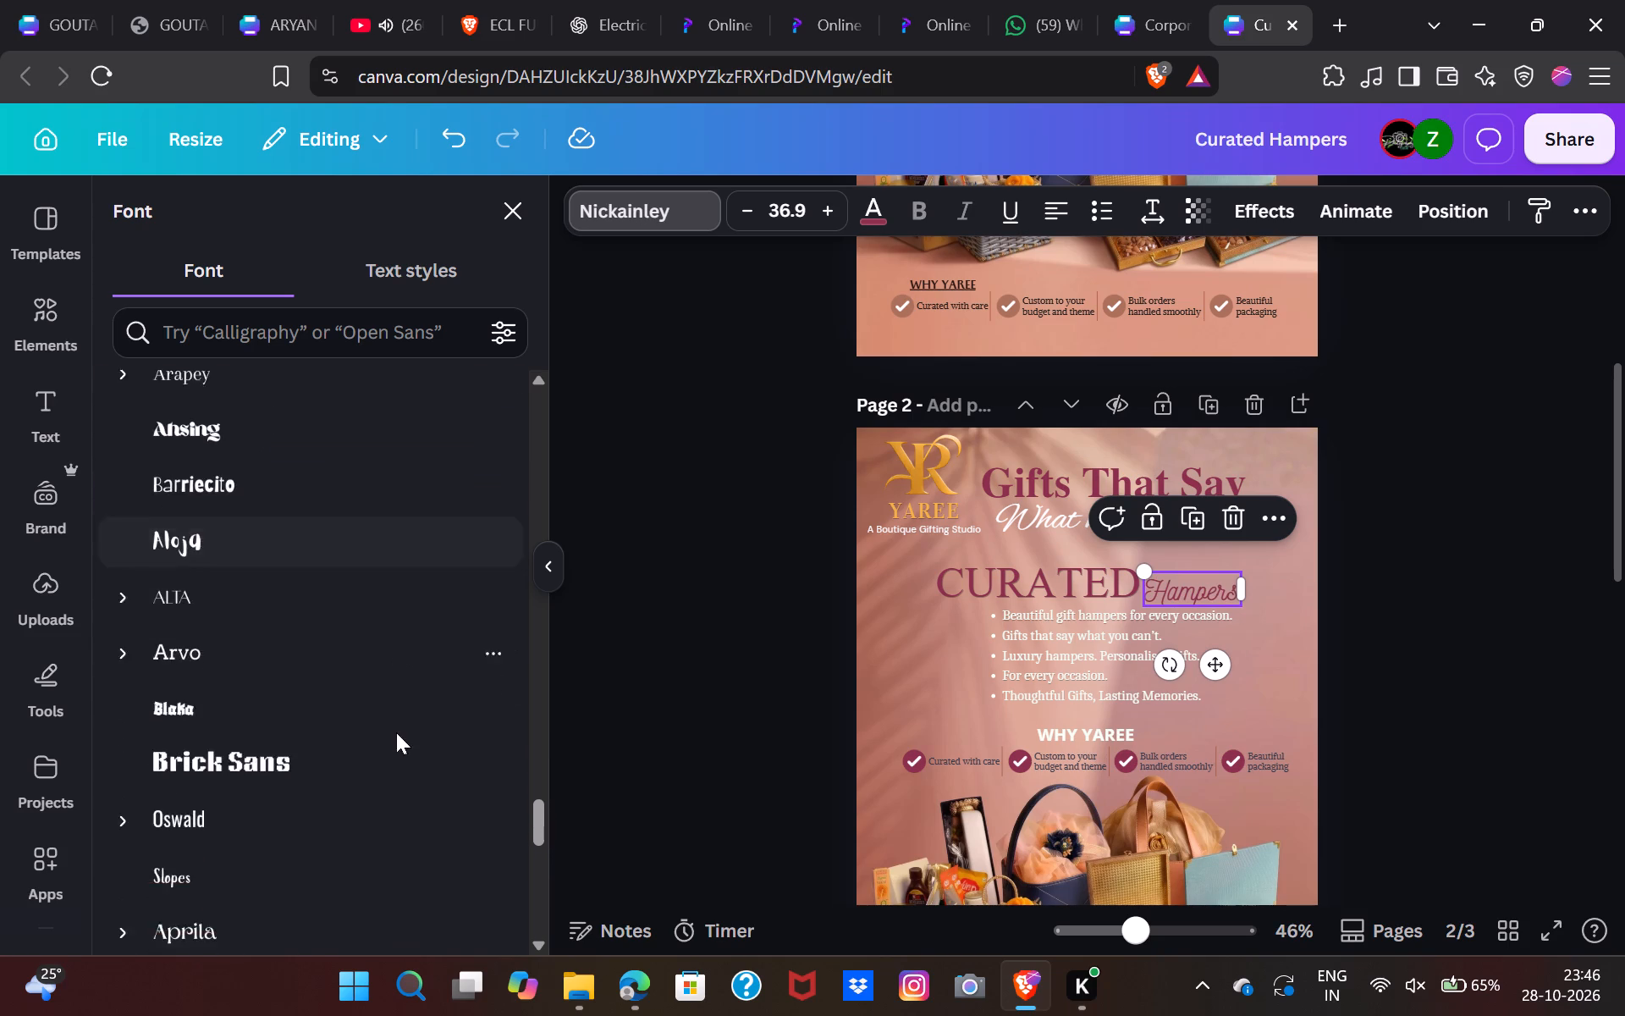
scroll(396, 732, "down", 4)
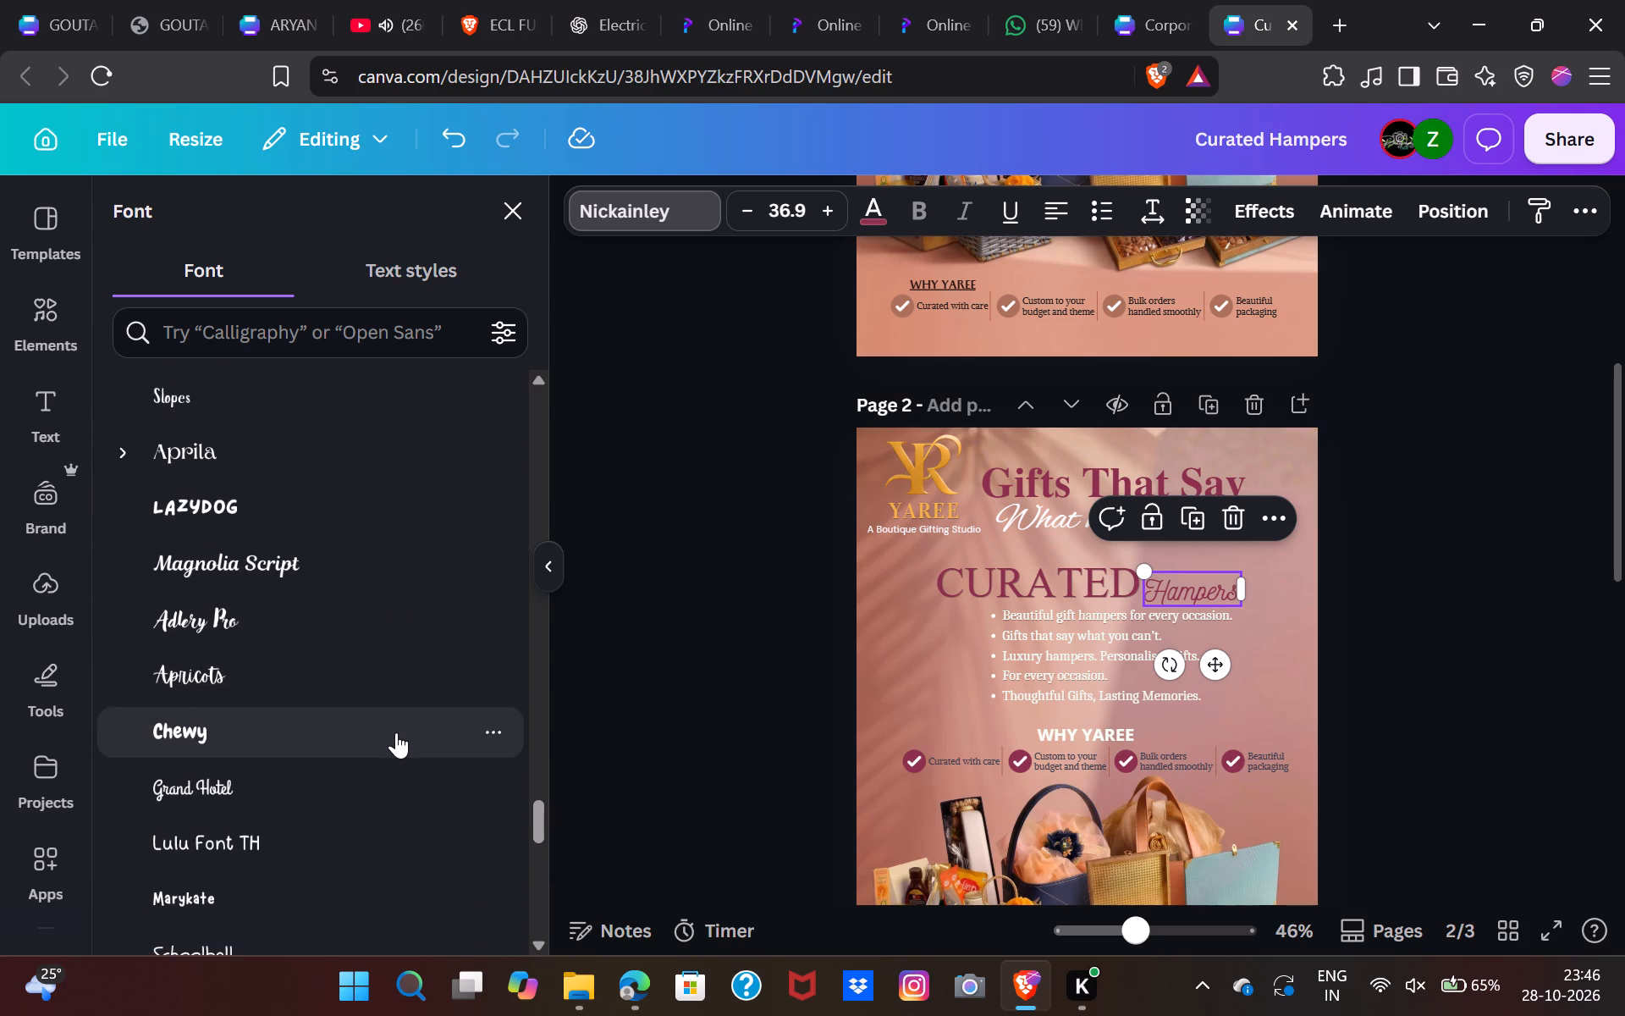
scroll(396, 732, "down", 3)
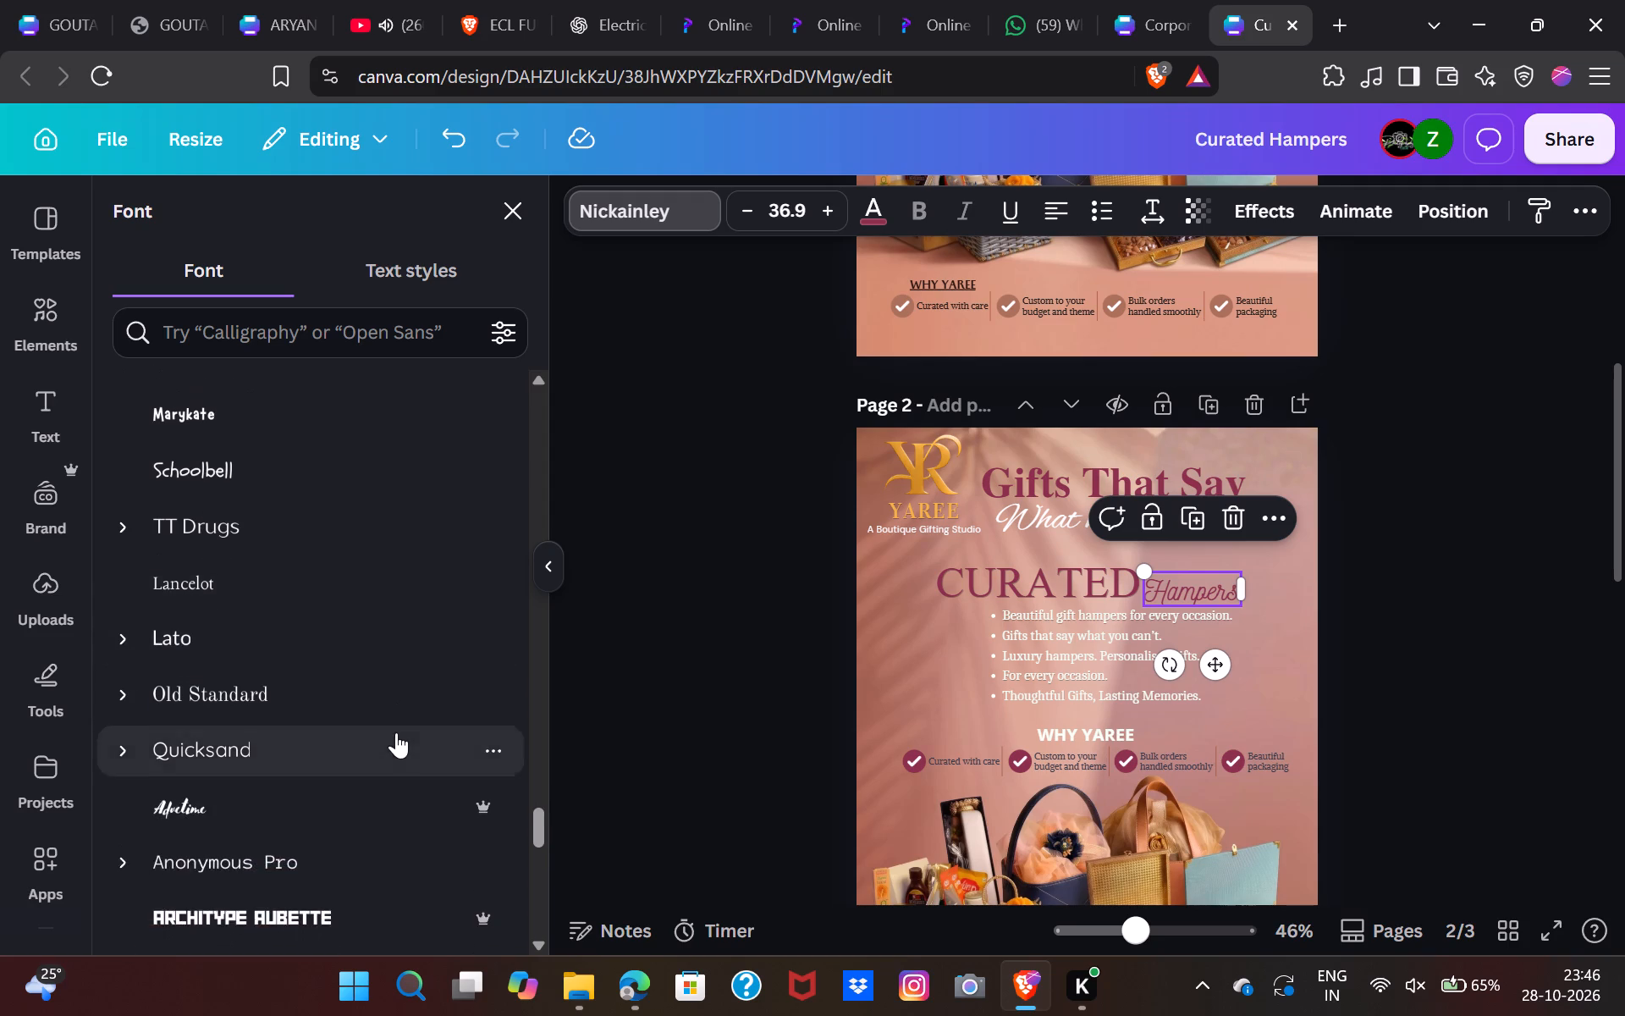
scroll(396, 732, "down", 3)
left_click(354, 780)
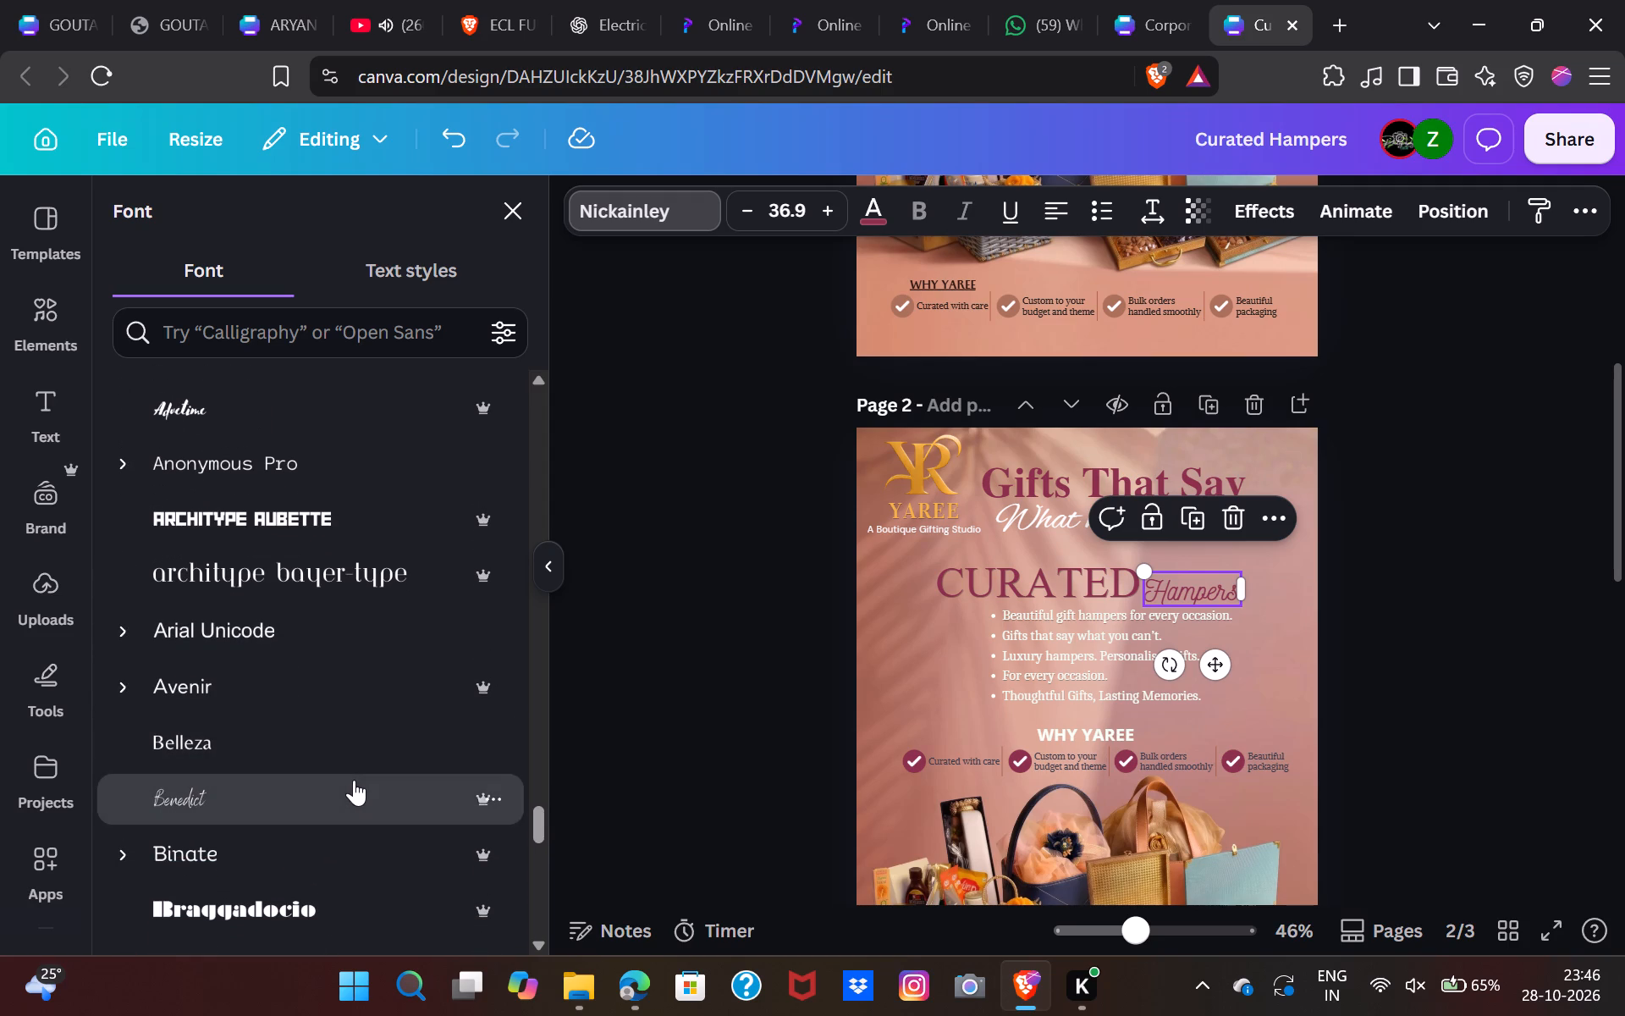
triple_click(559, 688)
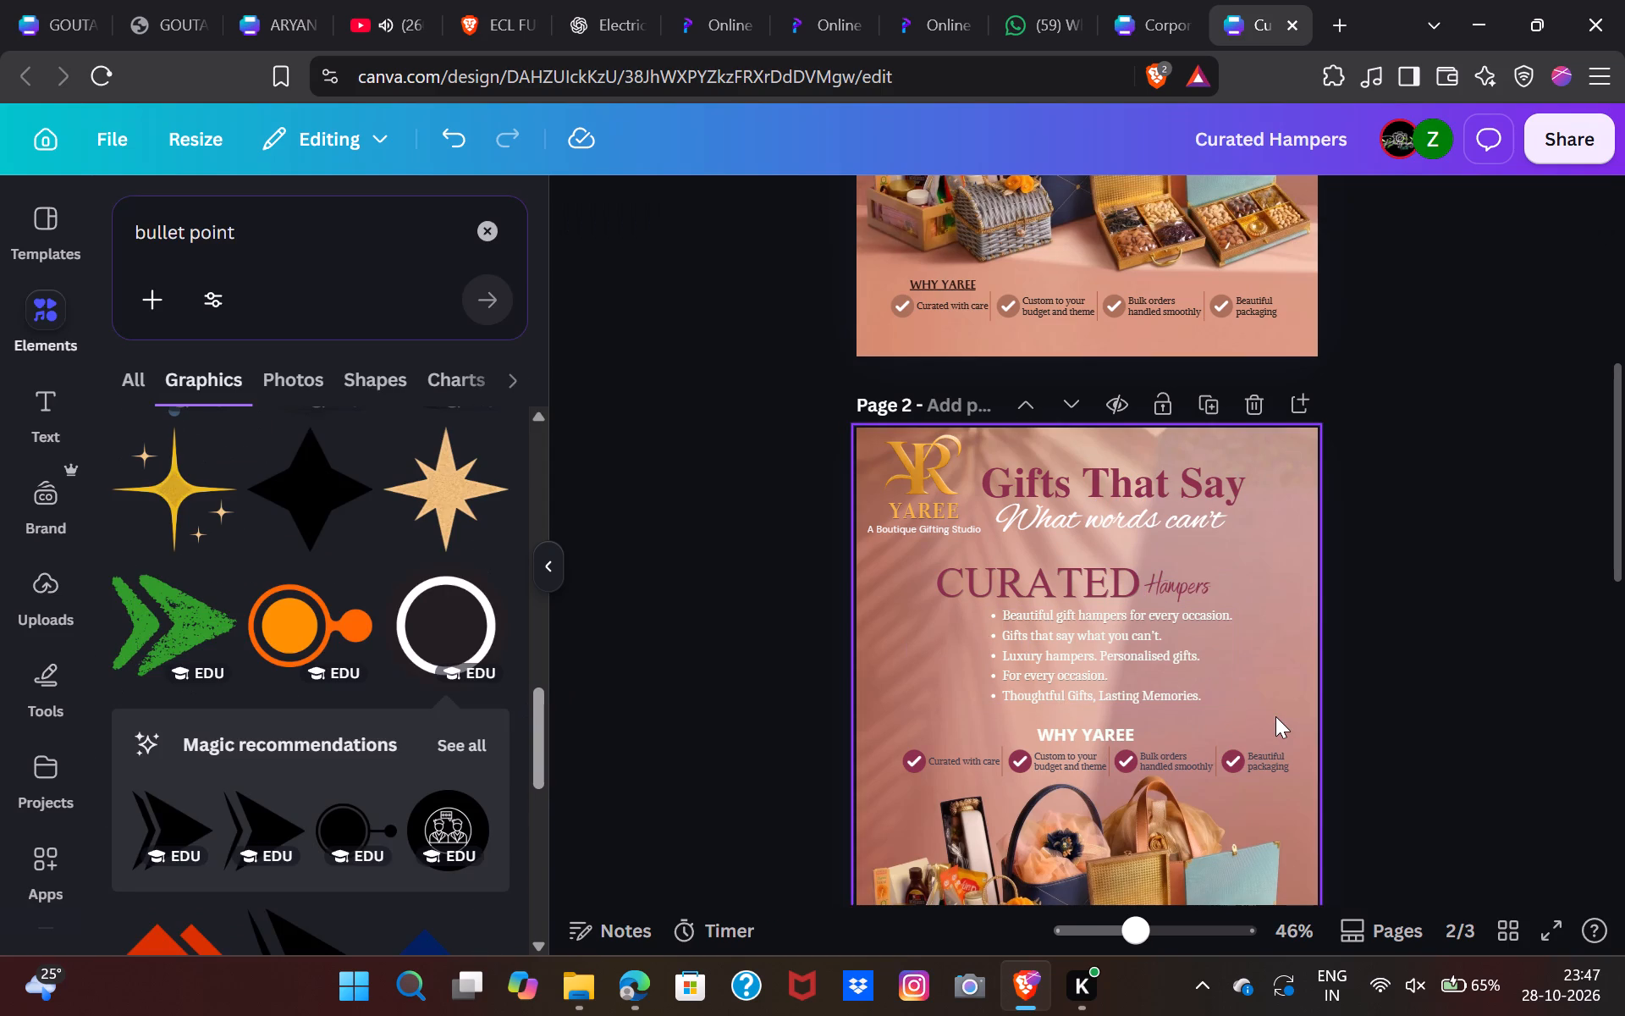
Scale up the script word "Hampers" beside "CURATED" slightly, to a font size of about 39.4.
scroll(1275, 716, "up", 1)
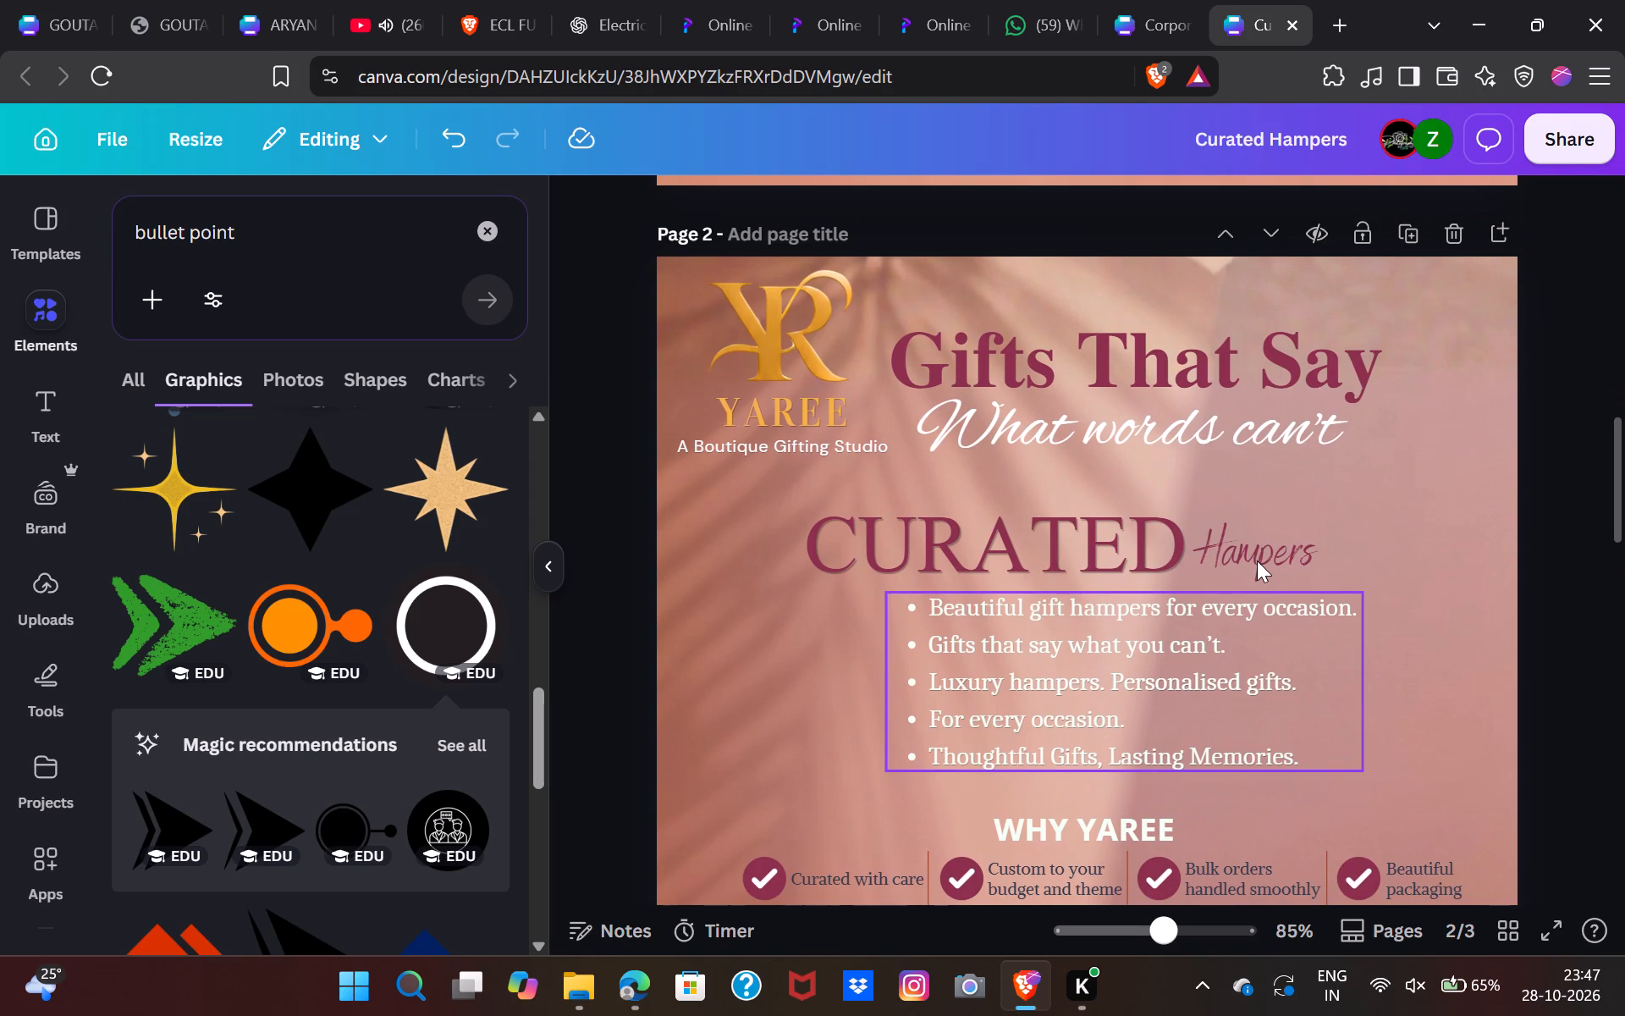
left_click(1257, 560)
left_click(1257, 560)
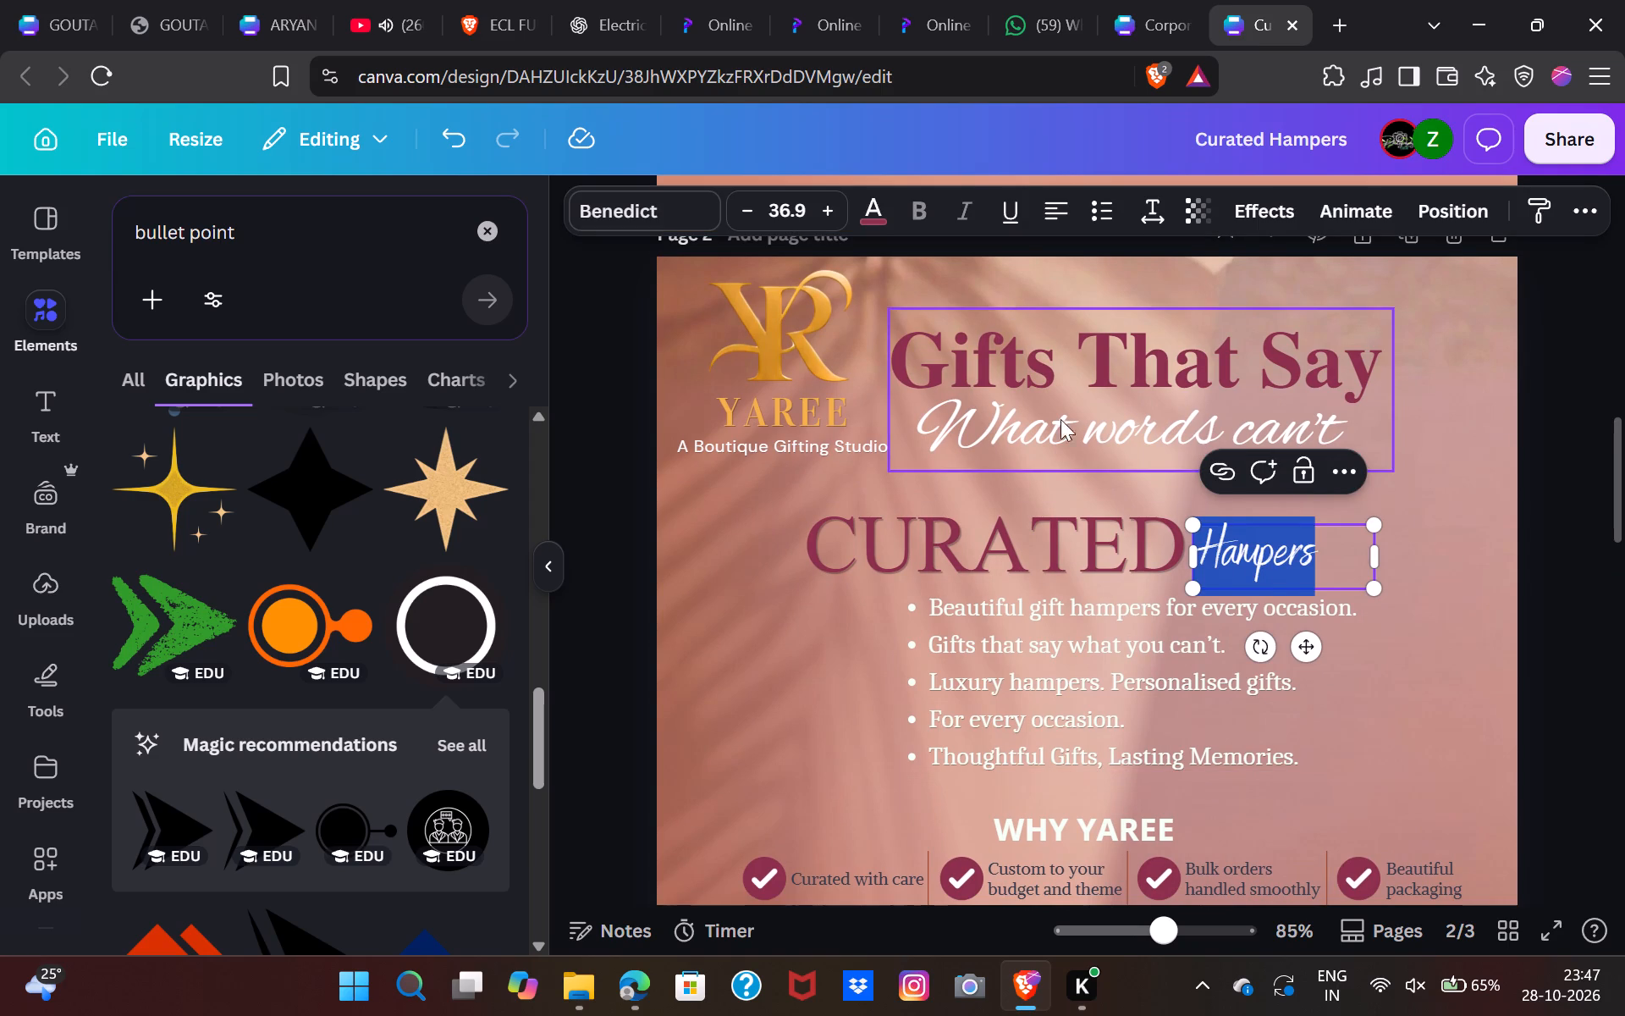
left_click_drag(1380, 524, 1389, 521)
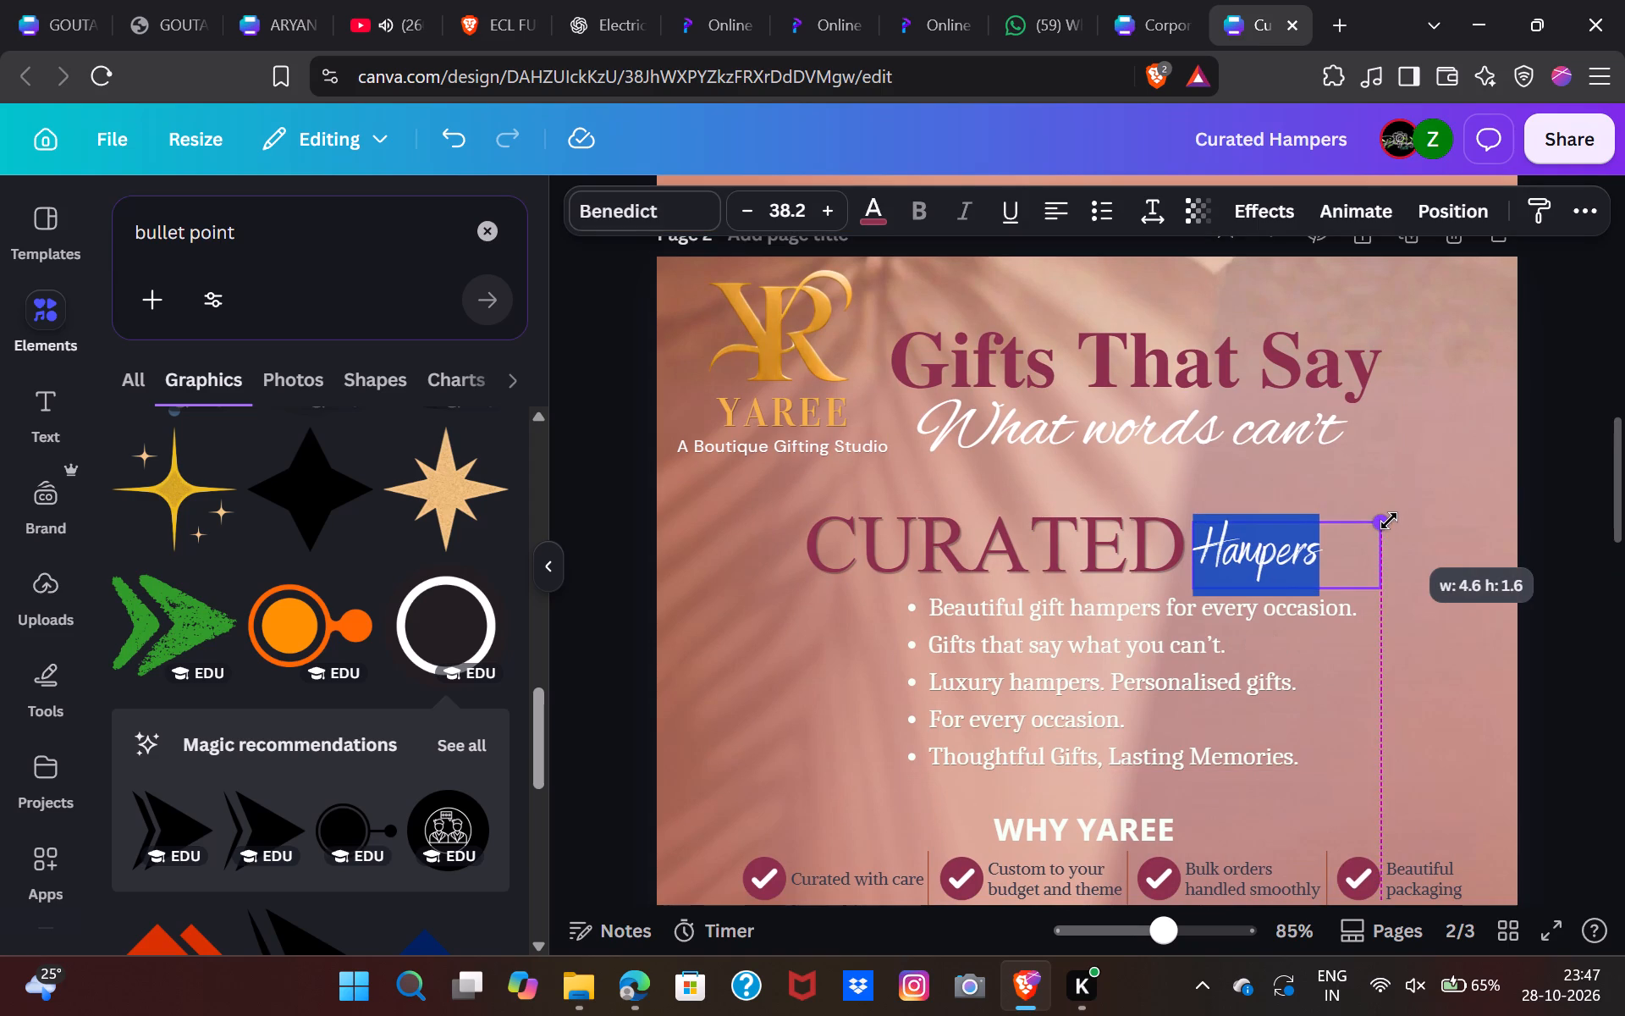
left_click_drag(1389, 521, 1391, 519)
left_click(1575, 588)
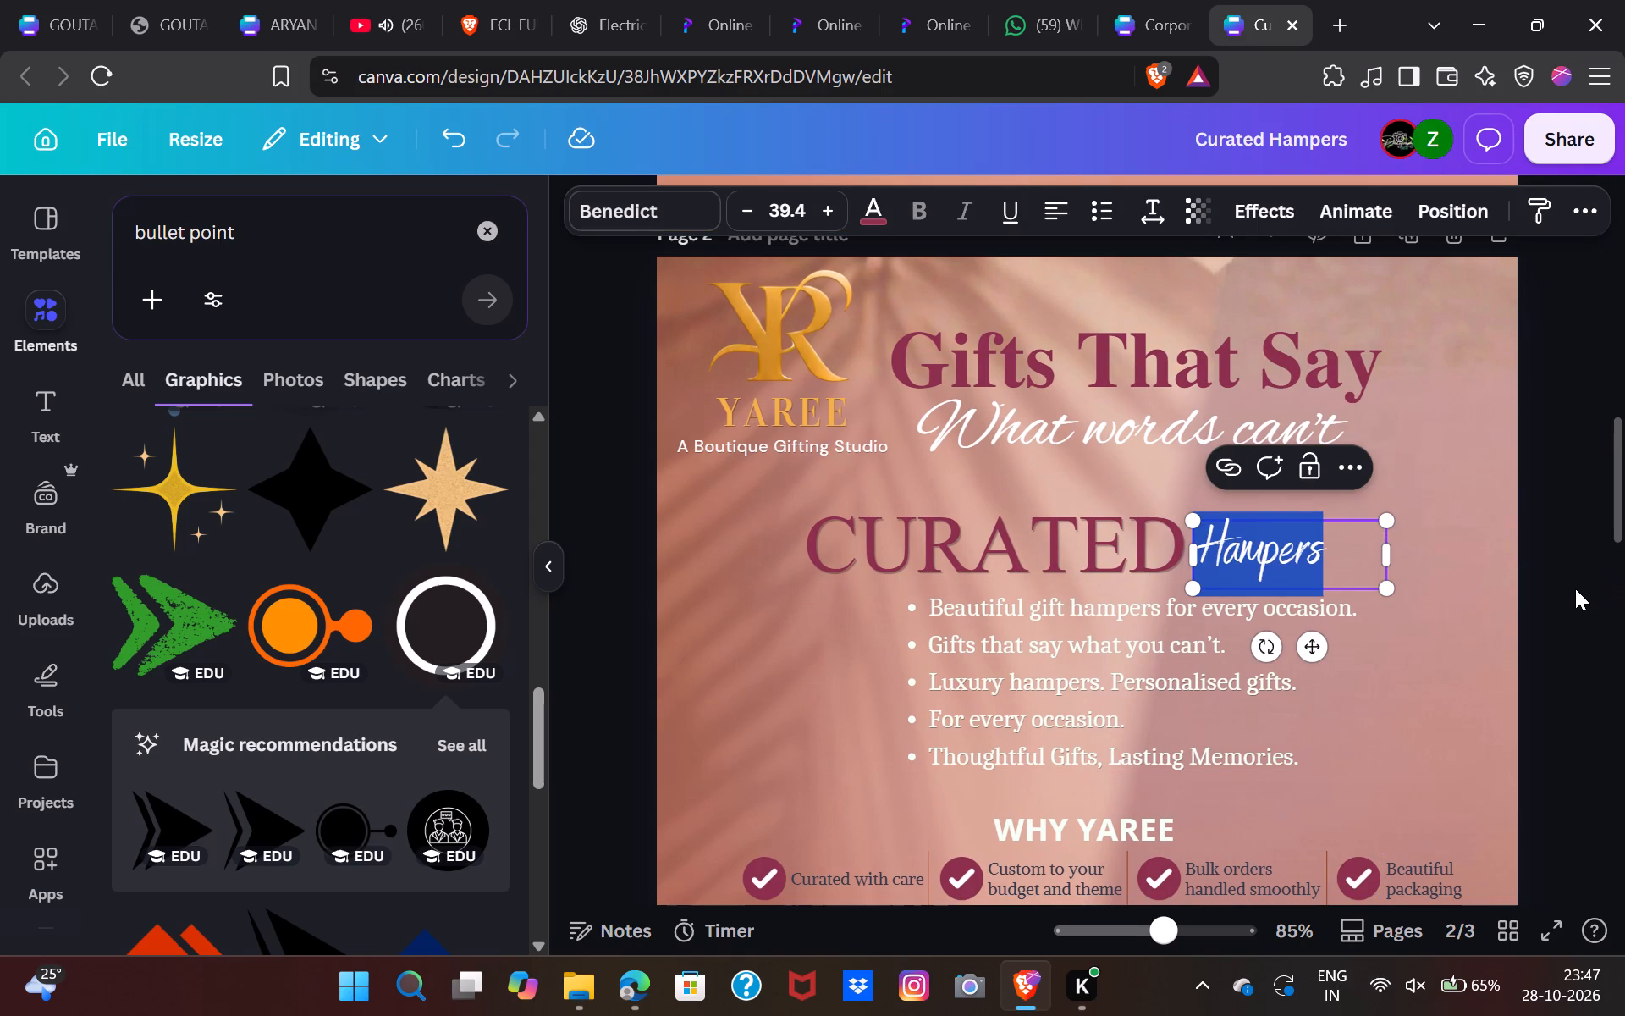
left_click(1296, 518)
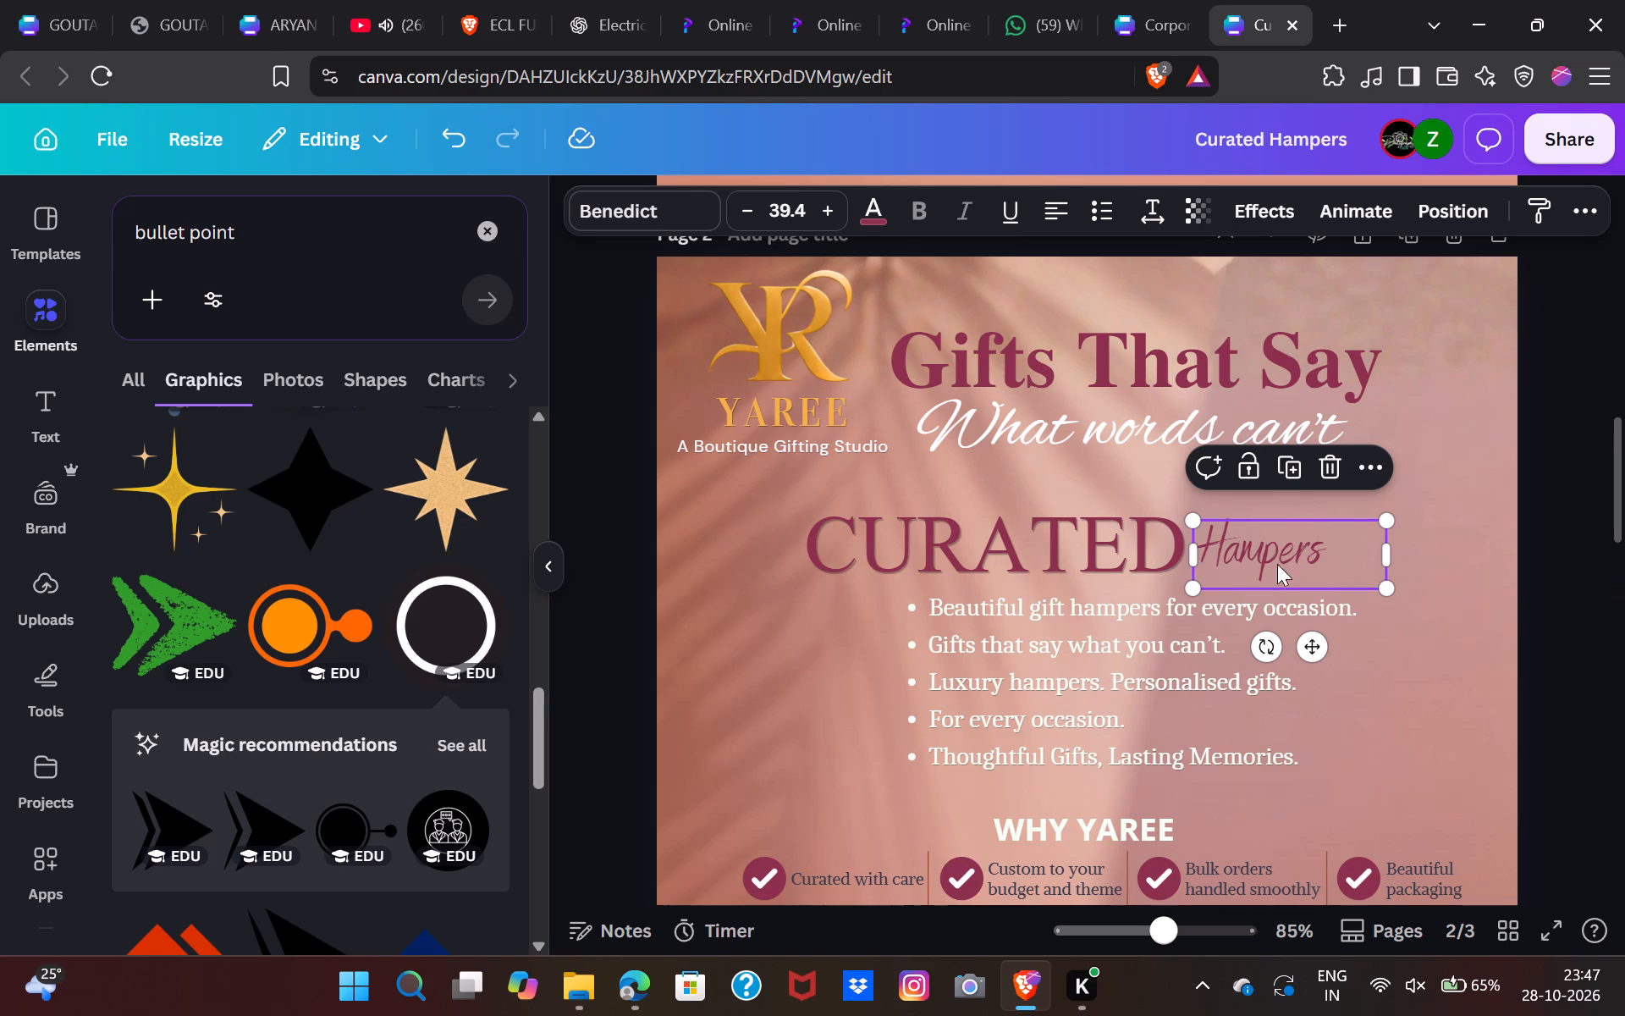
left_click(1527, 619)
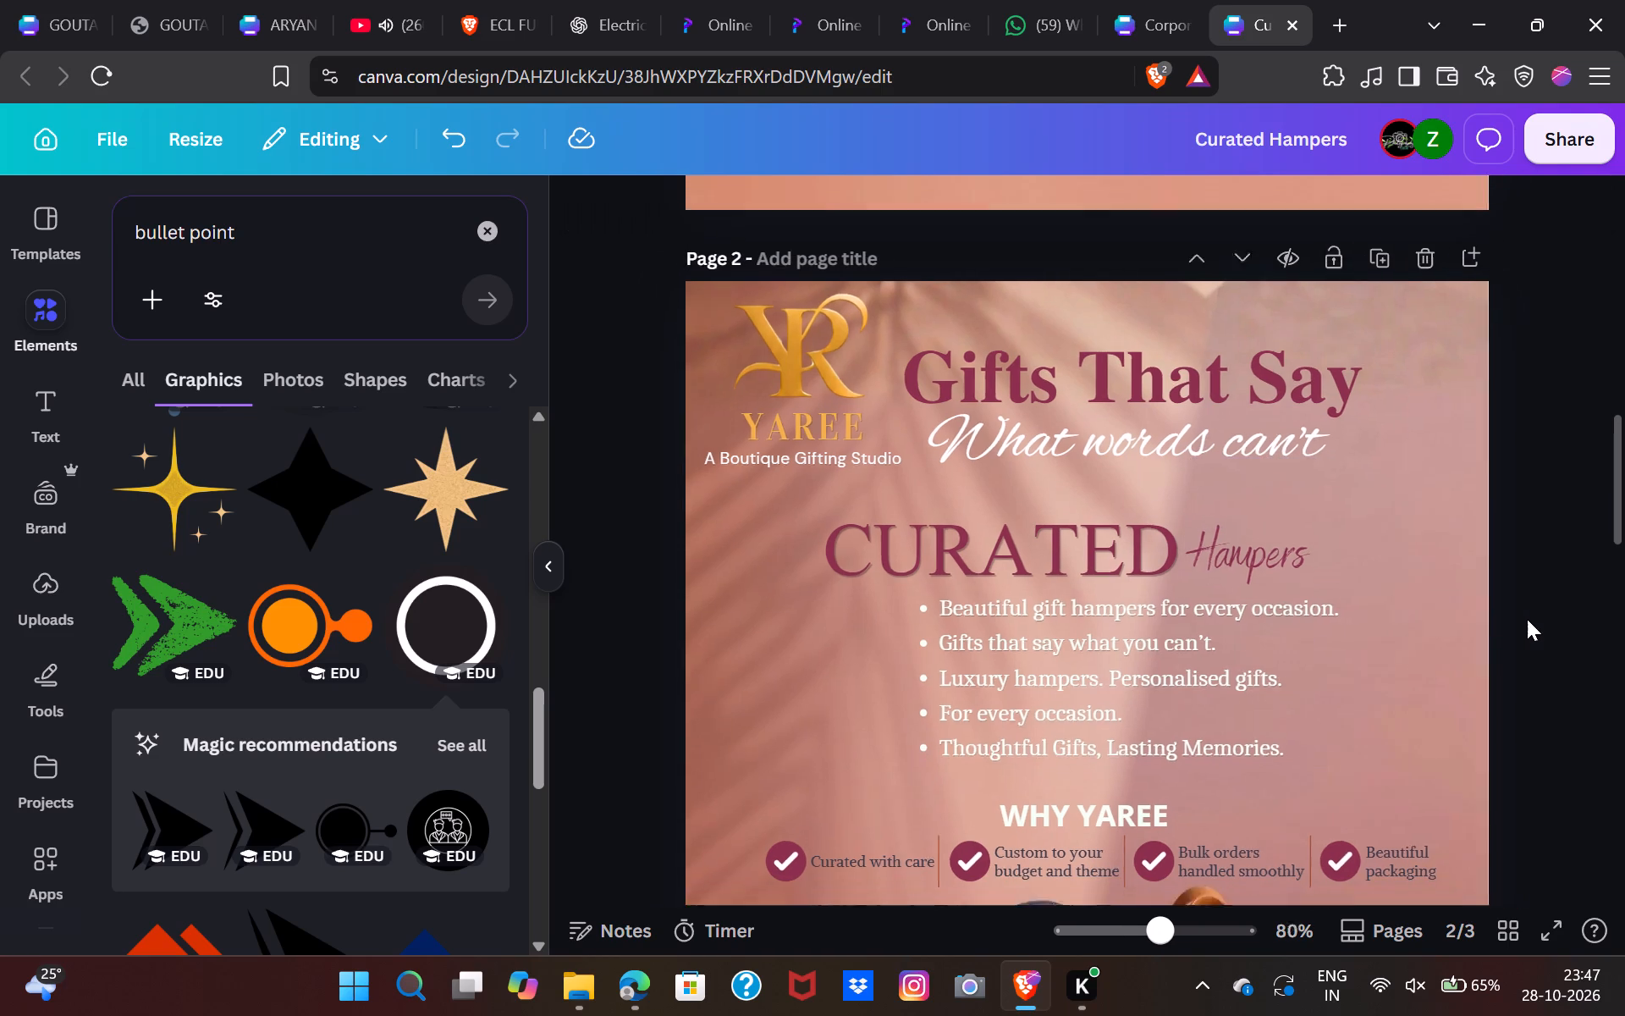
Centre the "WHY YAREE" heading and its four checkmark points horizontally on page 2.
scroll(1527, 619, "down", 1)
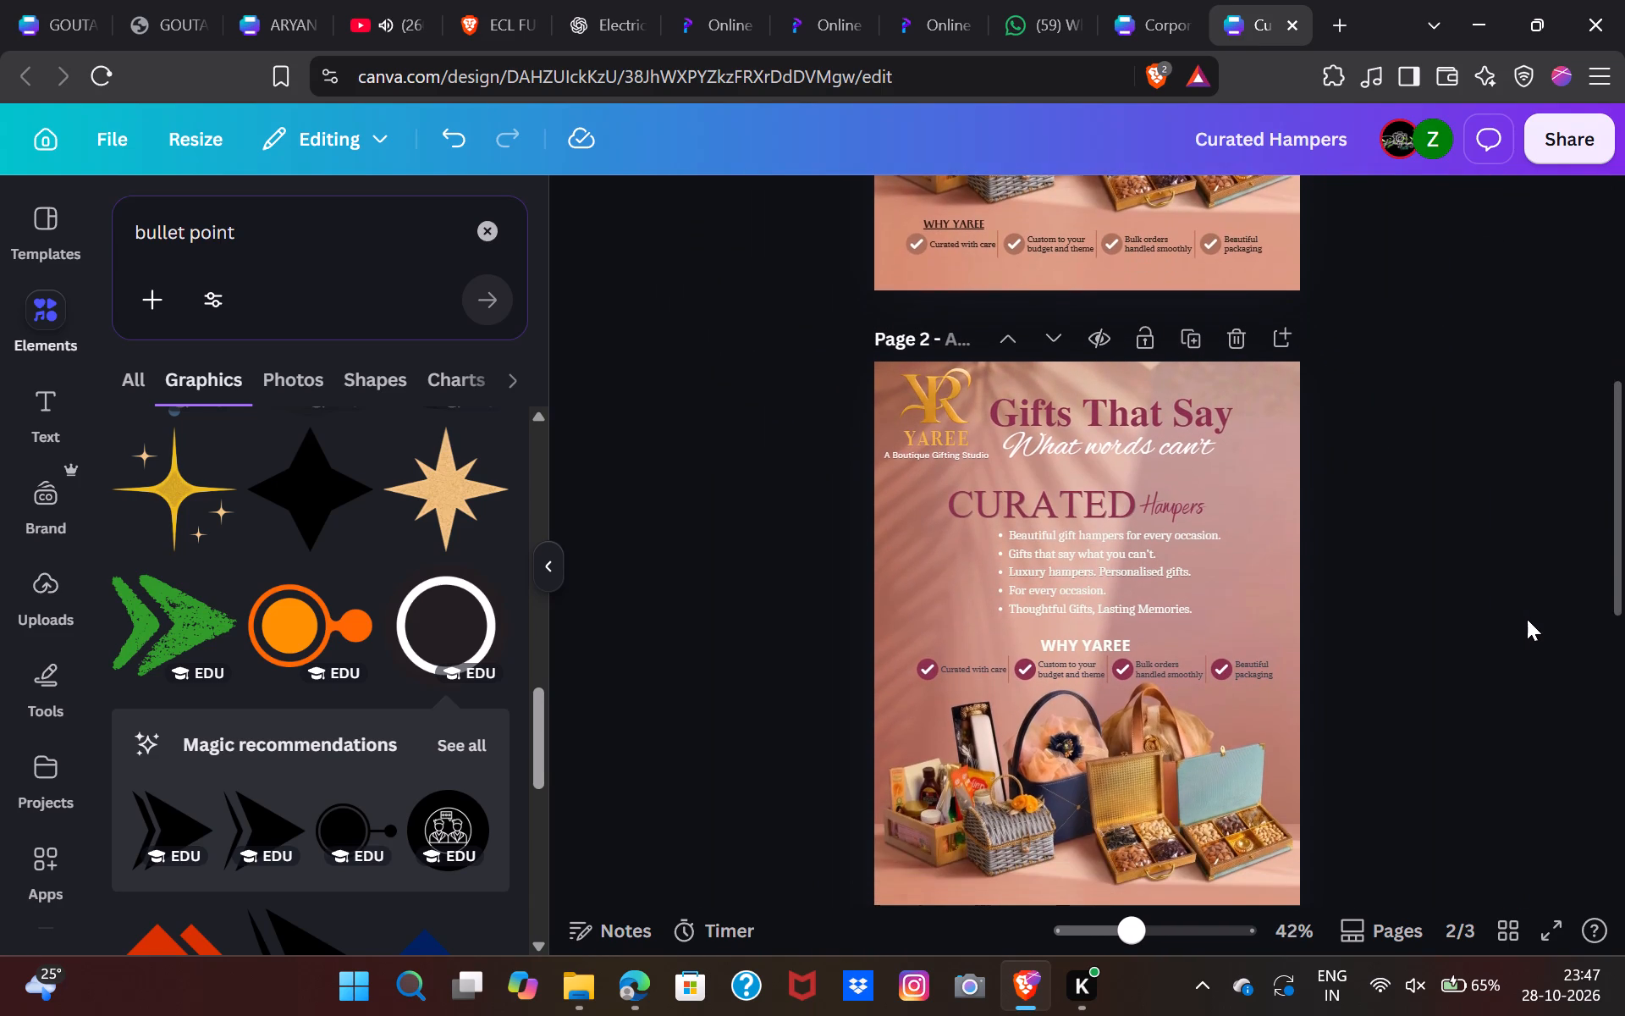
scroll(1527, 619, "down", 1)
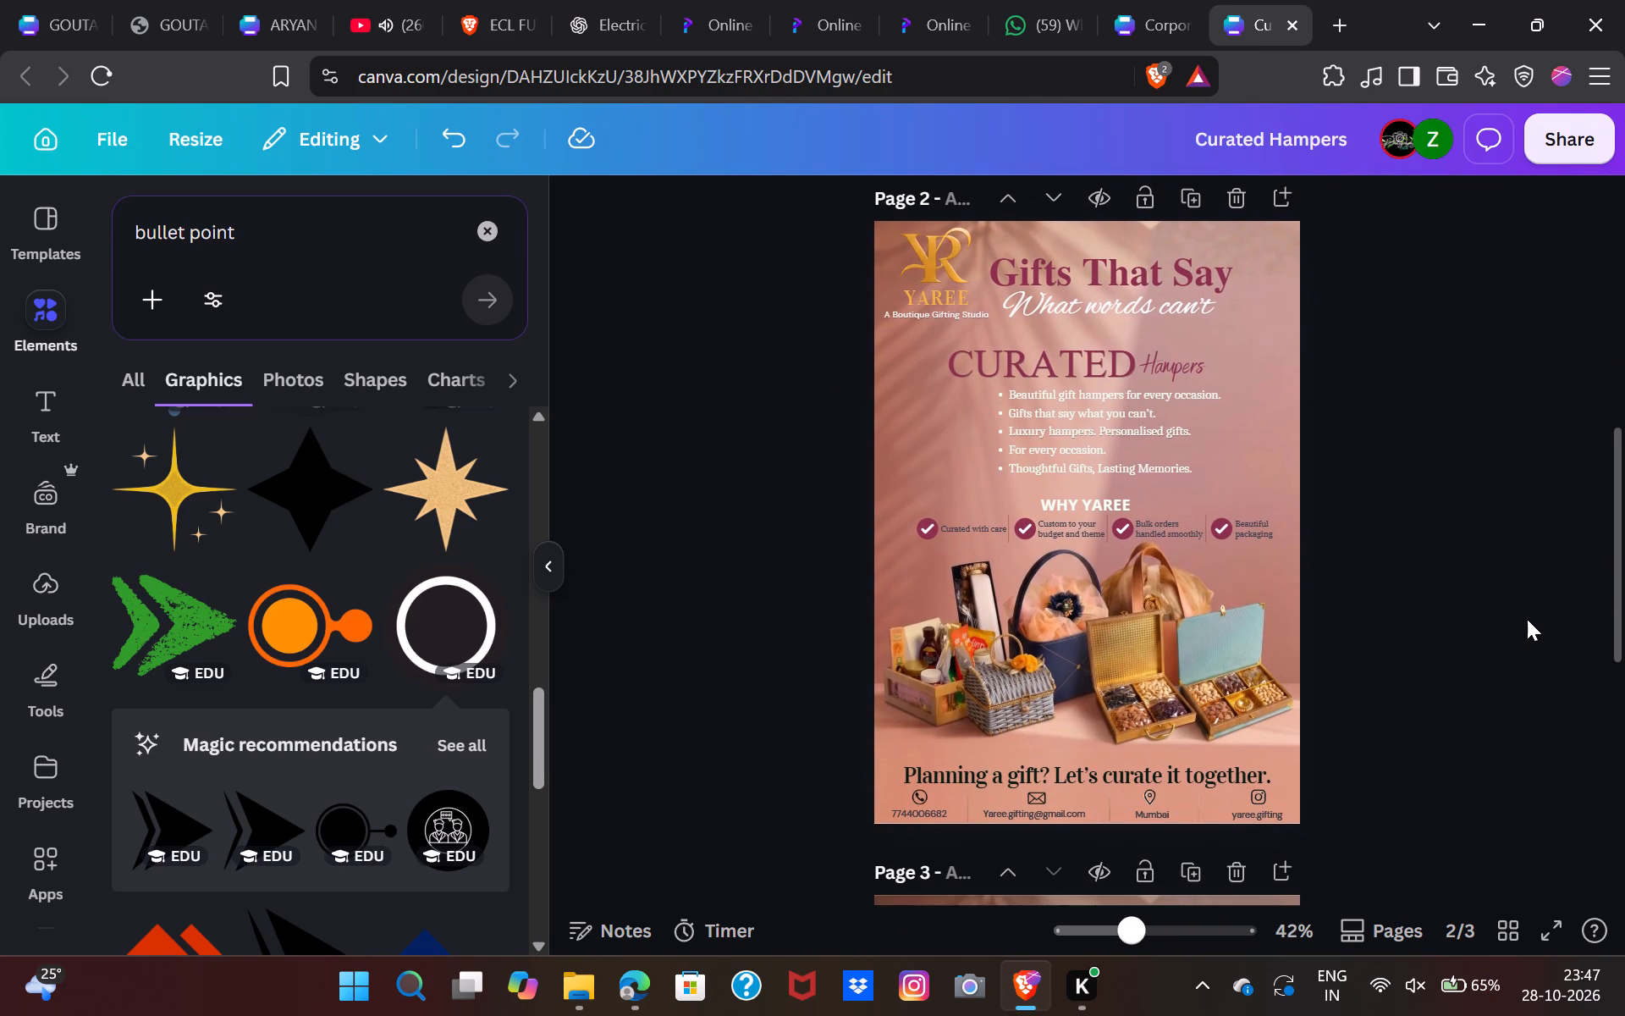
left_click_drag(921, 486, 990, 500)
left_click_drag(990, 500, 1270, 544)
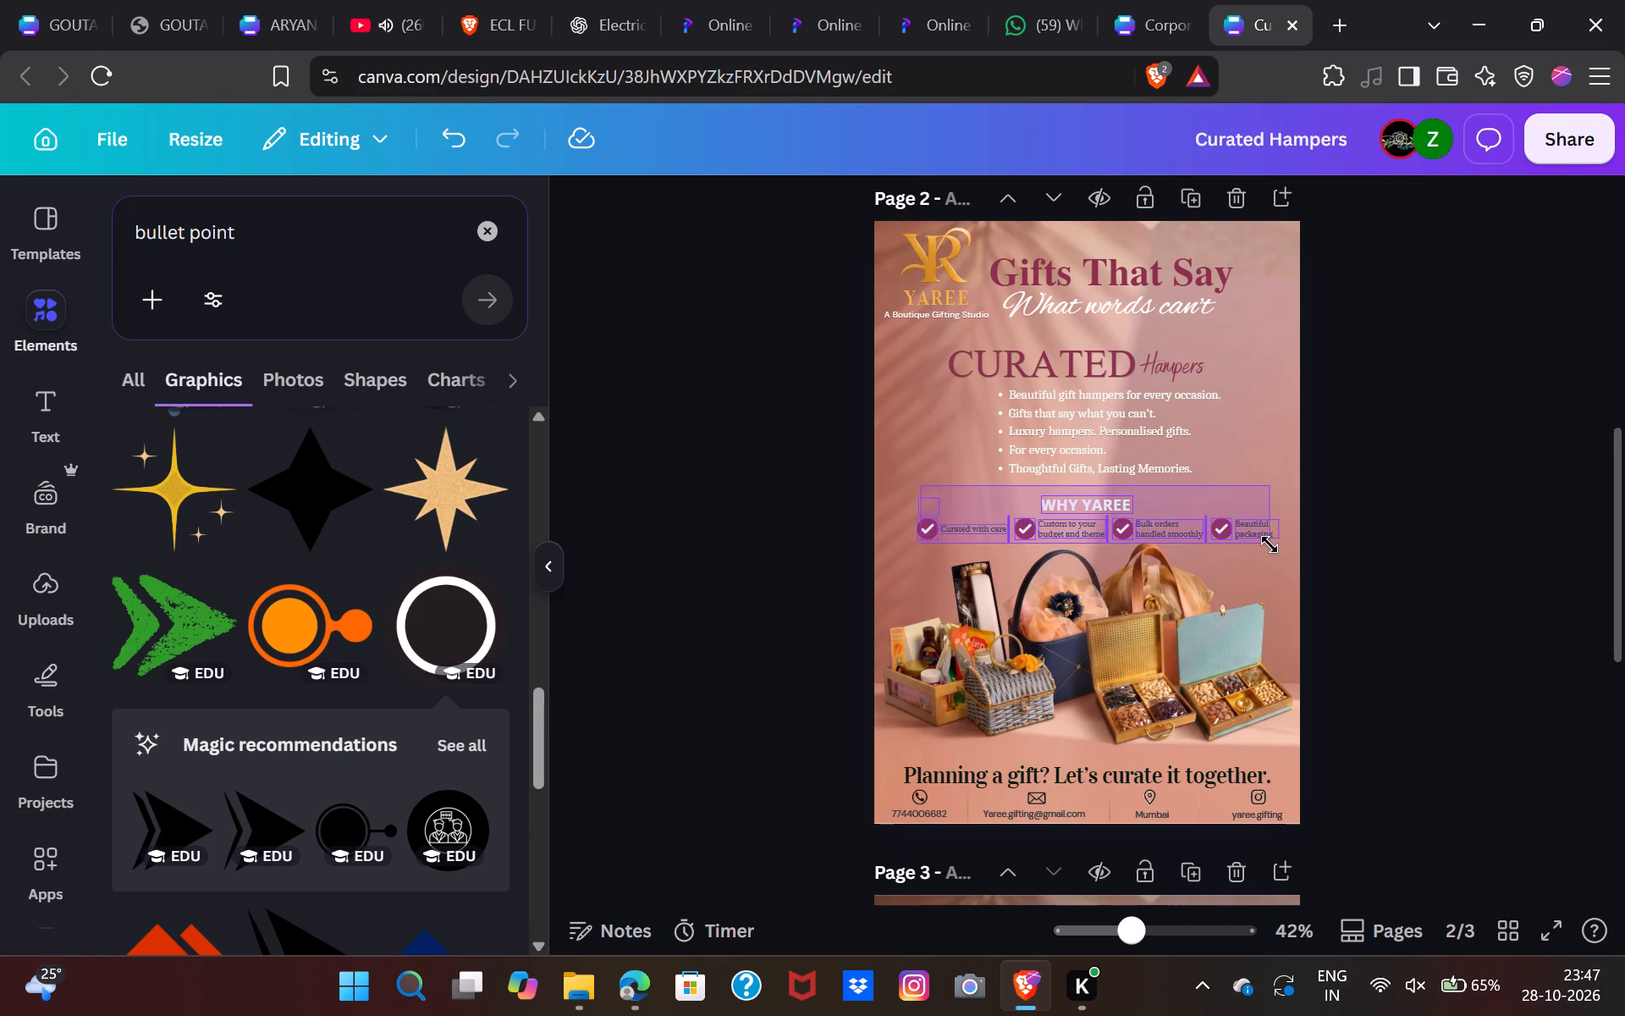
left_click(1012, 440)
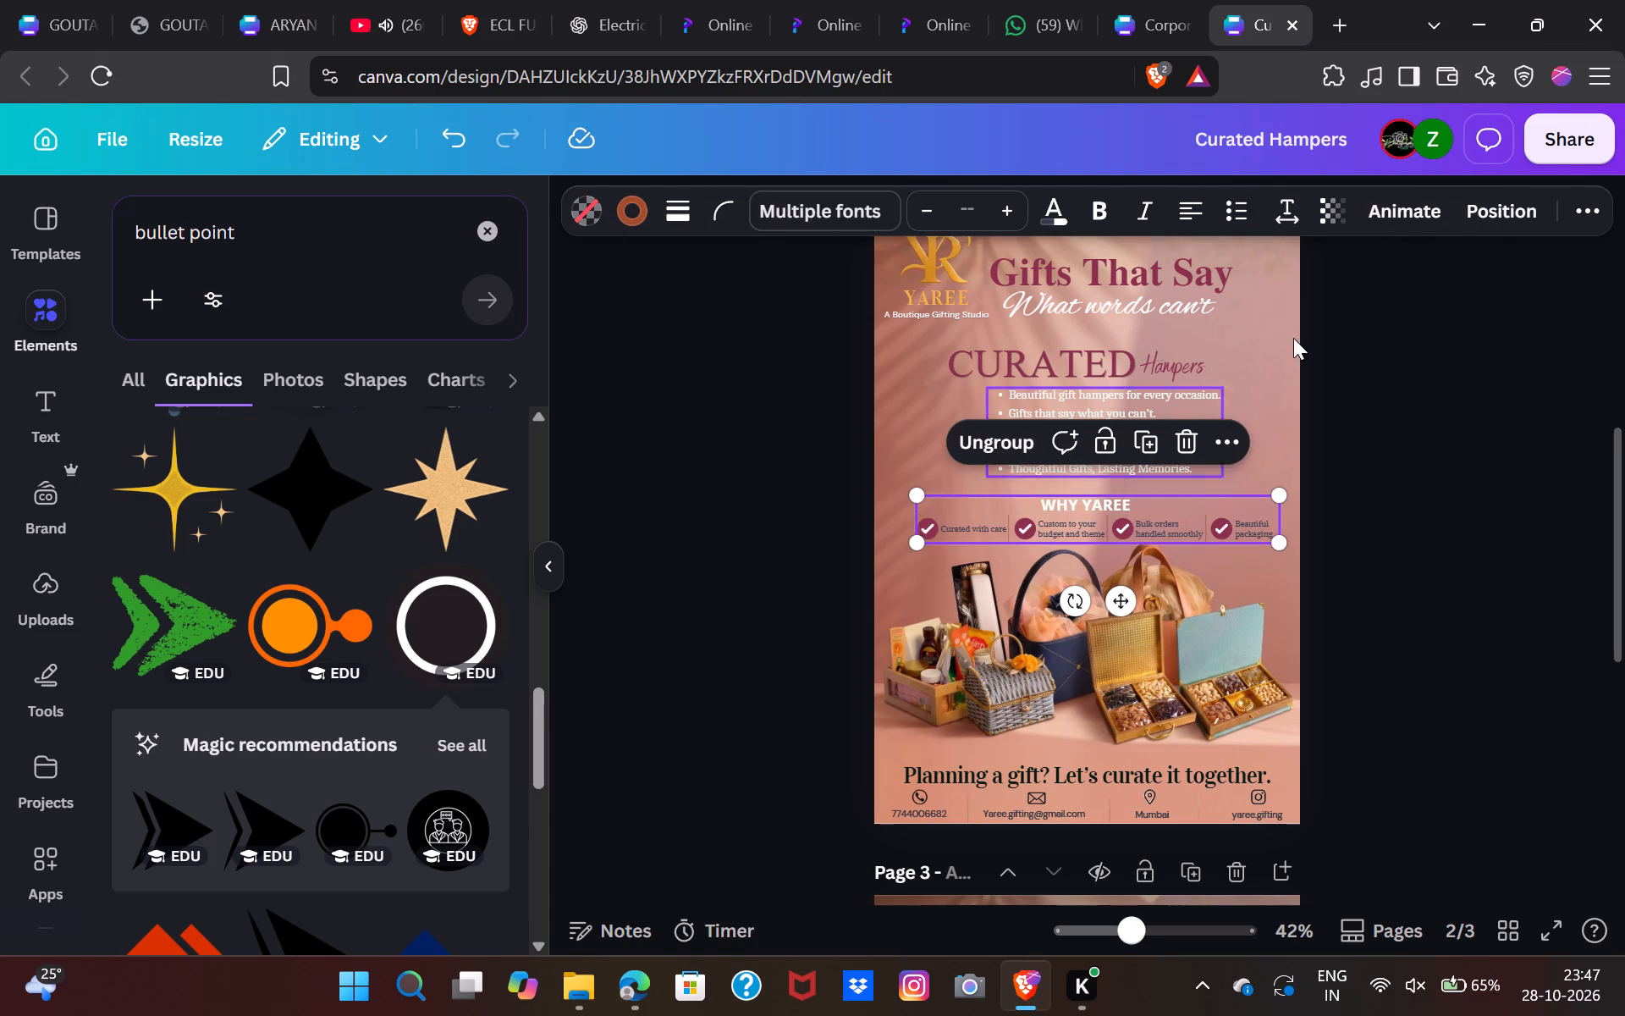
left_click(1485, 206)
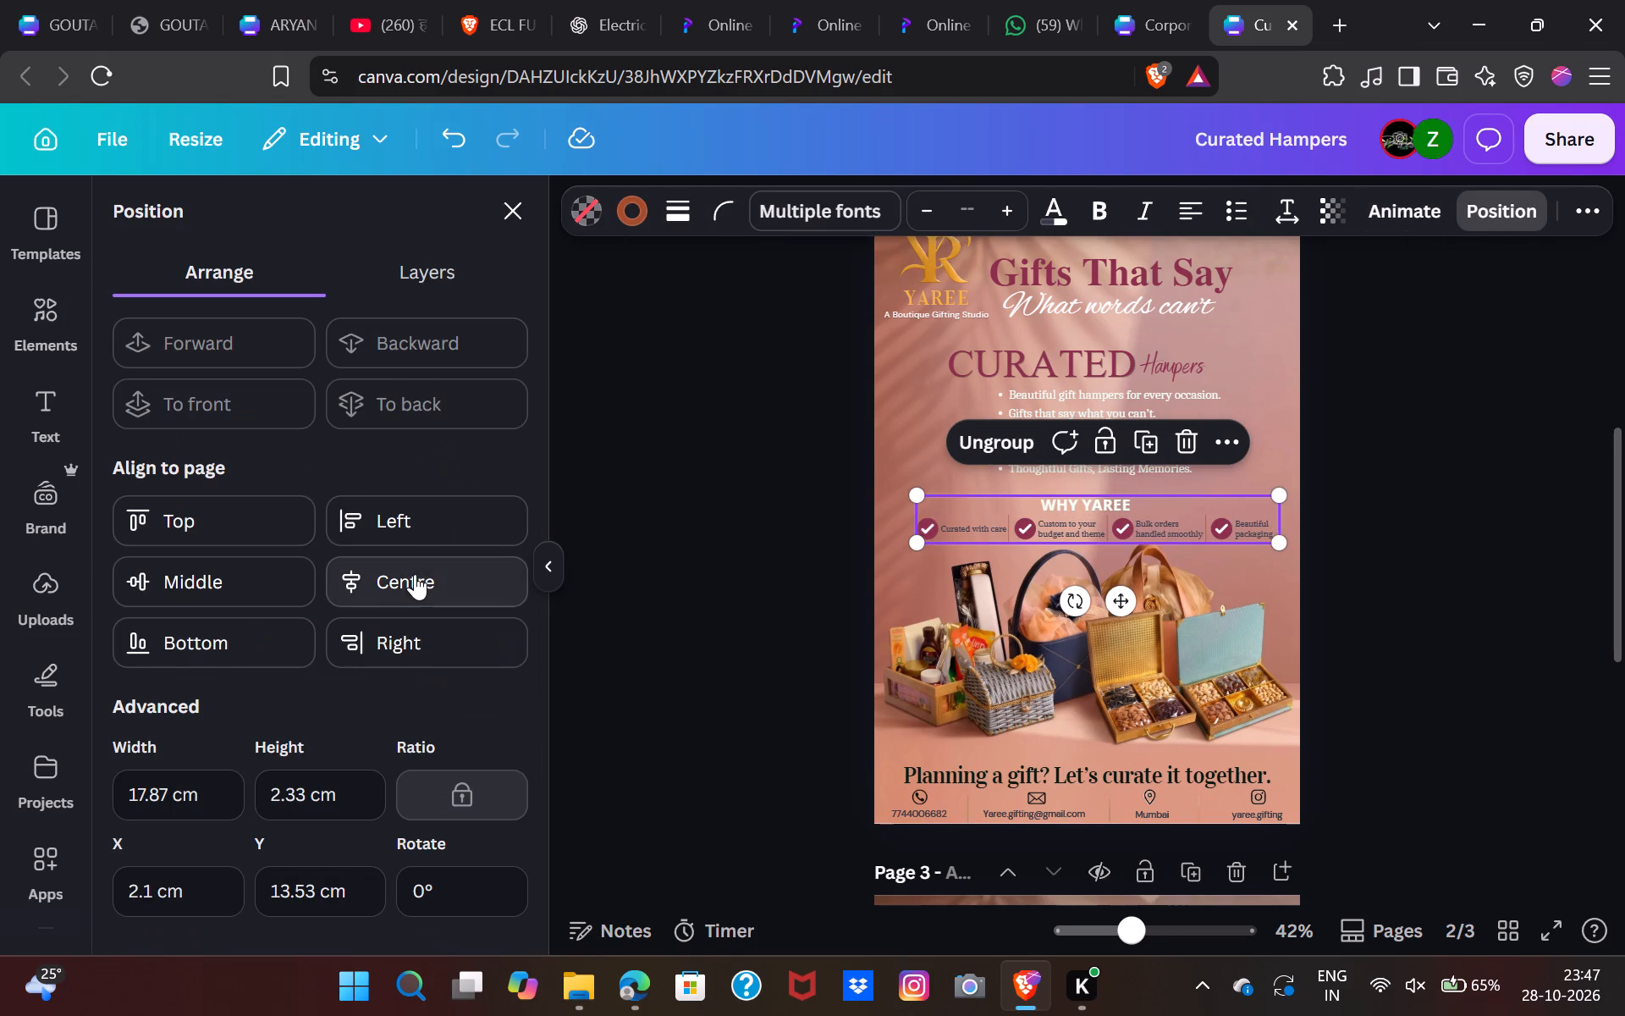
left_click(414, 574)
double_click(691, 608)
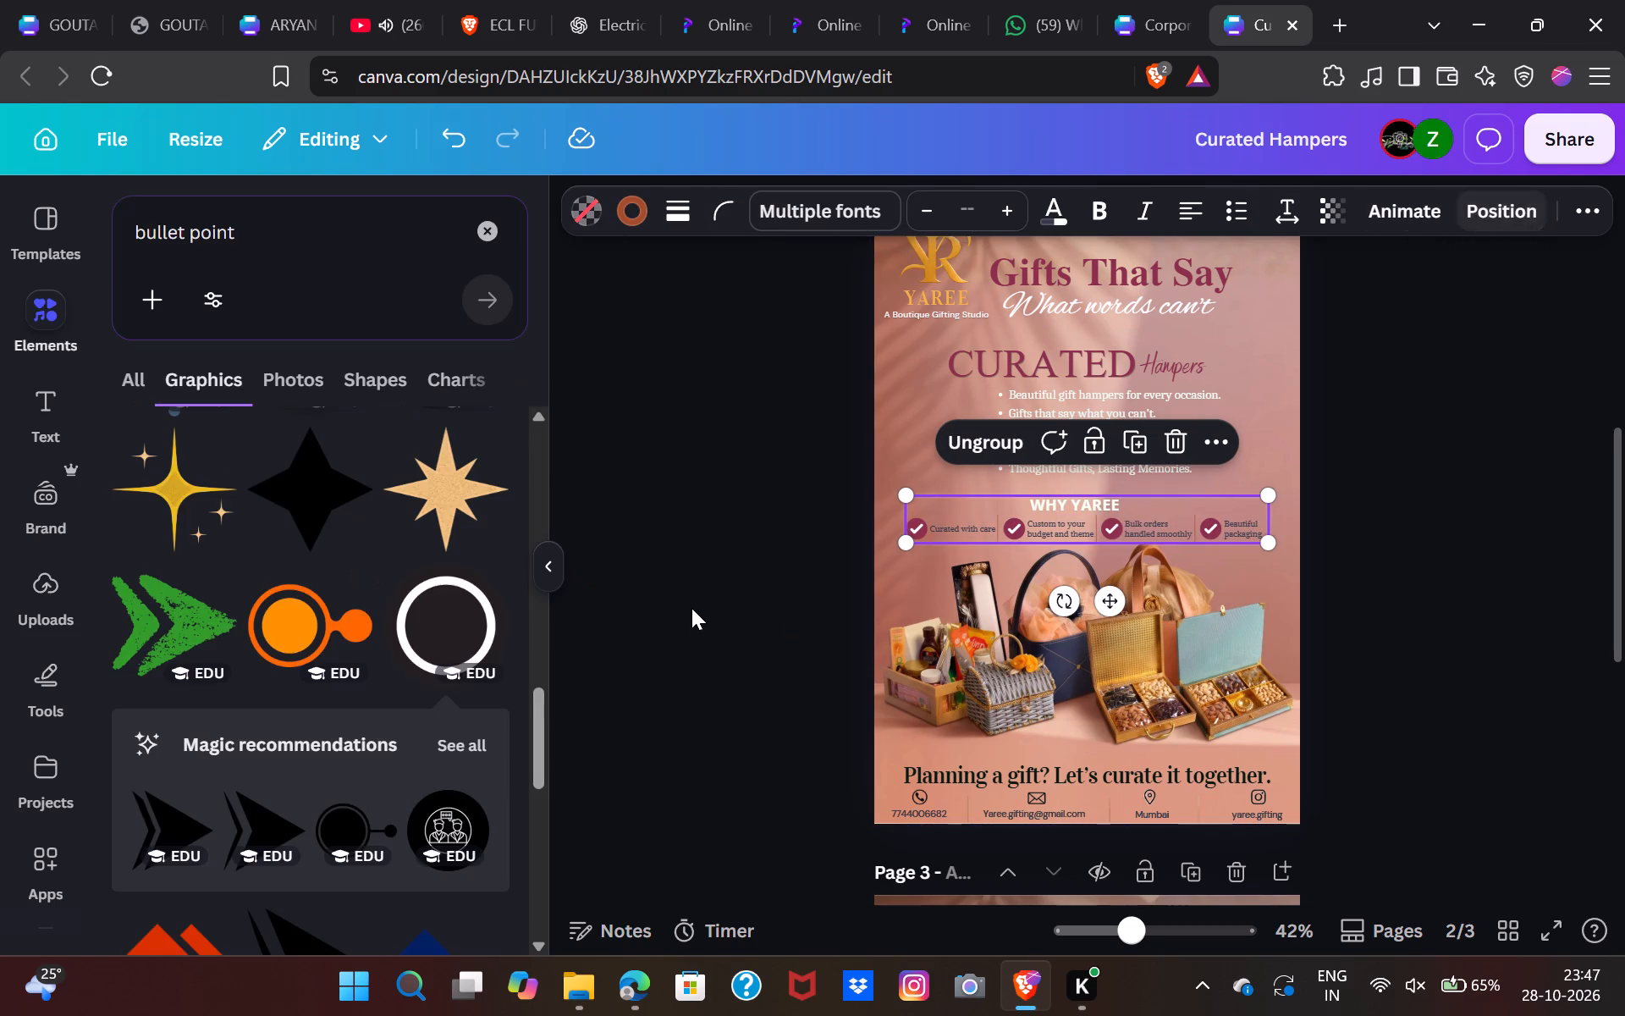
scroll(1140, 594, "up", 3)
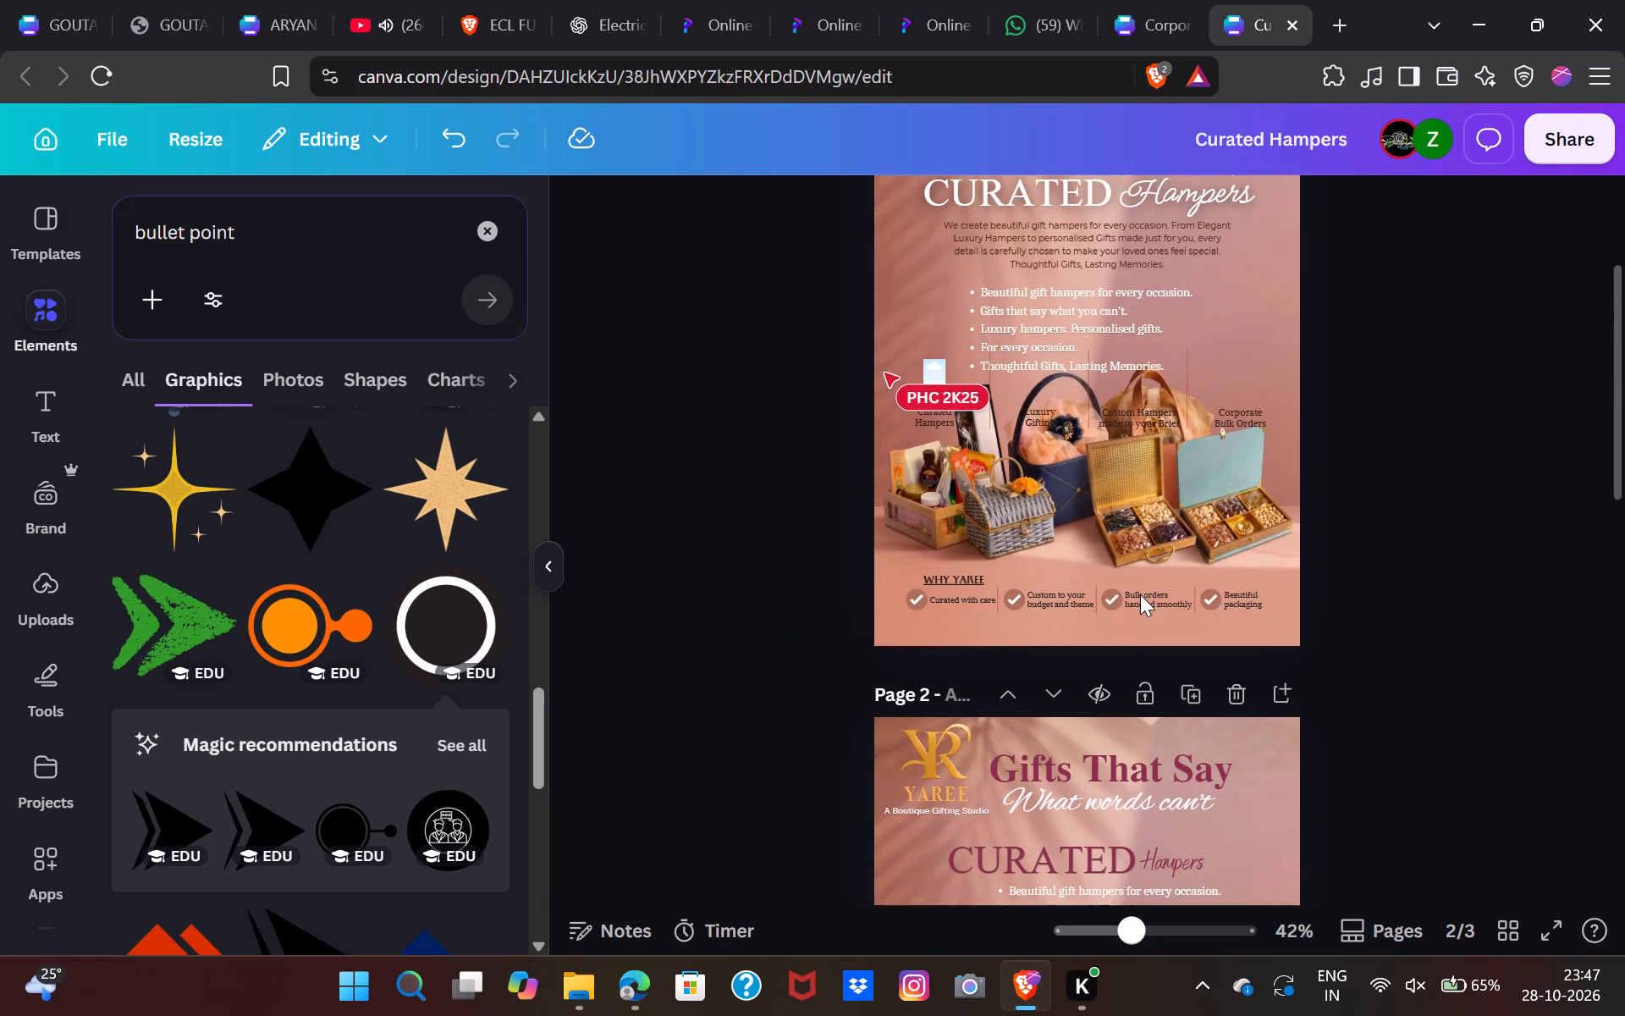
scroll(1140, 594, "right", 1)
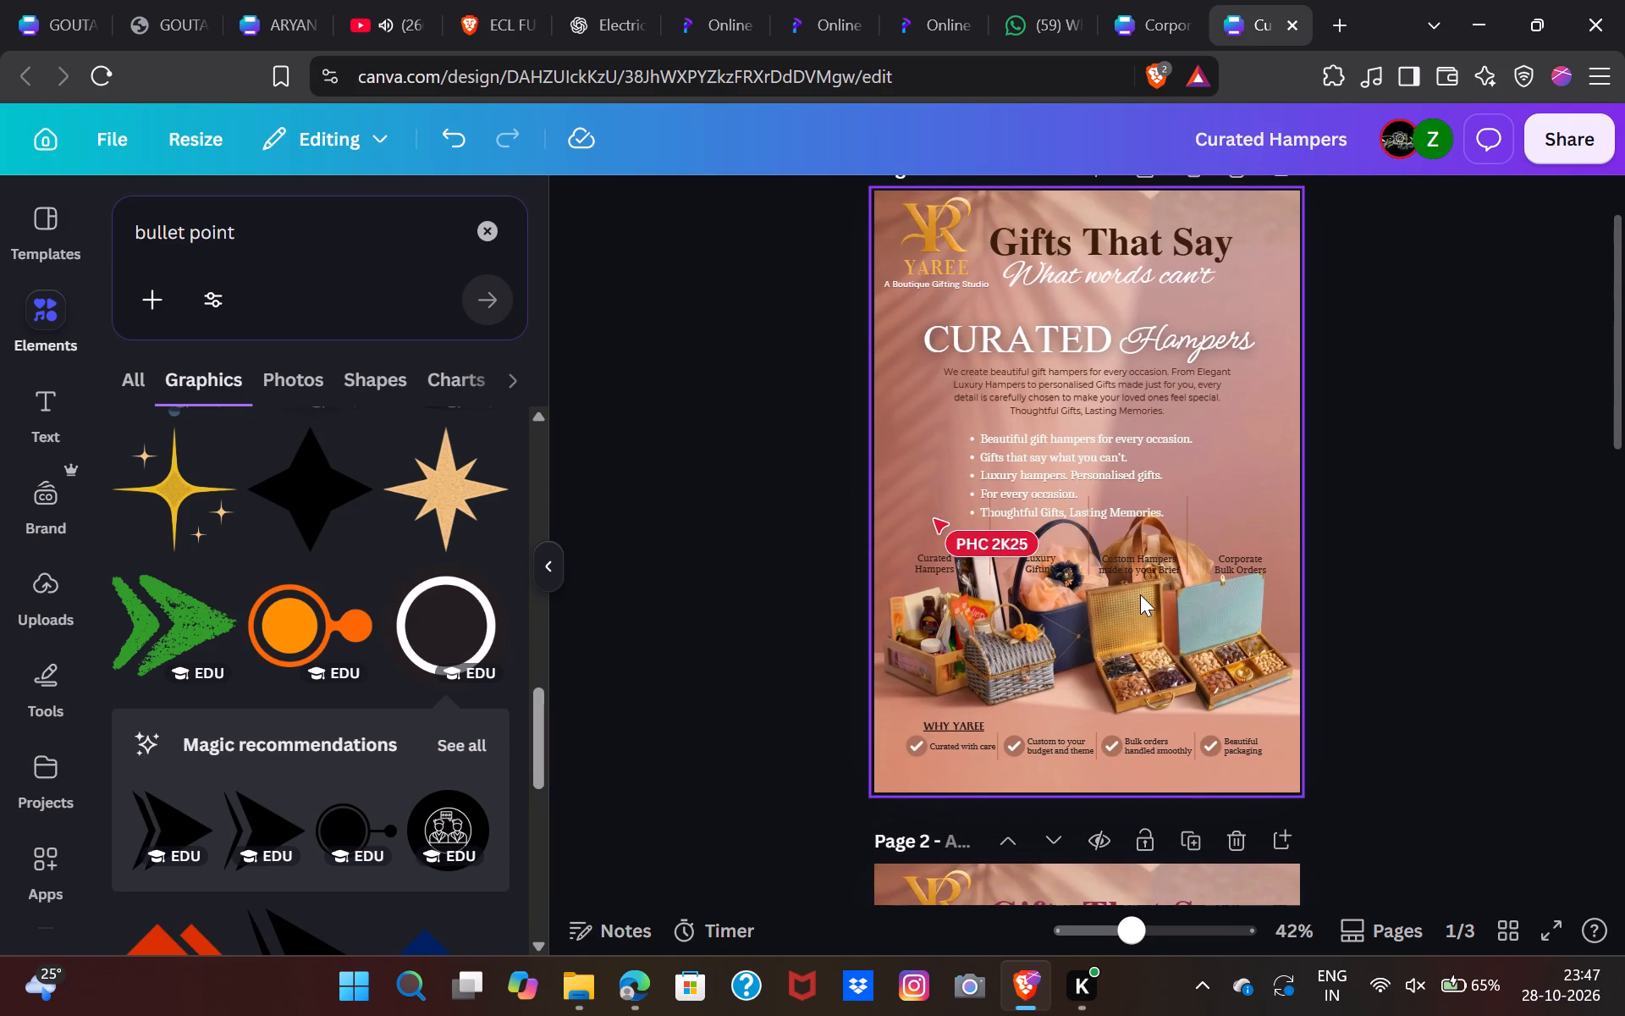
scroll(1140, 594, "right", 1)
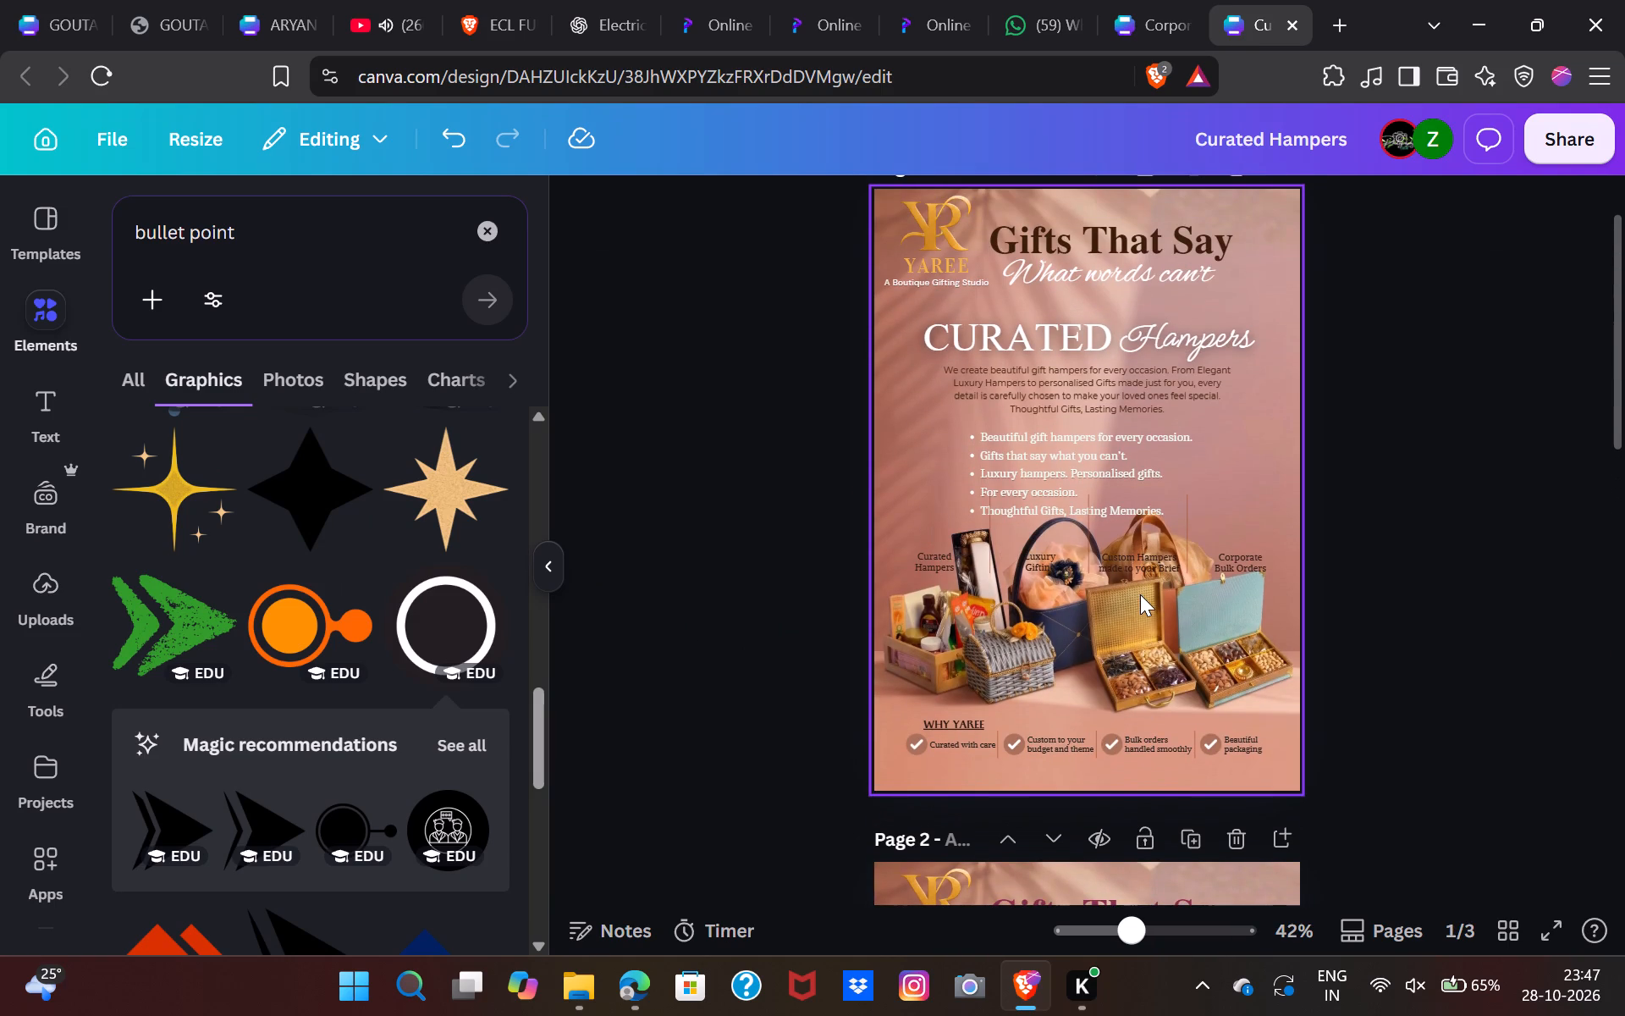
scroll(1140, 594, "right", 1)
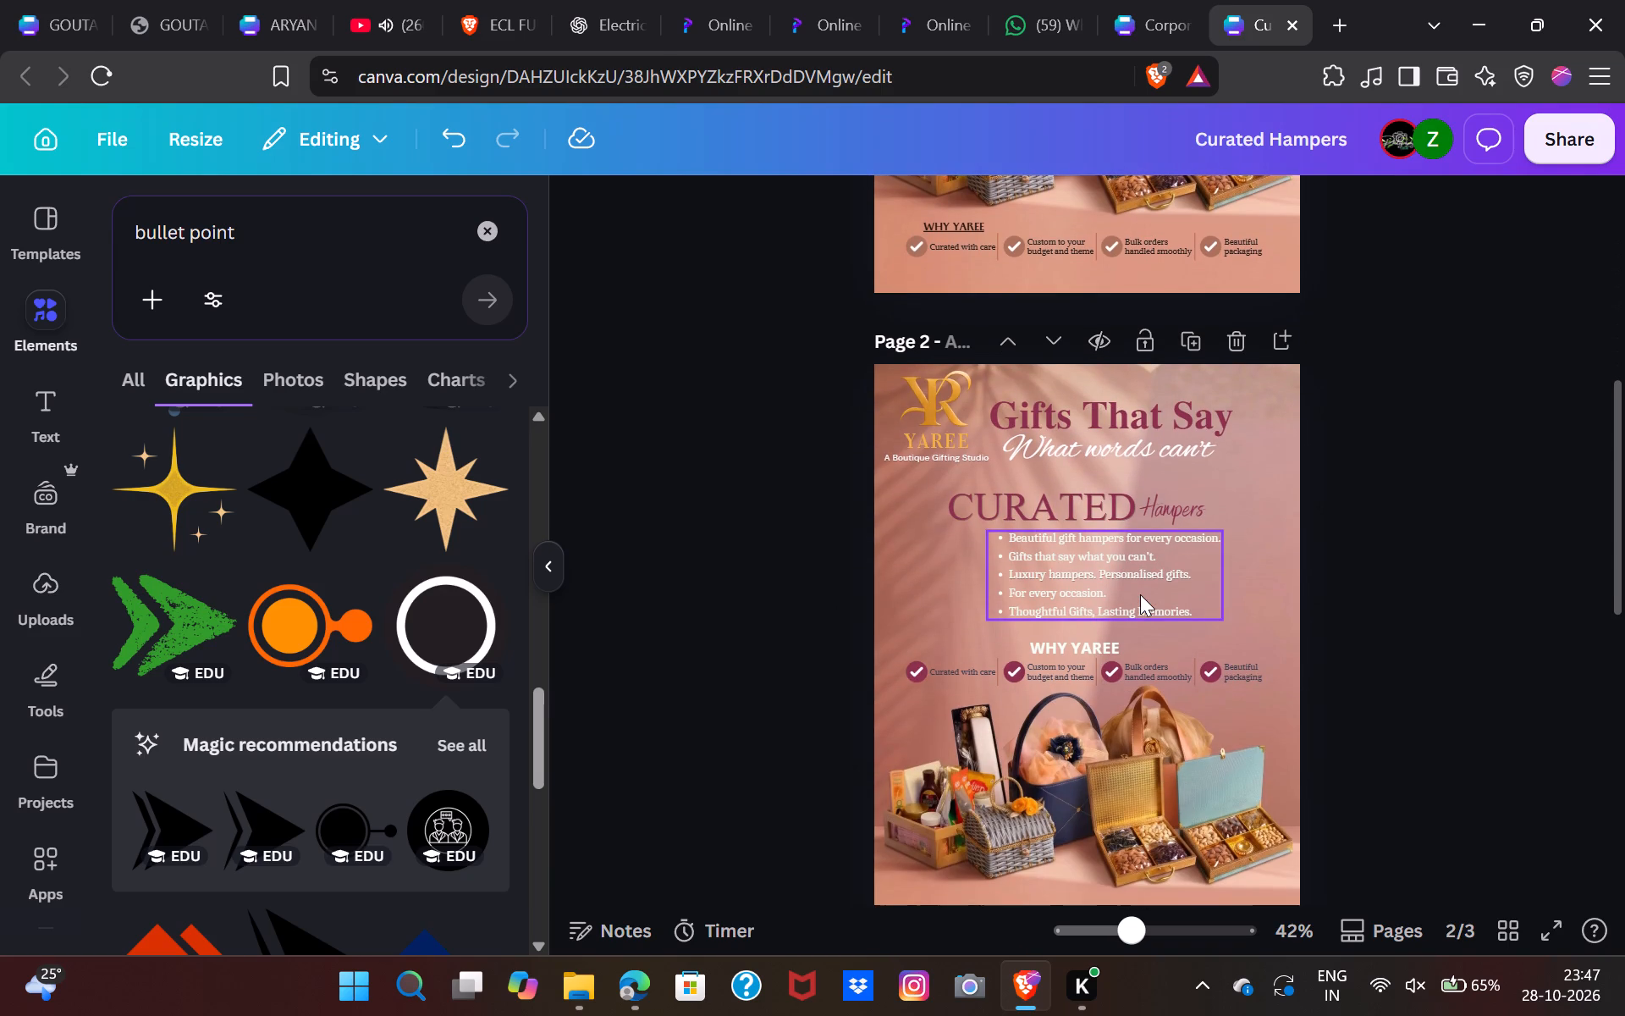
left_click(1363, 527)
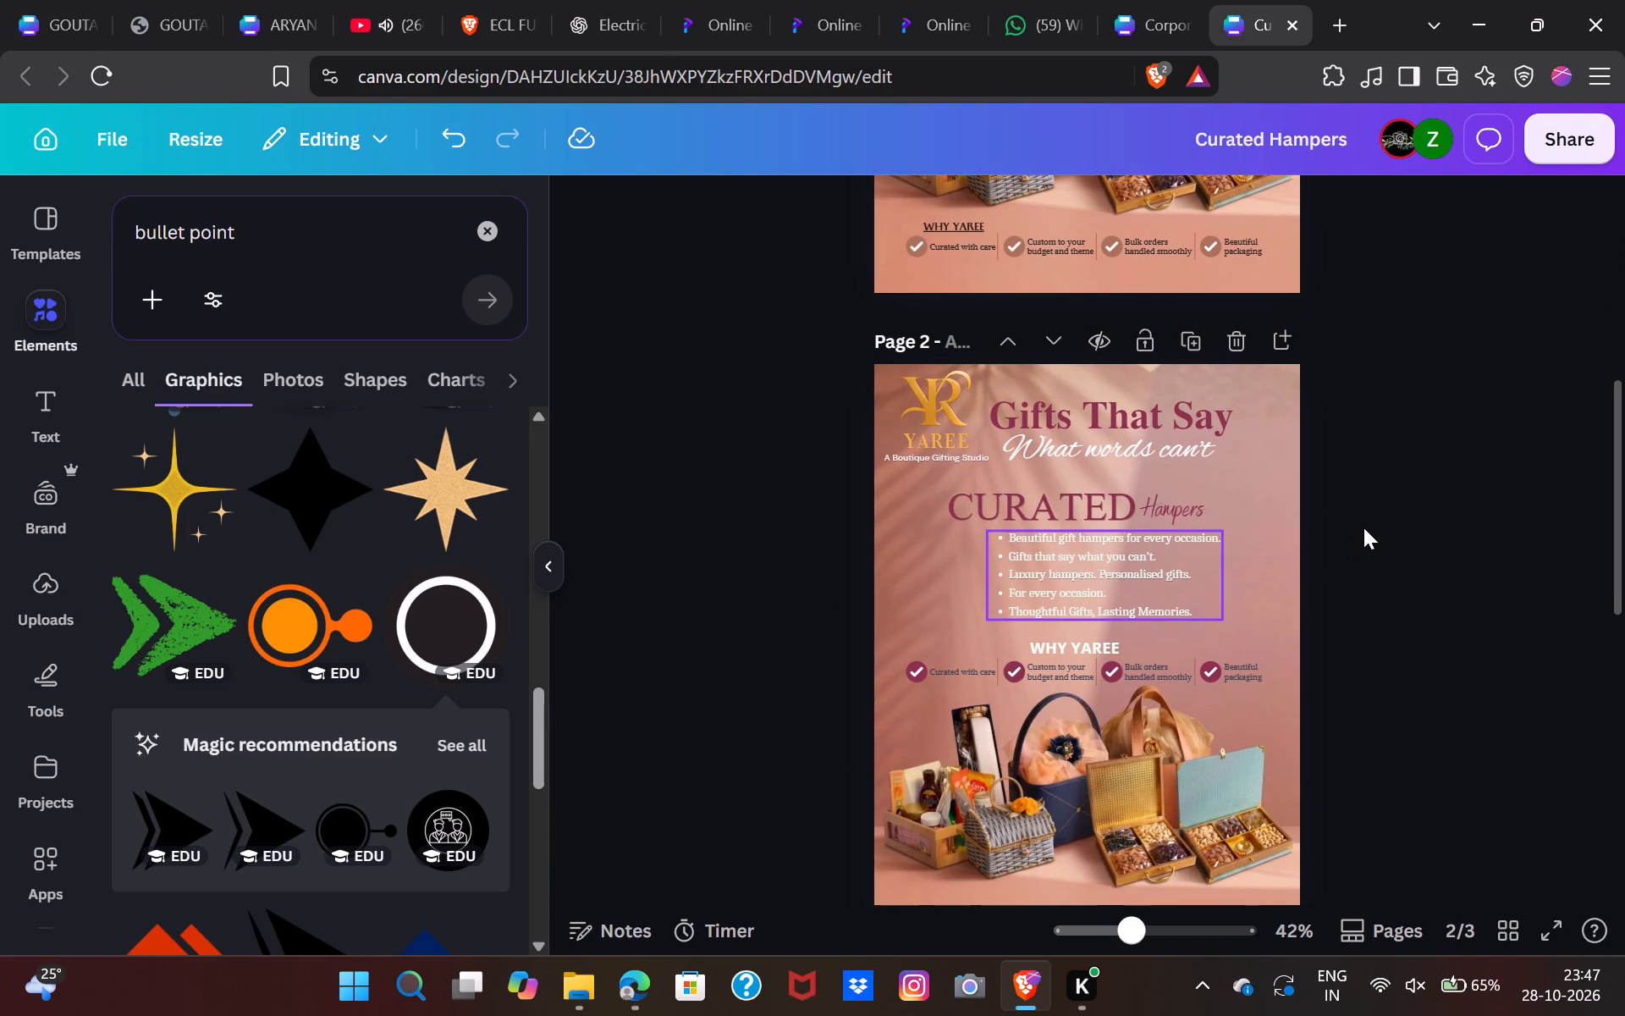
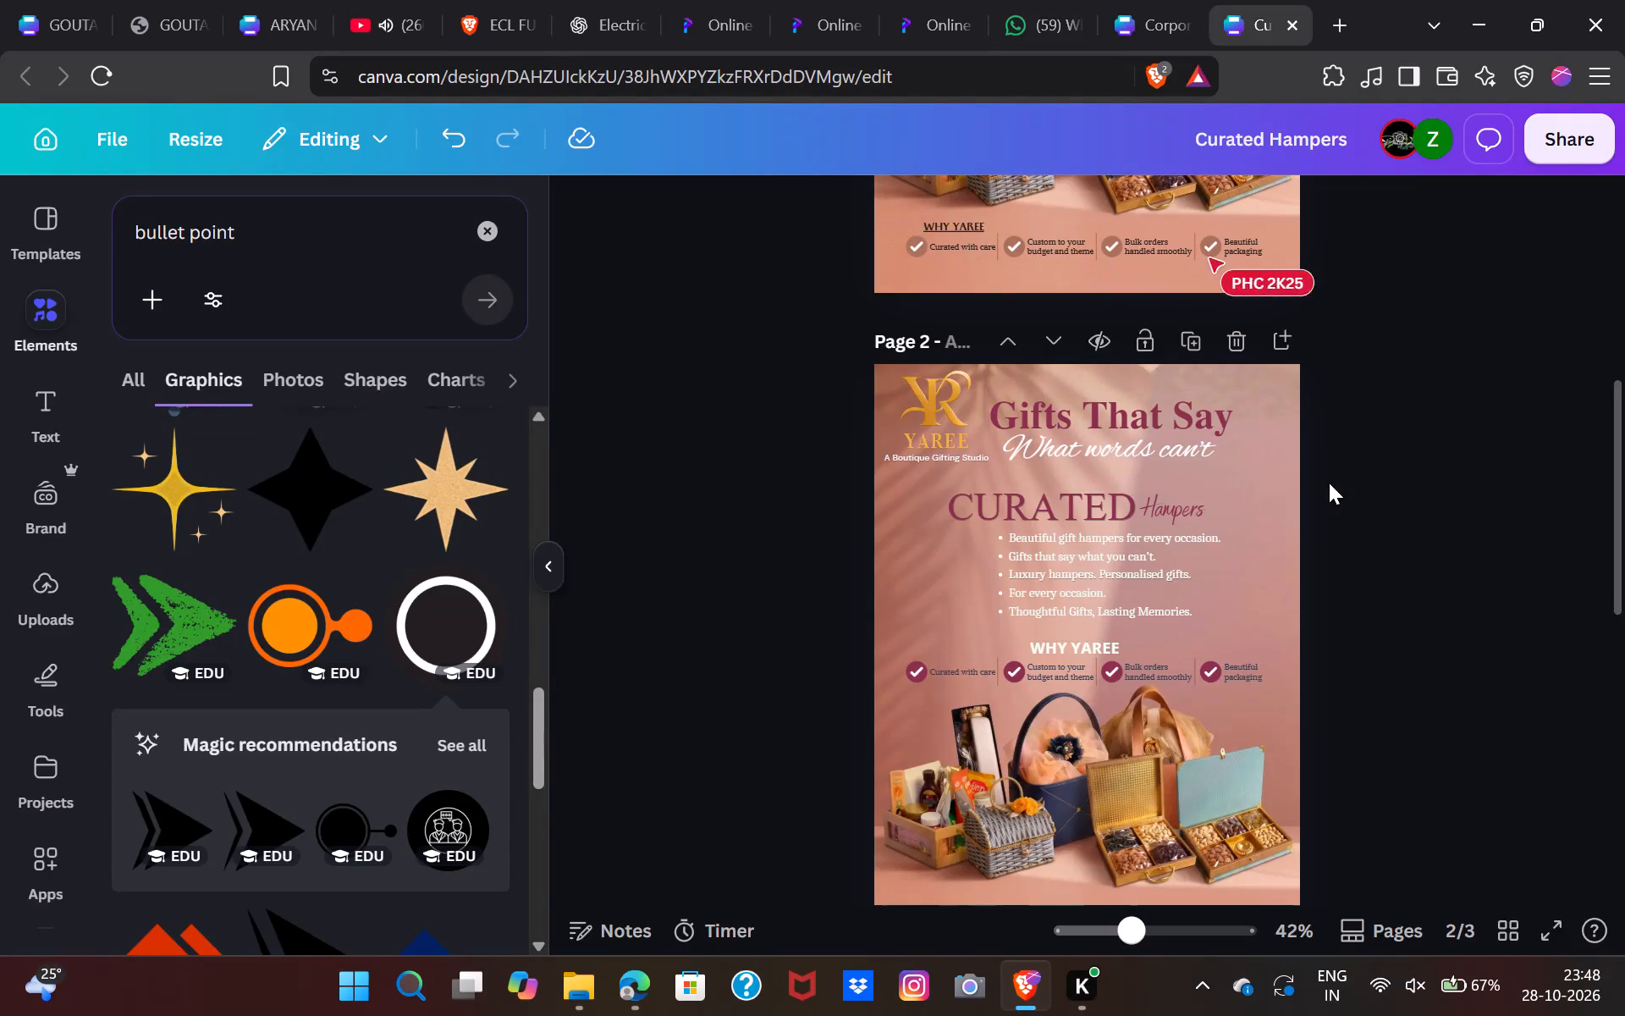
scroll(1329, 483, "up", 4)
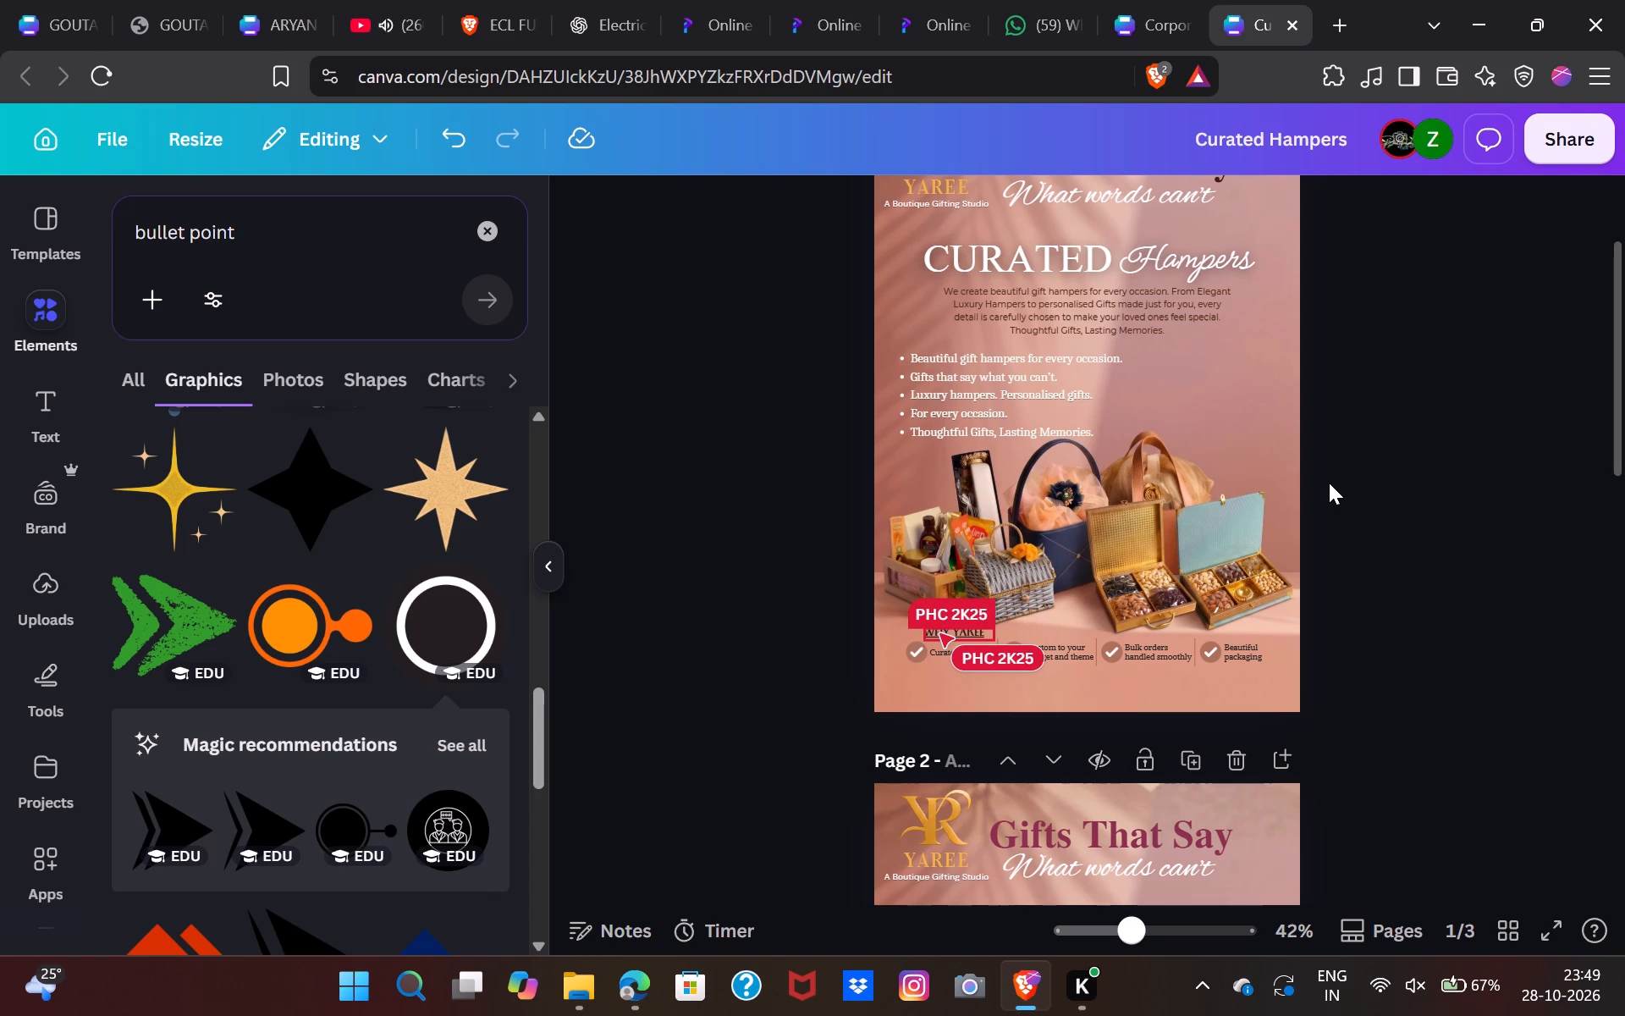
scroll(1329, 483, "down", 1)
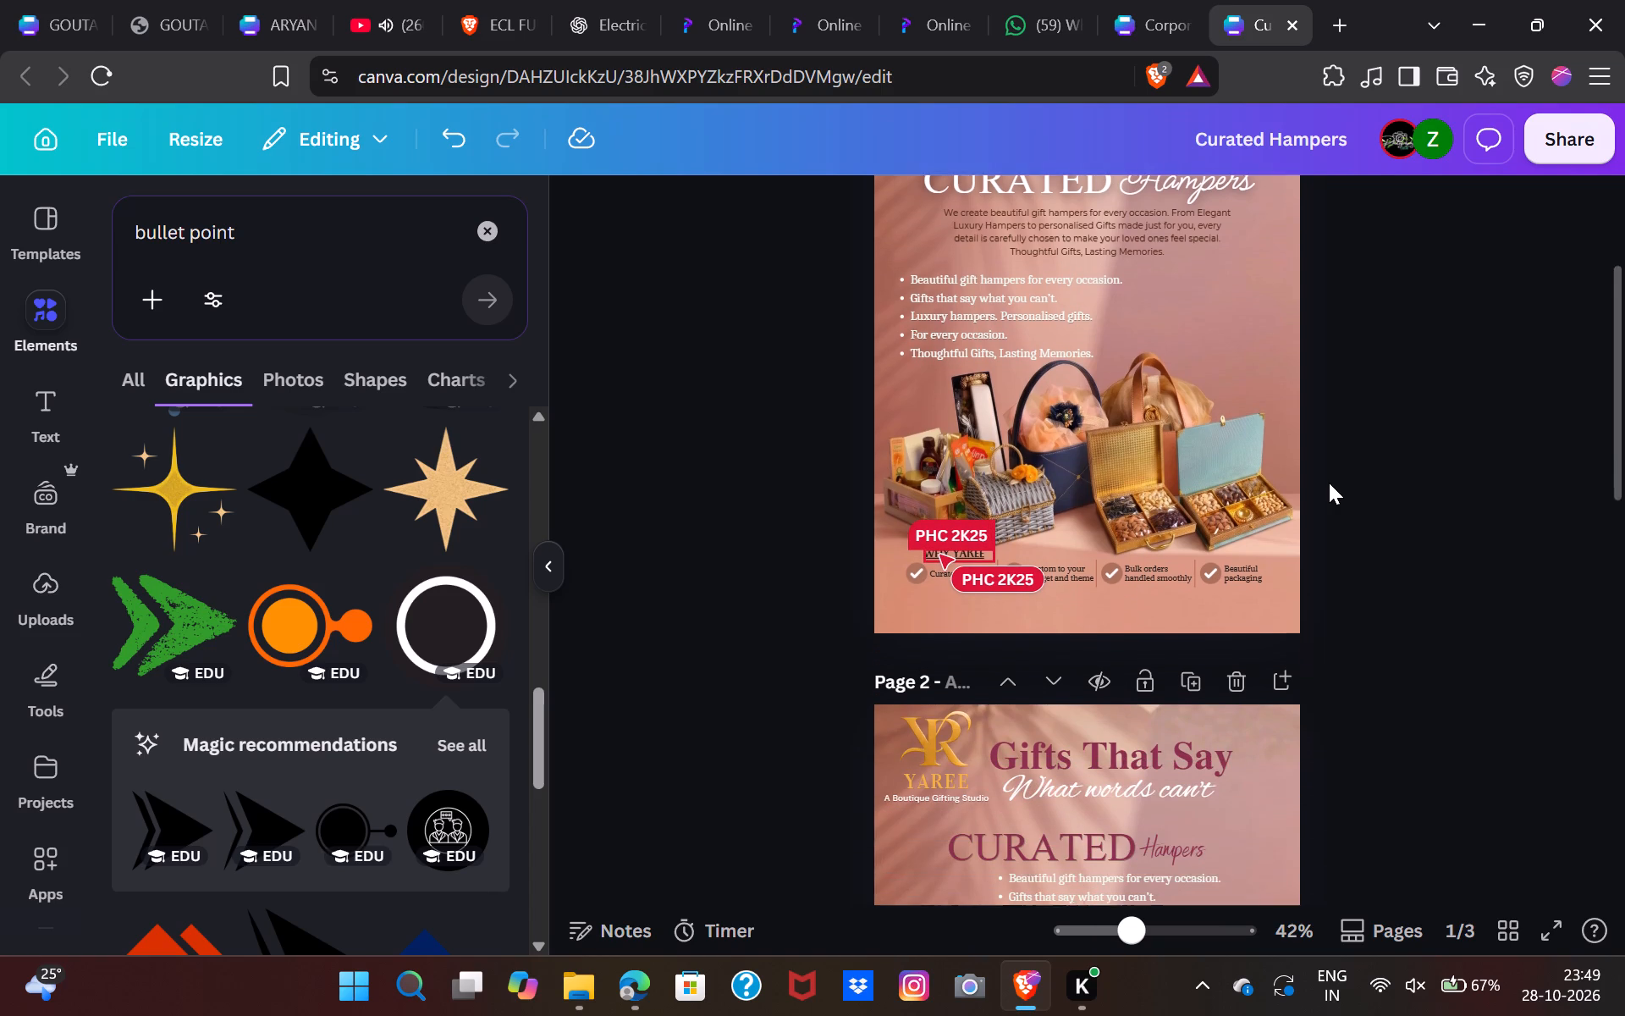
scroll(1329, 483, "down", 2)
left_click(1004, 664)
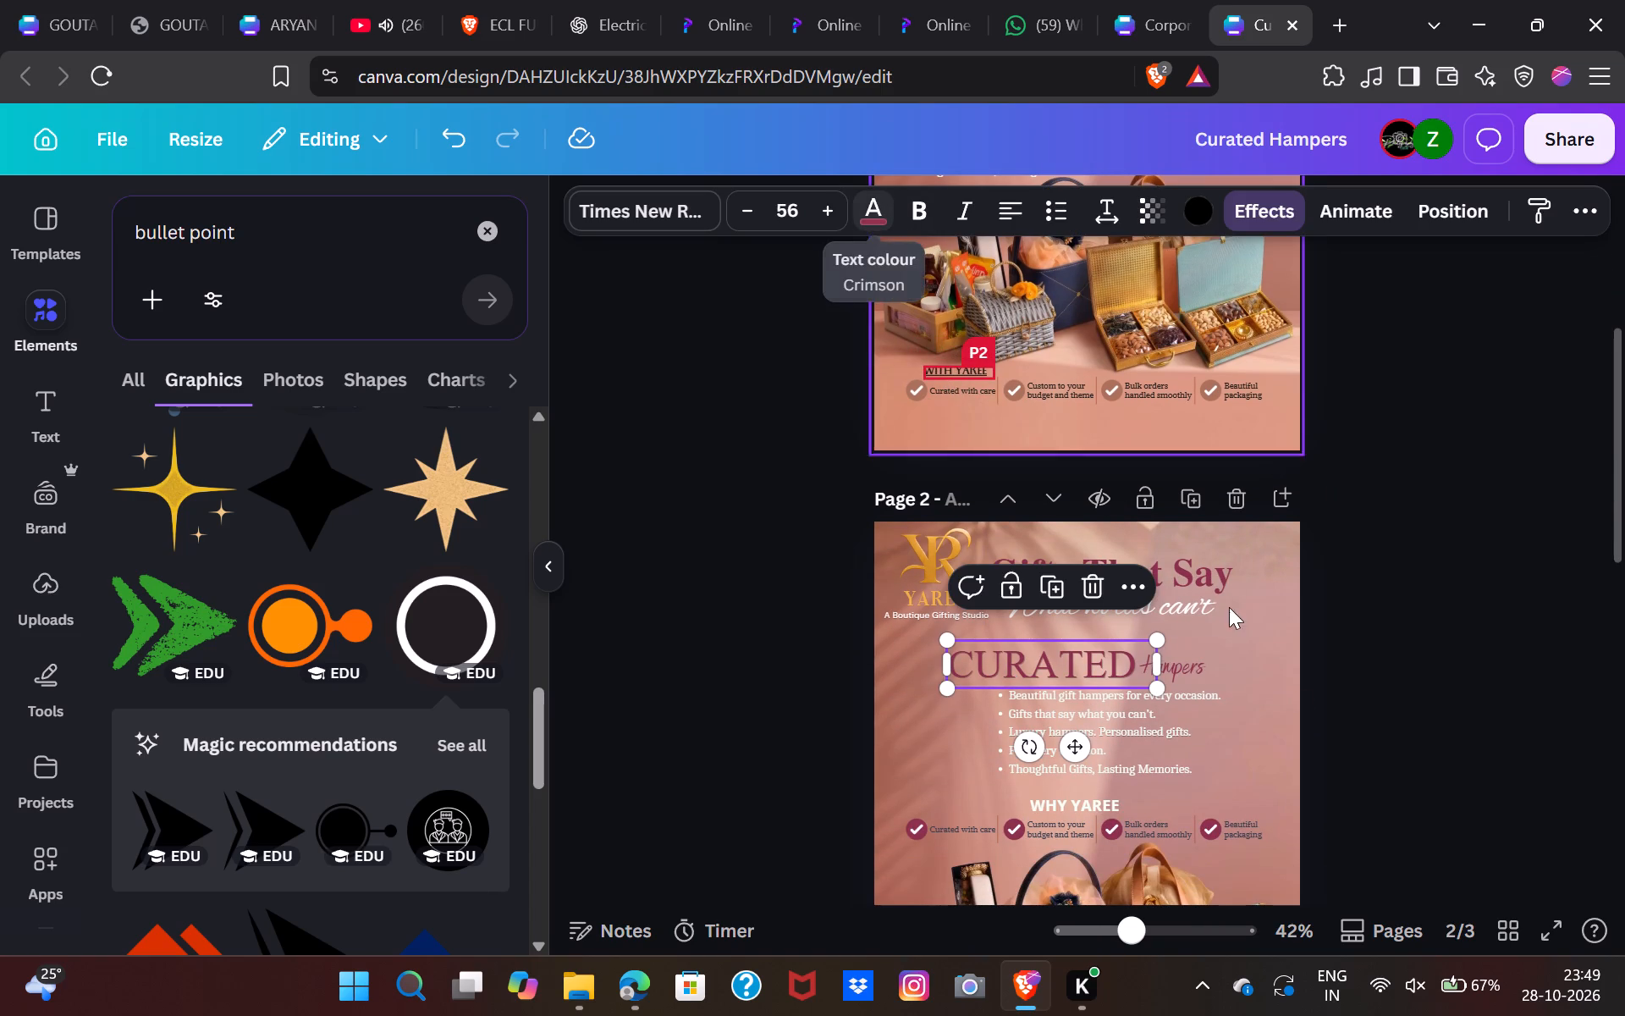
Download only the current page, page 2 of the Curated Hampers design, as a JPG file.
left_click(1298, 691)
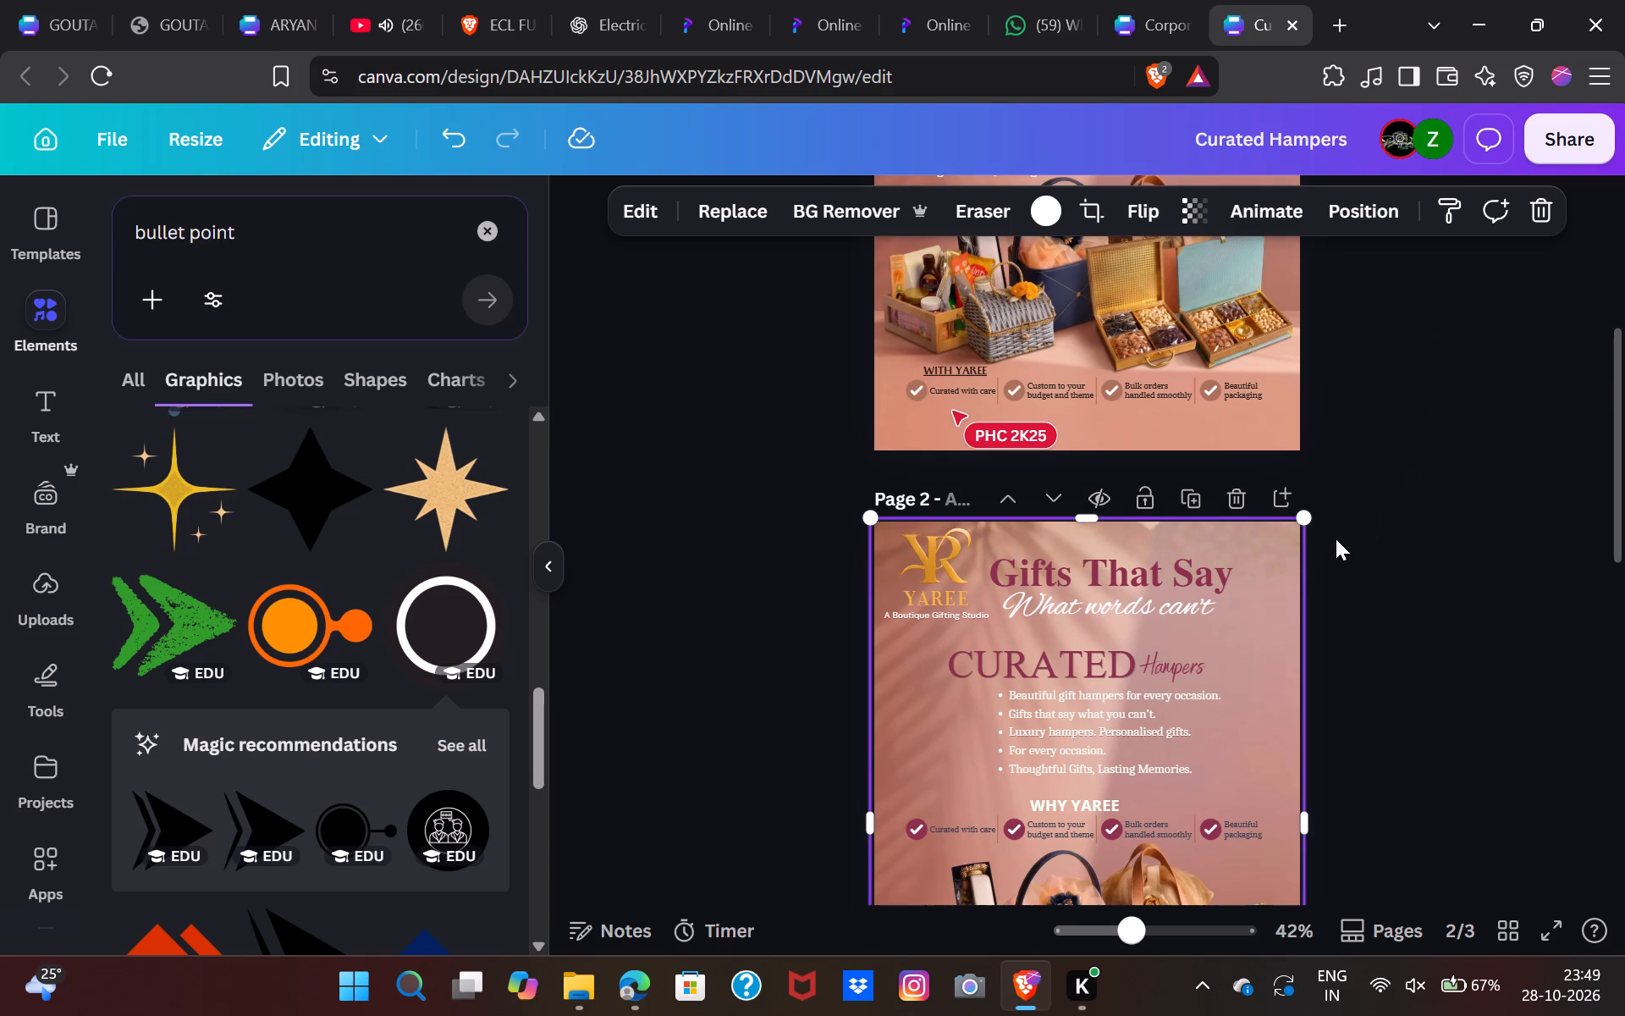
scroll(1337, 528, "down", 1)
left_click(1565, 148)
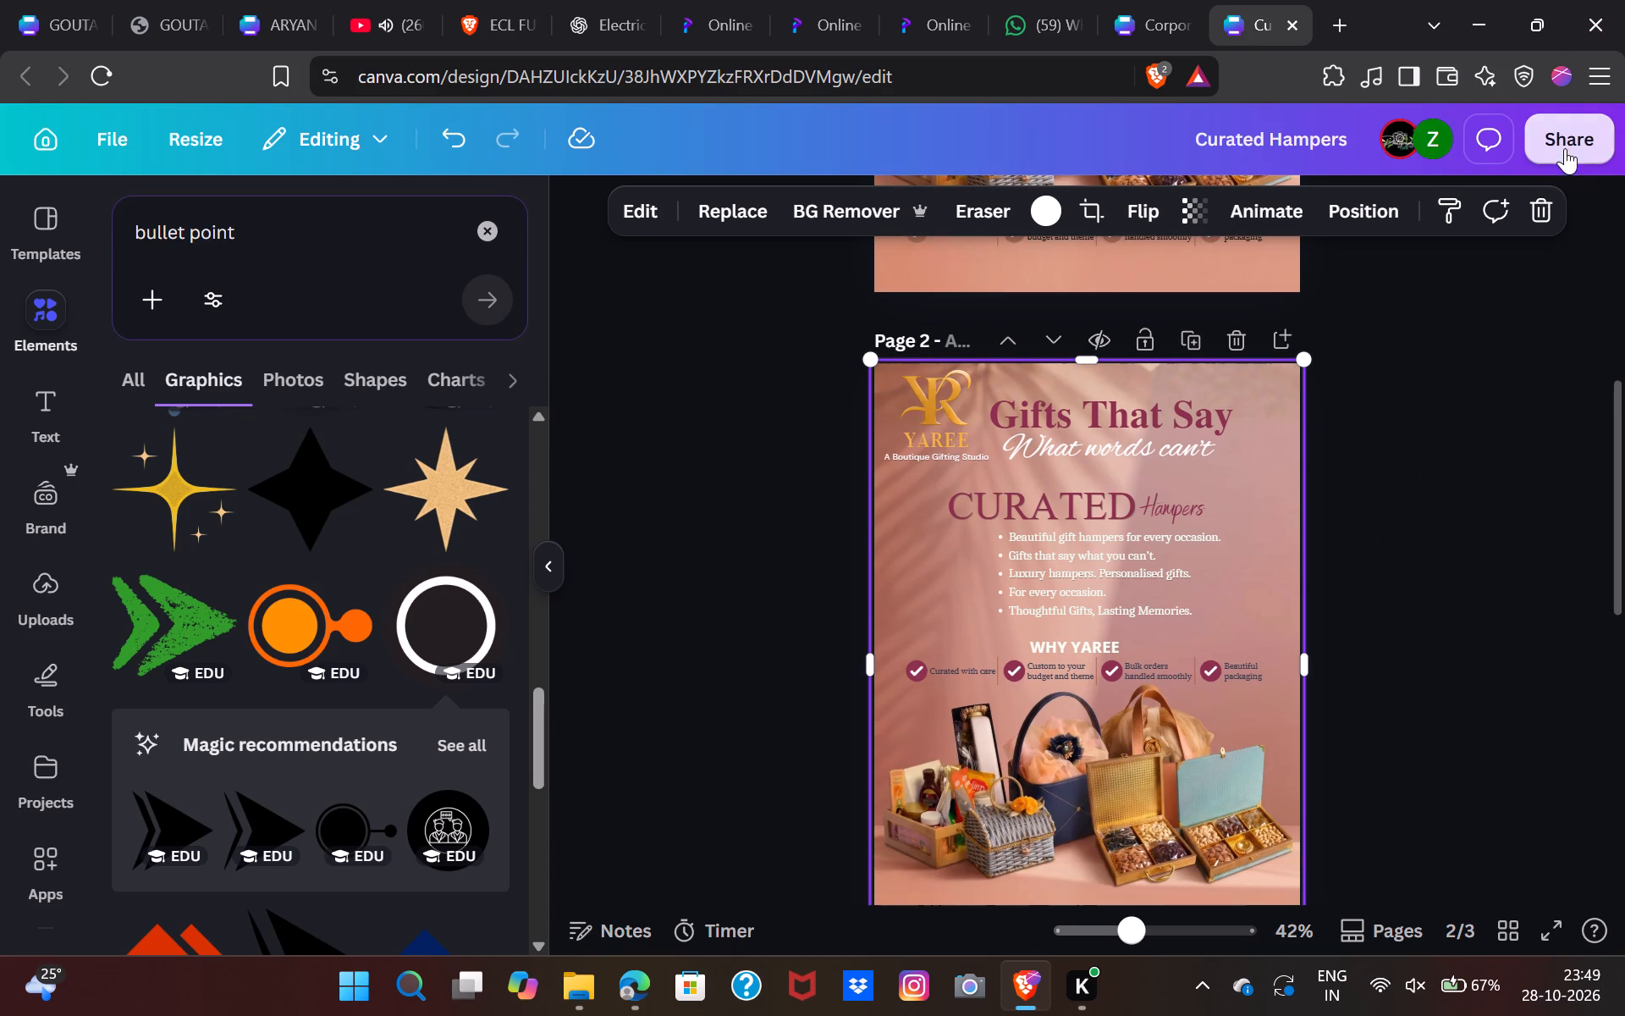
left_click(1187, 724)
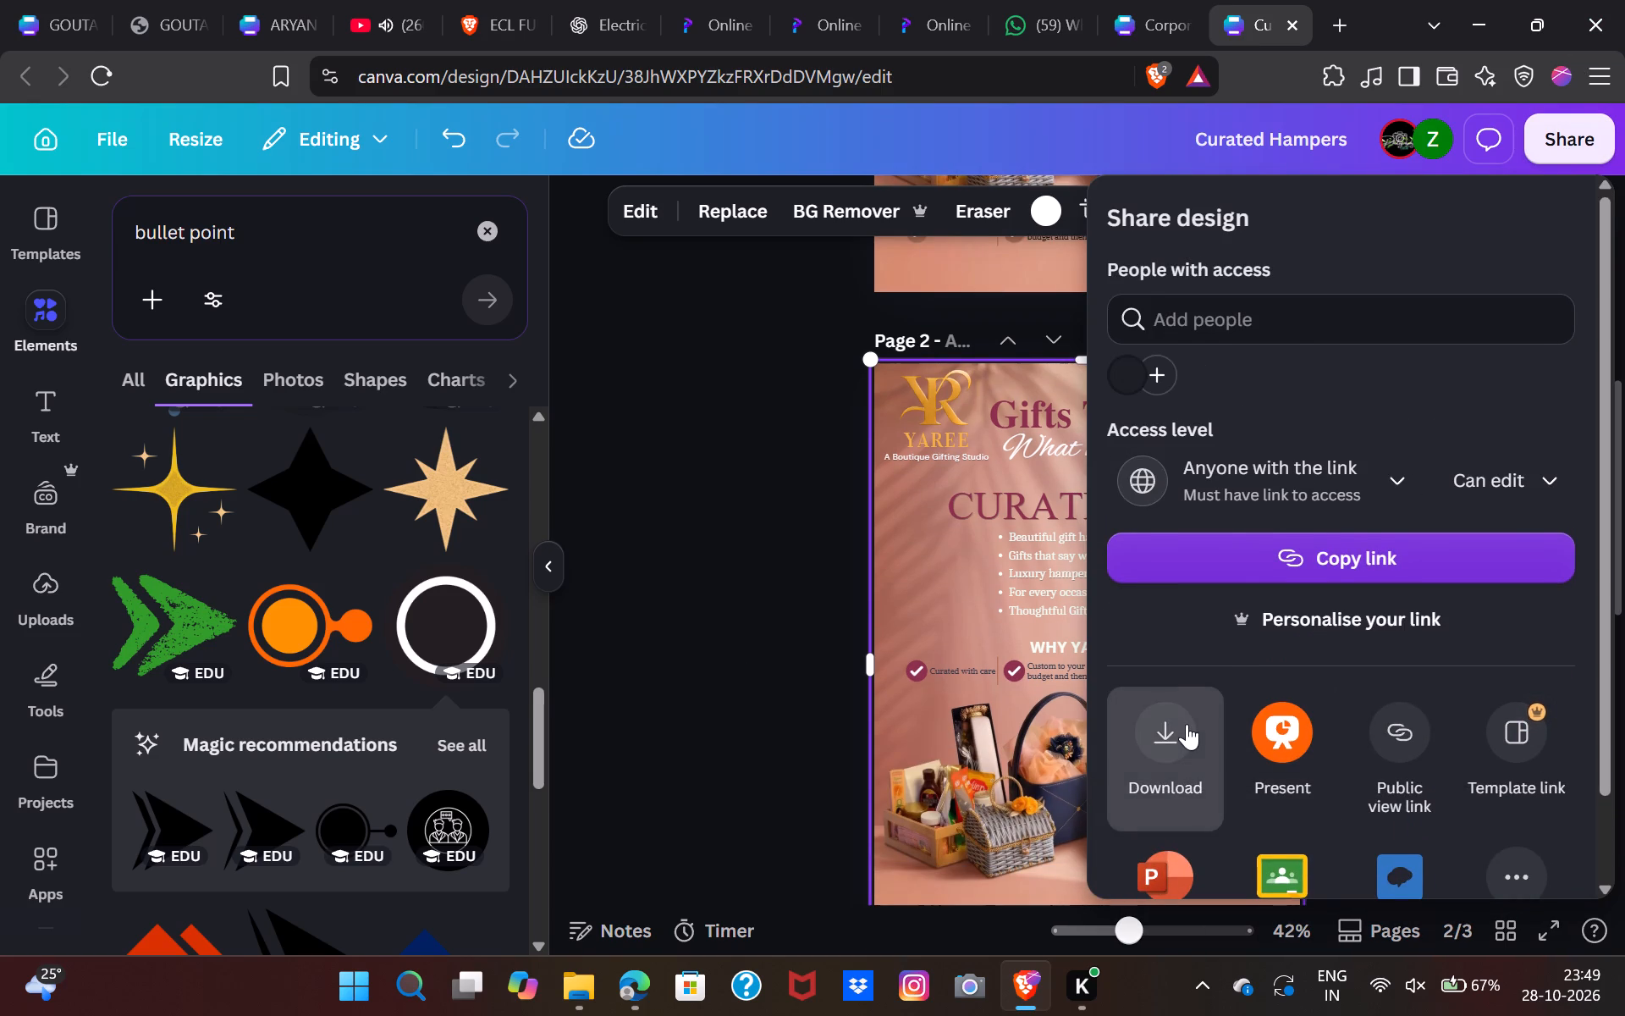
left_click(1358, 631)
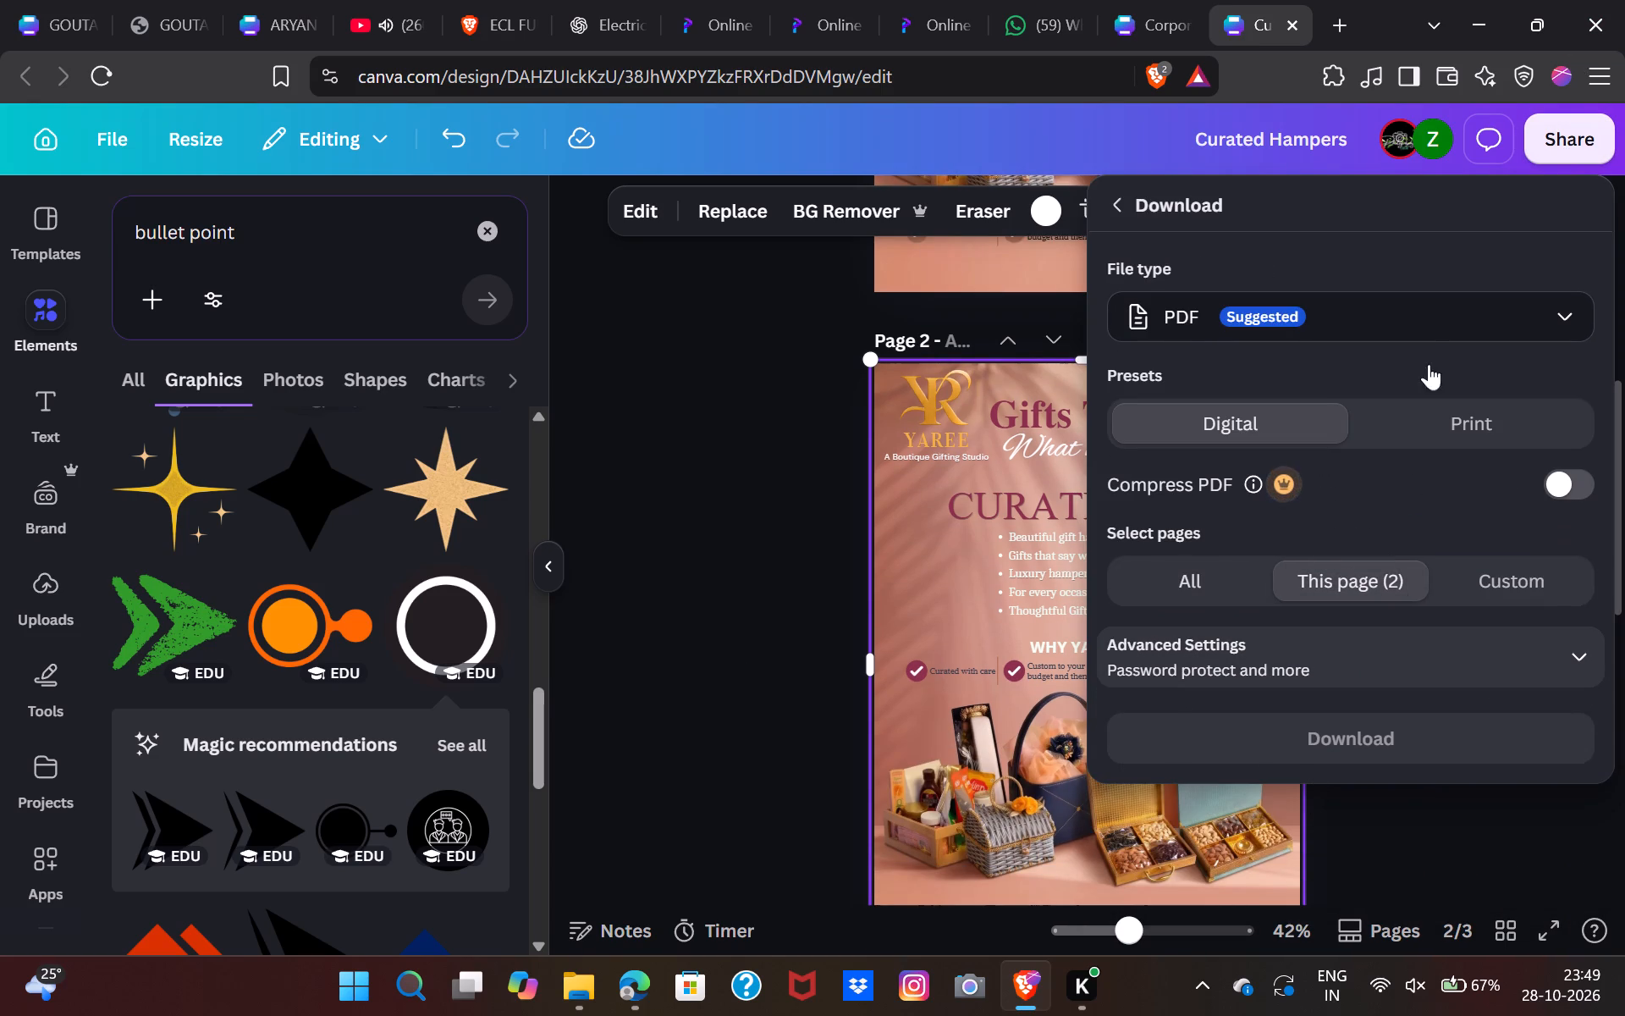
left_click(1420, 323)
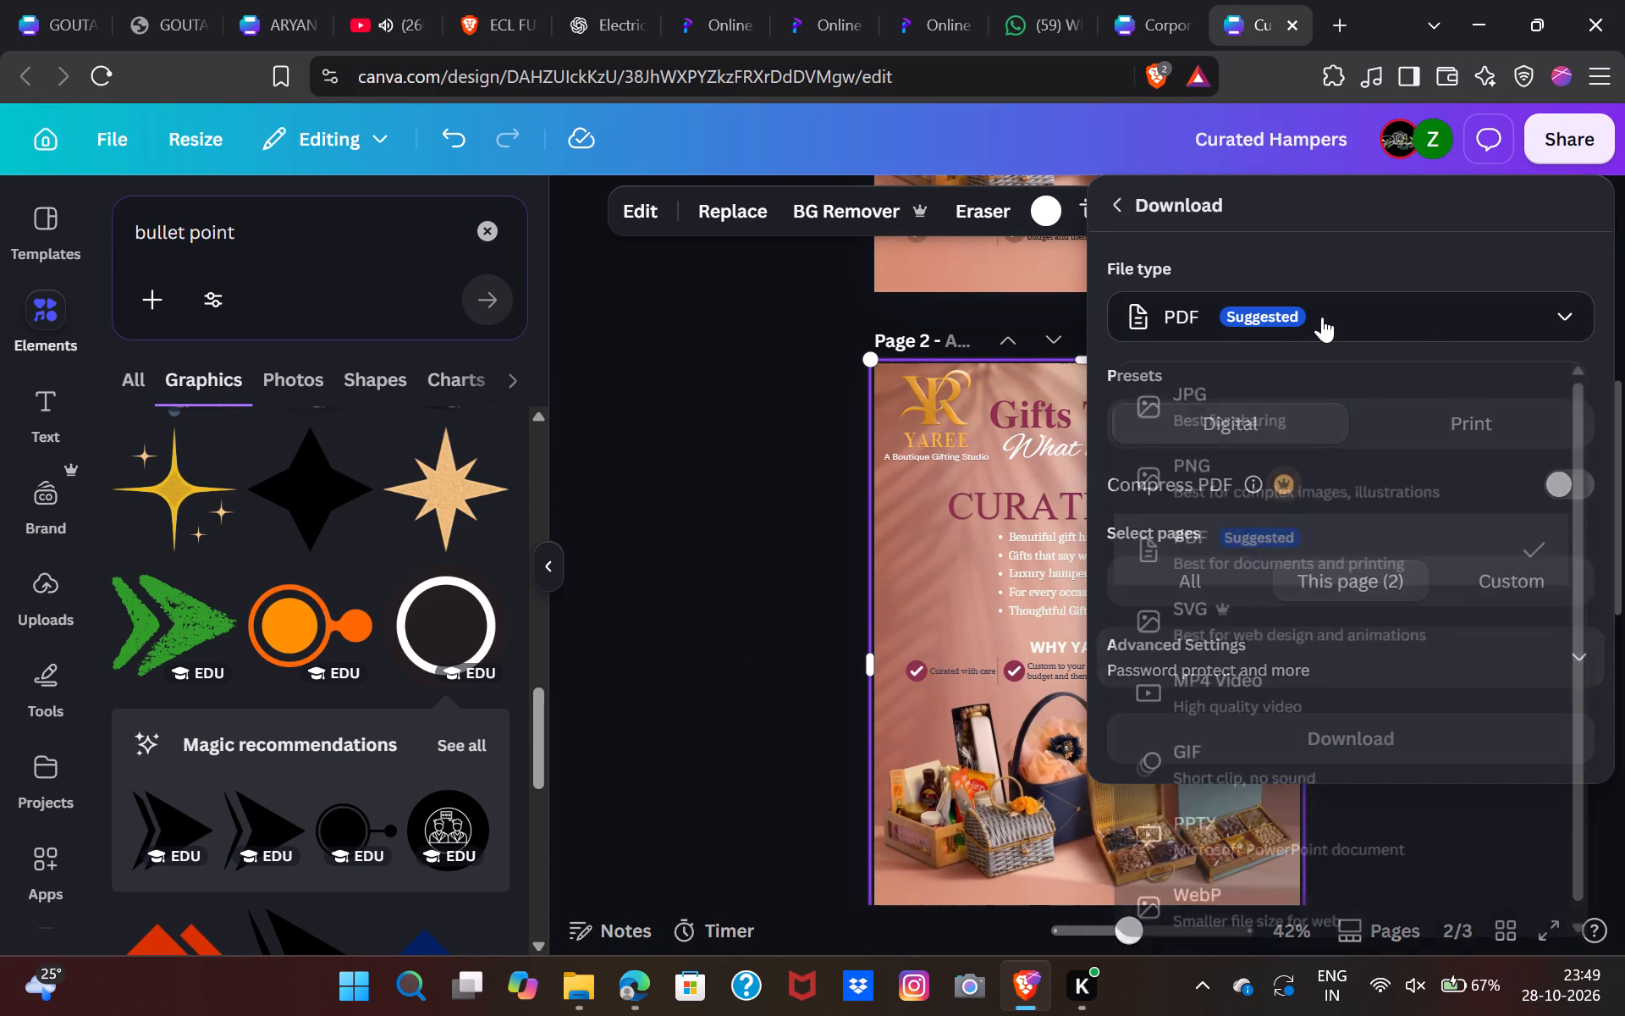
left_click(1322, 317)
left_click(1297, 412)
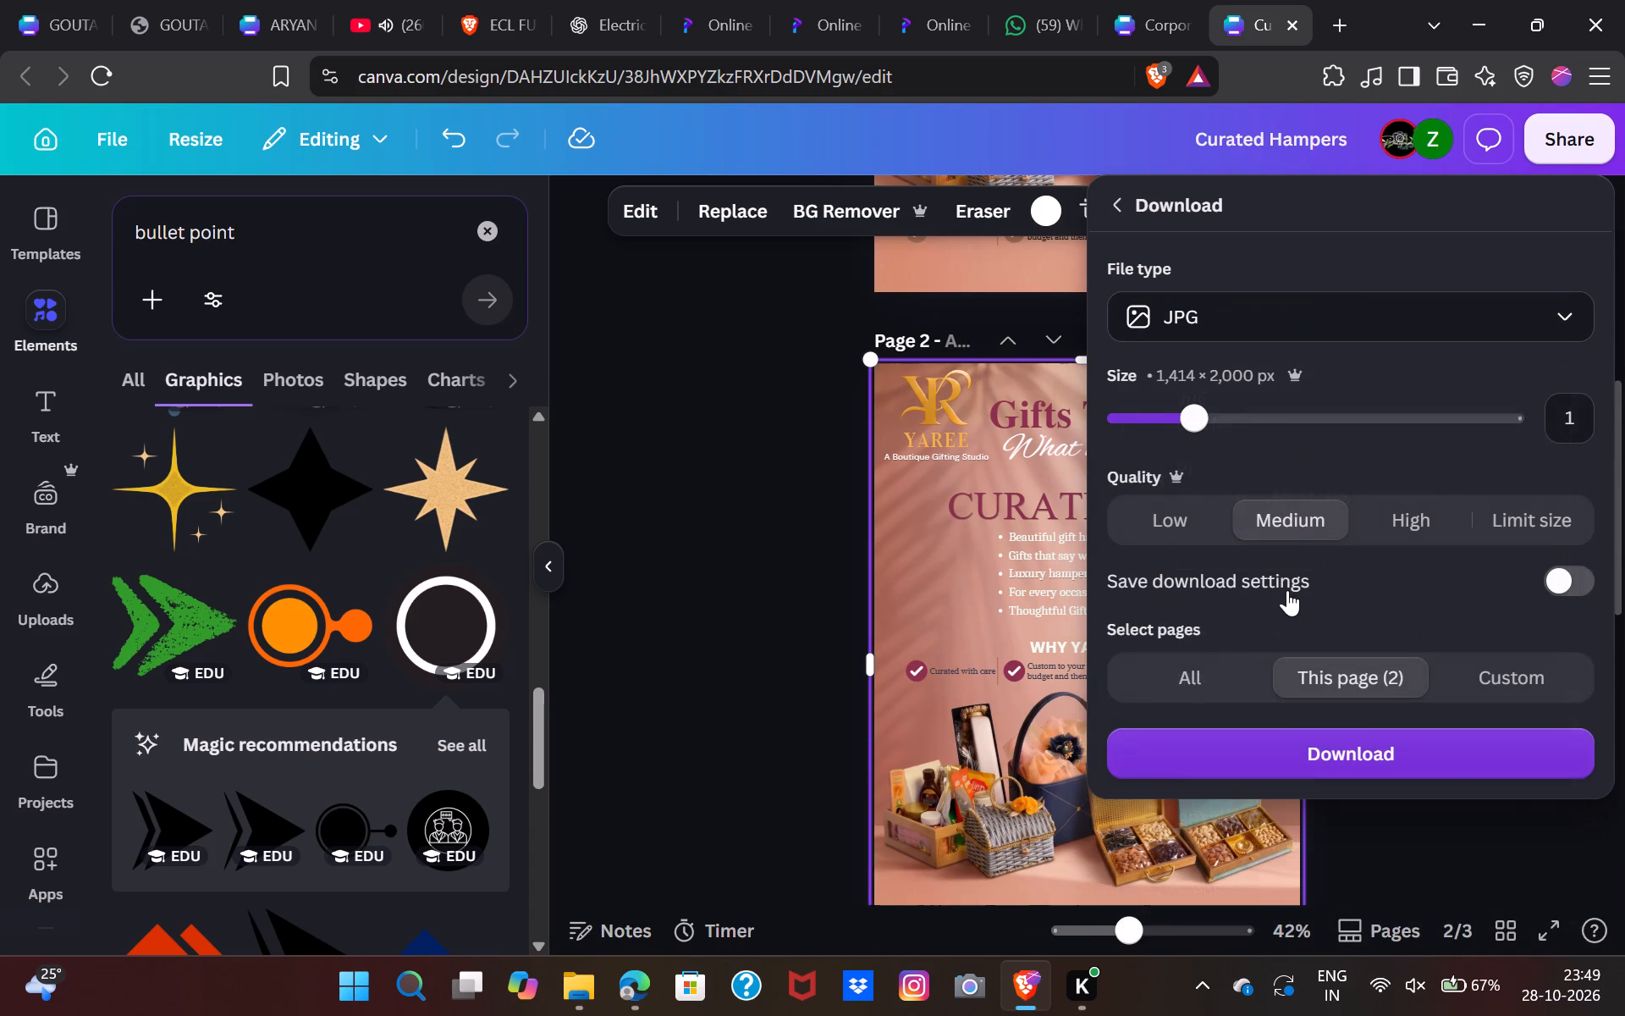
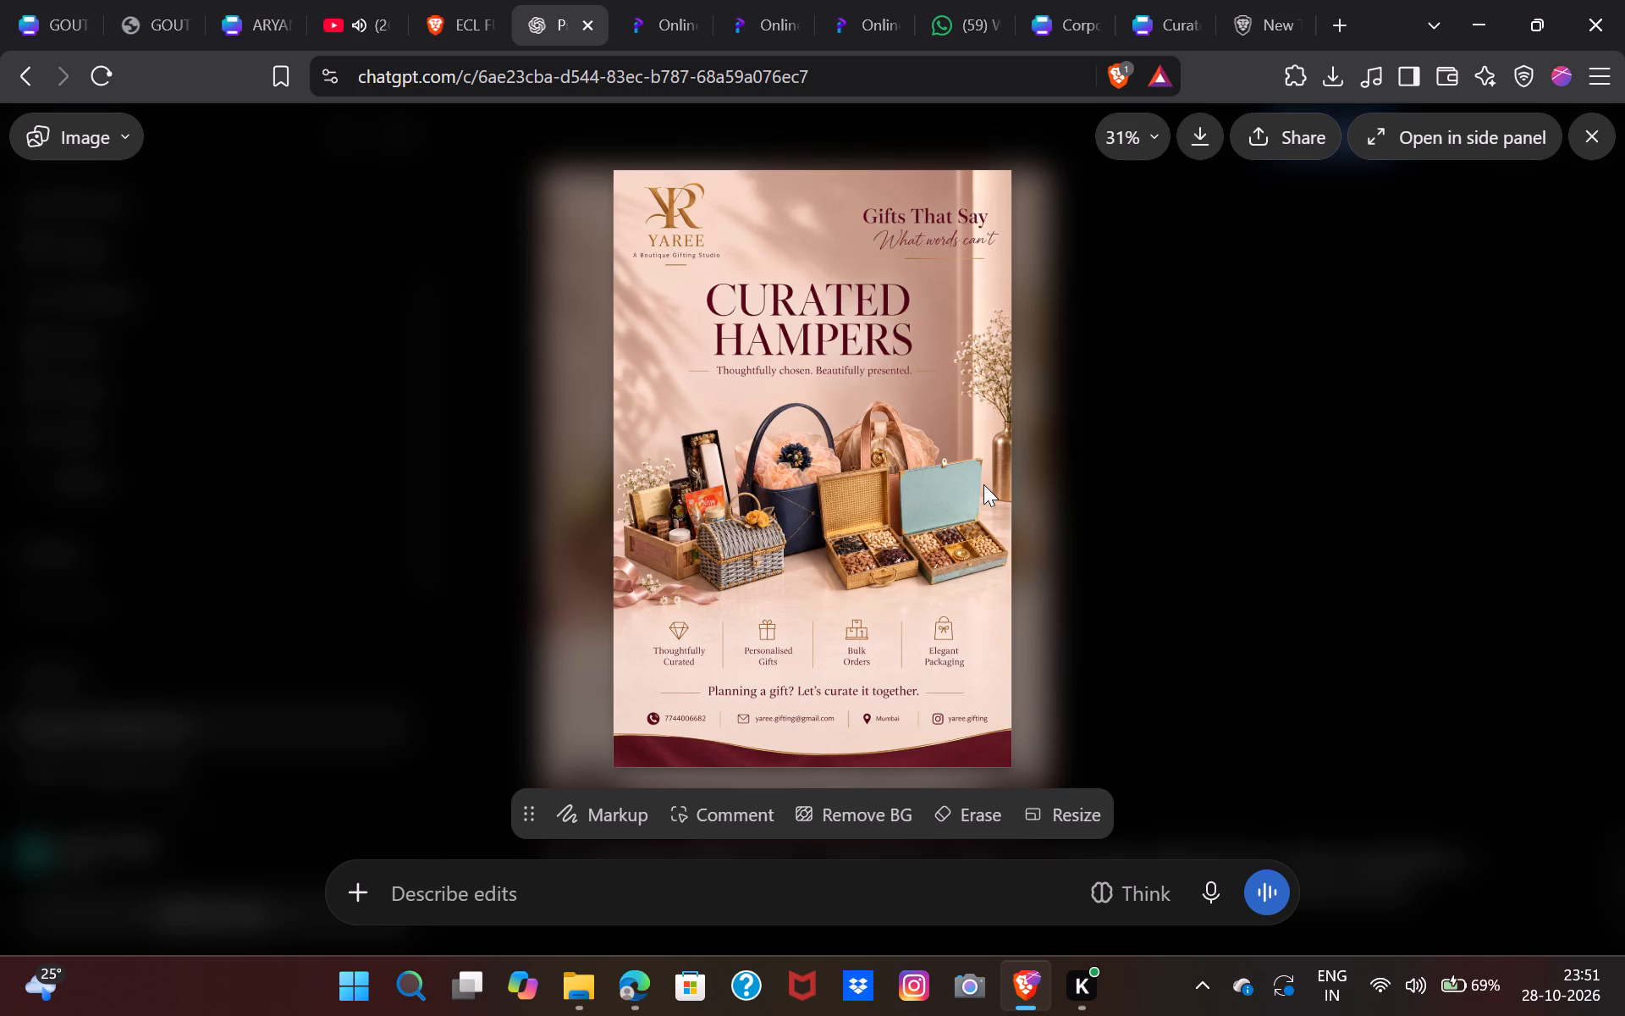
Switch to the Curated Hampers design in Canva and shrink page 2's Yaree logo with its tagline to about 4.7 by 4.5.
left_click(1135, 4)
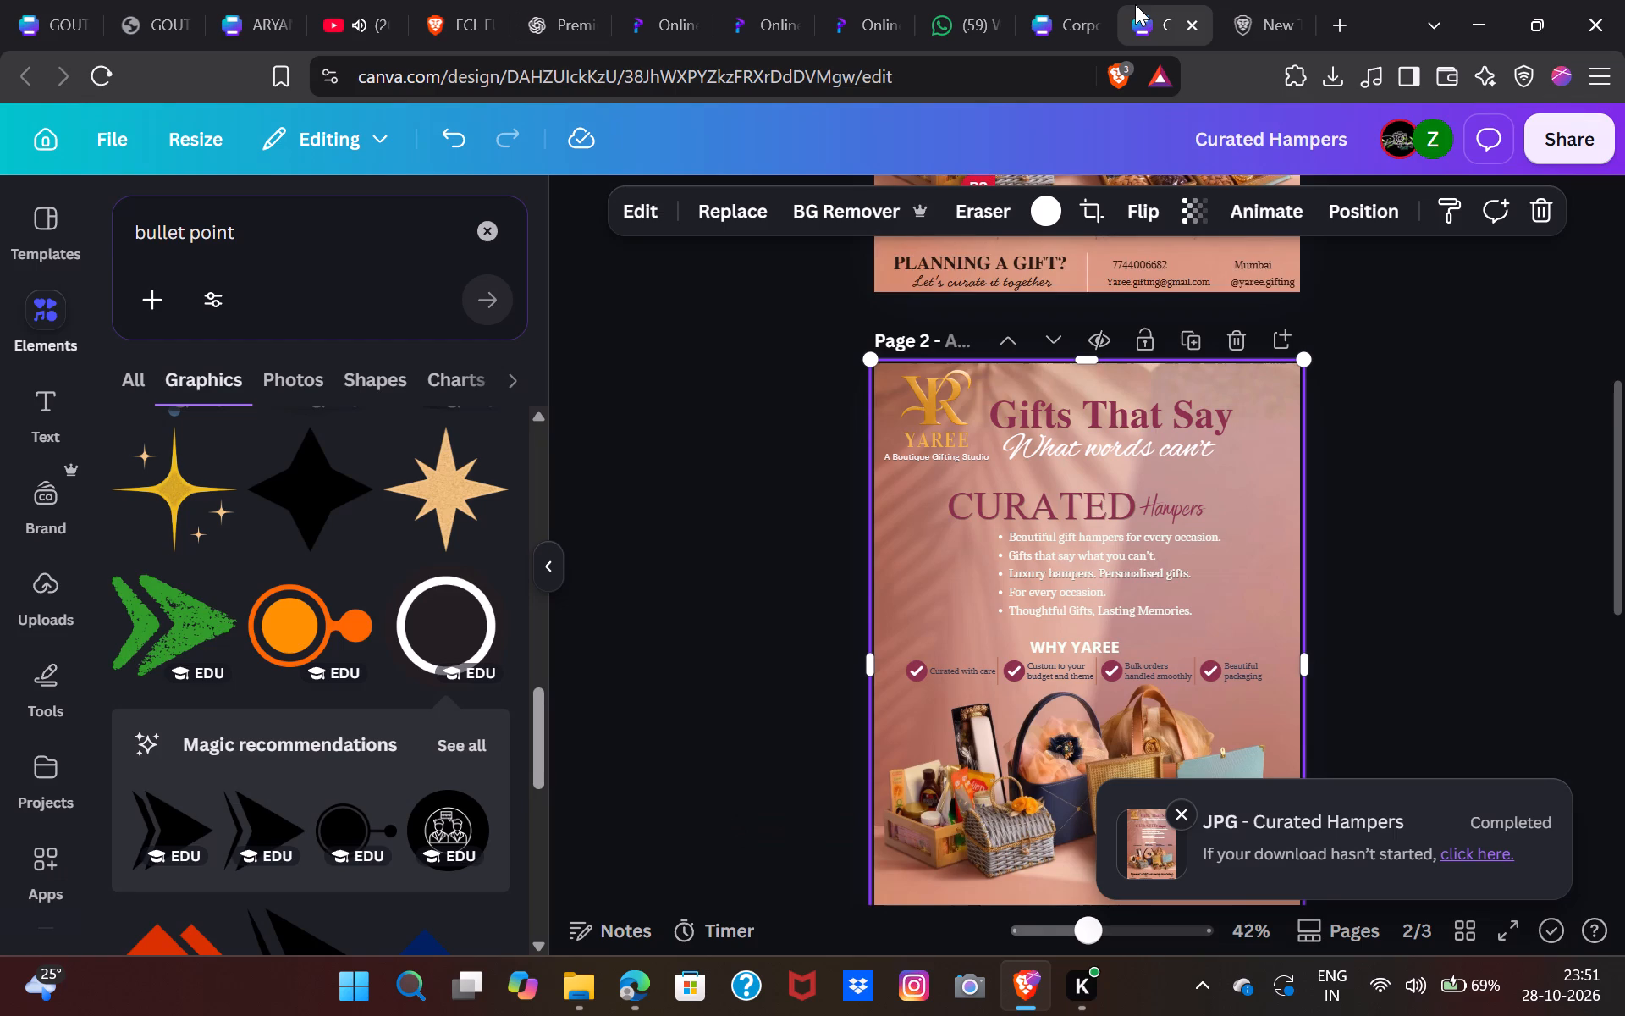
scroll(974, 456, "down", 1)
left_click(754, 453)
scroll(754, 453, "up", 1)
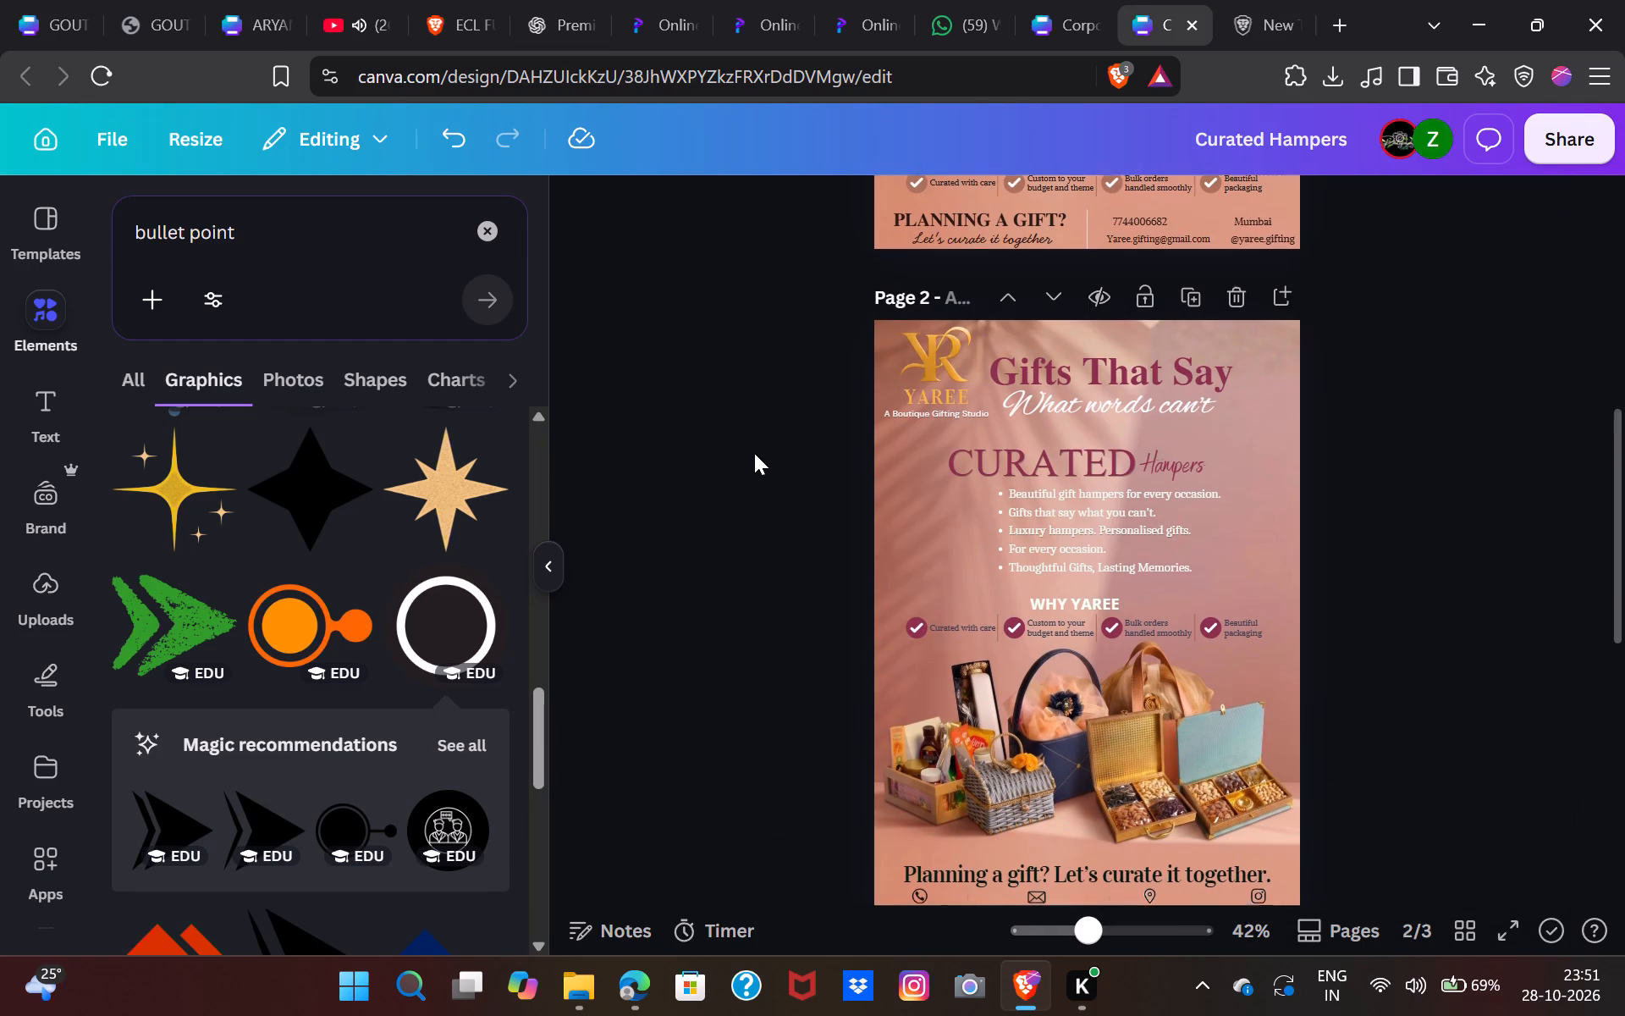
scroll(754, 453, "up", 1)
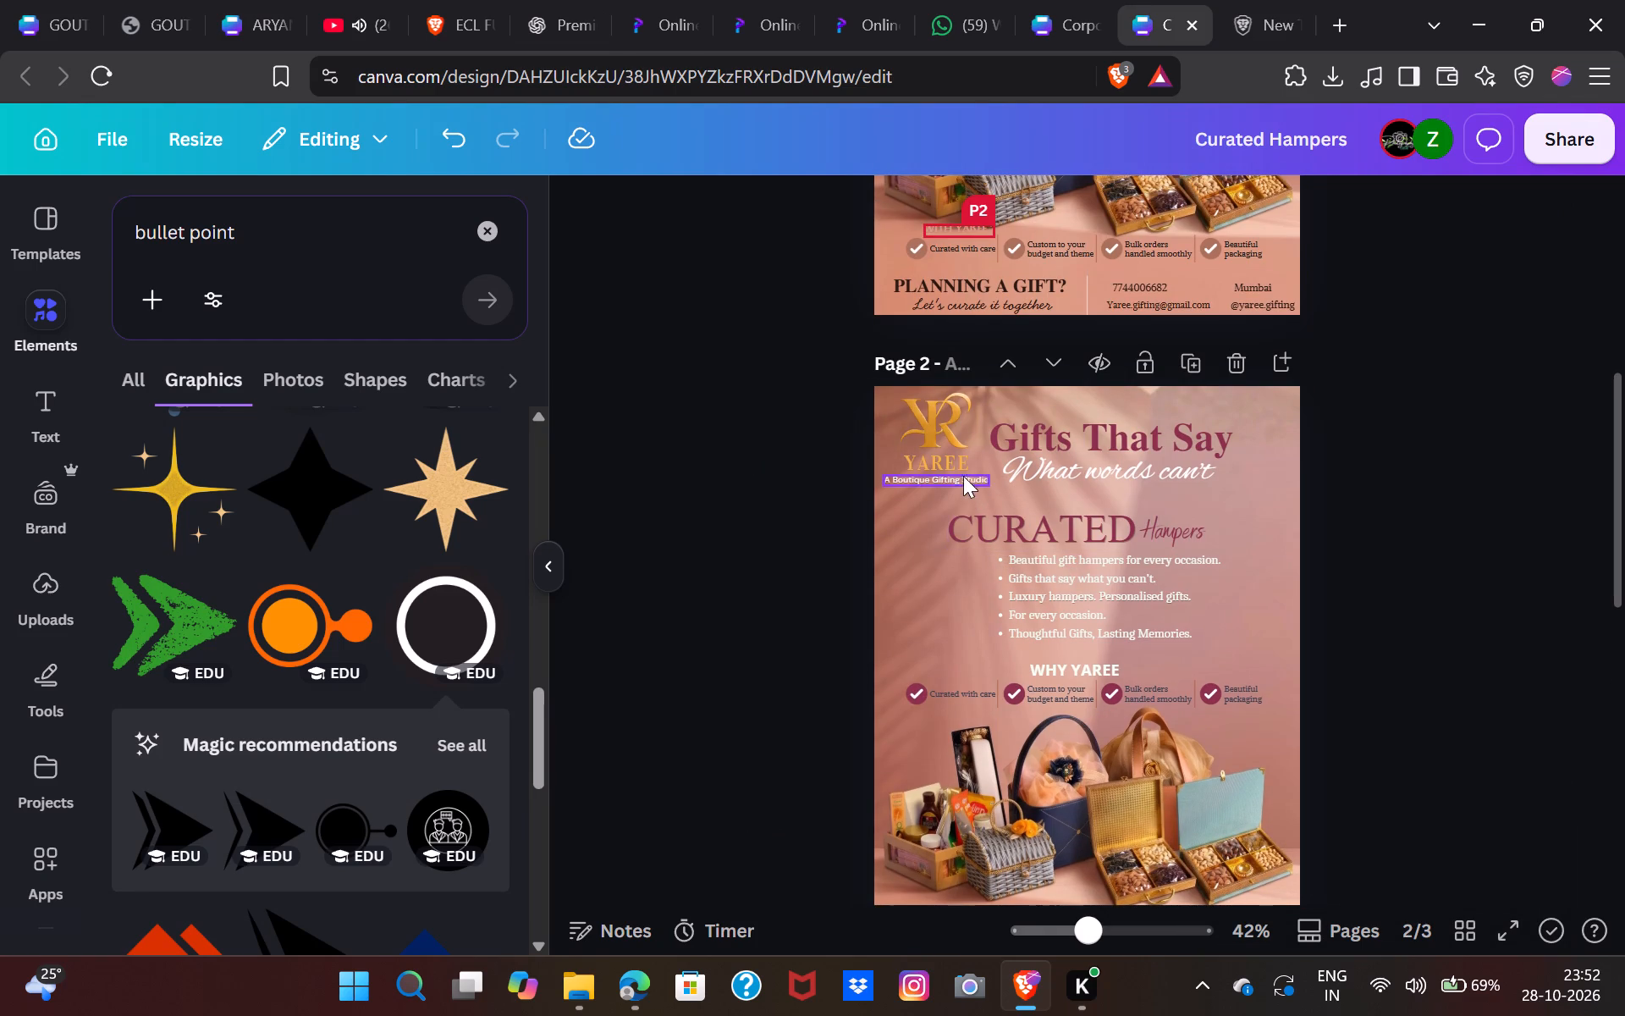
left_click_drag(859, 394, 961, 472)
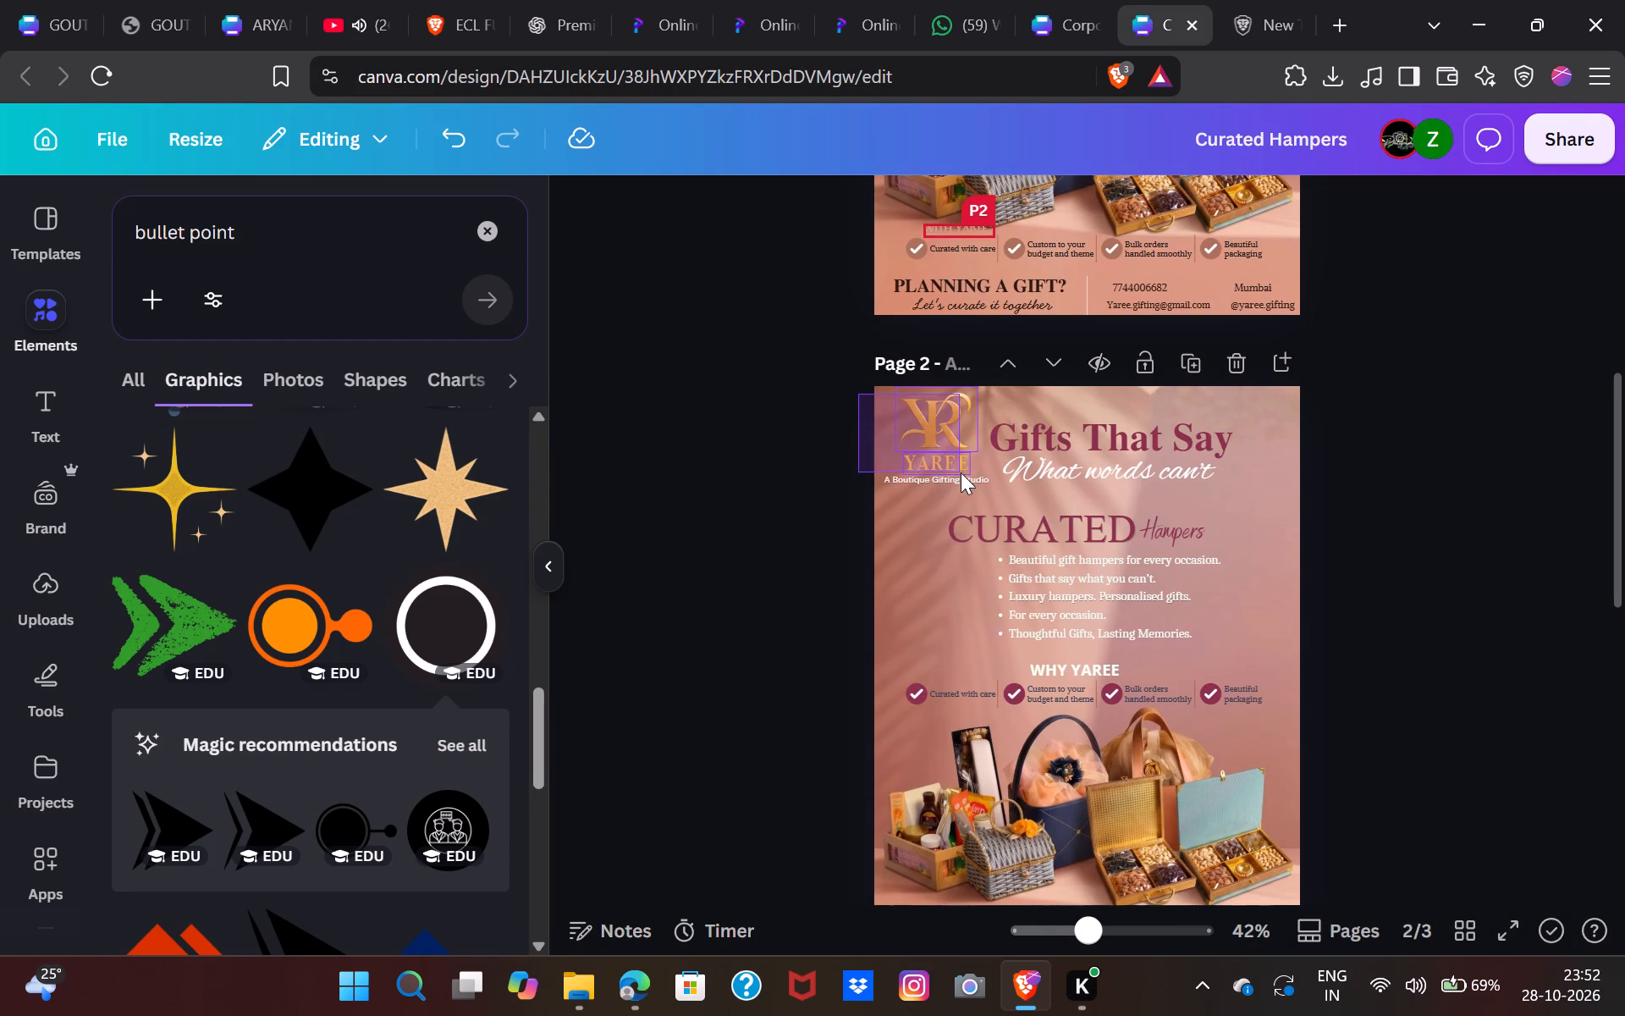
left_click_drag(961, 472, 961, 476)
left_click_drag(984, 484, 972, 480)
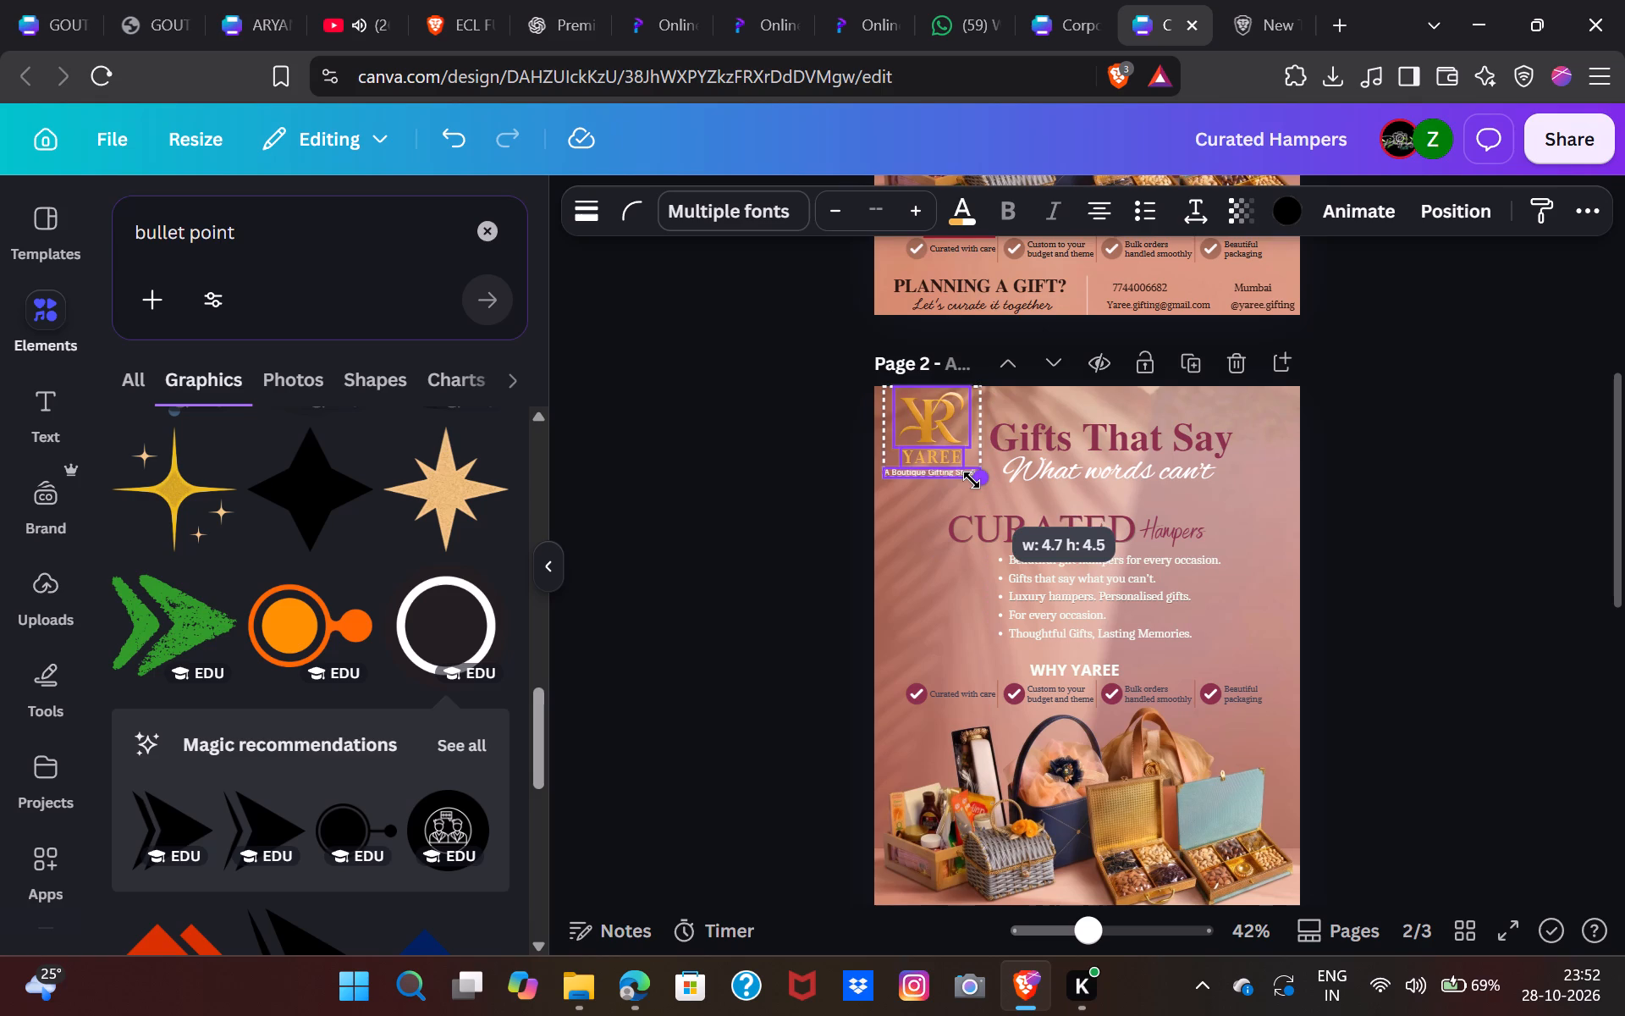
left_click_drag(972, 480, 967, 478)
Move page 2 down one place in the page order, making it page 3.
left_click(1057, 363)
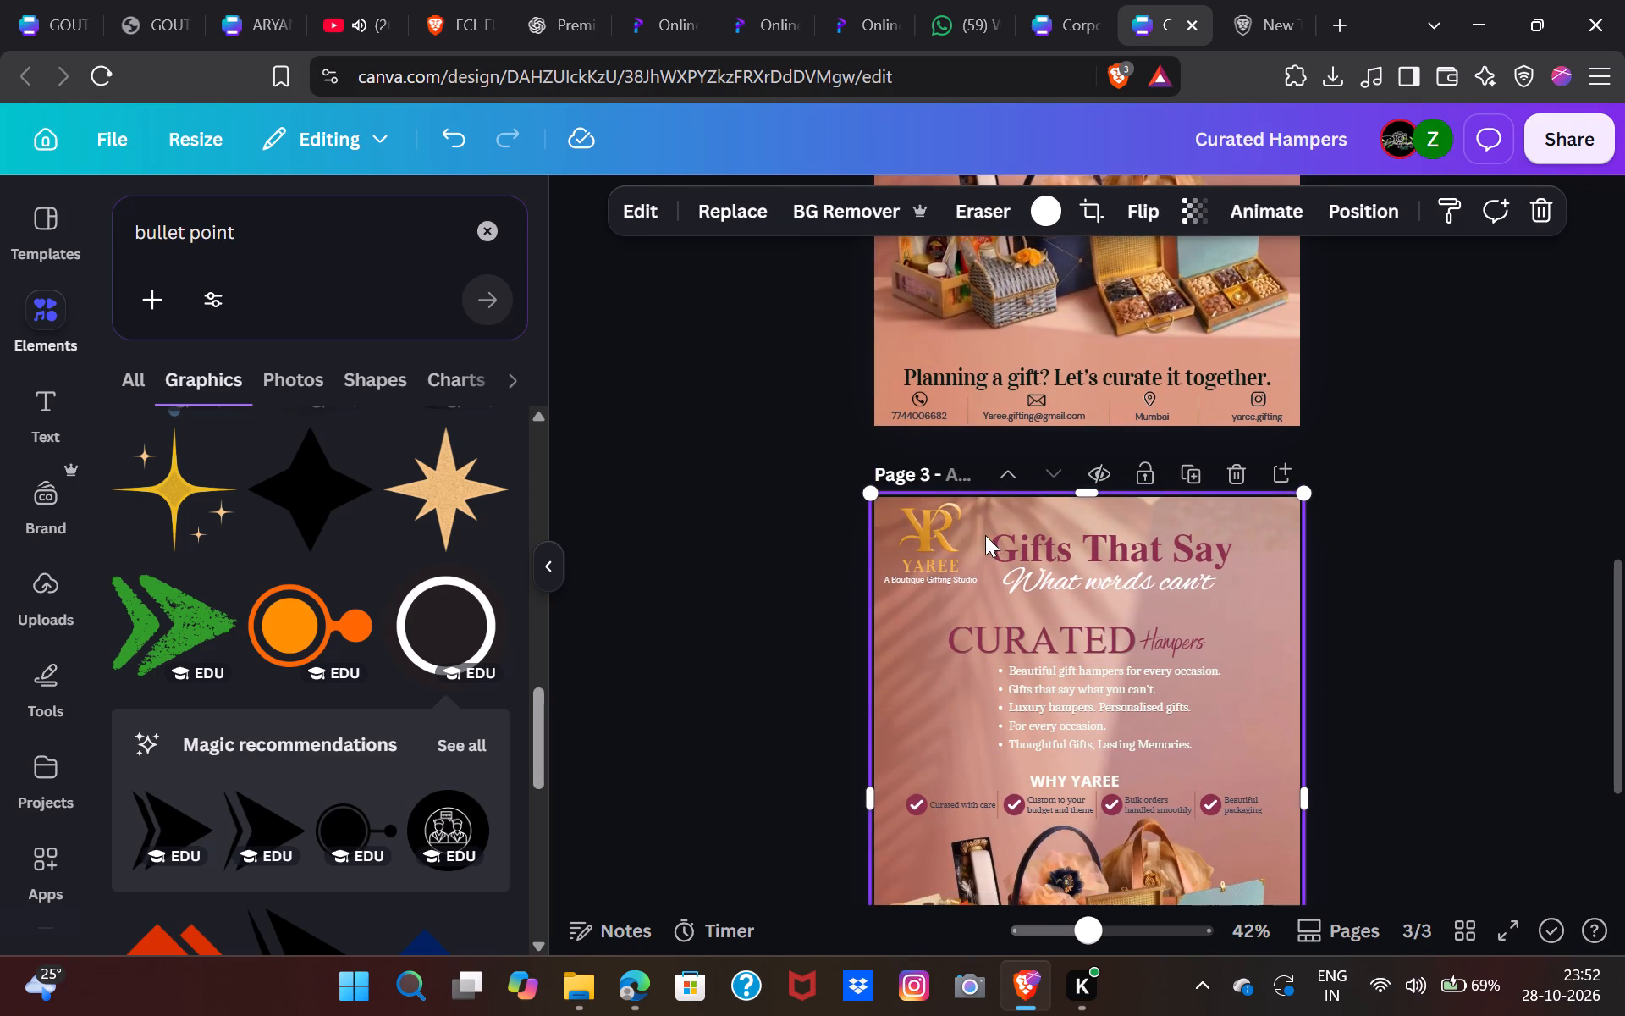
Shrink page 3's "Gifts That Say What words can't" group to about 9 by 3 and place it in the page's upper-right corner.
left_click_drag(992, 527, 1024, 551)
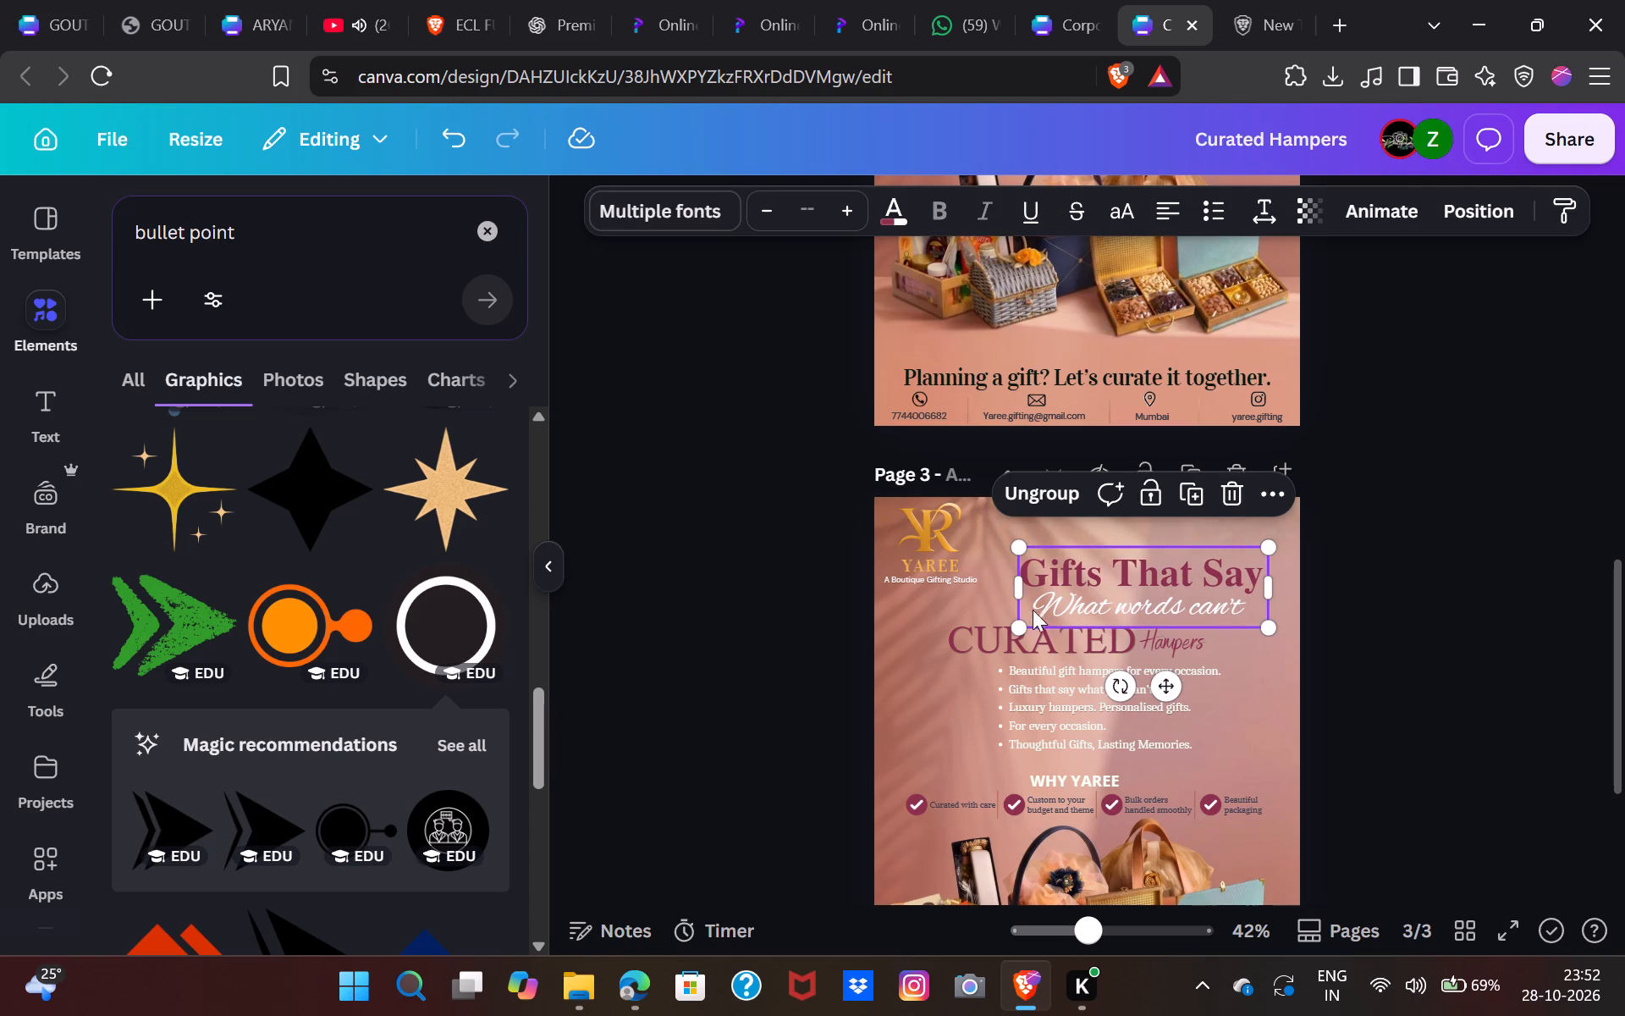
left_click_drag(1016, 627, 1088, 617)
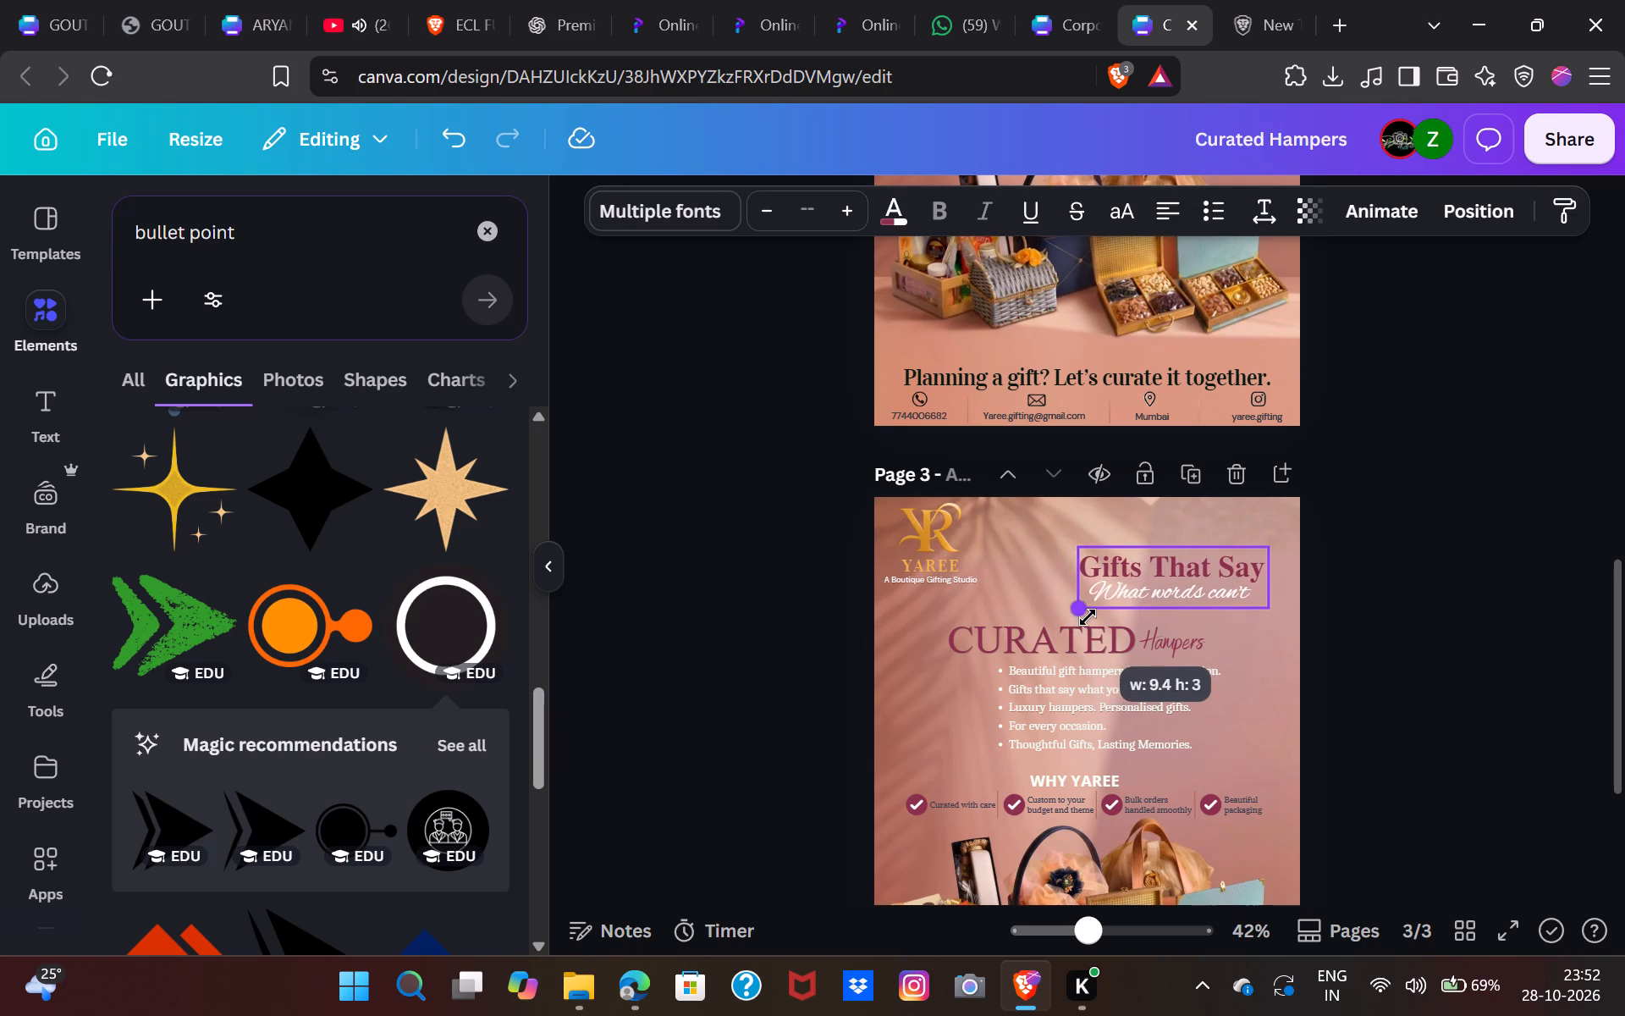
left_click_drag(1088, 617, 1088, 616)
left_click_drag(1194, 669, 1207, 647)
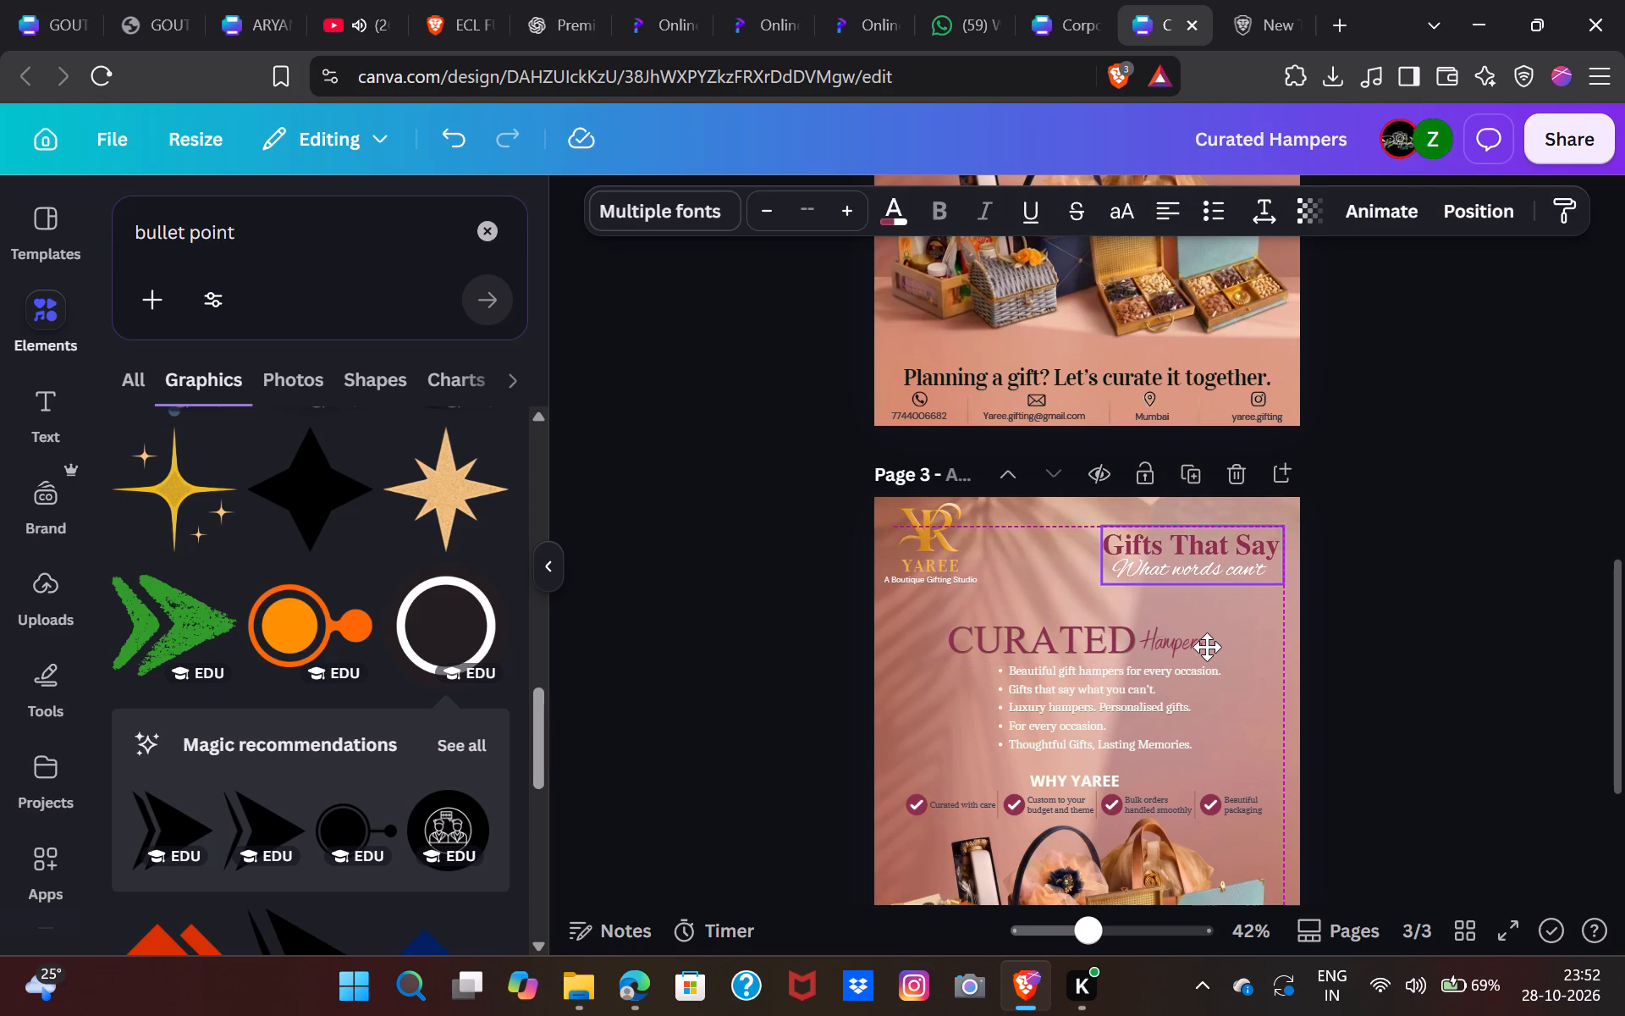
left_click_drag(1207, 647, 1215, 644)
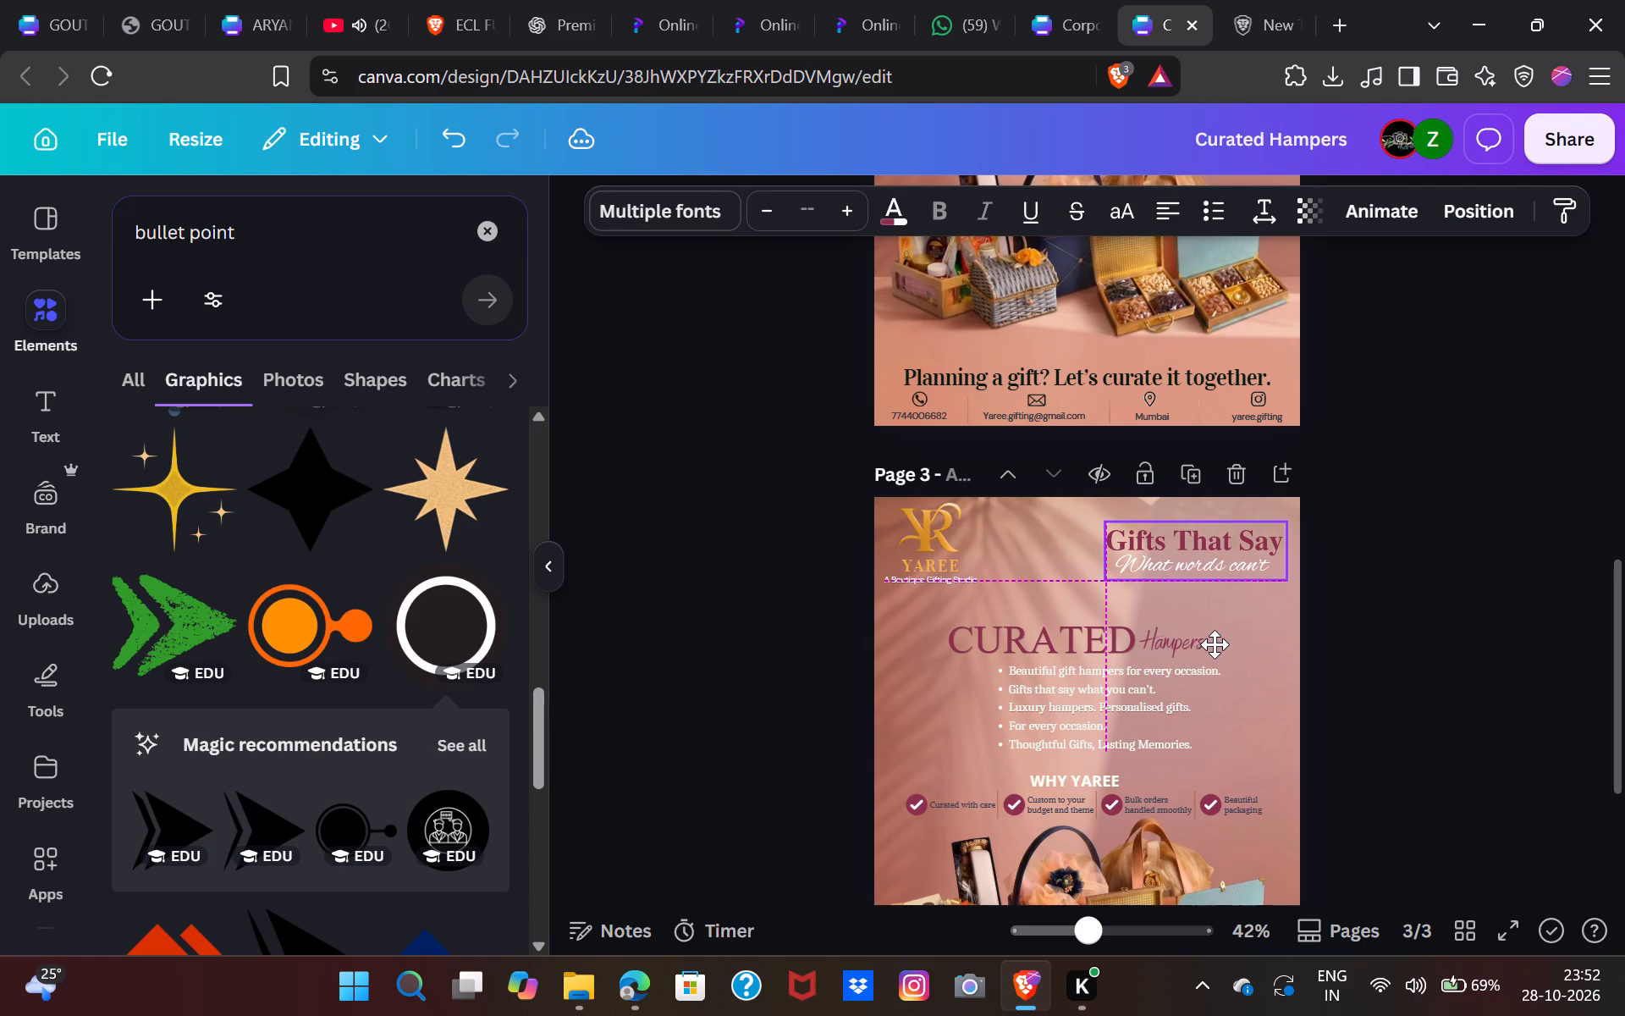
left_click_drag(1215, 644, 1217, 646)
left_click(796, 630)
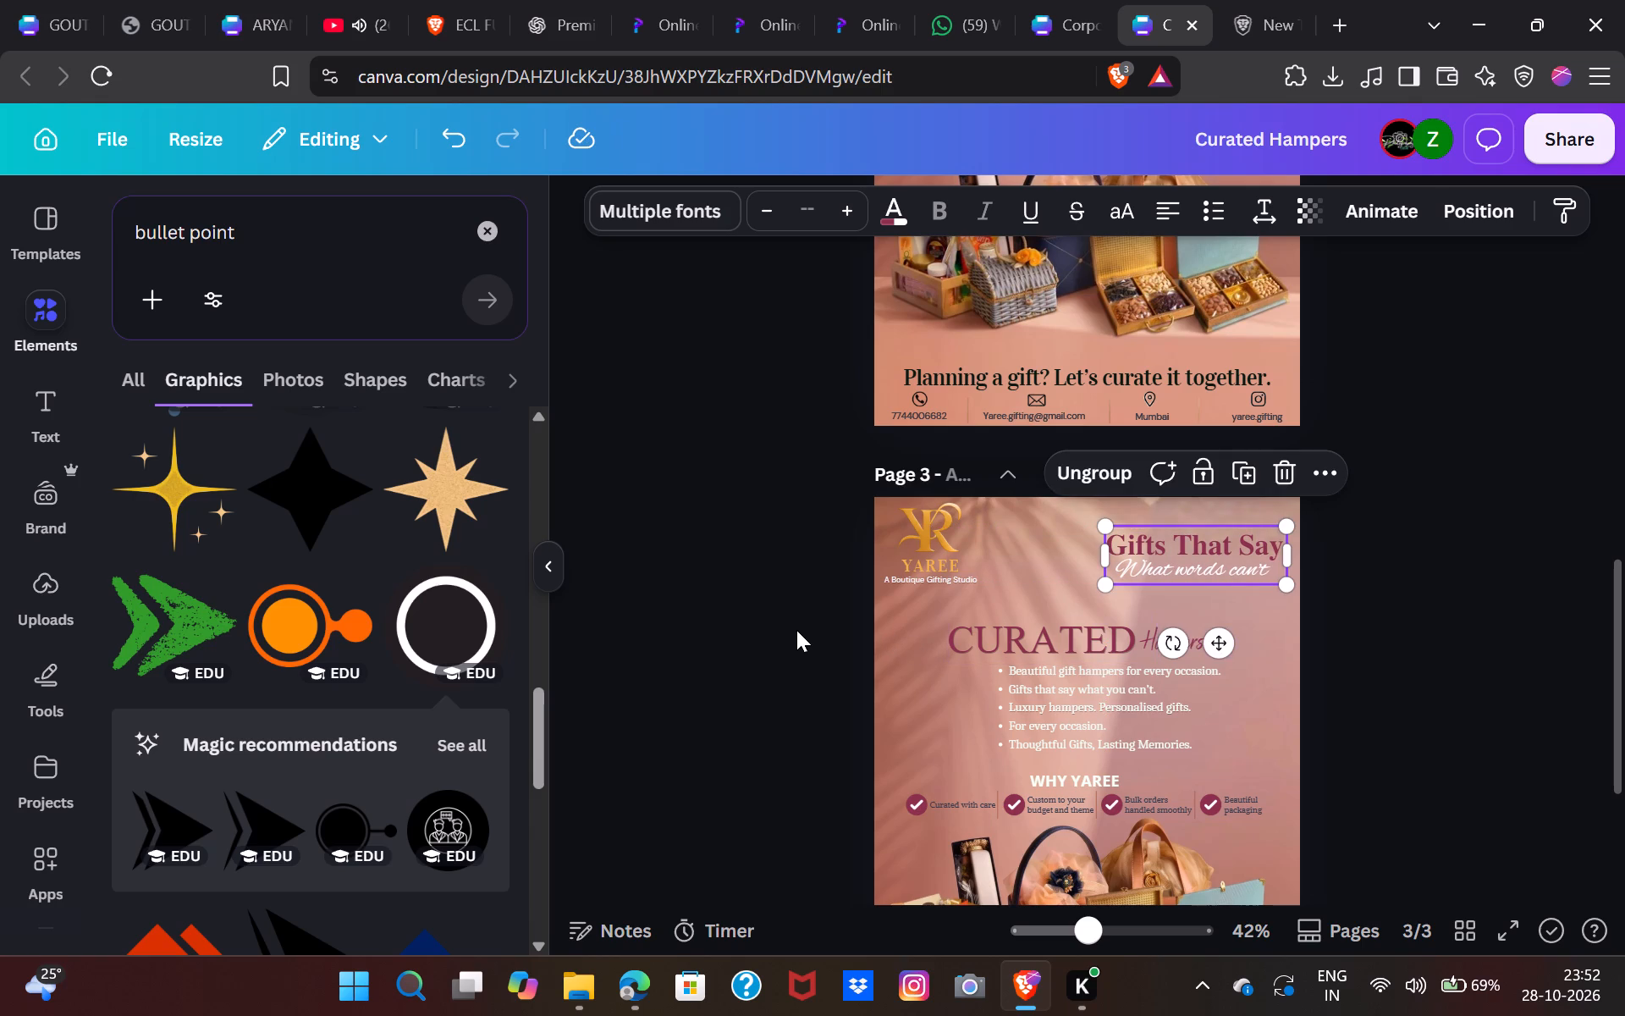
Move the CURATED Hampers heading and its bullet list up together, closer to the logo and tagline.
left_click_drag(903, 632, 1169, 719)
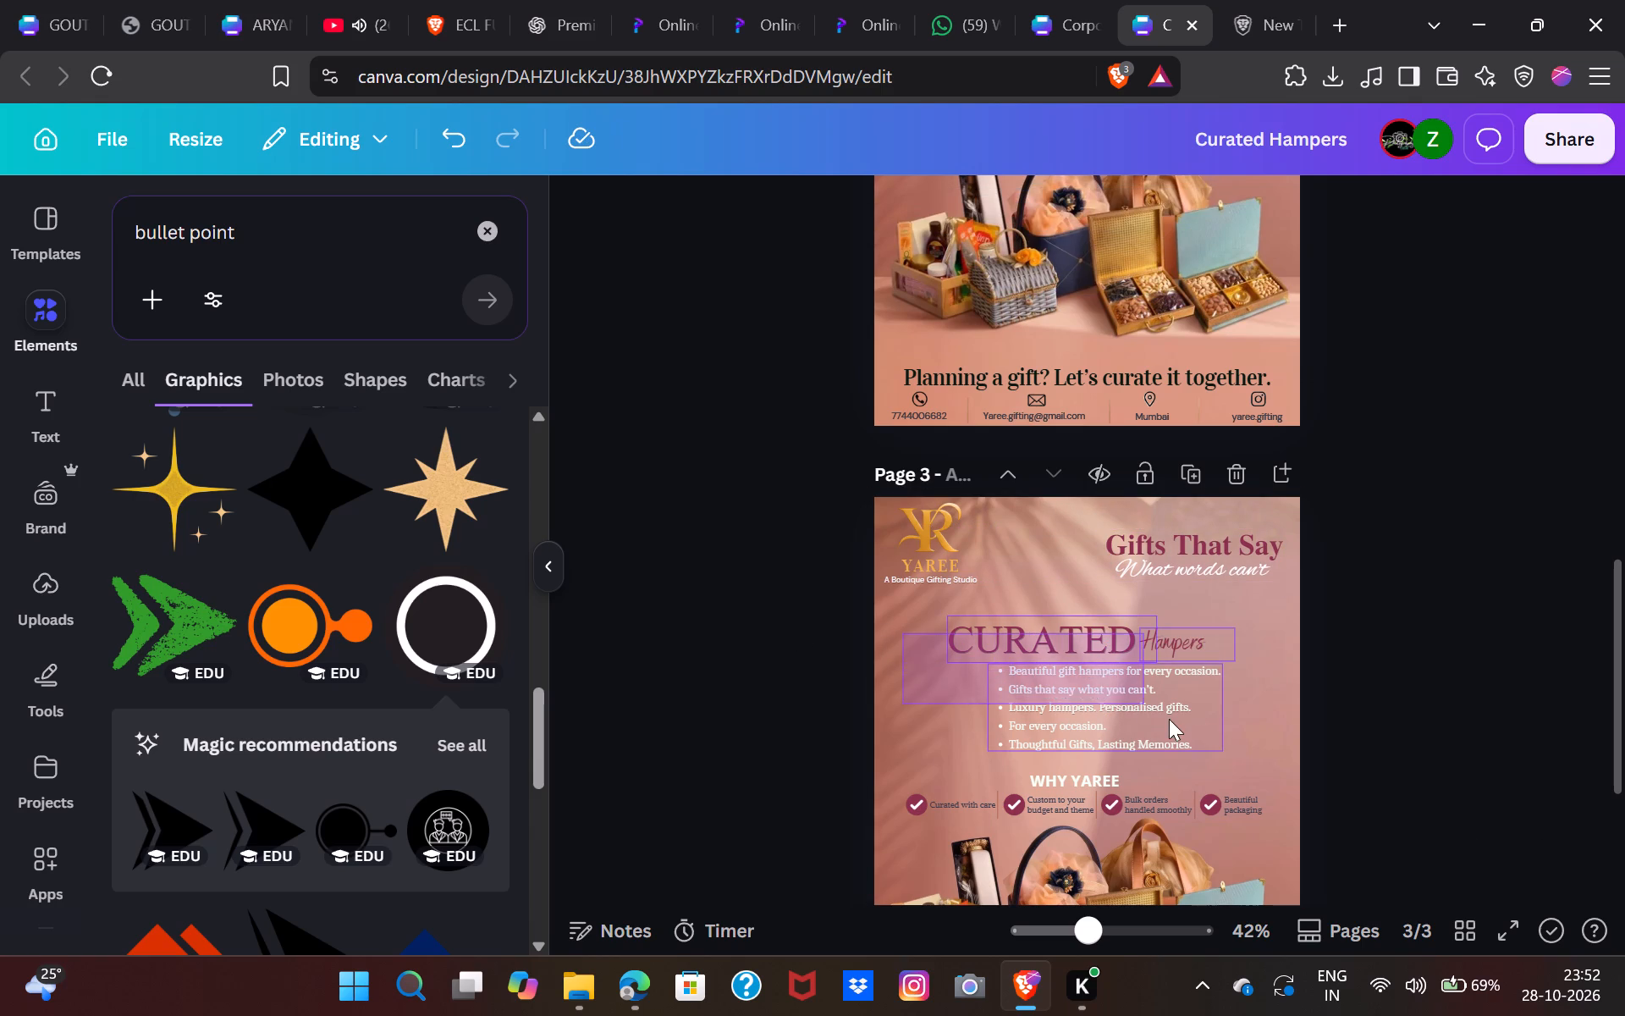
left_click_drag(1169, 719, 1171, 721)
left_click_drag(1134, 680, 1137, 661)
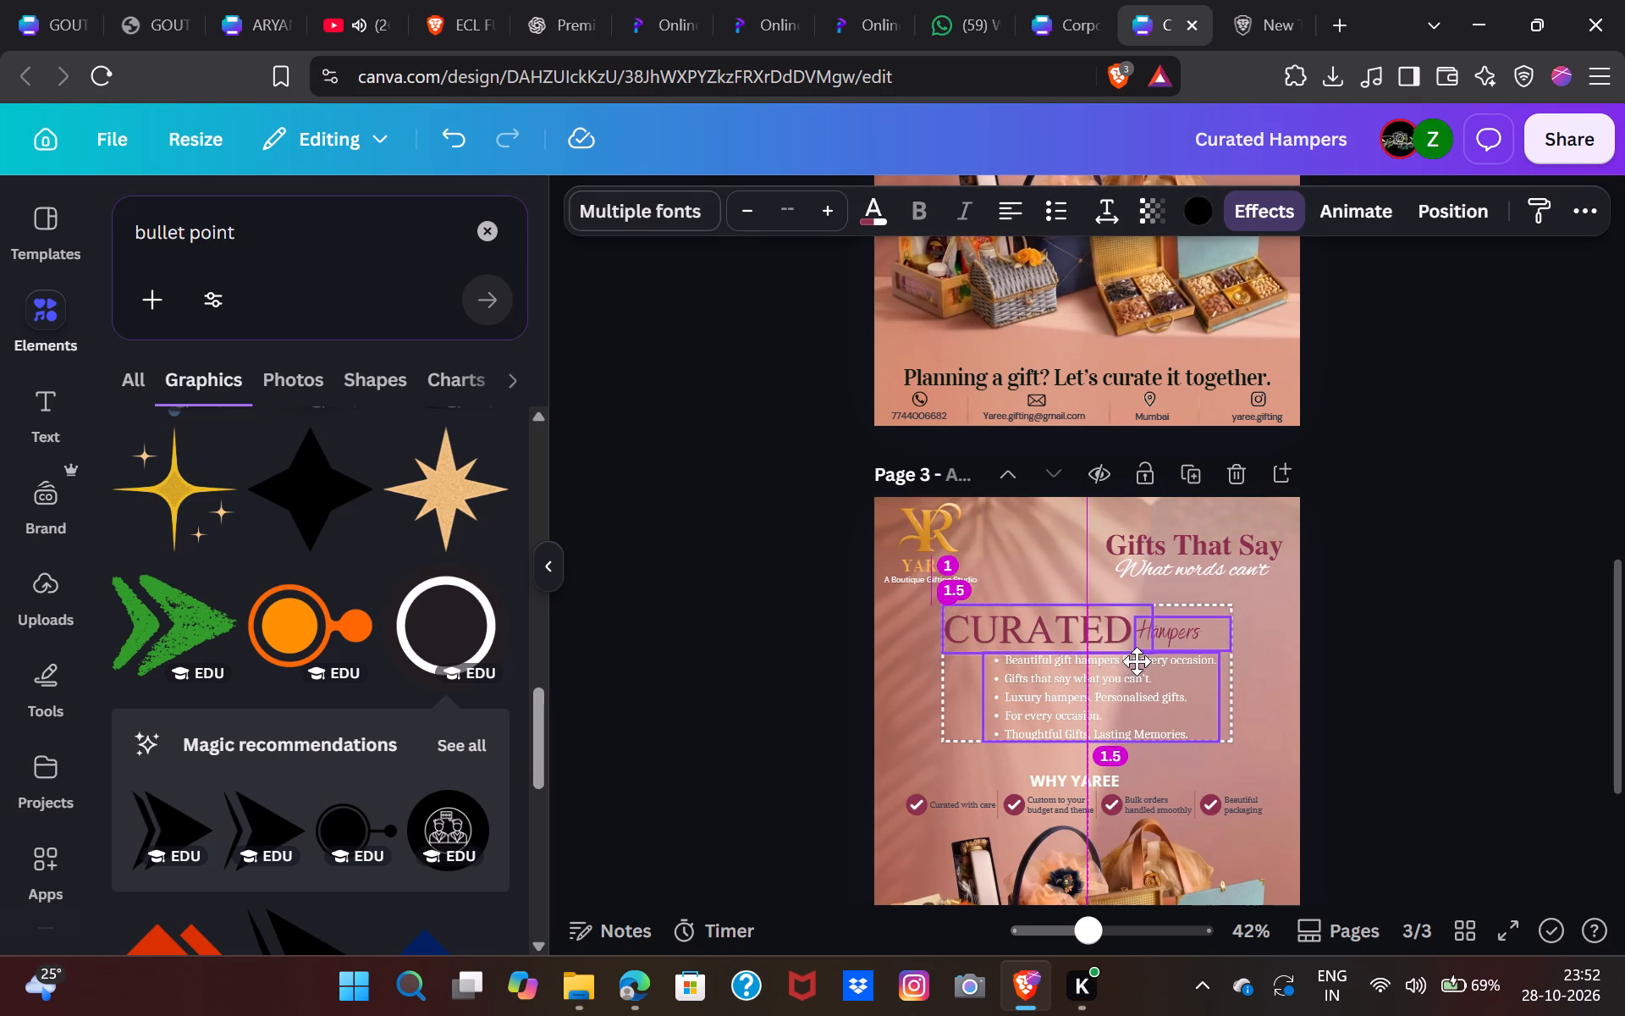
left_click_drag(1137, 661, 1136, 660)
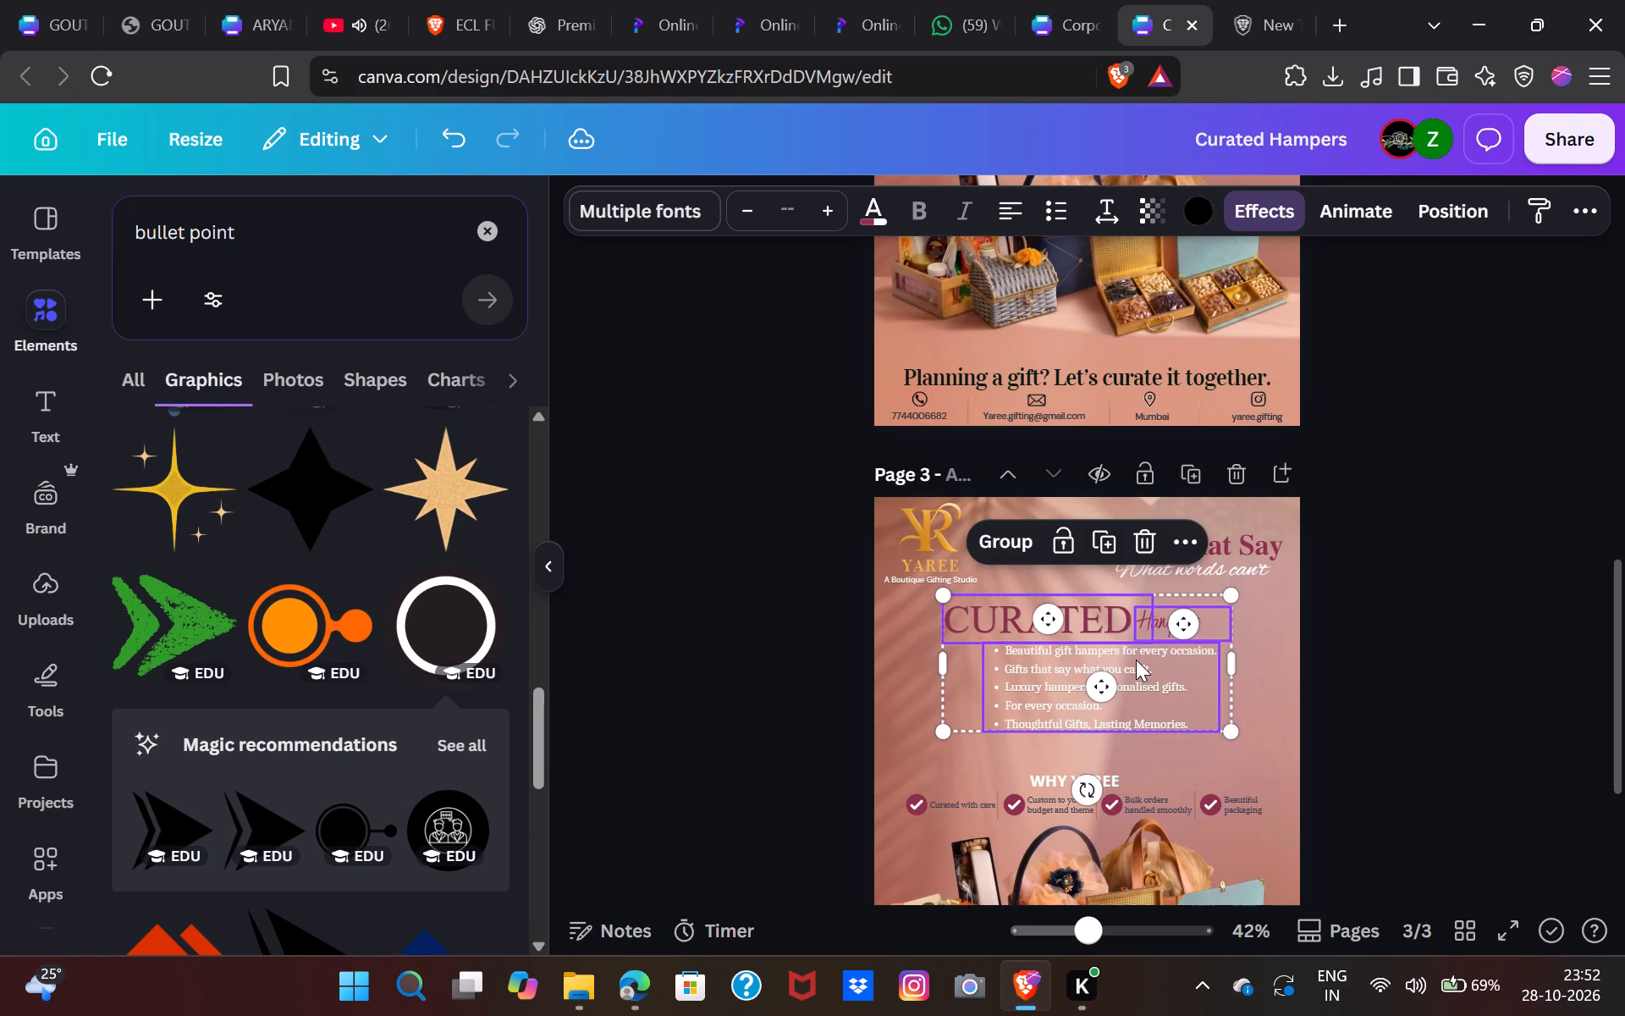
Shrink the "Gifts That Say What words can't" group slightly further, keeping it against the page's right margin.
left_click(1265, 558)
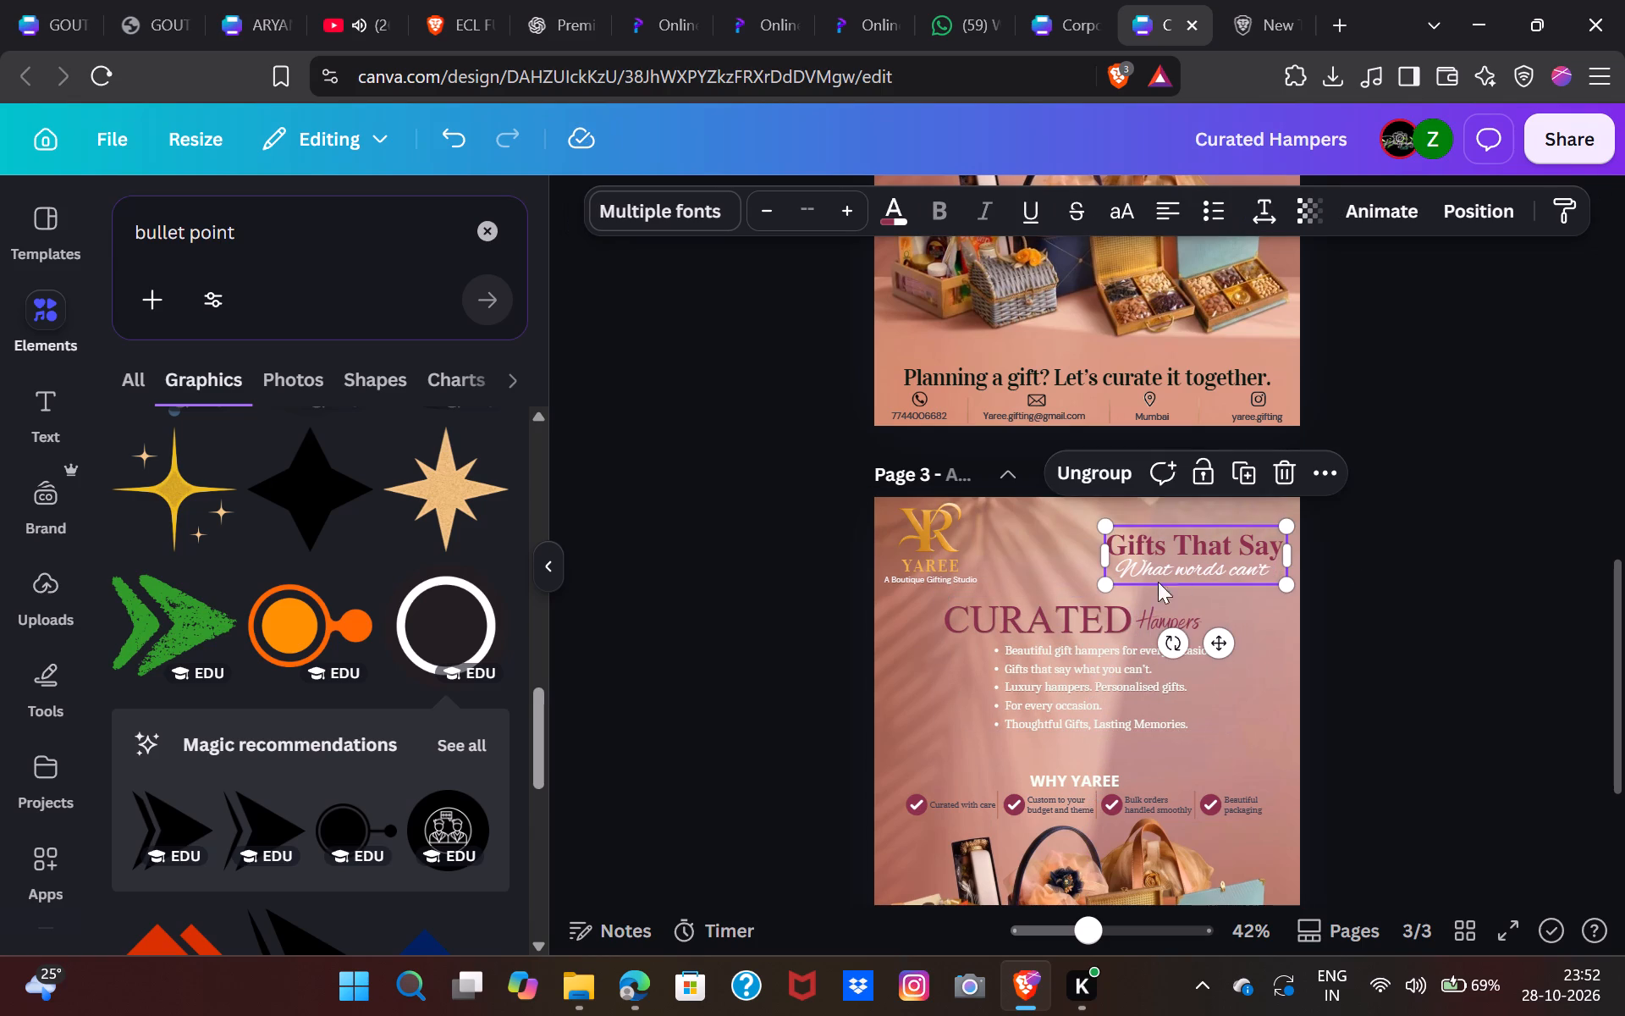
left_click_drag(1114, 586, 1132, 584)
left_click(855, 616)
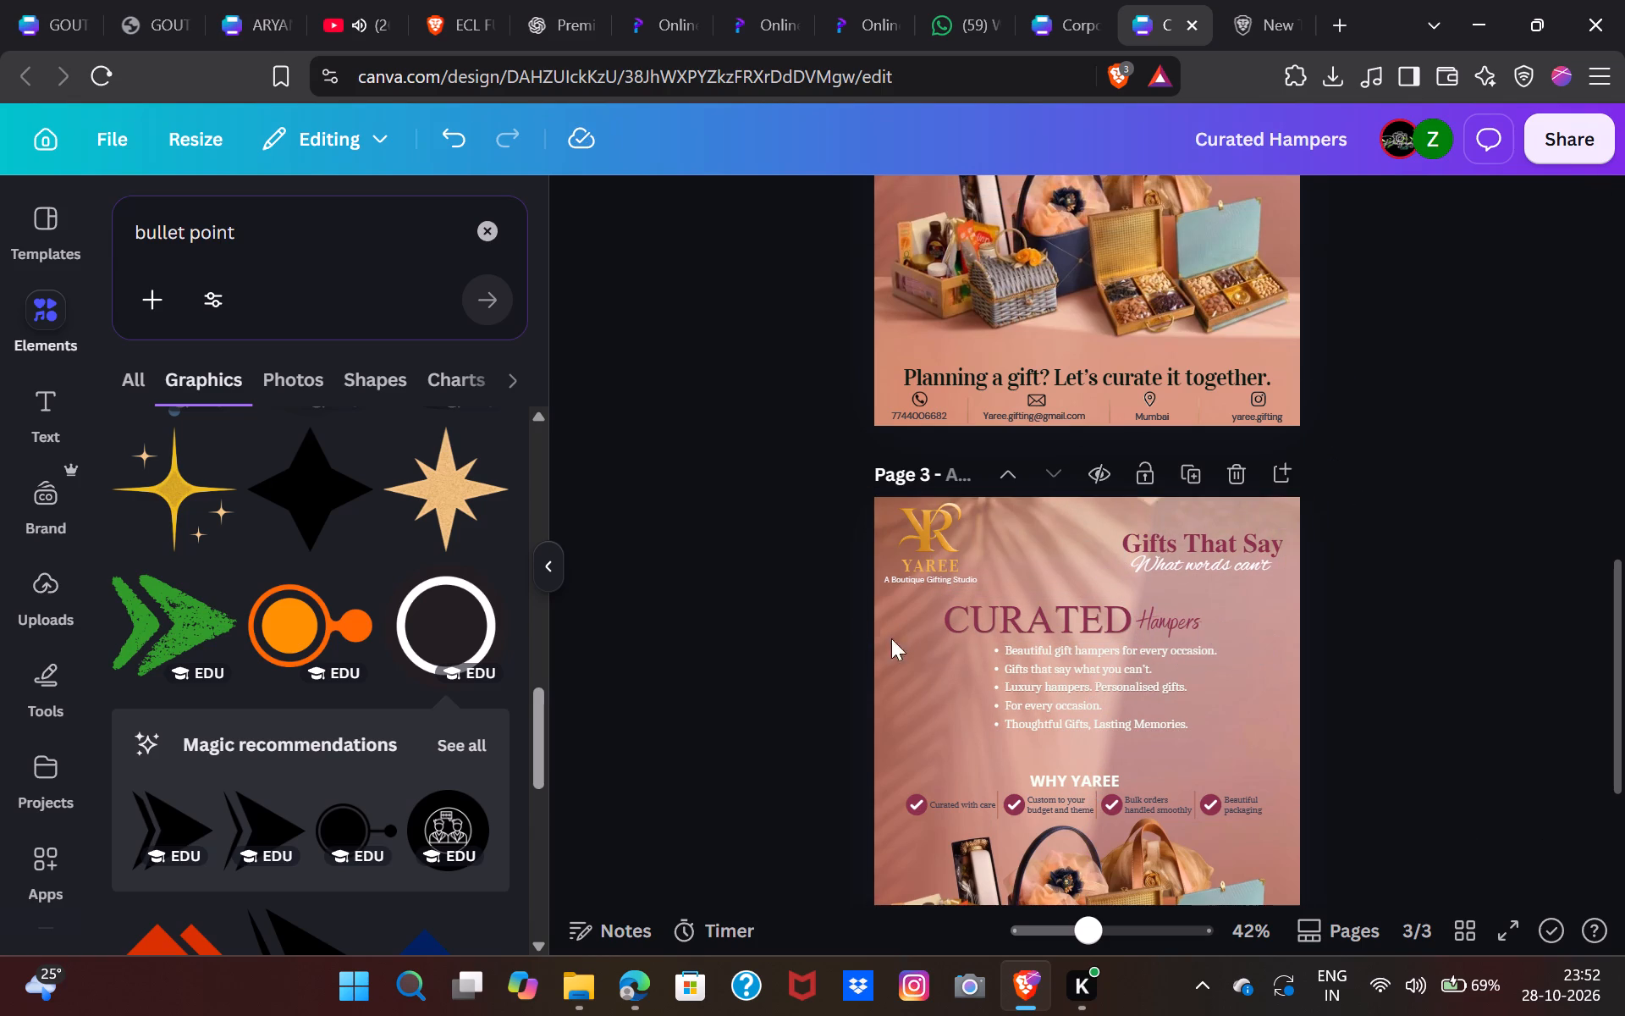
Add HAMPERS to the CURATED heading text by copying the word from the script Hampers text, and delete that separate text.
left_click(1167, 616)
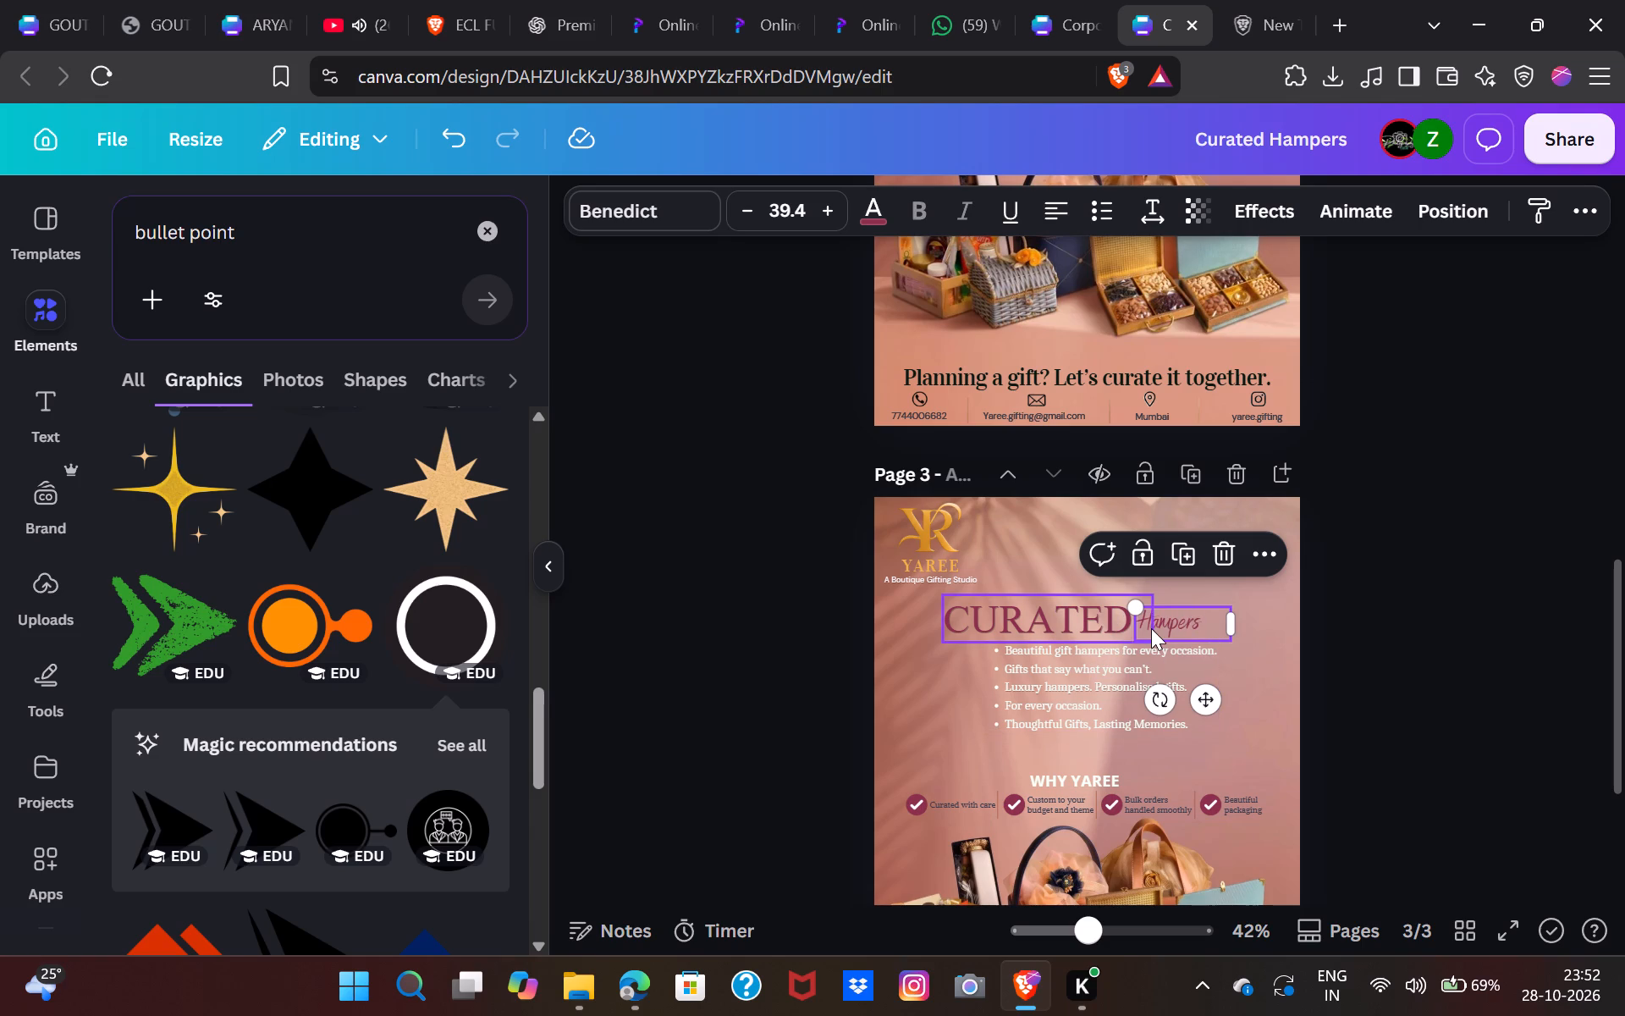
key("ctrl+c")
left_click(1105, 621)
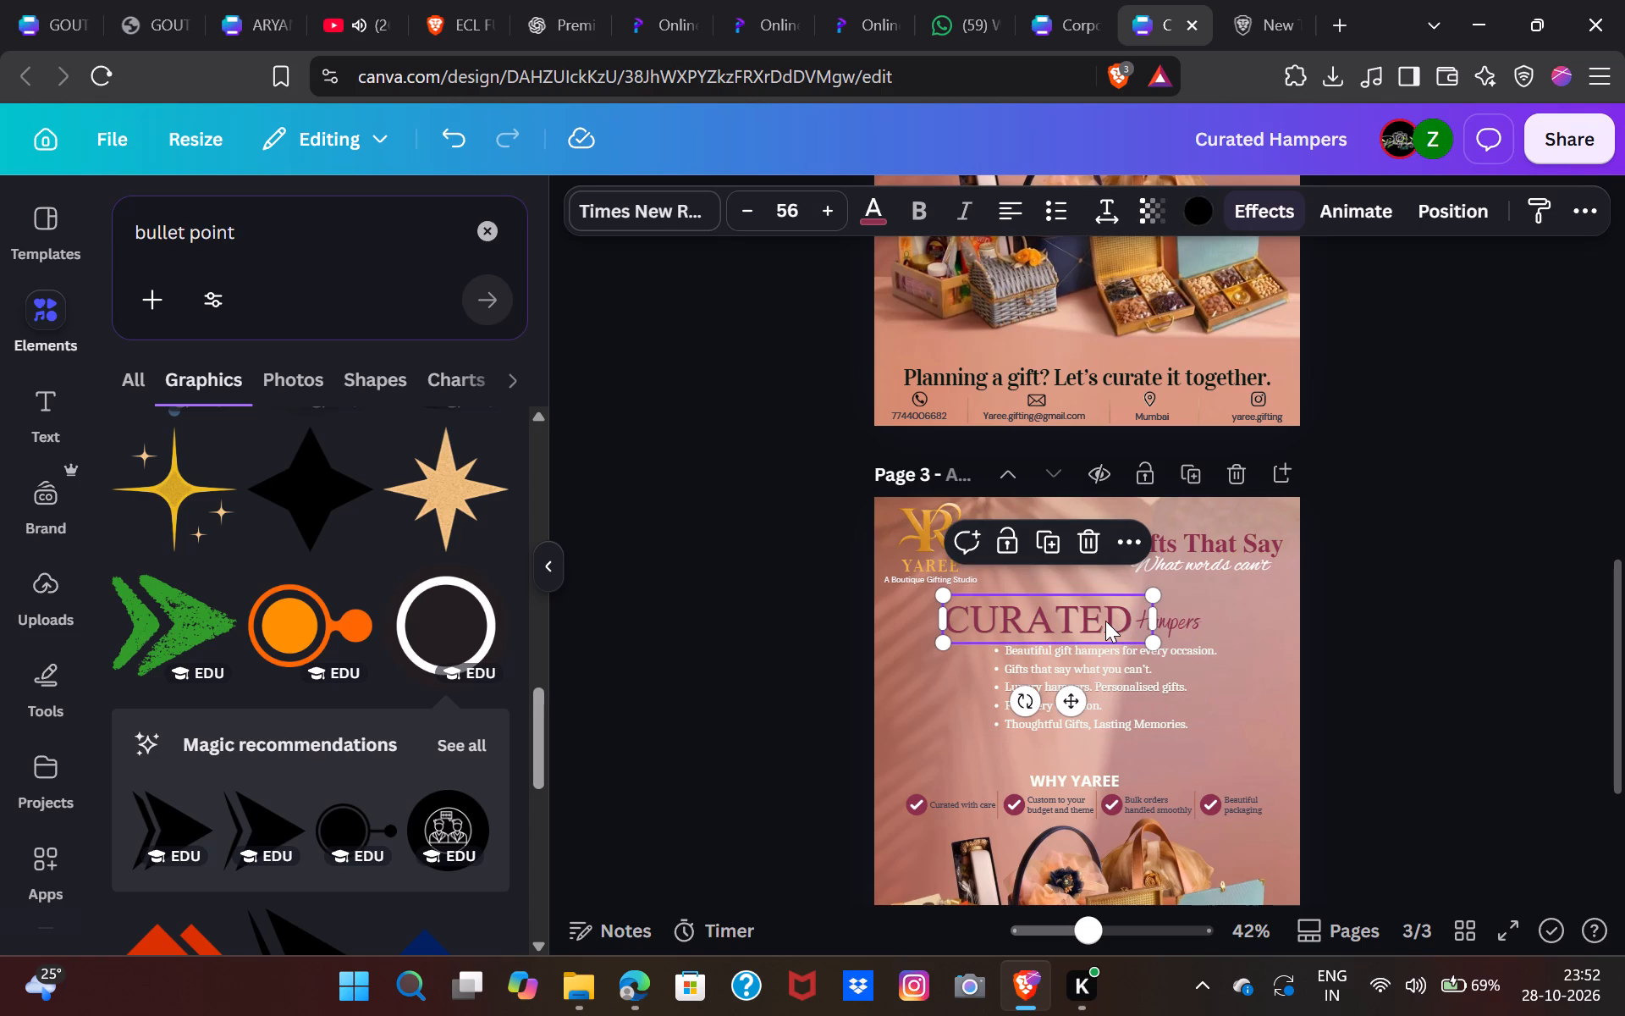
left_click(1105, 621)
left_click(1105, 621)
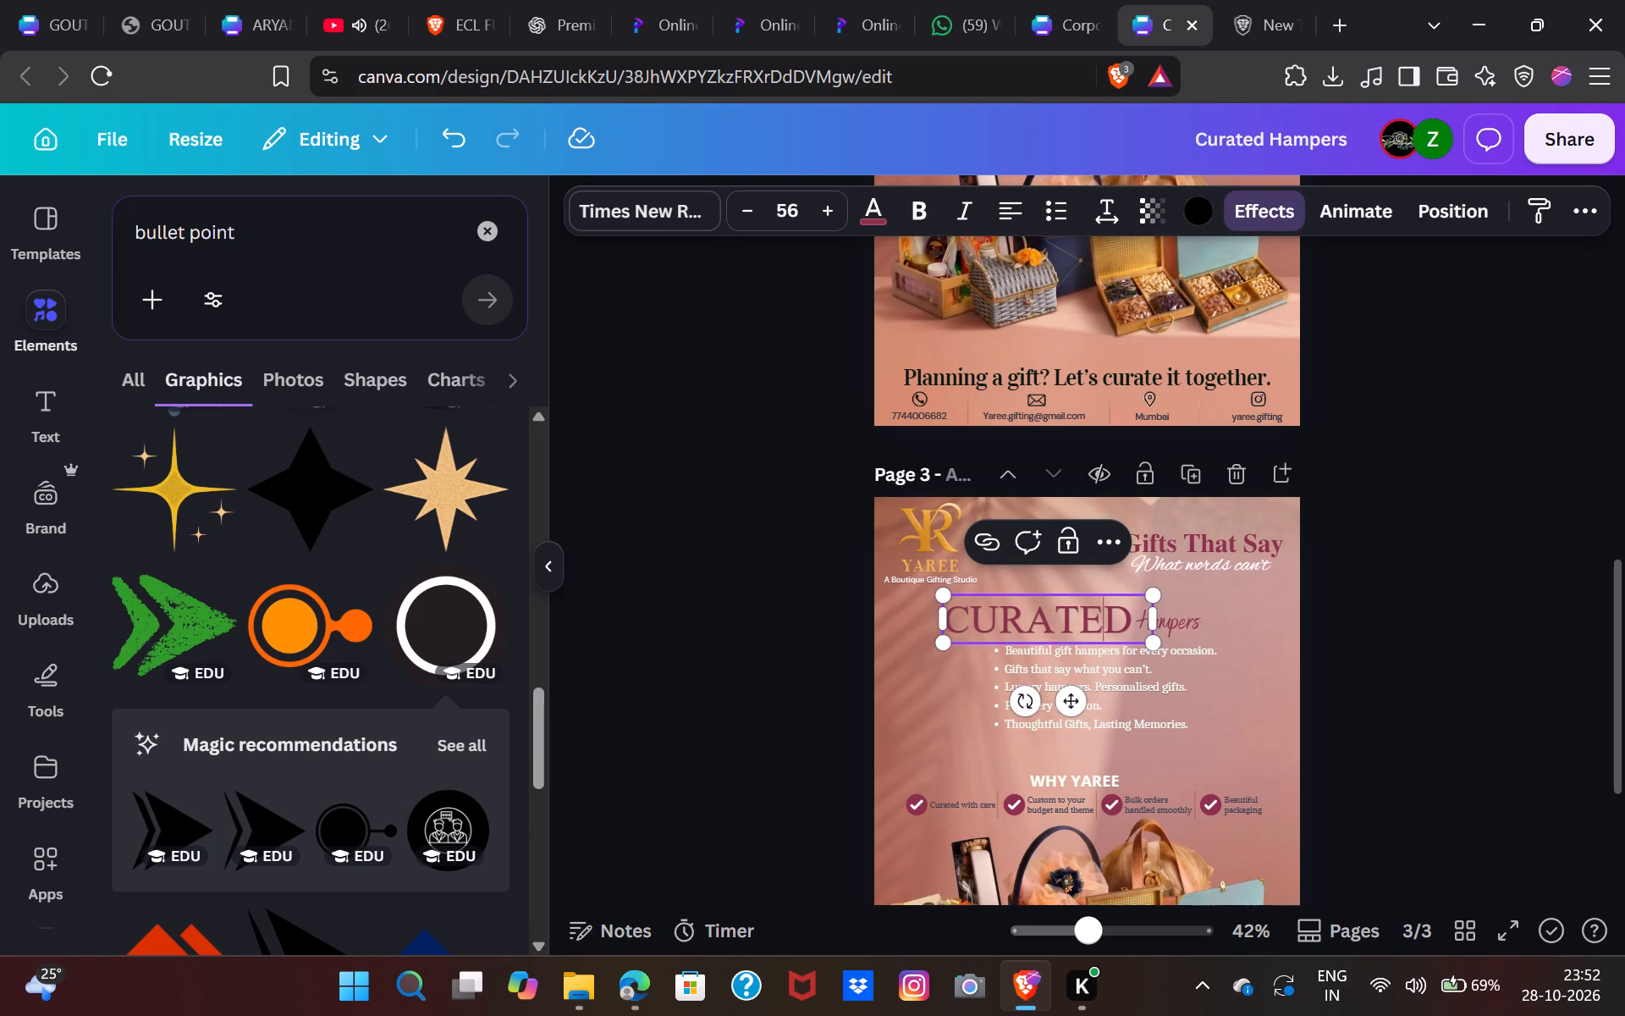
key("Right")
key("space")
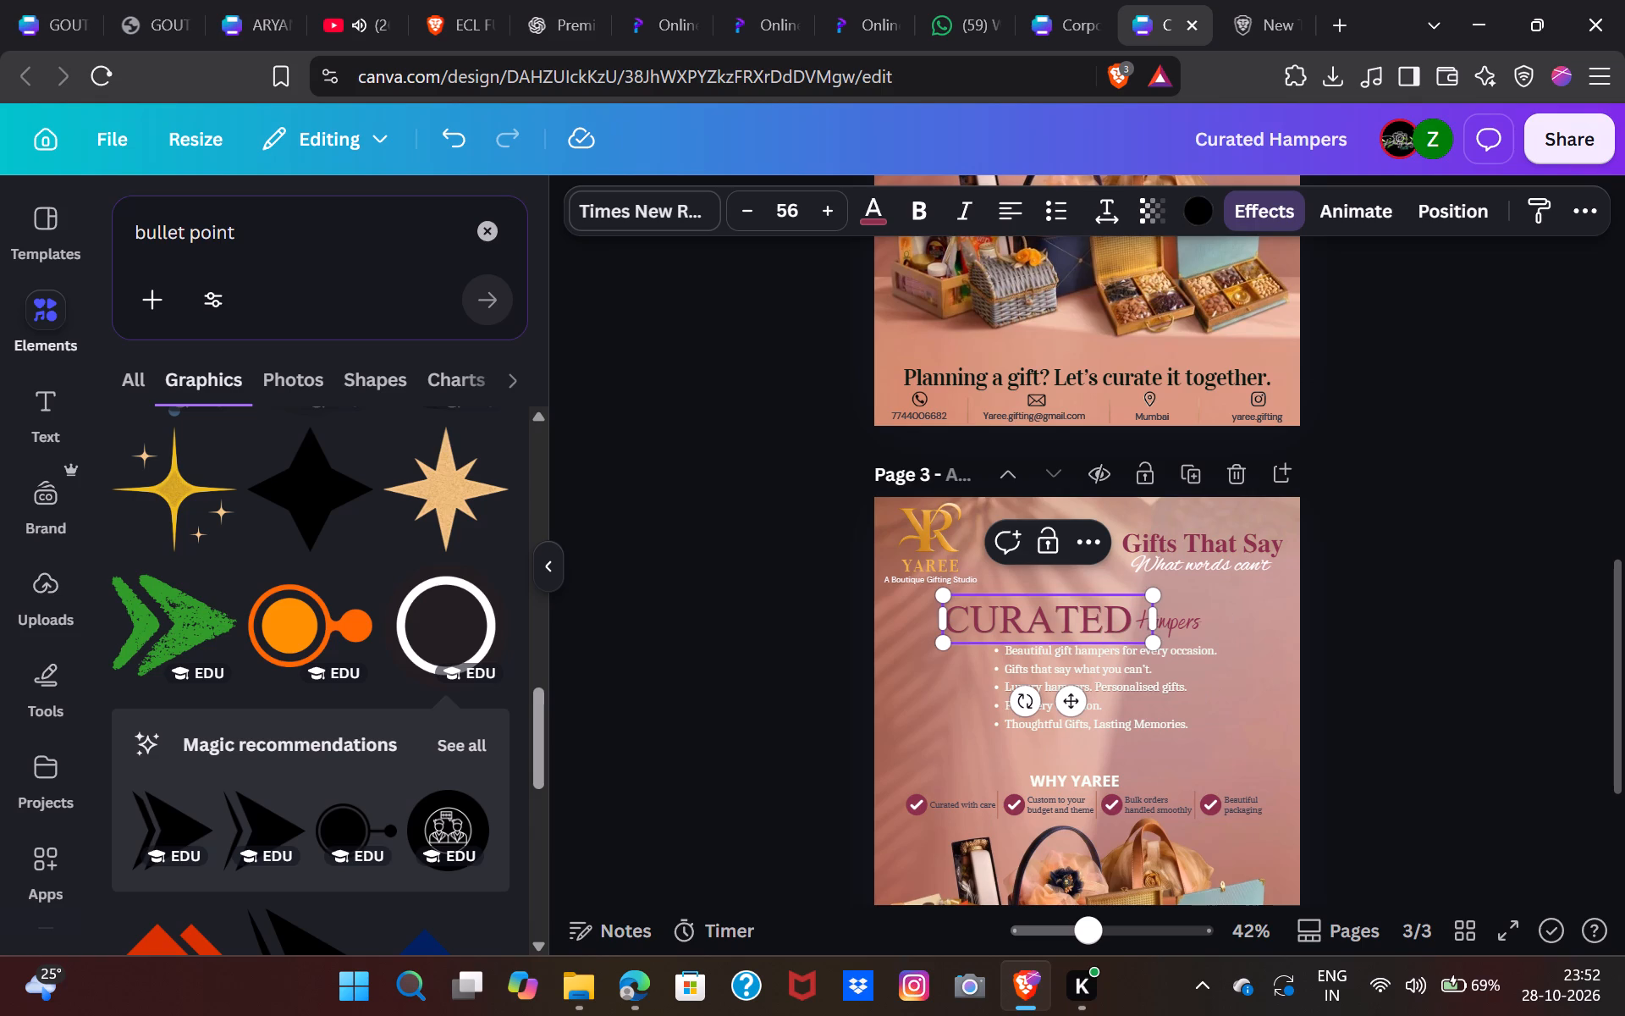
key("ctrl+v")
left_click(1205, 626)
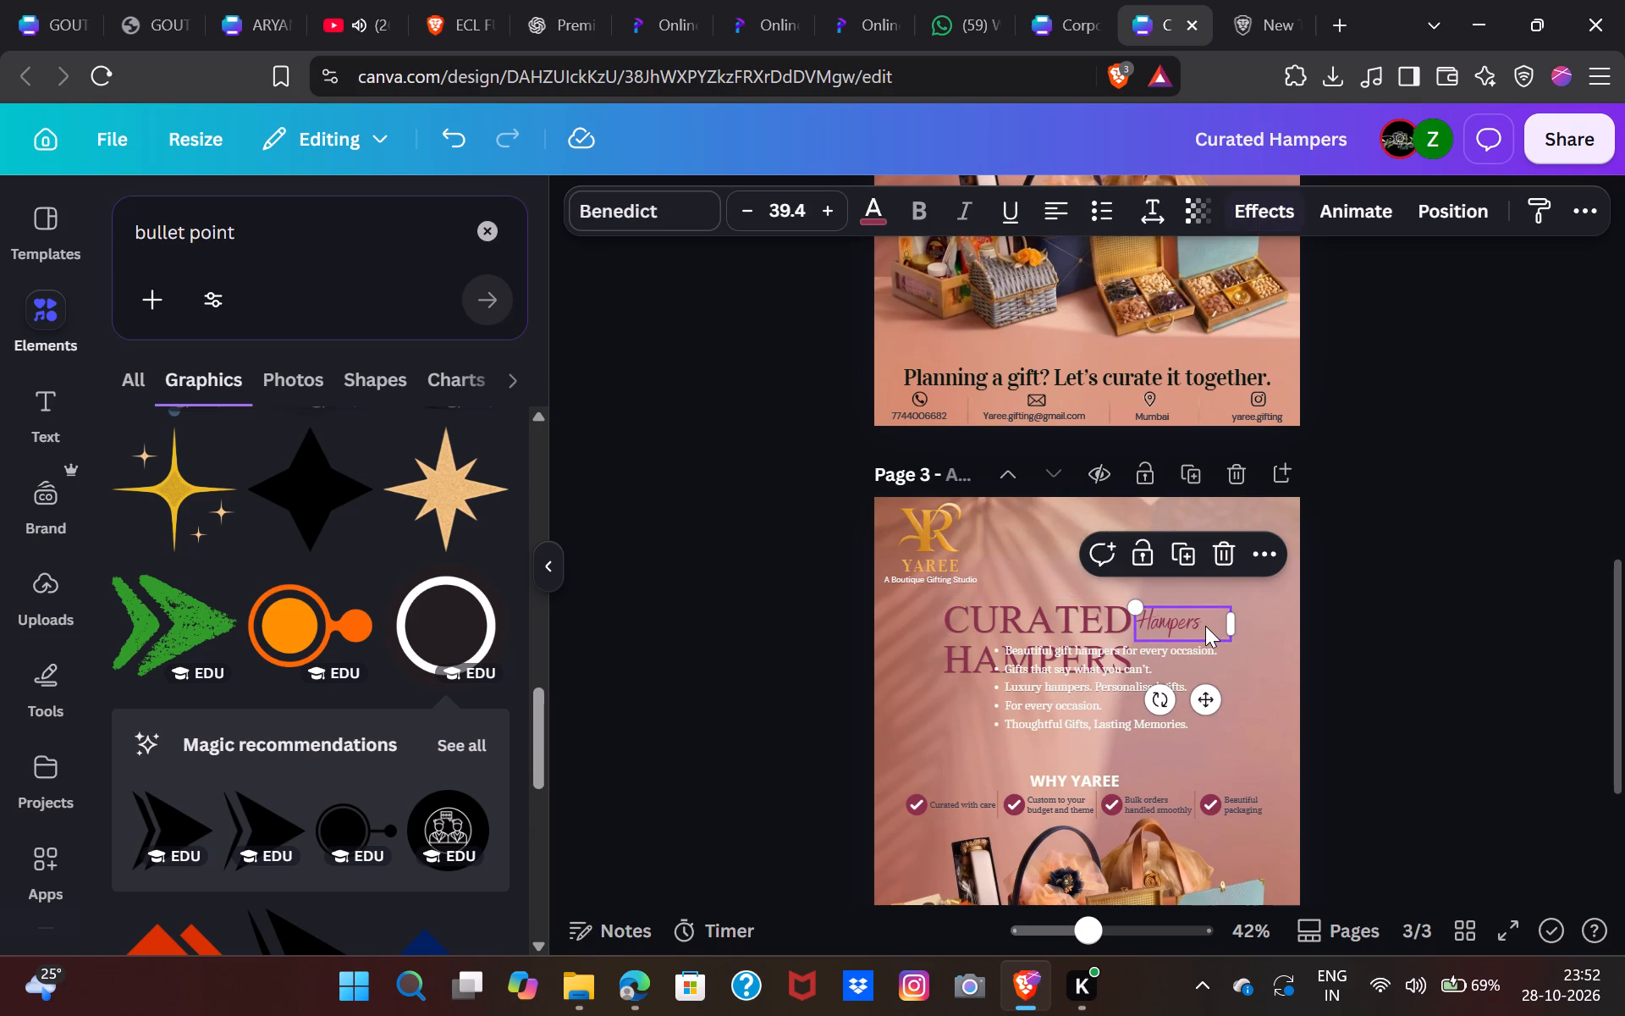
left_click(1213, 559)
Put CURATED HAMPERS on a single line by widening its text box and removing the extra line breaks, keeping one space between the words.
left_click(1129, 626)
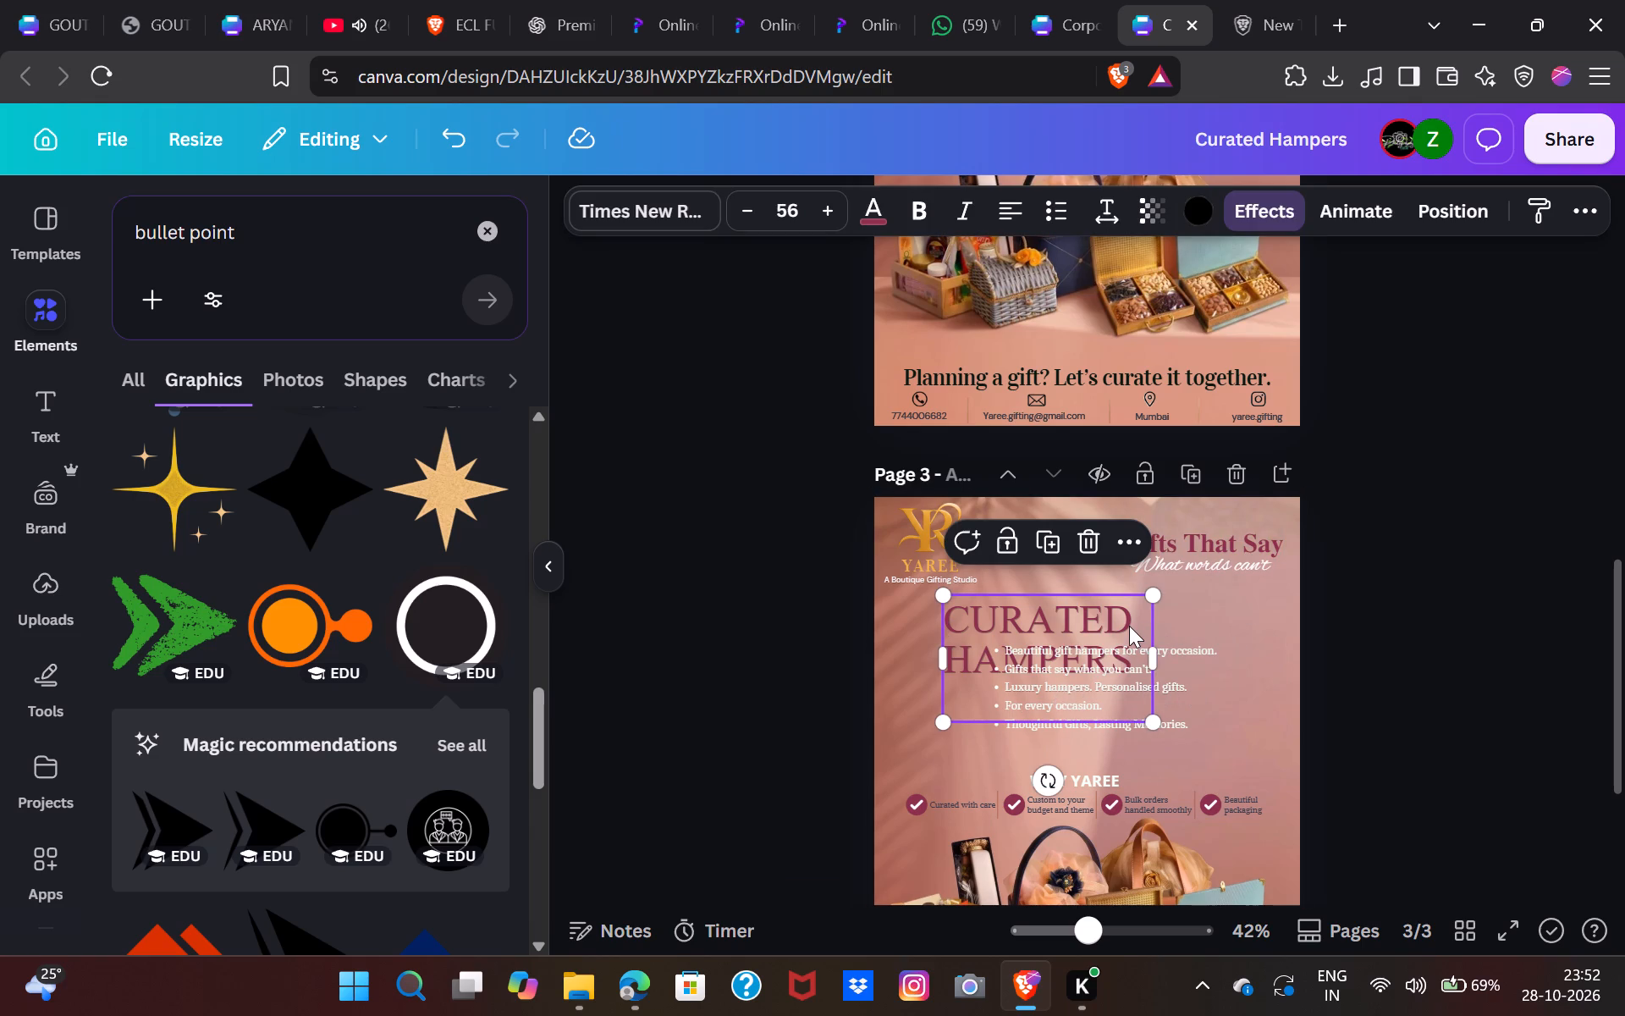
left_click(1149, 654)
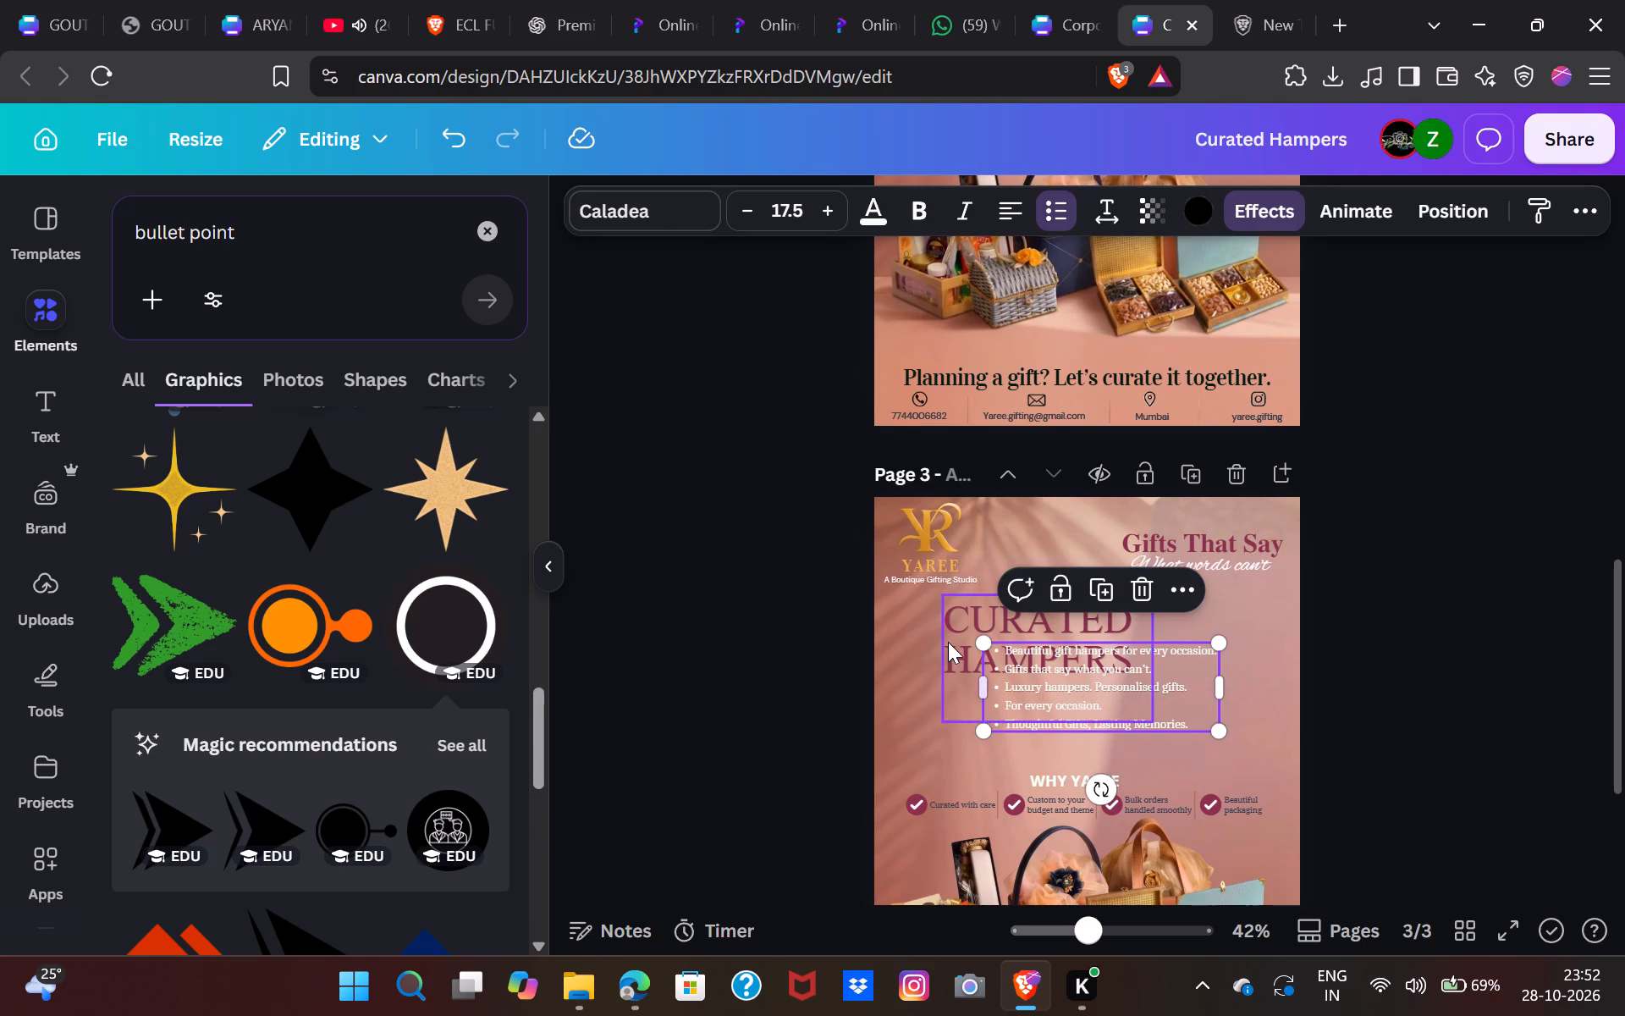
left_click(948, 642)
left_click(956, 680)
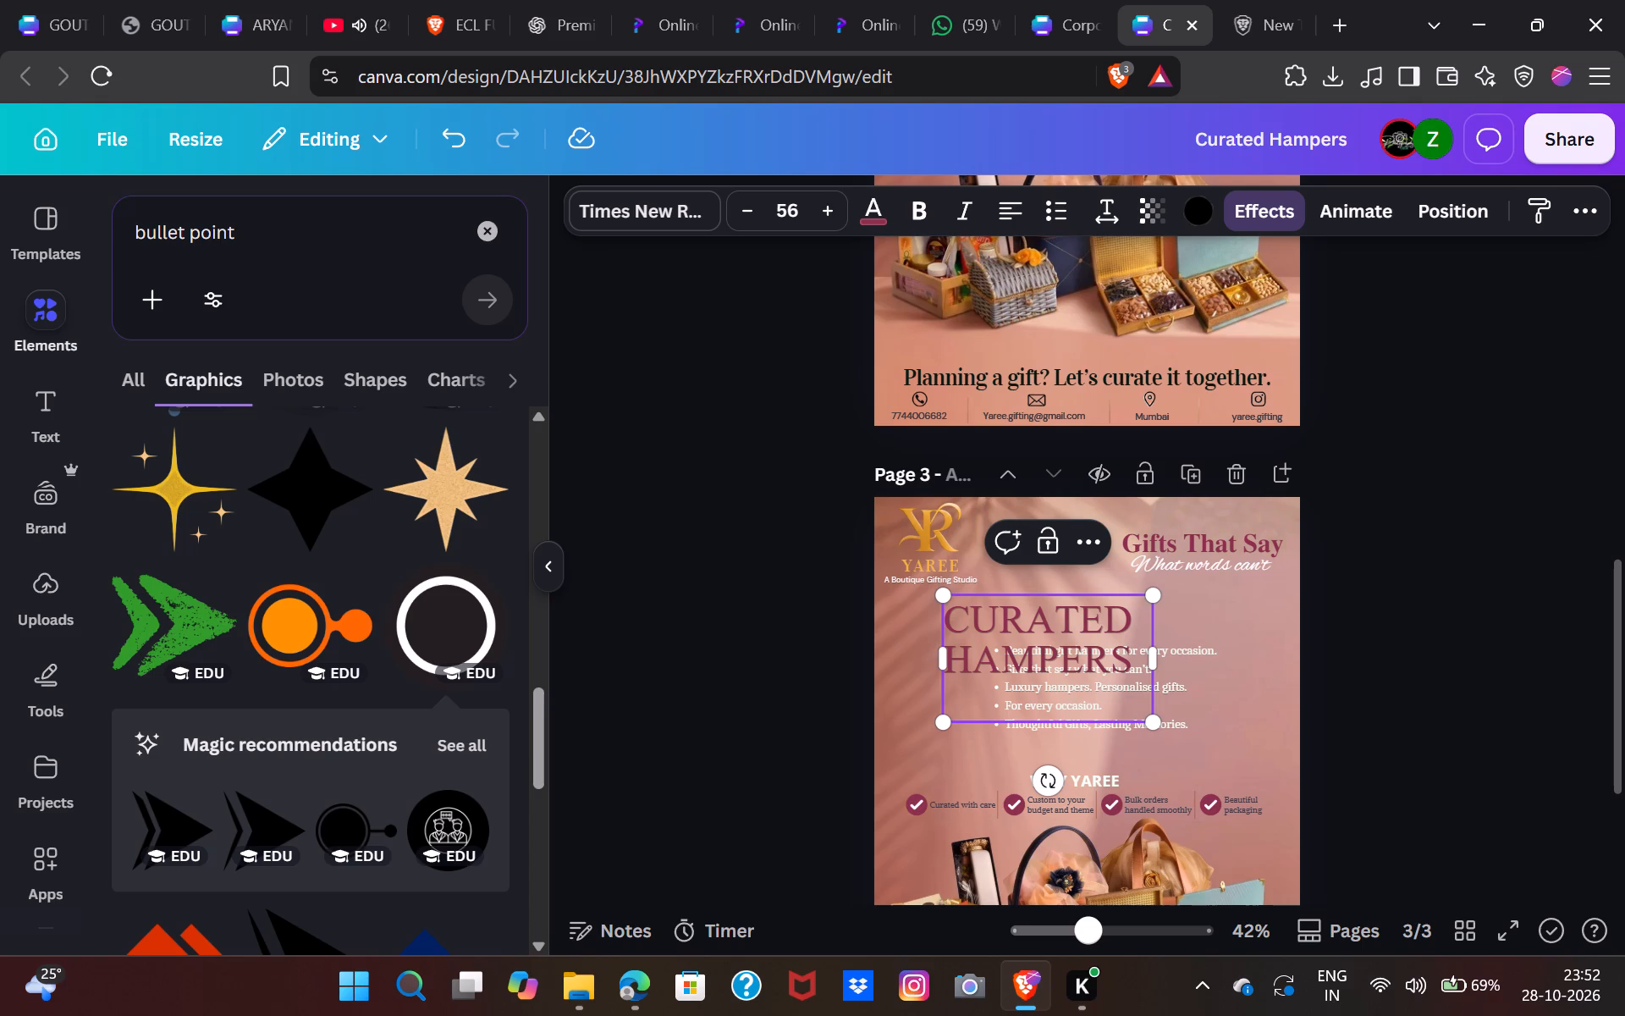
left_click(956, 693)
key("BackSpace")
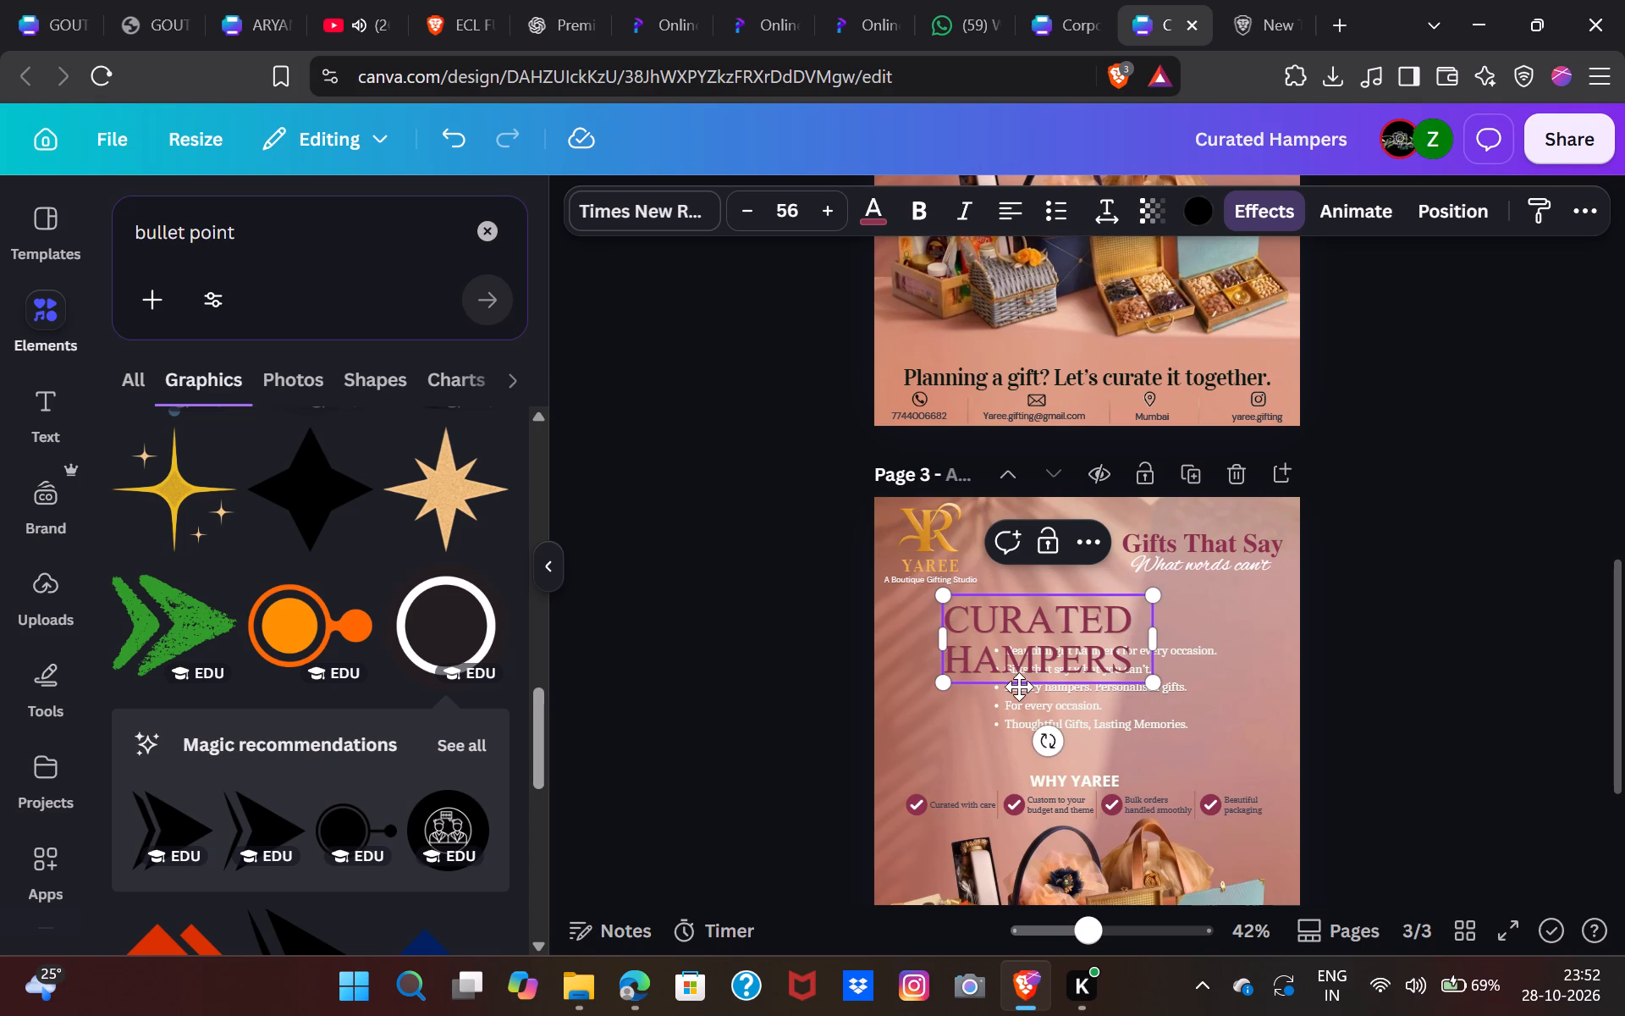
left_click_drag(1159, 640, 1255, 625)
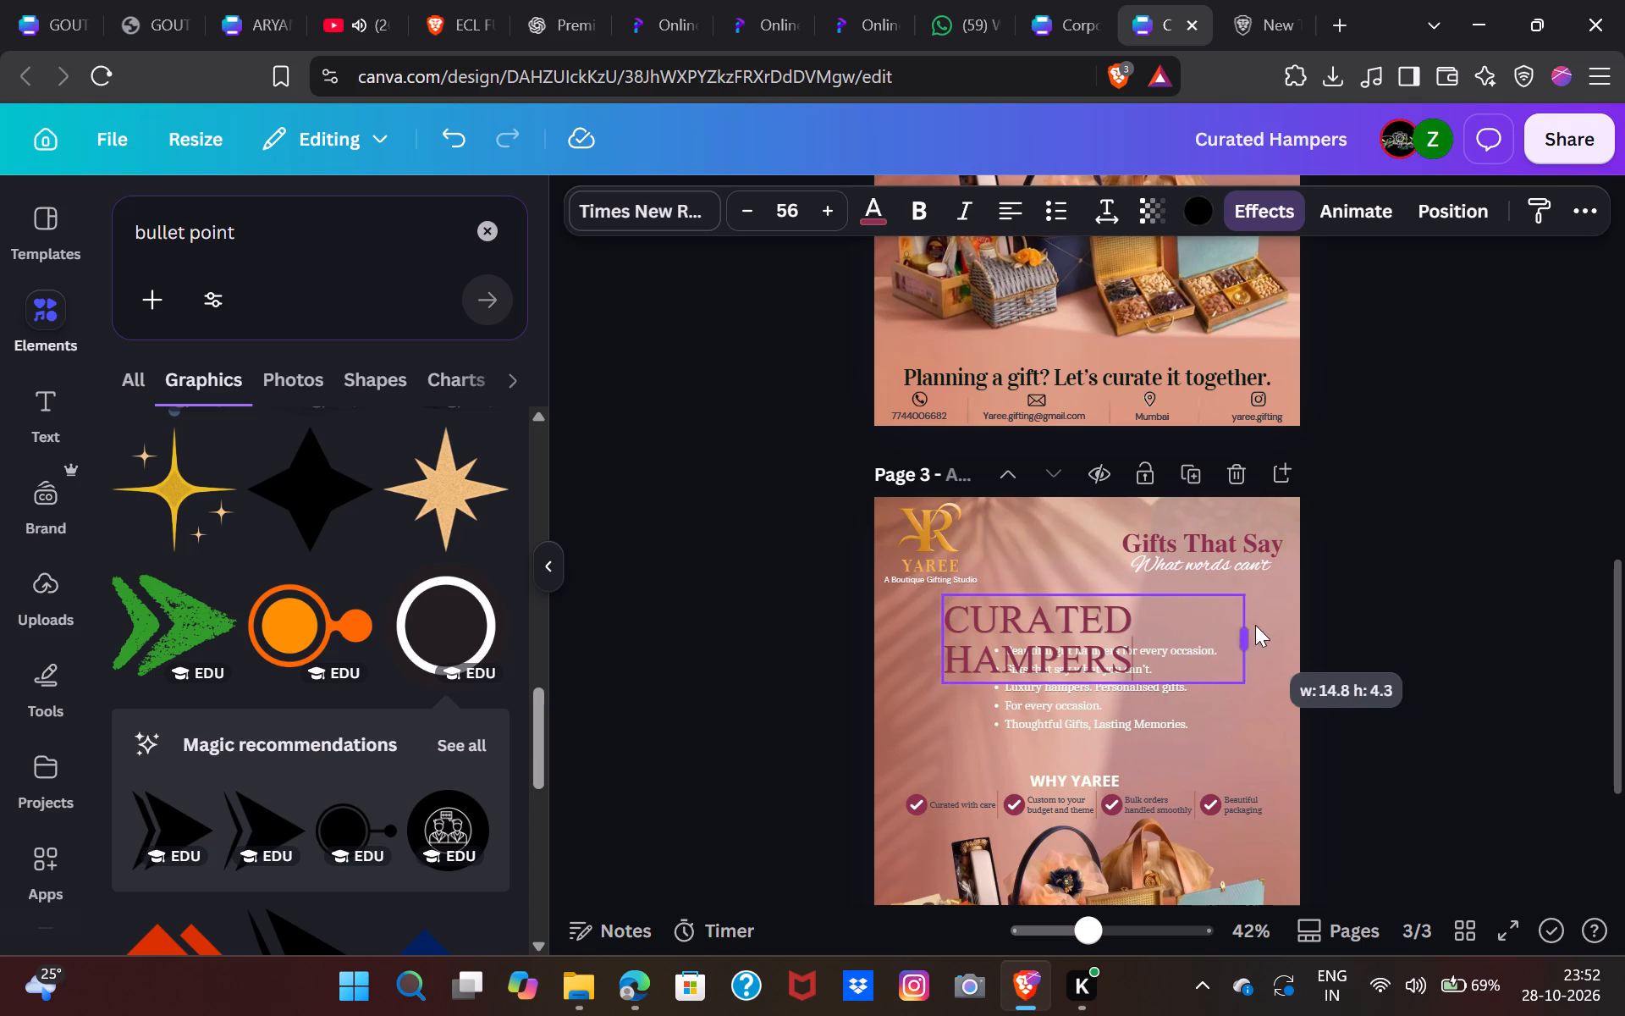
left_click_drag(1255, 625, 1335, 616)
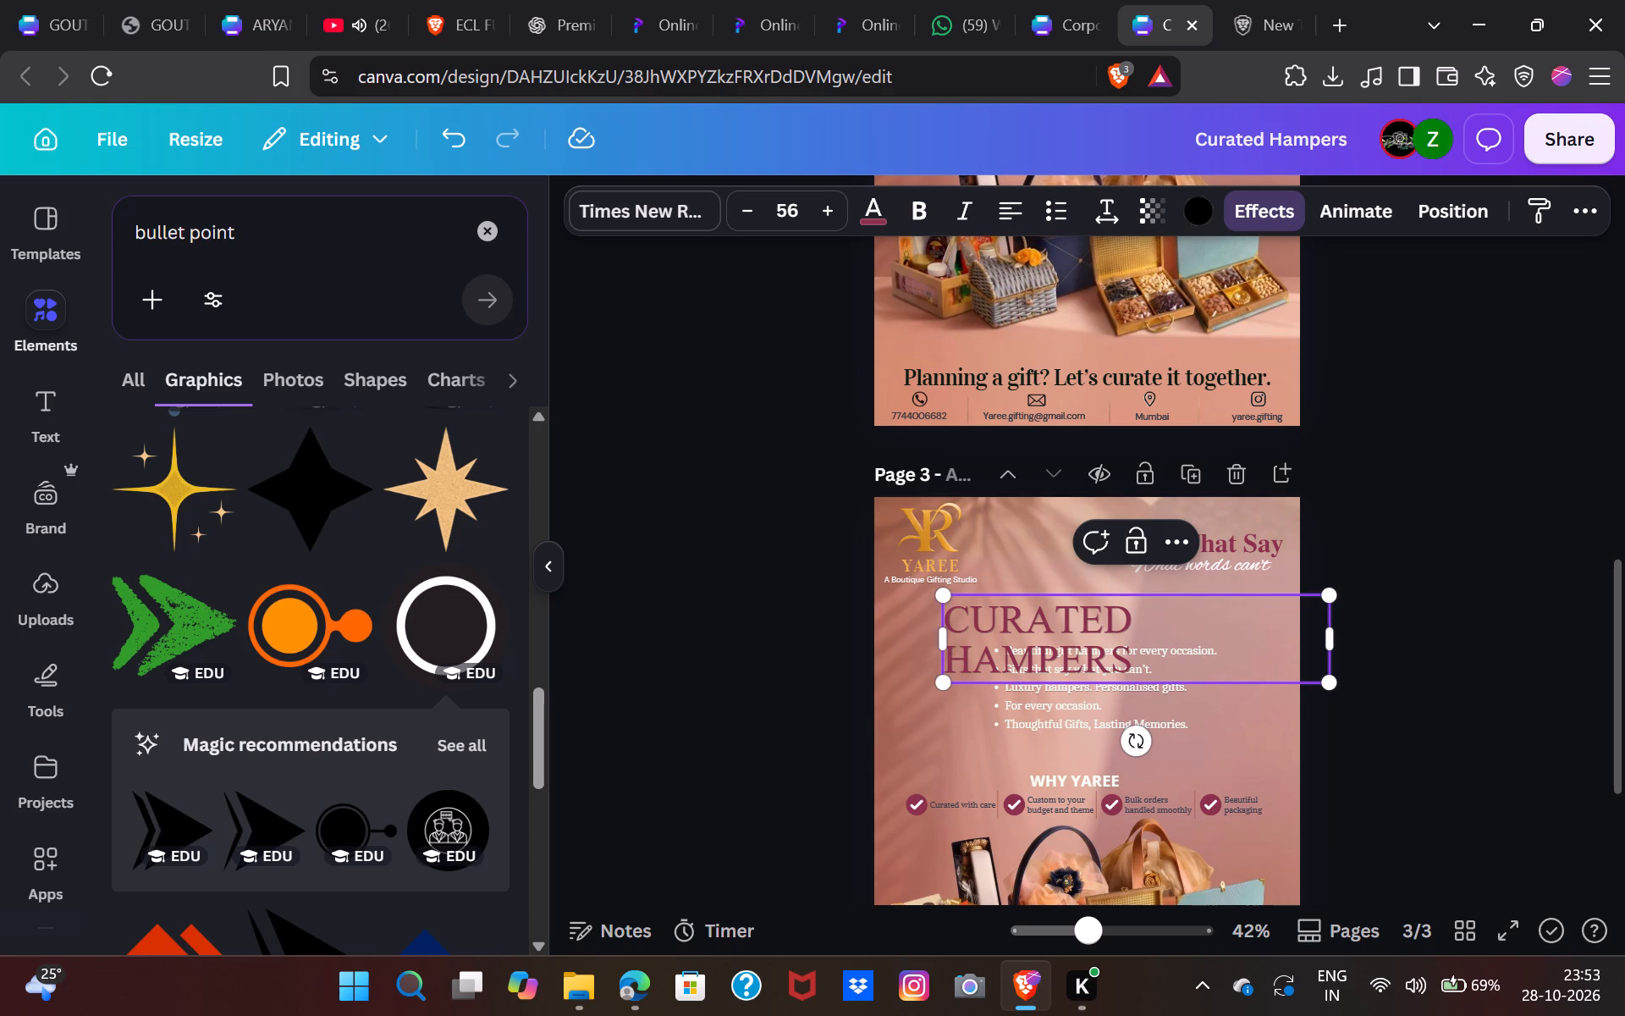
left_click(947, 652)
key("BackSpace")
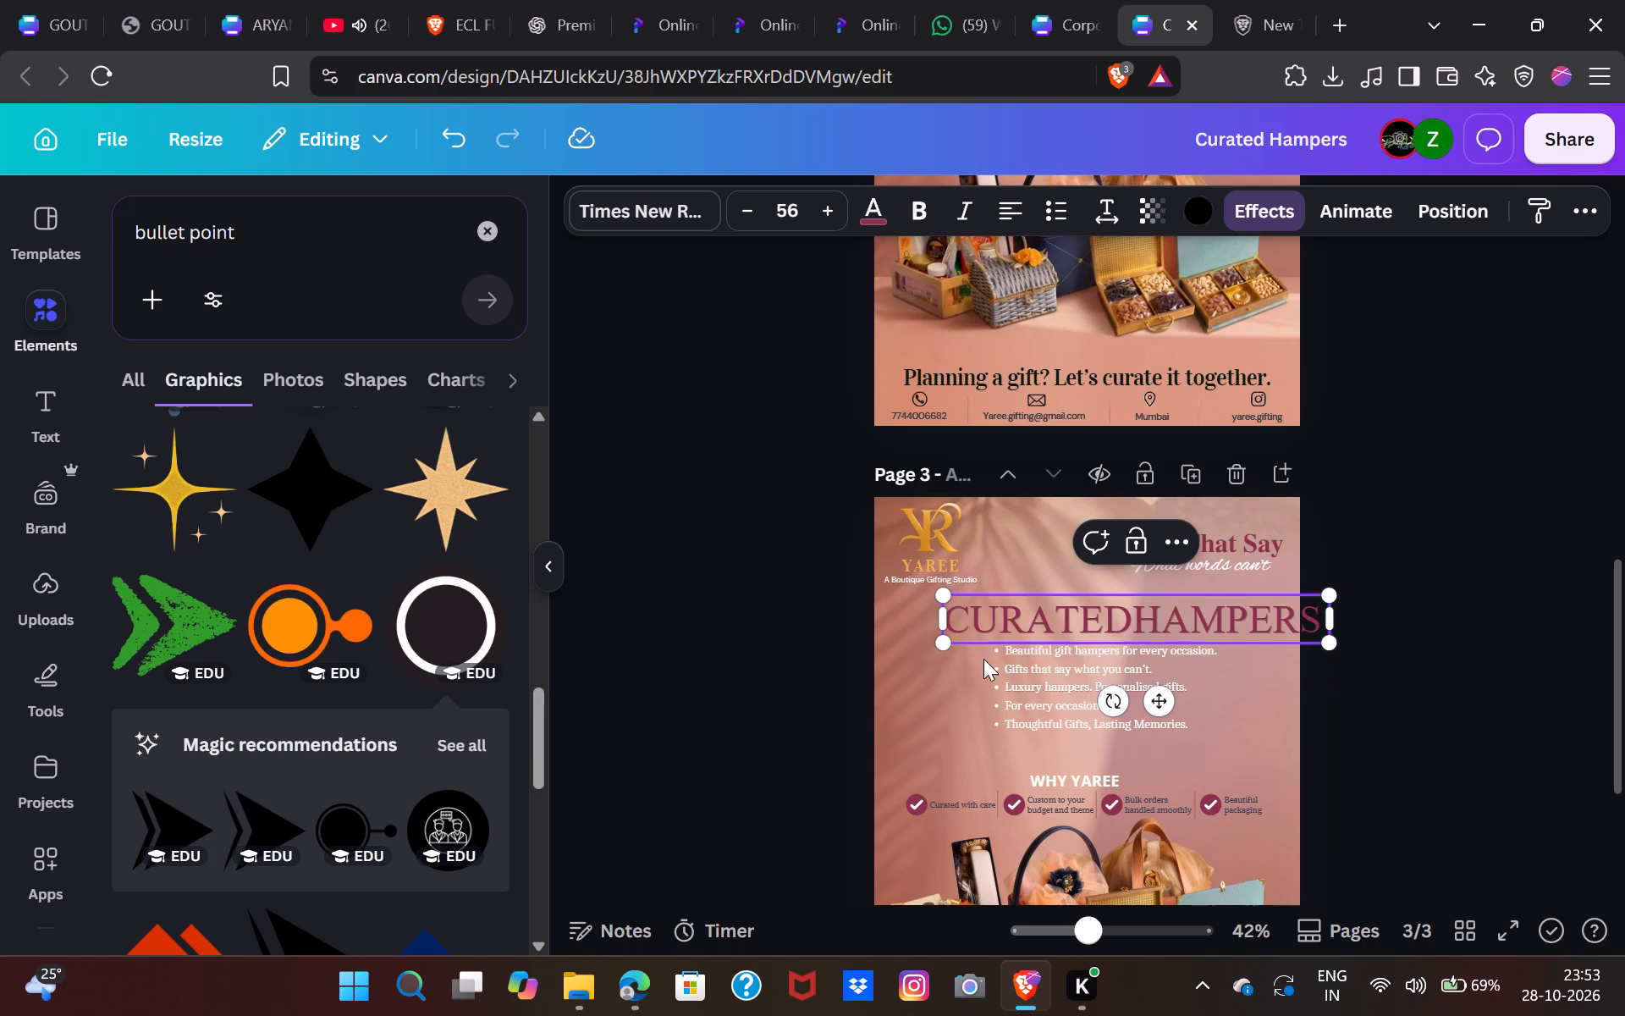
key("space")
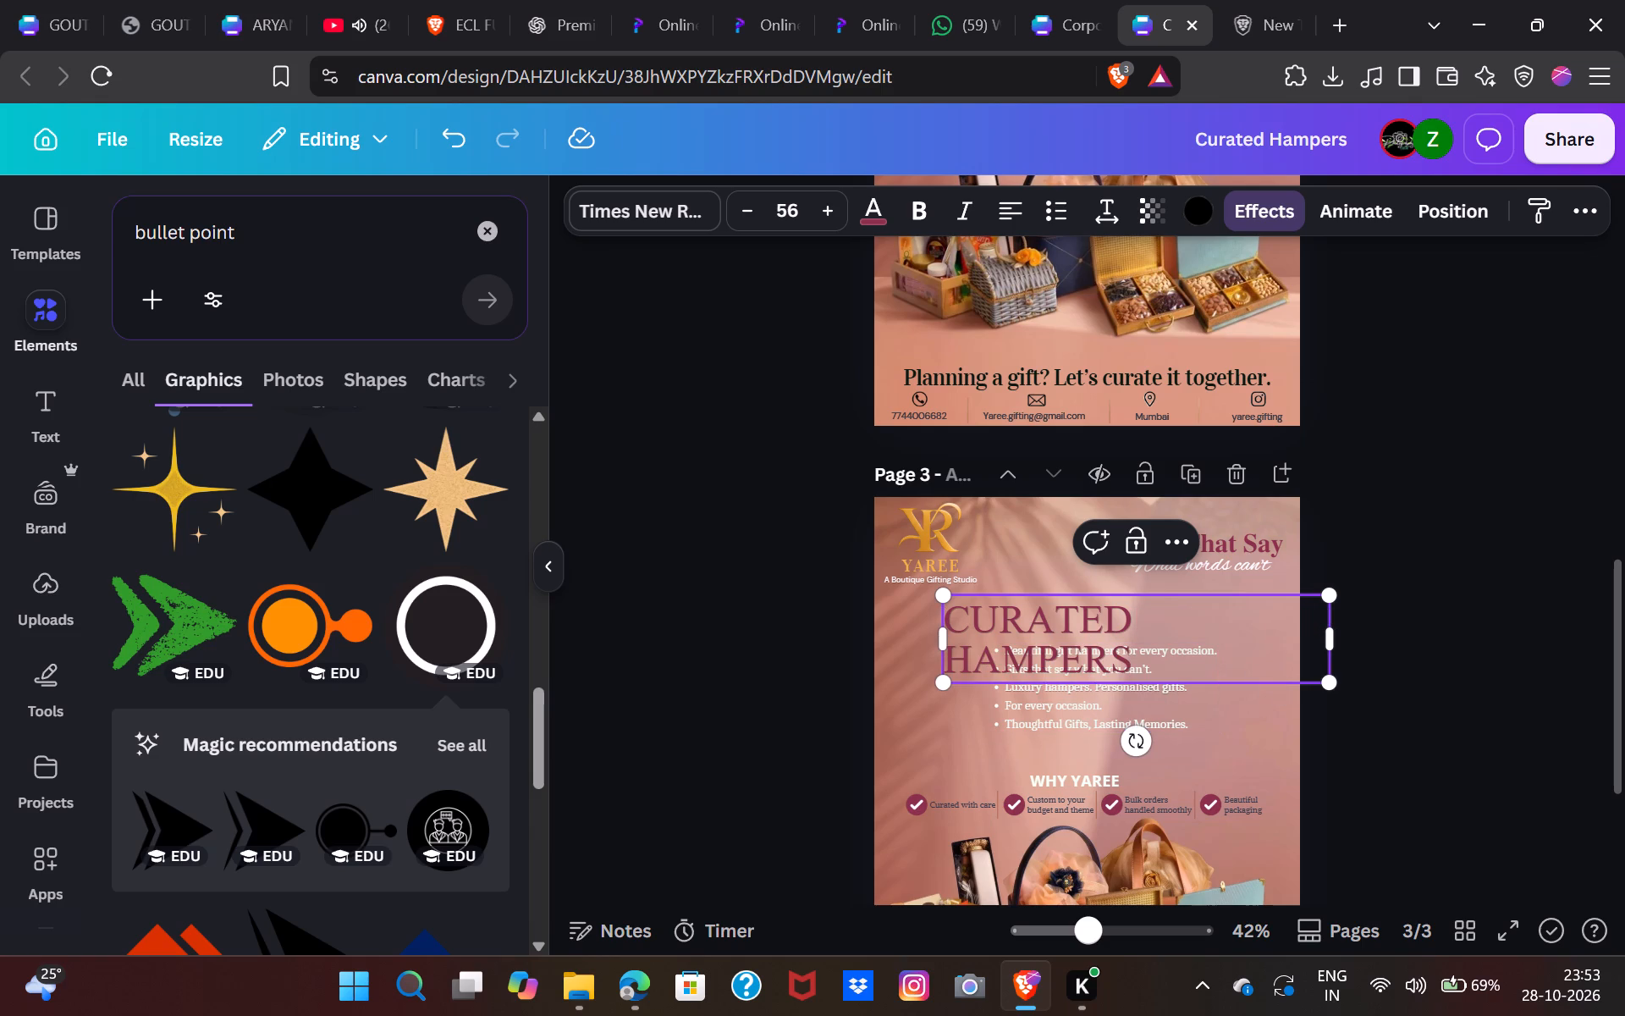
left_click_drag(1332, 642, 1413, 627)
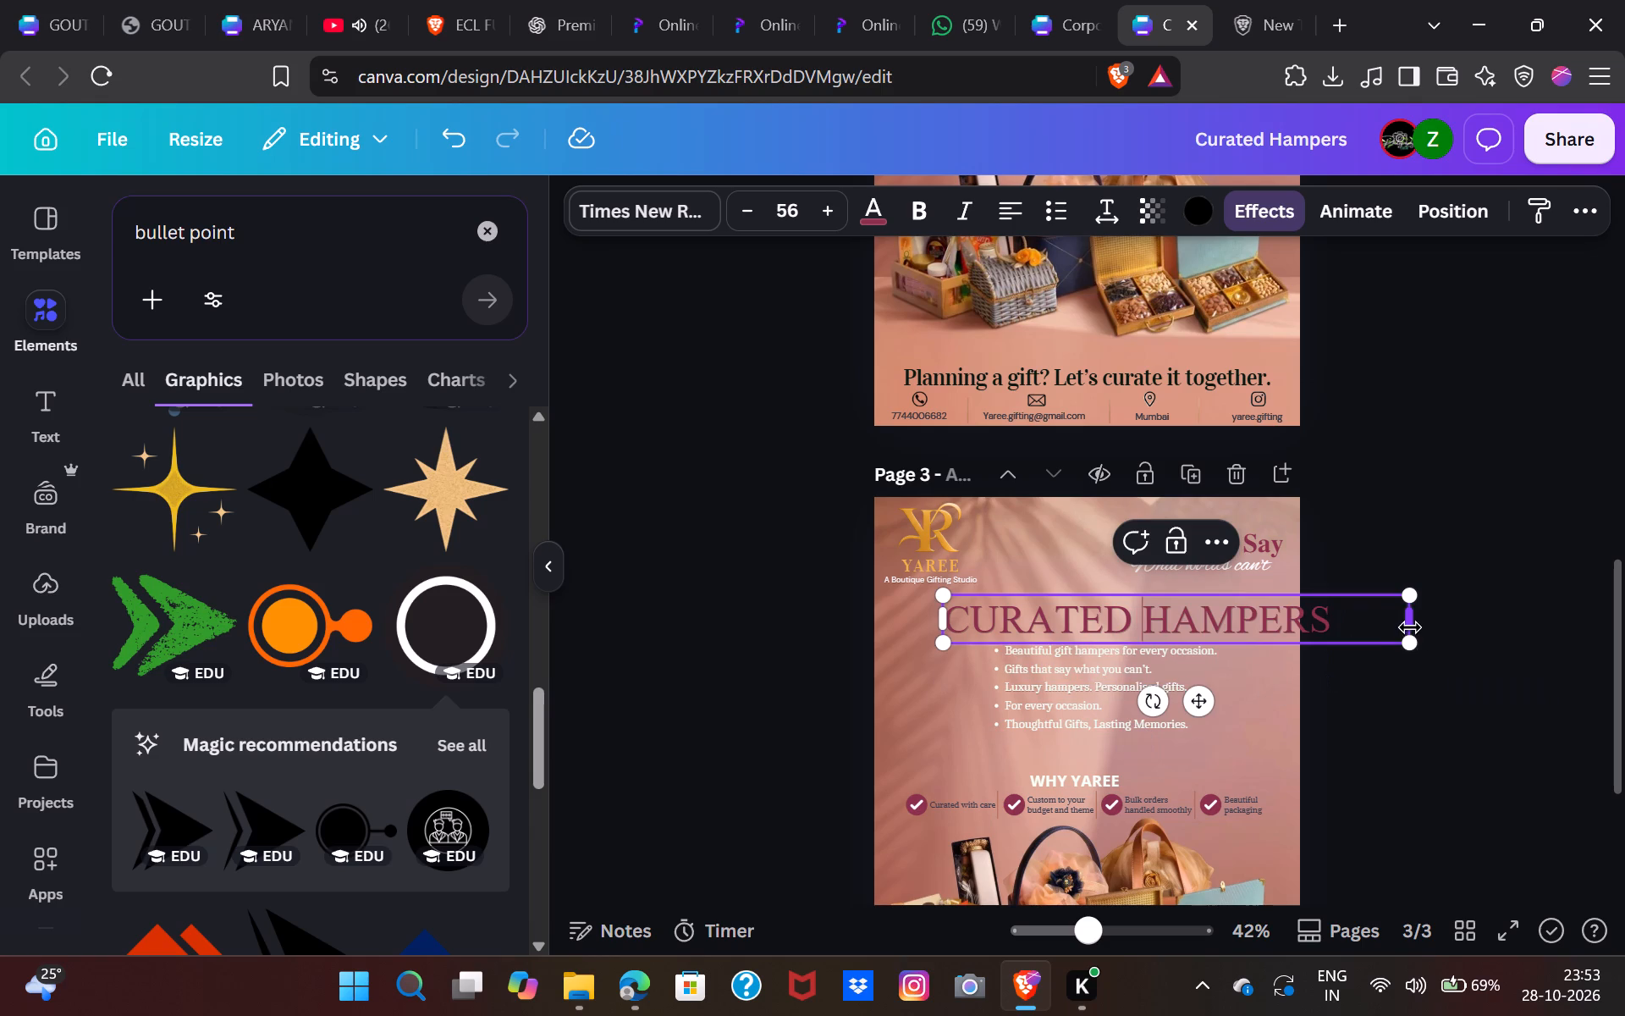
Scale the CURATED HAMPERS heading down to font size 42.9 and narrow its text box to about 15 cm.
left_click_drag(1408, 648, 1305, 656)
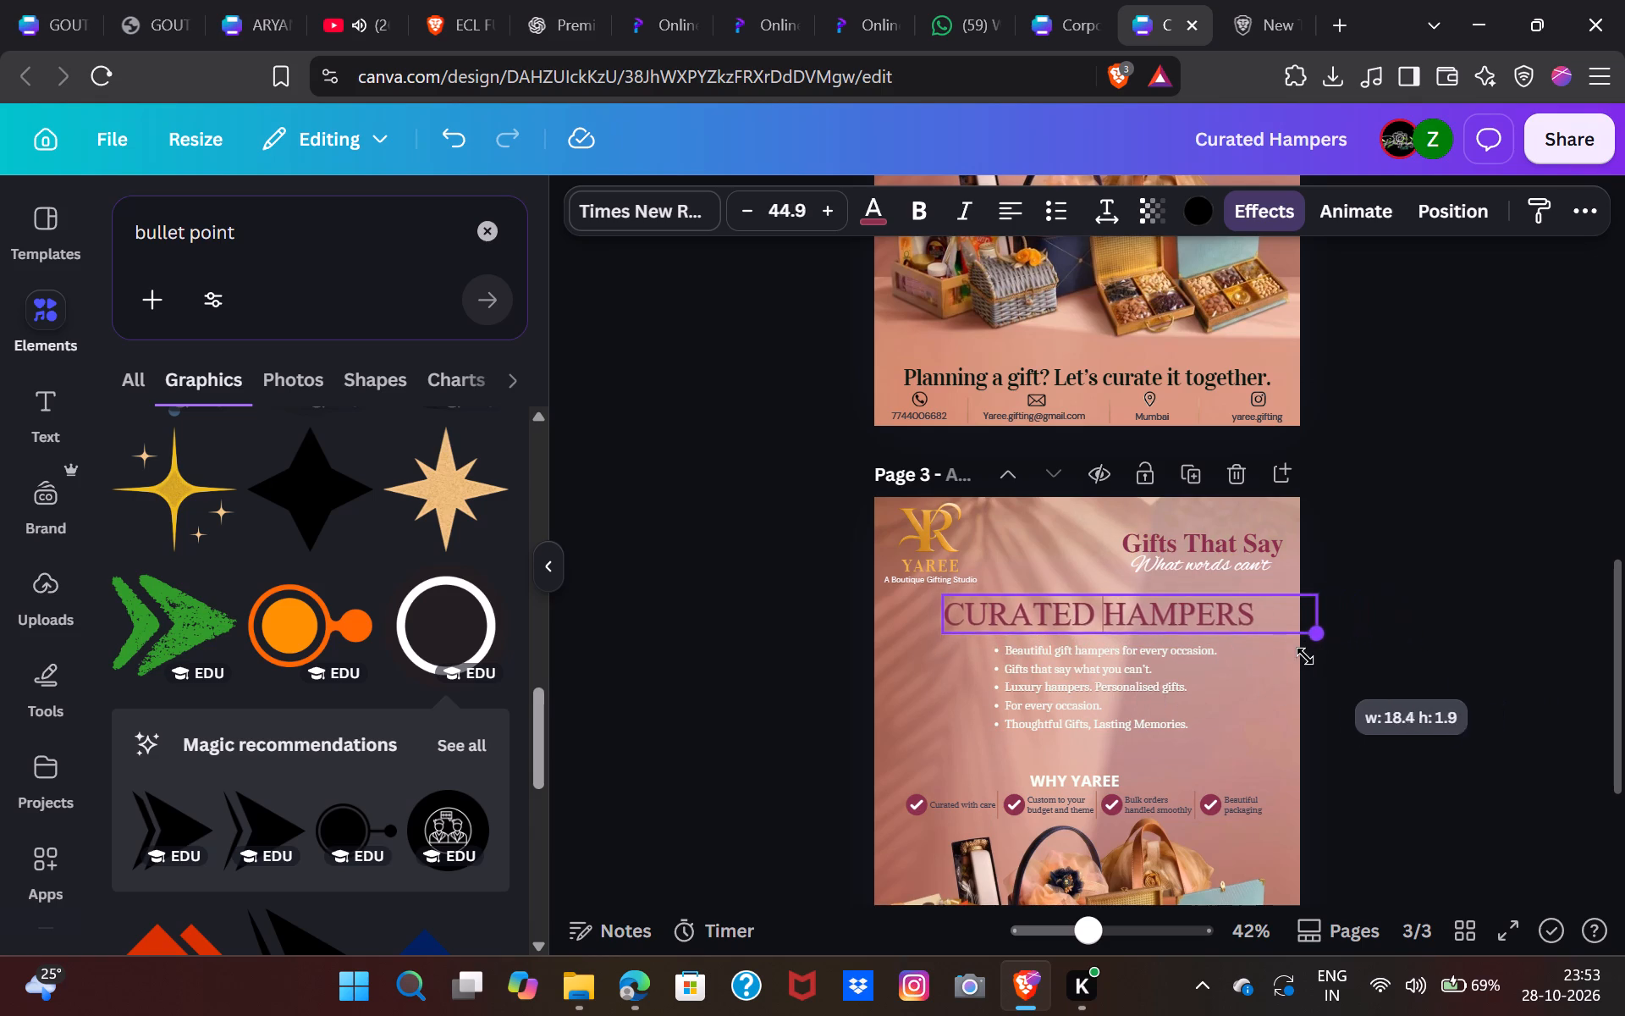
left_click_drag(1305, 656, 1297, 656)
left_click(1296, 616)
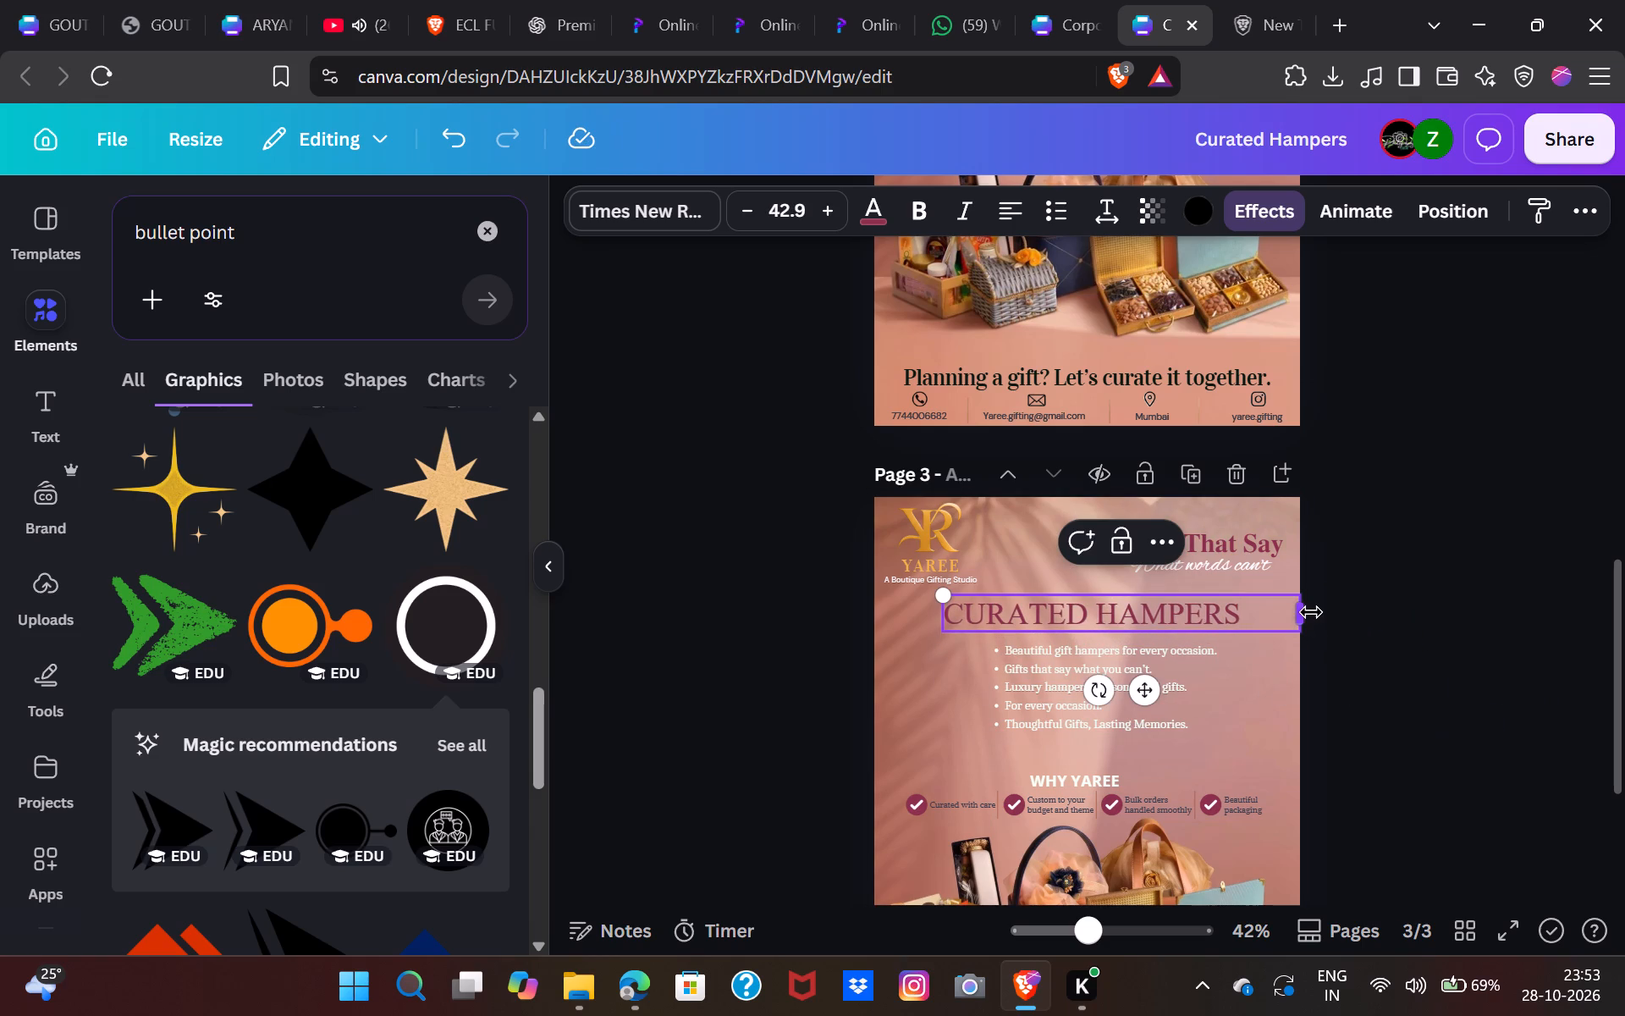
left_click_drag(1309, 612, 1258, 632)
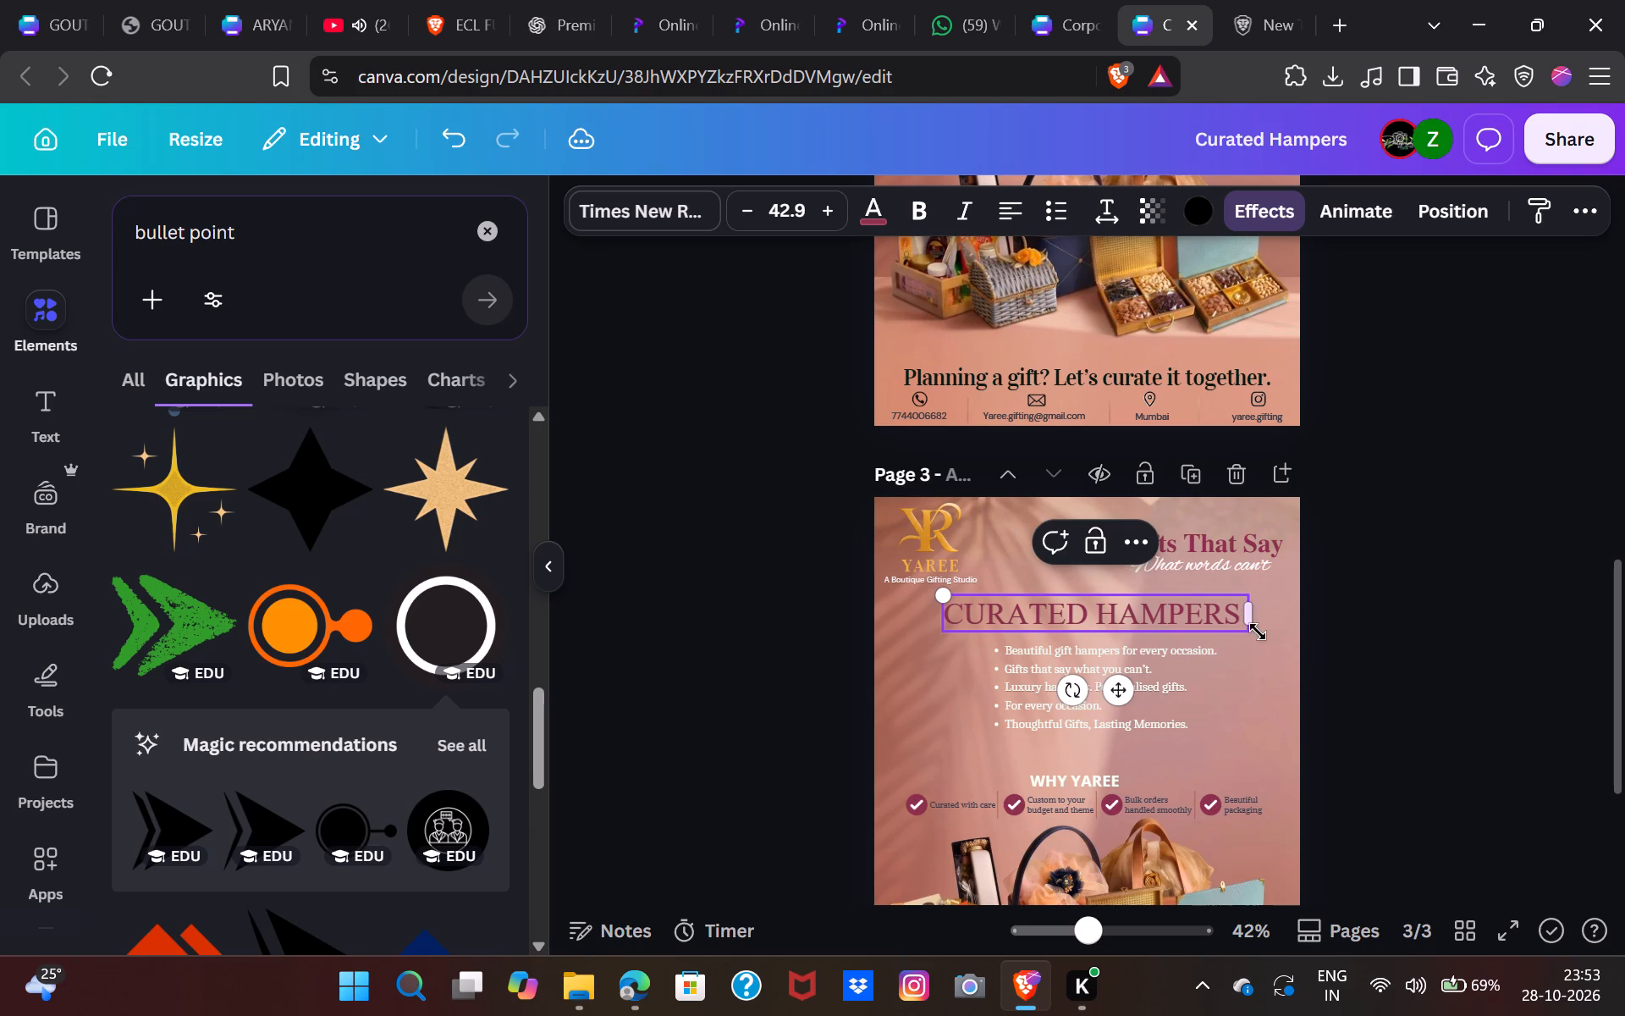
Centre the CURATED HAMPERS heading horizontally on the page and lower it slightly to sit just above the bullet list.
left_click(1426, 213)
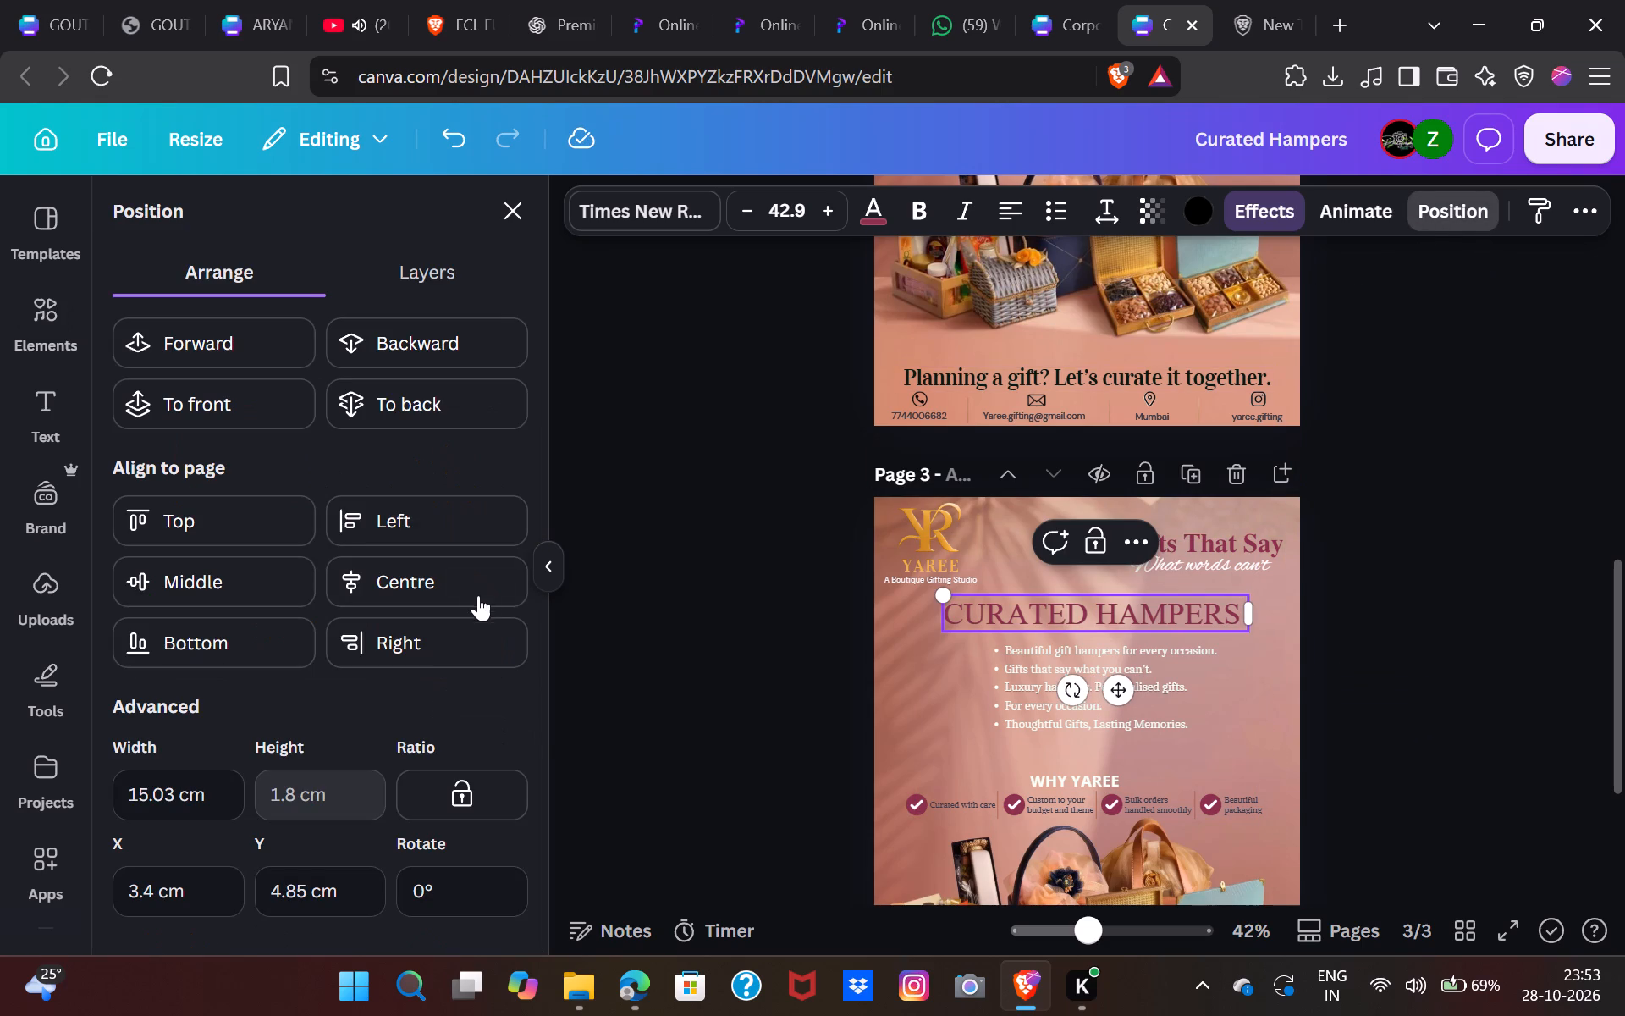
left_click(478, 590)
double_click(795, 648)
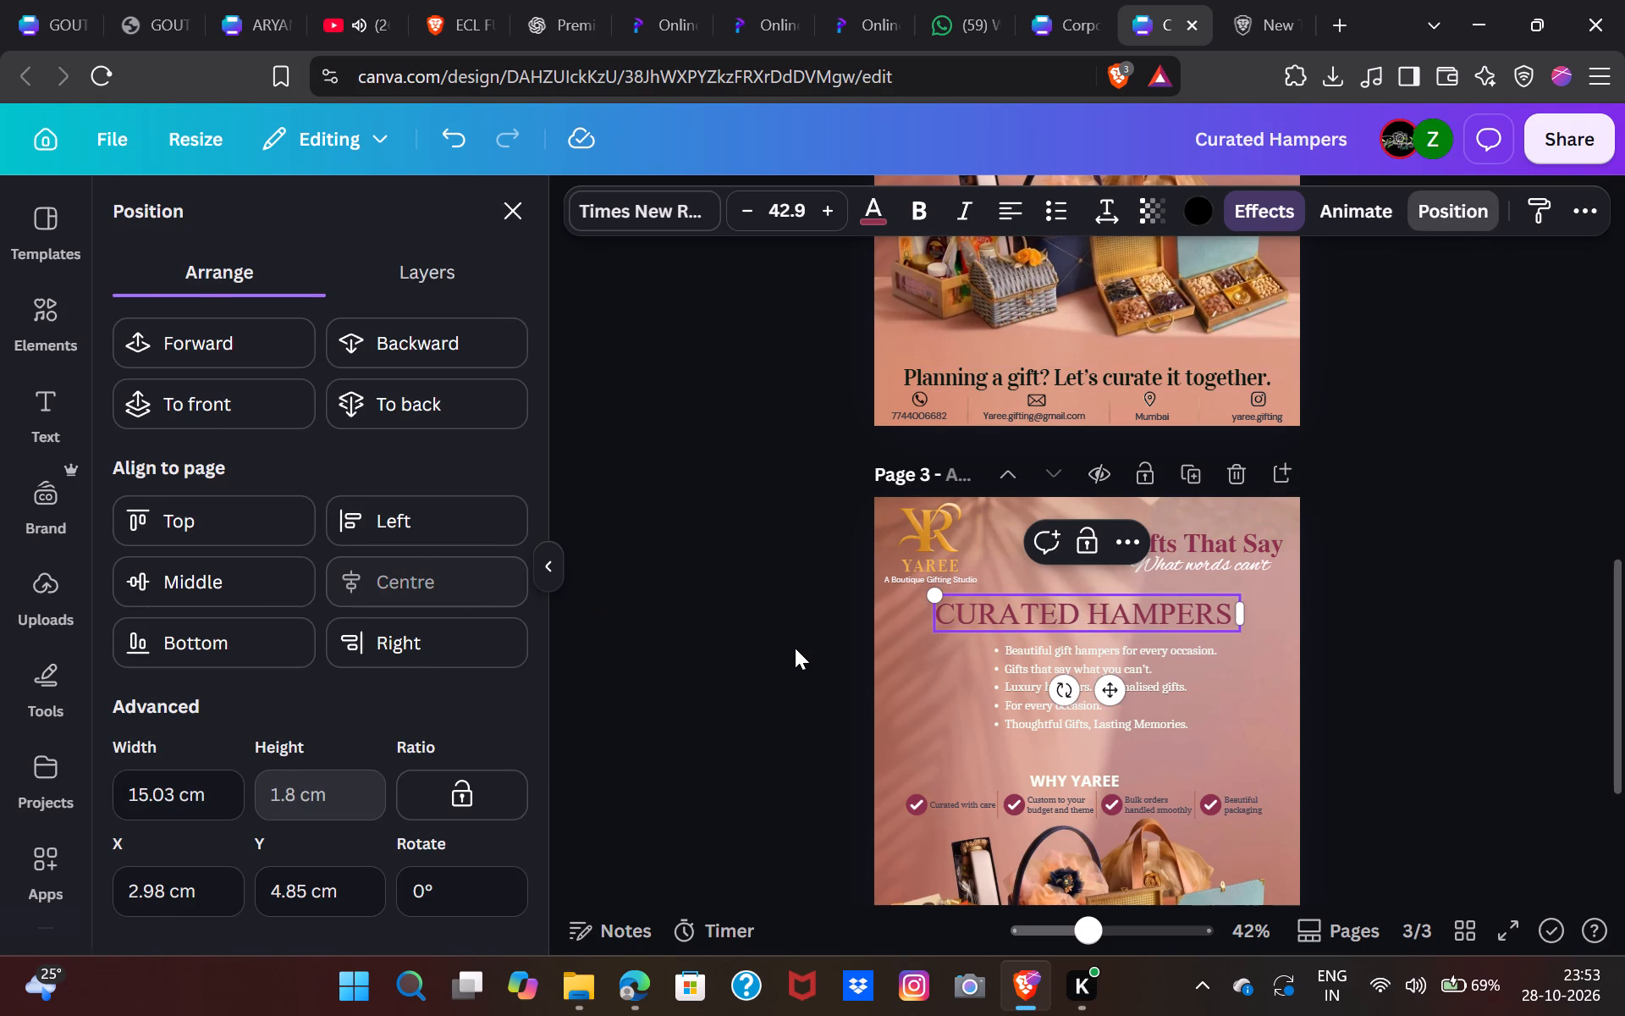
left_click(1006, 600)
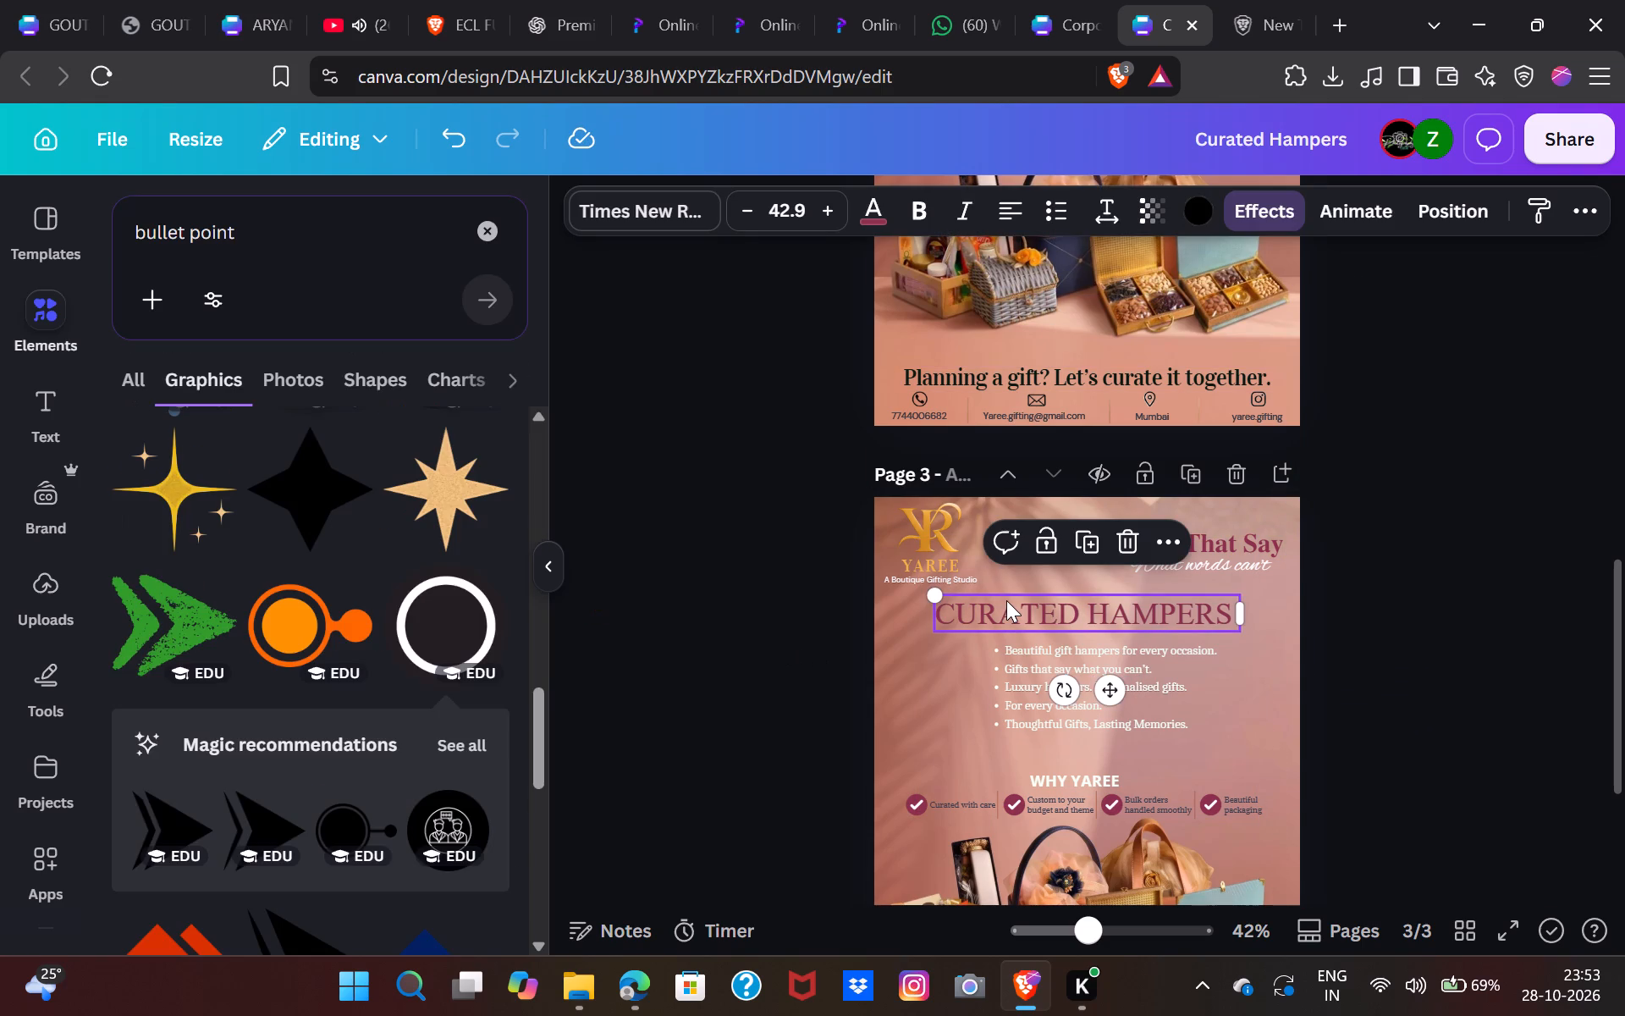
left_click_drag(1110, 682, 1110, 697)
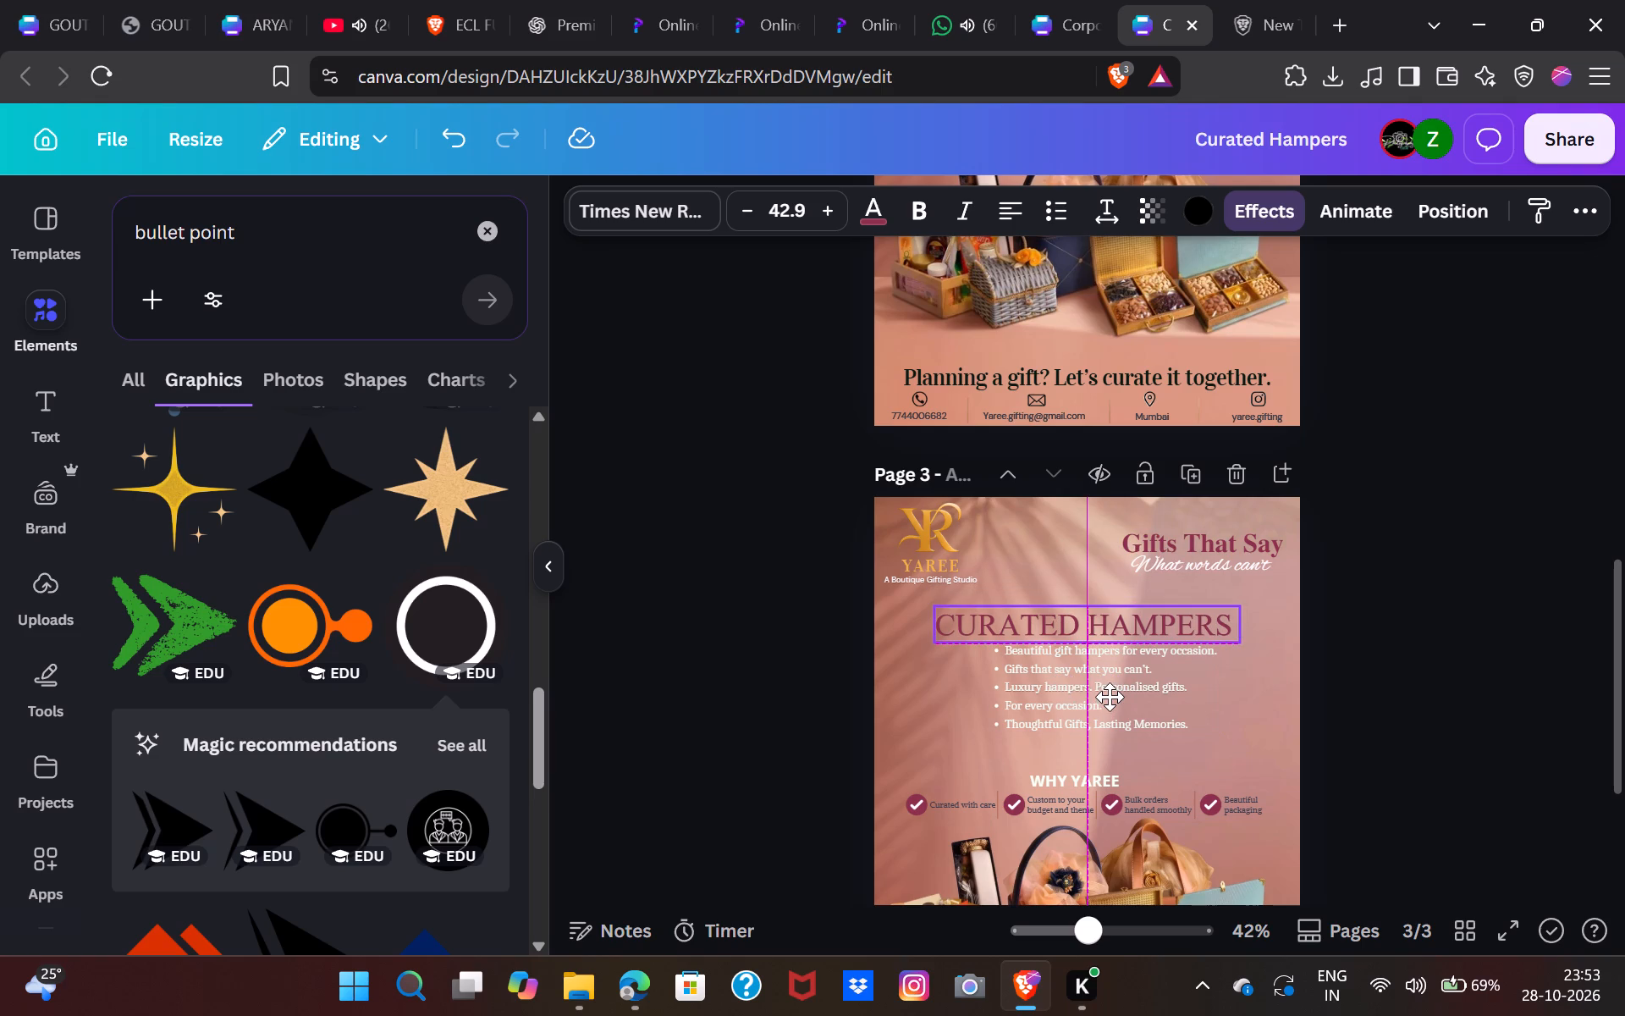
left_click_drag(1110, 697, 1110, 696)
Shift the bullet list slightly left beneath the CURATED HAMPERS heading.
double_click(1005, 677)
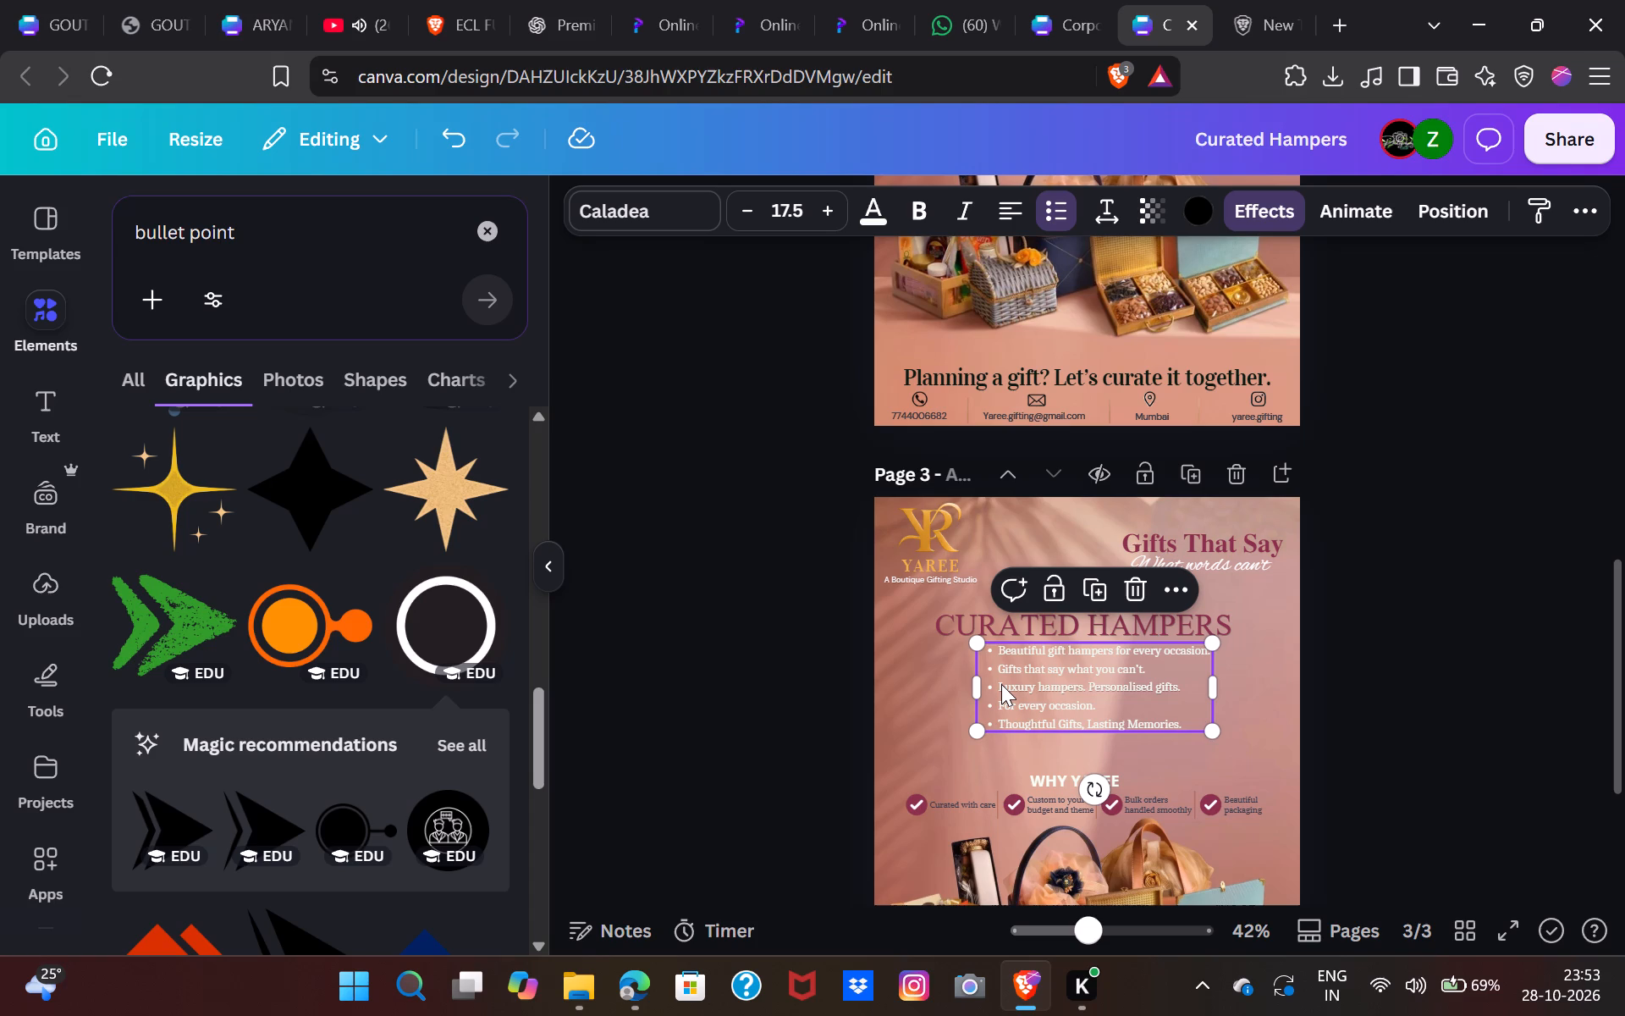
left_click(1425, 712)
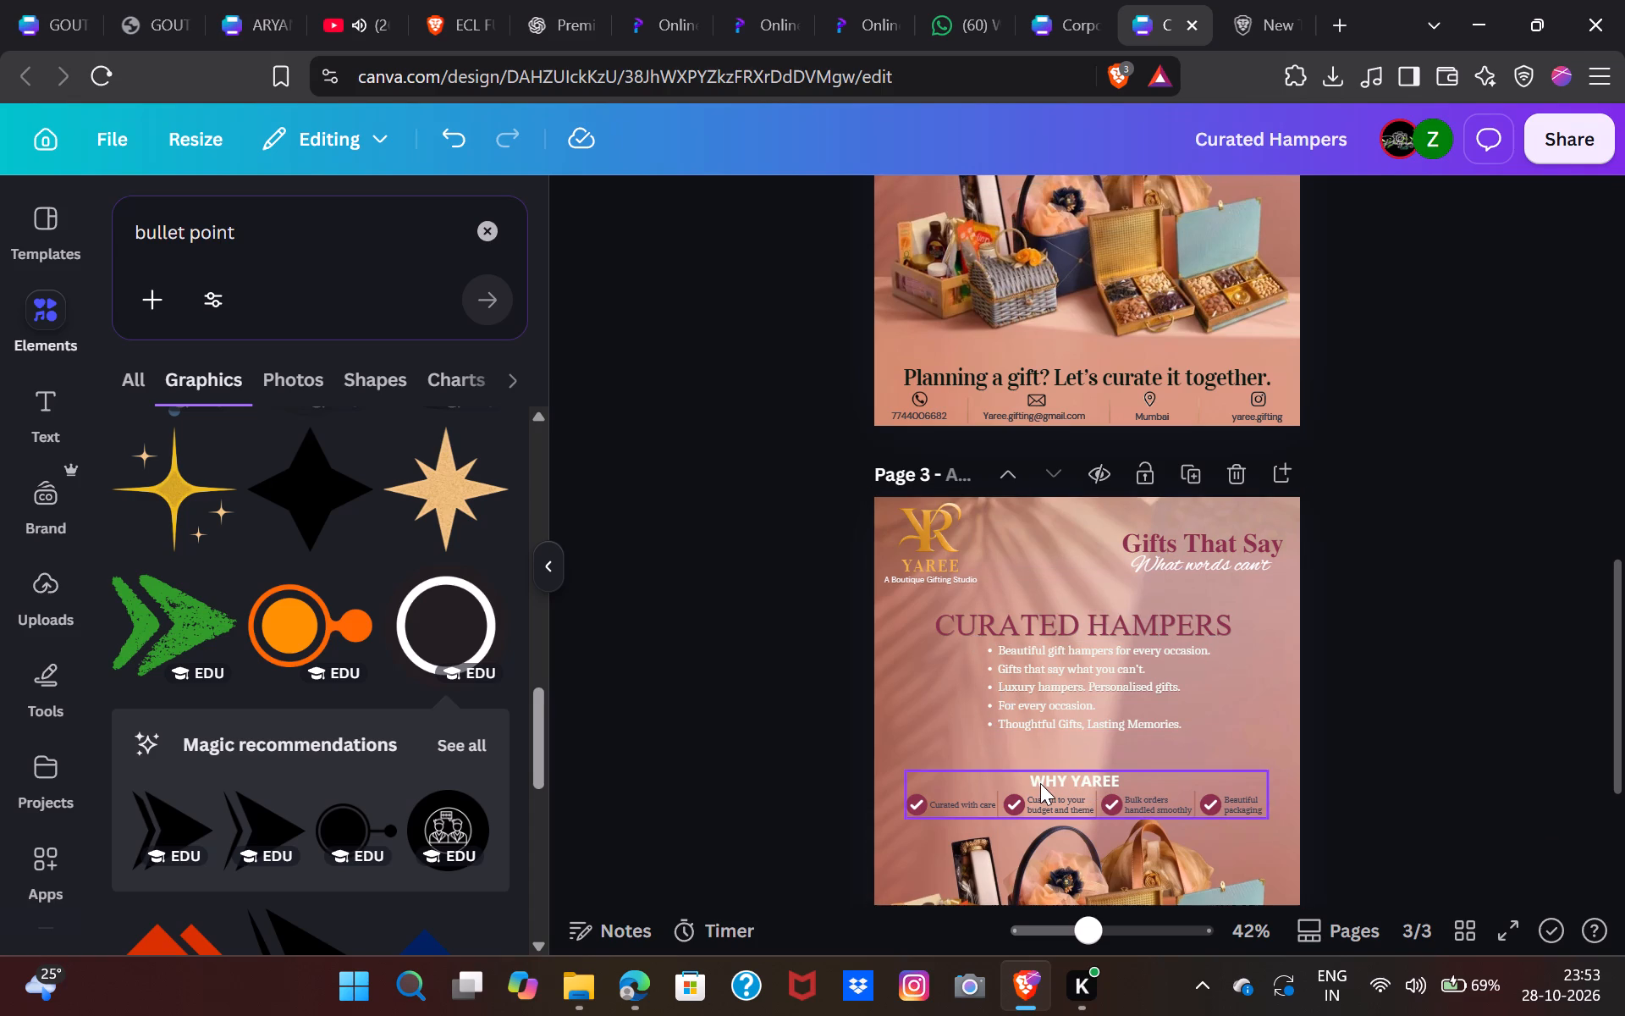
Nudge the WHY YAREE group with its four checkmark points up slightly, closer to the bullet list.
left_click(1040, 783)
key("Up")
key("Up")
key("Up")
key("Up")
key("Up")
key("Up")
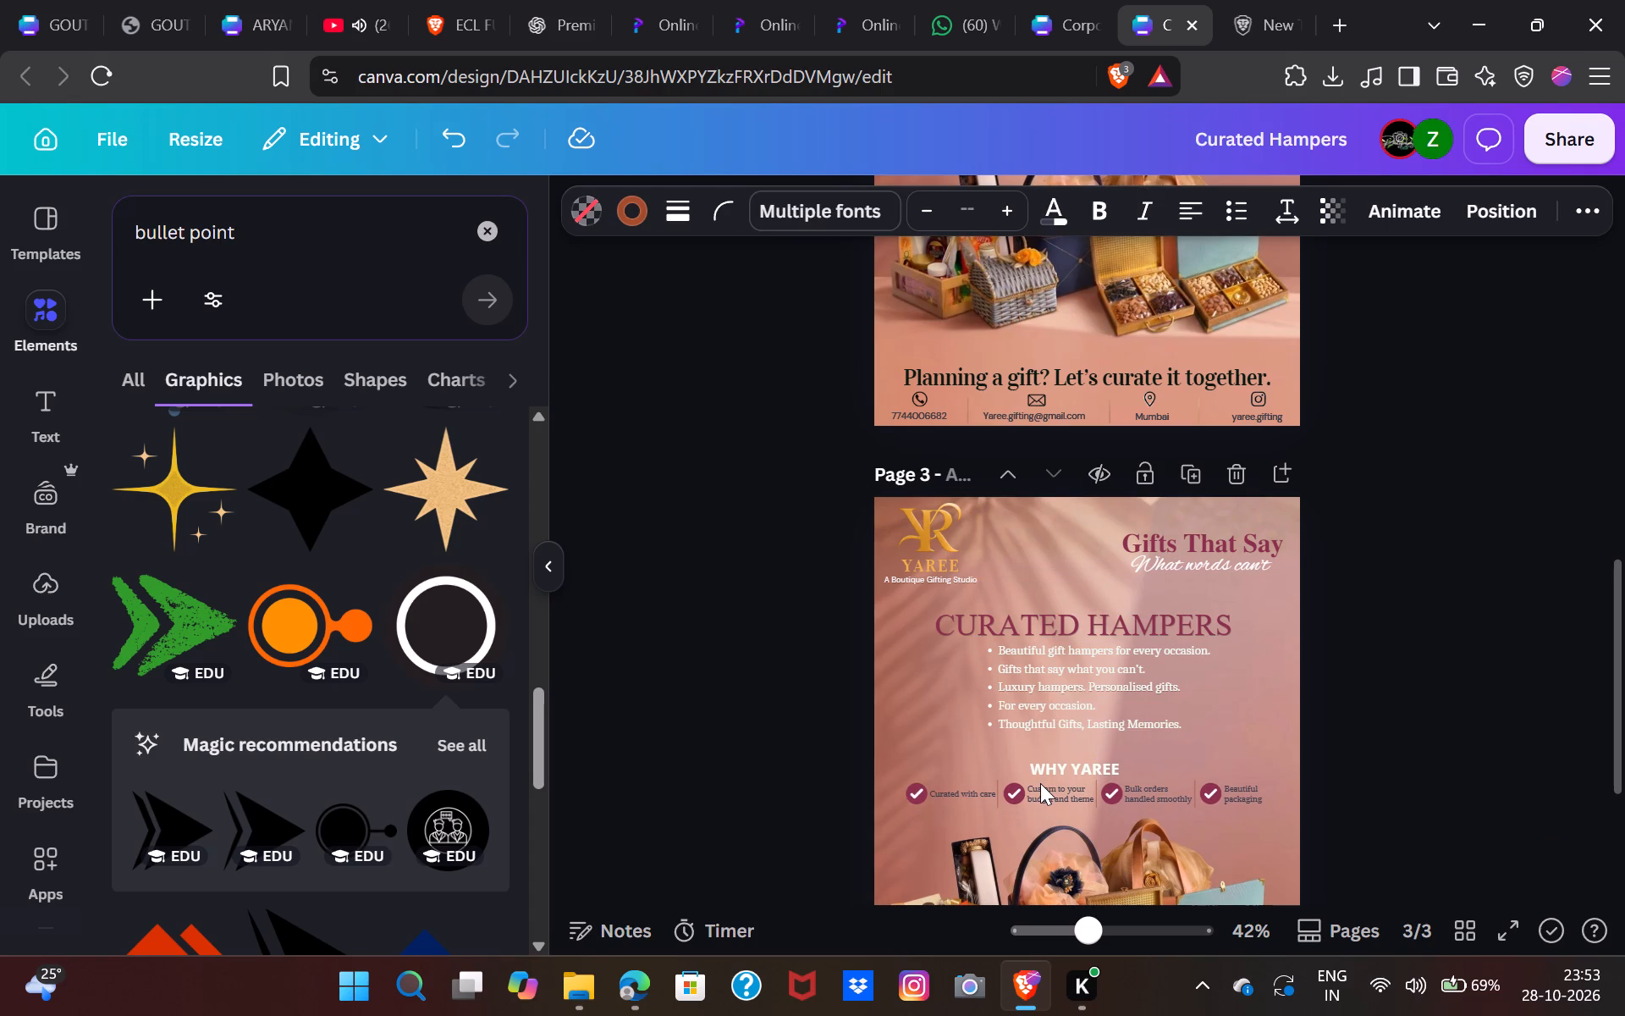
left_click(1413, 766)
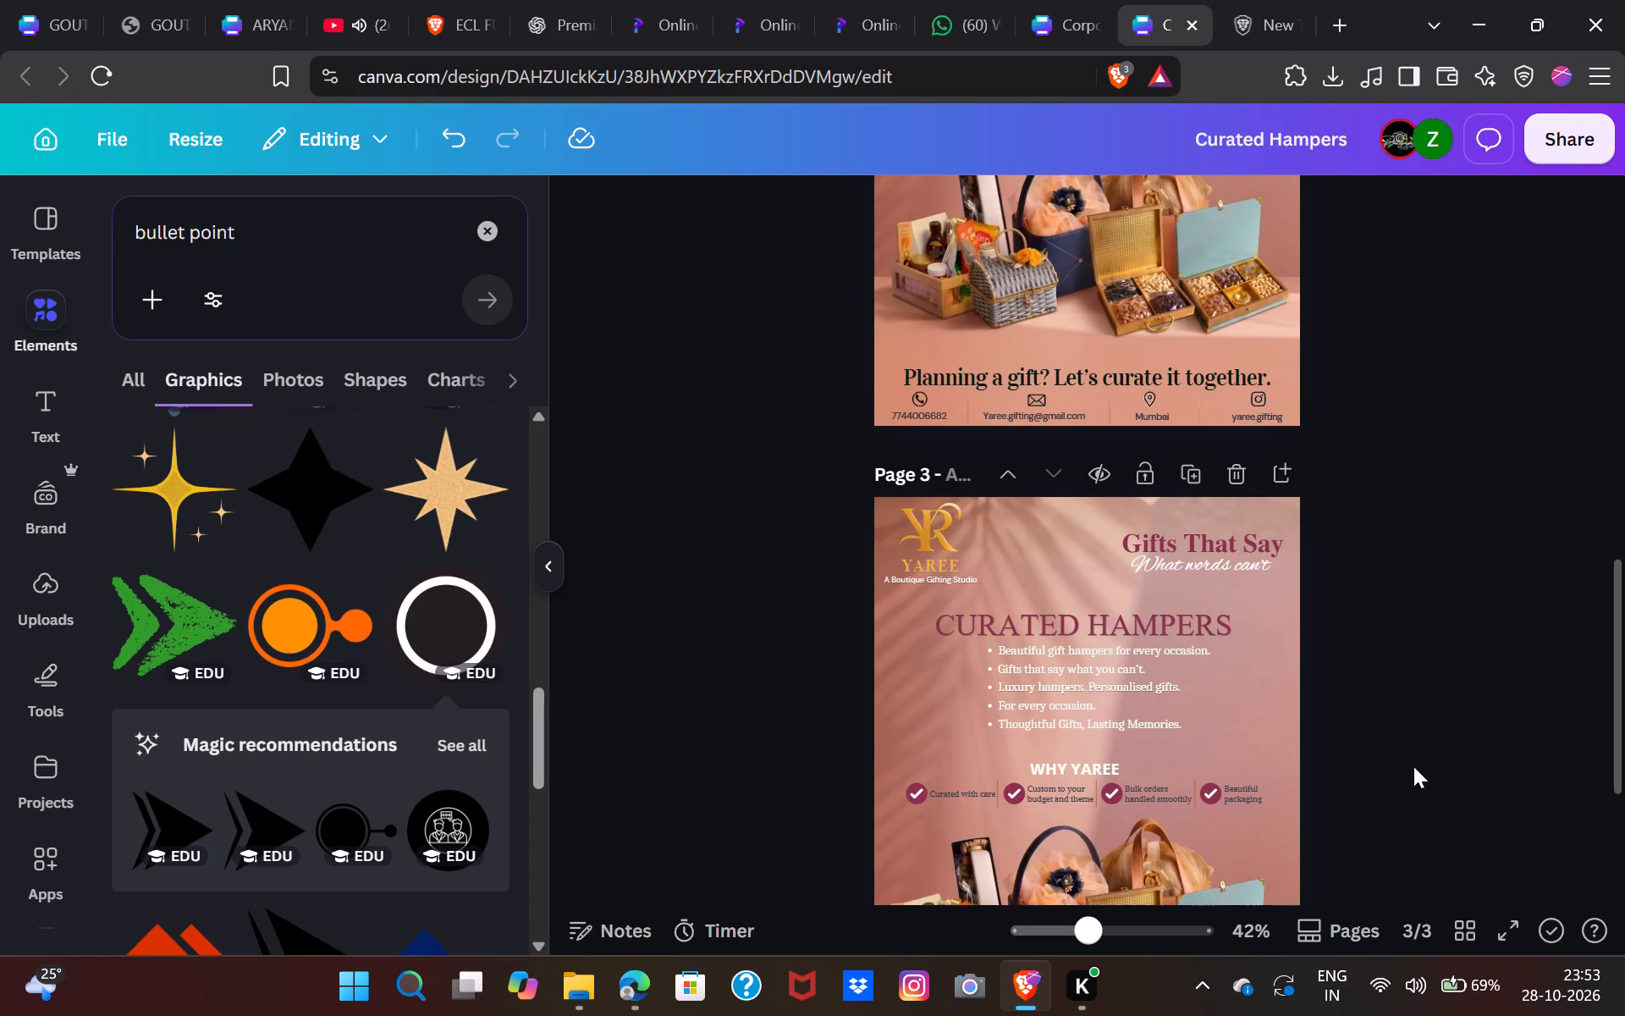
Set the text colour of the "Planning a gift? Let's curate it together." line and the contact row on page 3 to white.
scroll(1413, 766, "down", 2)
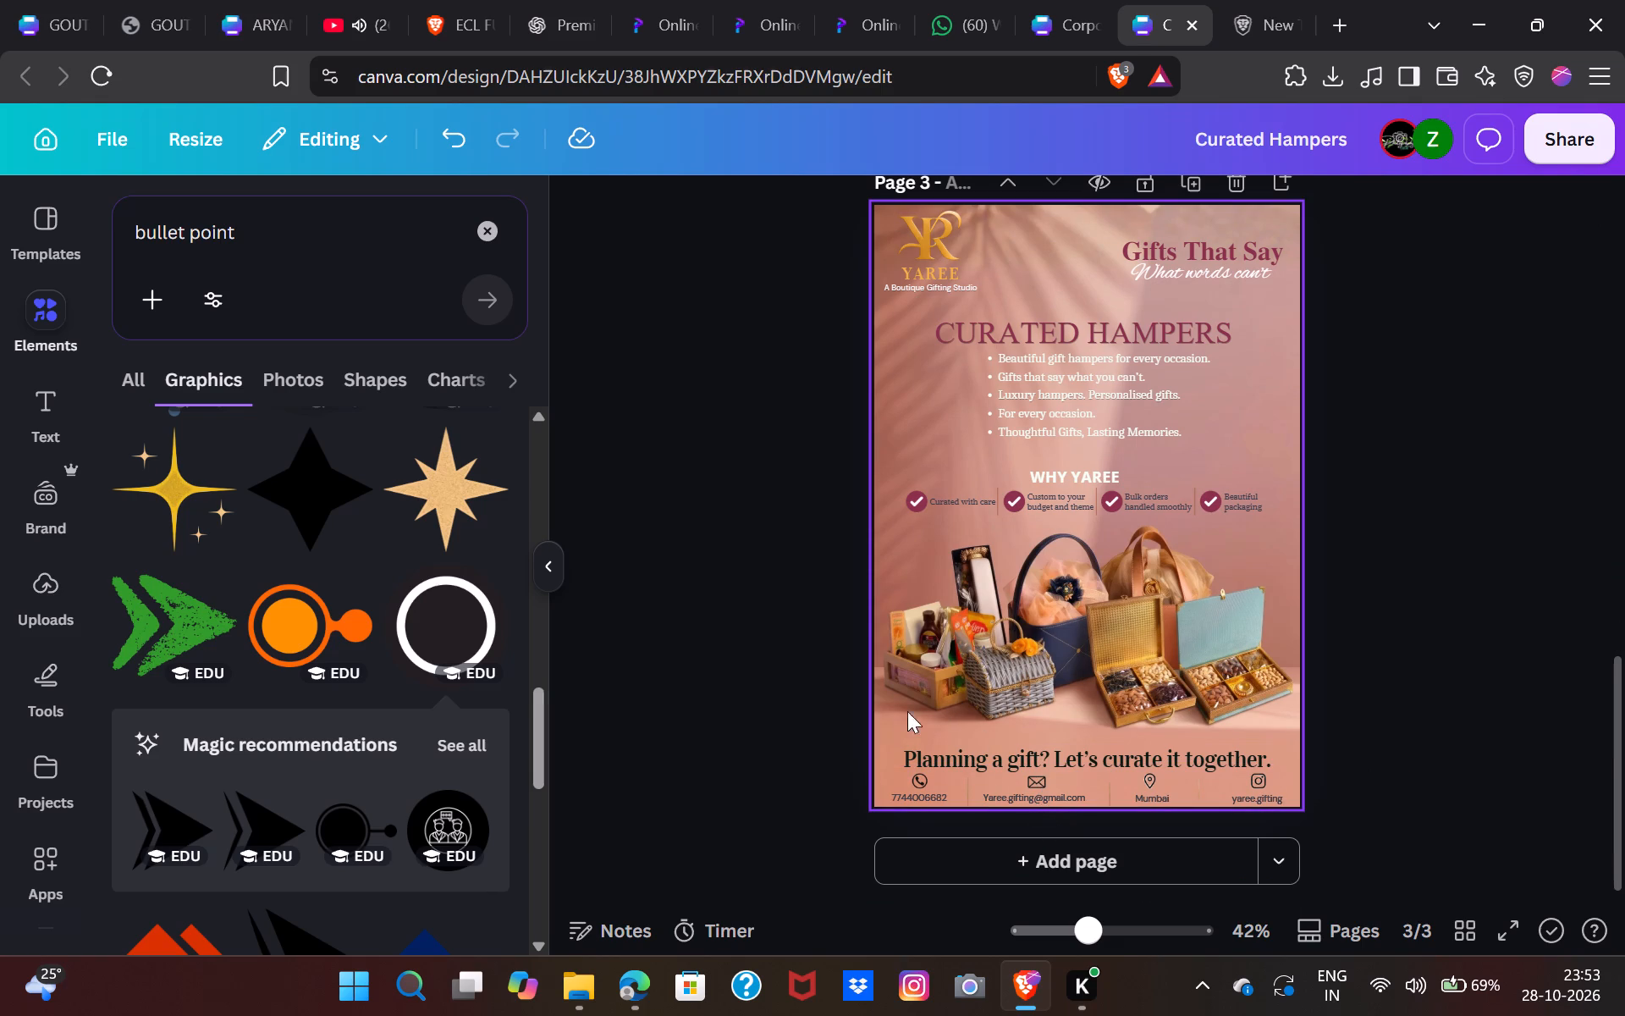
left_click_drag(868, 734, 1192, 795)
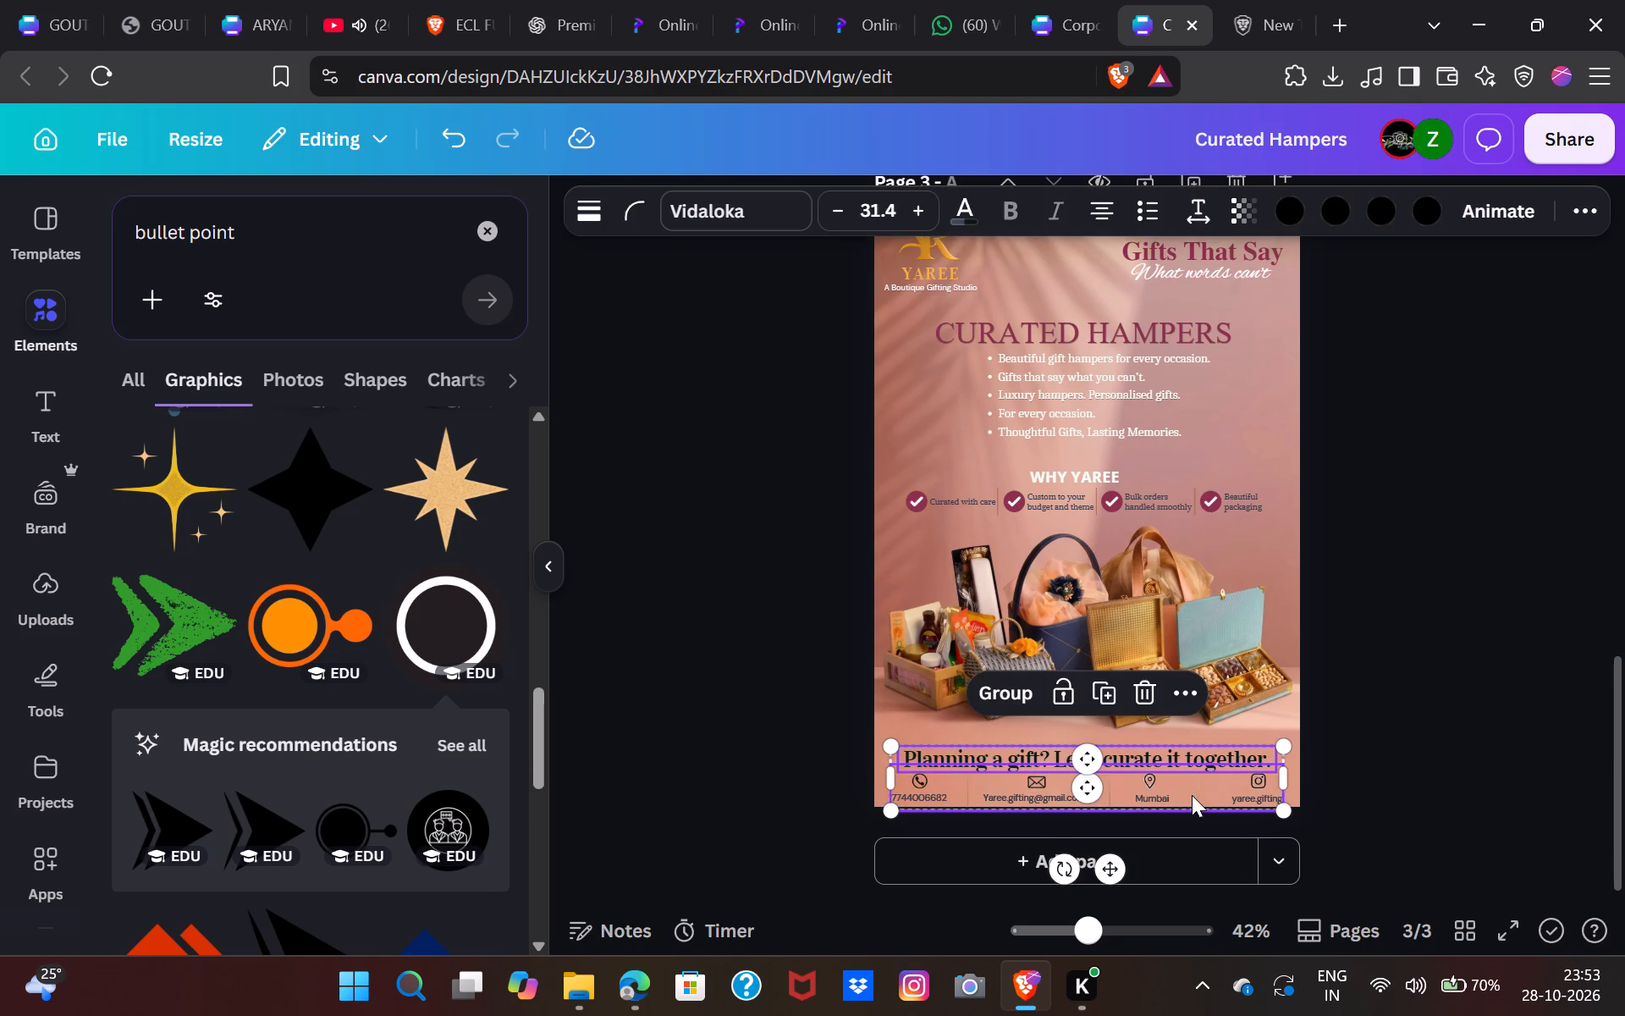
left_click(952, 210)
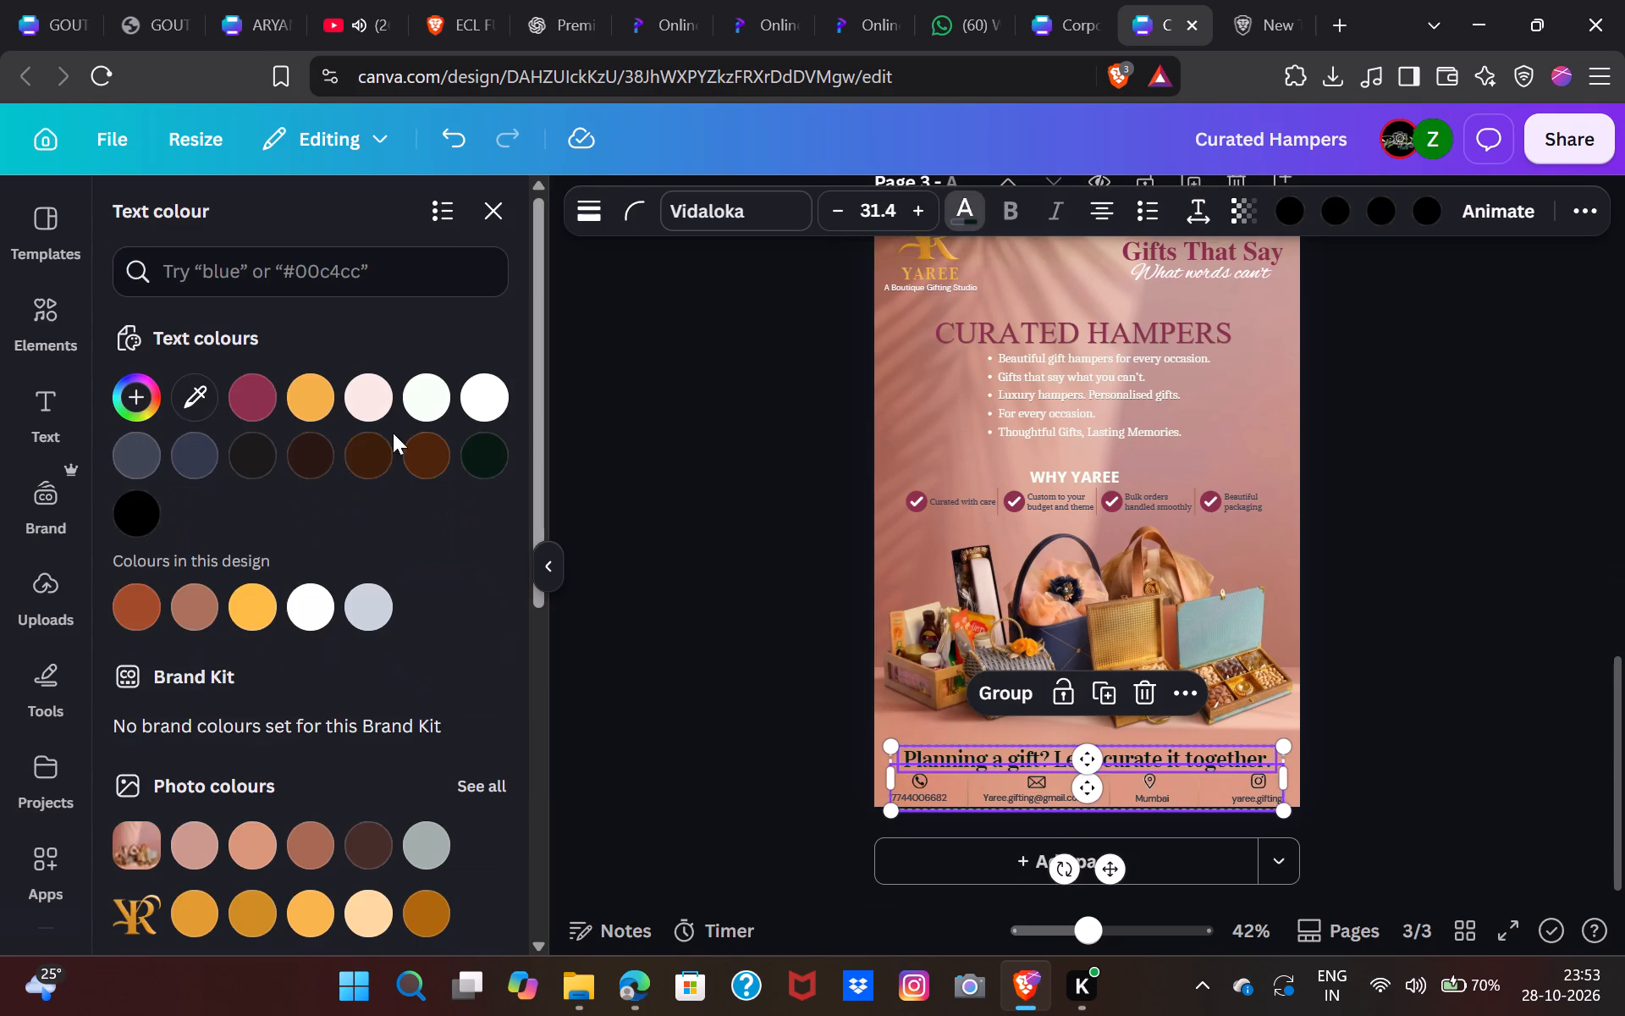
left_click(487, 395)
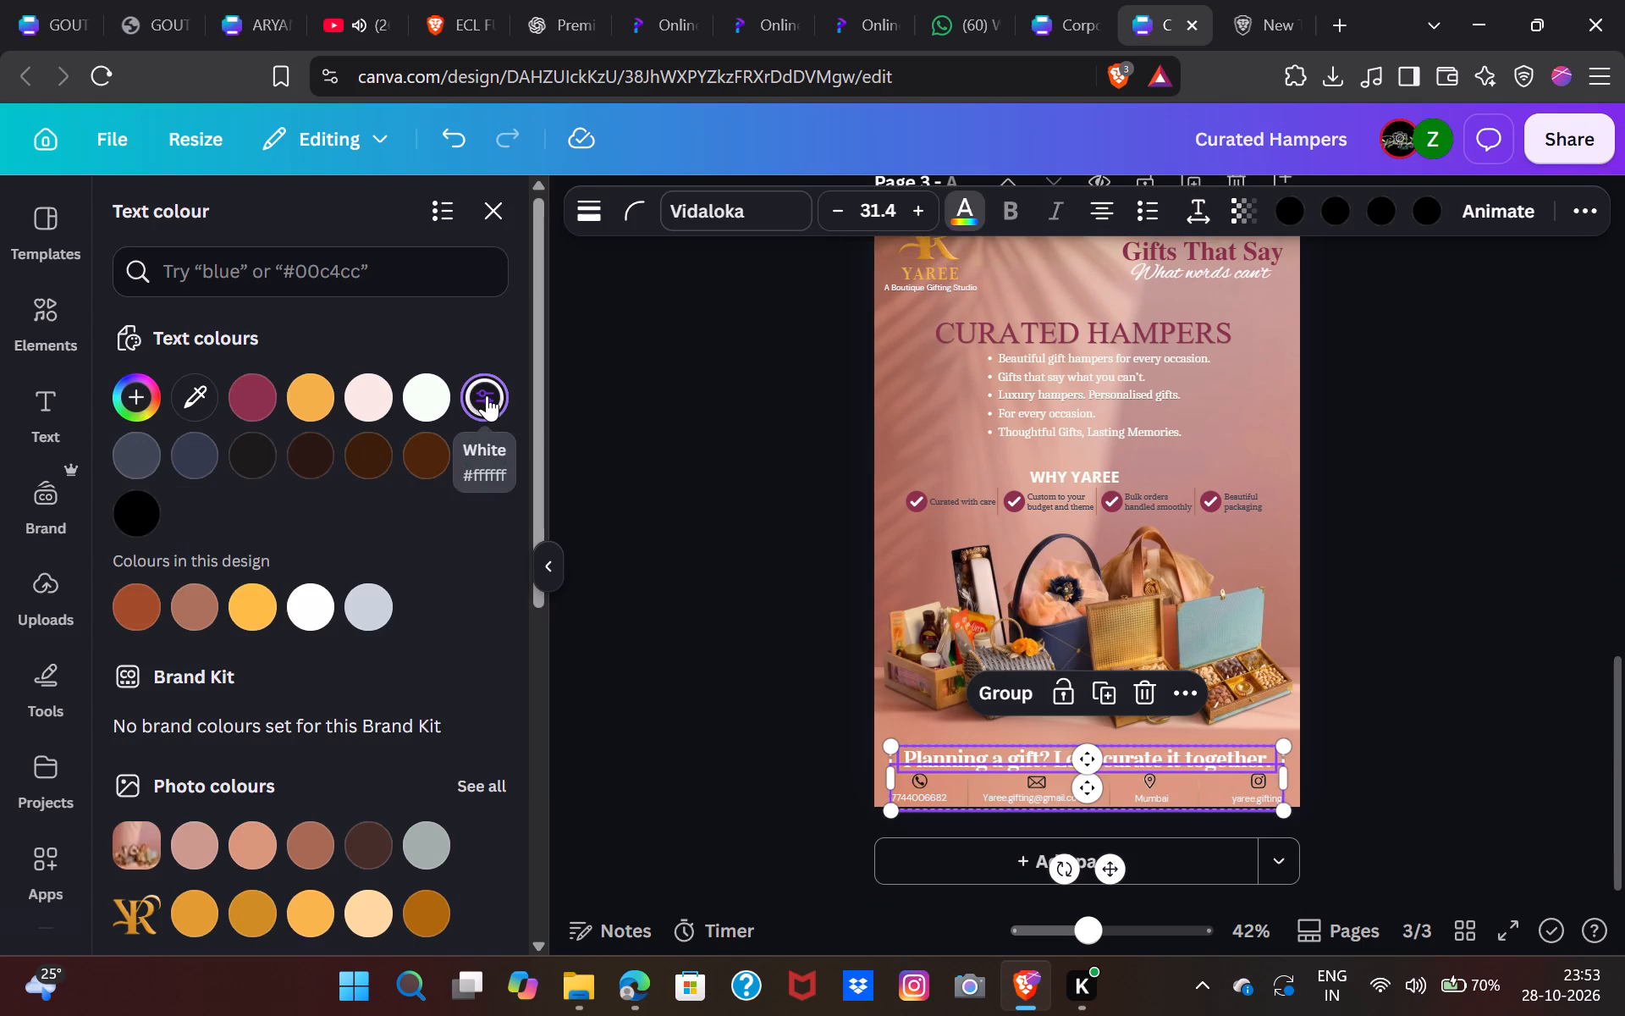
left_click(694, 608)
left_click(694, 608)
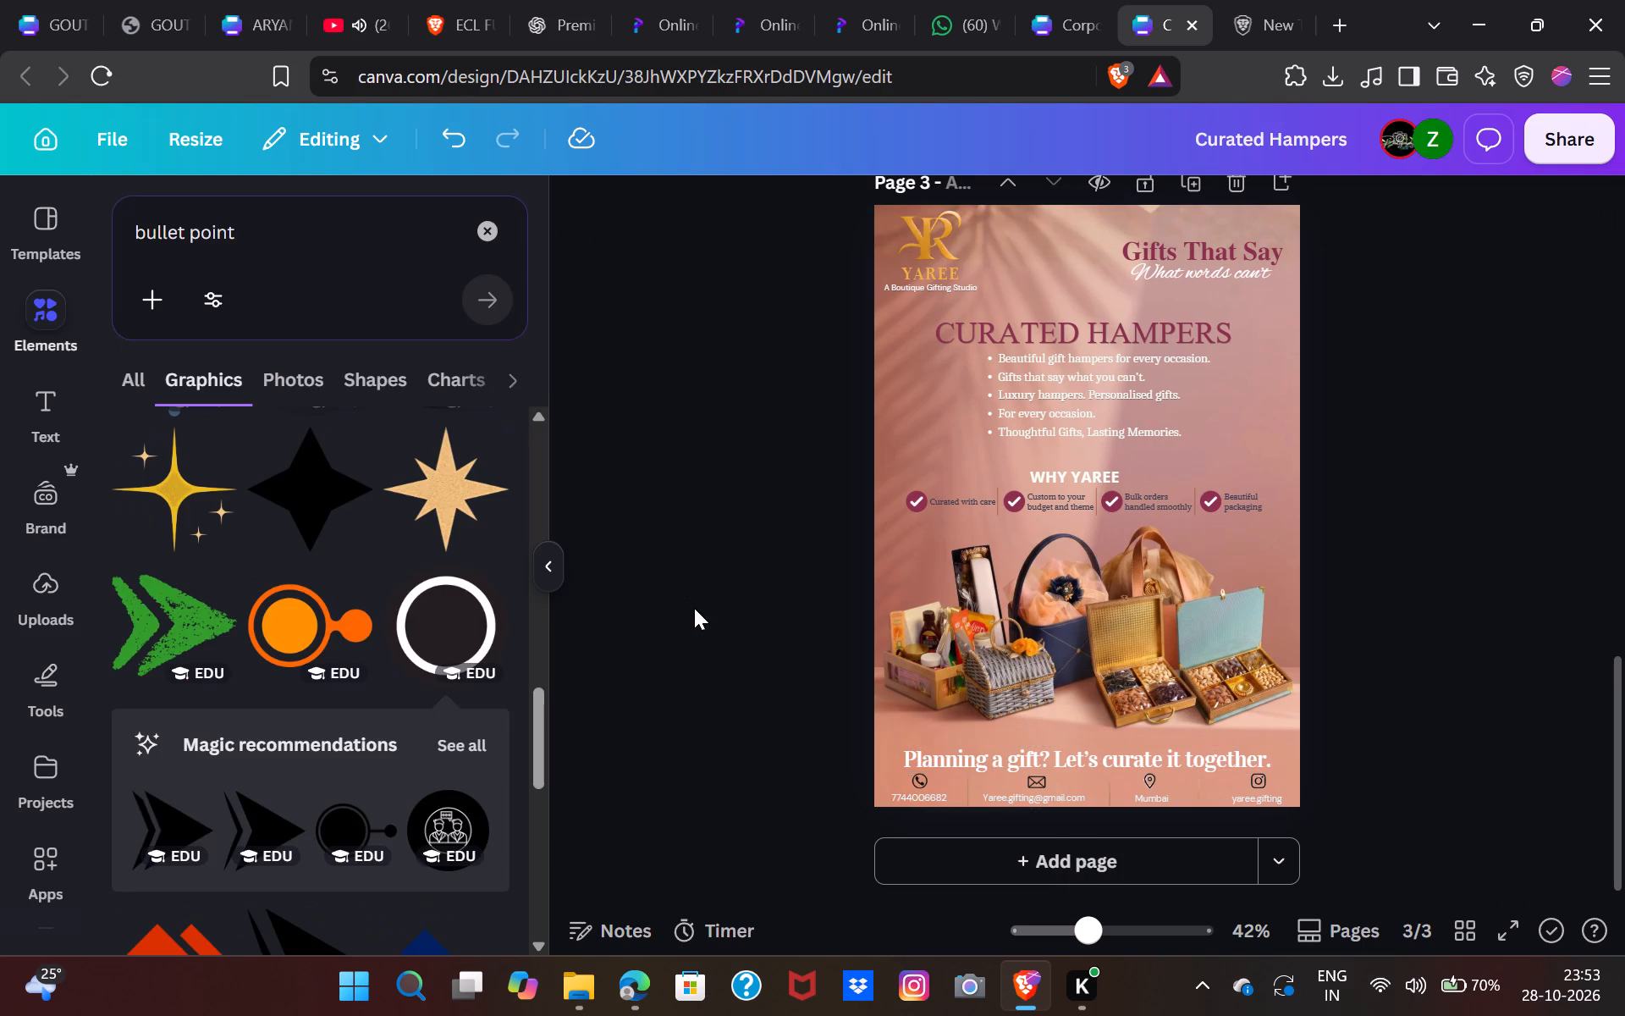
Nudge the "Planning a gift? Let's curate it together." line up slightly, away from the contact row.
left_click(920, 773)
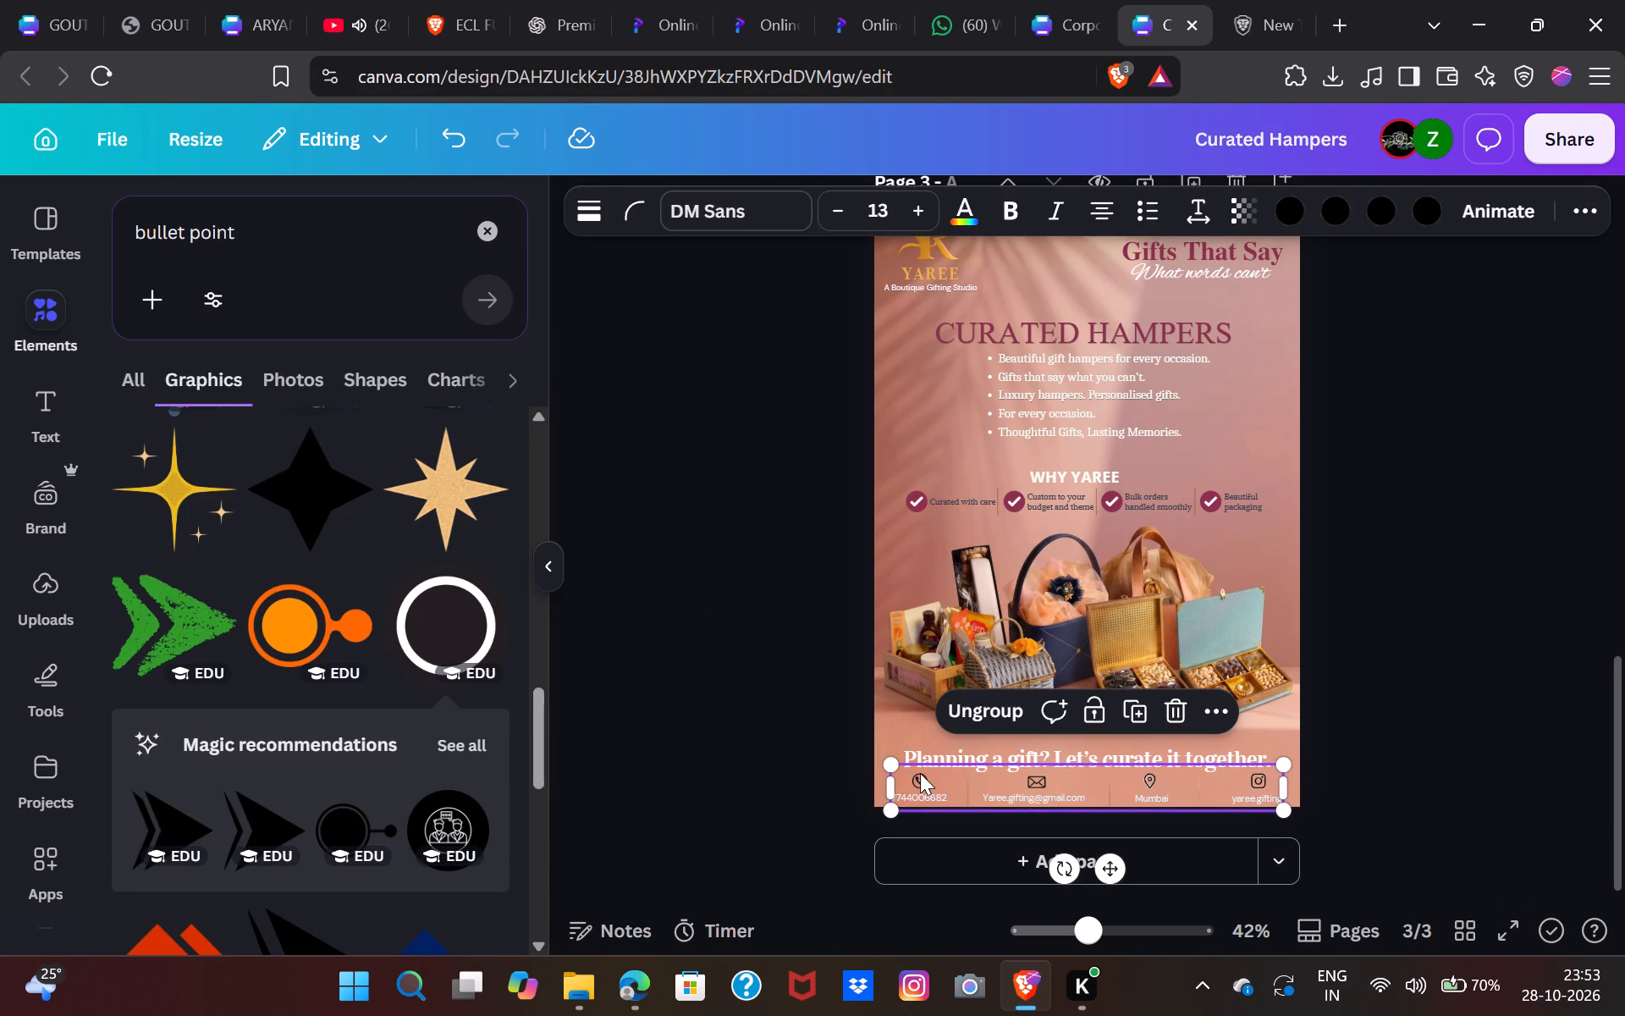
left_click(942, 748)
key("Up")
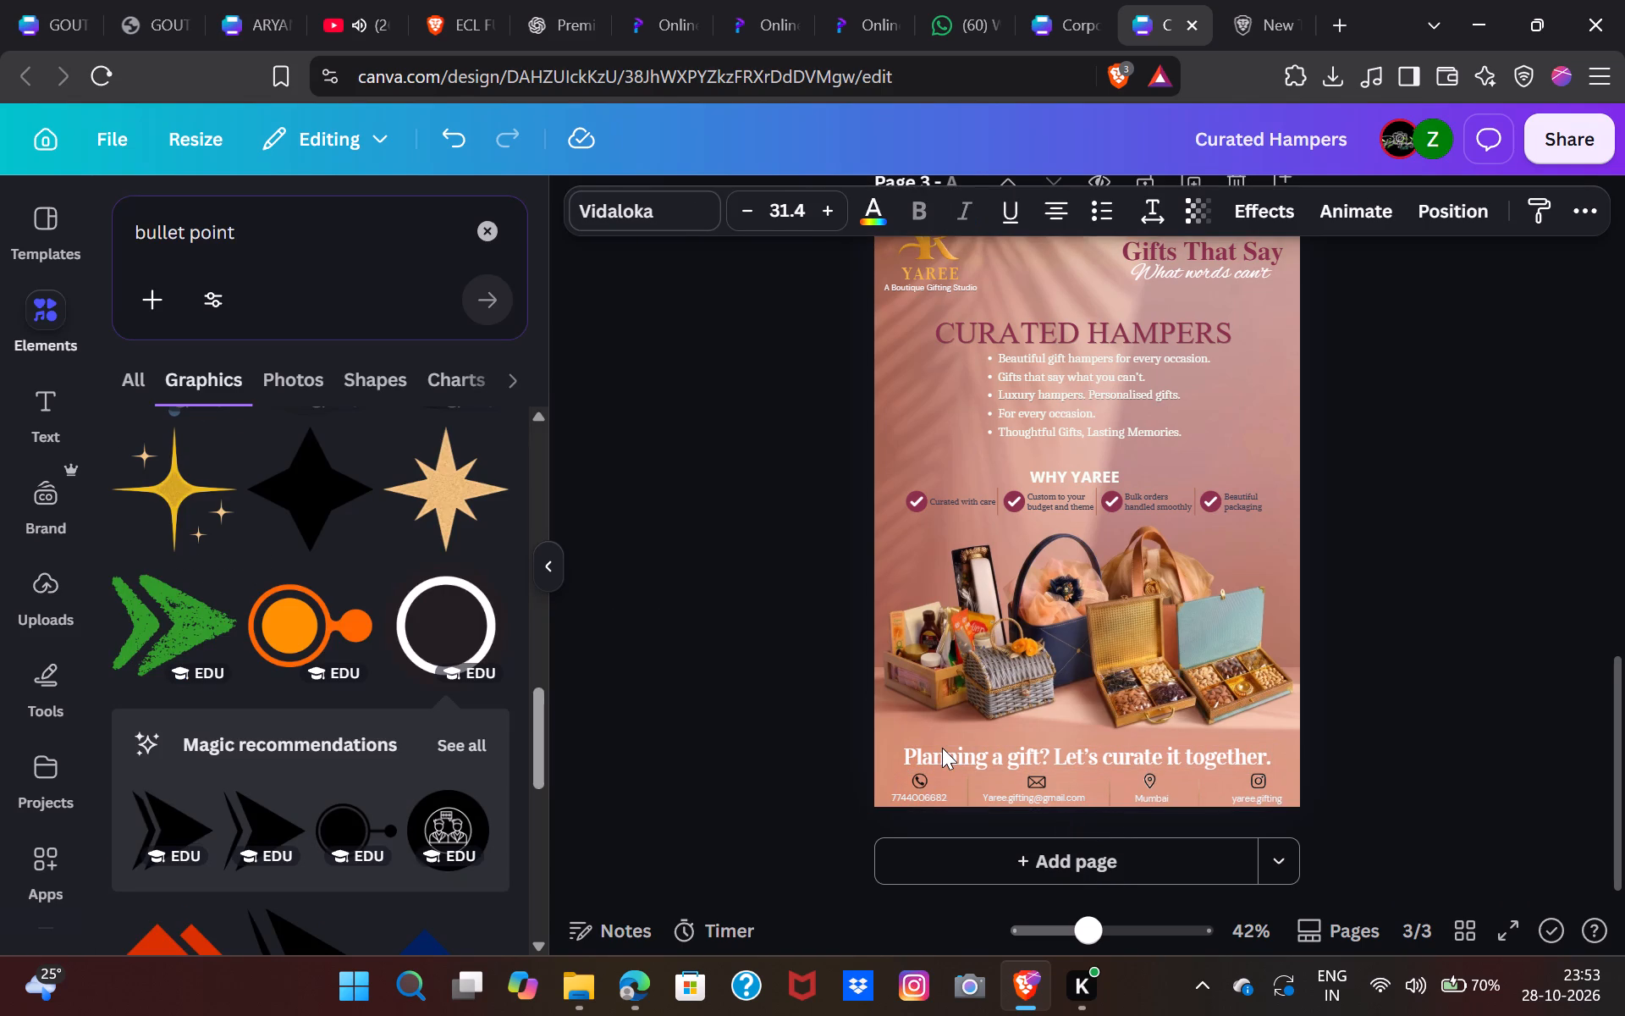
key("Up")
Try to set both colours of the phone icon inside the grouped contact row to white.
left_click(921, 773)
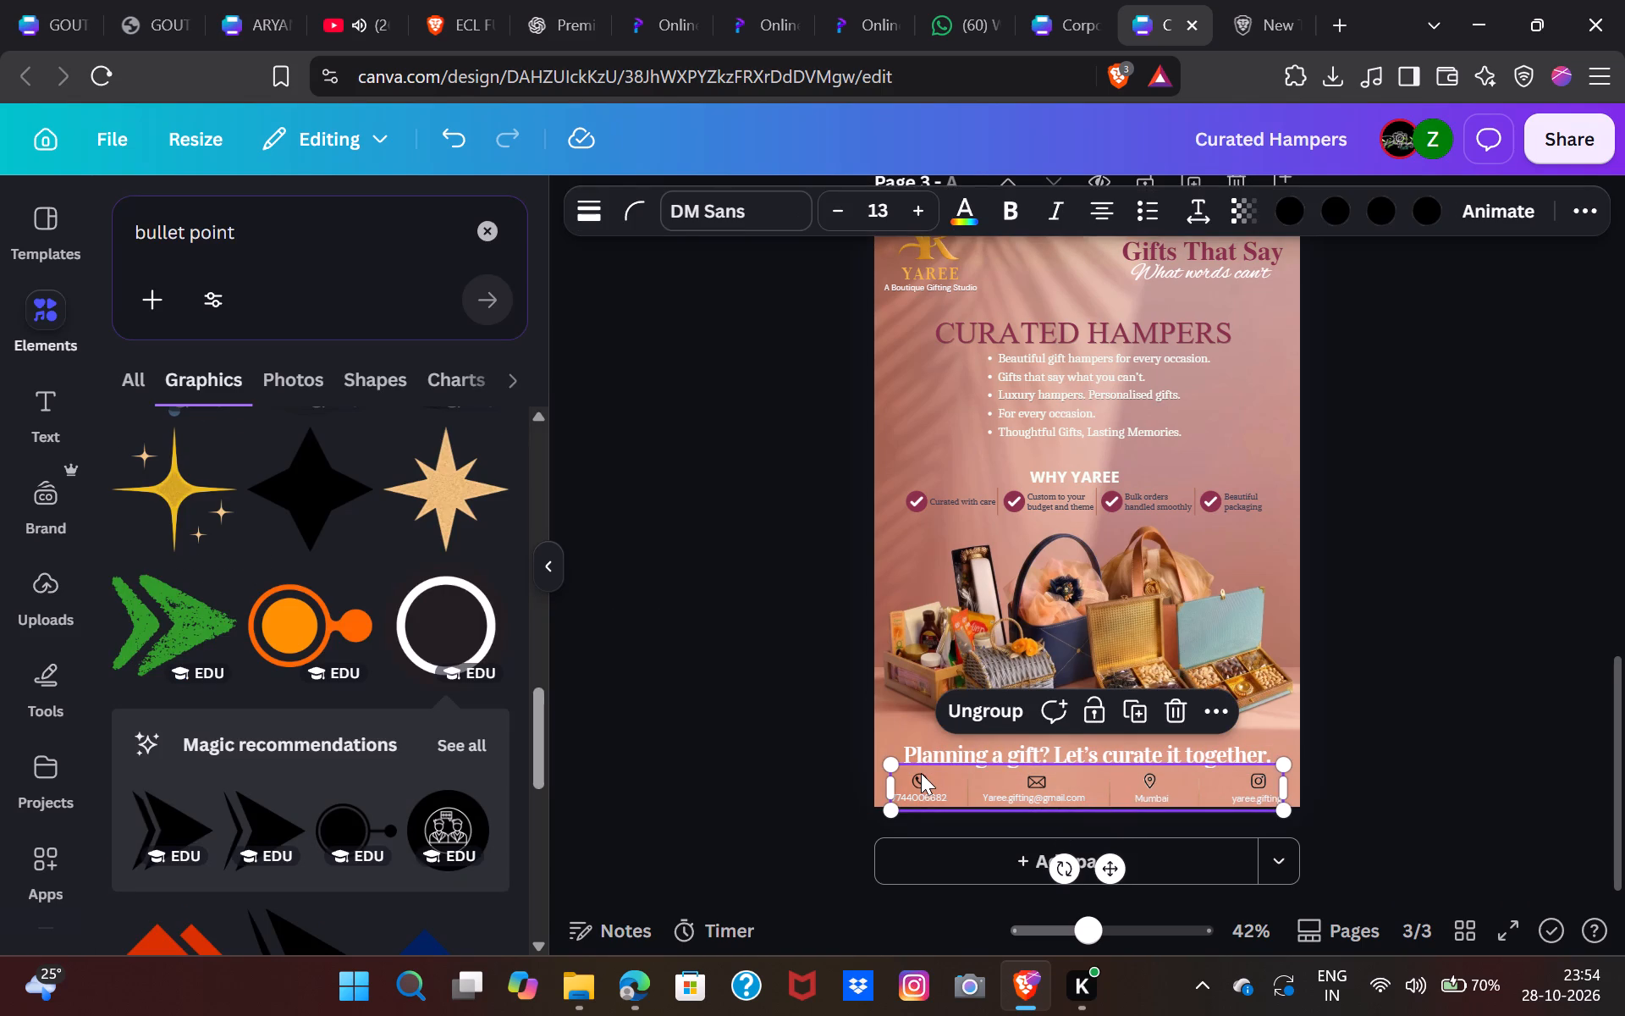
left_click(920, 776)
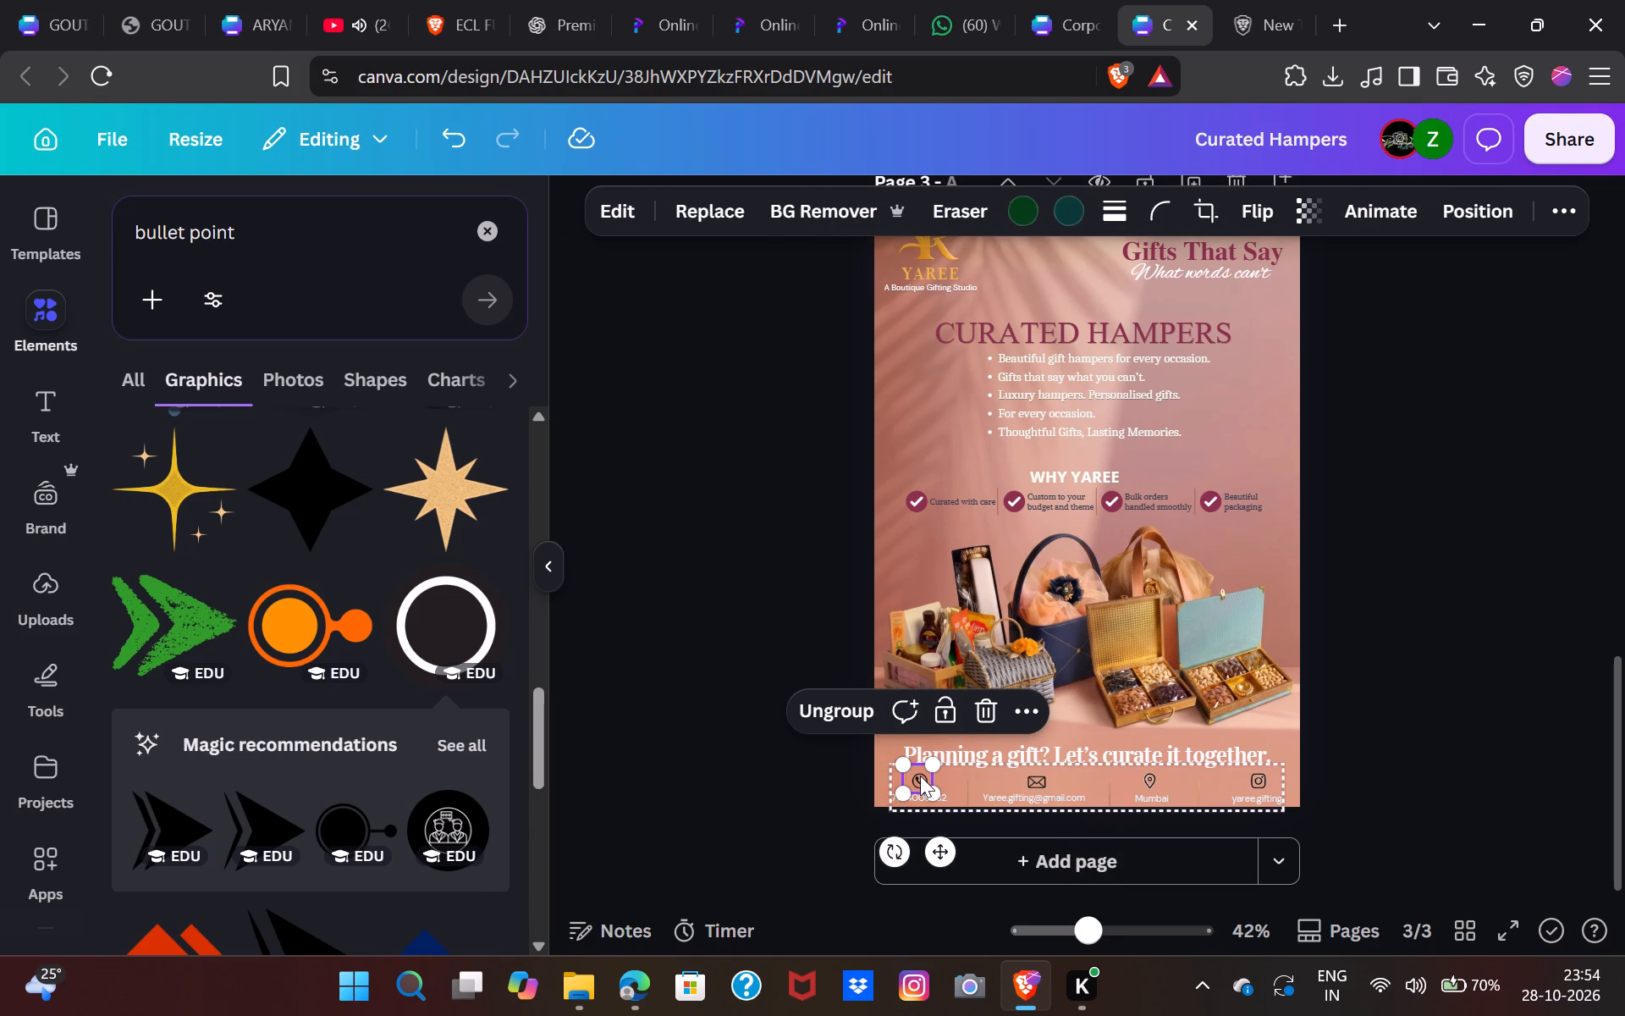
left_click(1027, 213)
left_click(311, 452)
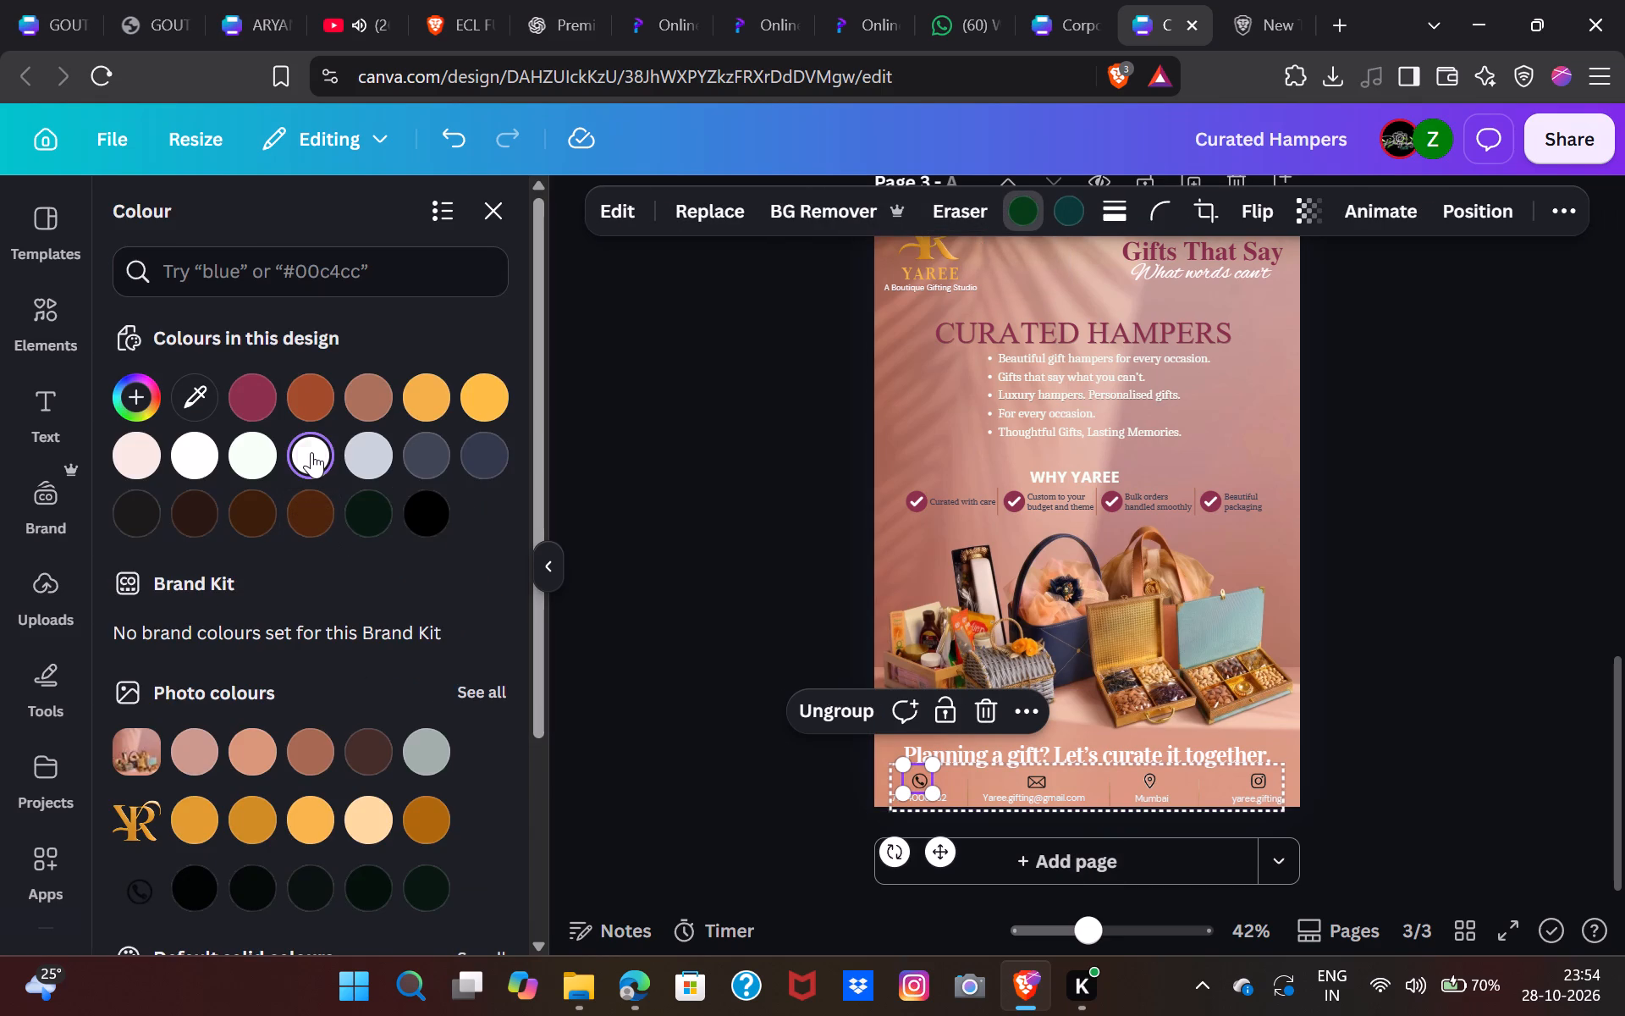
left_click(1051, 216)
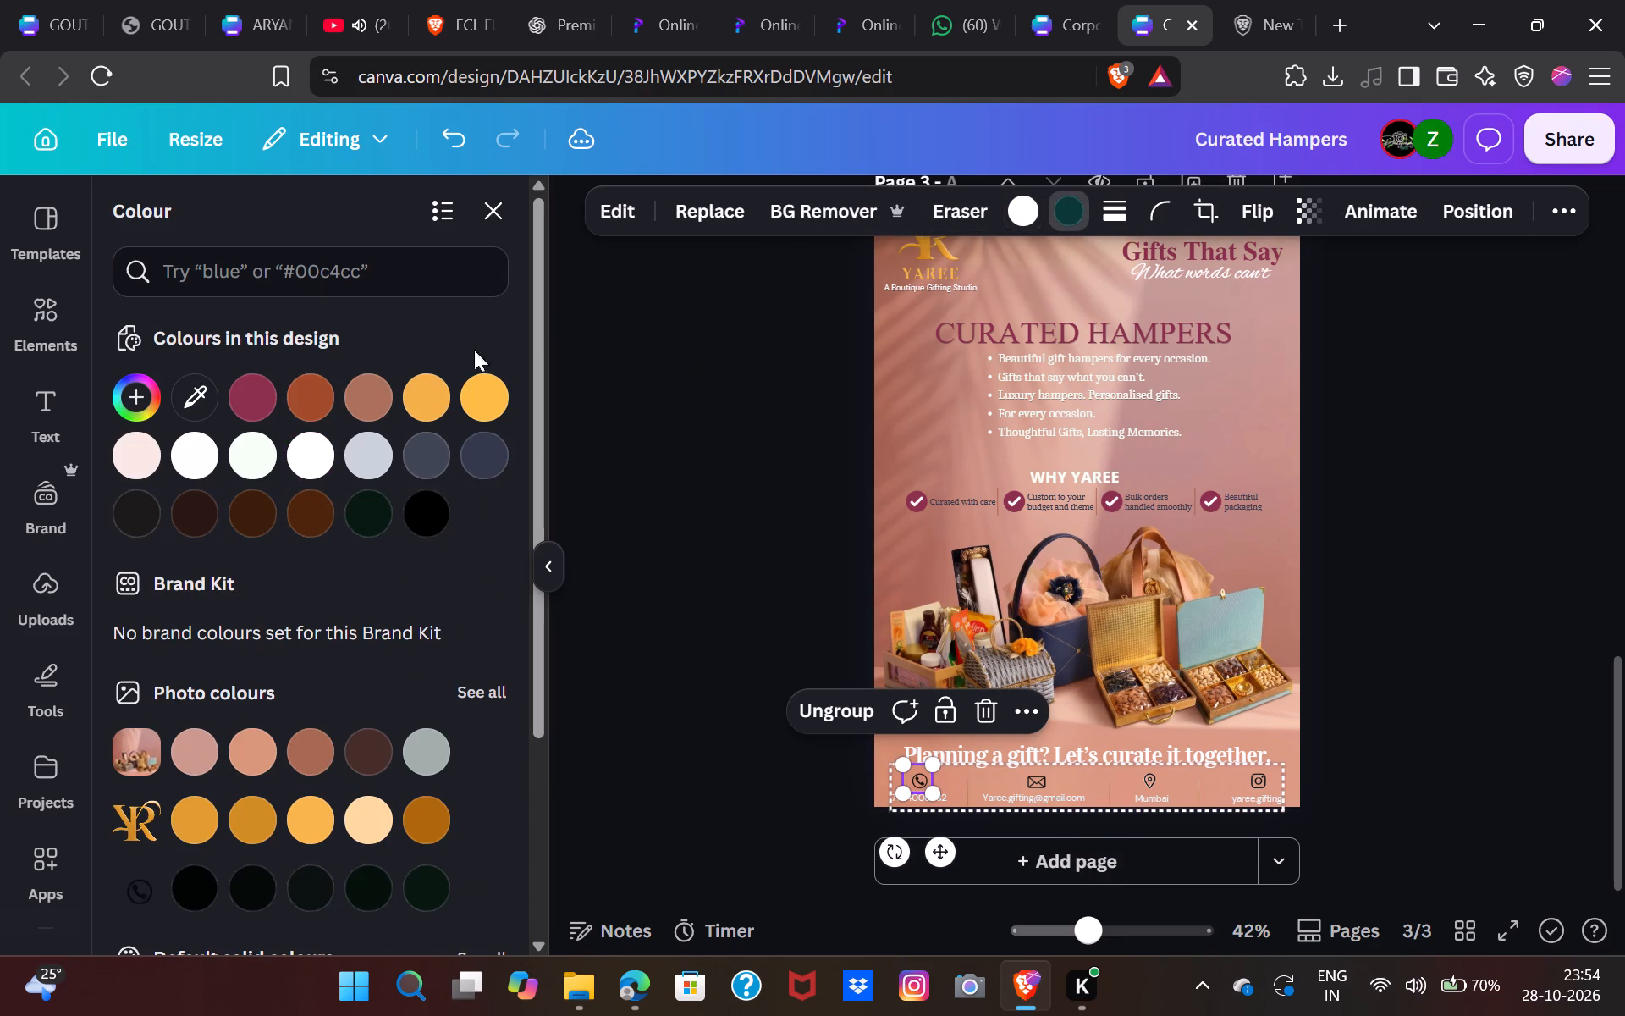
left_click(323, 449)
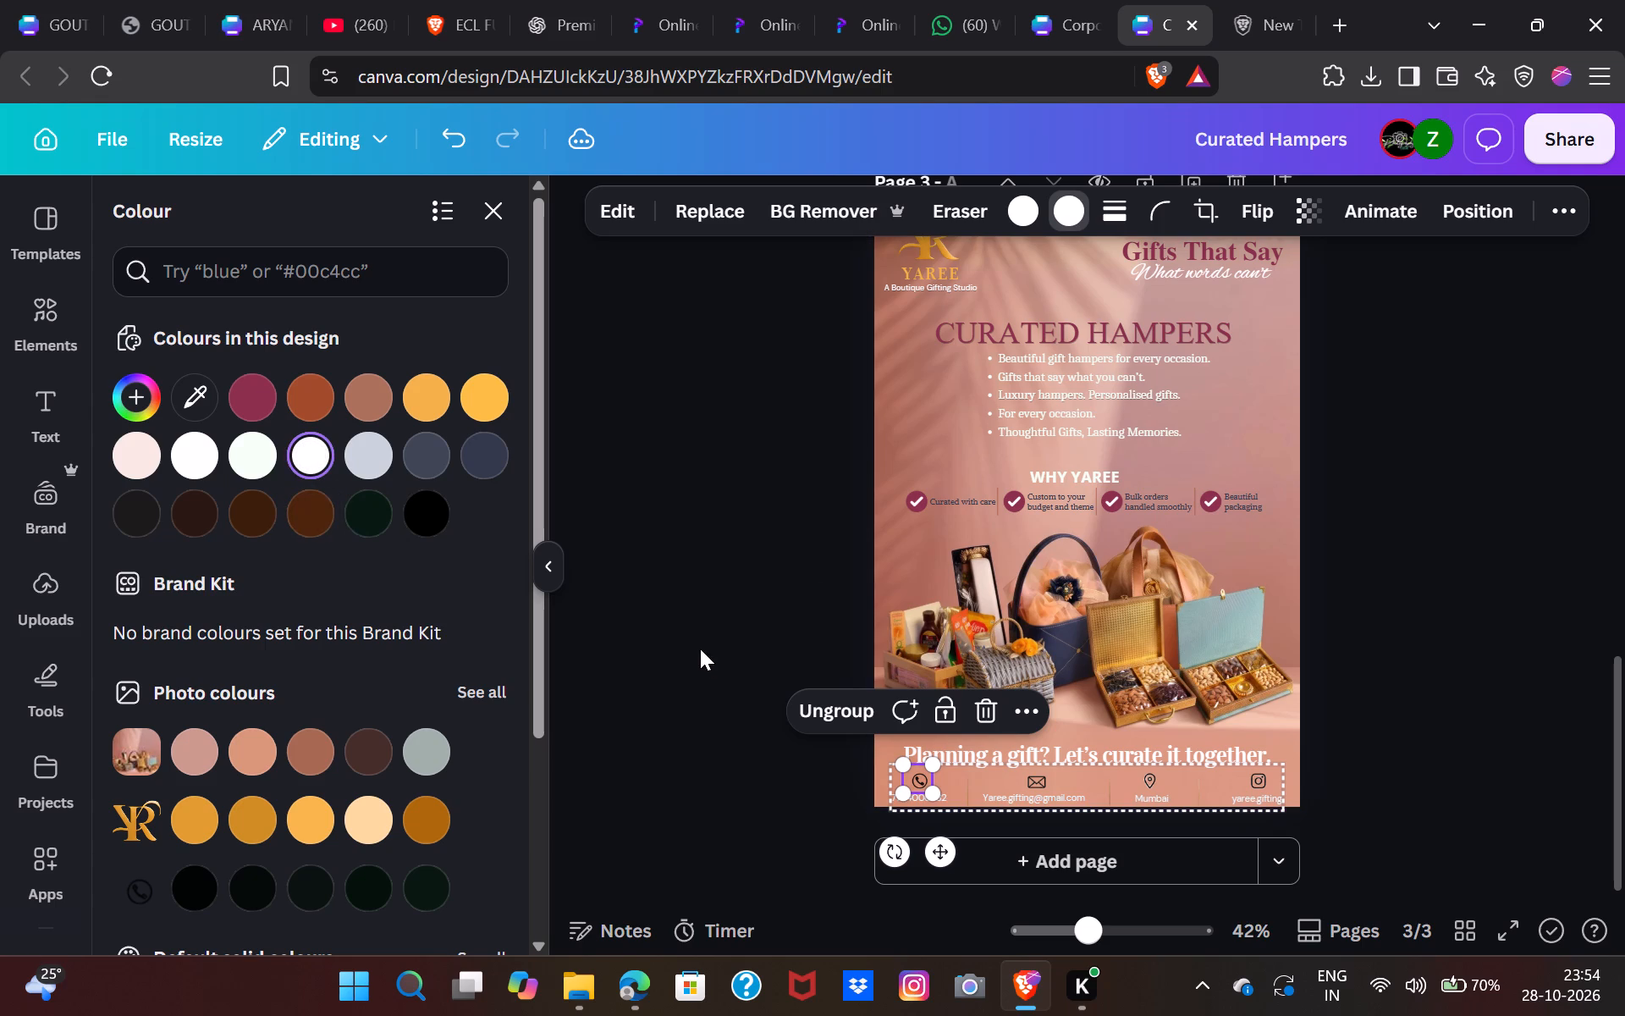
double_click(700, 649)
Ungroup the contact row at the bottom of the page 3 poster into separate elements.
left_click(907, 766)
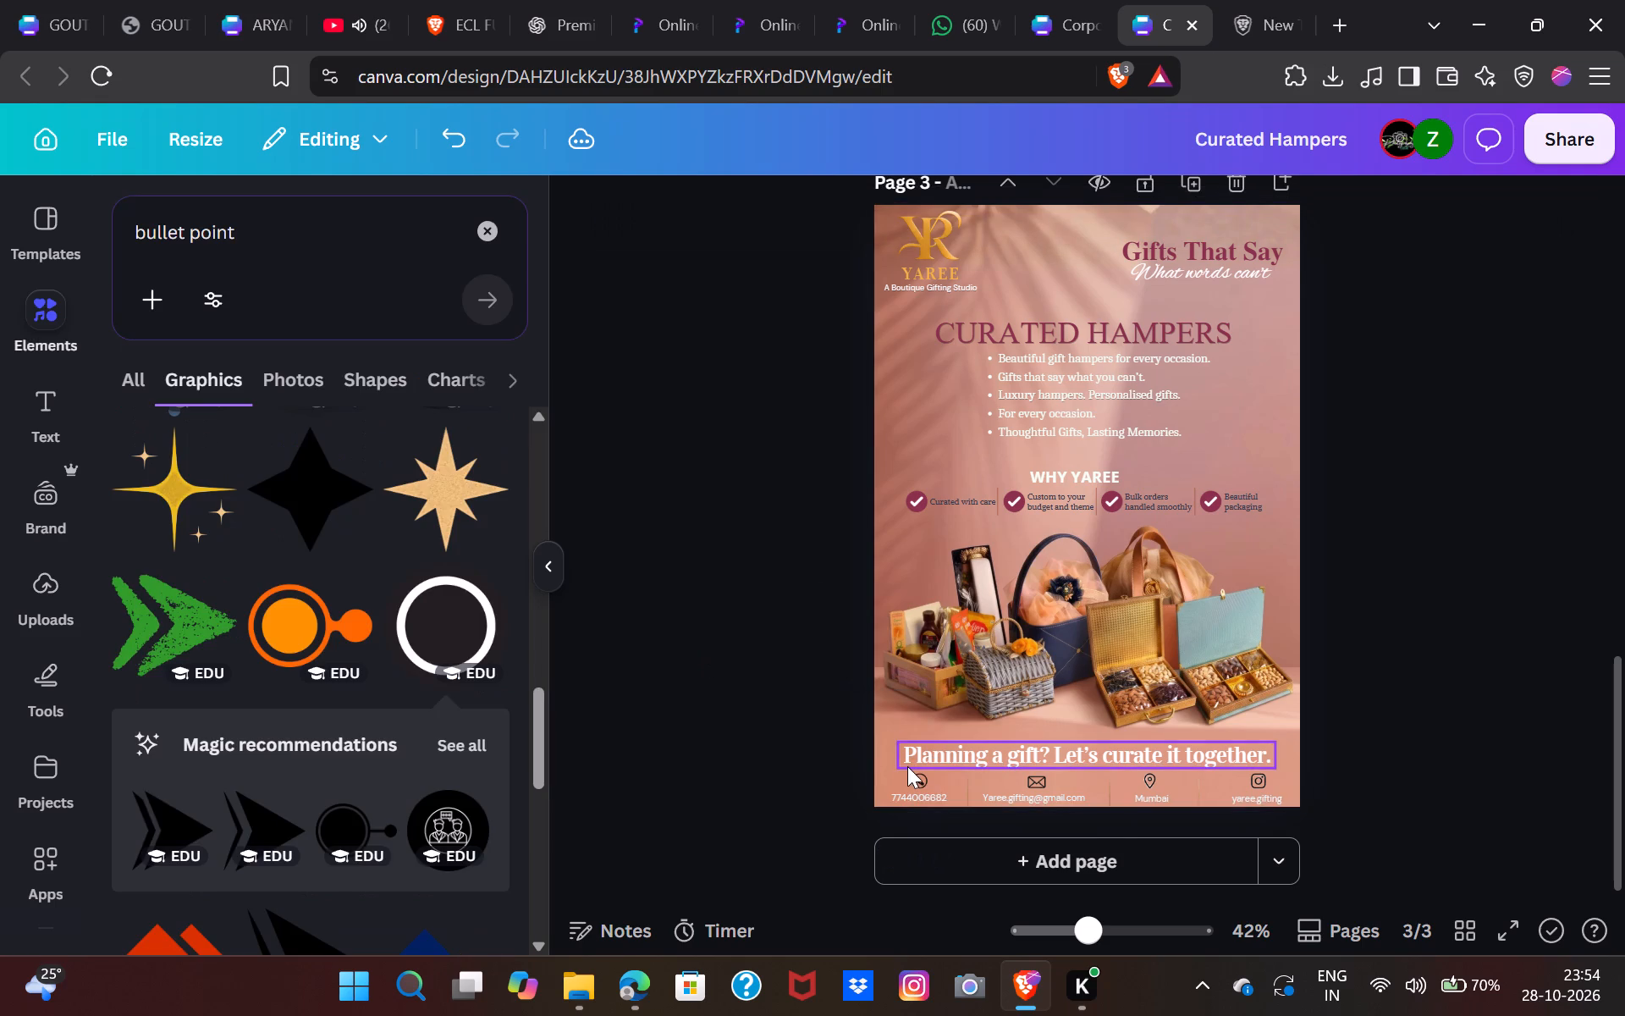
left_click(912, 776)
left_click(993, 724)
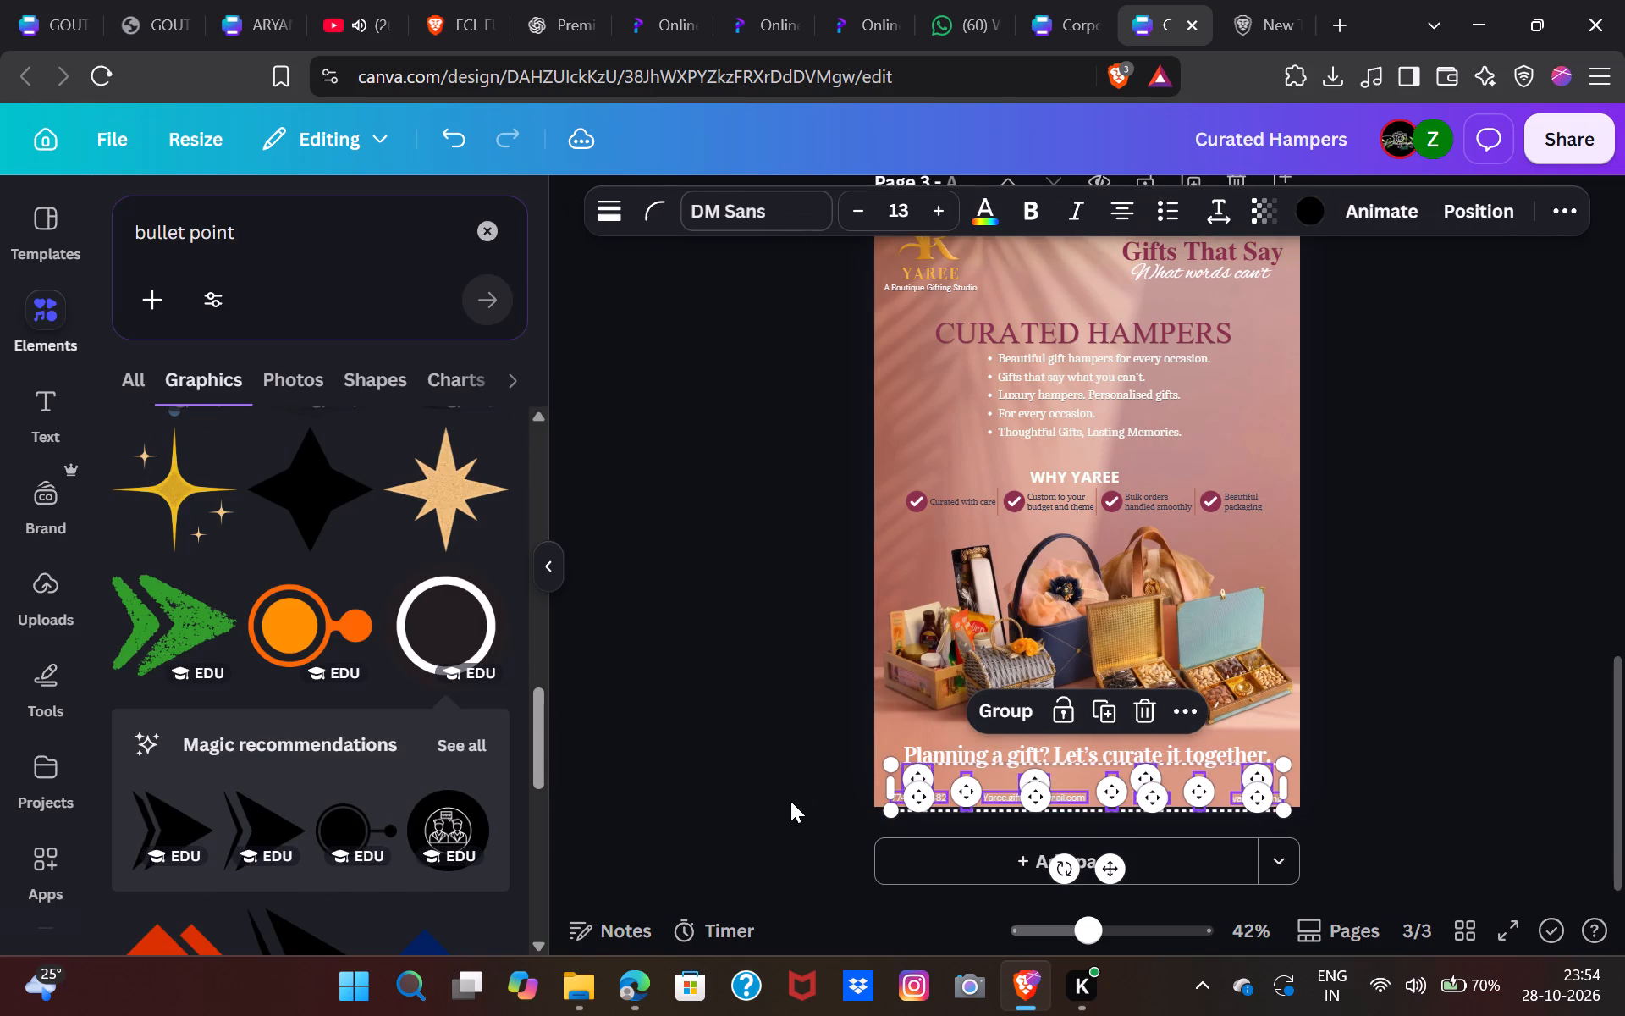
left_click(790, 801)
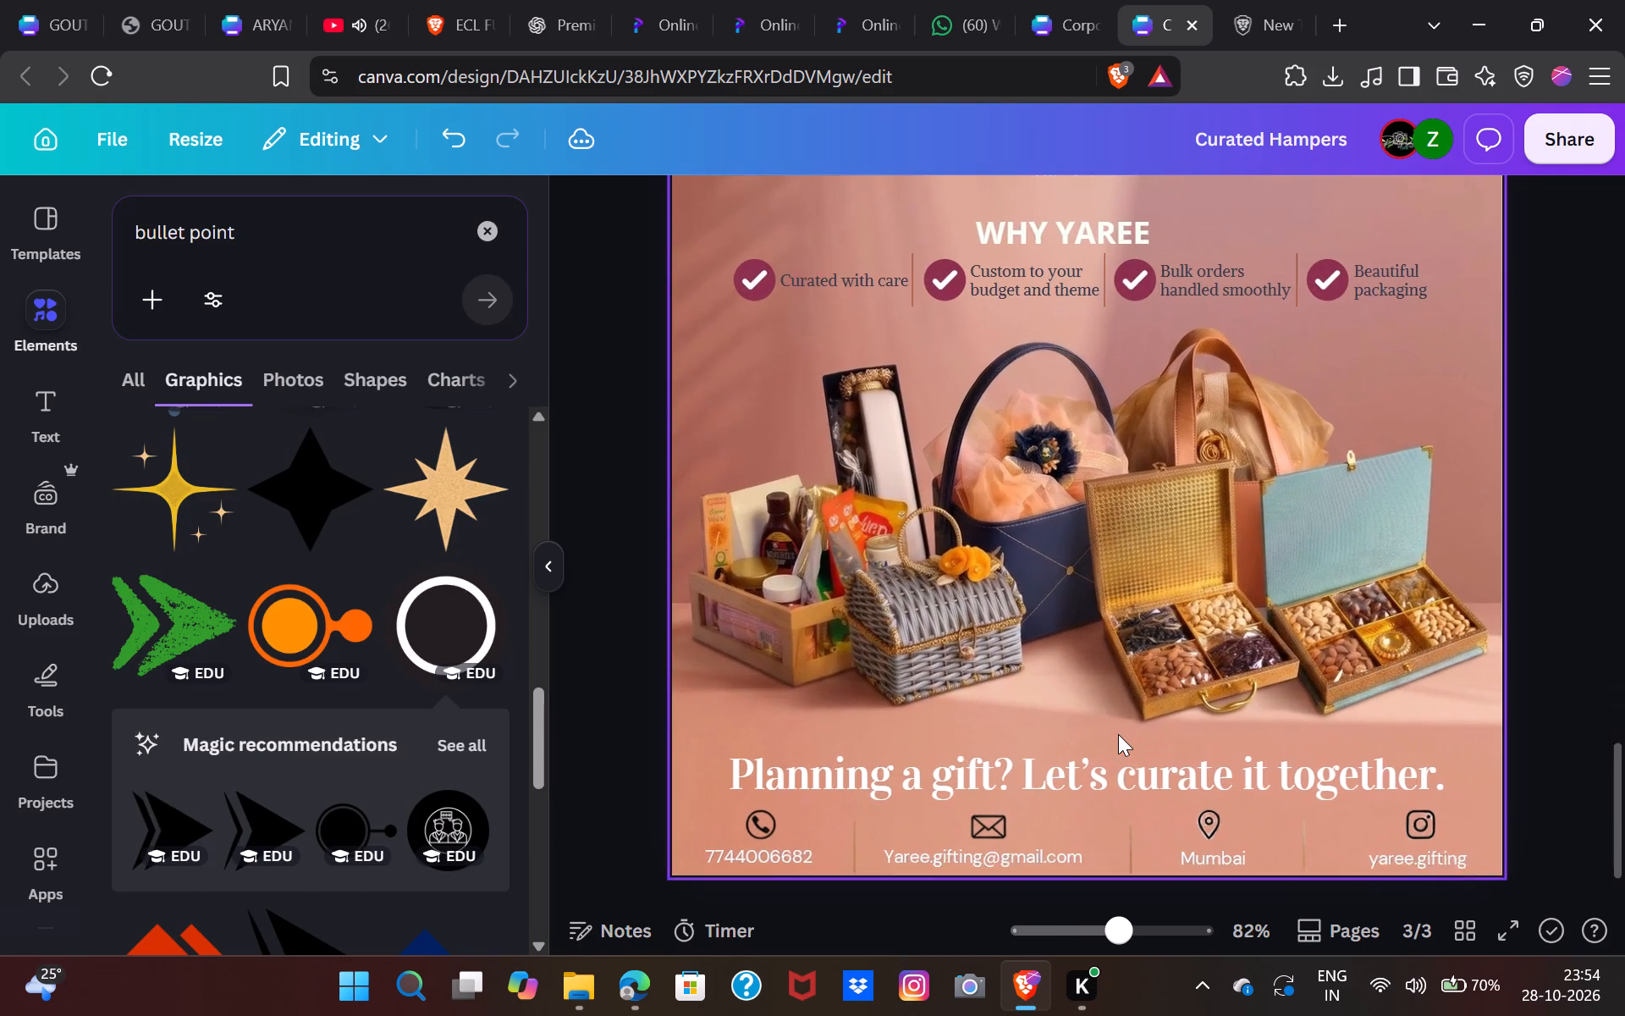
Recolour the divider line between the phone number and the email address to white (#ffffff).
scroll(1118, 734, "down", 1)
left_click(845, 780)
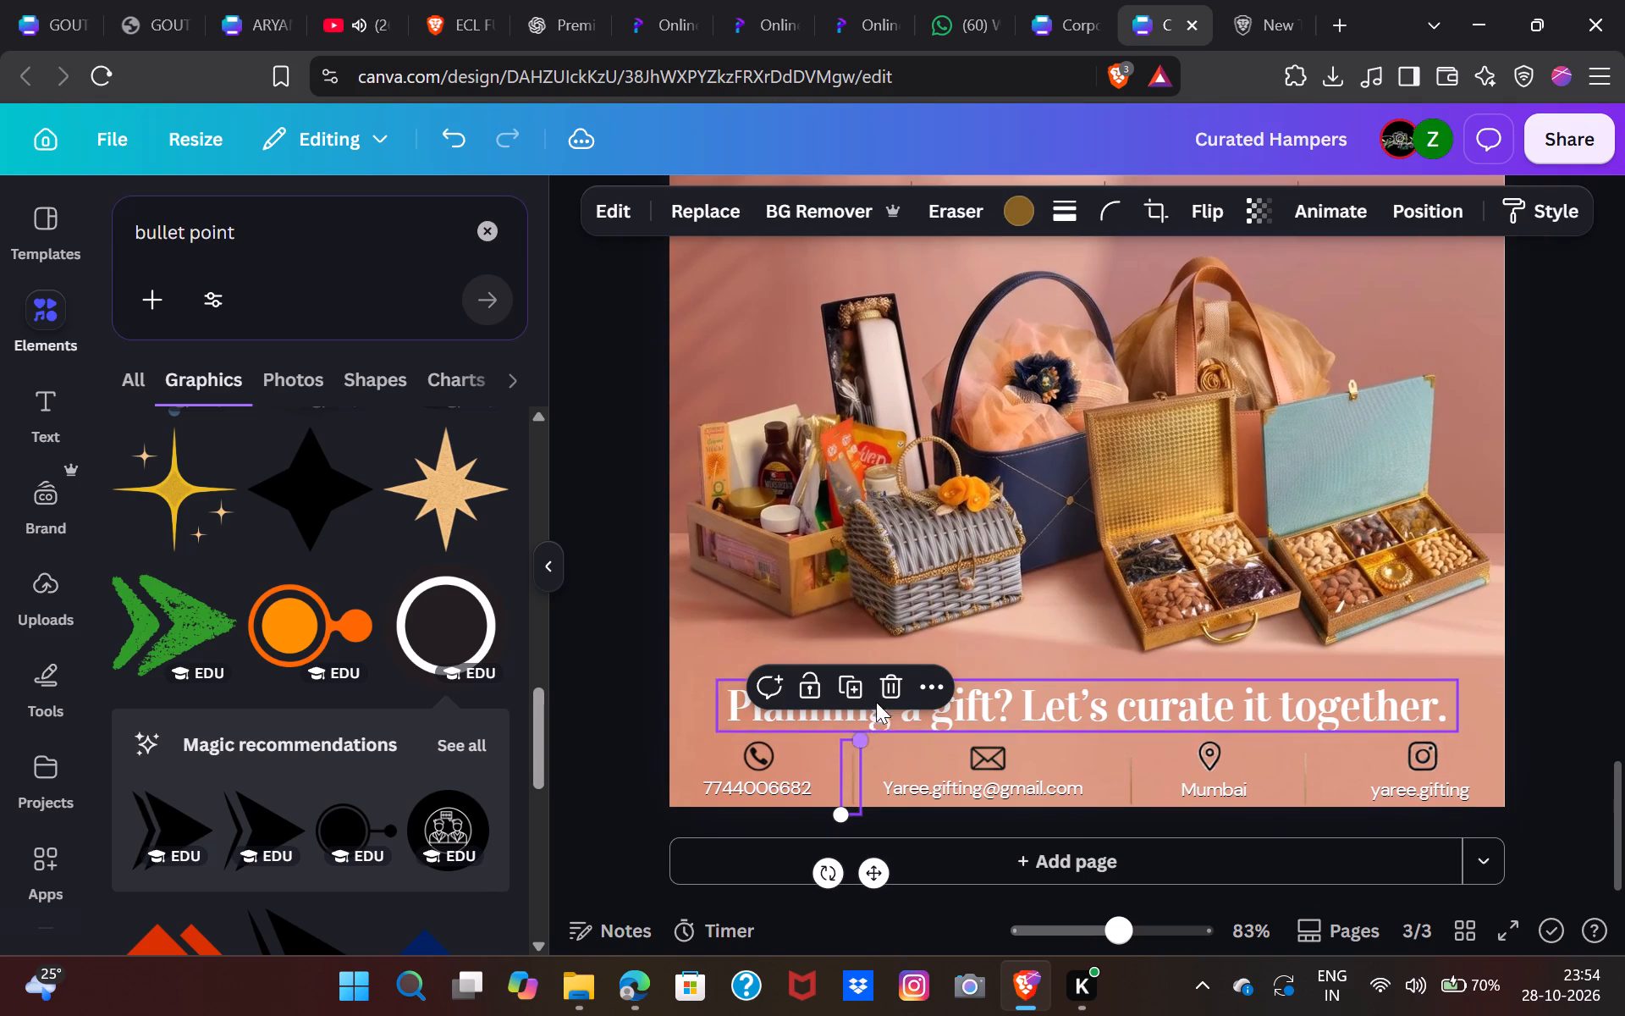
left_click(1016, 220)
left_click(368, 456)
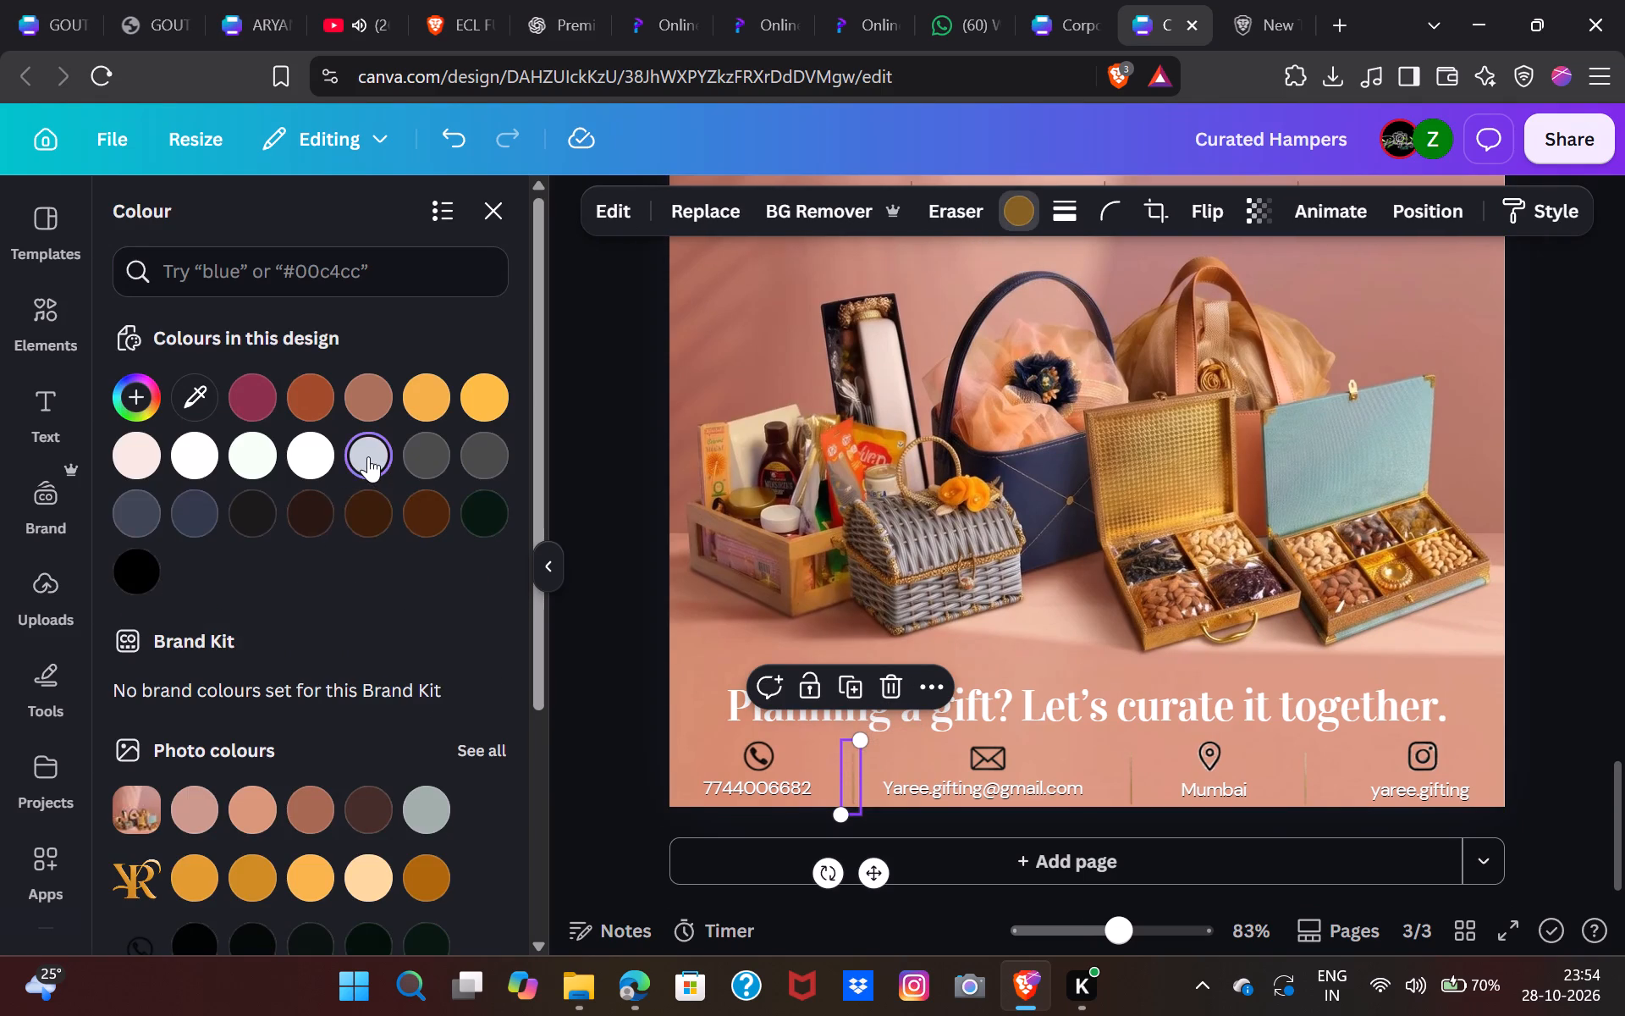
left_click(321, 458)
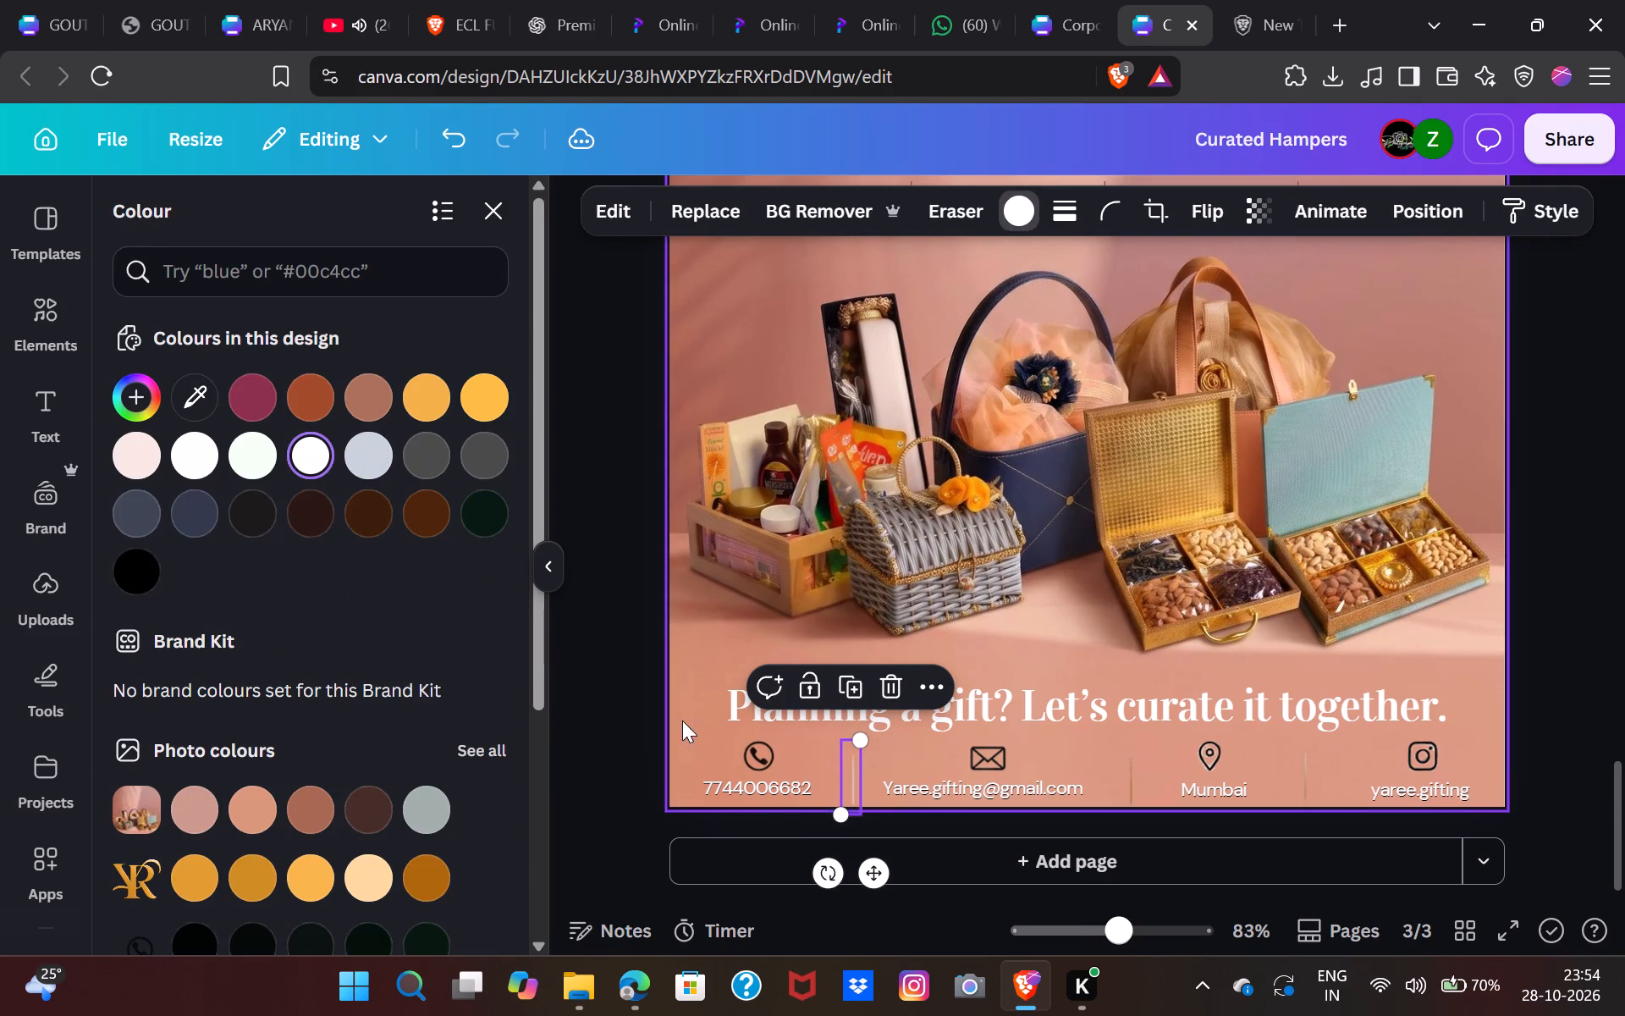
left_click(262, 472)
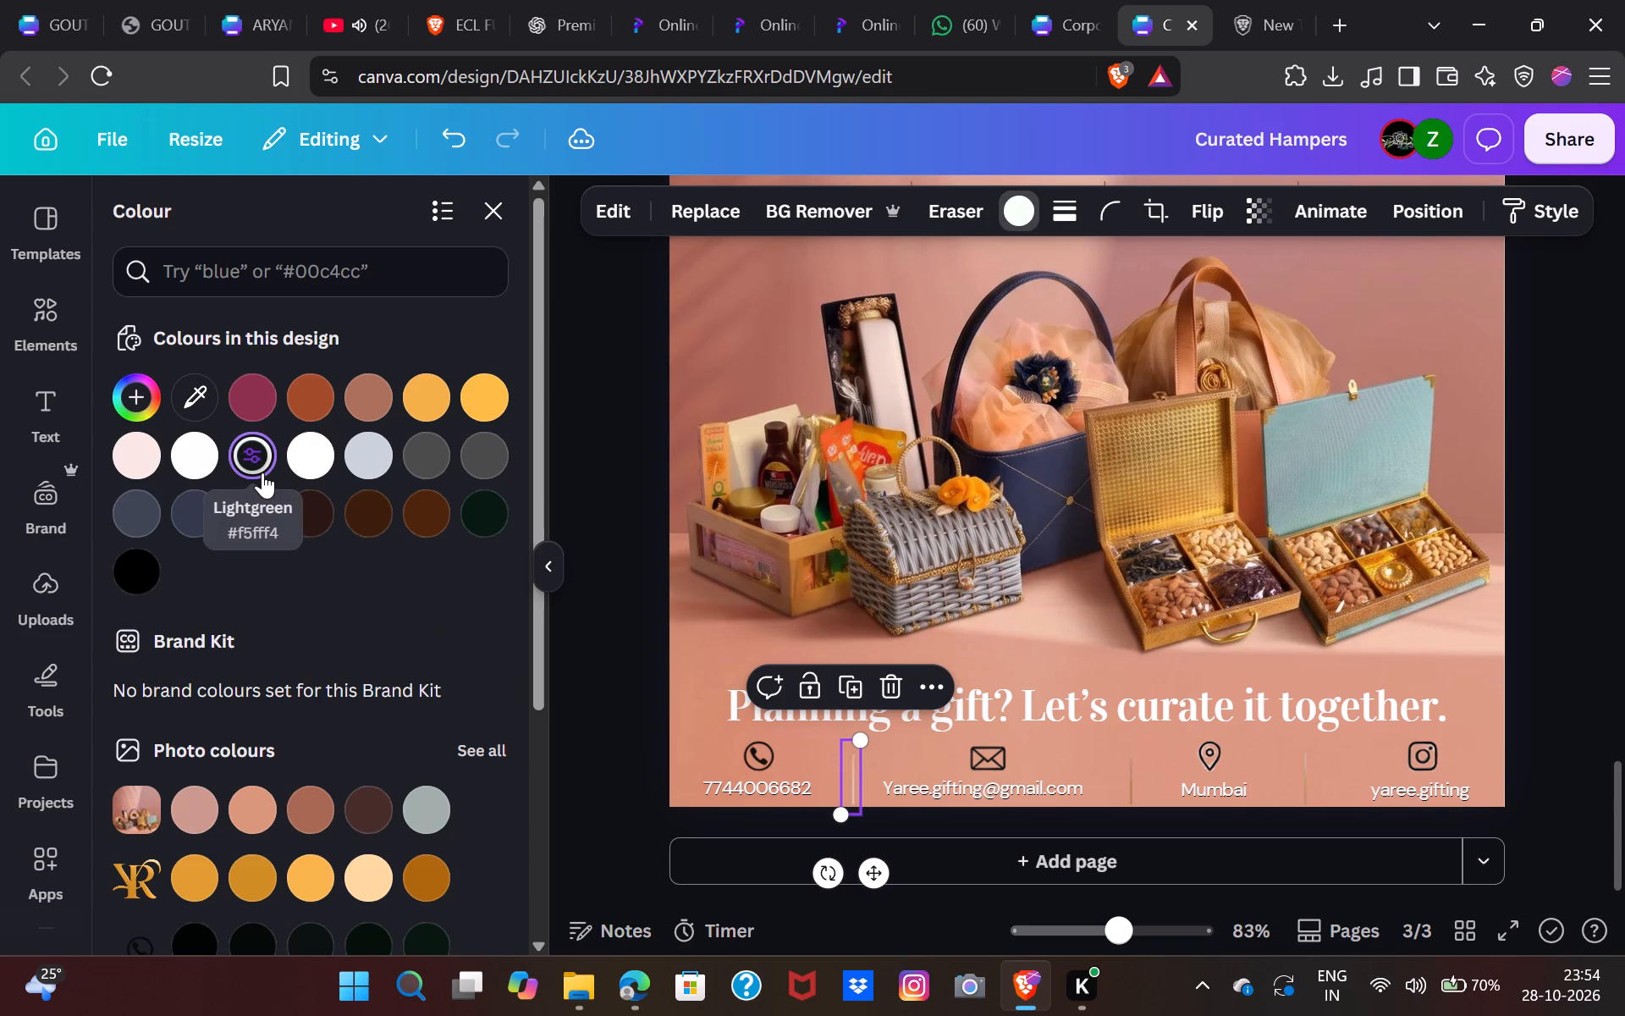
left_click(309, 450)
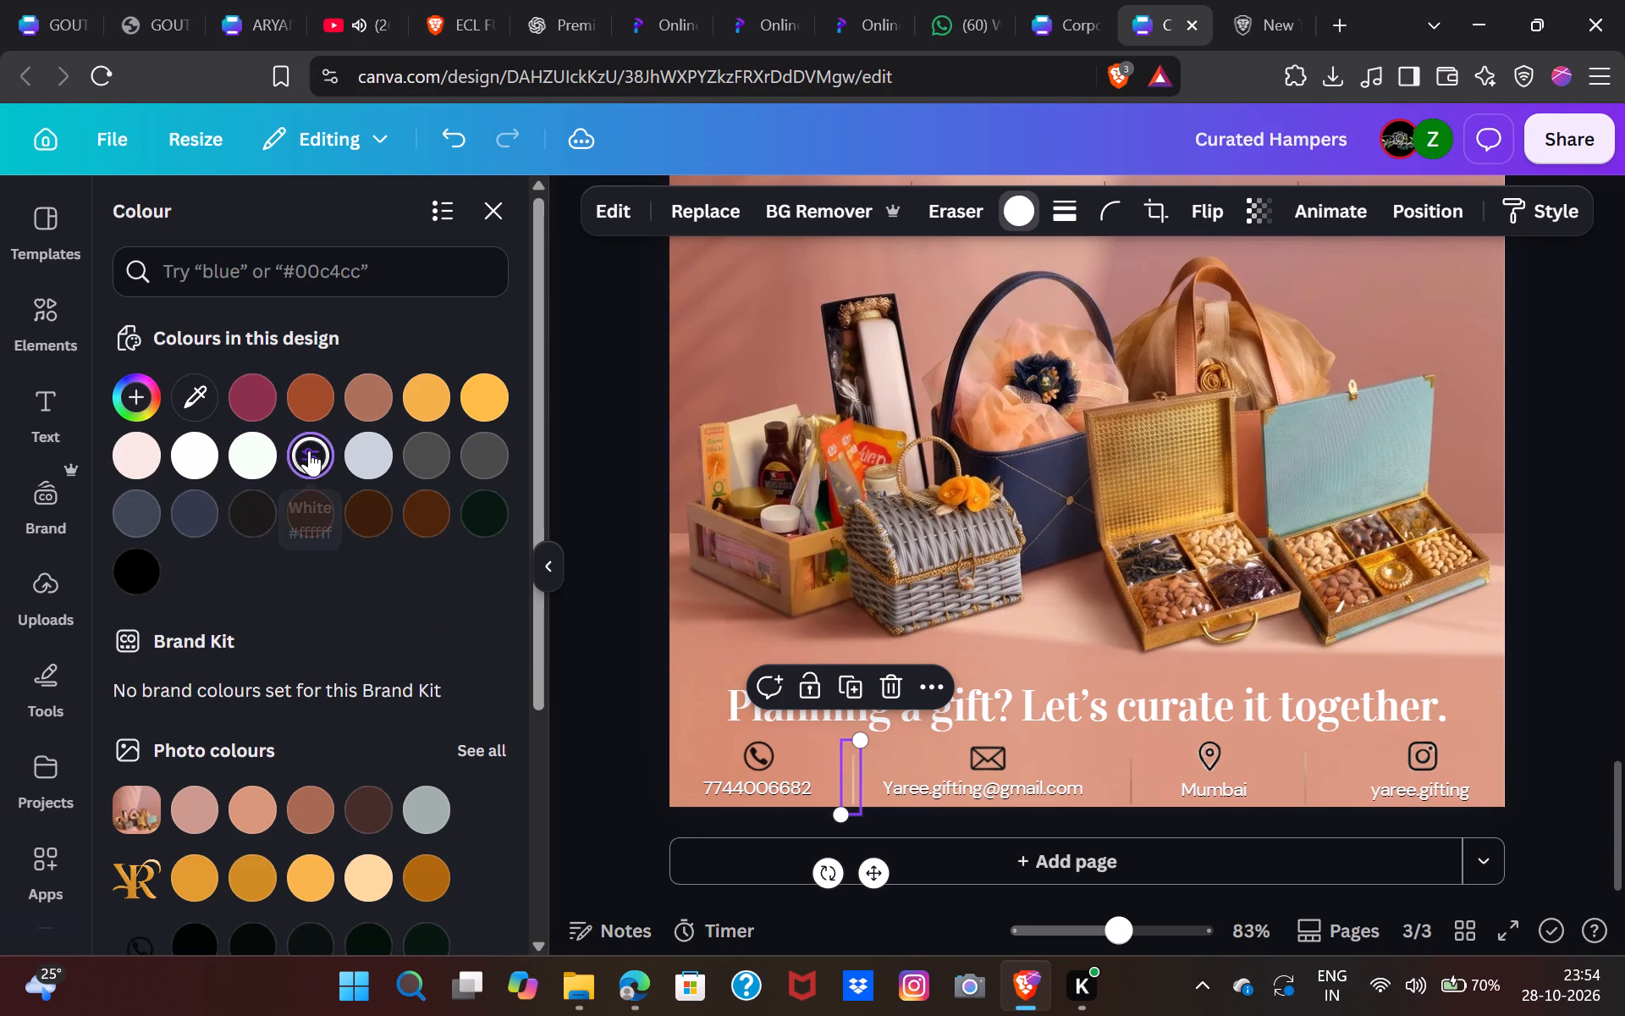
Move the white divider line up slightly, keeping it between the phone number and the email address.
left_click_drag(874, 852, 870, 794)
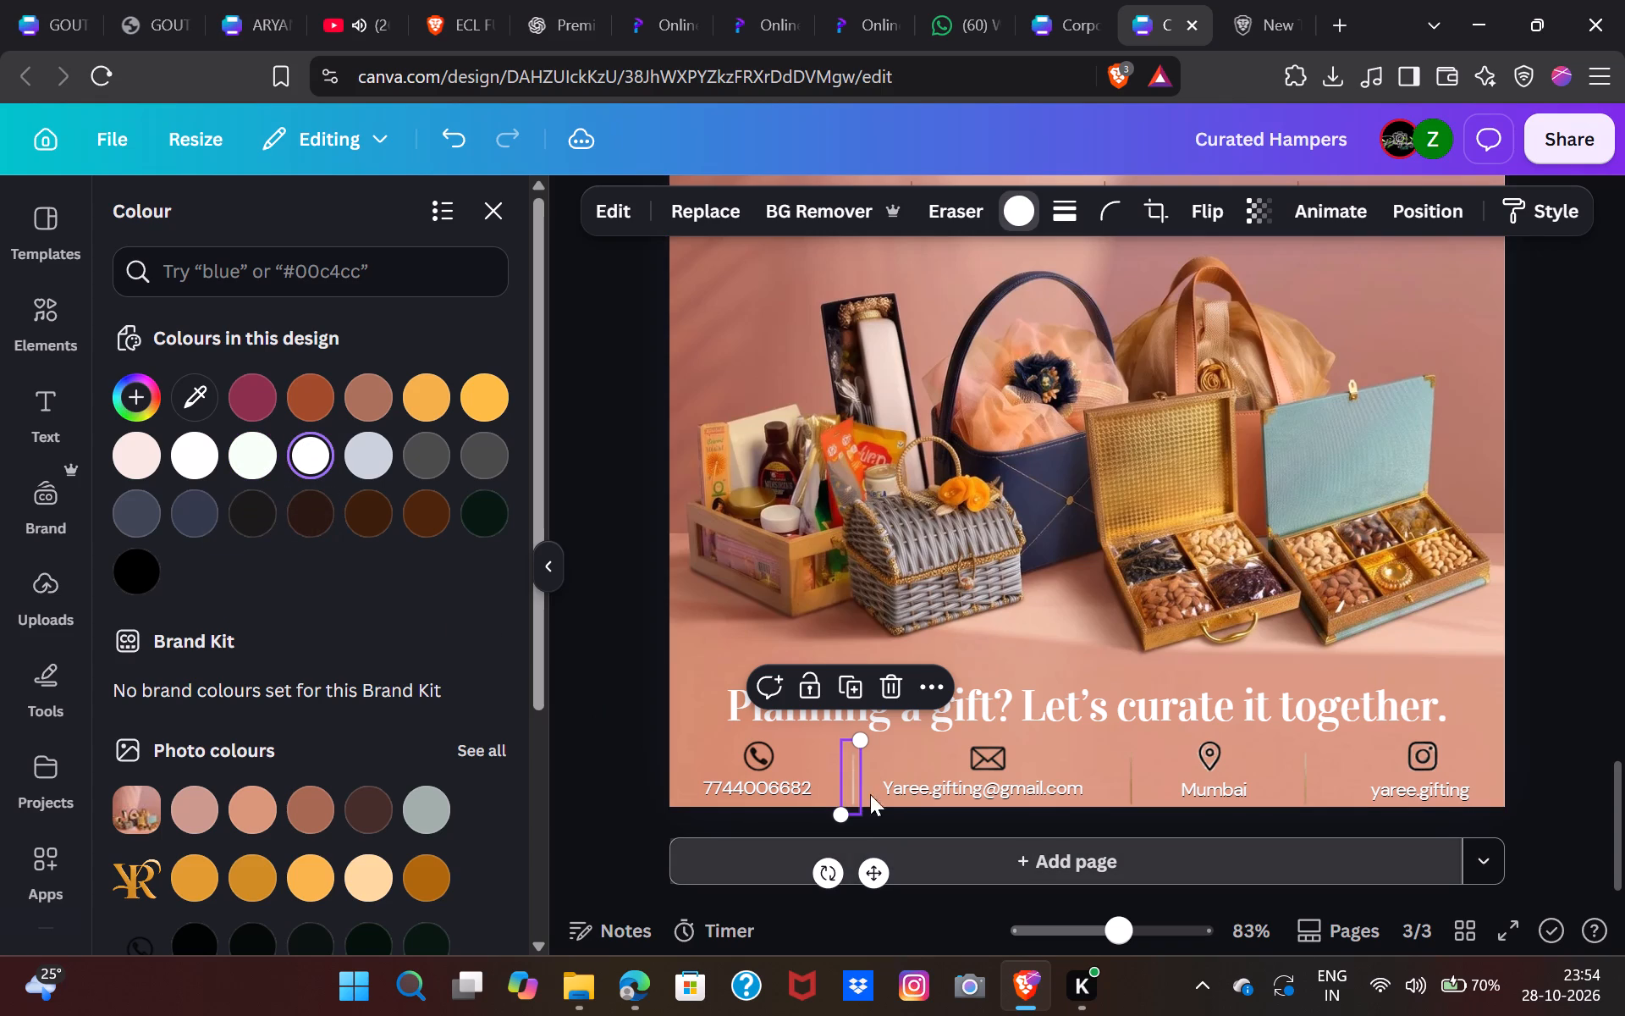
left_click_drag(870, 794, 868, 756)
left_click_drag(871, 871, 903, 813)
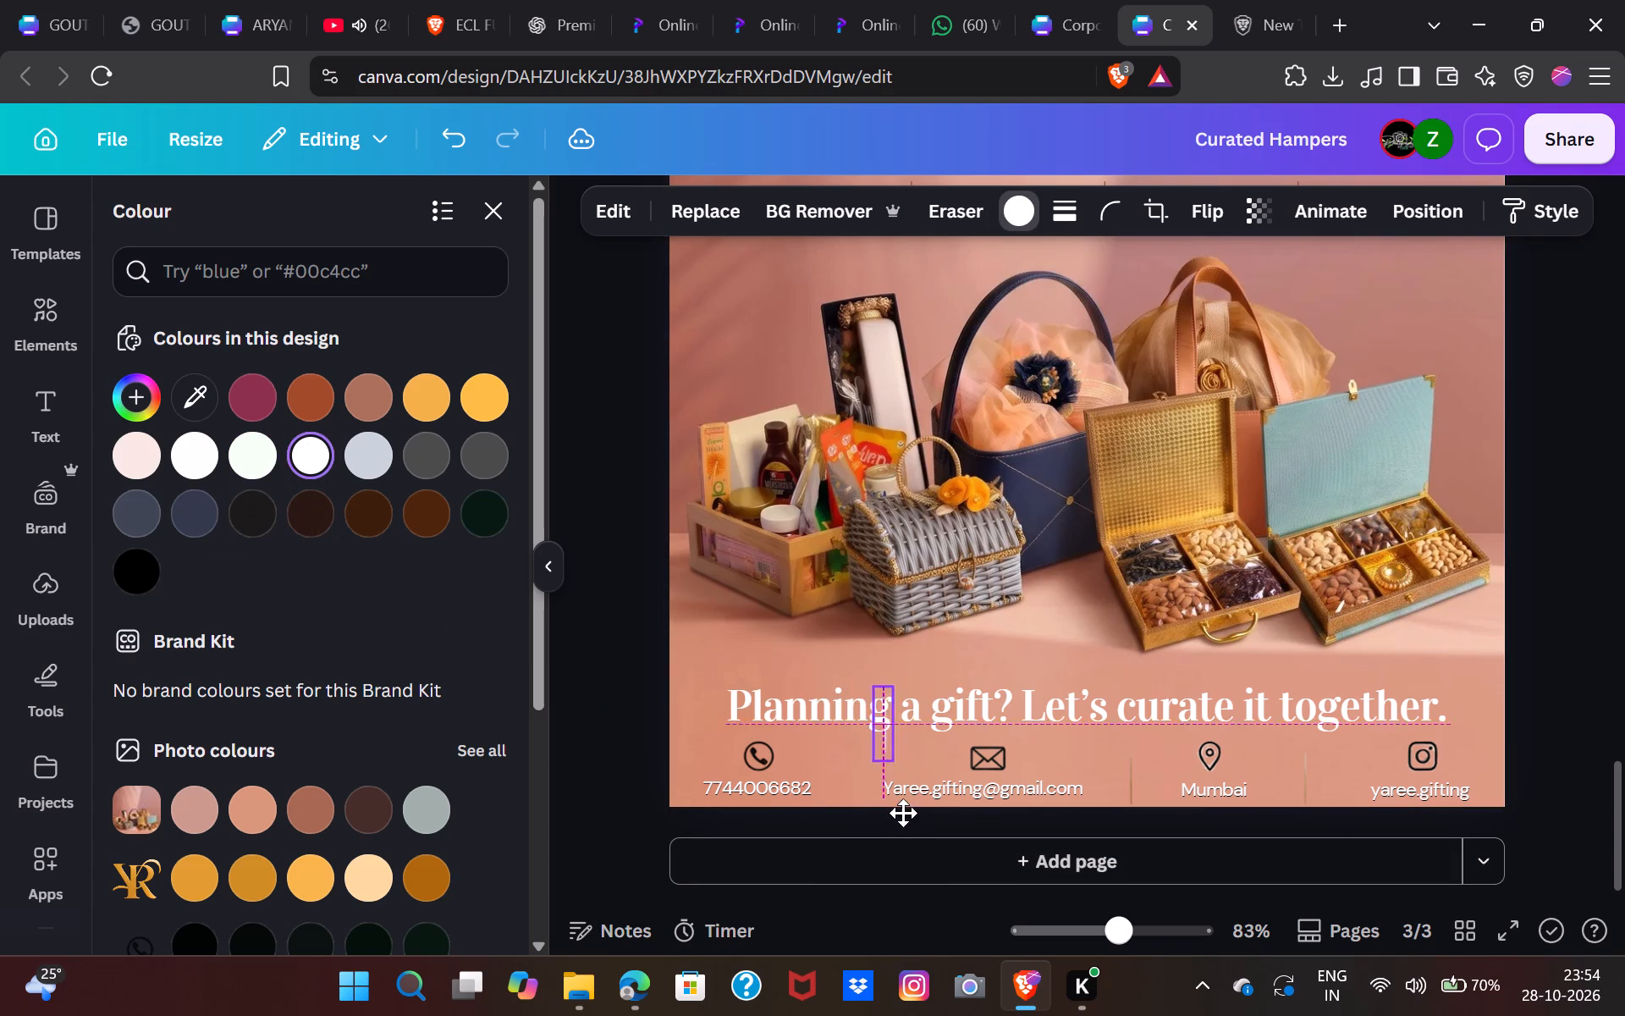
left_click_drag(903, 813, 873, 862)
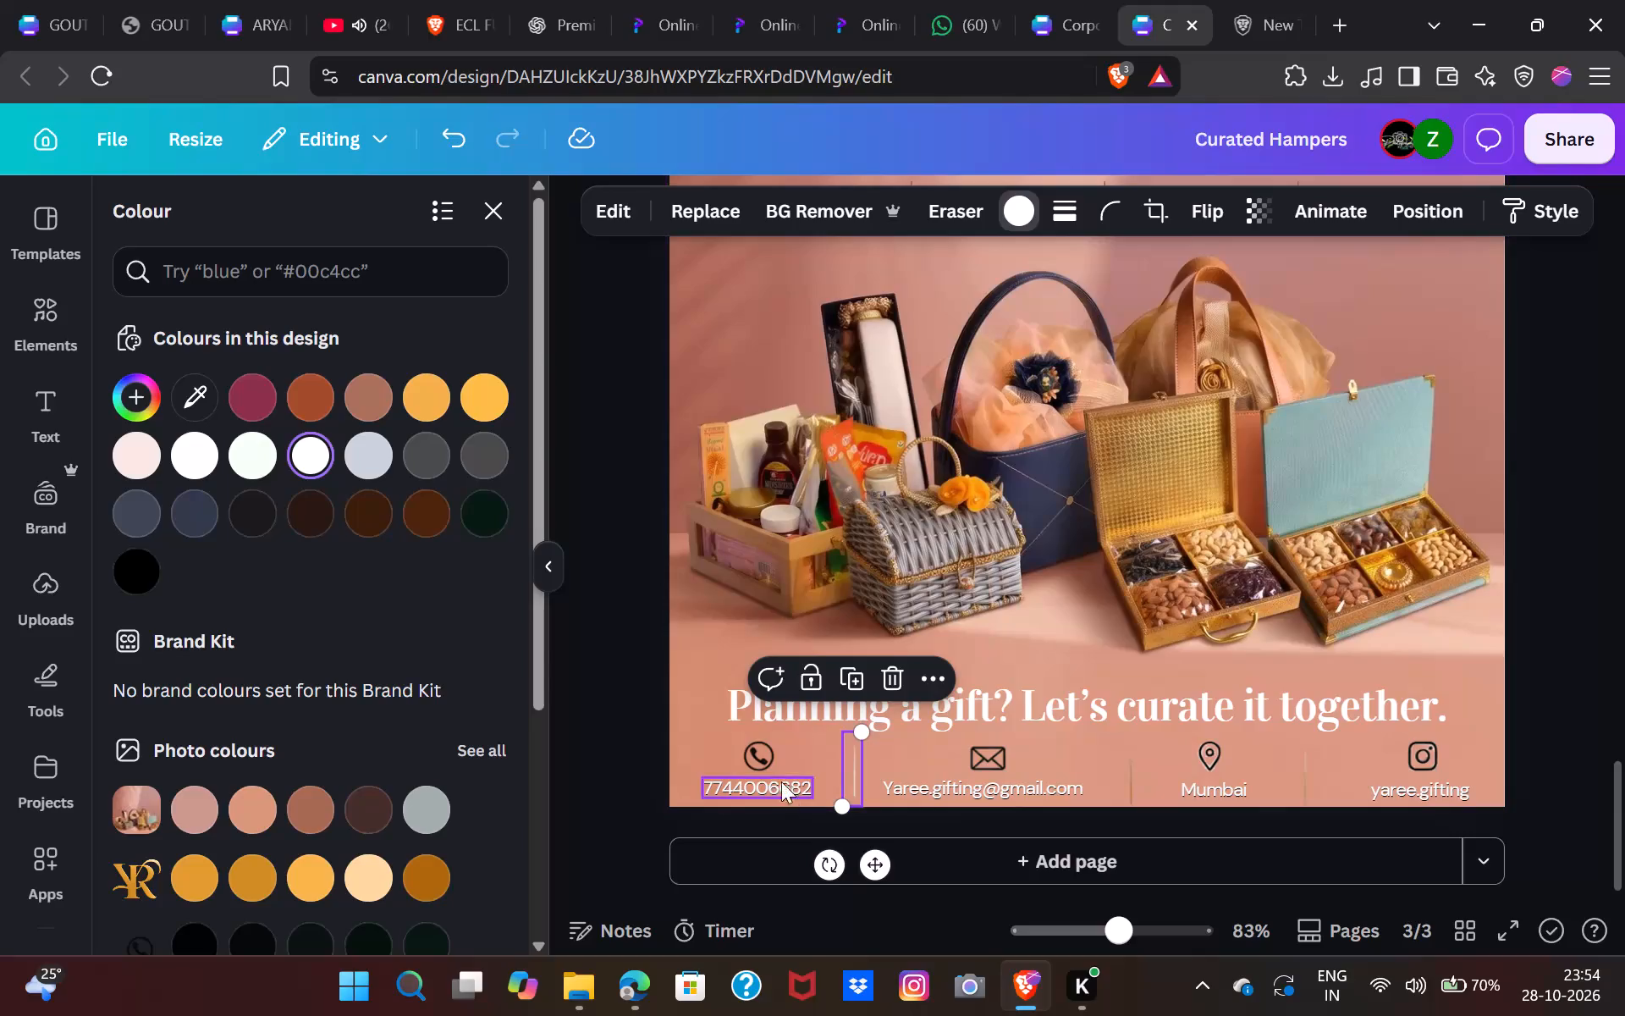
Set both colours of the ungrouped phone icon above the phone number to white.
left_click(774, 766)
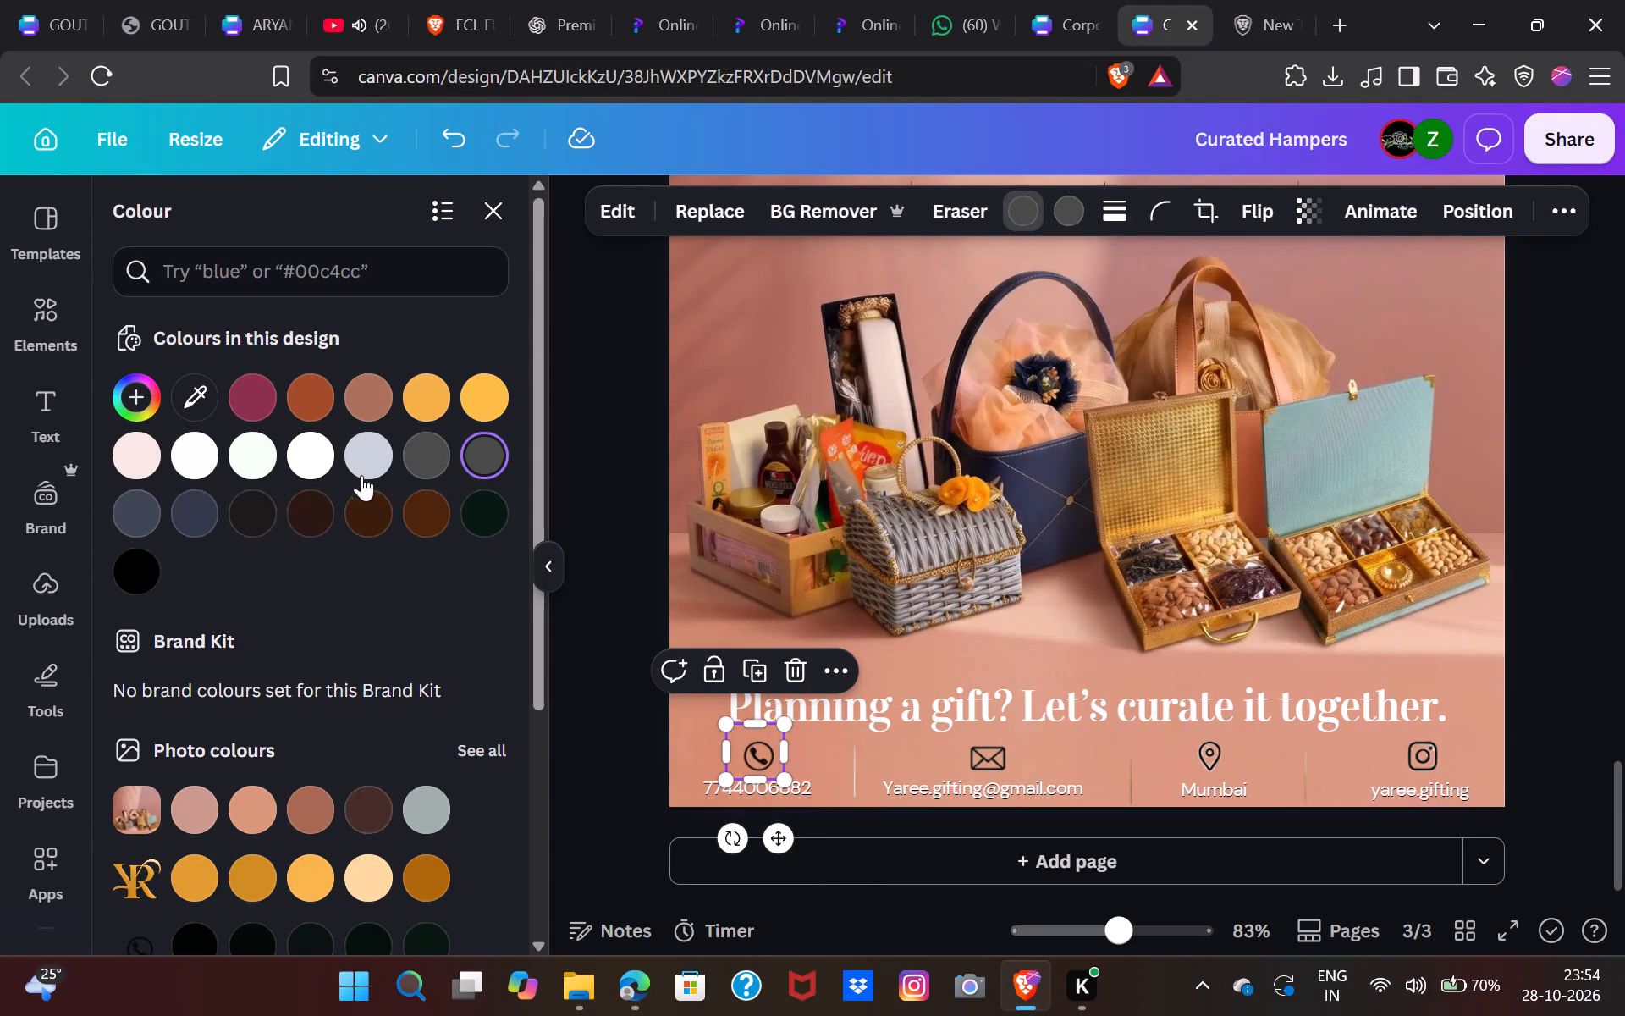
left_click(320, 461)
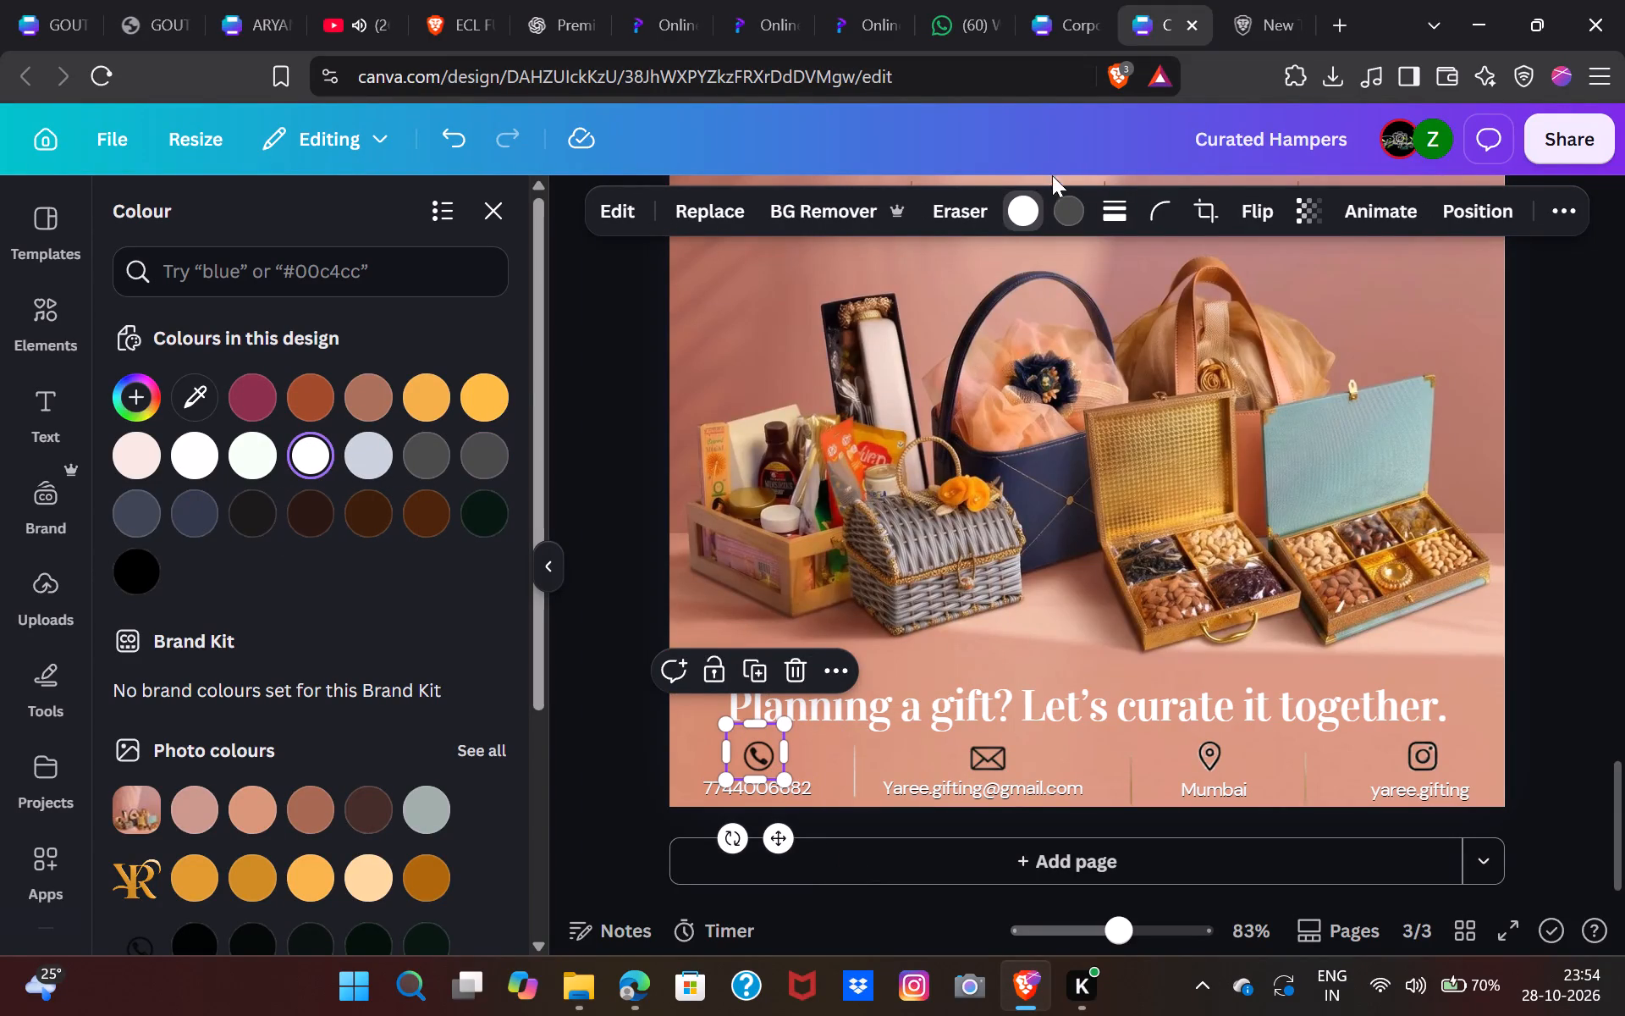
left_click(1053, 198)
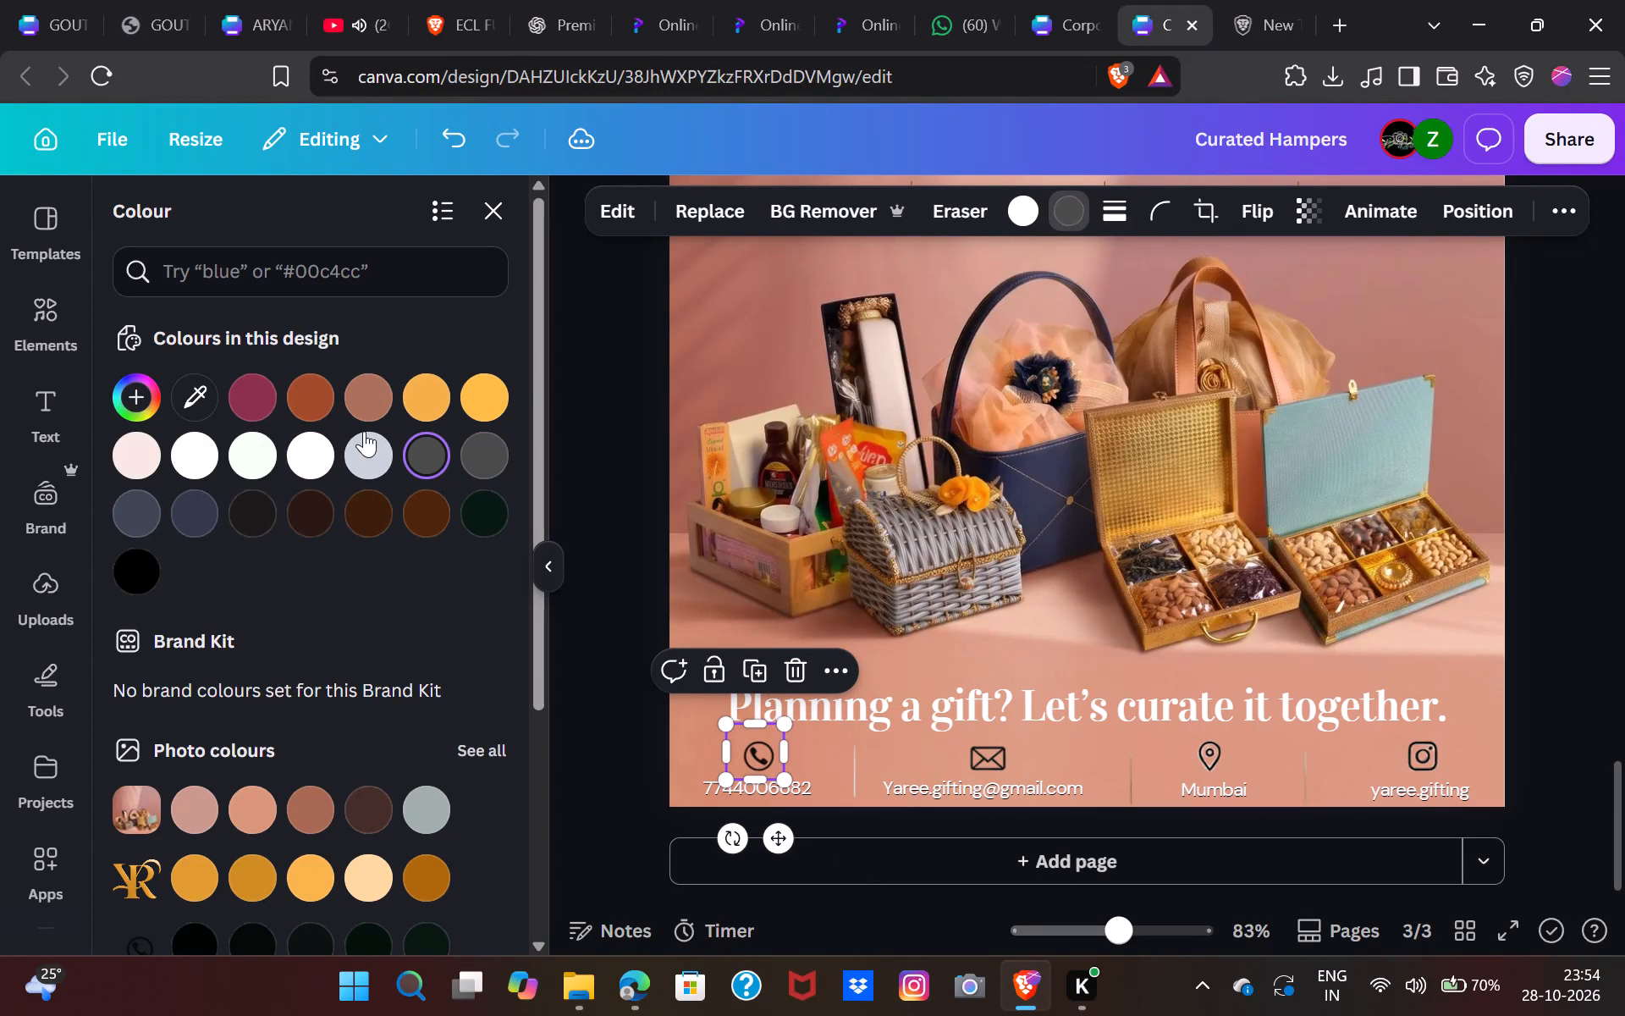
left_click(318, 447)
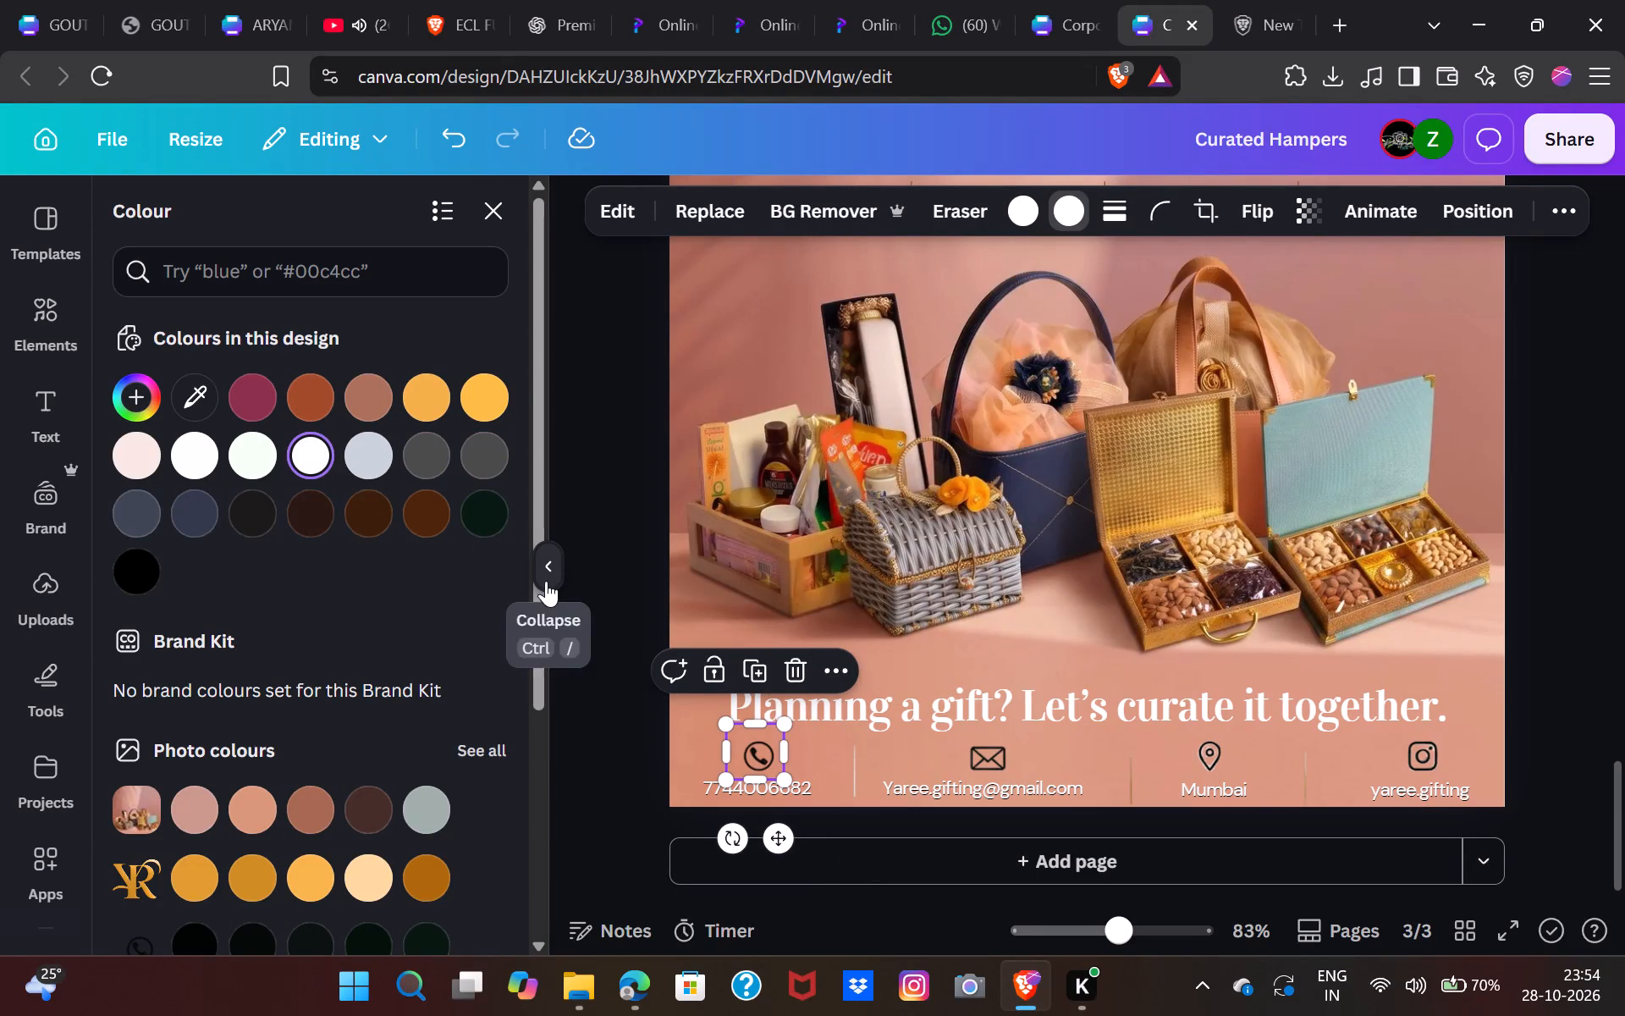
left_click(546, 581)
left_click(348, 655)
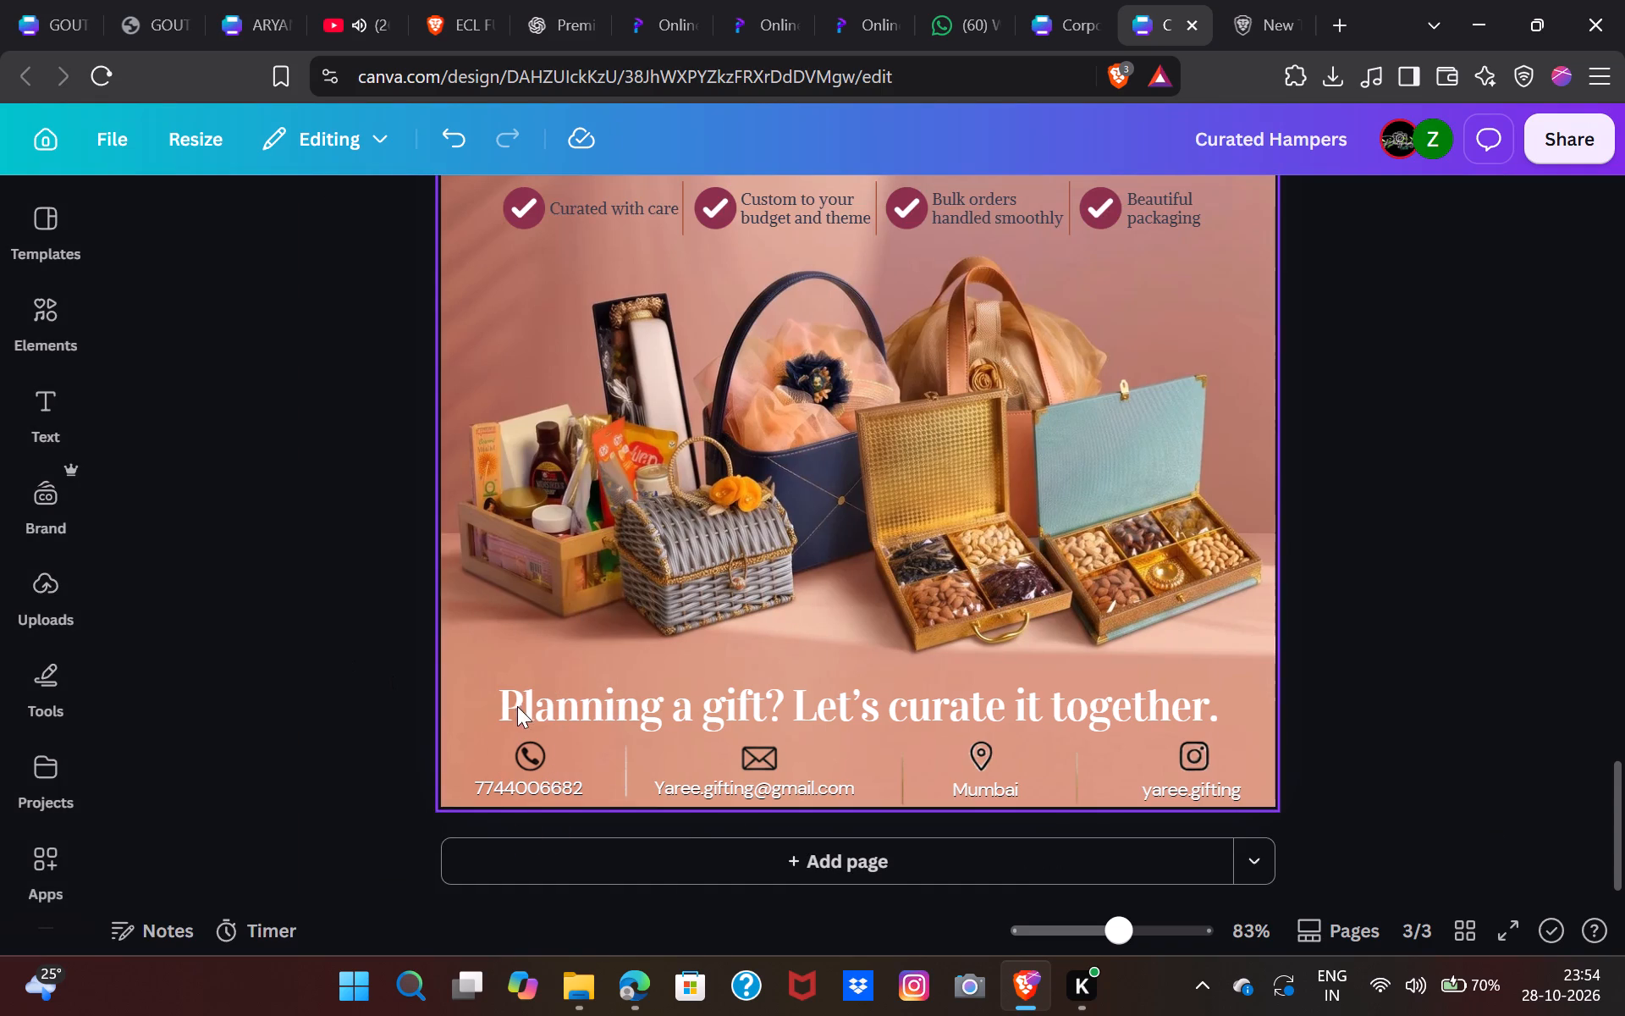
left_click(527, 740)
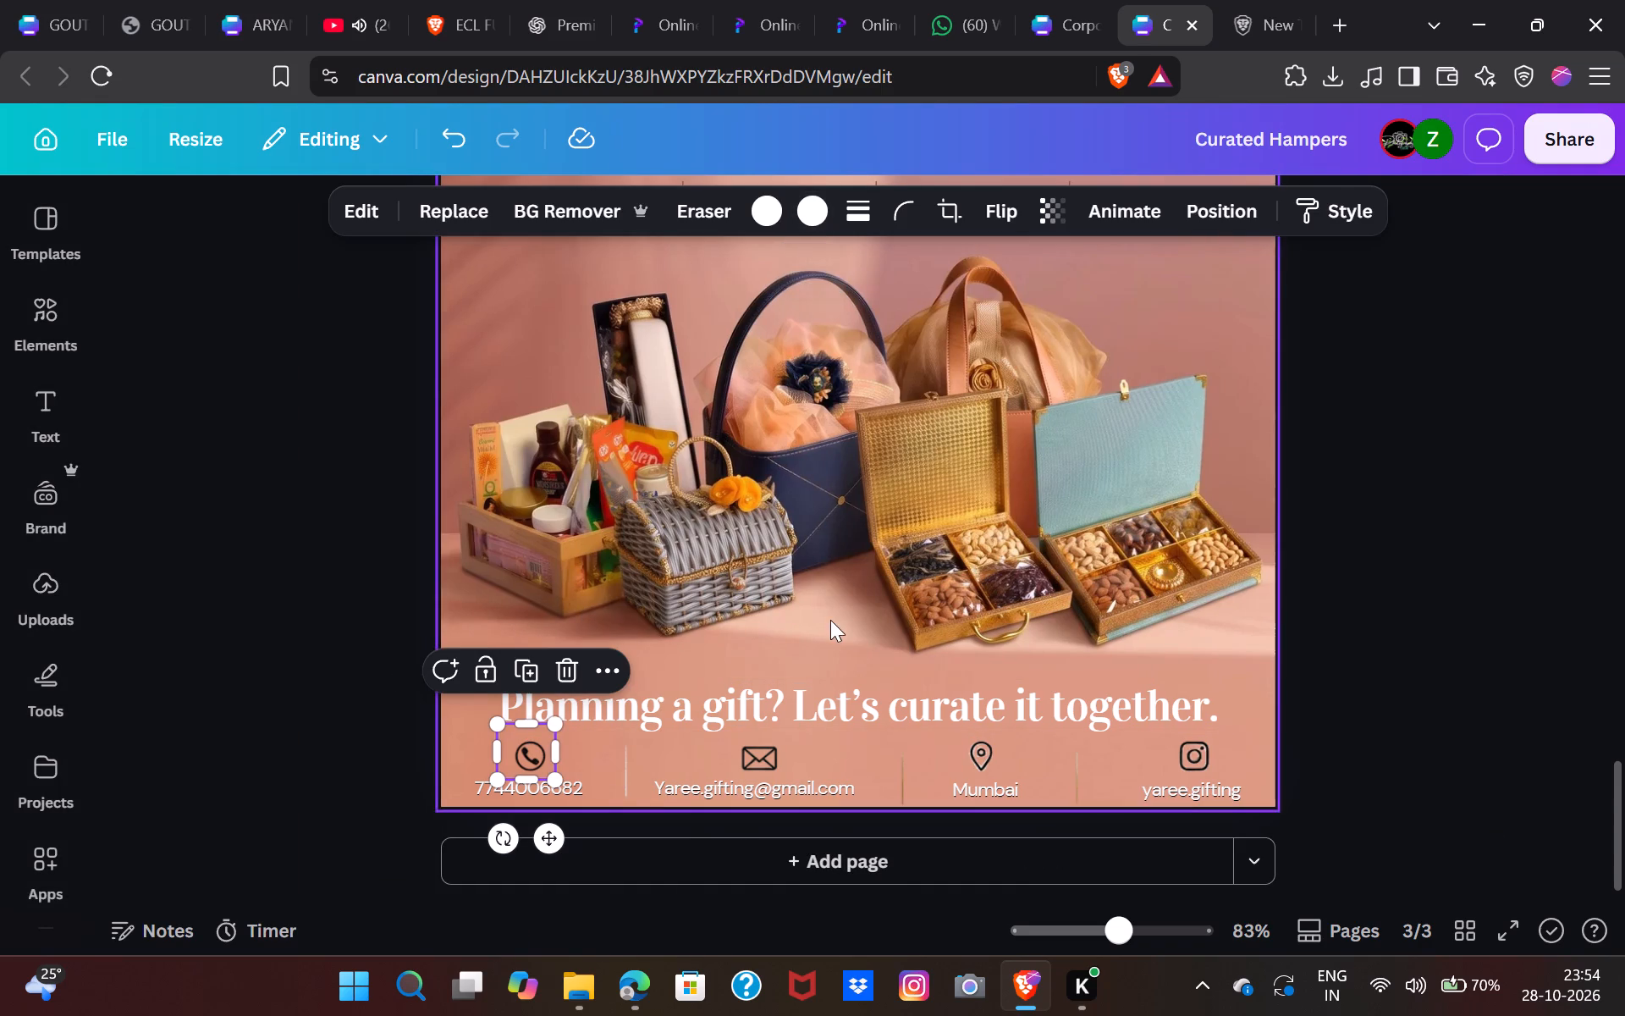
Examine the poster versions on pages 2 and 1 to compare their layouts with page 3.
left_click(761, 743)
left_click(758, 763)
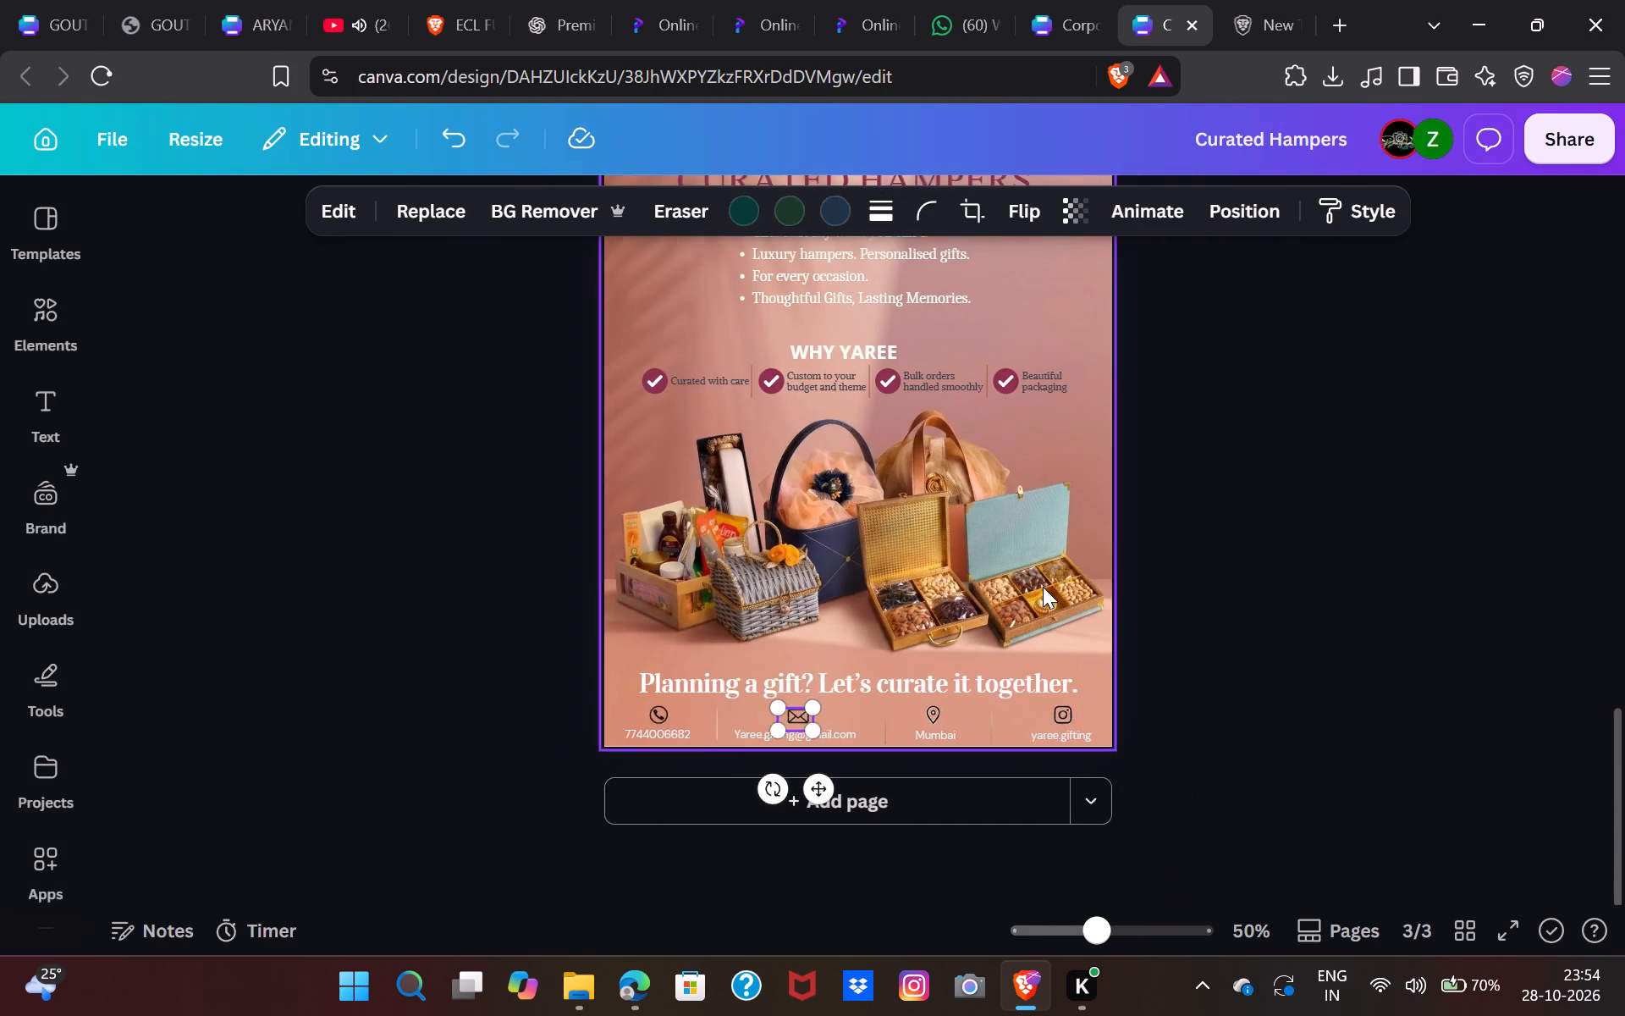
scroll(1257, 672, "up", 5)
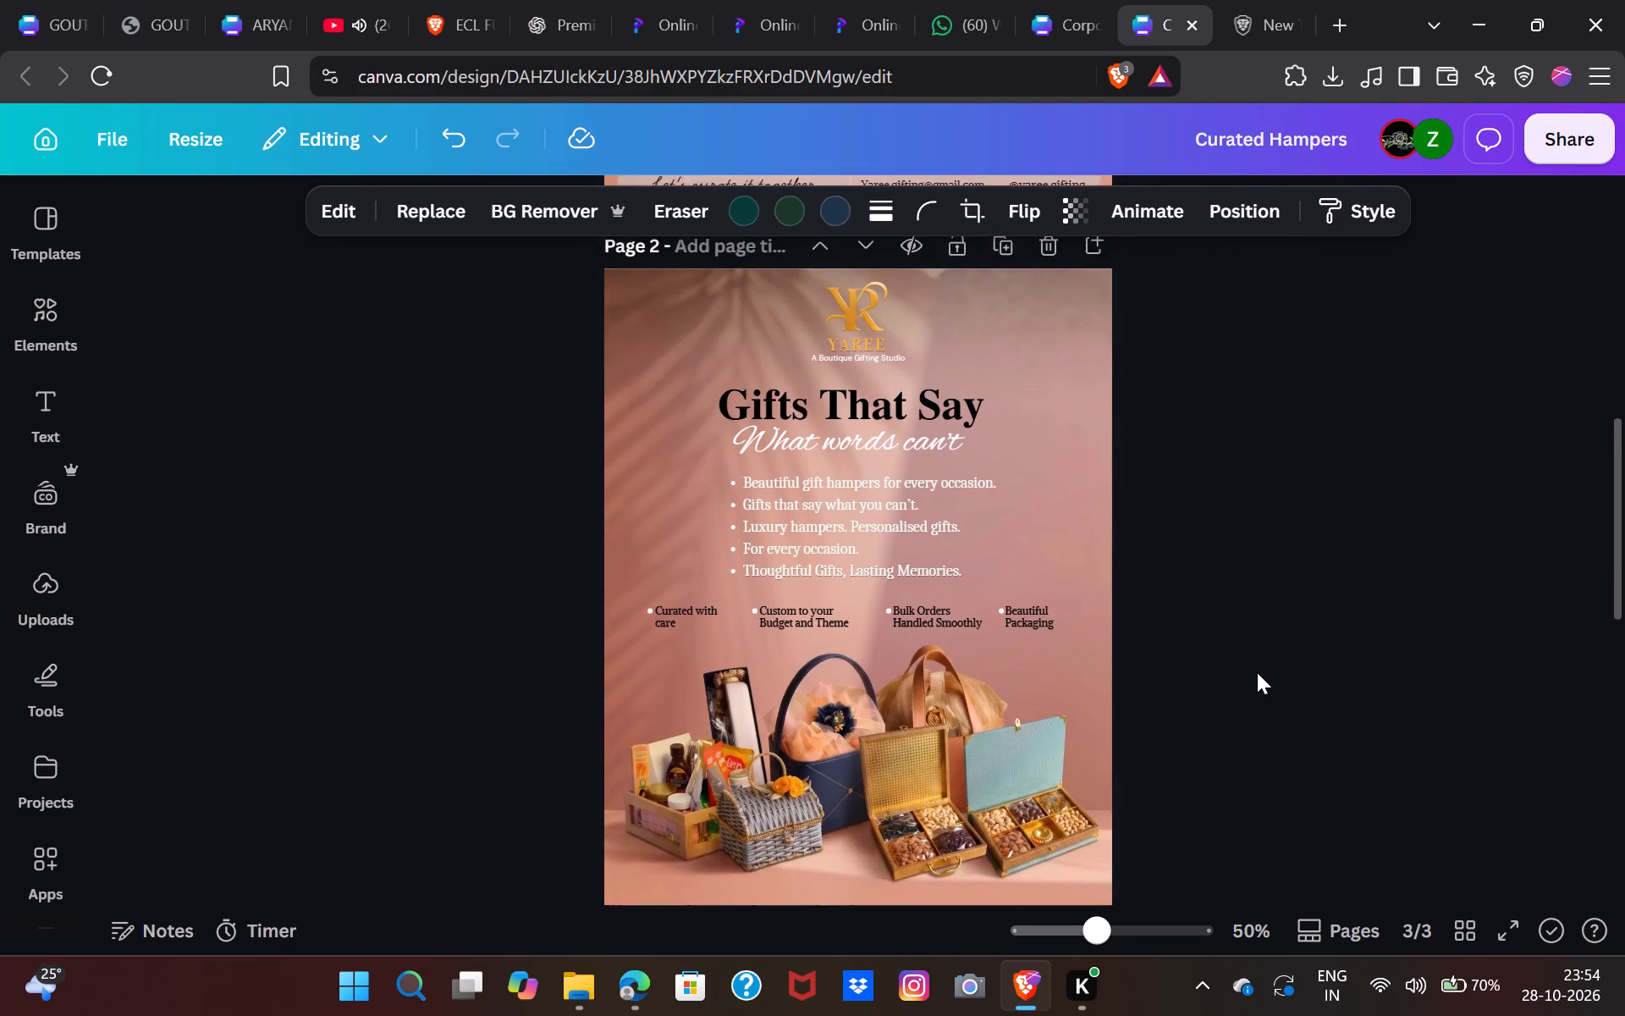
scroll(1257, 672, "up", 3)
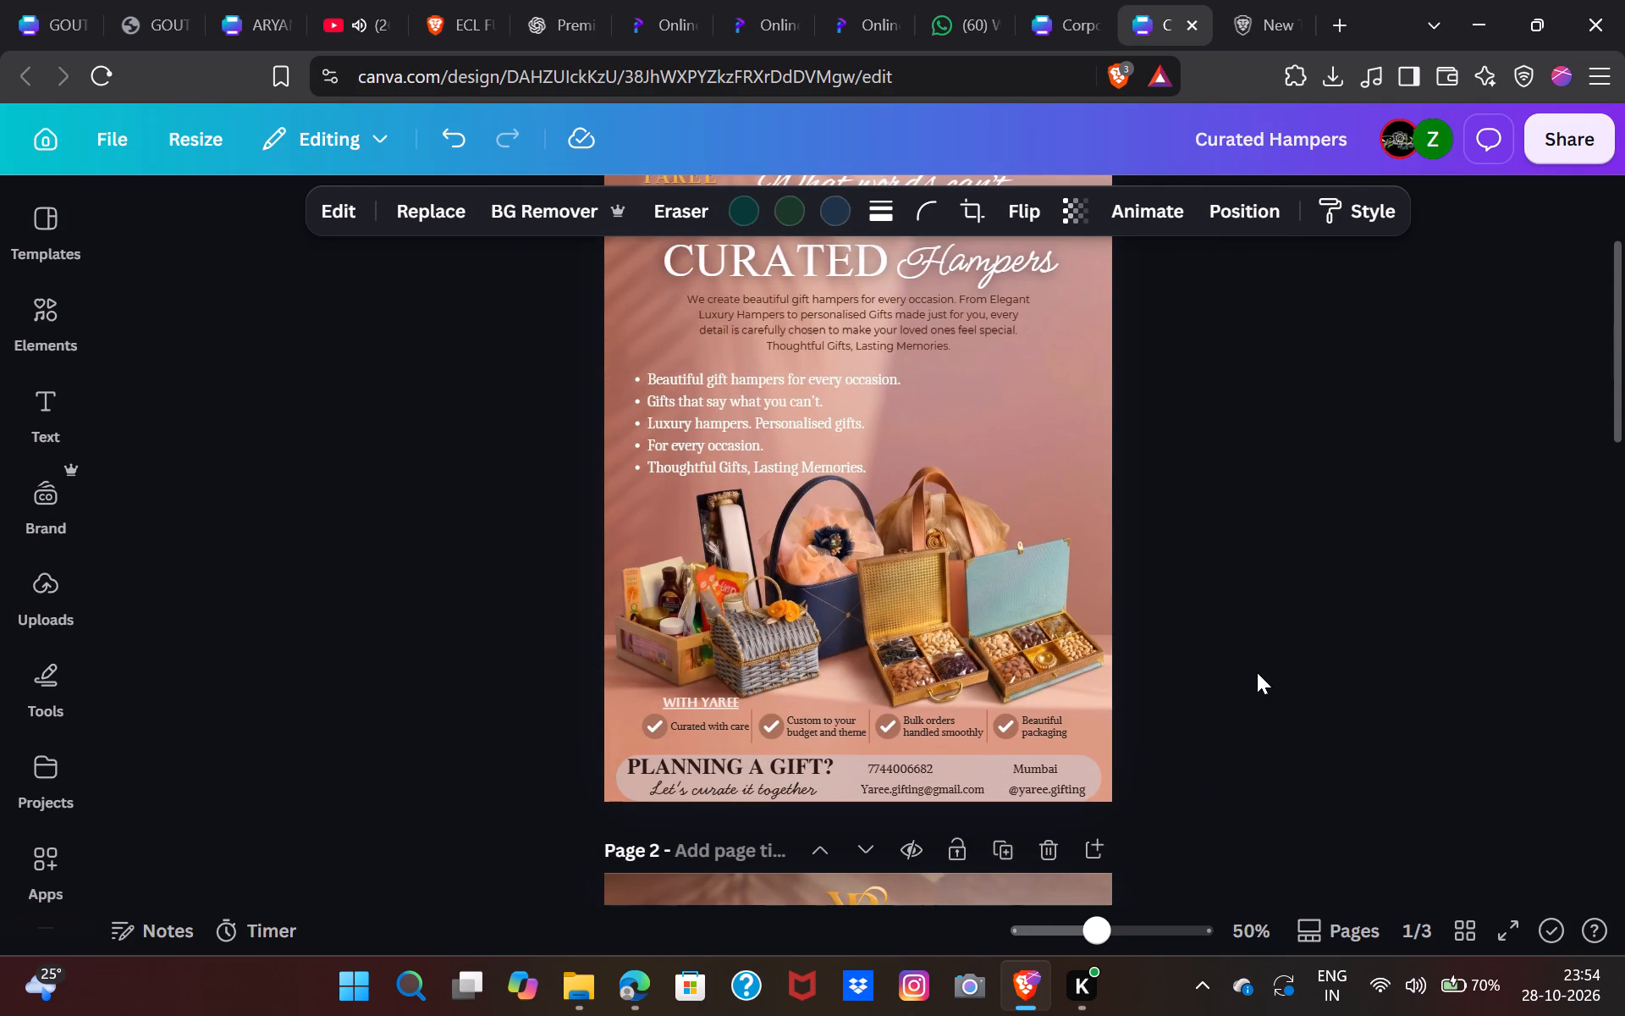
scroll(1257, 672, "right", 2)
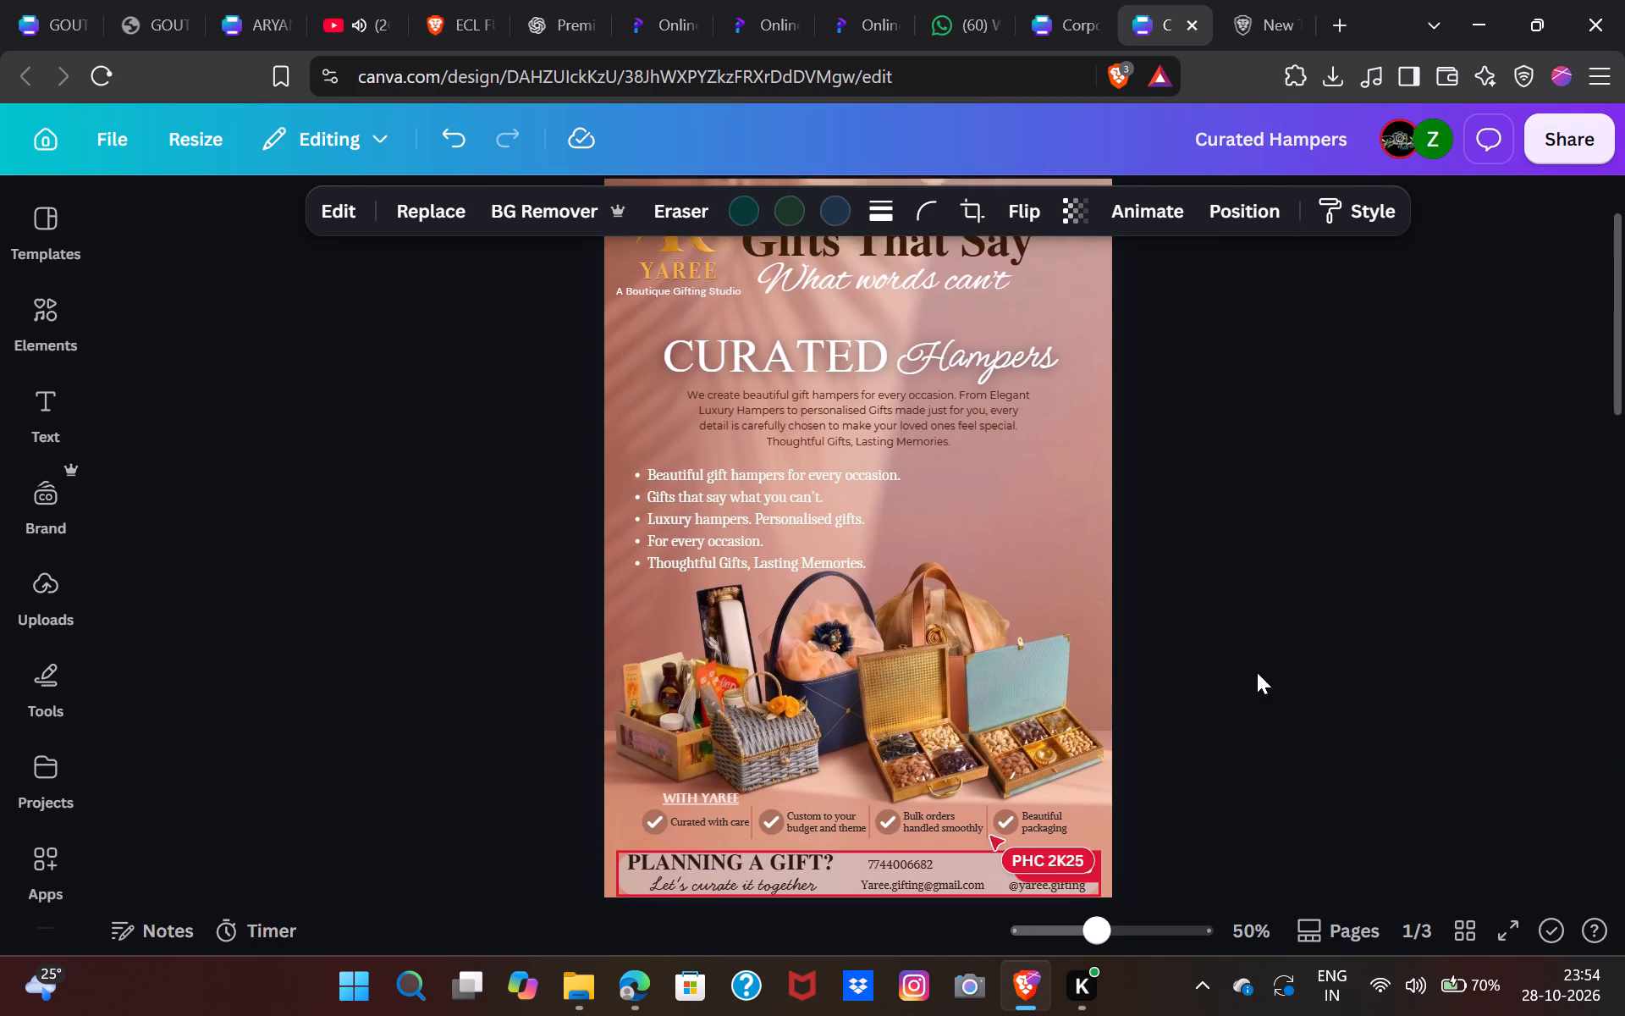
scroll(1257, 672, "right", 1)
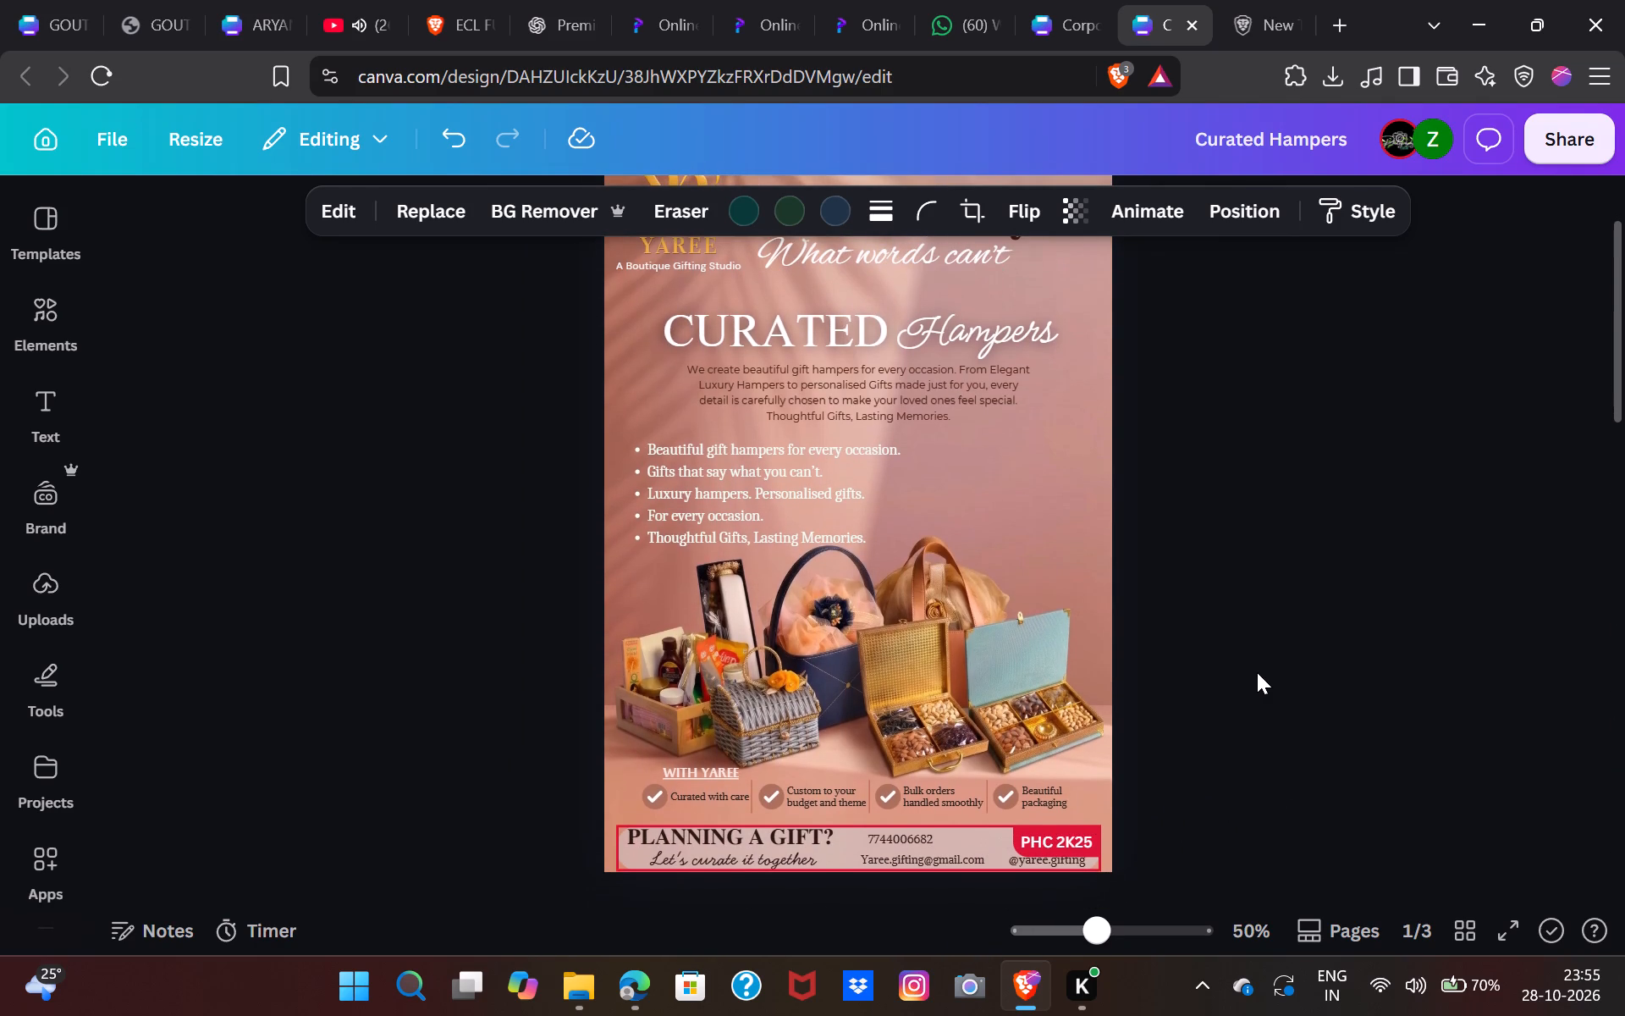
scroll(1257, 672, "right", 1)
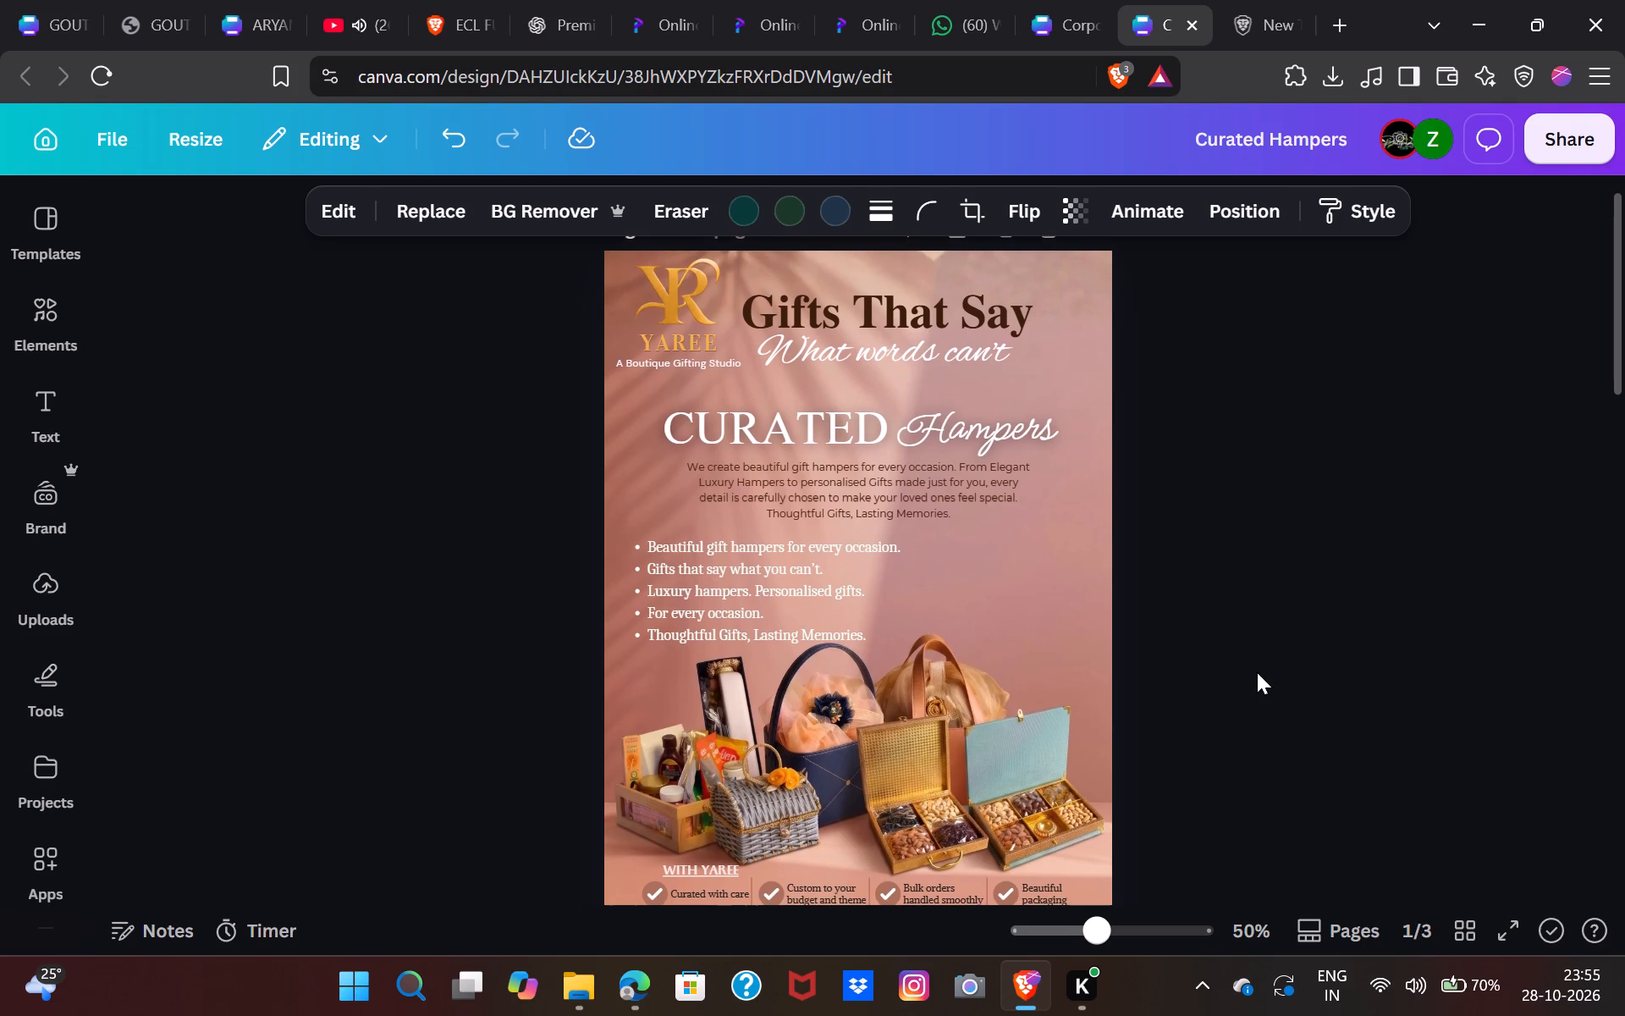
Switch to the Corporate Gifting design and copy the white circled phone icon from the footer on page 3.
scroll(1257, 672, "down", 6)
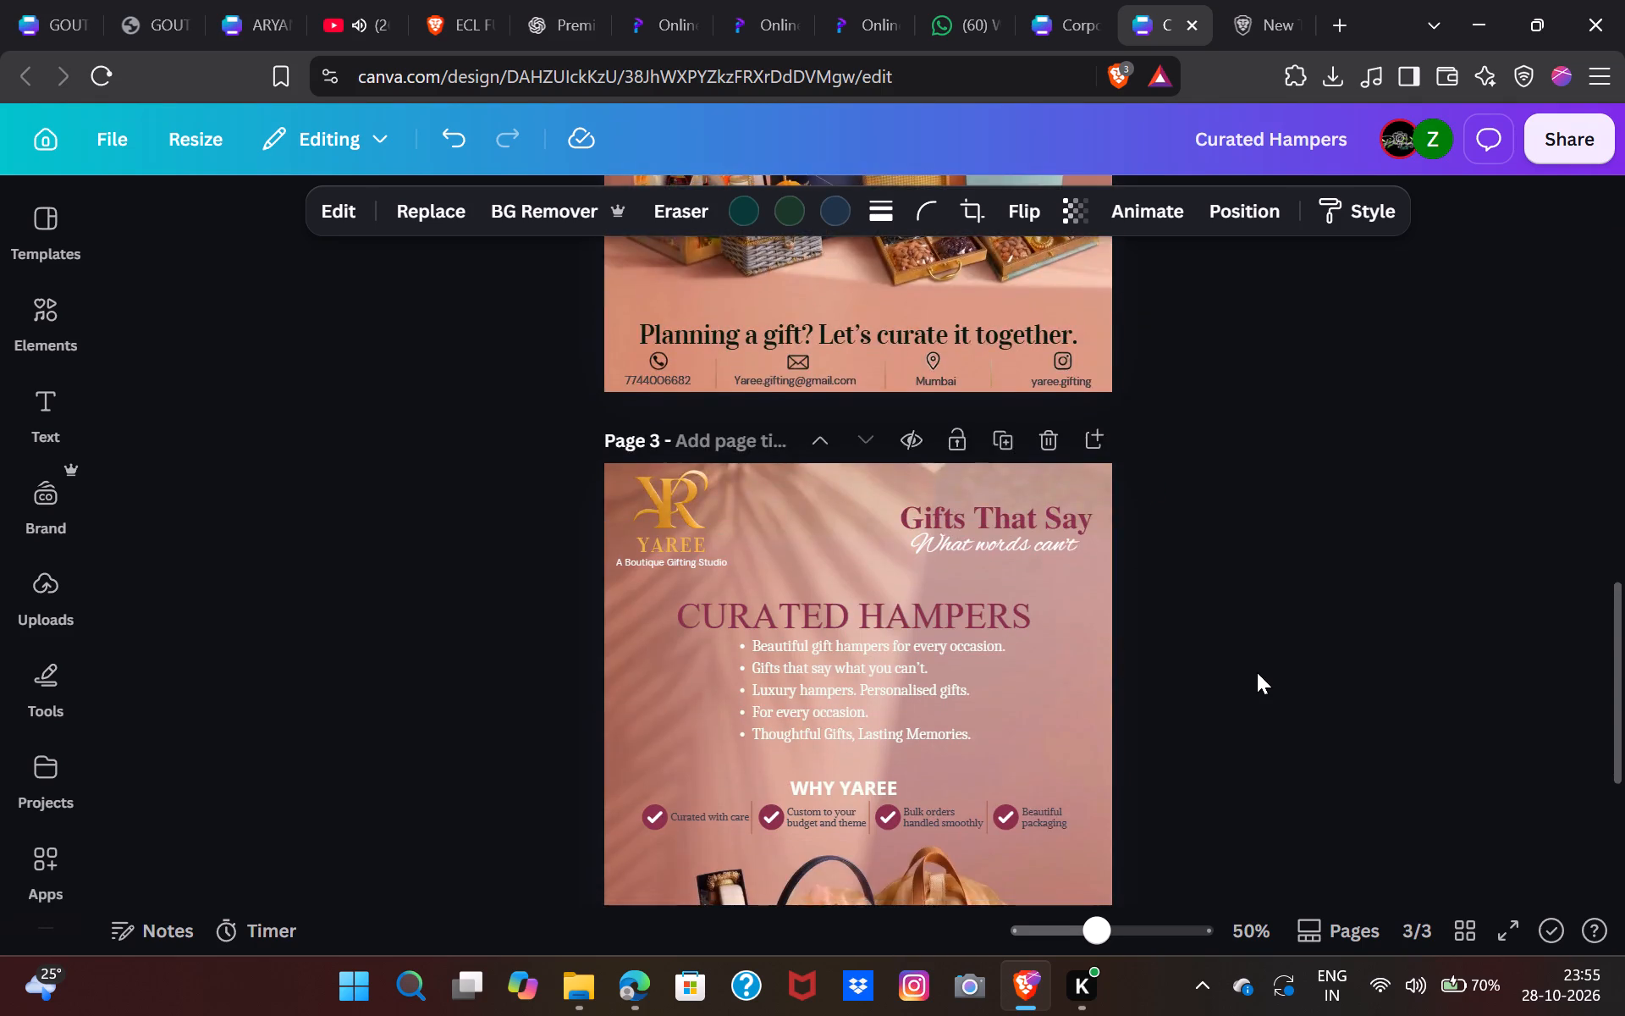
scroll(1257, 672, "down", 3)
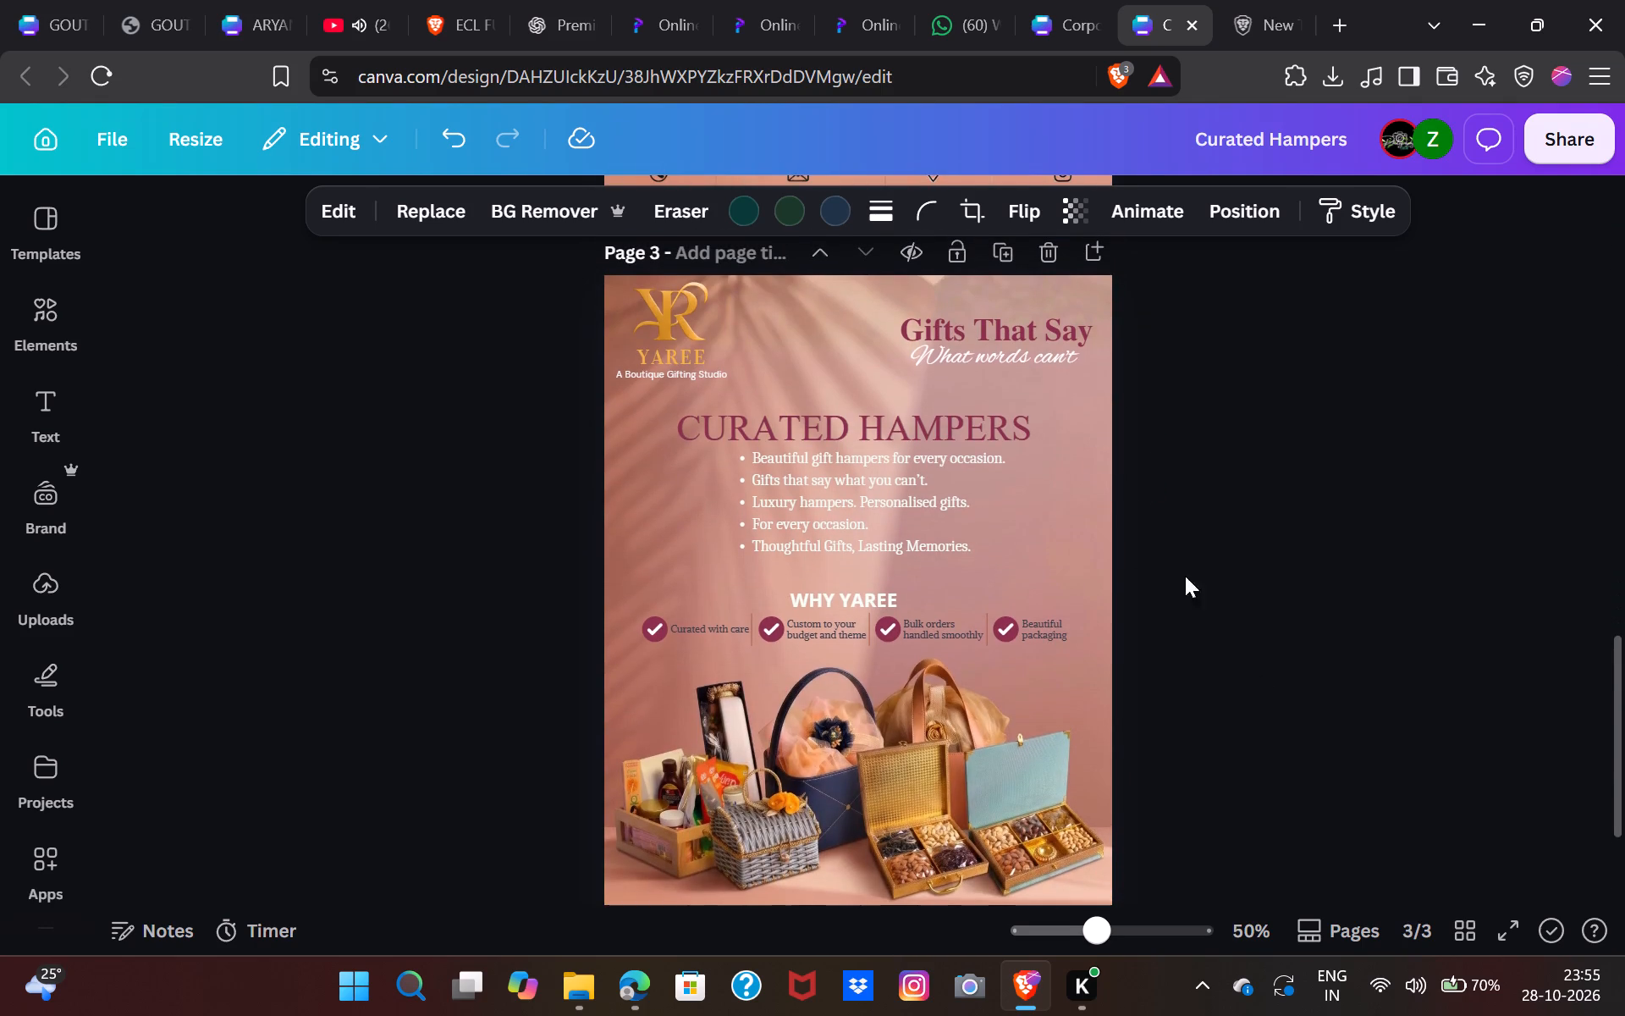
left_click(1081, 11)
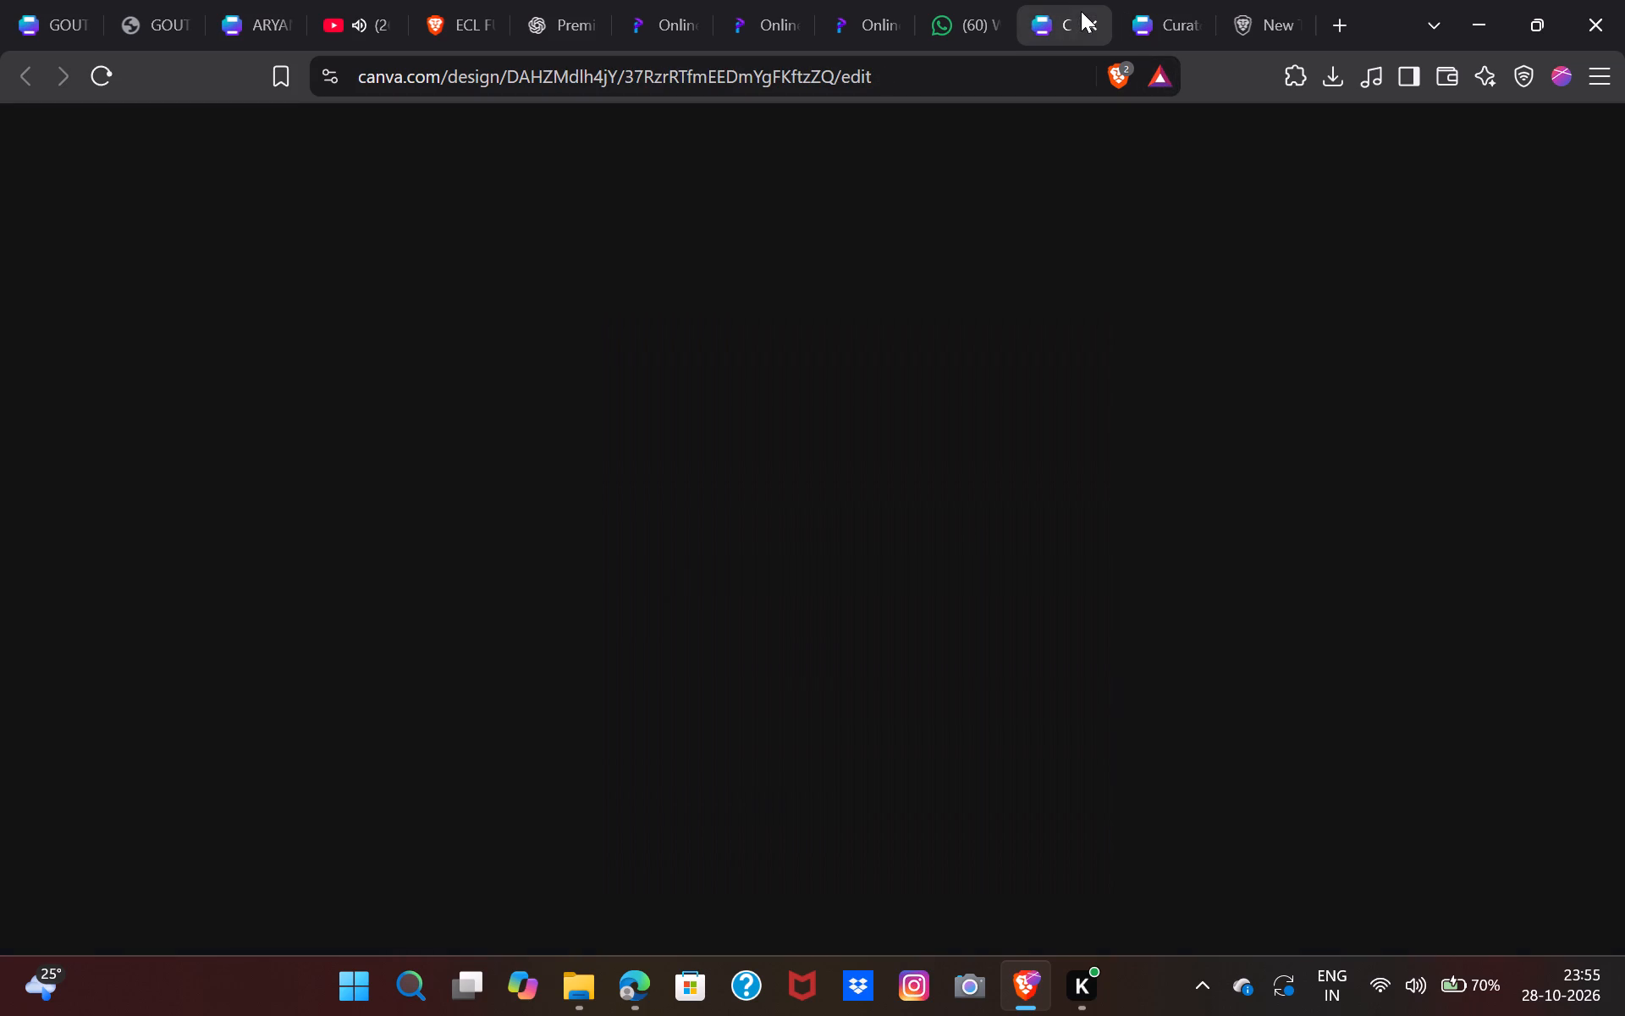
scroll(983, 698, "down", 2)
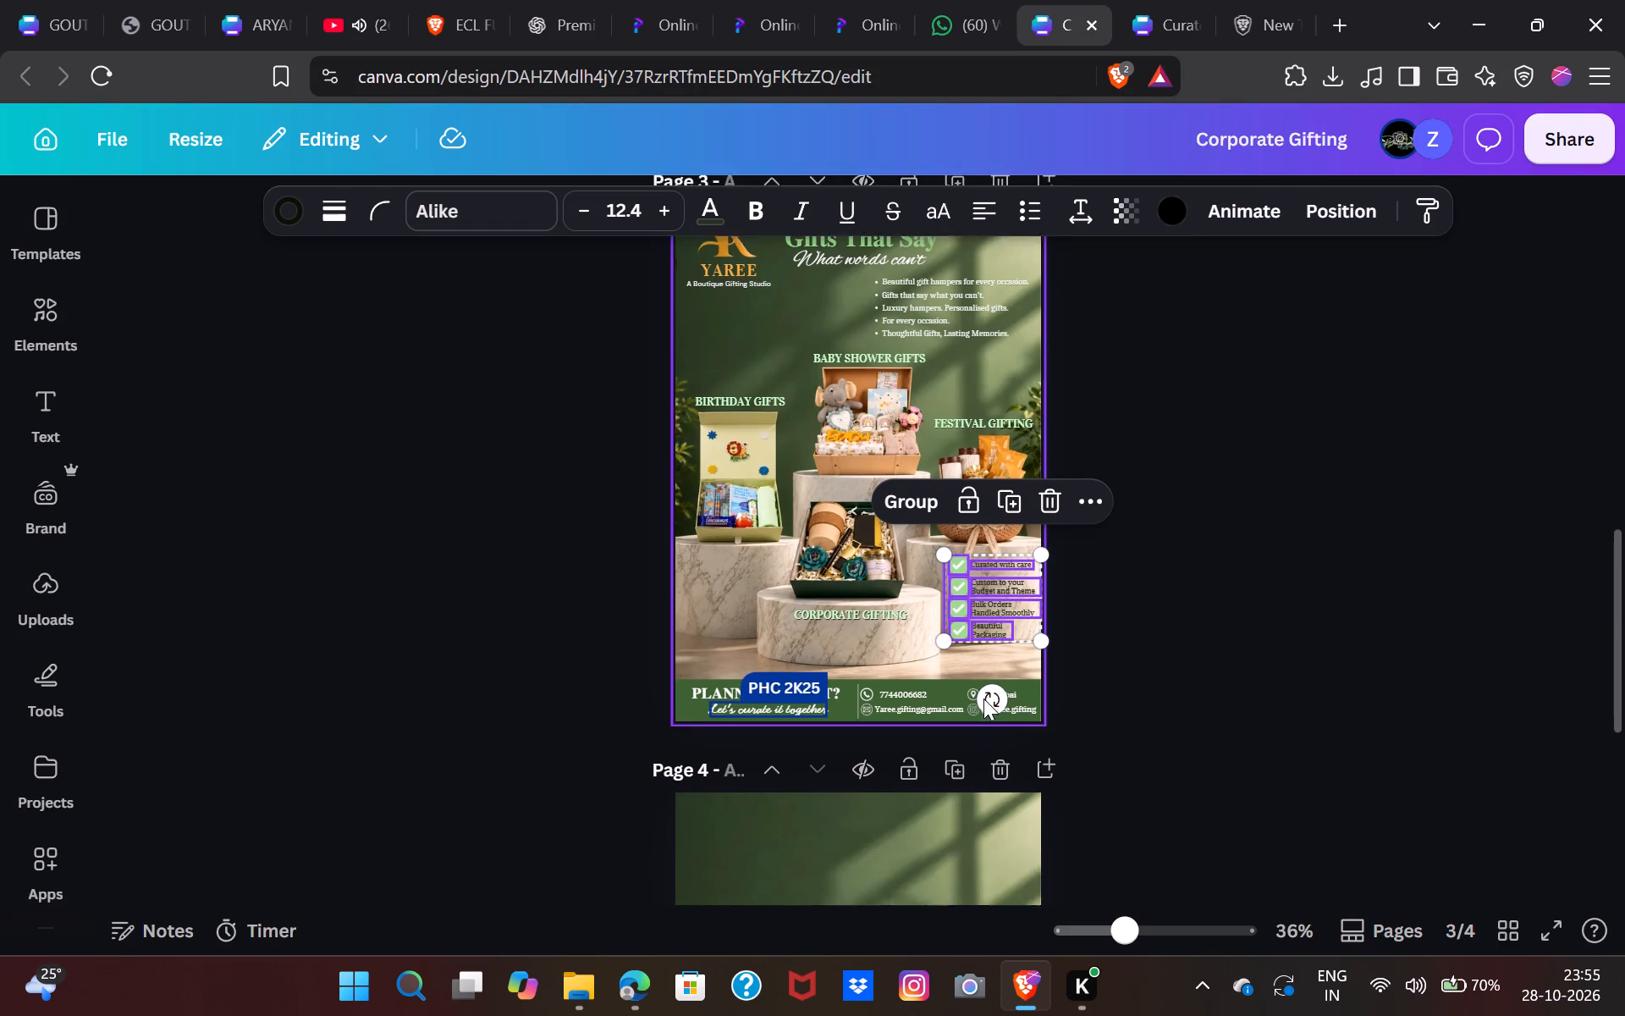
scroll(983, 698, "down", 1)
scroll(949, 868, "up", 1)
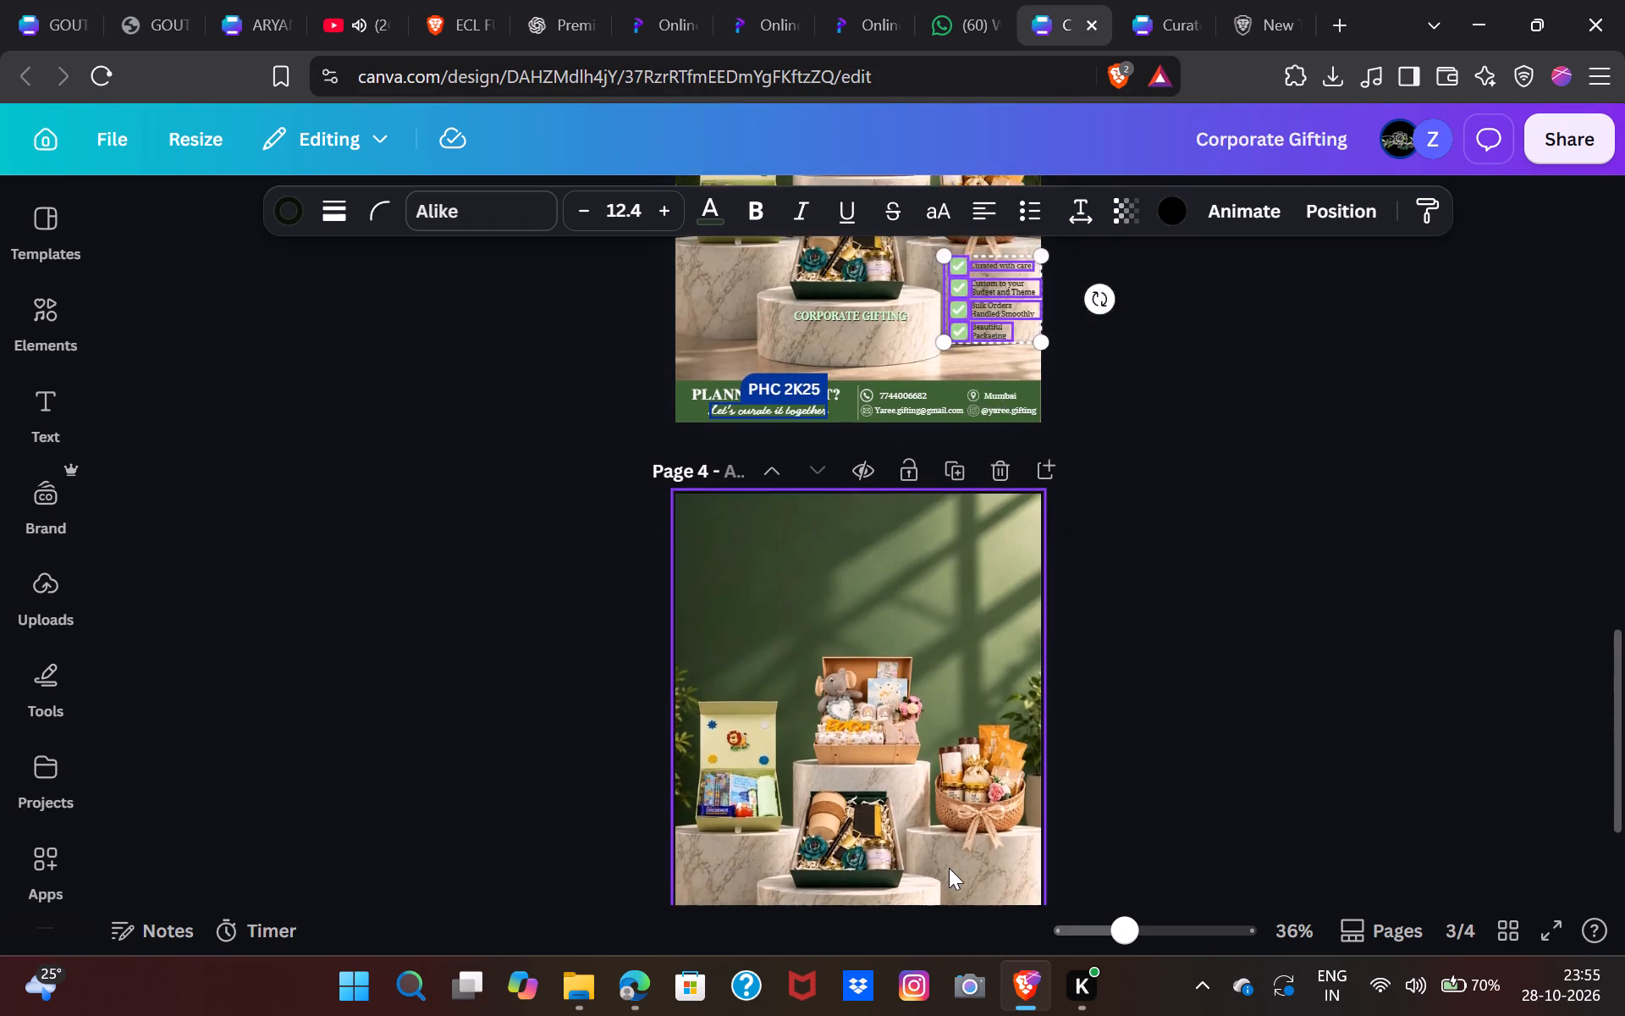
scroll(949, 868, "up", 1)
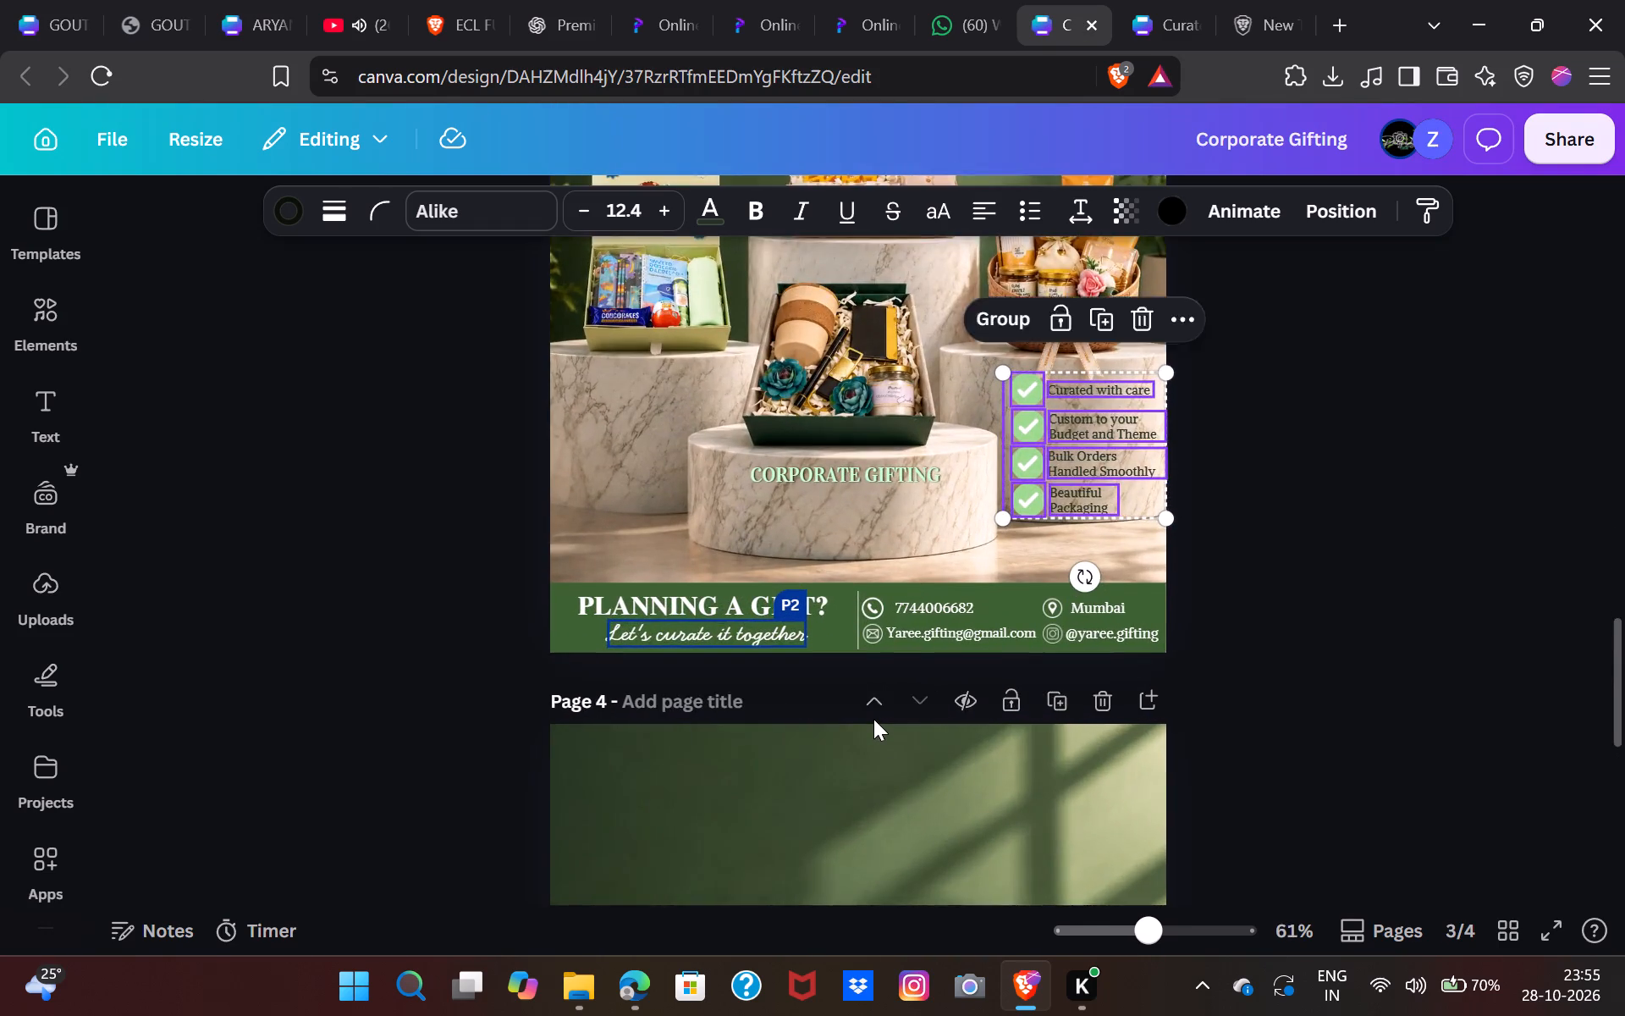
left_click(882, 580)
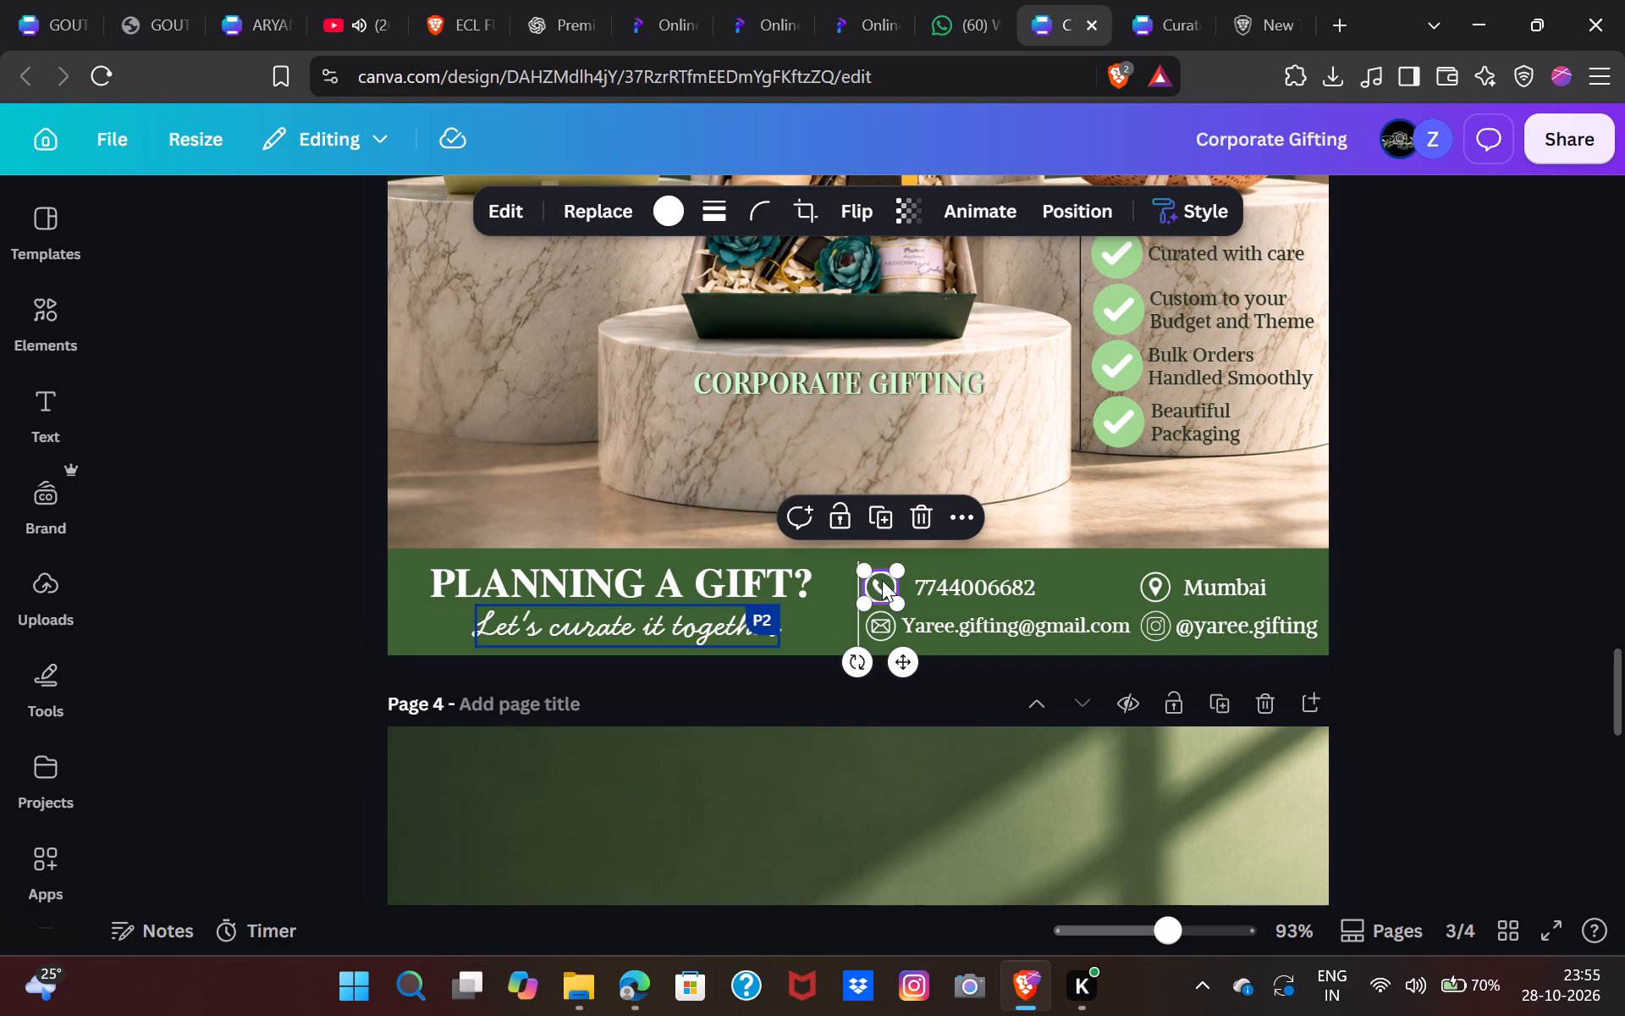
key("ctrl+c")
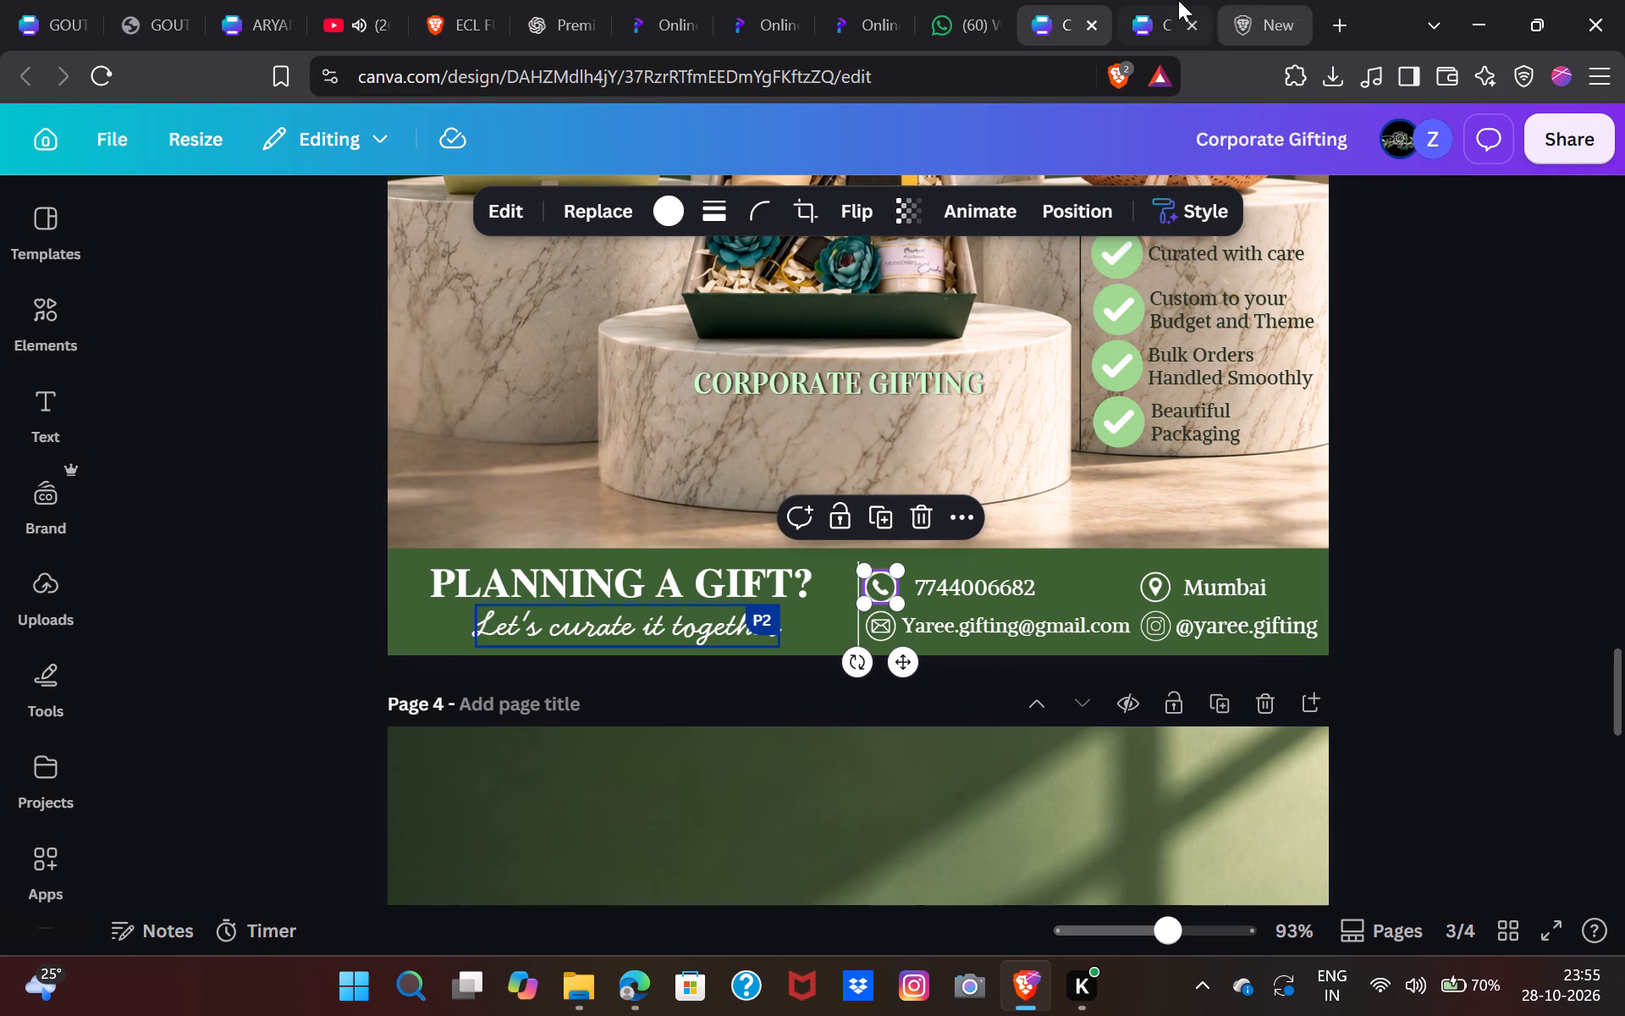
Back on page 3 of Curated Hampers, replace the phone icon above the phone number with the copied white one.
left_click(1170, 0)
scroll(776, 611, "down", 2)
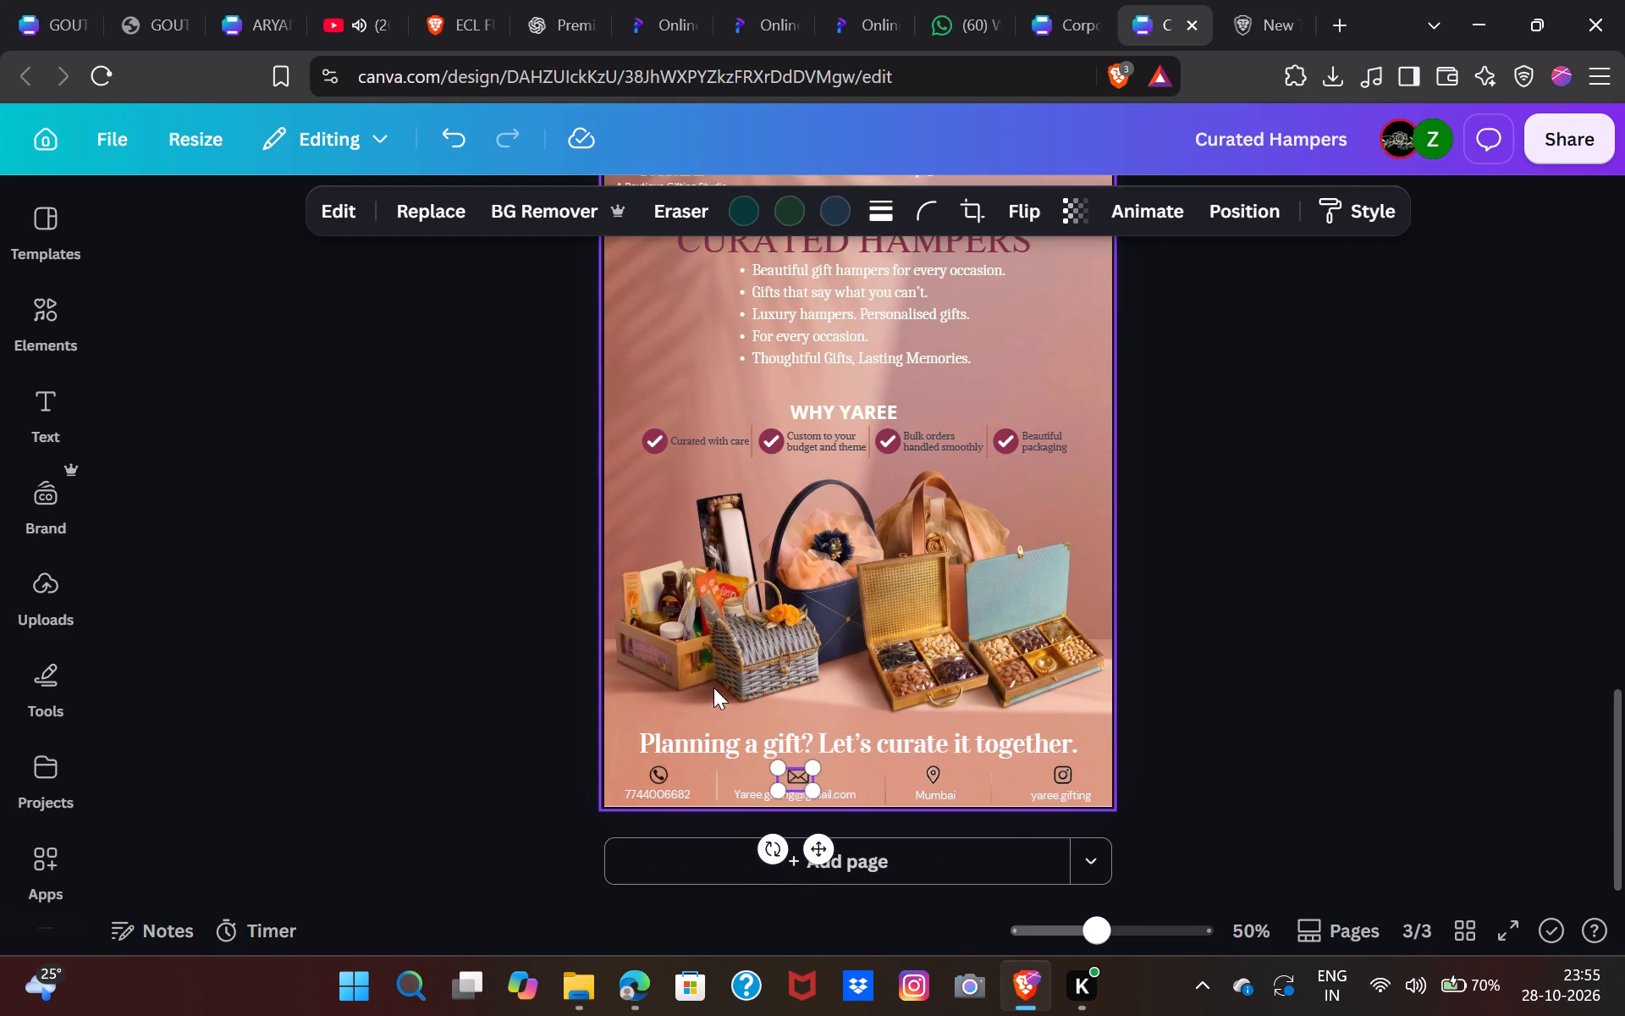
scroll(708, 694, "right", 2)
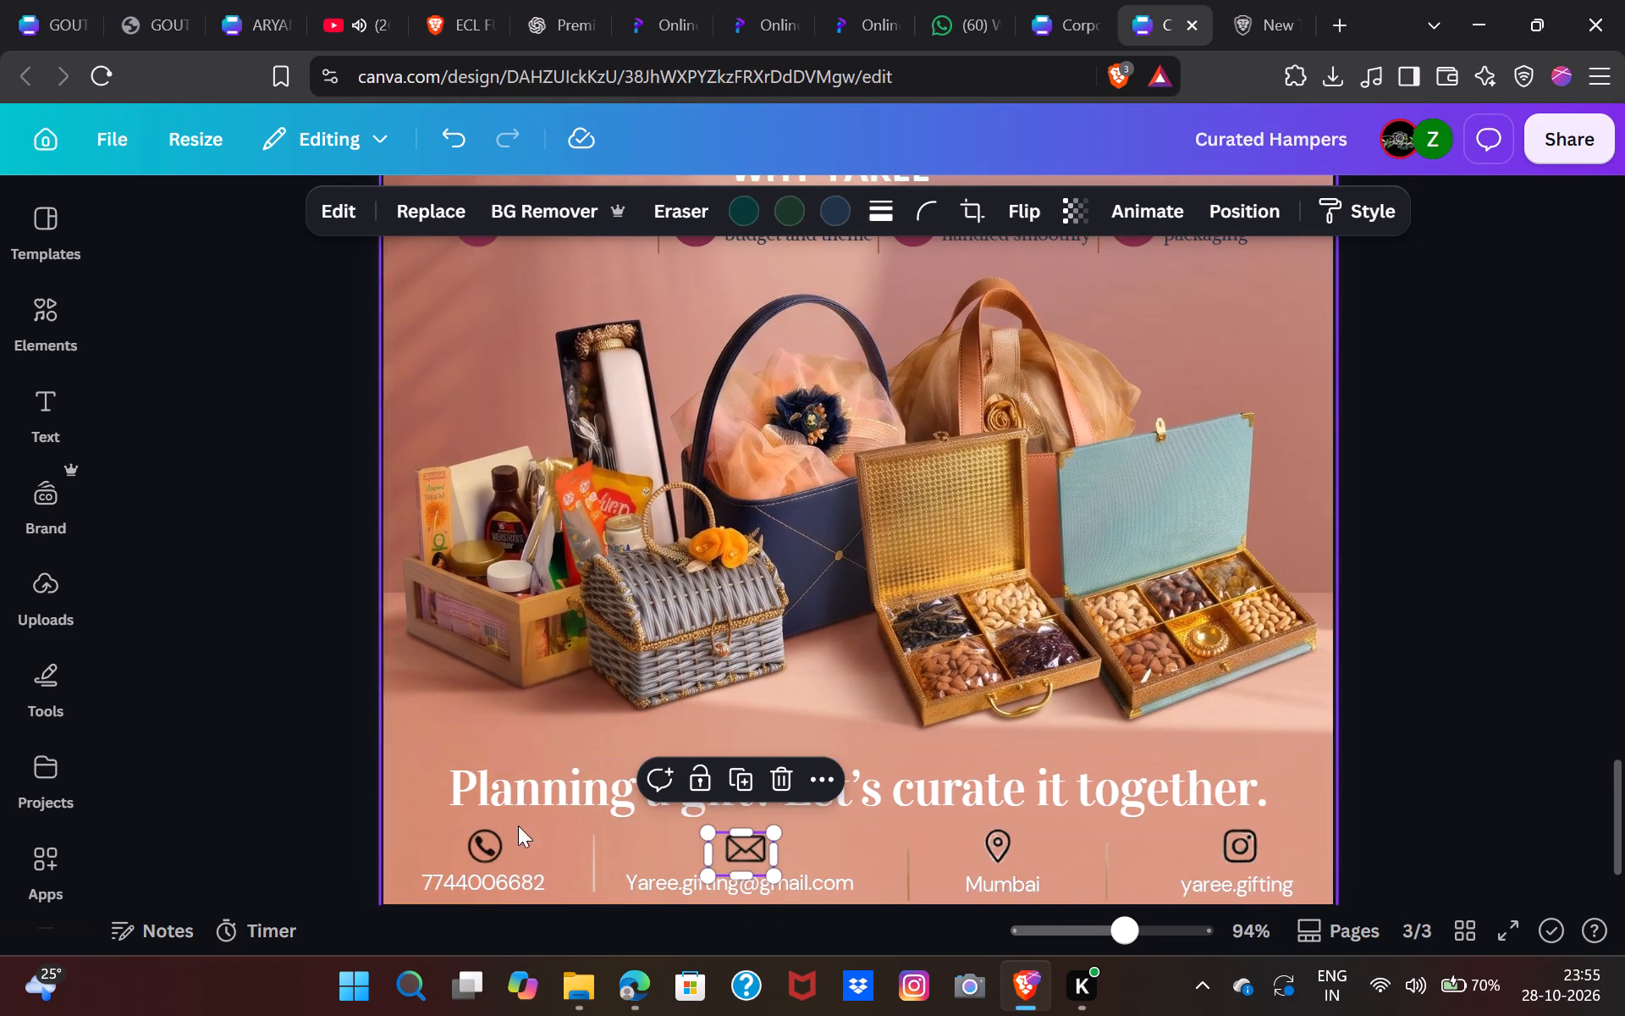
left_click(482, 844)
key("BackSpace")
key("ctrl+v")
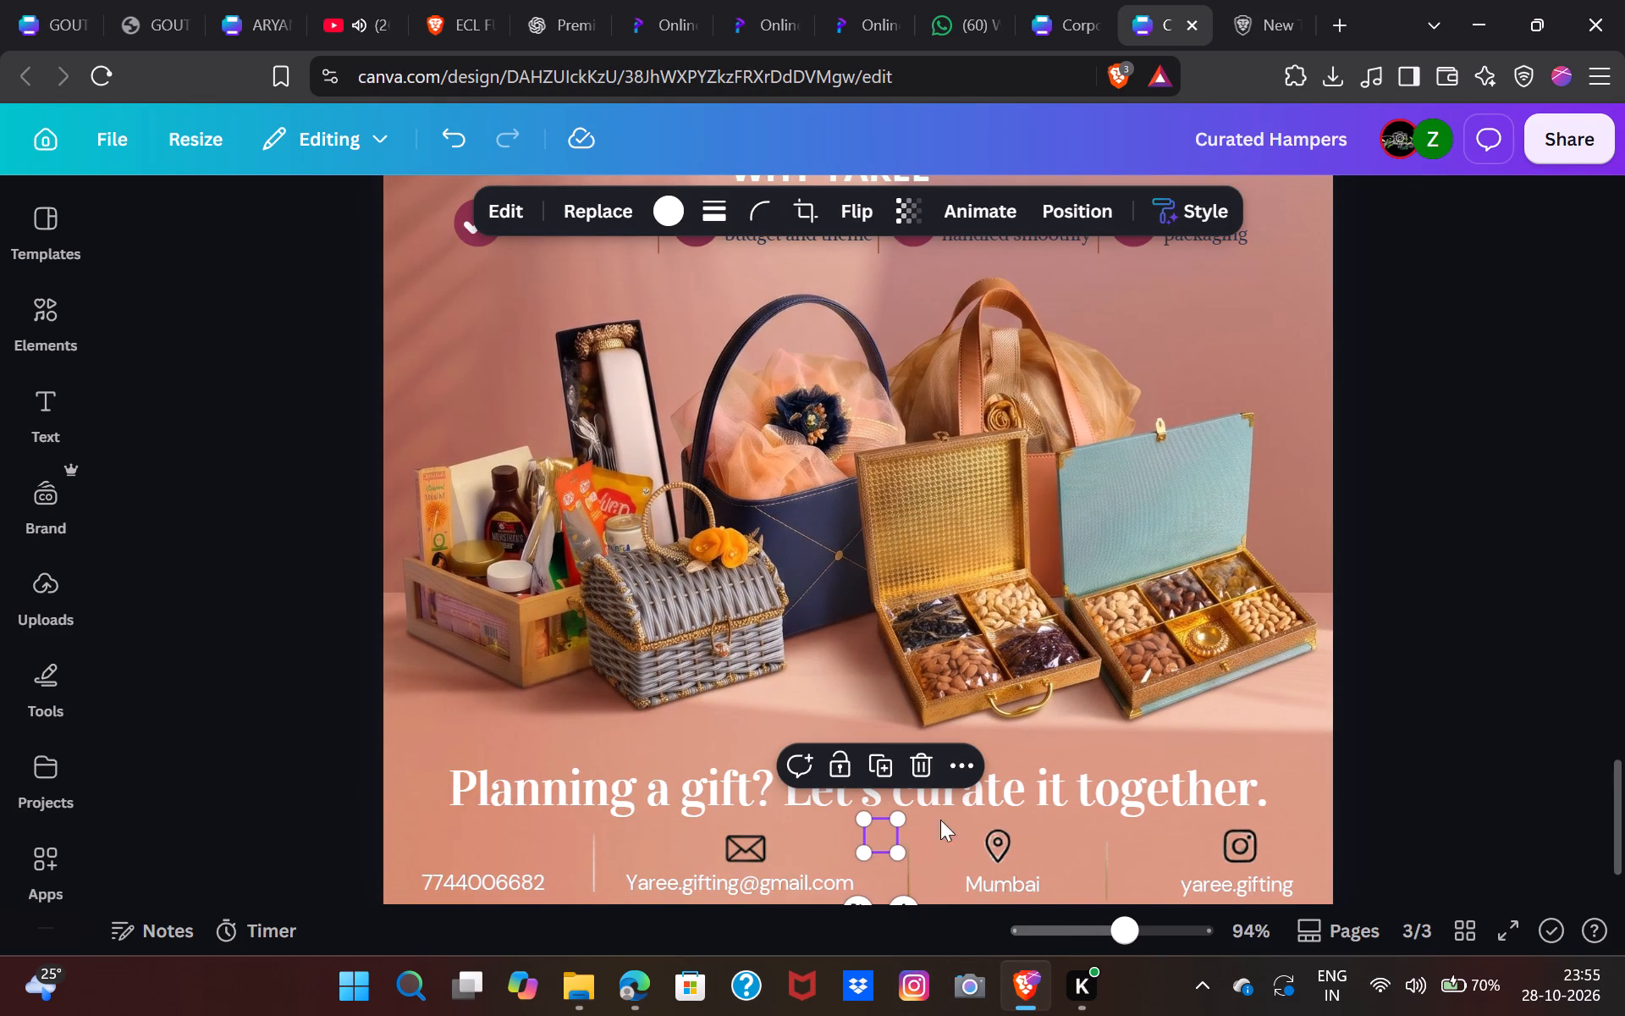
left_click_drag(905, 903, 511, 908)
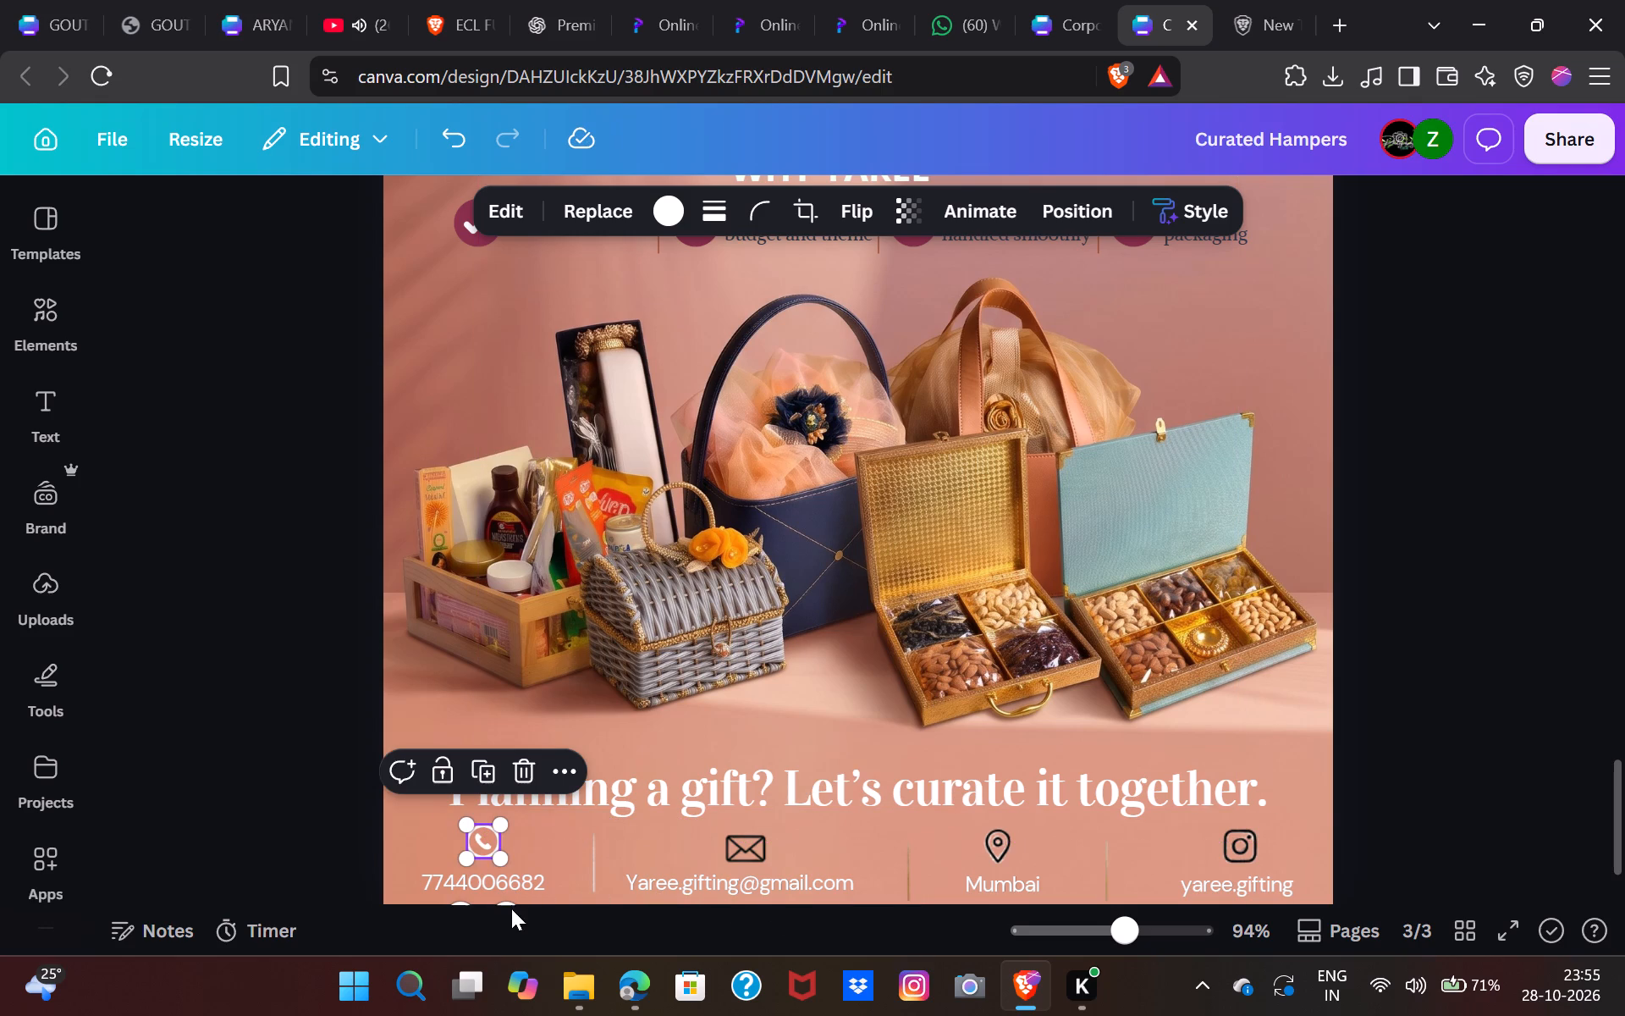
Delete the dark envelope icon above the email address in the page 3 footer.
left_click(766, 826)
left_click(754, 838)
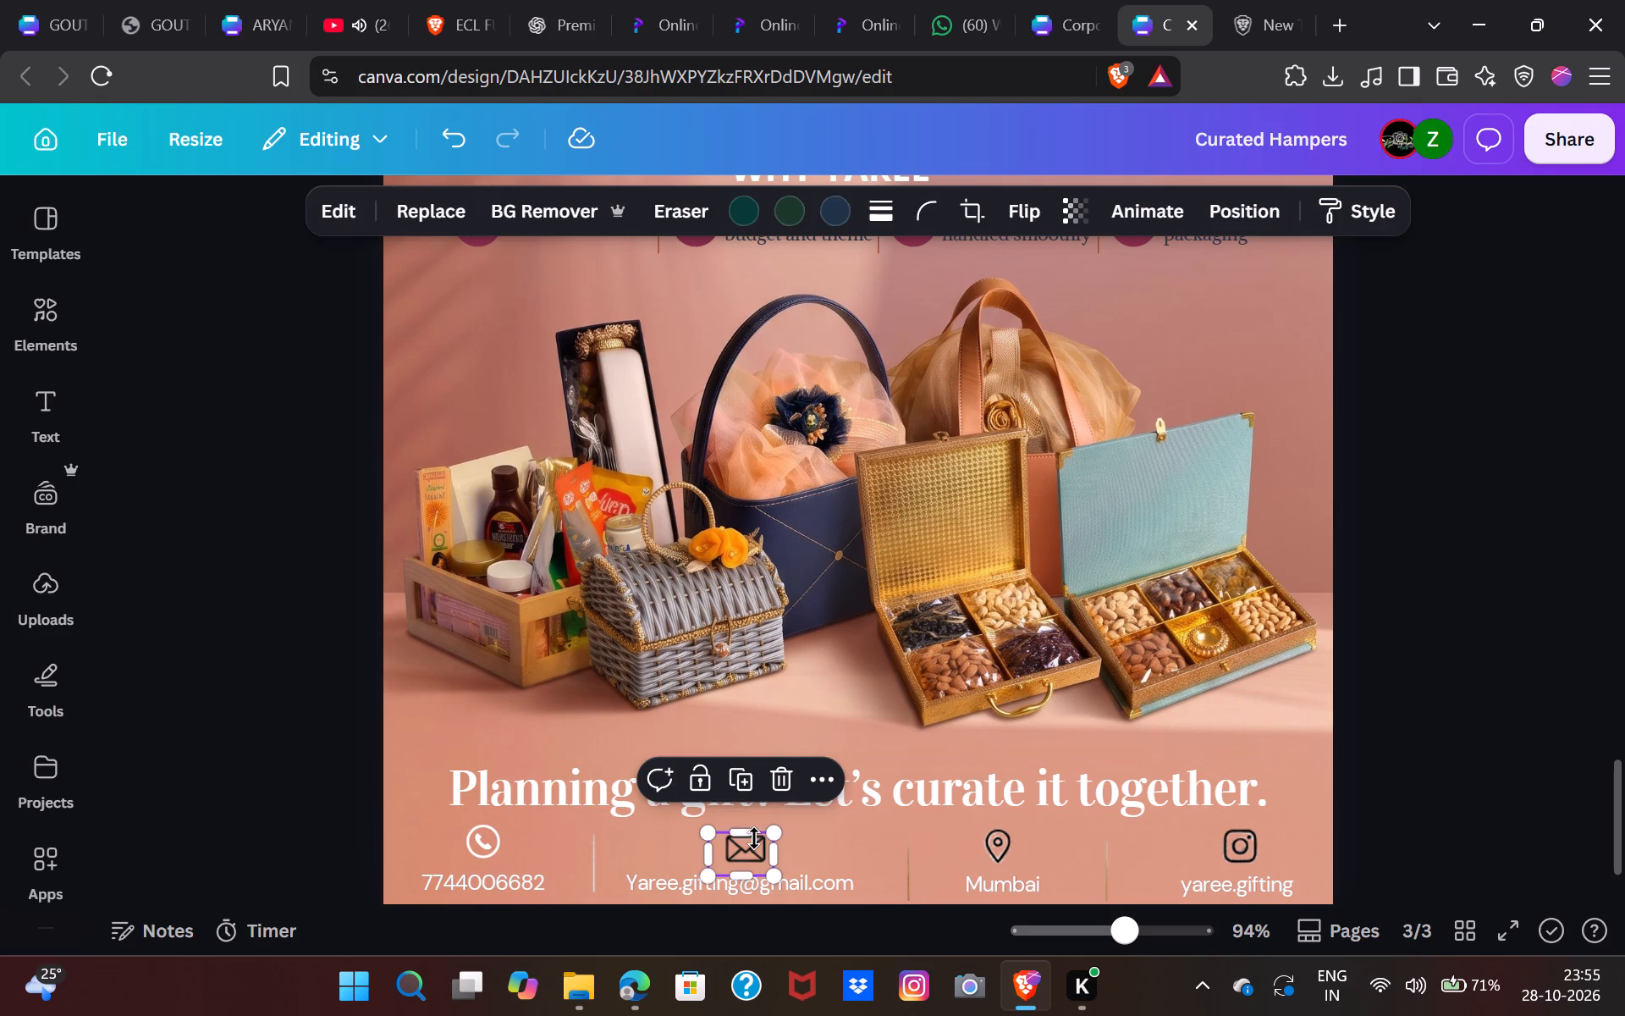
key("BackSpace")
Replace the dark location pin above Mumbai with the white circled pin copied from the Corporate Gifting footer.
left_click(1036, 1)
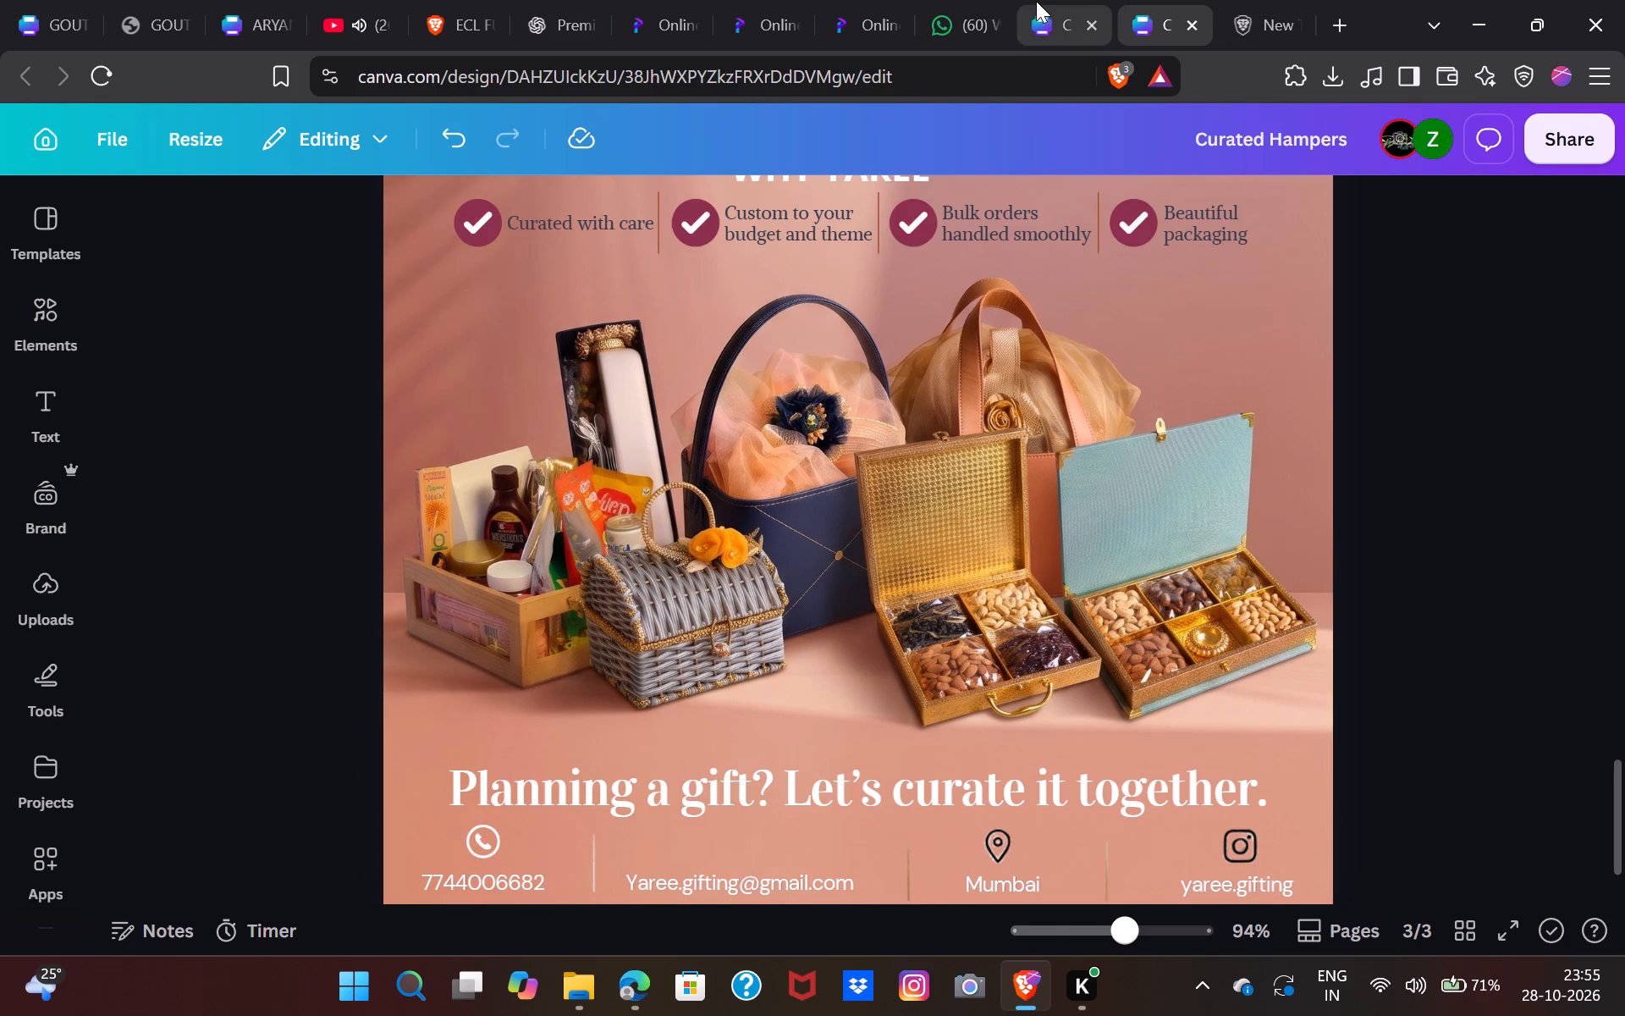
left_click(1156, 583)
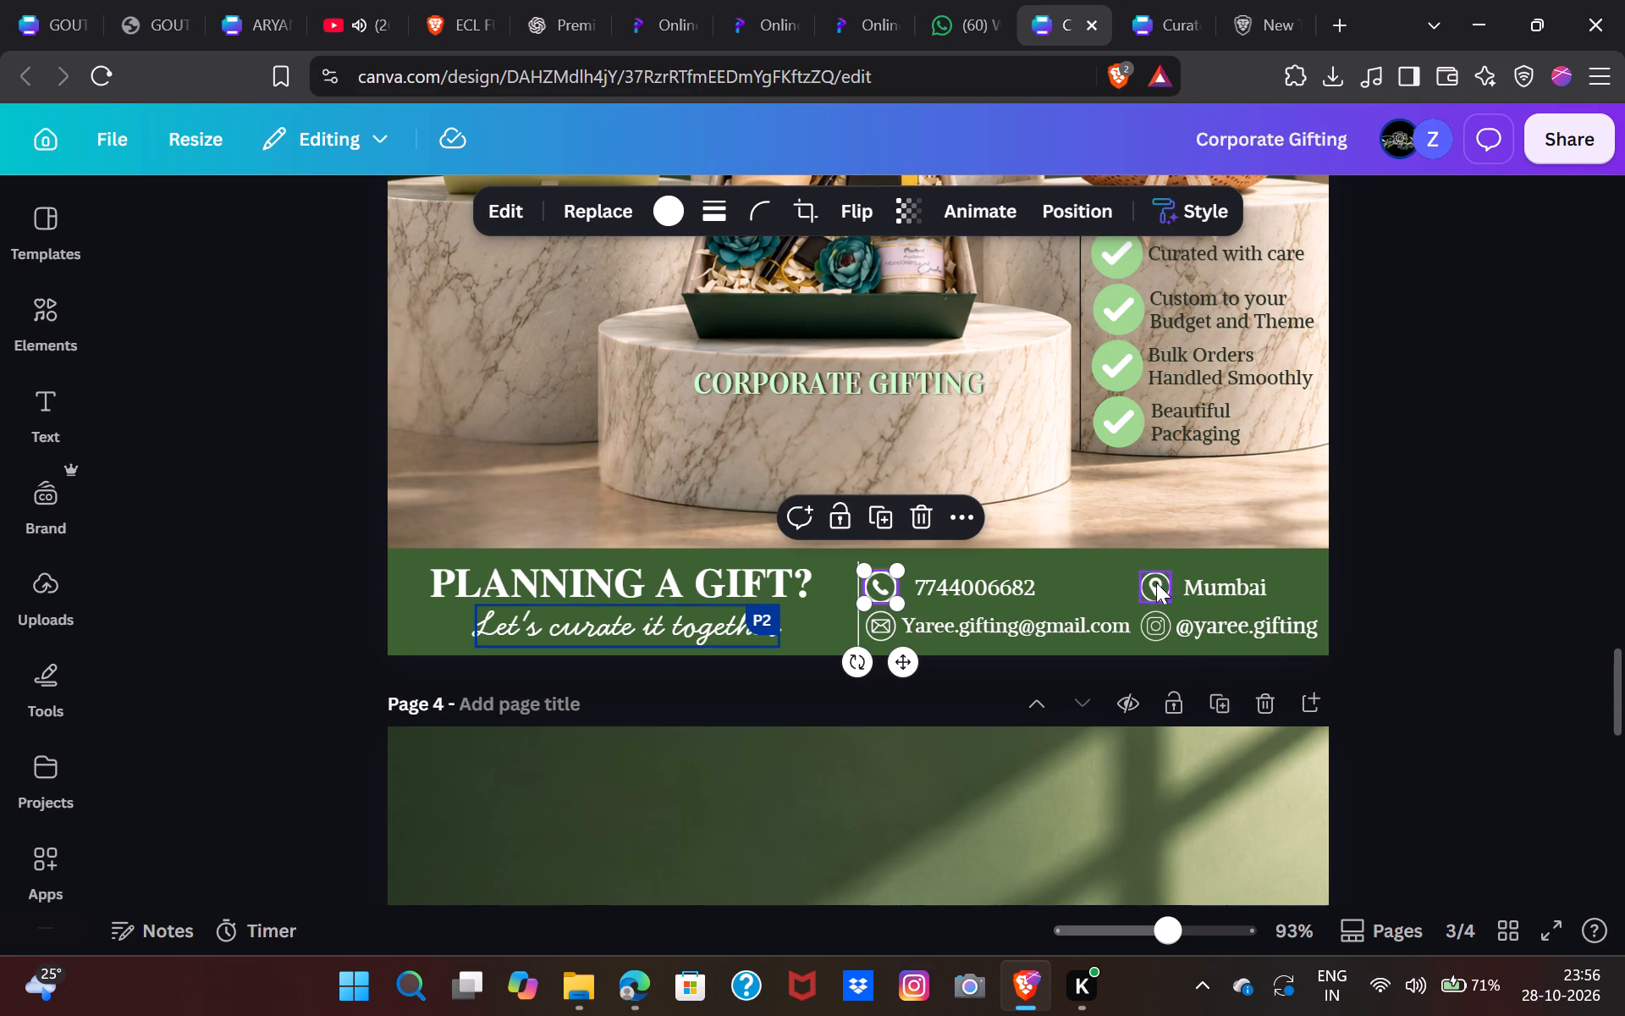
key("ctrl+c")
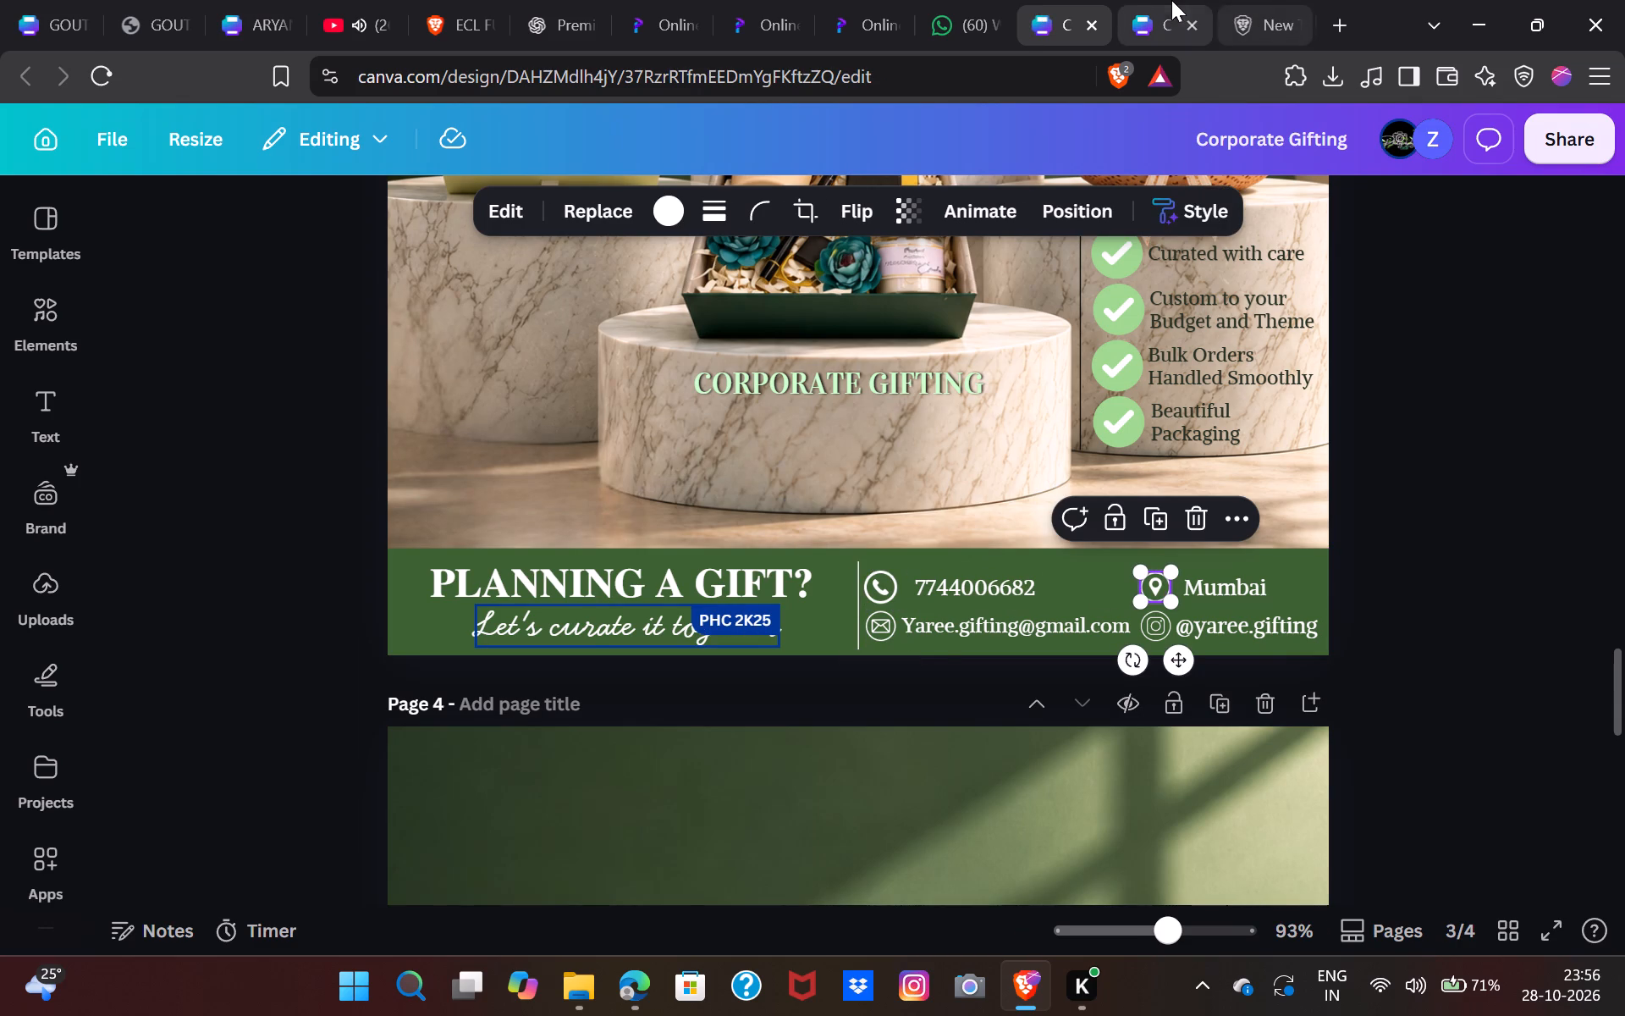
left_click(1164, 0)
left_click(877, 682)
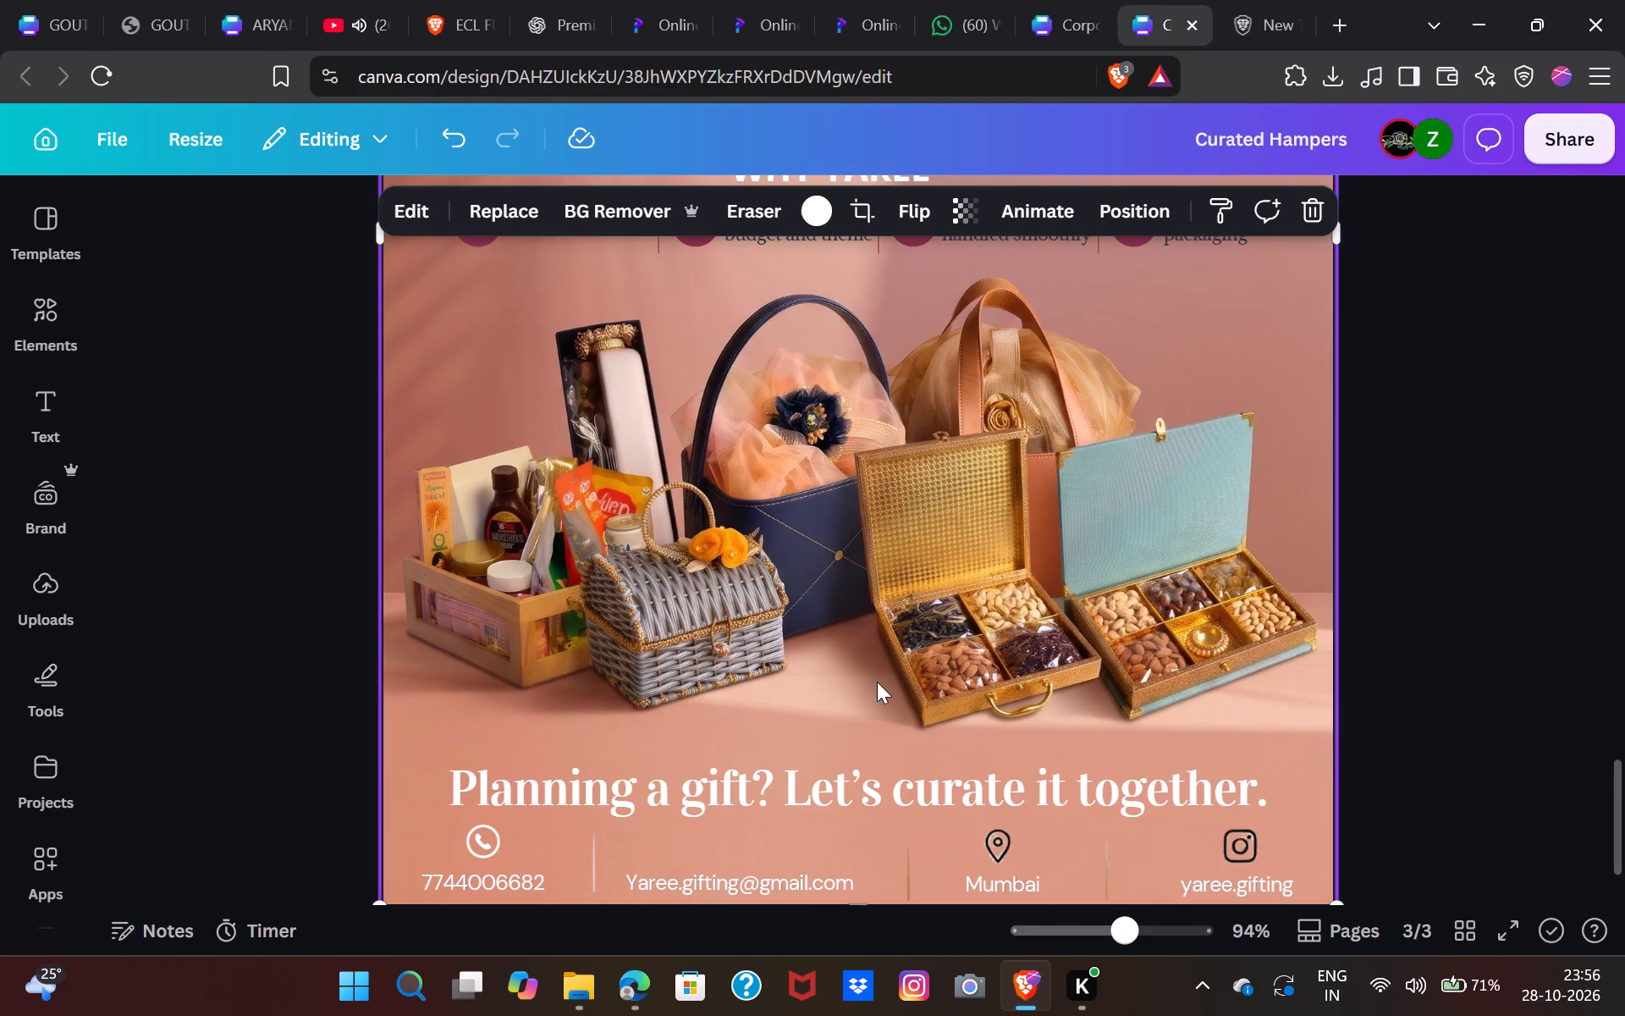
key("ctrl+v")
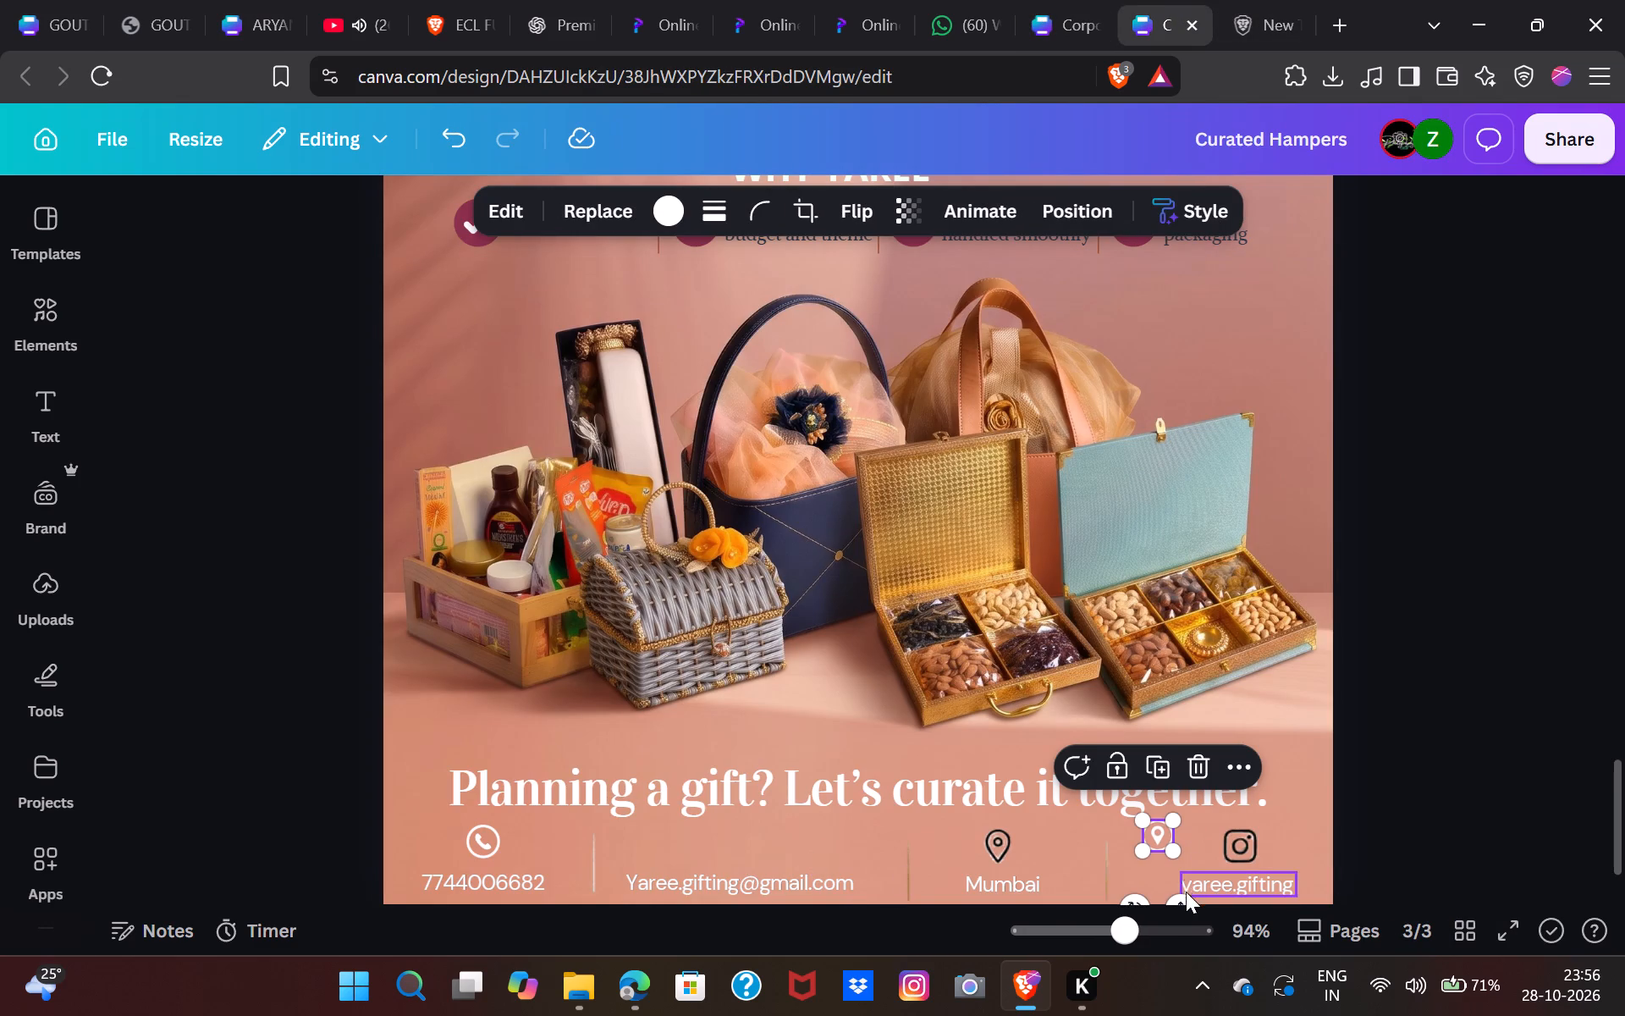
left_click_drag(1182, 896, 984, 906)
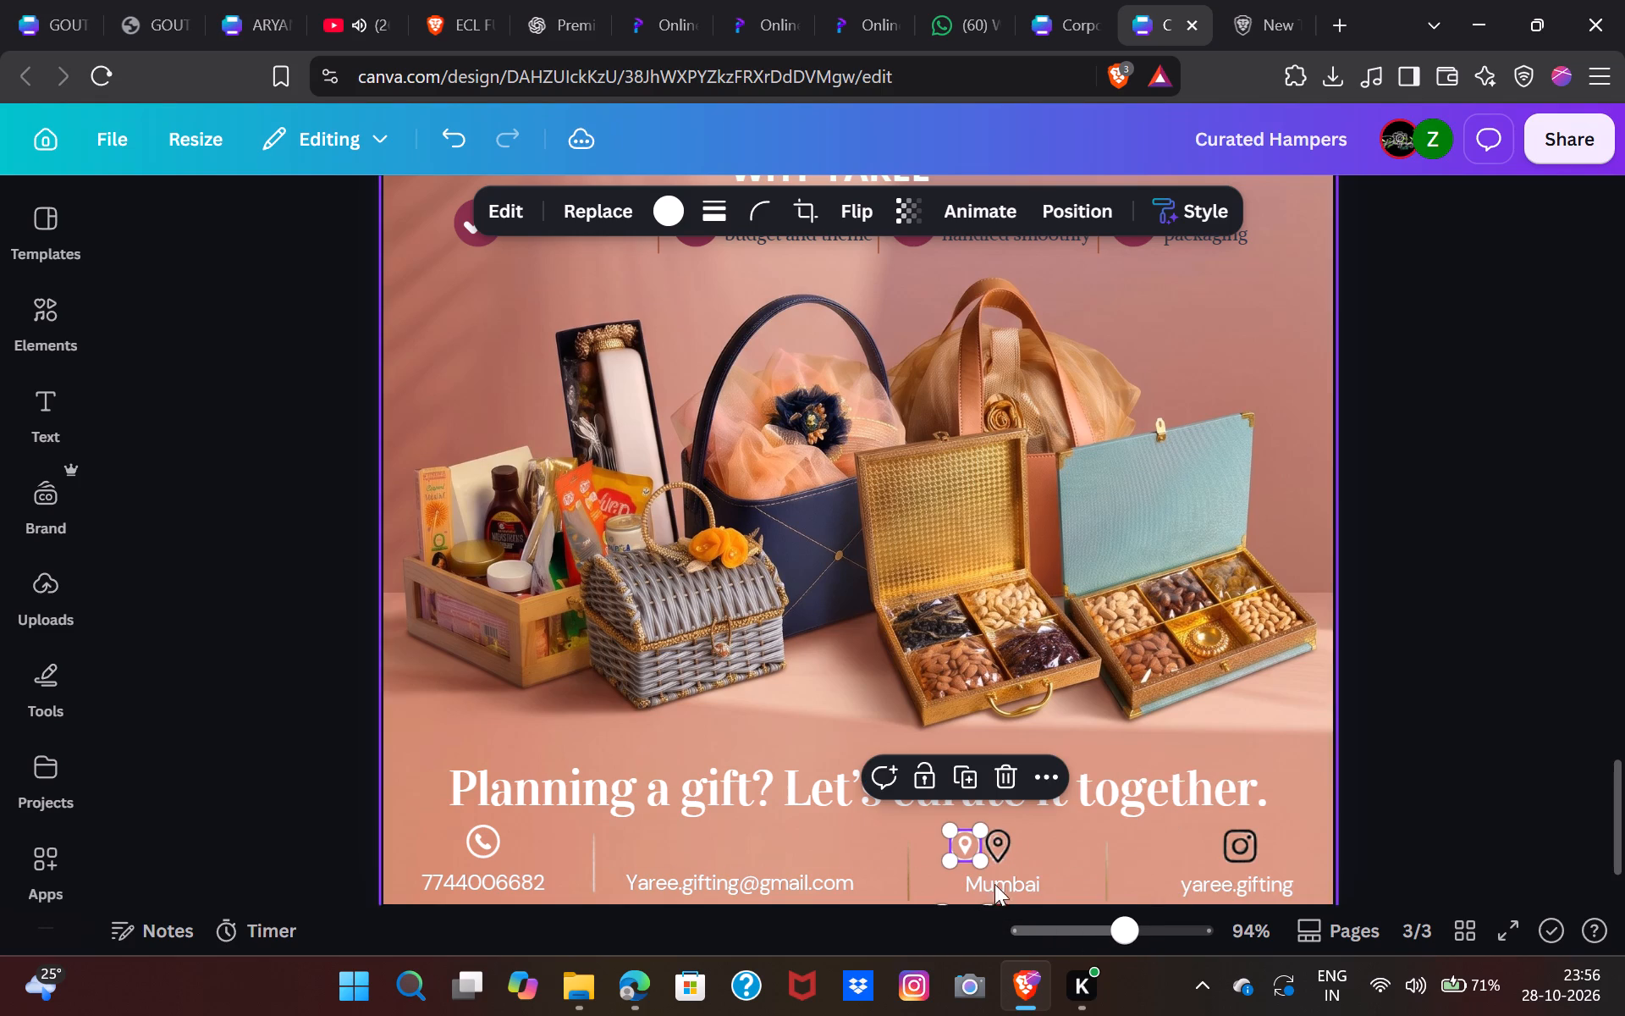
left_click(994, 854)
key("BackSpace")
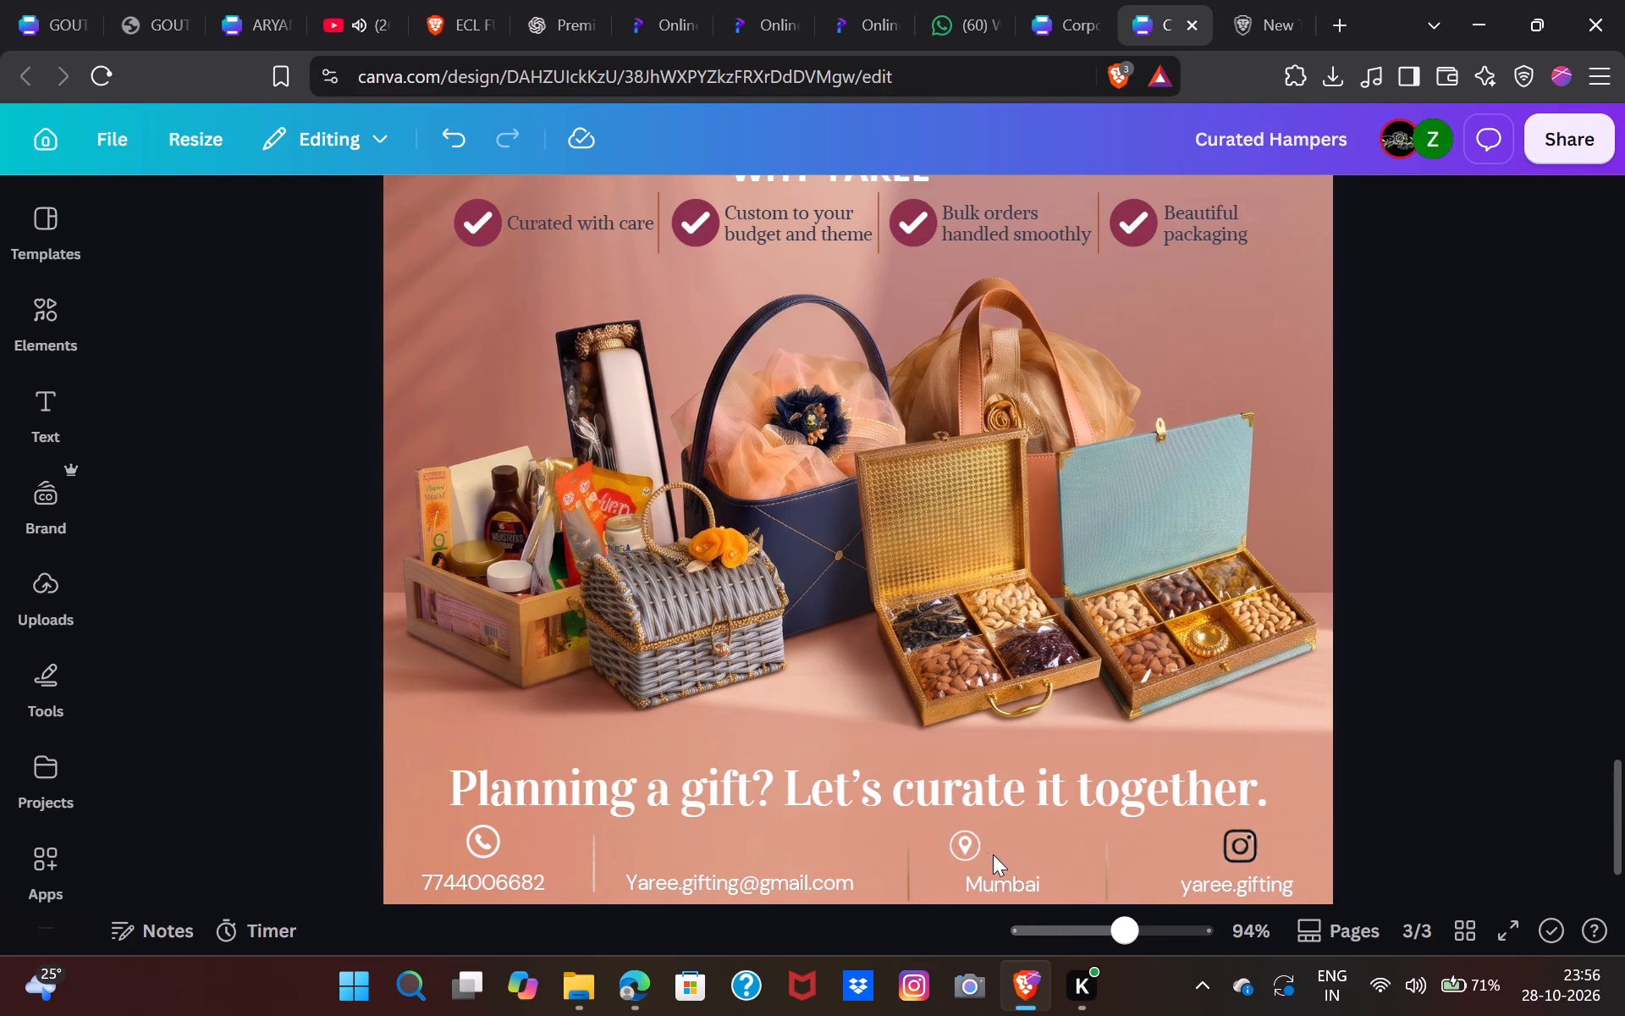
Nudge the white location pin sideways until it sits above the word Mumbai.
left_click(972, 848)
key("Right")
key("Right")
key("Right")
key("Right")
key("Right")
key("Right")
key("Right")
key("Right")
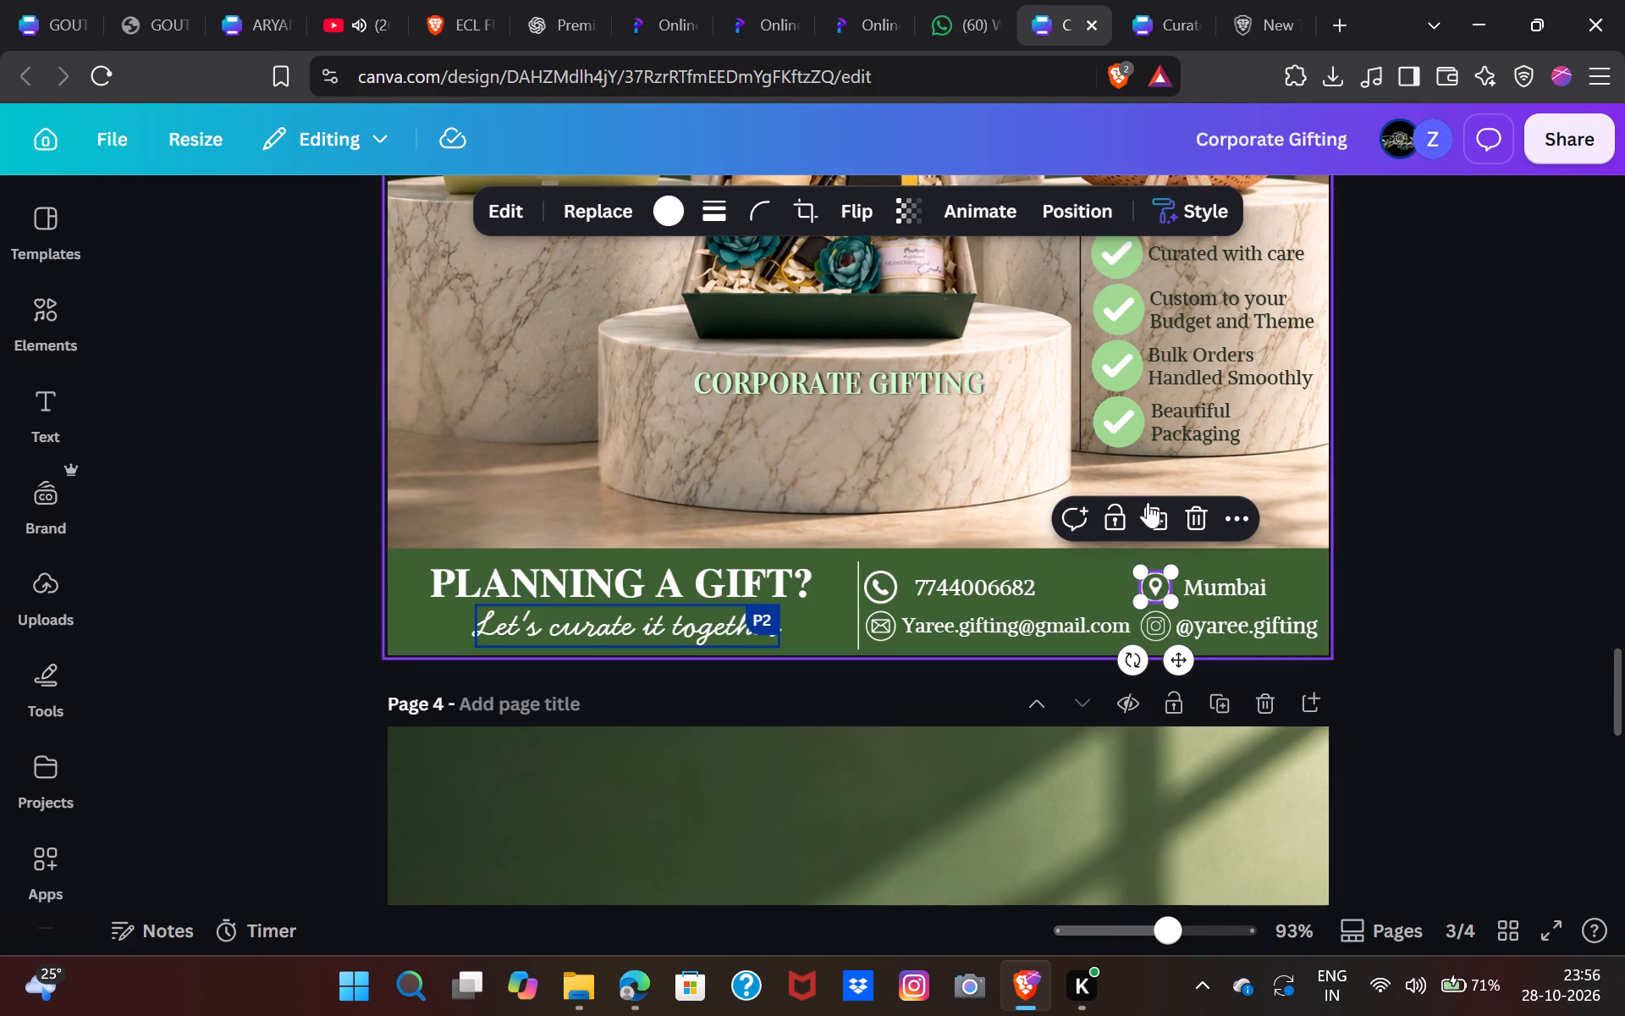
left_click(1154, 621)
key("ctrl+c")
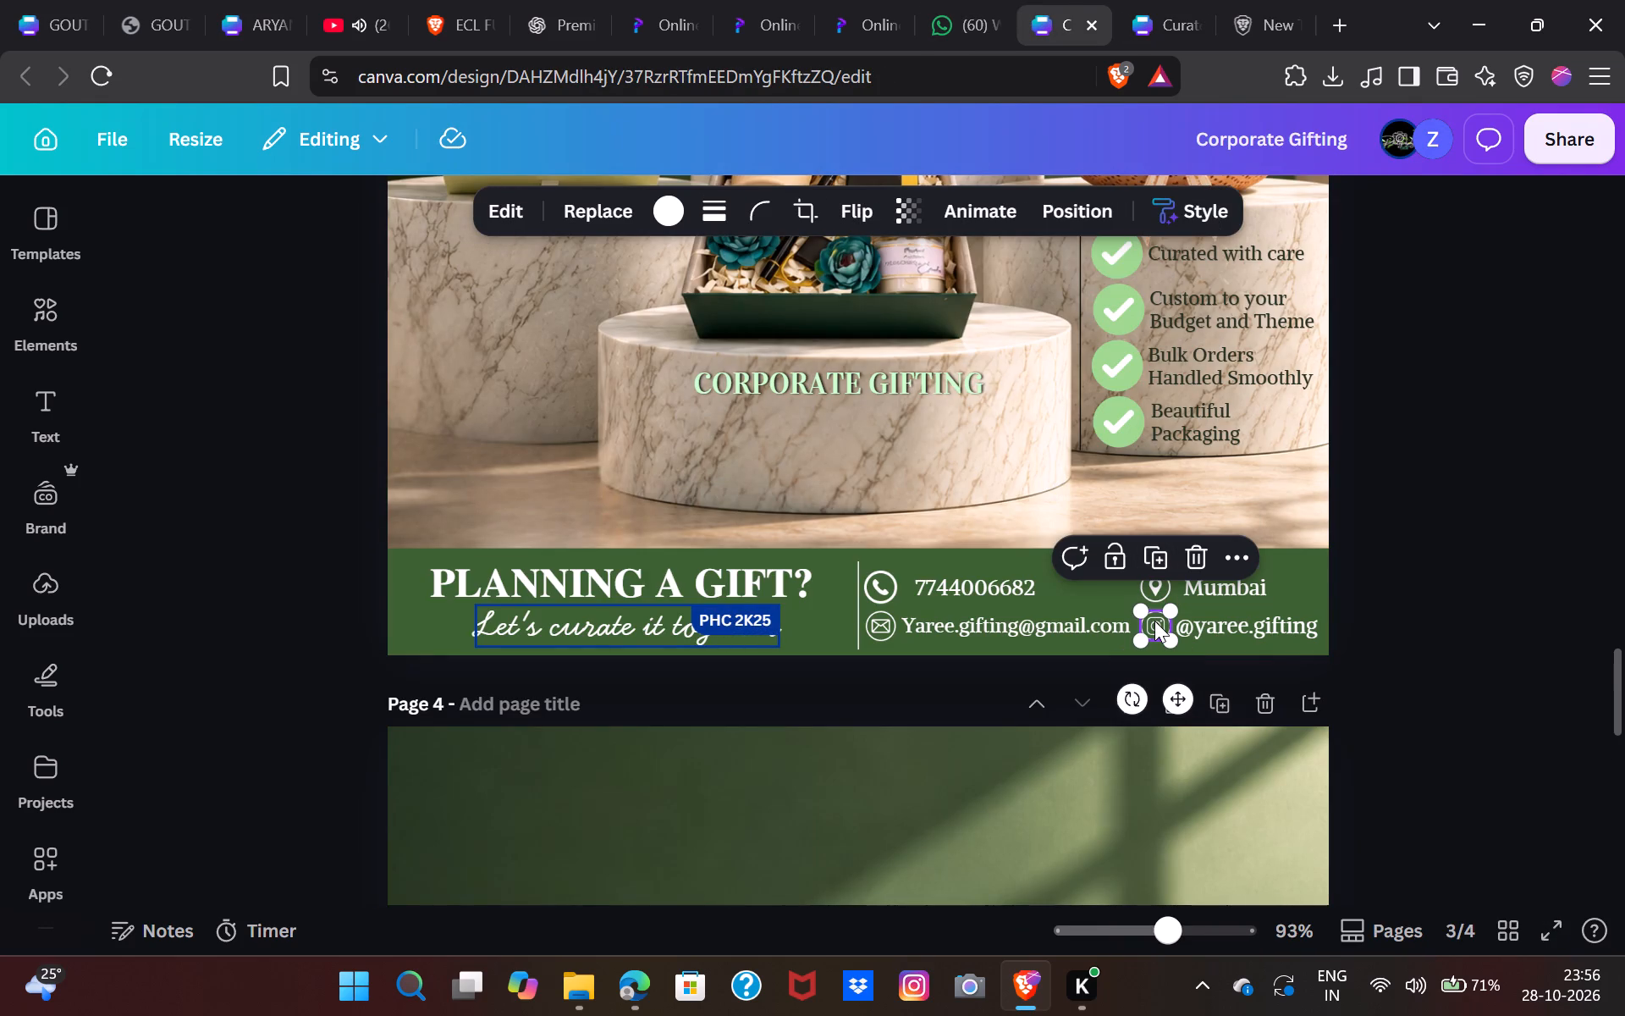
left_click(1145, 14)
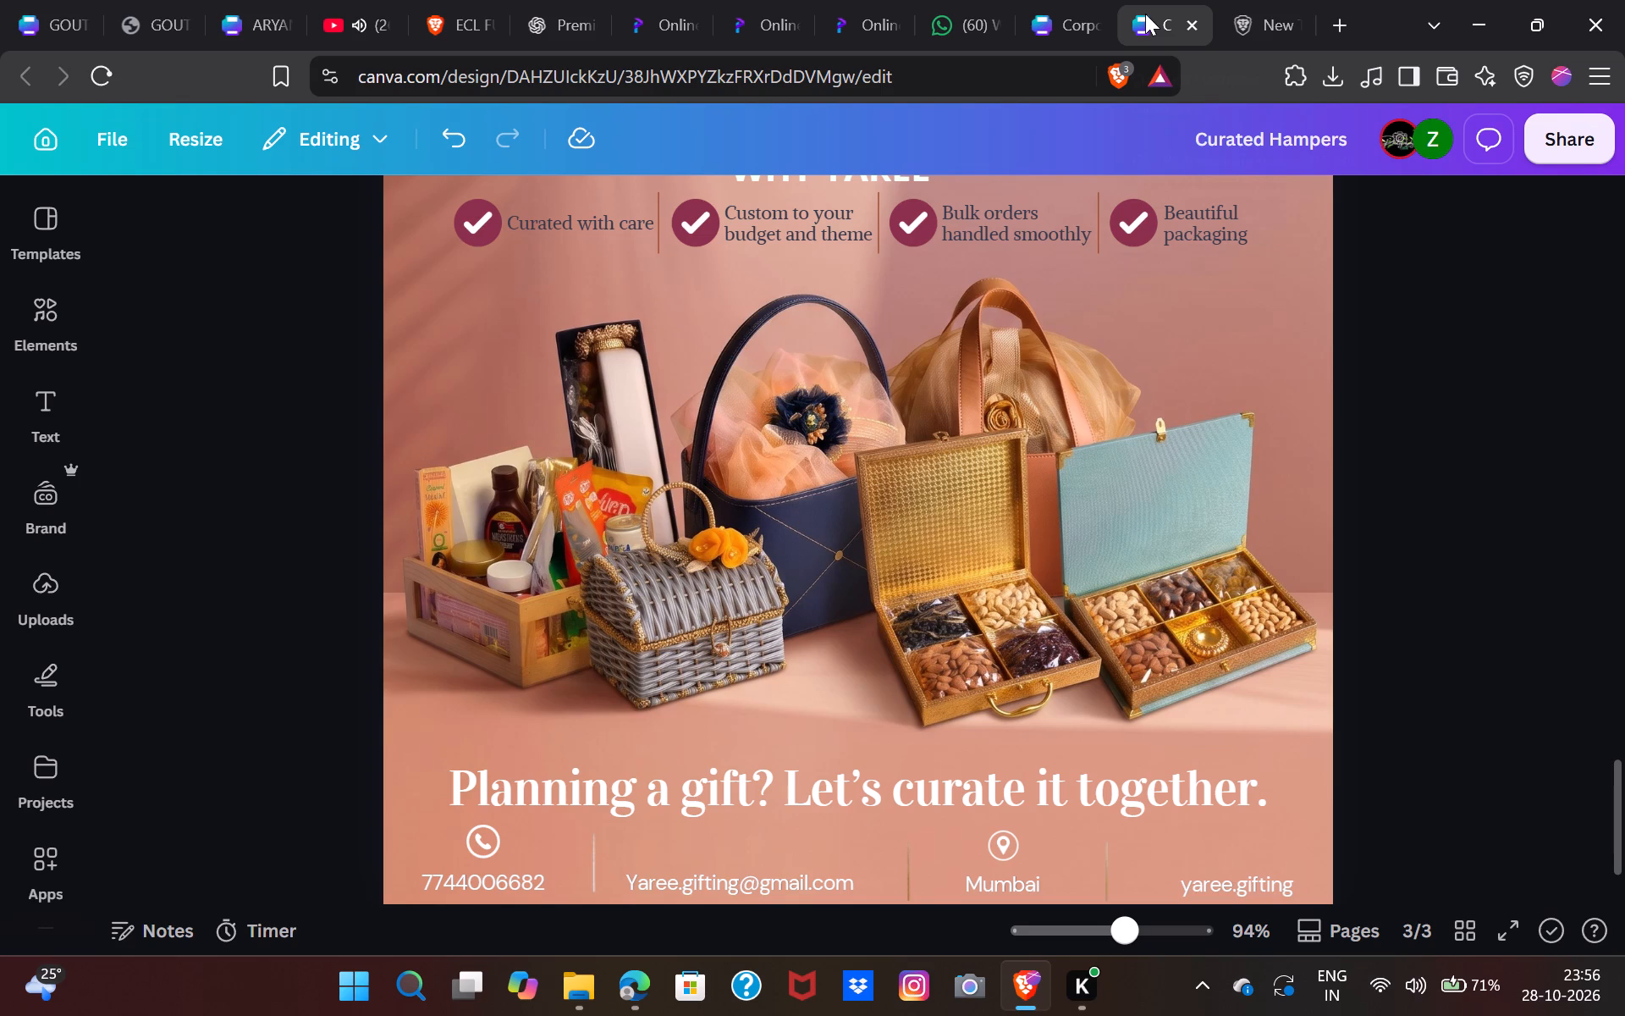
Paste the copied white Instagram icon into the Curated Hampers footer and centre it above yaree.gifting.
left_click(1145, 14)
key("ctrl+v")
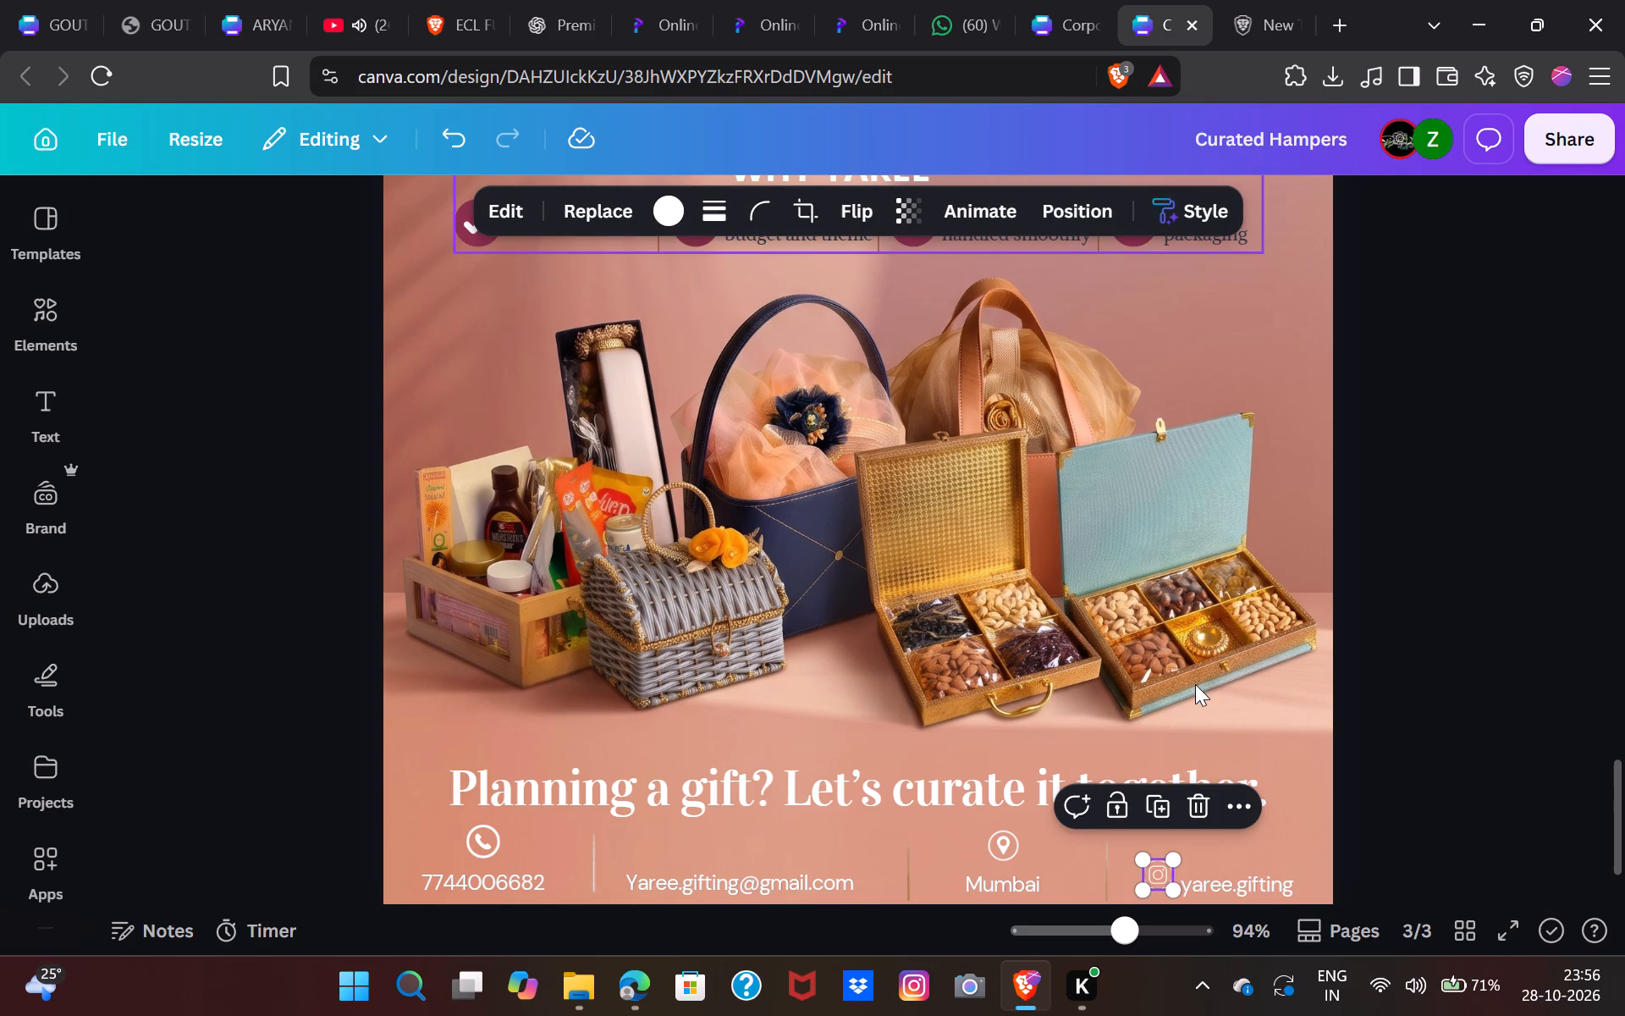
left_click_drag(1162, 870, 1210, 850)
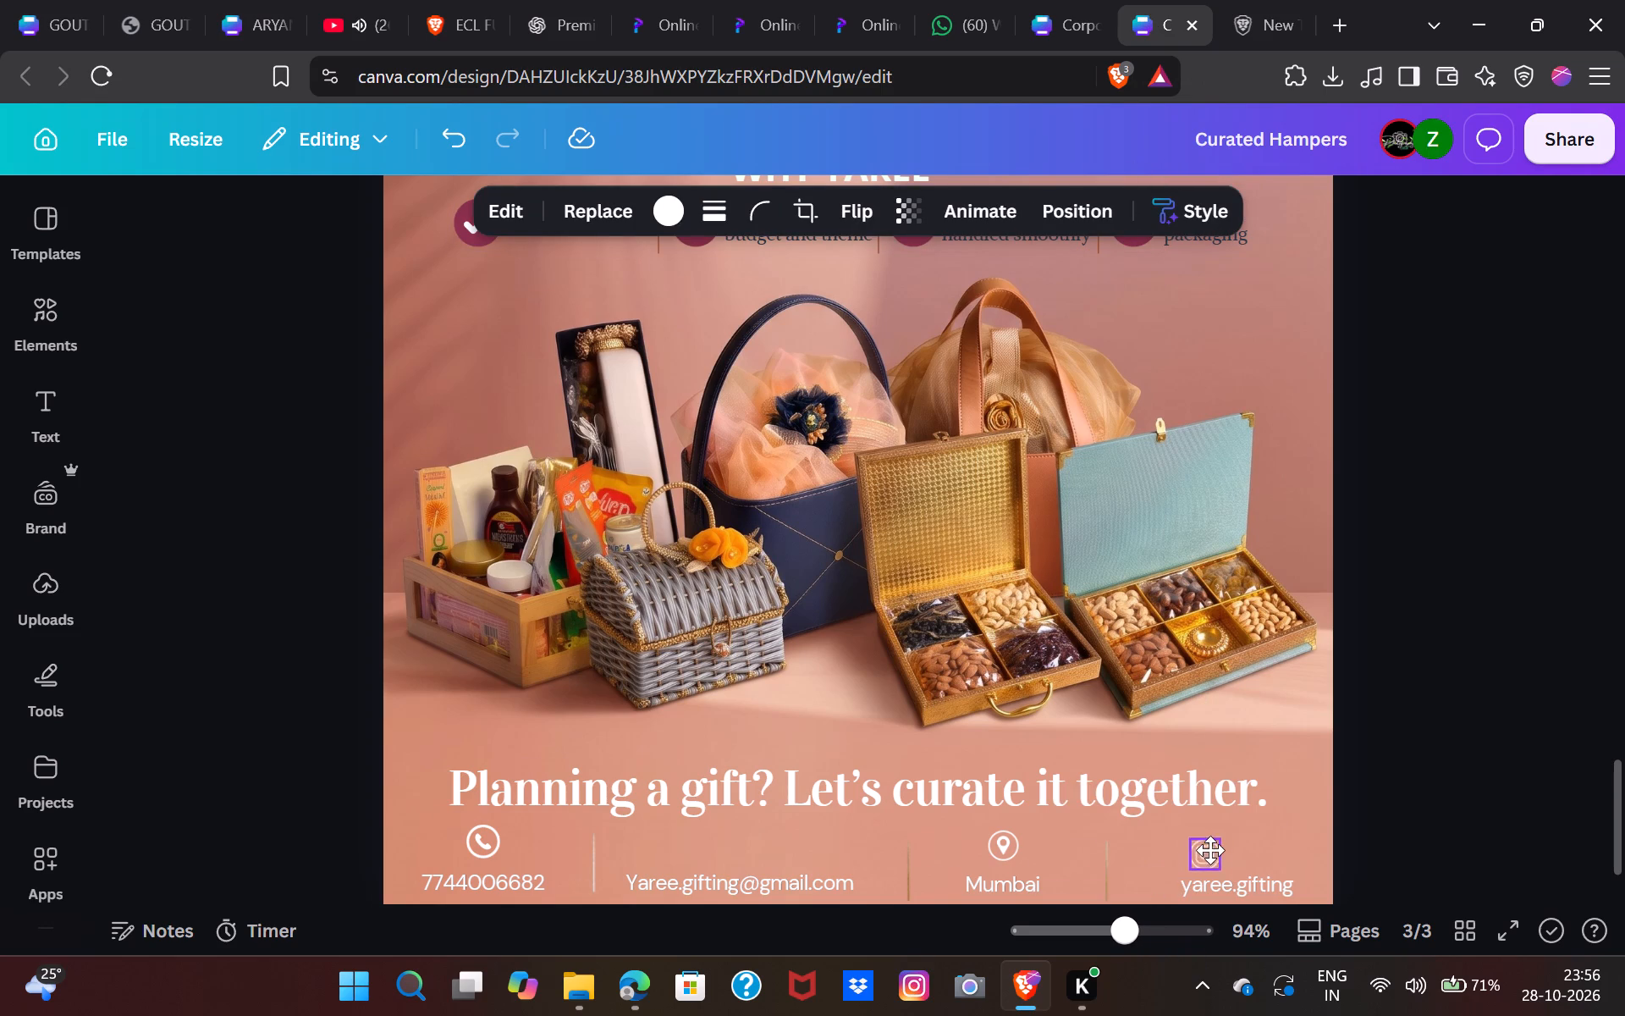
left_click_drag(1210, 850, 1241, 843)
left_click_drag(1241, 843, 1248, 862)
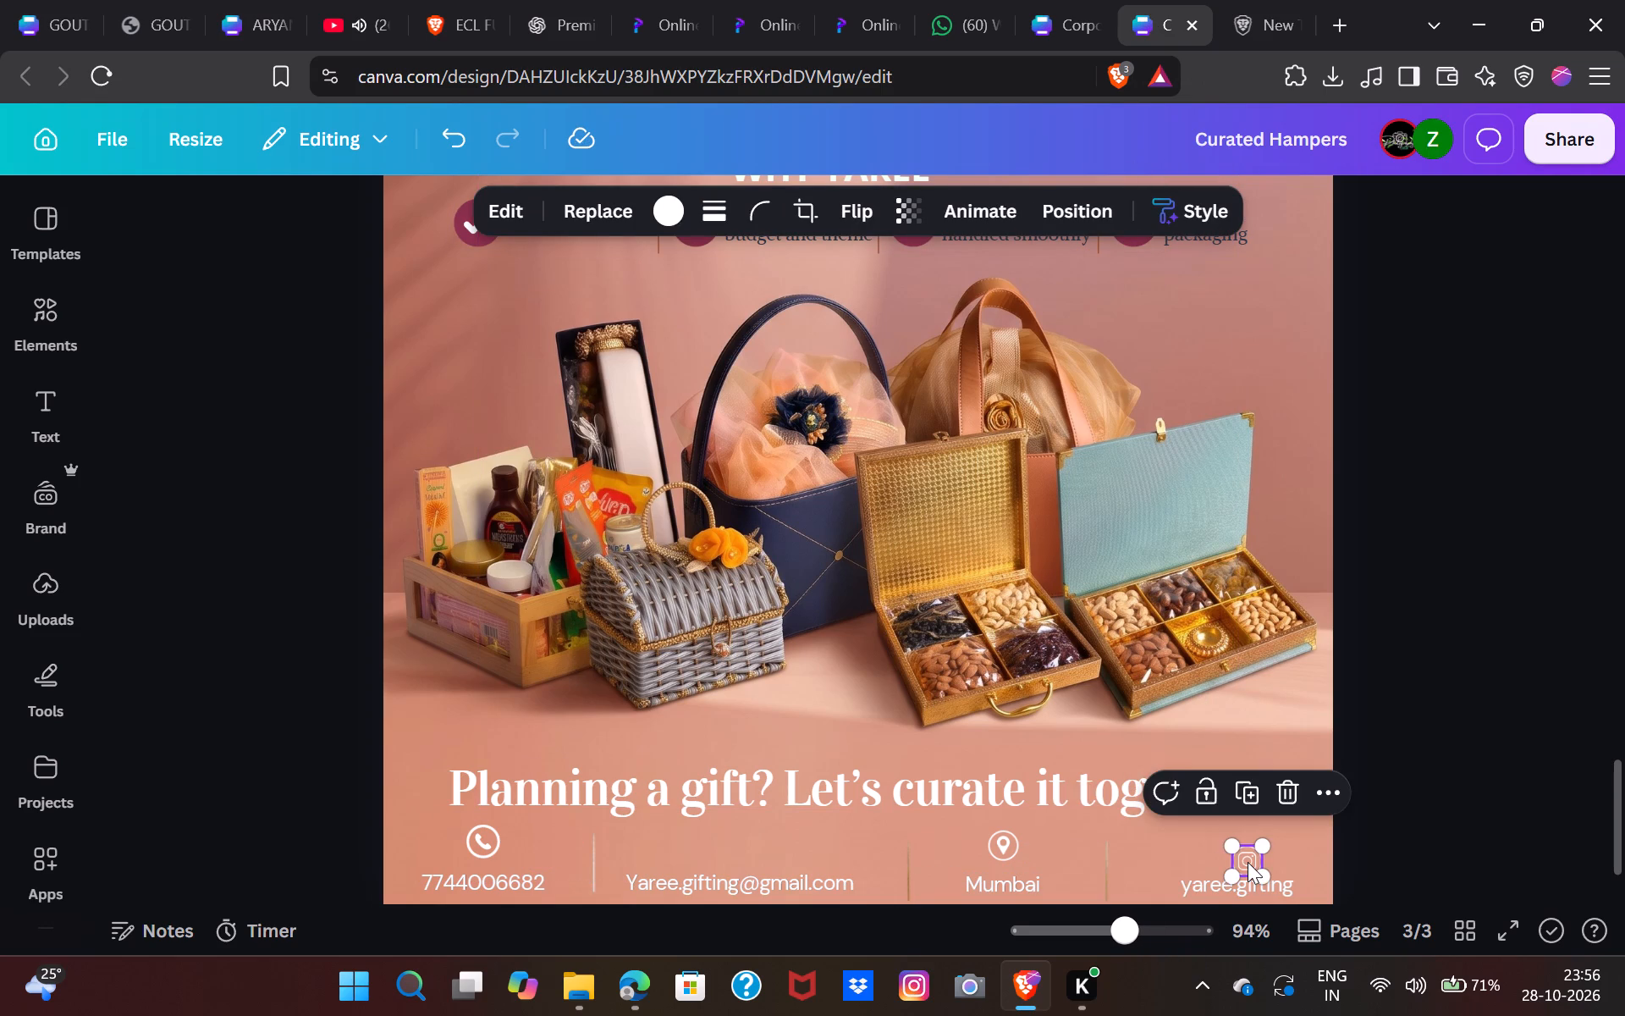
left_click_drag(1248, 862, 1238, 849)
left_click(1393, 837)
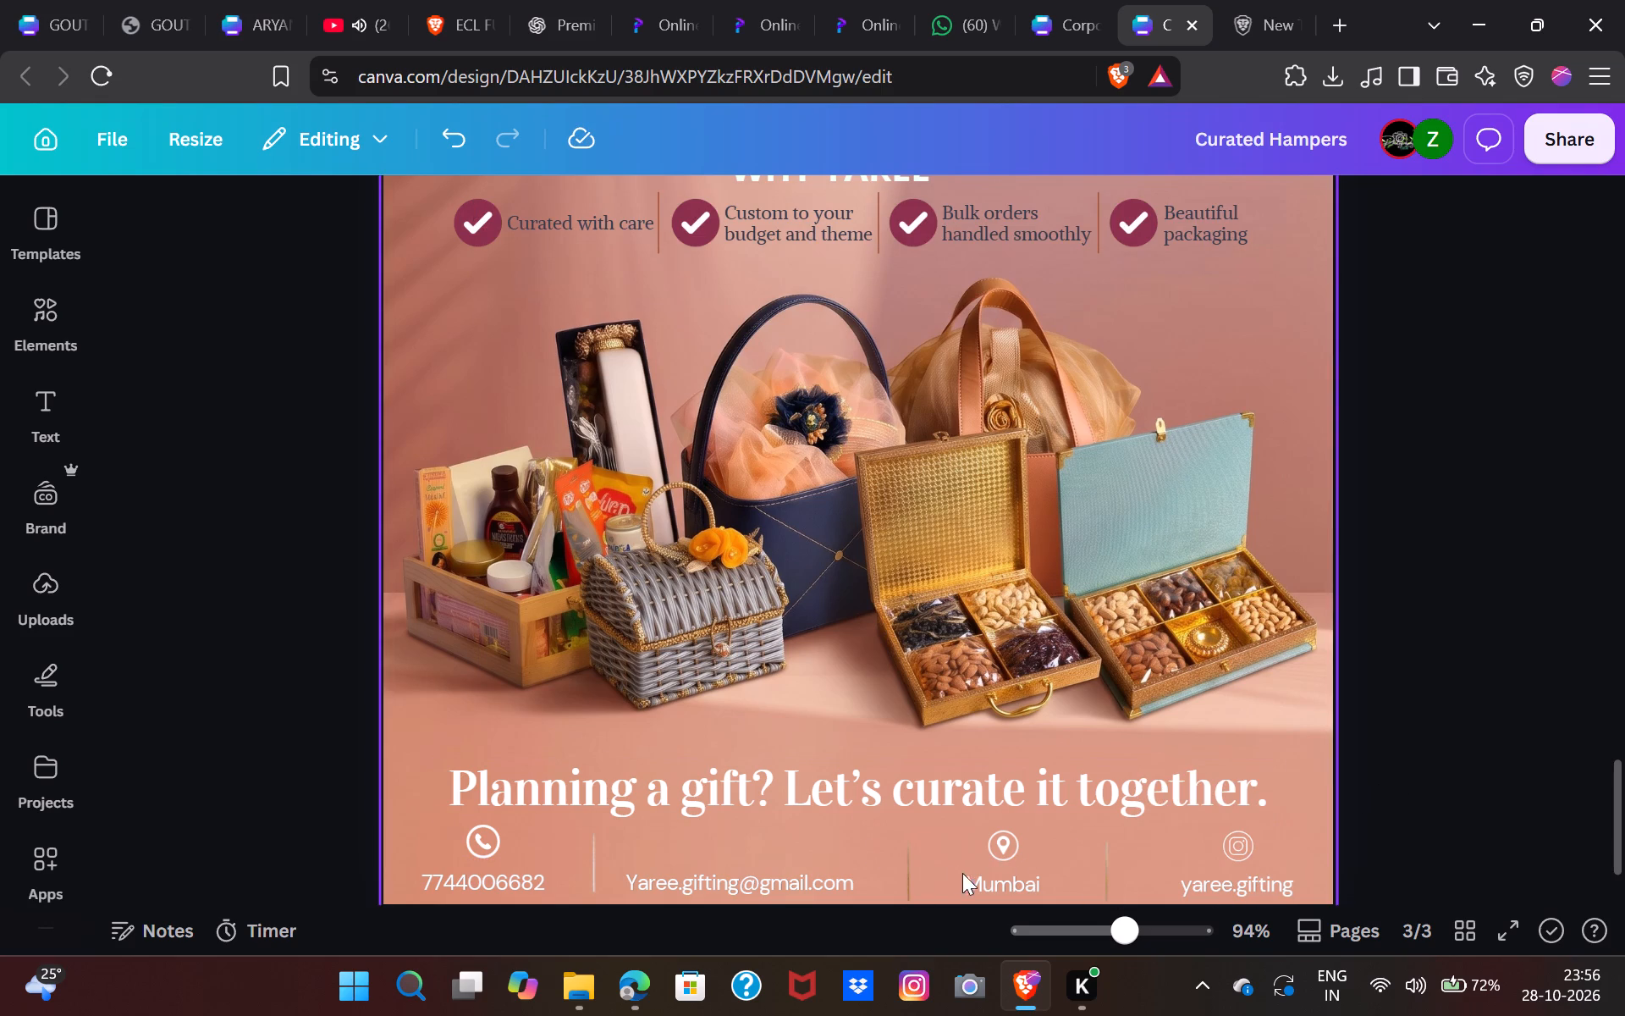
Recolour the footer's vertical divider between the e-mail address and Mumbai to white.
left_click(921, 885)
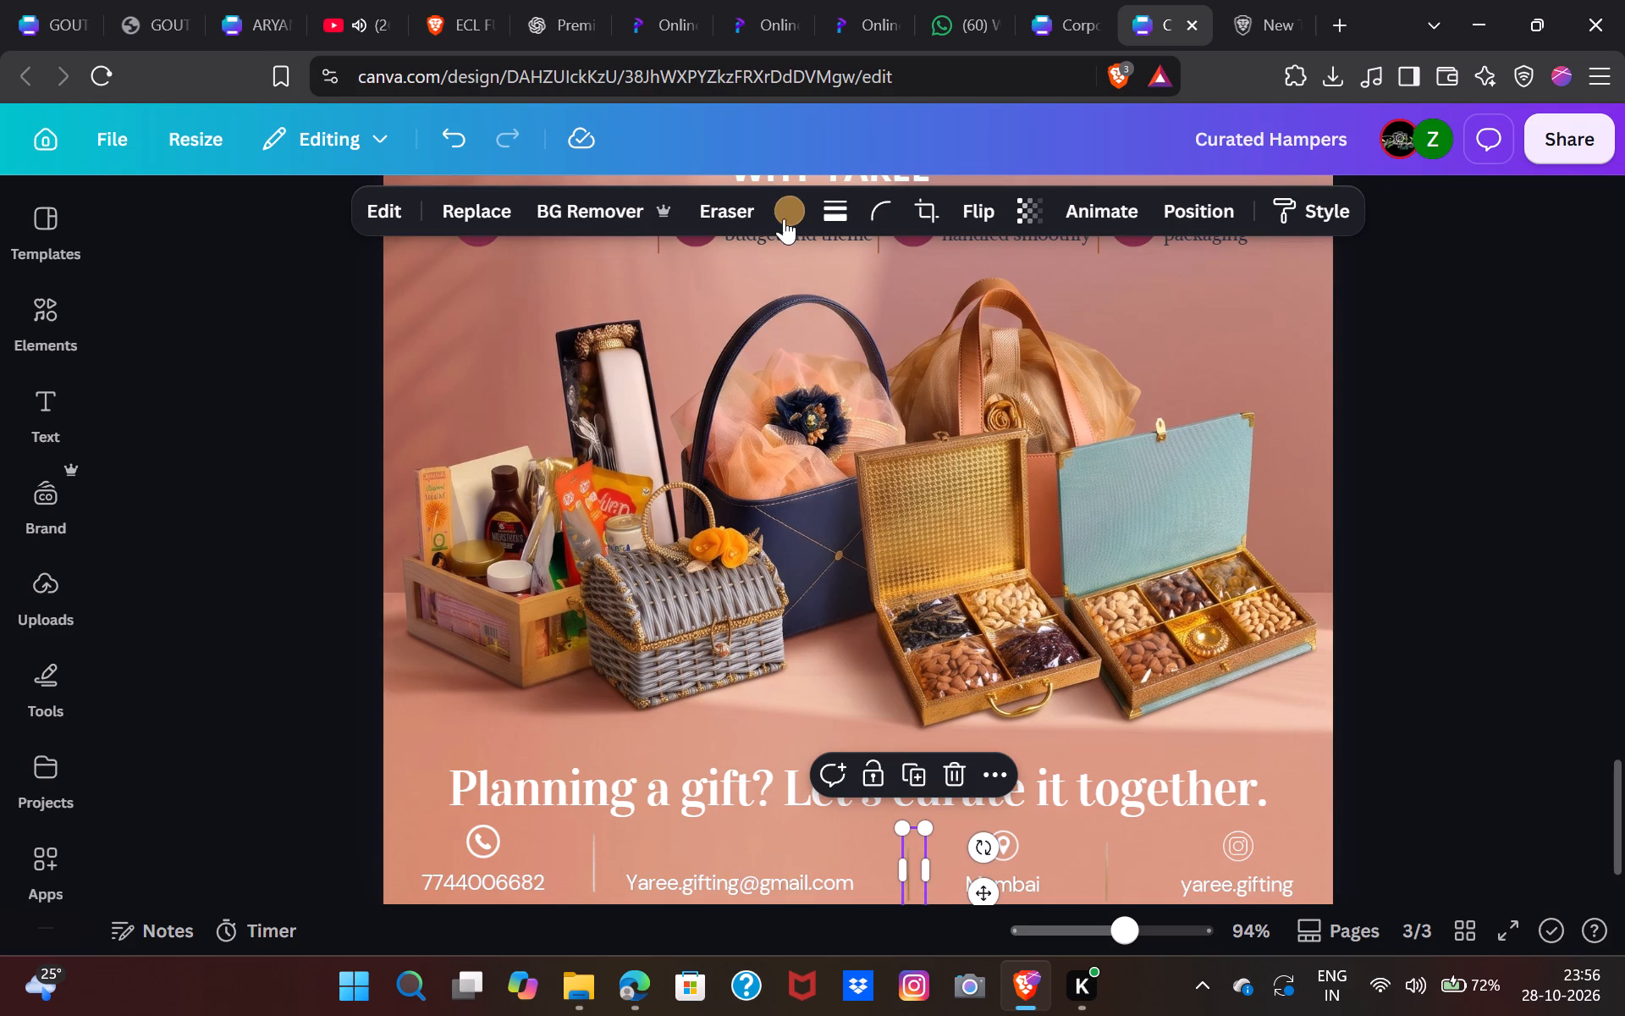
left_click(784, 215)
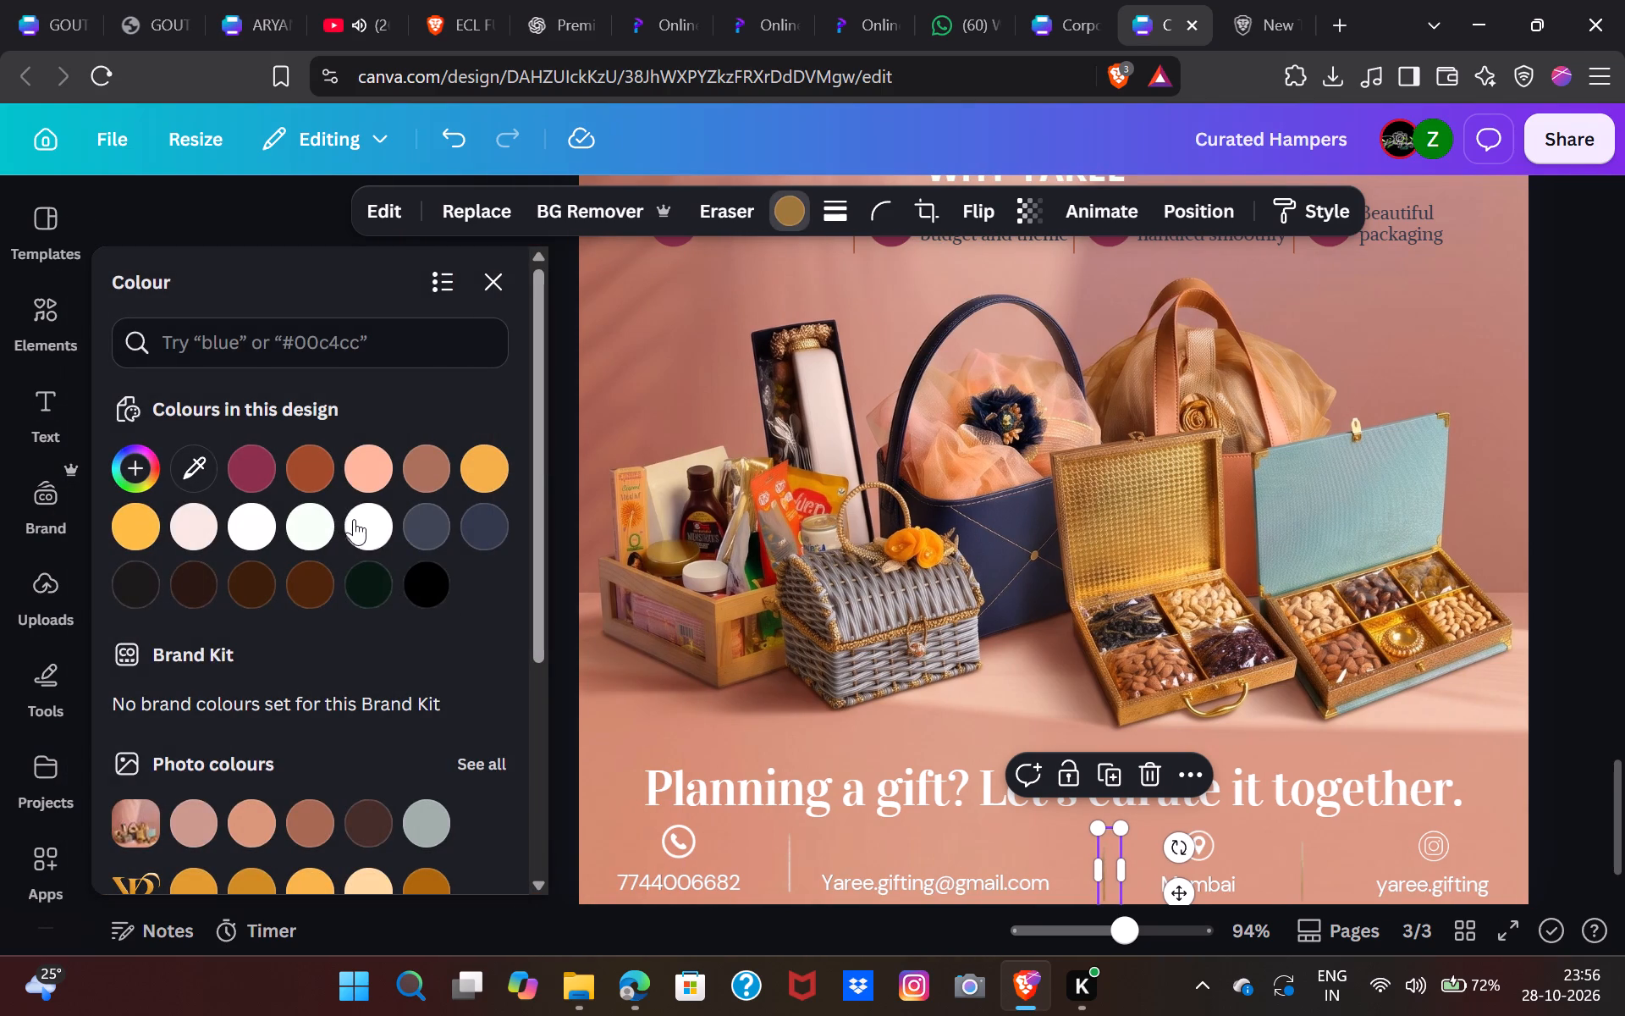
left_click(356, 521)
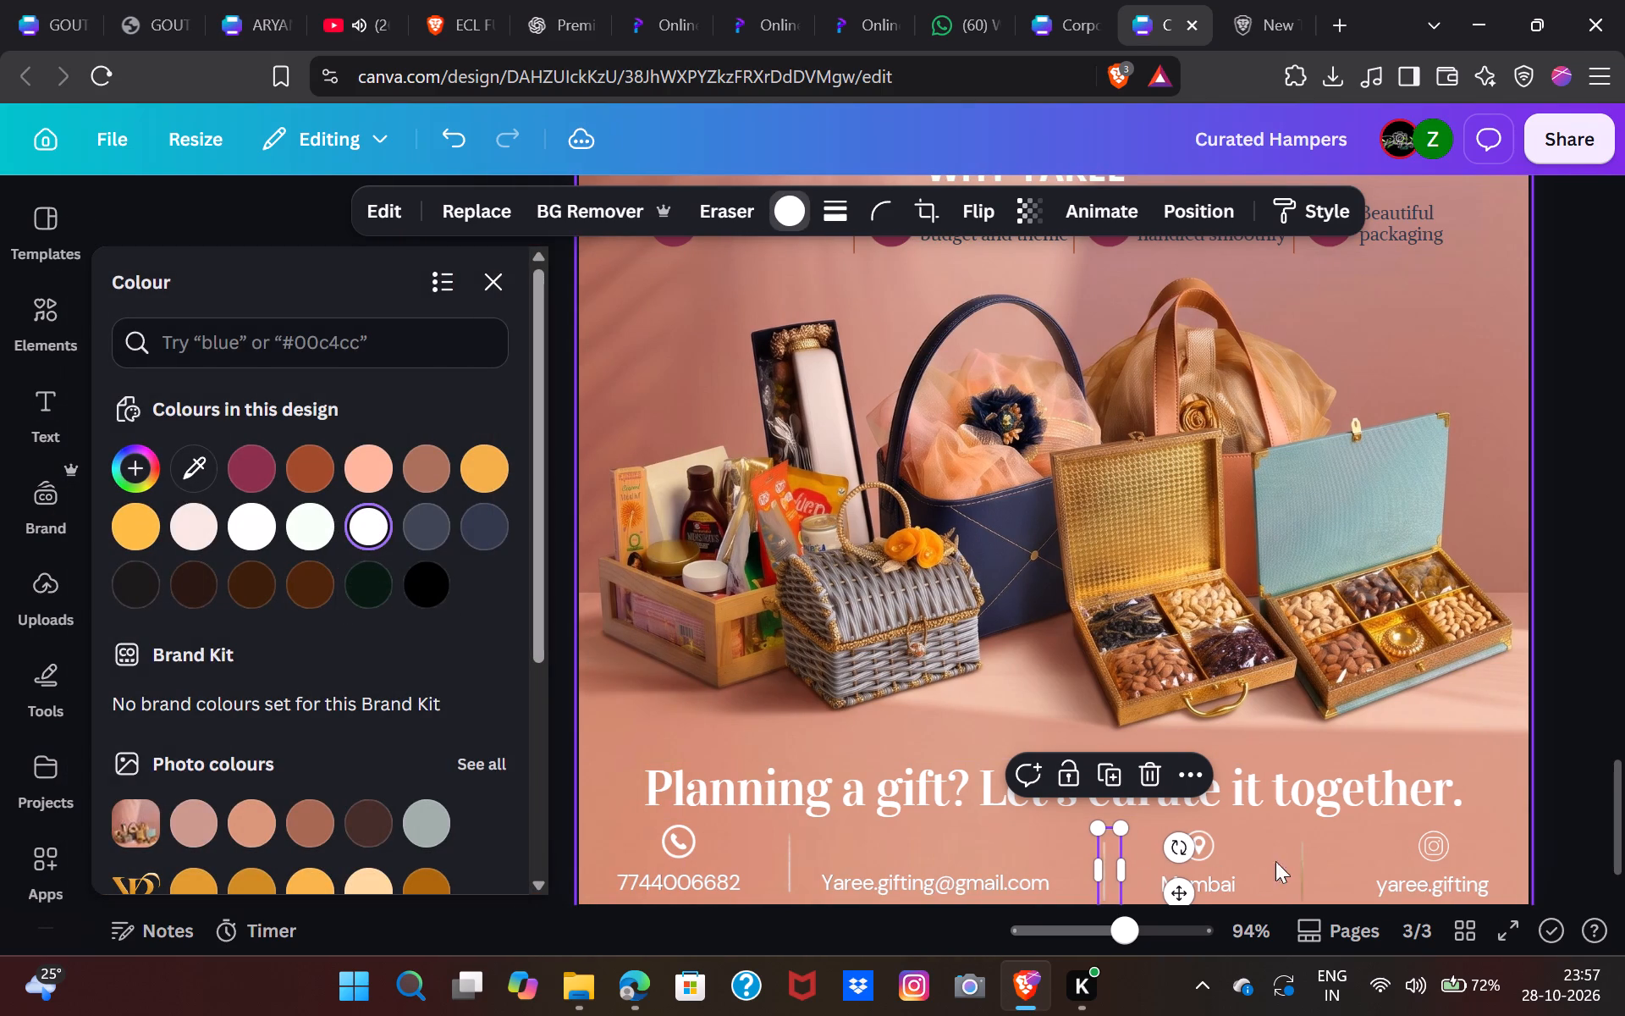
left_click(1285, 858)
left_click(1334, 874)
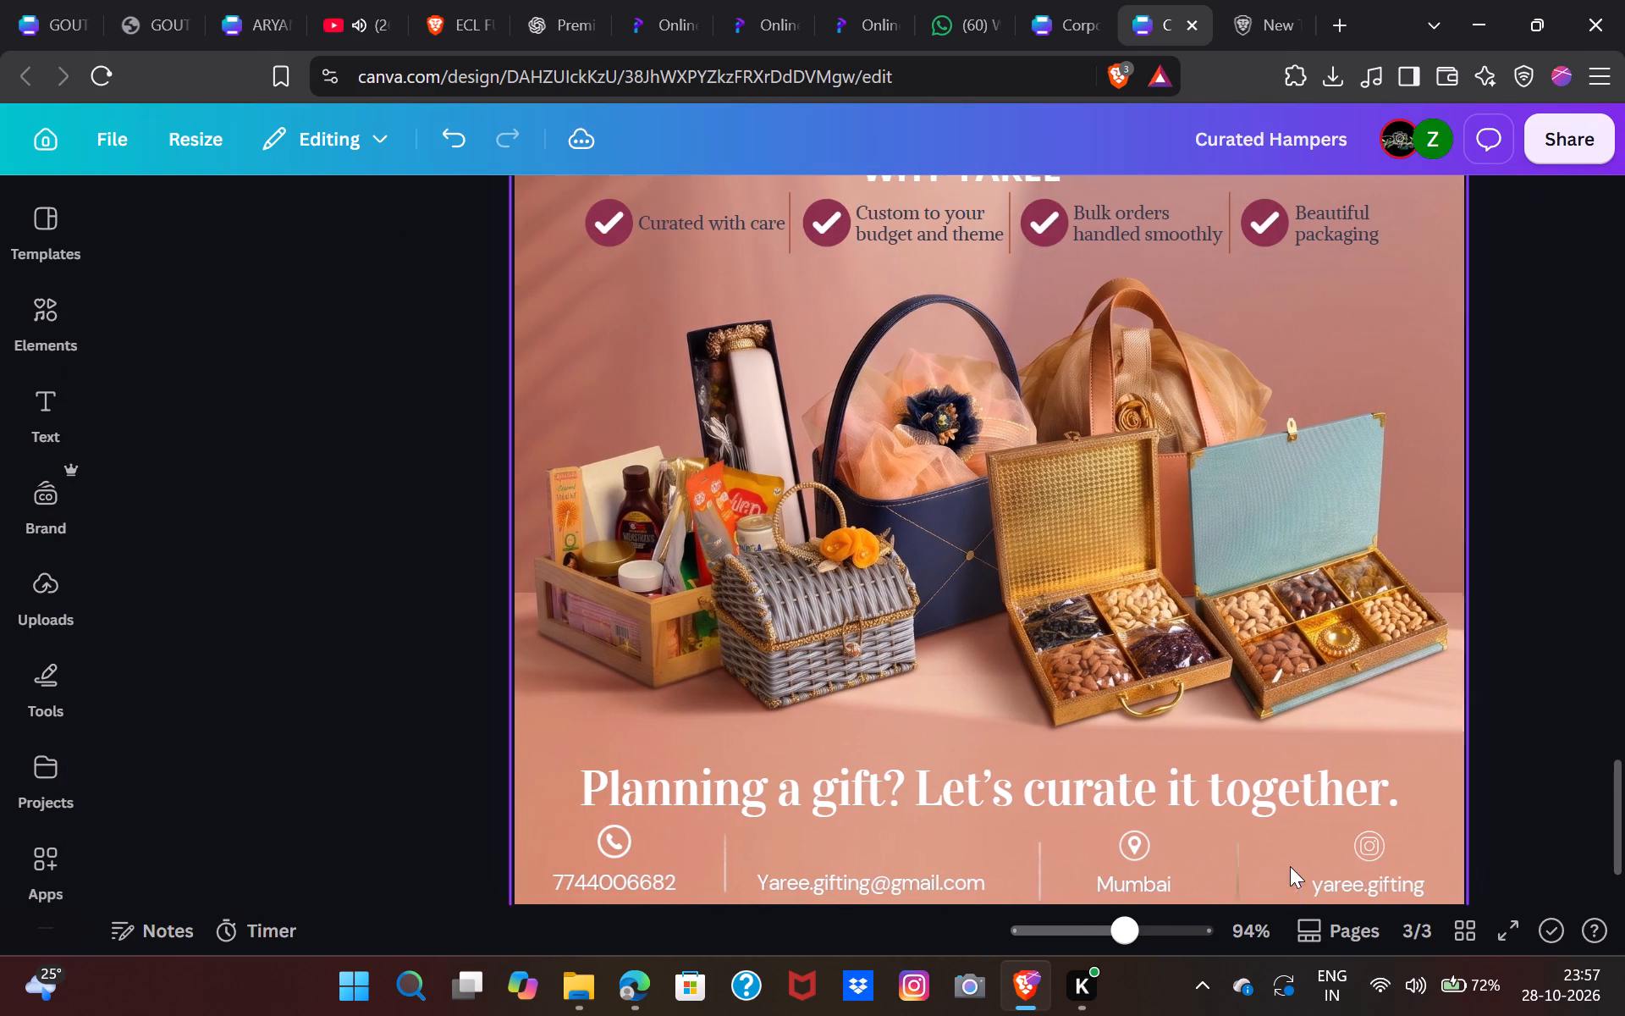
Recolour the divider line between Mumbai and yaree.gifting to white (#ffffff).
left_click(1290, 866)
left_click(1089, 868)
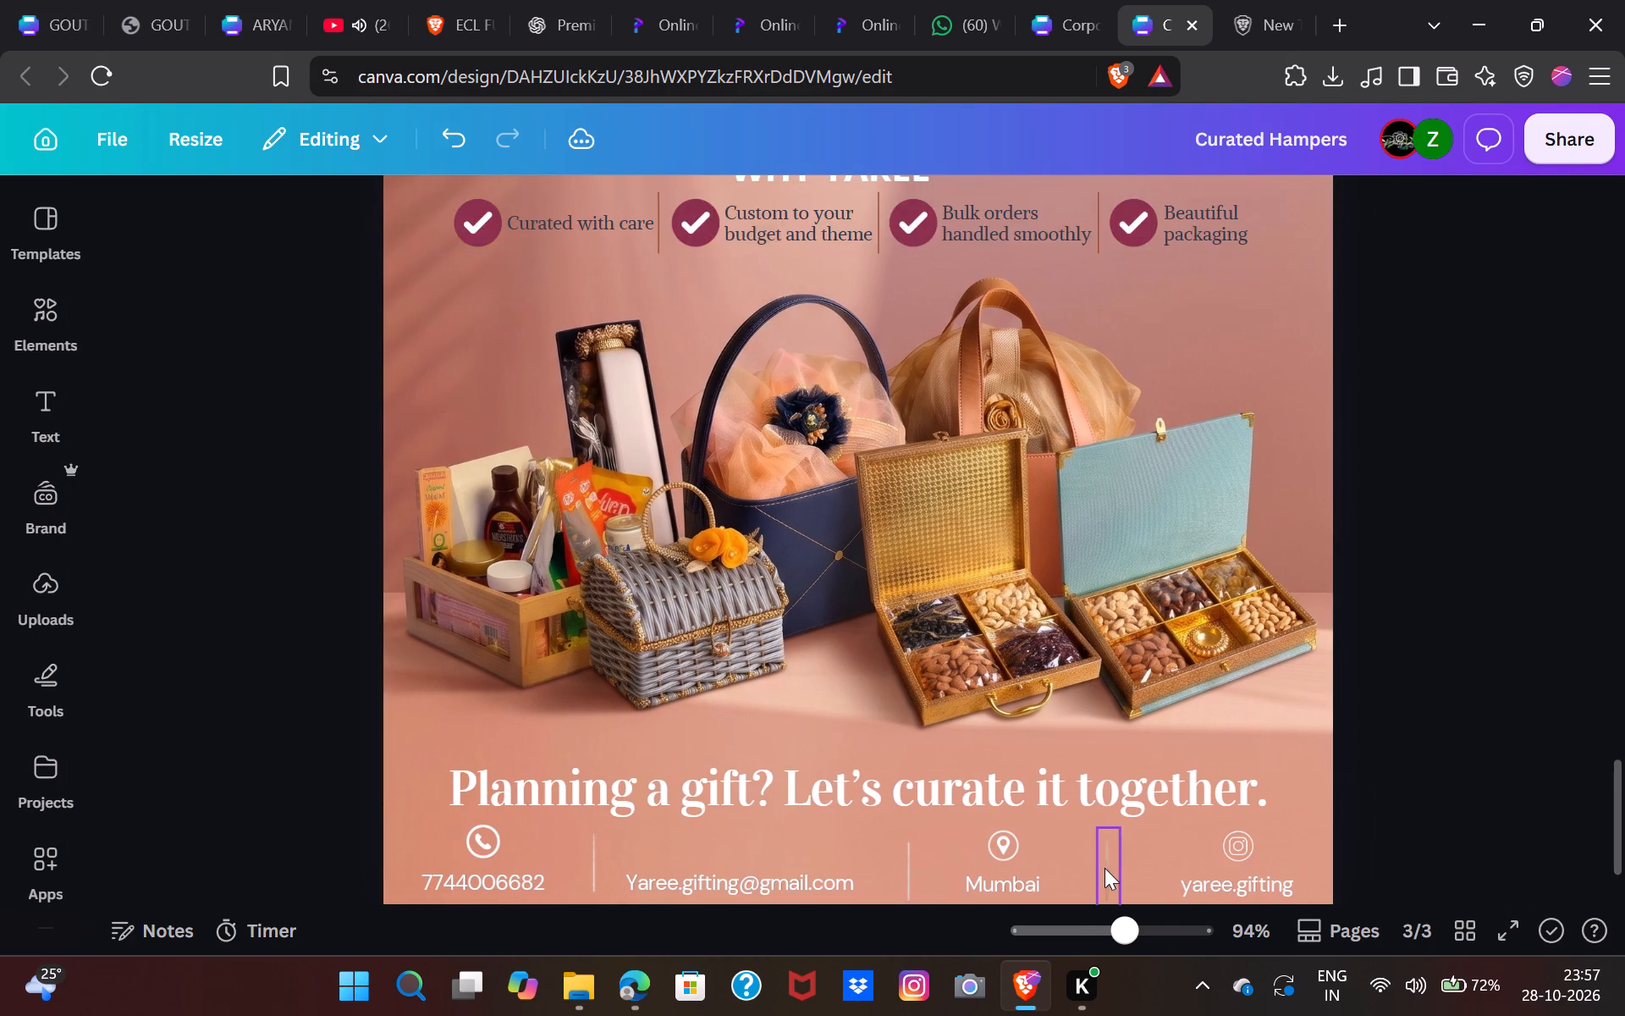
left_click(1104, 868)
left_click(787, 220)
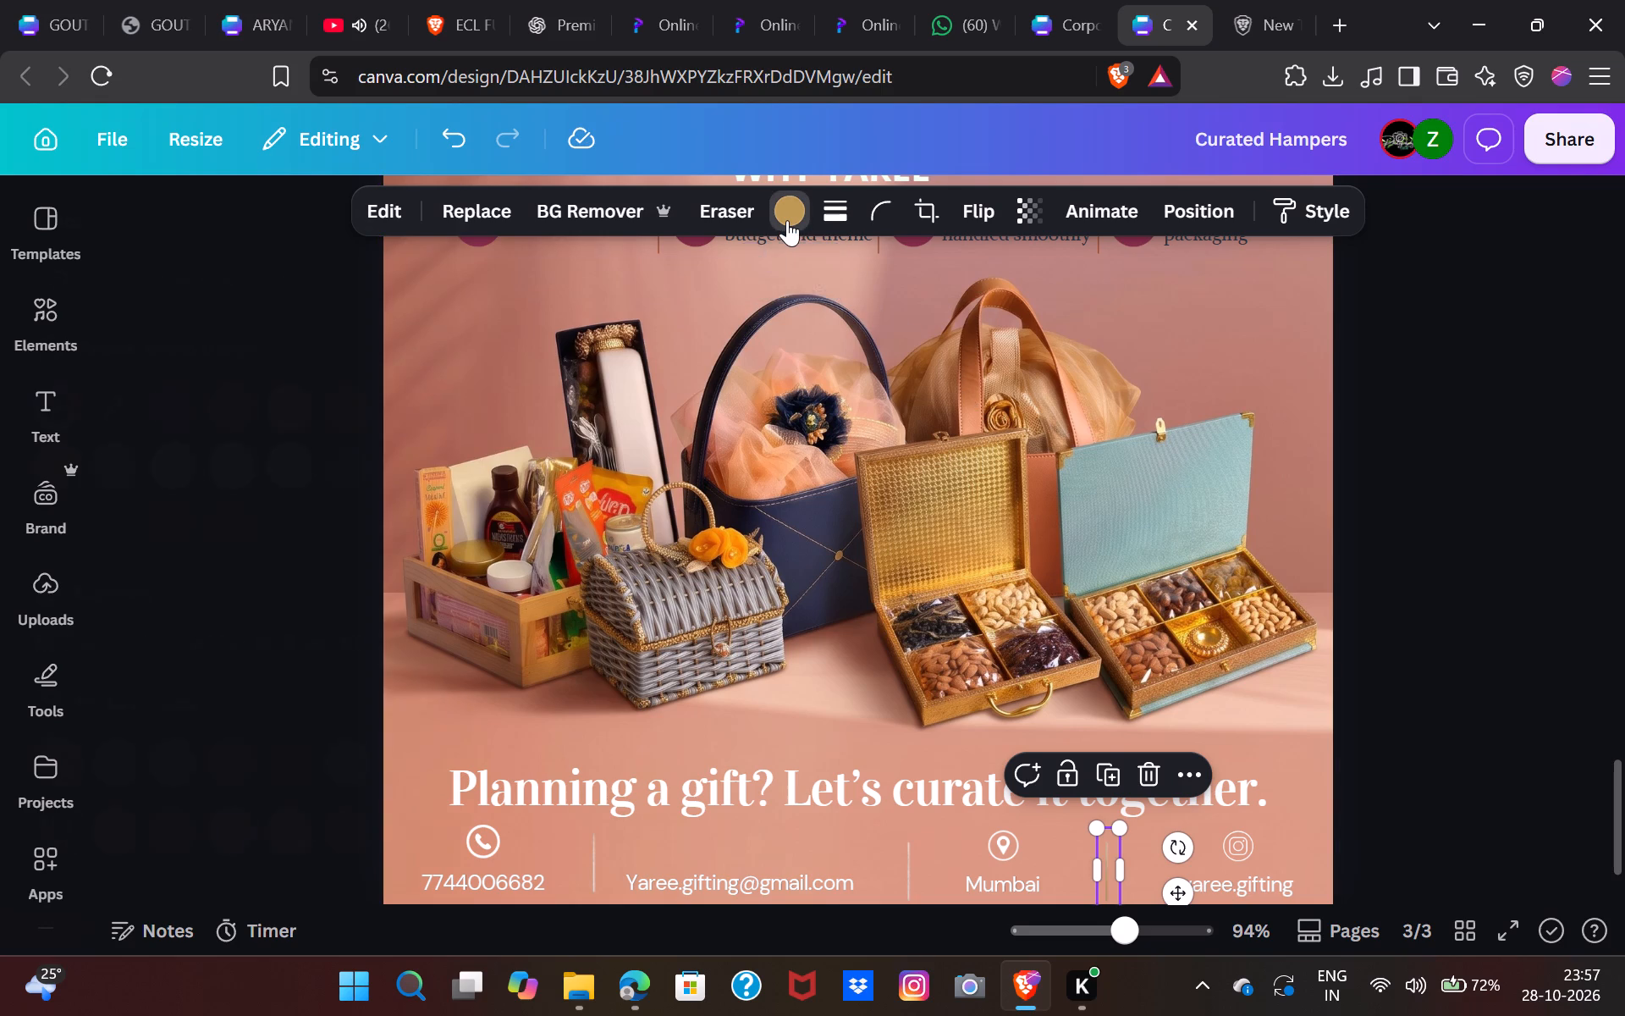
left_click(370, 522)
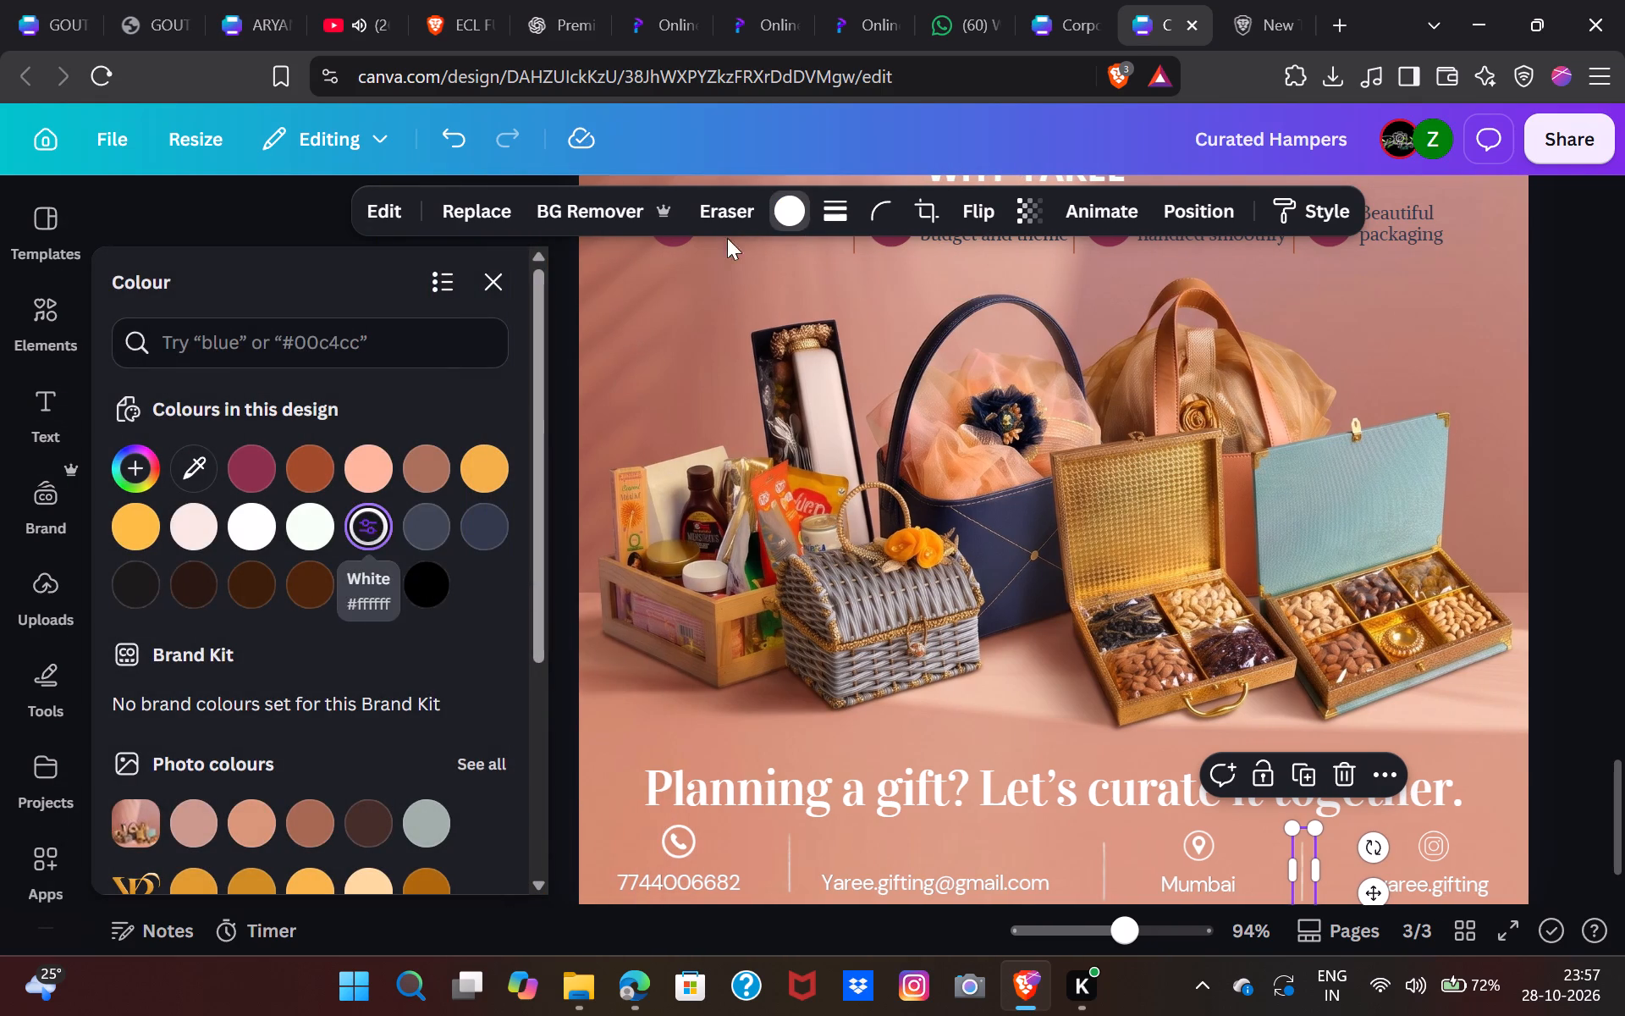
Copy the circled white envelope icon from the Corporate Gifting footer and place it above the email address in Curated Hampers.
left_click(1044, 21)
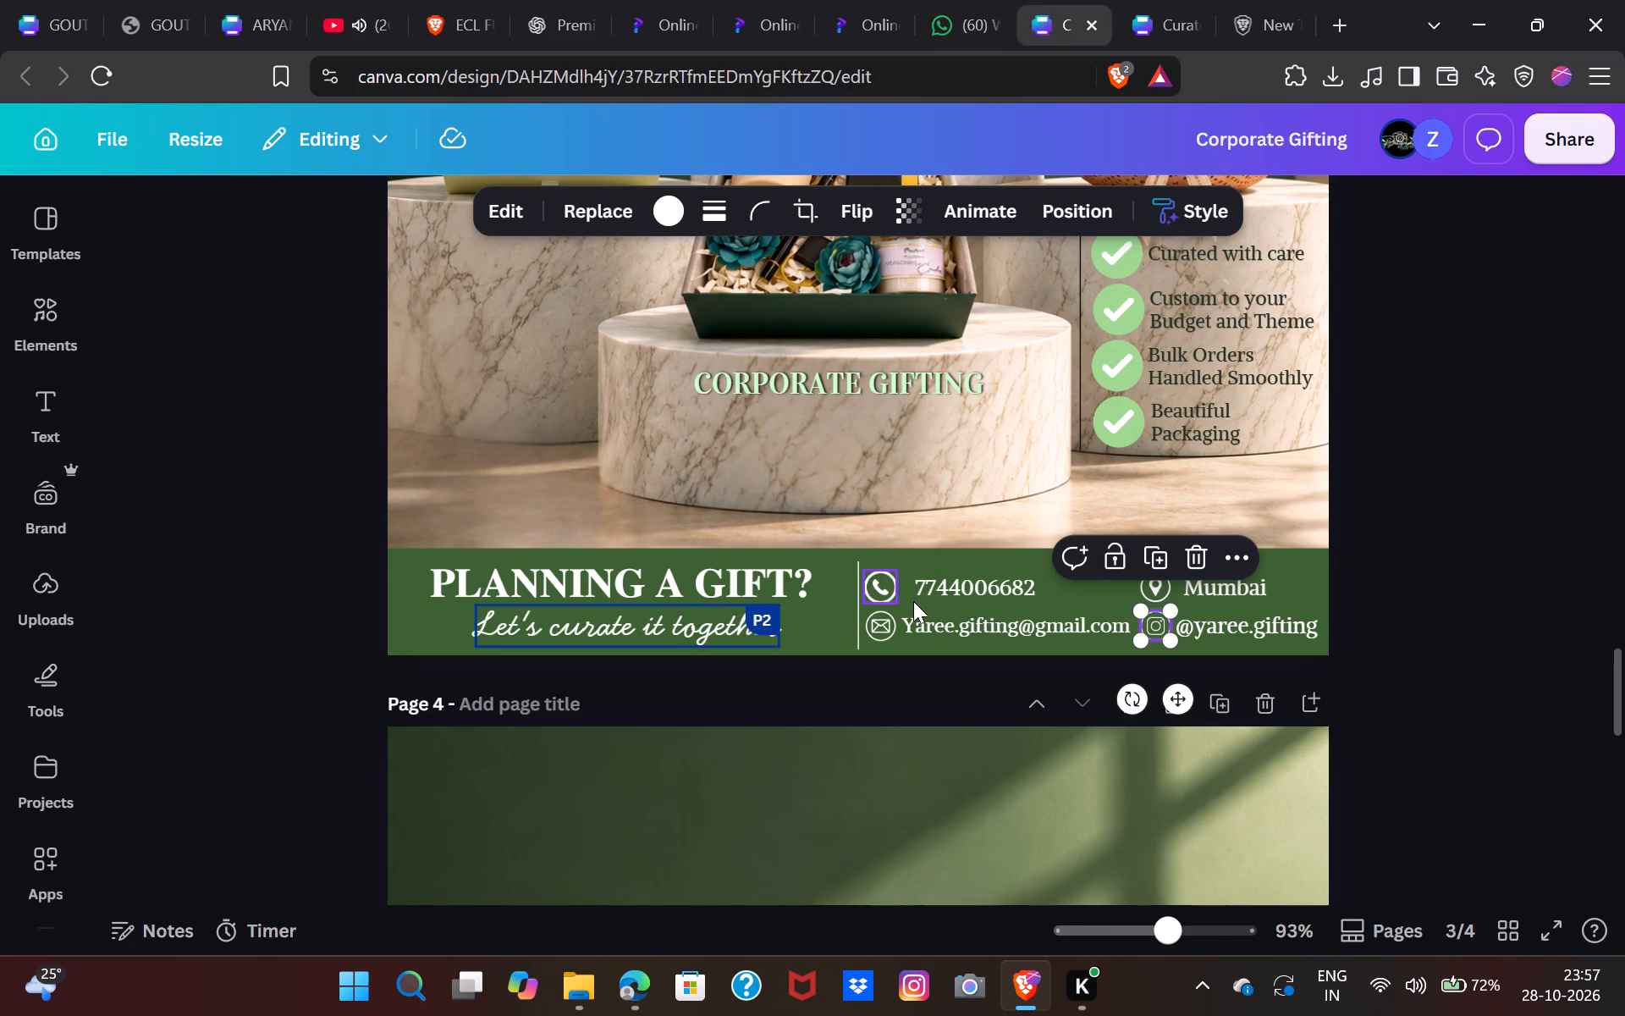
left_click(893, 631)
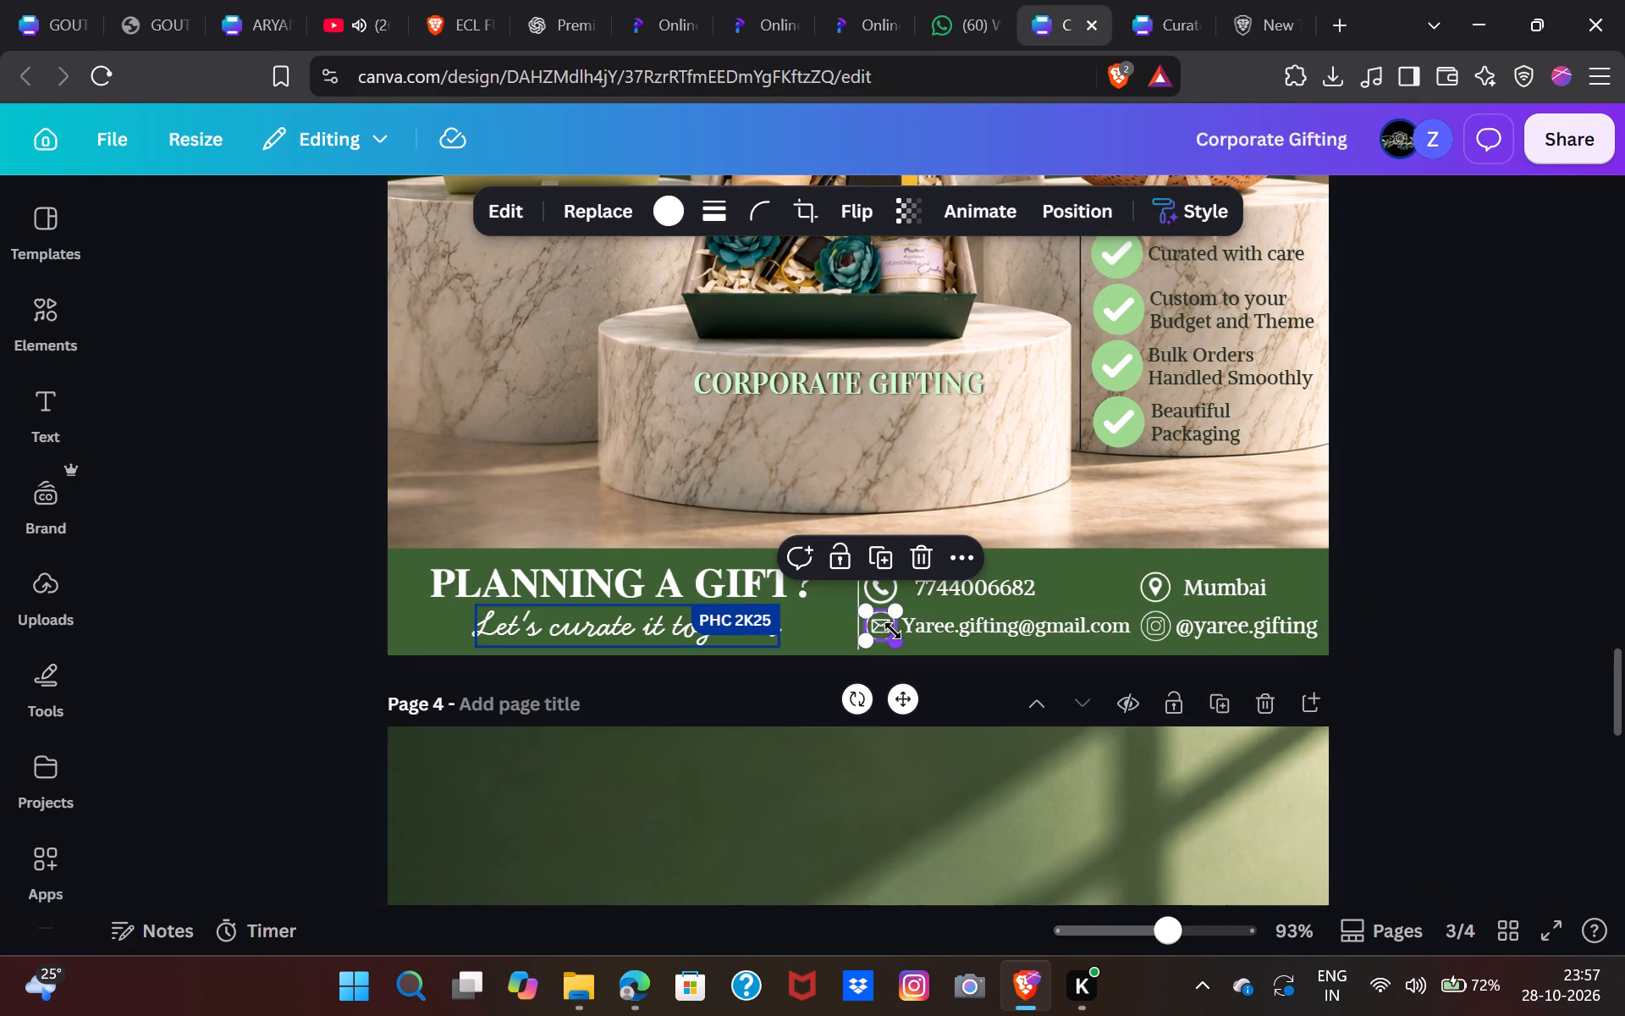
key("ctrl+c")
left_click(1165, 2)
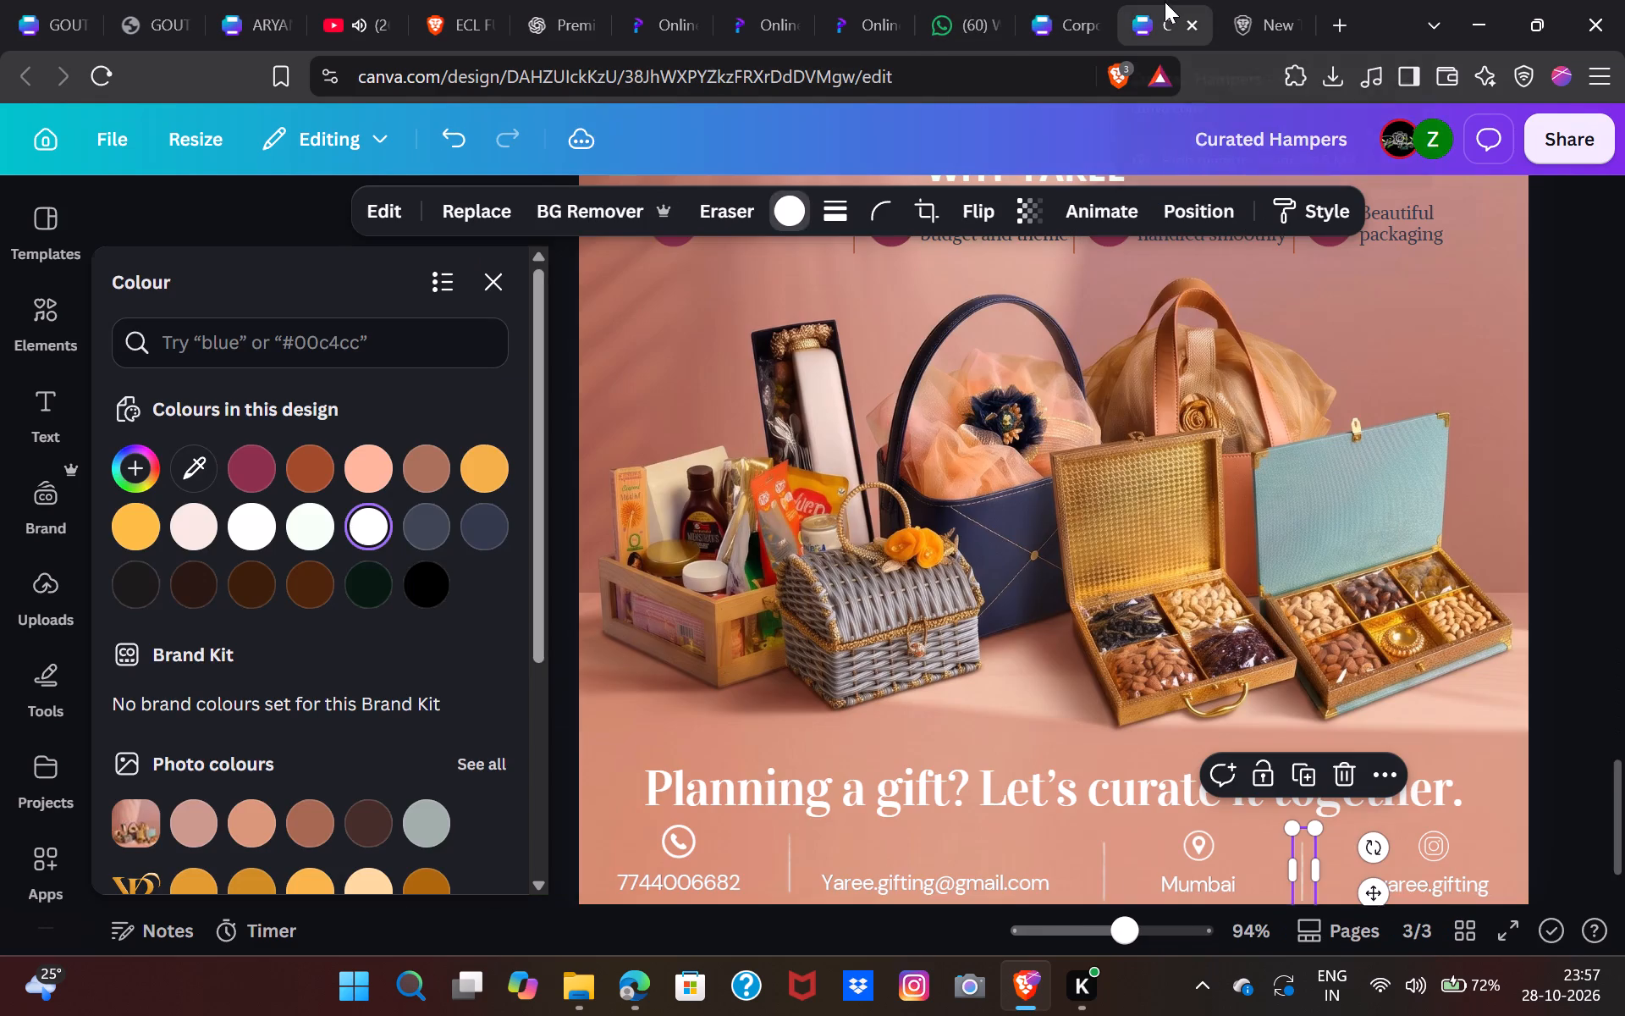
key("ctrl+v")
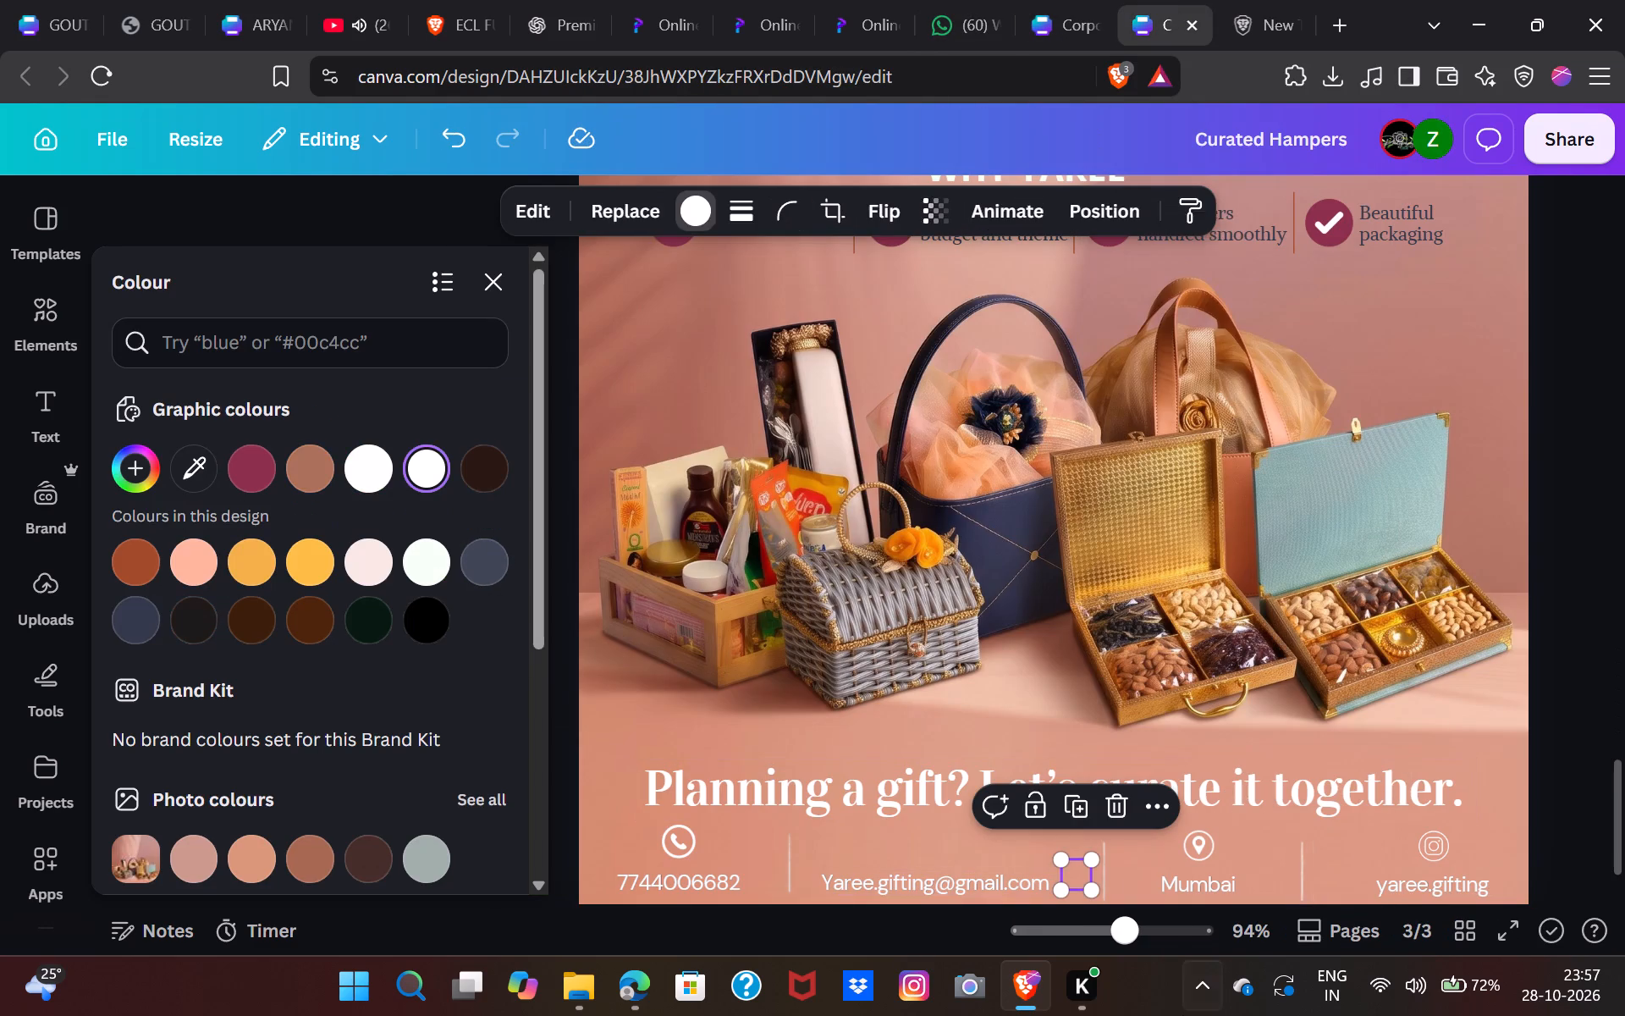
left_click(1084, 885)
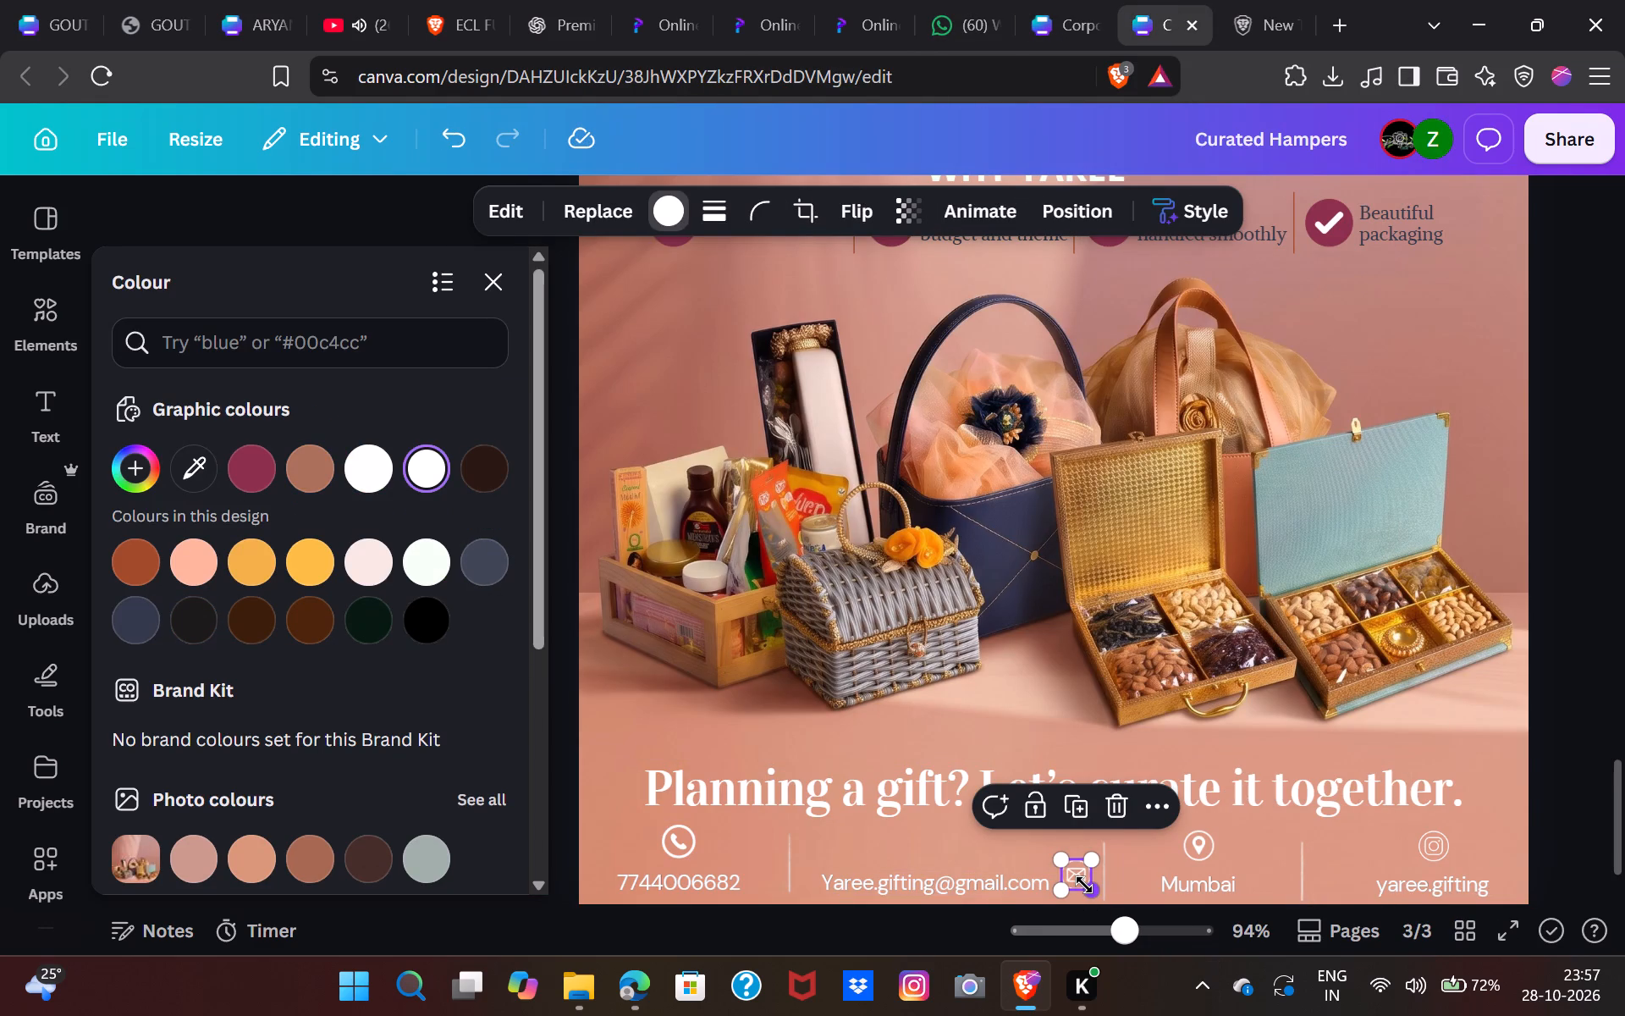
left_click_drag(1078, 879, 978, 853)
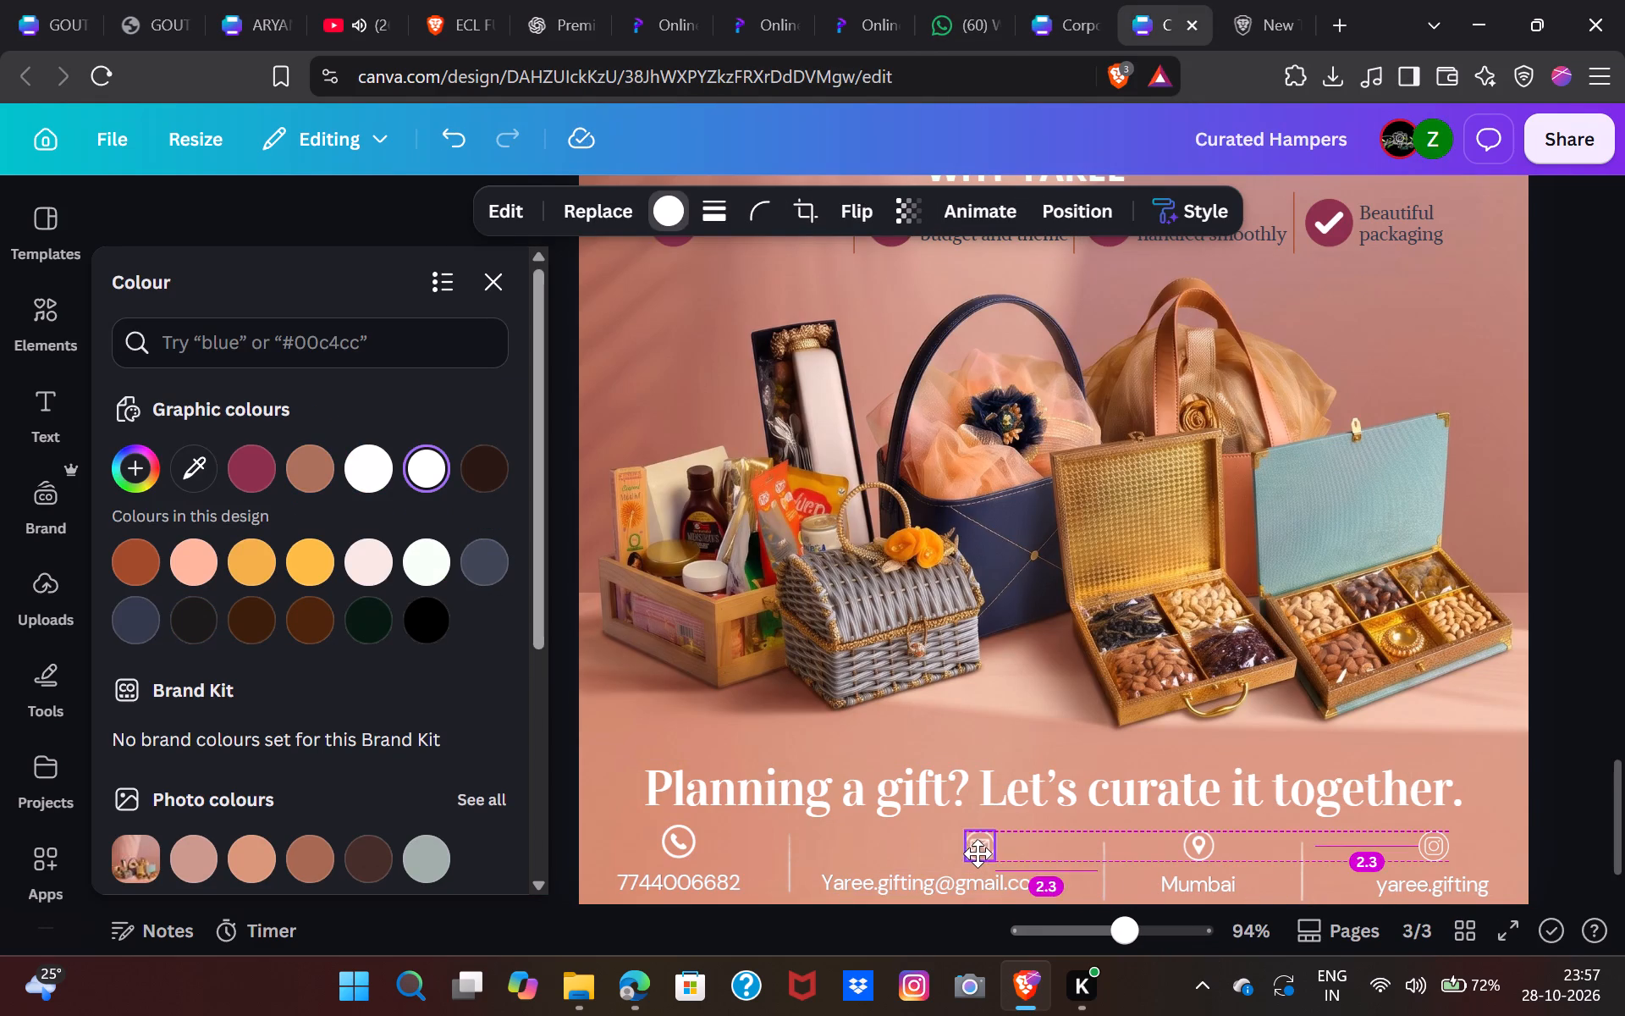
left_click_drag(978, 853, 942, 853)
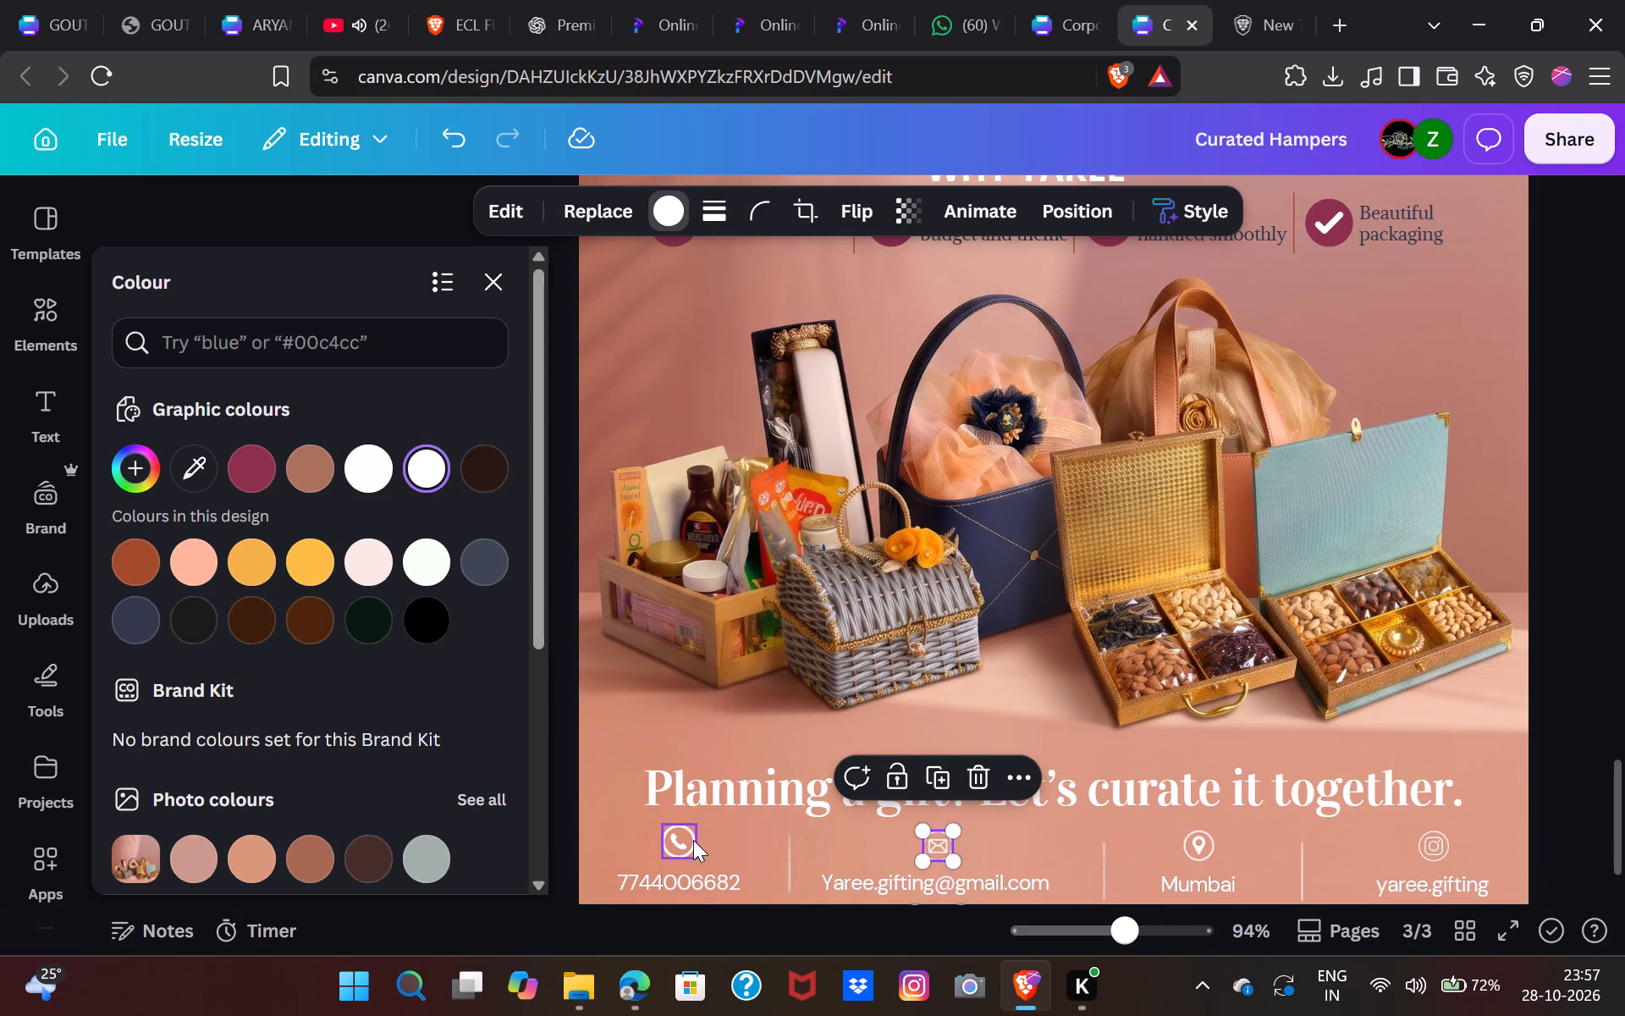
Reposition the white phone icon so it is centred above the phone number and level with the location pin.
left_click(693, 840)
left_click_drag(691, 825, 688, 831)
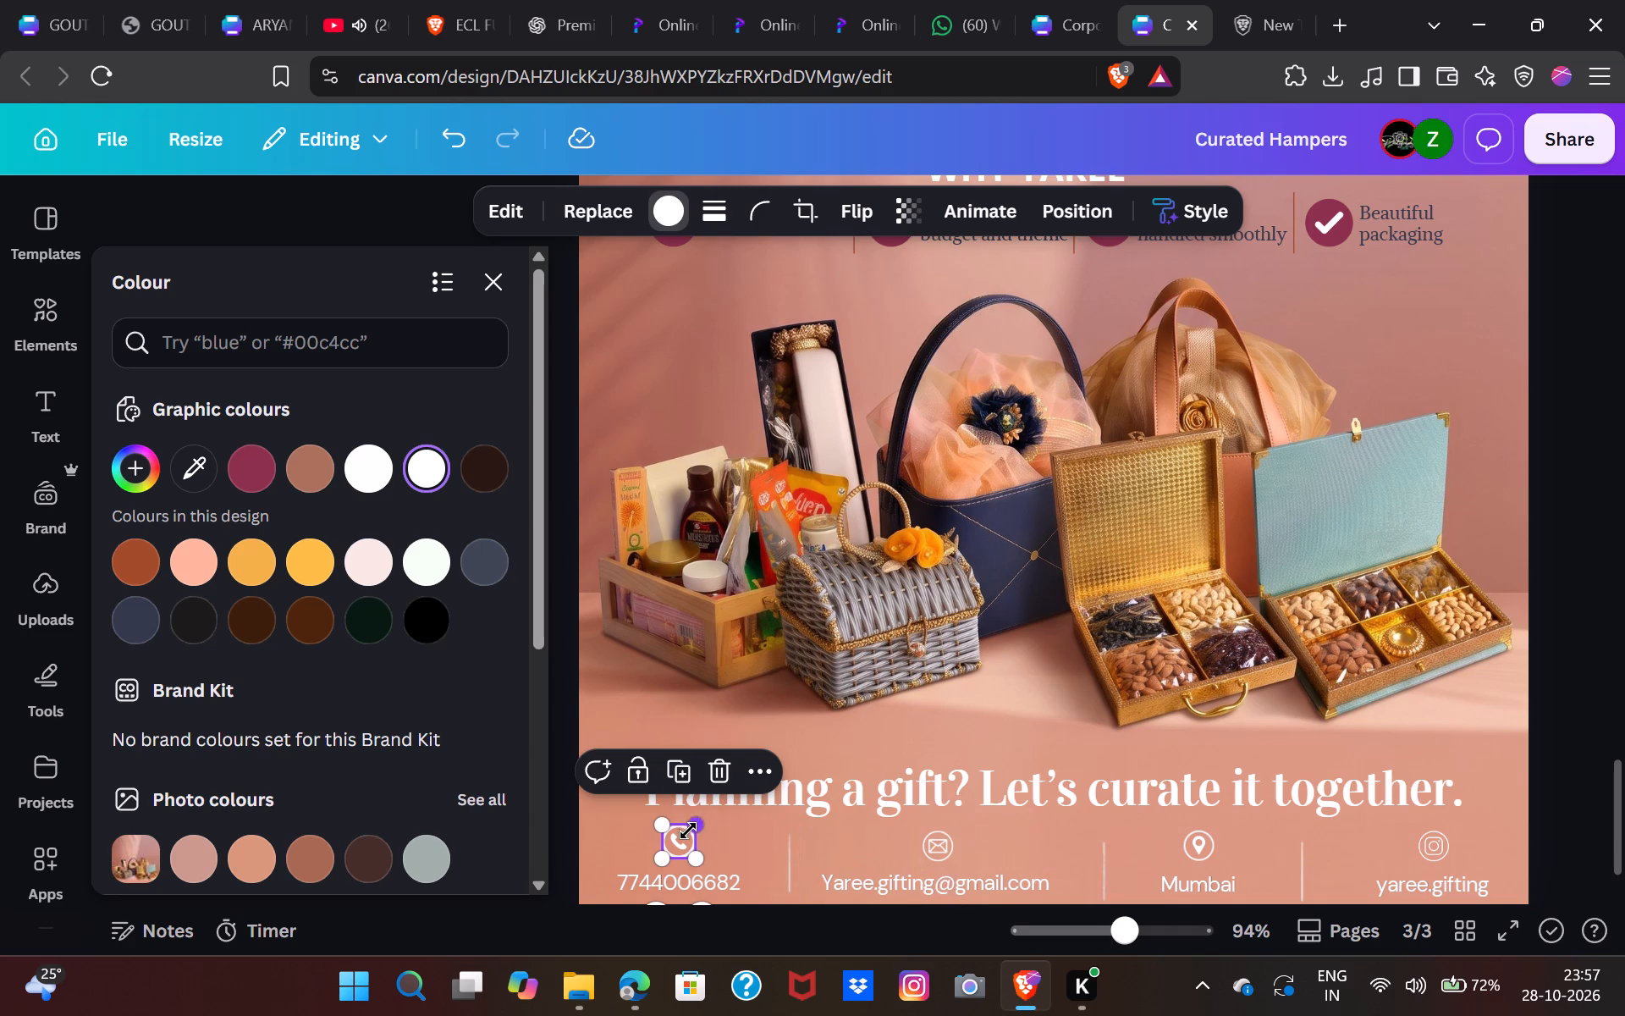
left_click_drag(688, 831, 687, 835)
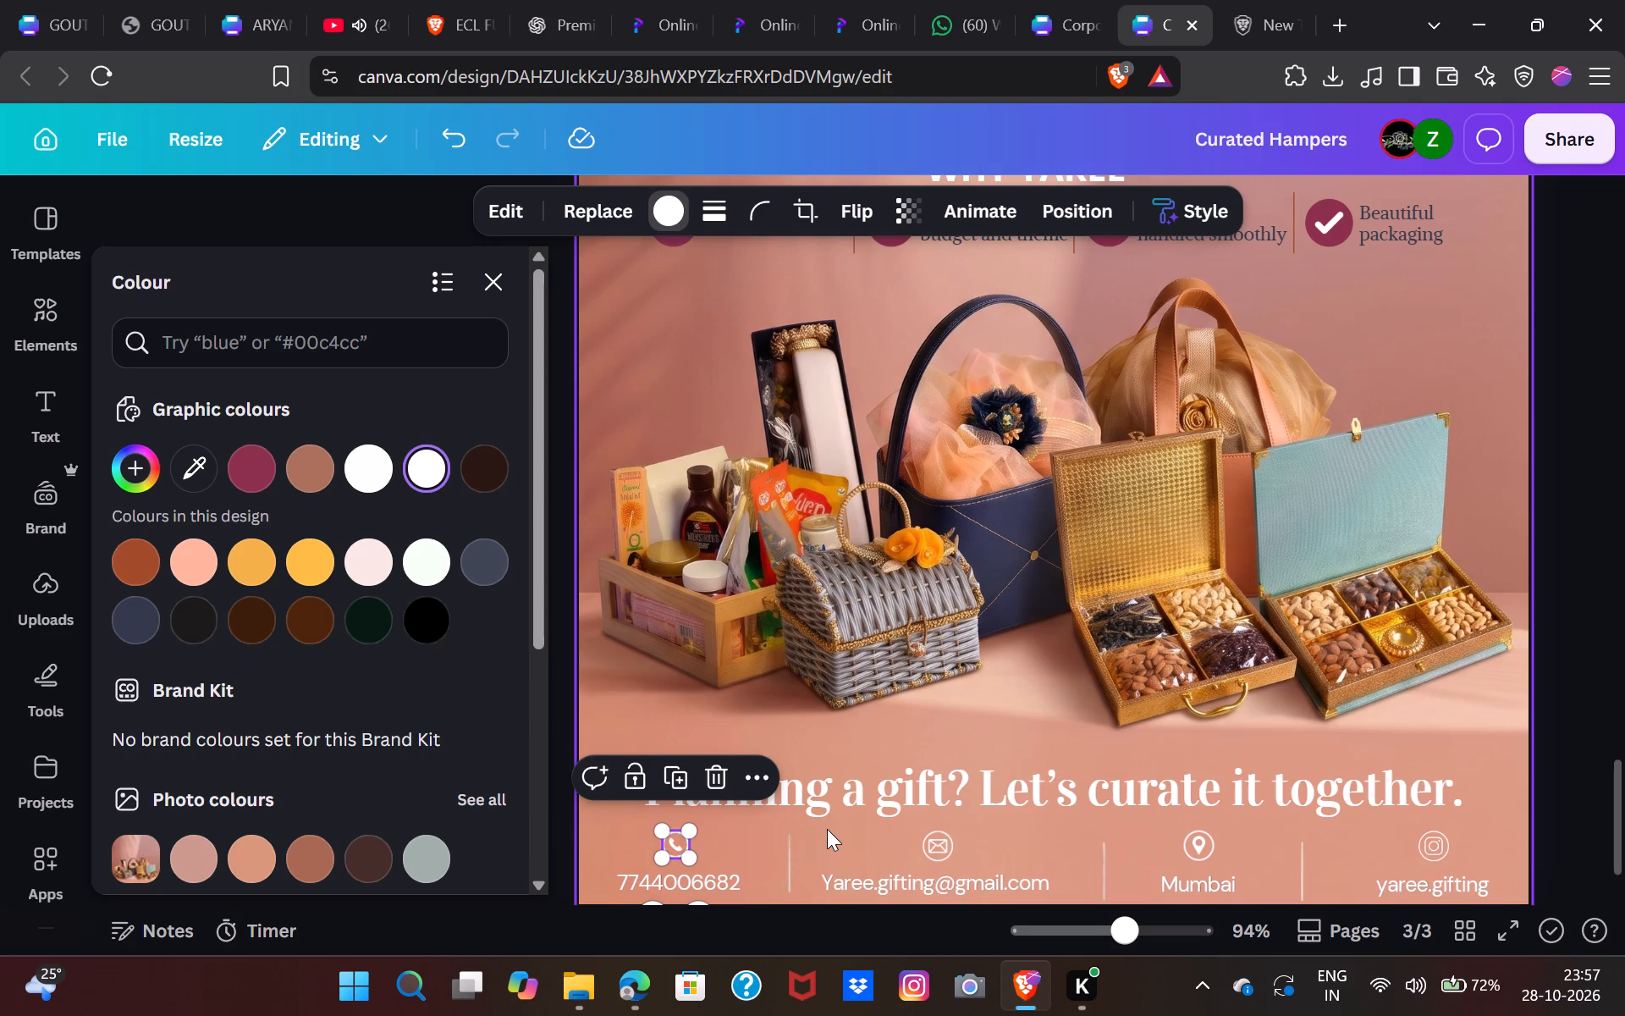
scroll(827, 829, "down", 1)
left_click(707, 812)
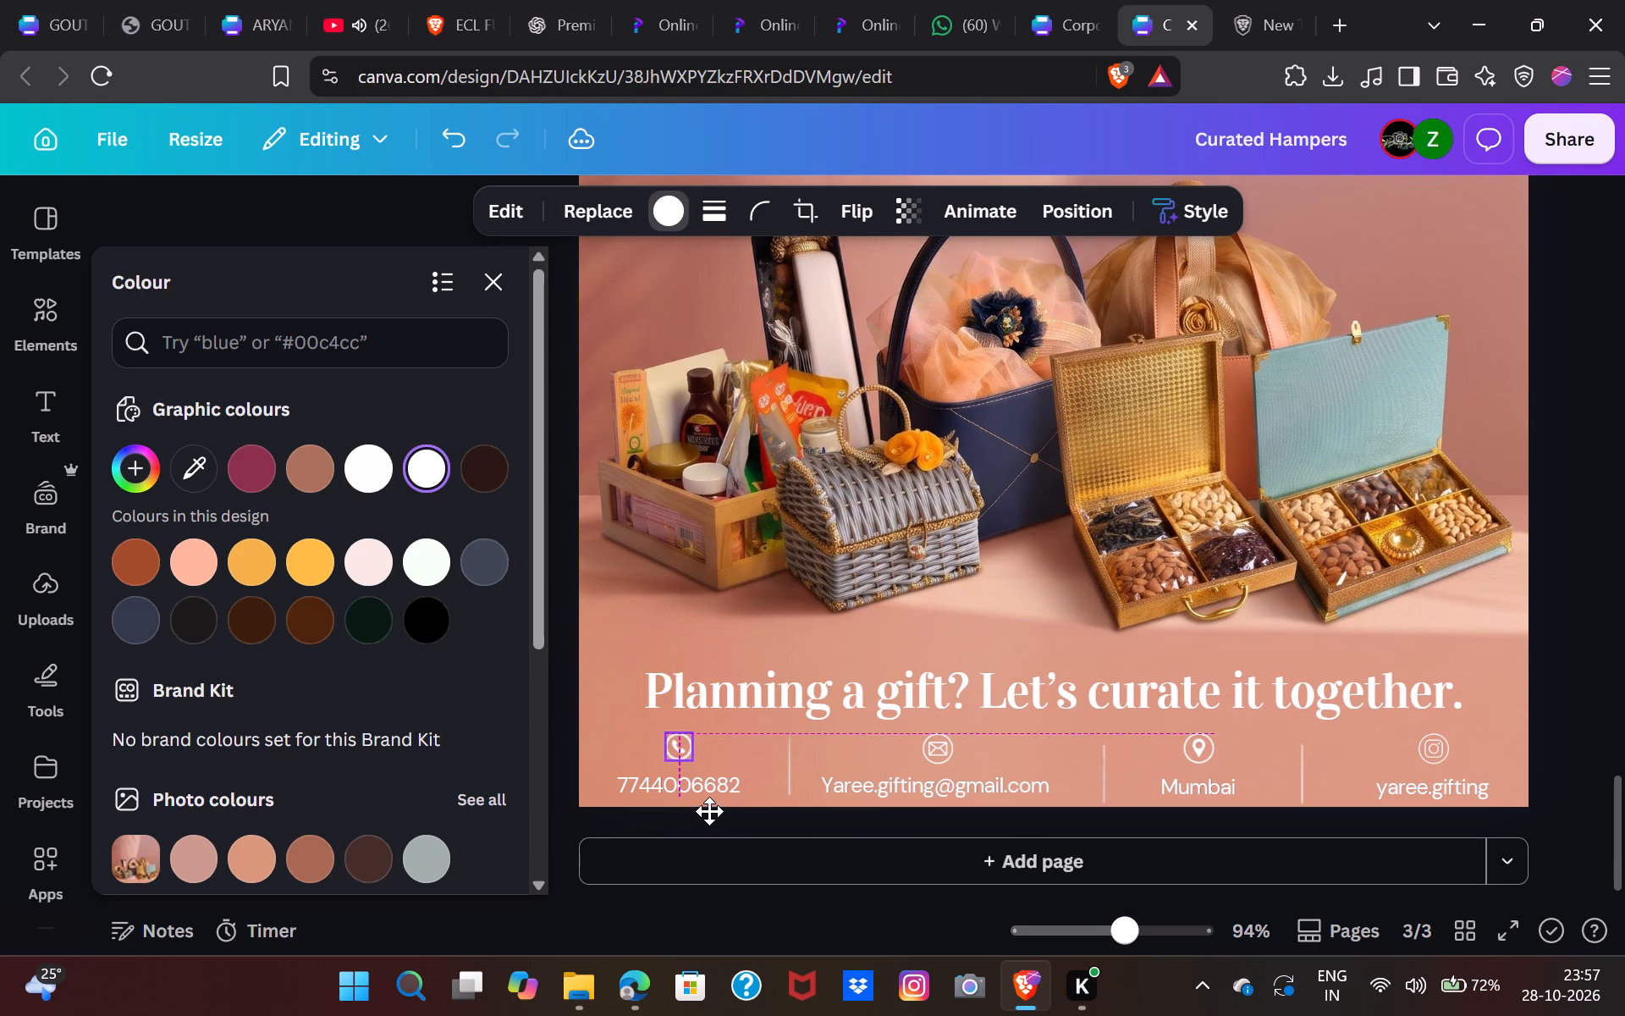
left_click(665, 765)
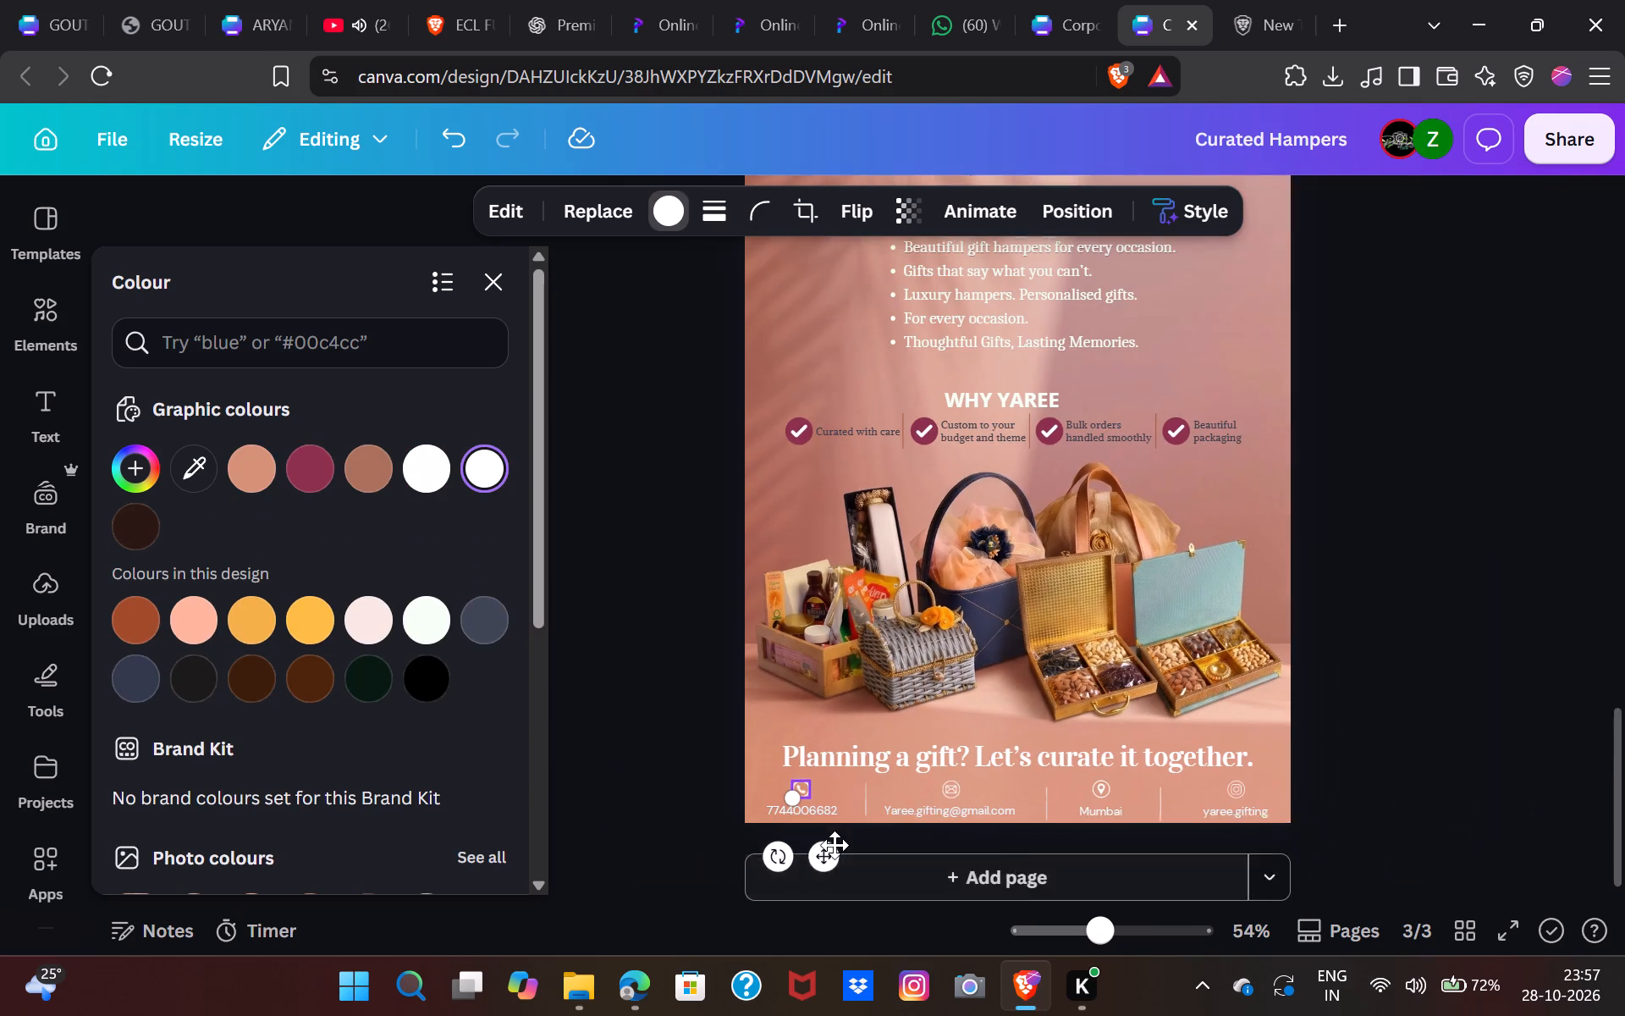
left_click(1273, 707)
left_click(1273, 707)
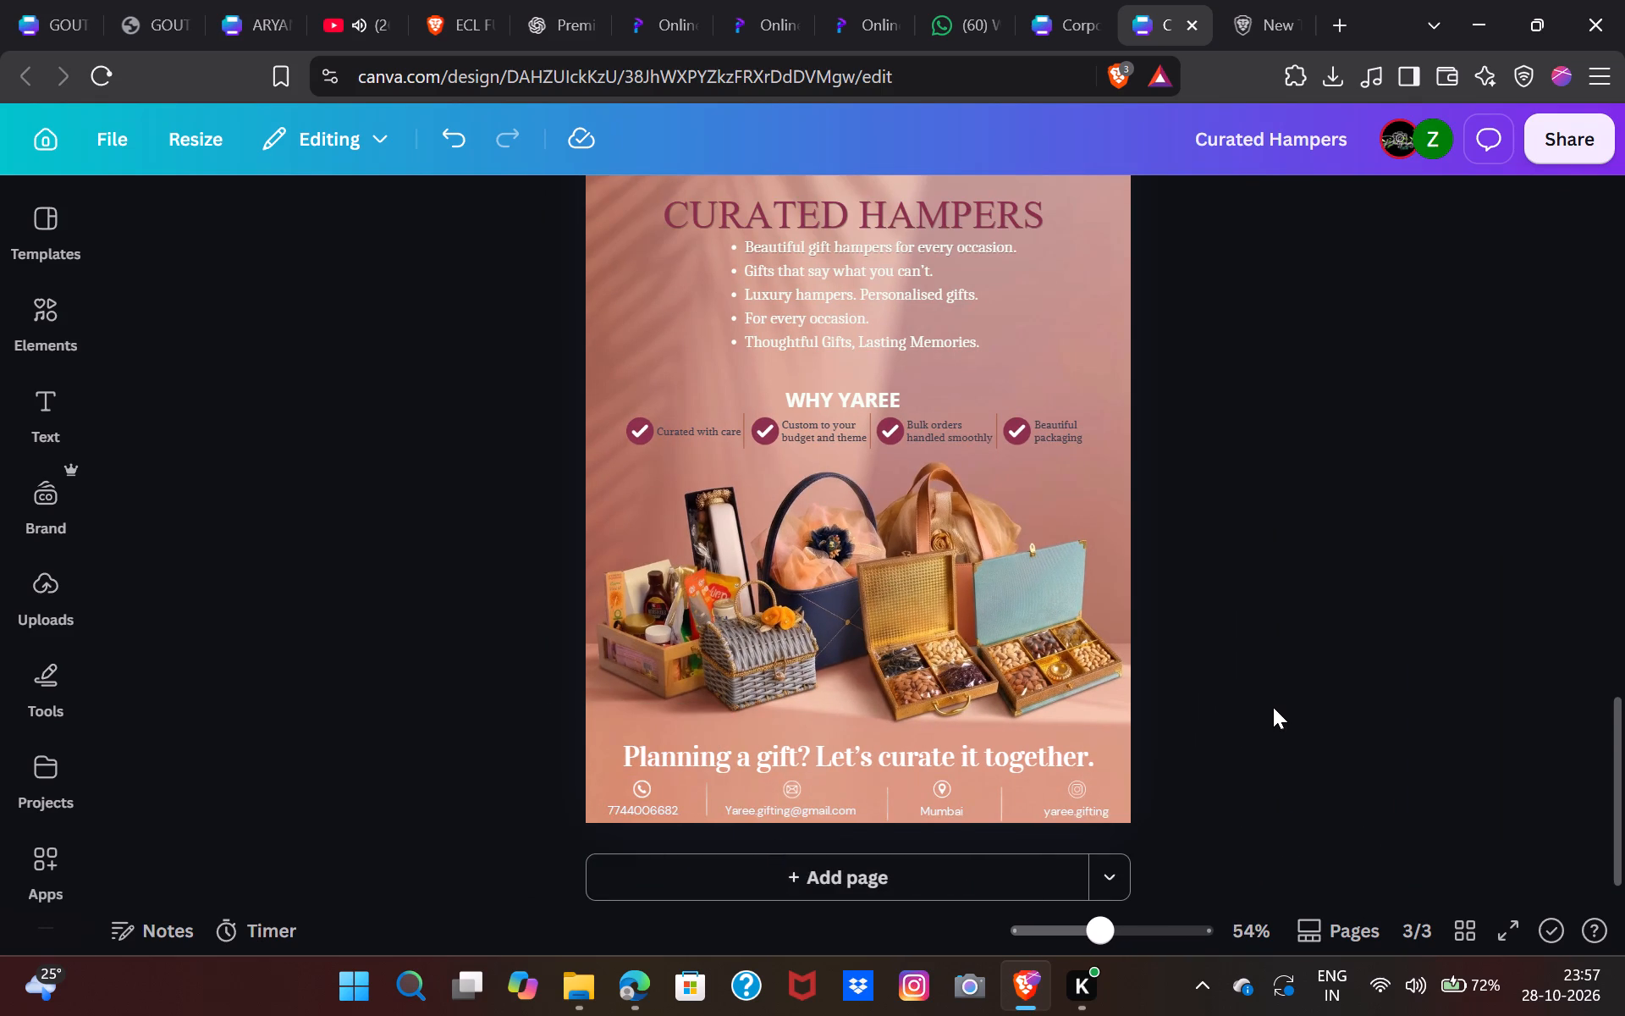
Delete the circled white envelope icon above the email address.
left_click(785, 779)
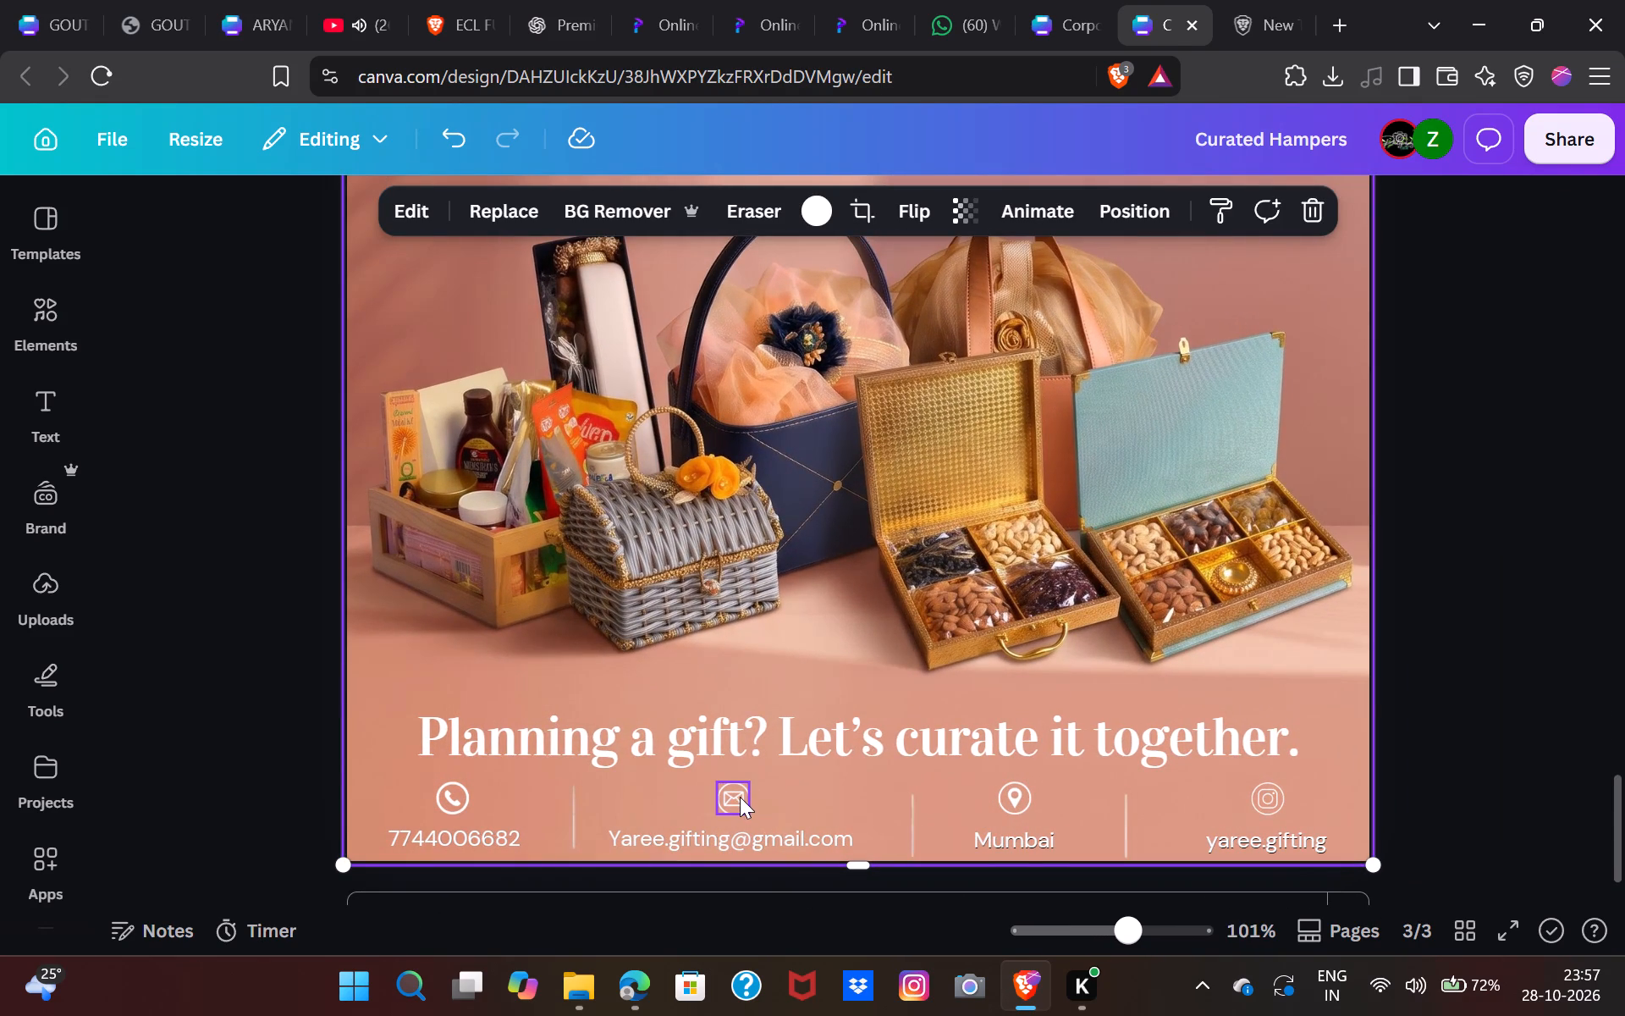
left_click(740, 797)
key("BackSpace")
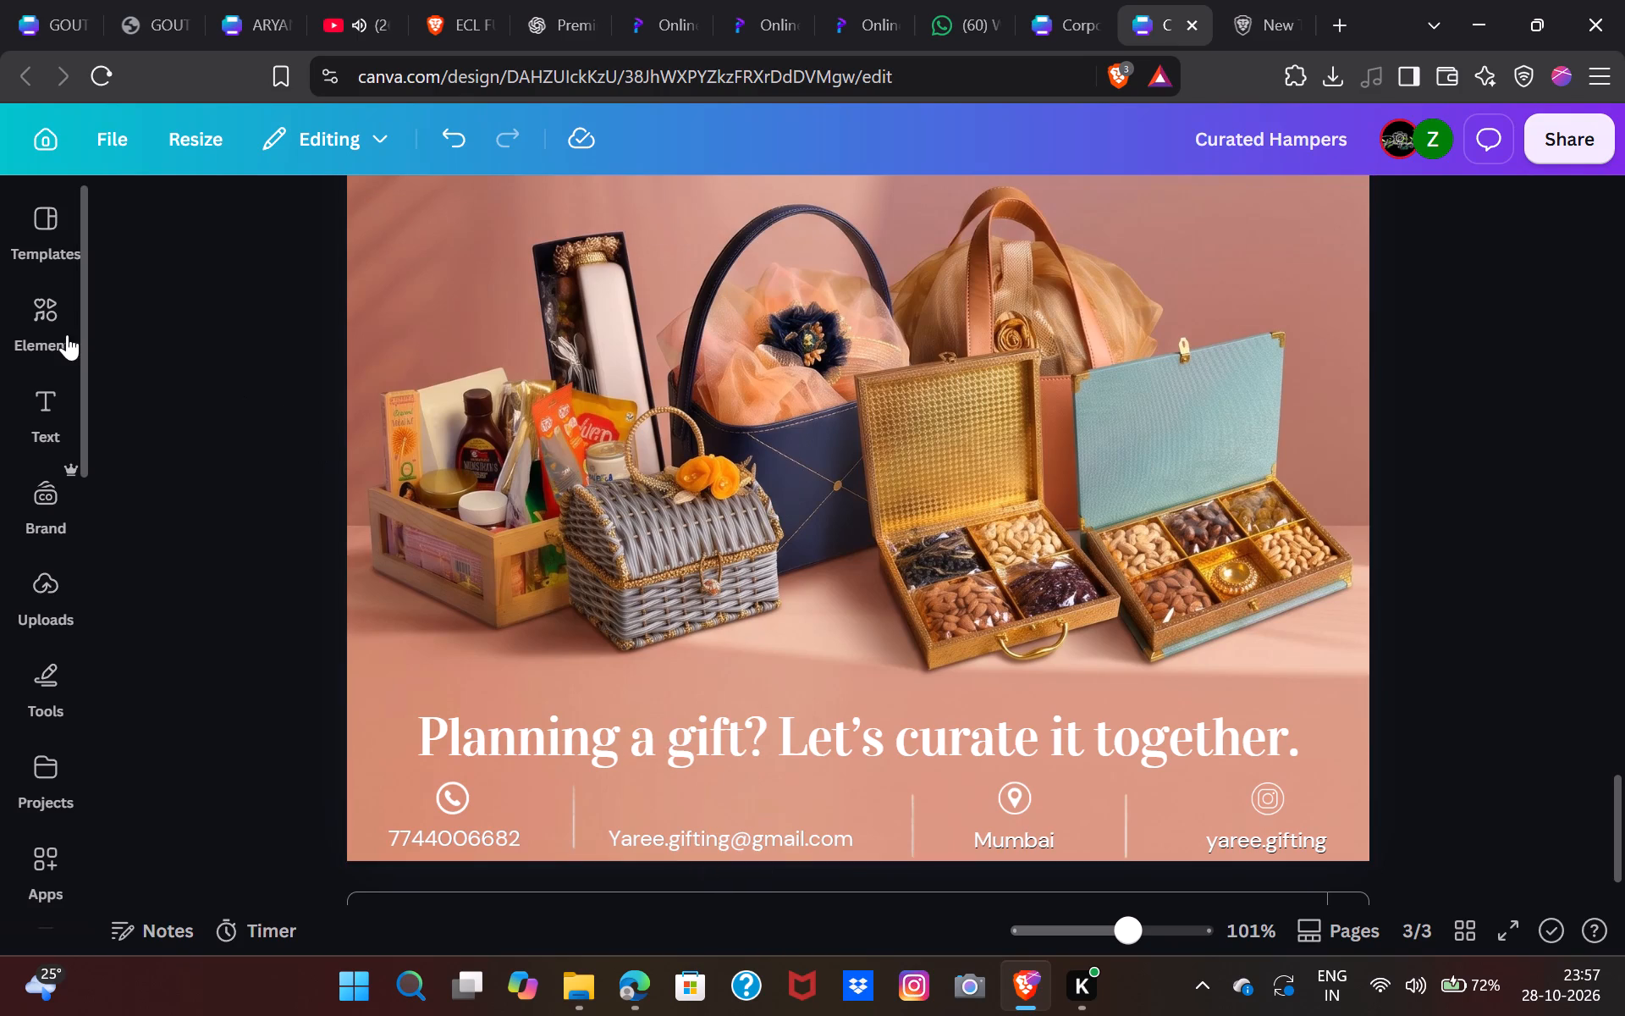
Search the design elements for mail and insert the black outlined envelope graphic on the Curated Hampers page.
left_click(58, 322)
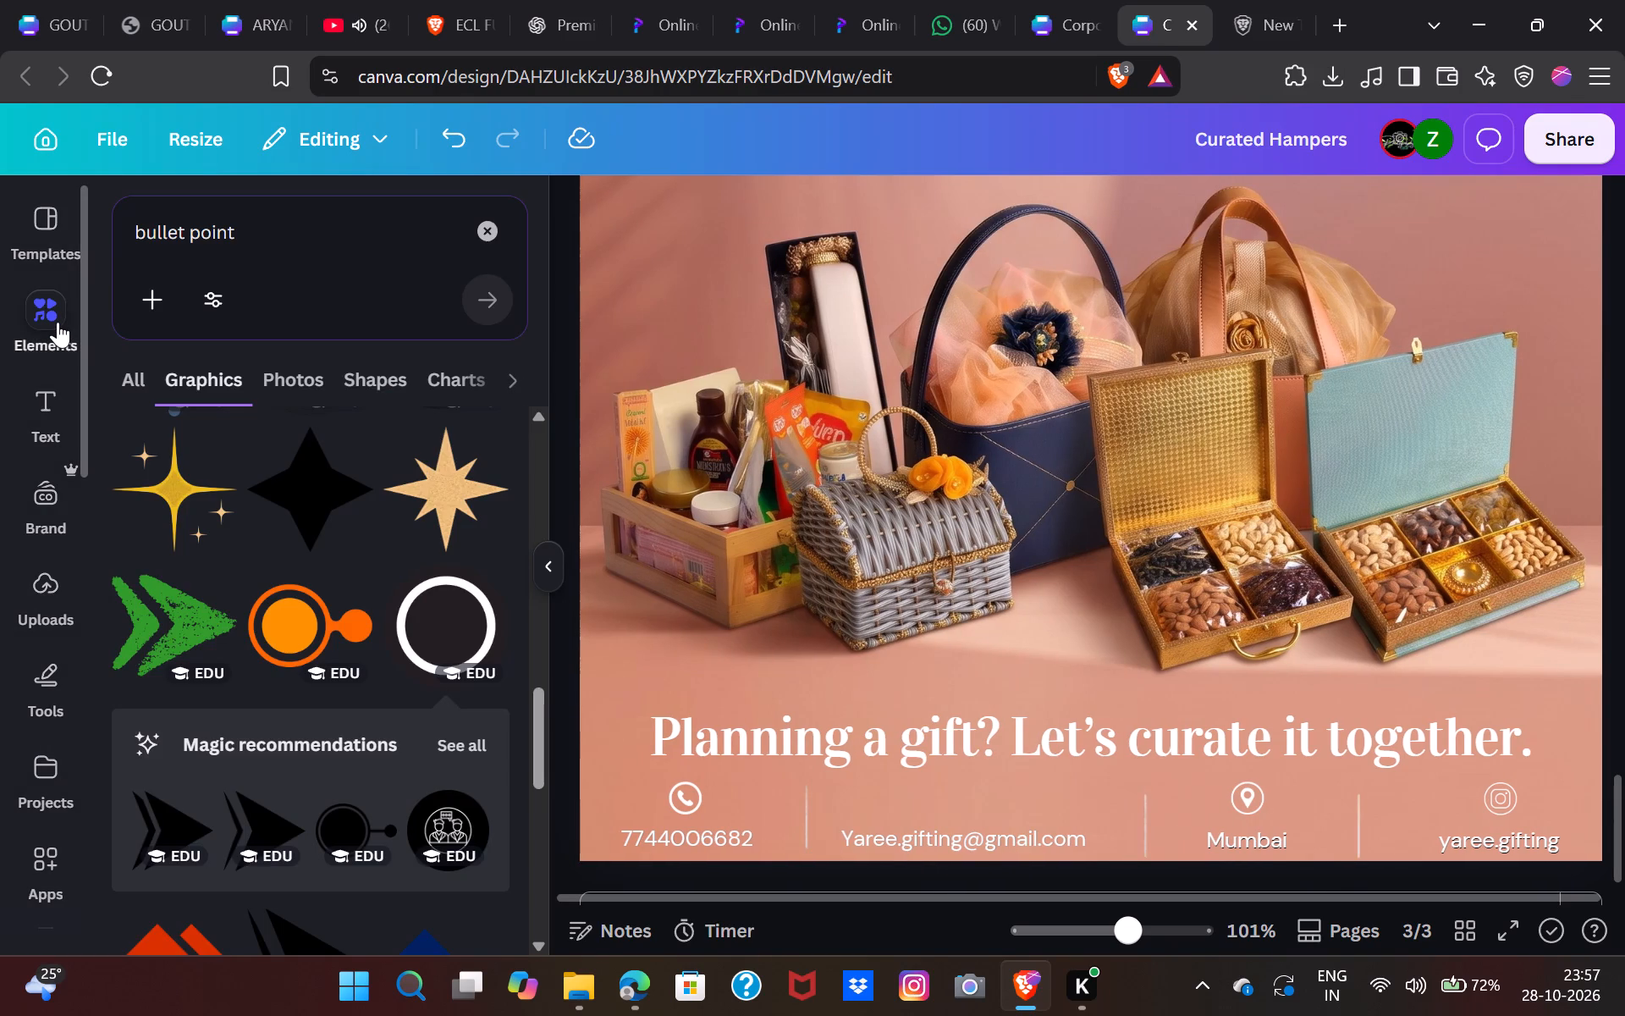
left_click(475, 237)
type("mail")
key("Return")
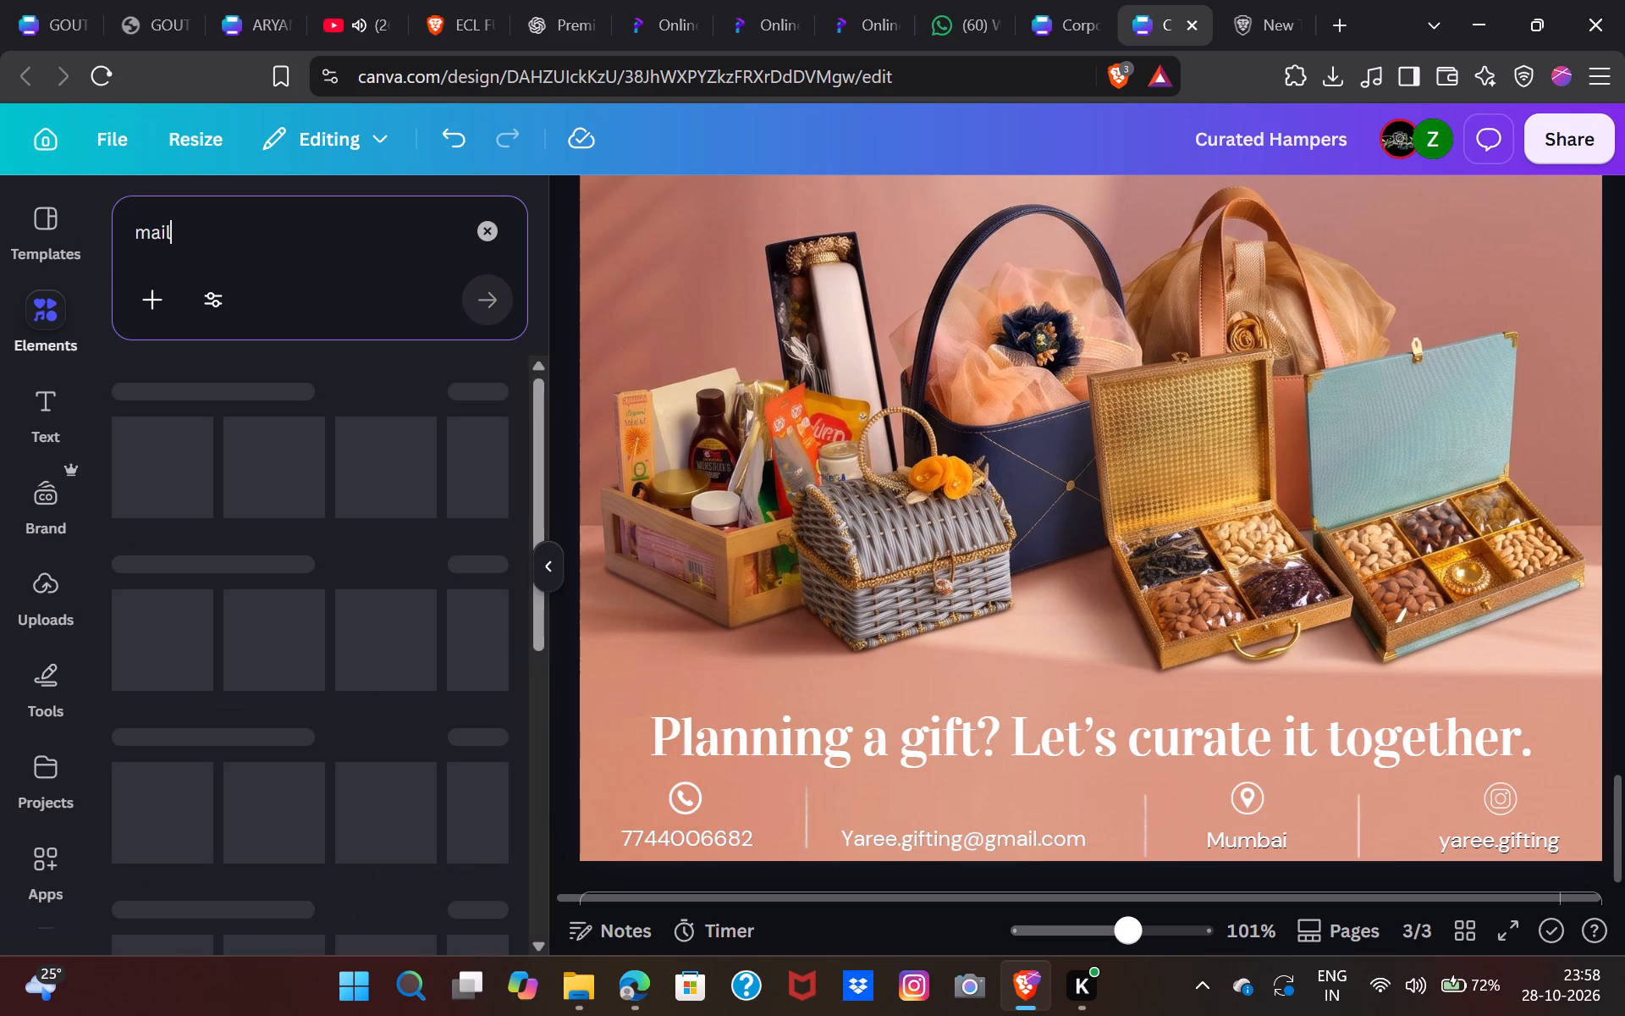
left_click(208, 489)
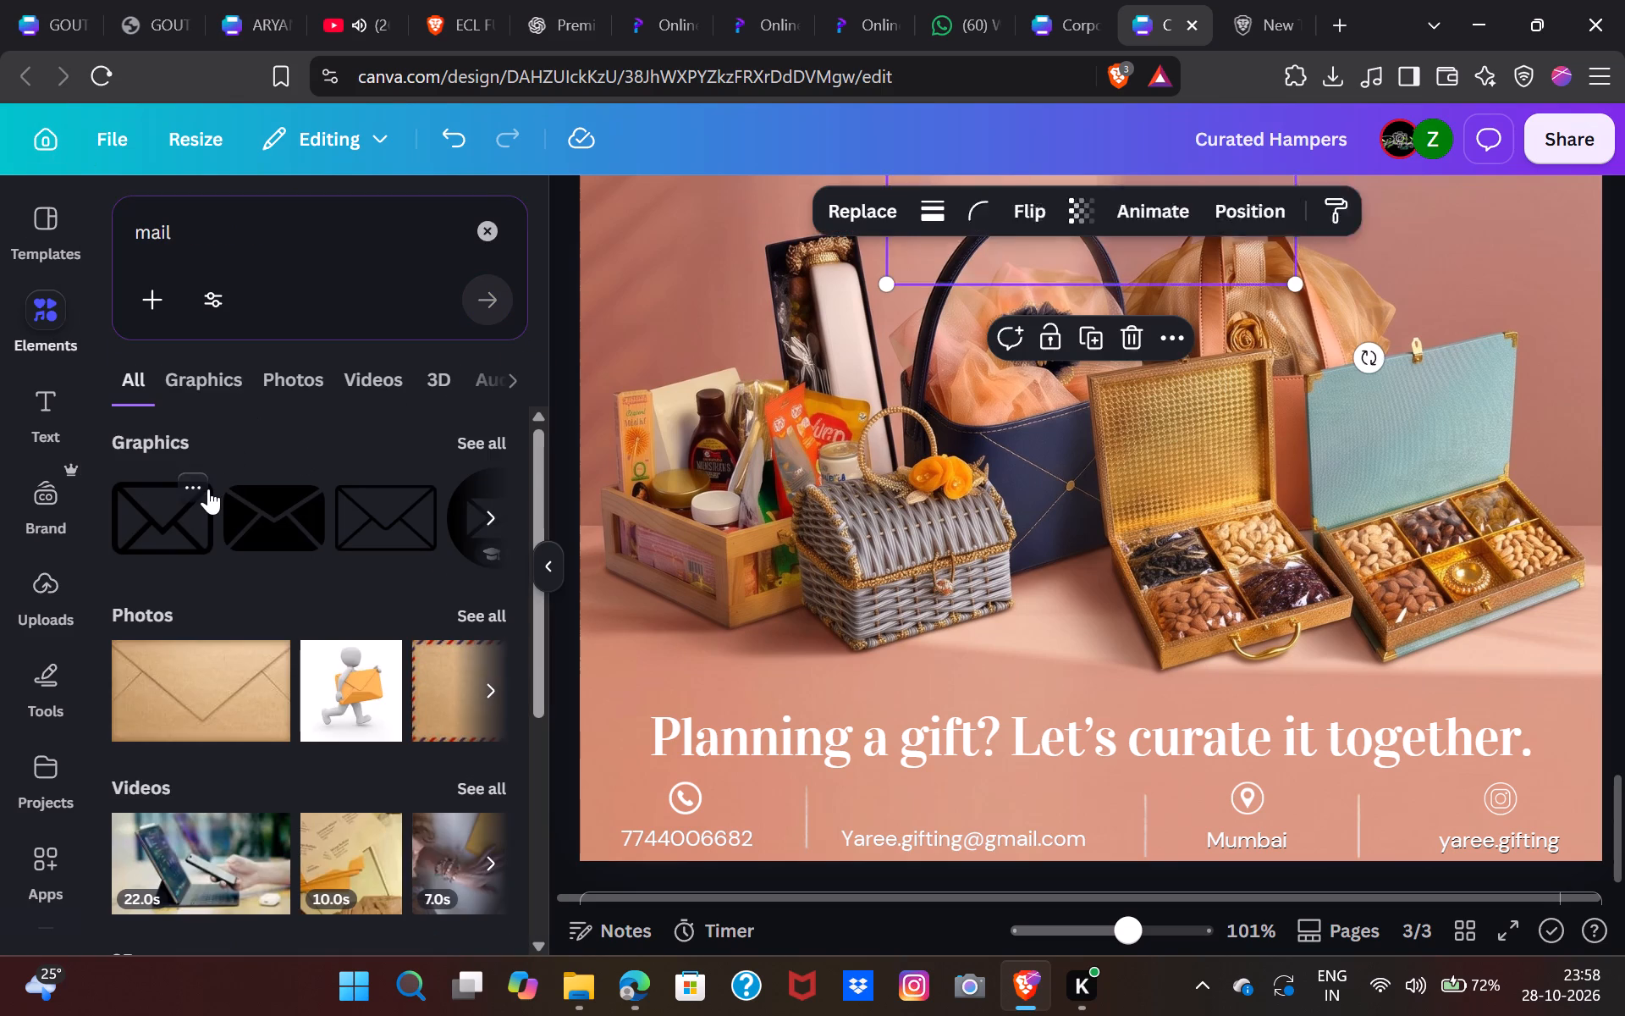
Shrink the black envelope graphic to icon size and place it in the footer above the email address.
scroll(928, 438, "up", 1)
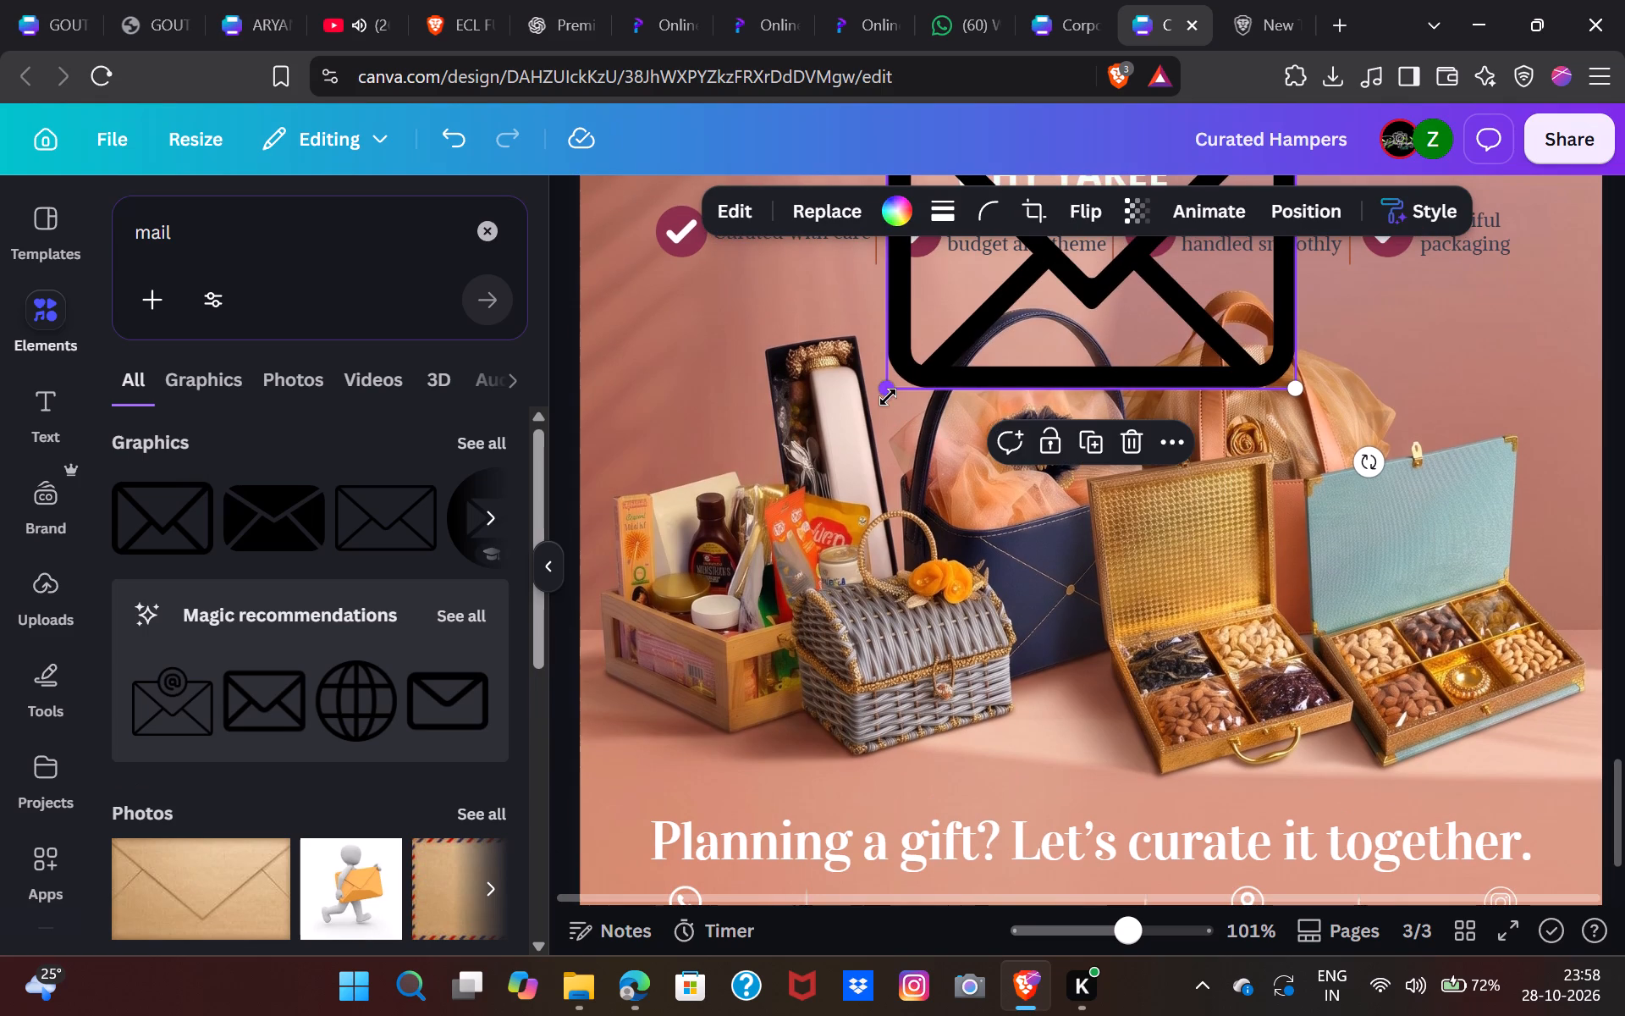
left_click_drag(888, 397, 1137, 302)
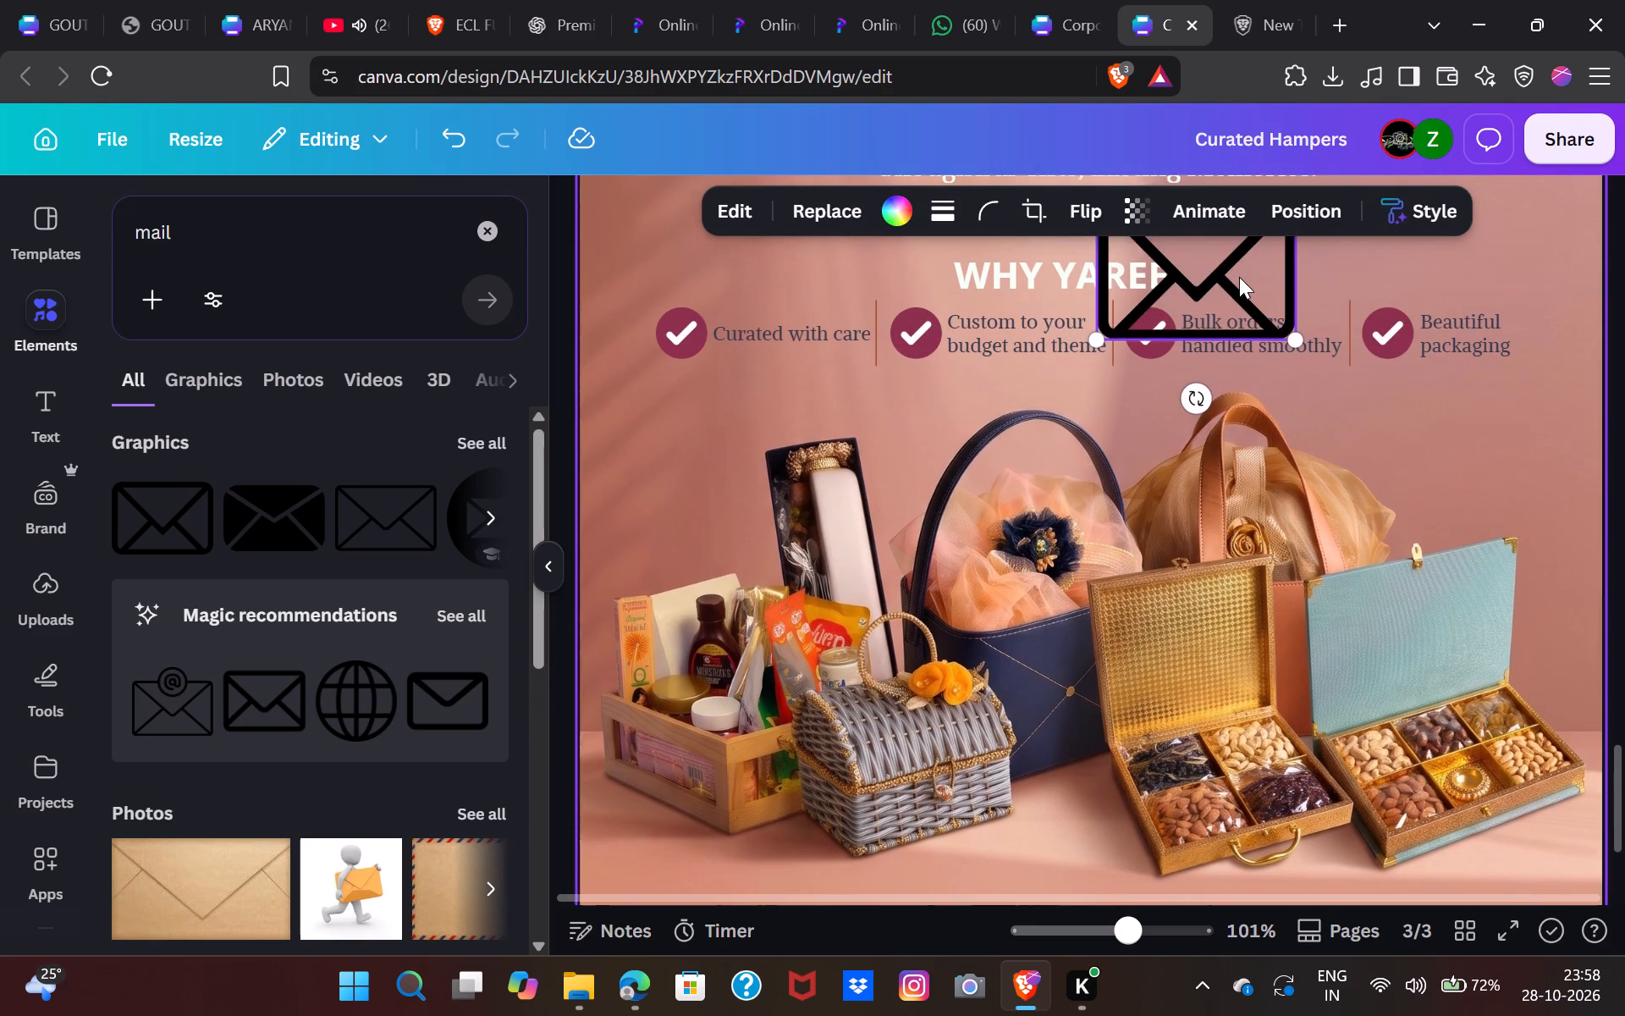
left_click_drag(1239, 277, 1095, 745)
scroll(1095, 745, "down", 1)
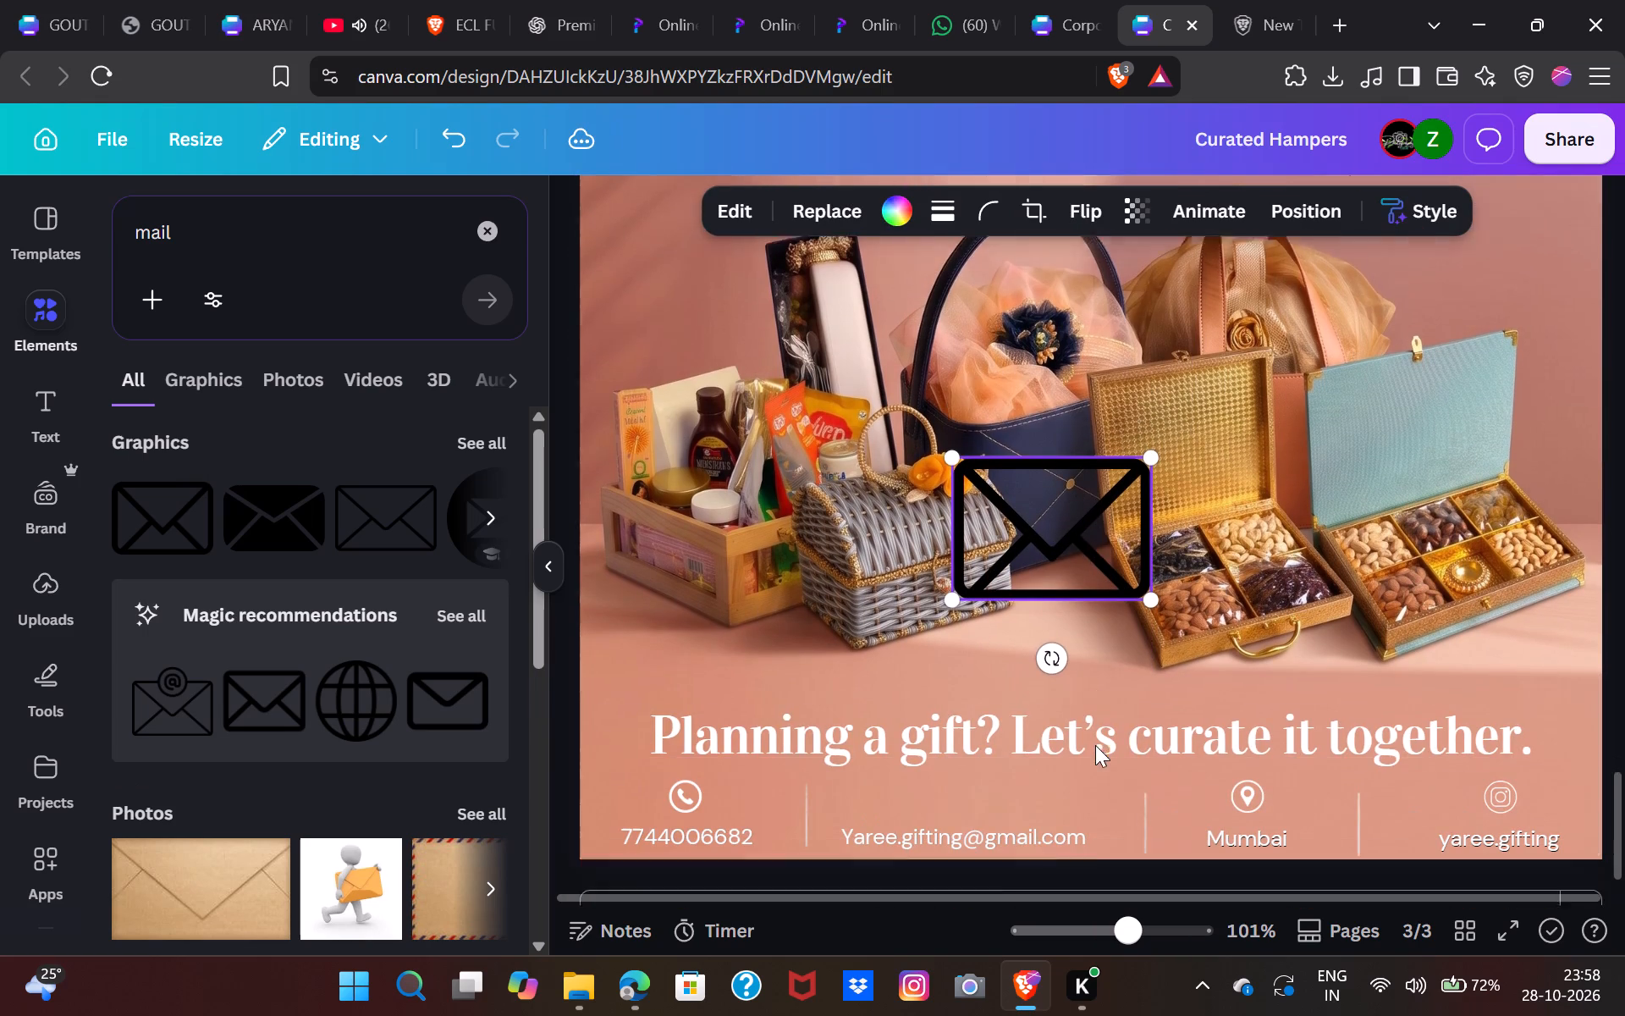
scroll(1095, 745, "down", 1)
left_click_drag(947, 544, 1011, 526)
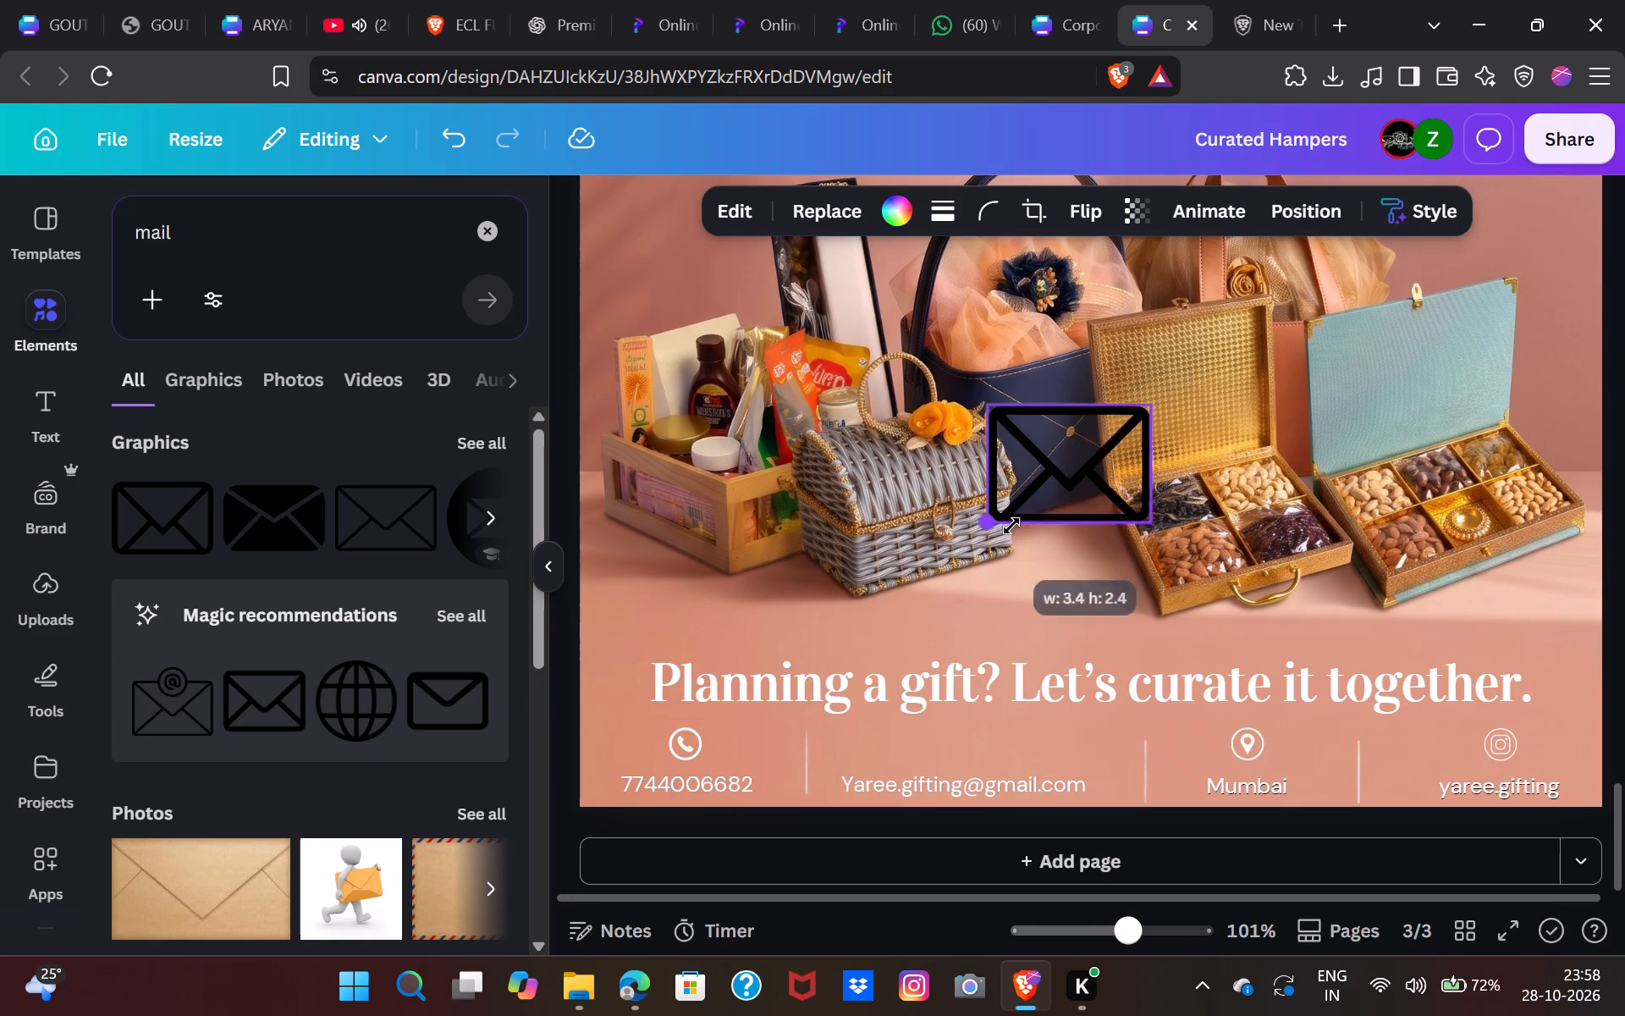
left_click_drag(1011, 526, 1124, 456)
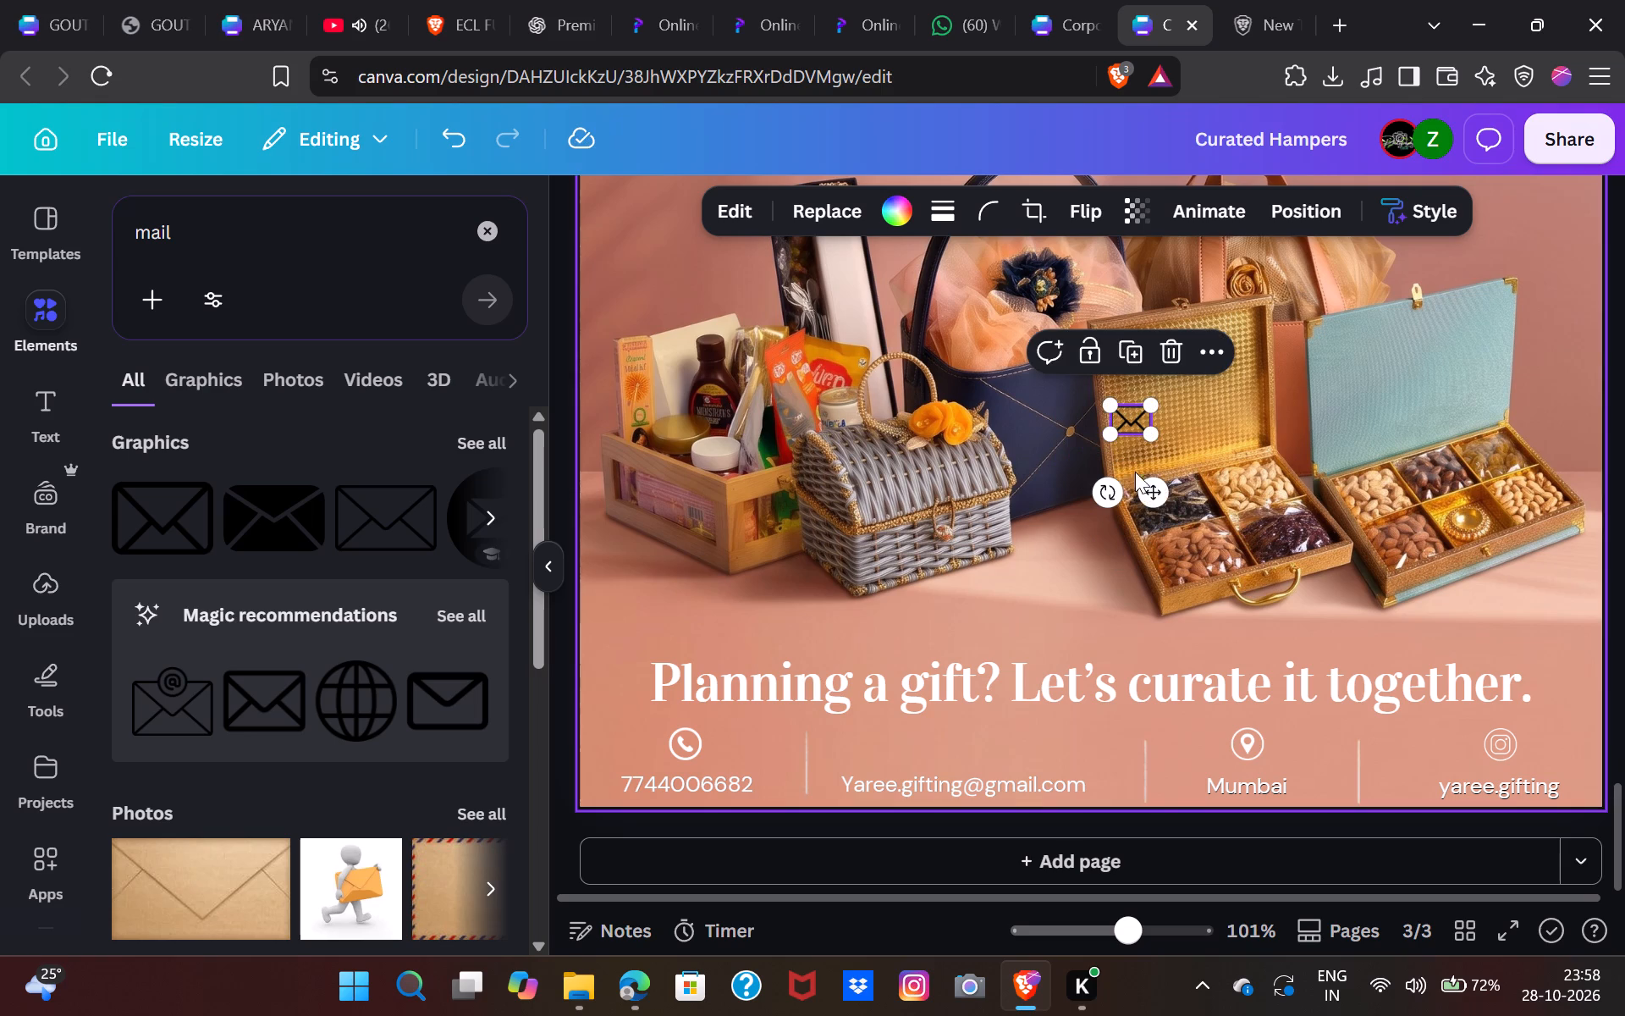
left_click_drag(1154, 501, 1016, 816)
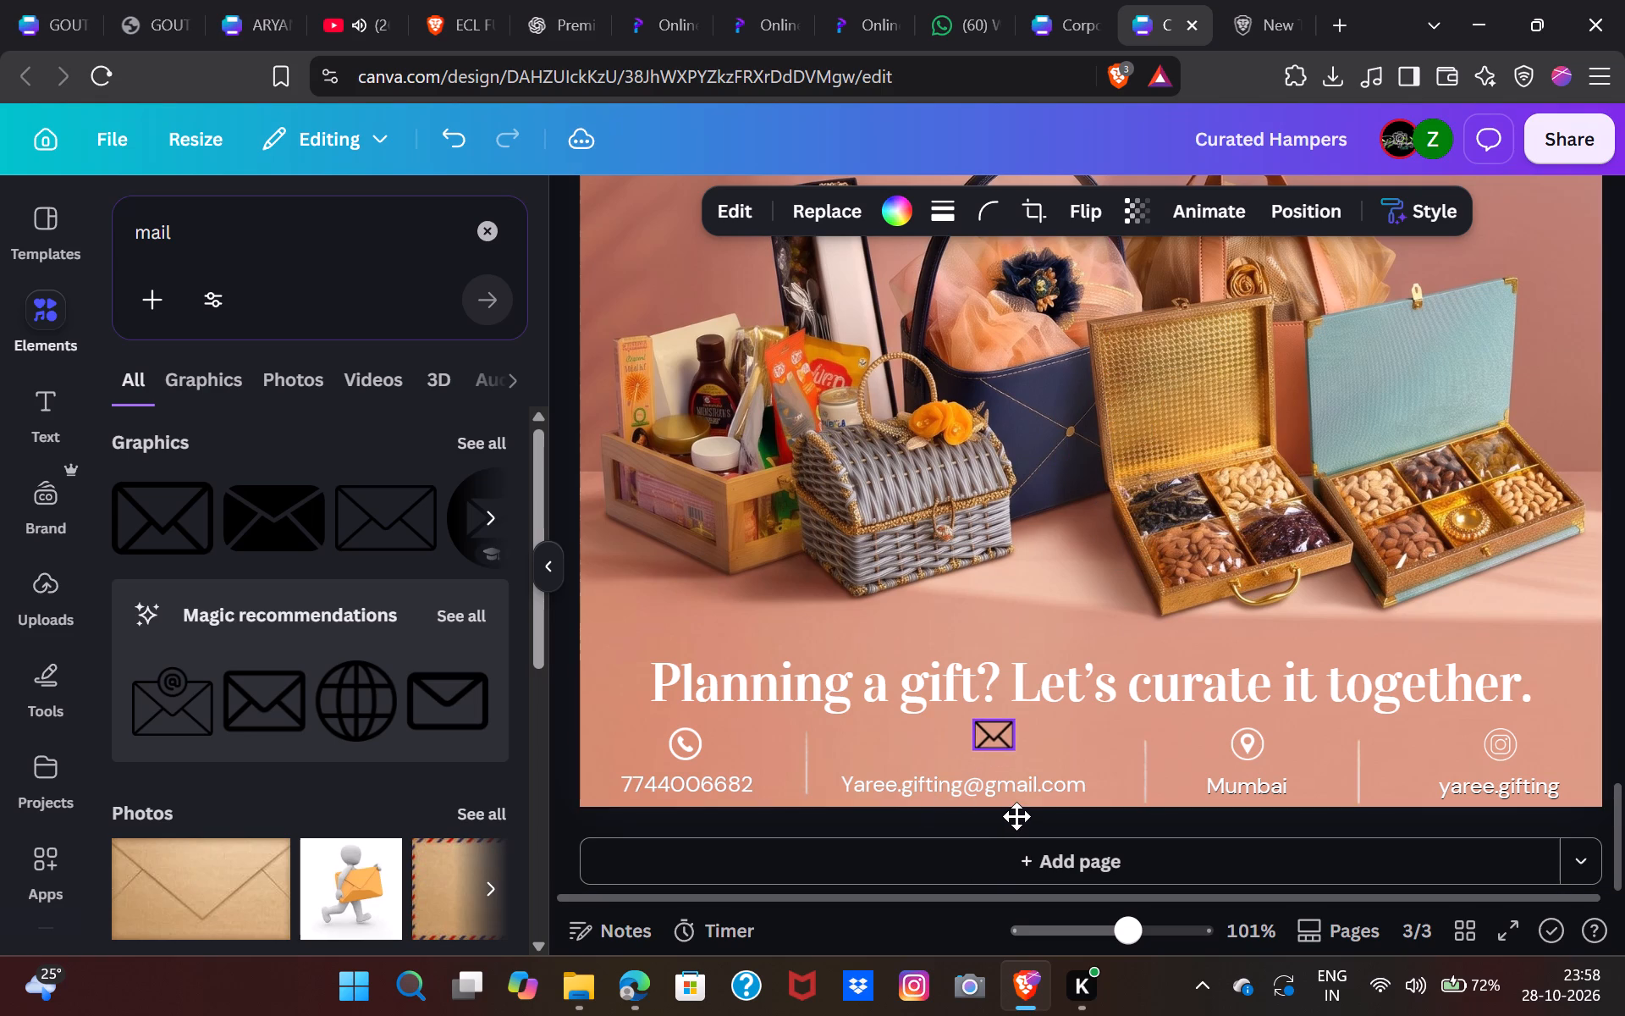
left_click_drag(1016, 816, 1000, 819)
Fine-tune the envelope icon's size to suit the other footer icons and centre it above the email address.
left_click_drag(956, 759, 963, 754)
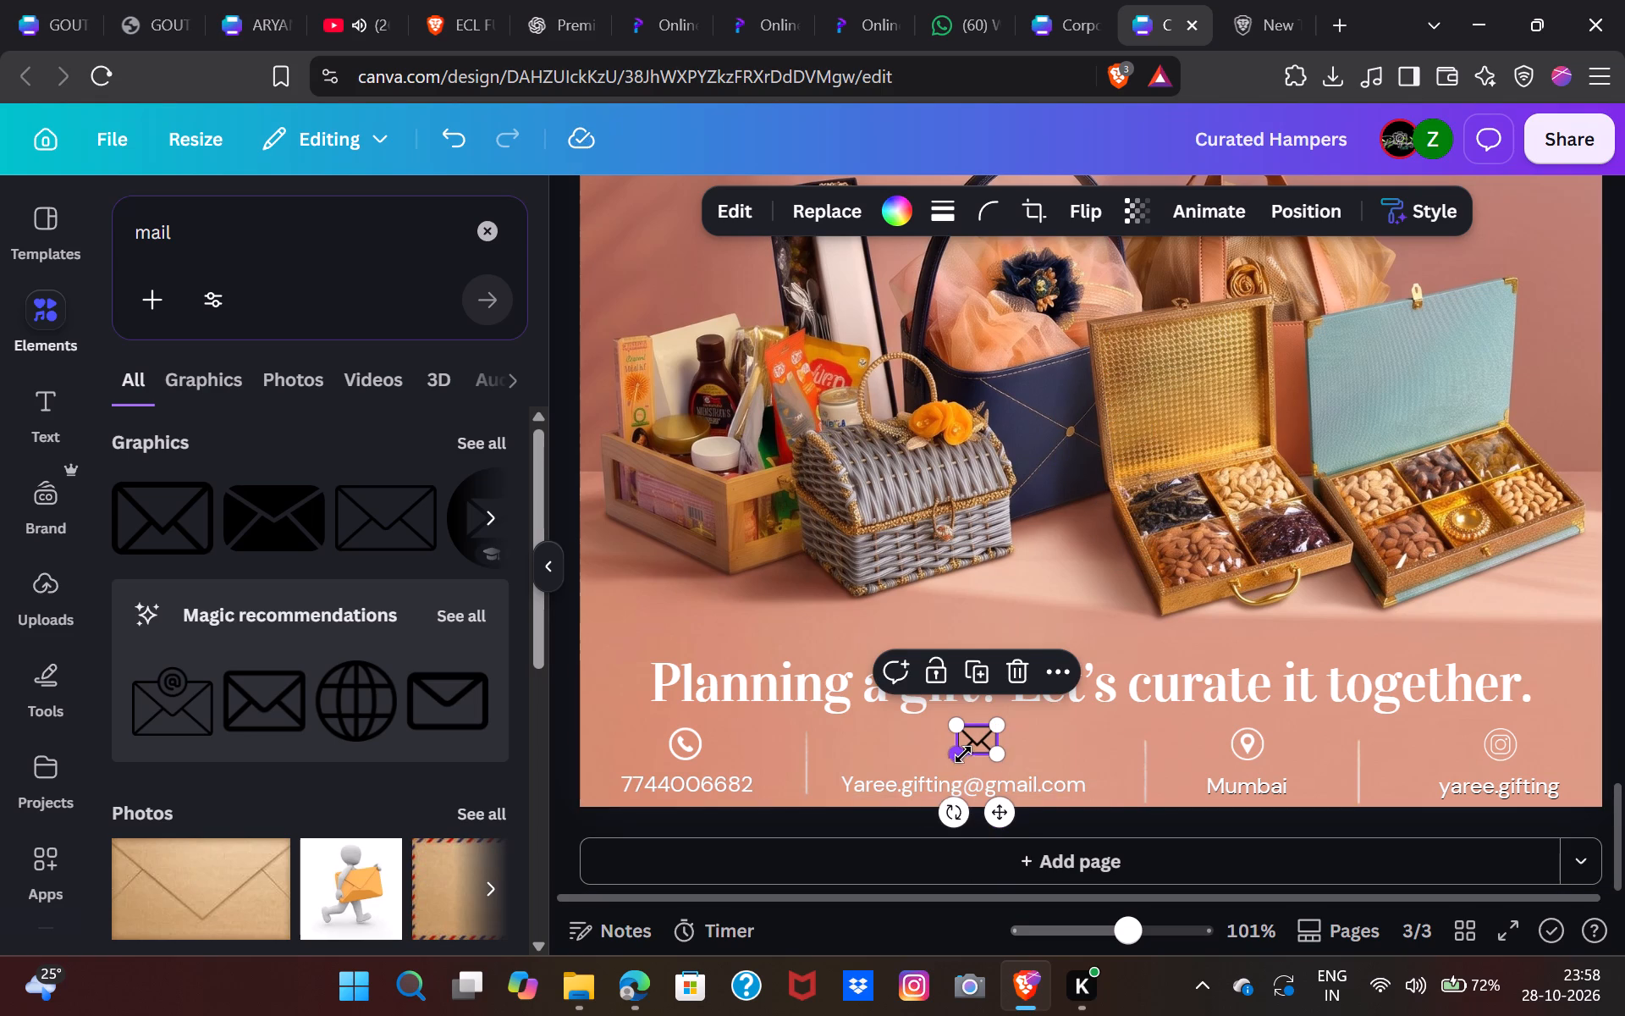
left_click_drag(963, 754, 969, 751)
left_click_drag(1006, 802, 1006, 809)
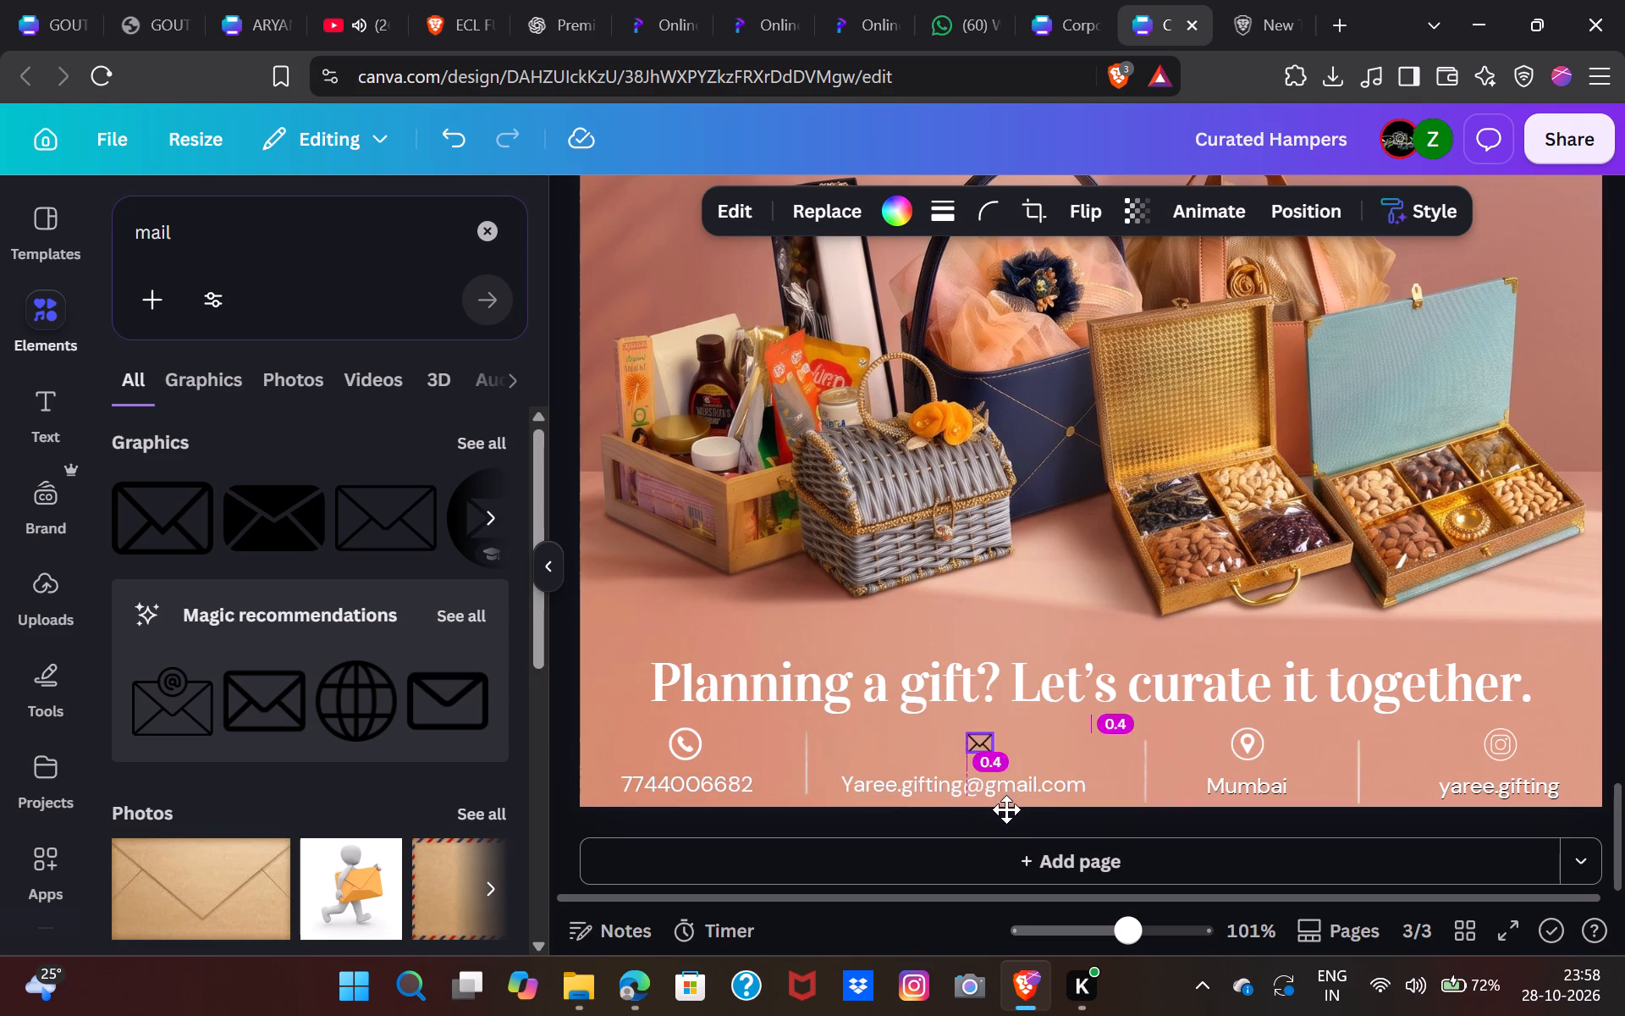
left_click_drag(1006, 809, 1005, 813)
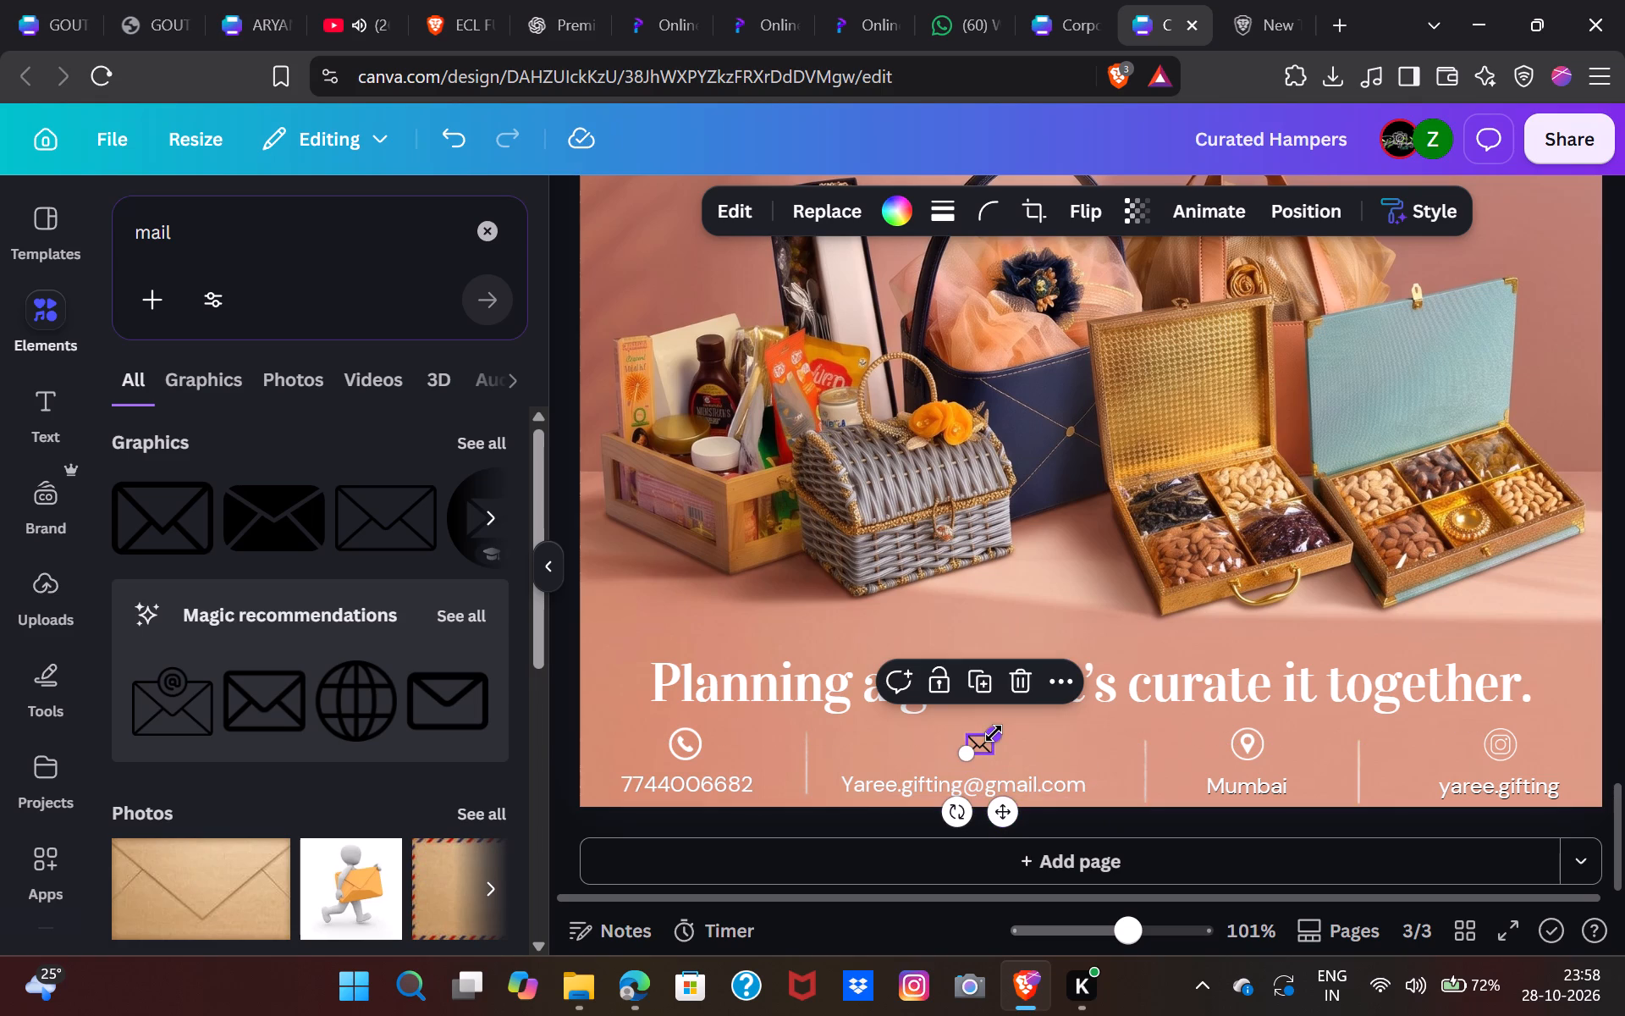
left_click(994, 733)
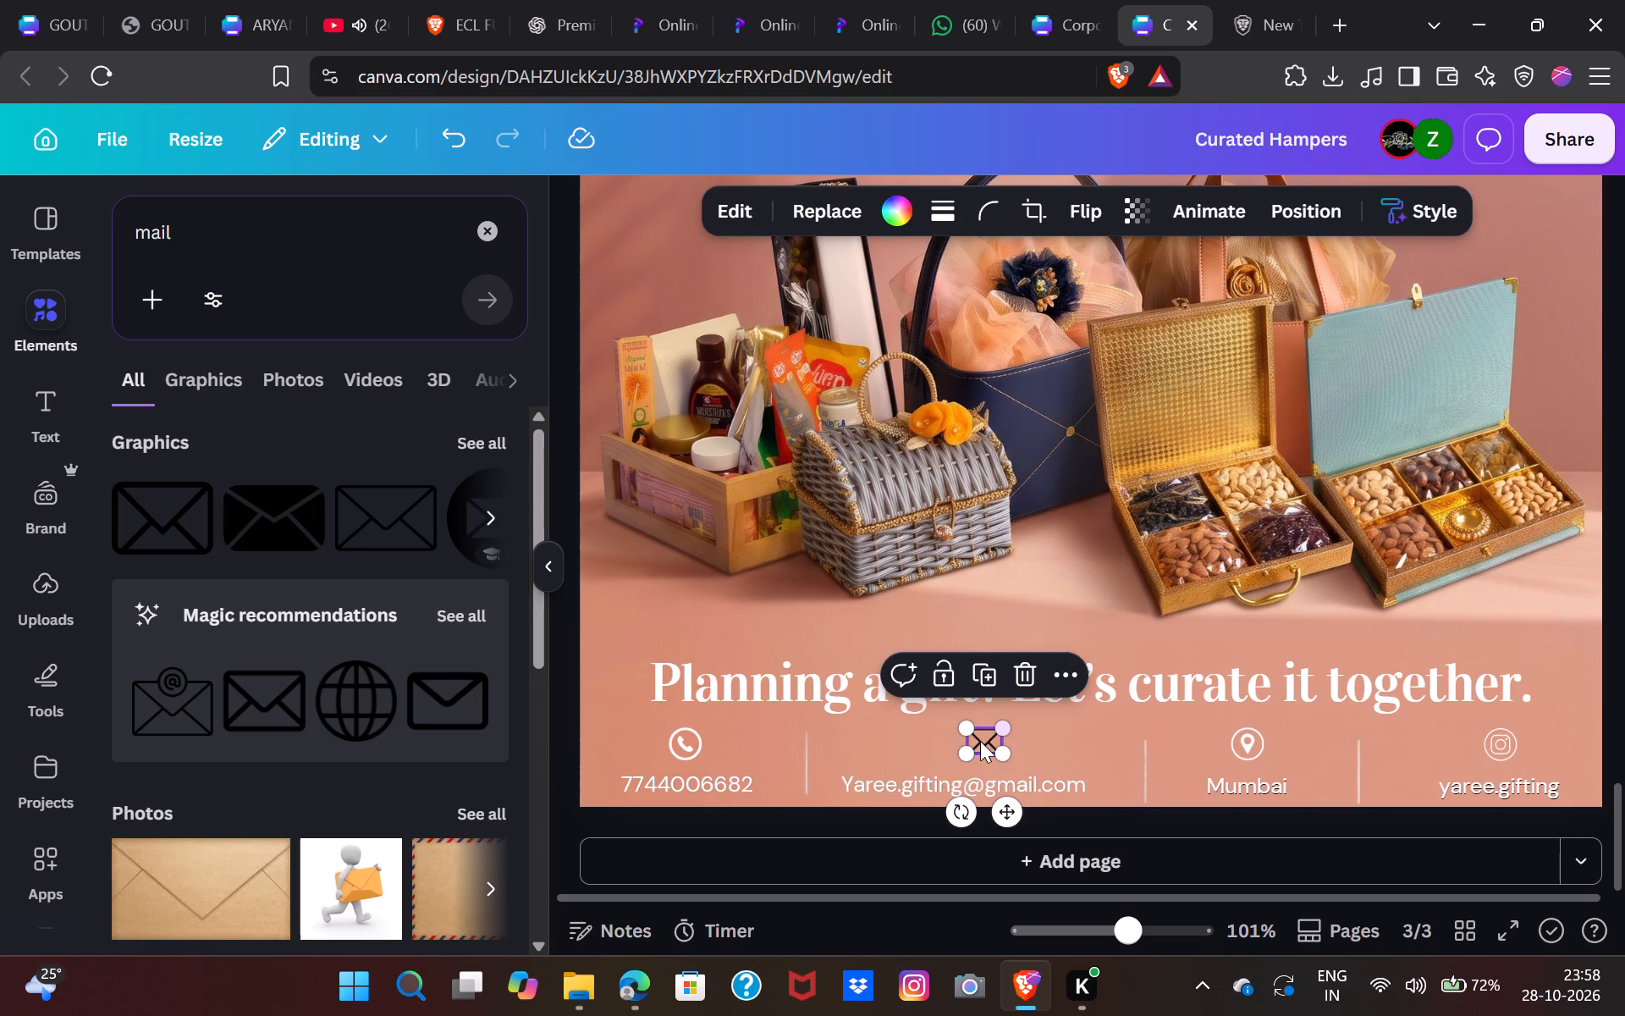
left_click_drag(972, 748, 969, 757)
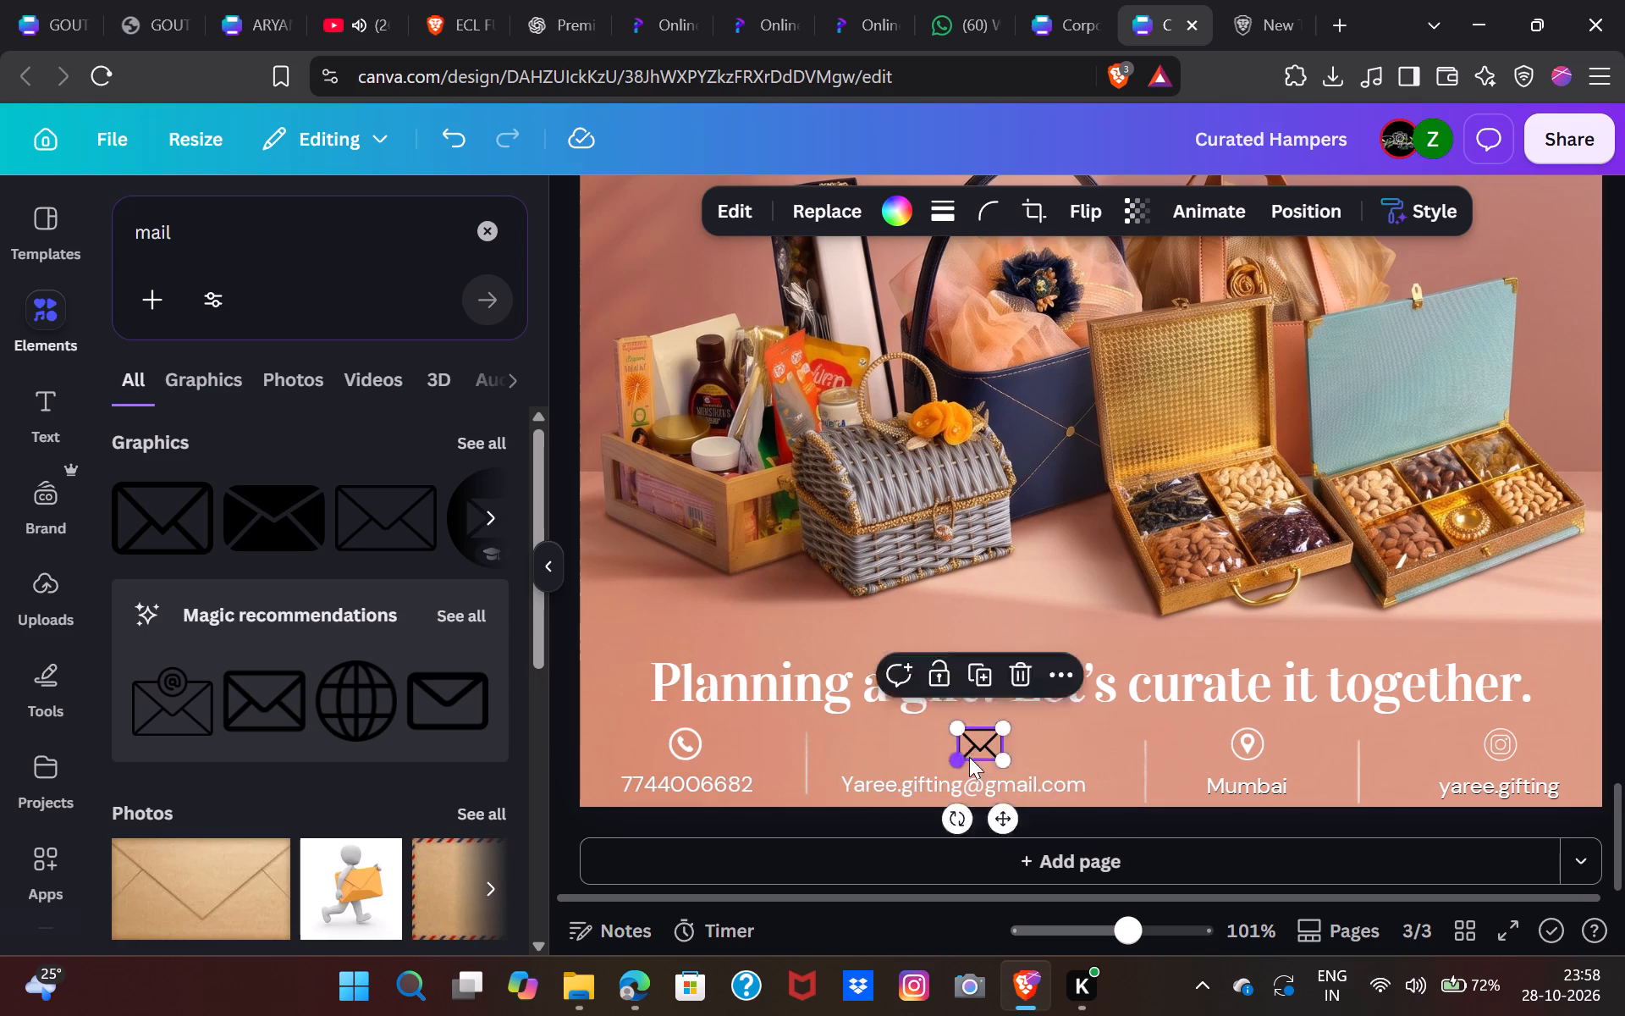
left_click(1033, 760)
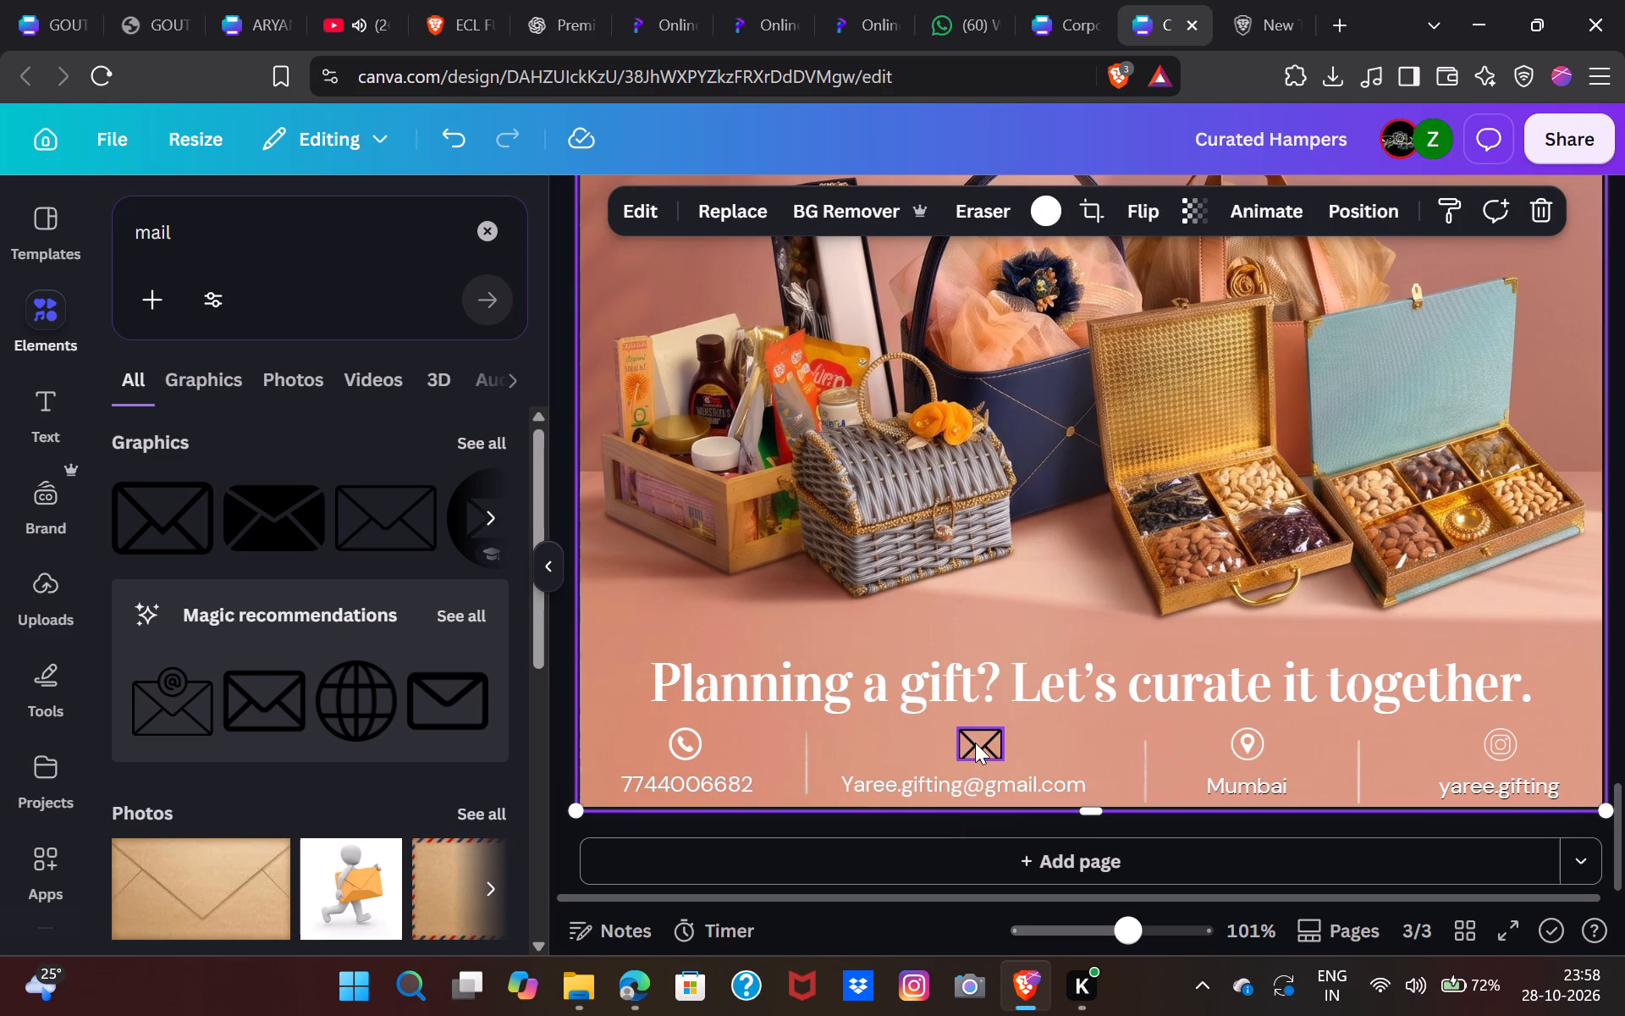
left_click(975, 743)
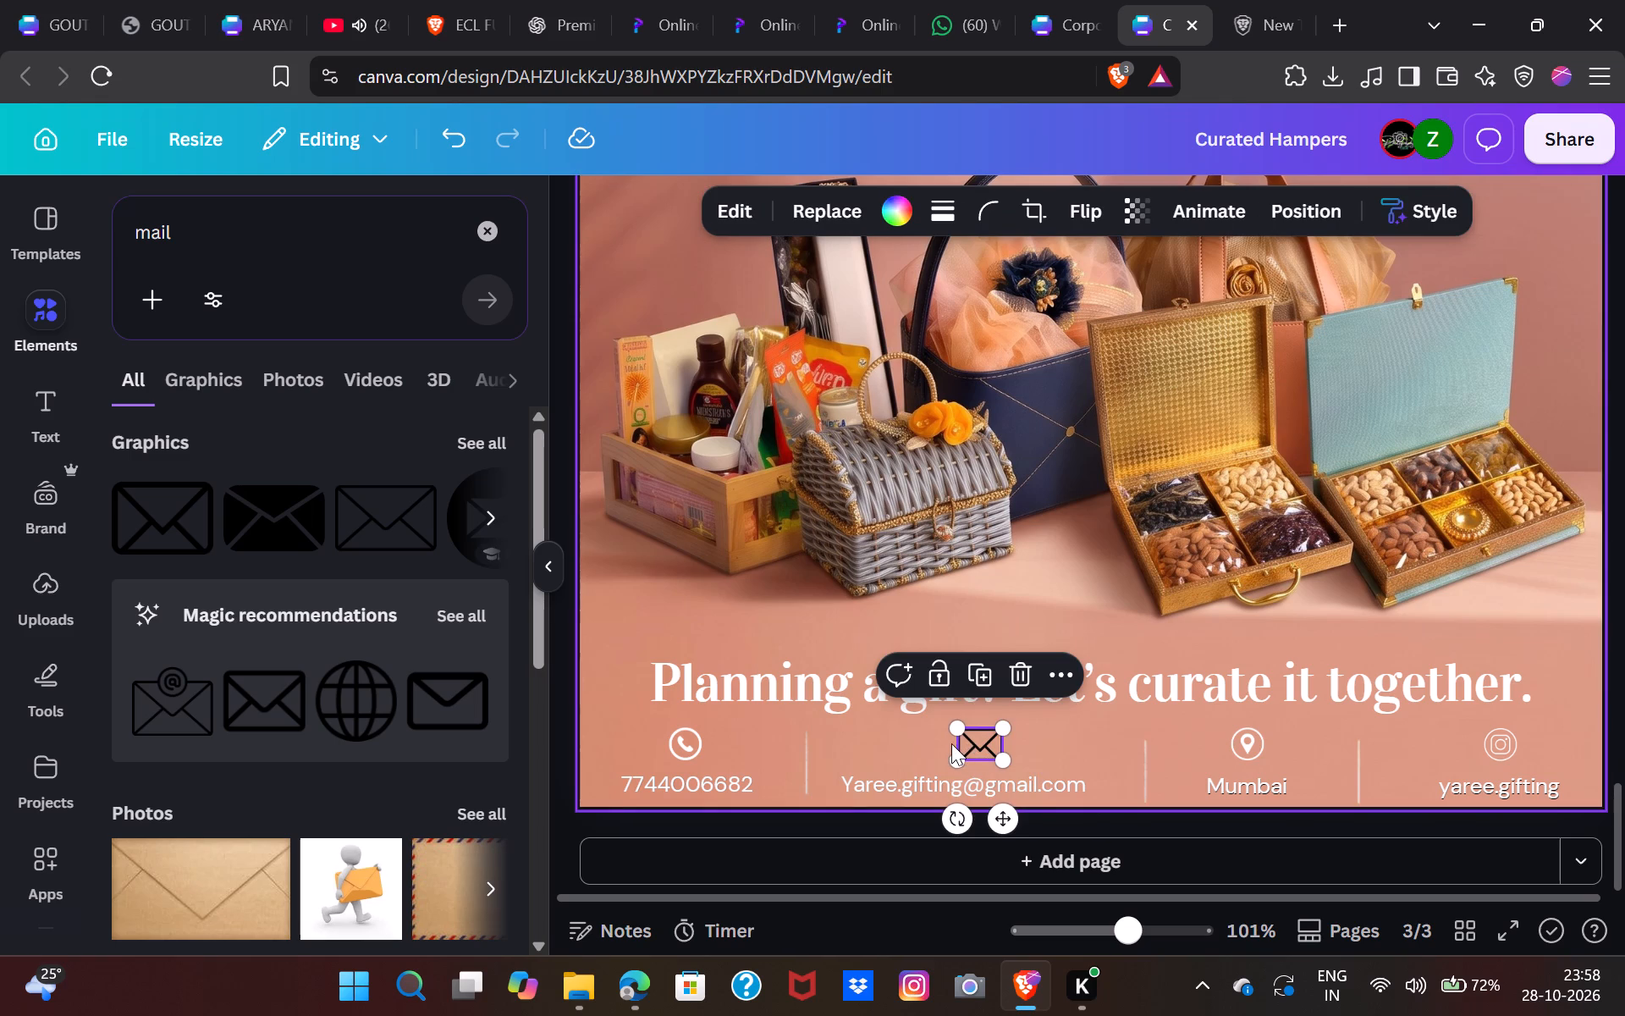
left_click_drag(953, 764, 963, 764)
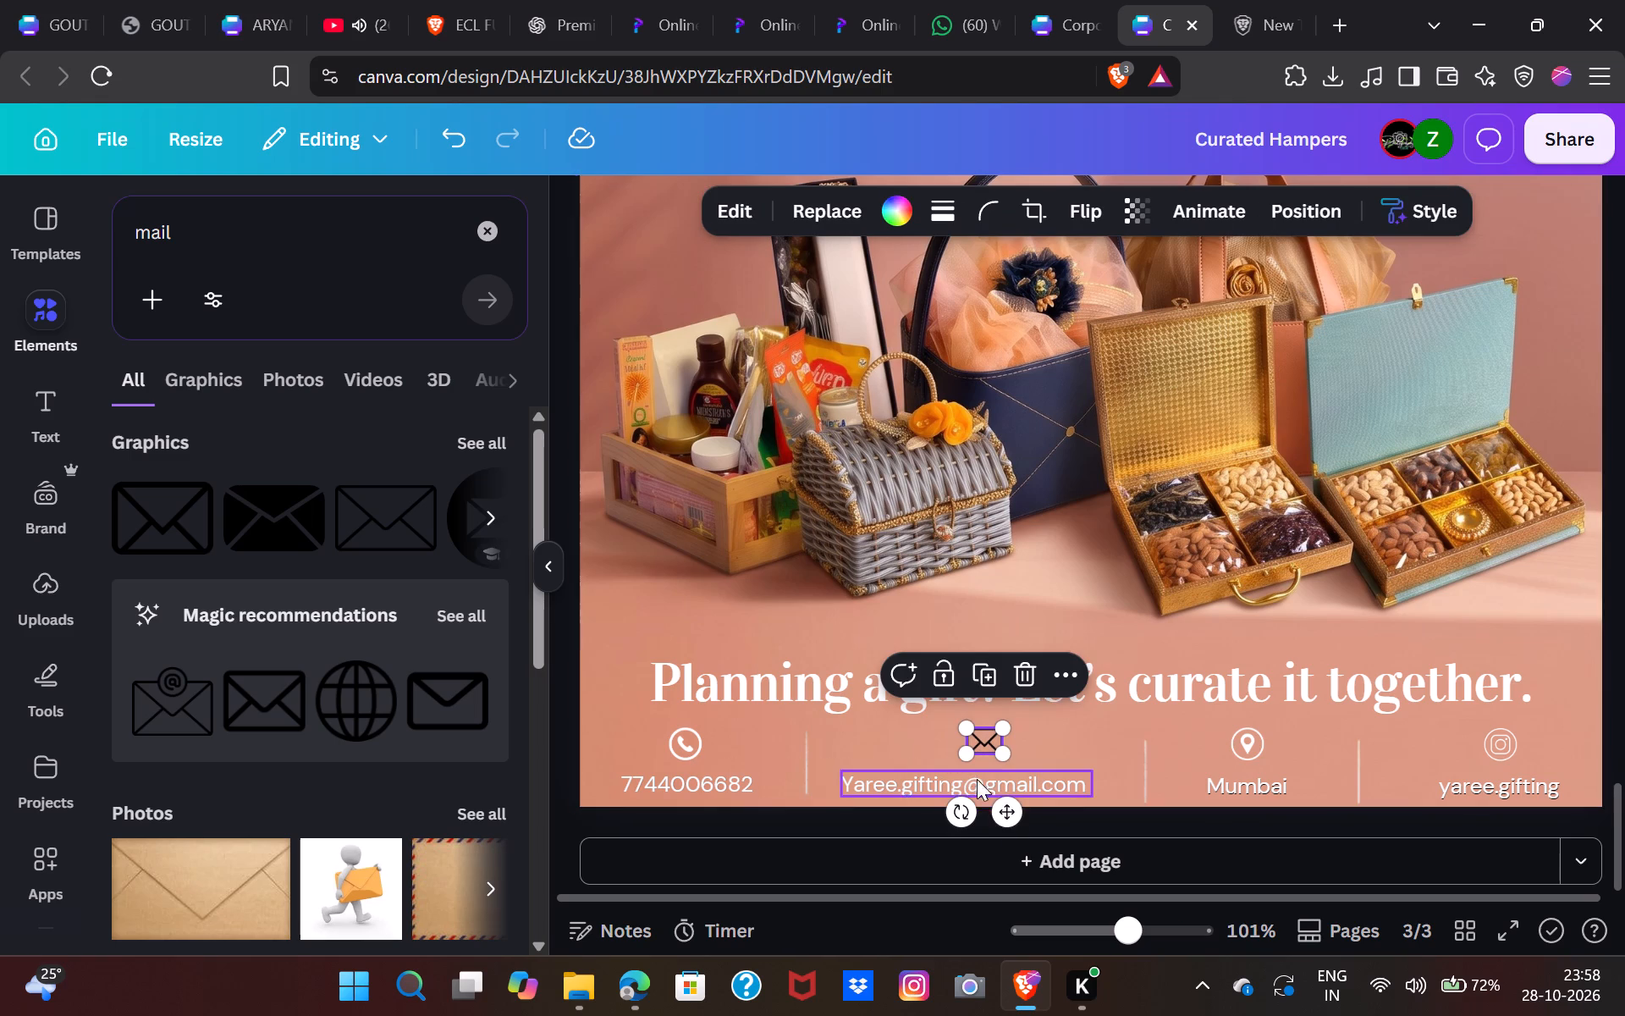
left_click(1011, 825)
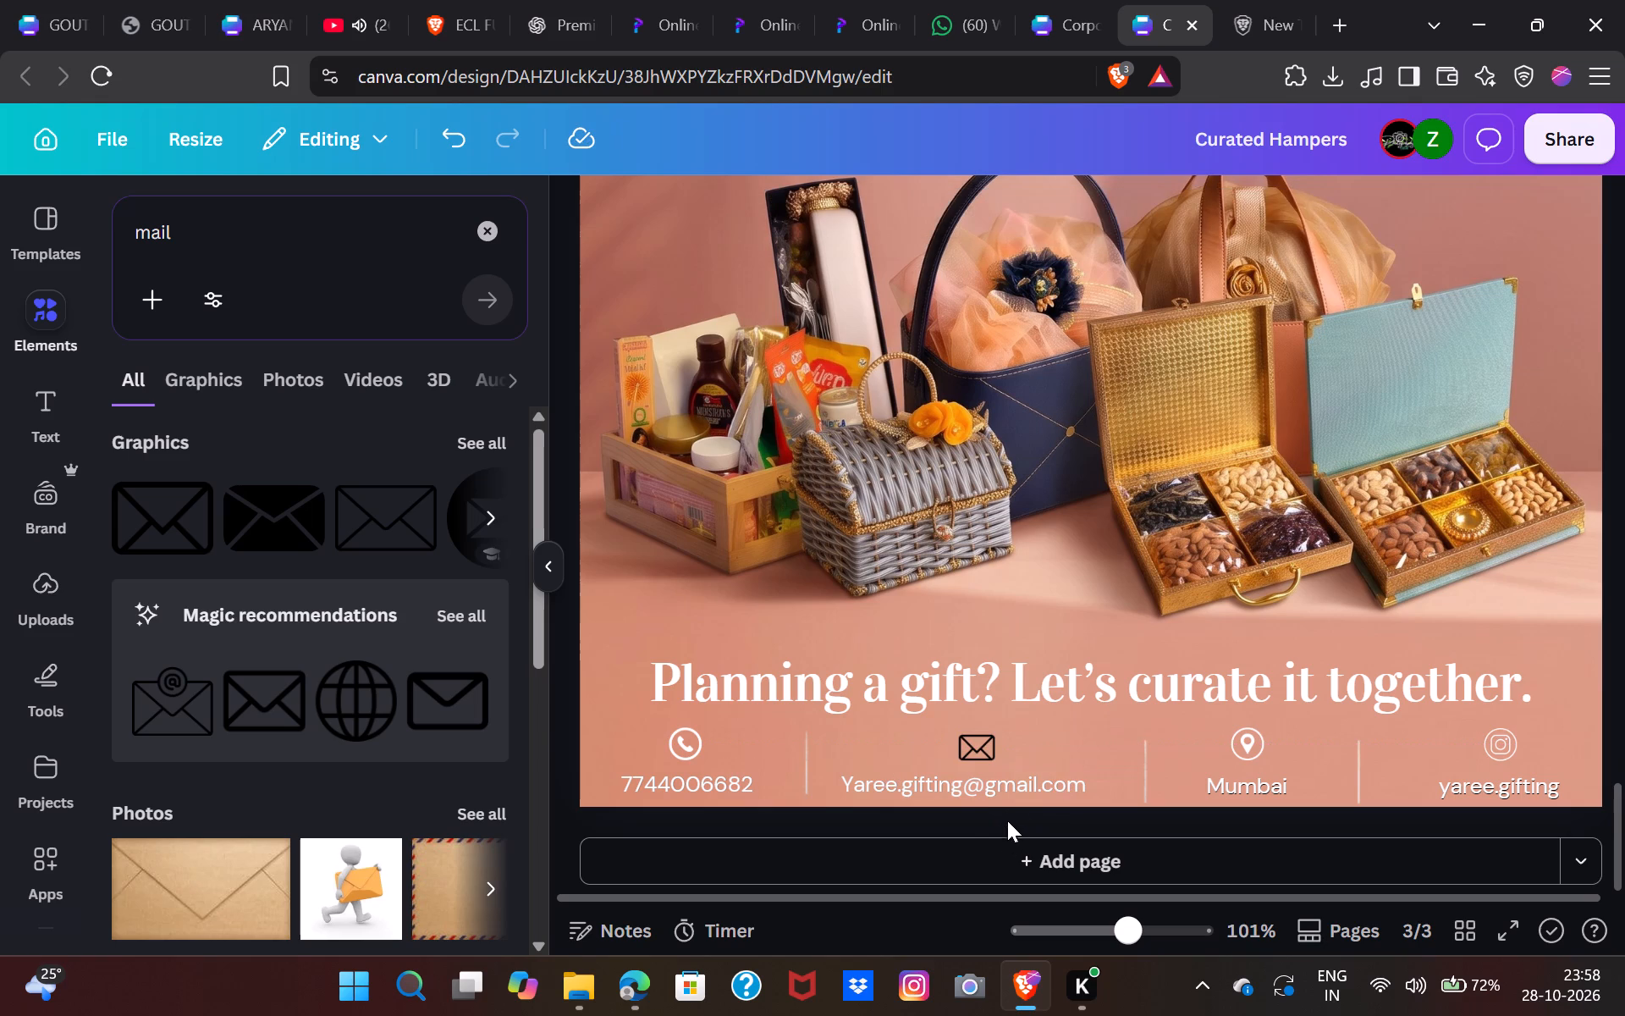
Nudge the envelope icon vertically to line it up with the phone, location and Instagram icons.
left_click(983, 748)
left_click(990, 740)
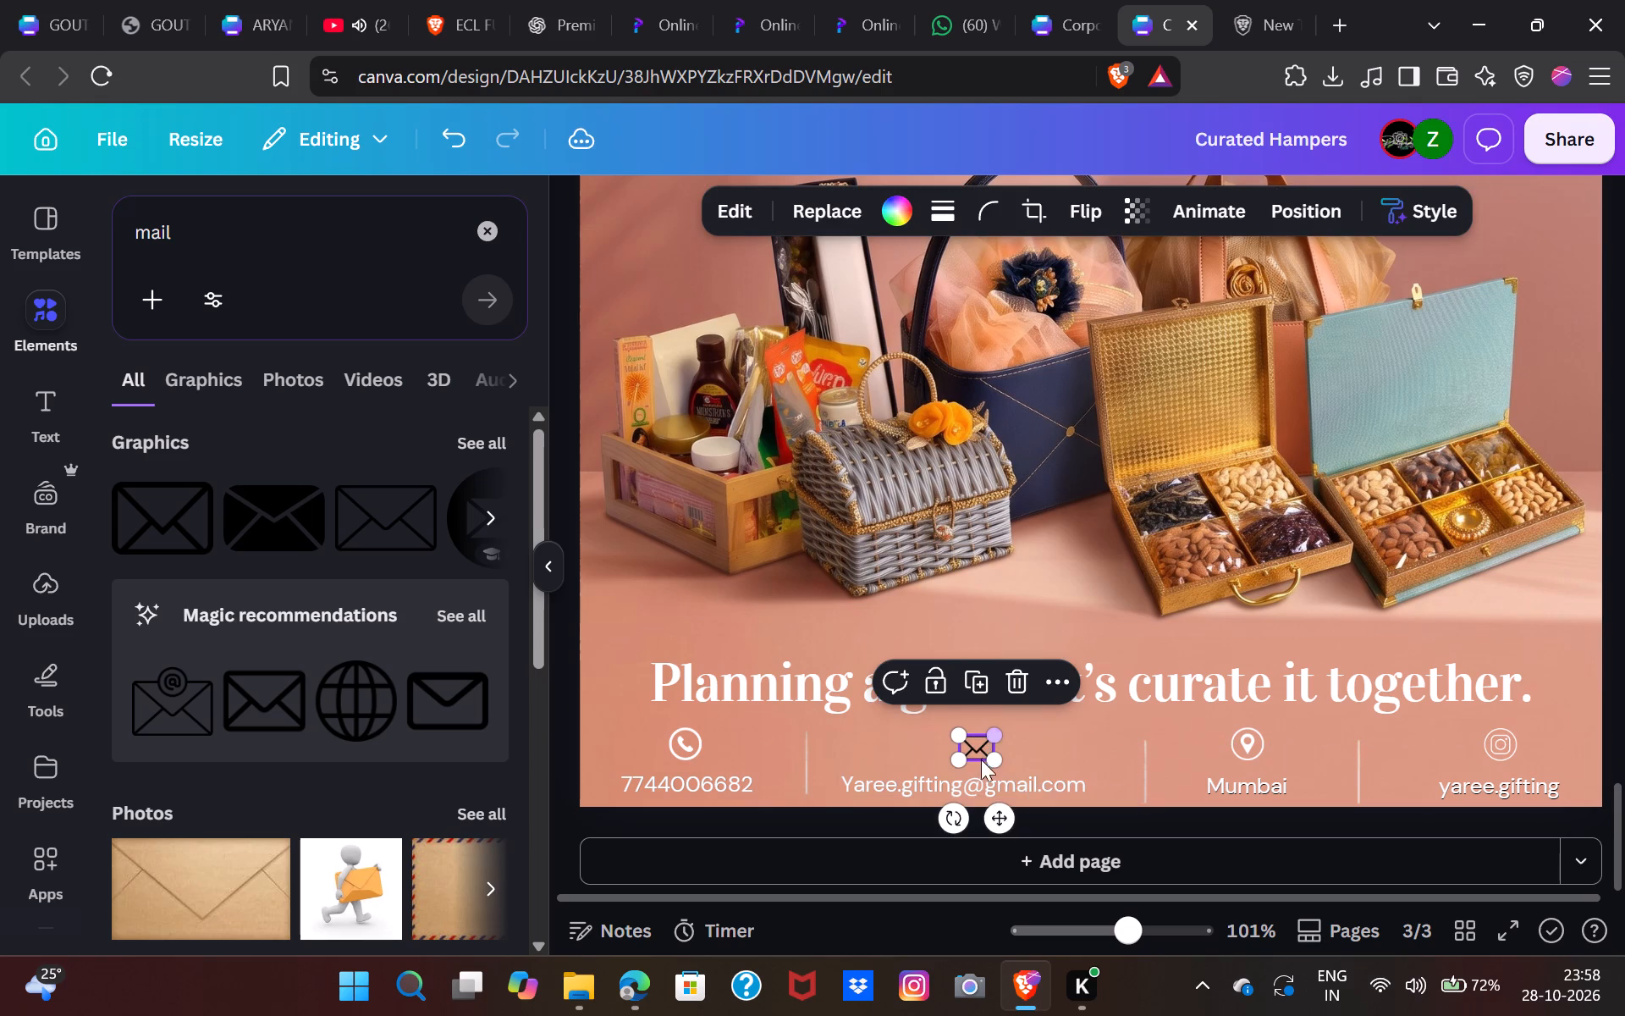
key("Up")
key("Down")
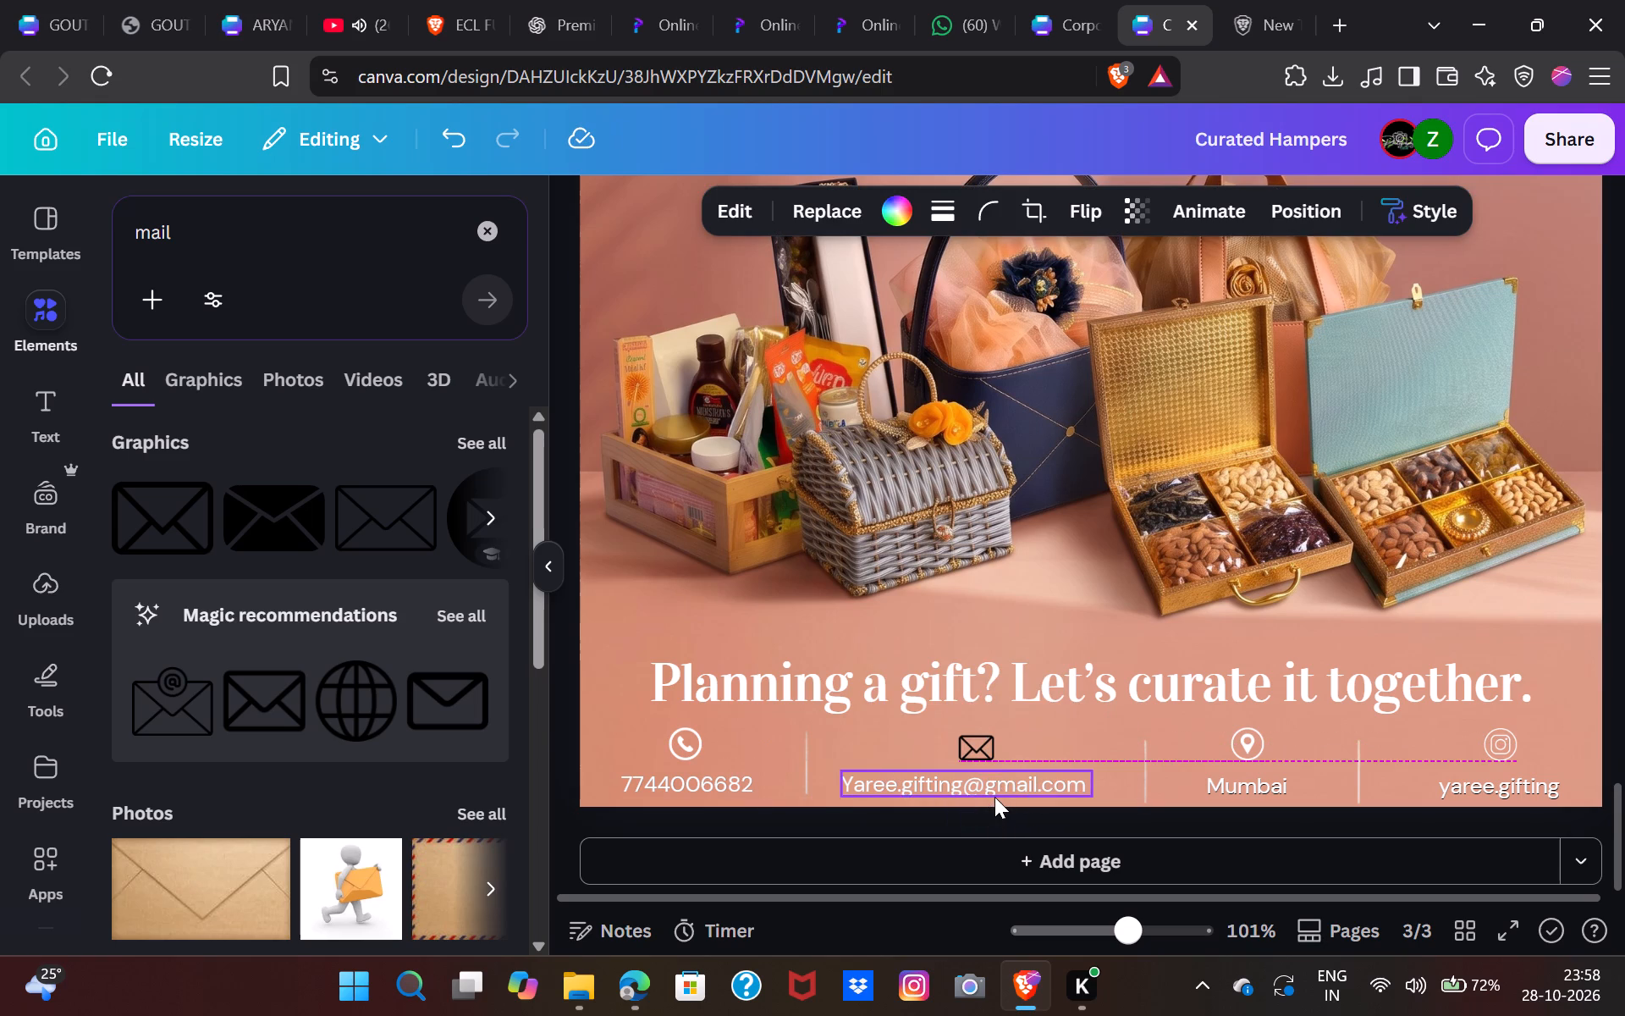
key("Up")
key("Up")
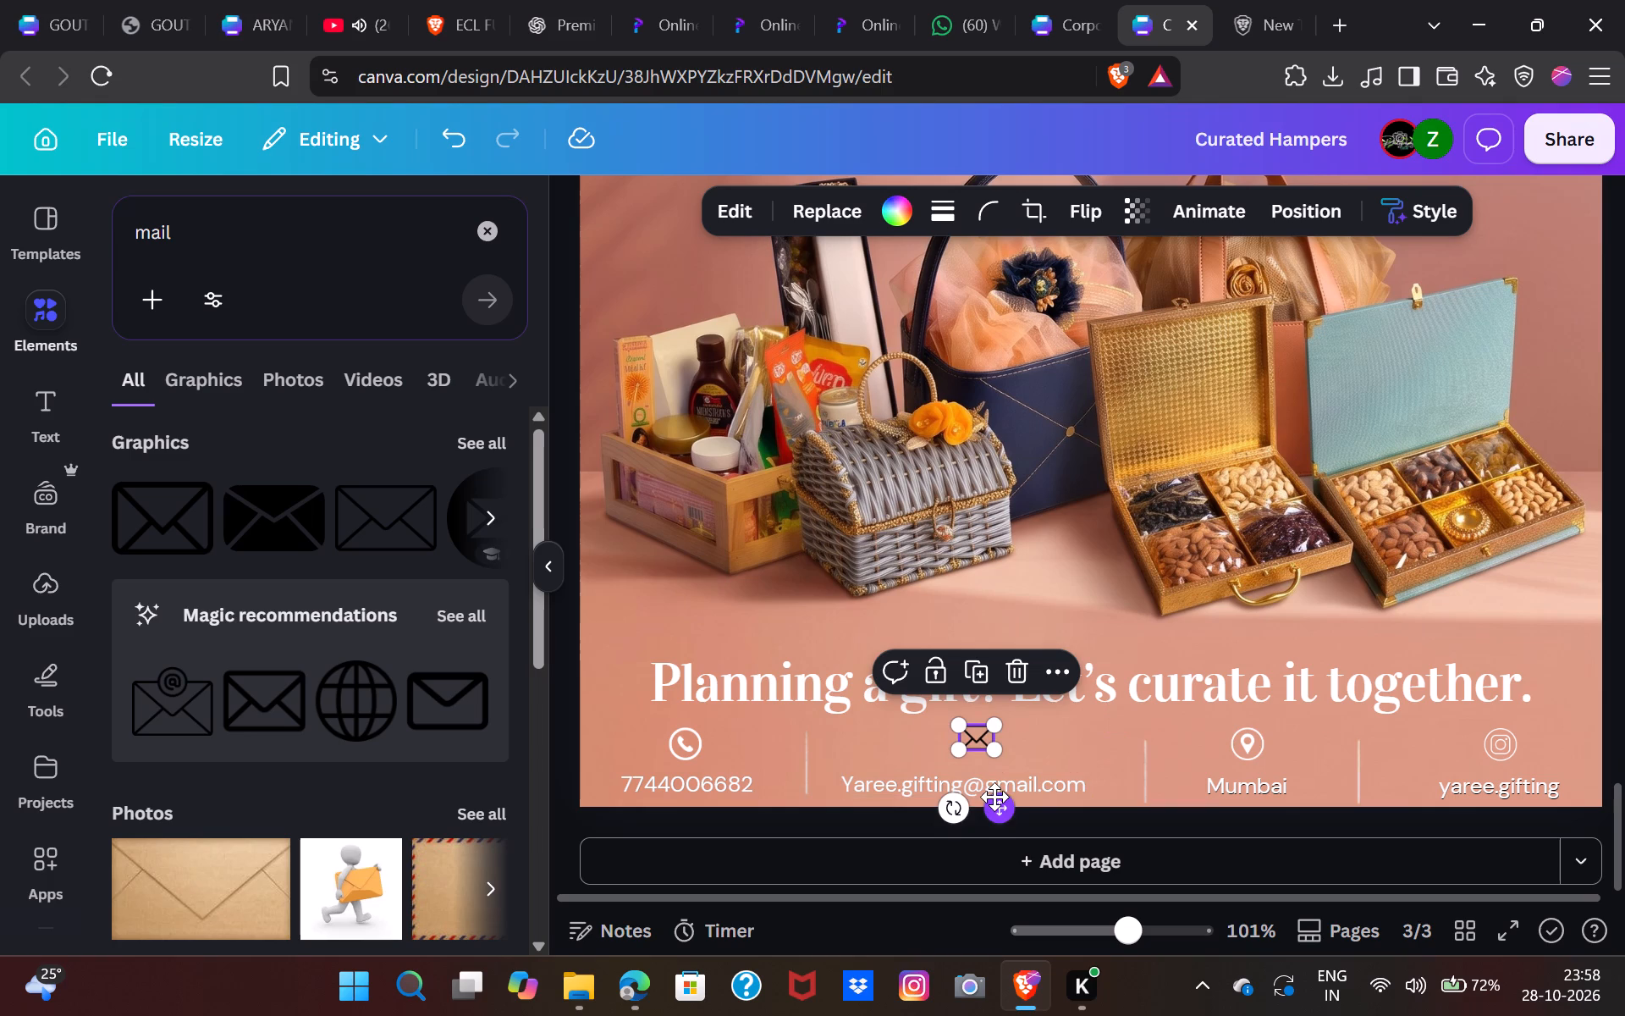
Recolour the envelope icon above the email address to white.
left_click(886, 197)
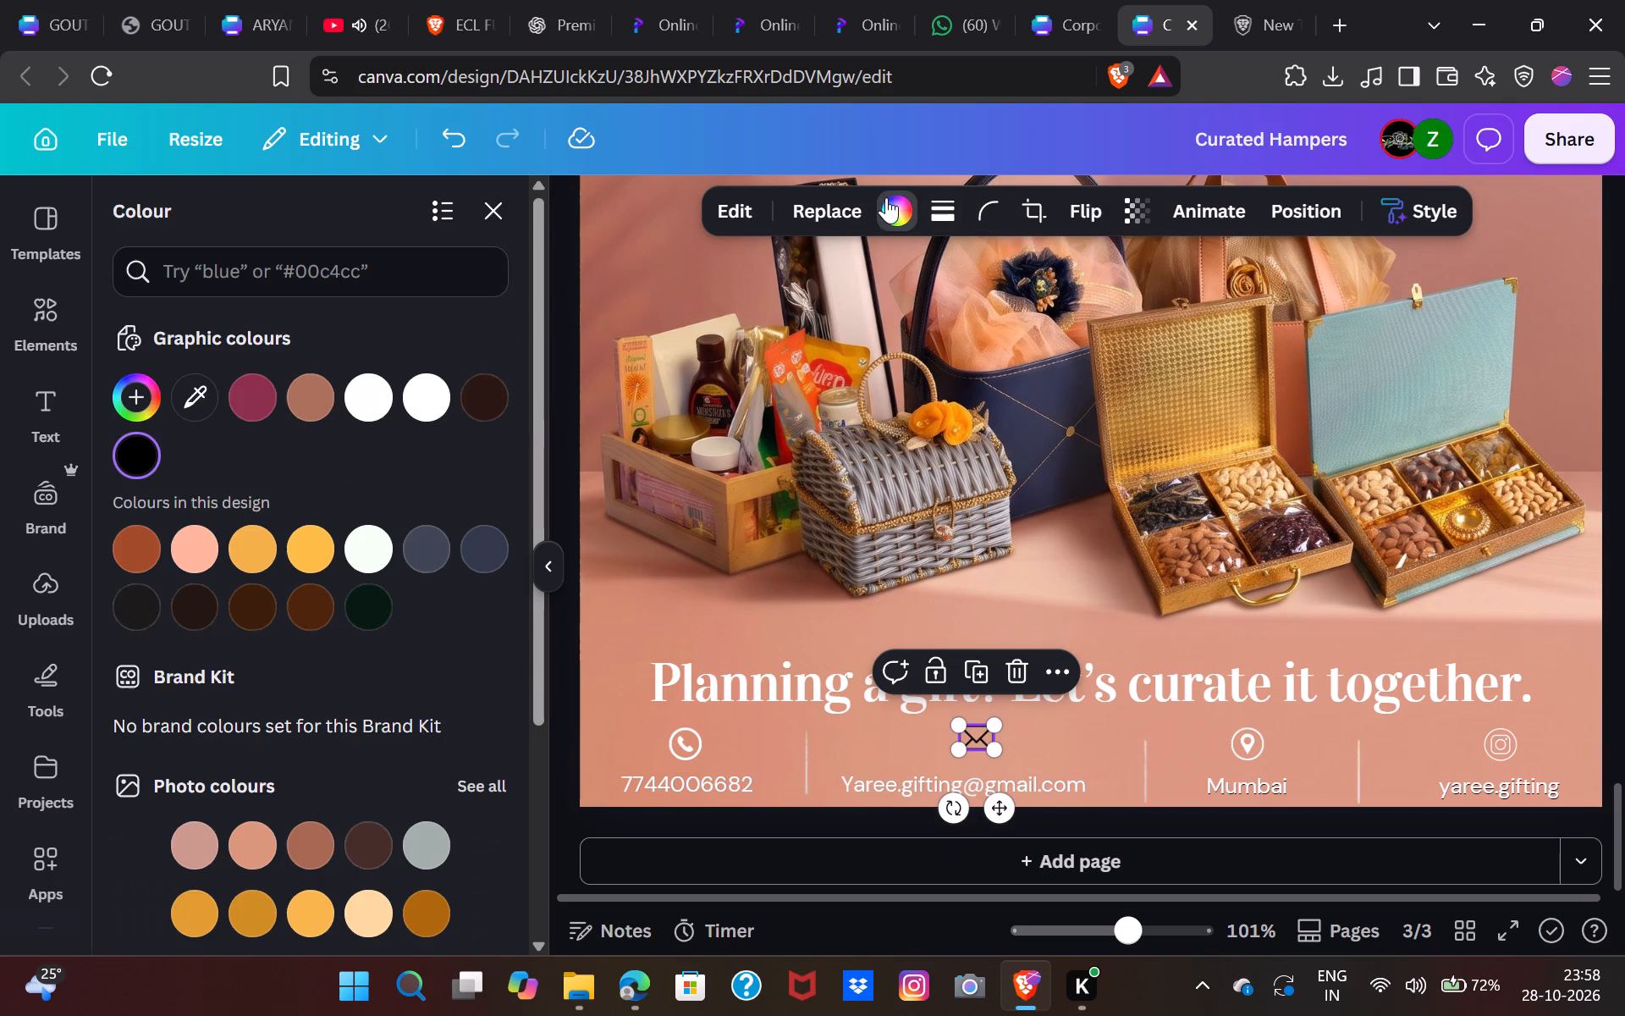
left_click(432, 387)
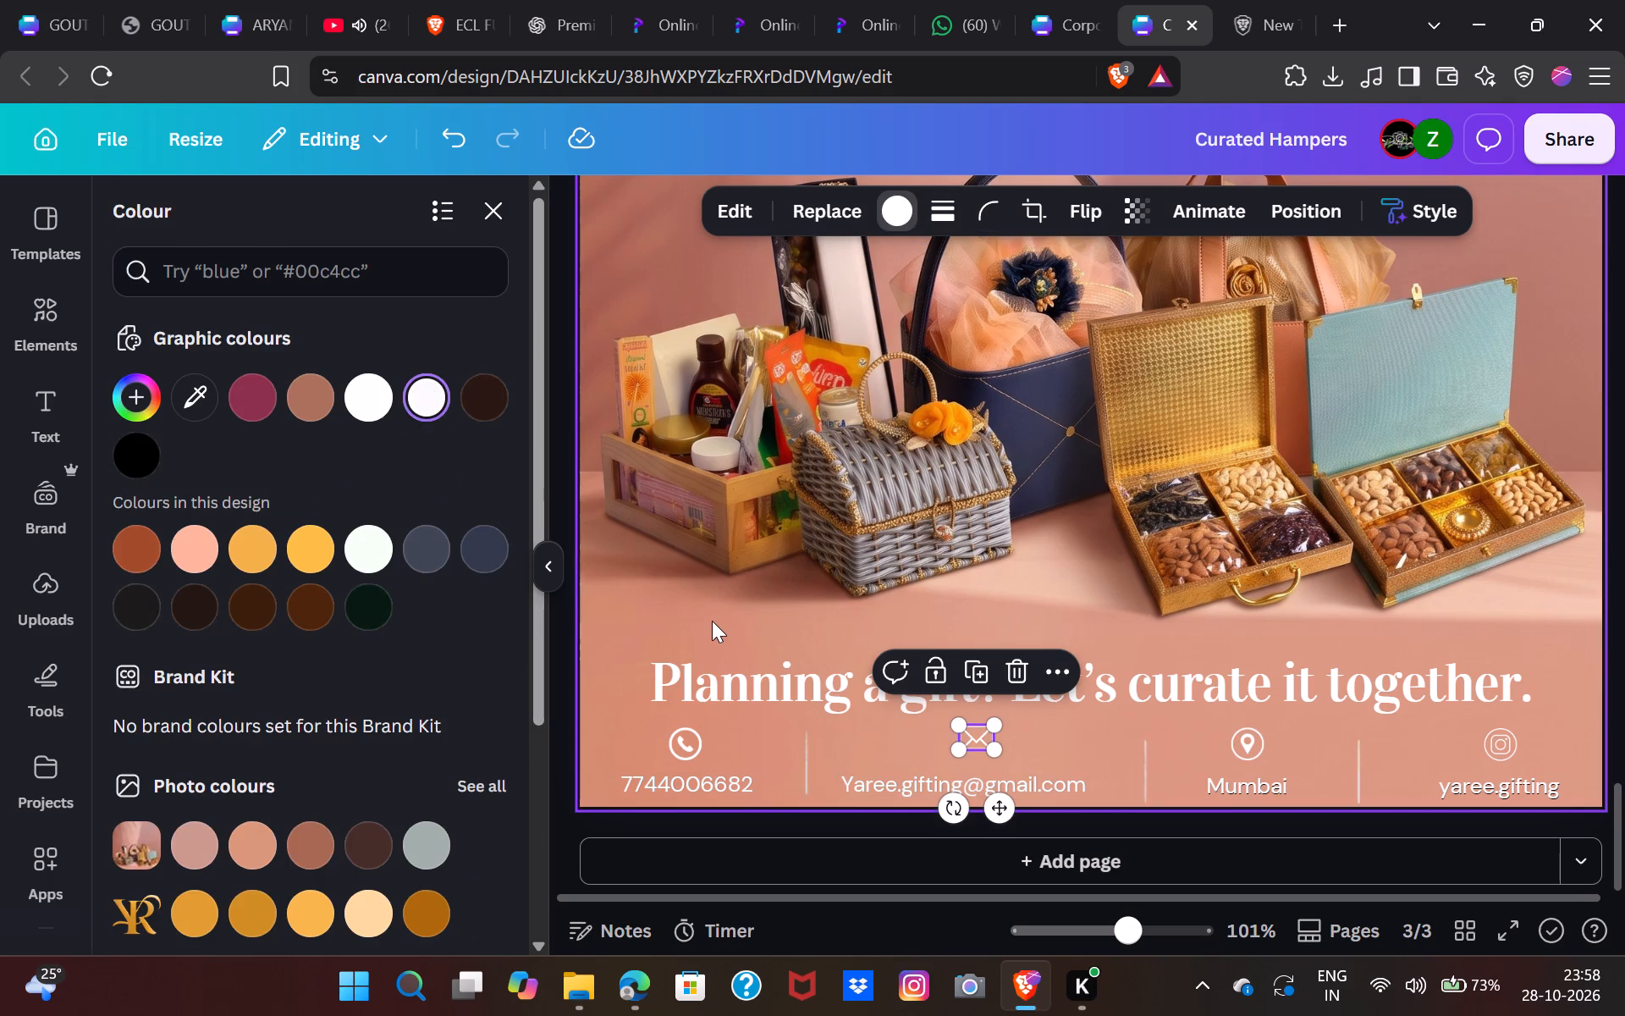
left_click(712, 621)
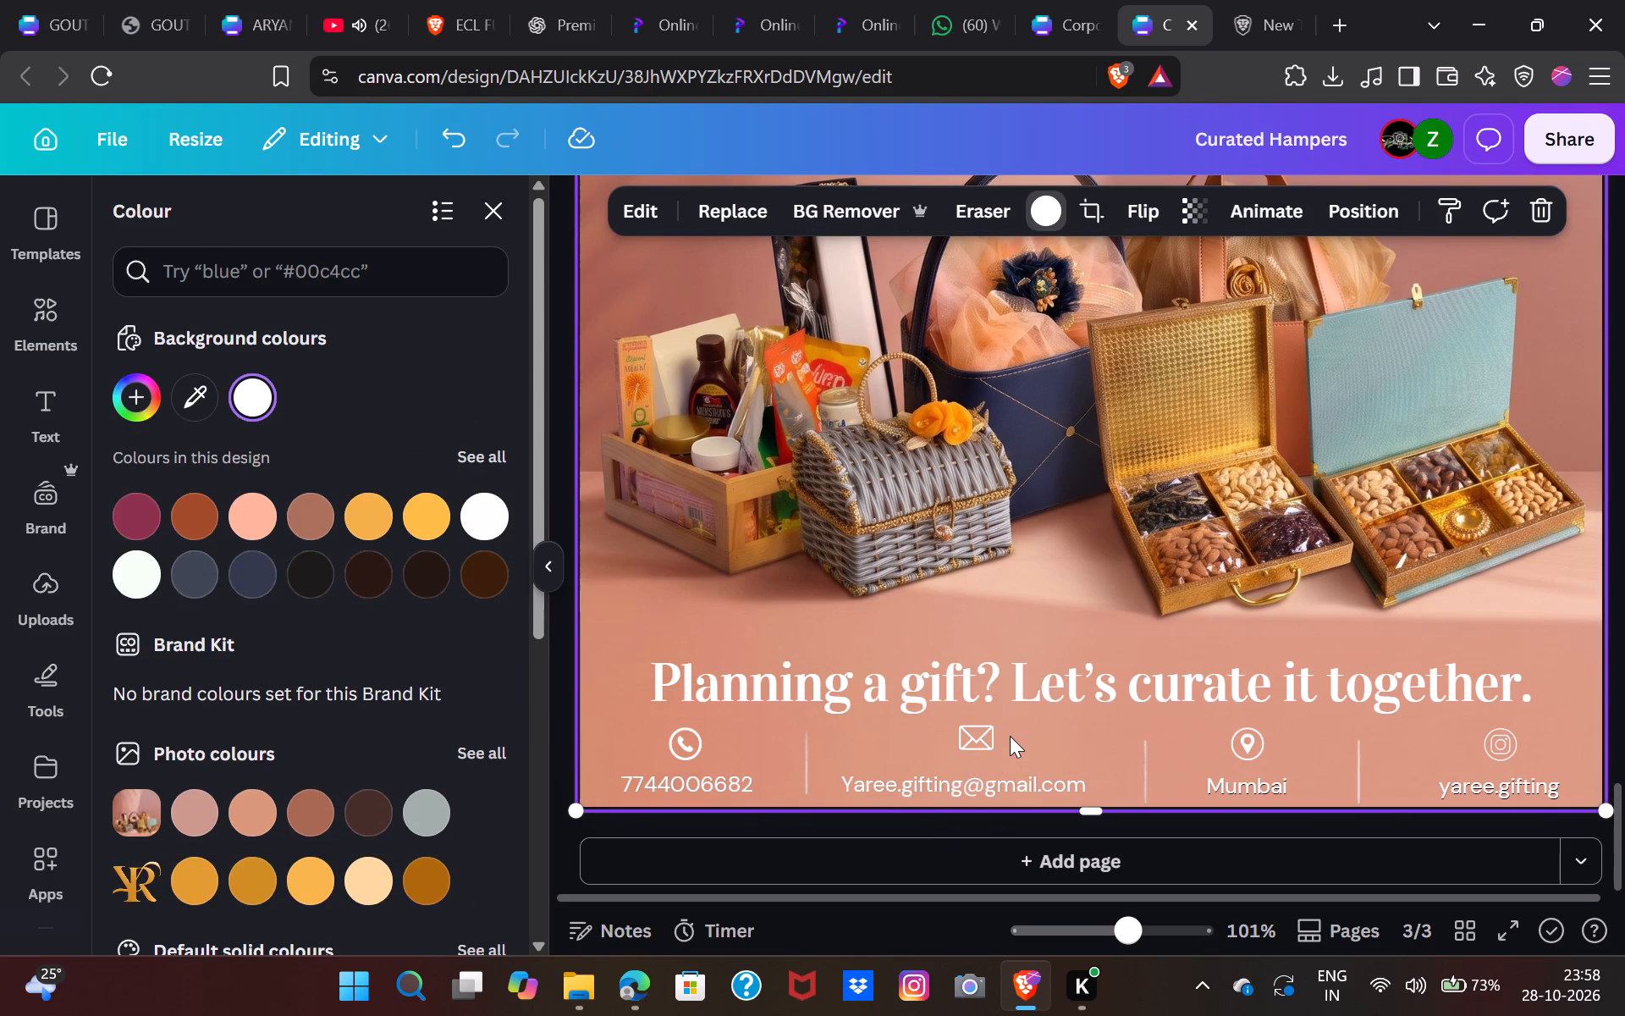
Nudge the white envelope icon down so it sits closer to the email address, in line with the other footer icons.
left_click(985, 743)
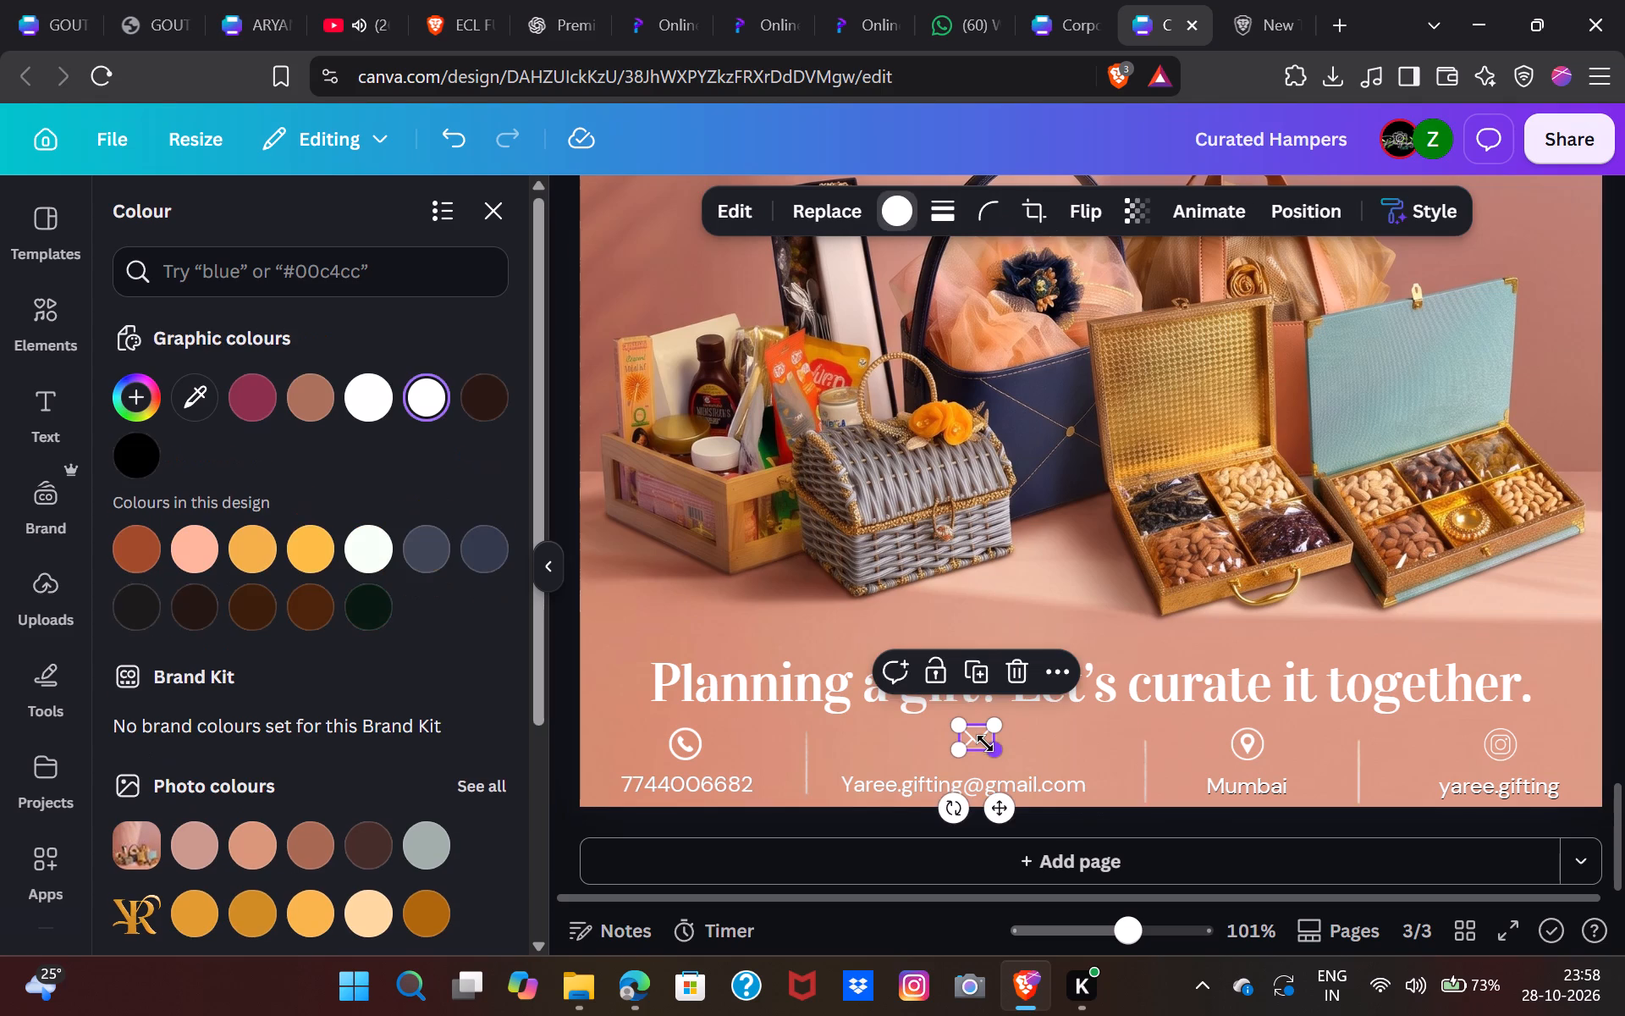
key("Down")
key("Down")
key("Up")
key("Down")
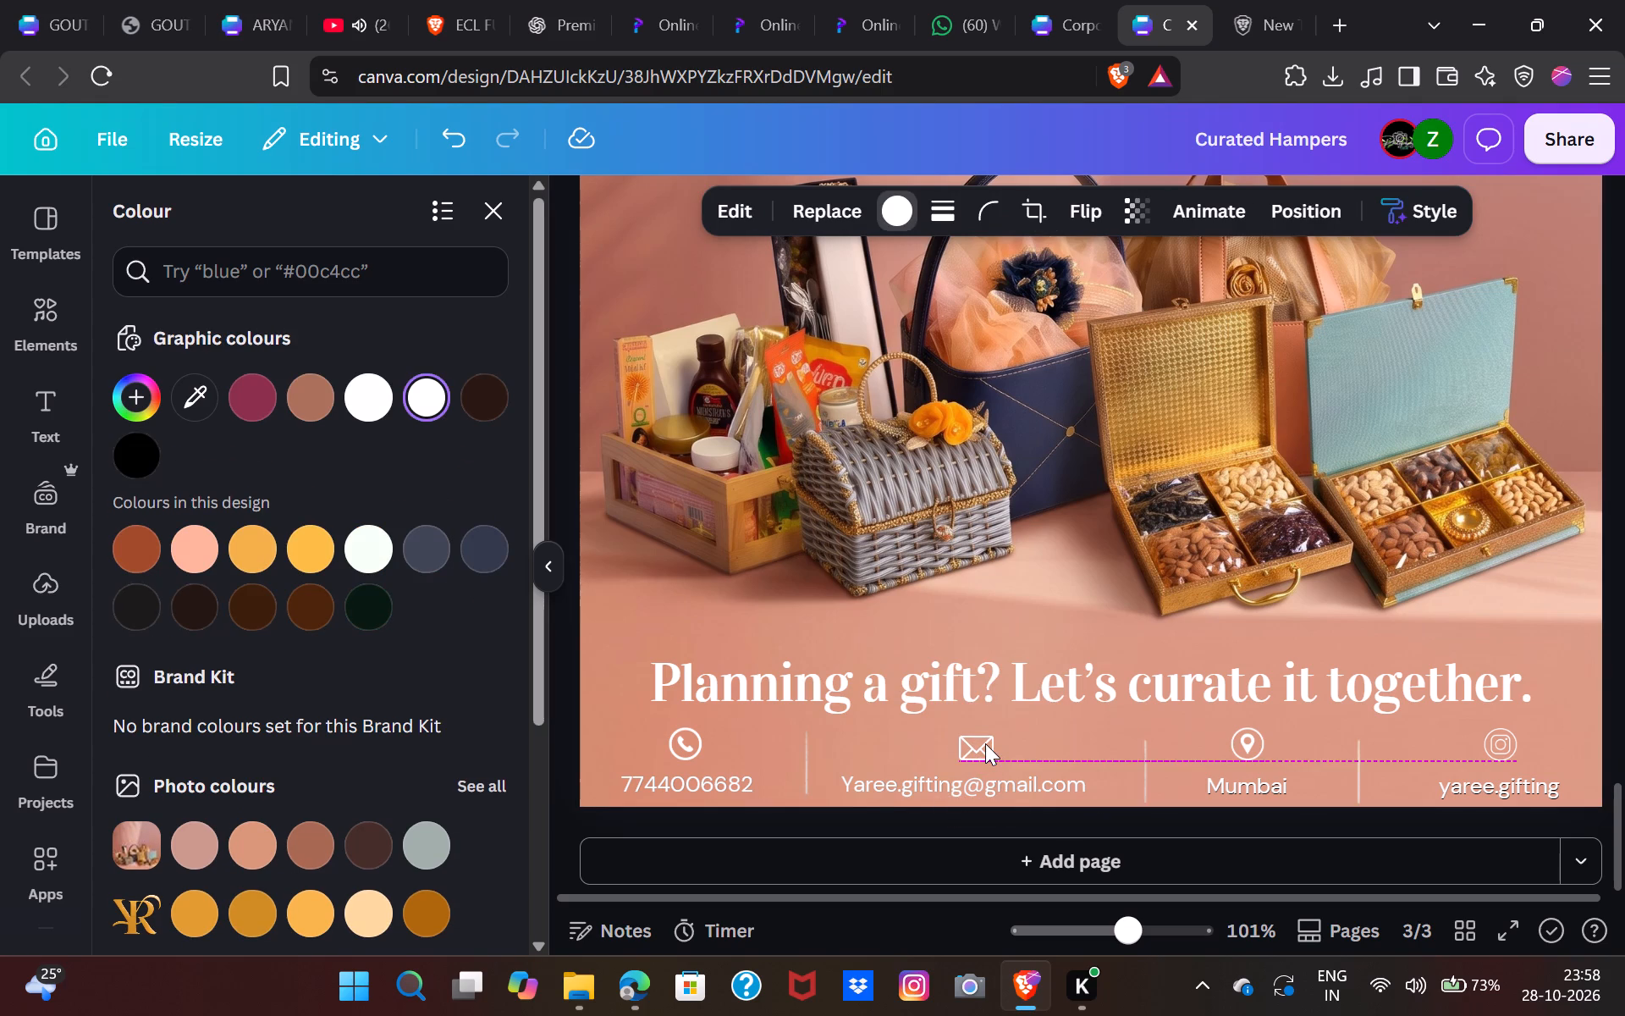
Nudge the location pin and the Instagram icon down slightly to sit level with the envelope, keeping Instagram centred above yaree.gifting.
left_click(1256, 742)
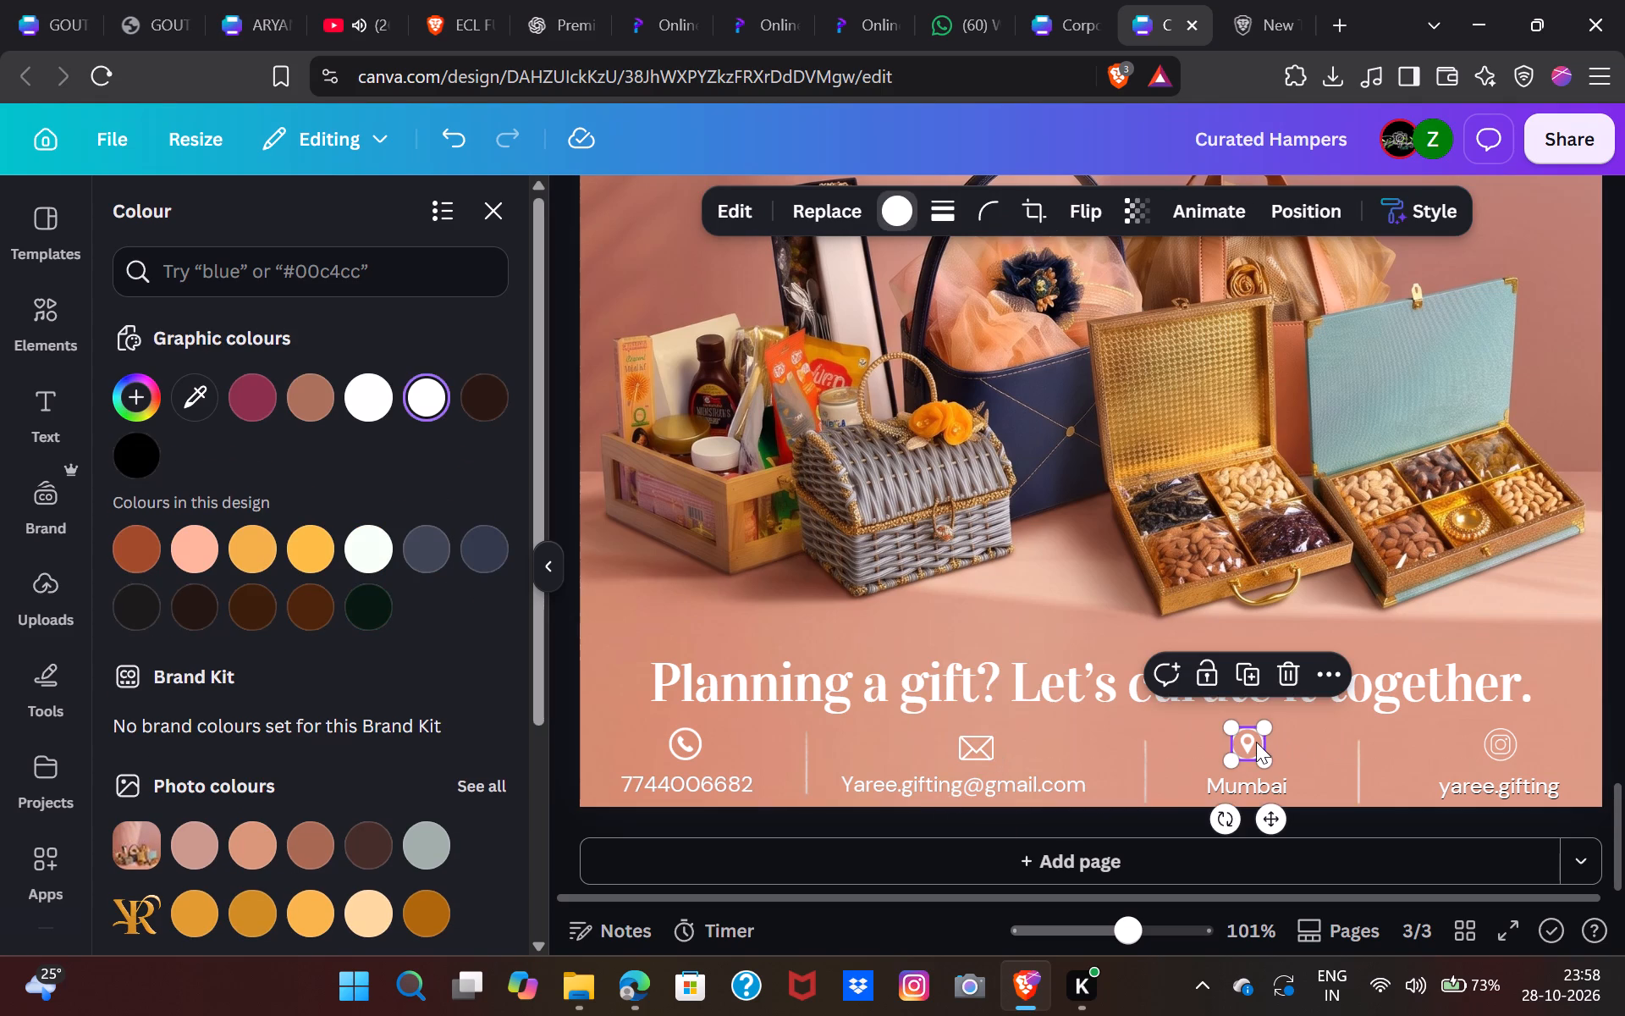
key("Down")
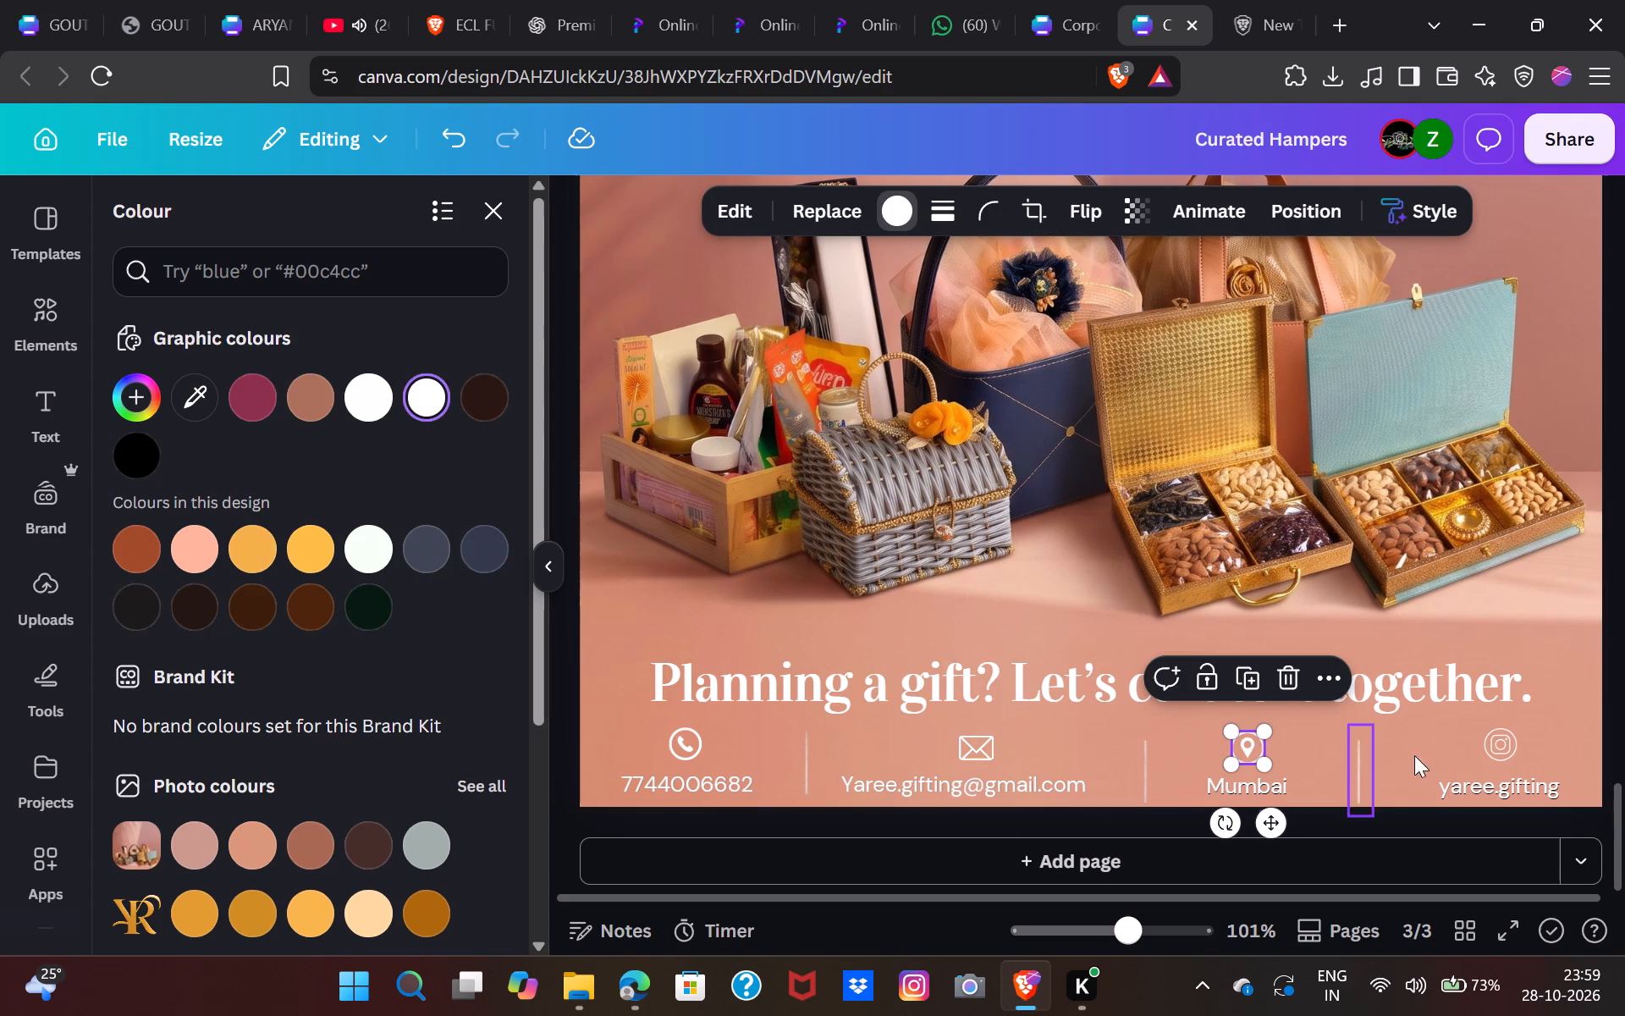
left_click(1519, 756)
left_click(1493, 750)
key("Right")
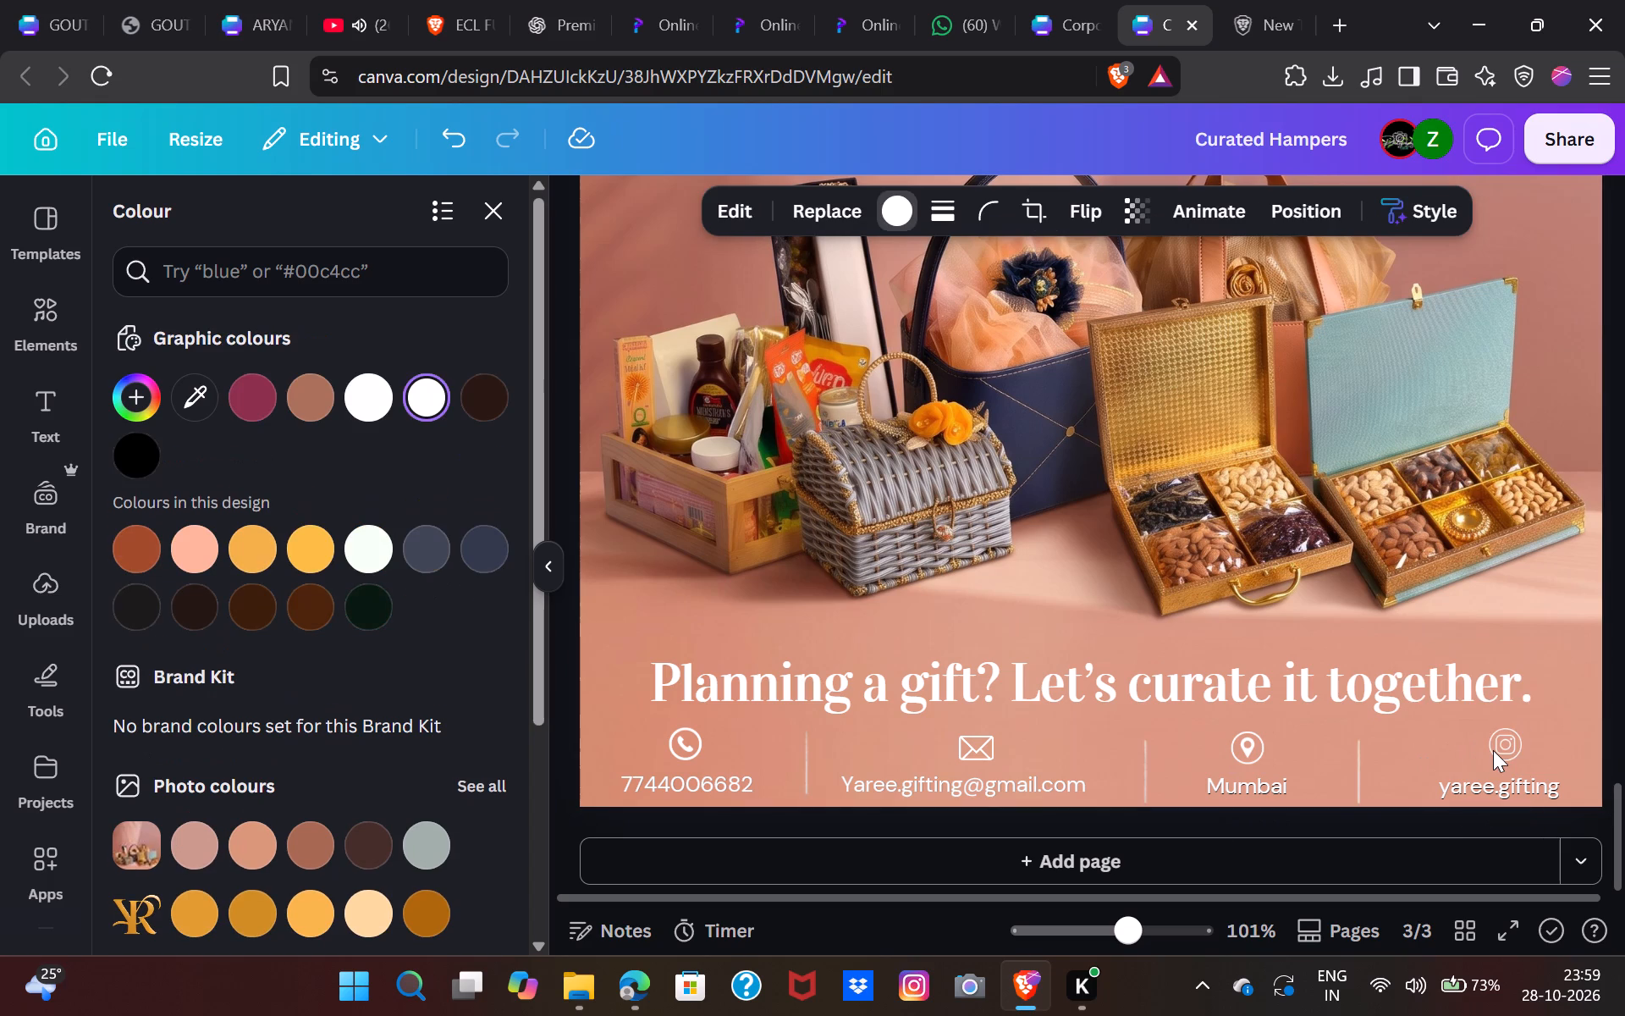
key("Left")
key("Down")
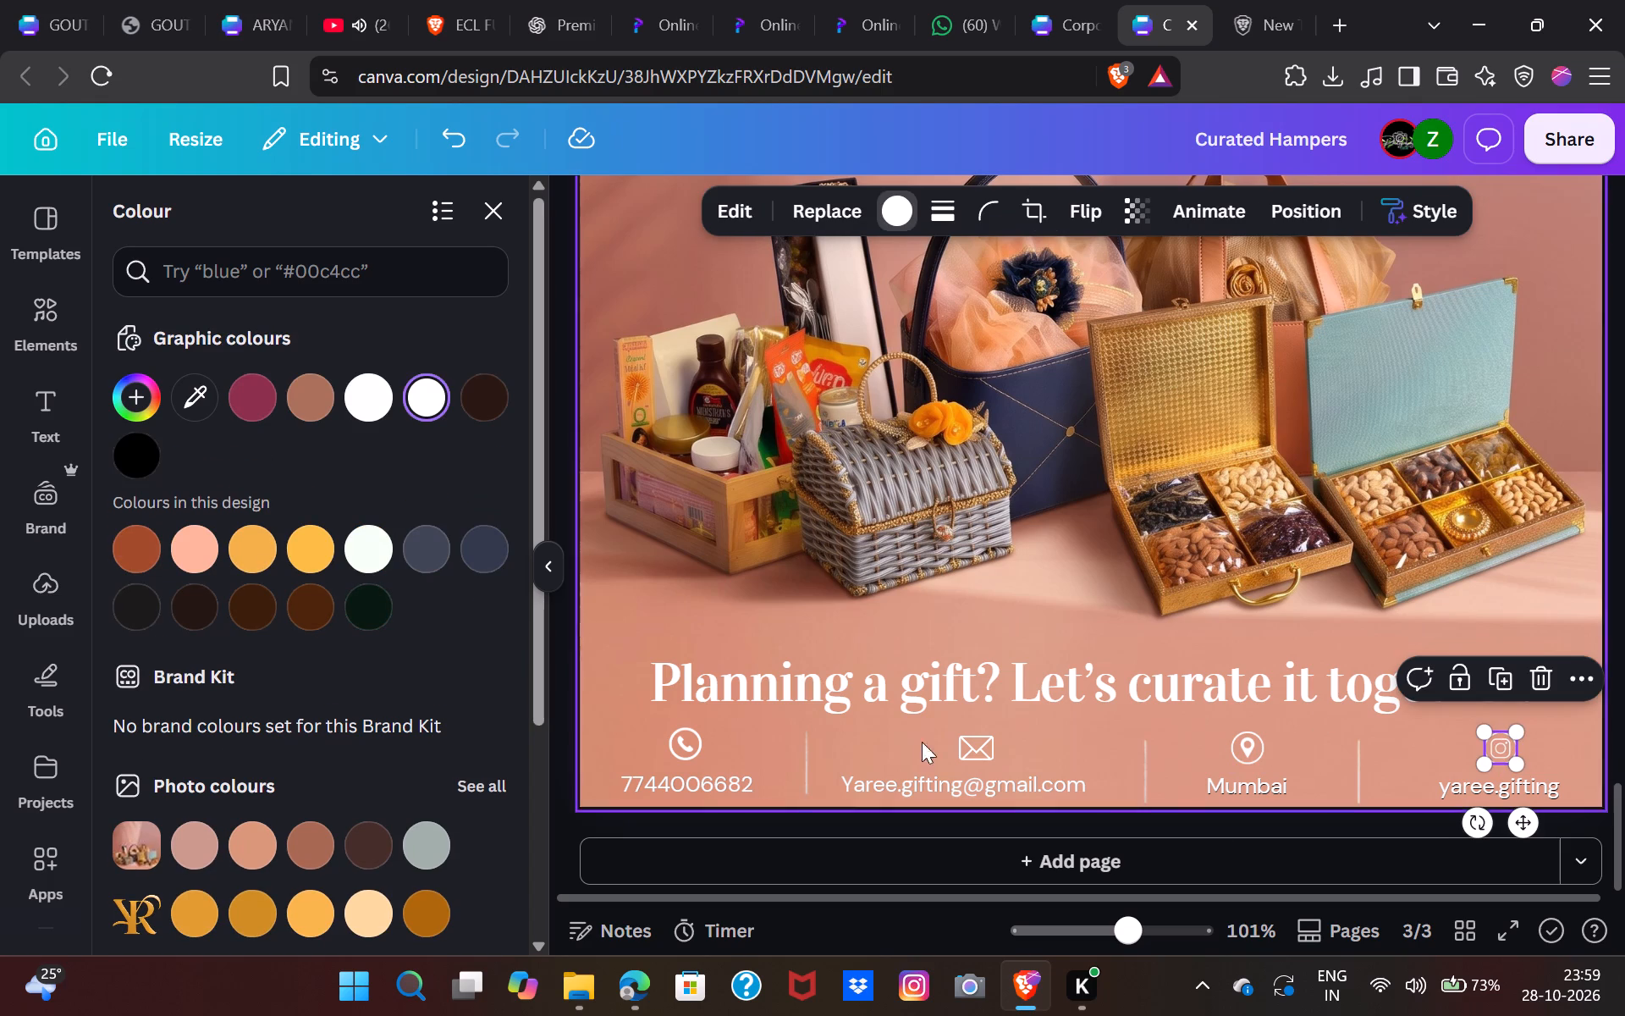
Fine-tune the phone icon's vertical position against the other footer icons and deselect it.
left_click(687, 737)
key("Up")
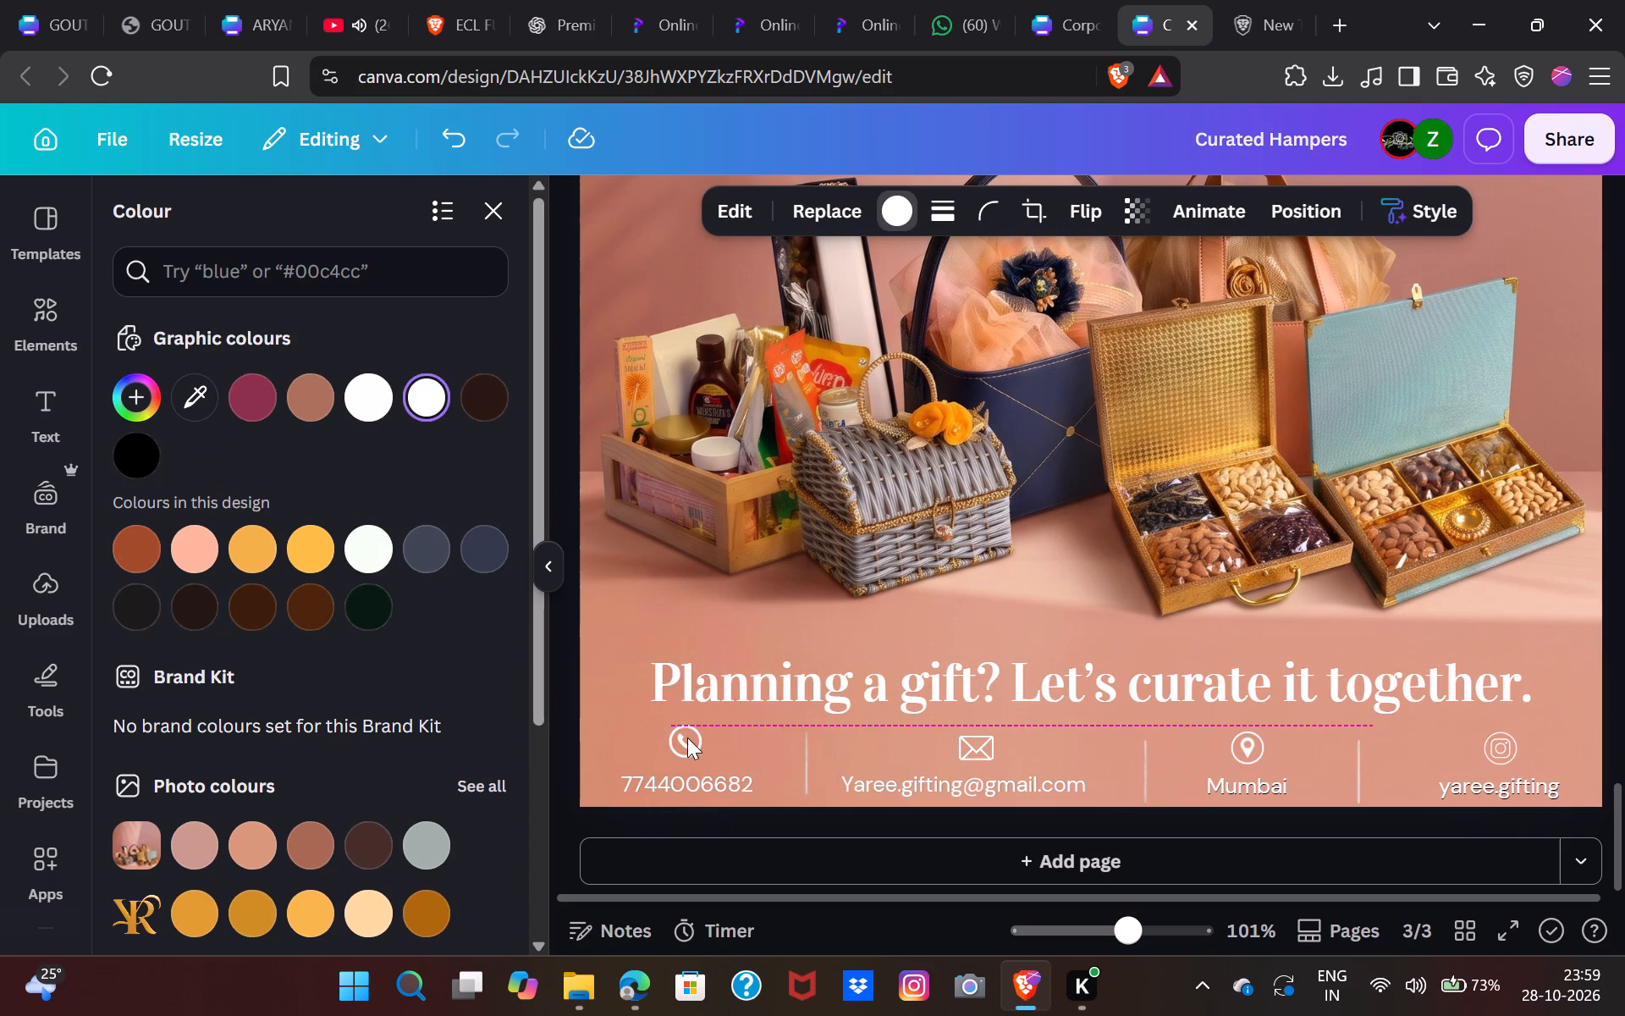
key("Down")
key("Down")
key("Up")
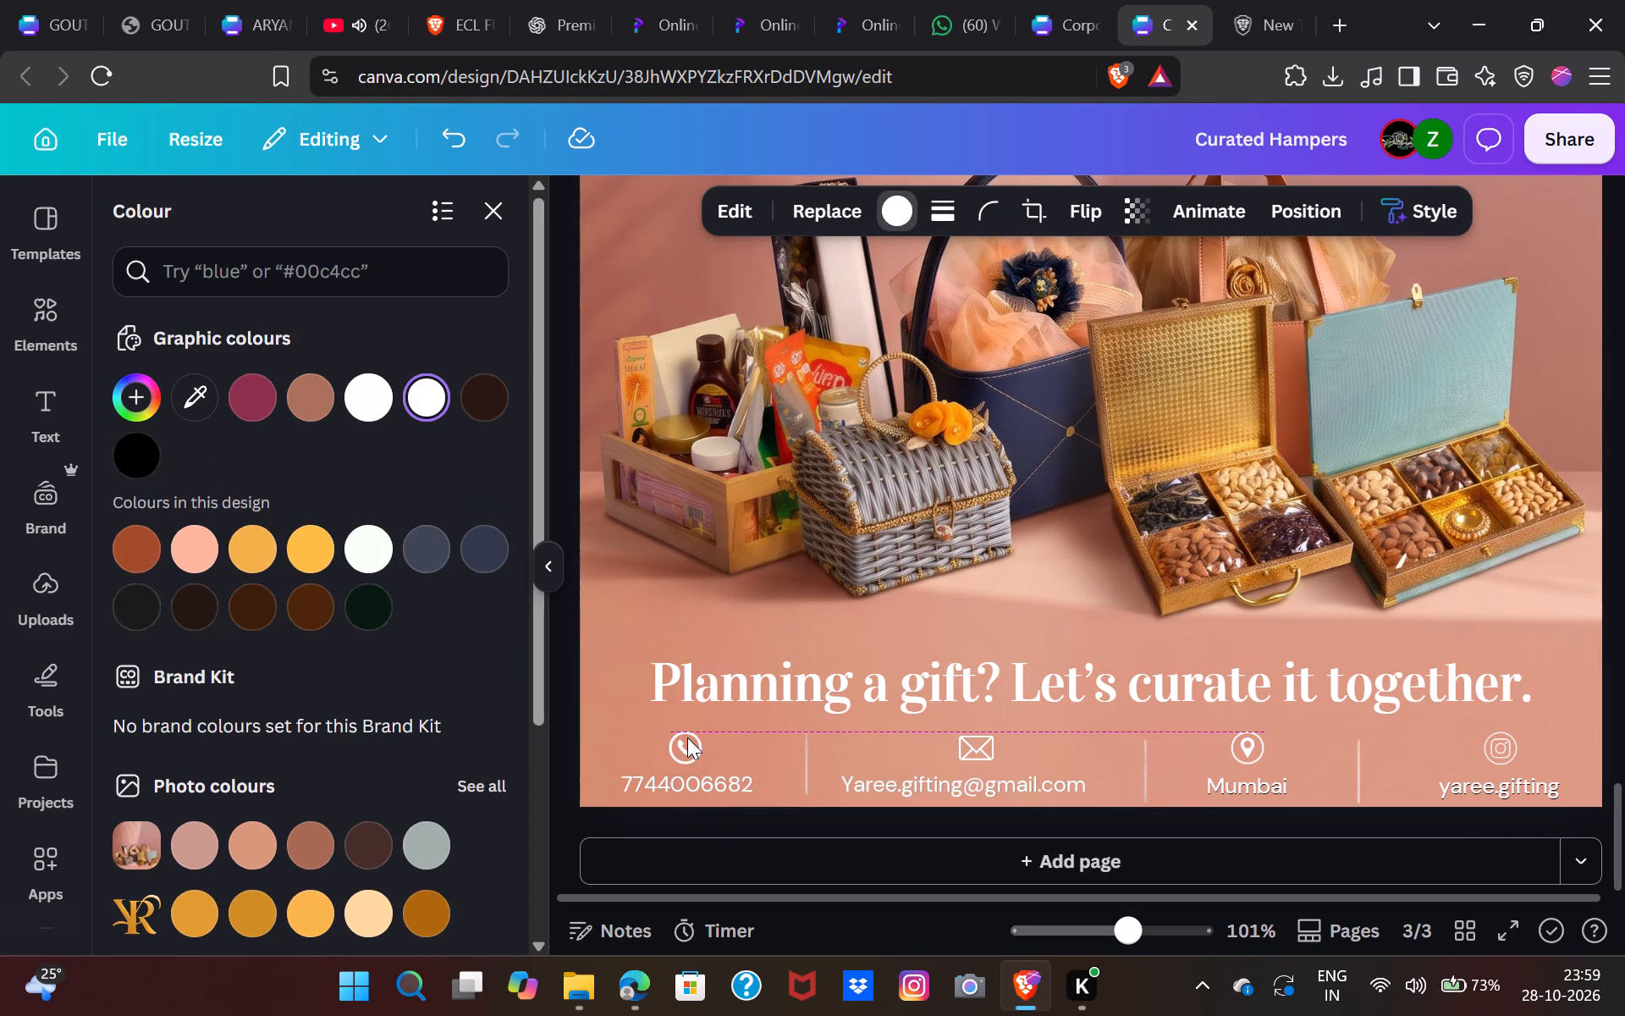
key("Up")
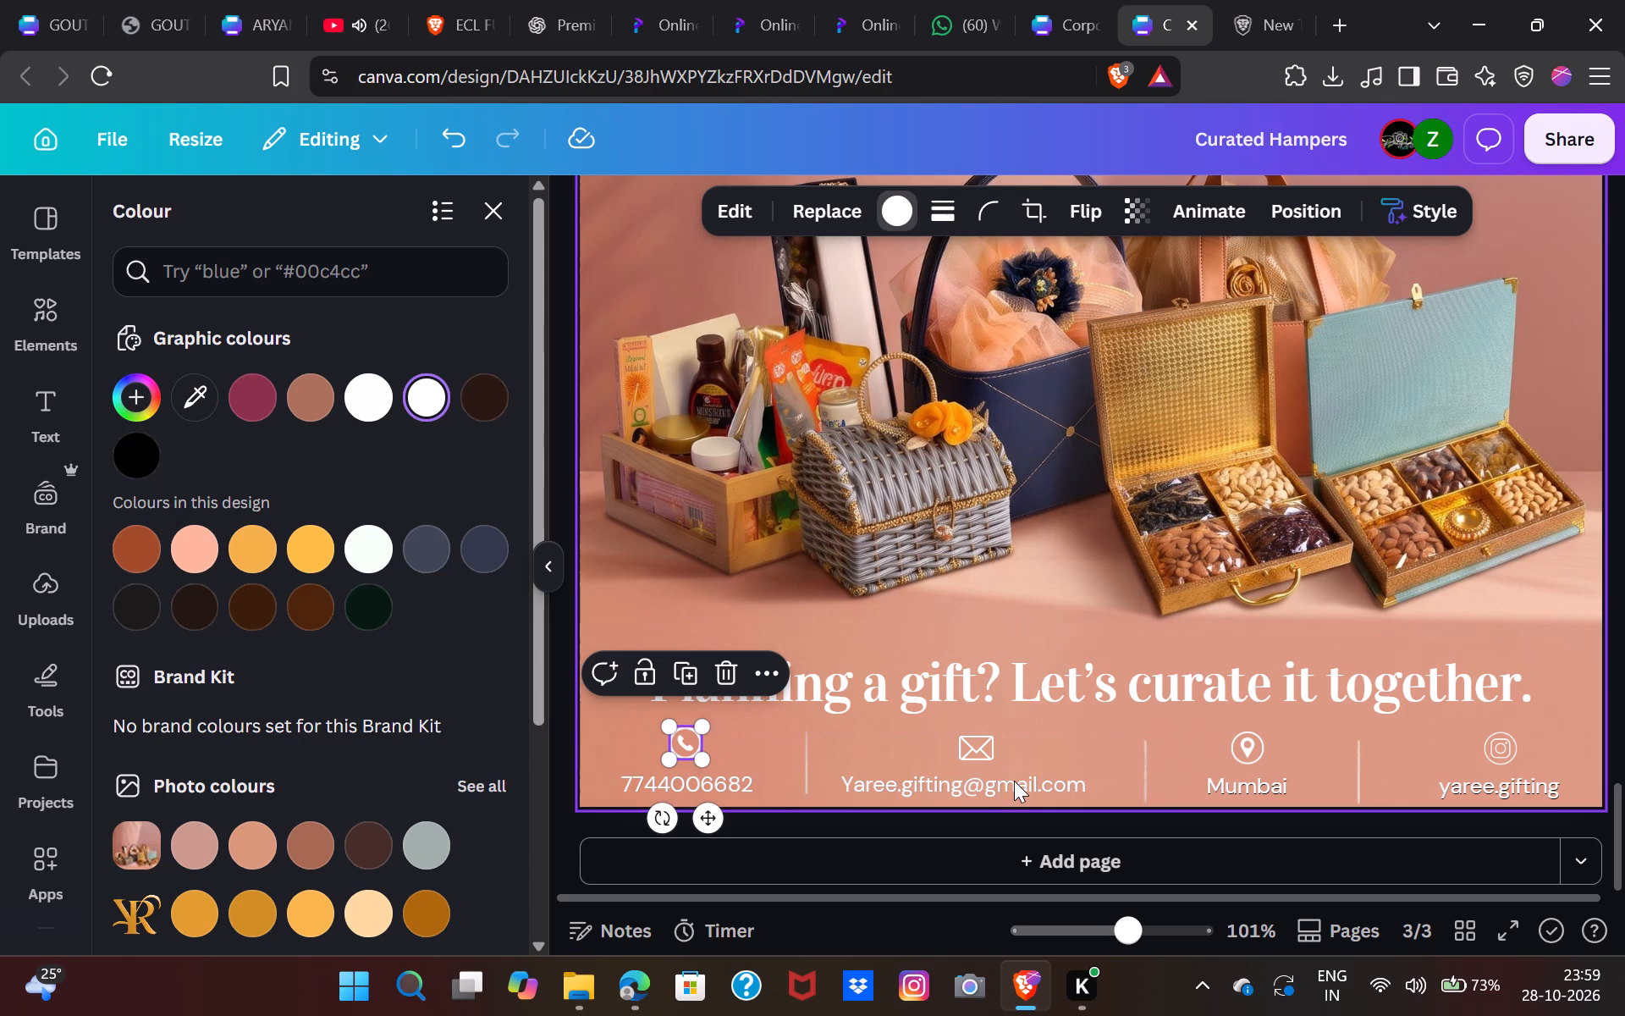
left_click(1501, 680)
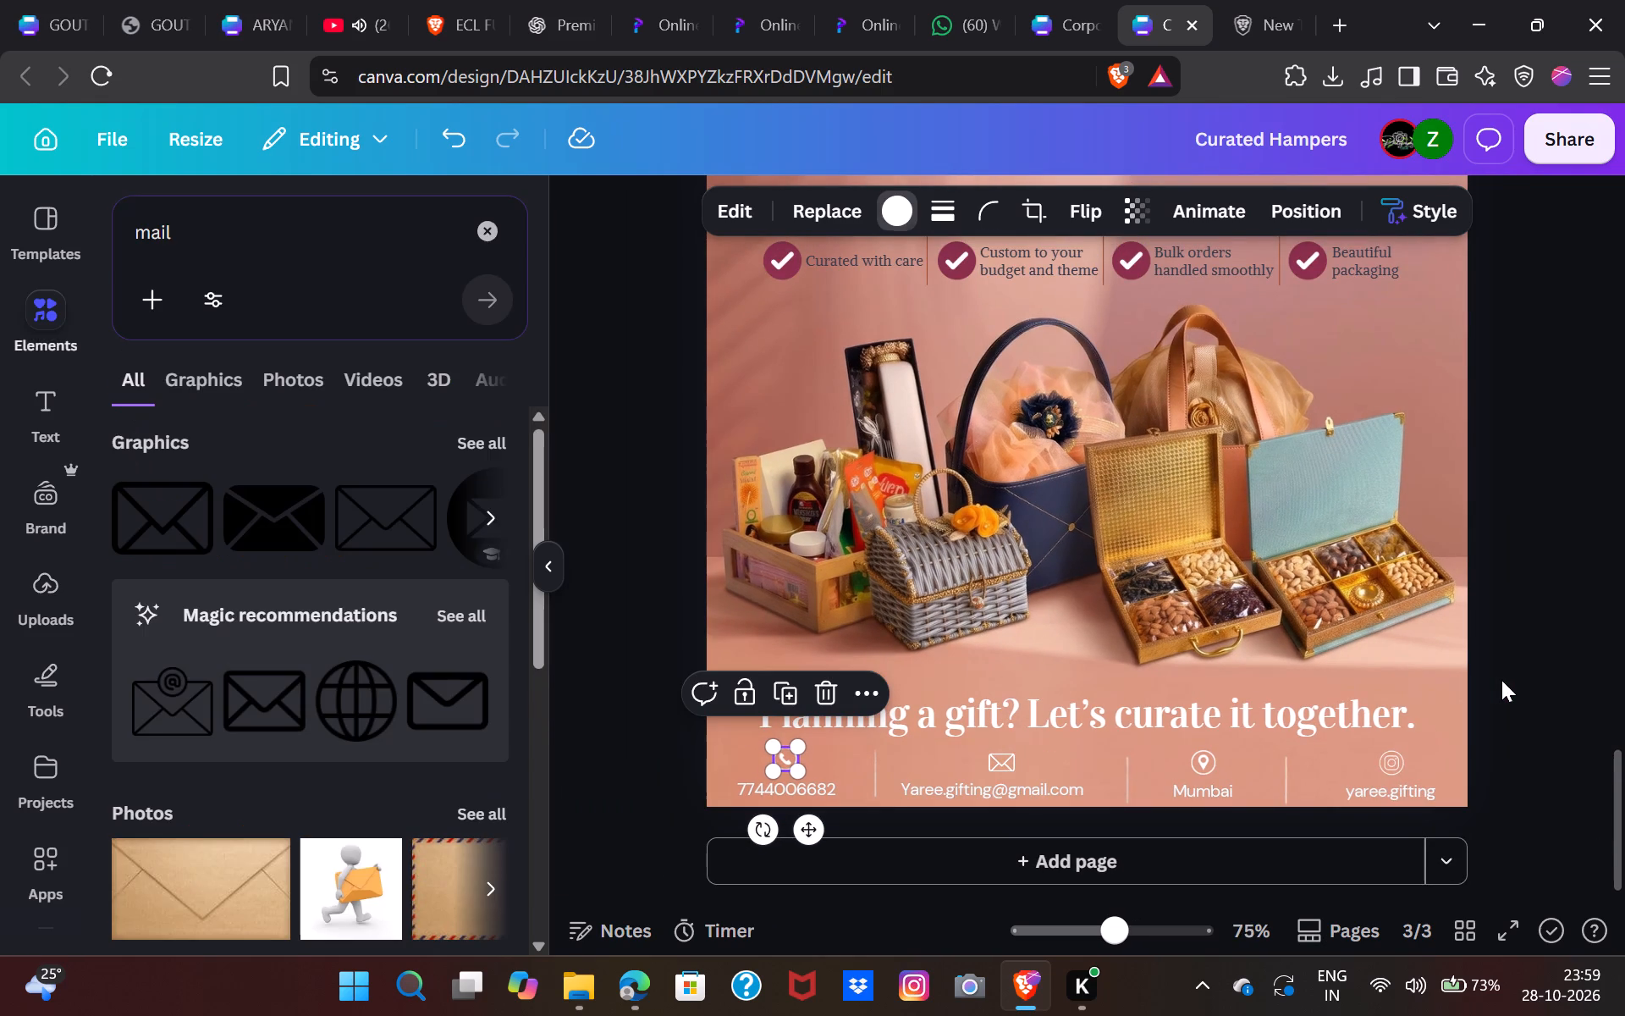
left_click(1573, 607)
scroll(1573, 607, "up", 1)
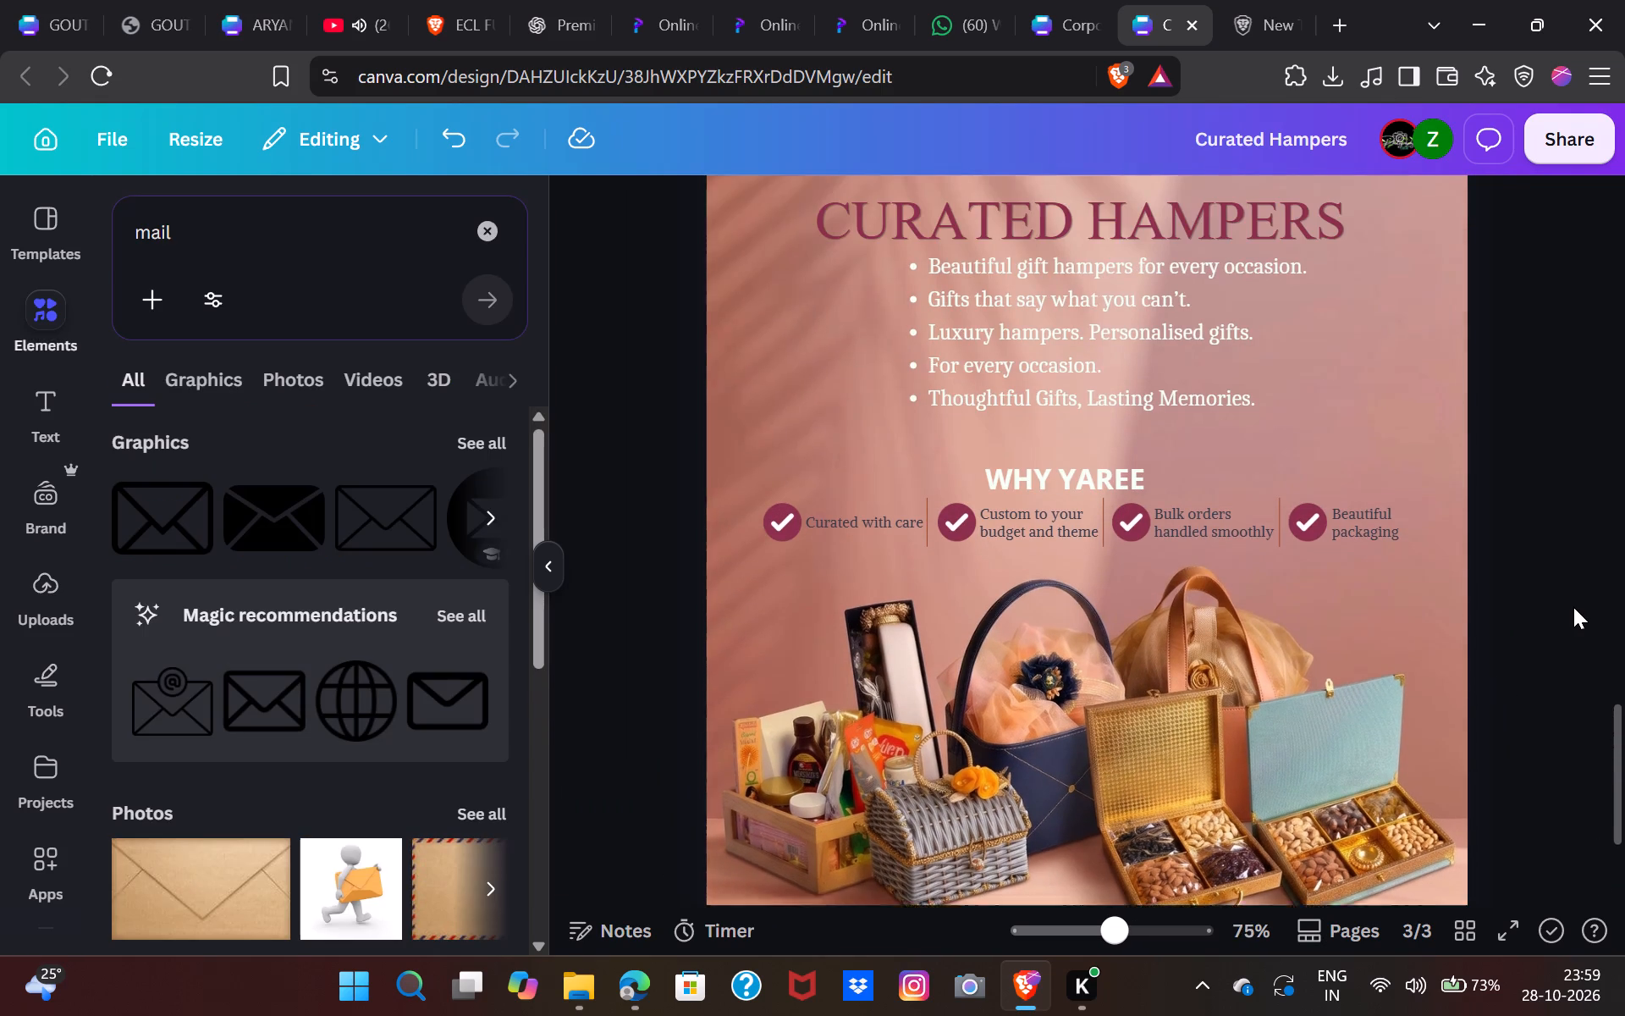
Delete page 2, the older hamper poster draft with the centred logo and large black "Gifts That Say" heading.
scroll(1573, 607, "up", 5)
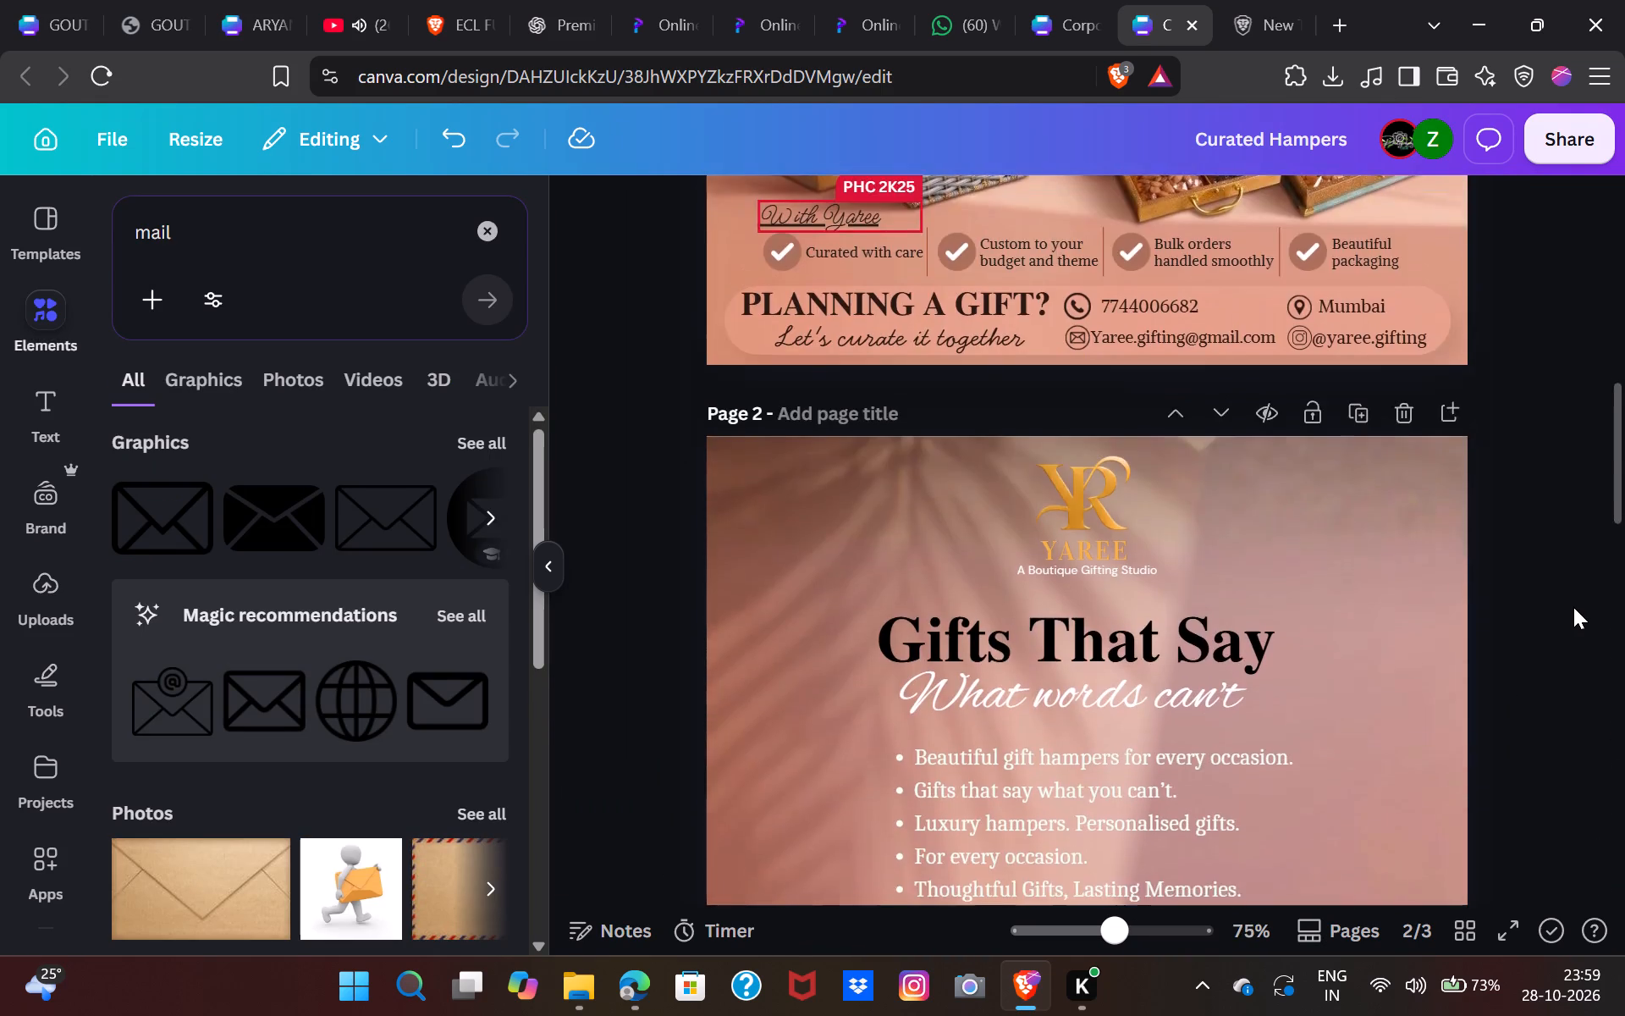
scroll(1573, 607, "up", 1)
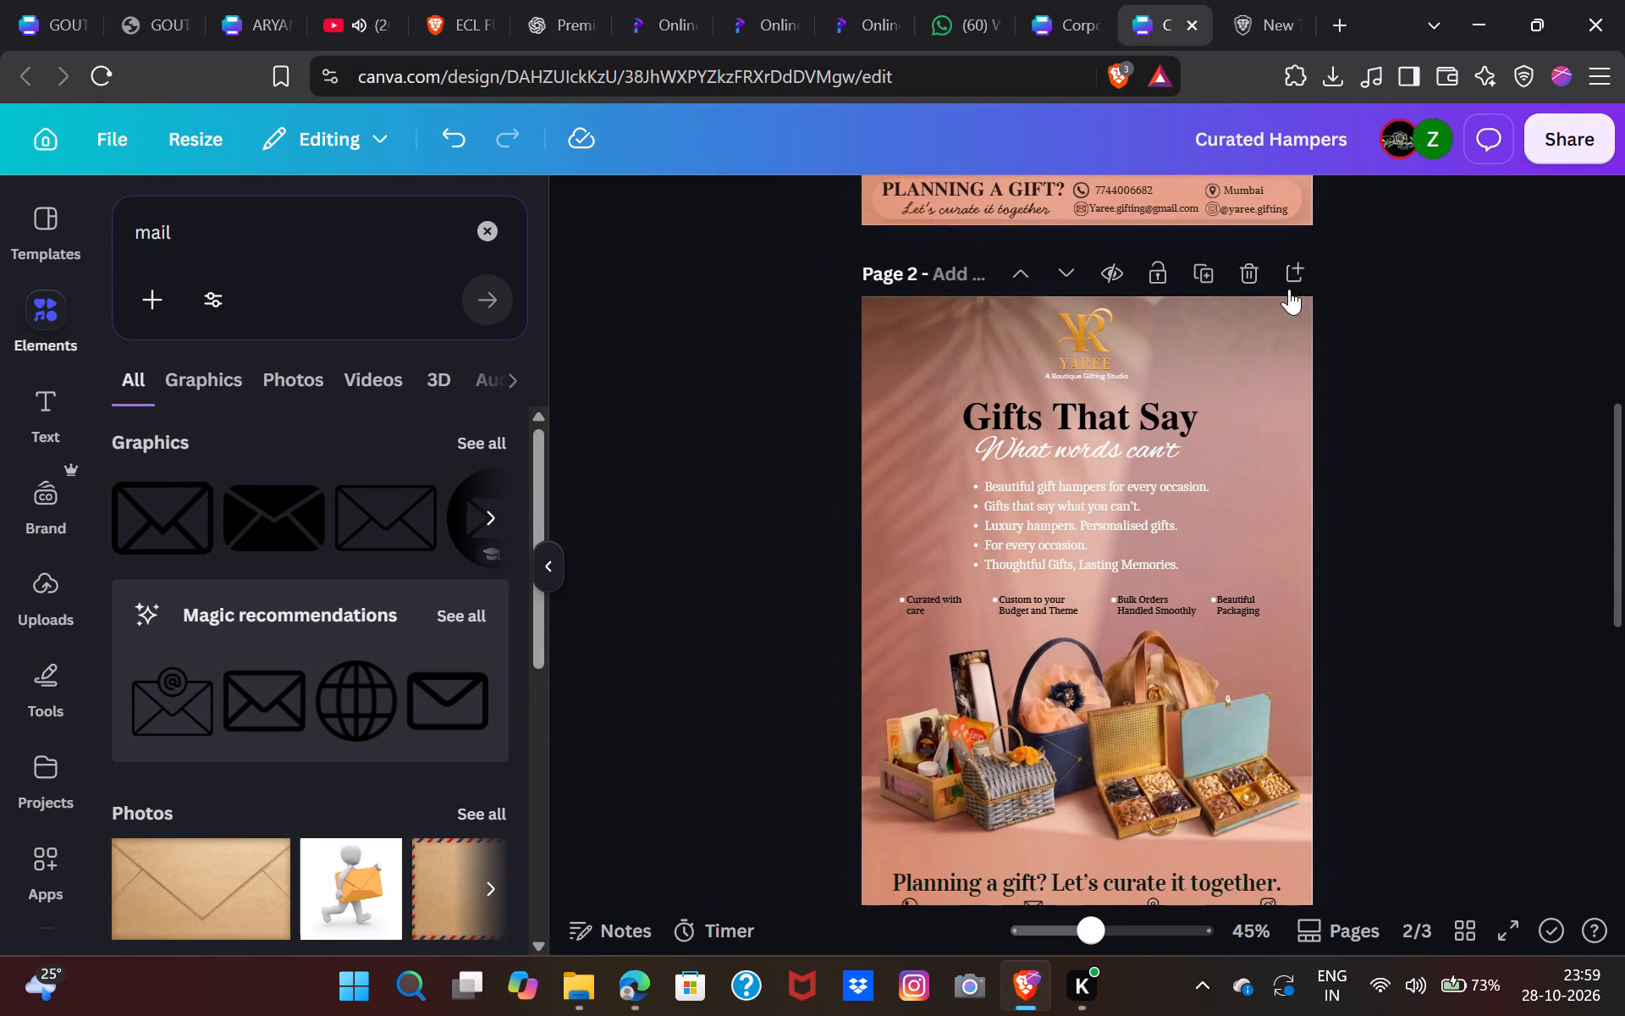
left_click(1247, 284)
Examine the full poster layout on page 1, from its logo and headings to the contact footer.
scroll(1247, 284, "up", 2)
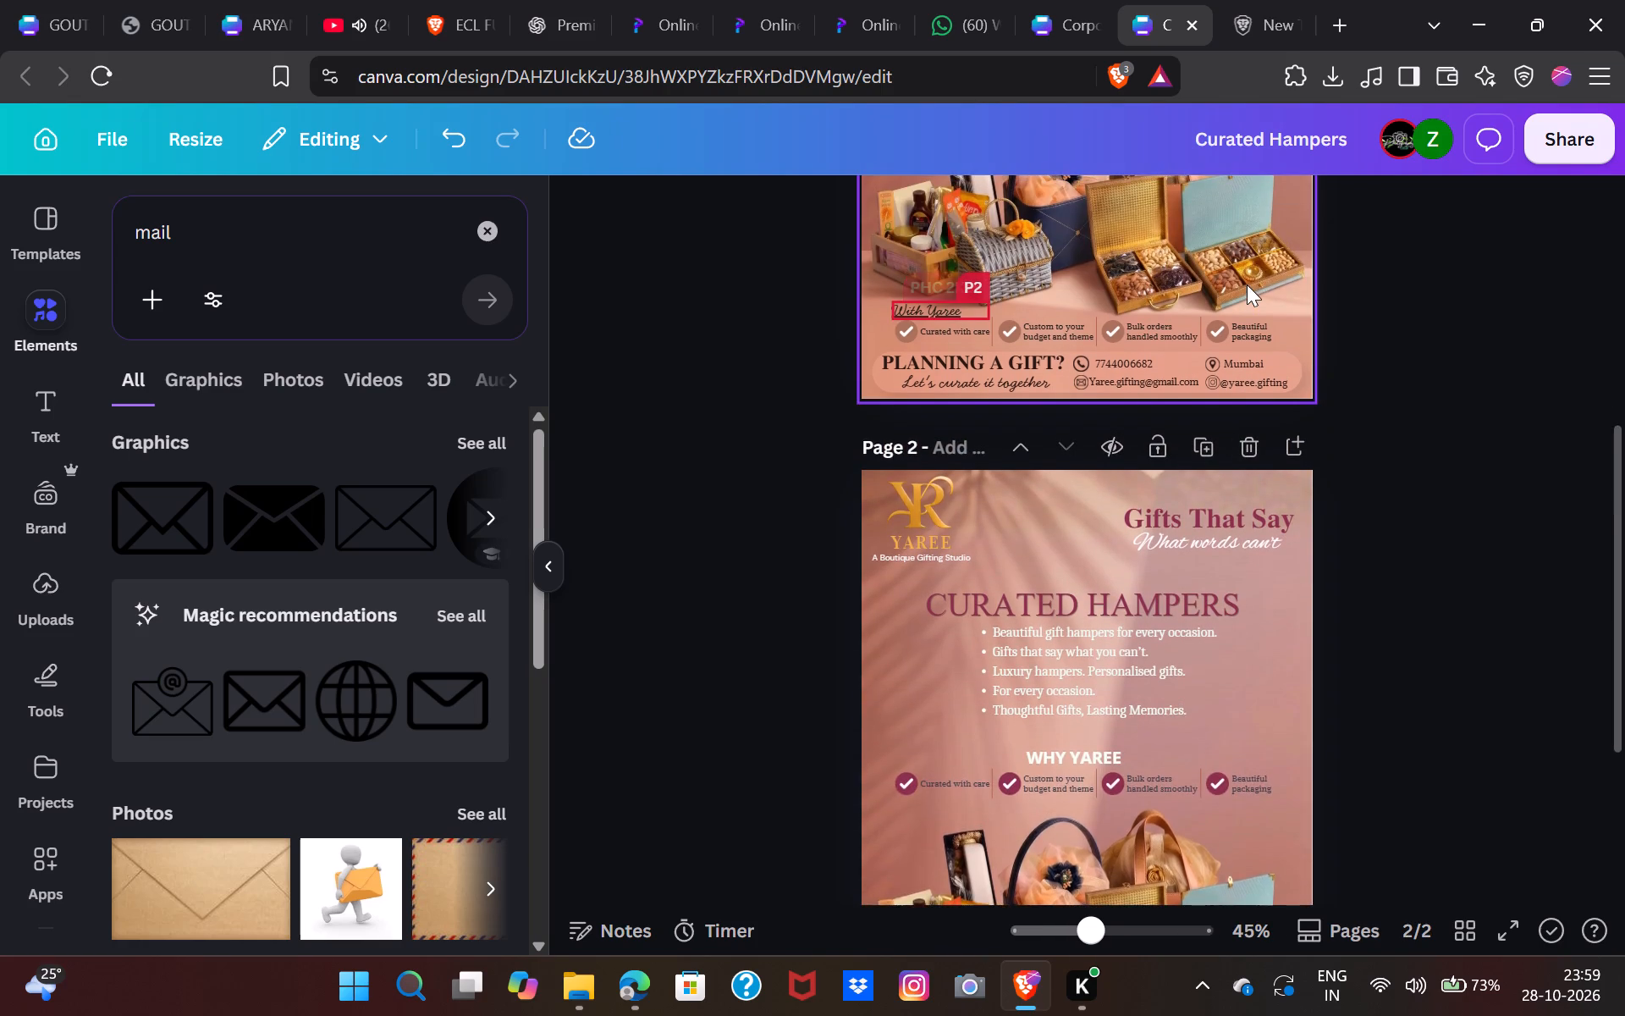
scroll(1247, 284, "up", 3)
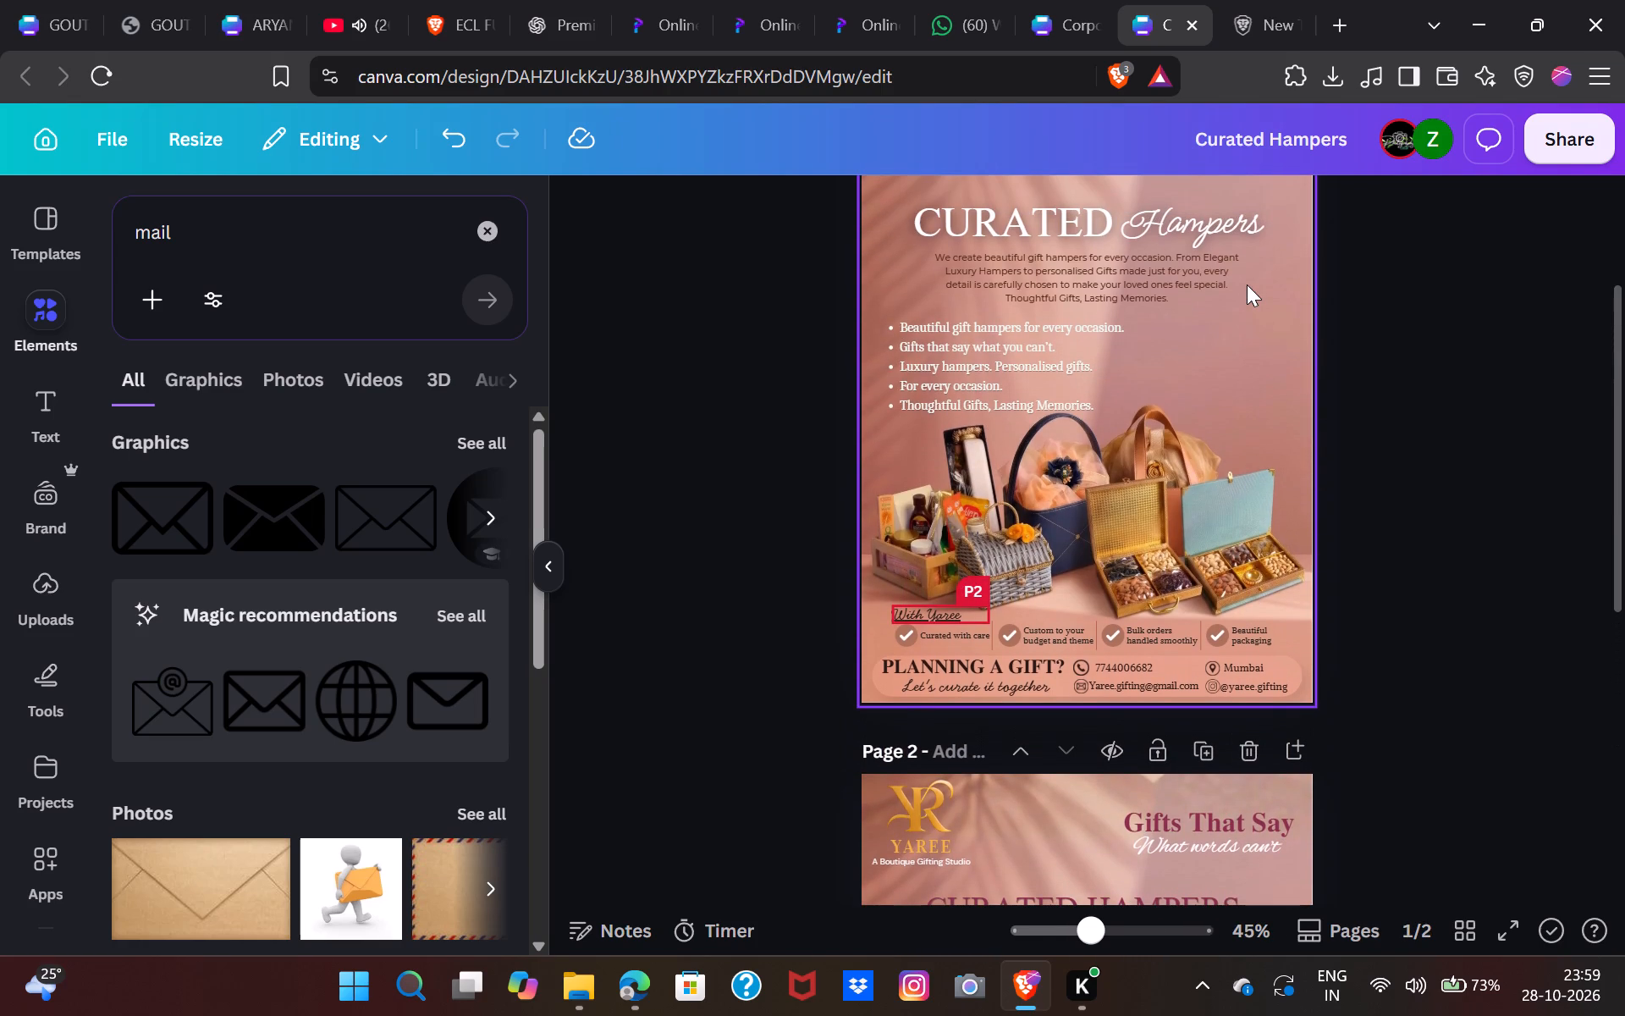
scroll(1247, 284, "up", 2)
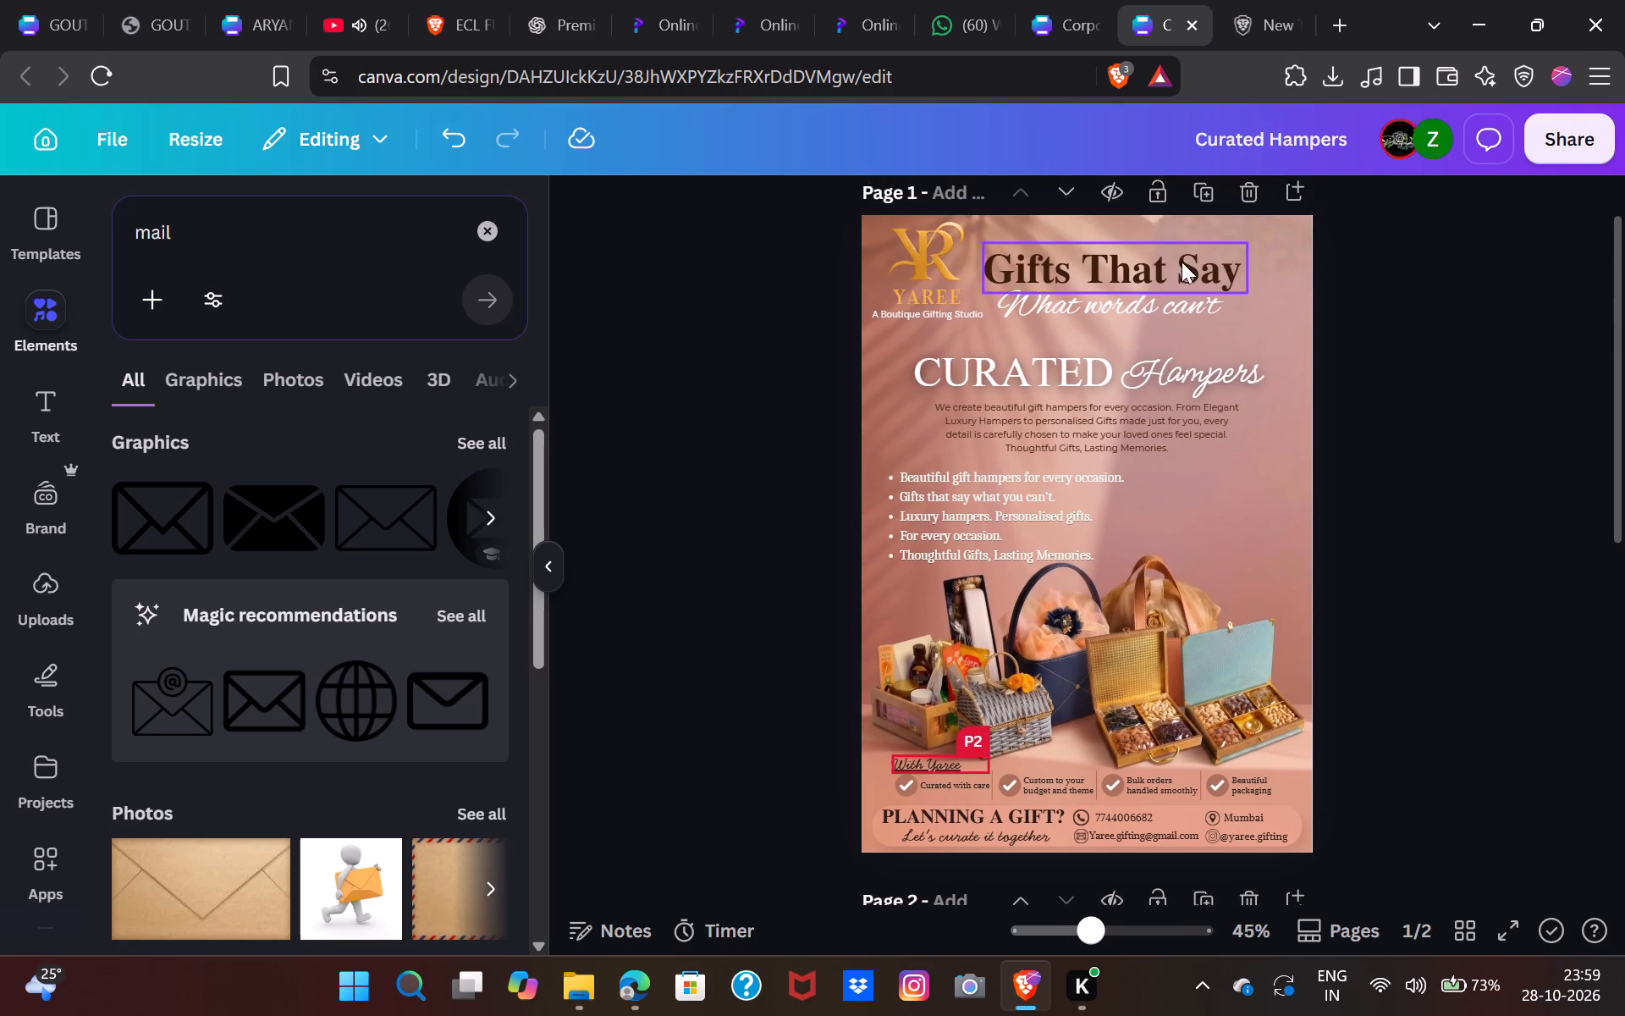
left_click(1438, 391)
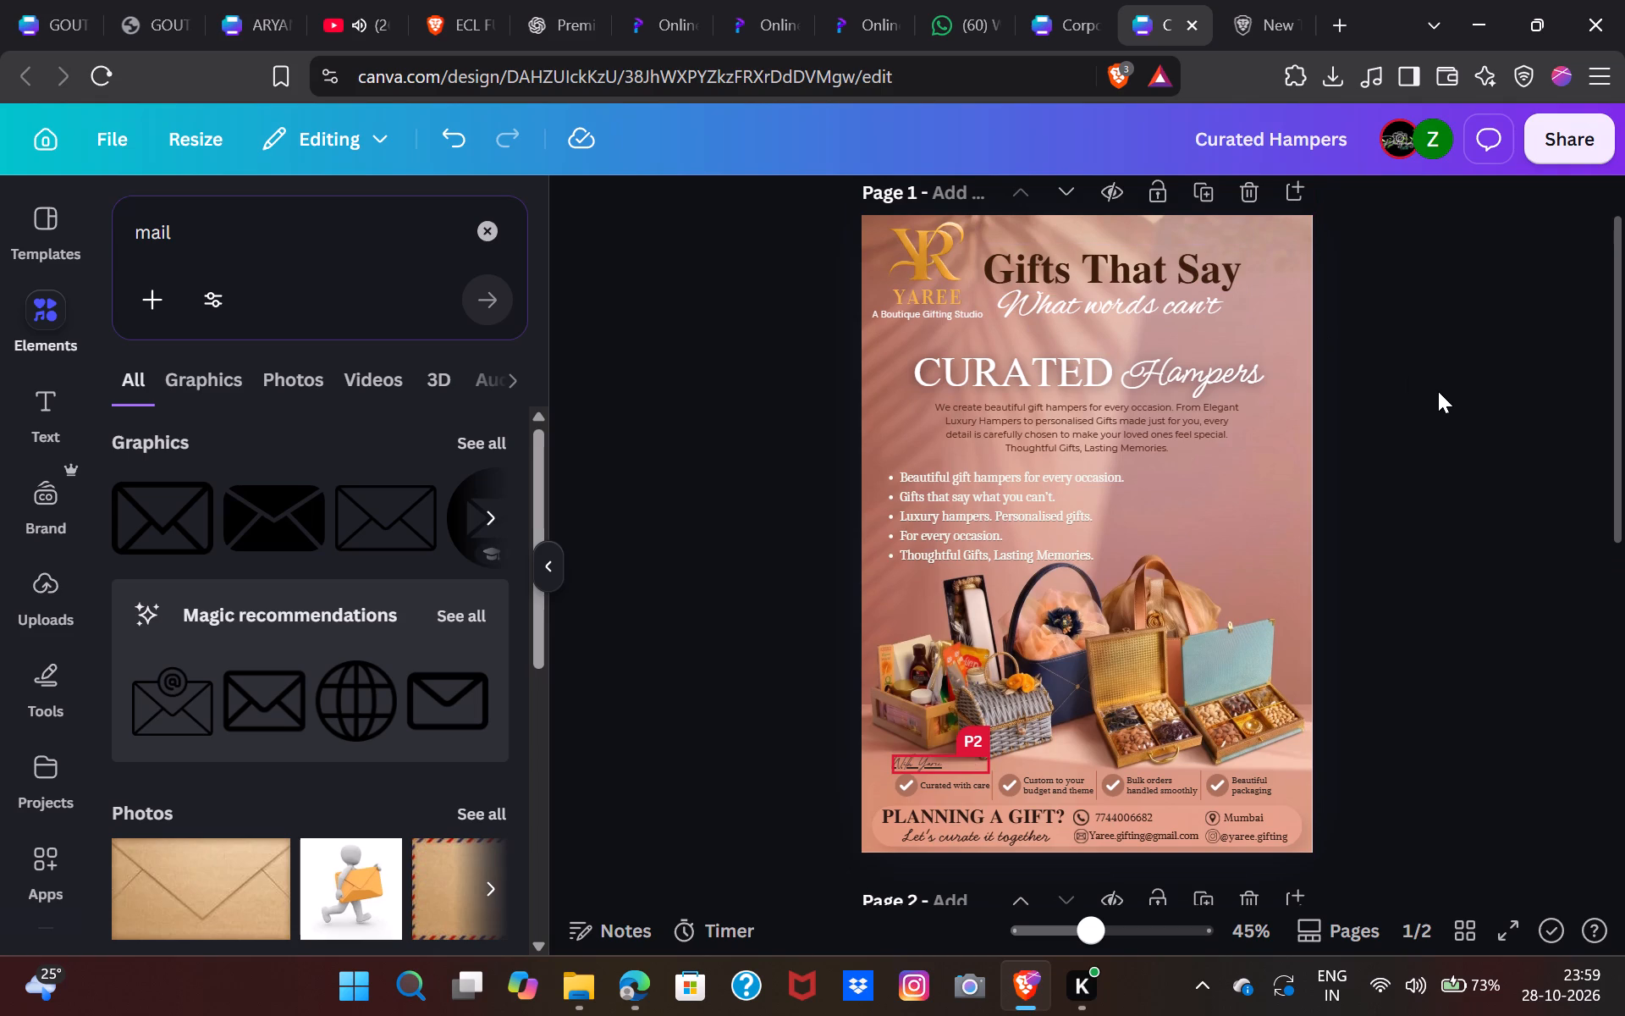
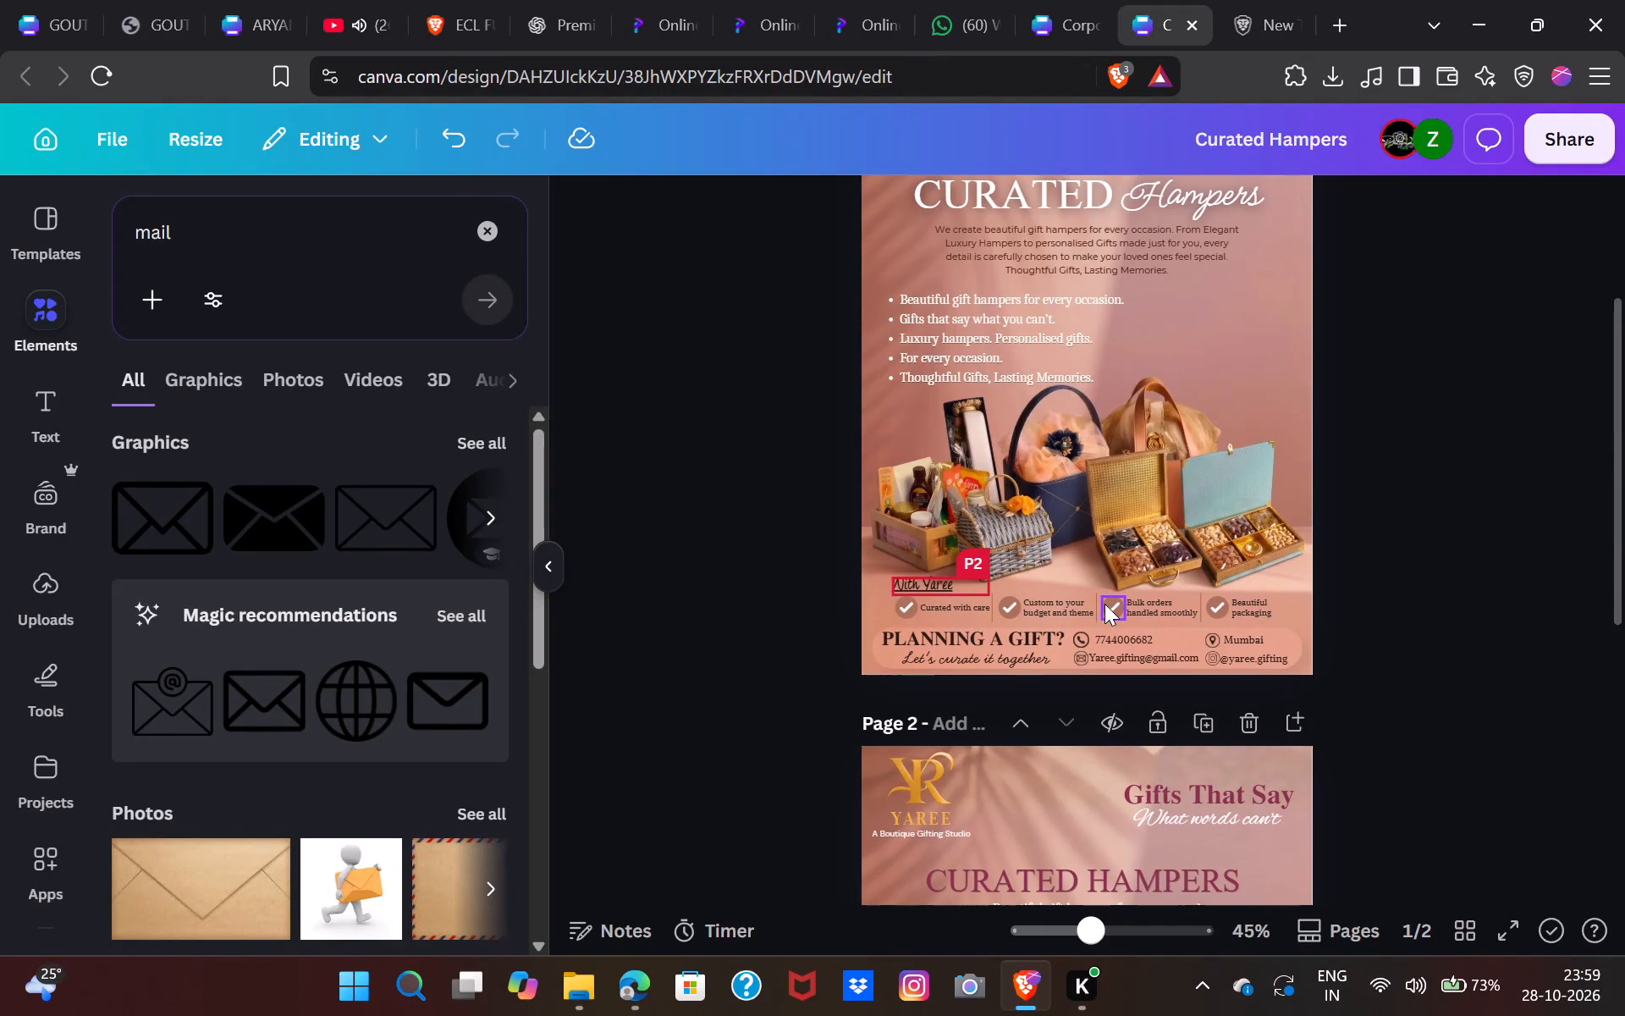
Change the "WHY YAREE" heading on page 2 to "WITH YAREE" and widen its text box to fit one line.
double_click(1057, 765)
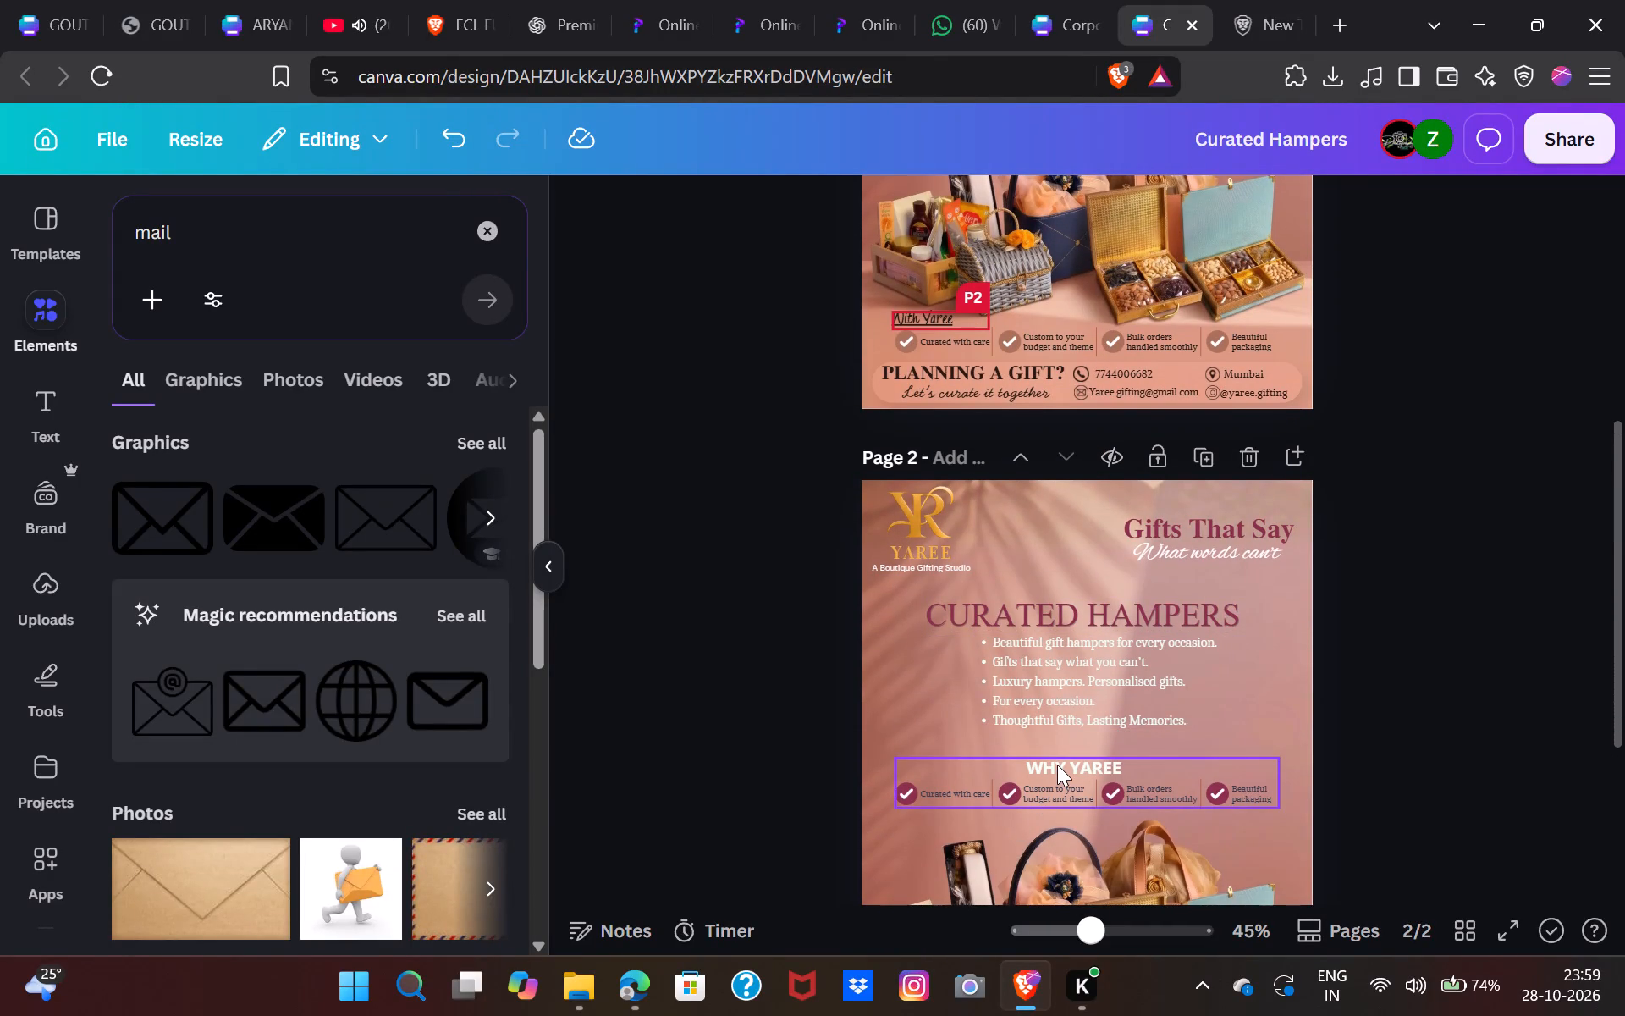
left_click(1057, 765)
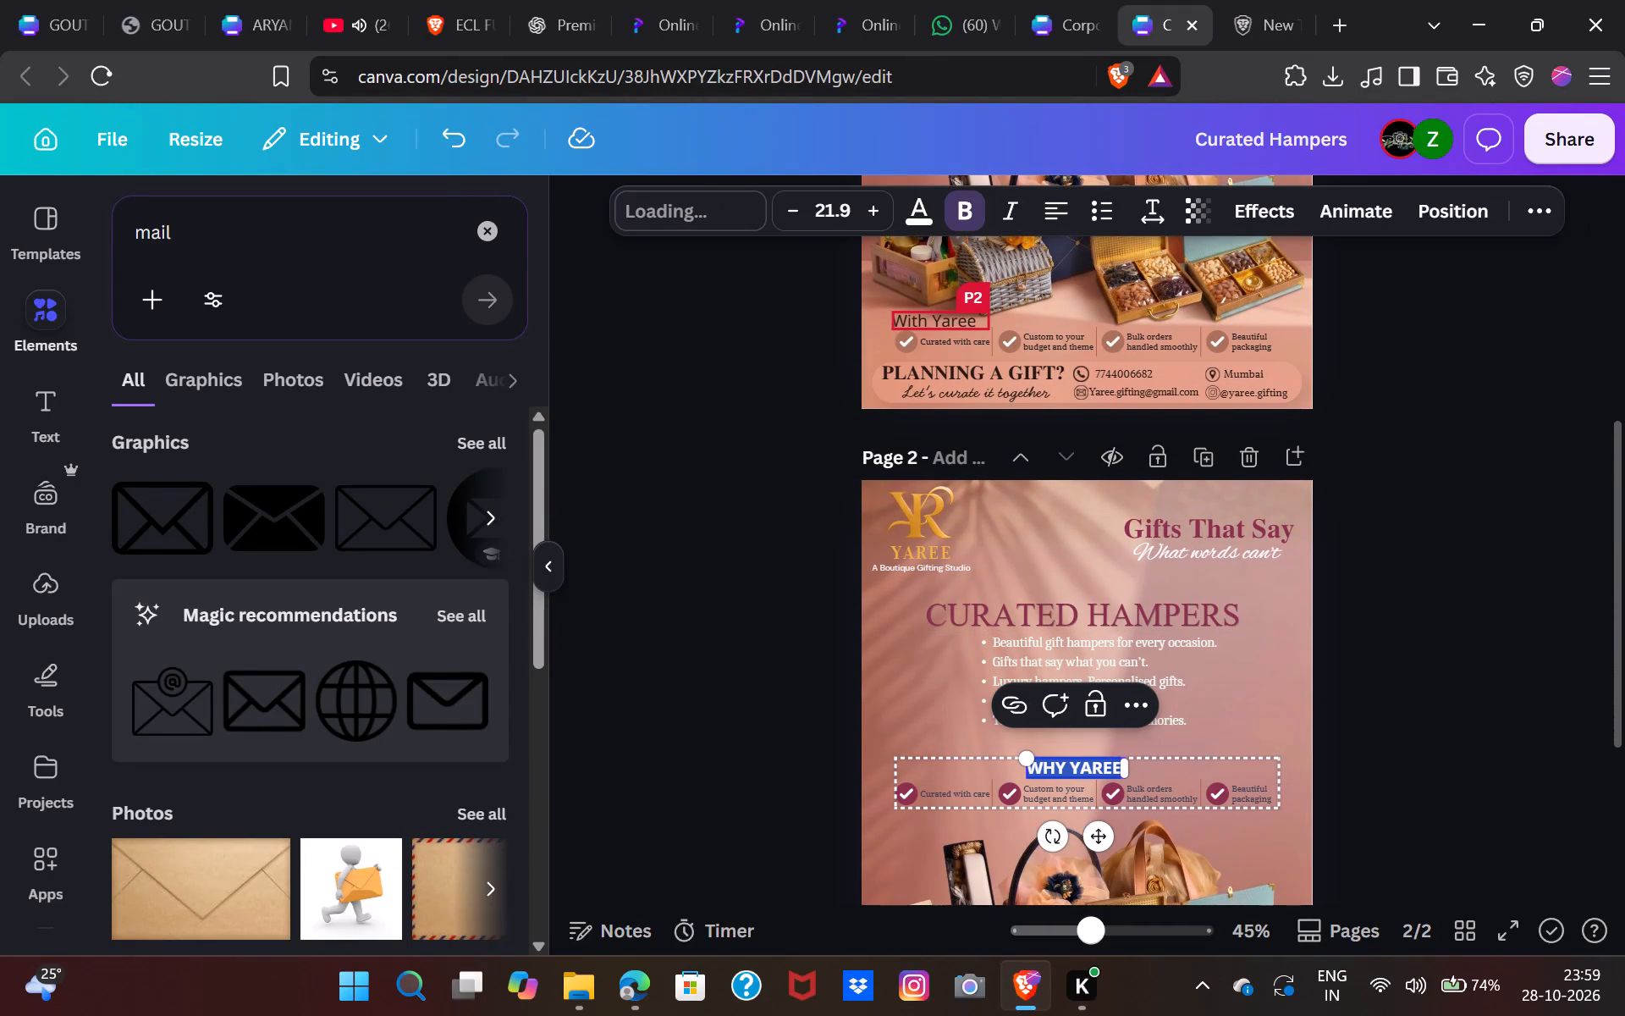
left_click(1057, 765)
key("Right")
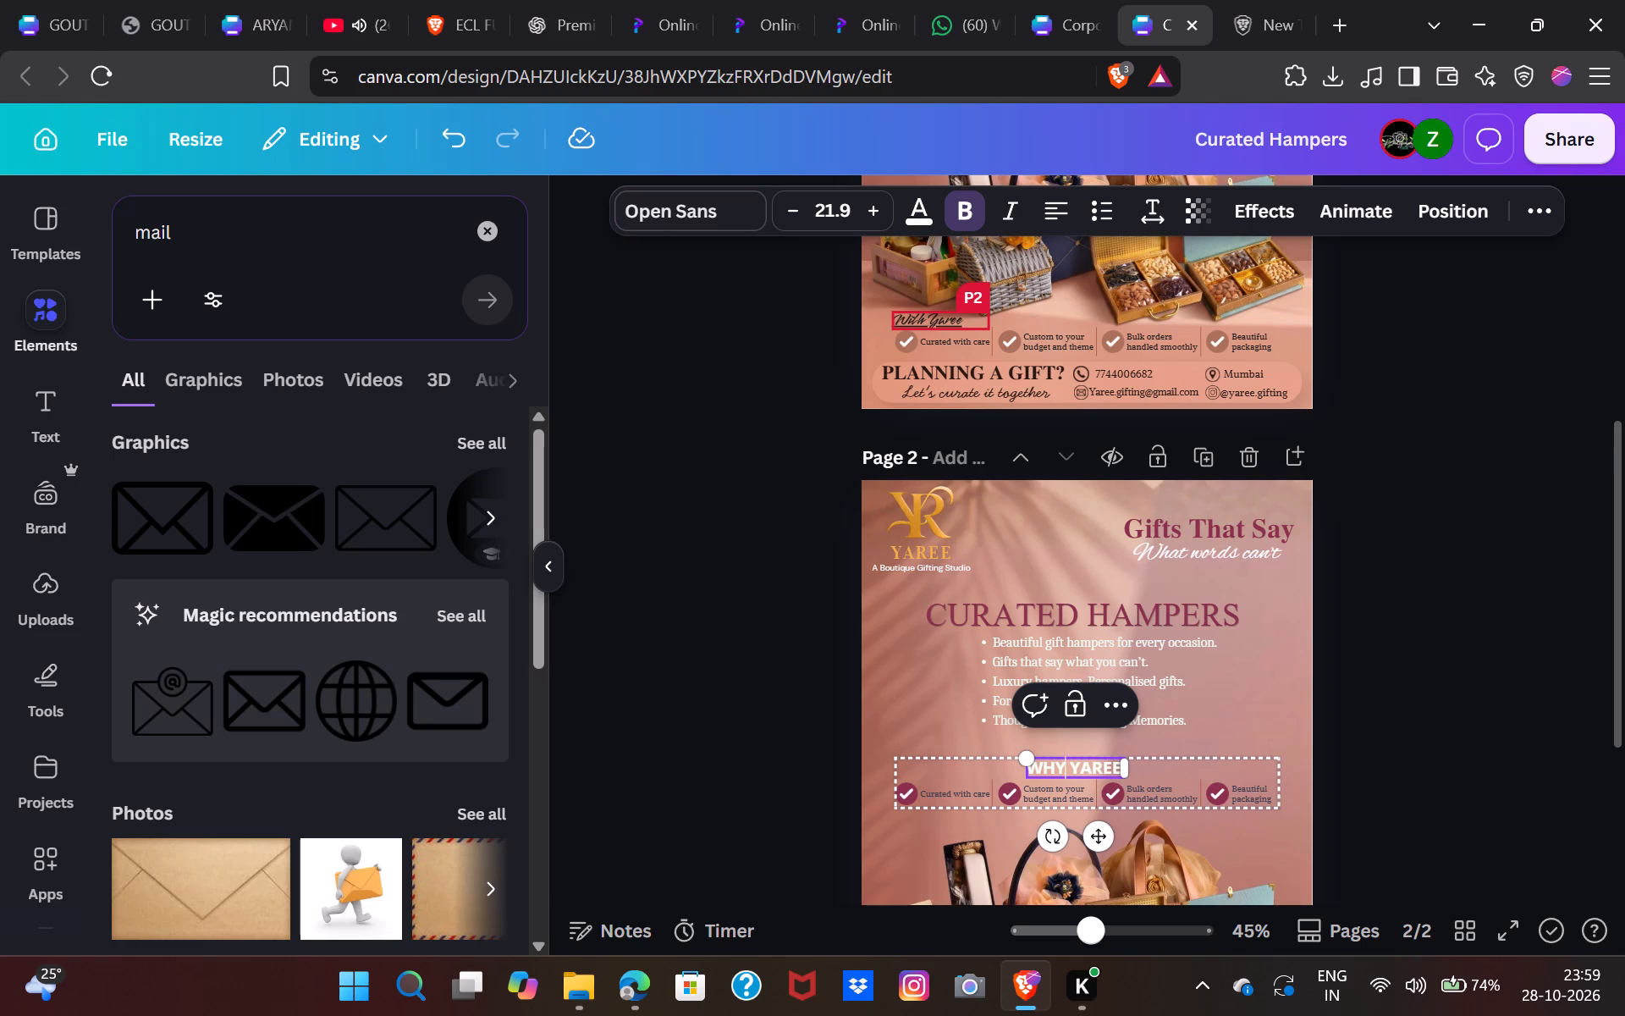
key("BackSpace")
key("BackSpace")
key("i")
type("th")
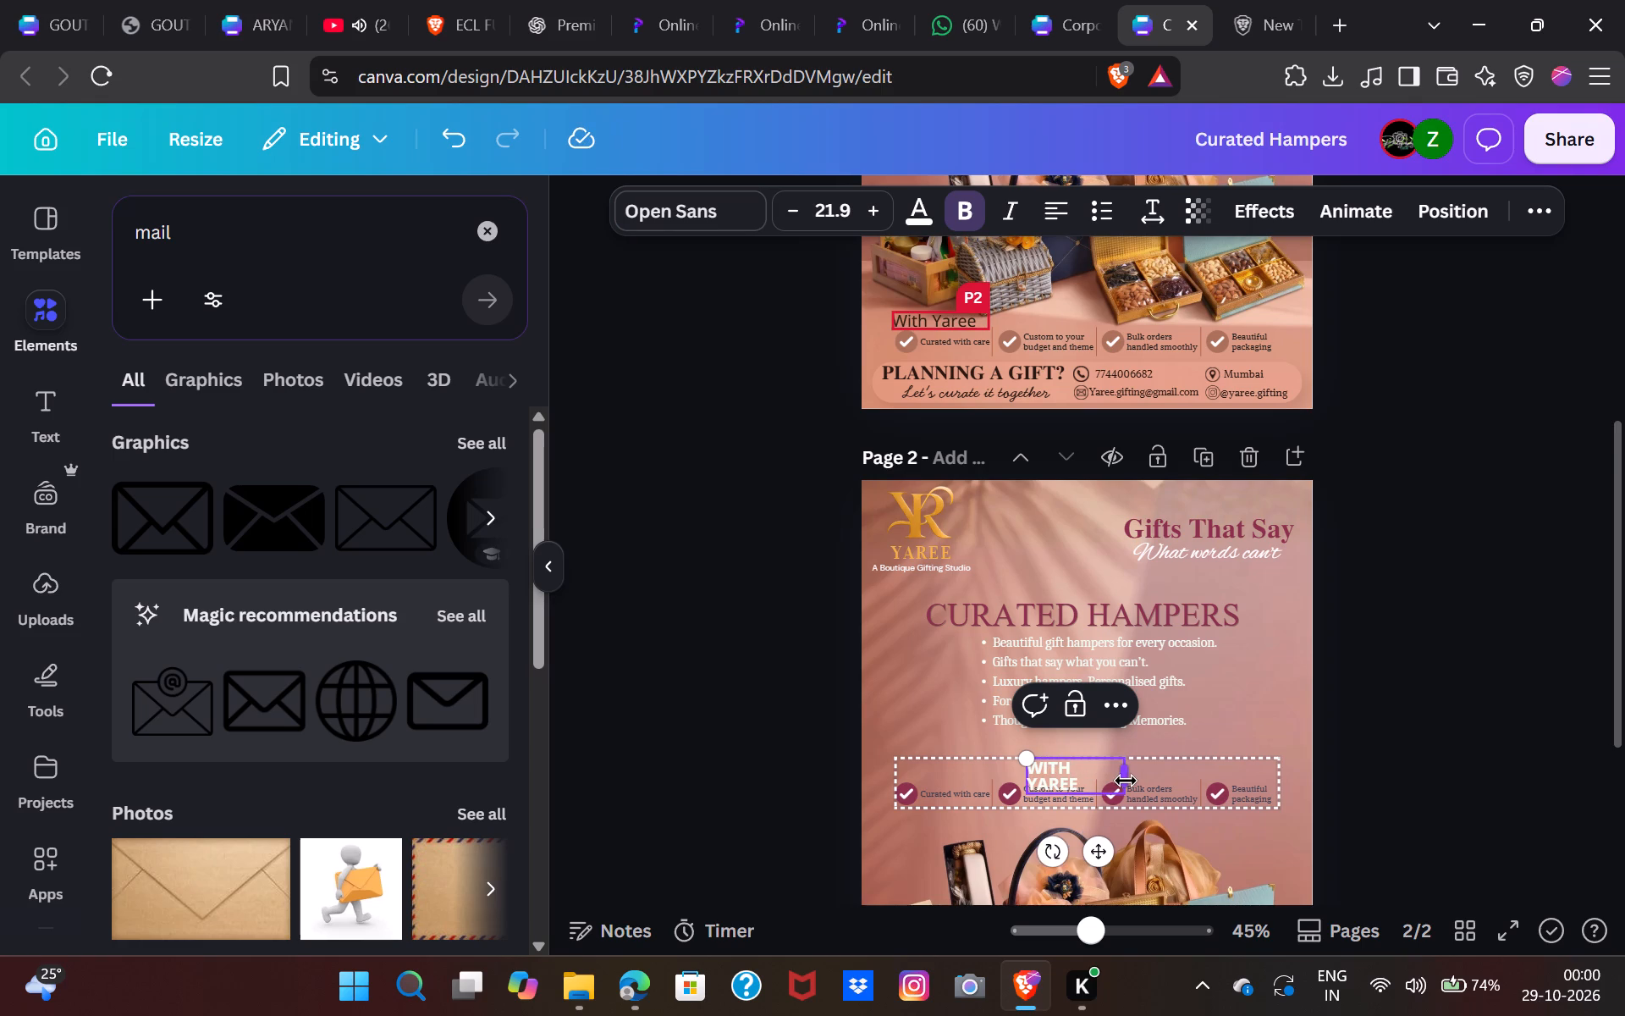
left_click_drag(1126, 781, 1145, 776)
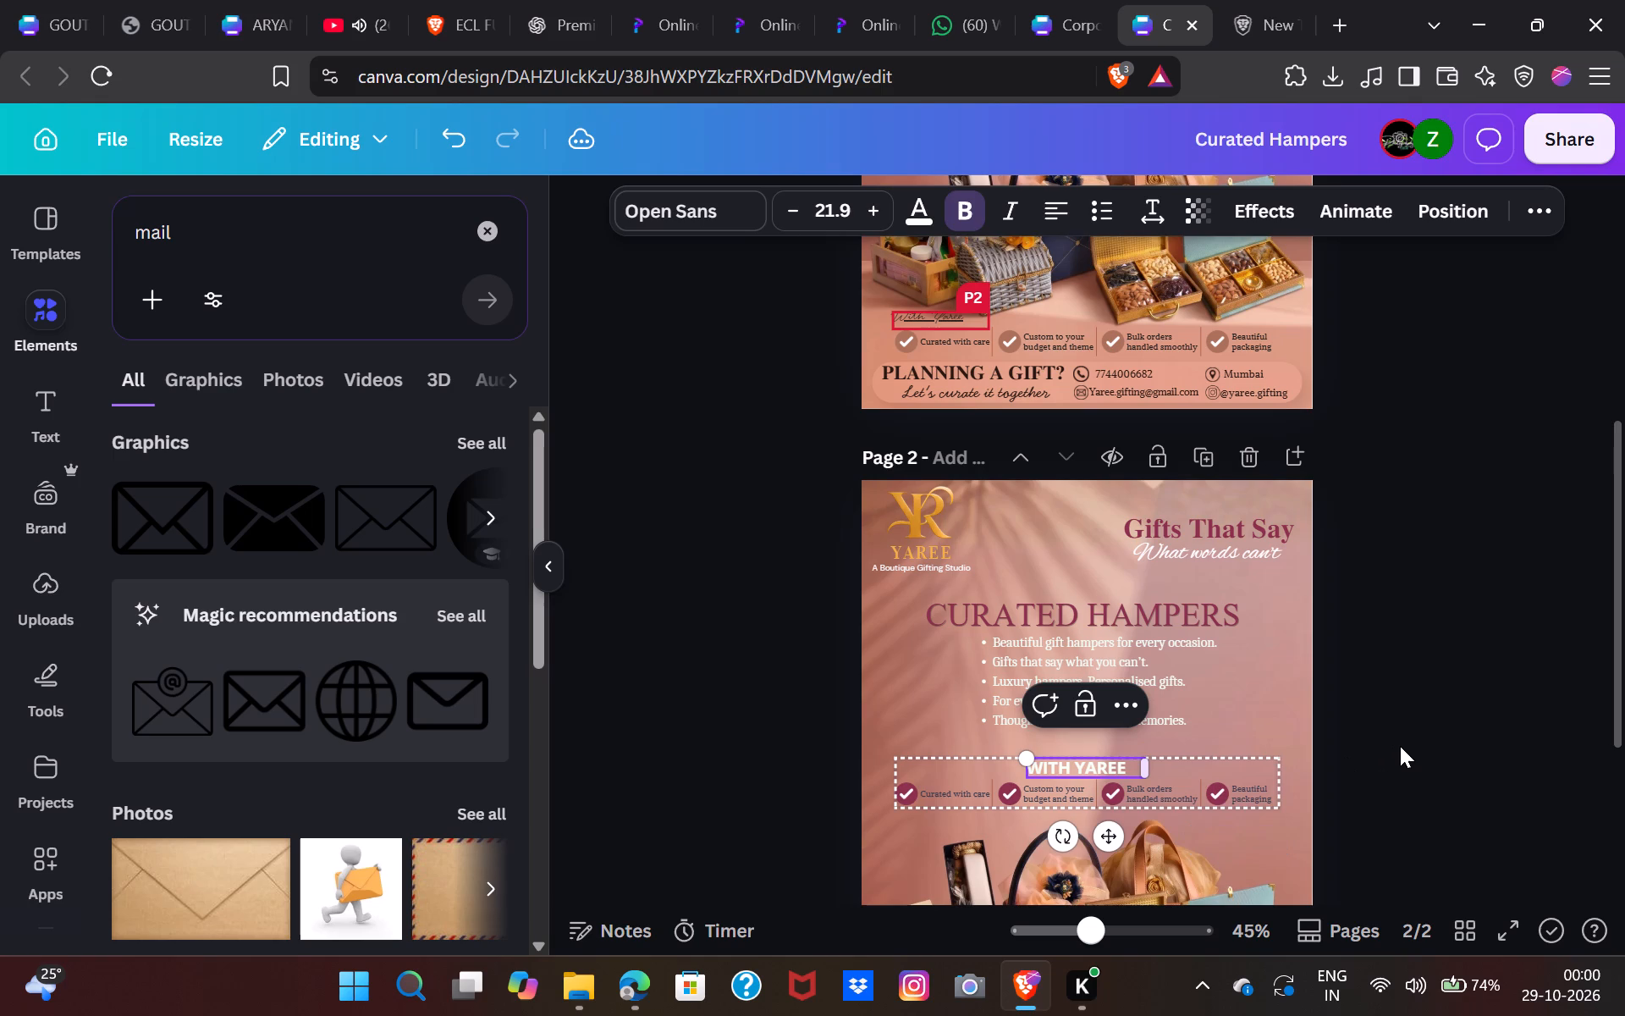
left_click(1400, 746)
Ungroup the "WITH YAREE" heading from the checkmark row, trim its text box to fit the words and nudge it slightly up.
left_click(1085, 769)
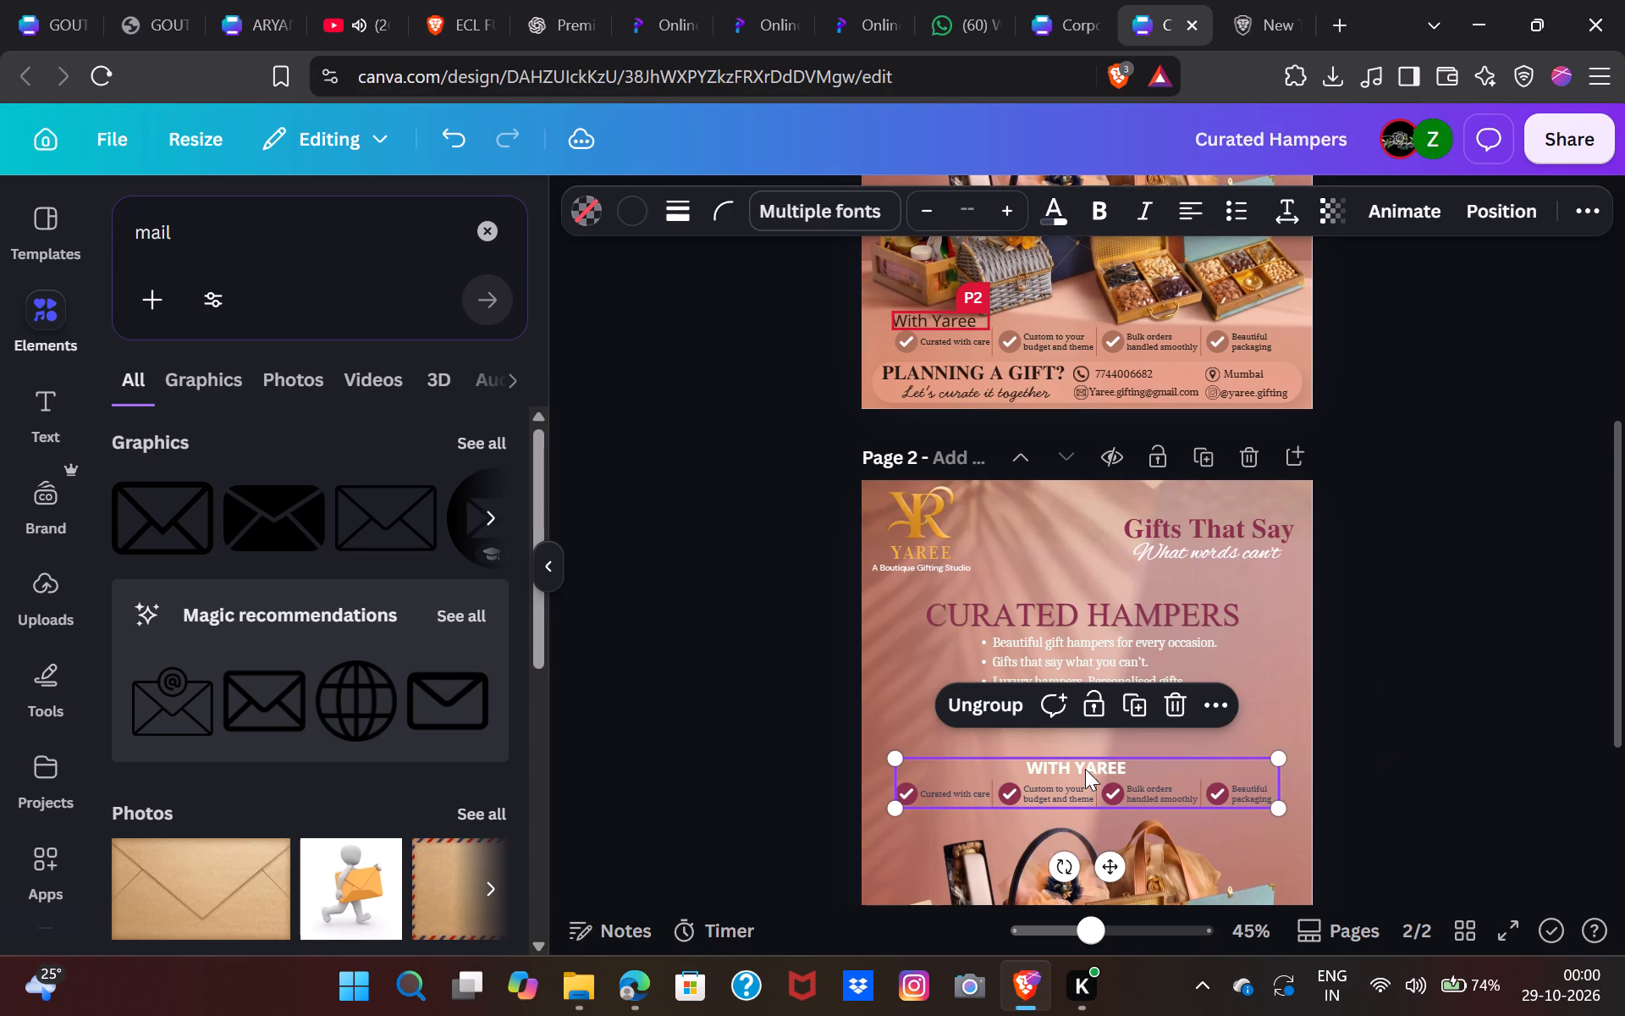
left_click(959, 687)
left_click(820, 726)
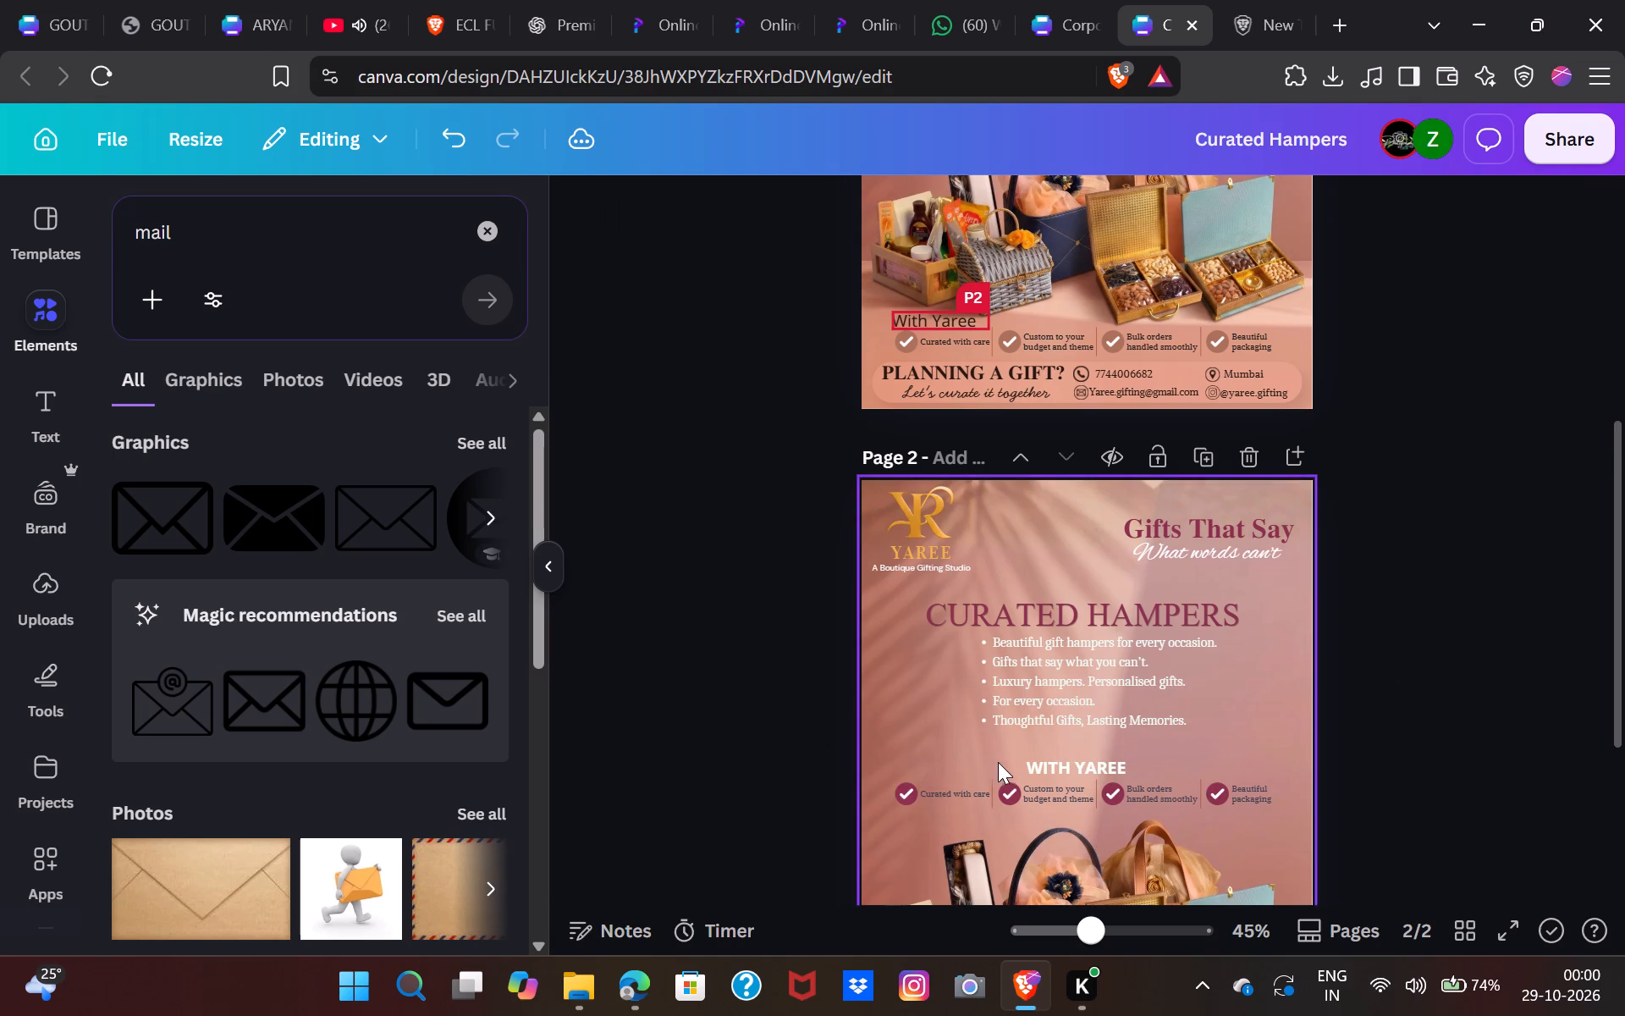
left_click(1059, 761)
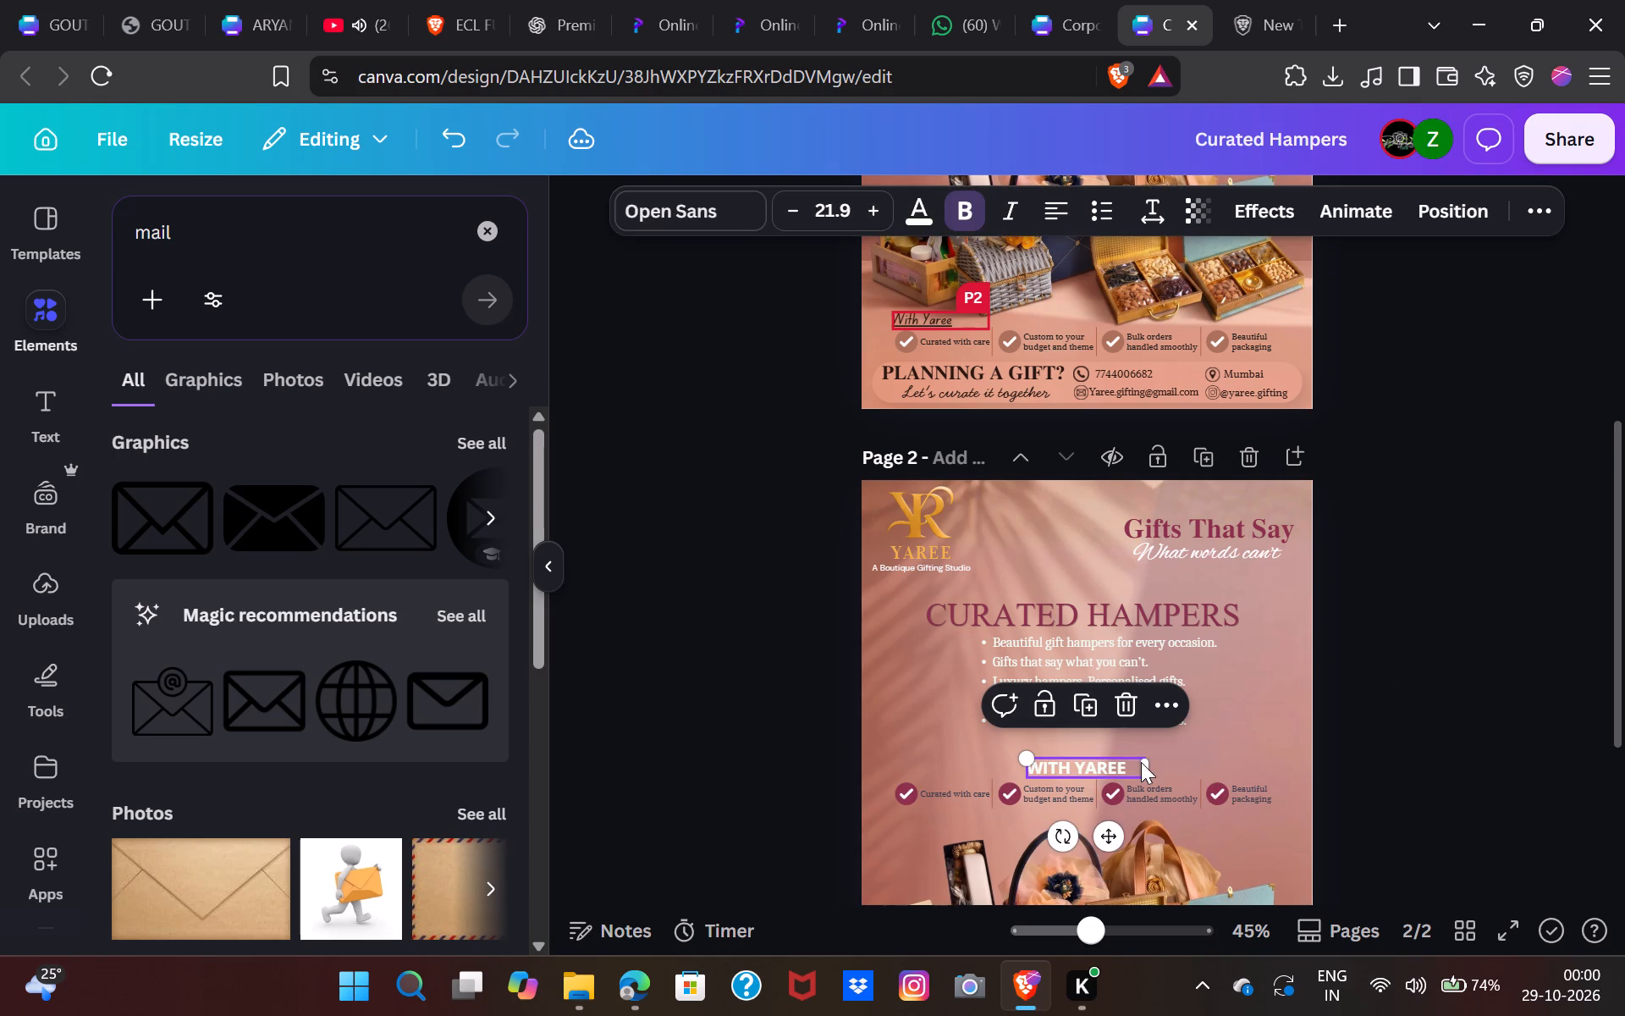
left_click_drag(1144, 762, 1136, 762)
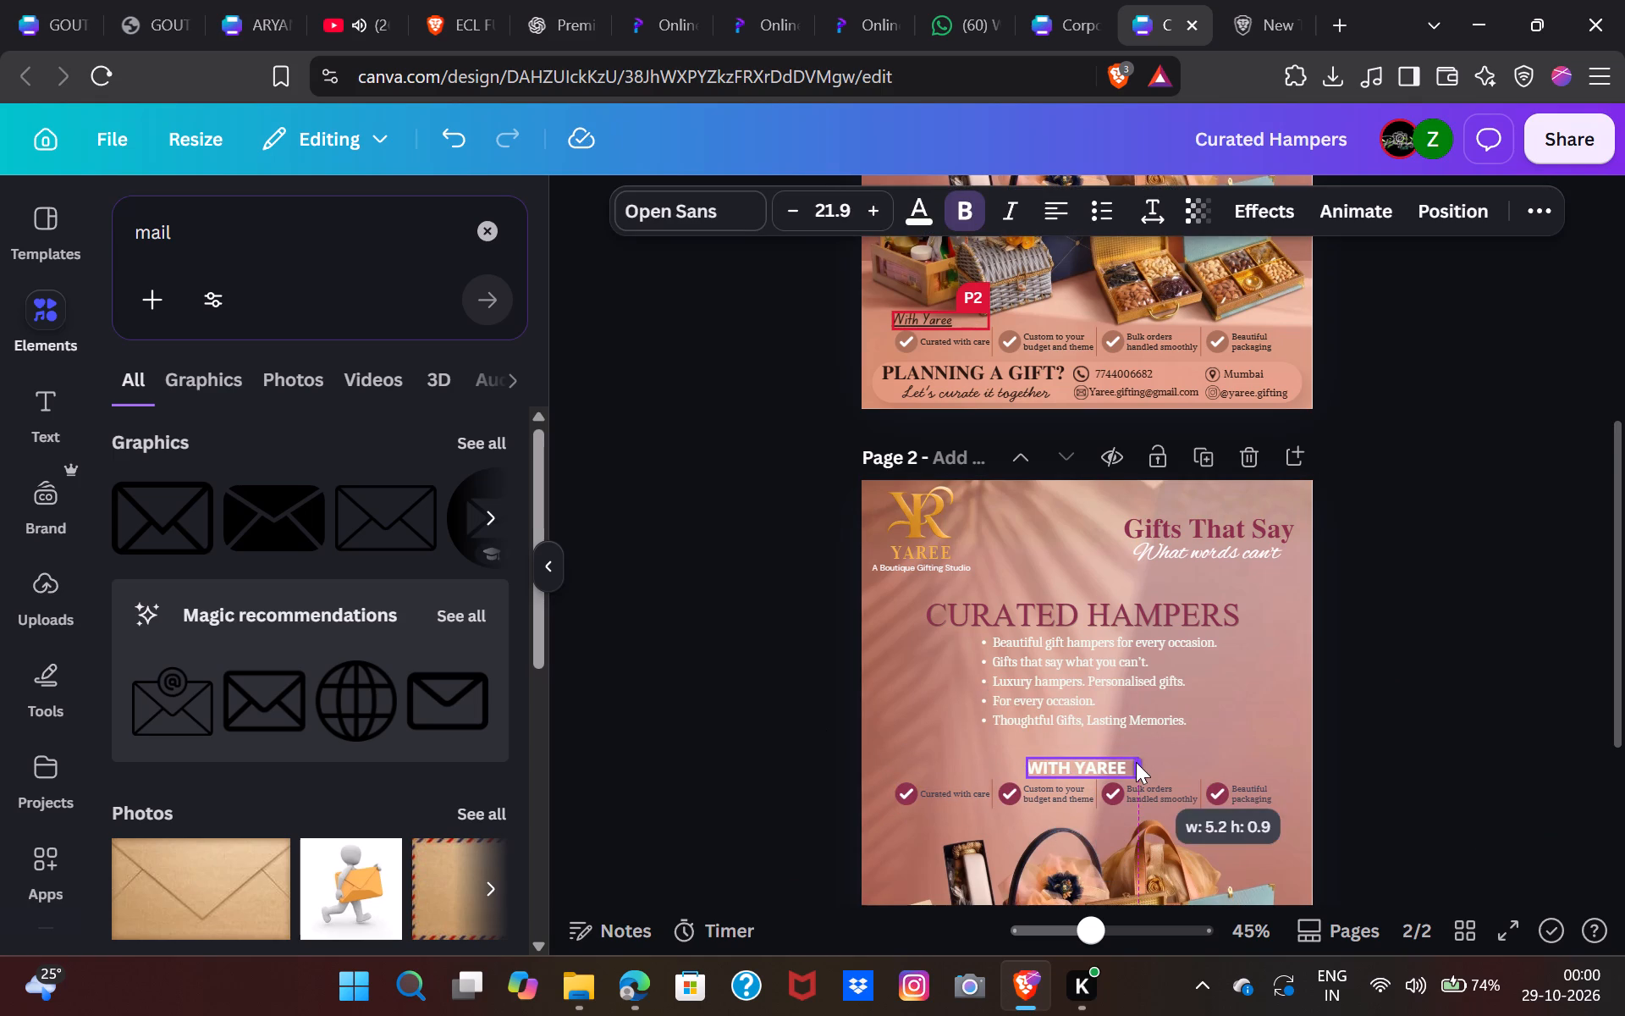
left_click_drag(1136, 762, 1128, 764)
key("Up")
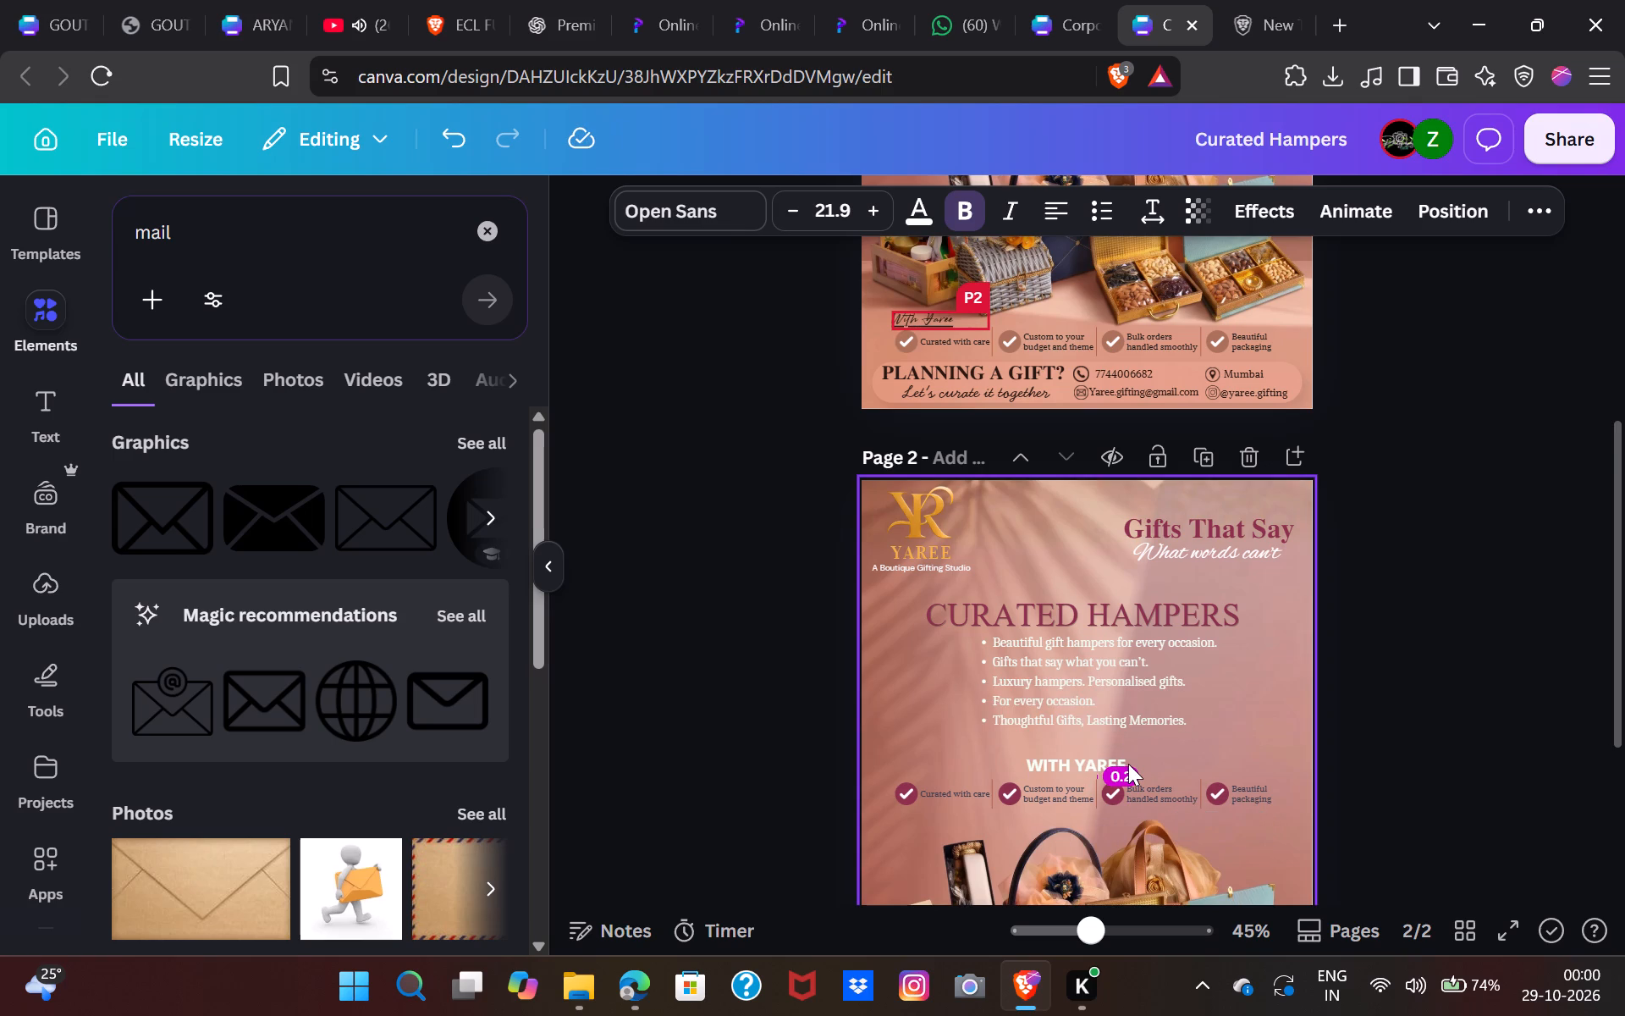
key("Up")
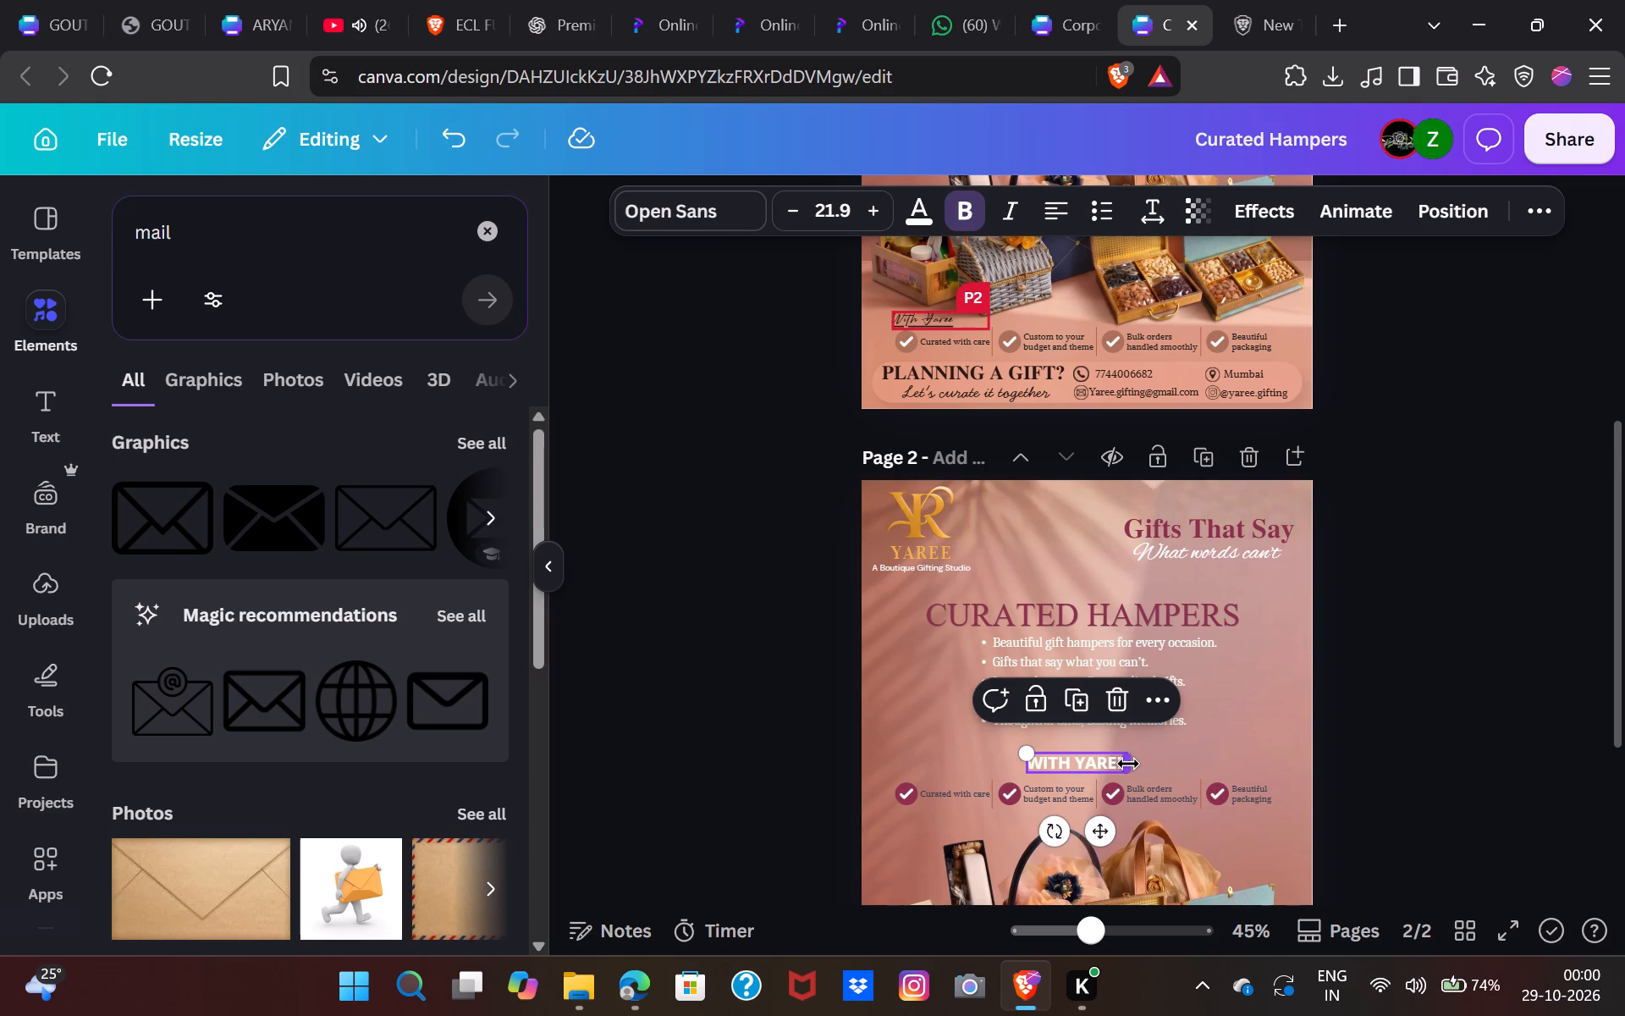
left_click(1372, 762)
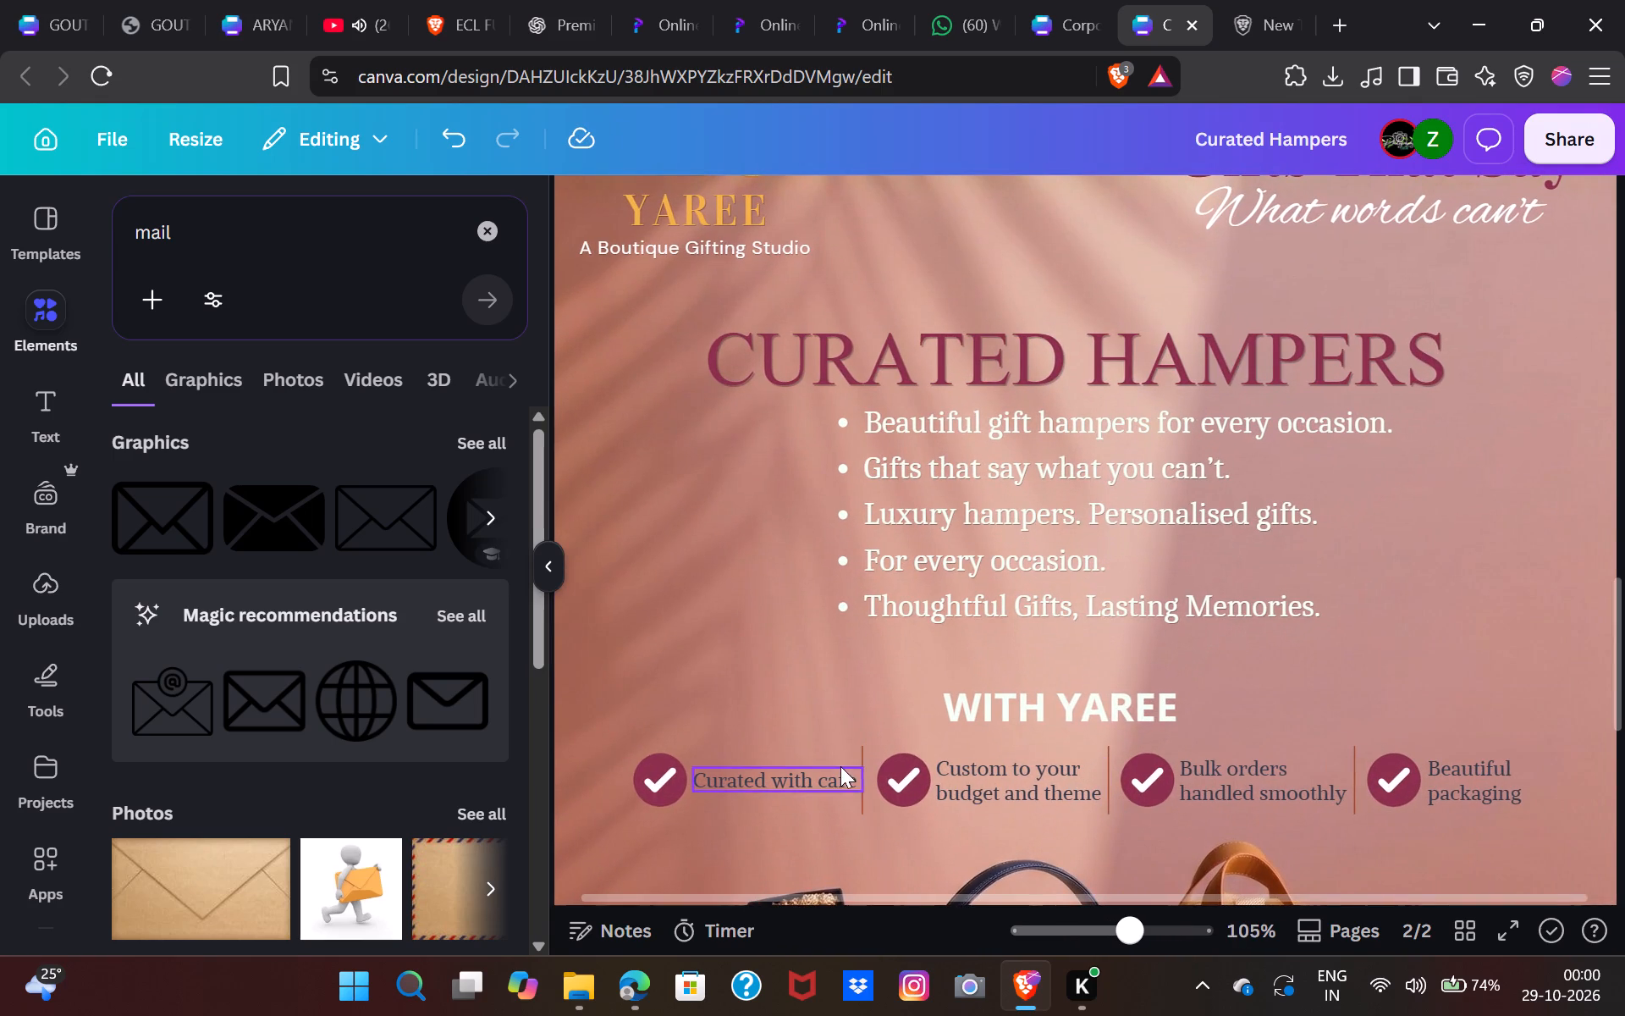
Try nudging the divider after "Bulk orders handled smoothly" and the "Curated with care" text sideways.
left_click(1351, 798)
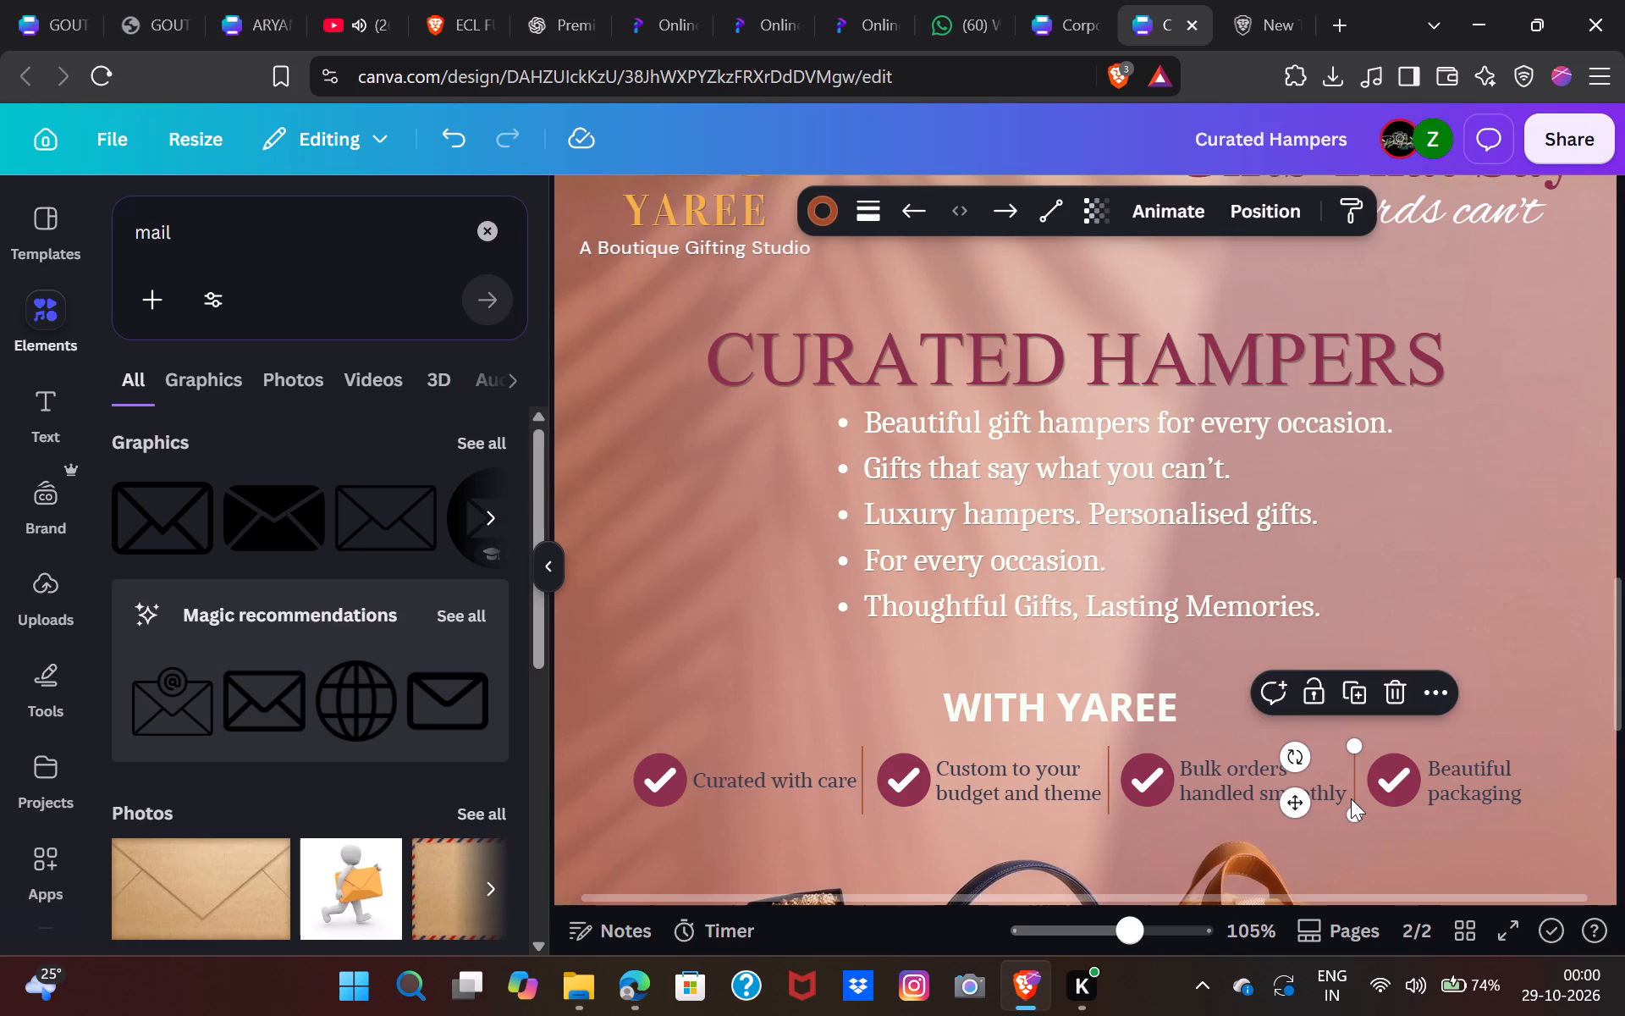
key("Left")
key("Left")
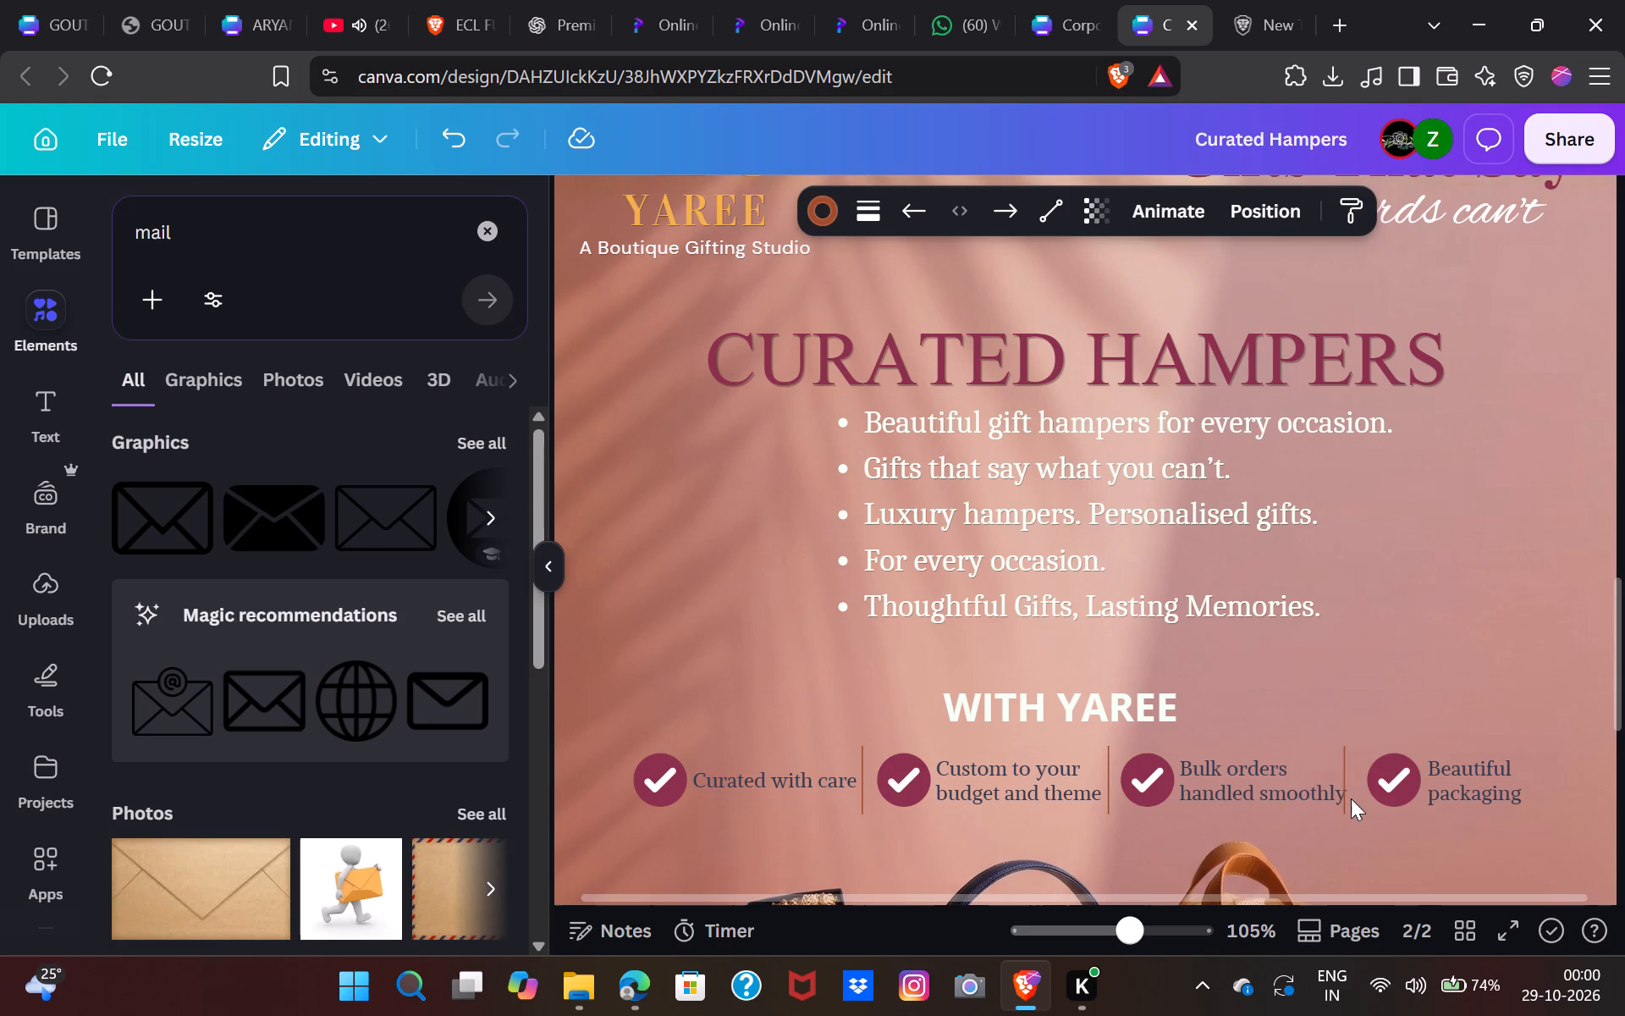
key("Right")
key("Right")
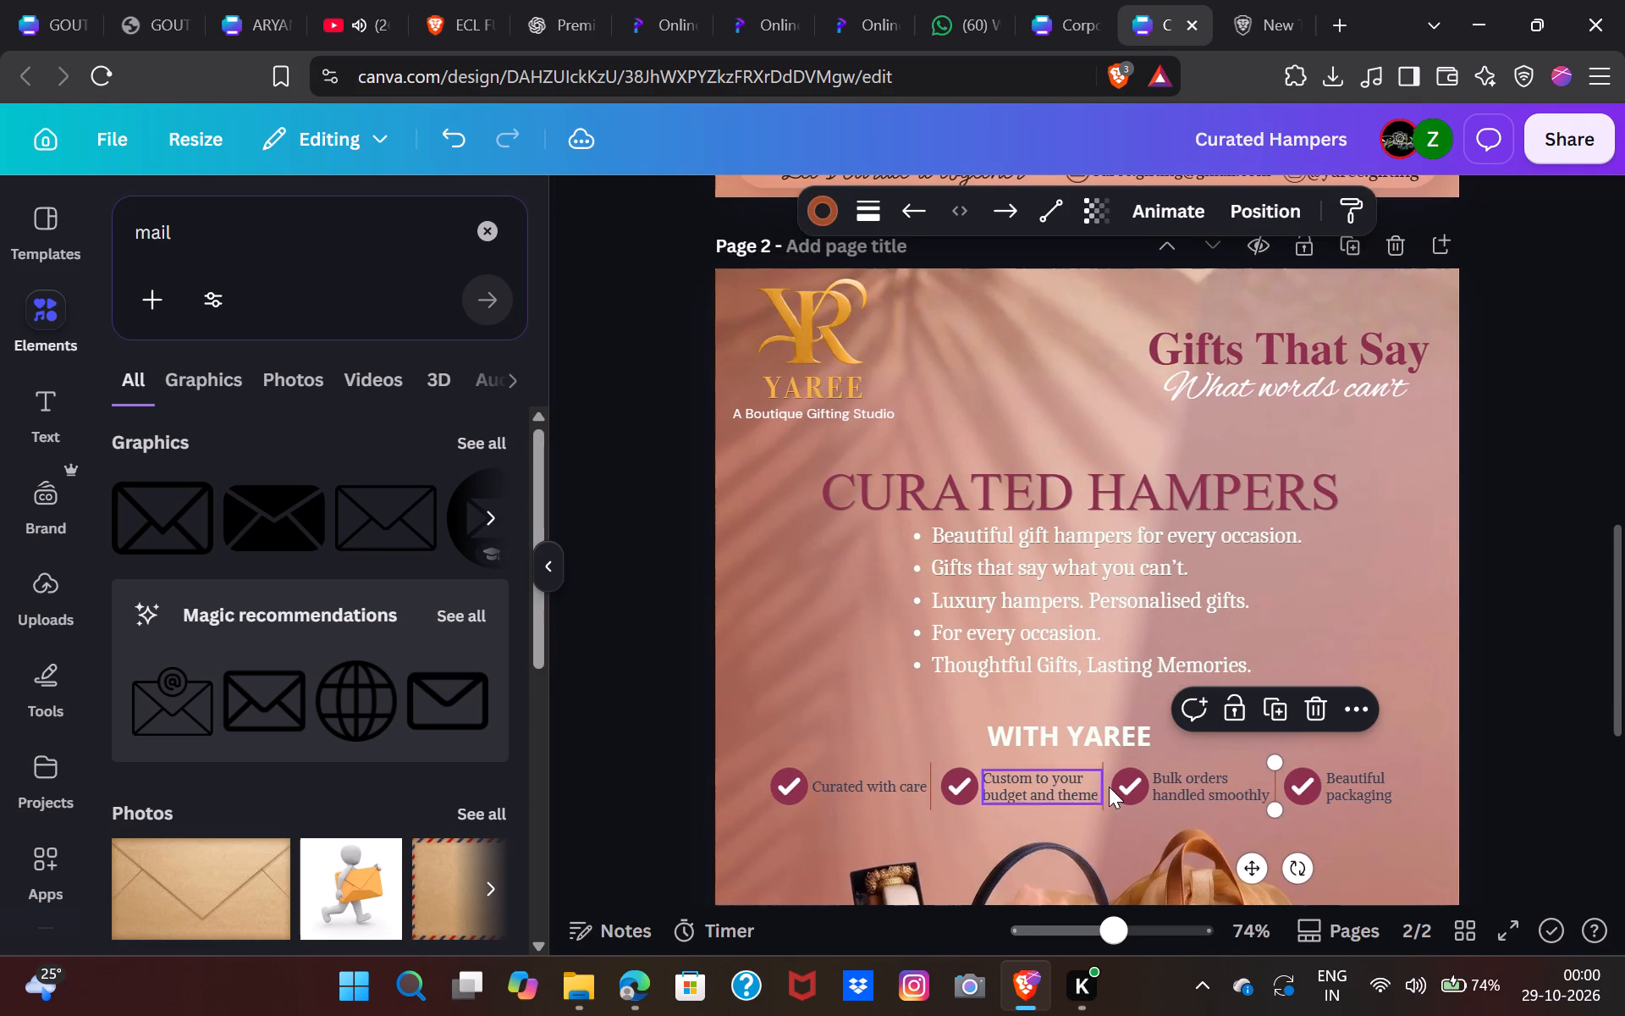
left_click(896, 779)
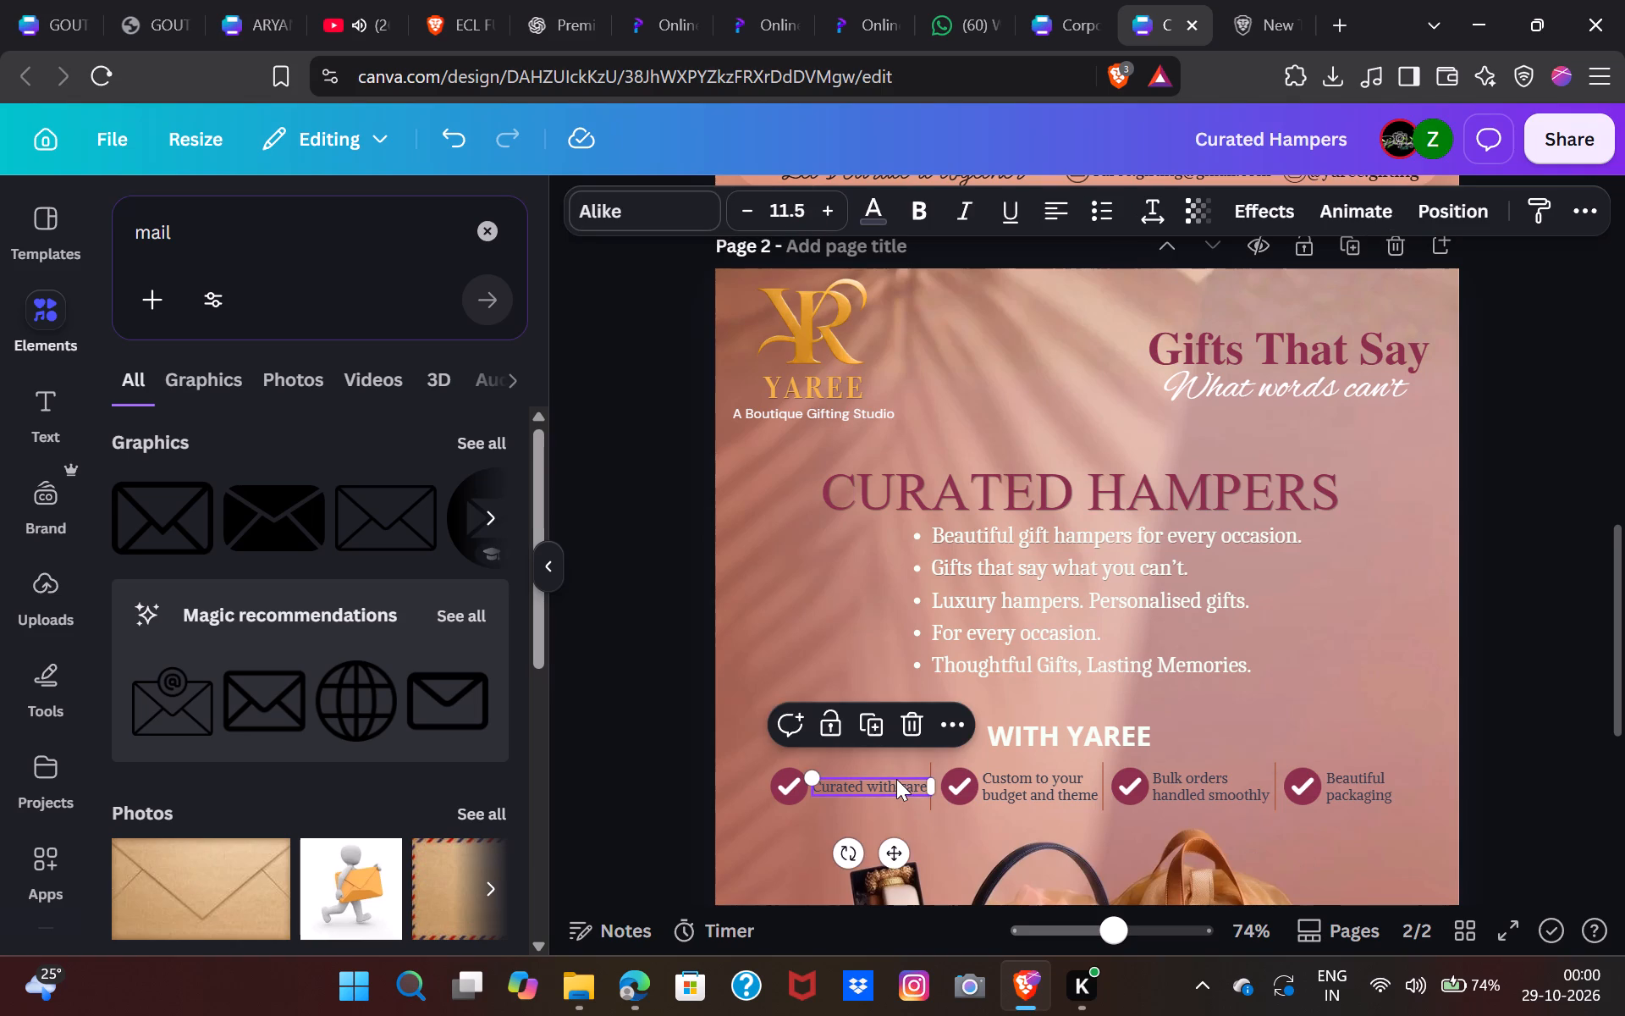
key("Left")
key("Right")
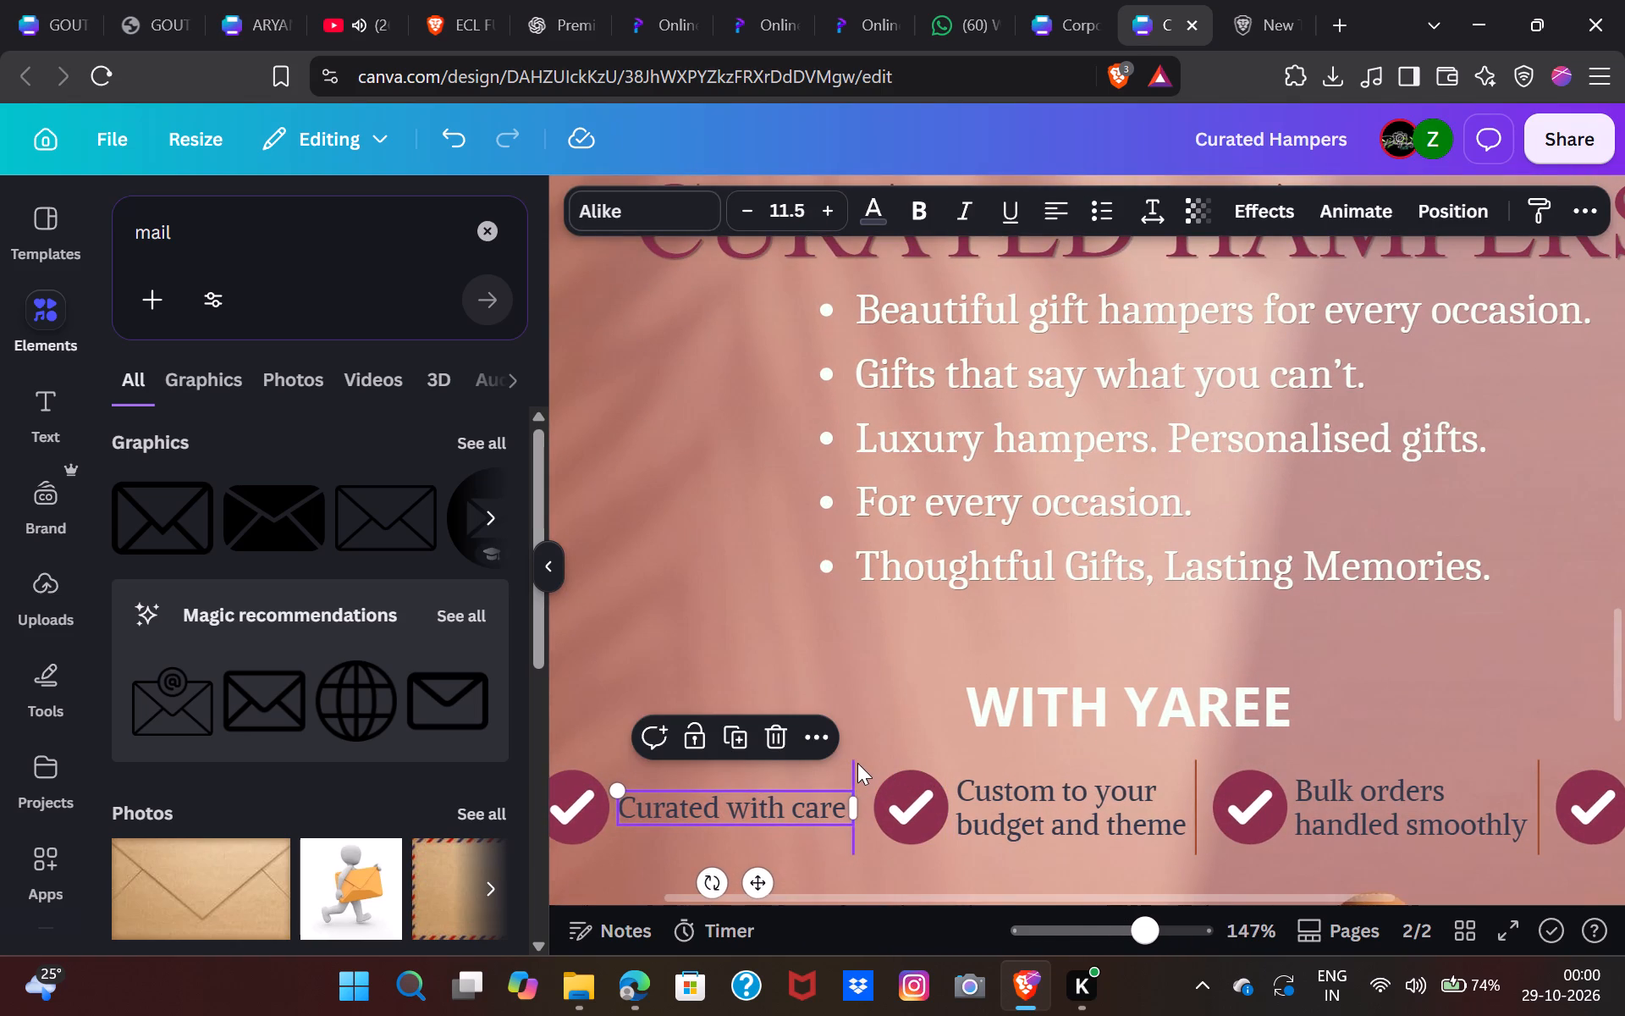
Nudge the dividers after "Curated with care" and "Custom to your budget and theme" slightly right, off the text.
left_click(857, 763)
key("Right")
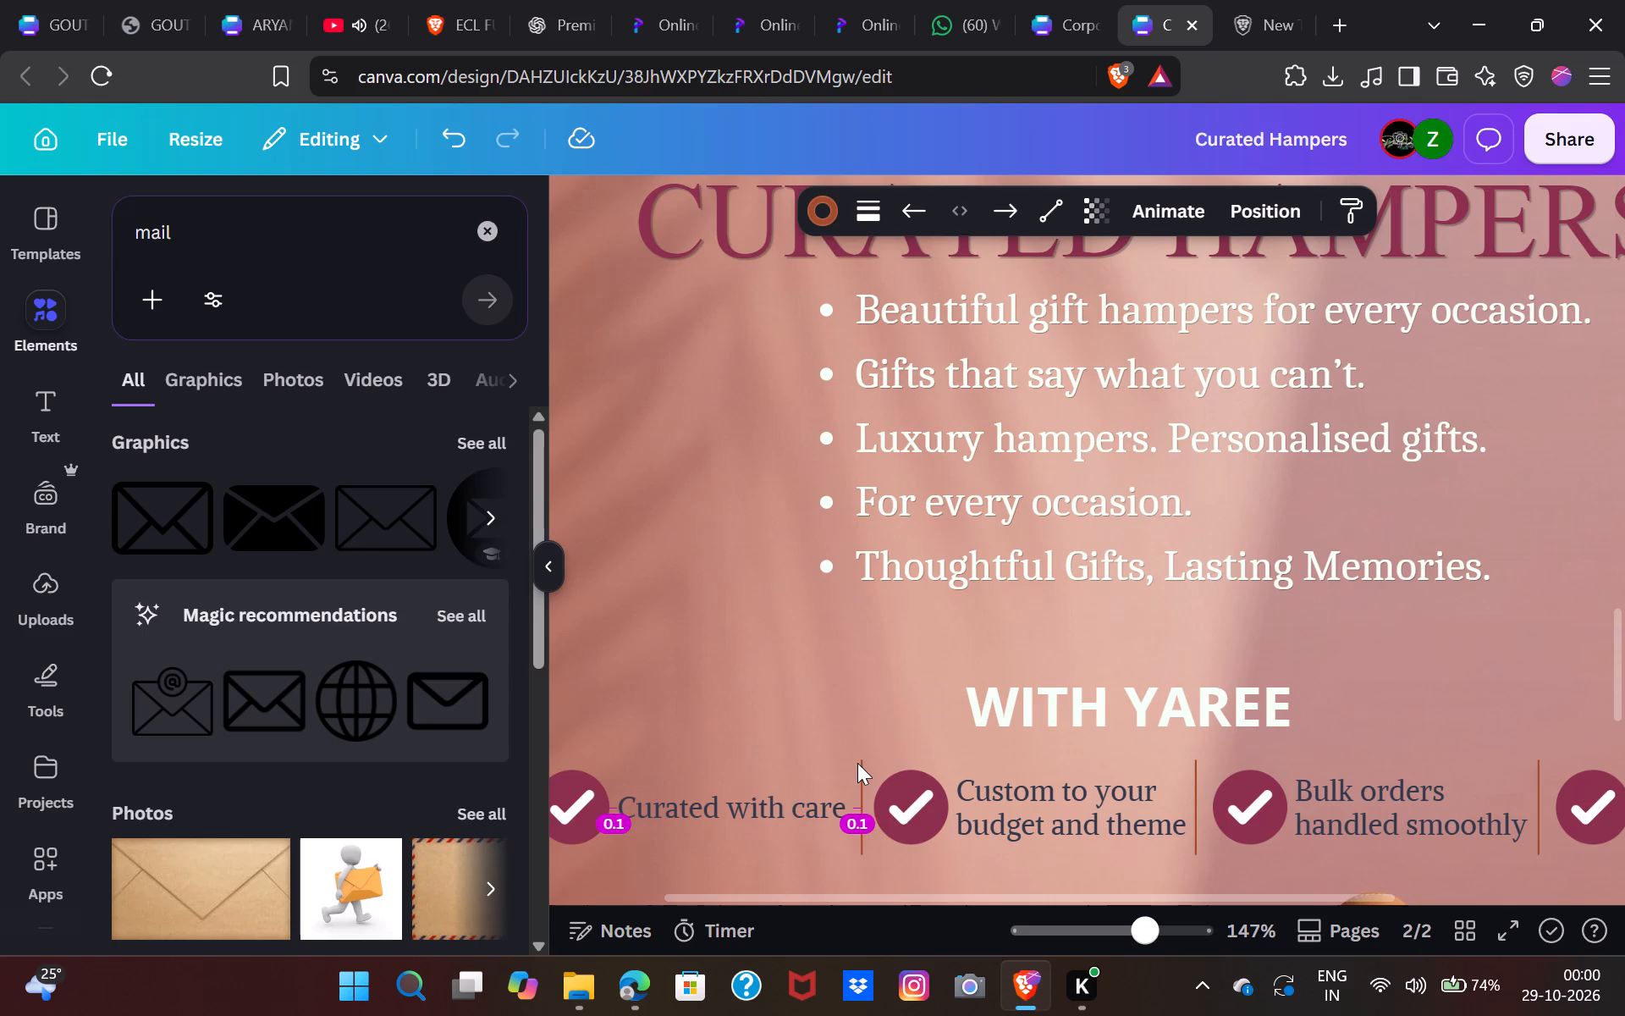
left_click(1195, 777)
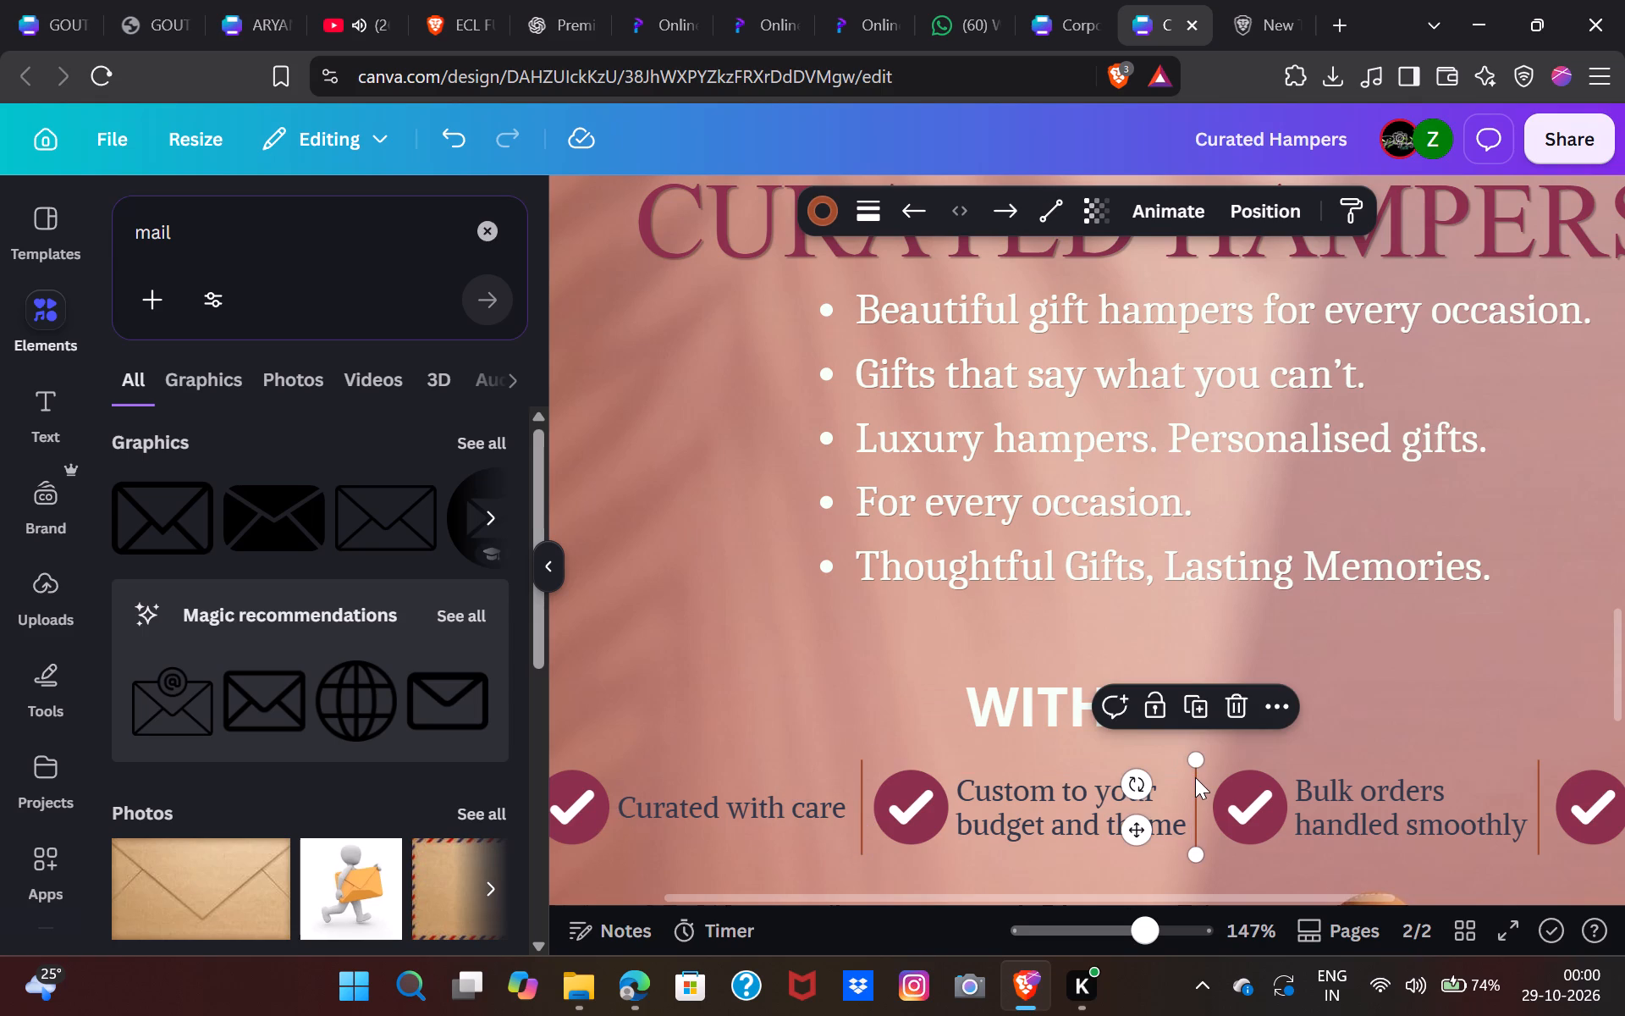
key("Right")
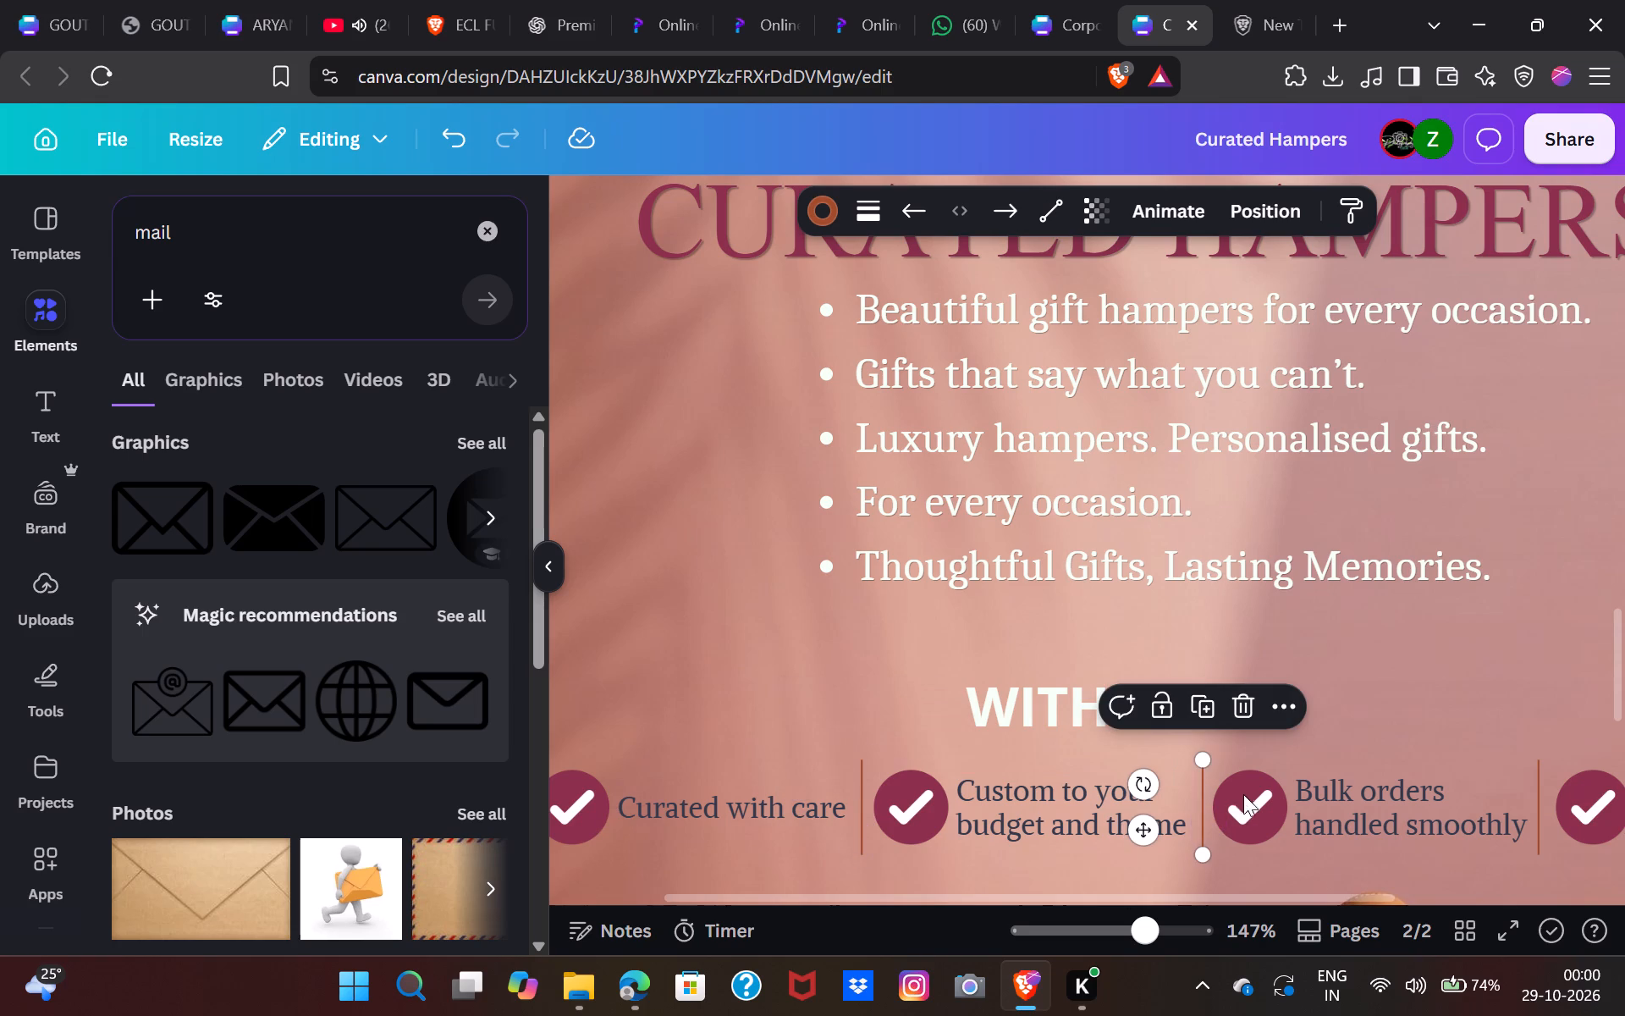
scroll(1205, 805, "left", 1)
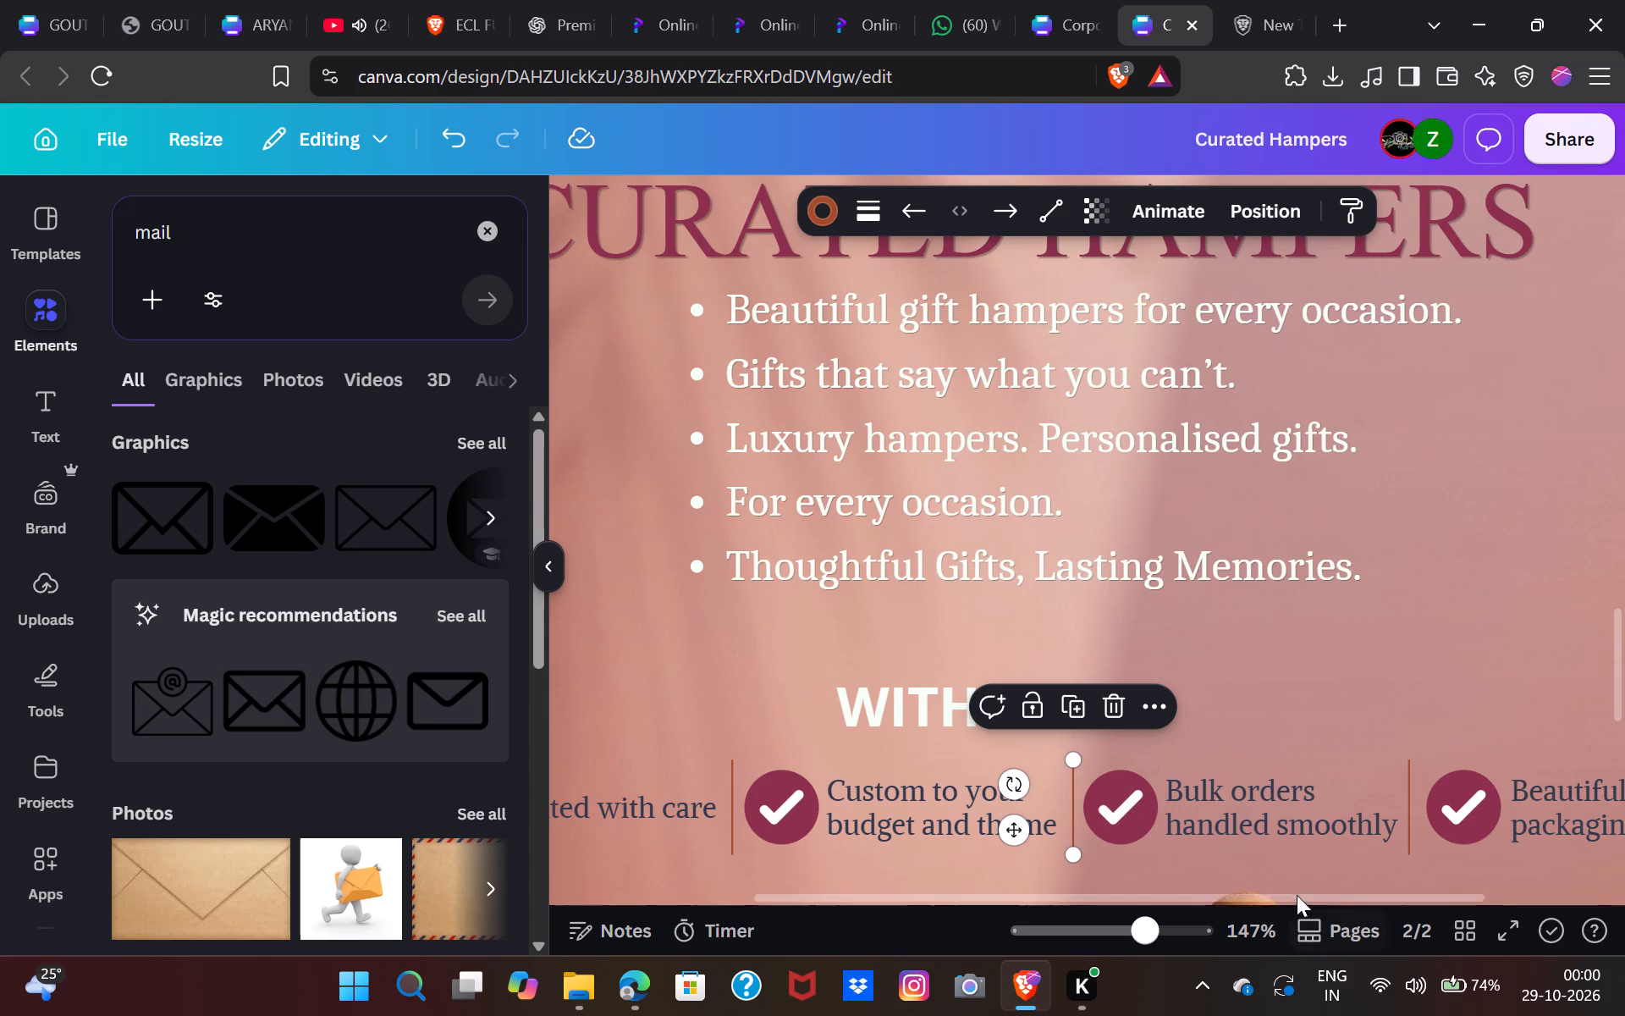
left_click(1298, 882)
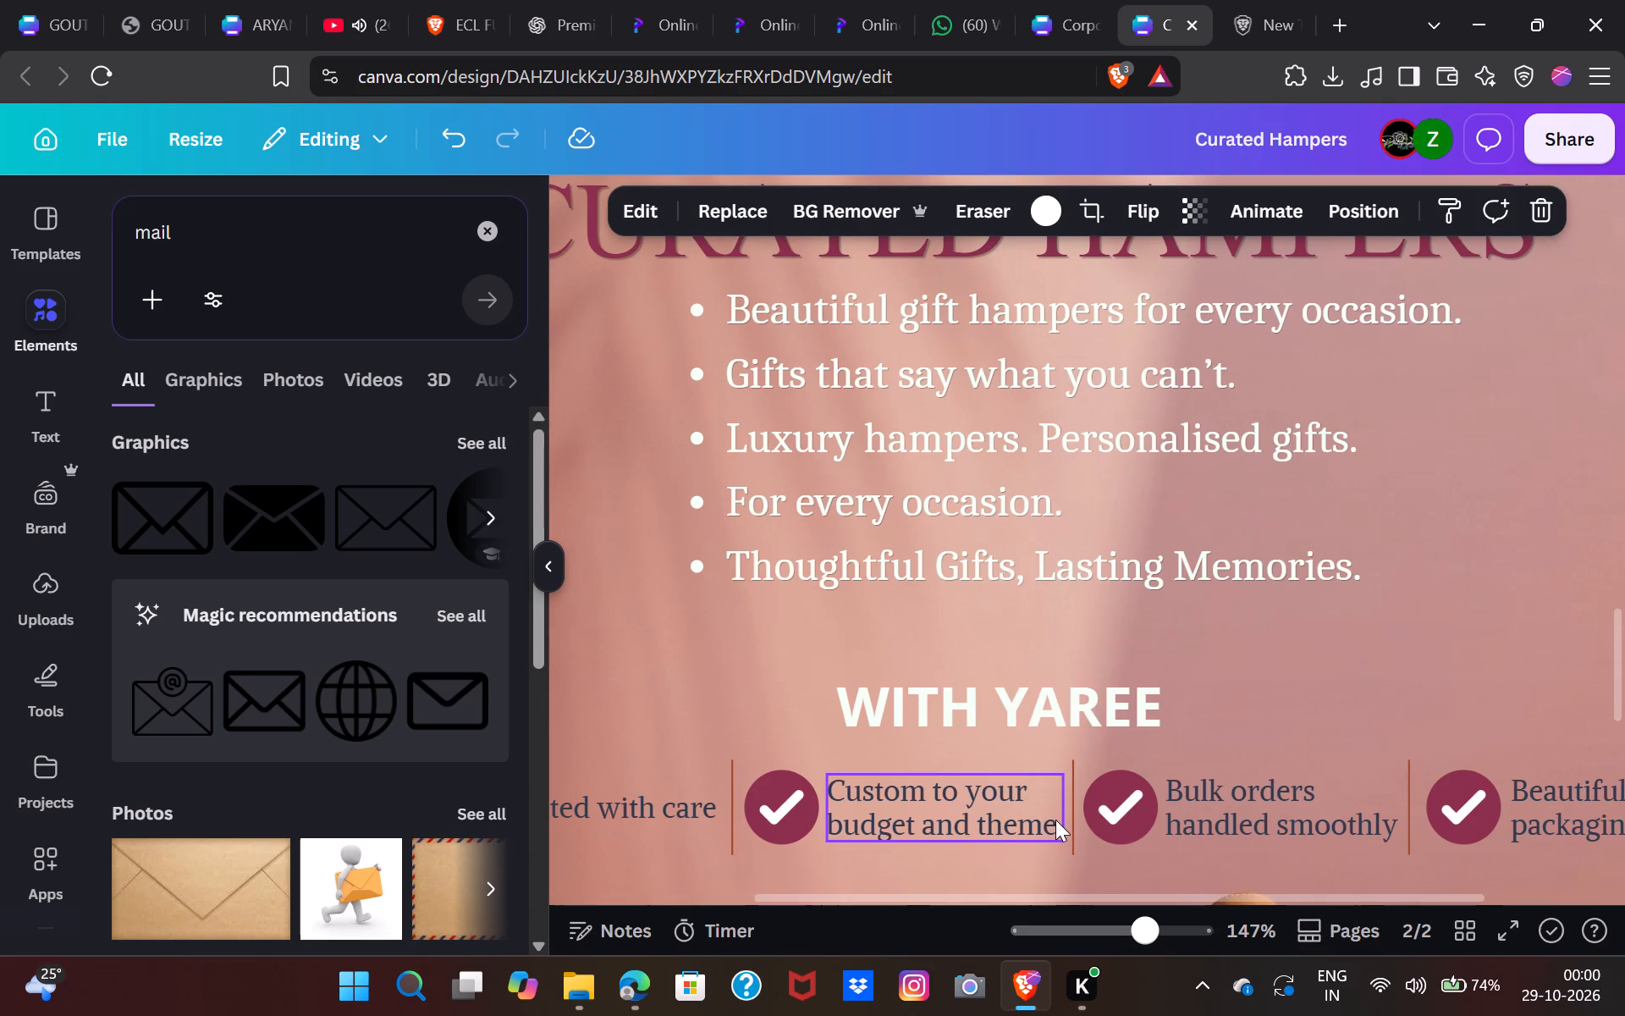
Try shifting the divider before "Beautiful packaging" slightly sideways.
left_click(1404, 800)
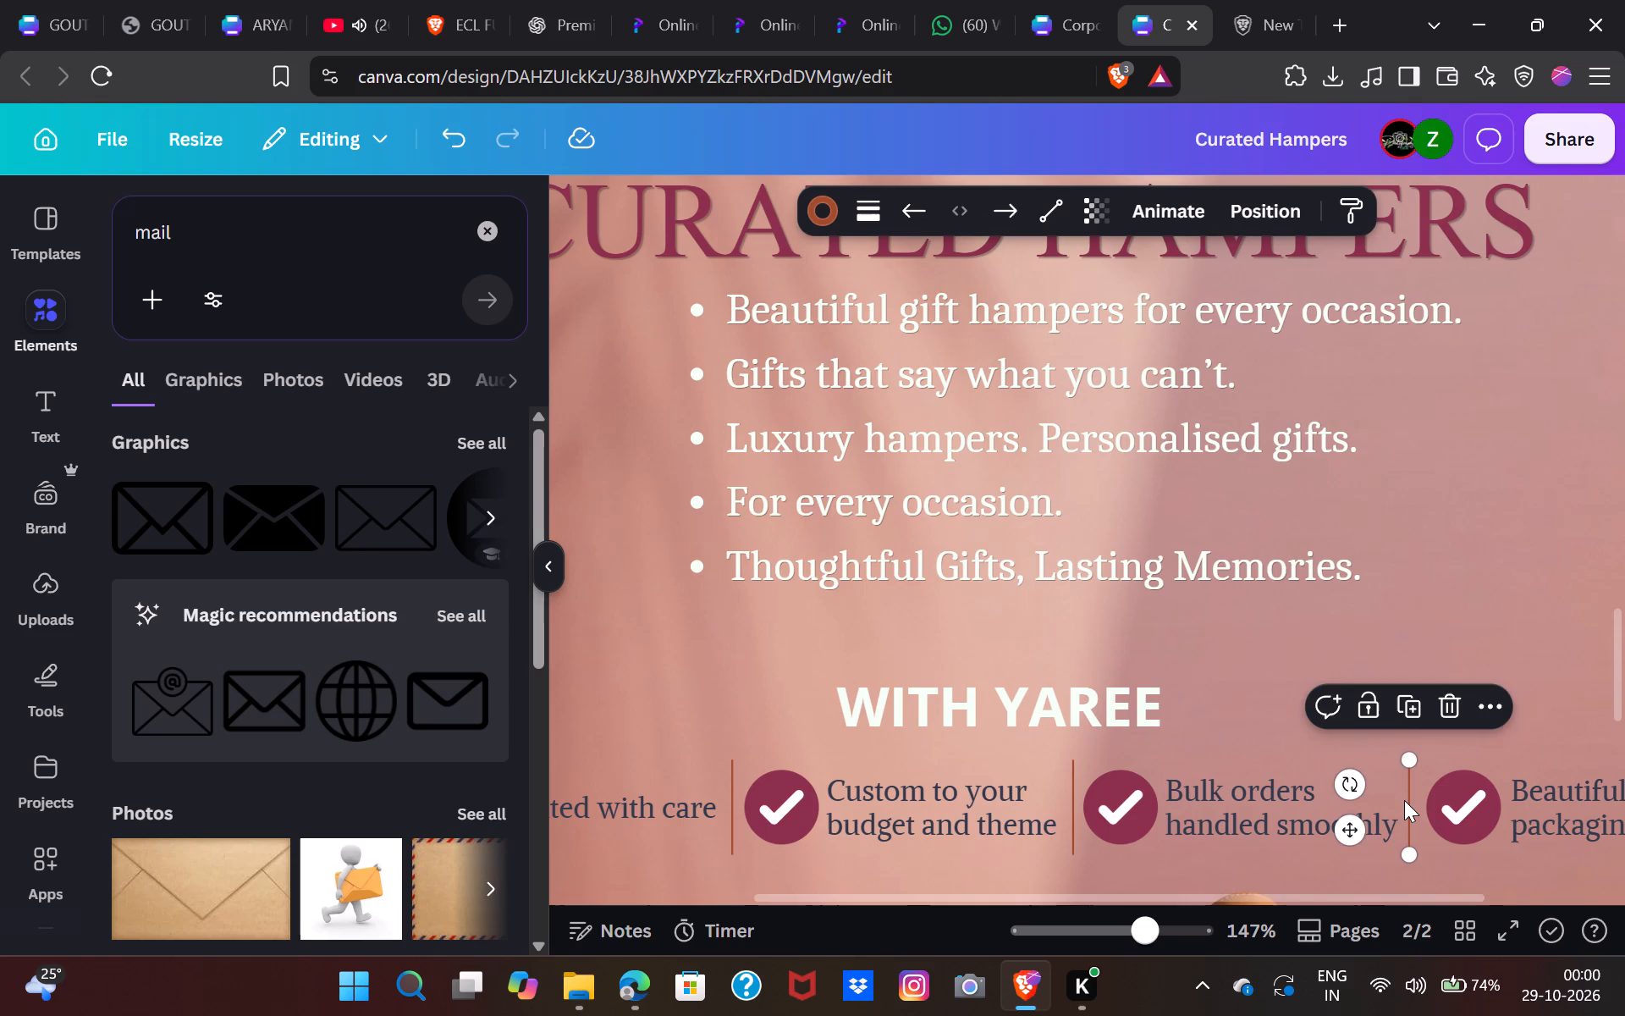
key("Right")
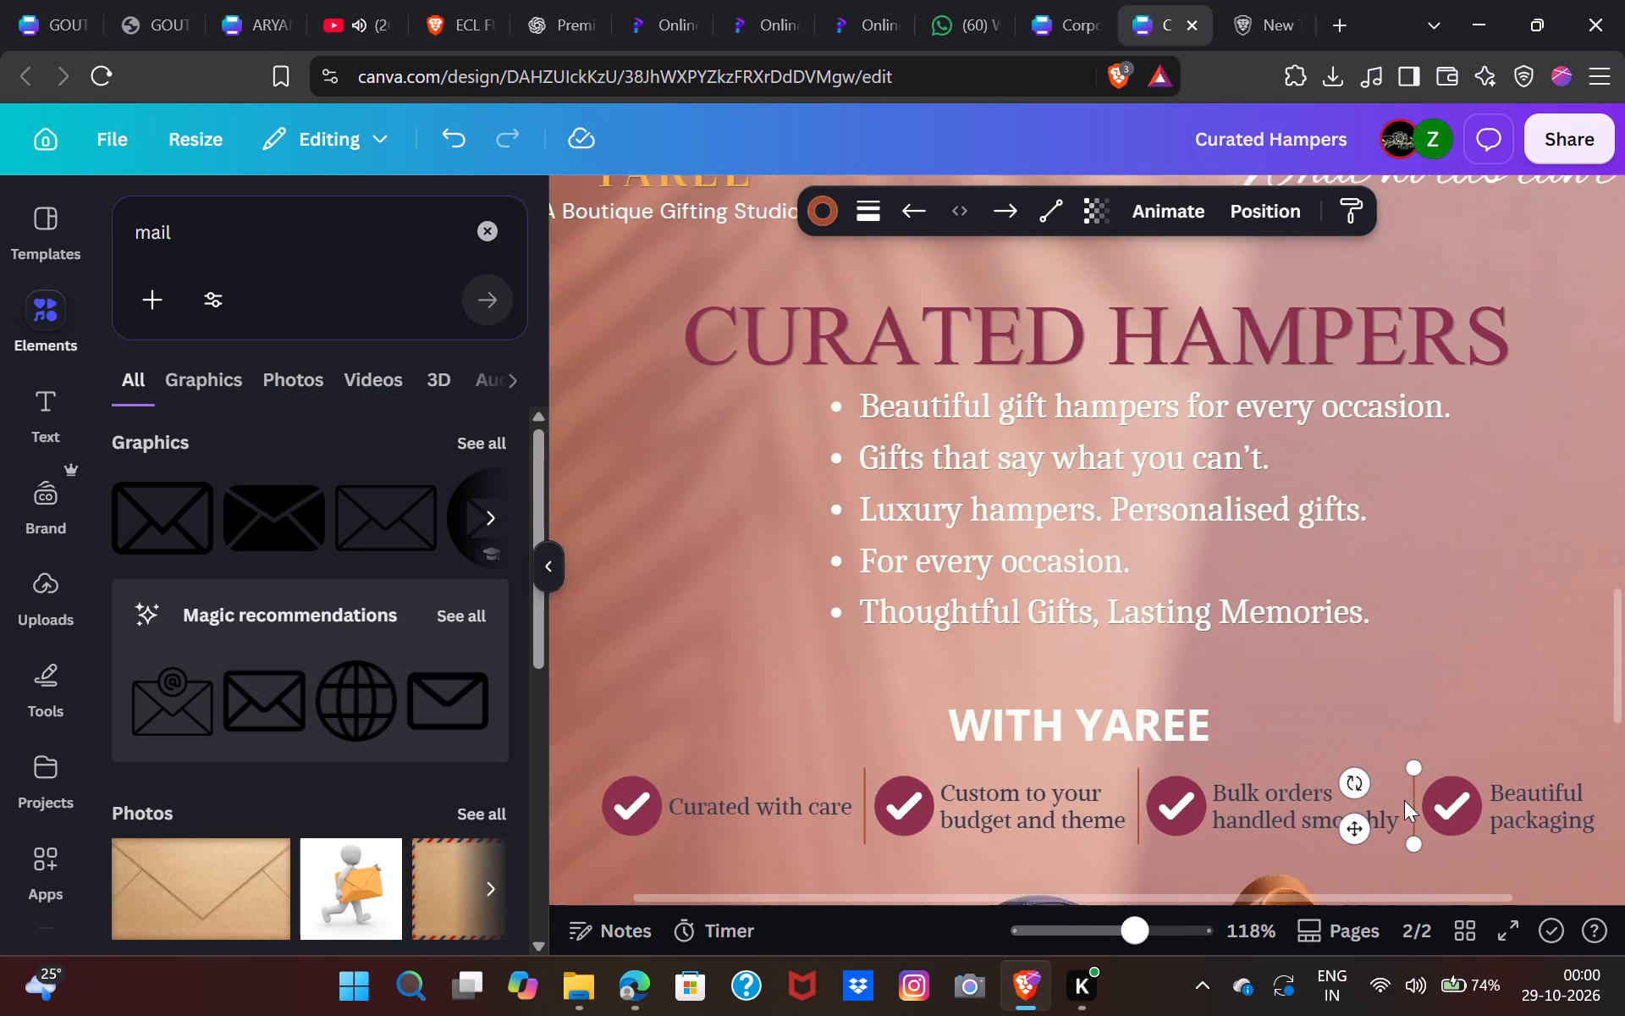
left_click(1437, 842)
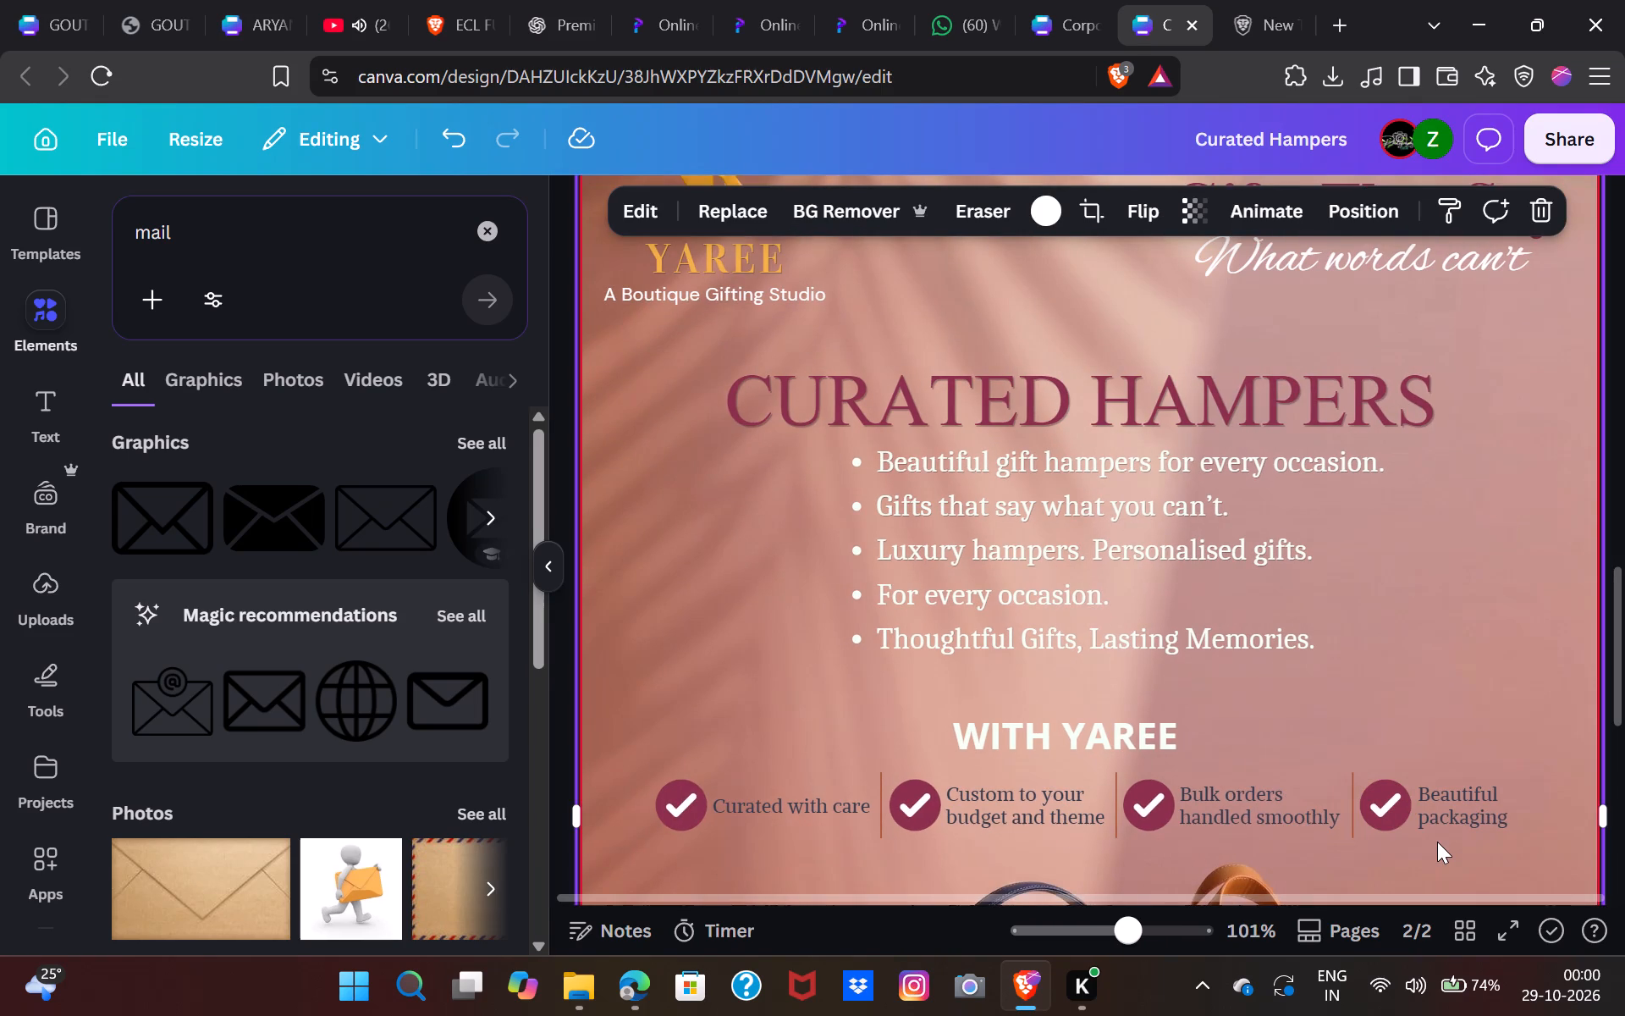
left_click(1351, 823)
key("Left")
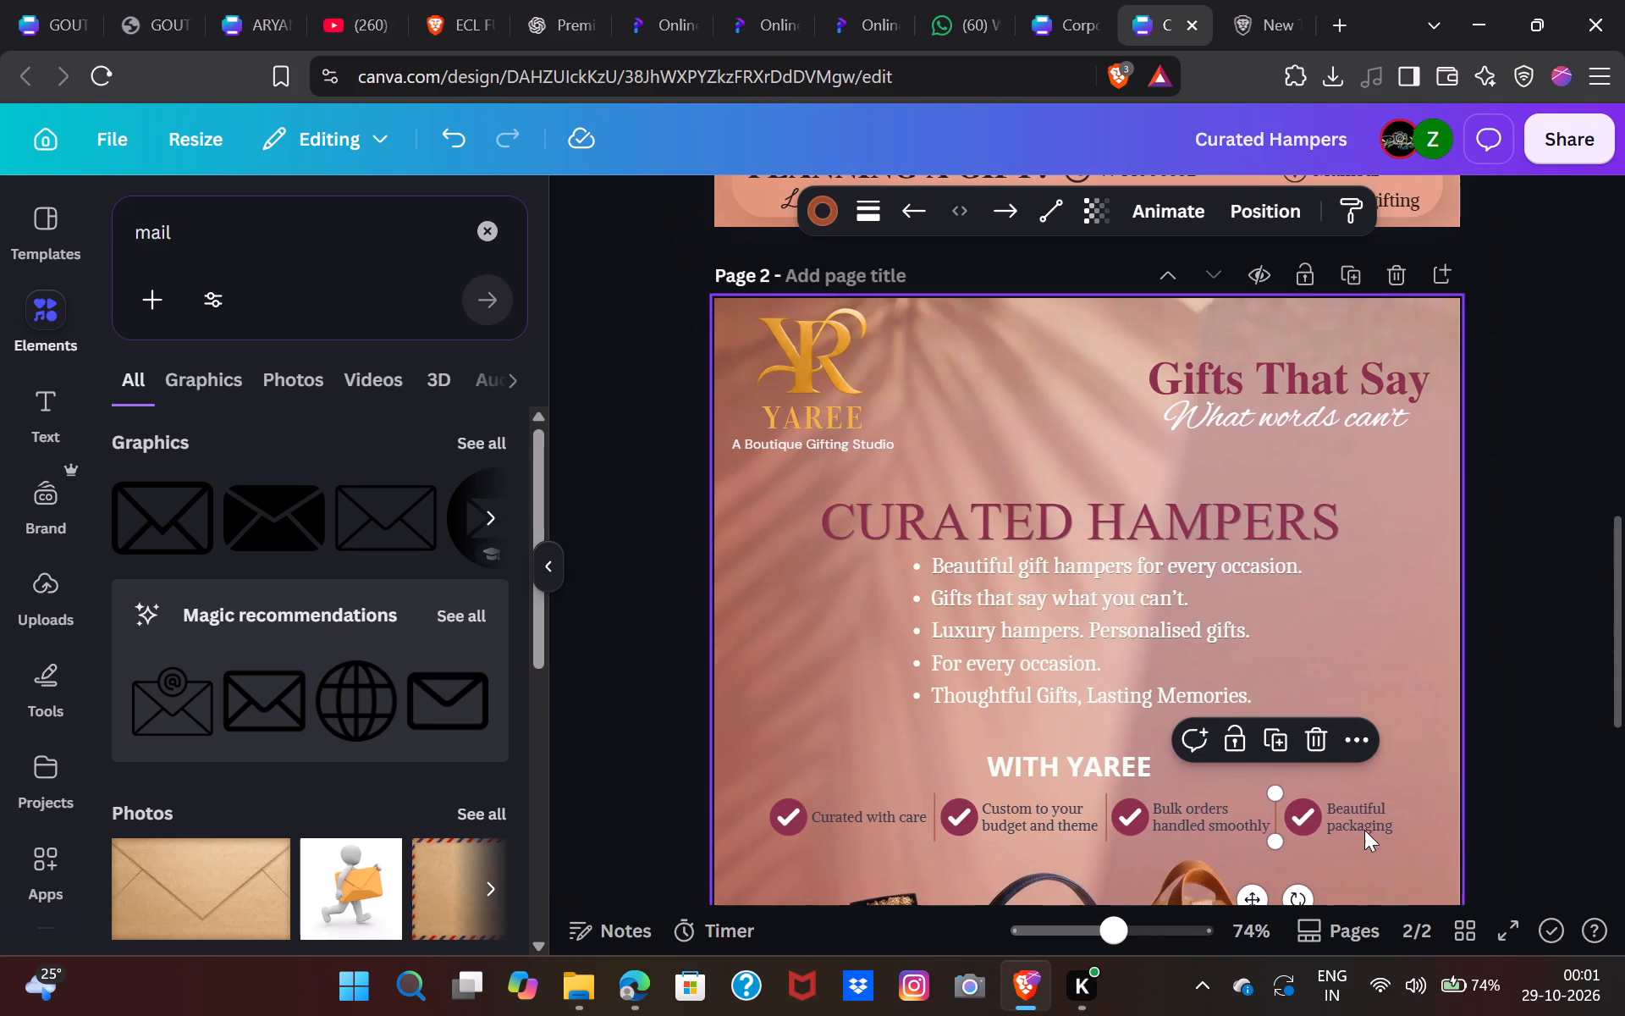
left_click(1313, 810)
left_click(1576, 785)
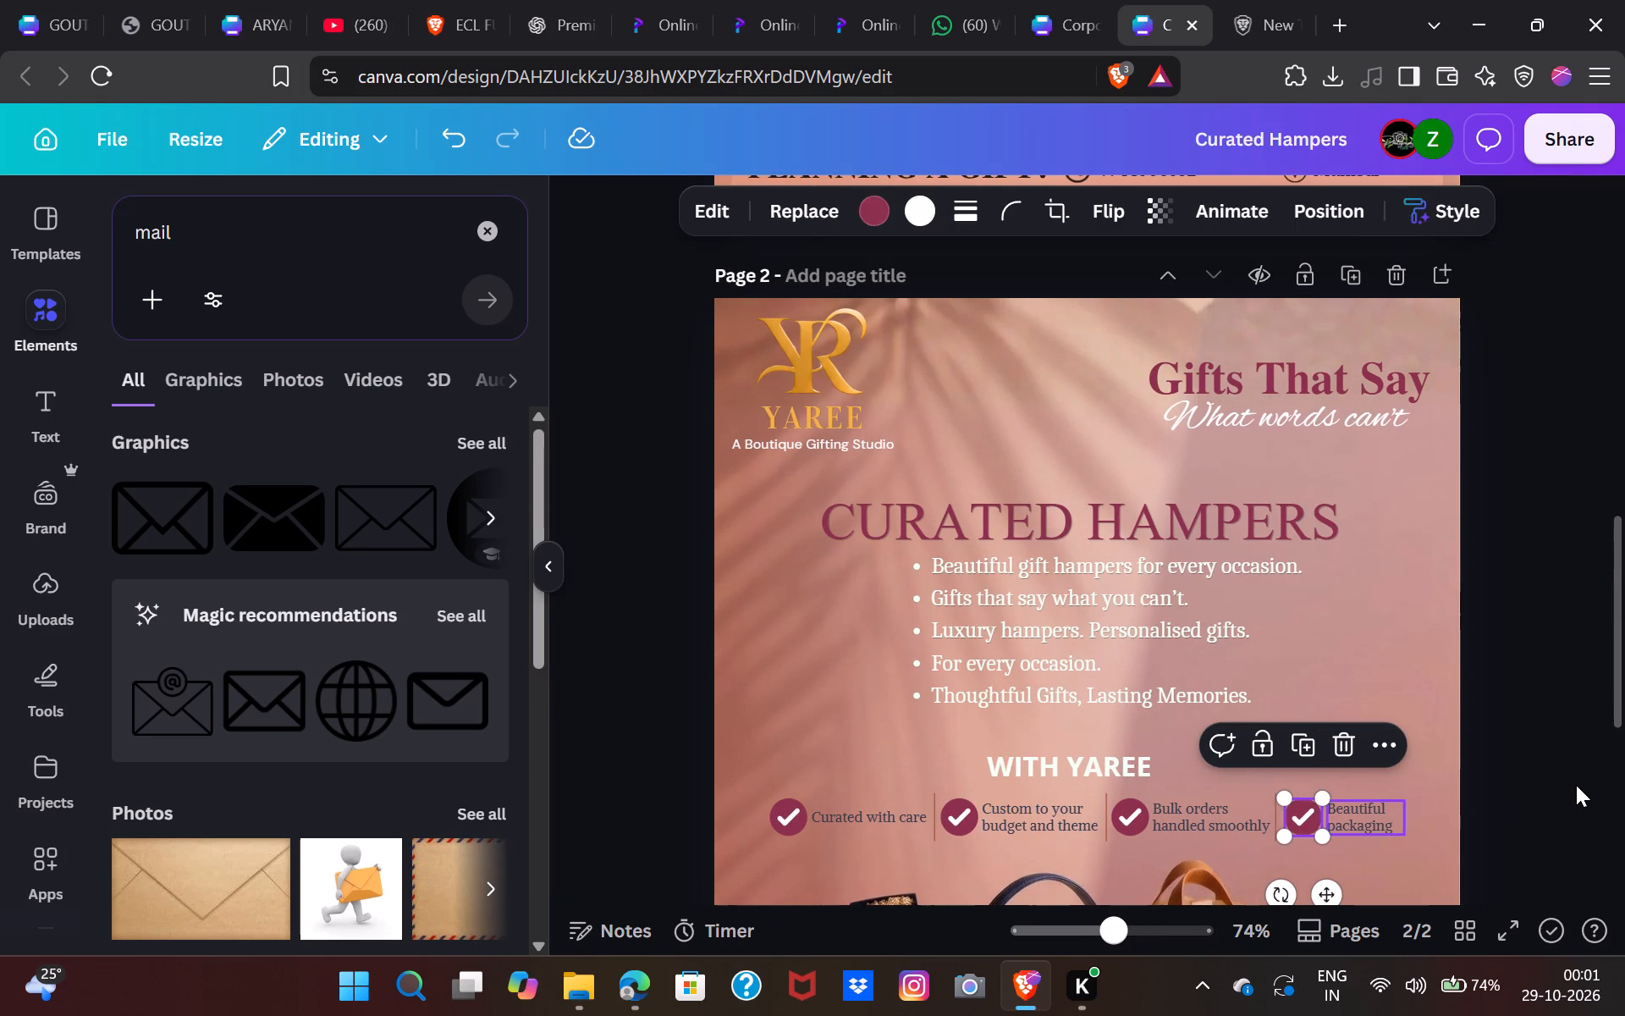
Examine both poster pages in full, comparing their headings, checkmark rows and contact footers.
scroll(1576, 785, "up", 3)
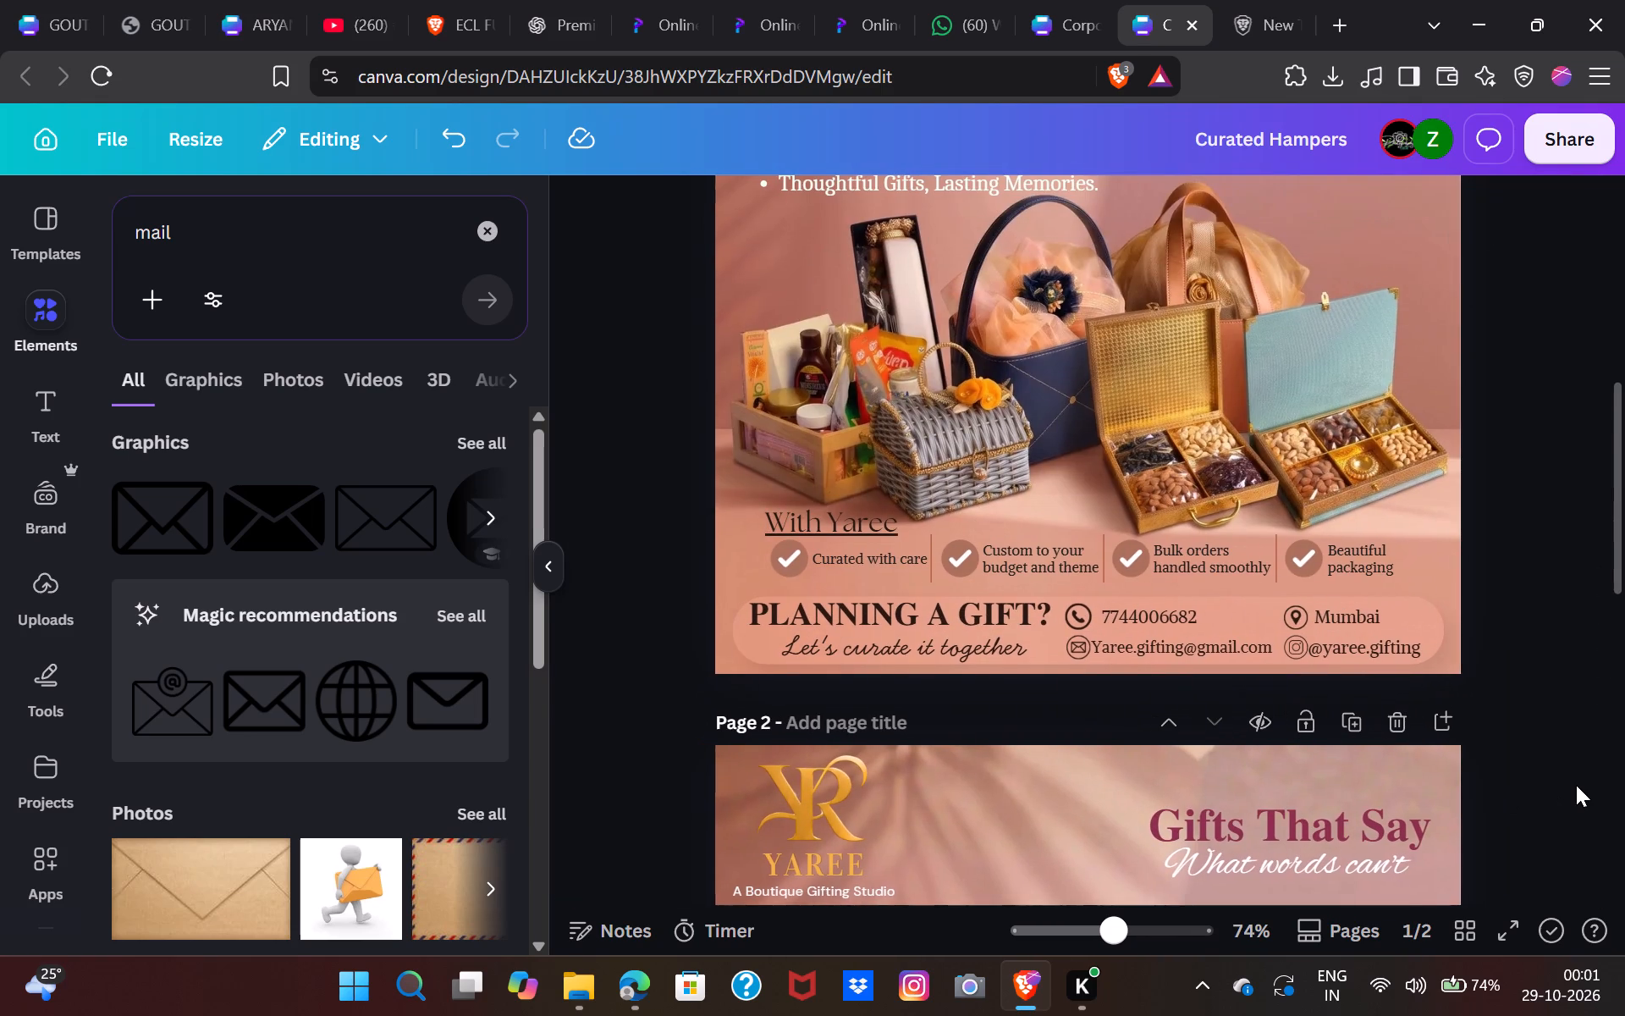
scroll(1576, 785, "up", 5)
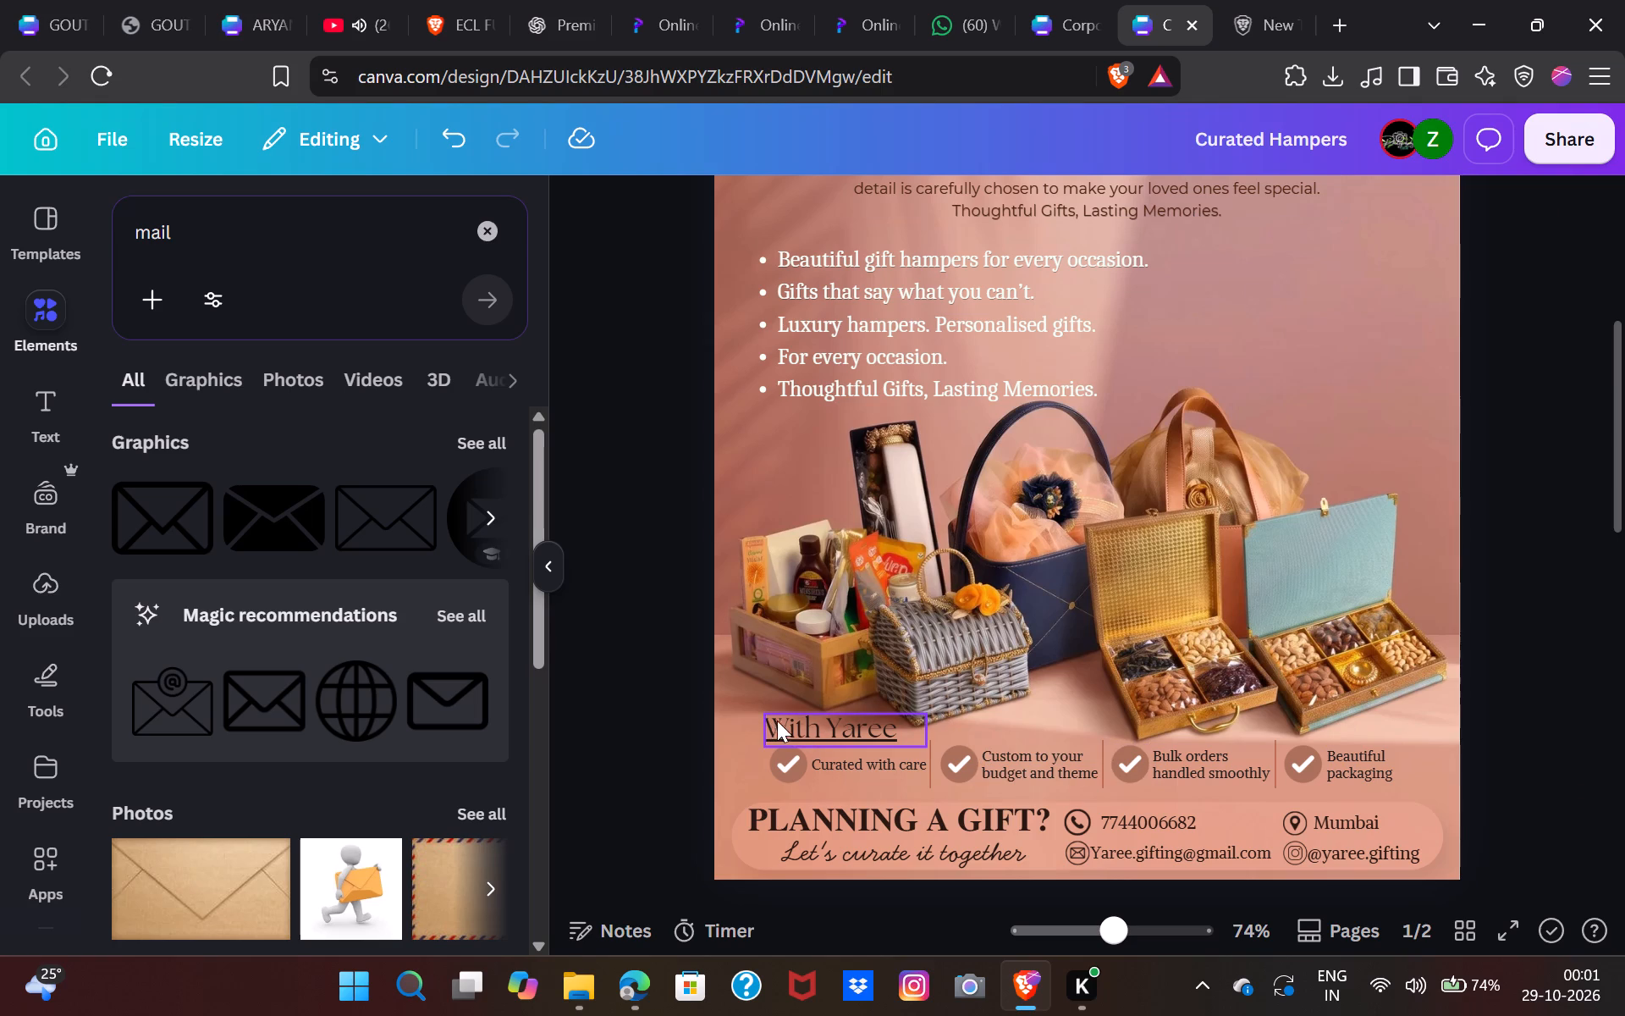
left_click(697, 741)
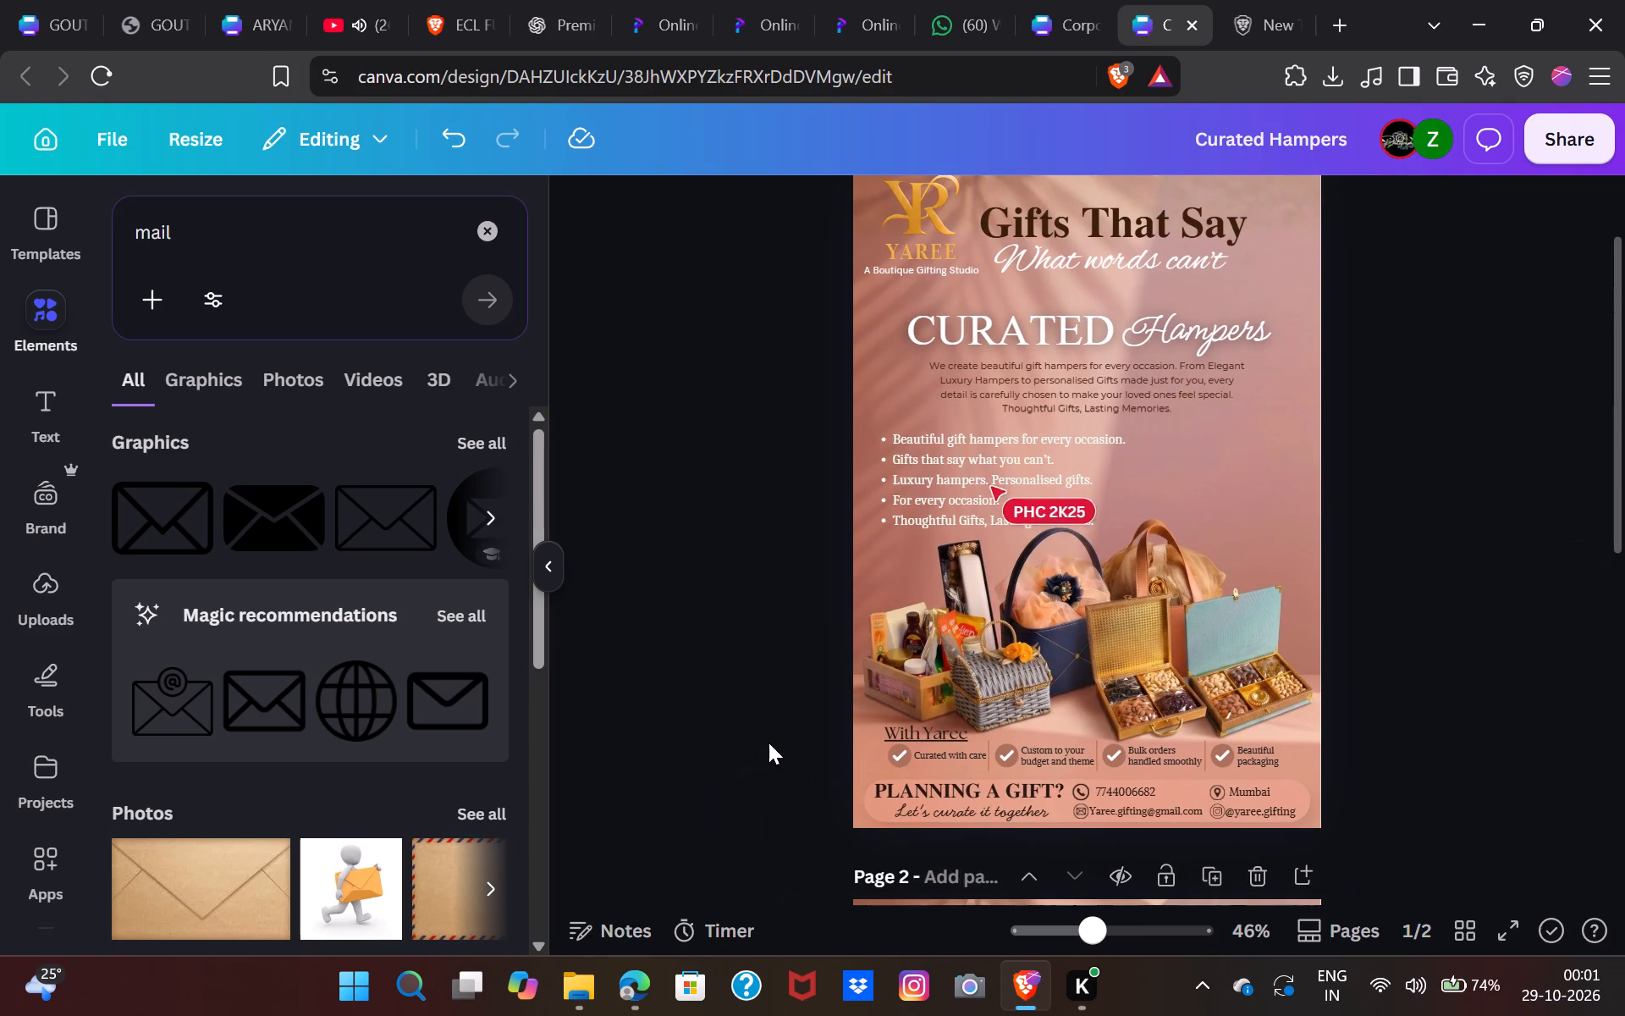
scroll(768, 743, "down", 5)
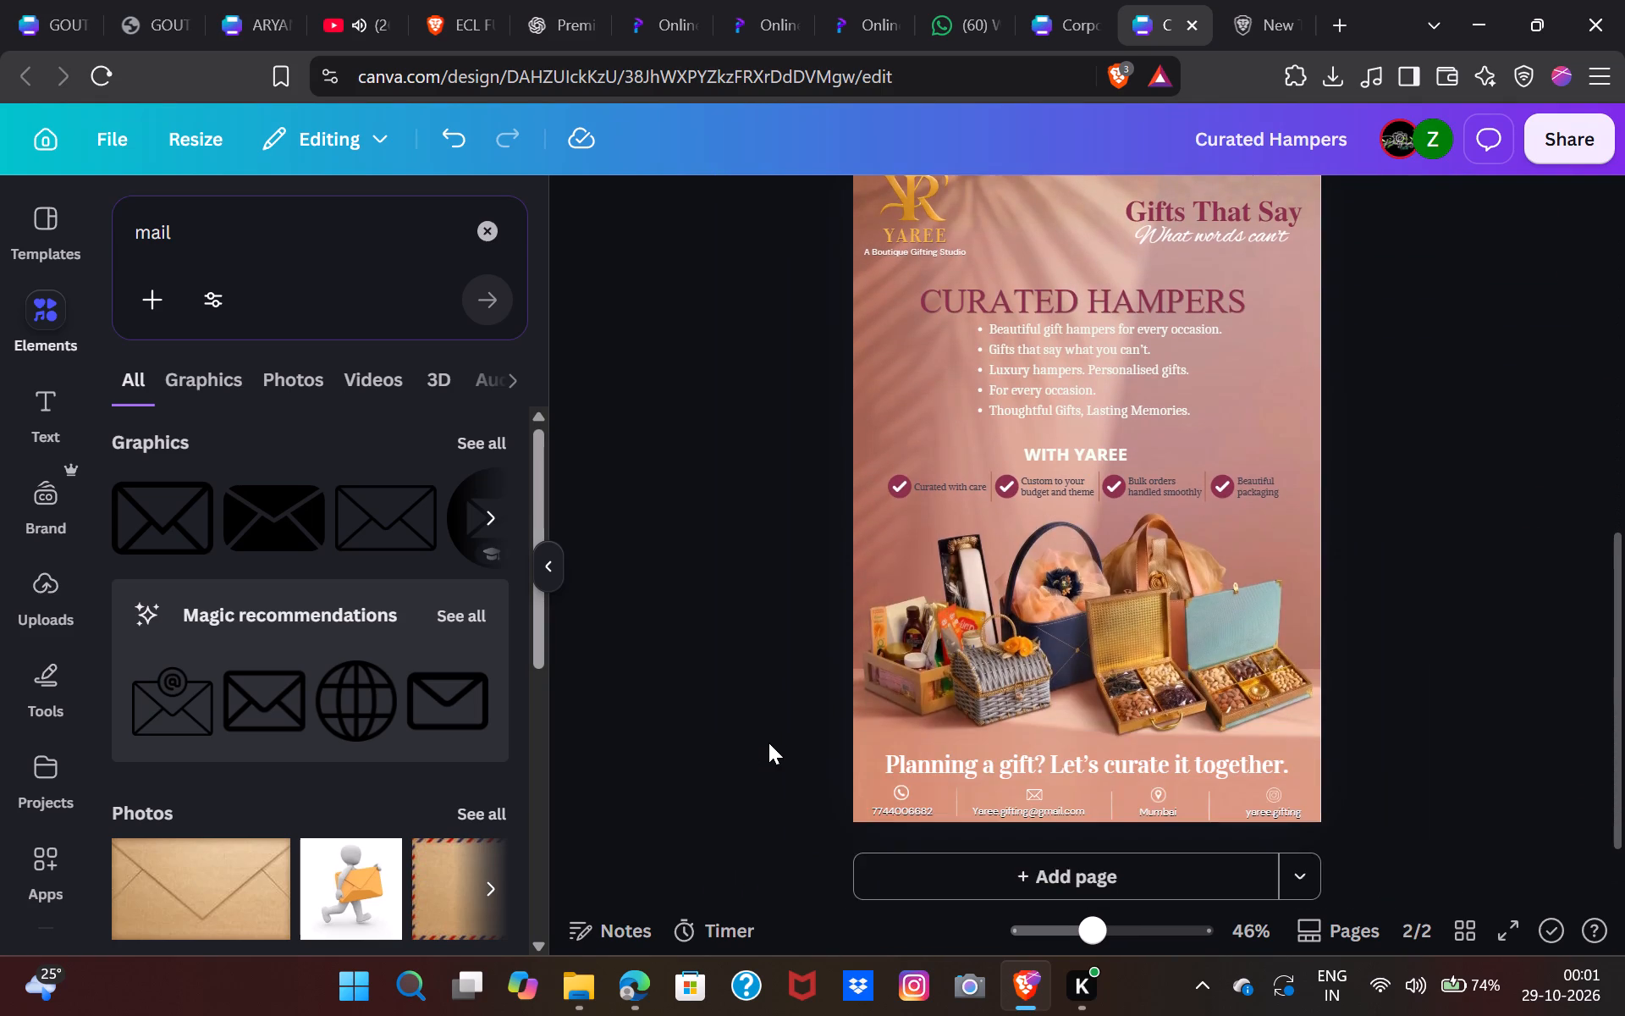
scroll(768, 743, "down", 1)
scroll(991, 760, "down", 1)
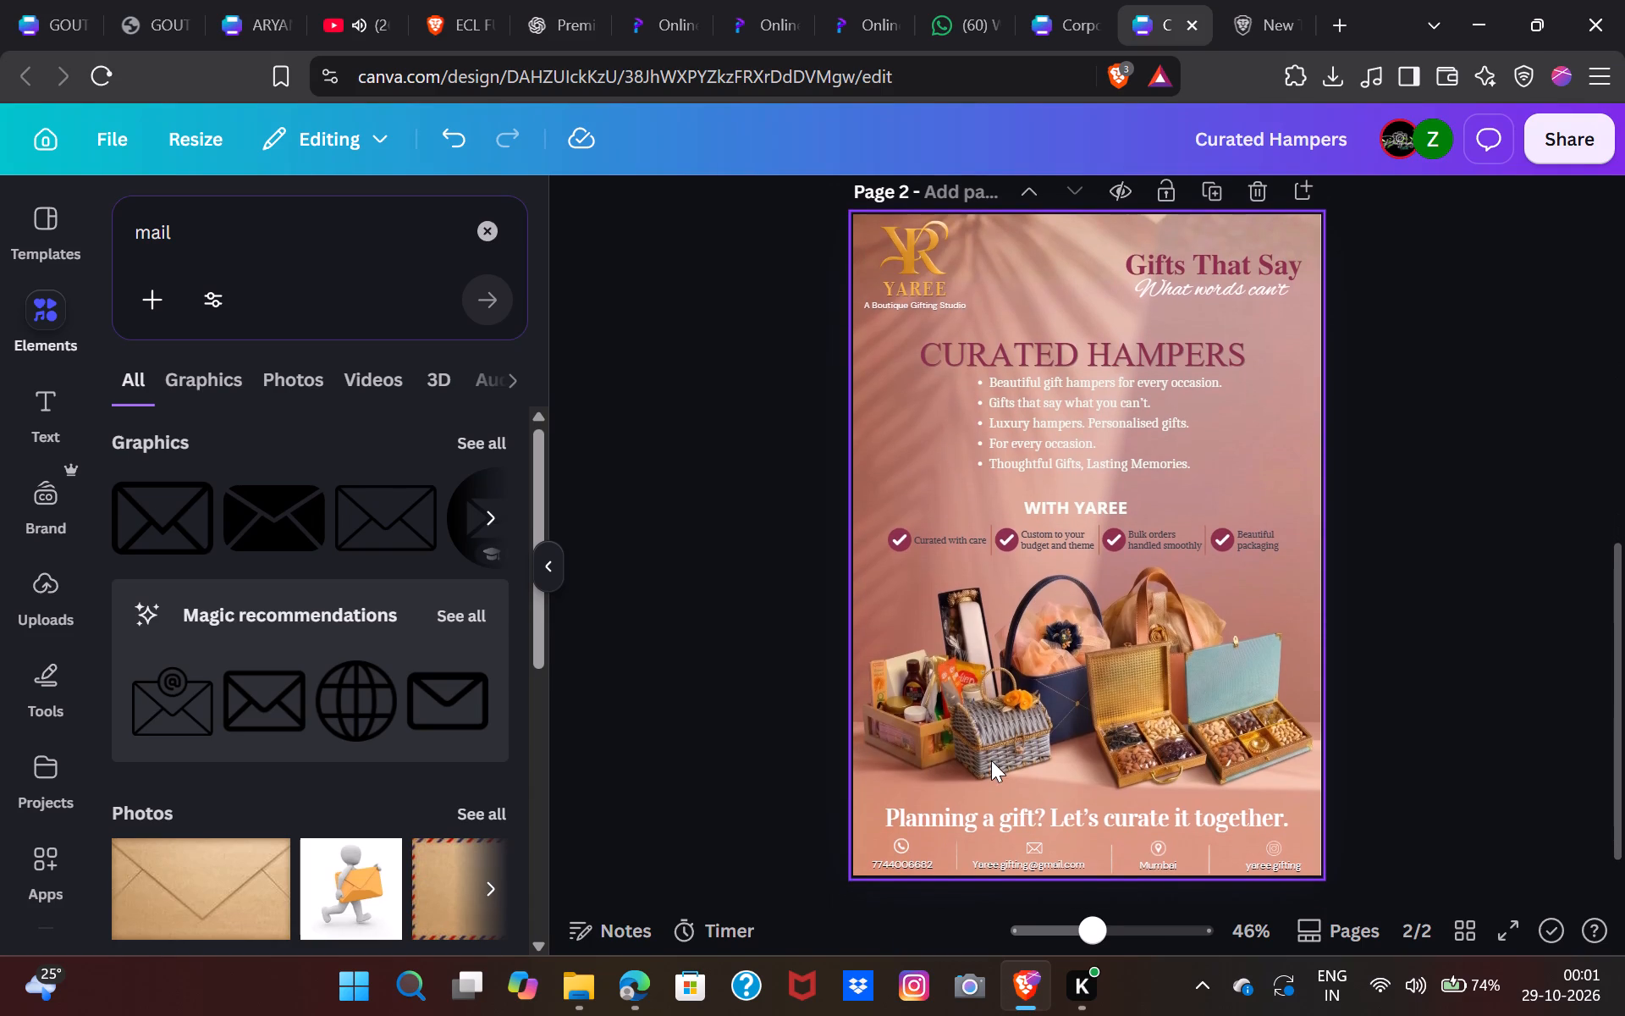
scroll(991, 760, "down", 1)
Open the sharing options for the Curated Hampers design.
left_click(1578, 148)
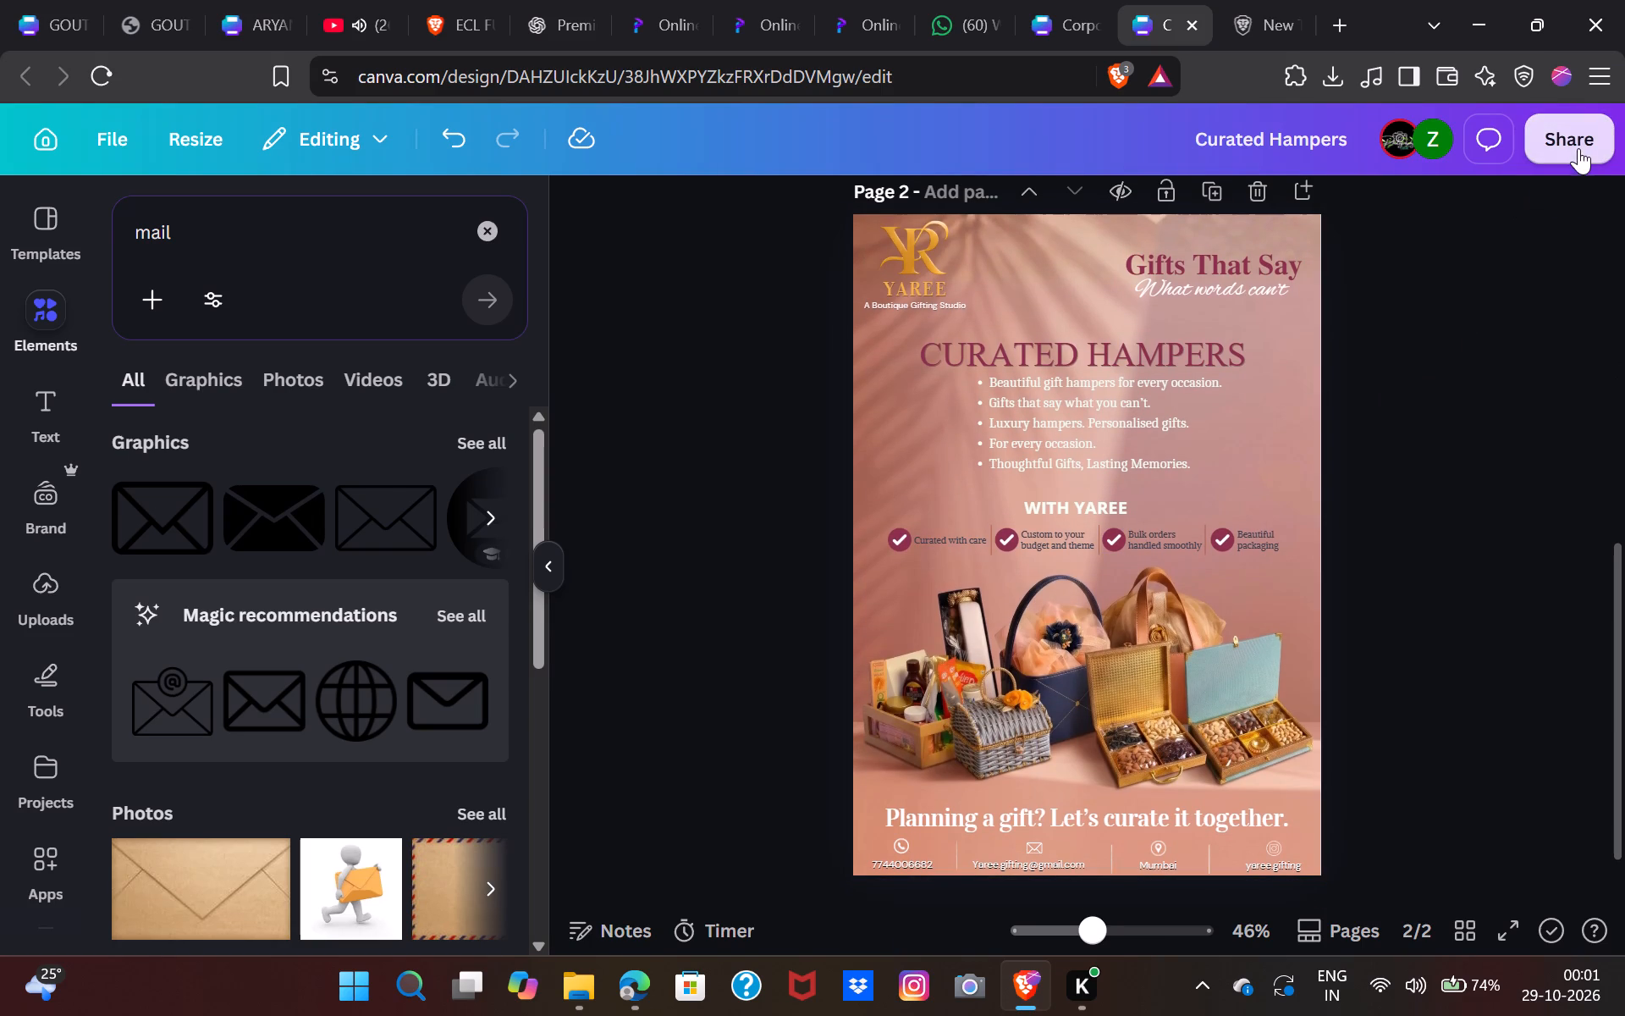
Download page 2 of the Curated Hampers design as a JPG with the export size raised to its maximum.
left_click(1169, 714)
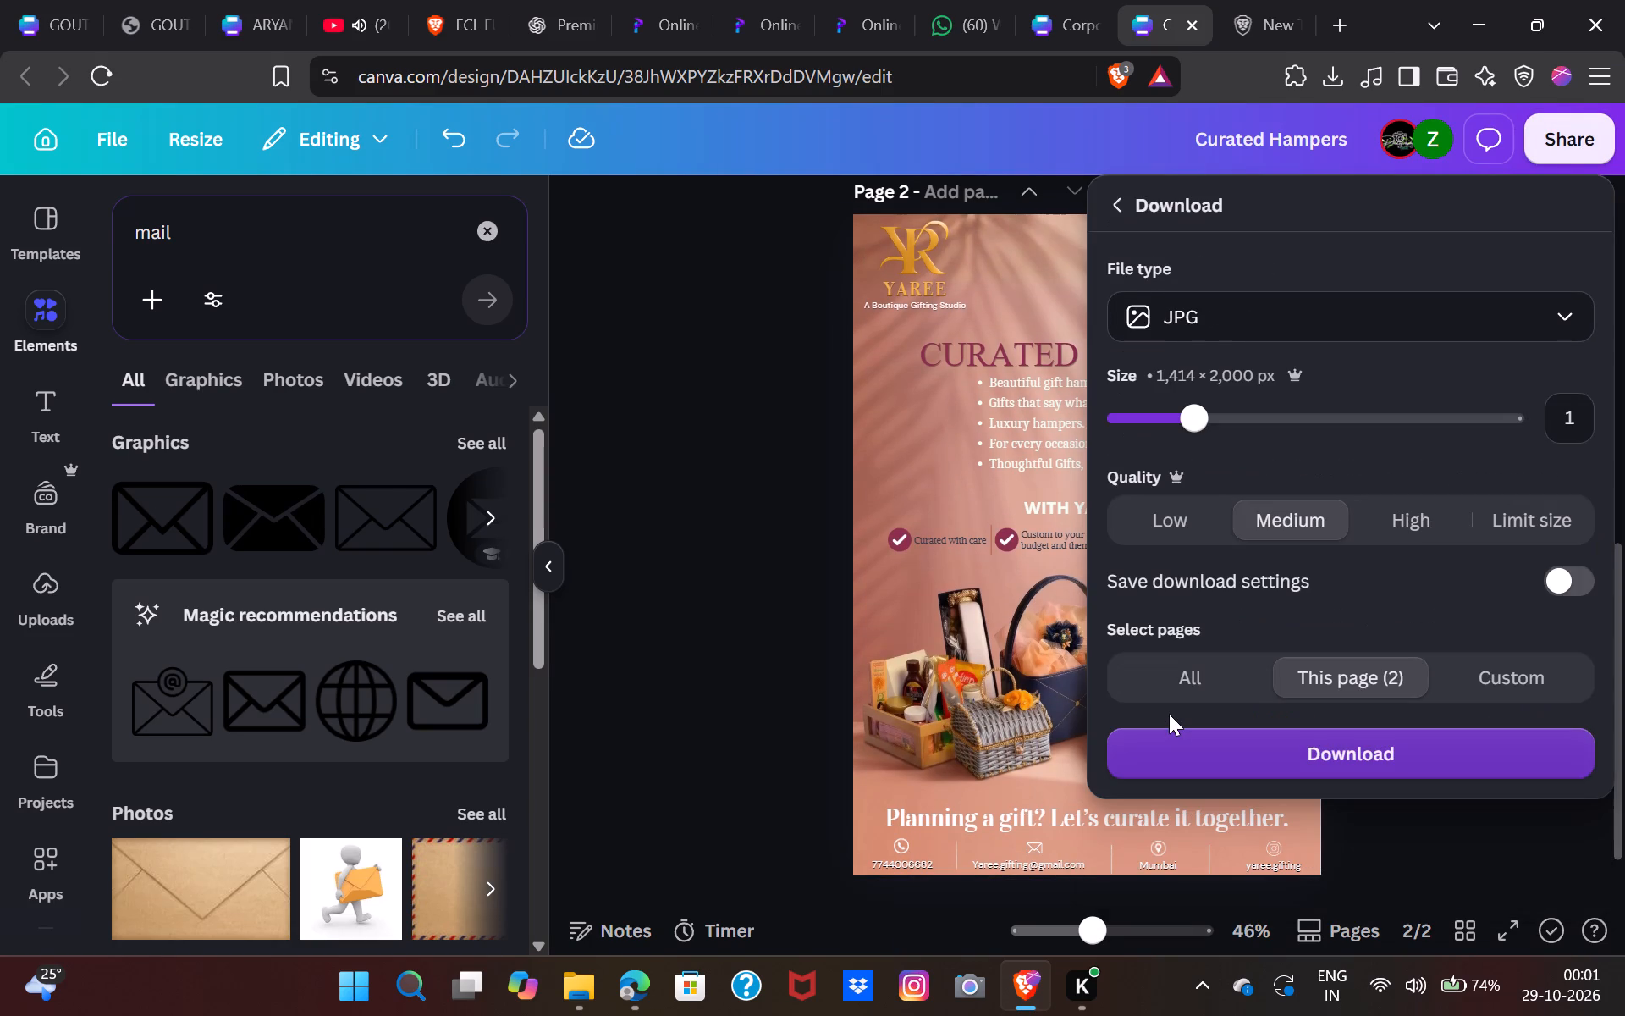
left_click(1520, 420)
left_click(1253, 850)
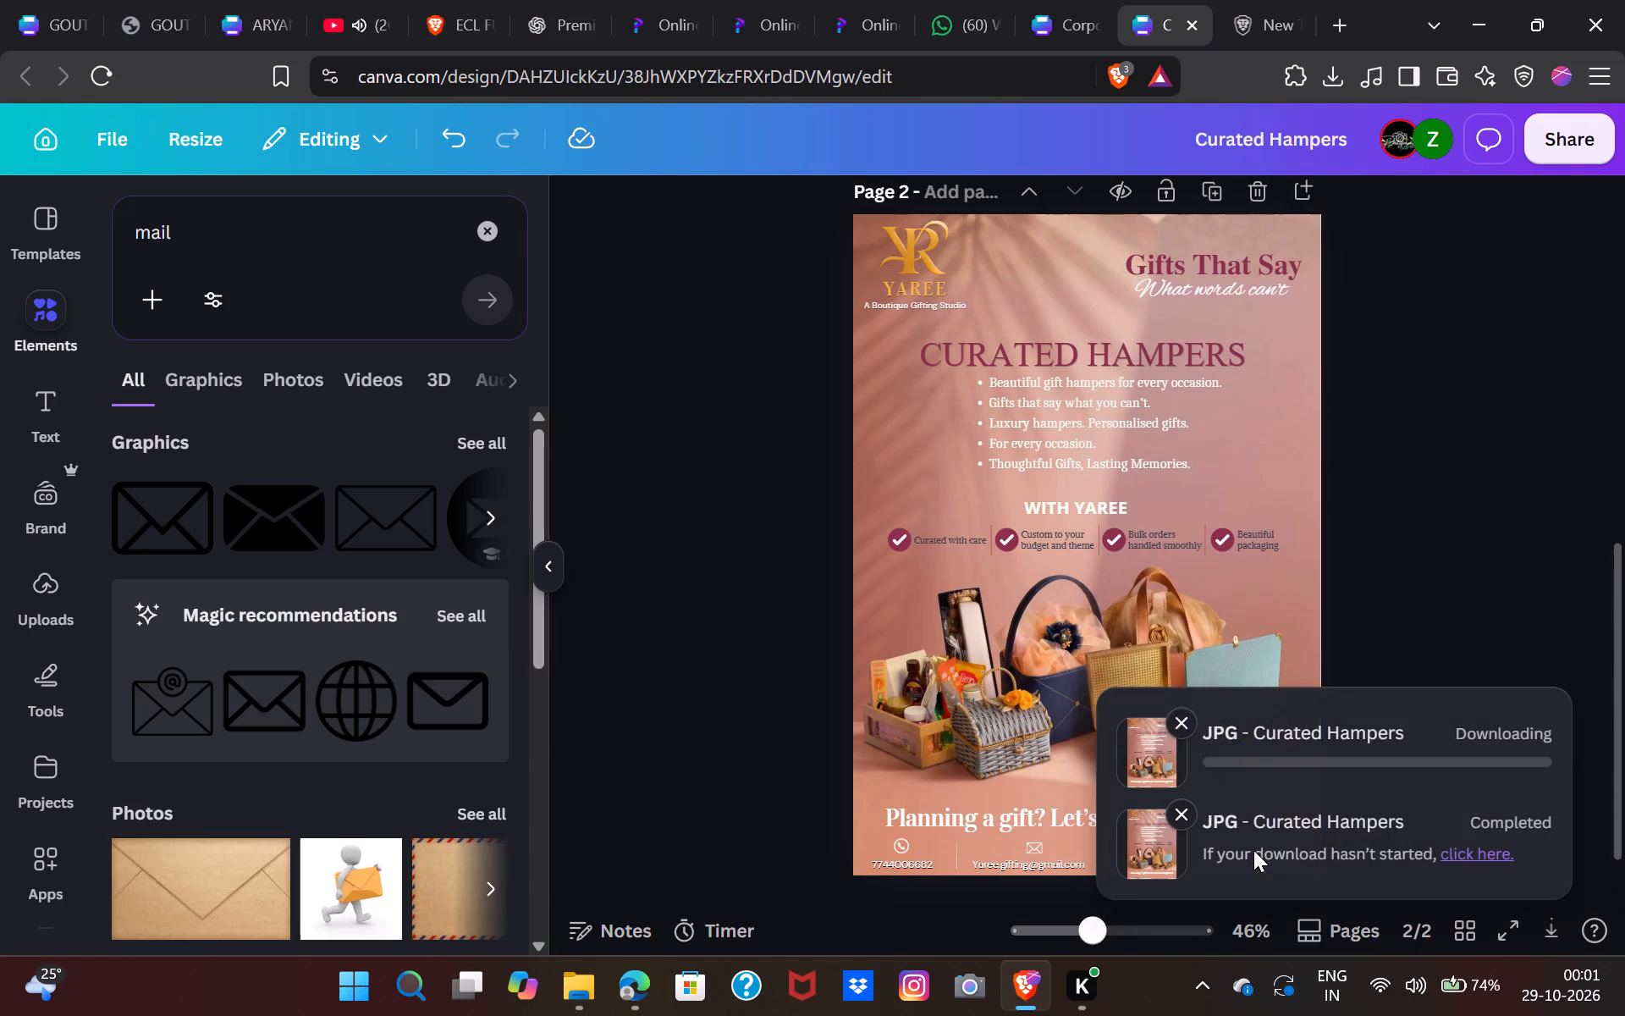
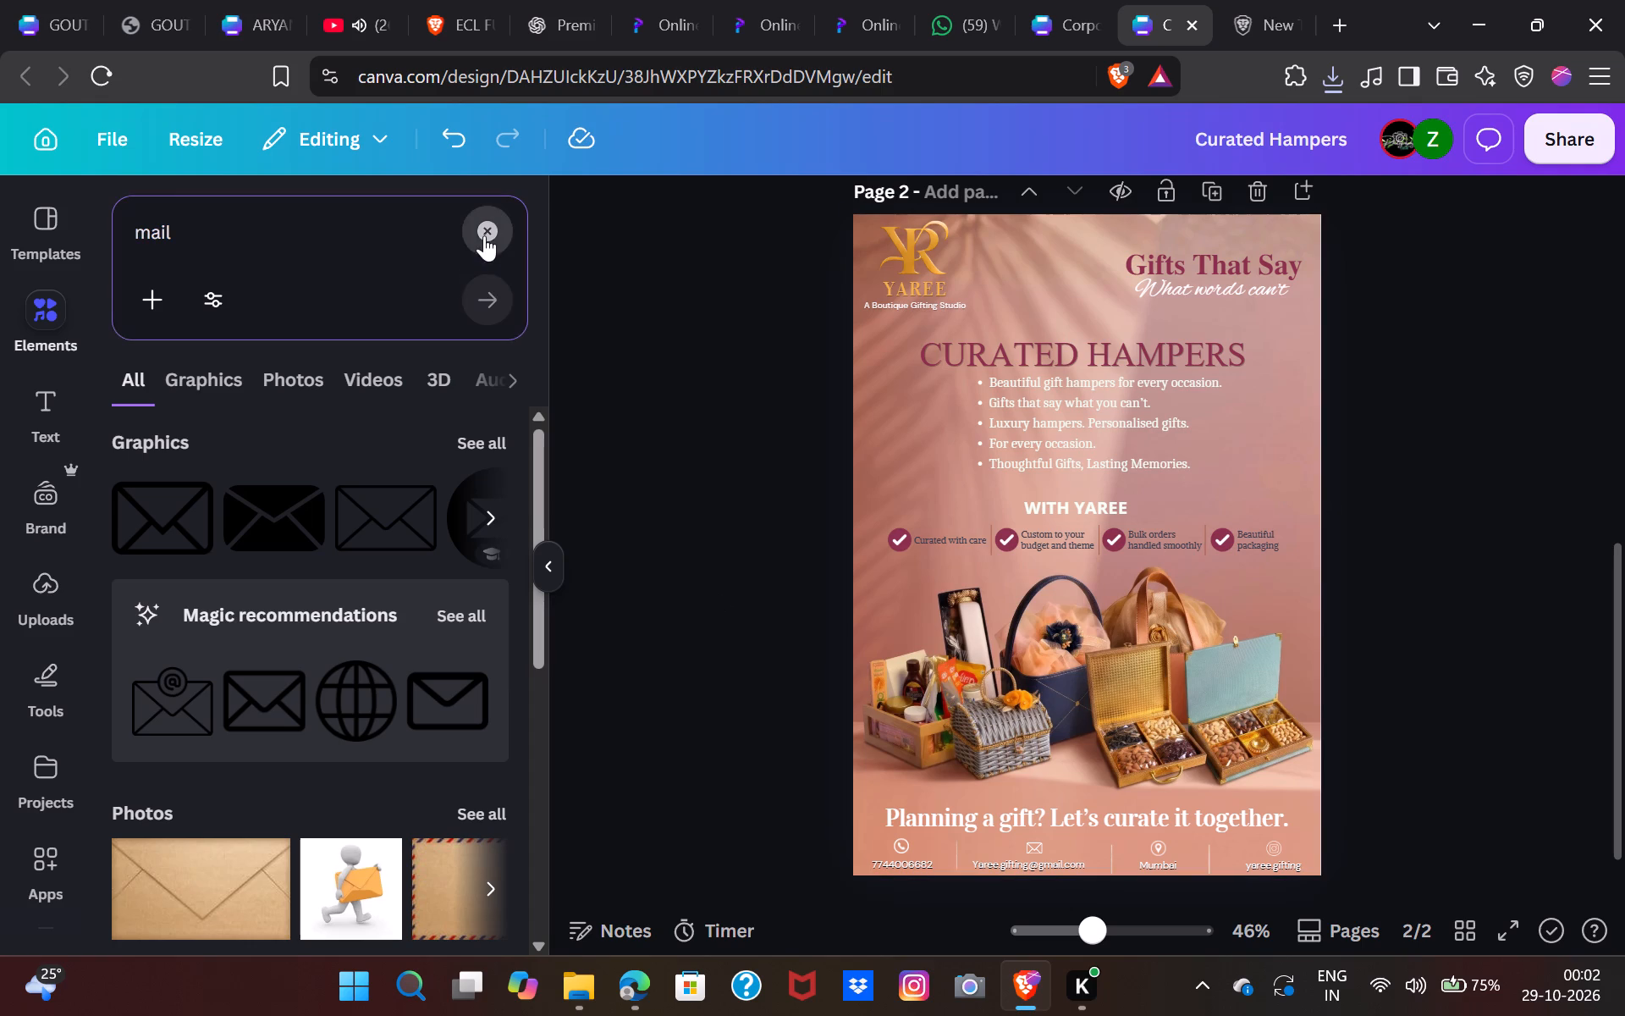
Search the elements for "insta", add one red-to-purple outlined Instagram icon to page 2, and shrink it to about half size.
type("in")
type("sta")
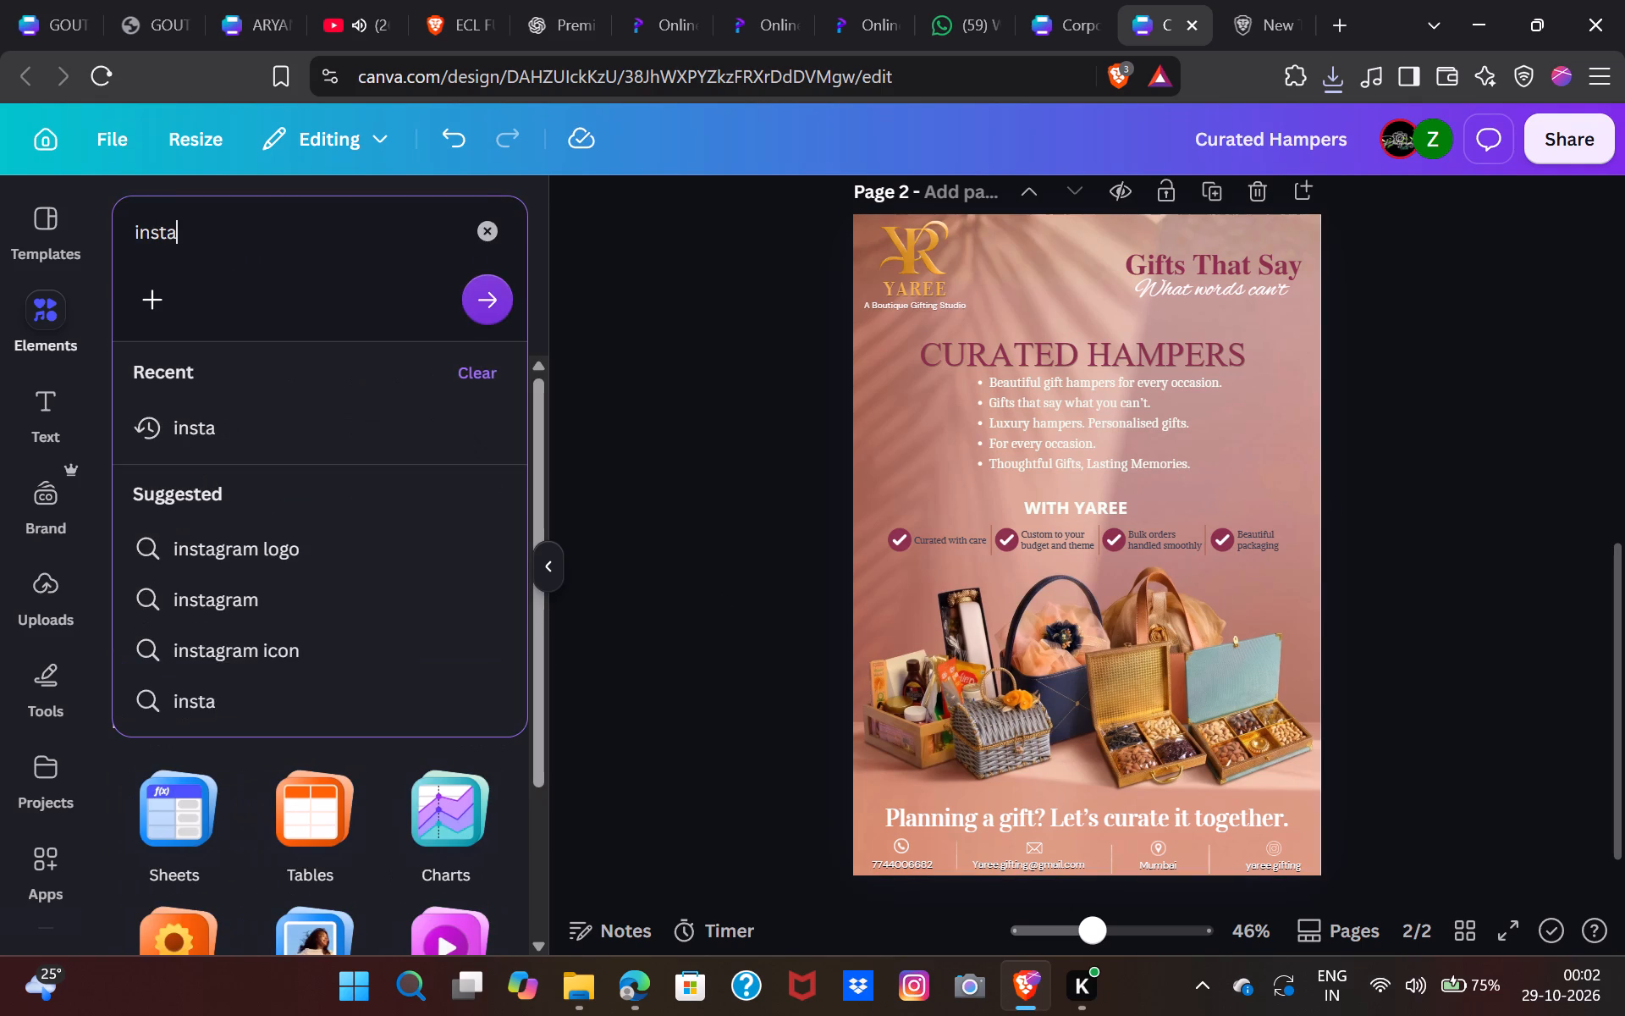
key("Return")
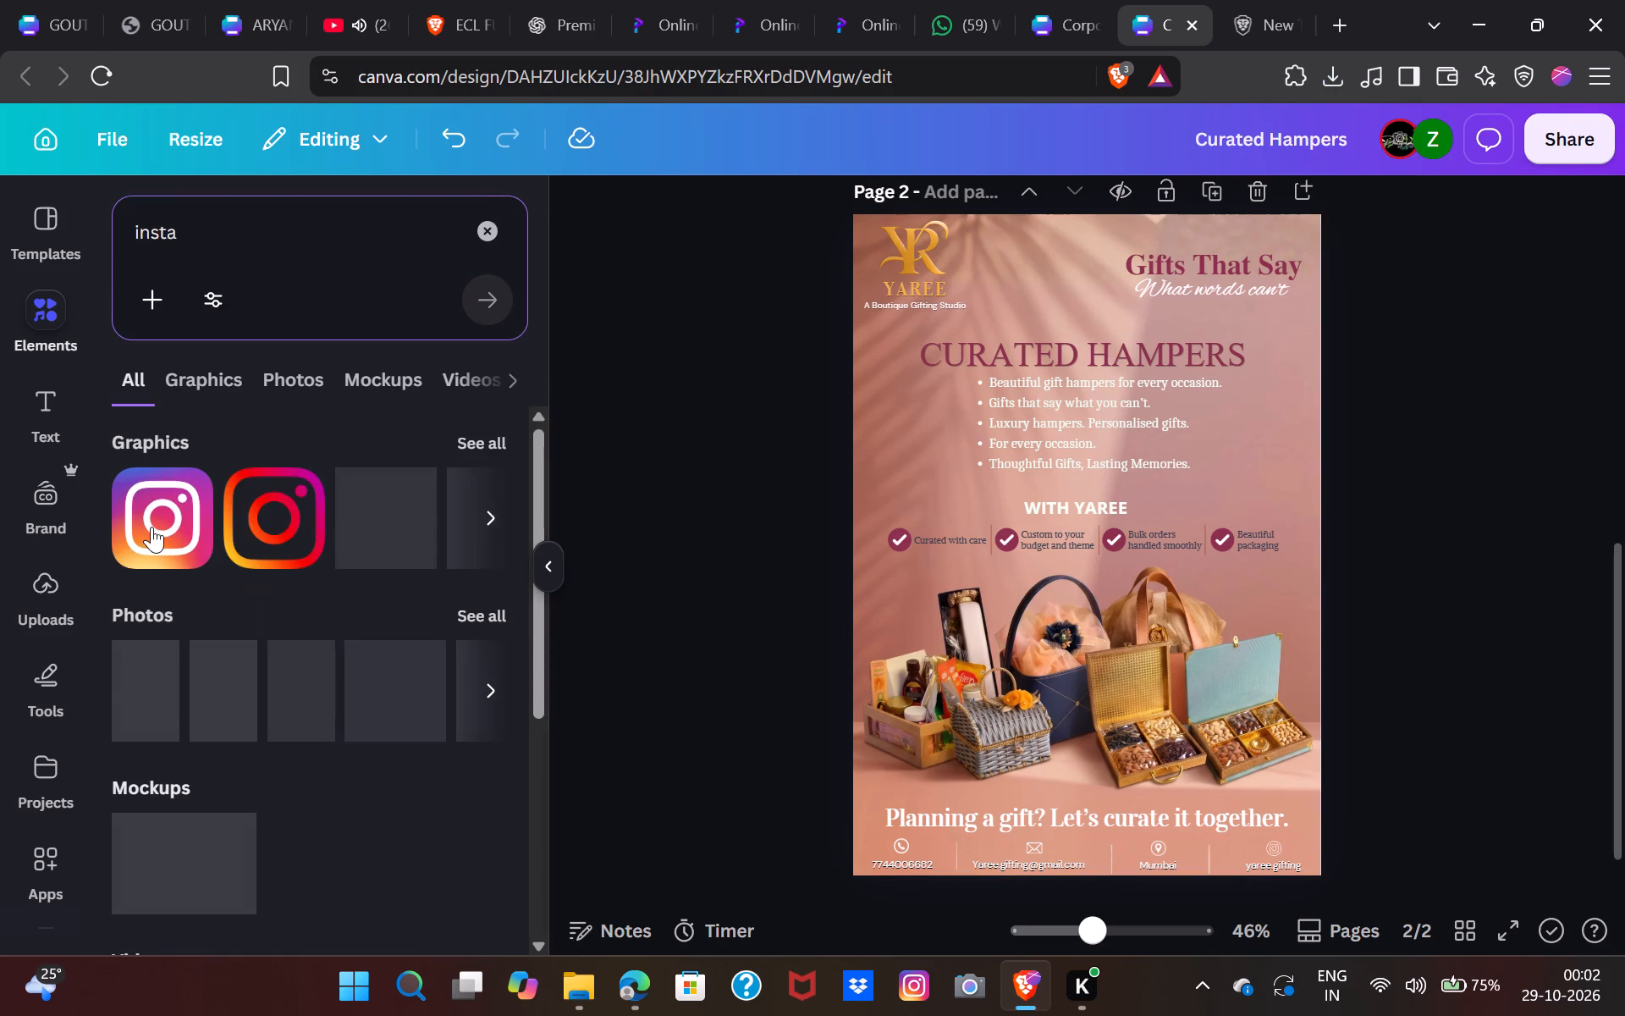
left_click(289, 491)
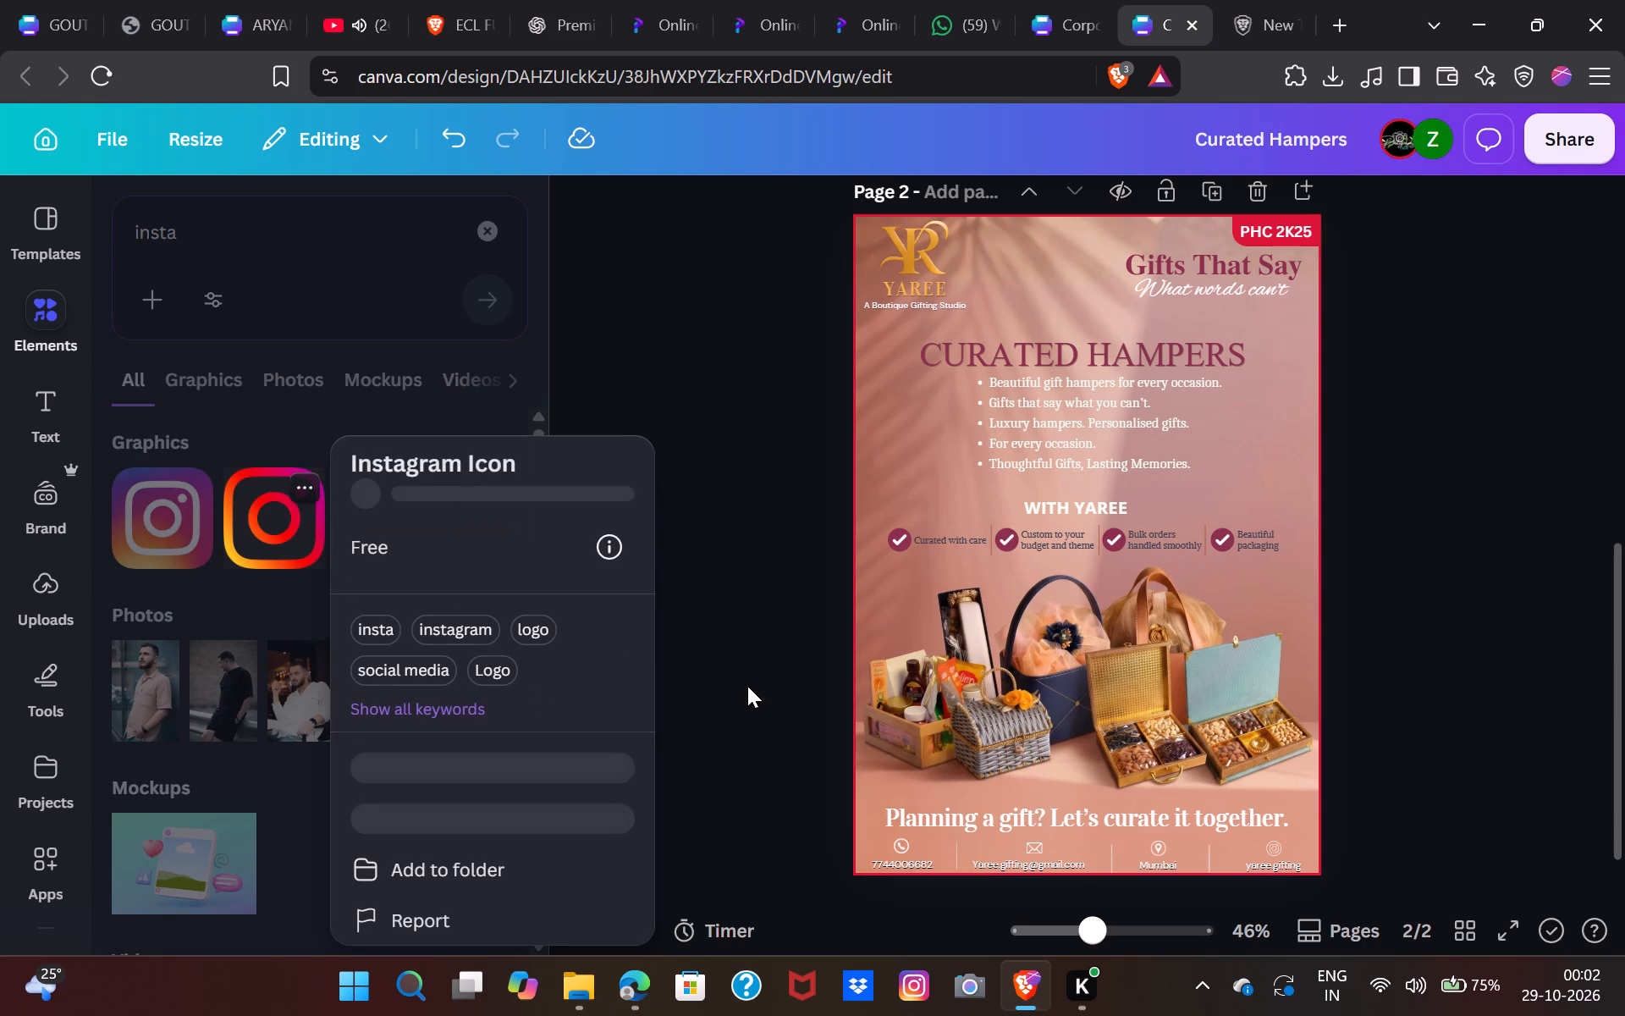
left_click(801, 626)
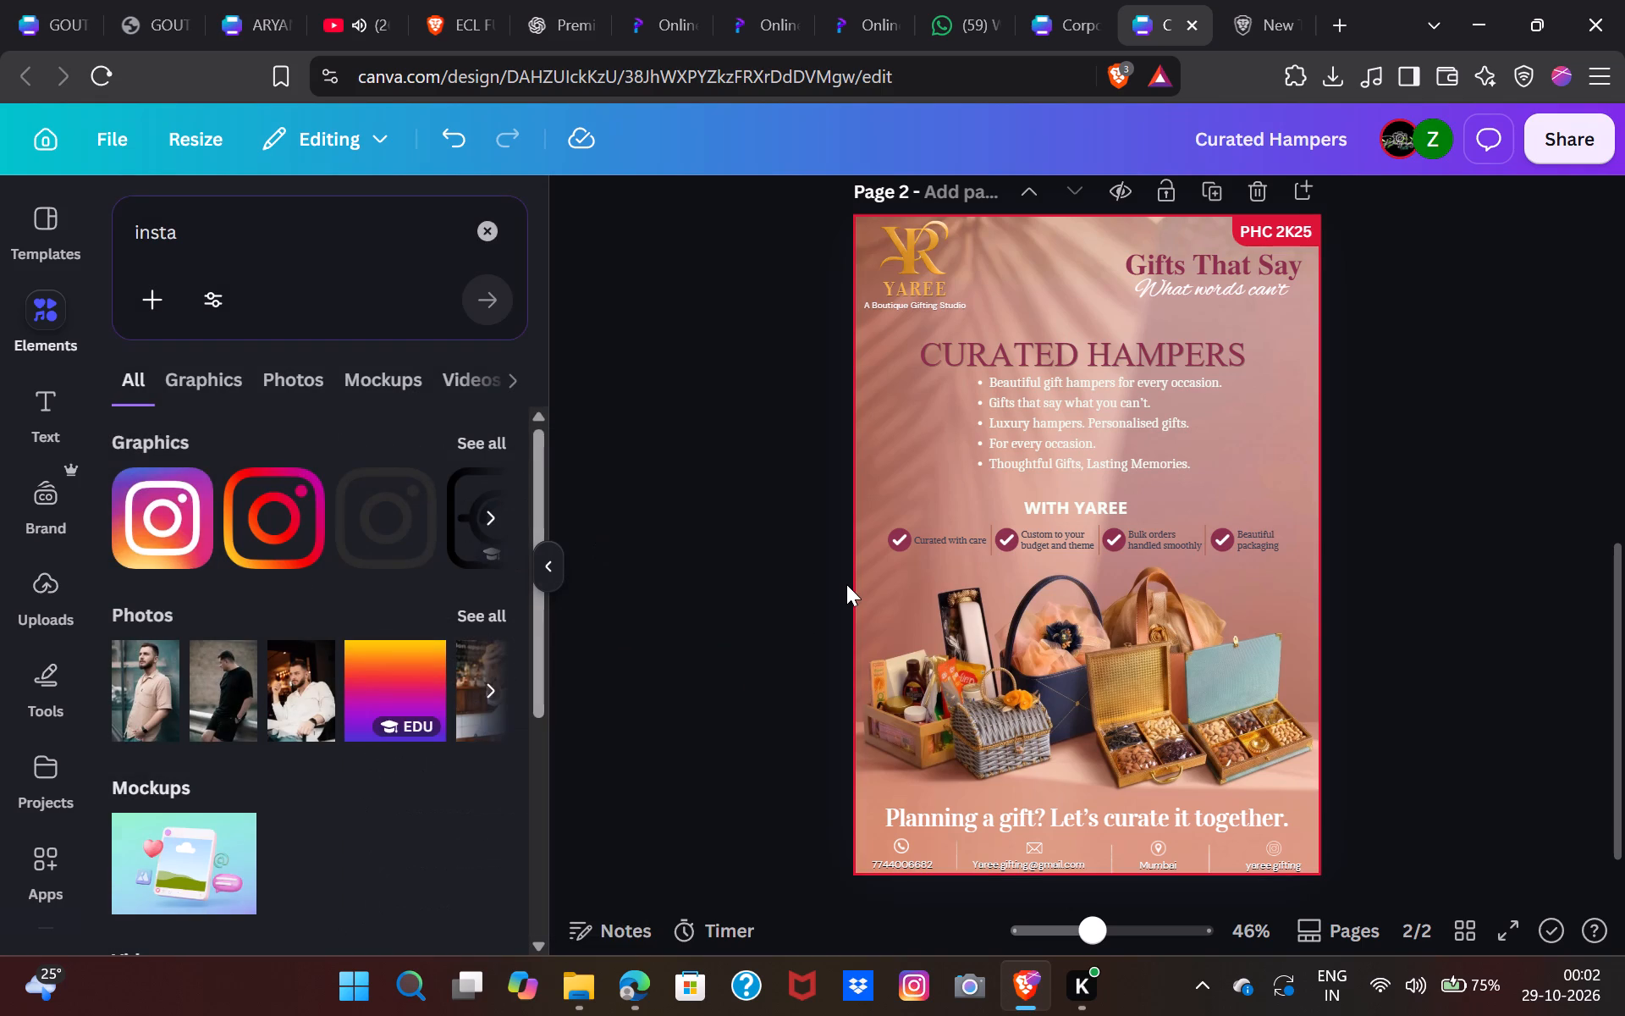
scroll(846, 584, "down", 4)
scroll(846, 584, "up", 1)
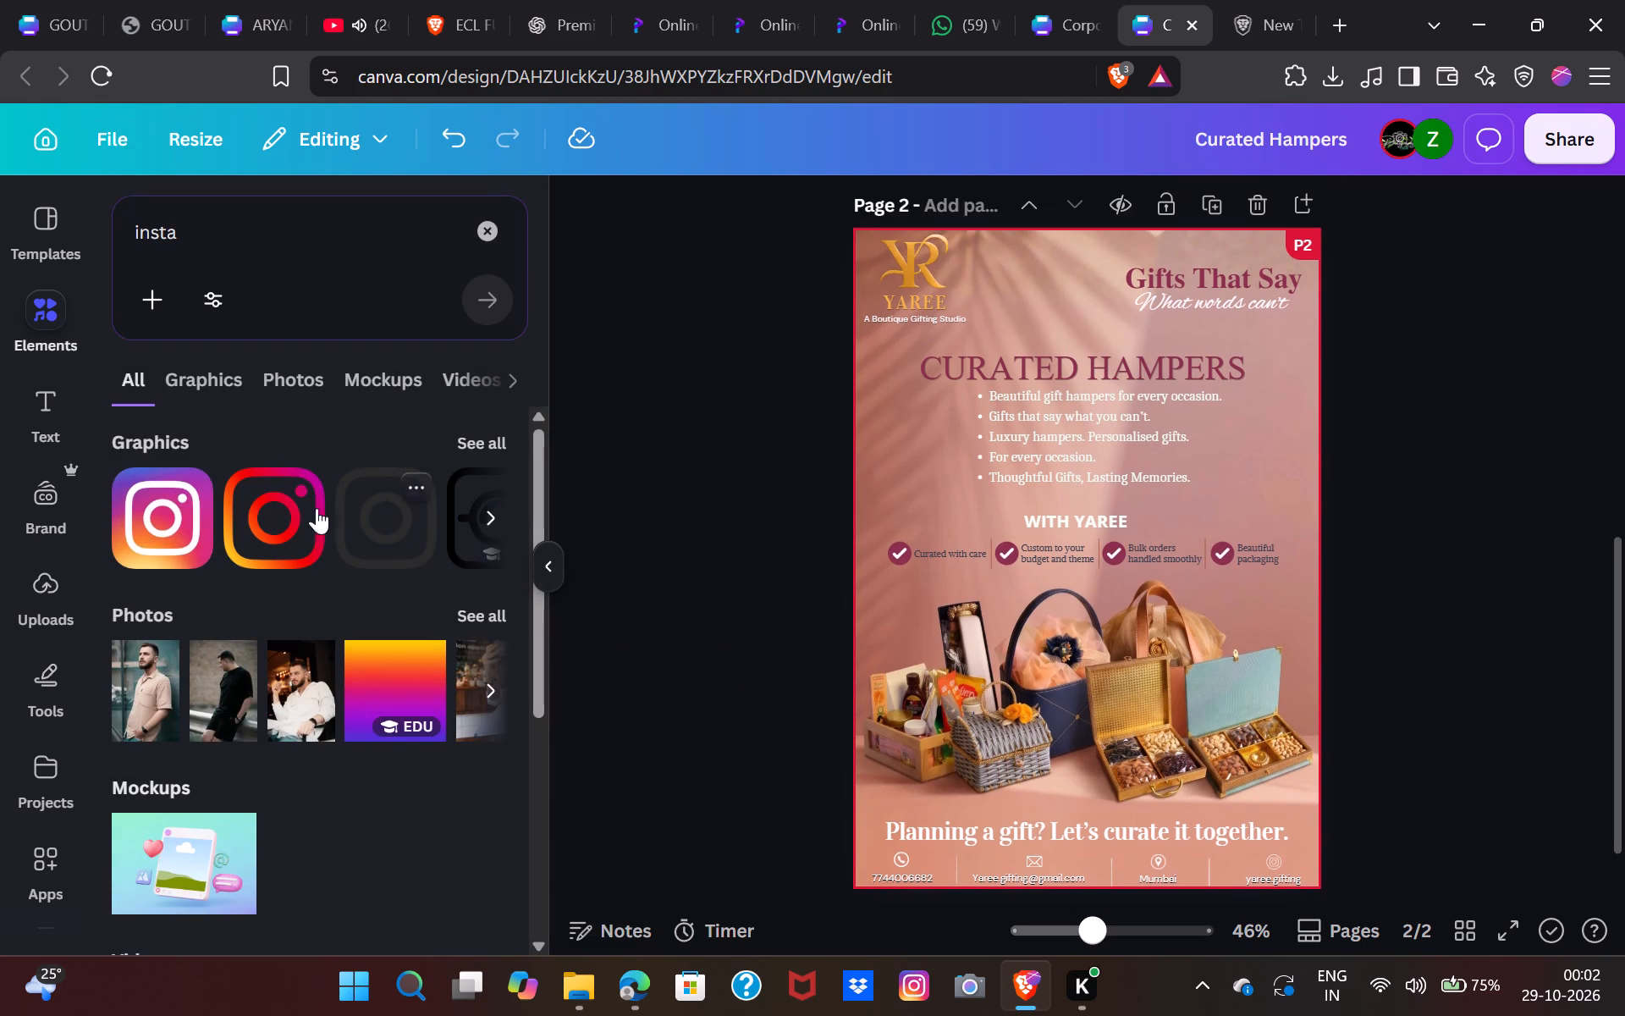
double_click(296, 508)
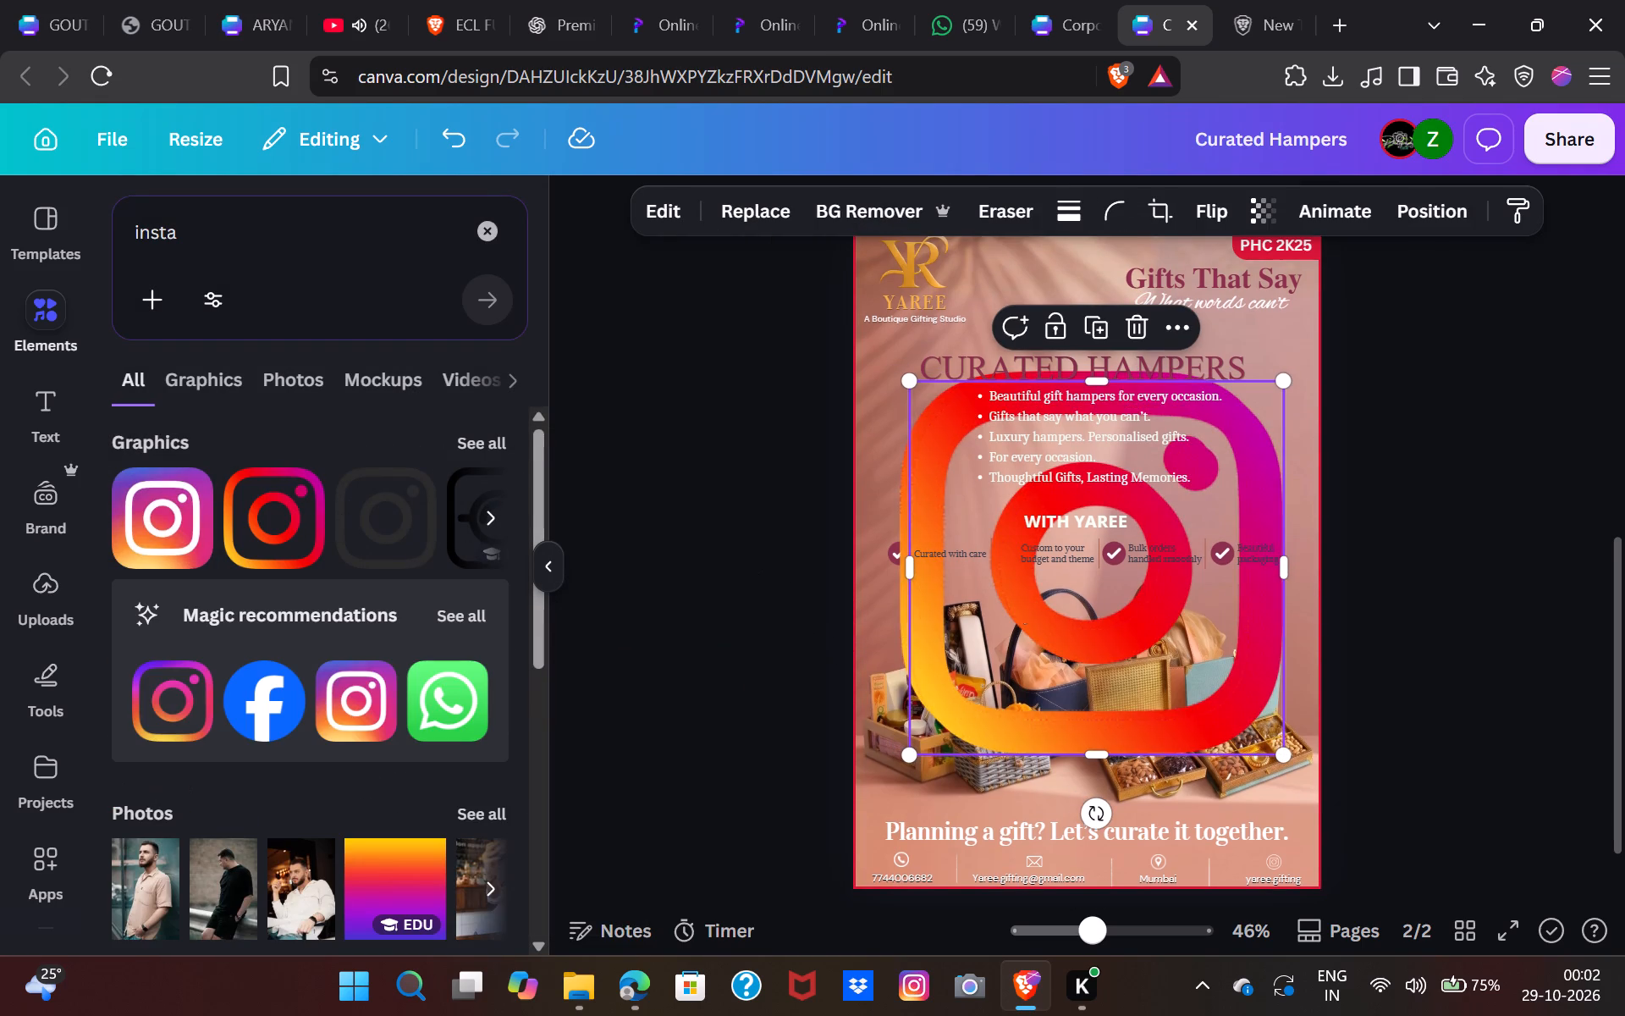
key("BackSpace")
left_click(1164, 722)
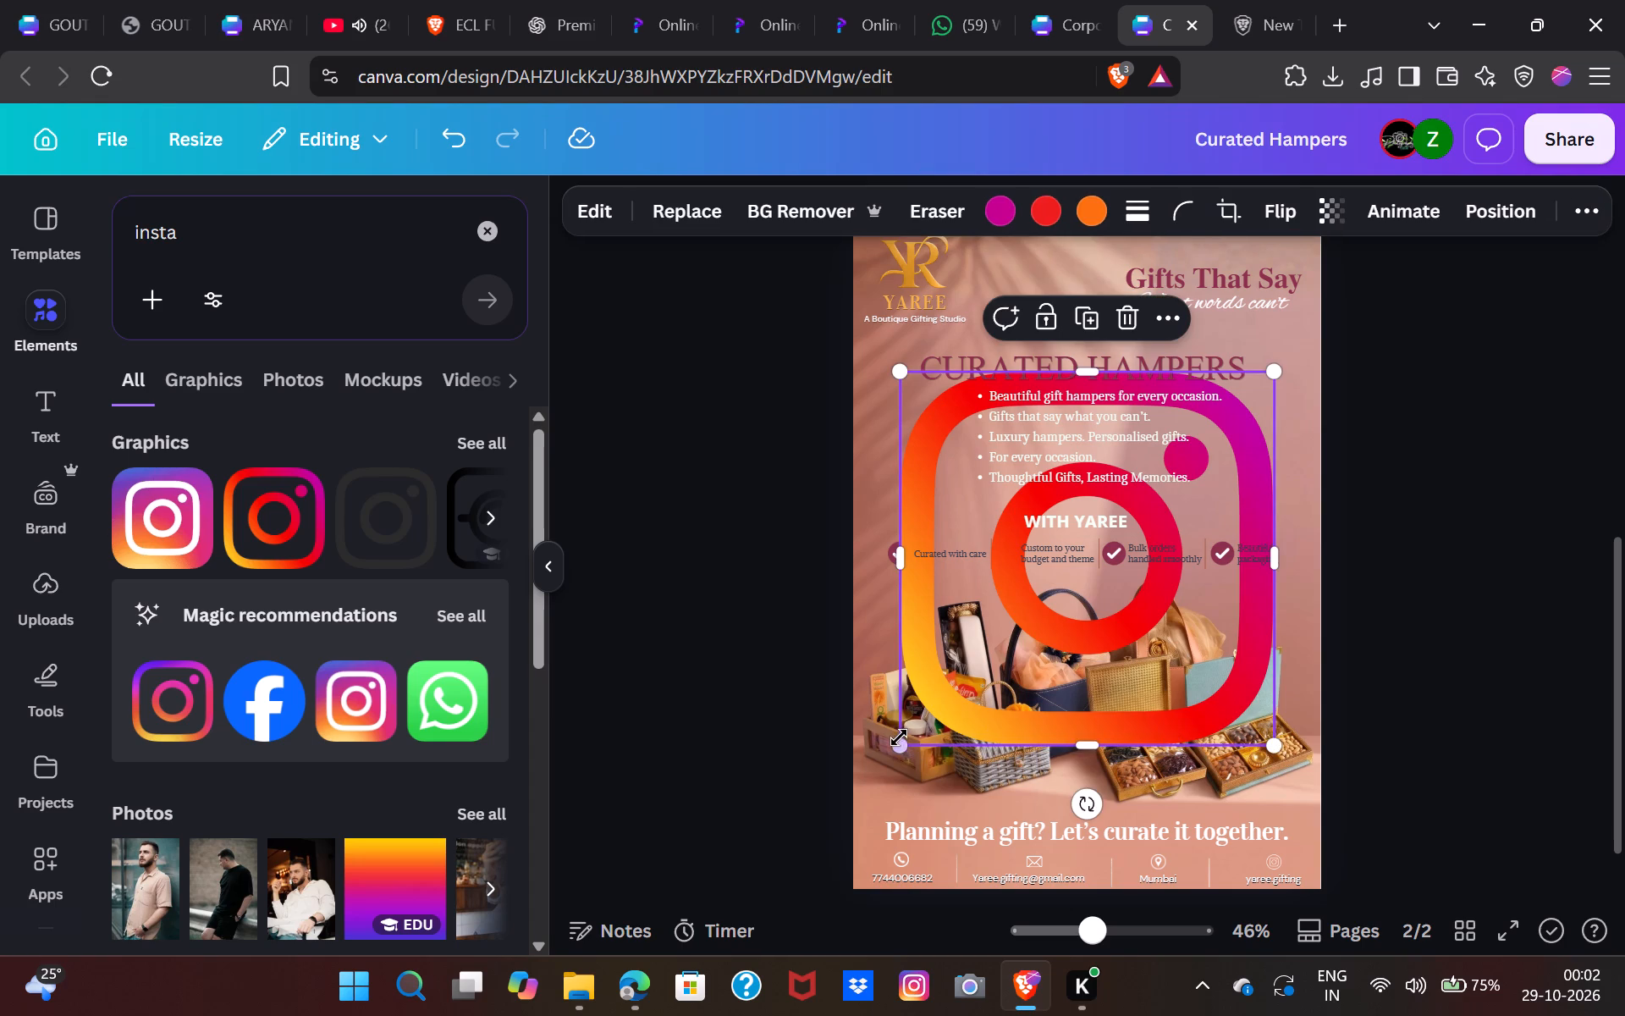
left_click_drag(898, 738, 1102, 616)
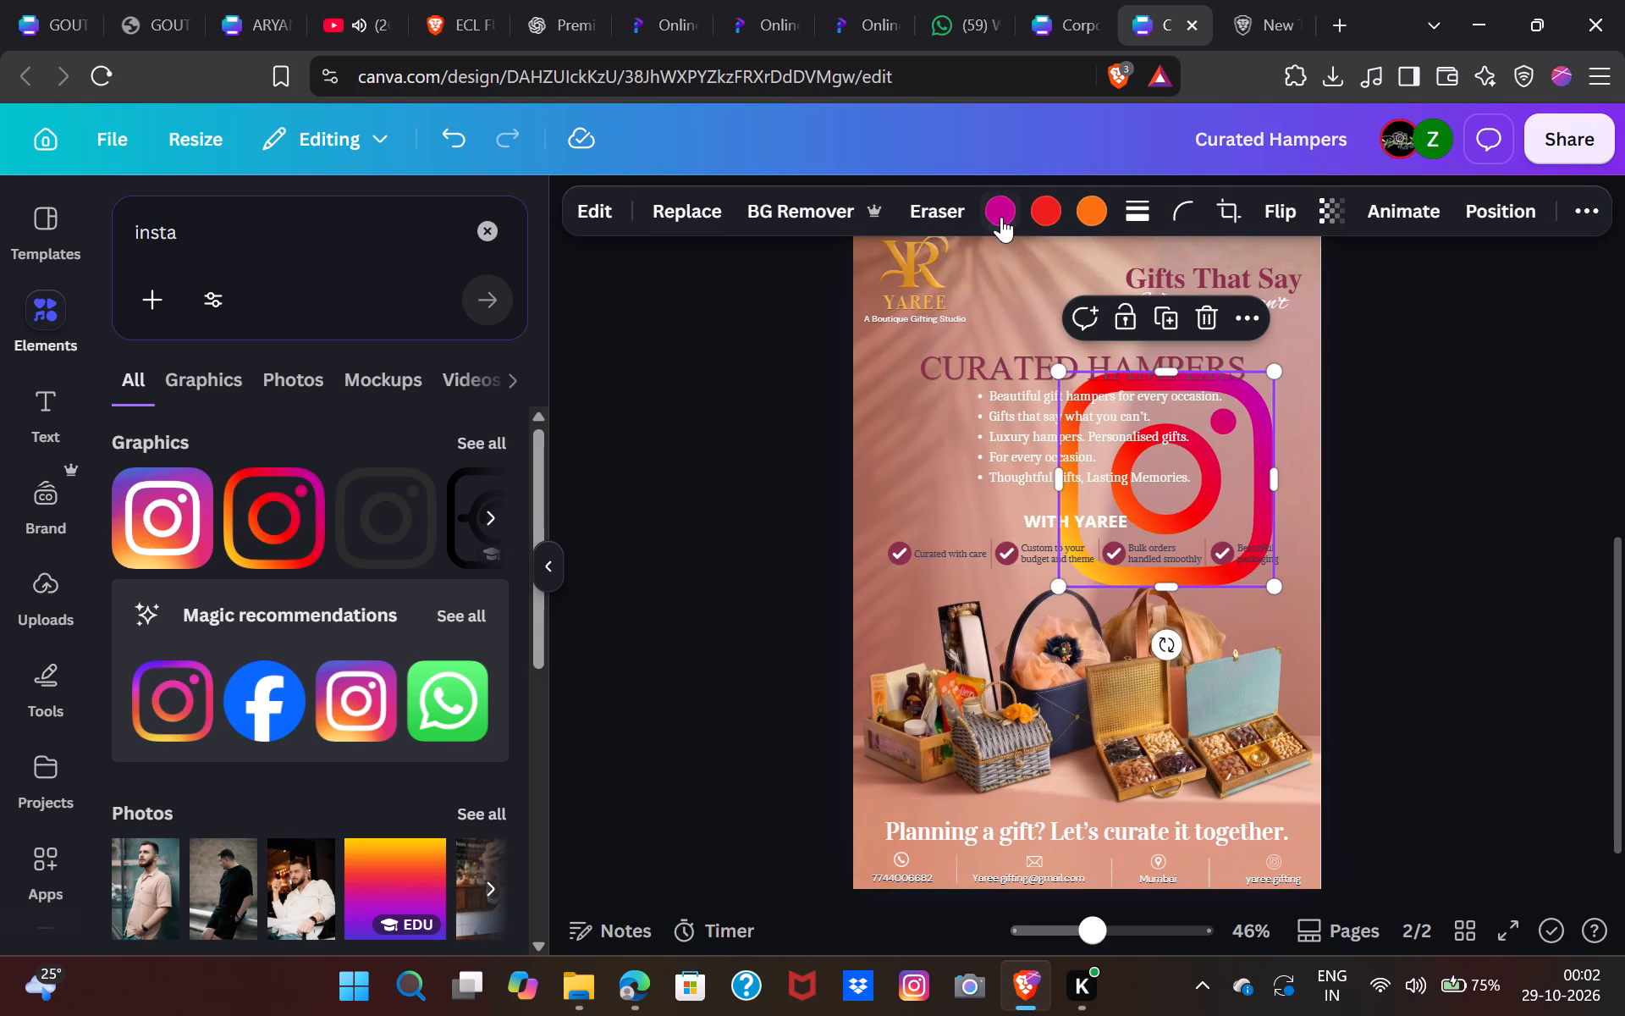
Recolour the Instagram icon's magenta, red and orange gradient colours to white (#ffffff).
left_click(1001, 217)
left_click(300, 450)
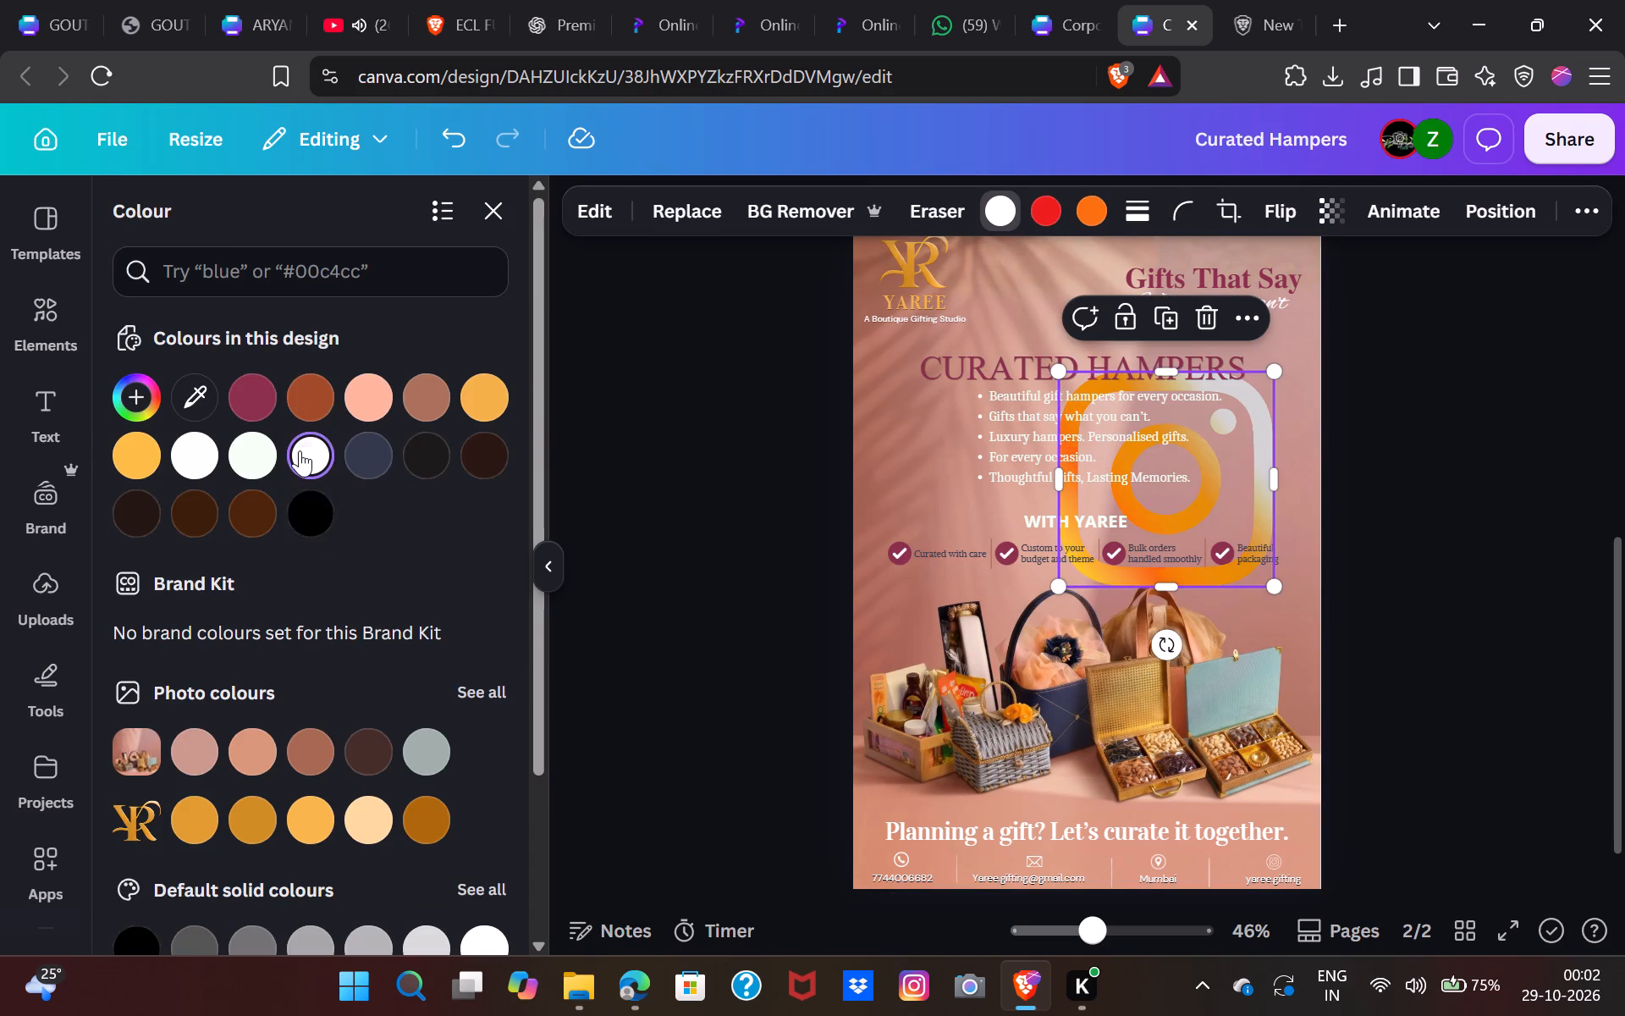
left_click(1060, 194)
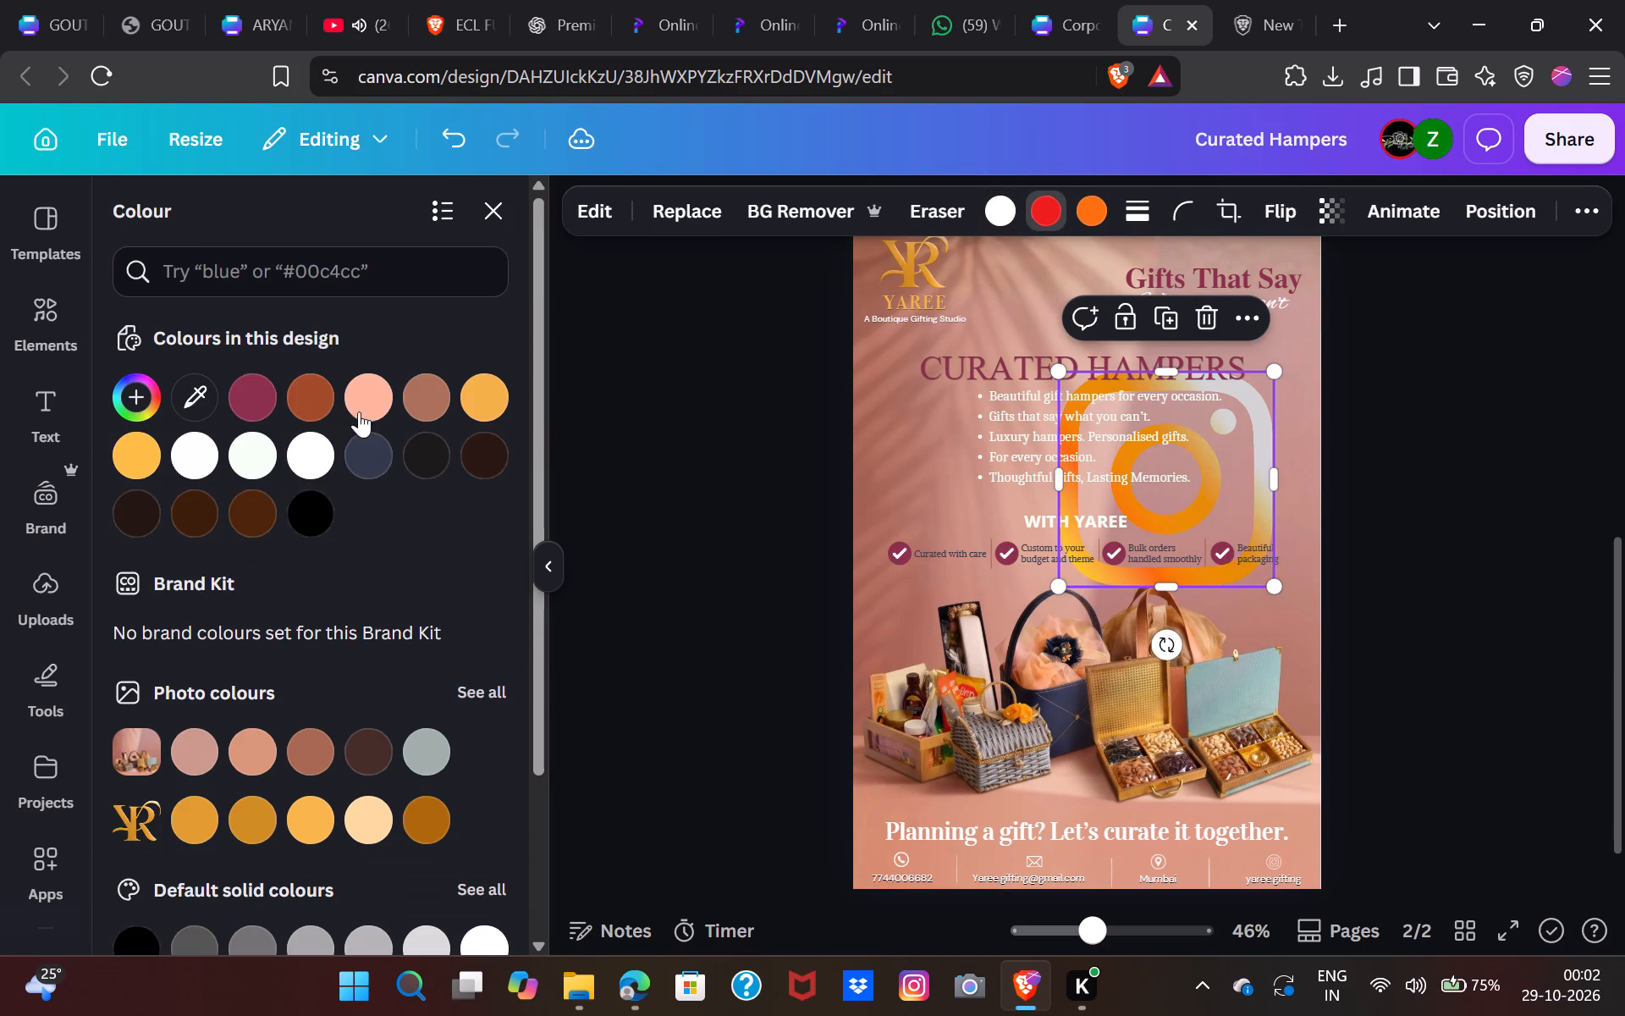
left_click(325, 435)
left_click(314, 452)
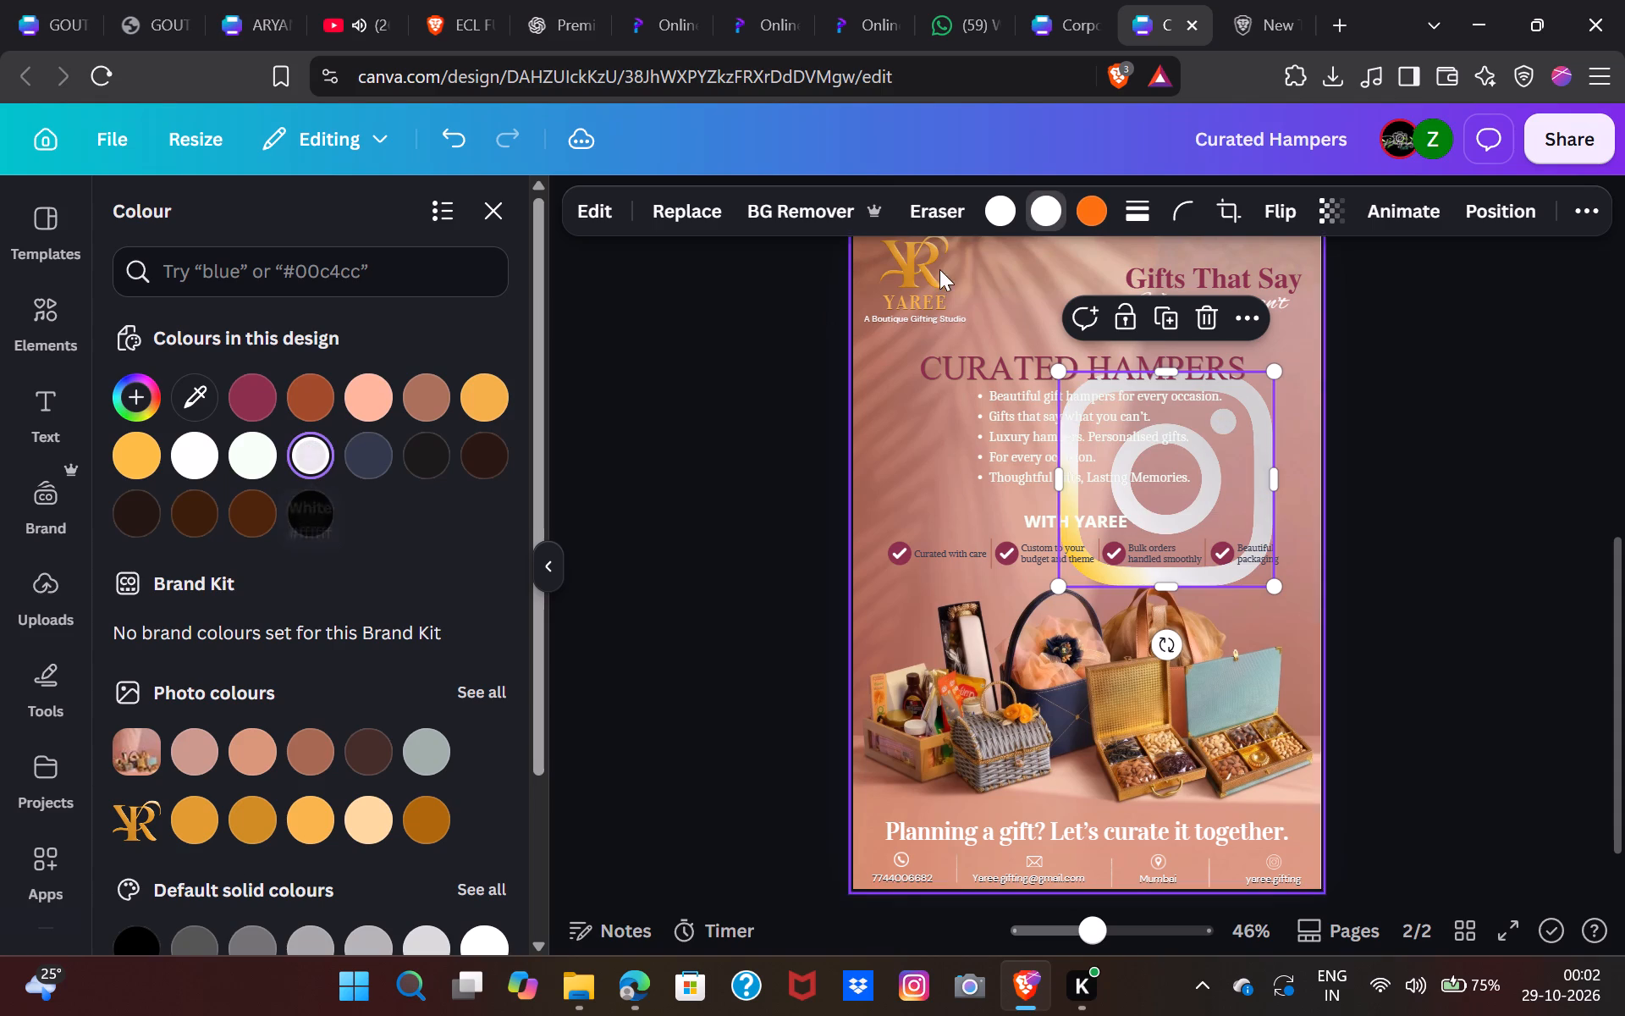
left_click(1104, 218)
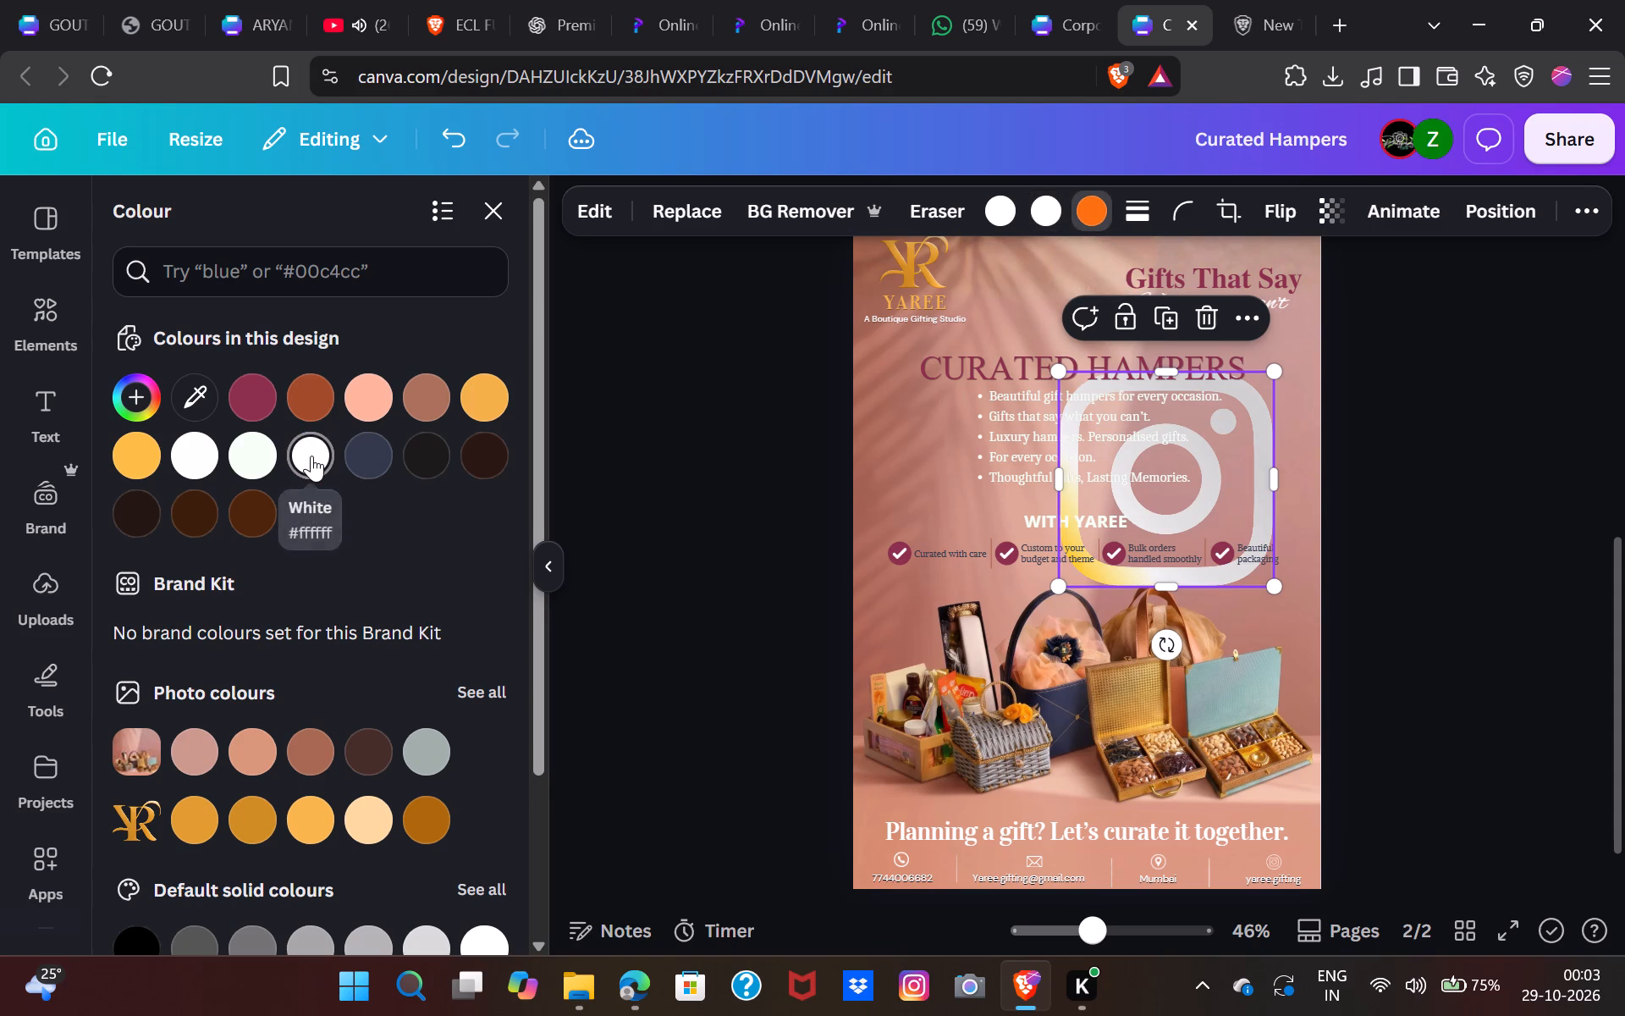
left_click(311, 456)
Shrink the white Instagram icon to about 0.6 cm and centre it over the old icon above "yaree.gifting" in the footer.
left_click_drag(1055, 582, 1237, 456)
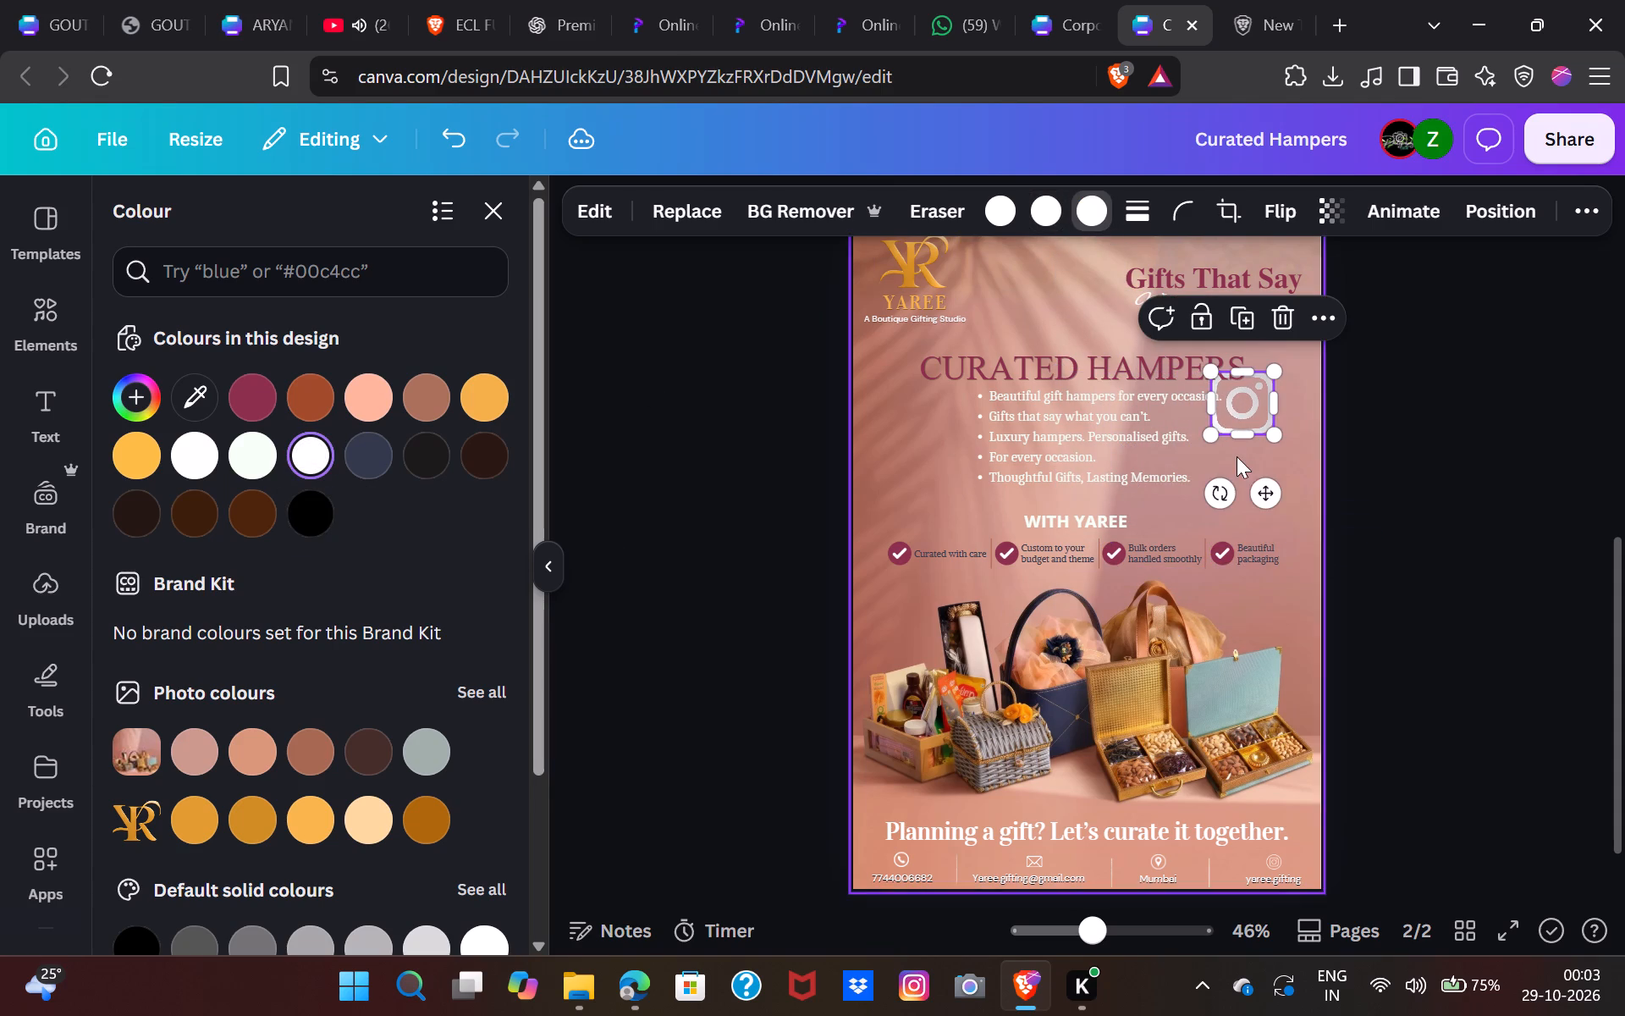
left_click_drag(1270, 500, 1273, 951)
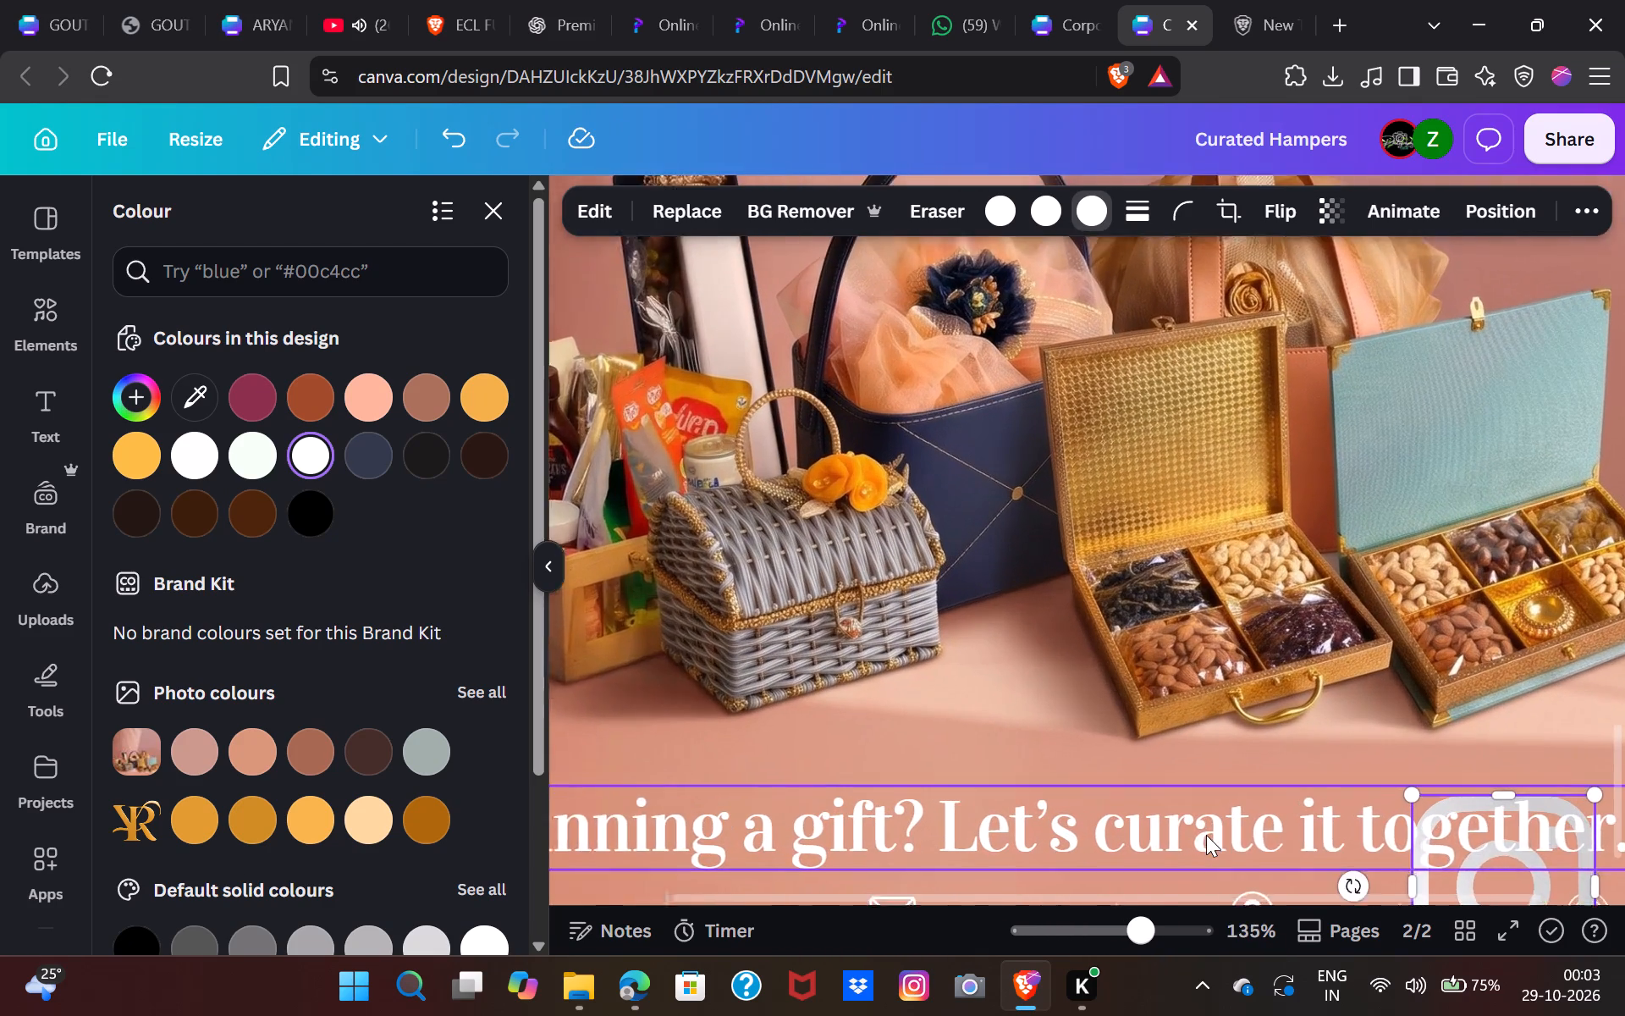
scroll(1206, 835, "left", 2)
scroll(1206, 835, "down", 1)
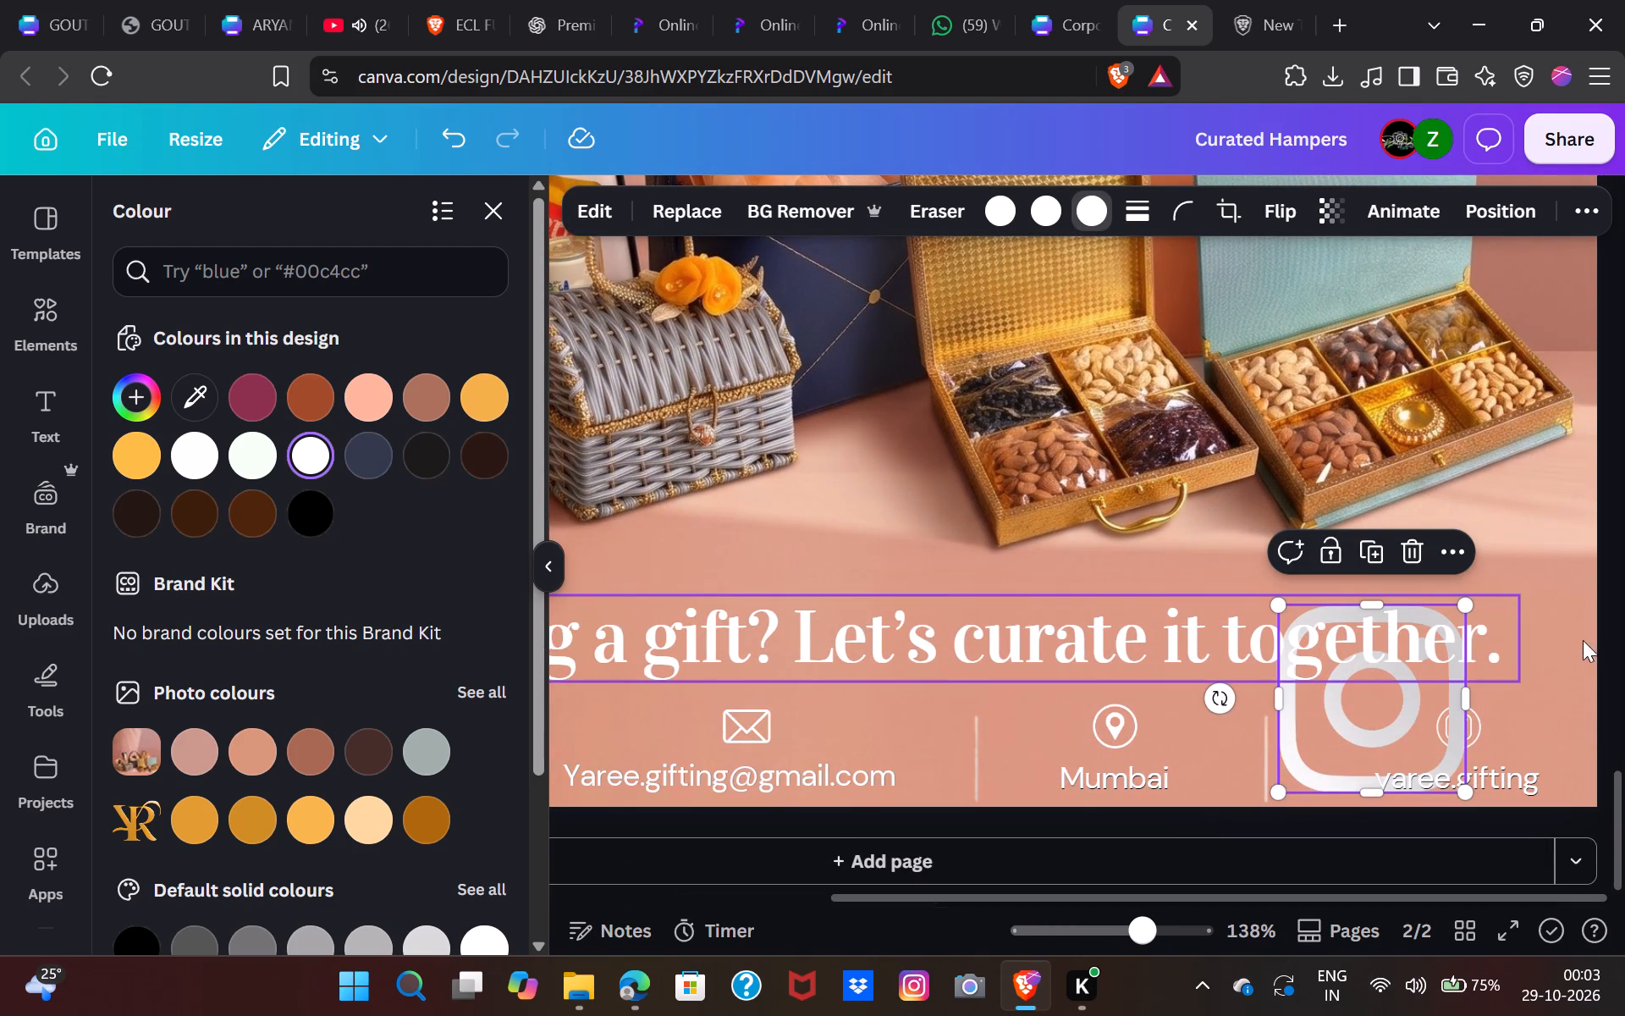
left_click(1480, 729)
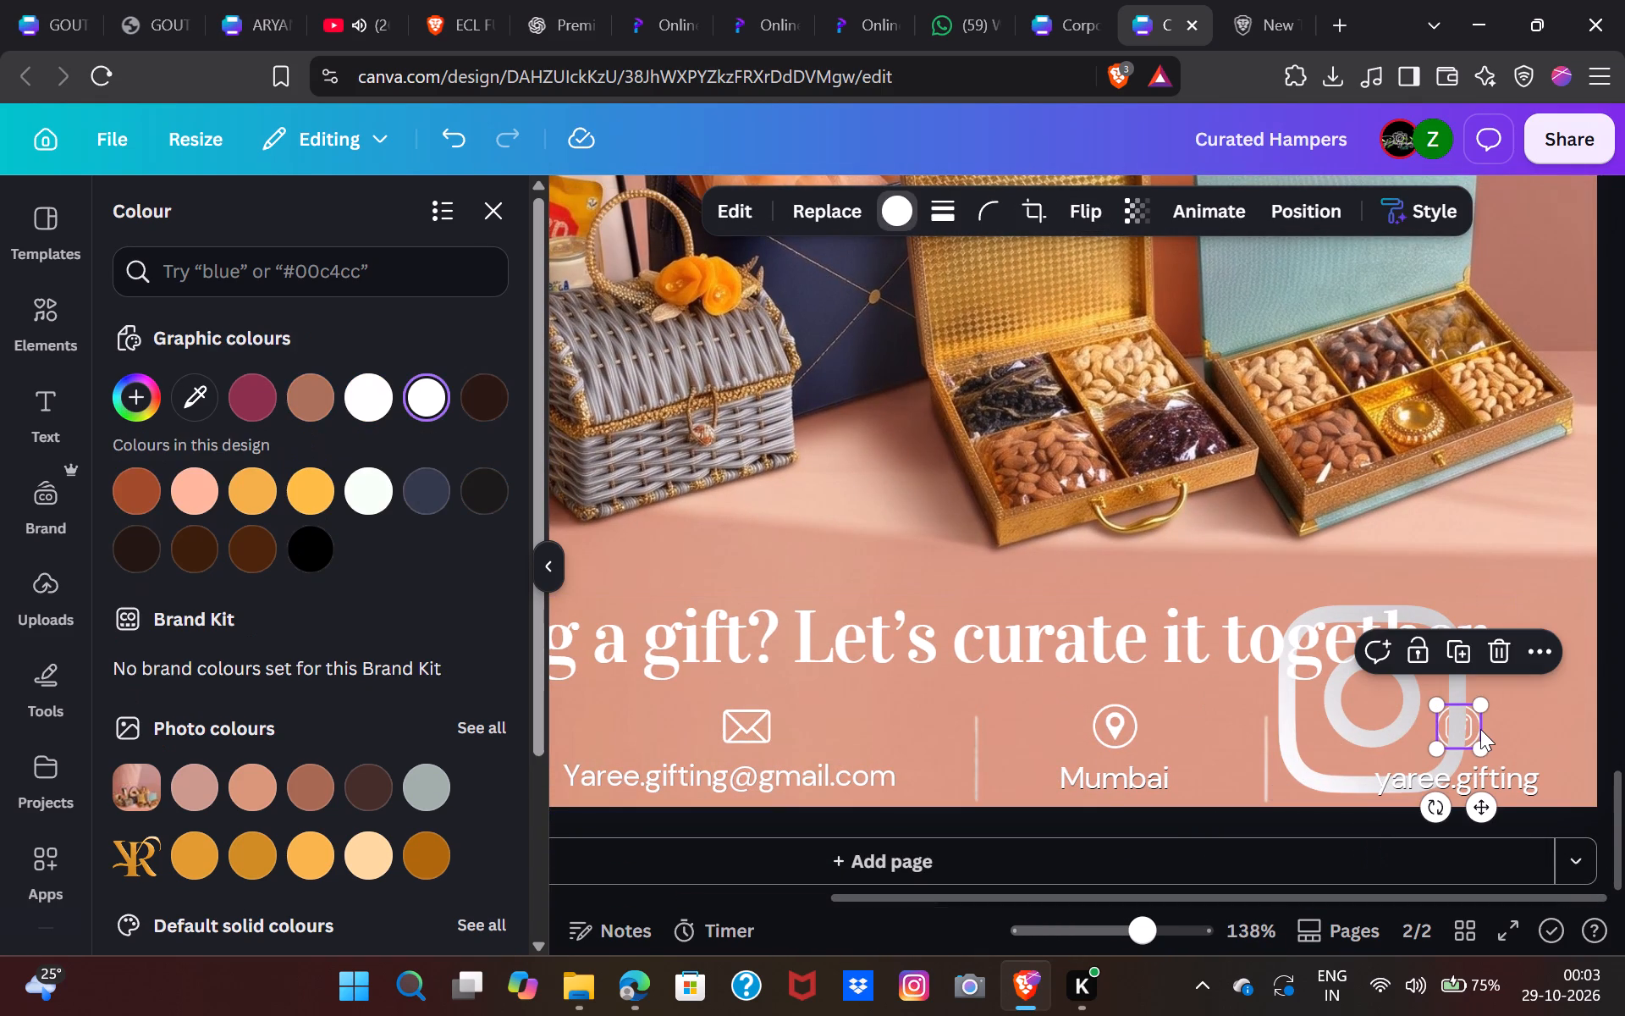
left_click(1347, 731)
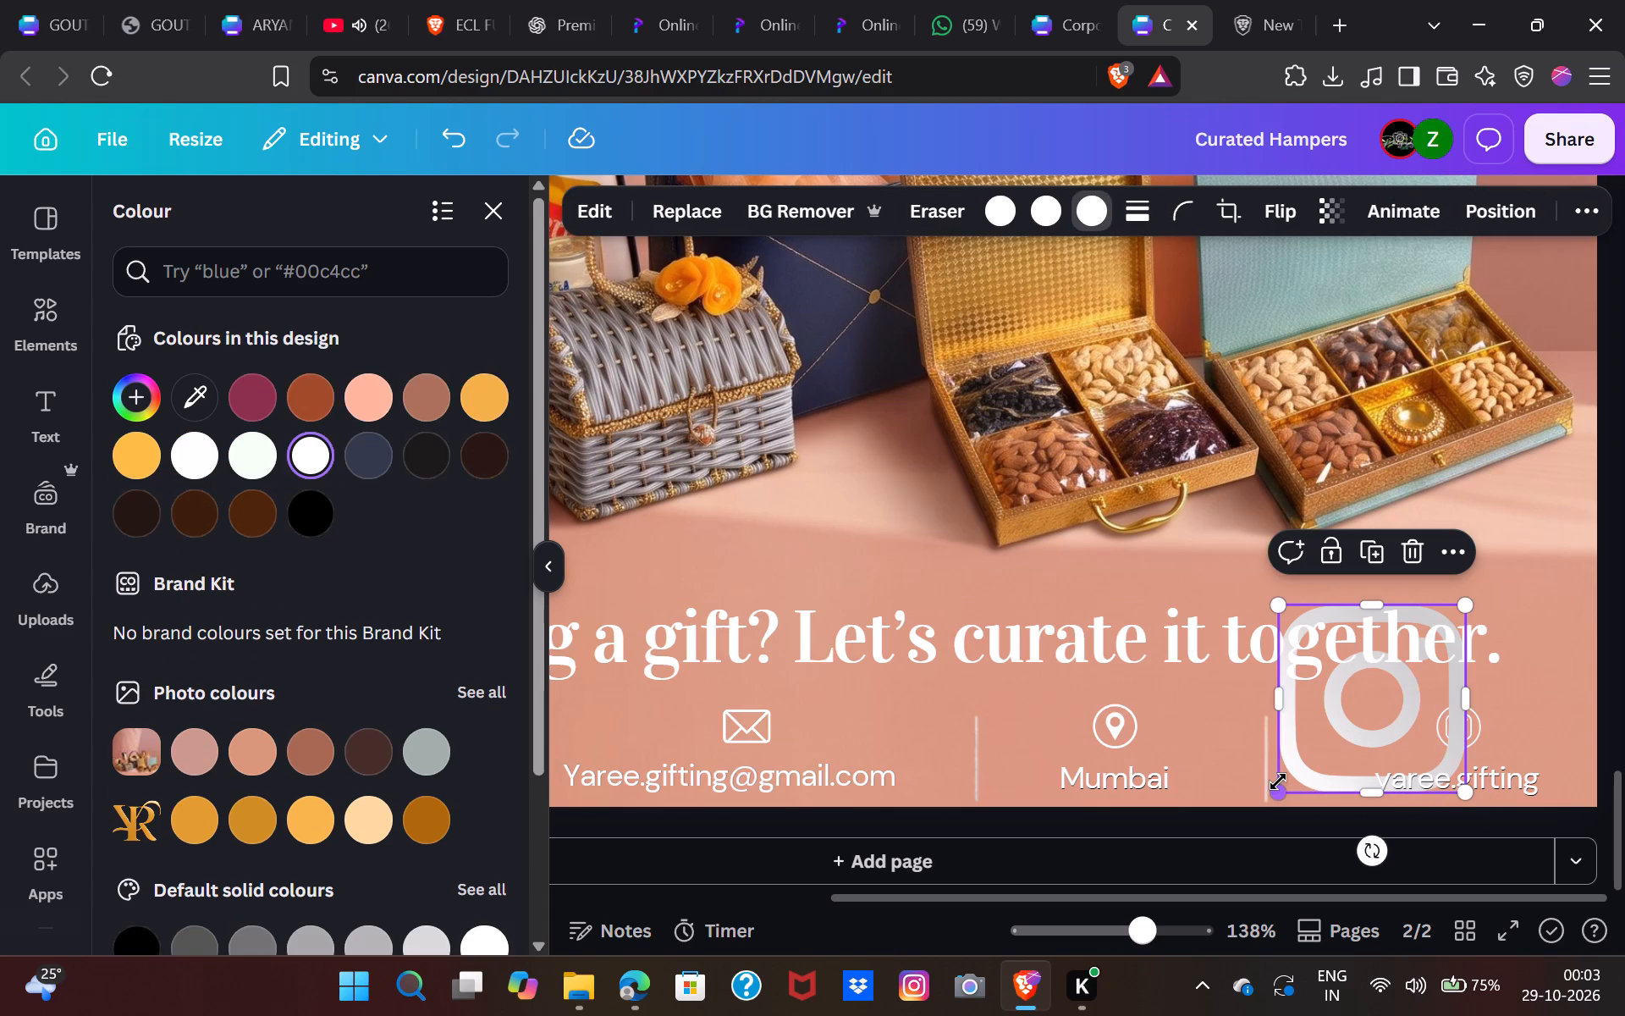
left_click_drag(1278, 781, 1439, 672)
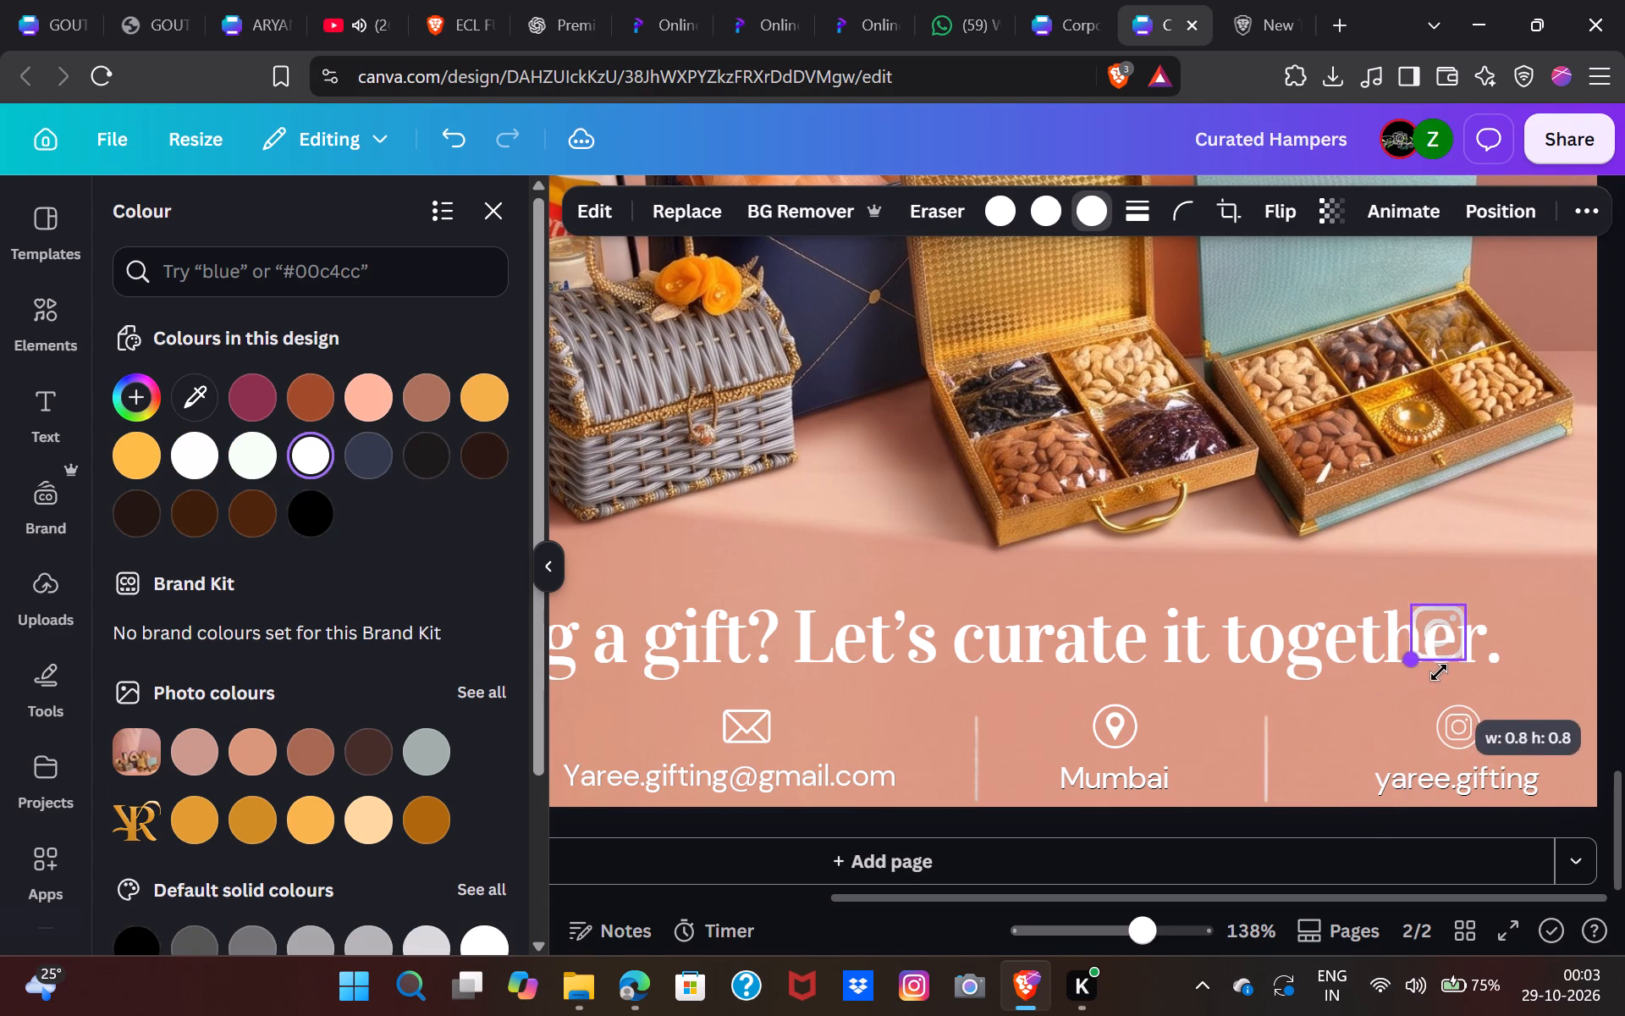
left_click_drag(1439, 672, 1449, 663)
left_click_drag(1461, 695, 1487, 779)
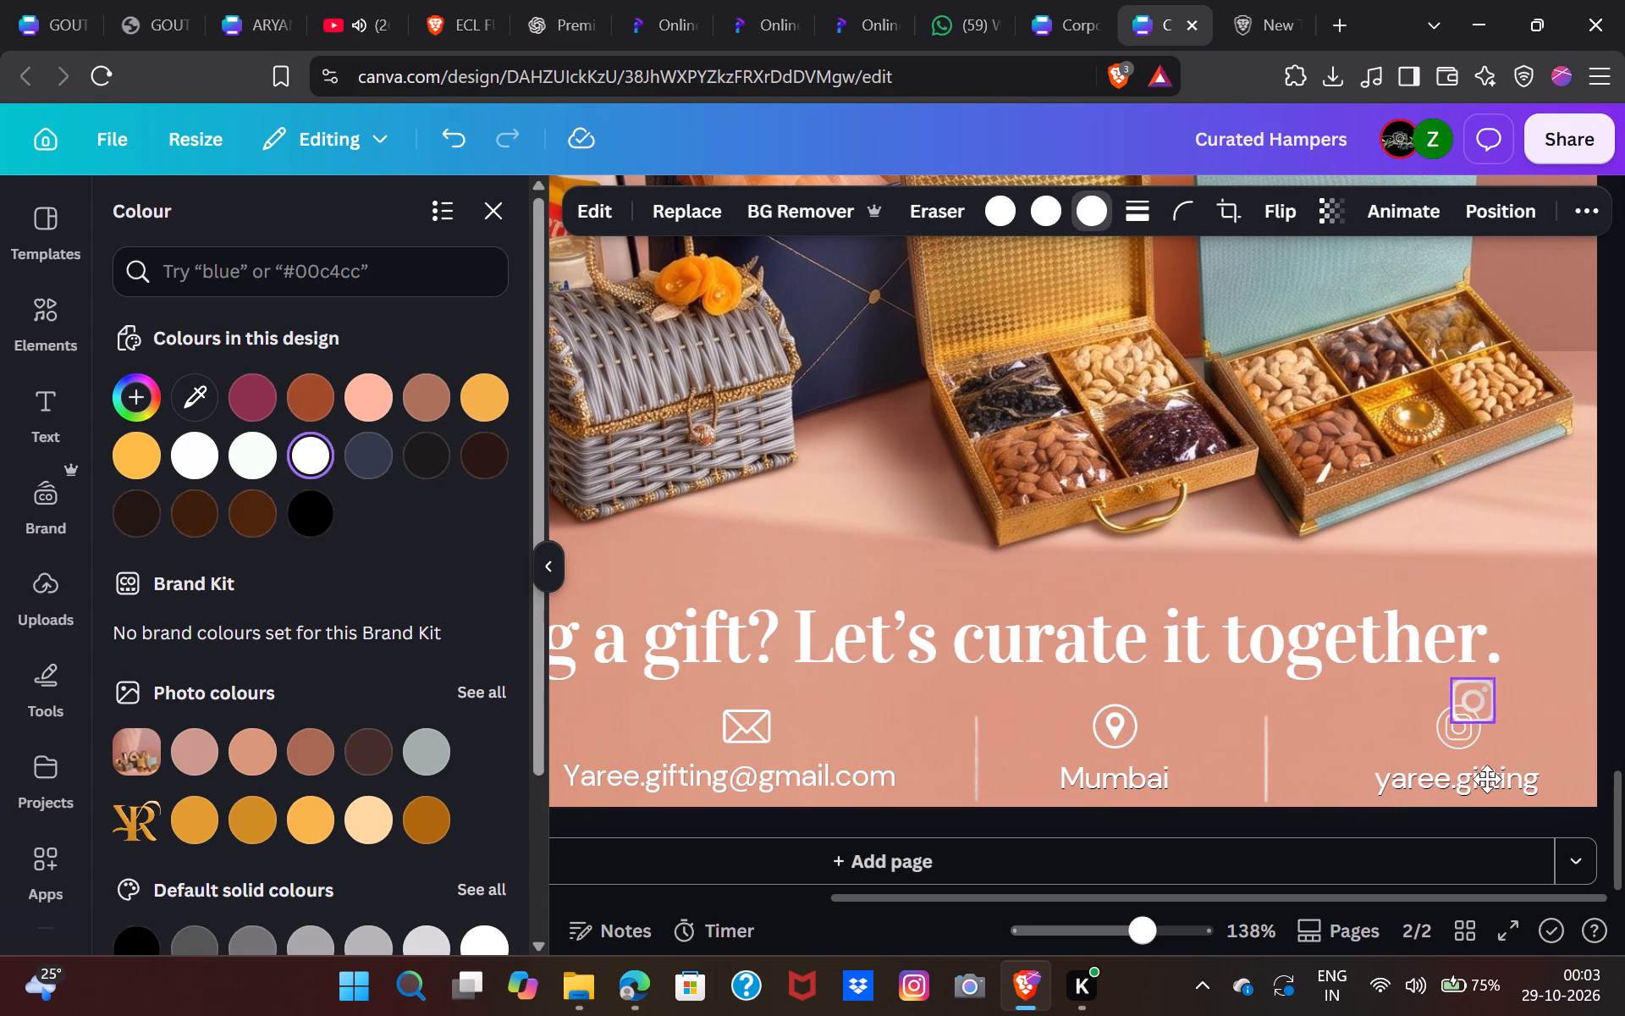
left_click_drag(1487, 779, 1479, 792)
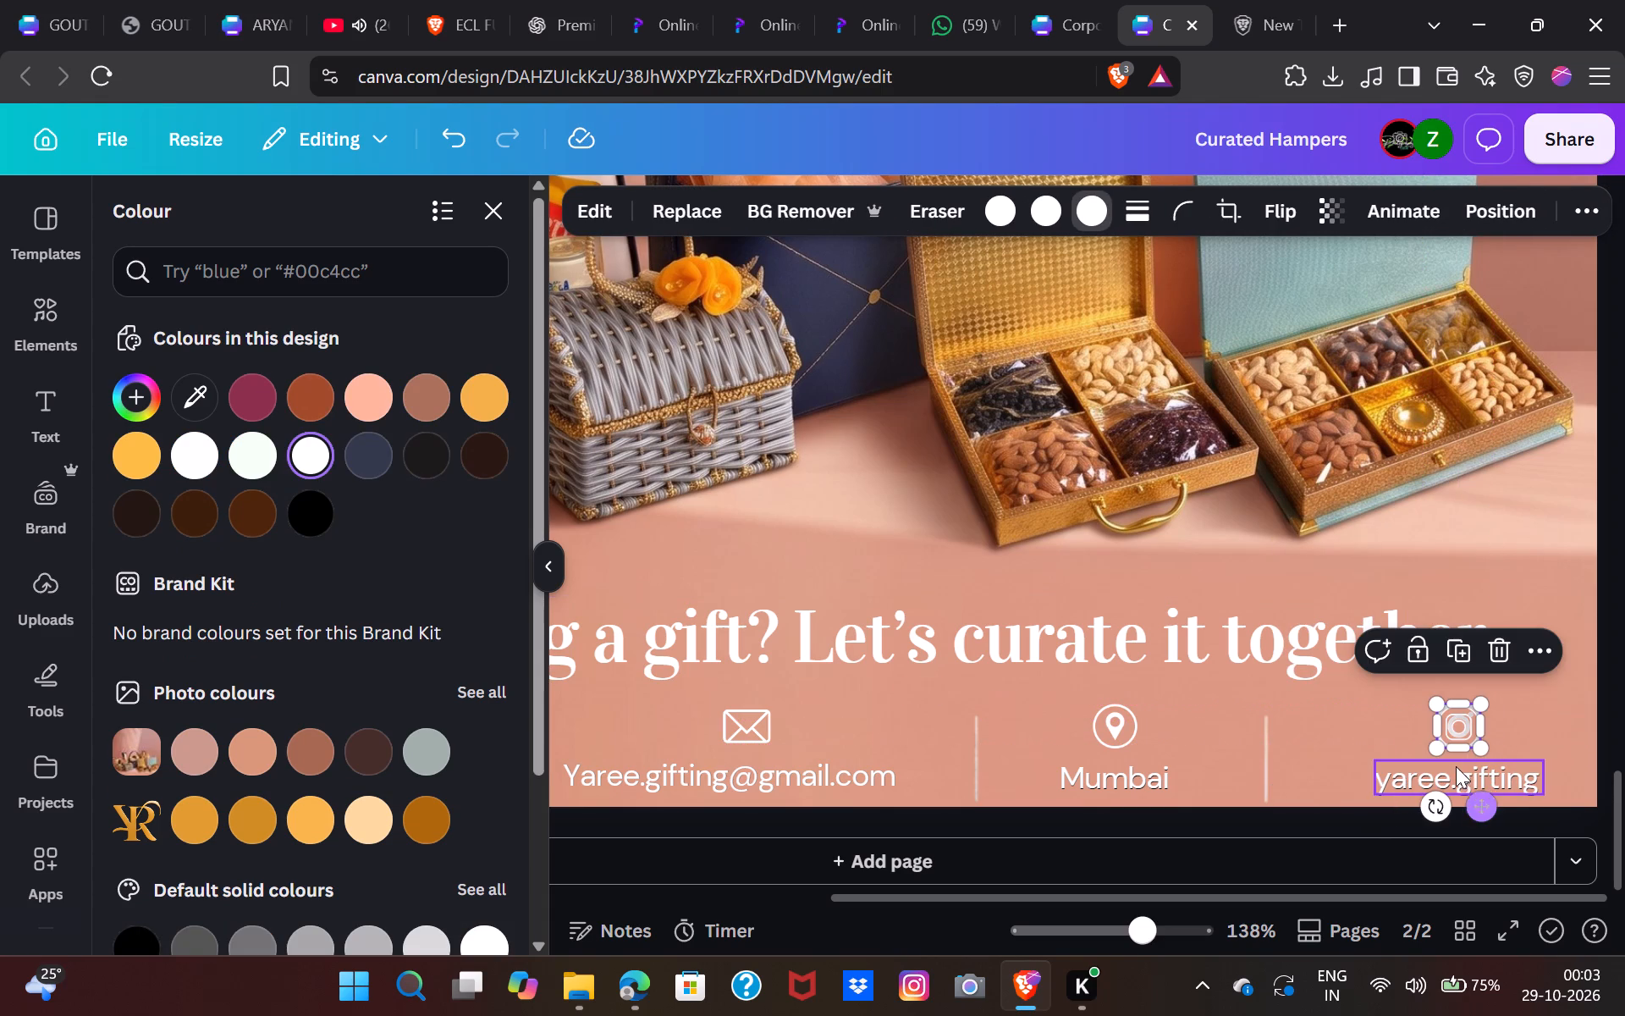
left_click(1438, 754)
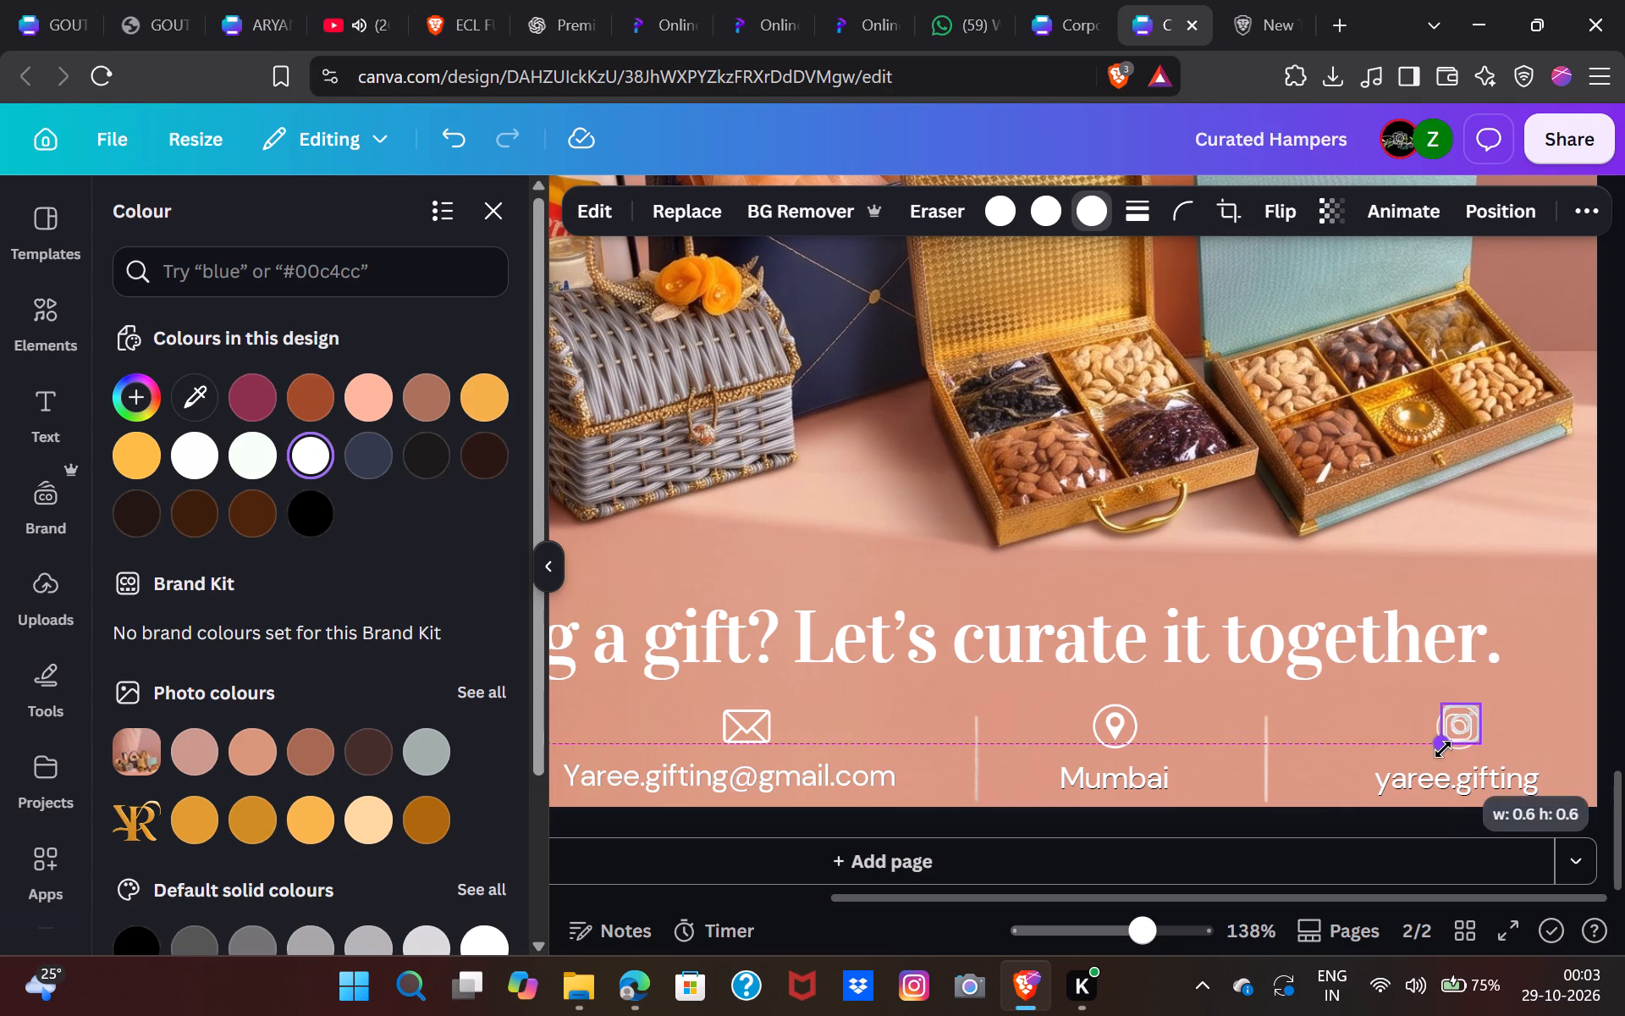
left_click(1476, 801)
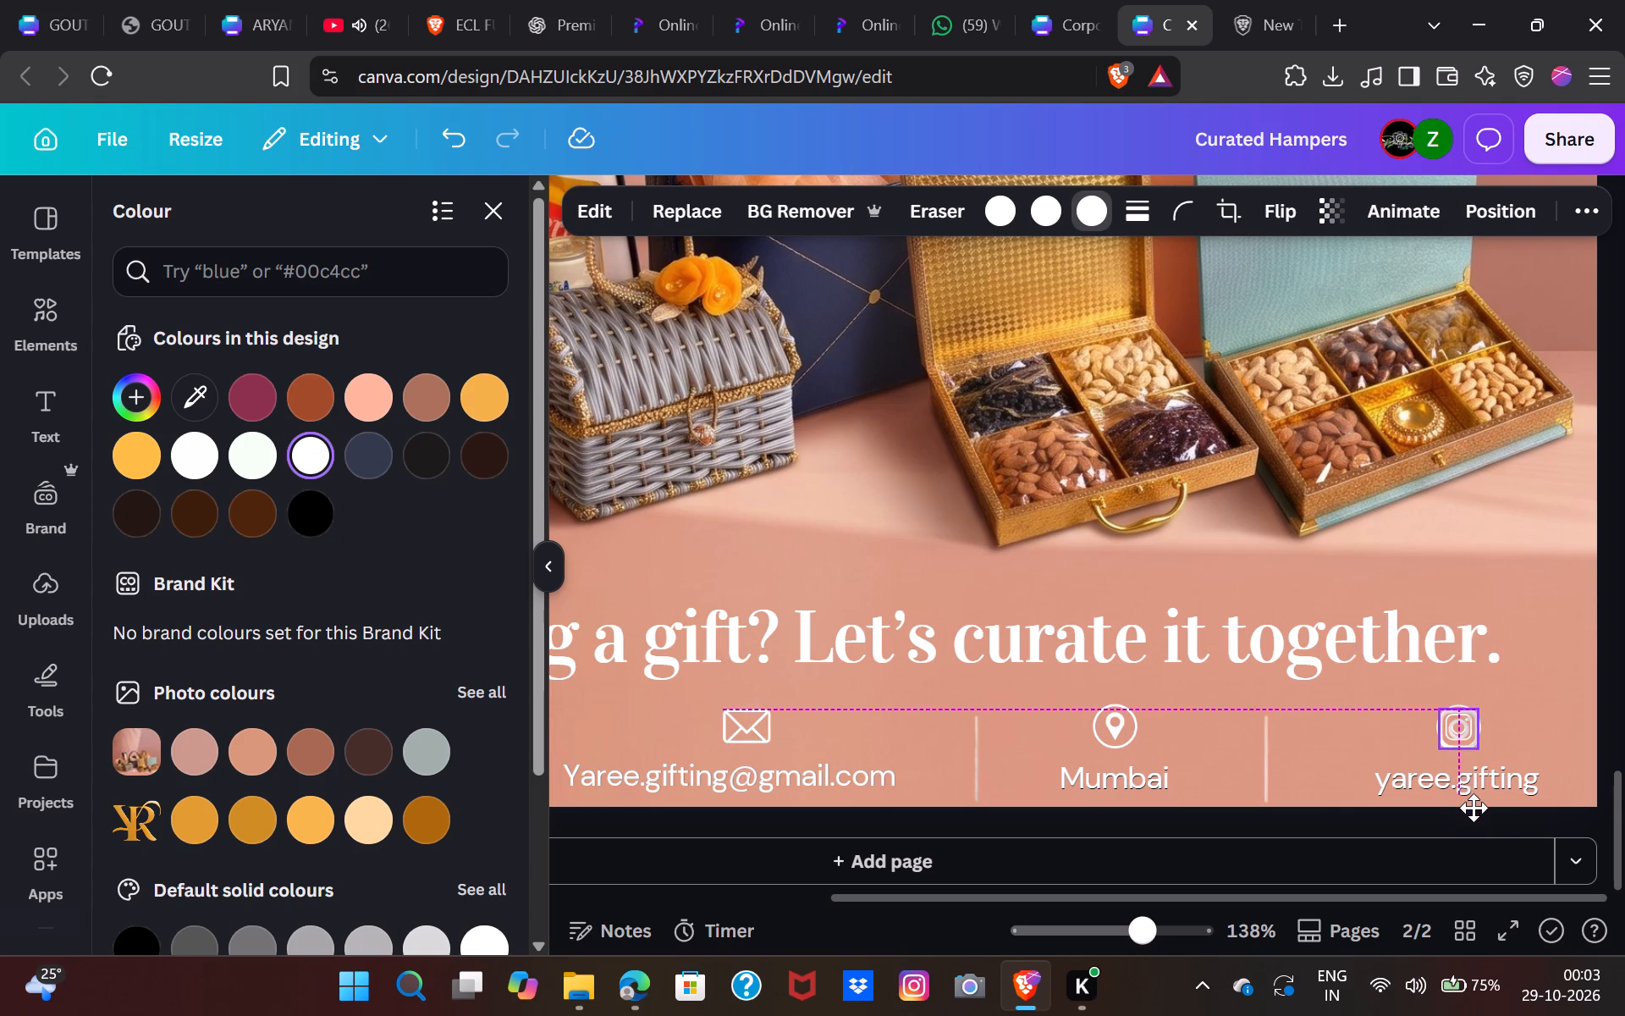
Delete the old circled Instagram icon lying beneath the new one, selecting it from the page's layers.
left_click(1468, 196)
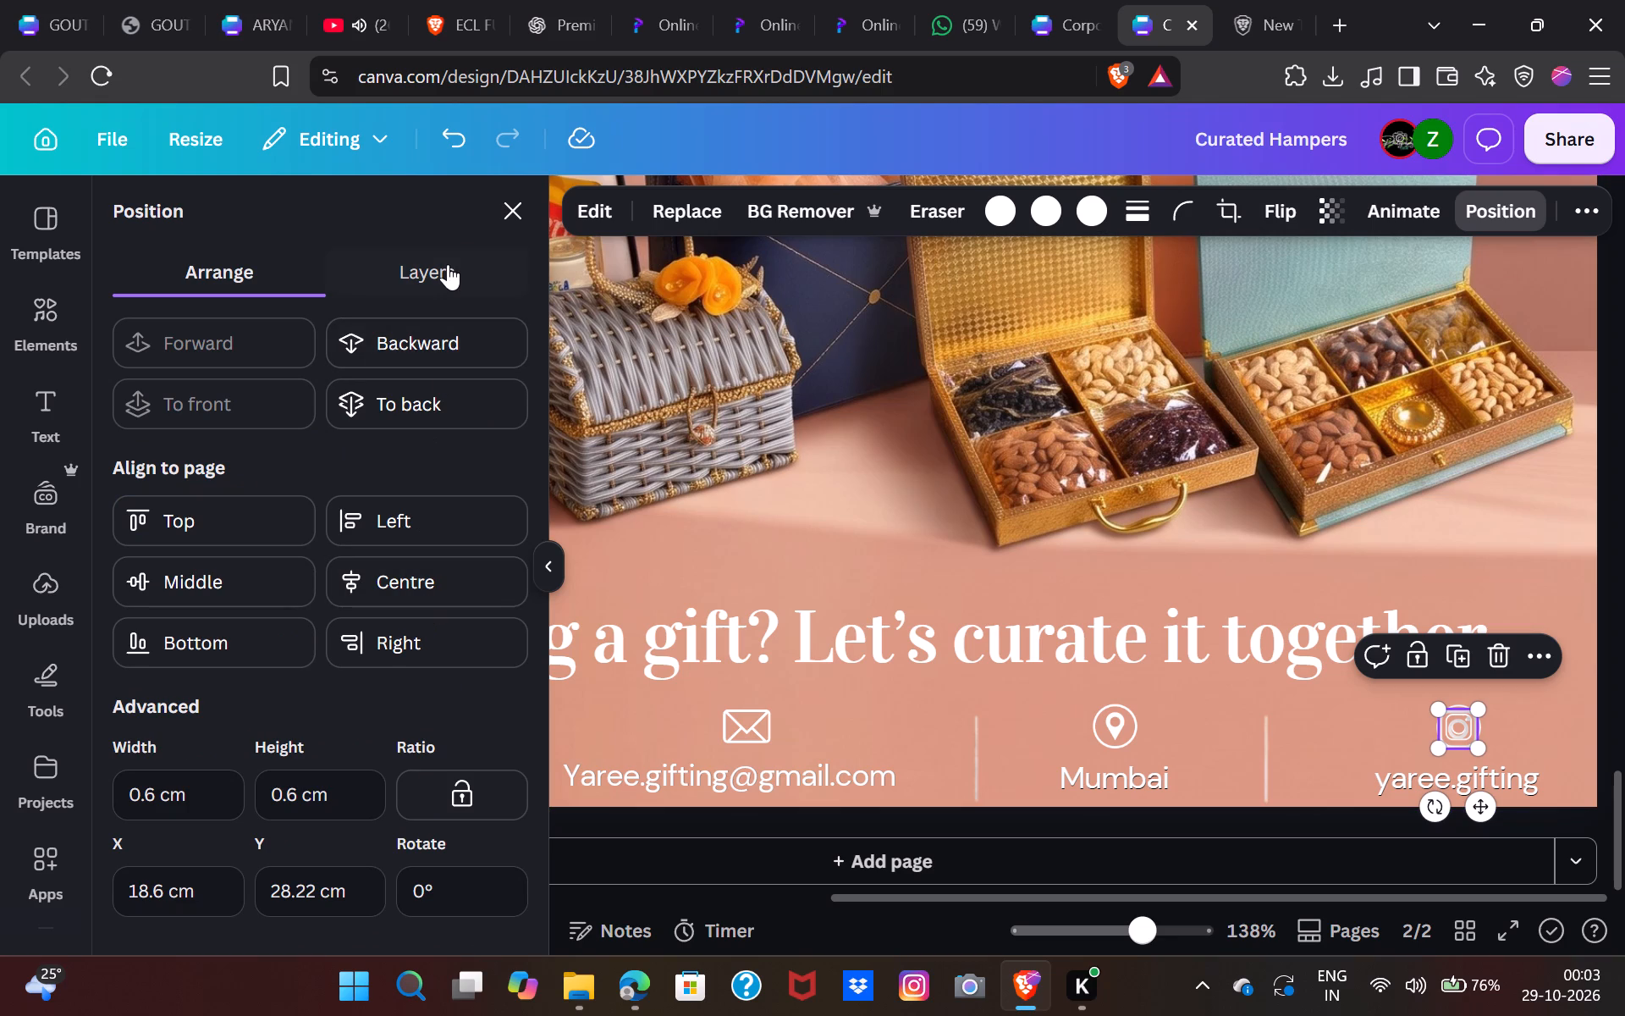
left_click(443, 269)
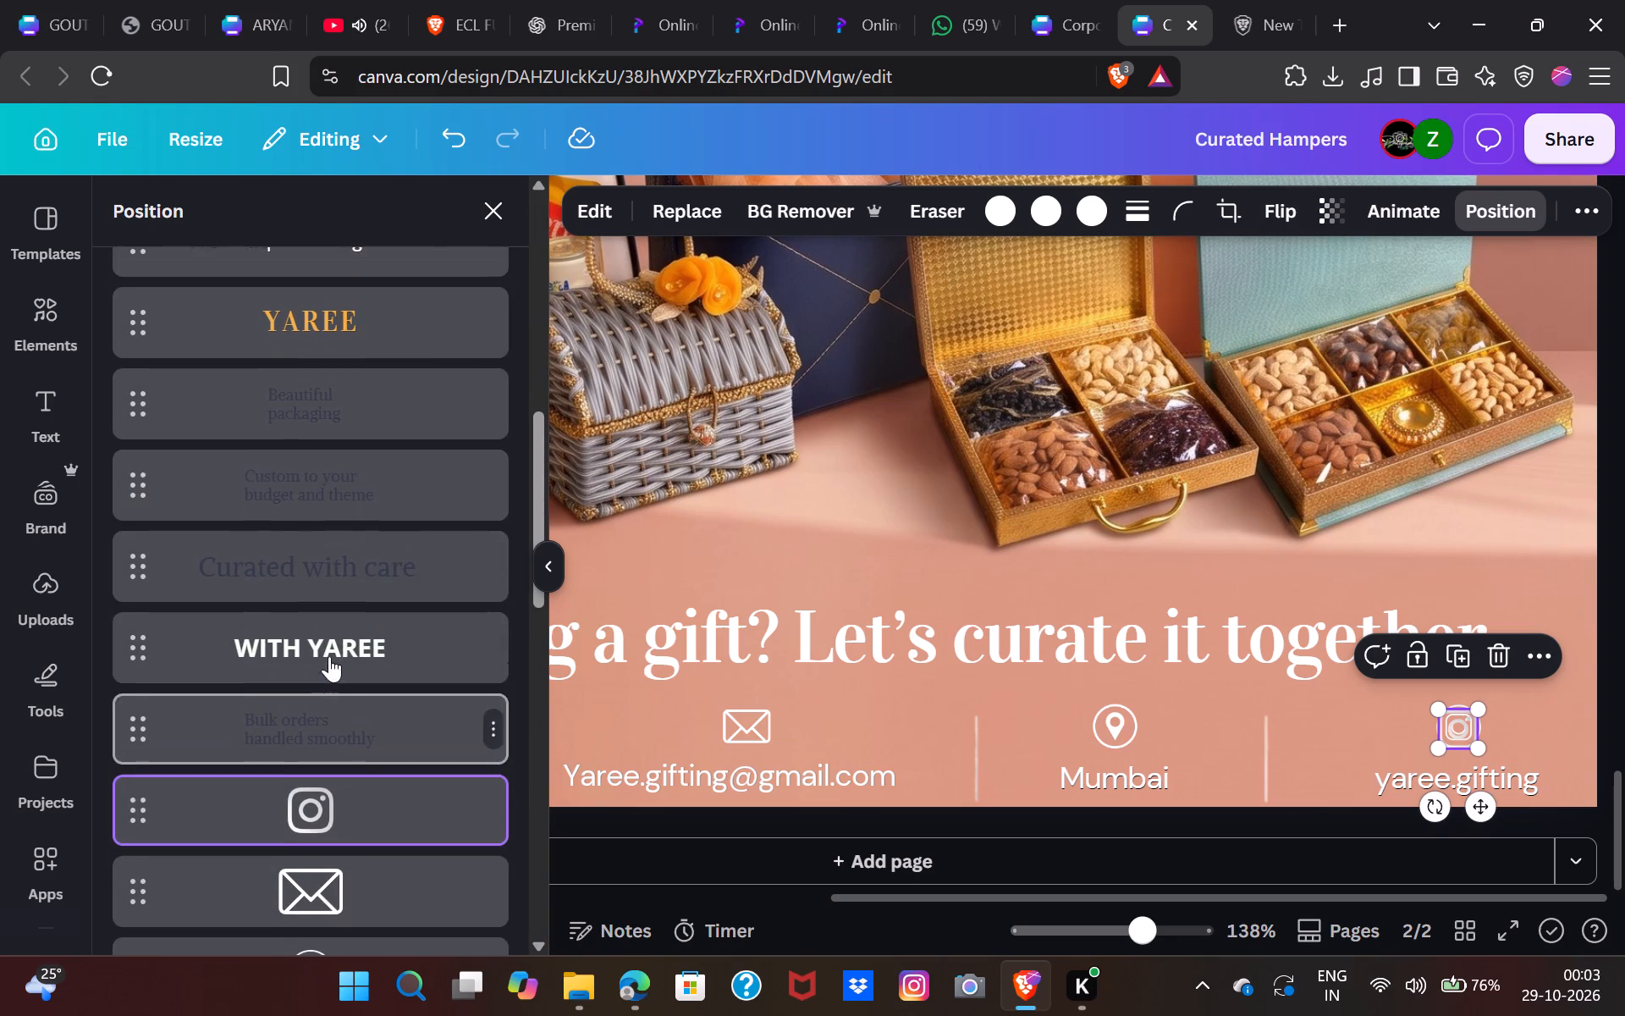
left_click(316, 785)
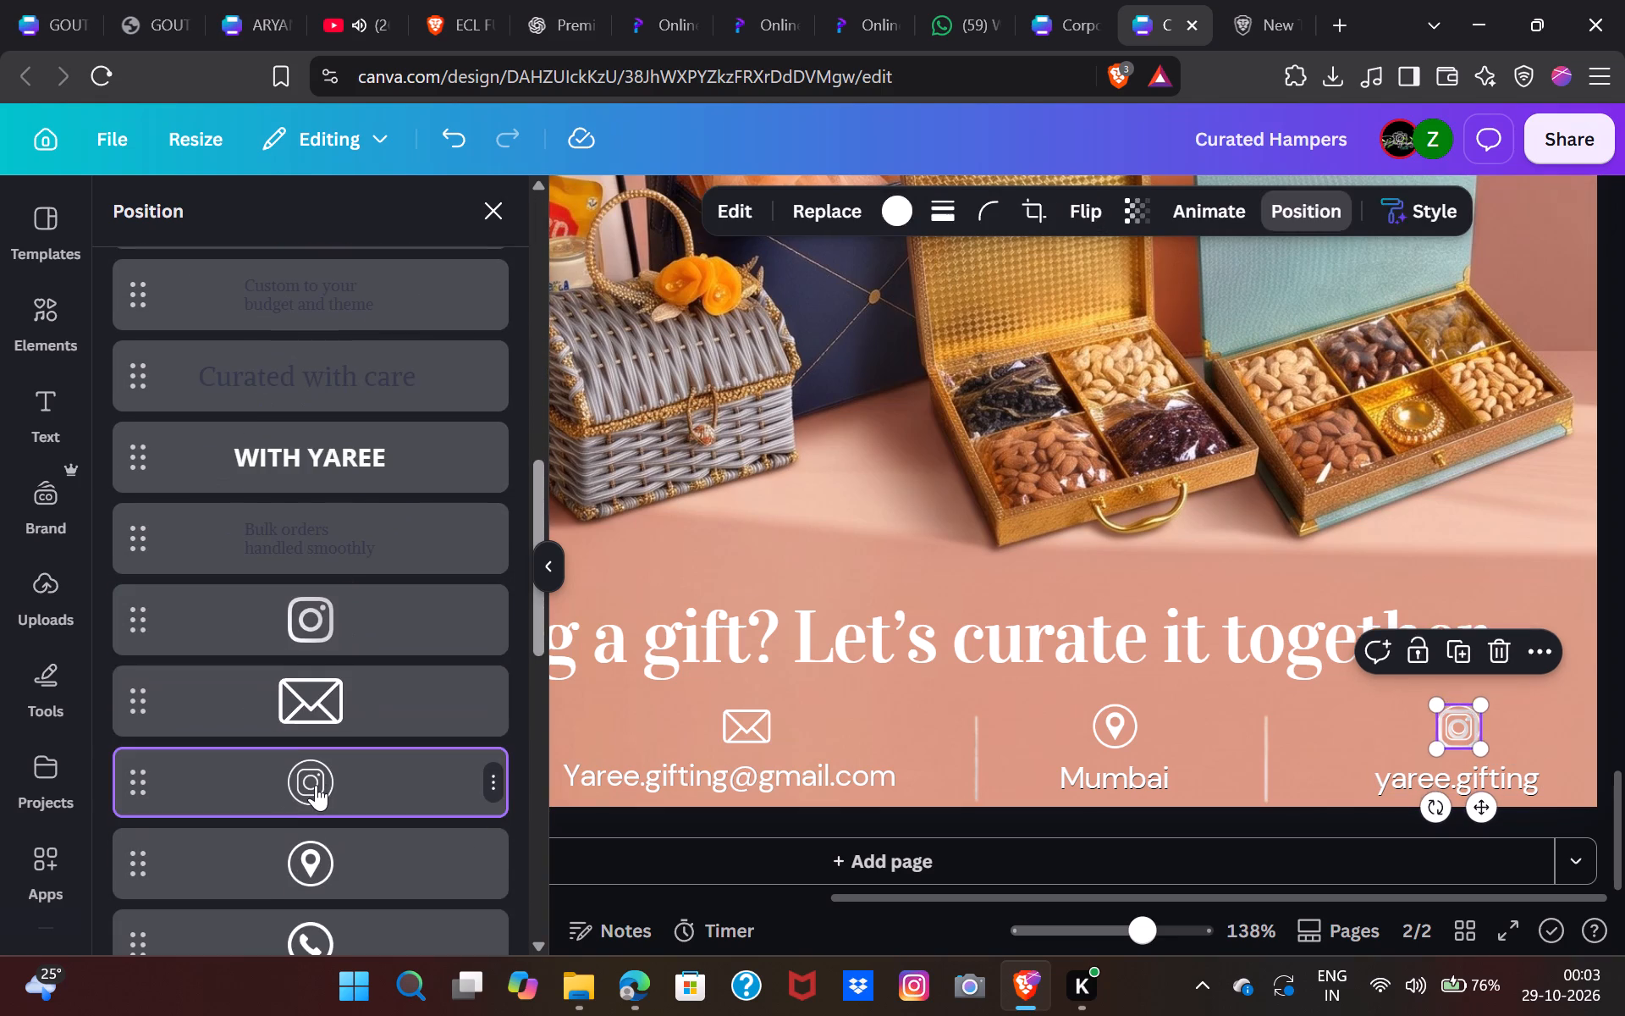
key("BackSpace")
Check each of the three colours applied to the new footer Instagram icon.
left_click(1471, 746)
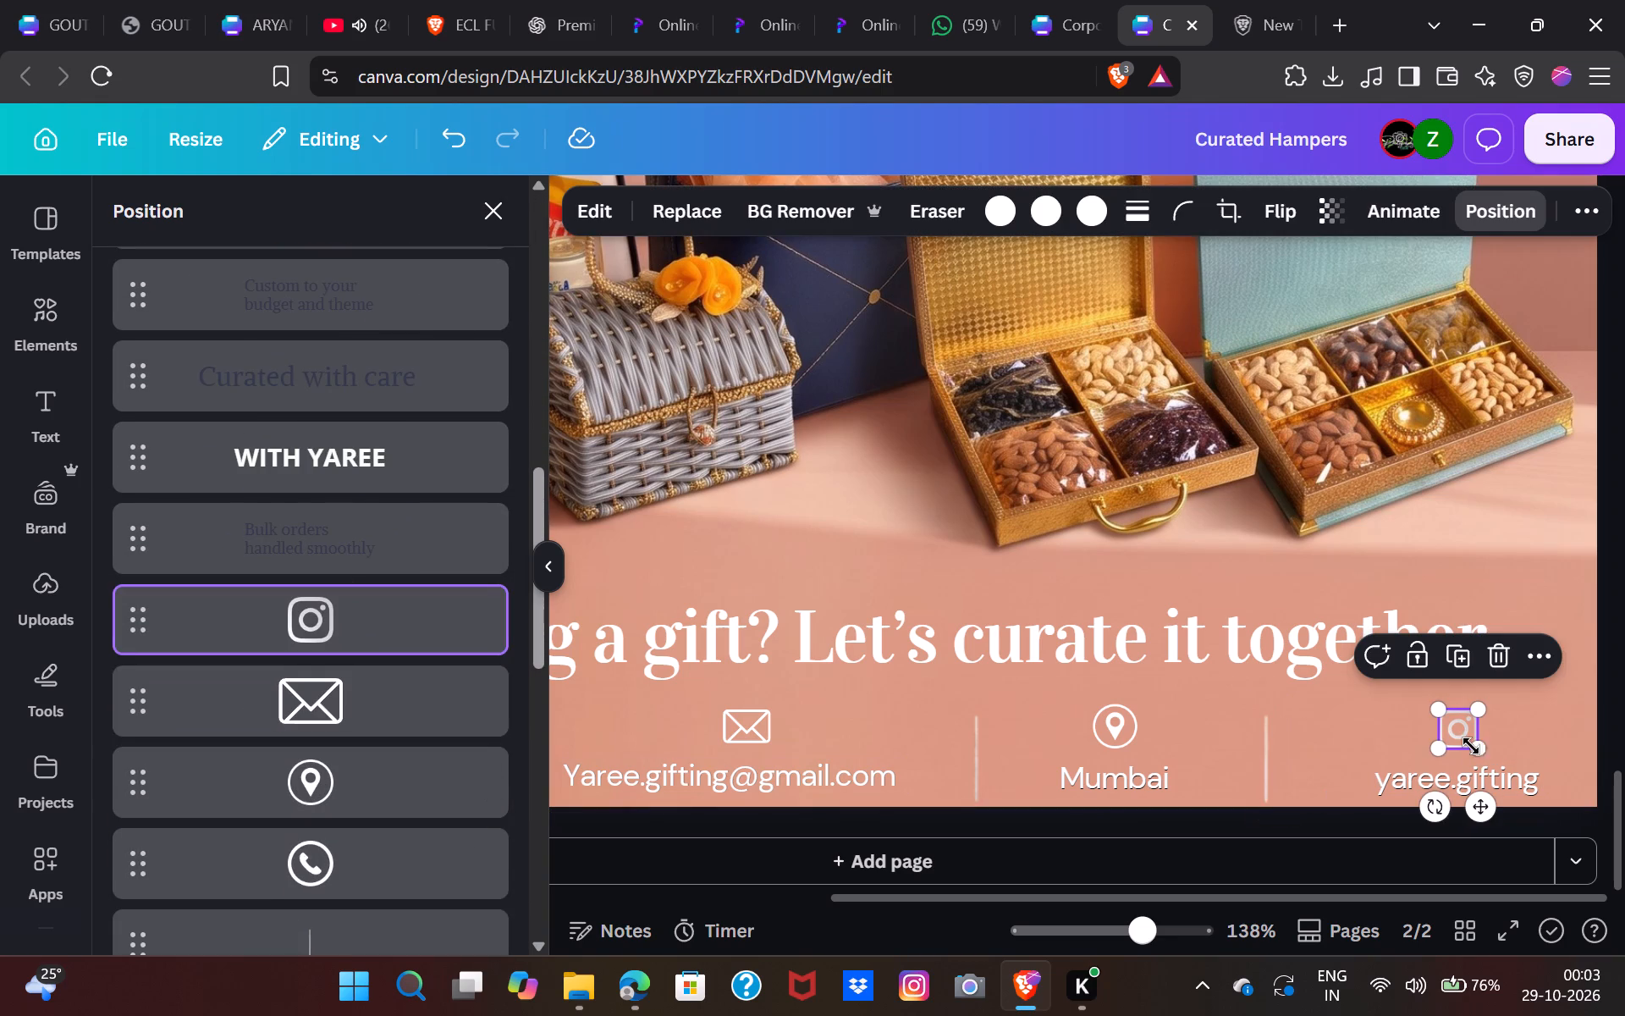
left_click(1091, 202)
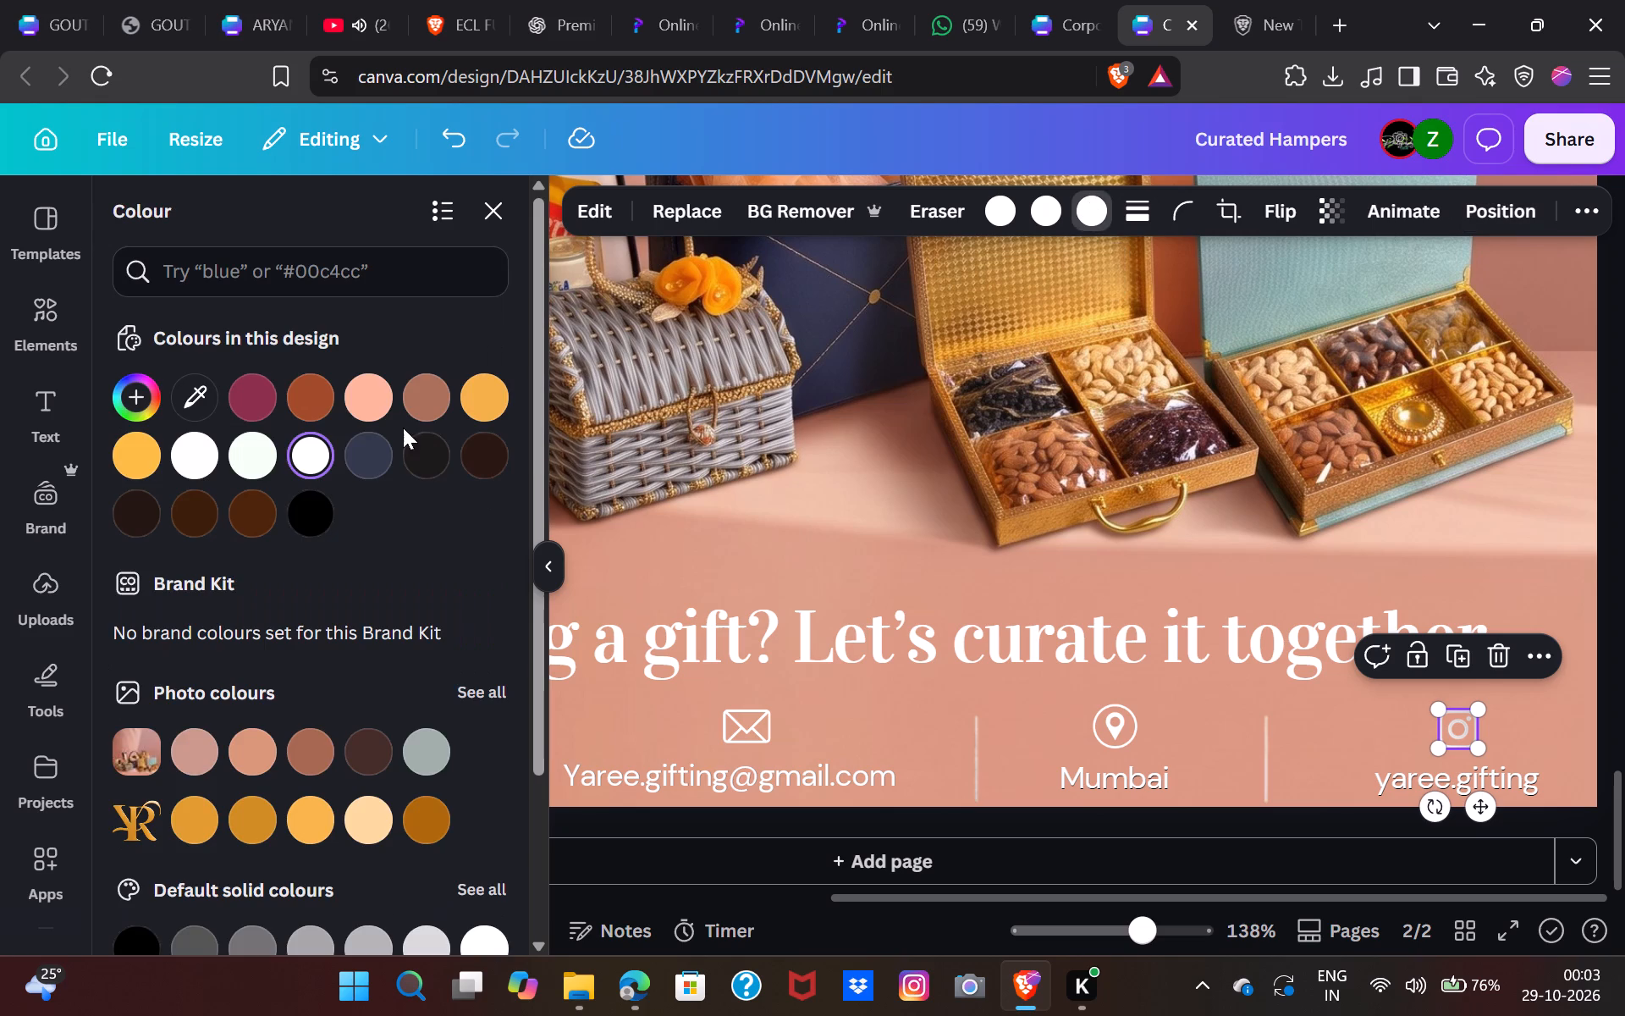
left_click(1031, 204)
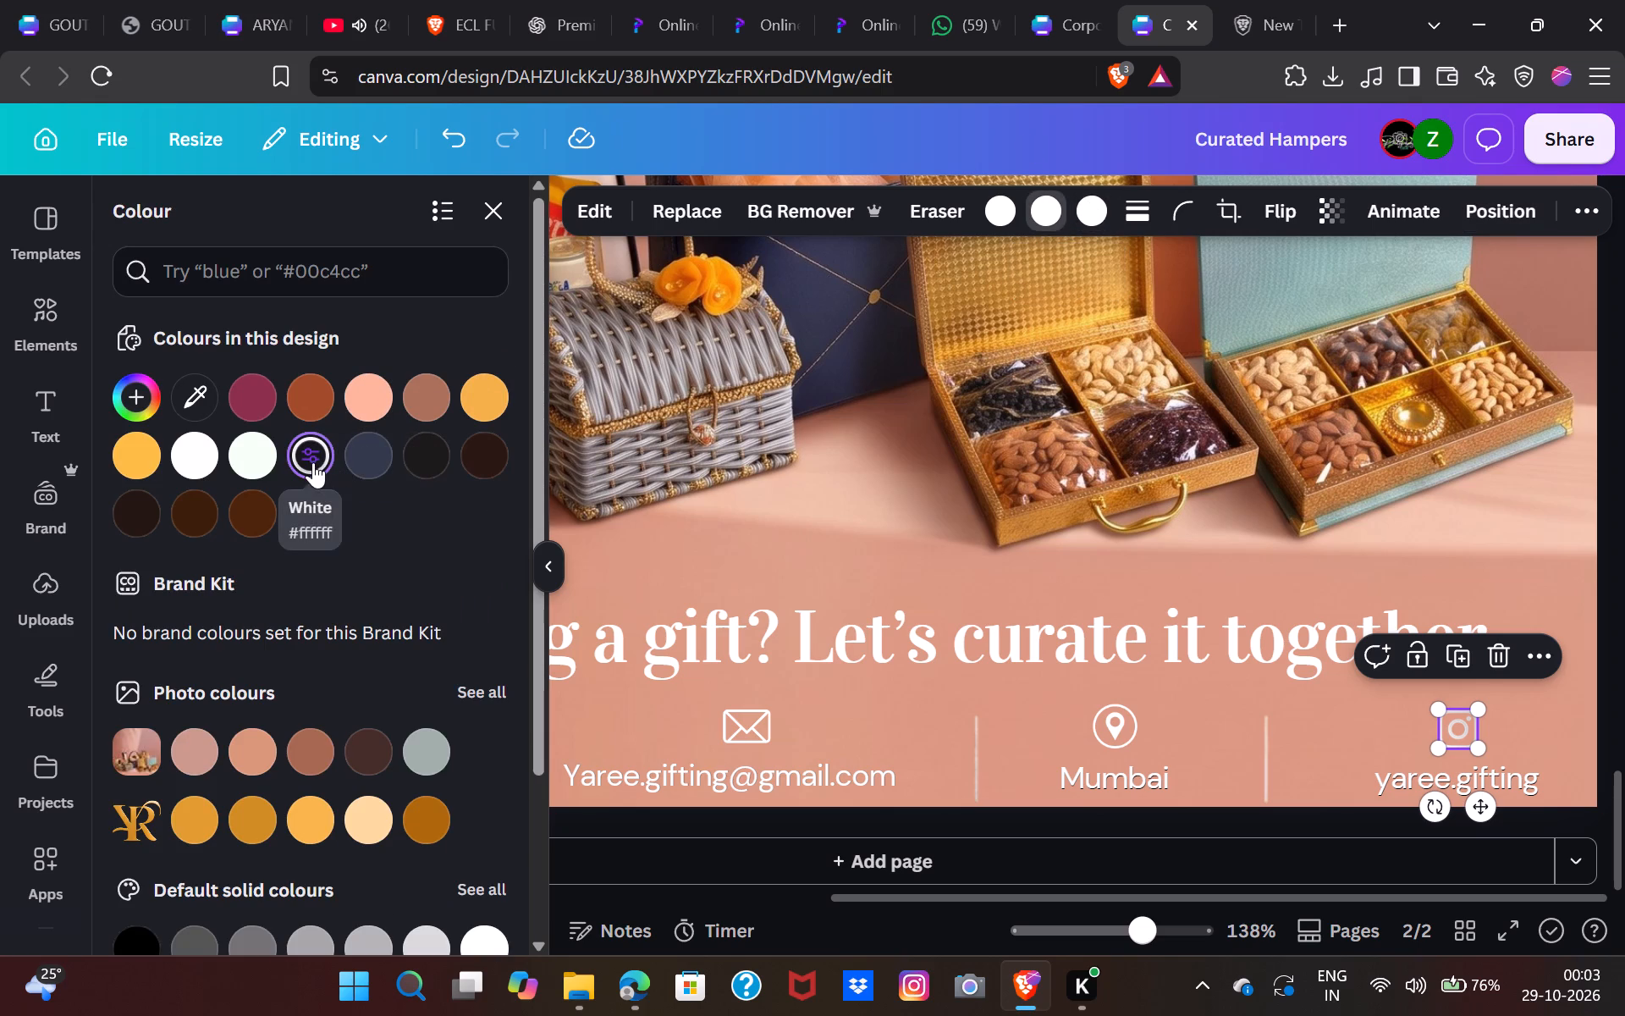
left_click(997, 211)
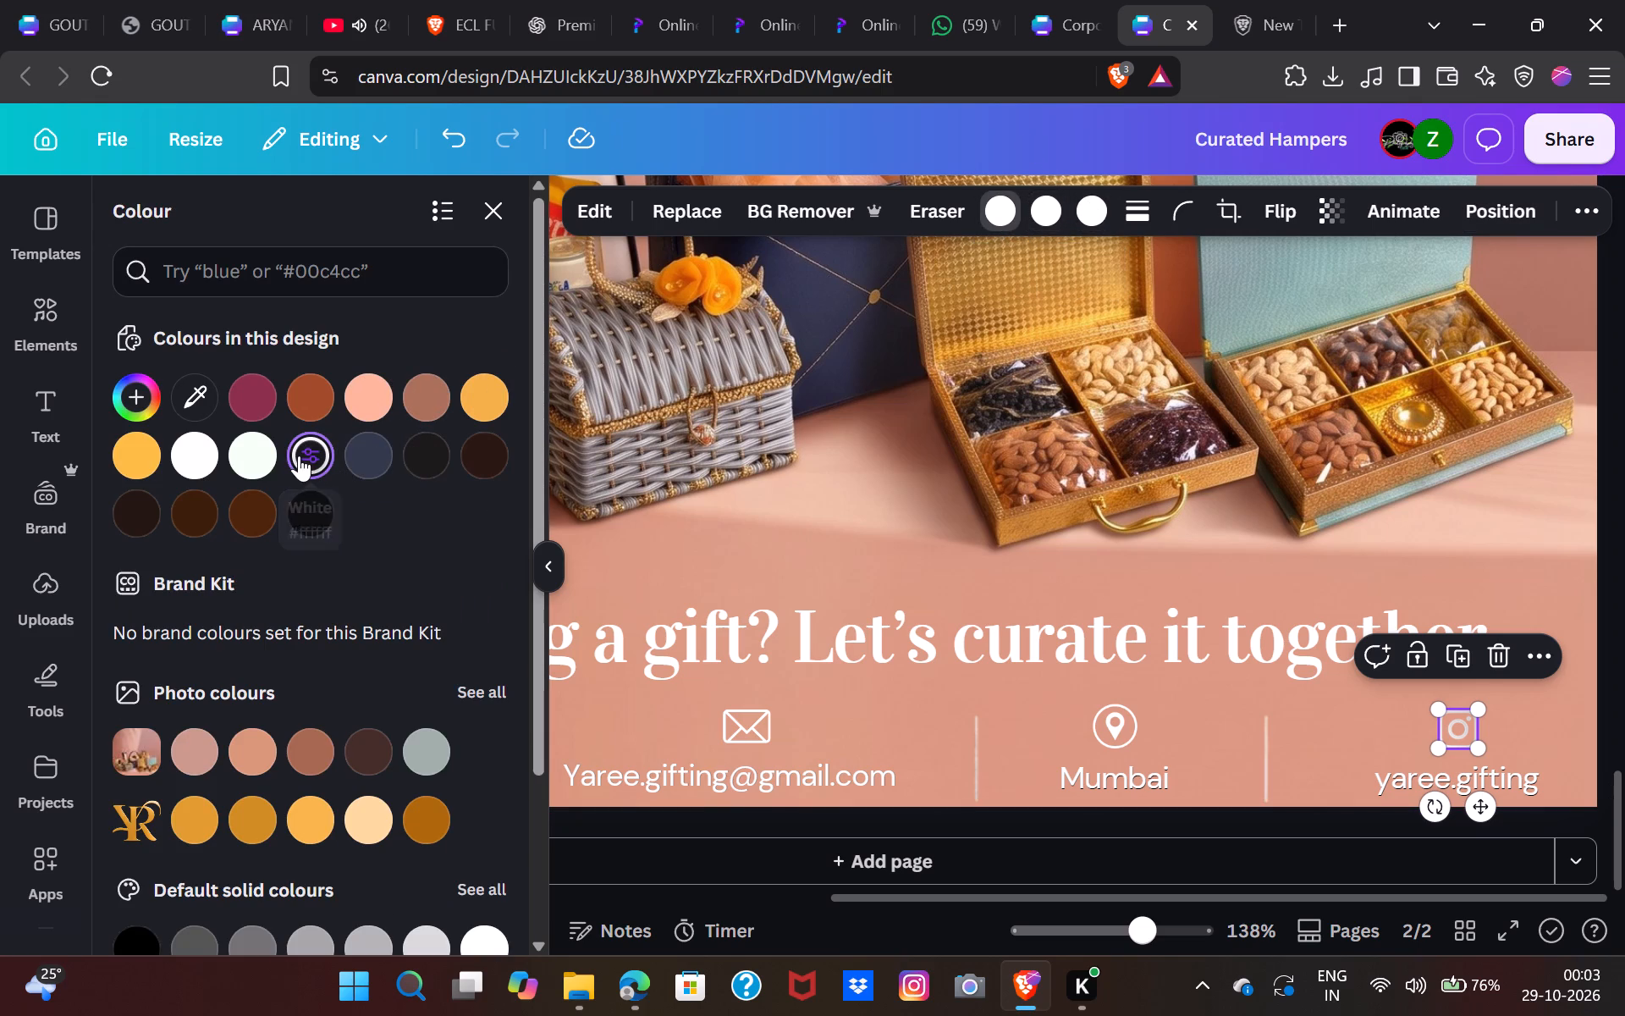
left_click(930, 481)
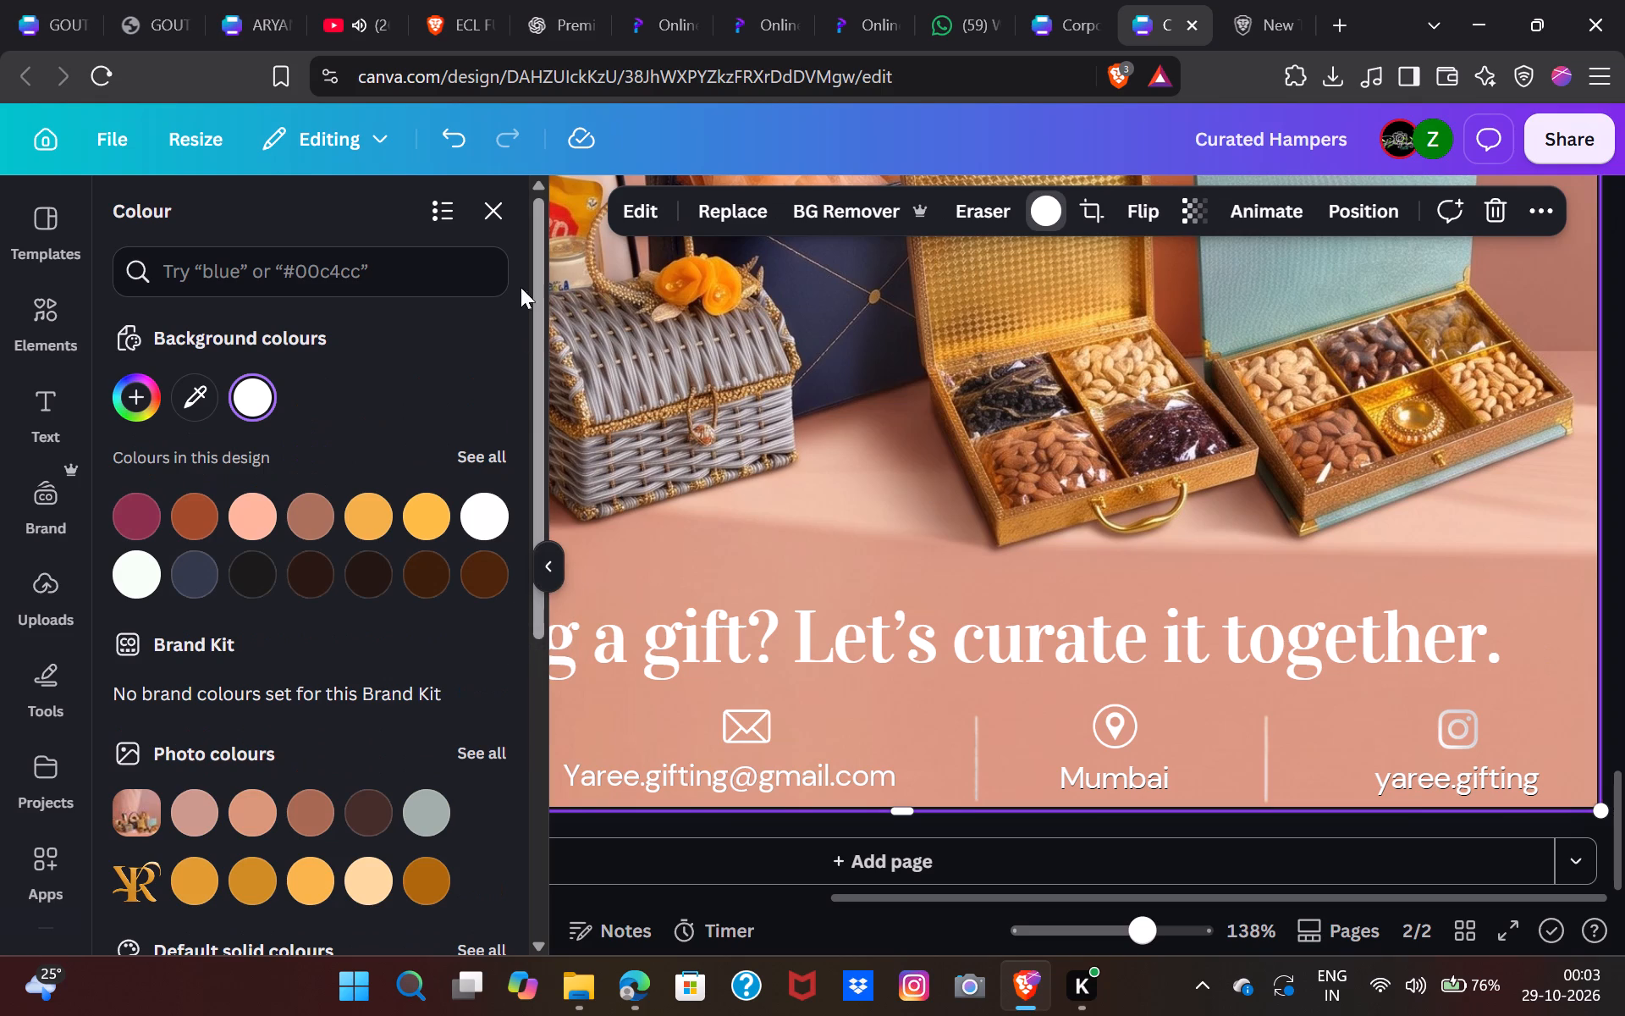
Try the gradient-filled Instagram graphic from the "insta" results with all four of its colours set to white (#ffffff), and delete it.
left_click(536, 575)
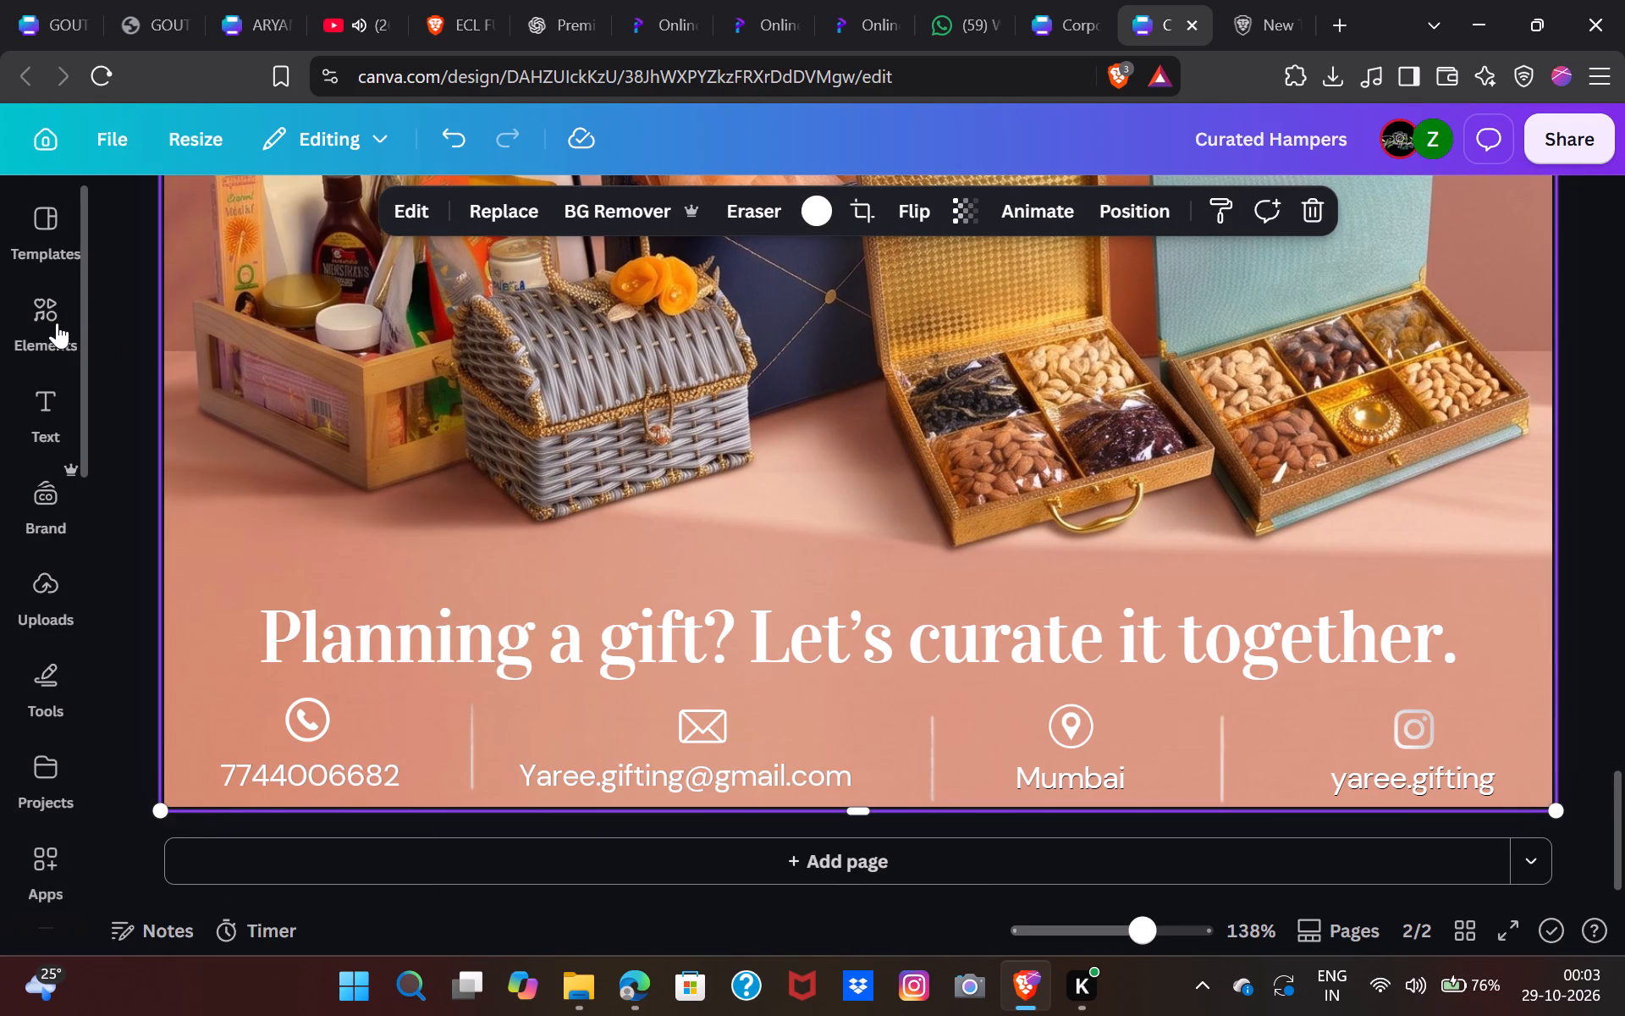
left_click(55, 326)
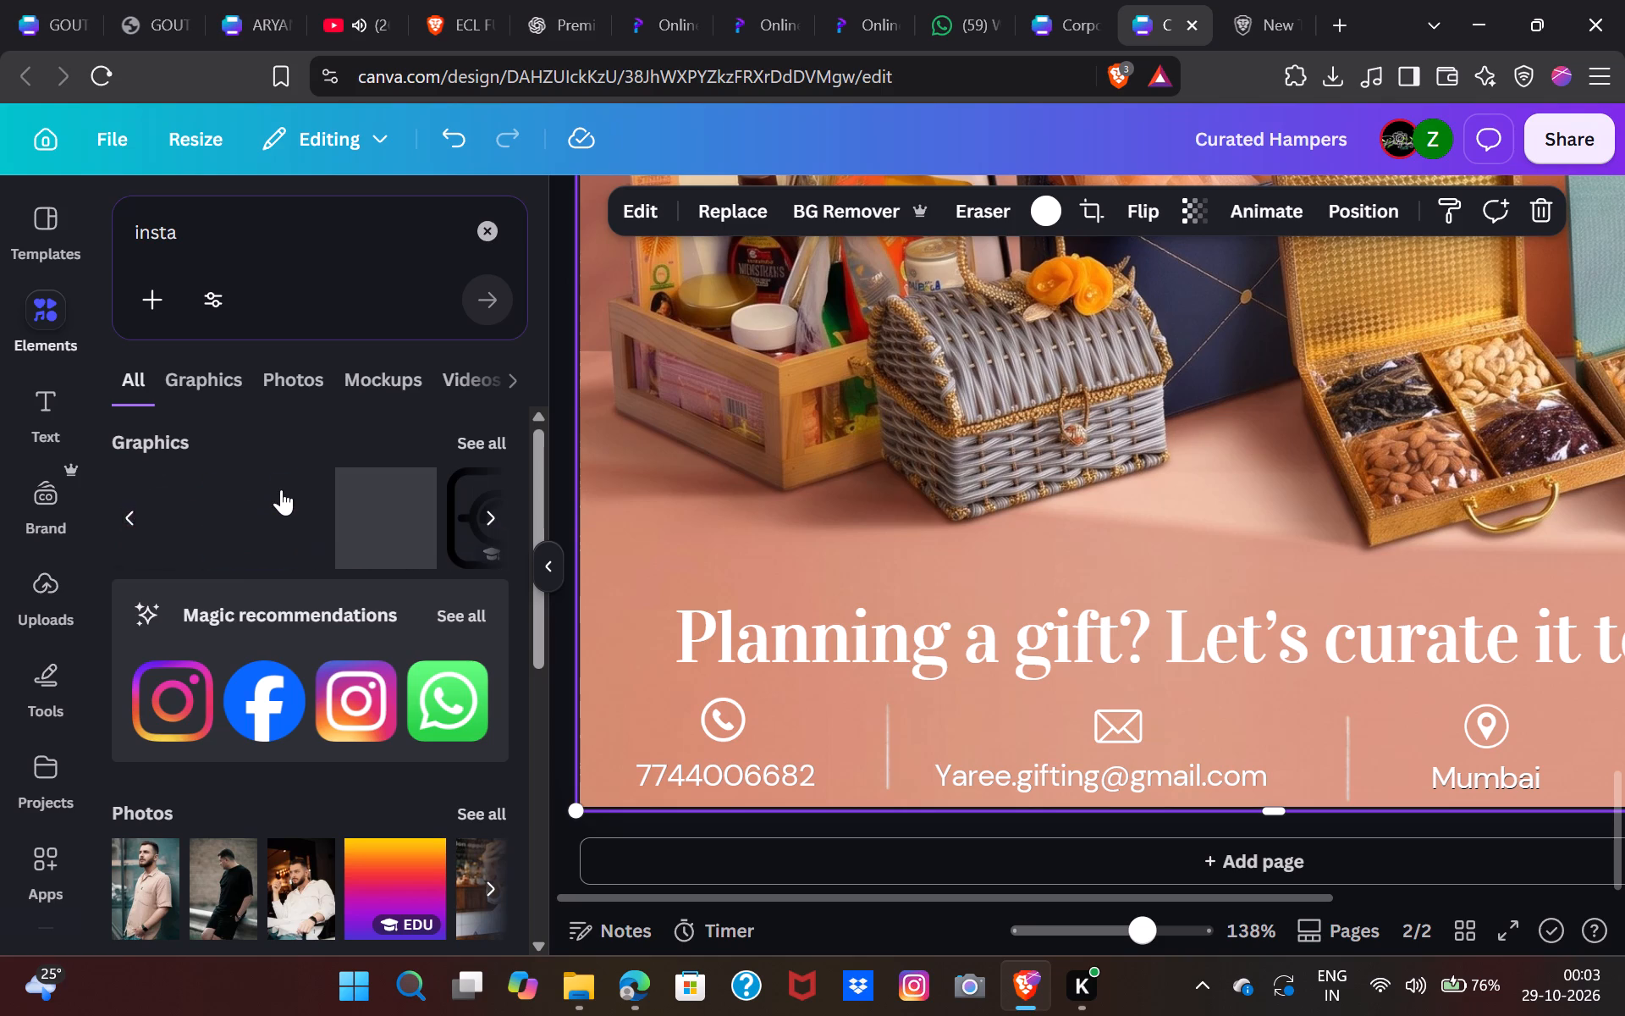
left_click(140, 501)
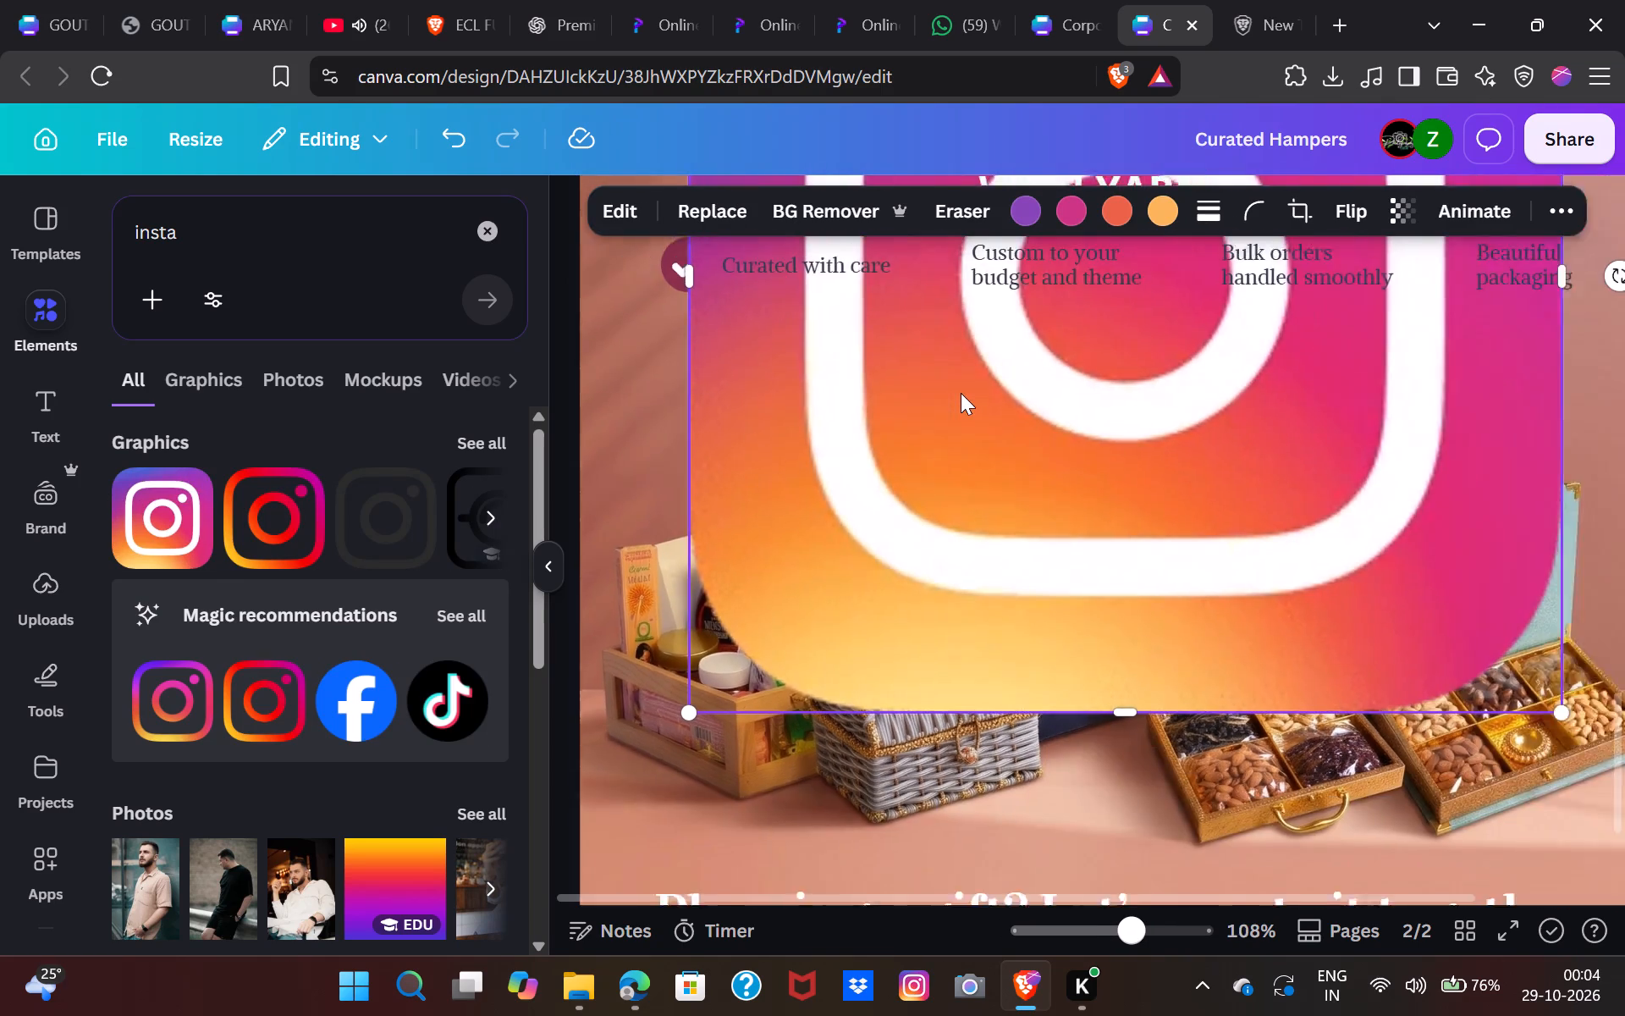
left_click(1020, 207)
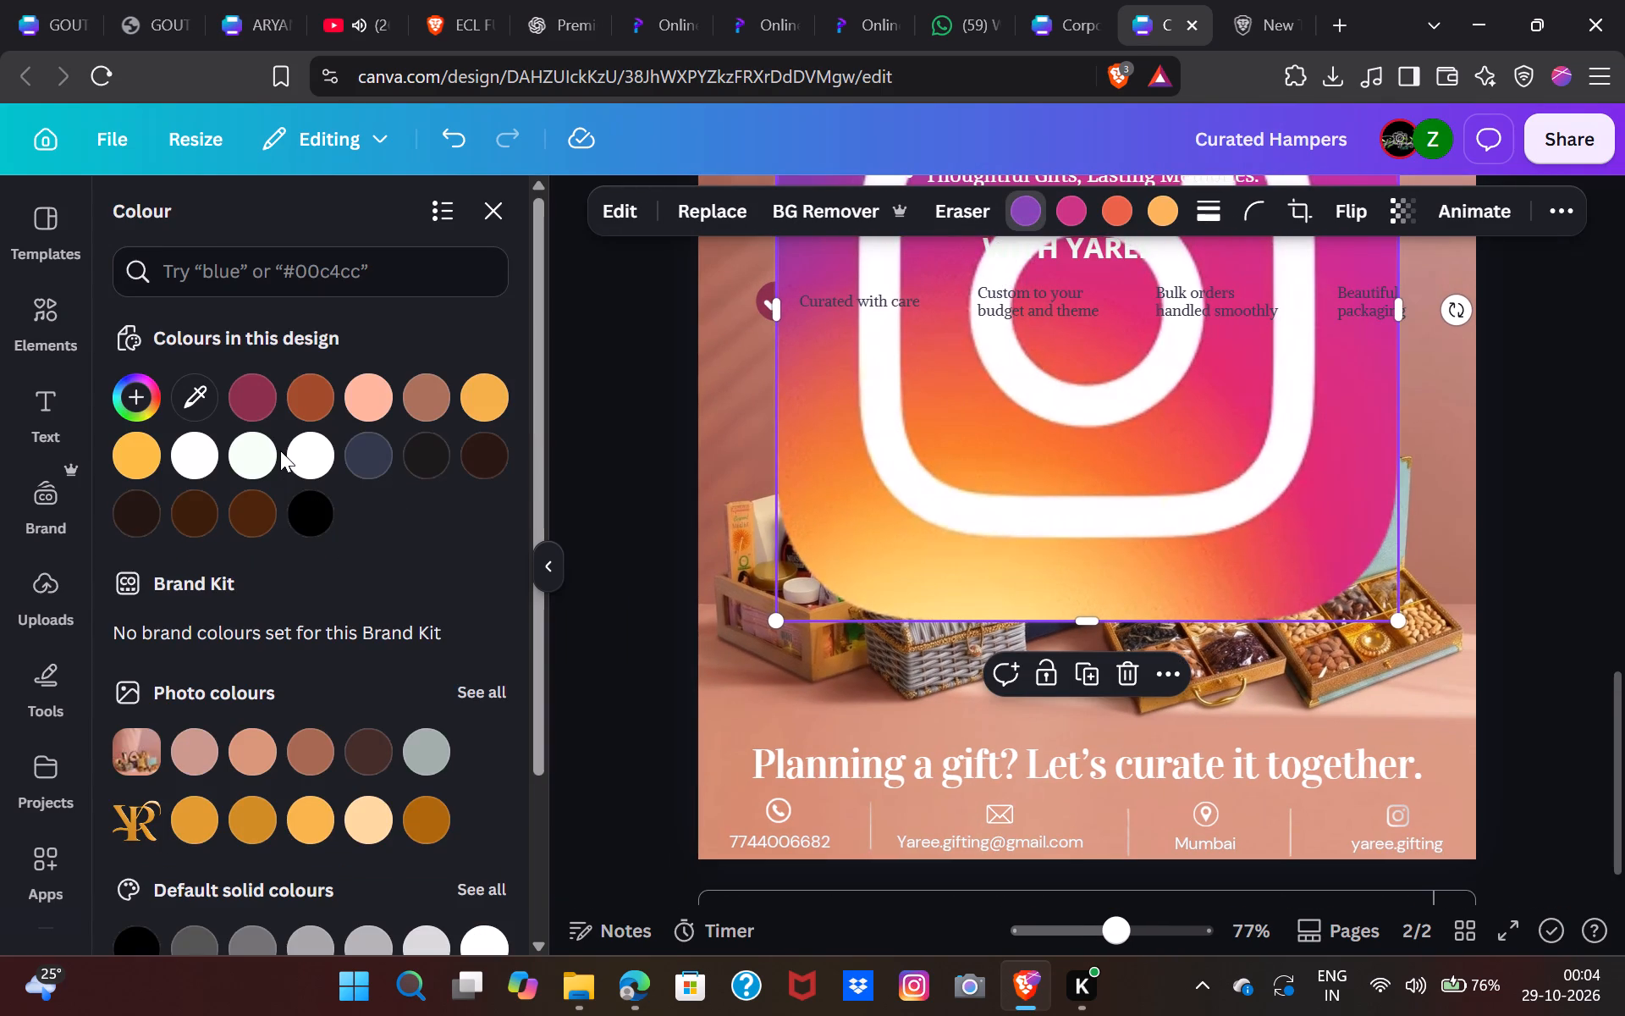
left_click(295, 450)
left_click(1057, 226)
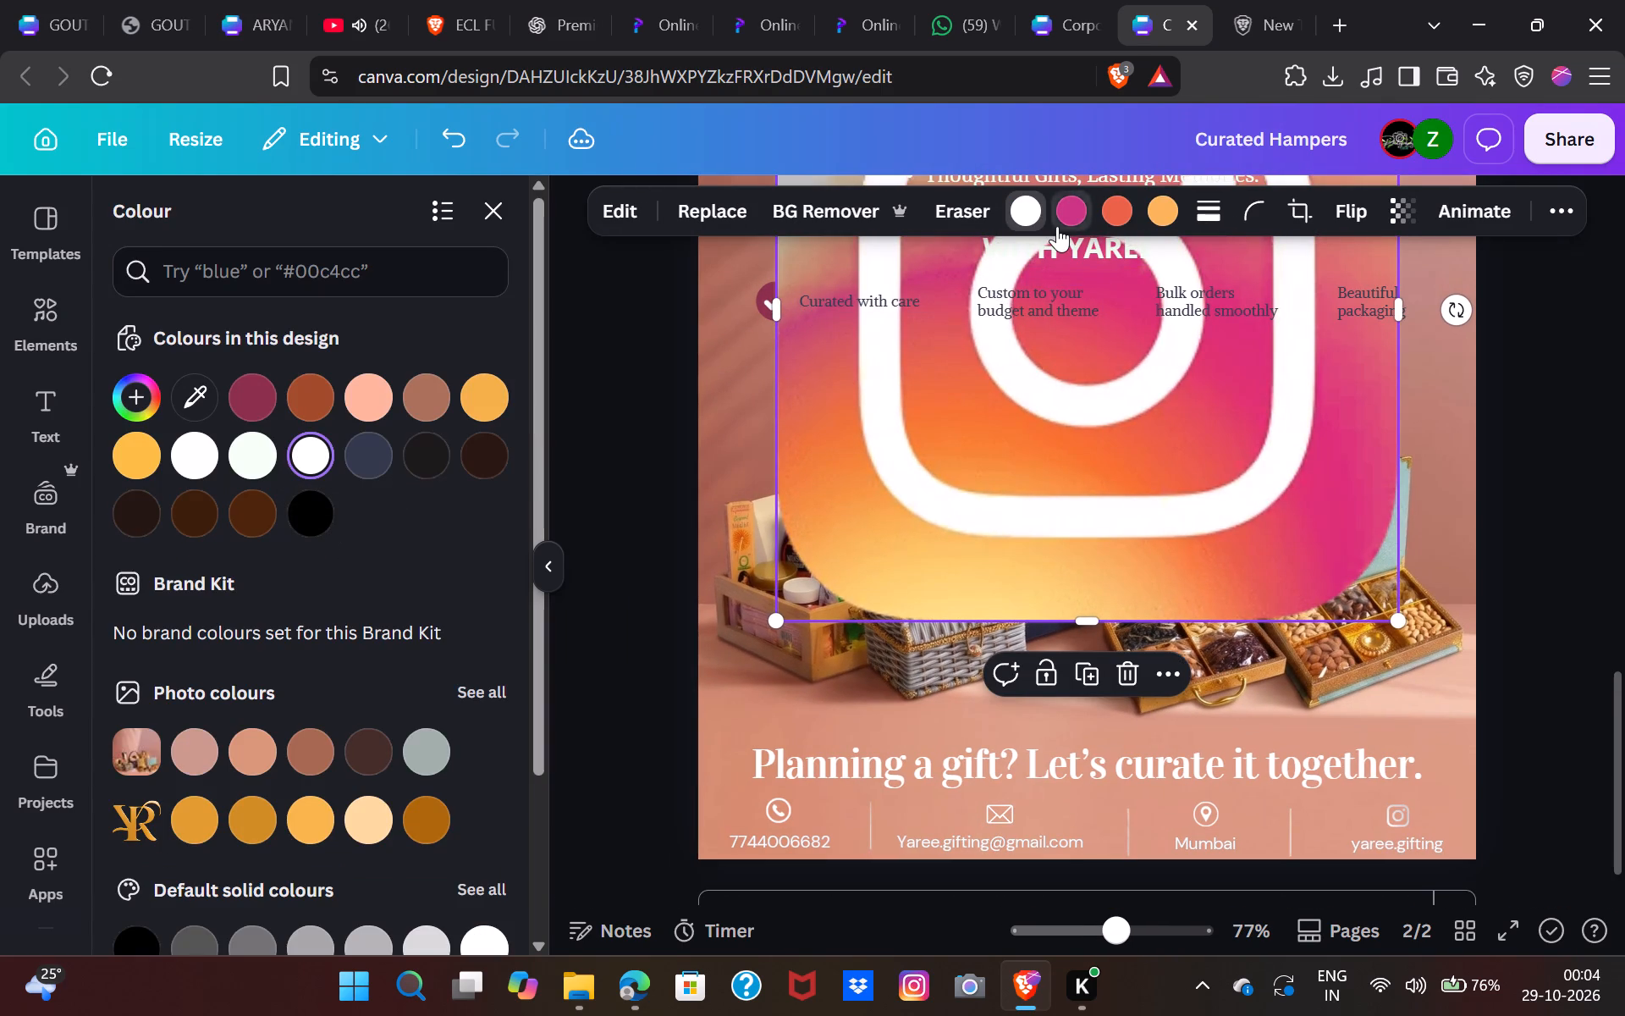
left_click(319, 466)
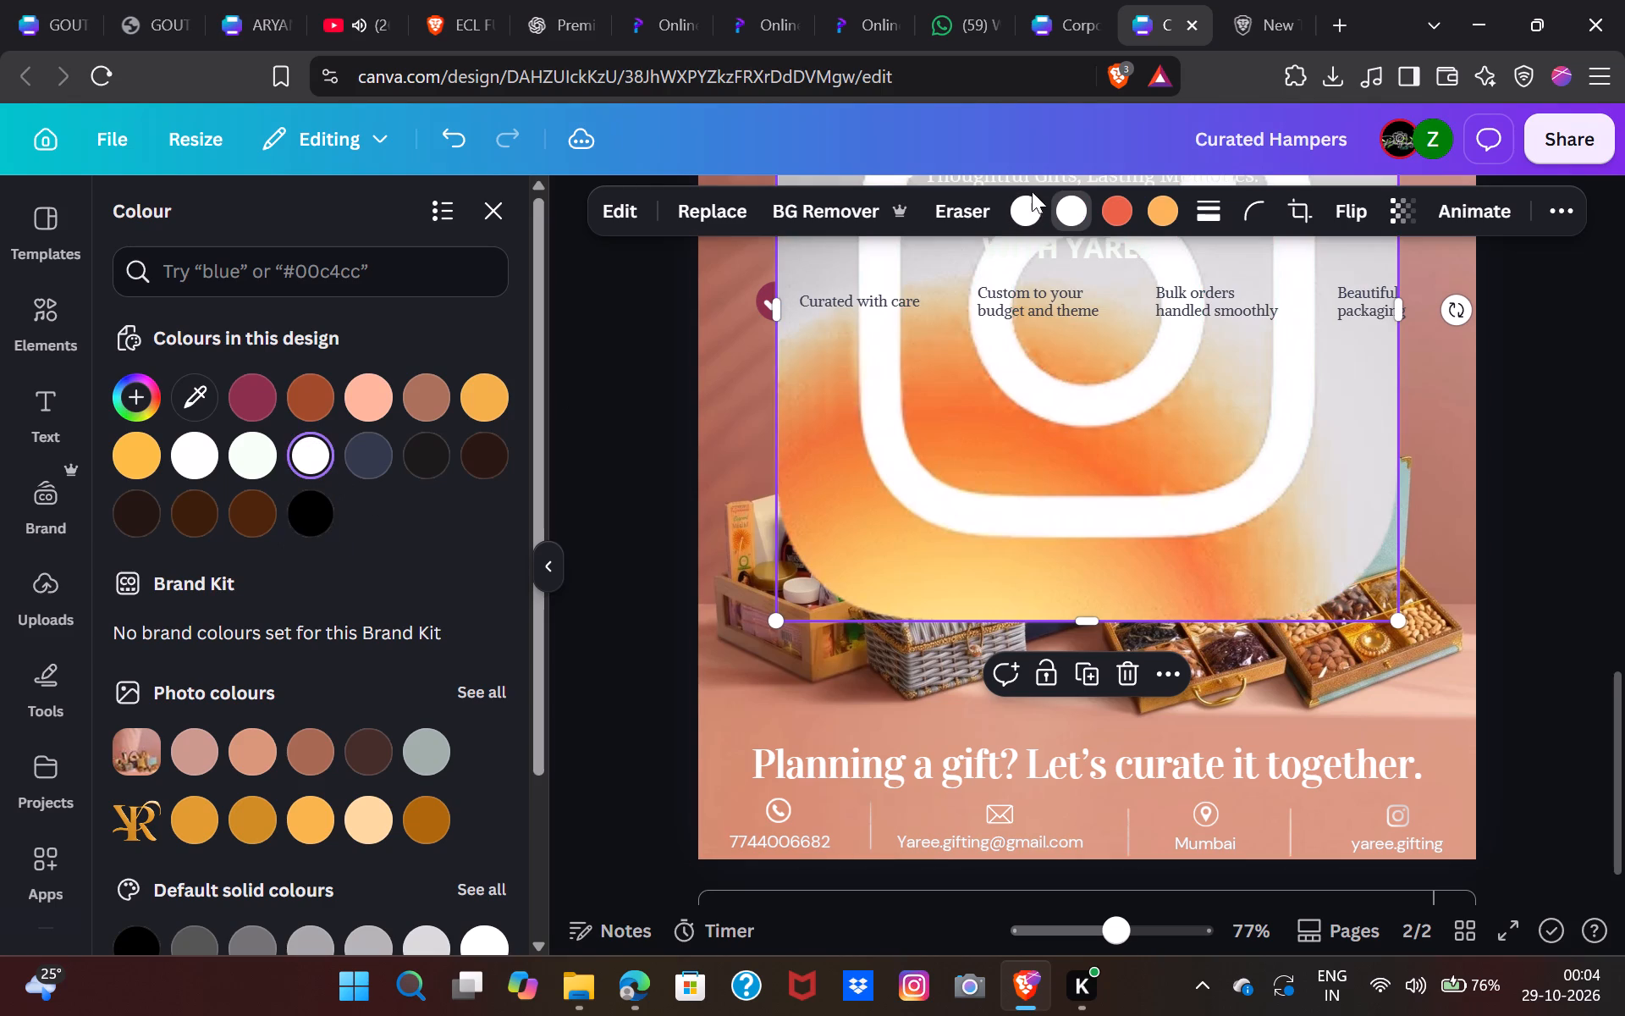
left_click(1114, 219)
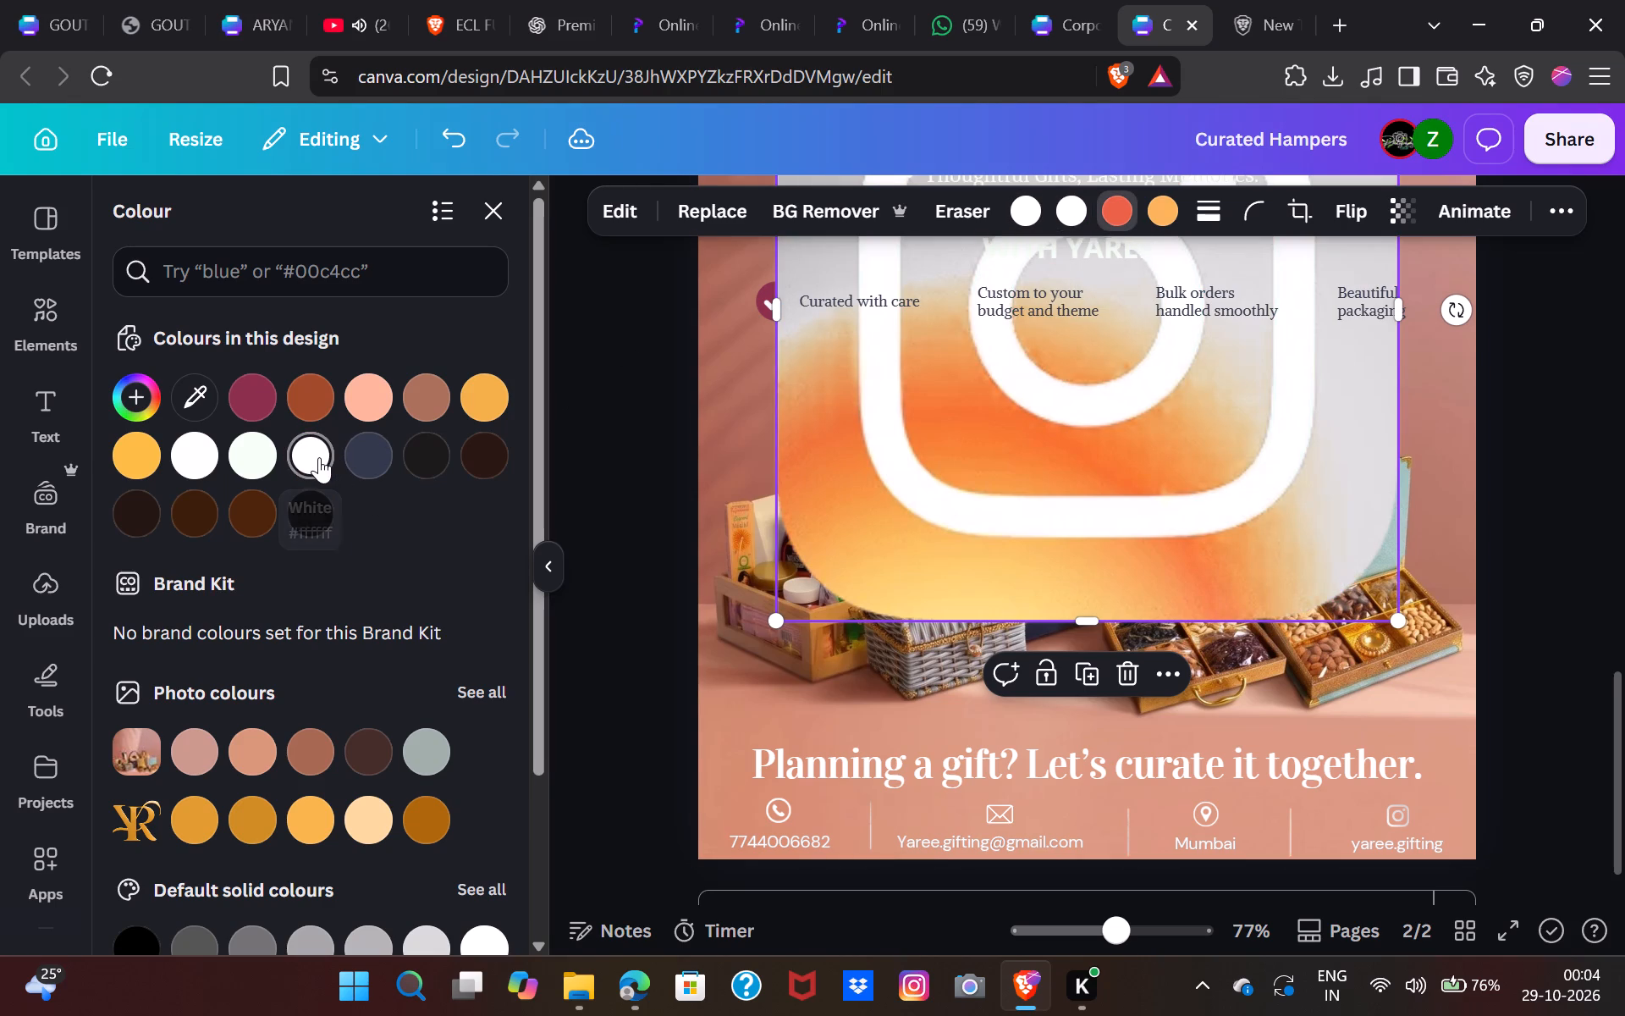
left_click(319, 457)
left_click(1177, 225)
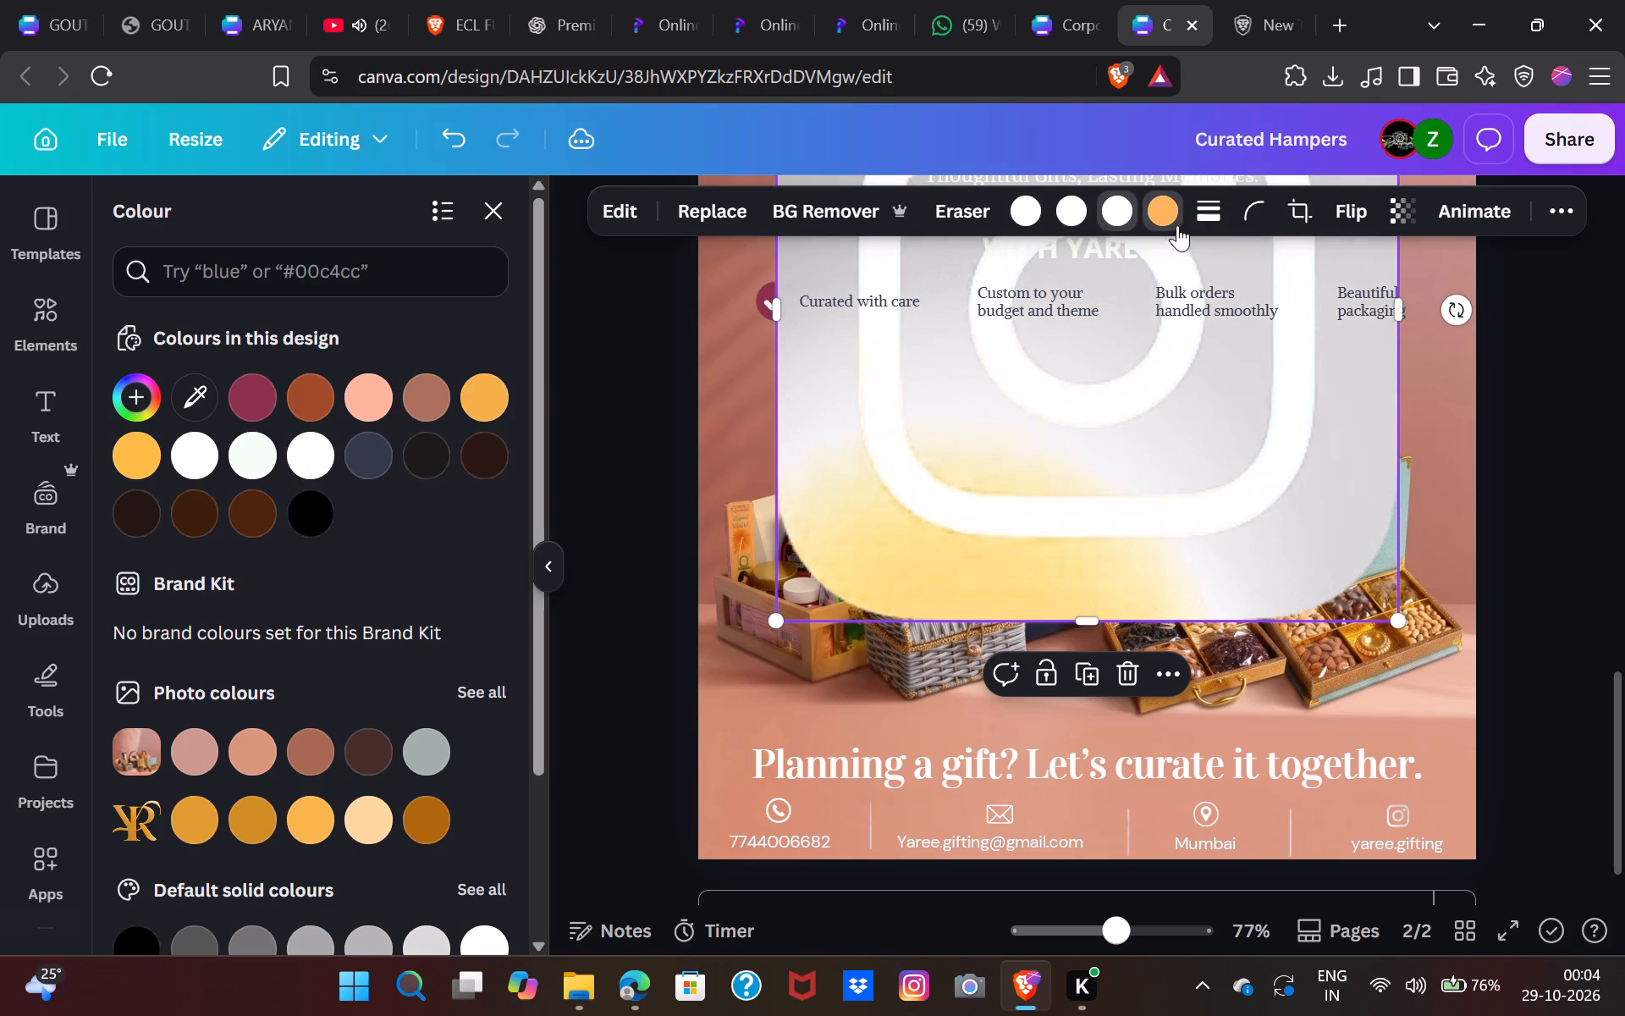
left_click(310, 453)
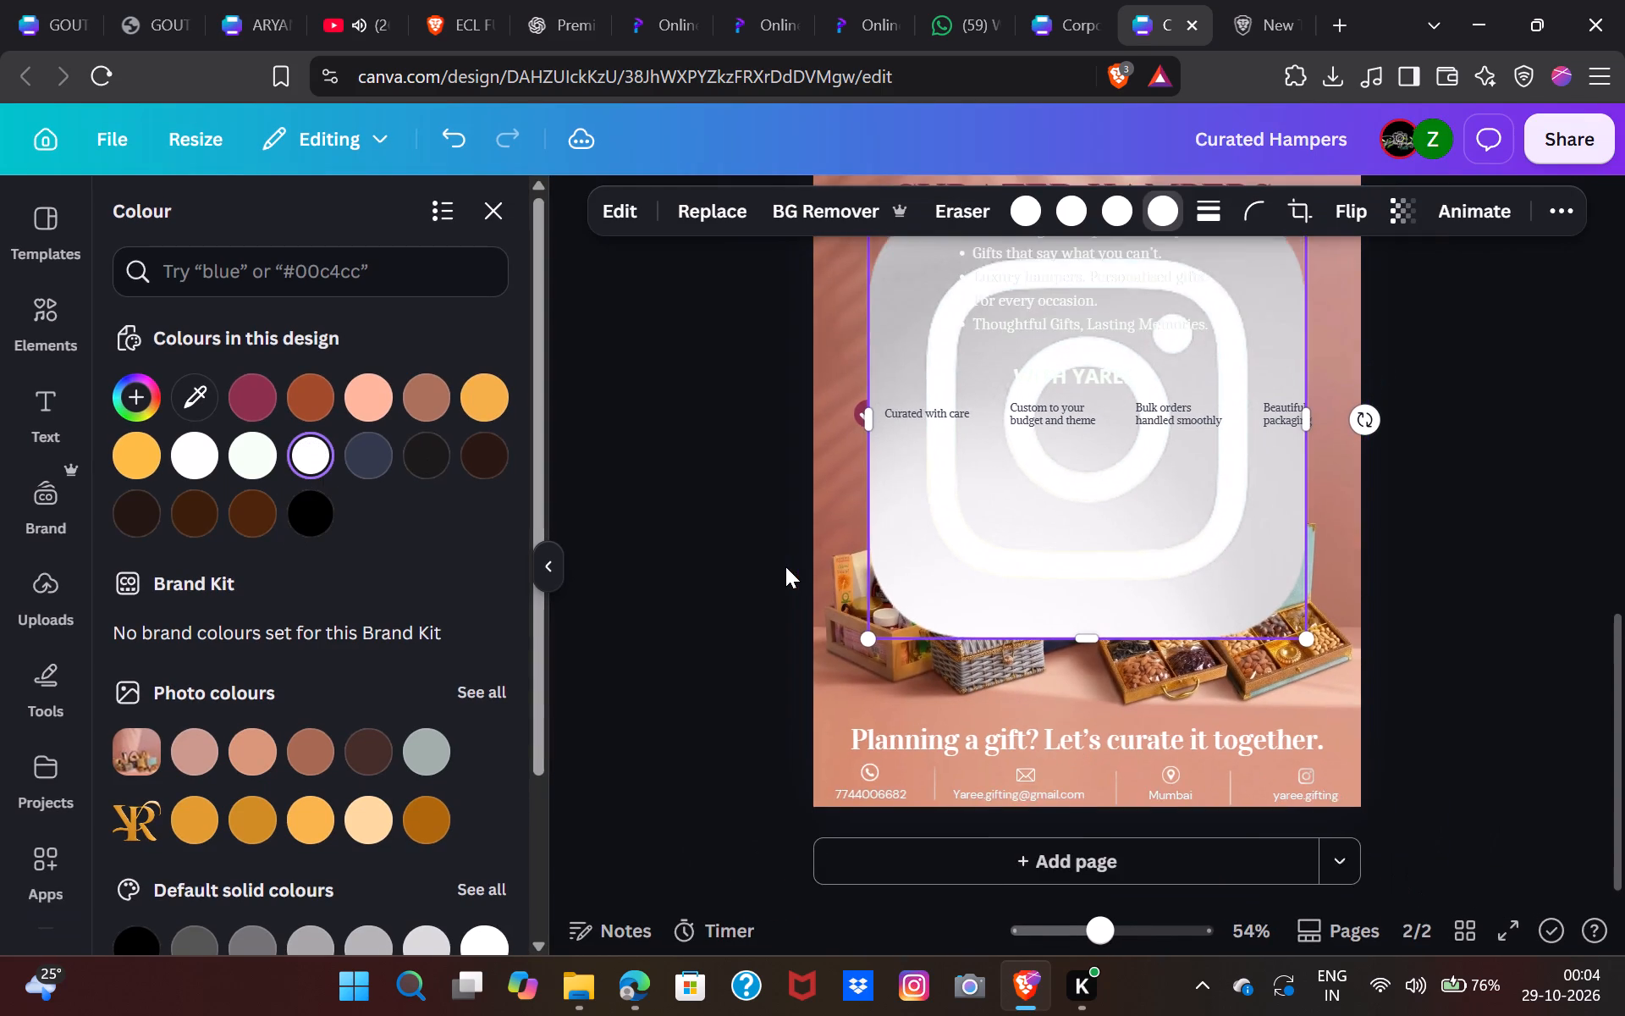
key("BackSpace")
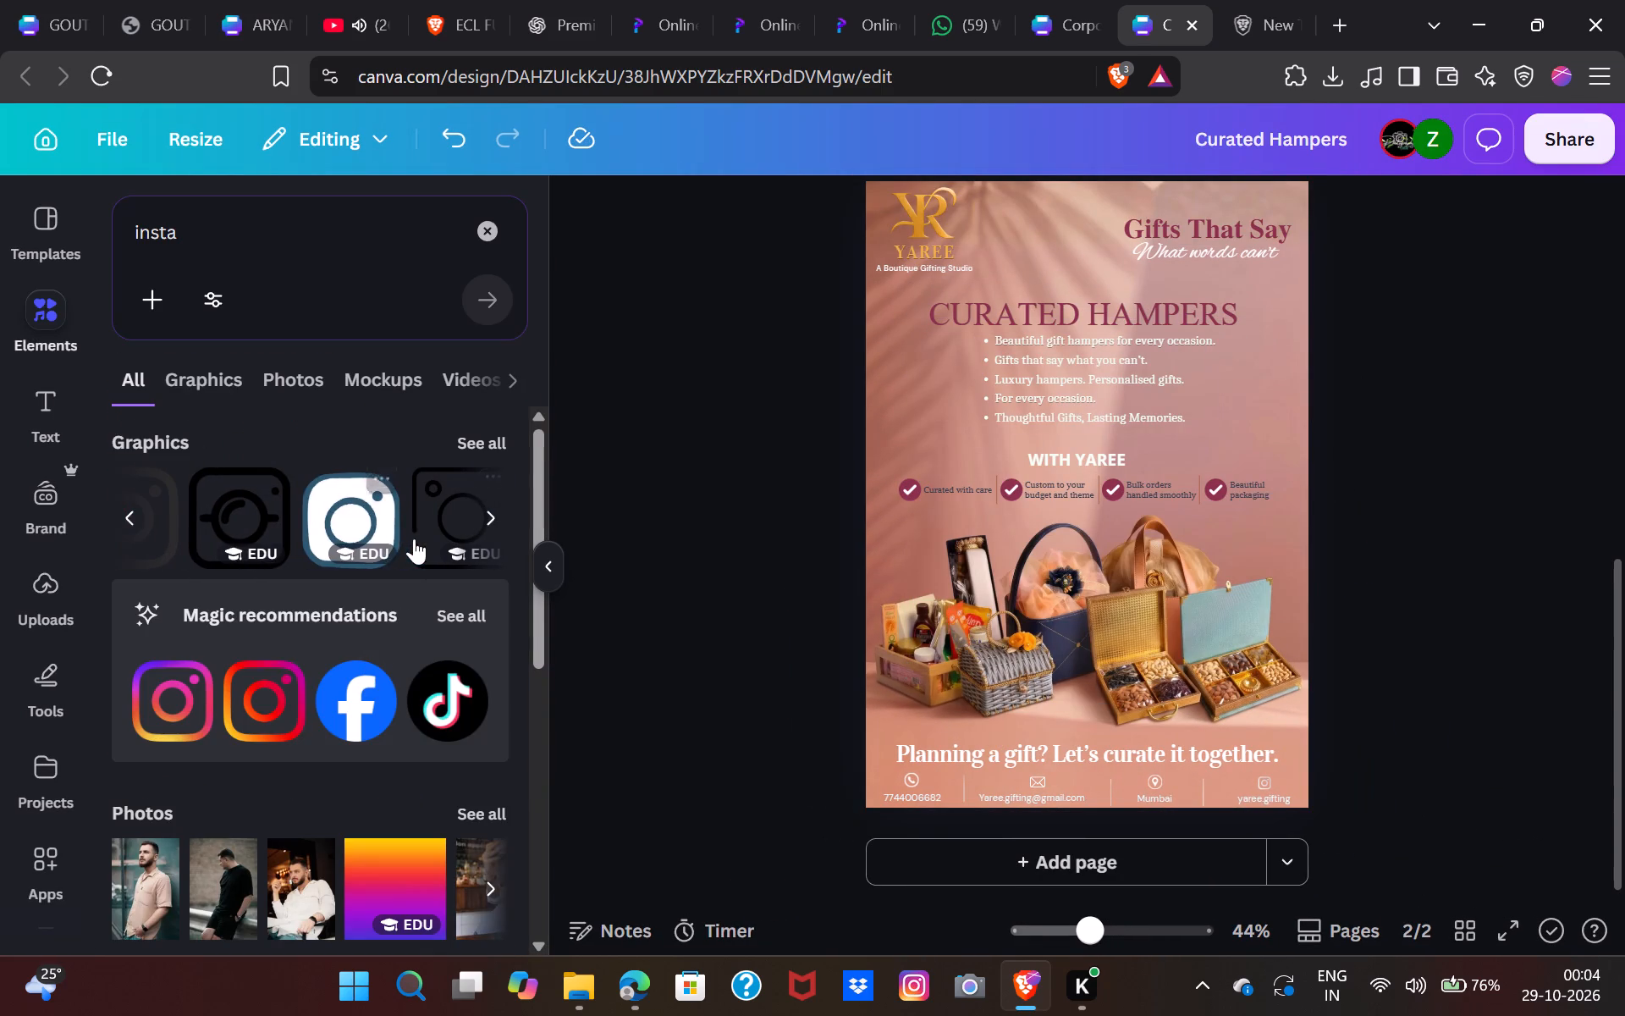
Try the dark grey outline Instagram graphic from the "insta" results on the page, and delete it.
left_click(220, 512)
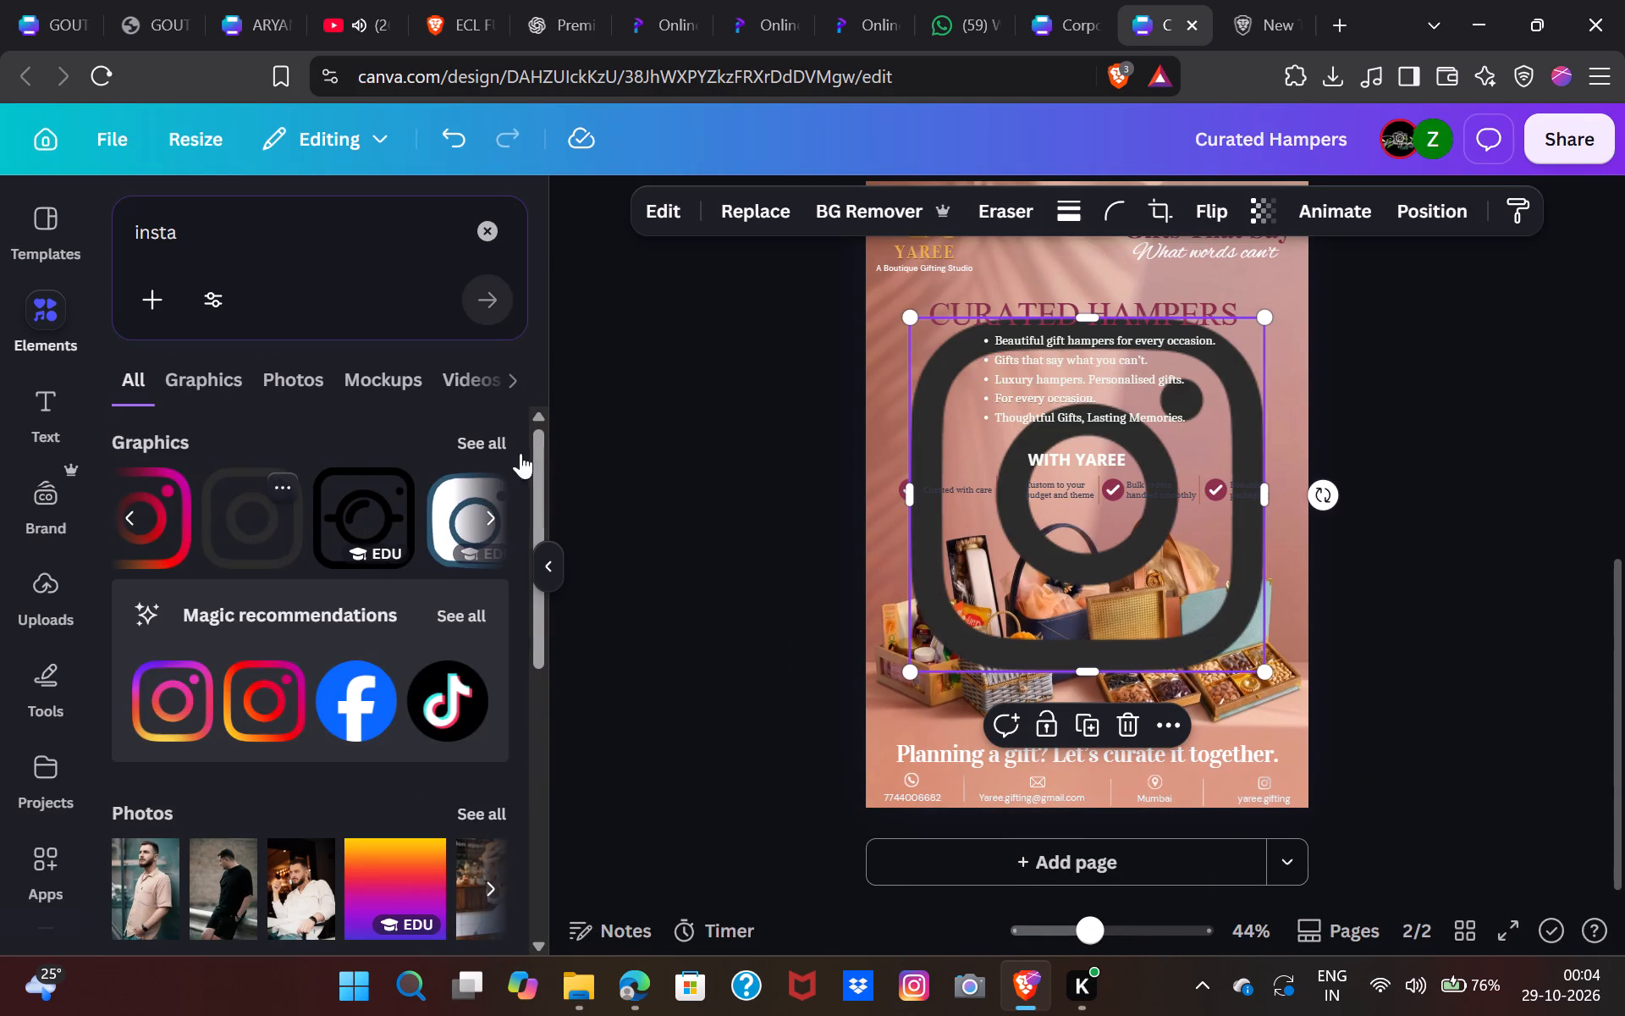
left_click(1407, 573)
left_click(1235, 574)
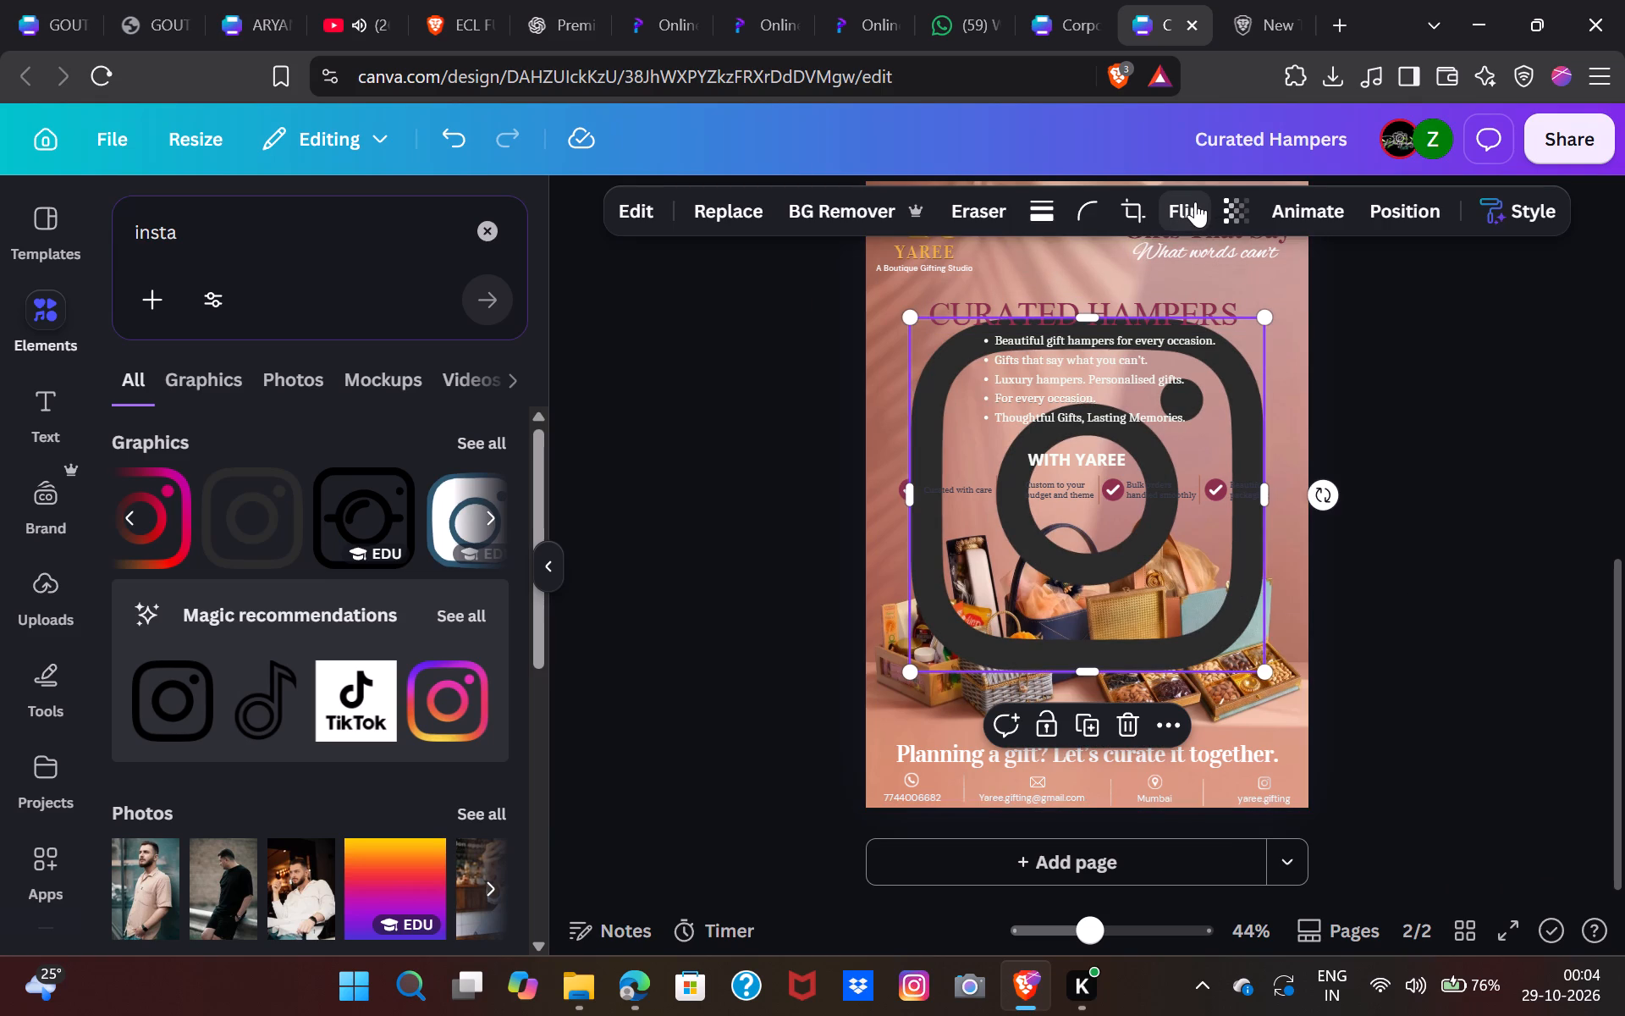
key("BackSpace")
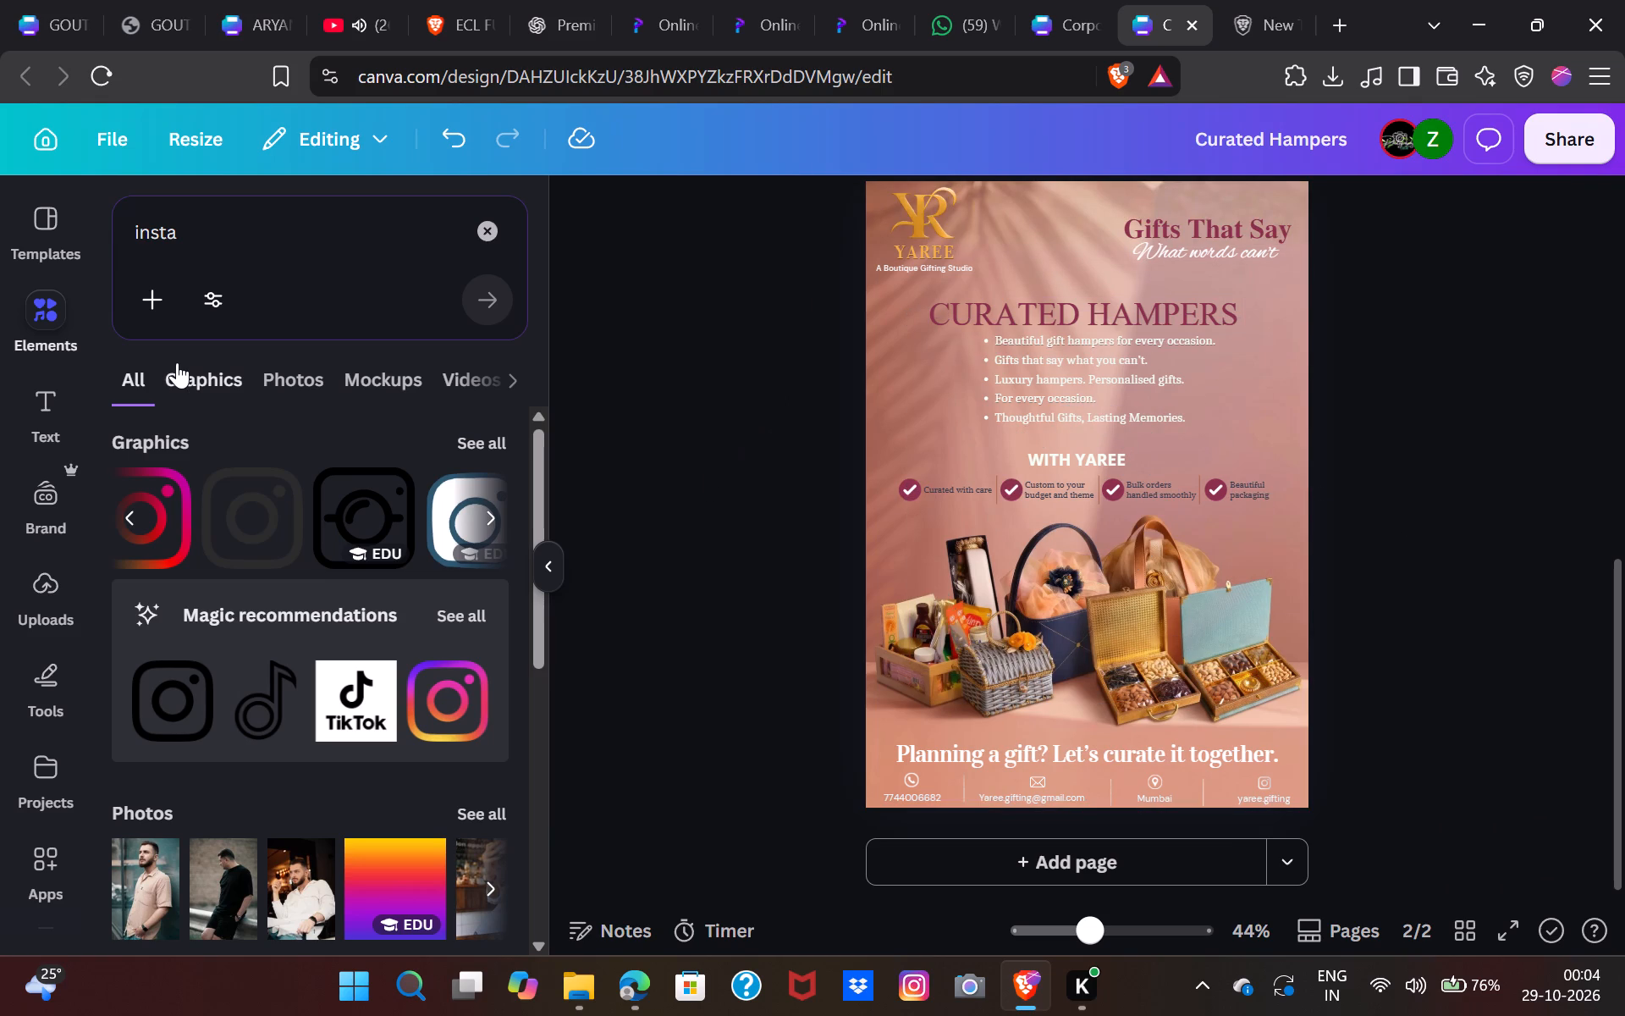
Browse the graphics-only results for "insta" for an alternative Instagram icon suited to the footer.
left_click(177, 362)
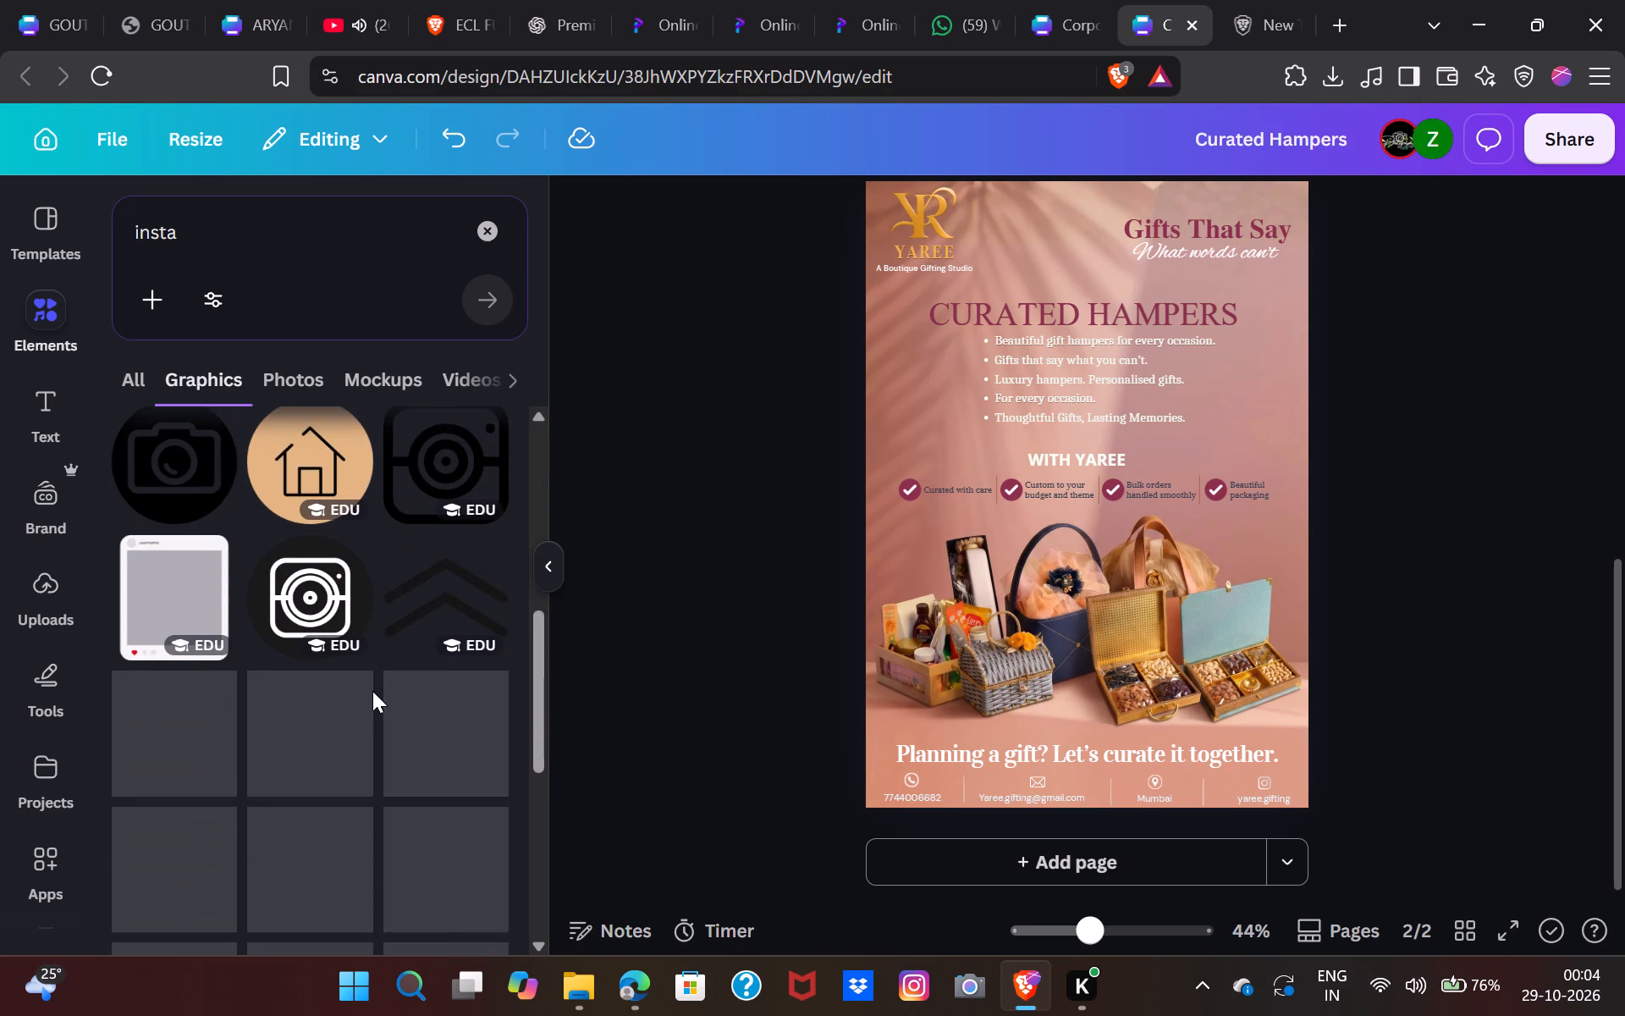
scroll(372, 691, "down", 1)
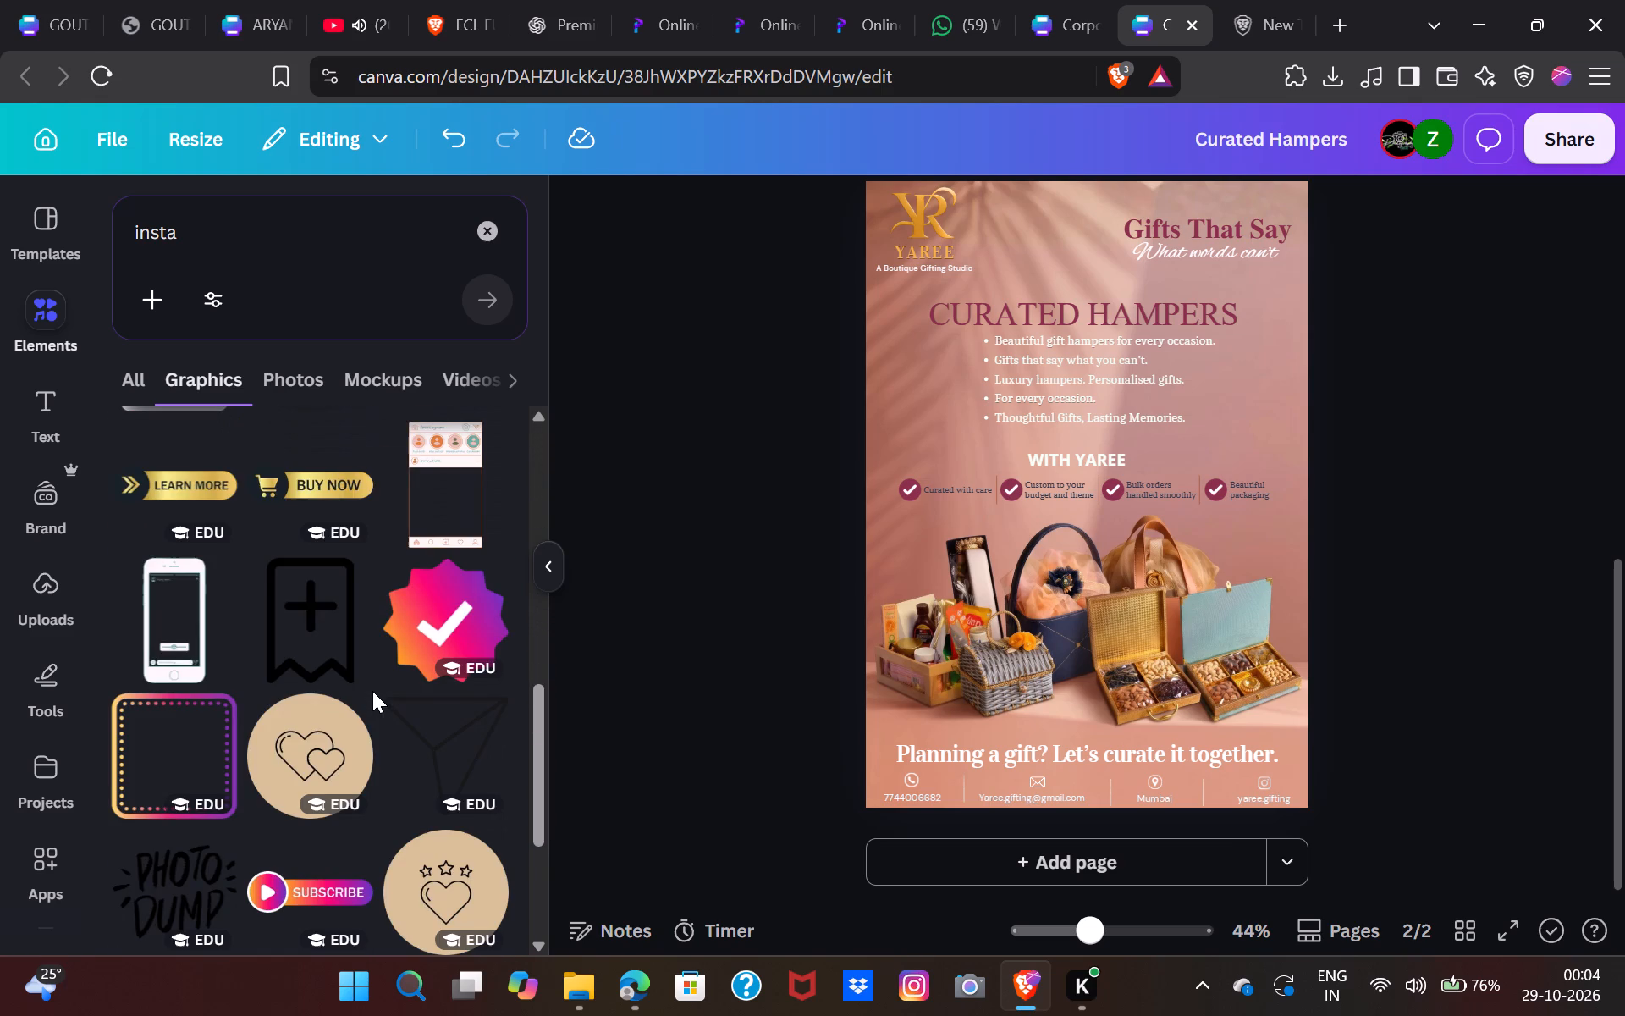
scroll(372, 691, "down", 4)
left_click(372, 691)
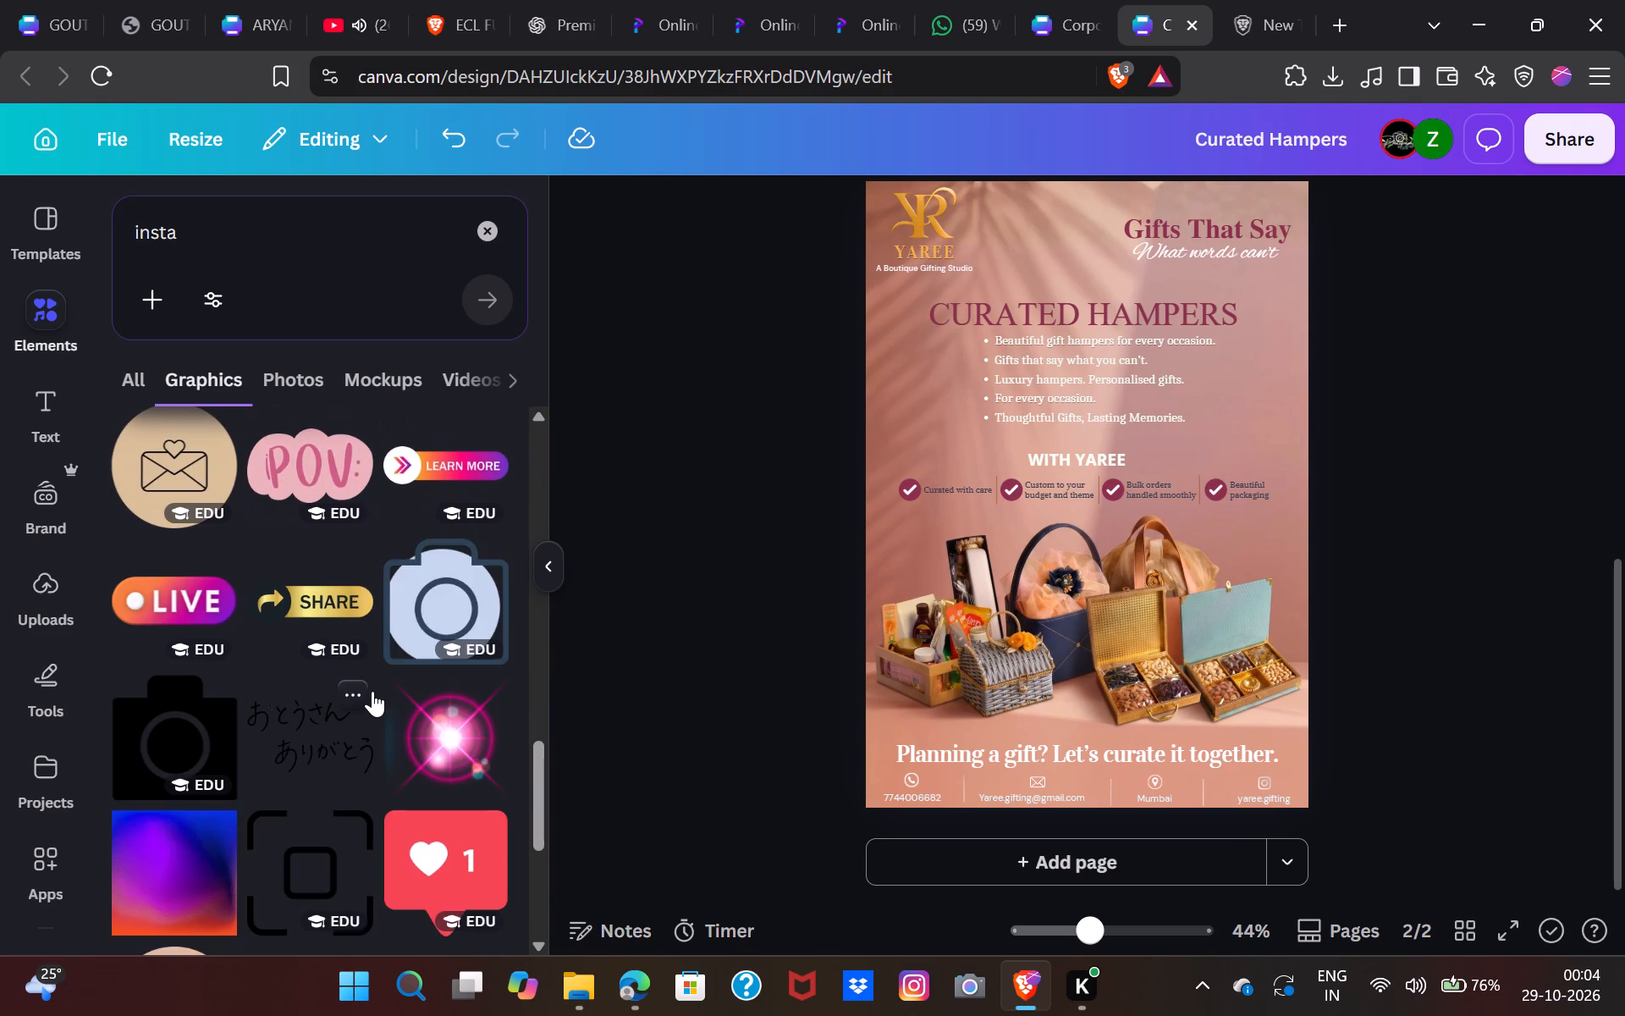
Browse the "insta" element results across graphics, mockups and photos.
scroll(372, 691, "down", 4)
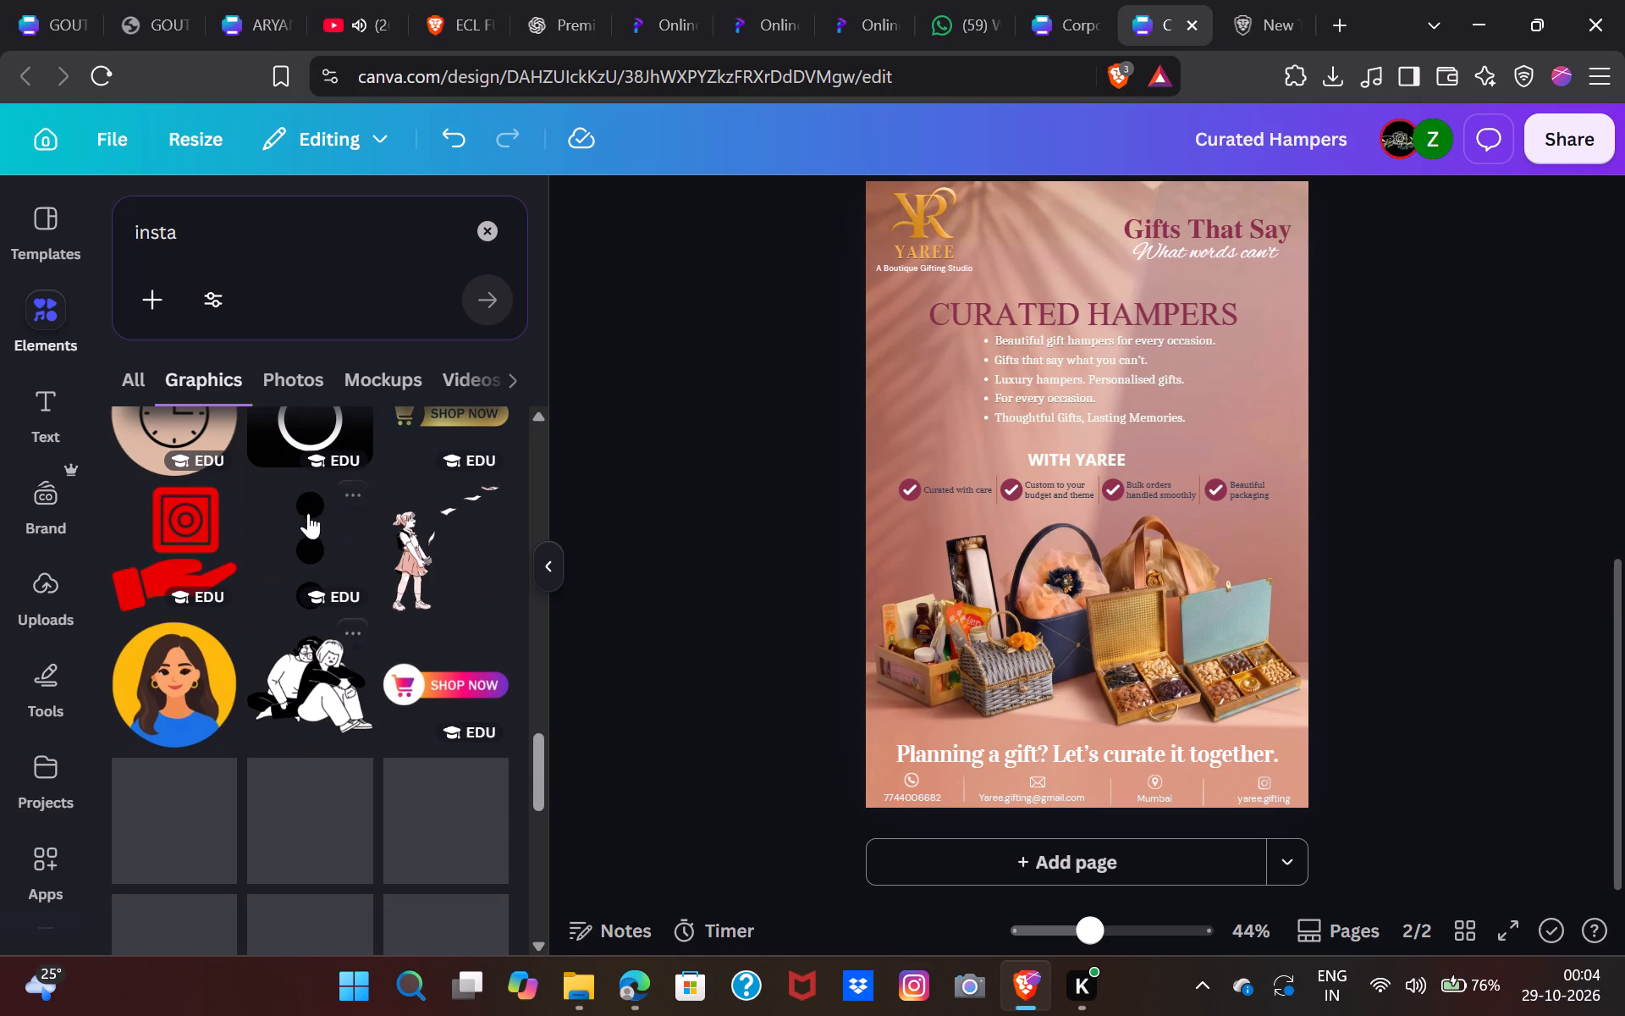
left_click(368, 376)
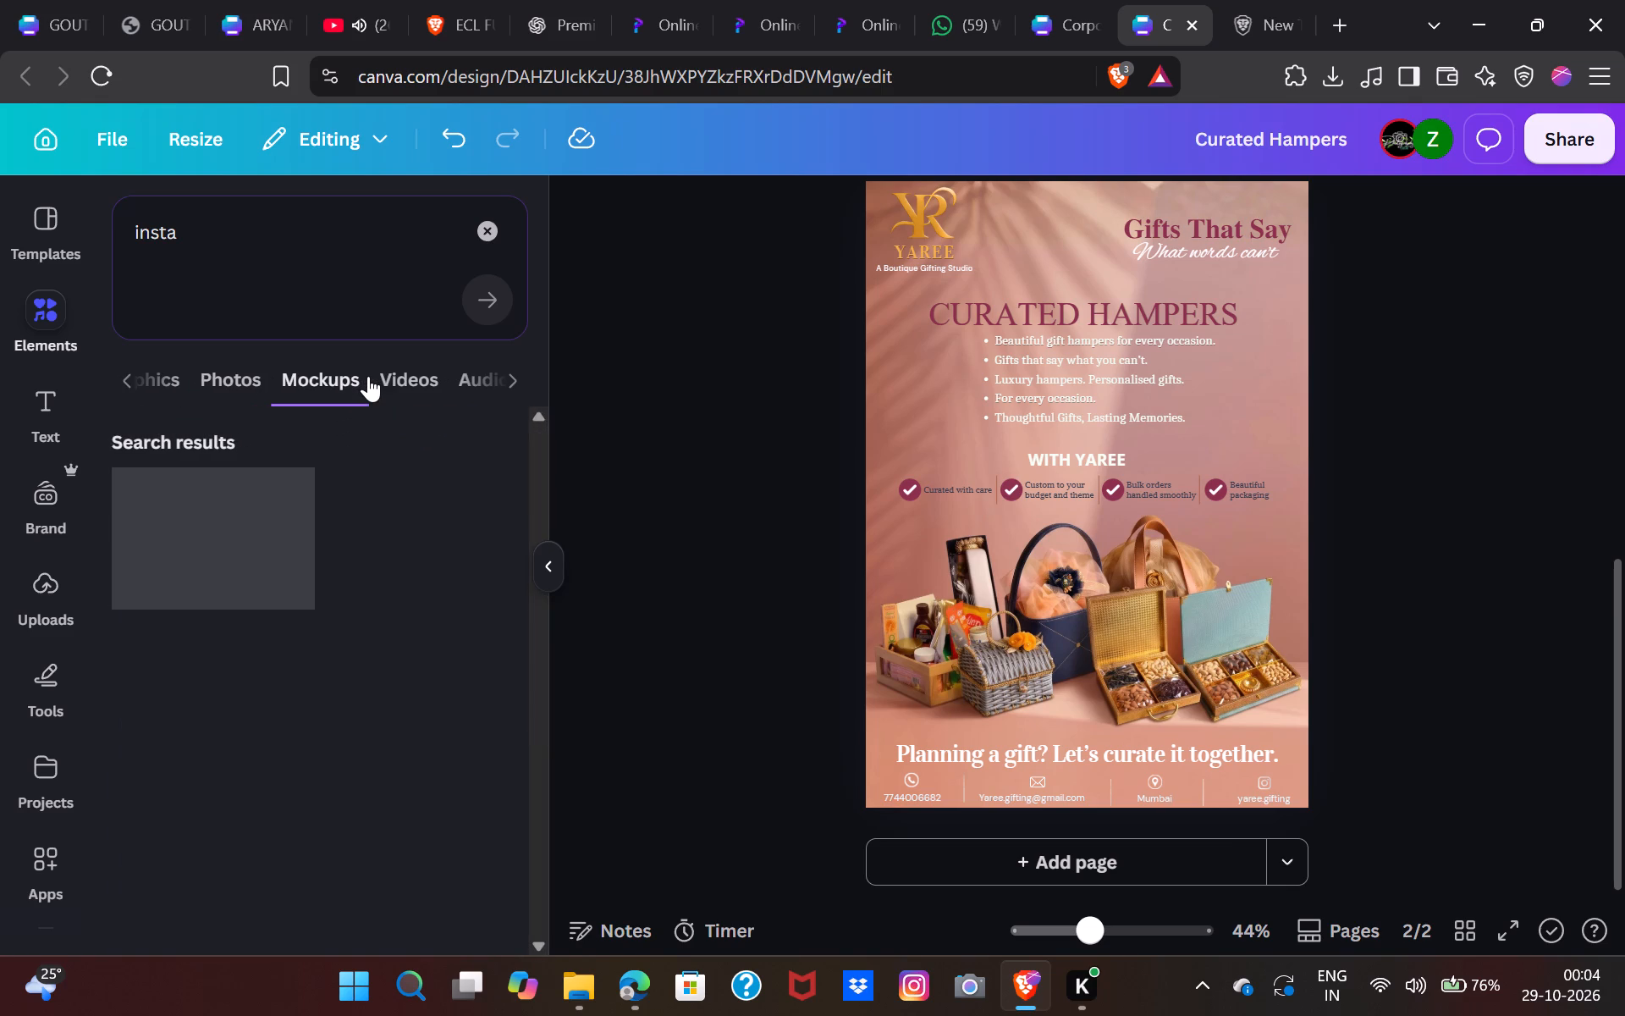
left_click(232, 384)
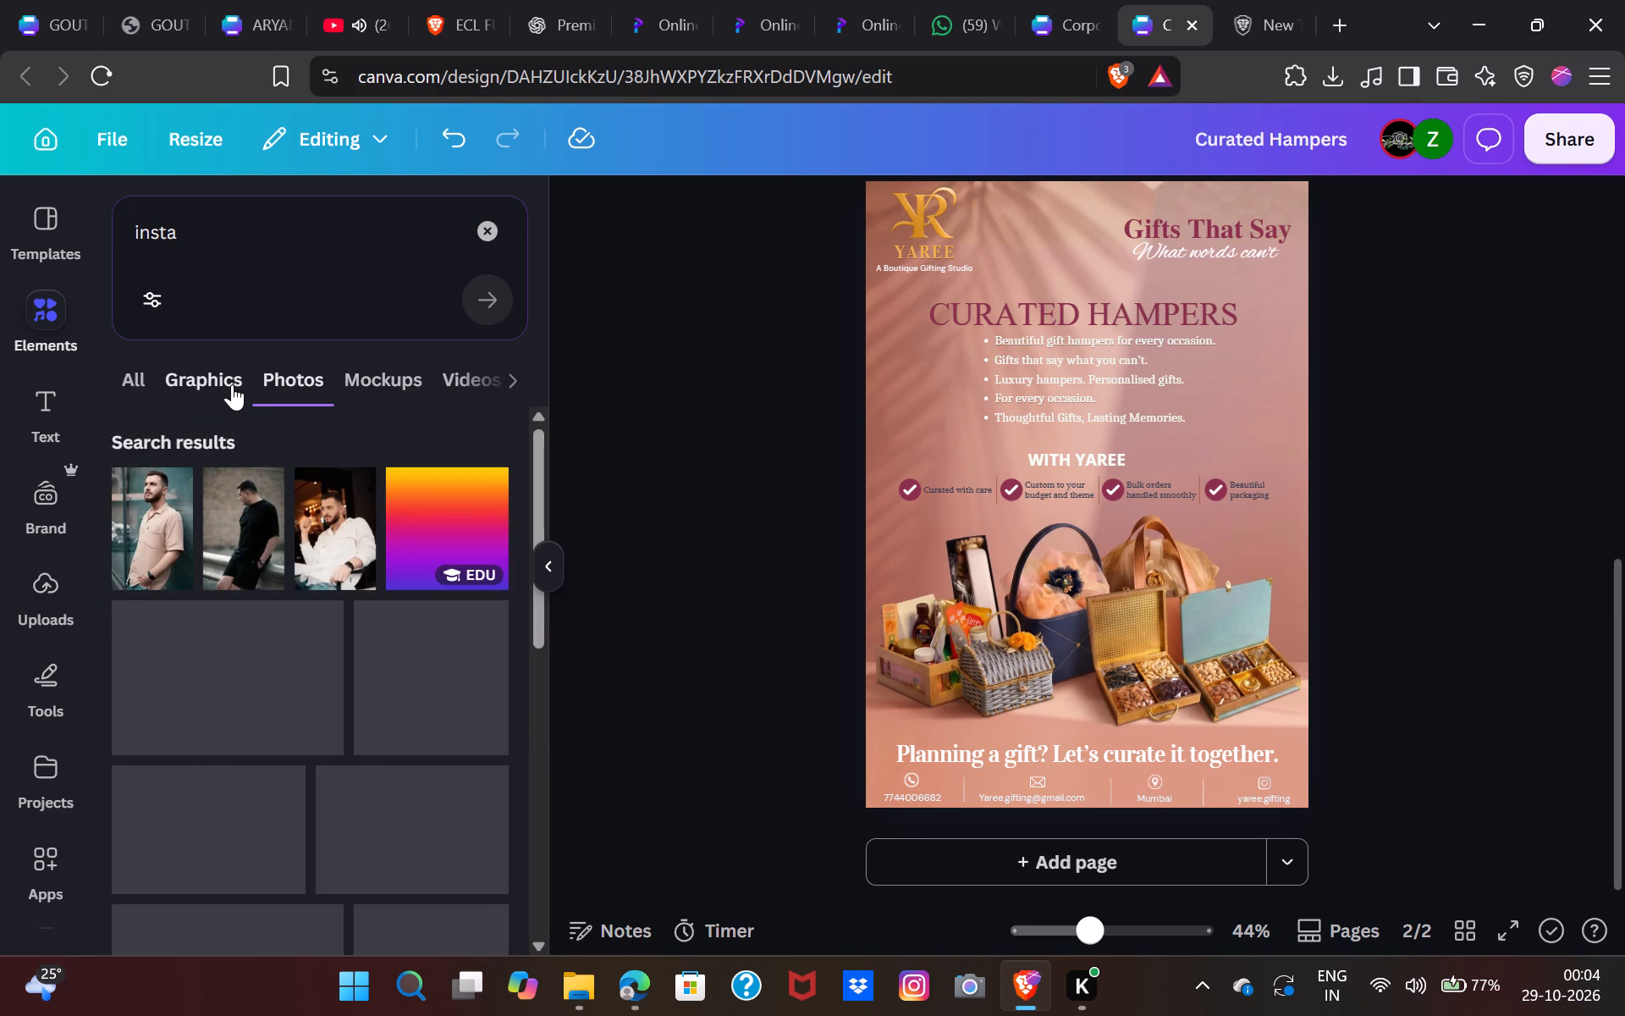
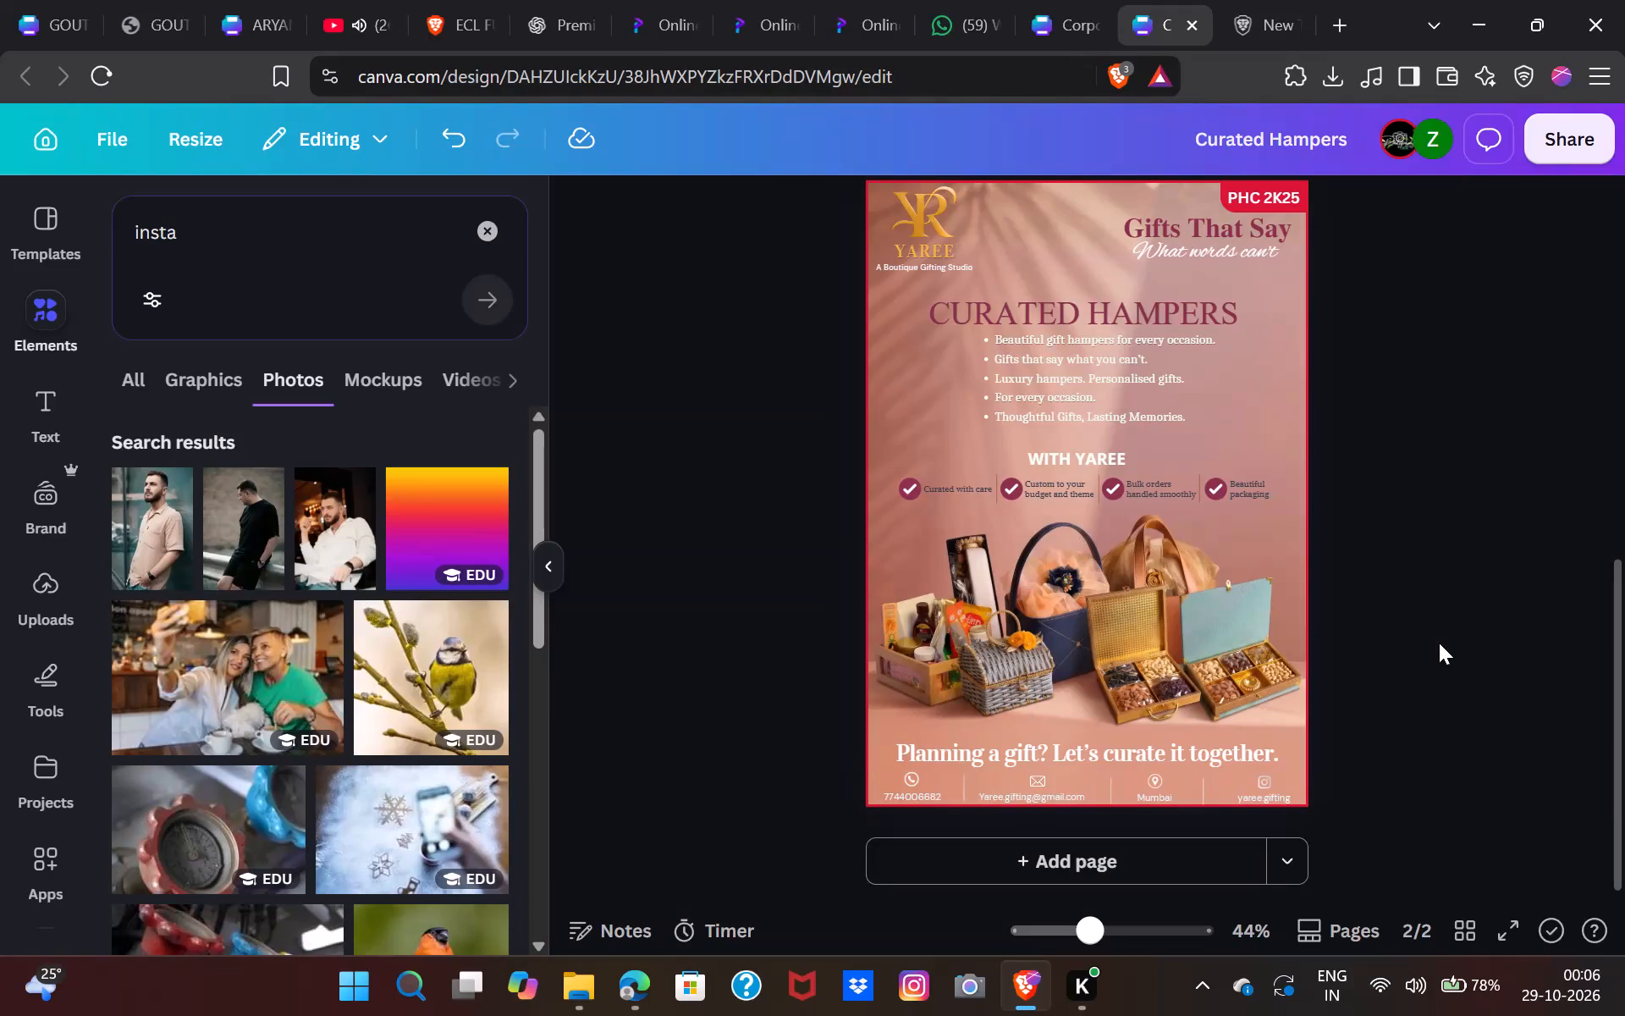
Compare the layouts of both Curated Hampers poster pages, including their headings, checkmark rows and contact footers.
left_click(1439, 643)
scroll(1439, 643, "up", 4)
scroll(1439, 643, "down", 1)
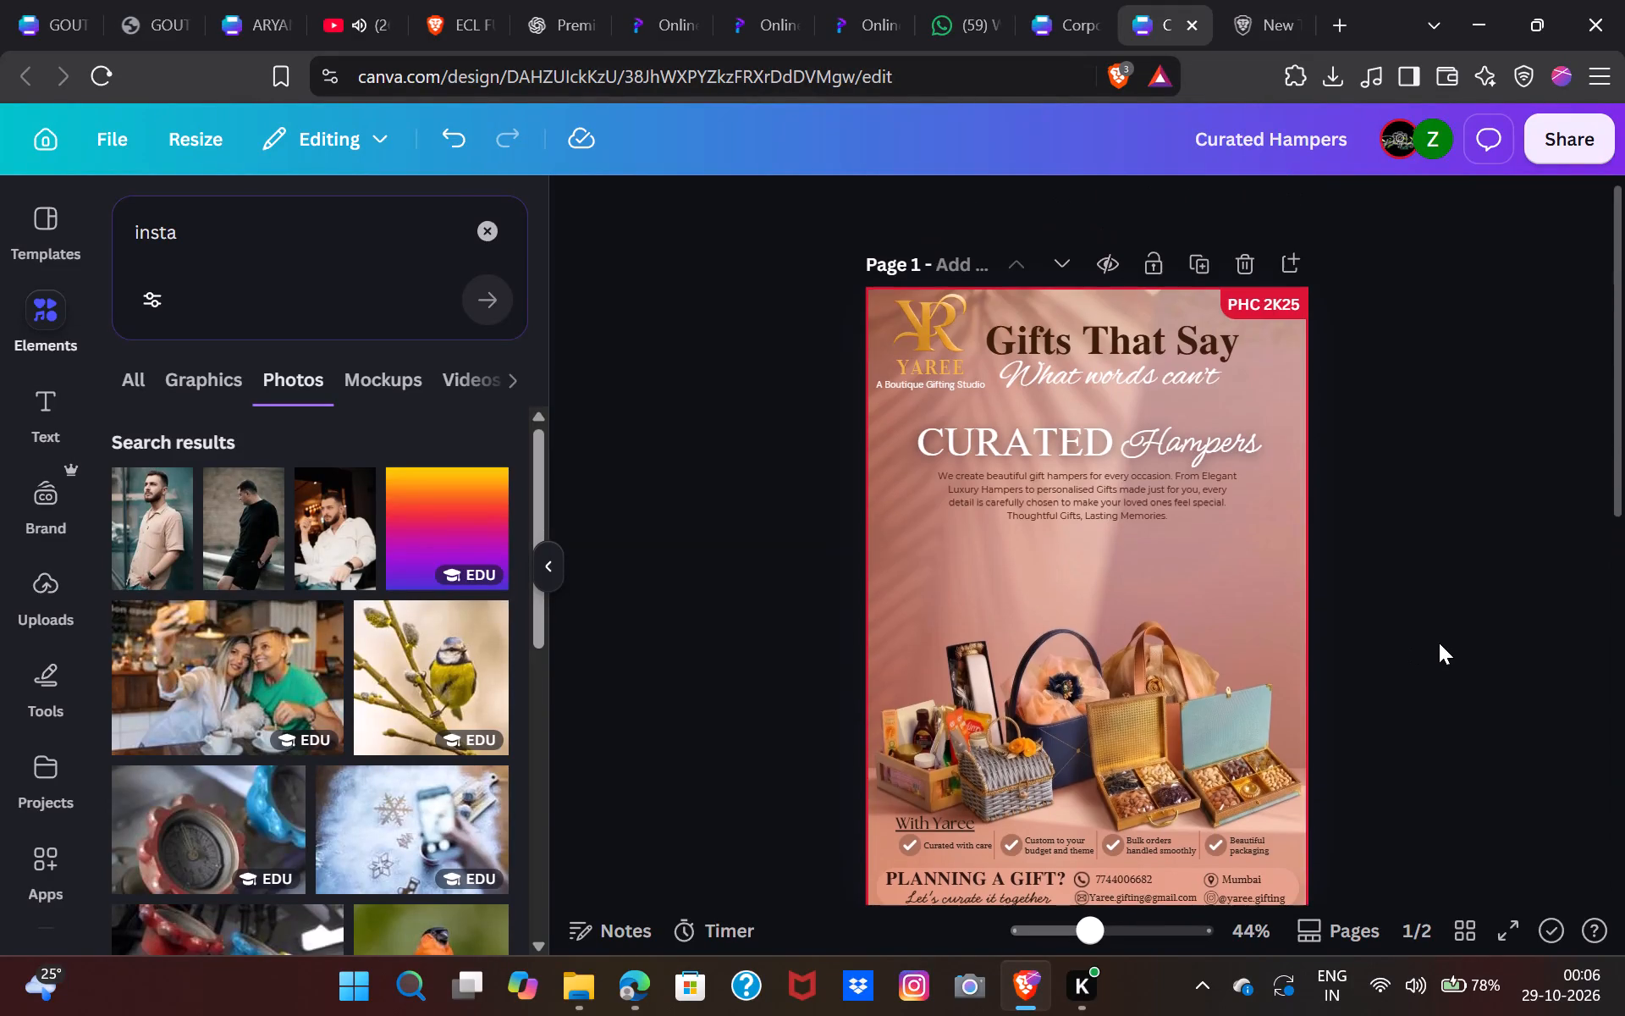
scroll(1439, 643, "down", 1)
scroll(1439, 643, "up", 3)
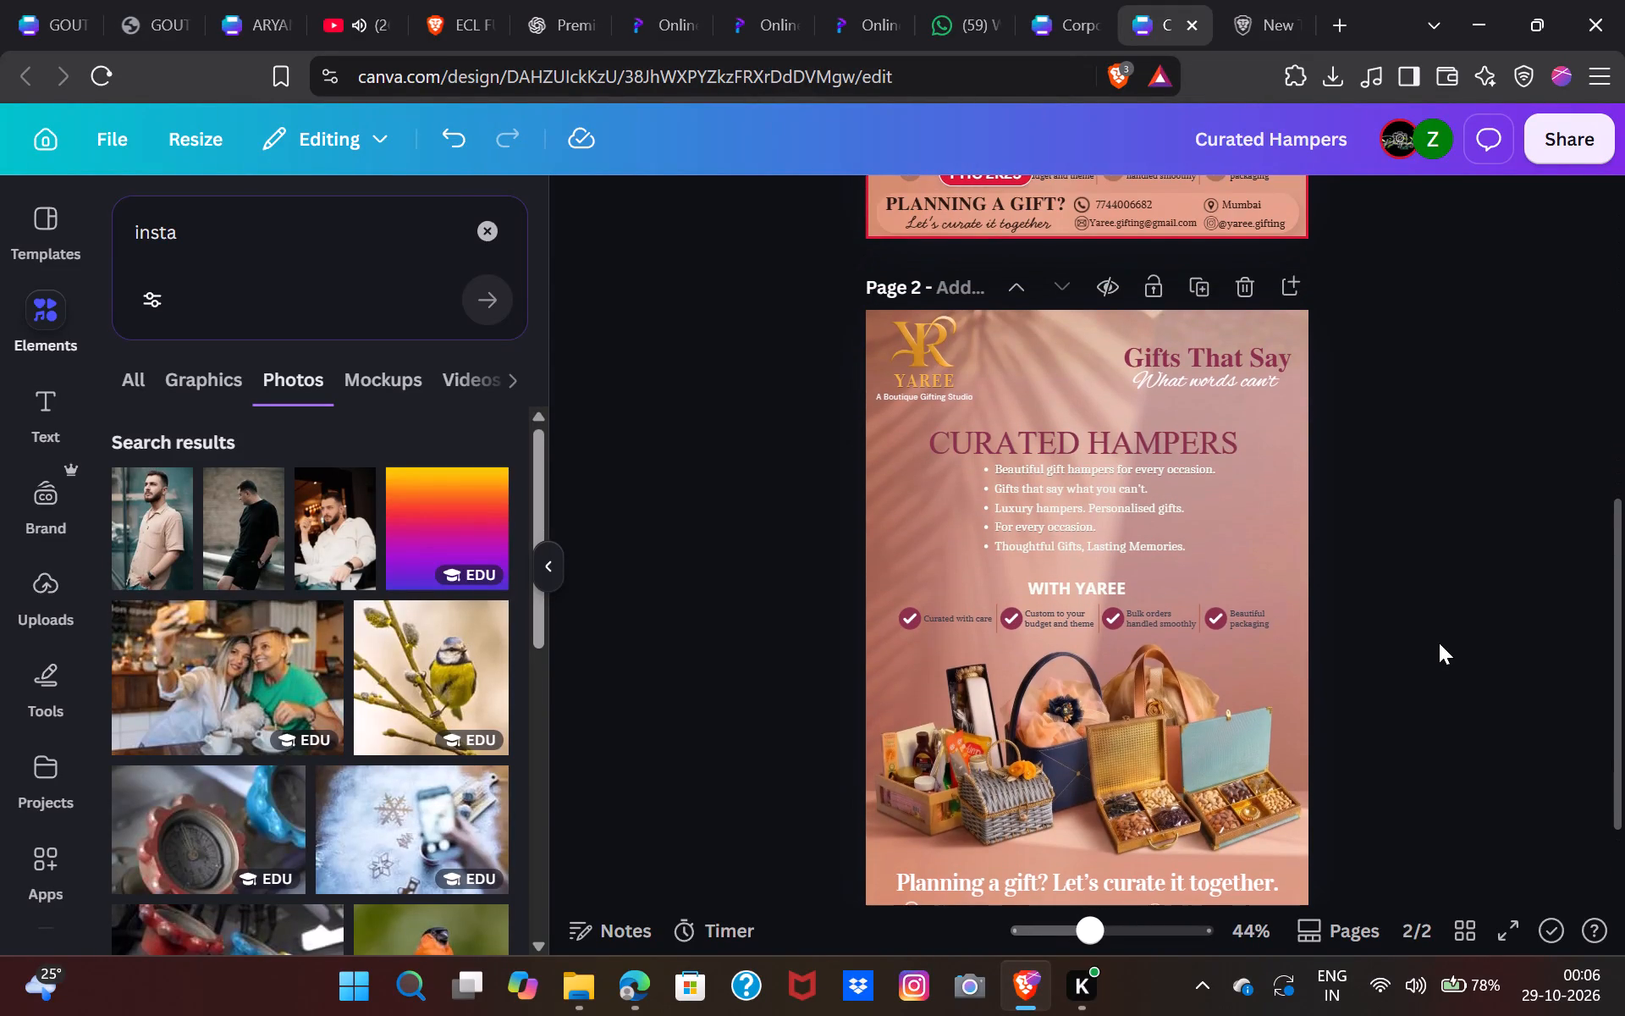
scroll(1439, 643, "up", 2)
scroll(1439, 643, "down", 1)
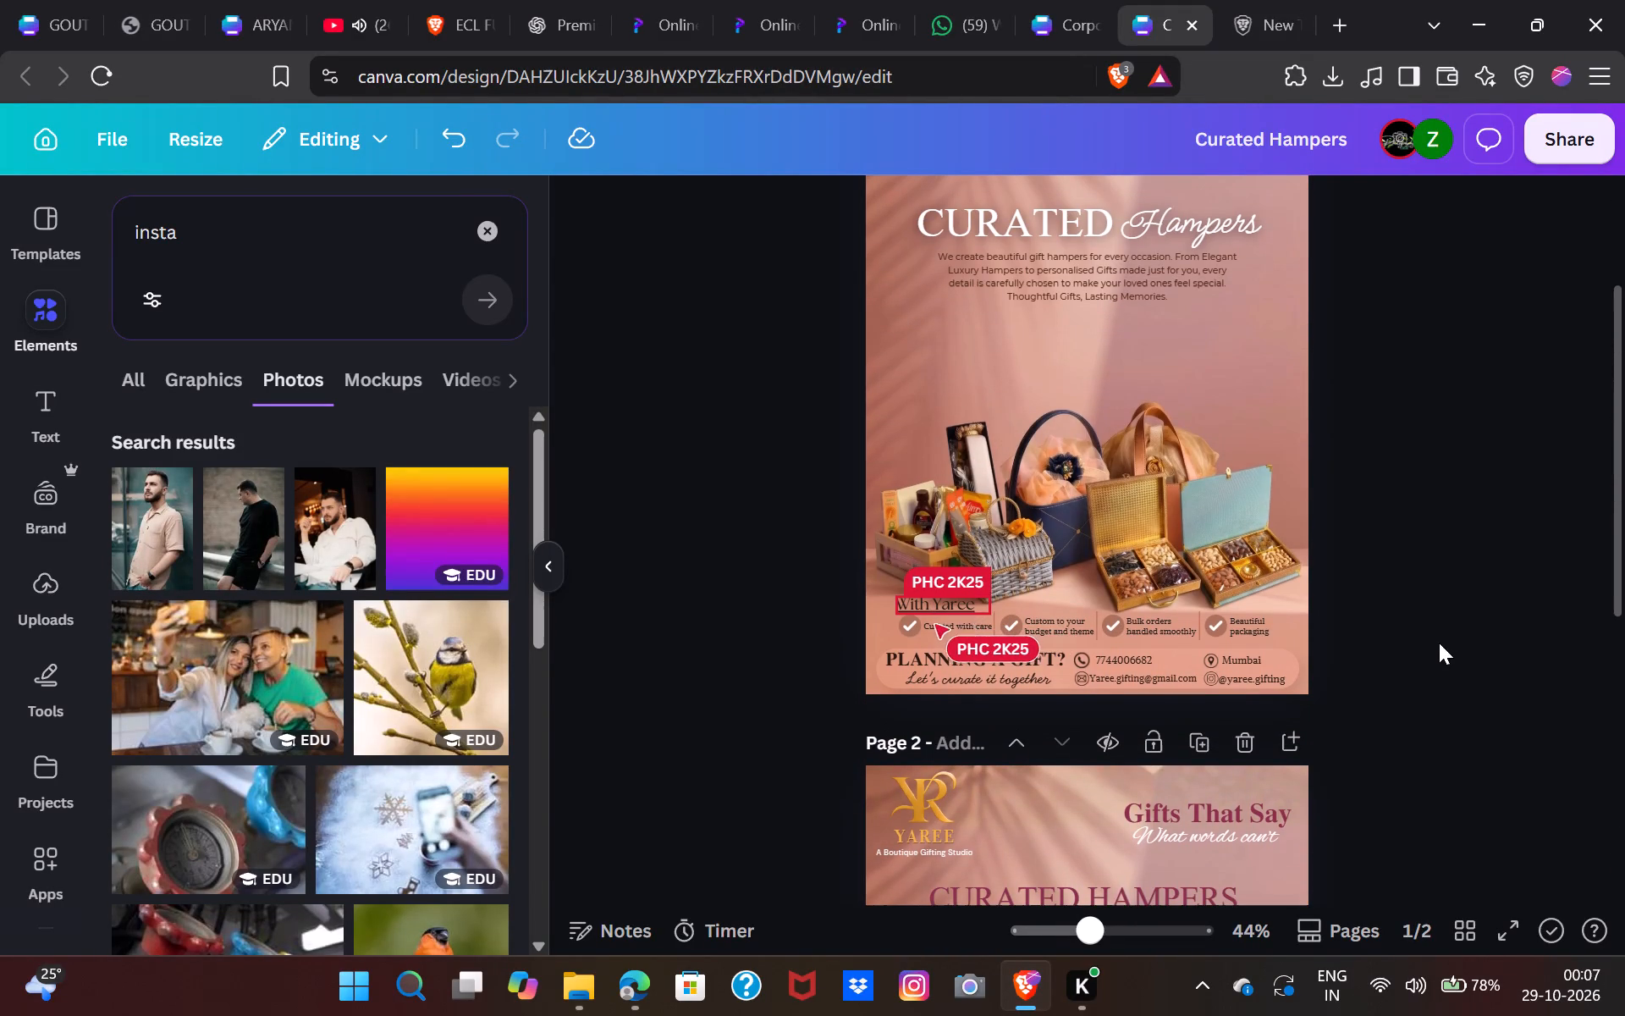
scroll(1439, 643, "down", 2)
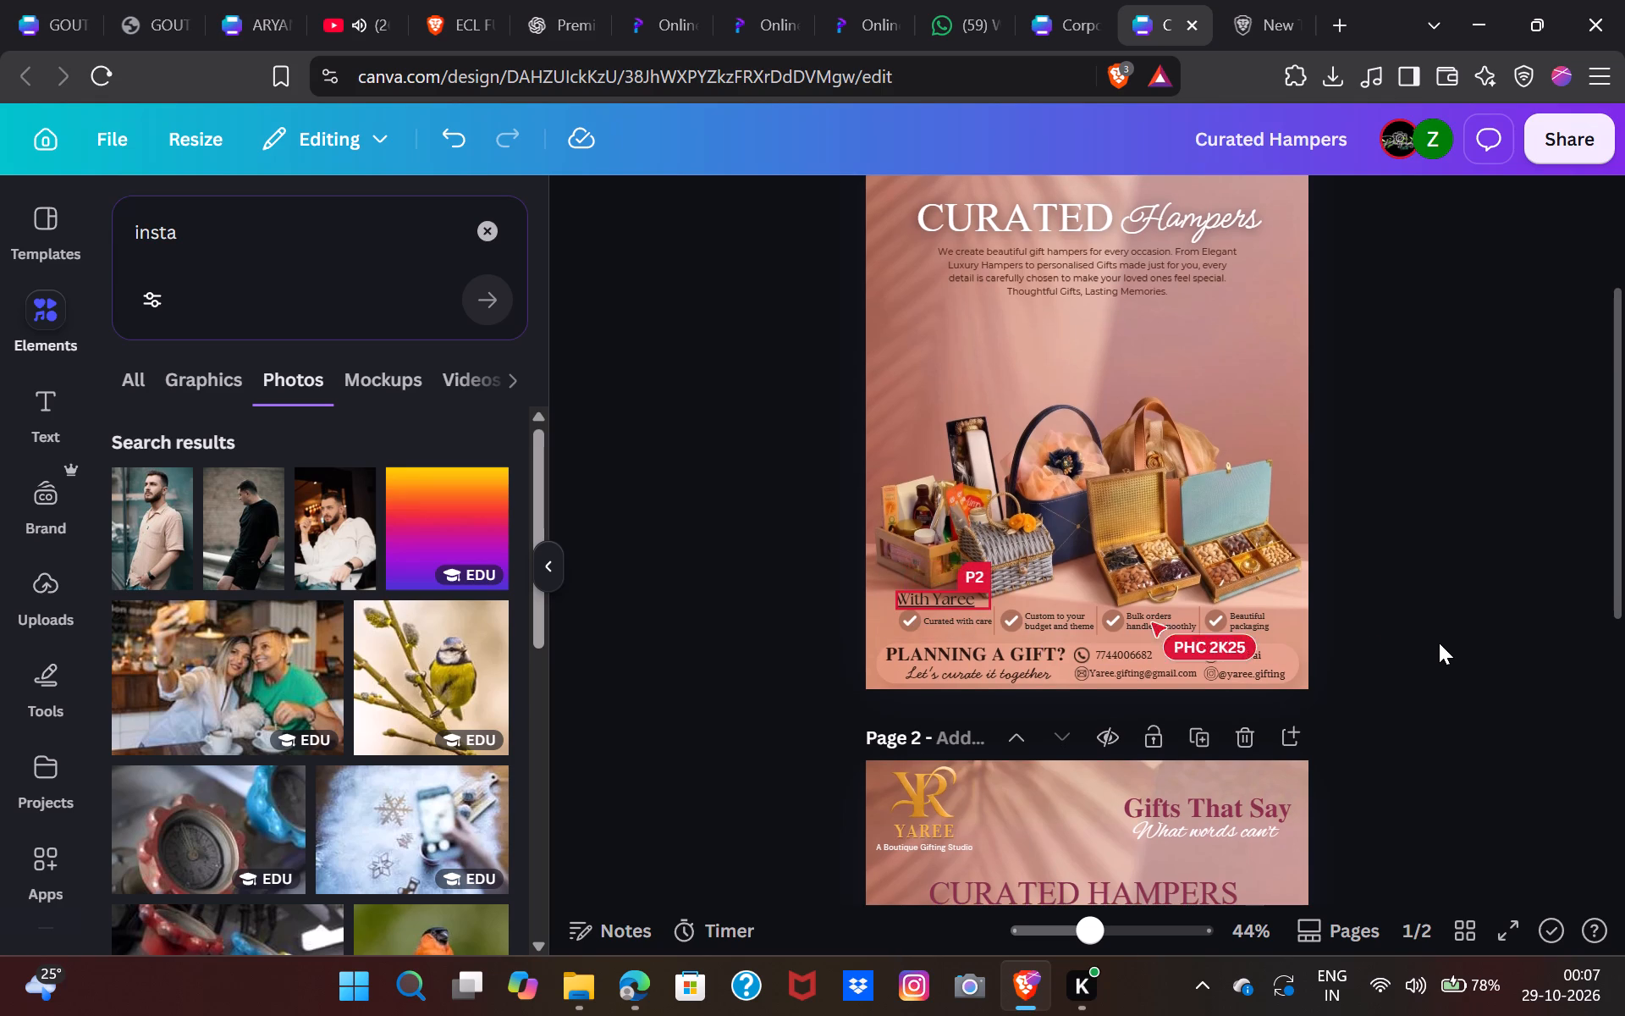
scroll(1439, 643, "down", 2)
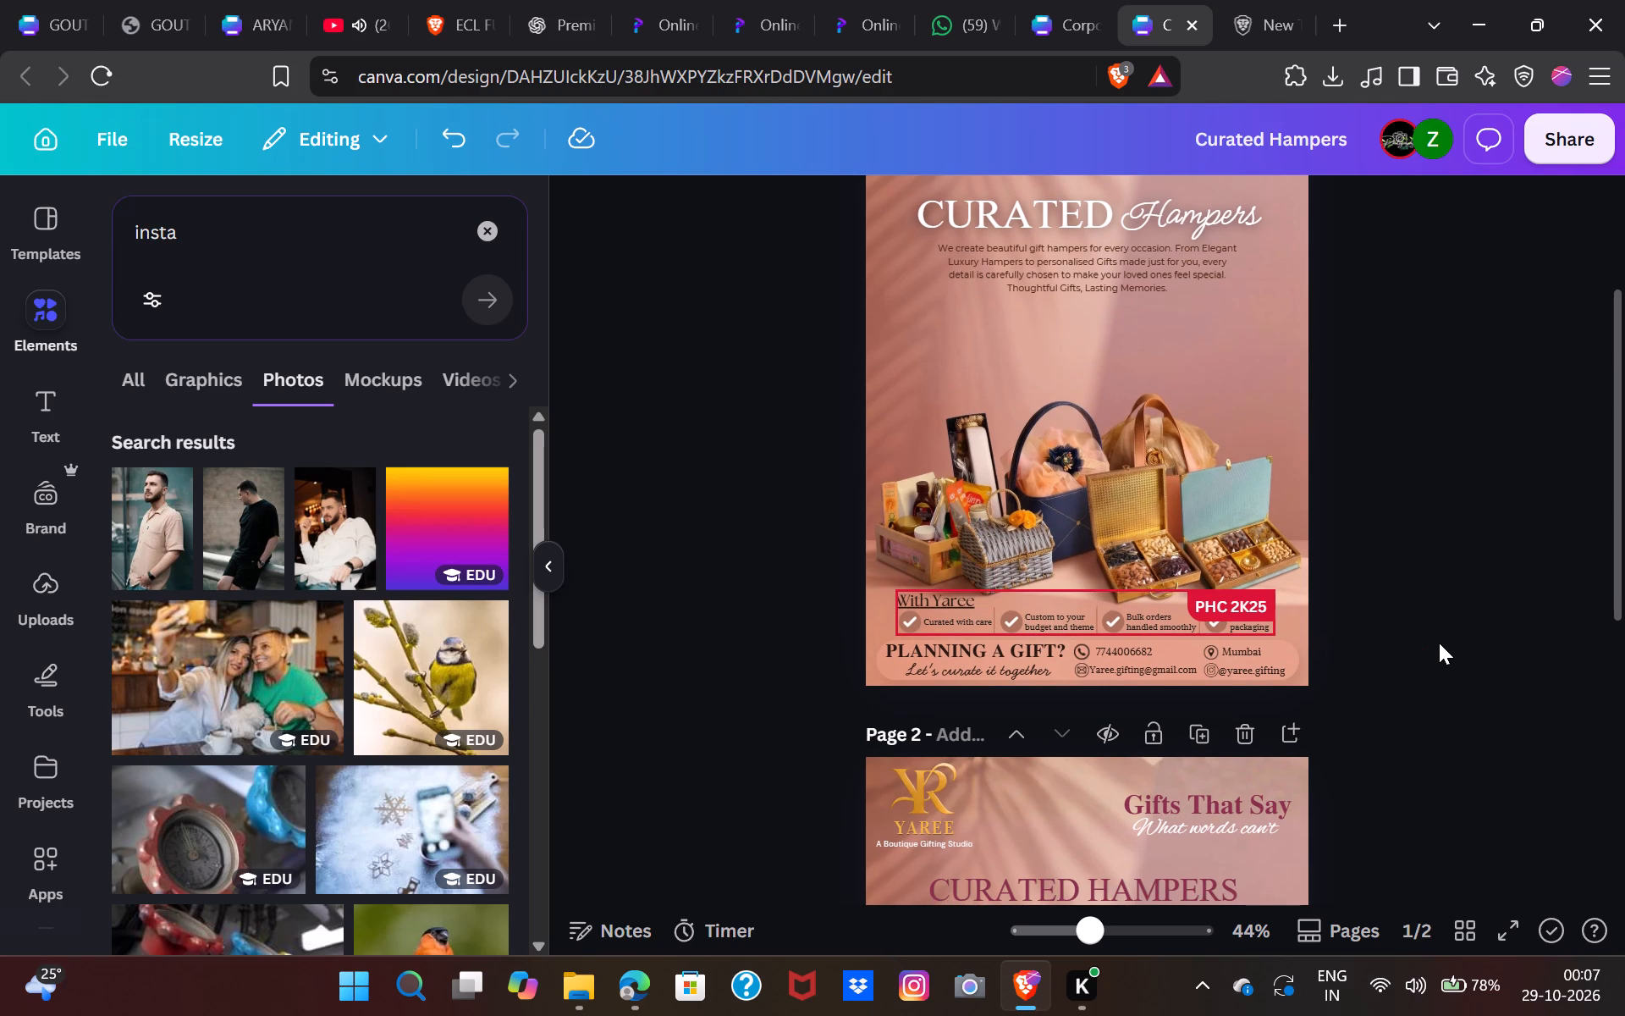
scroll(1439, 643, "down", 1)
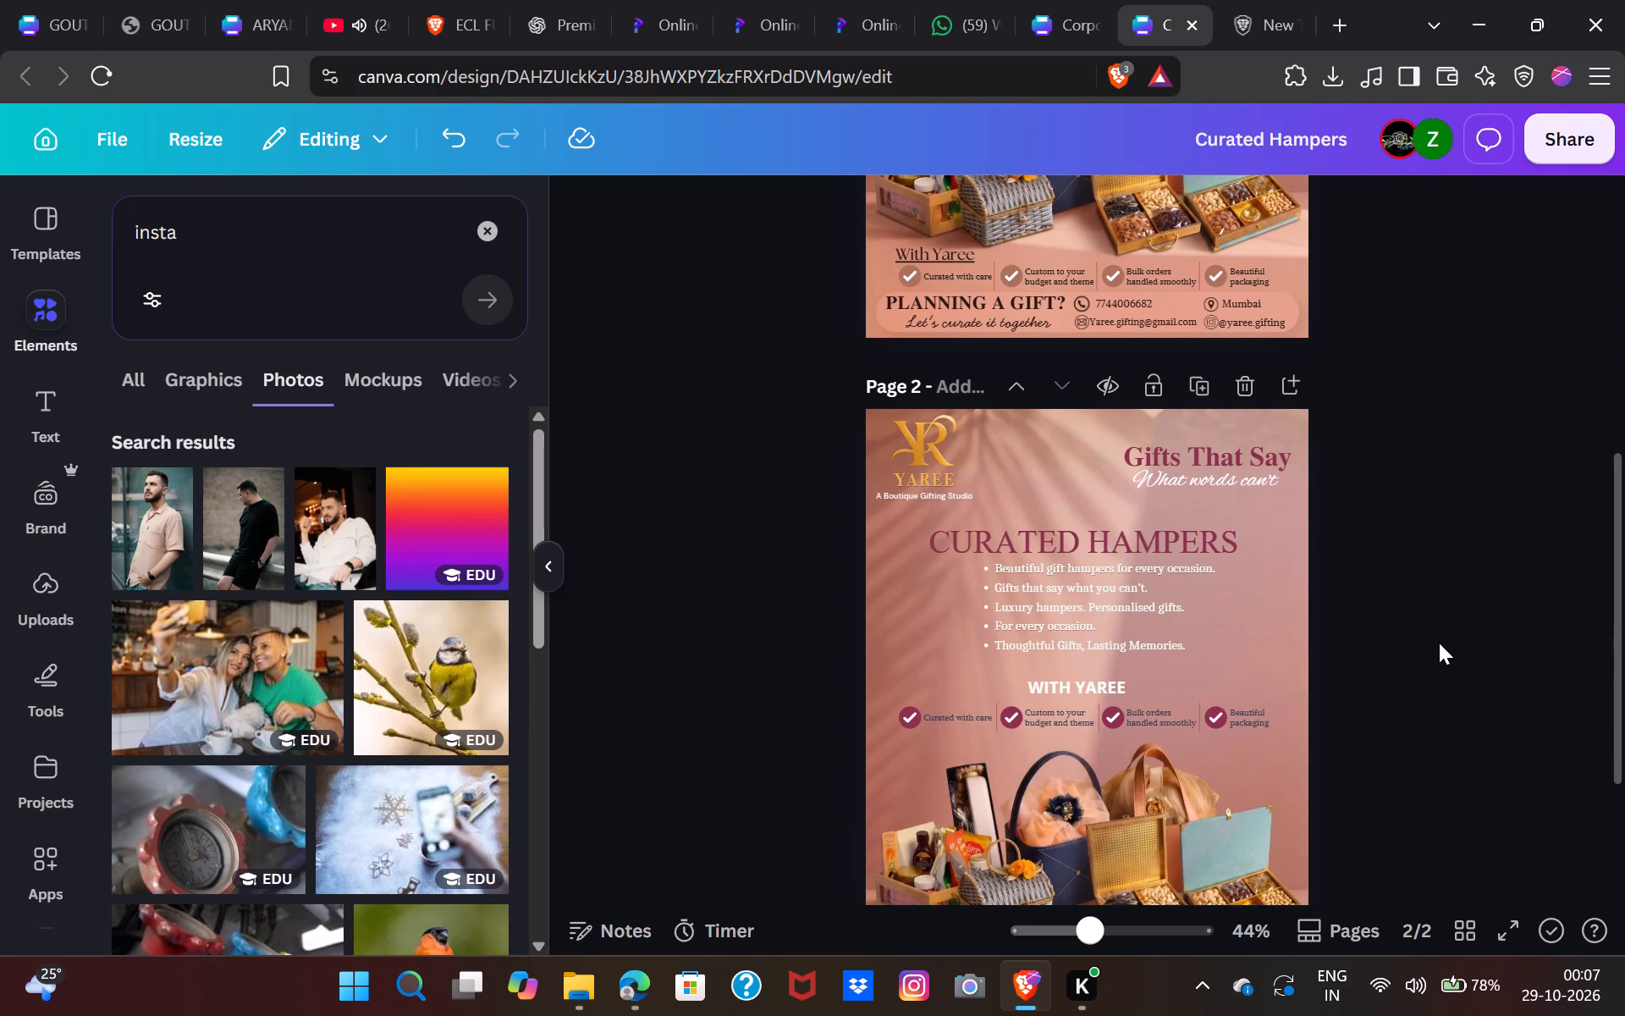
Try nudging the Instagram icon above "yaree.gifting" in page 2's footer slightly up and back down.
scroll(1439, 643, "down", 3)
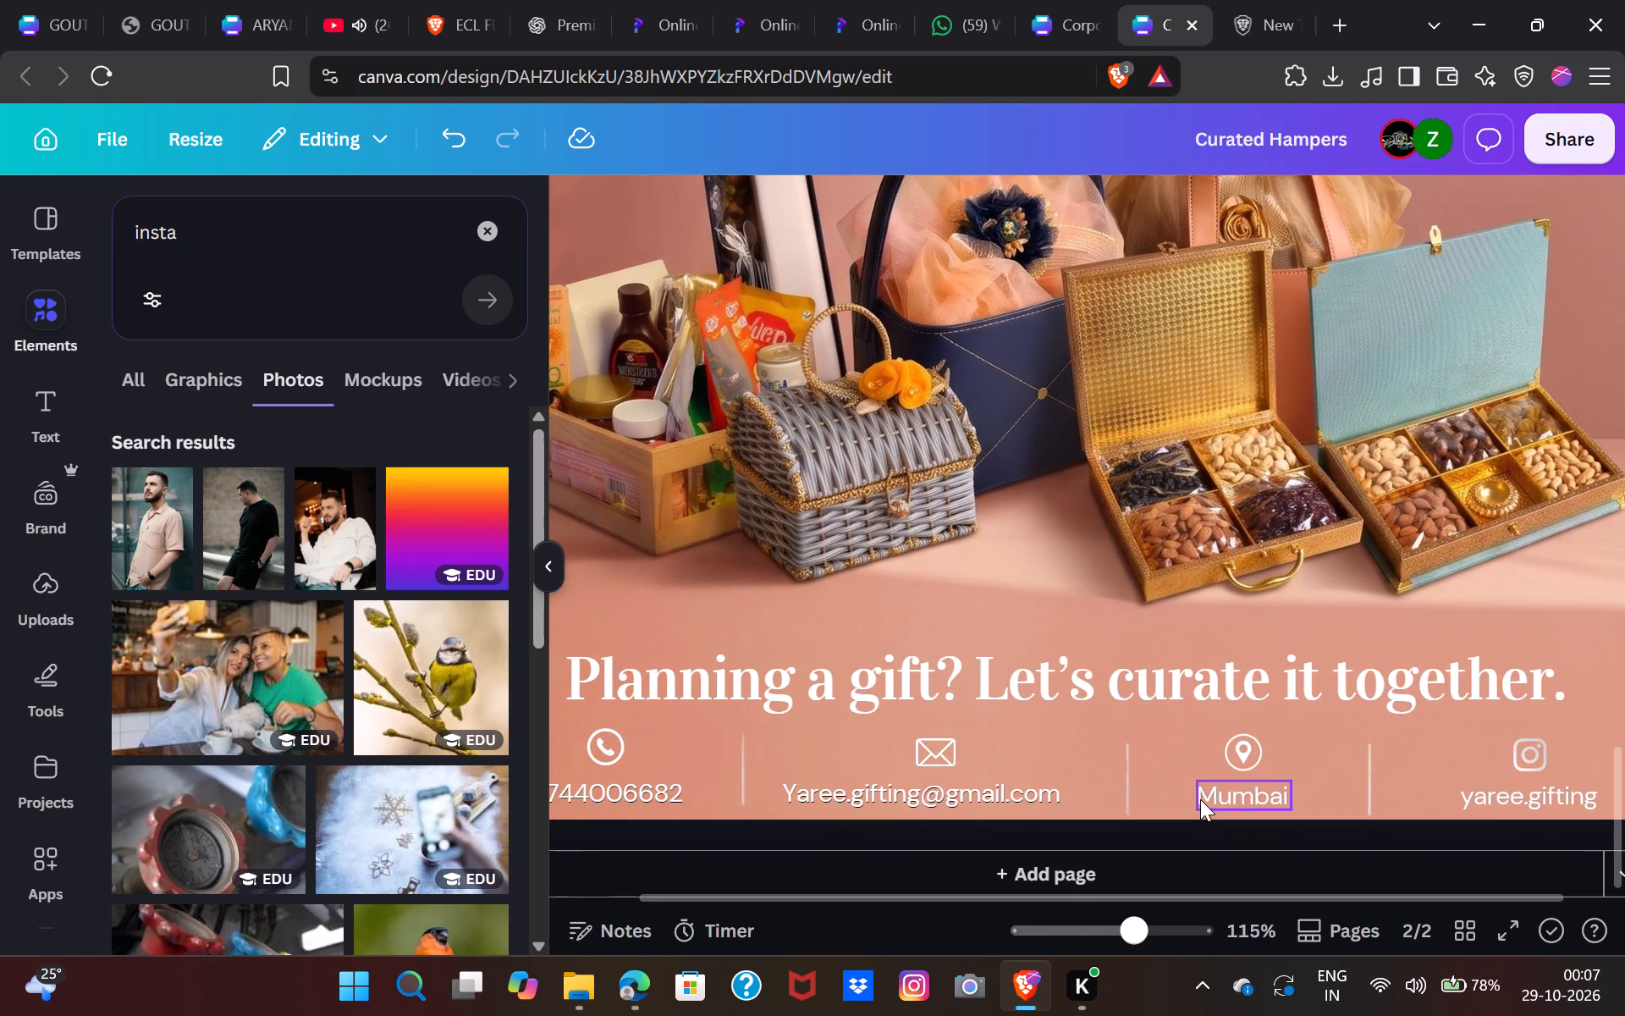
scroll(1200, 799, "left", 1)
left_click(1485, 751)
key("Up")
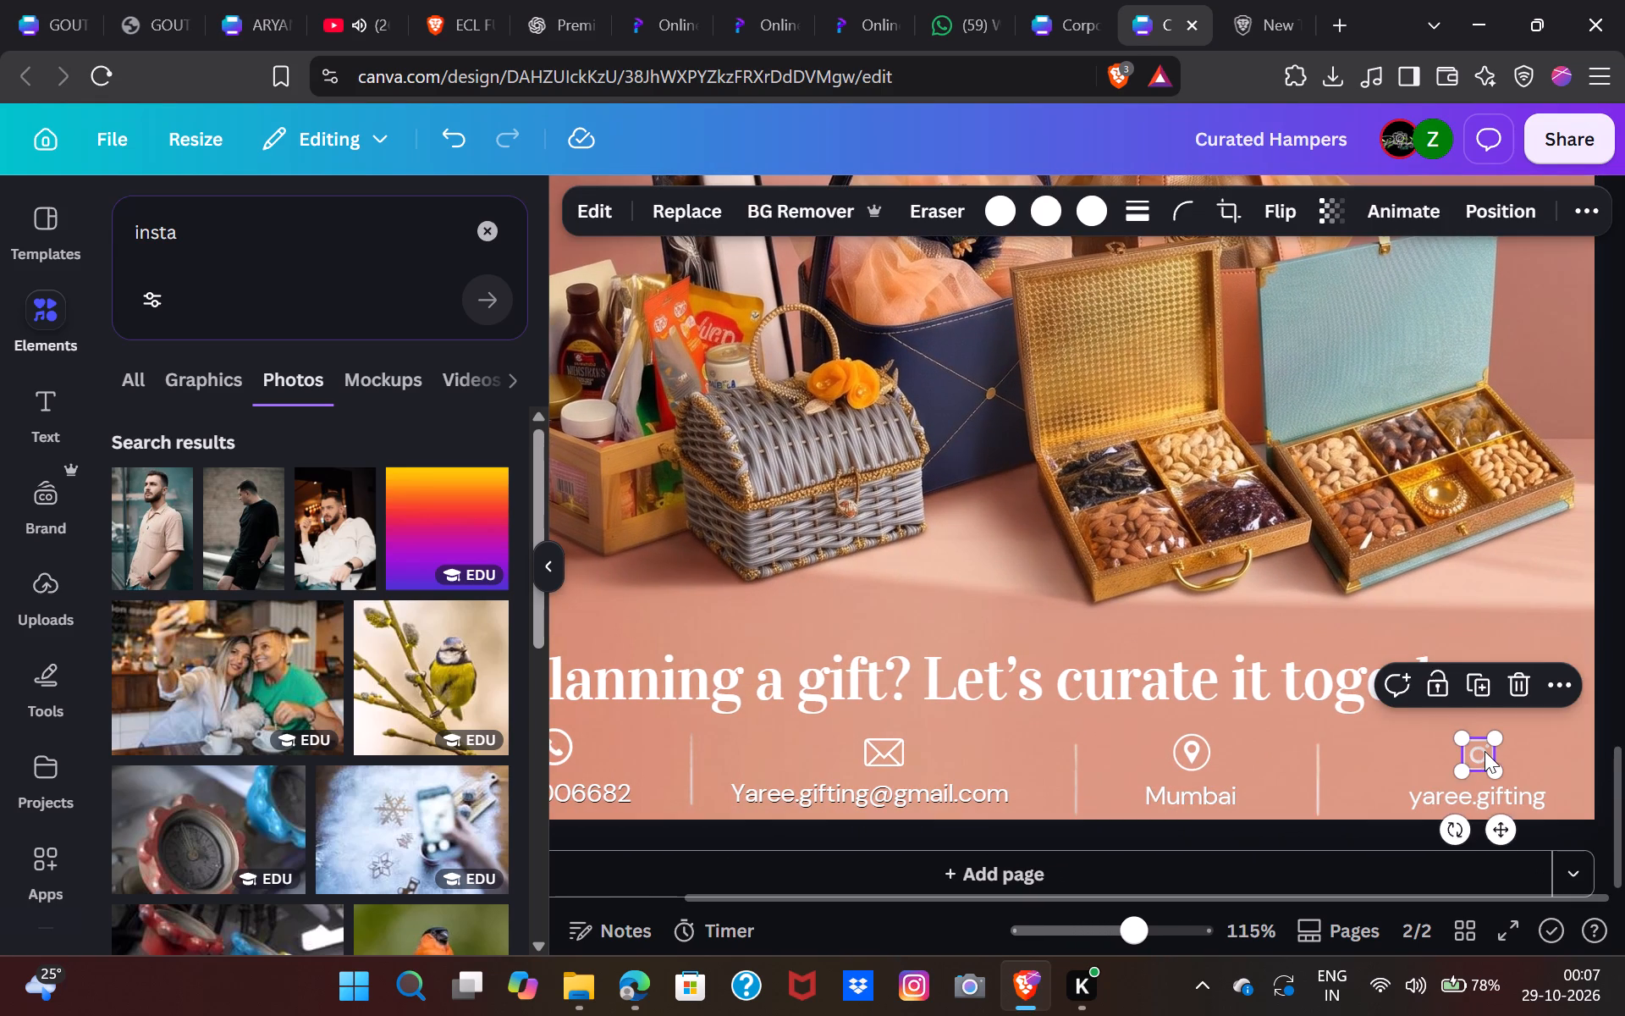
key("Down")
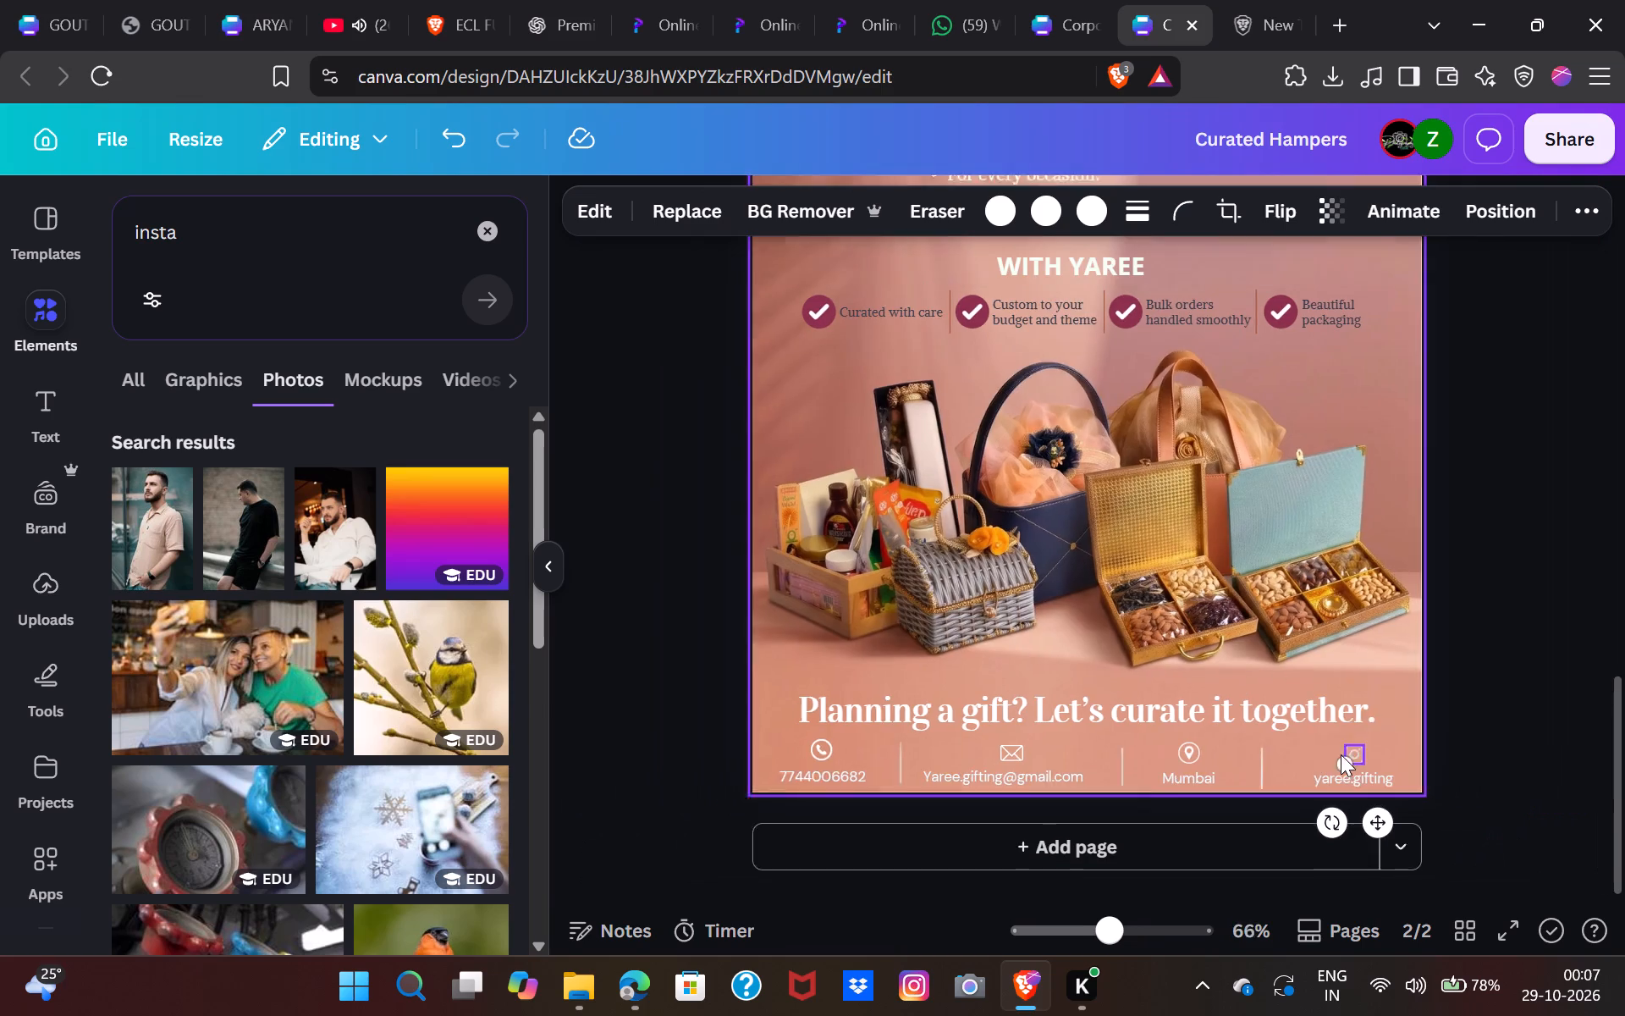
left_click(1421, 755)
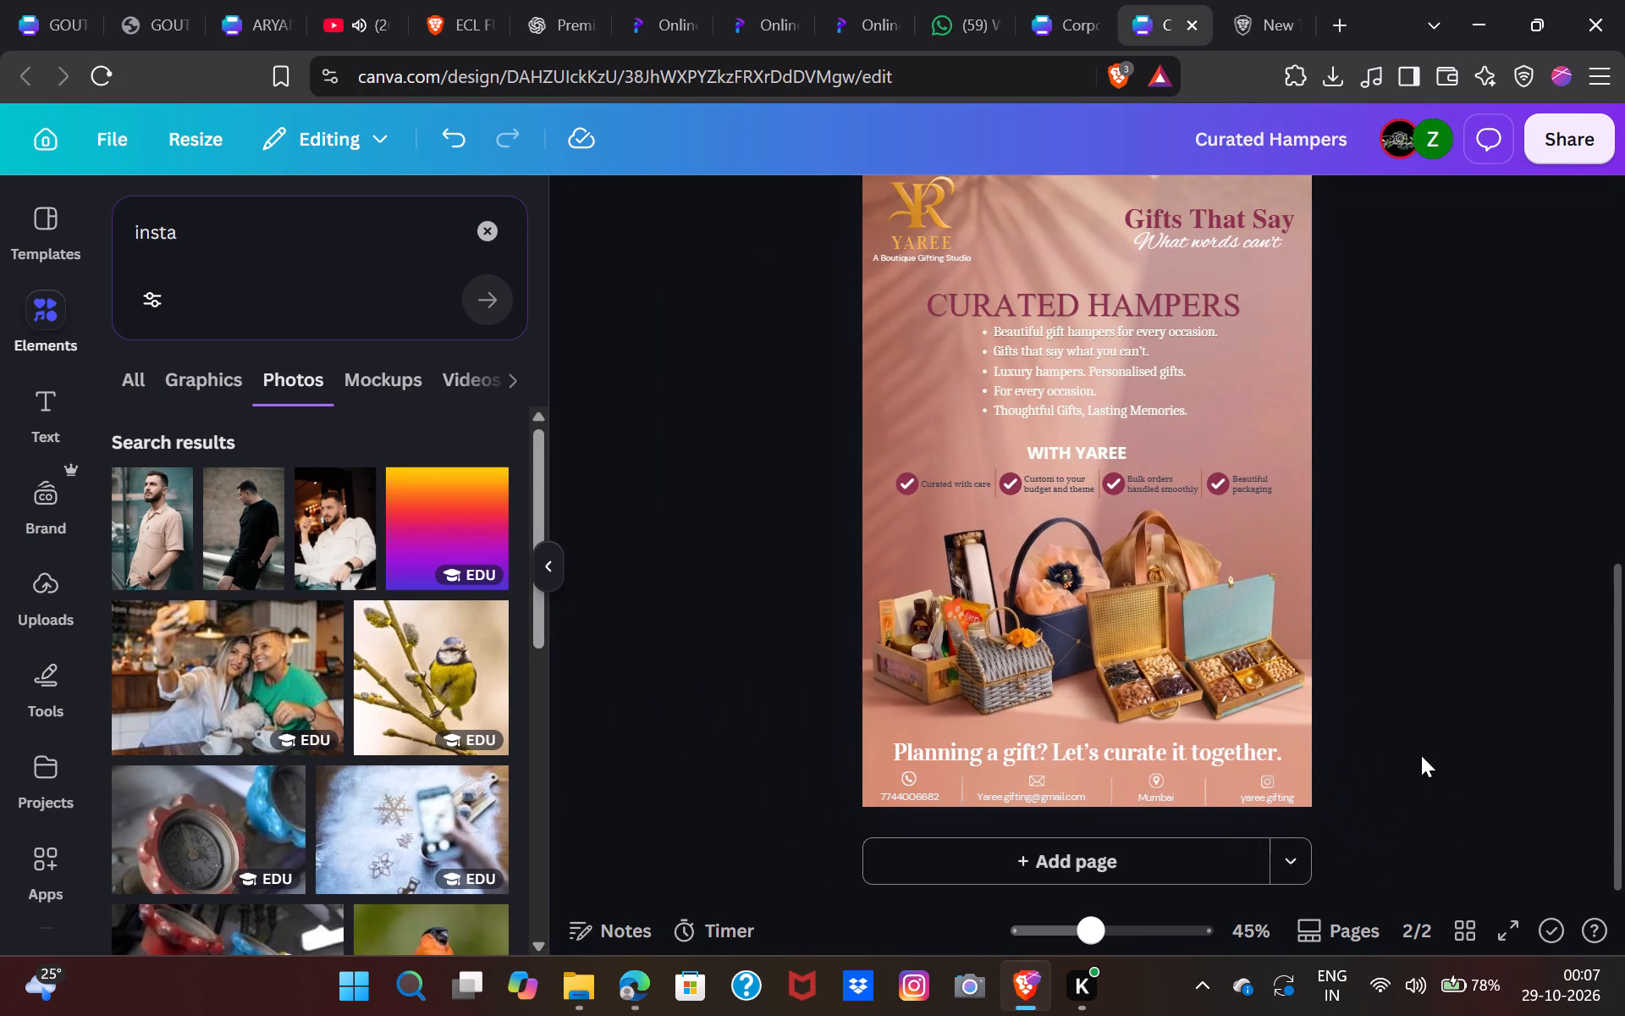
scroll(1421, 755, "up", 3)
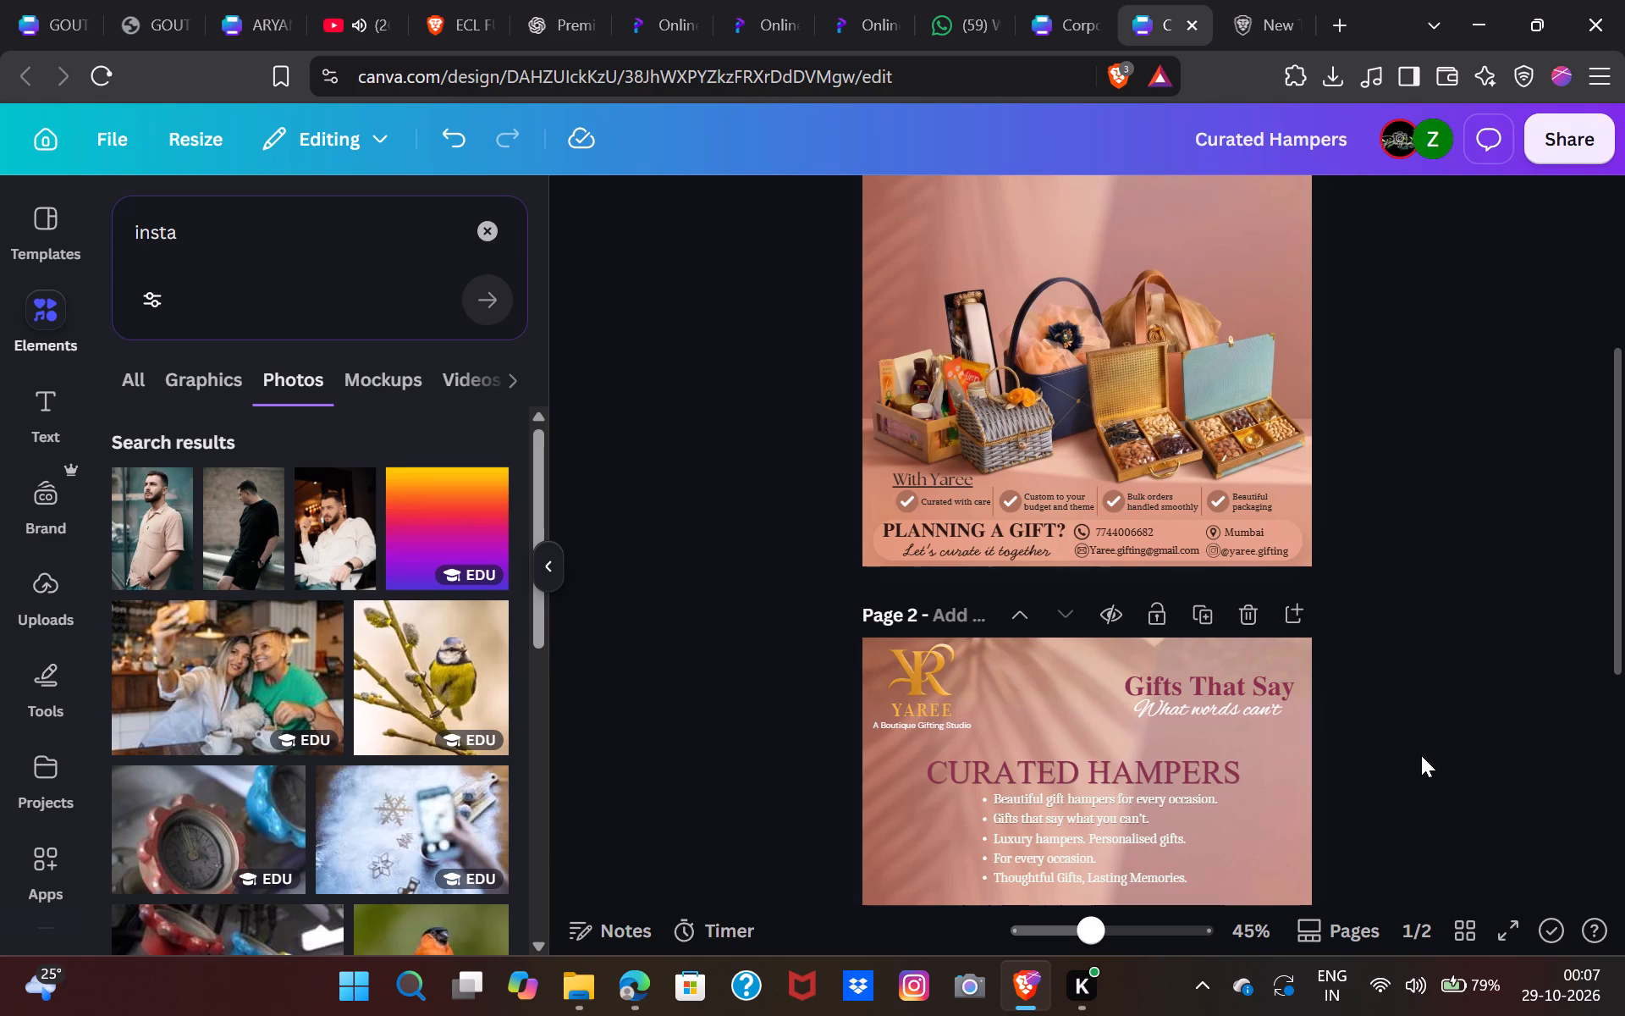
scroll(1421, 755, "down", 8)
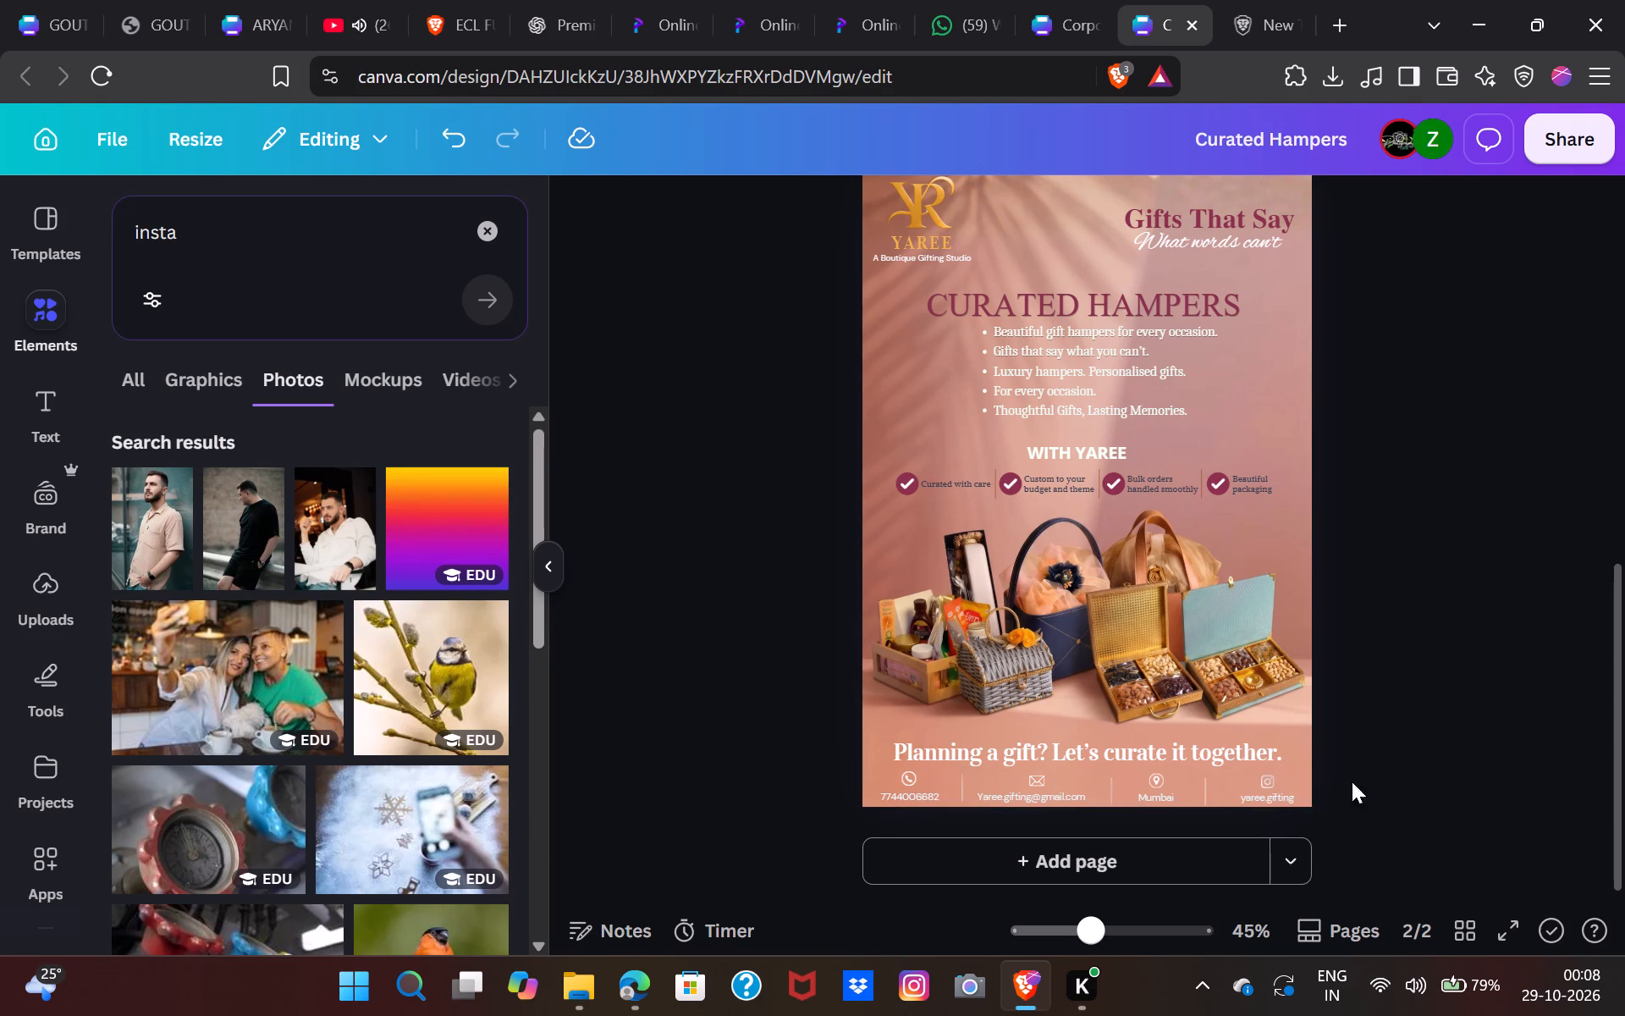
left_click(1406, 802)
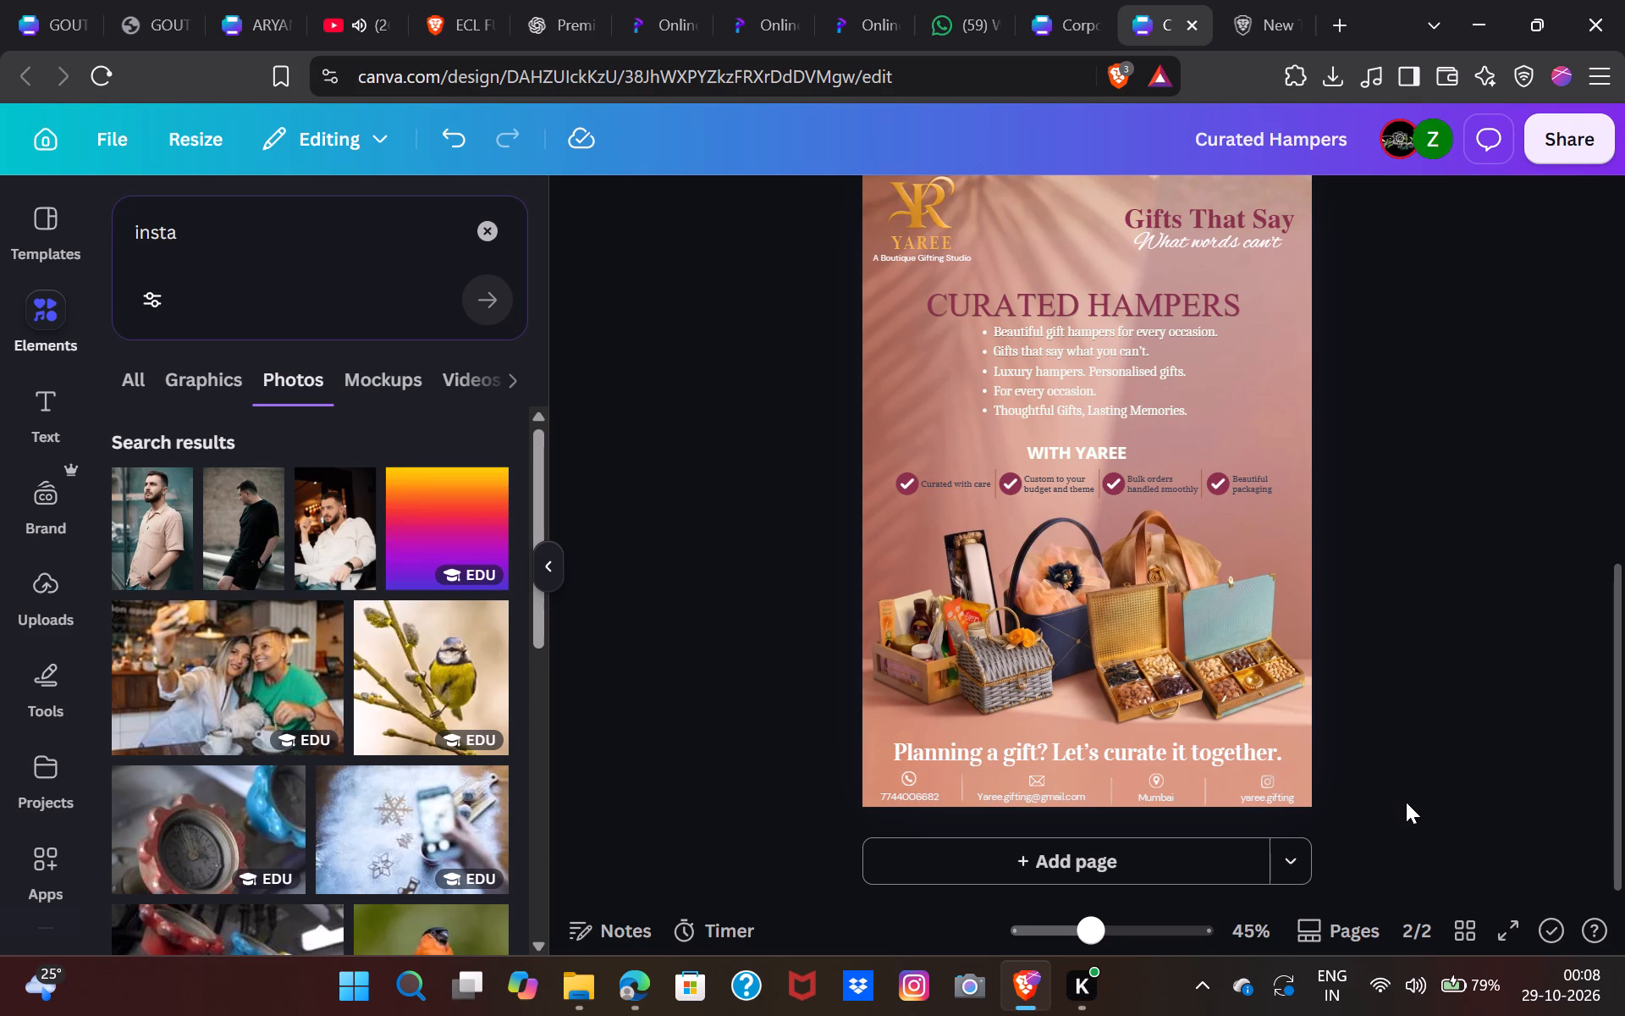
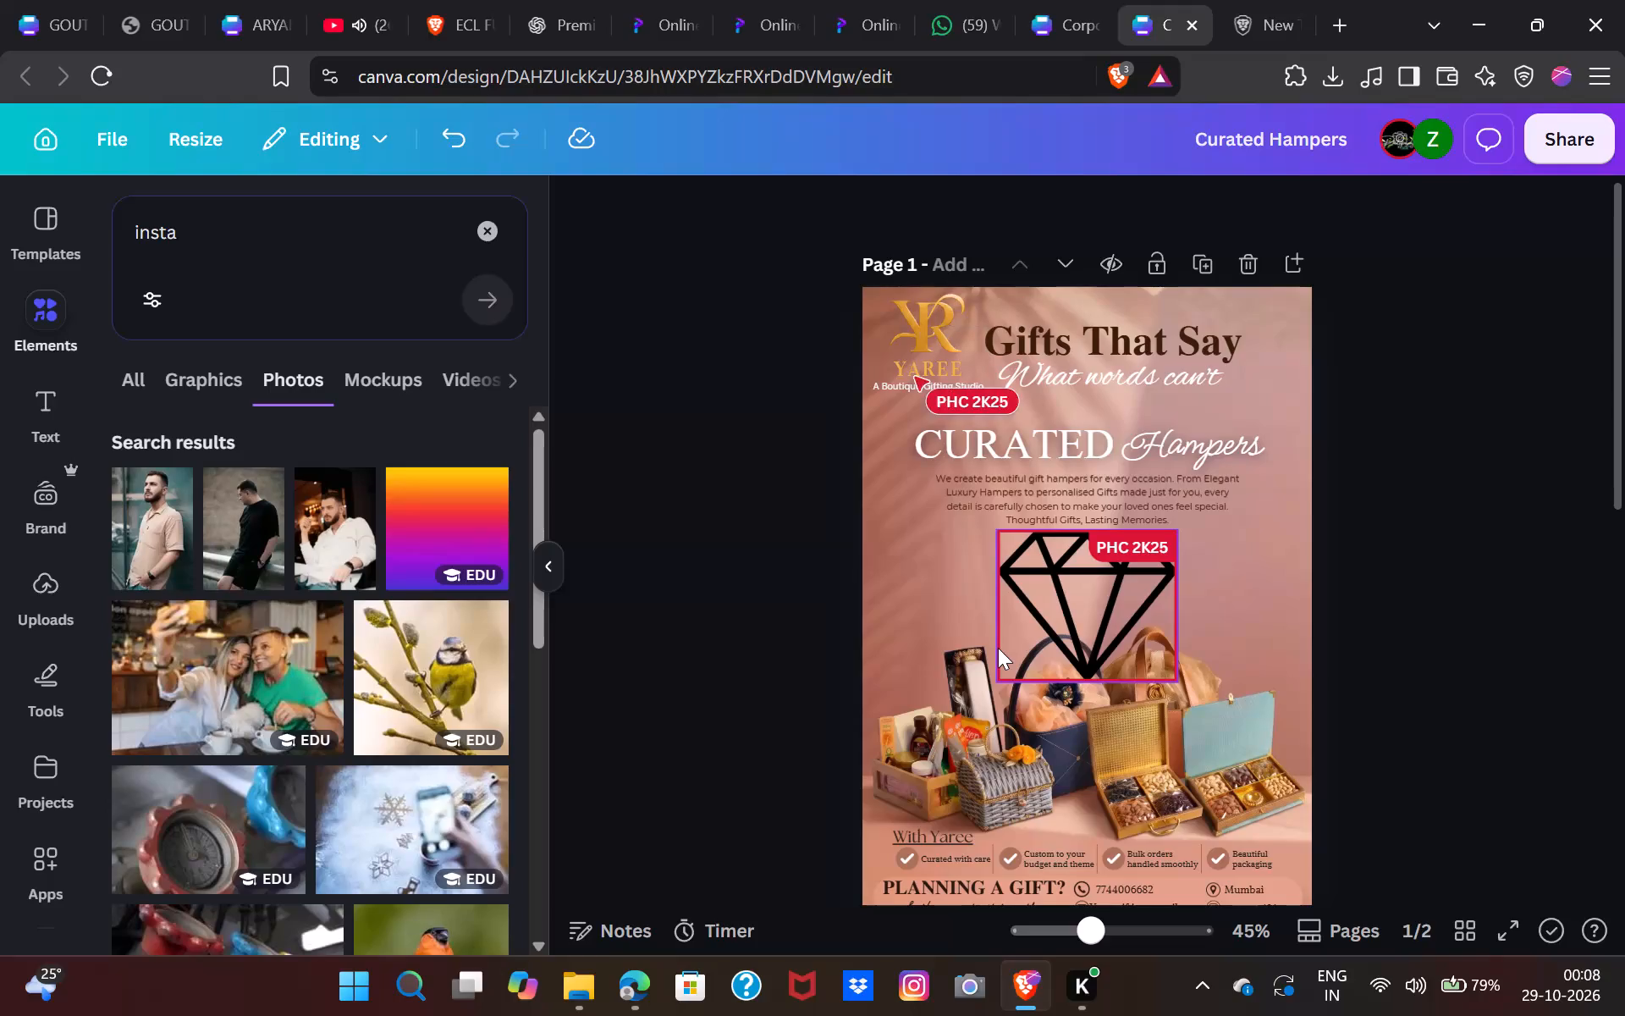
Download only page 2 of the Curated Hampers design as a PNG file.
scroll(998, 648, "down", 5)
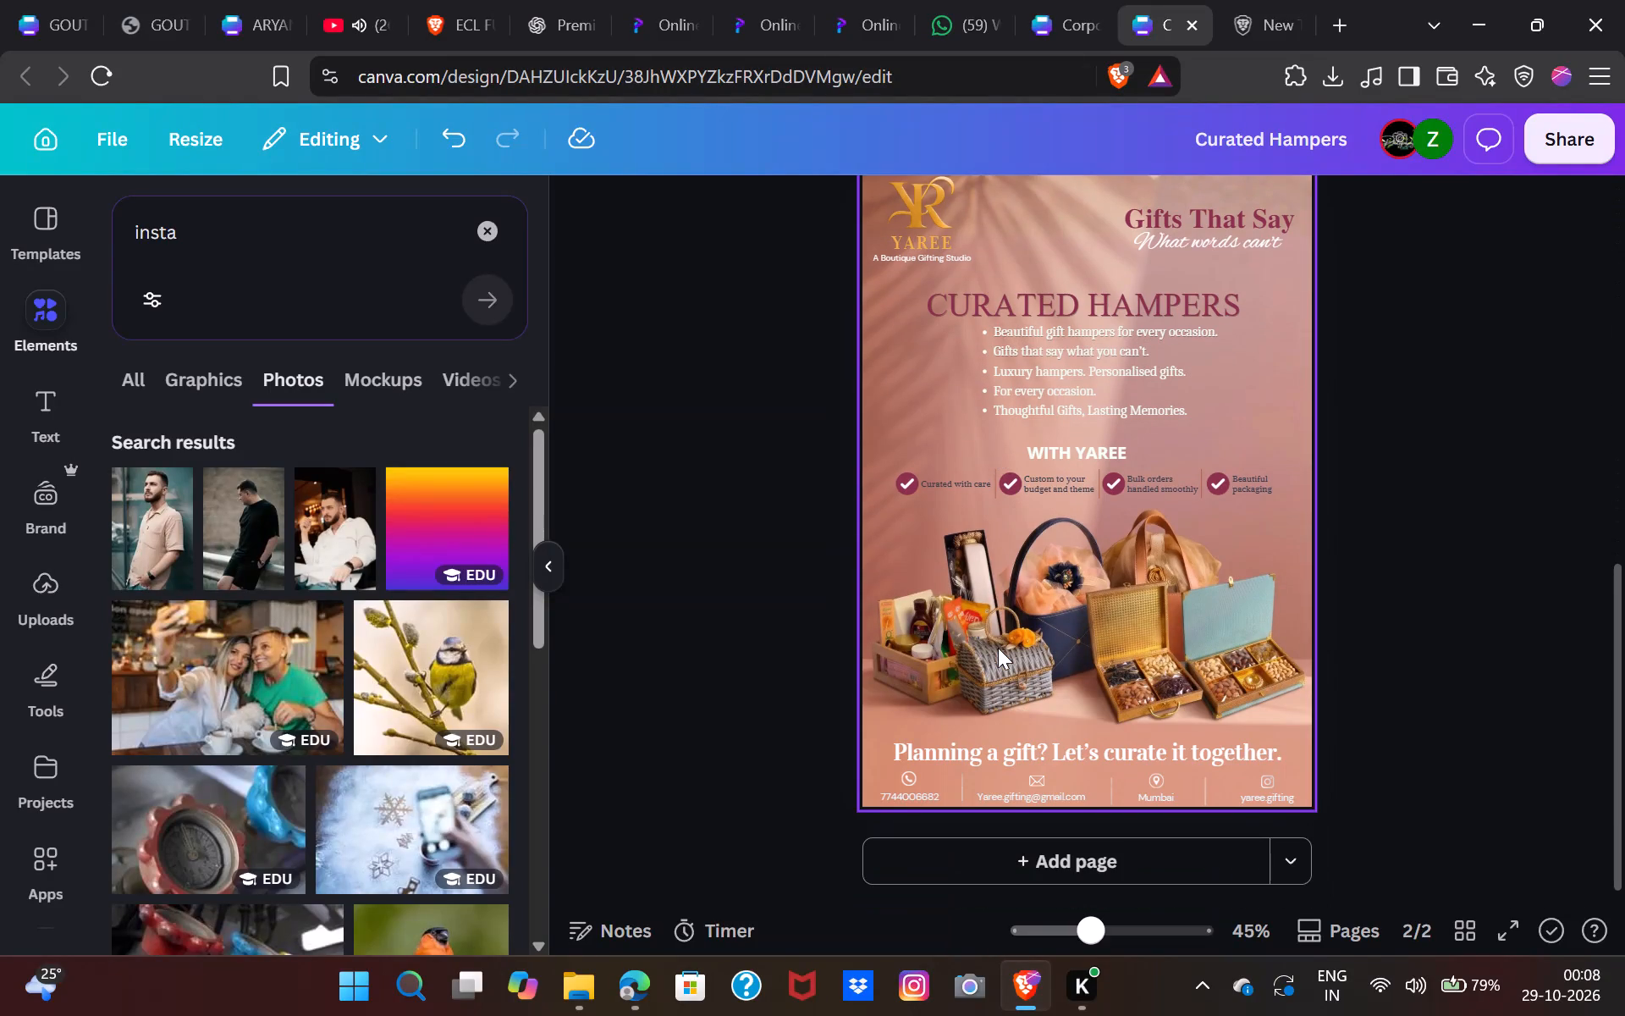
scroll(998, 648, "up", 1)
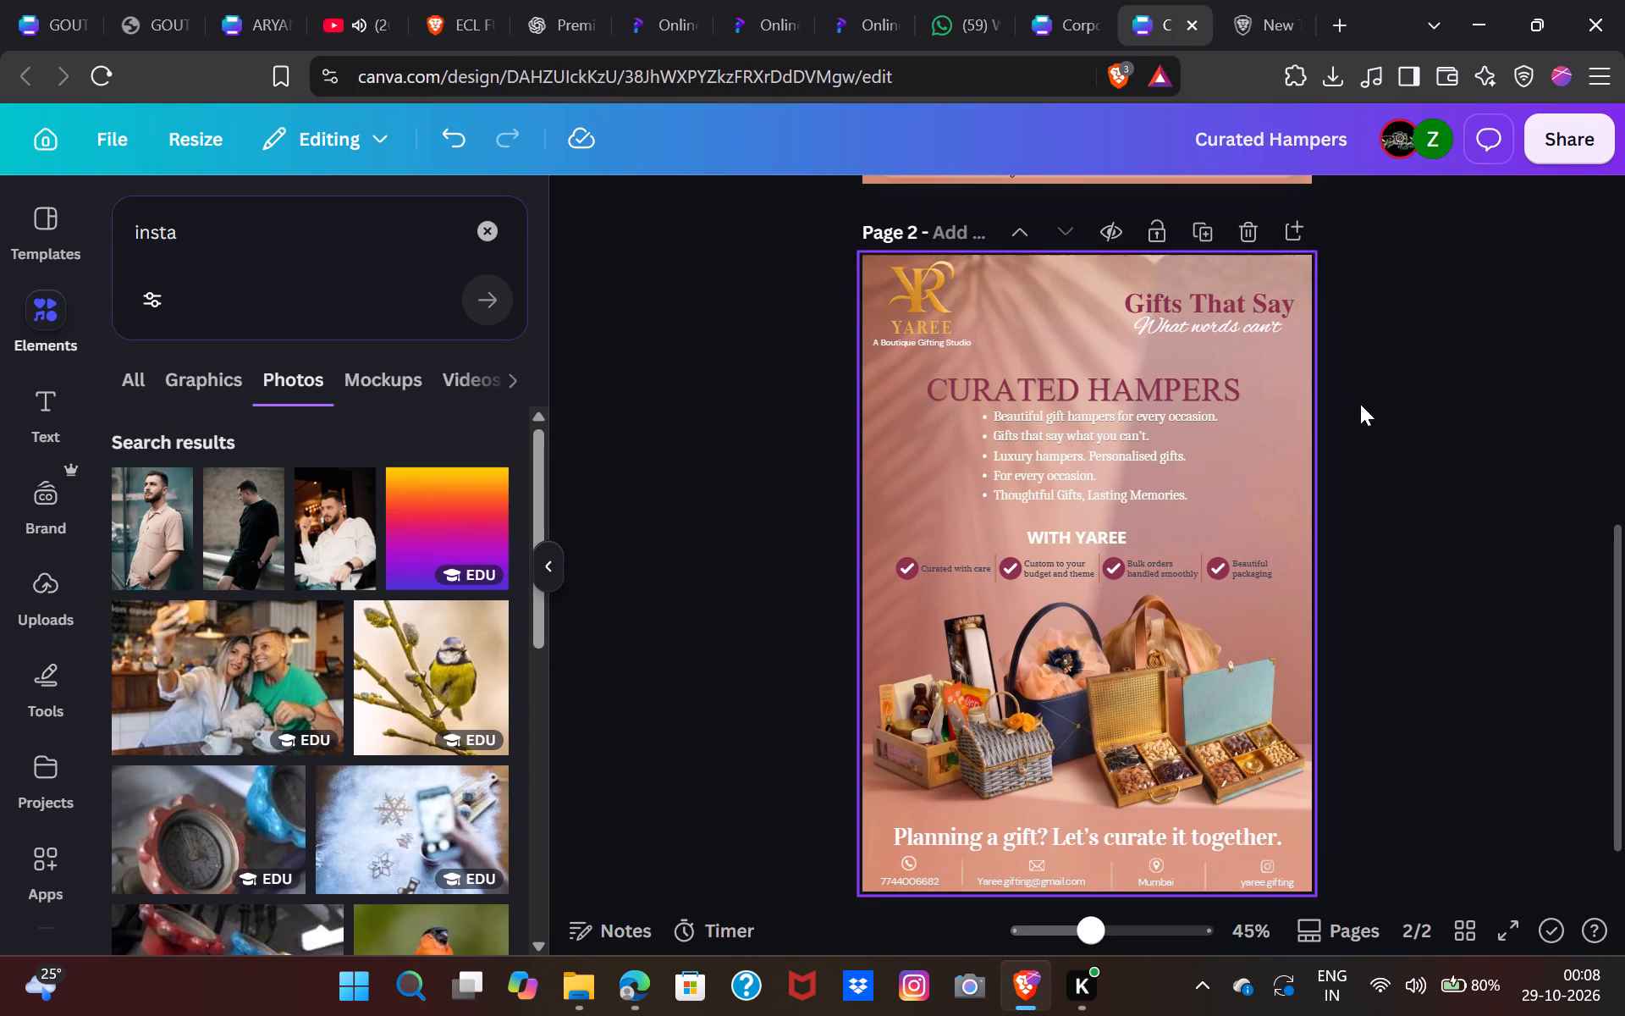
left_click(1576, 132)
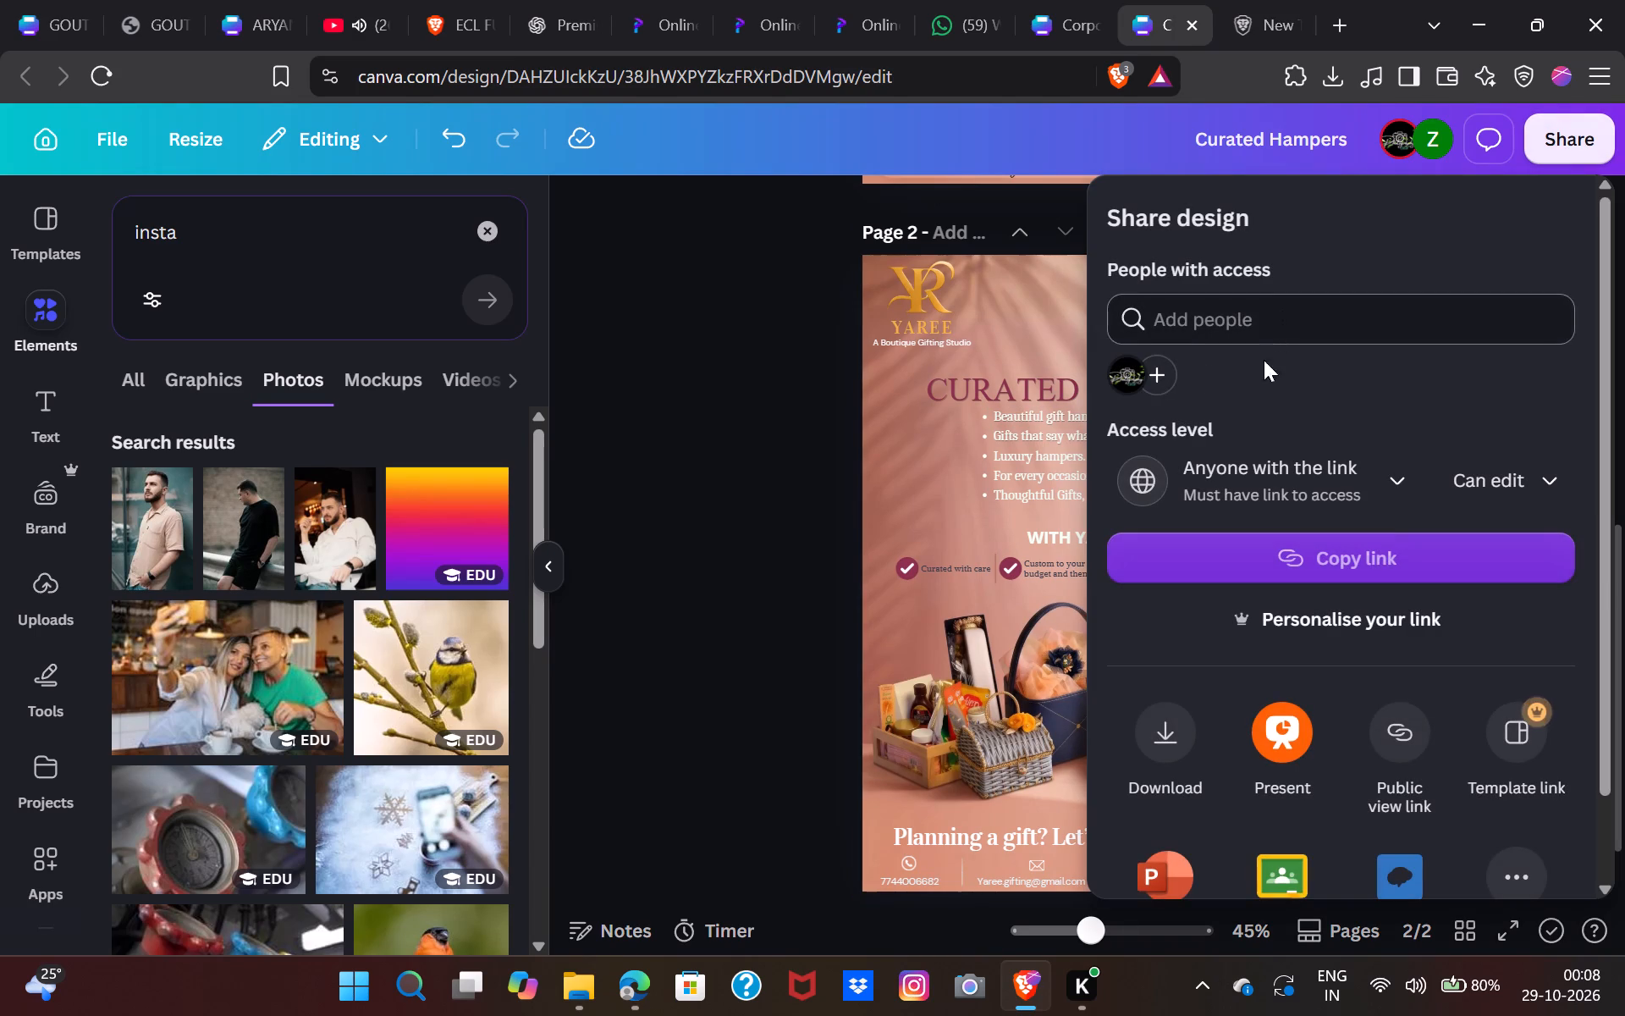
left_click(1165, 726)
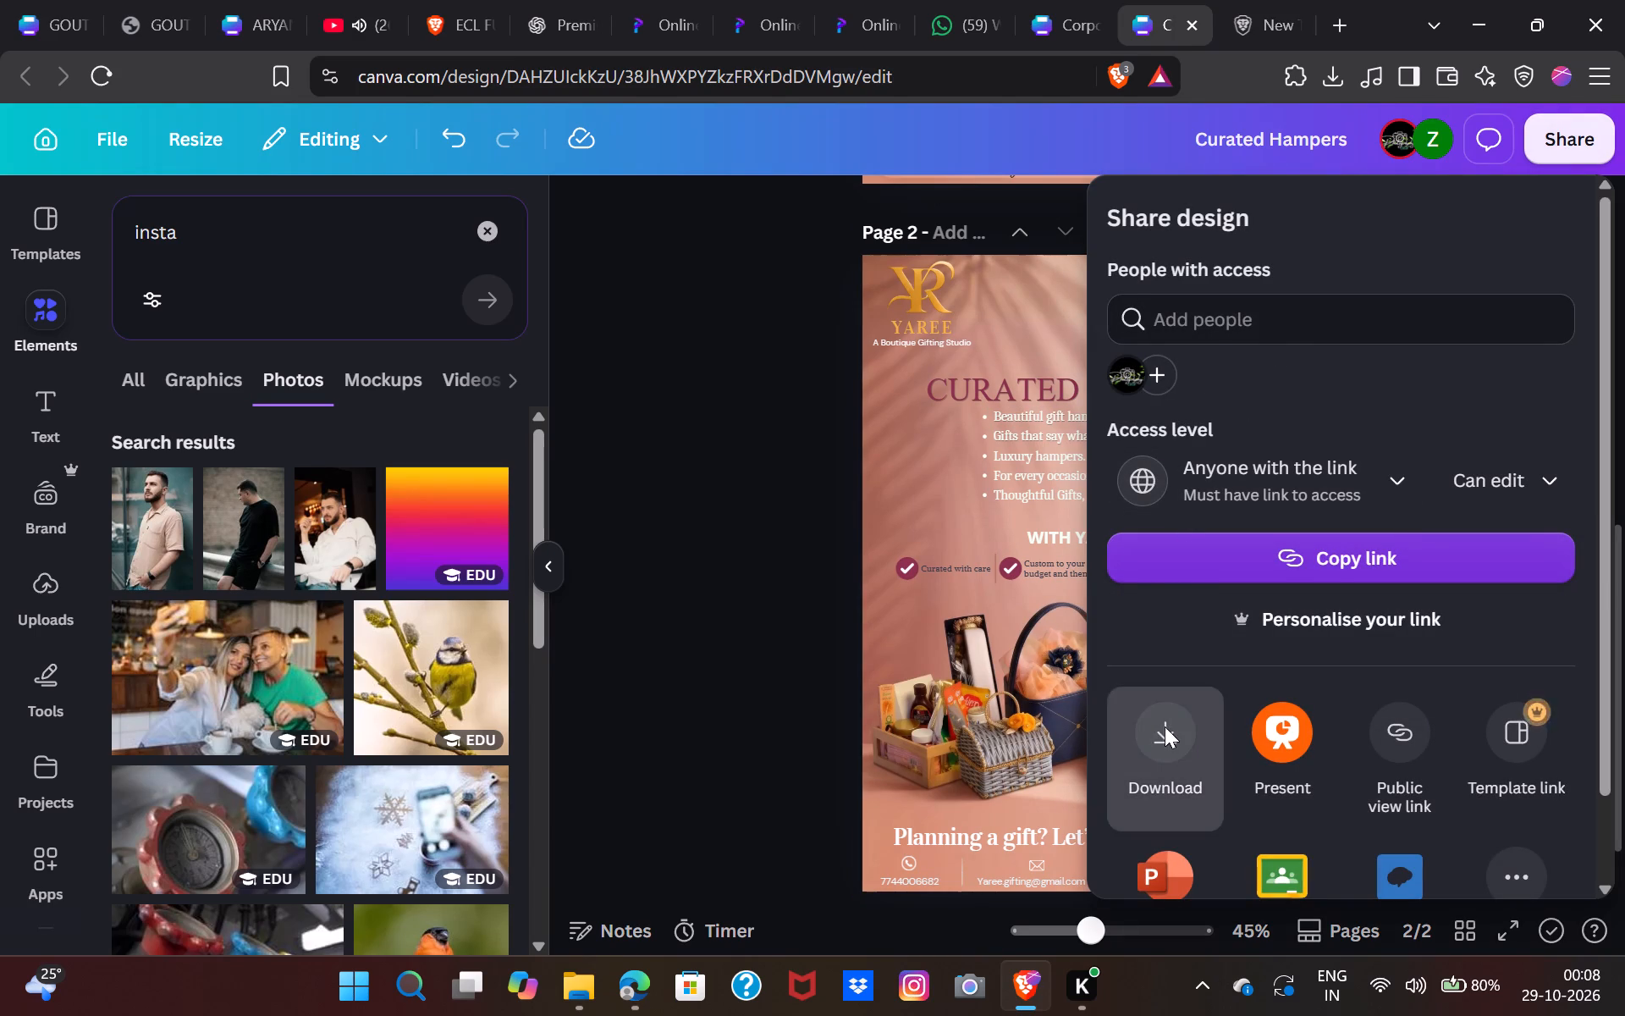
left_click(1298, 341)
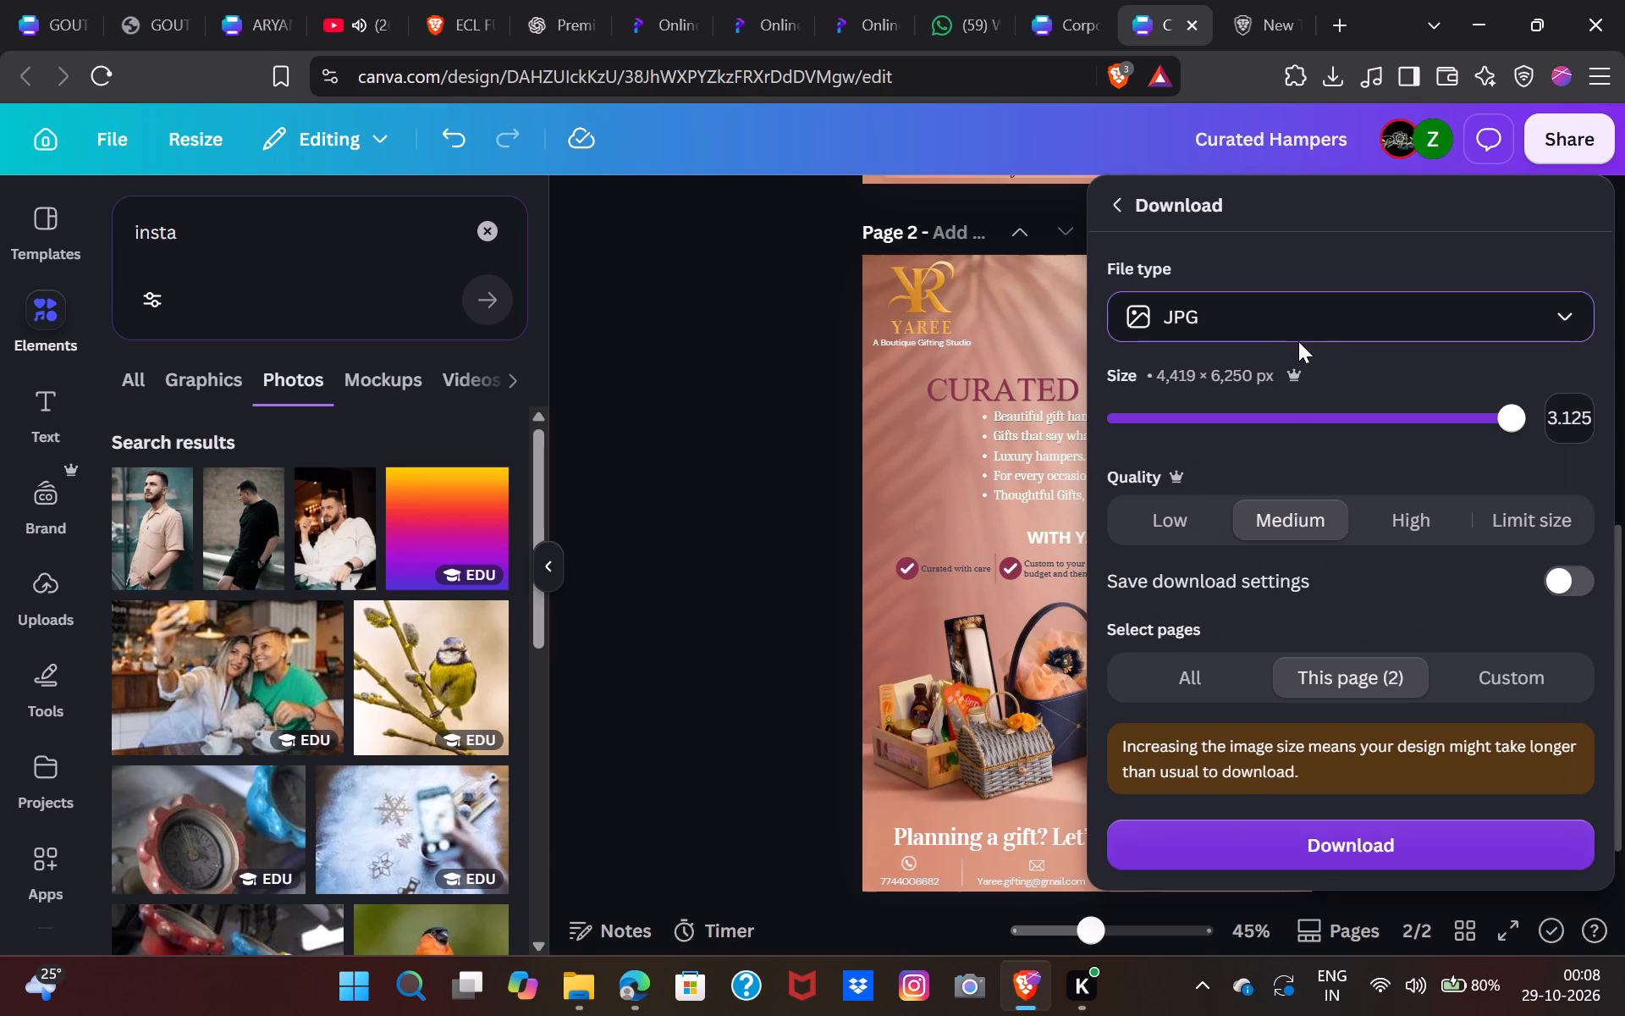
left_click(1259, 479)
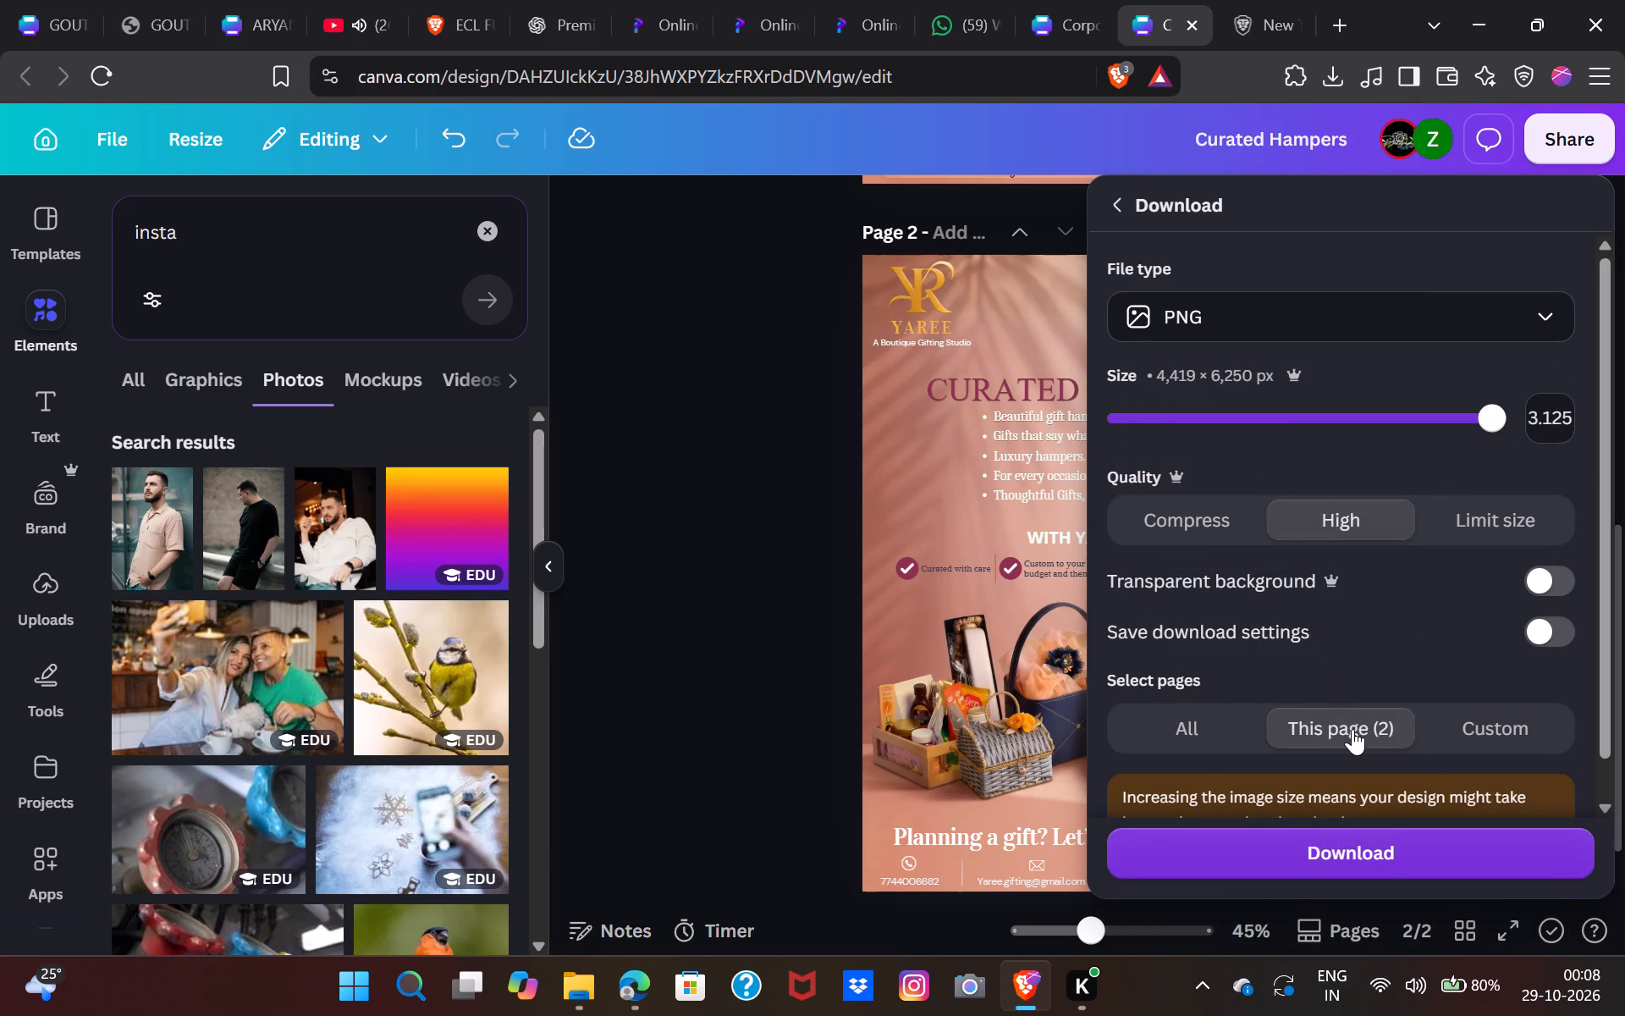
left_click(1381, 849)
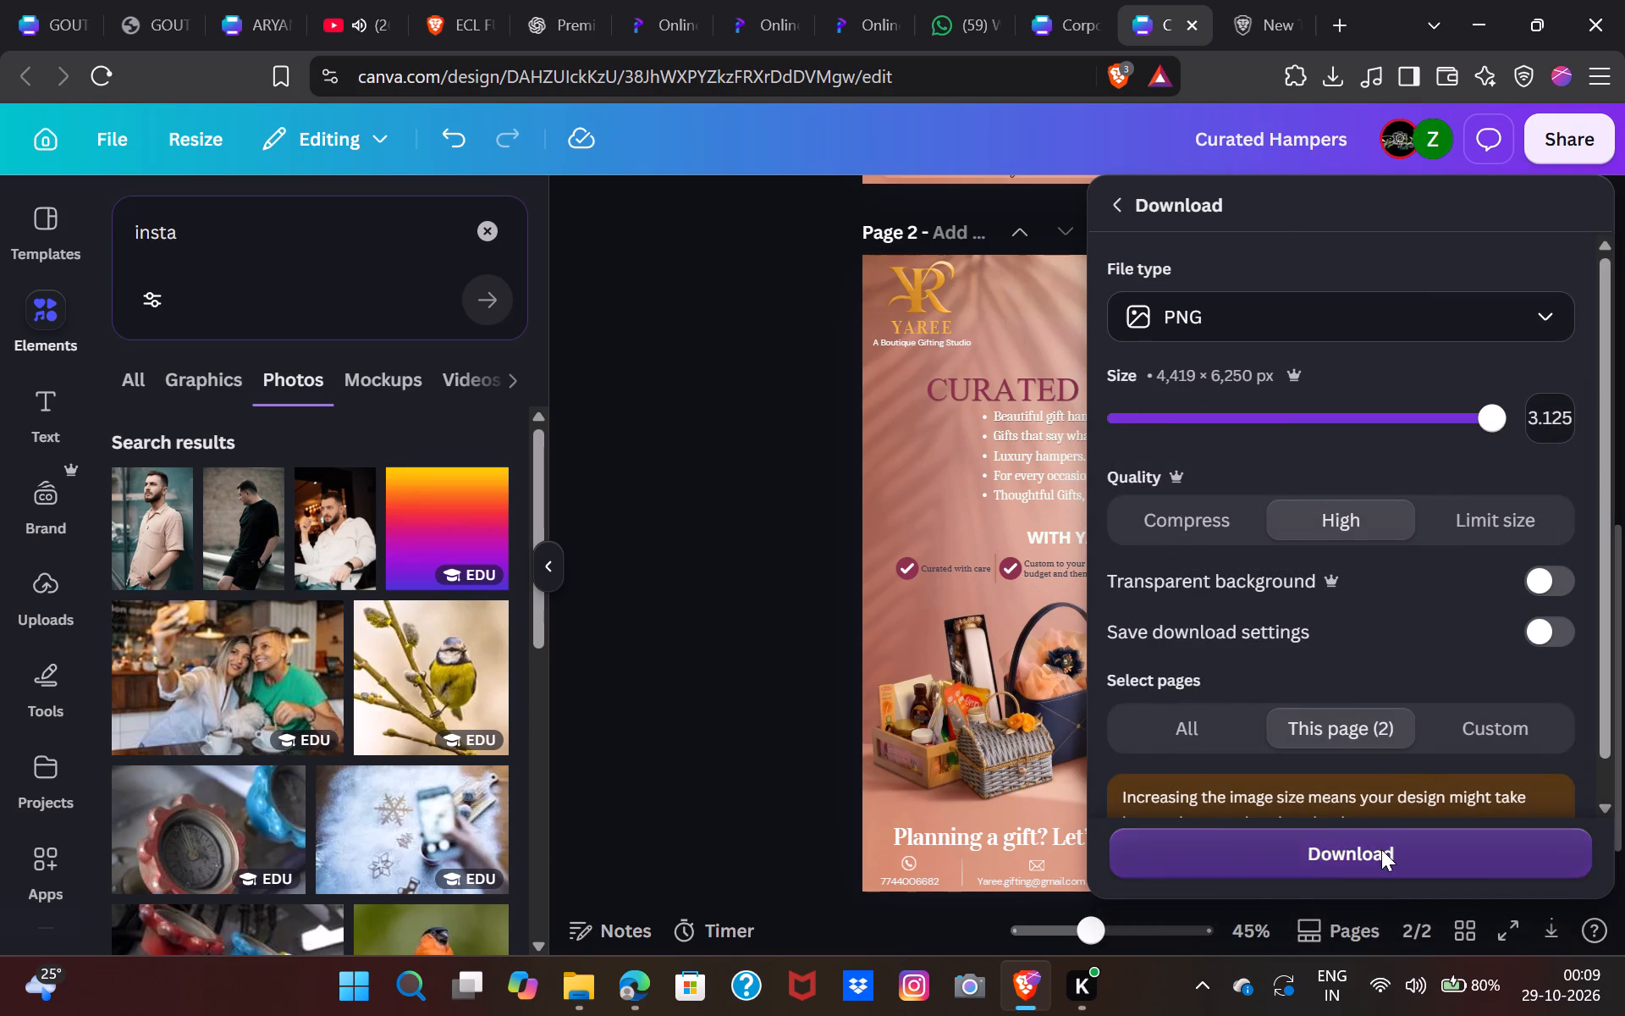
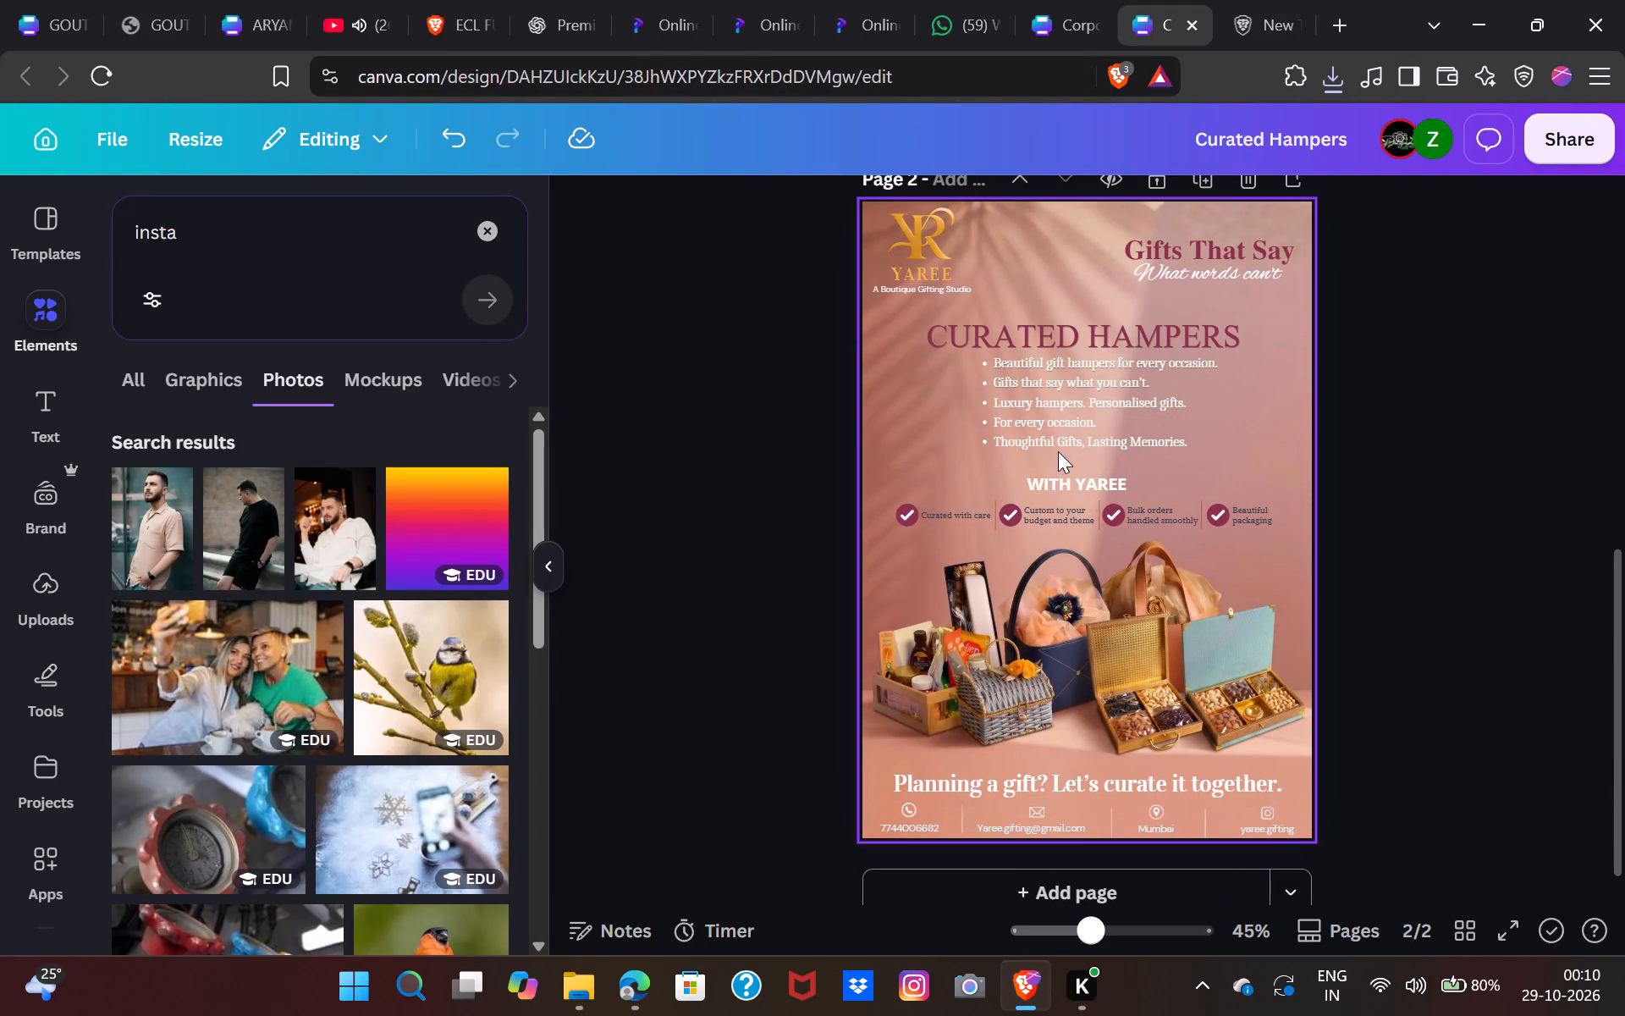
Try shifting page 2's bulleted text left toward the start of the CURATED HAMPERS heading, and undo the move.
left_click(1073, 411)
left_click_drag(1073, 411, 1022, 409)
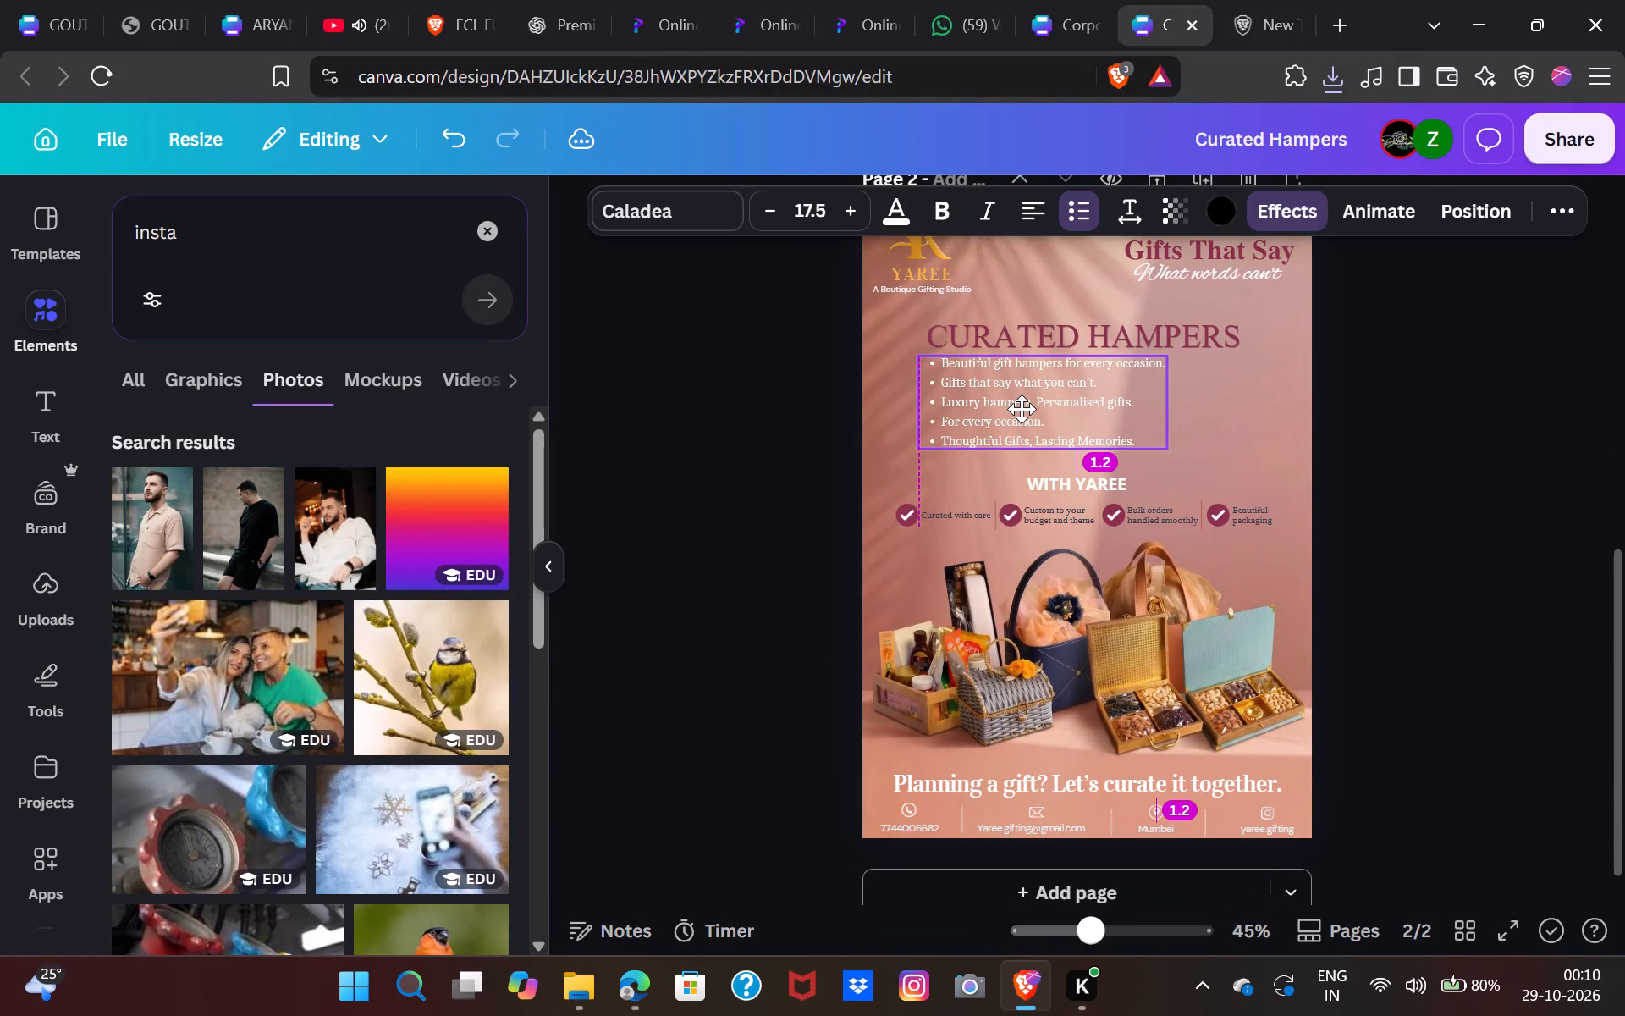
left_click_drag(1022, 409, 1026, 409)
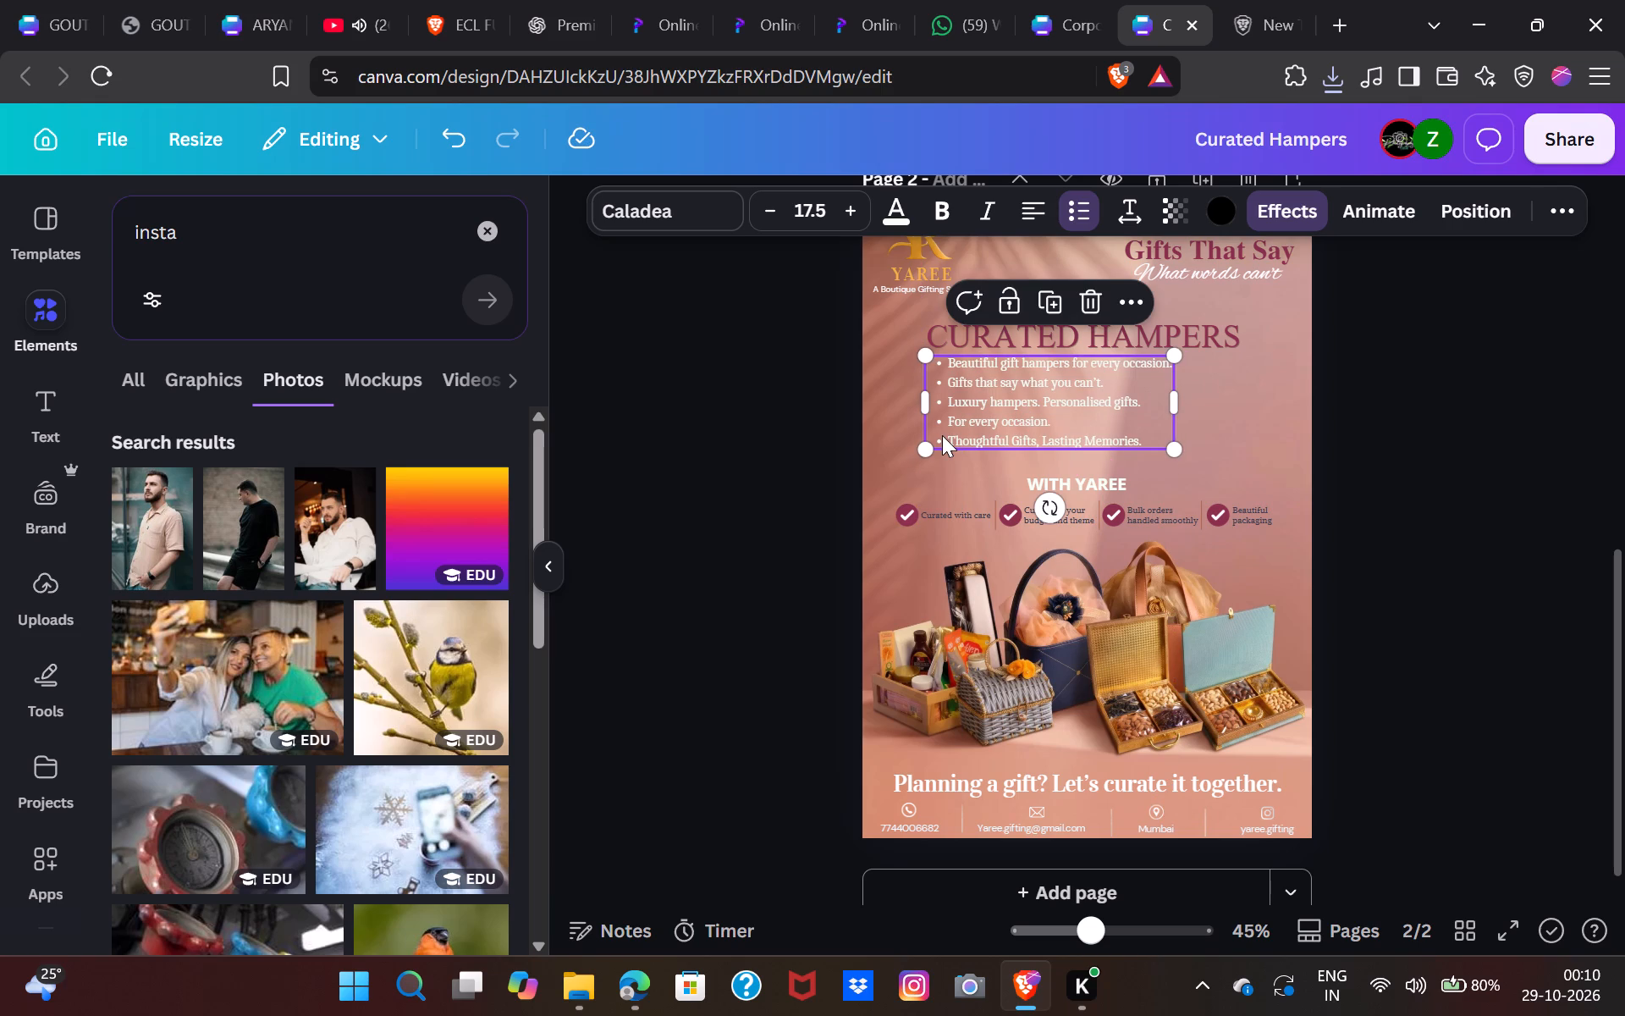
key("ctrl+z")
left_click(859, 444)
Move page 2's WITH YAREE heading above the first checkmark feature, aligned with the row's left edge, and enlarge it to size 29.9.
scroll(859, 444, "up", 1)
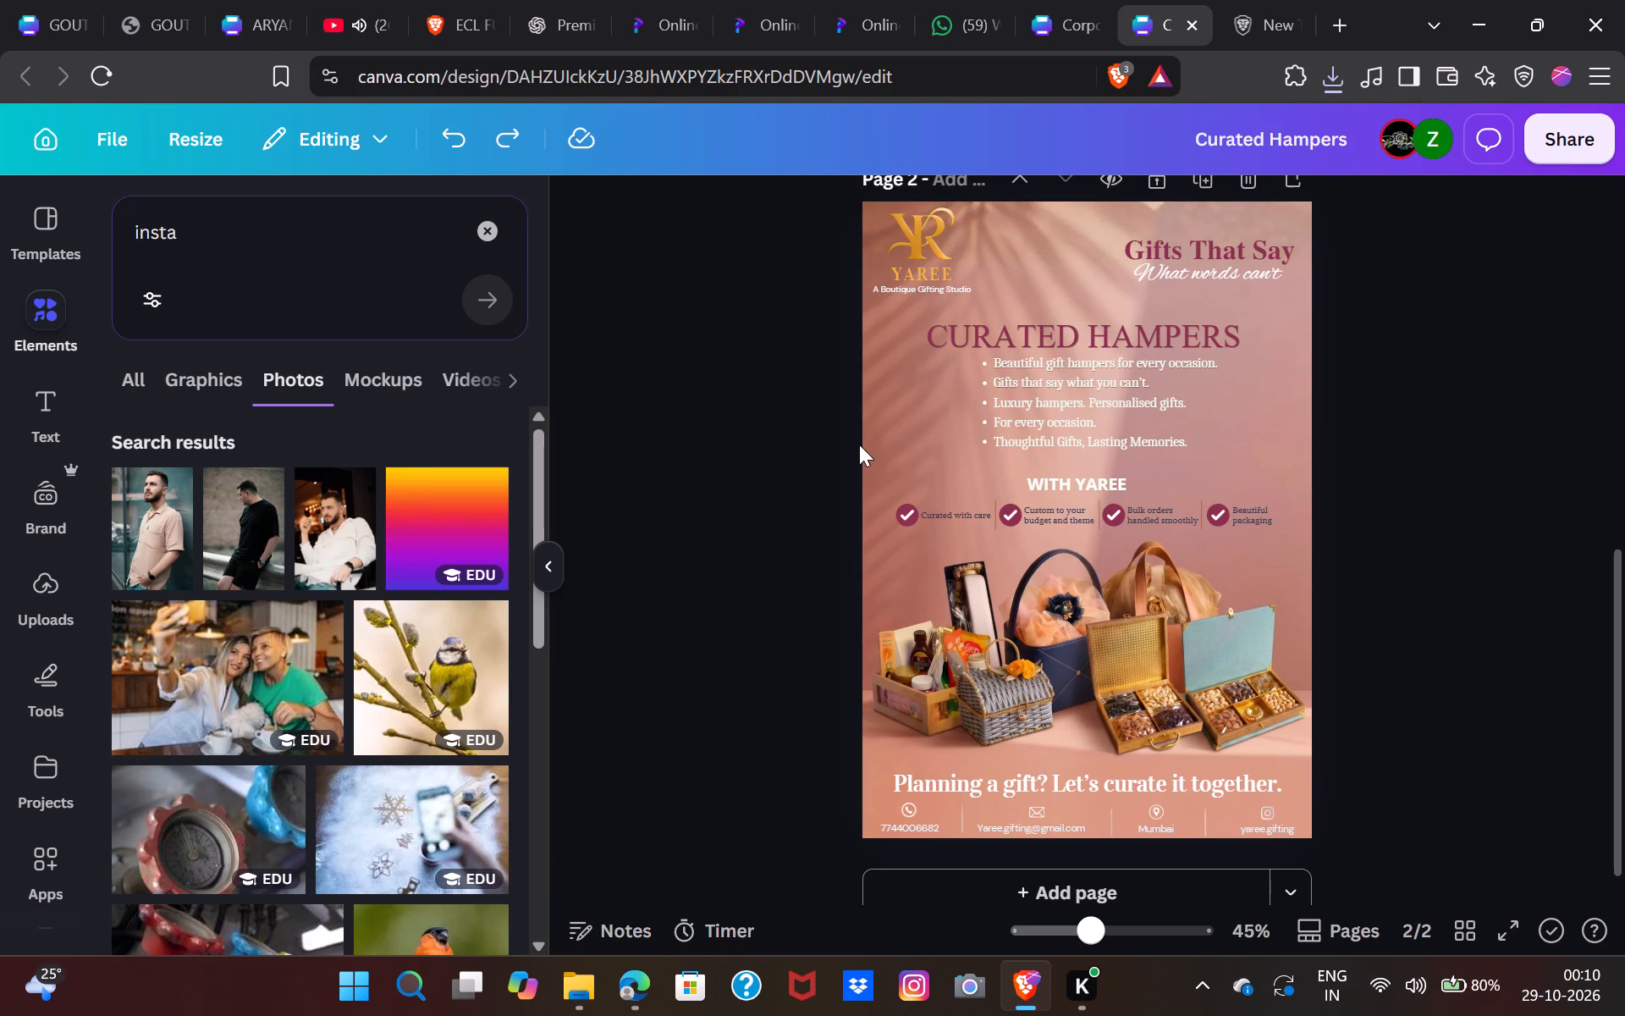
scroll(859, 444, "up", 1)
left_click(1100, 571)
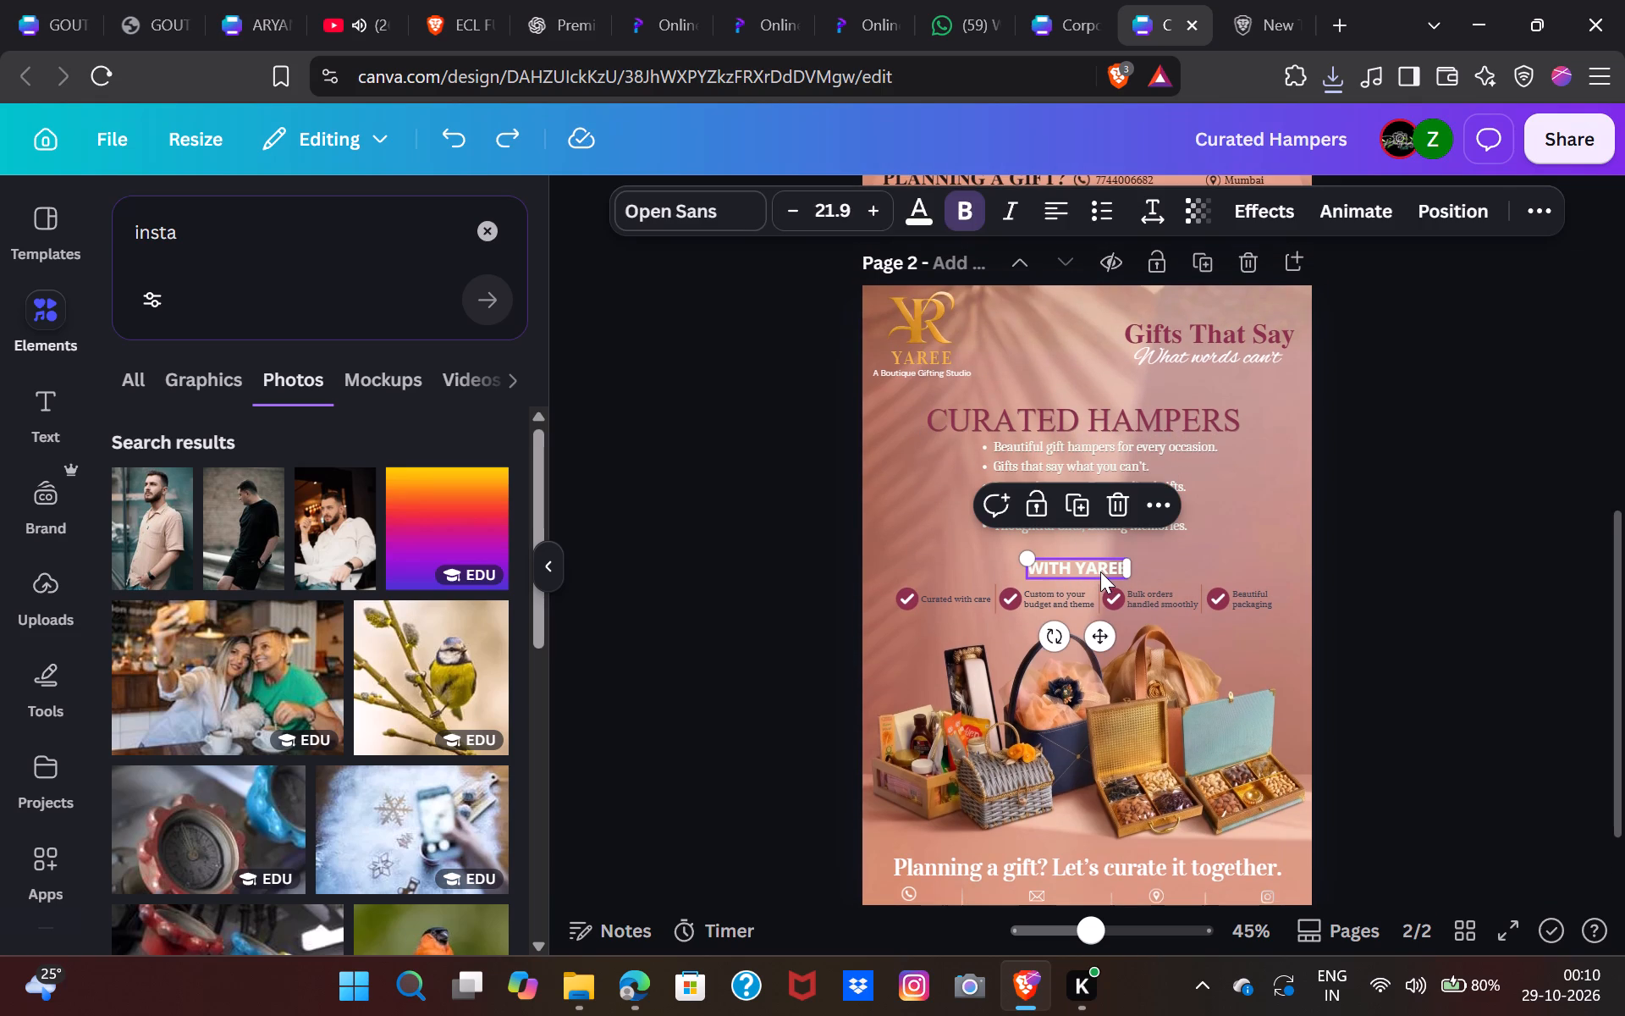
left_click_drag(1095, 635, 1002, 635)
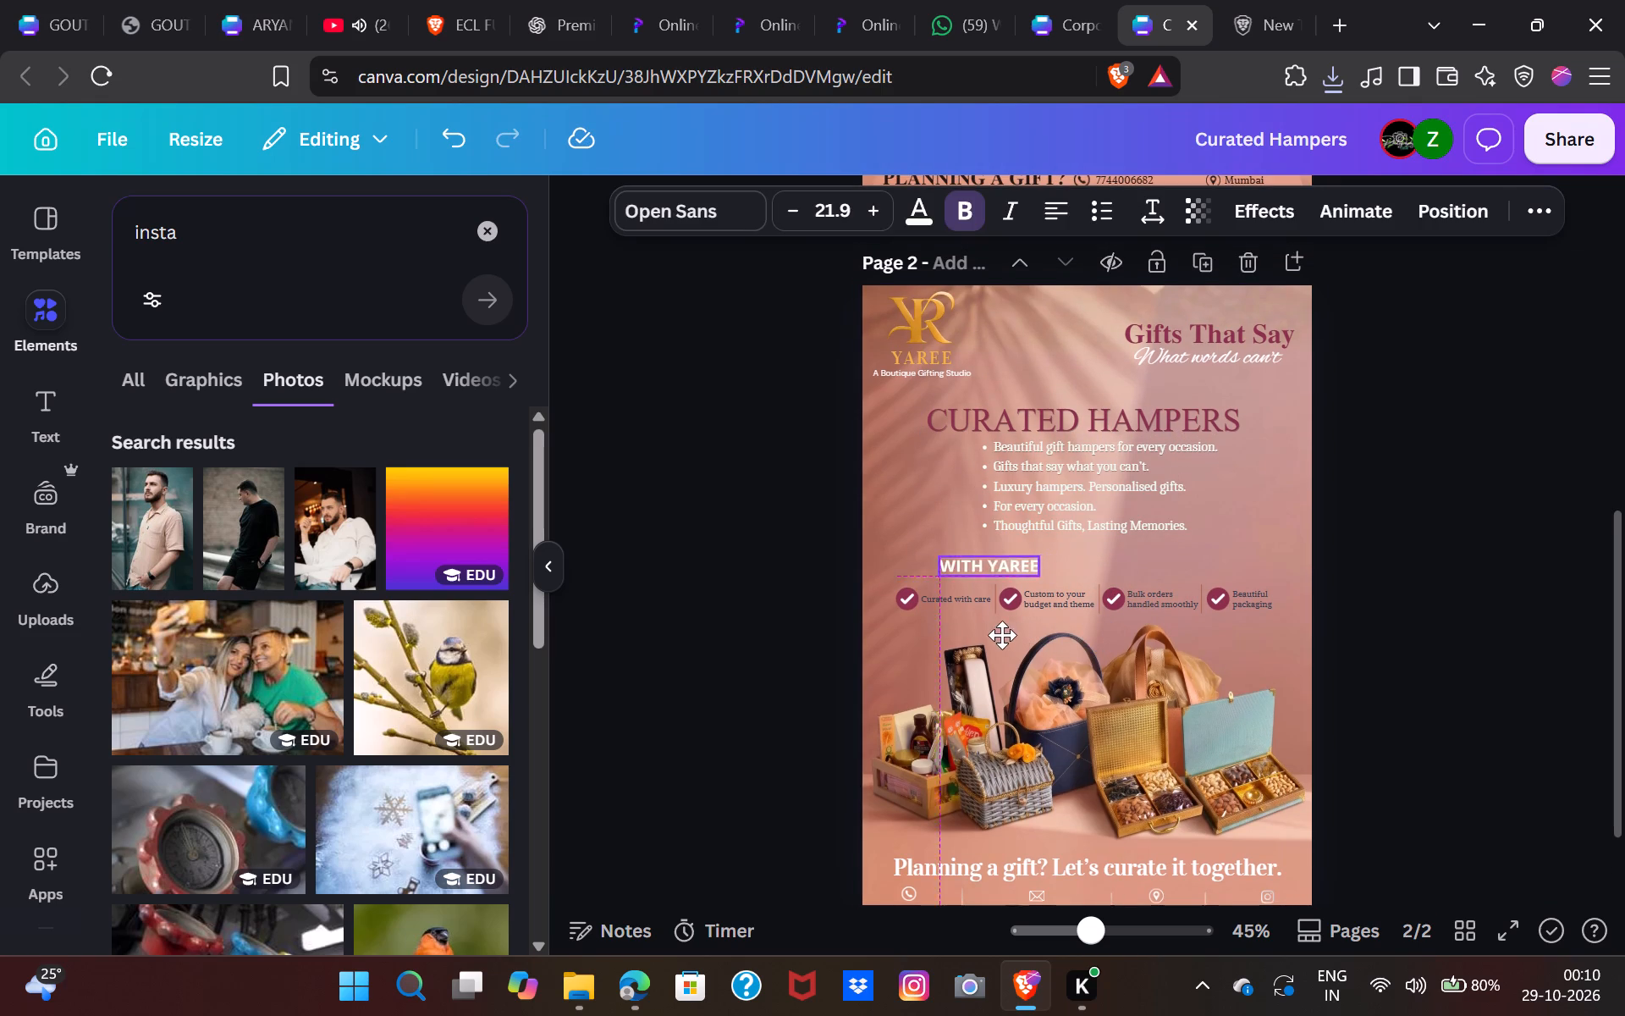
left_click_drag(1002, 635, 975, 631)
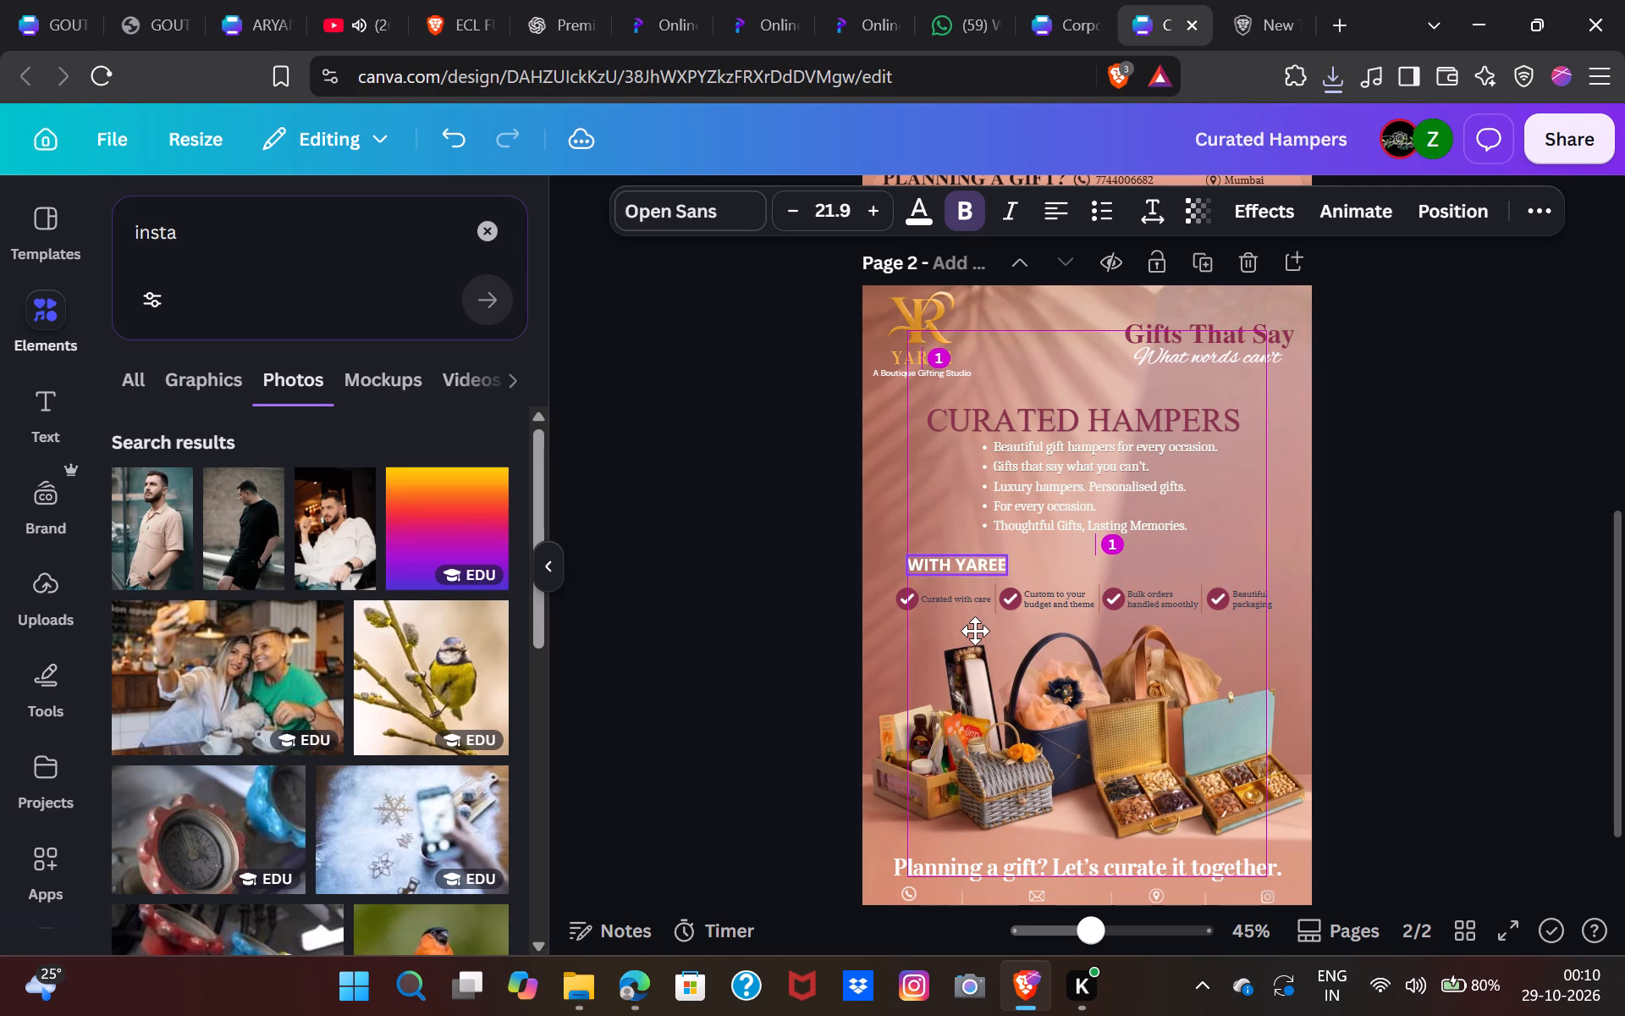
left_click_drag(975, 631, 967, 632)
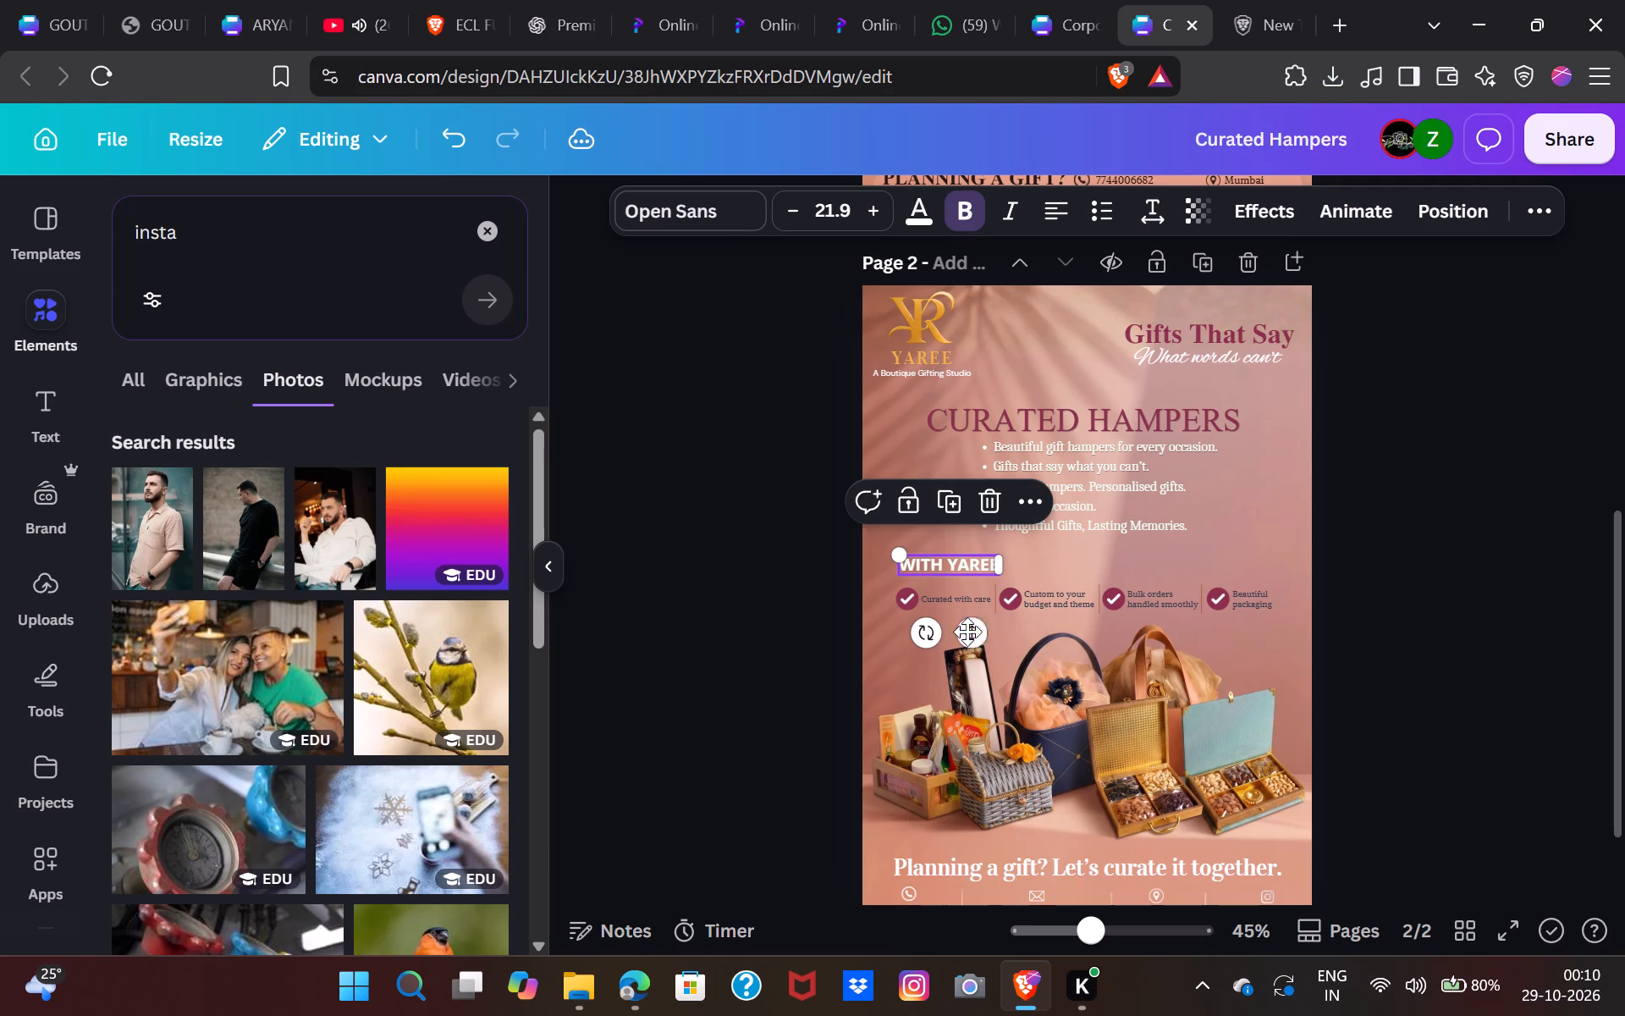
left_click_drag(895, 557, 871, 545)
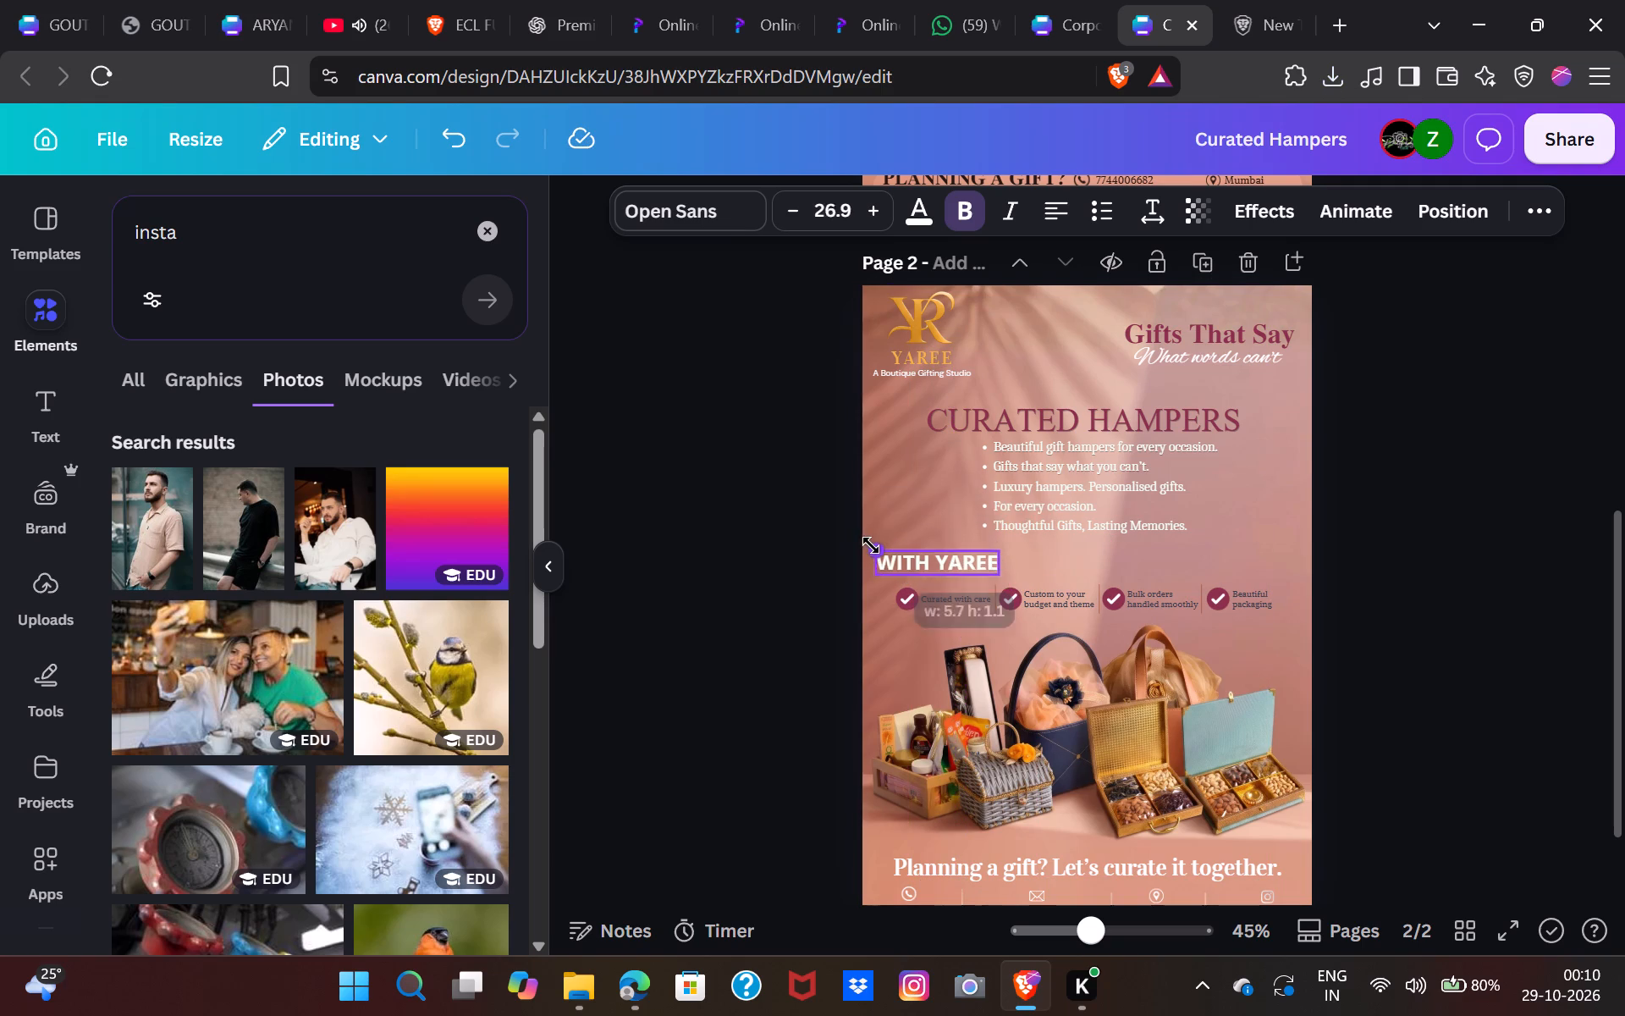
left_click_drag(871, 545, 859, 544)
left_click_drag(940, 628, 968, 630)
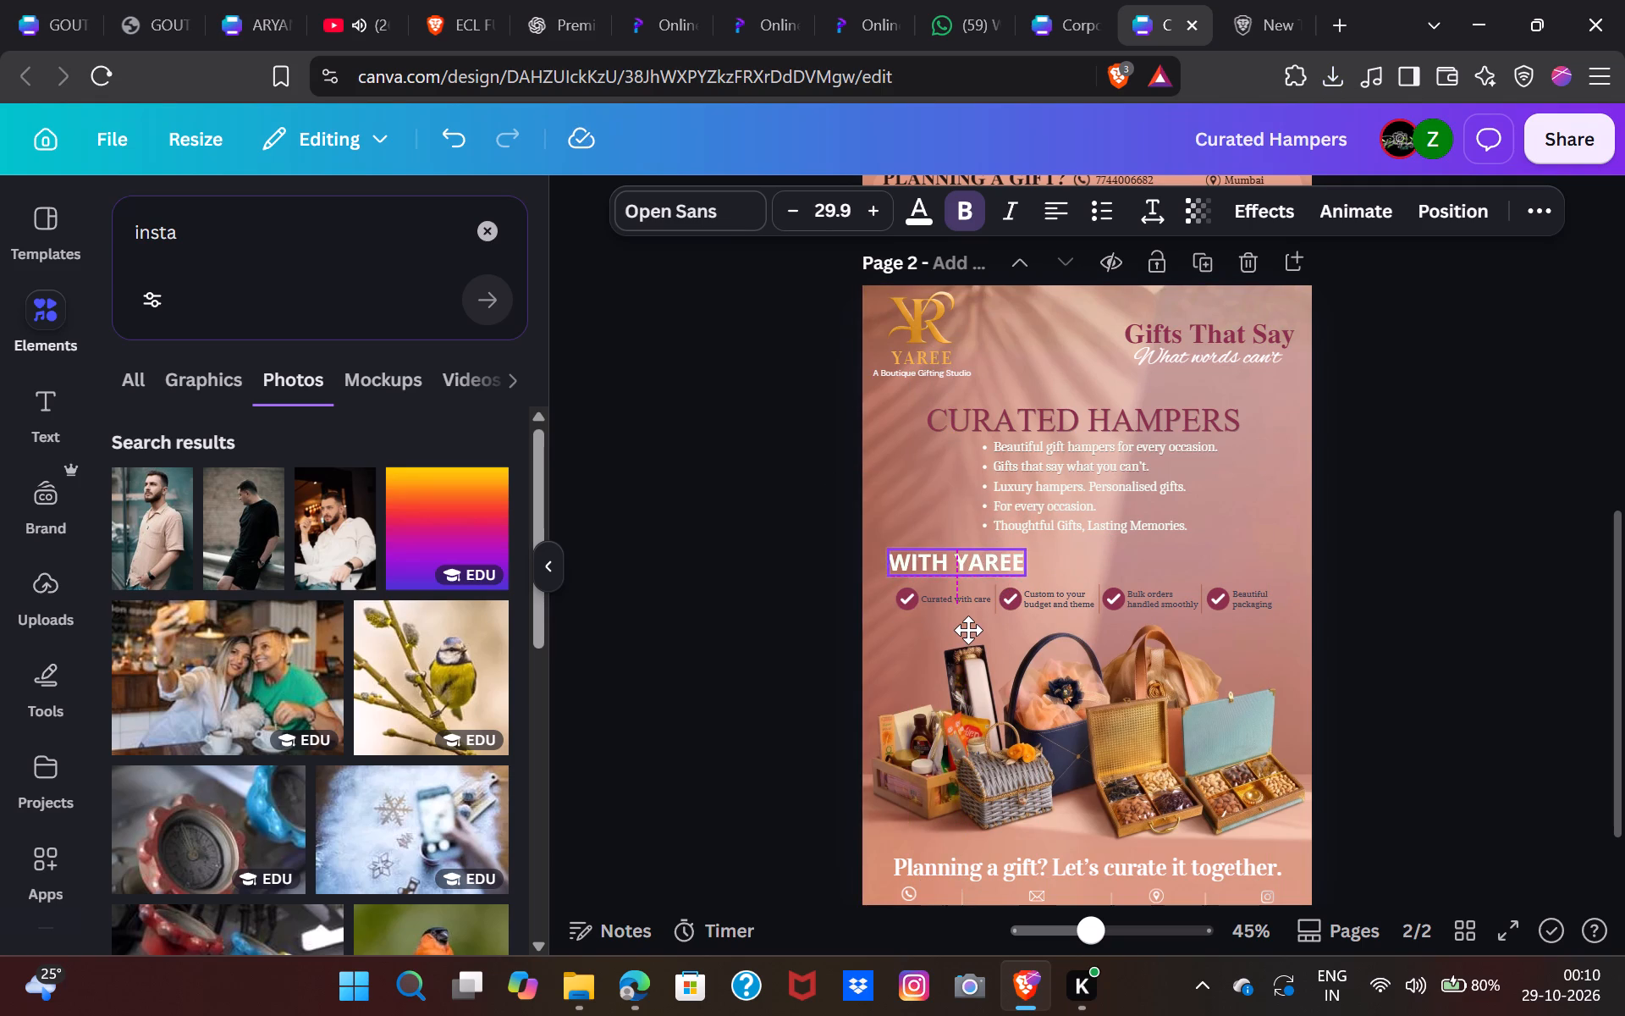
left_click_drag(968, 630, 974, 633)
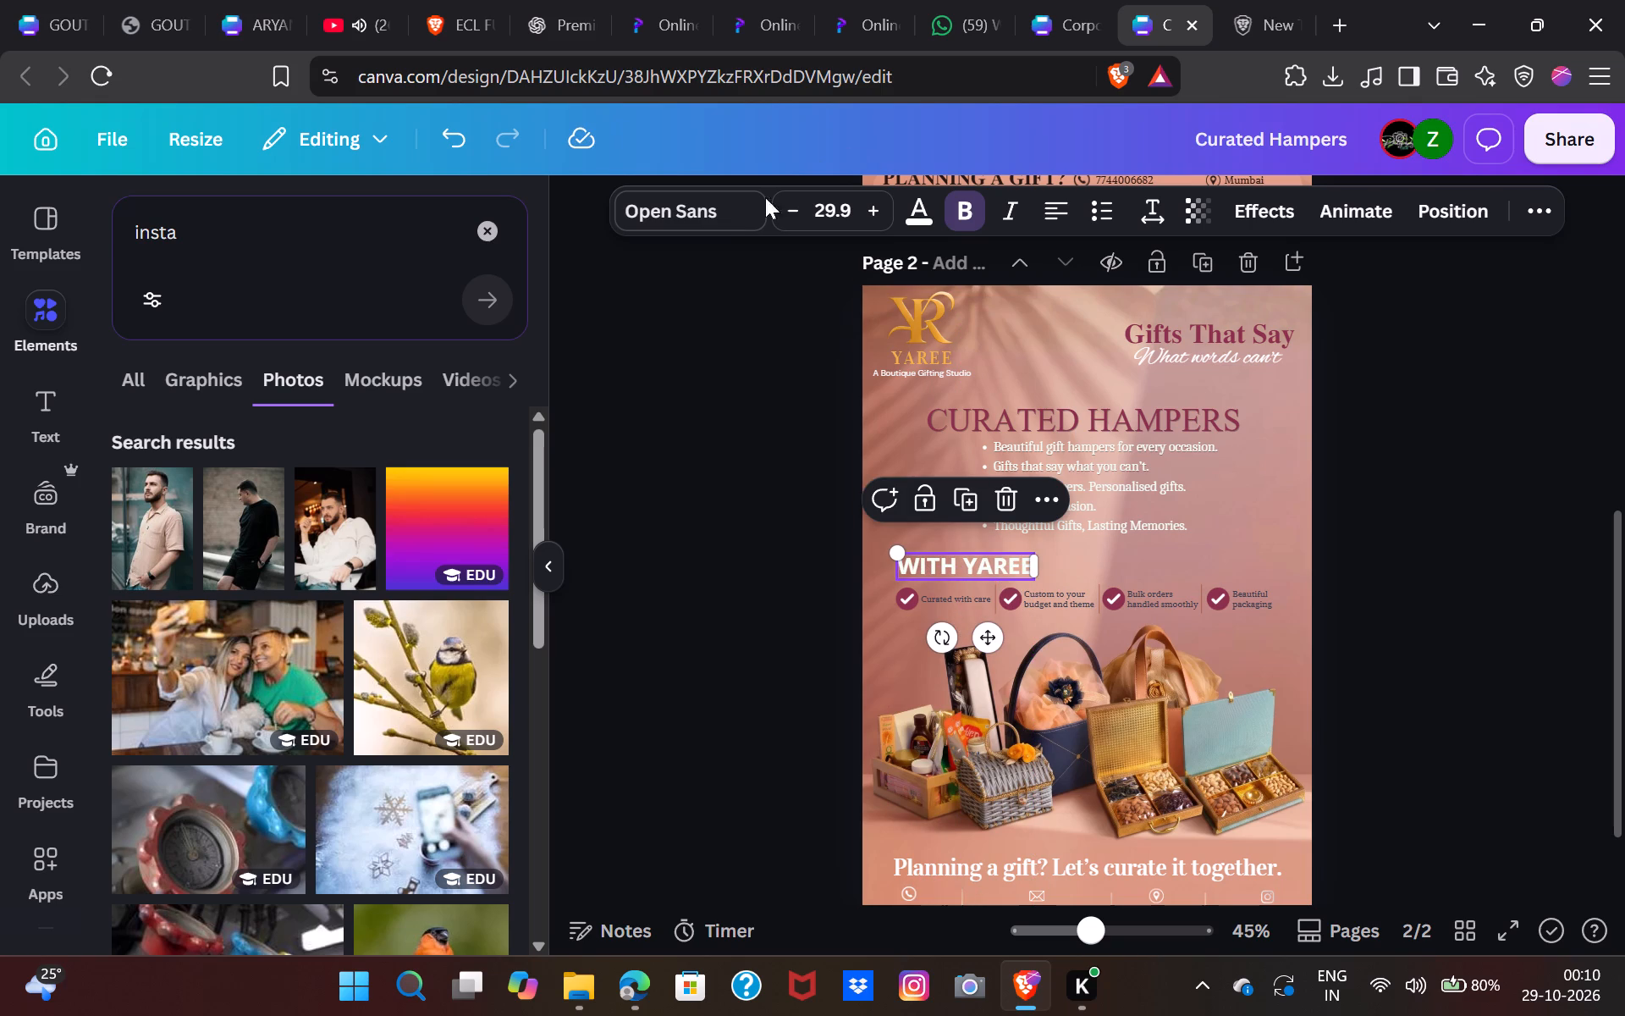
Try Quicksand, Advetime and Nickainley on the WITH YAREE heading and settle on the Alex Brush font.
left_click(746, 200)
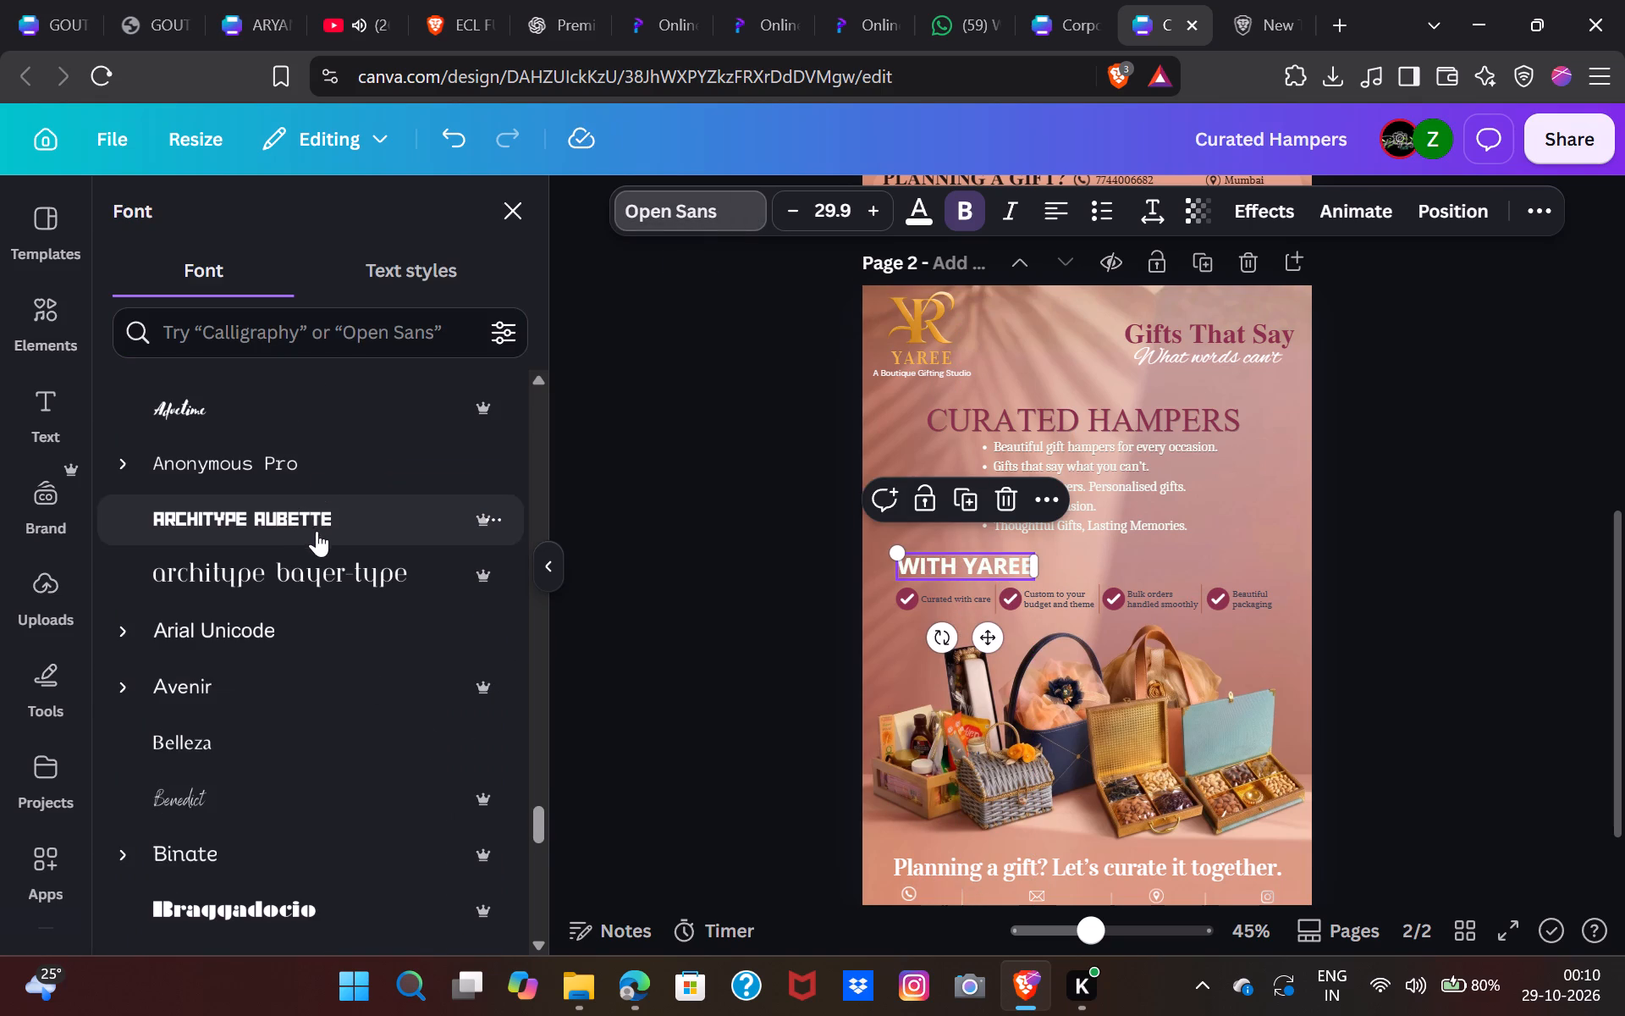
left_click(322, 422)
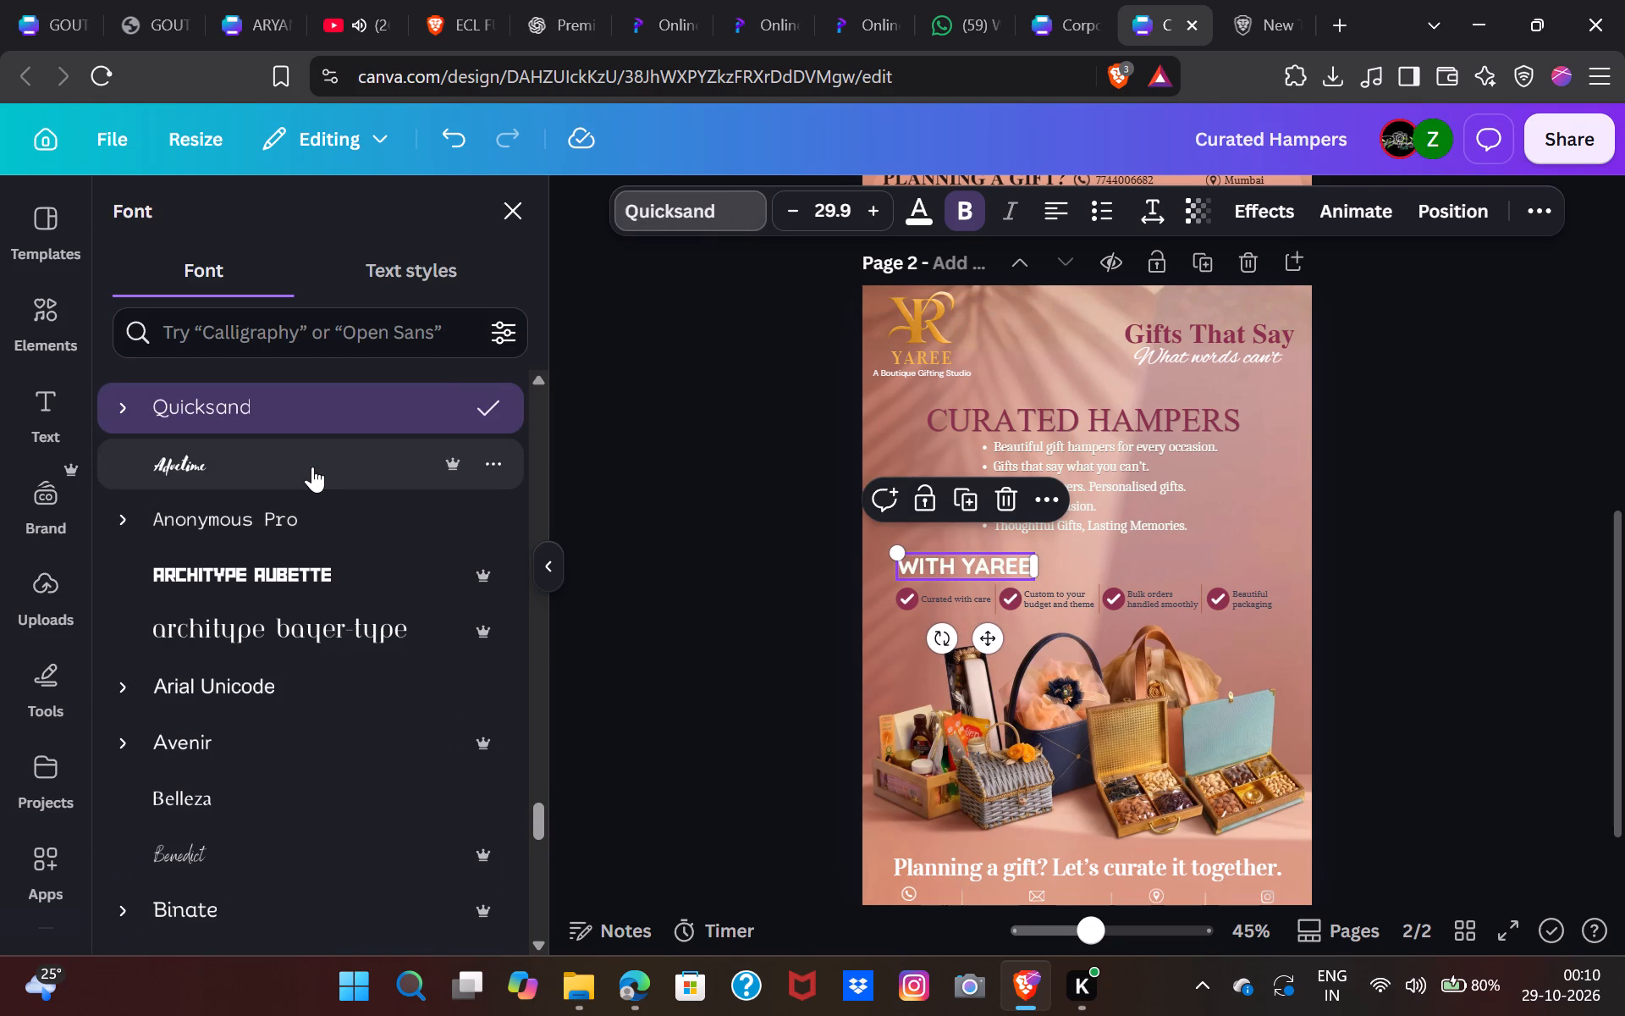
left_click(312, 467)
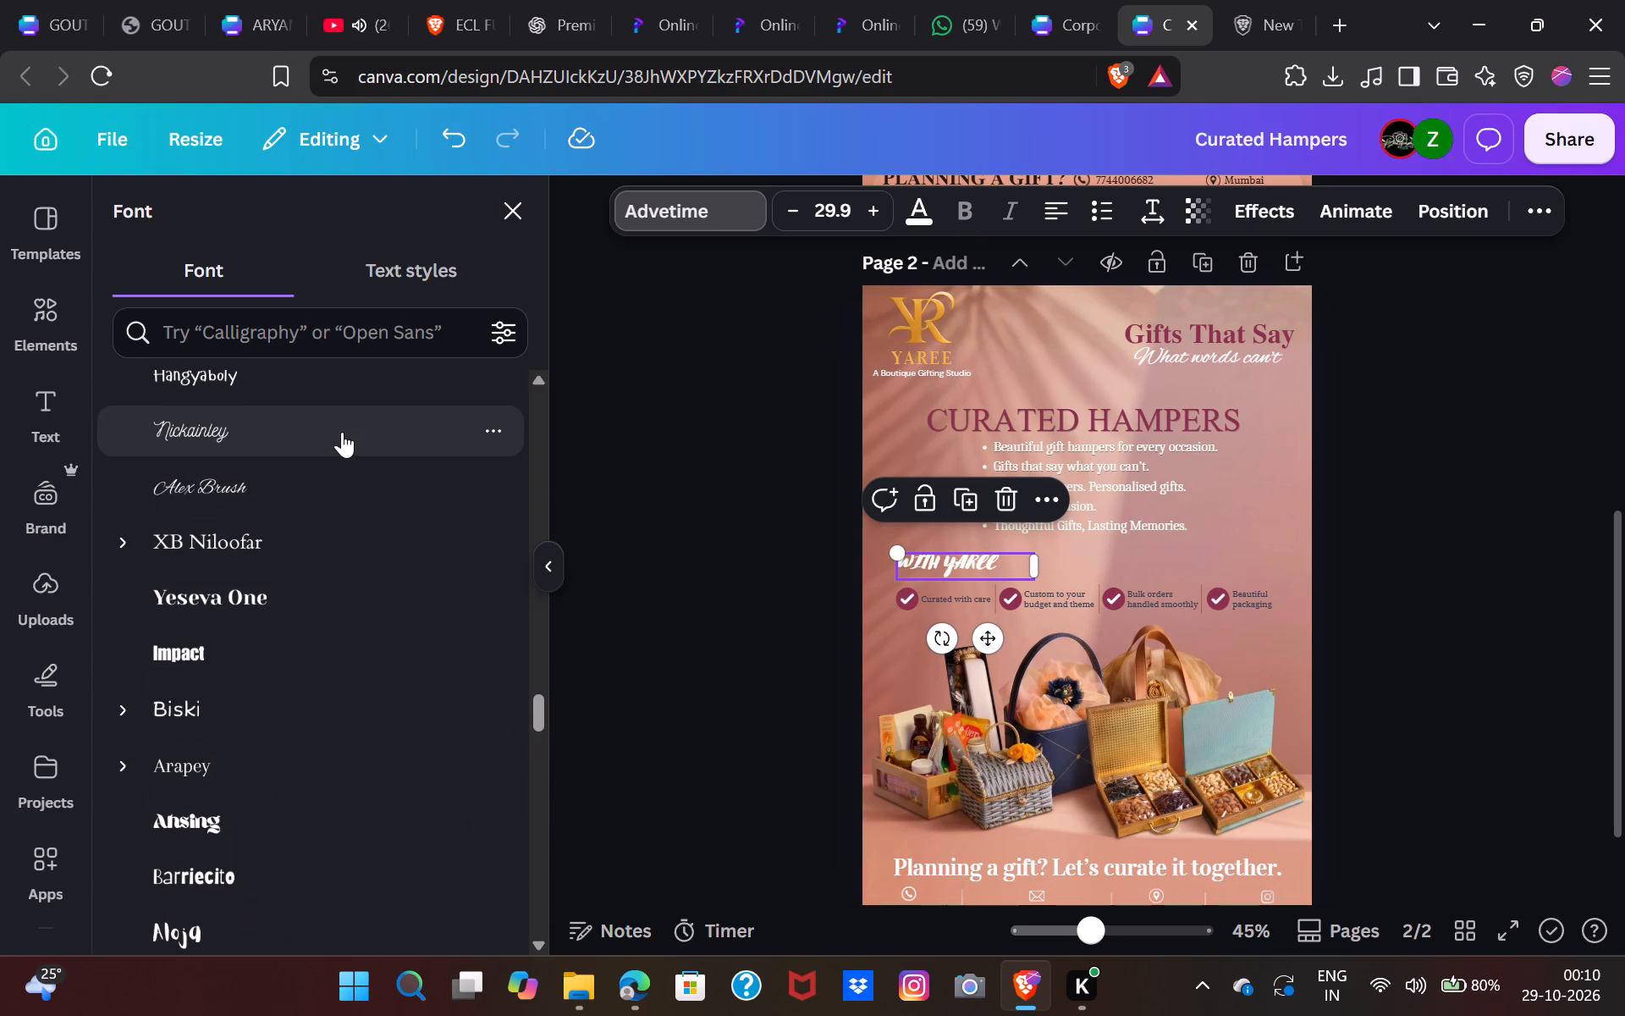
left_click(340, 433)
left_click(337, 483)
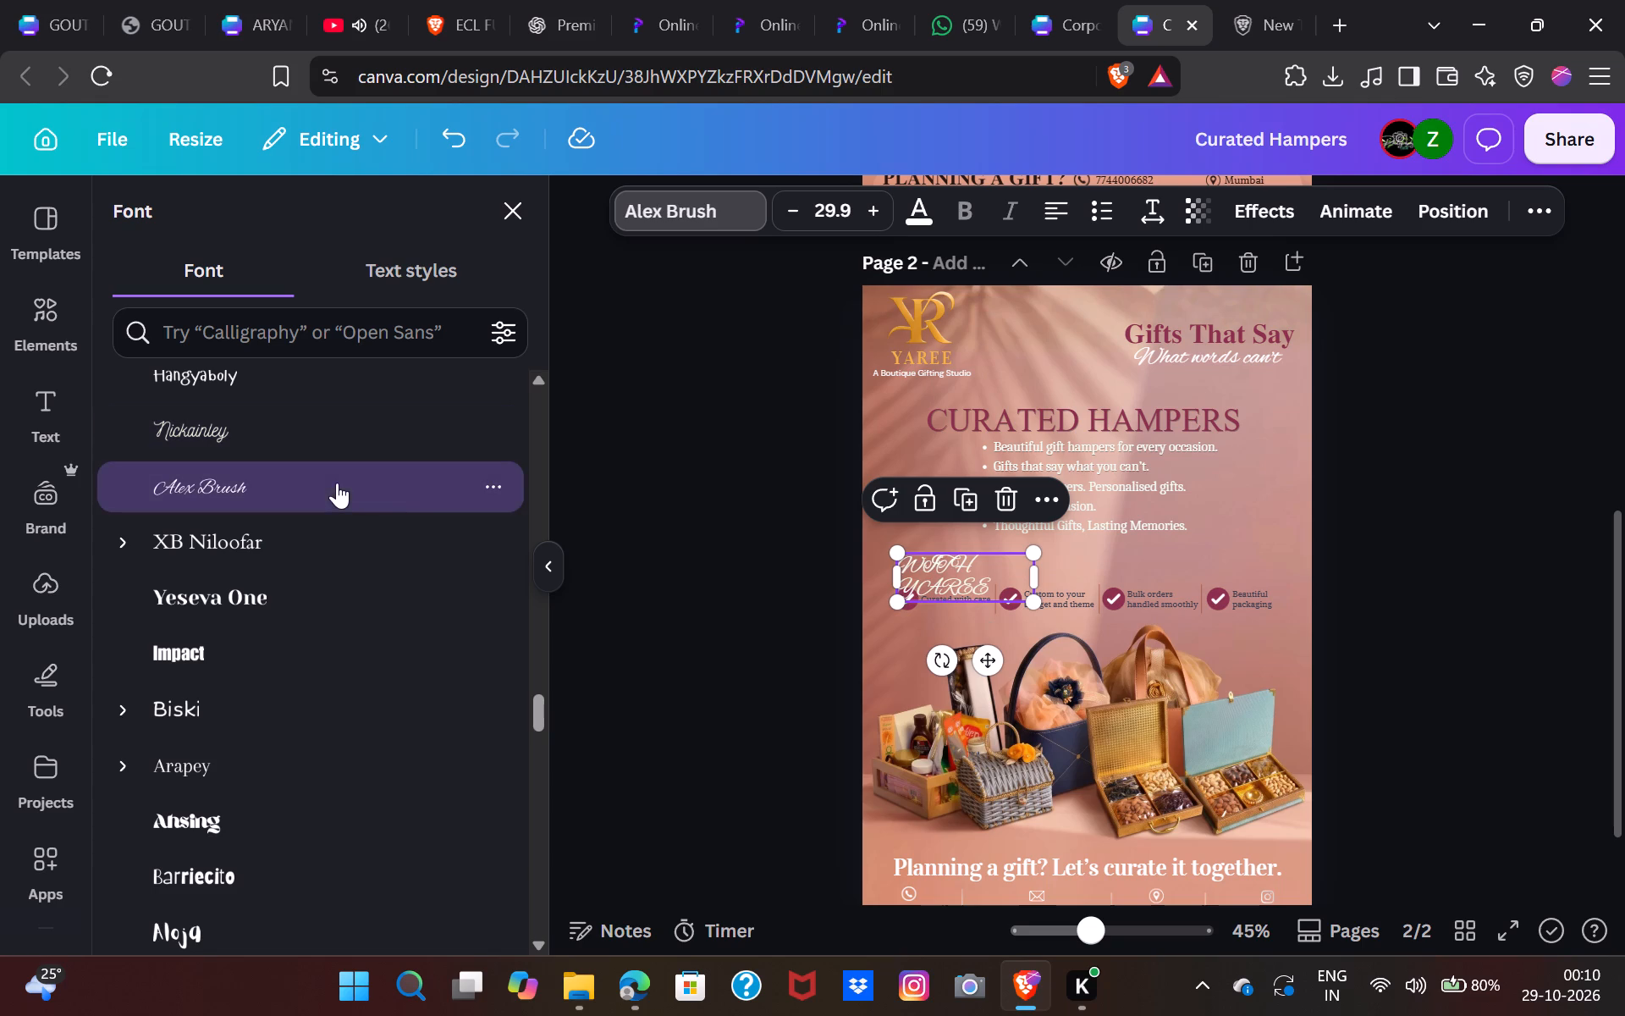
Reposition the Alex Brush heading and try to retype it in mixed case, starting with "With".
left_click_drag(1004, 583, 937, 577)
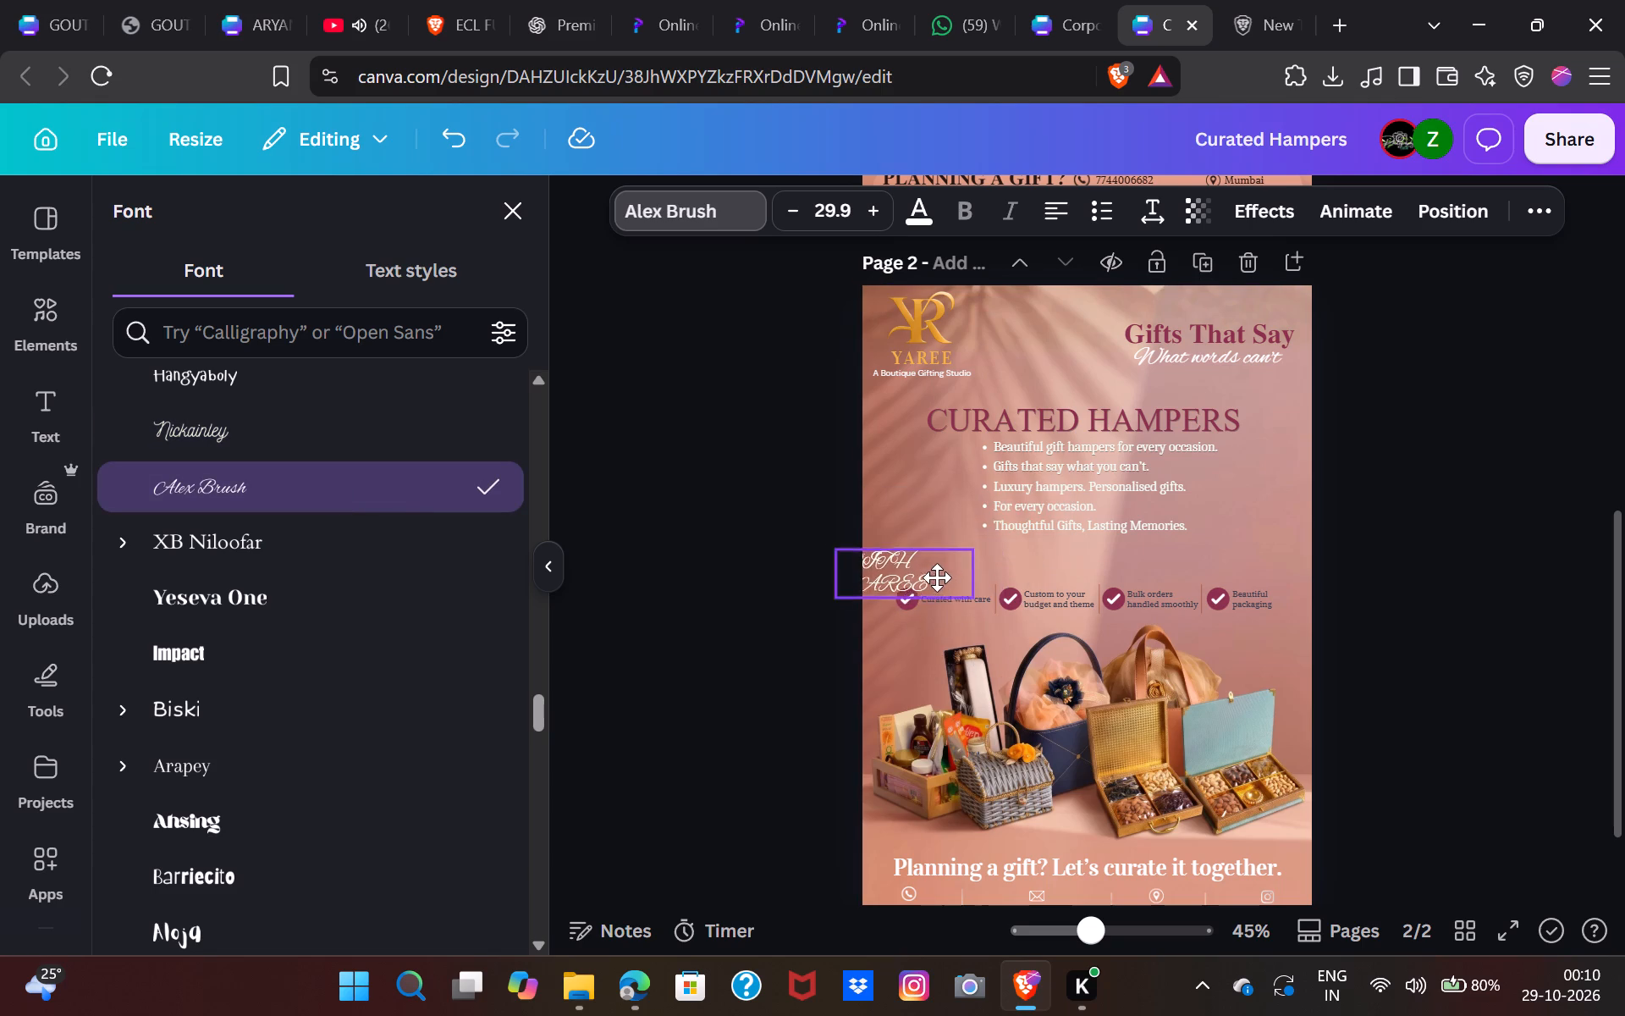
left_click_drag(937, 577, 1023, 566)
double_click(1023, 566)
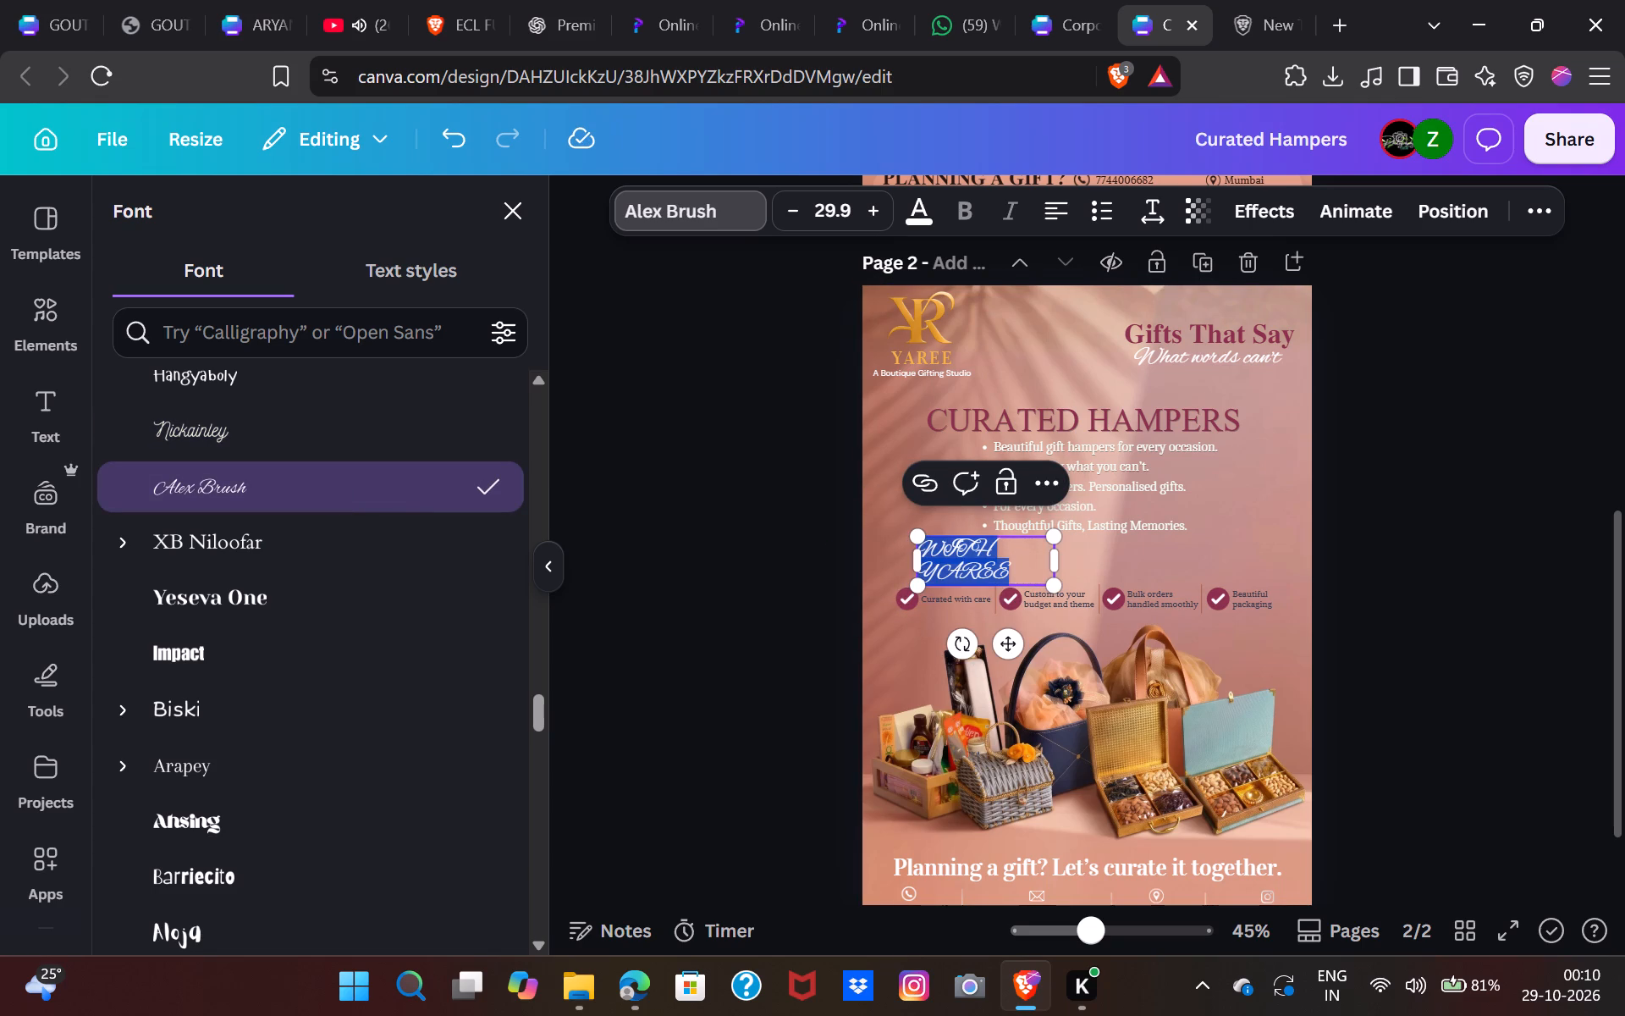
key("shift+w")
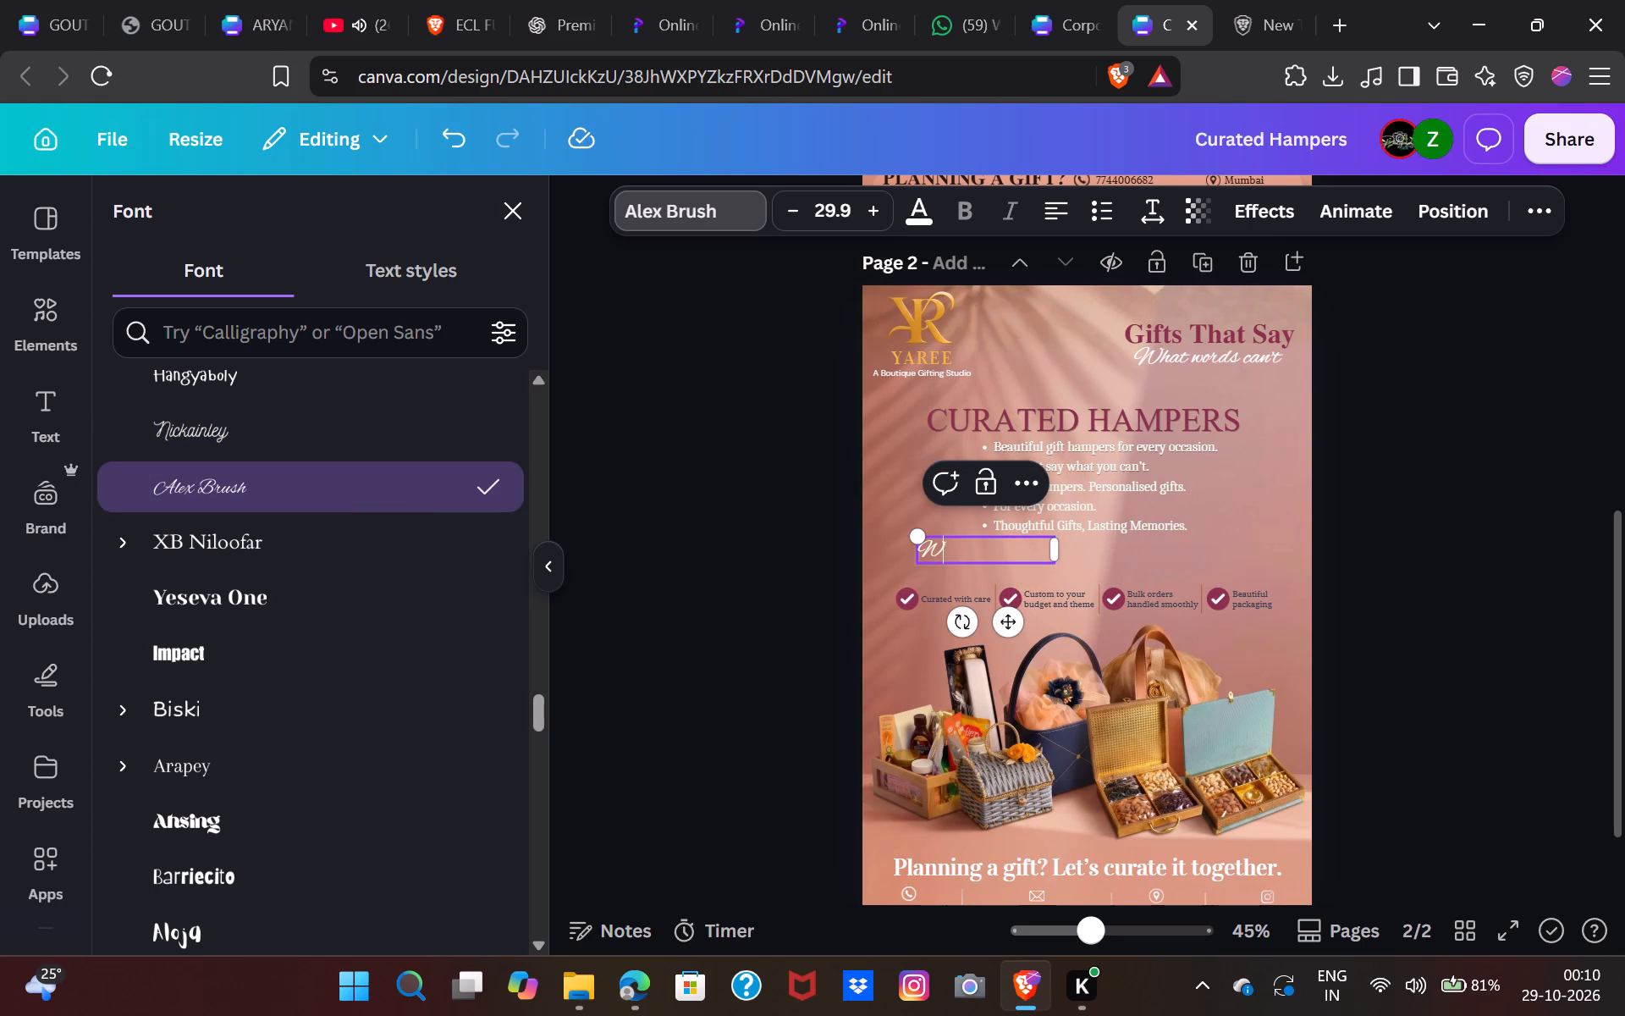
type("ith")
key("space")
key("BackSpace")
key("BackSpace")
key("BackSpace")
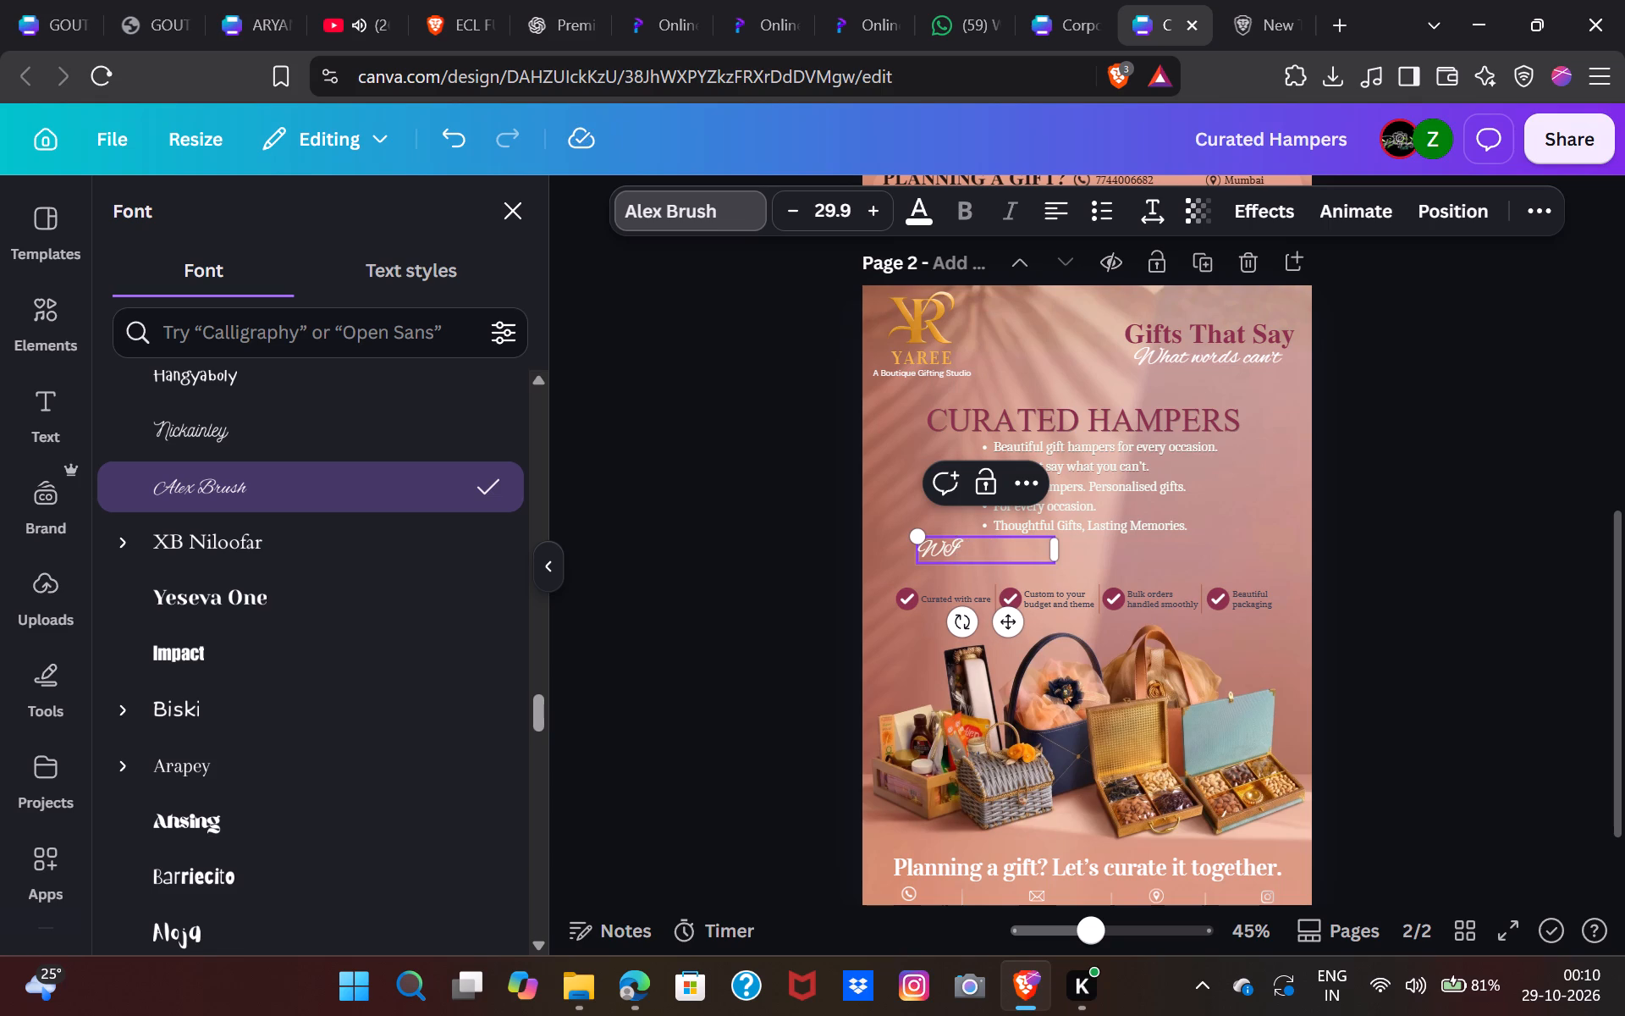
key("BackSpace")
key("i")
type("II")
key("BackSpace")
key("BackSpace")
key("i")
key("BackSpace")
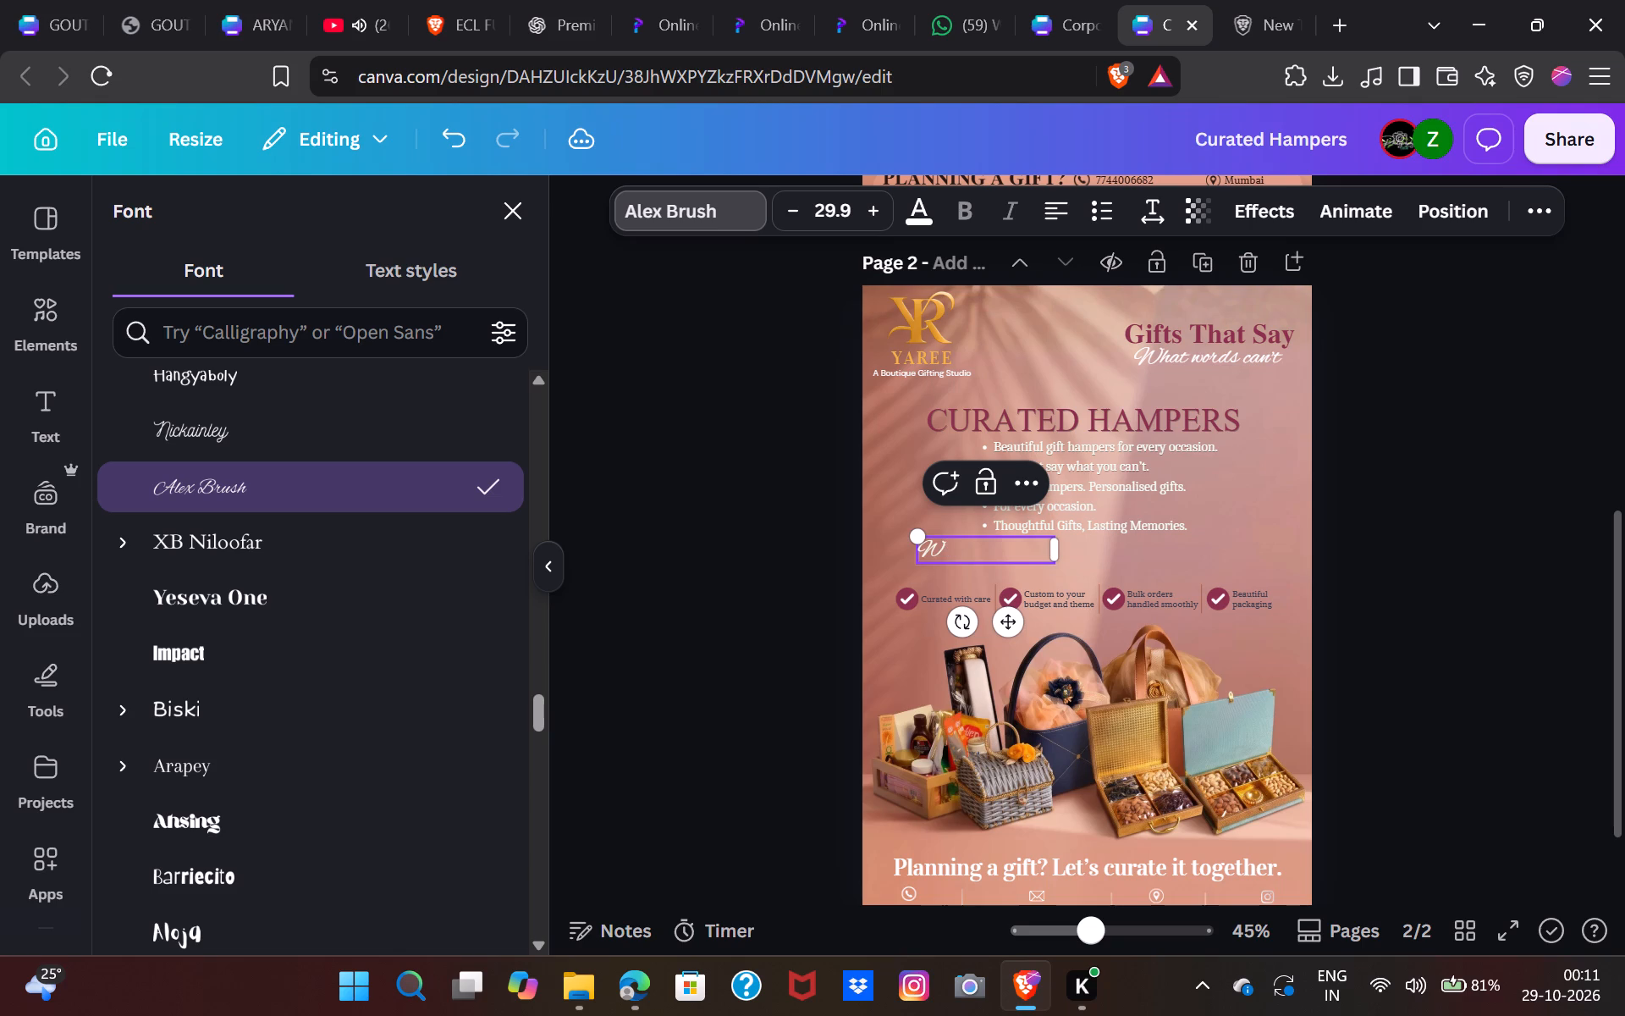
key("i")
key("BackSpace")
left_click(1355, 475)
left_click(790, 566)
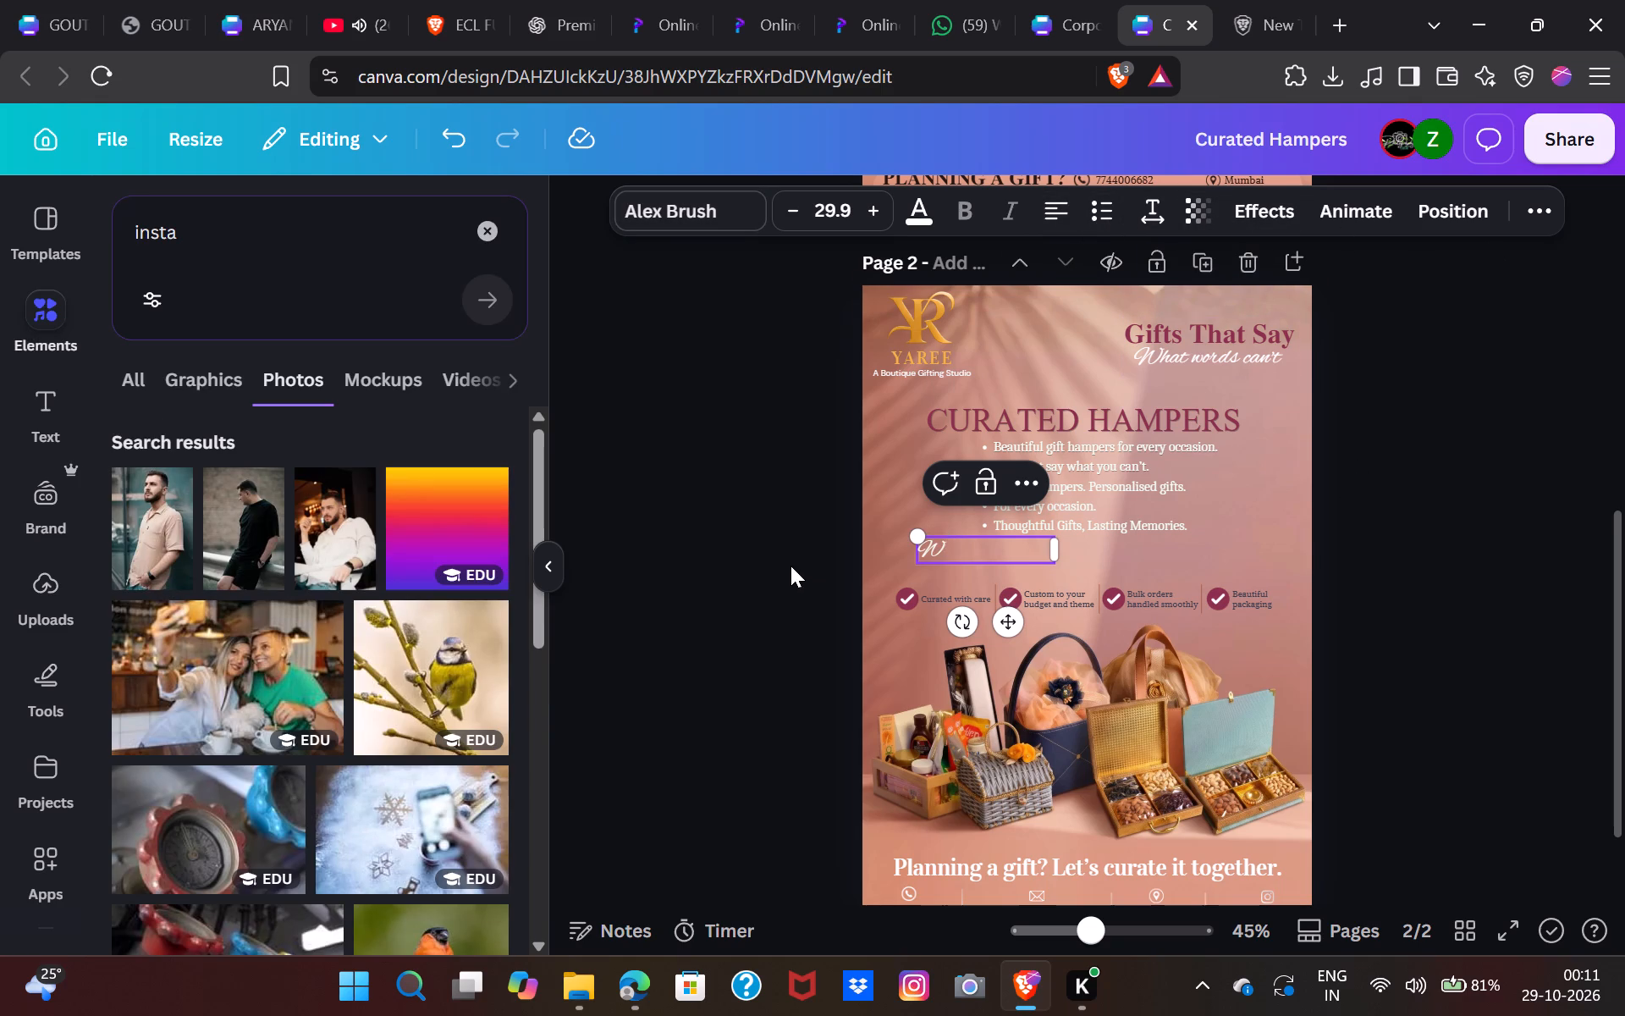
Copy the script word Hampers from page 1's title to page 2 and place it over the checkmark feature row.
scroll(993, 558, "up", 2)
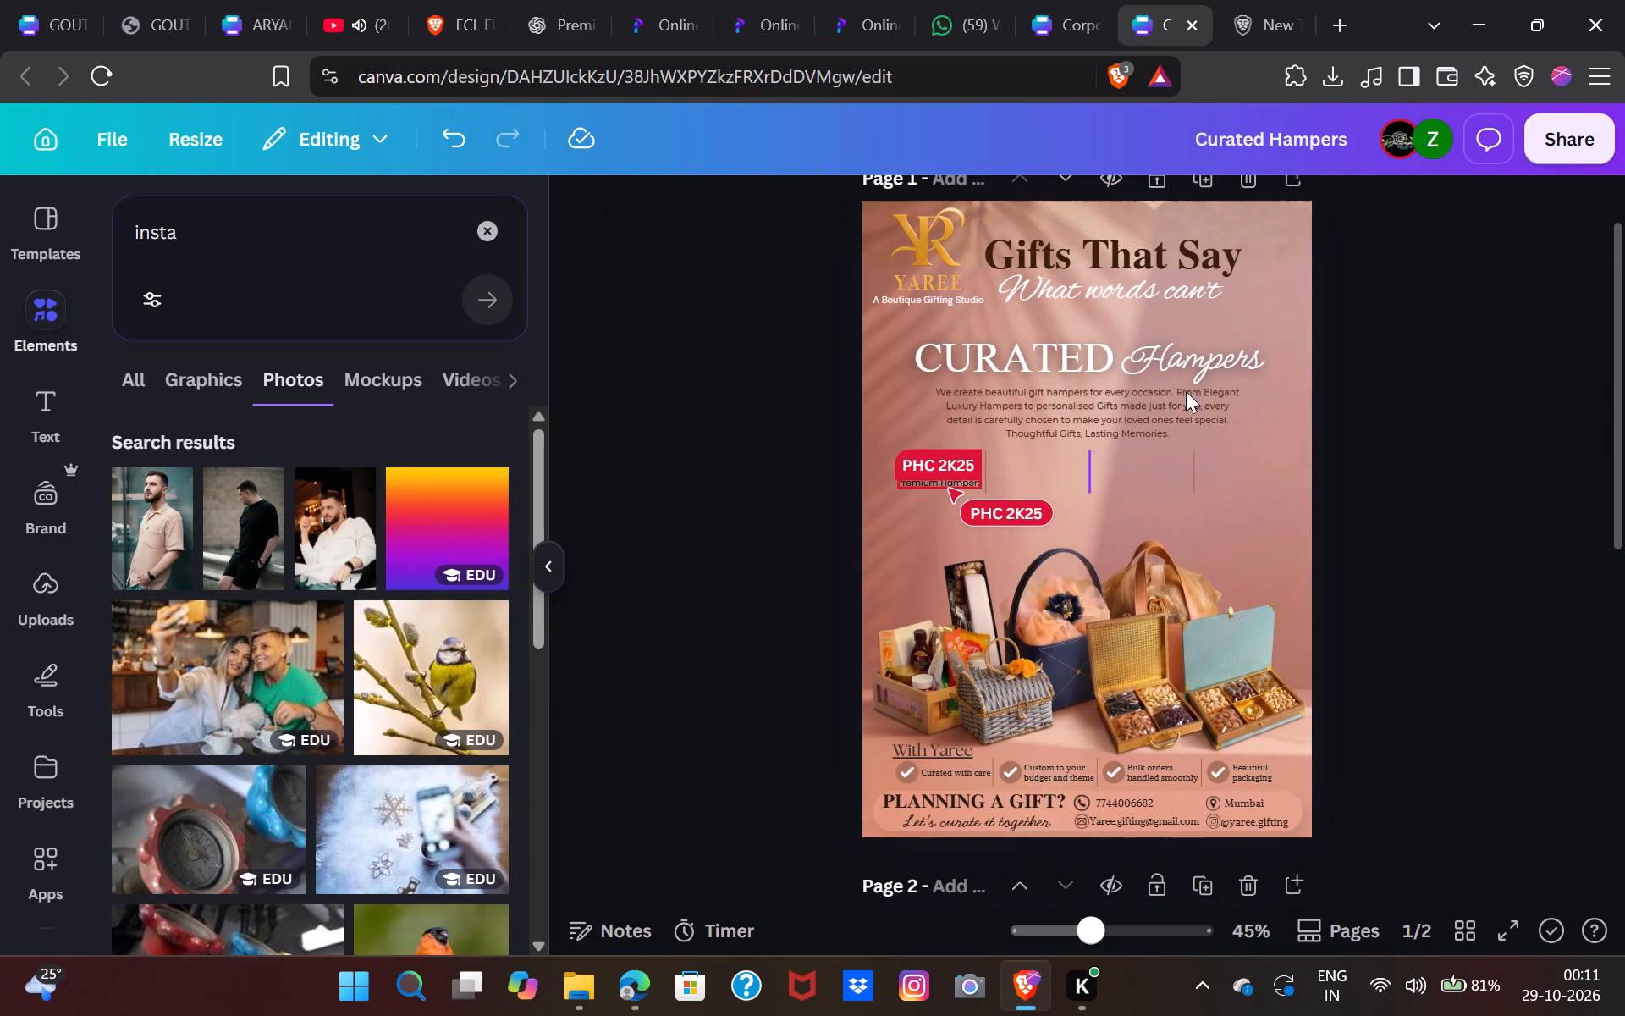
double_click(1204, 360)
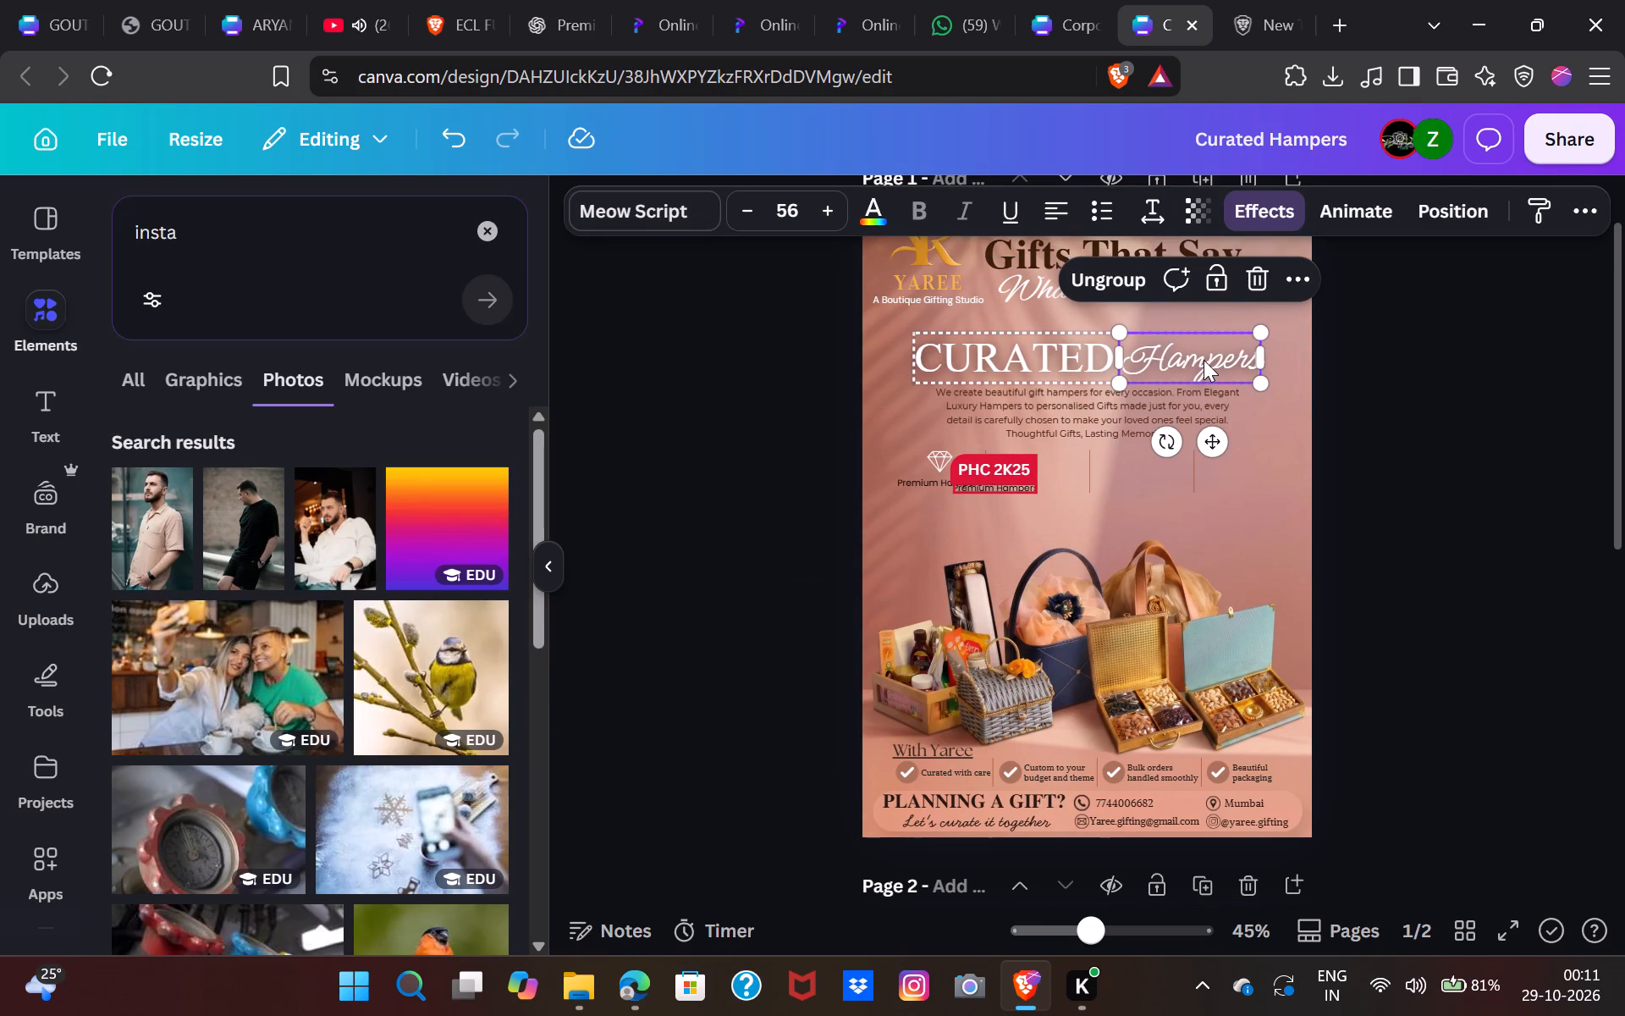
key("ctrl+c")
scroll(1204, 360, "down", 4)
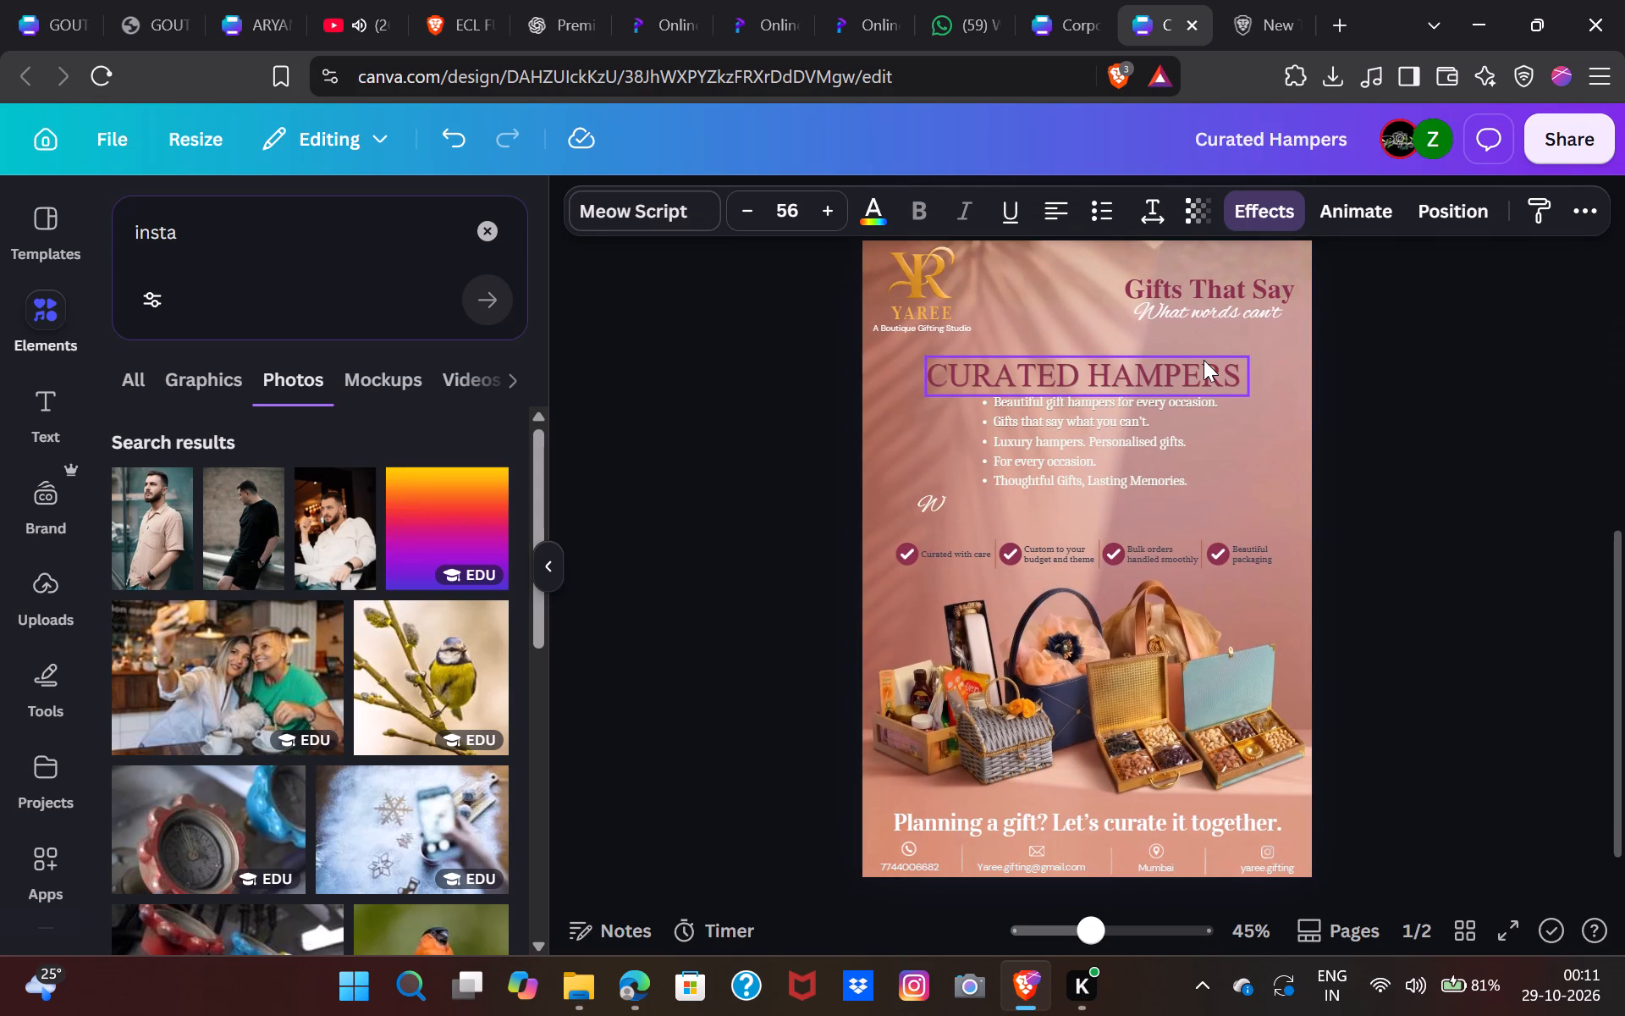
key("ctrl+v")
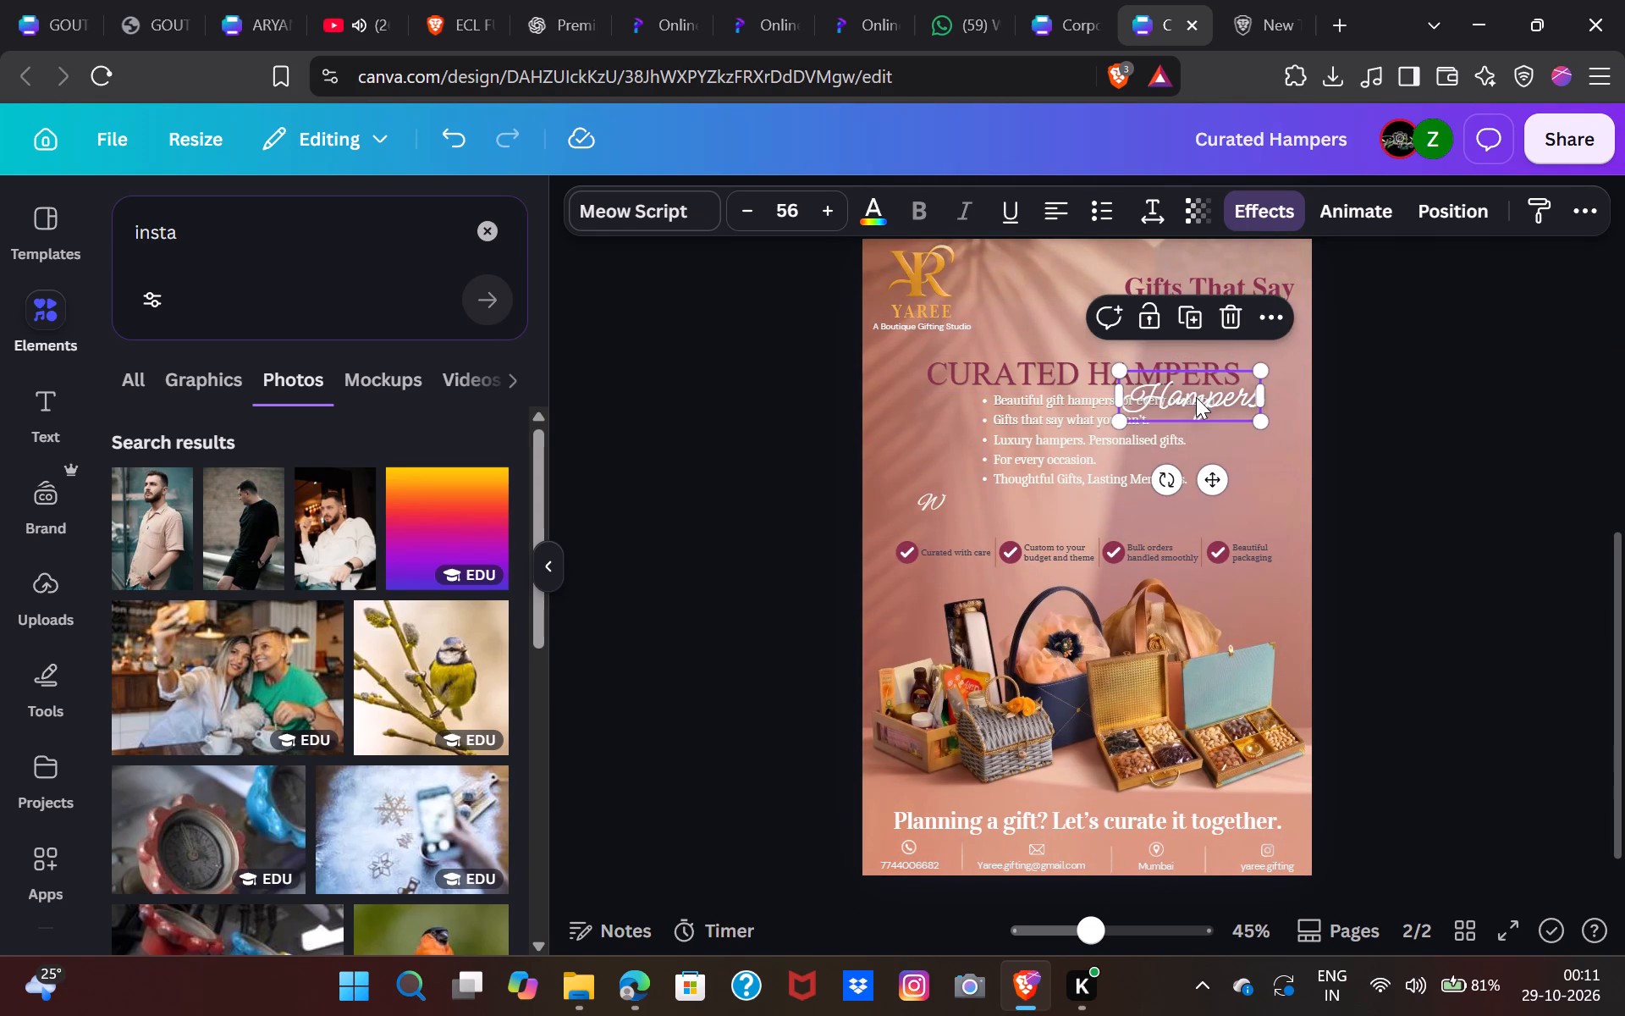
left_click_drag(1196, 397, 1180, 532)
Replace the copied script word Hampers on page 2 with the text "With Yaree".
left_click(1180, 532)
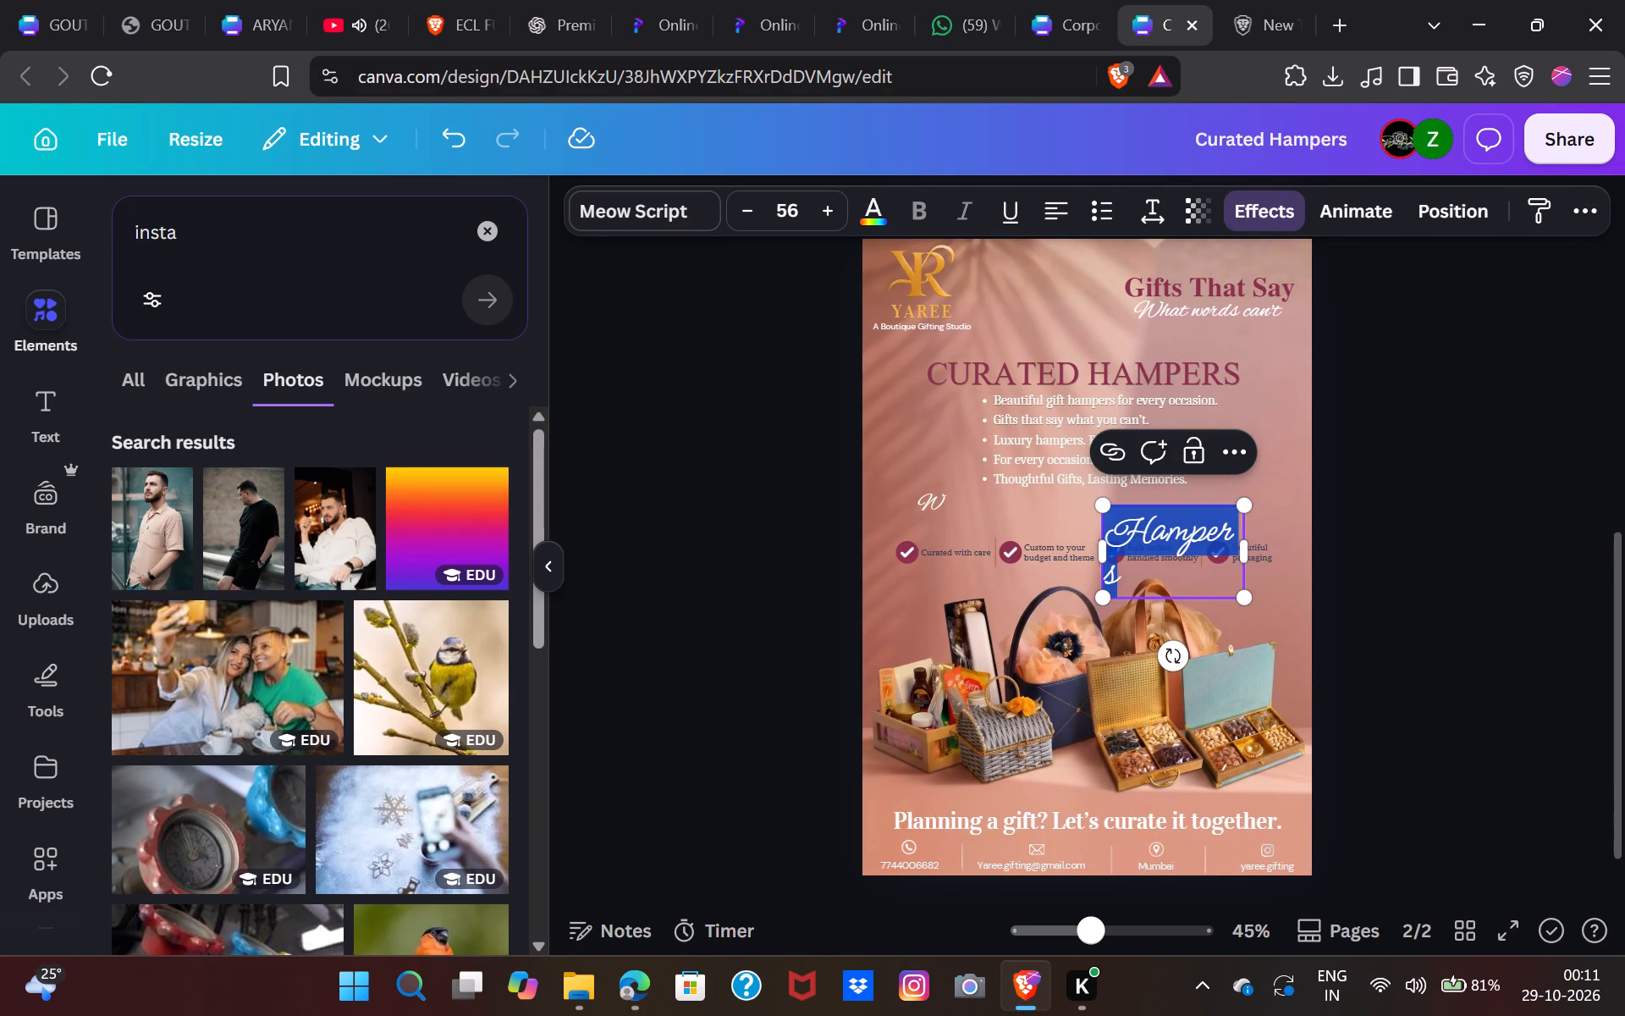
type("w\\")
key("BackSpace")
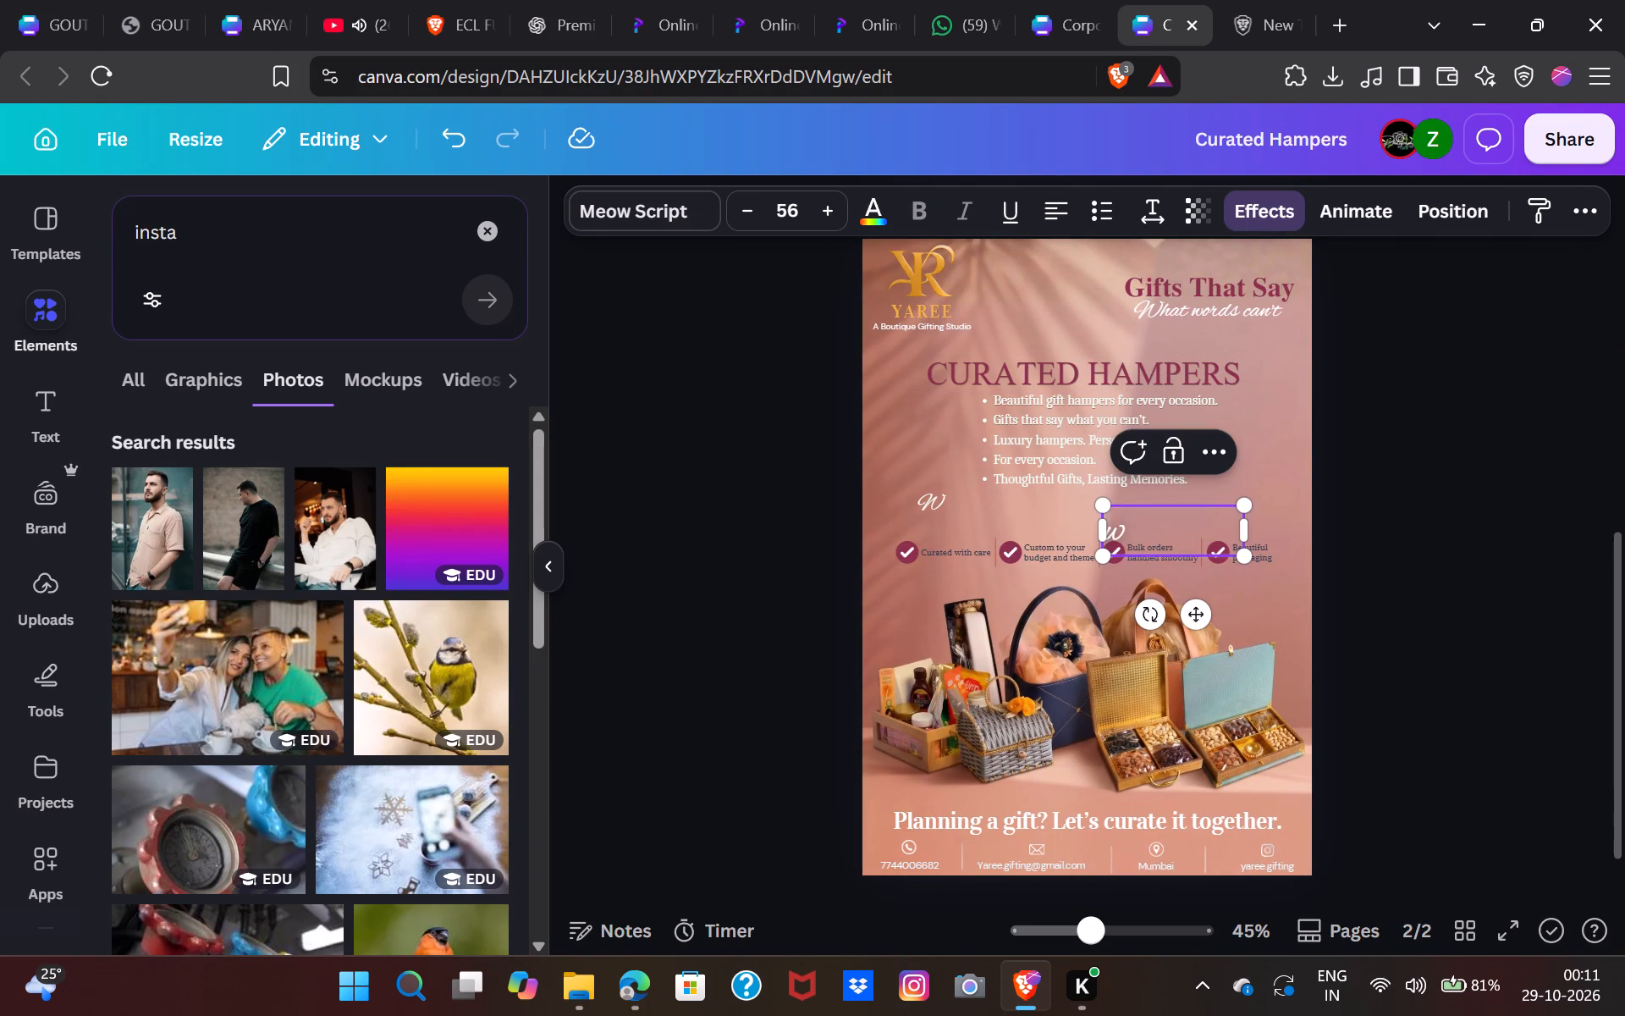
key("BackSpace")
key("shift+w")
key("i")
type("th")
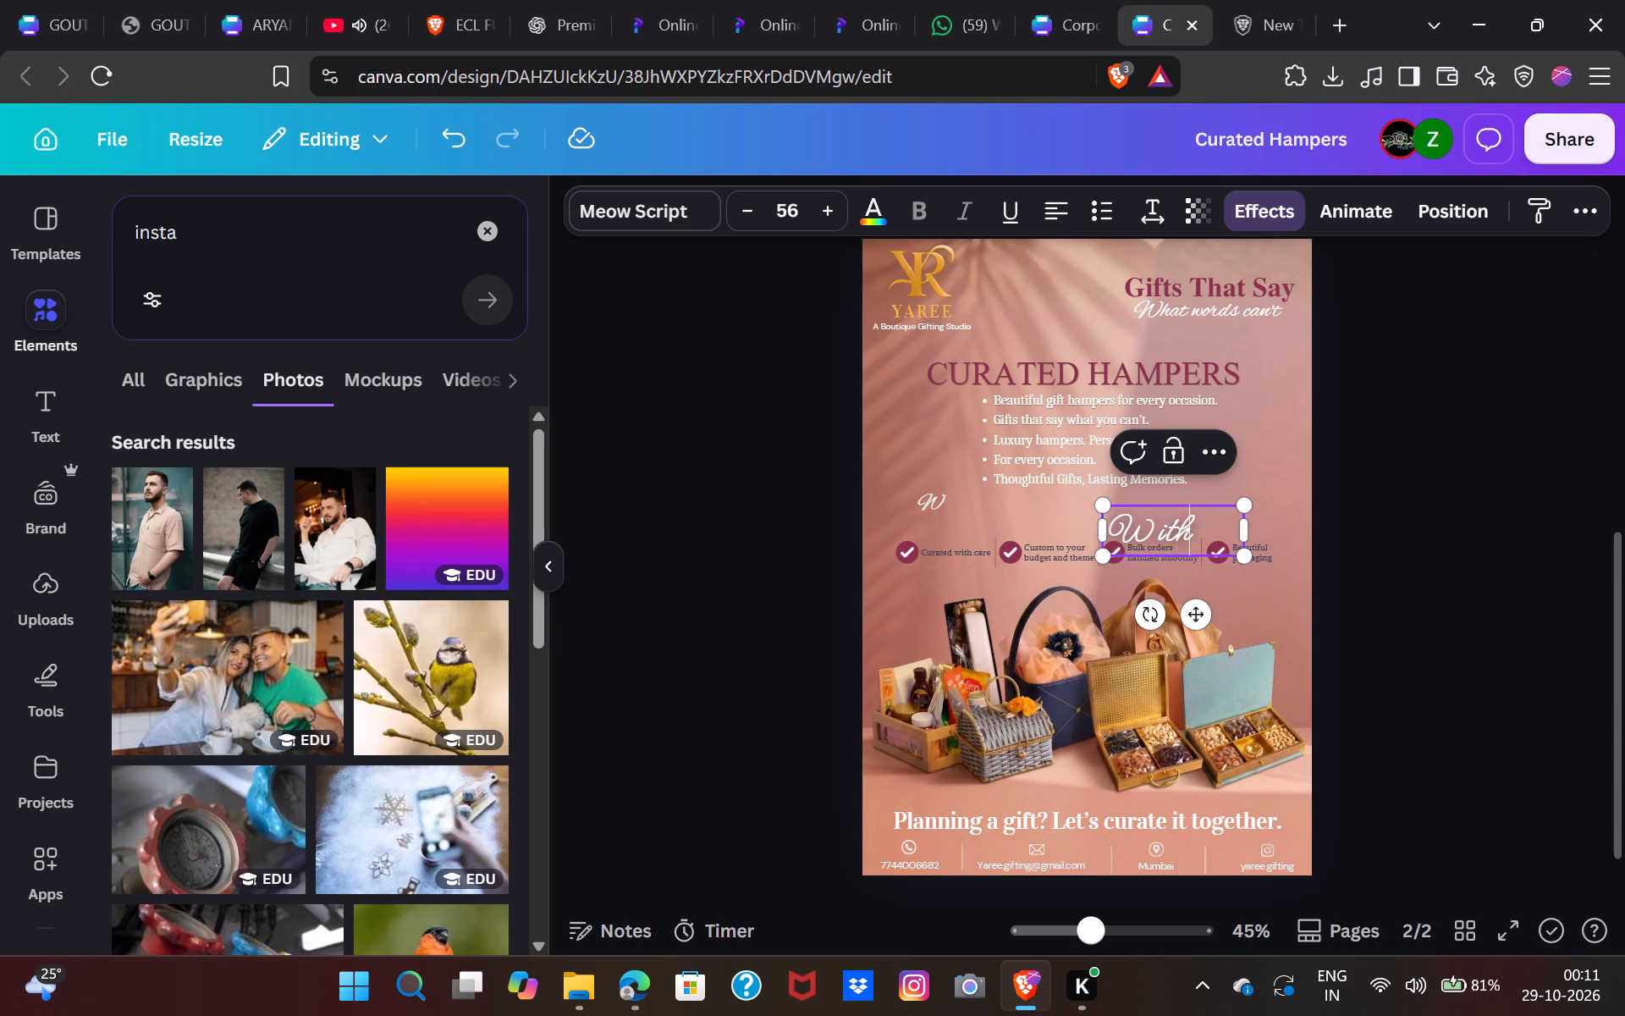
key("space")
key("shift+y")
key("BackSpace")
key("y")
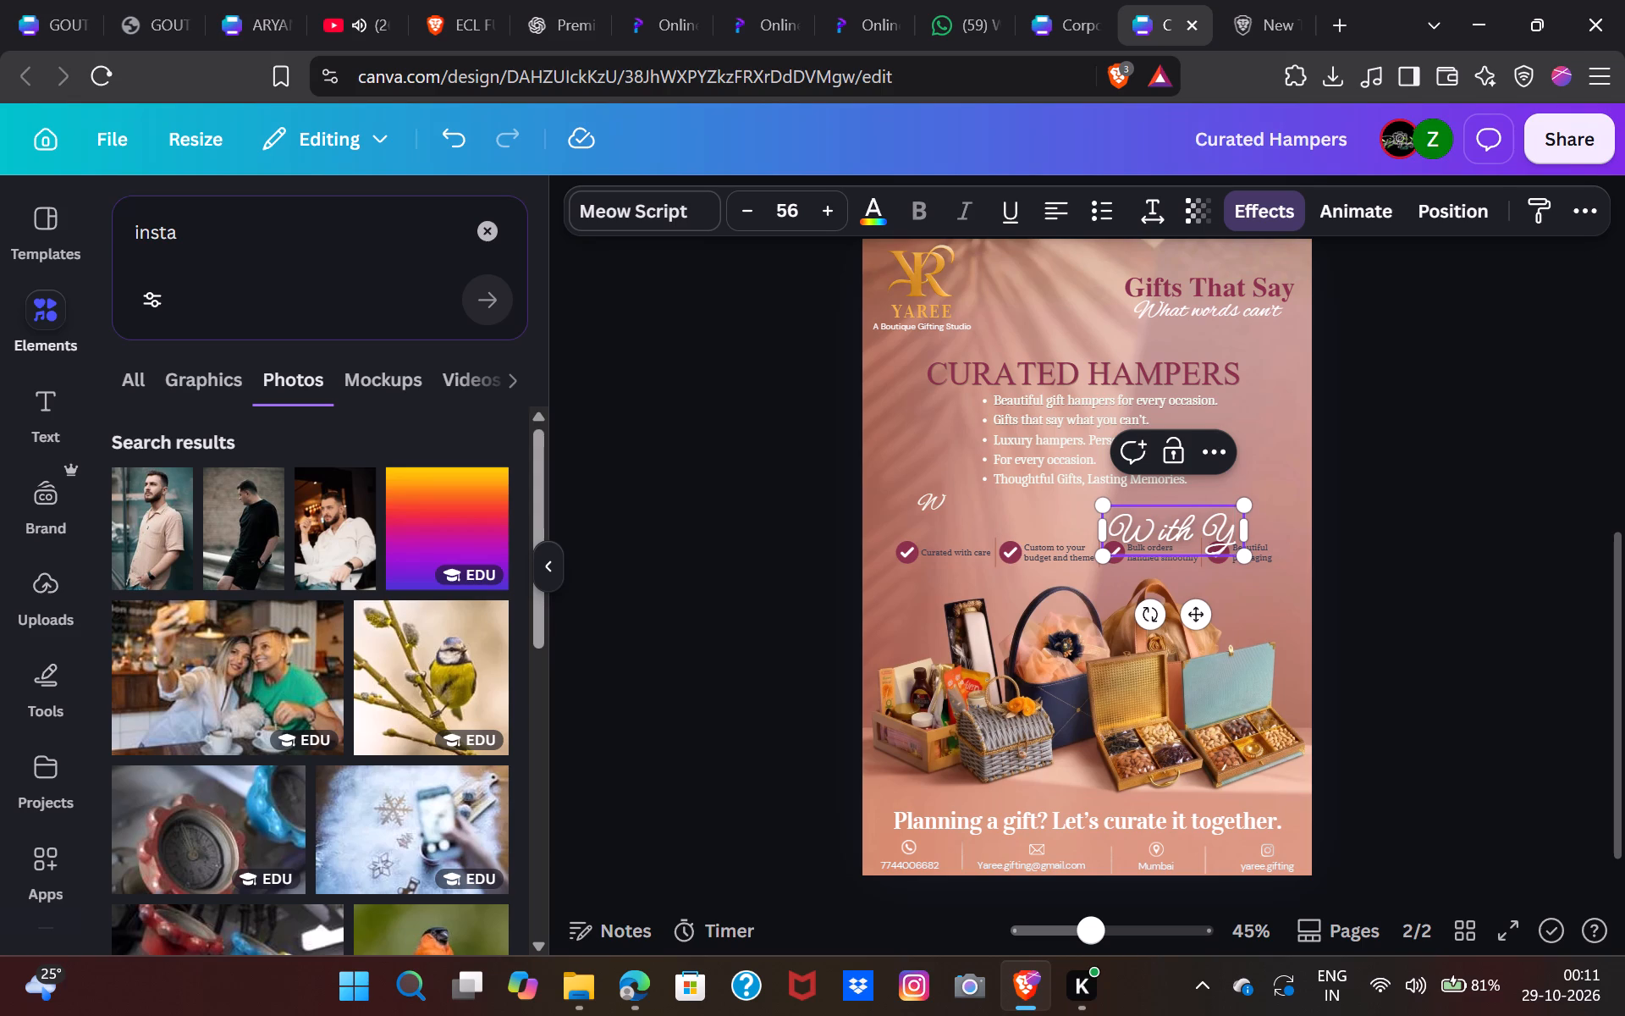
type("ar")
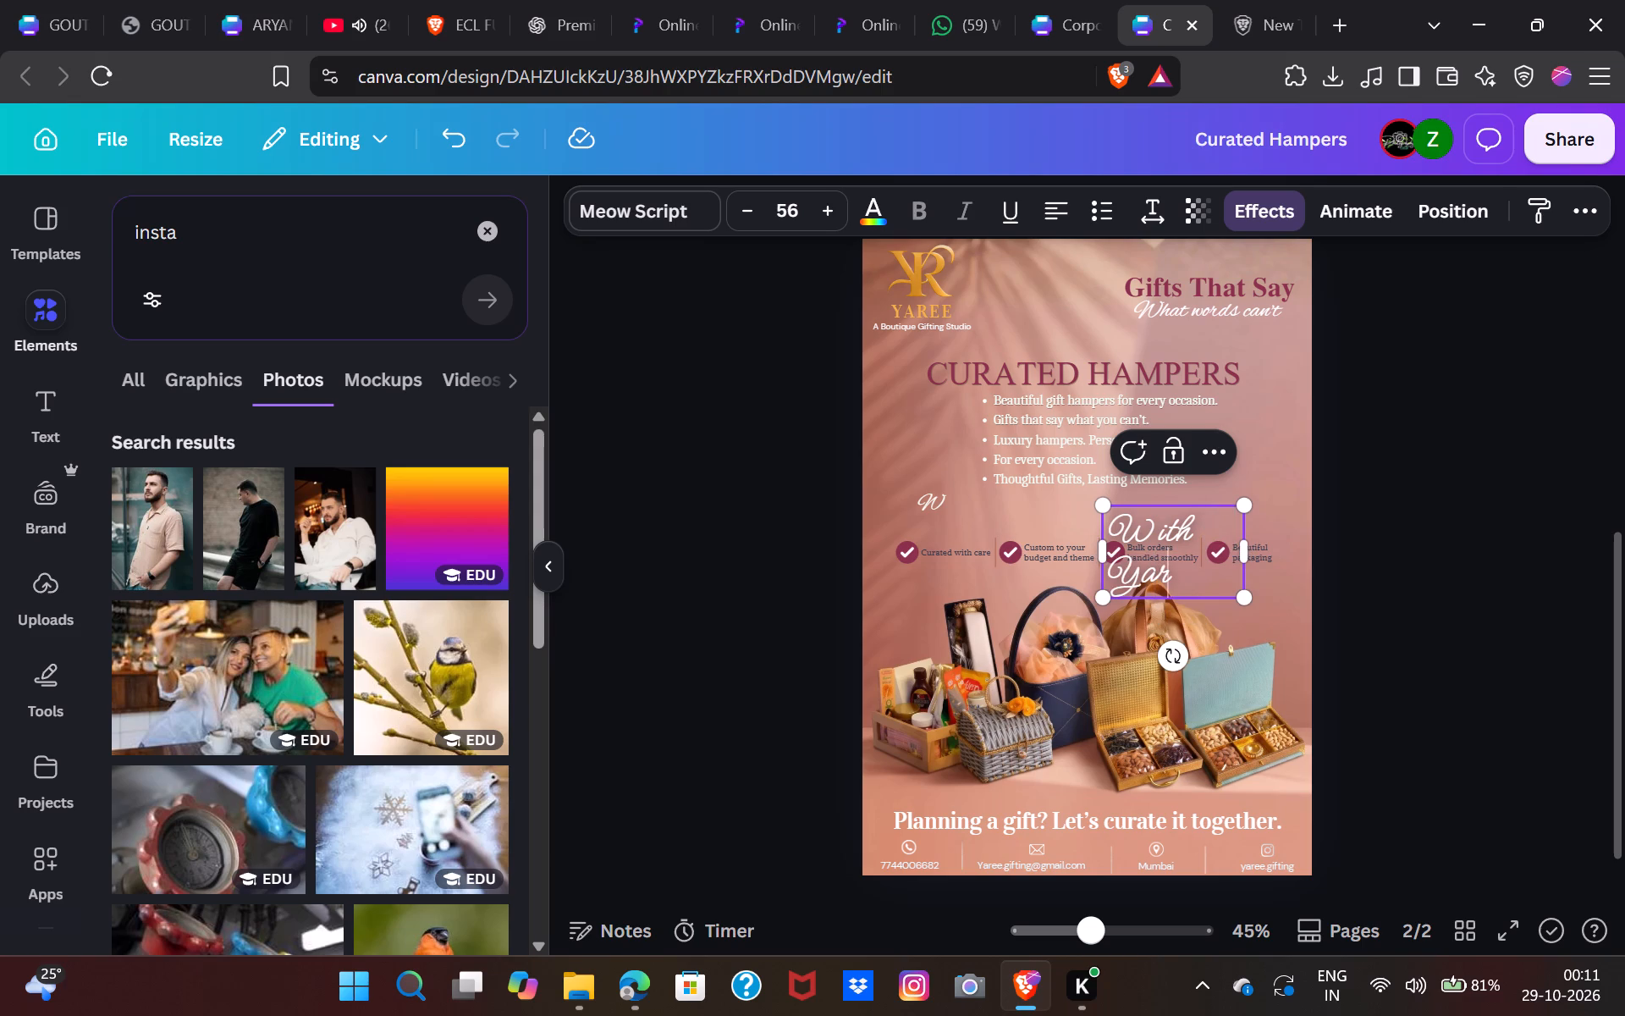
type("ee")
Widen the Meow Script With Yaree text box and shift it slightly along the checkmark feature row.
left_click_drag(1255, 561, 1261, 560)
left_click_drag(1261, 560, 1296, 553)
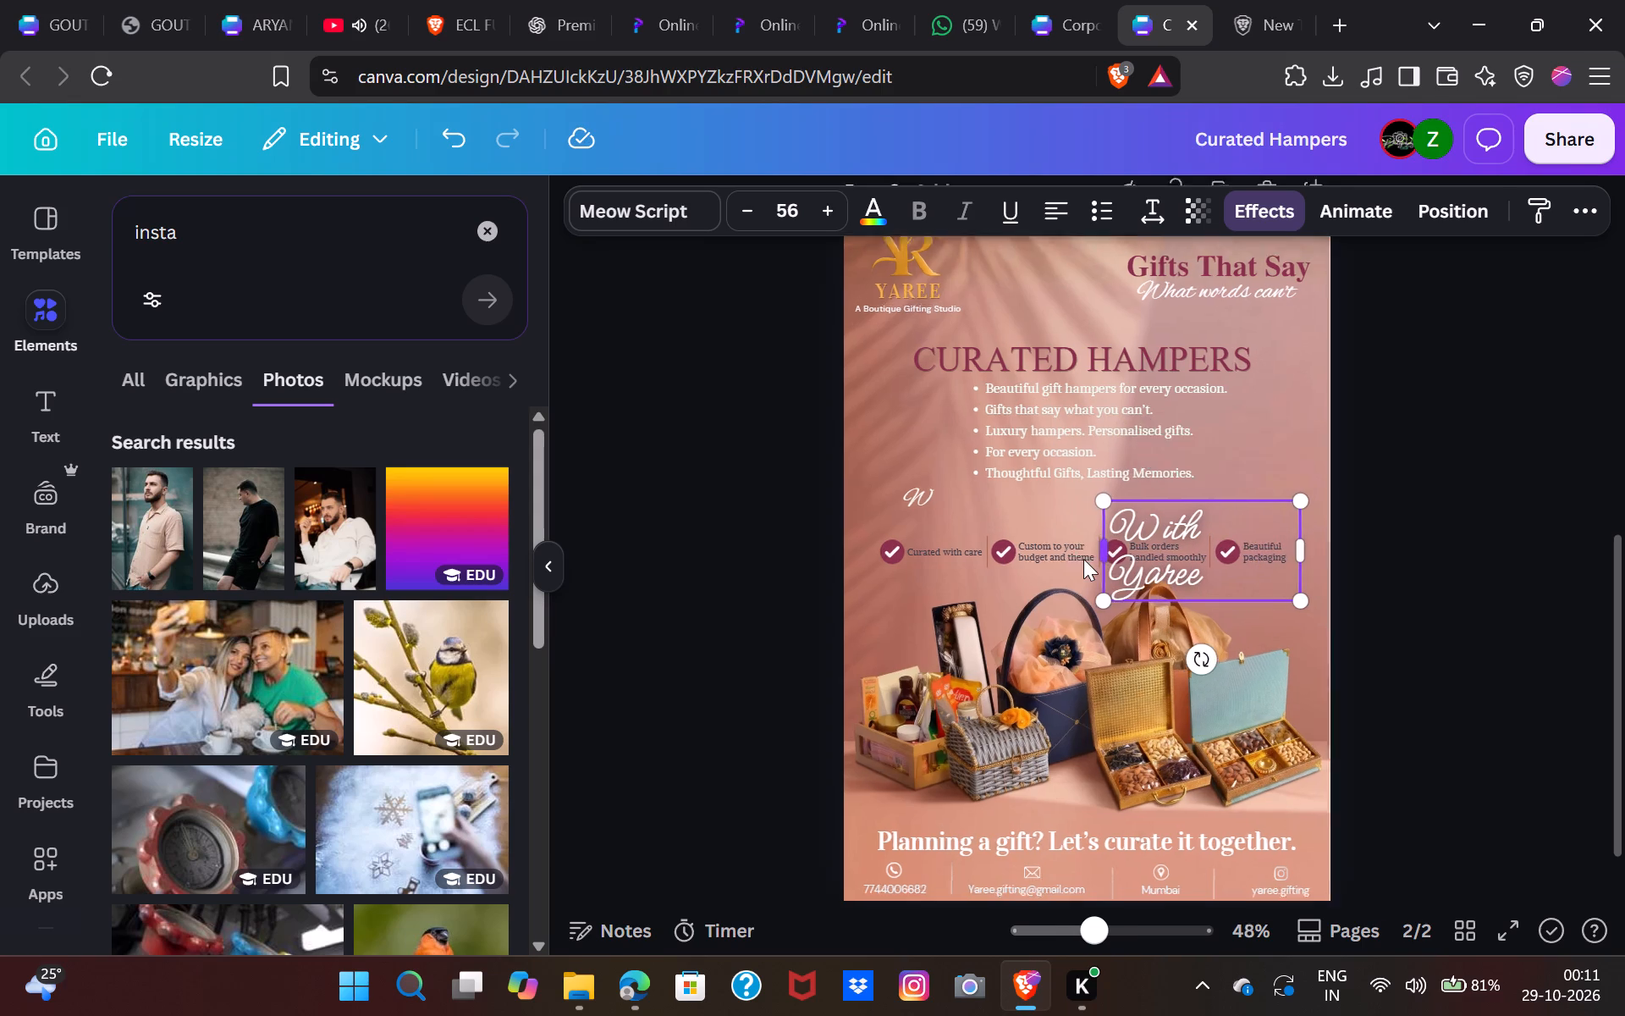
left_click_drag(1160, 543, 1082, 537)
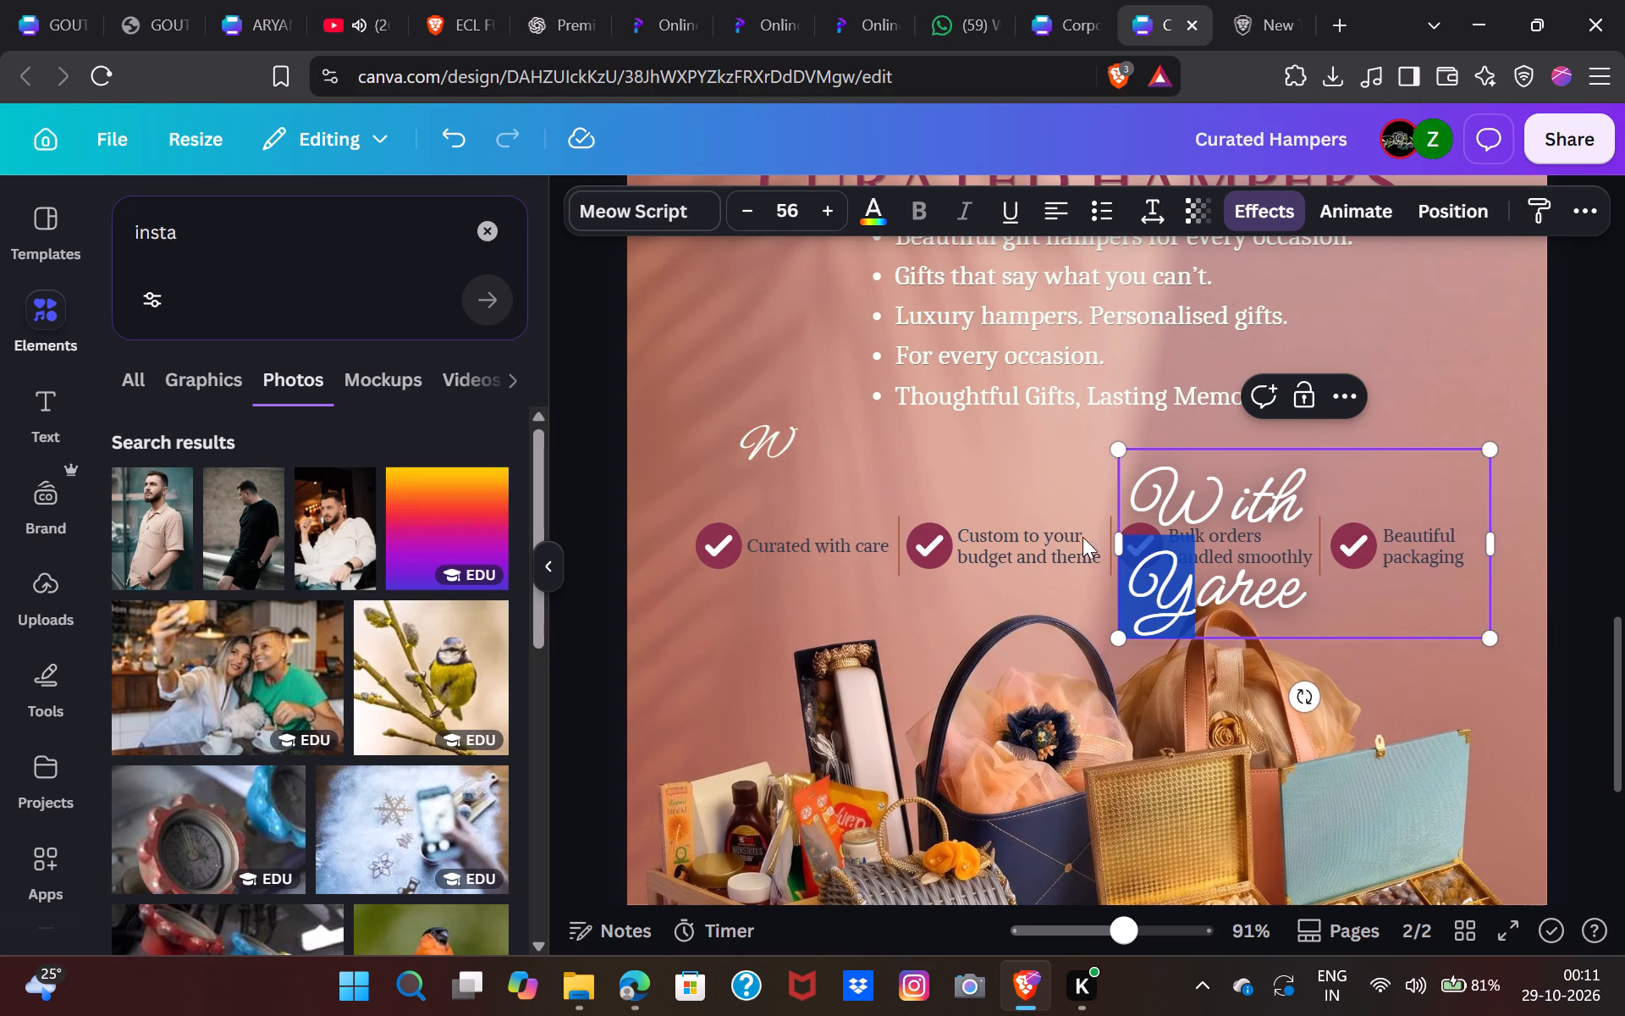
left_click_drag(1082, 537, 1026, 527)
left_click(973, 681)
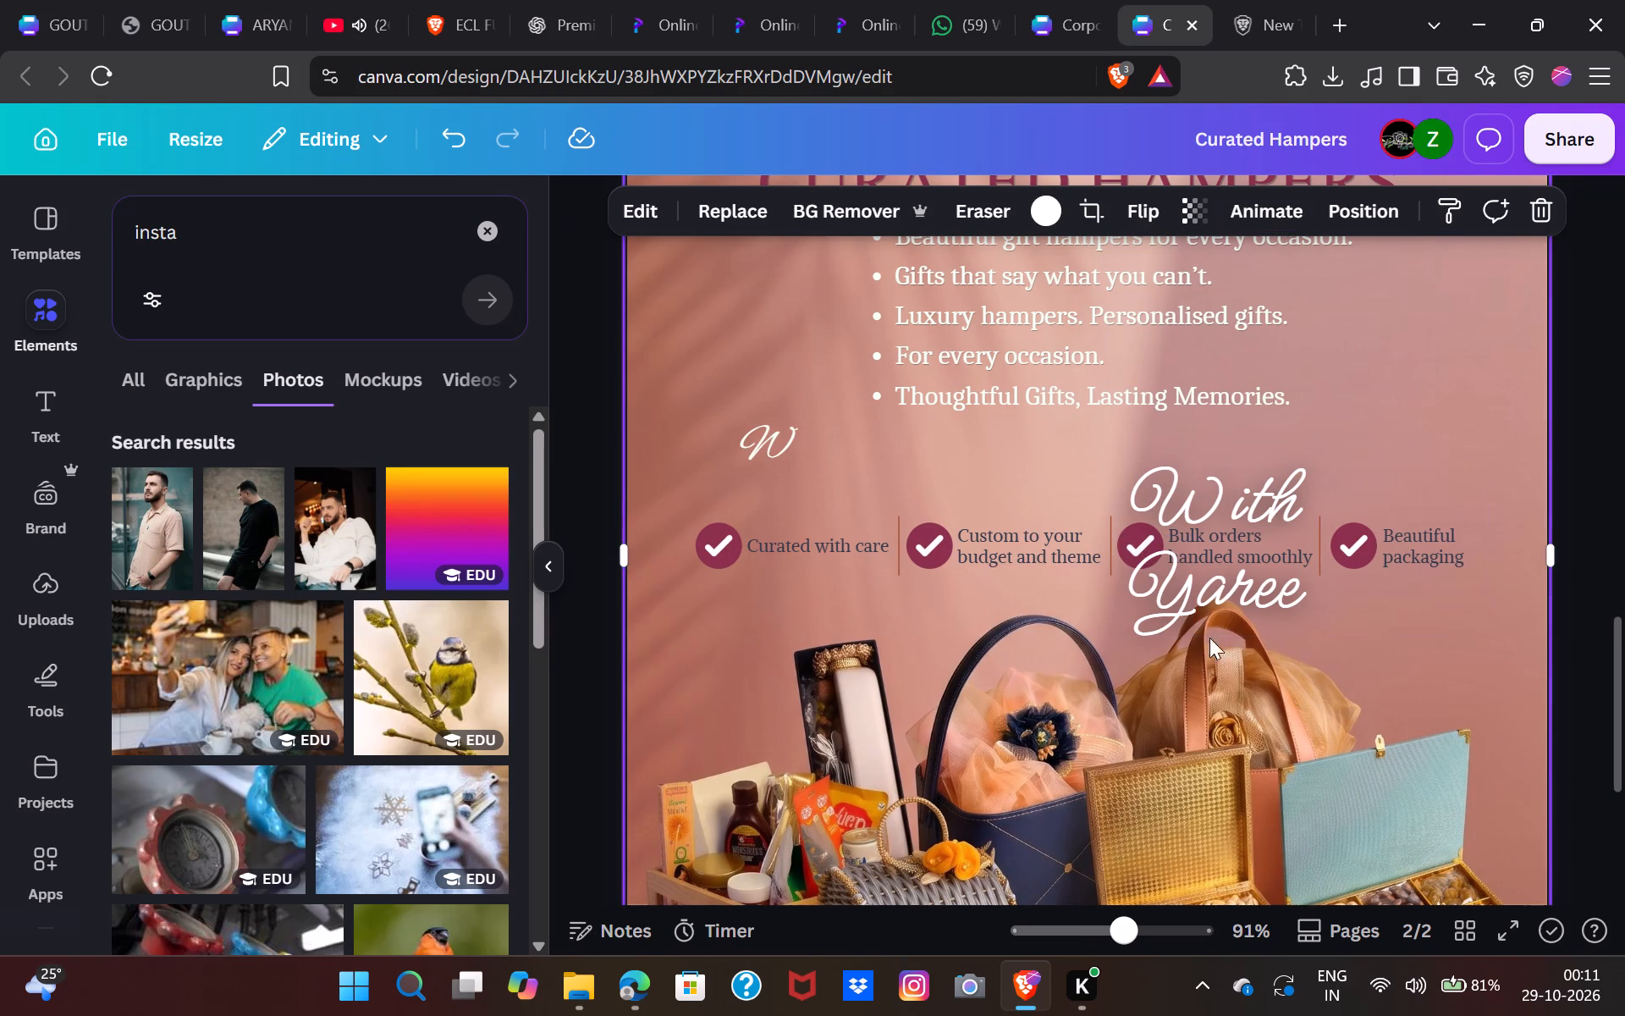
left_click_drag(1219, 633, 1182, 621)
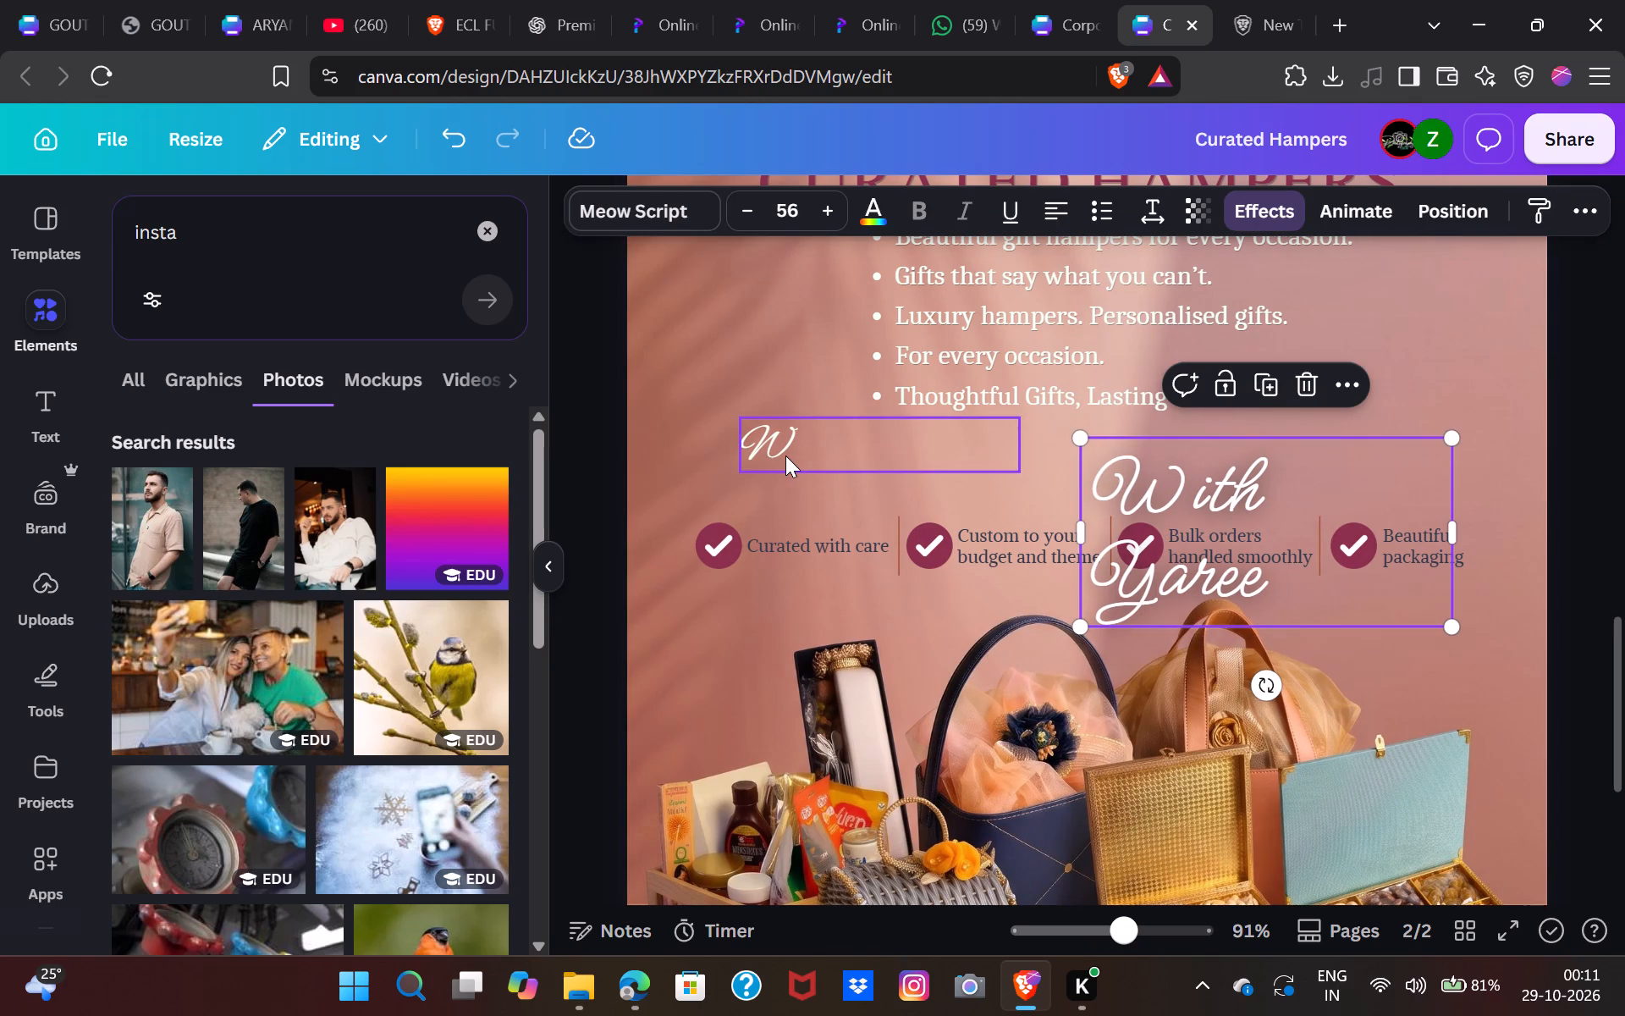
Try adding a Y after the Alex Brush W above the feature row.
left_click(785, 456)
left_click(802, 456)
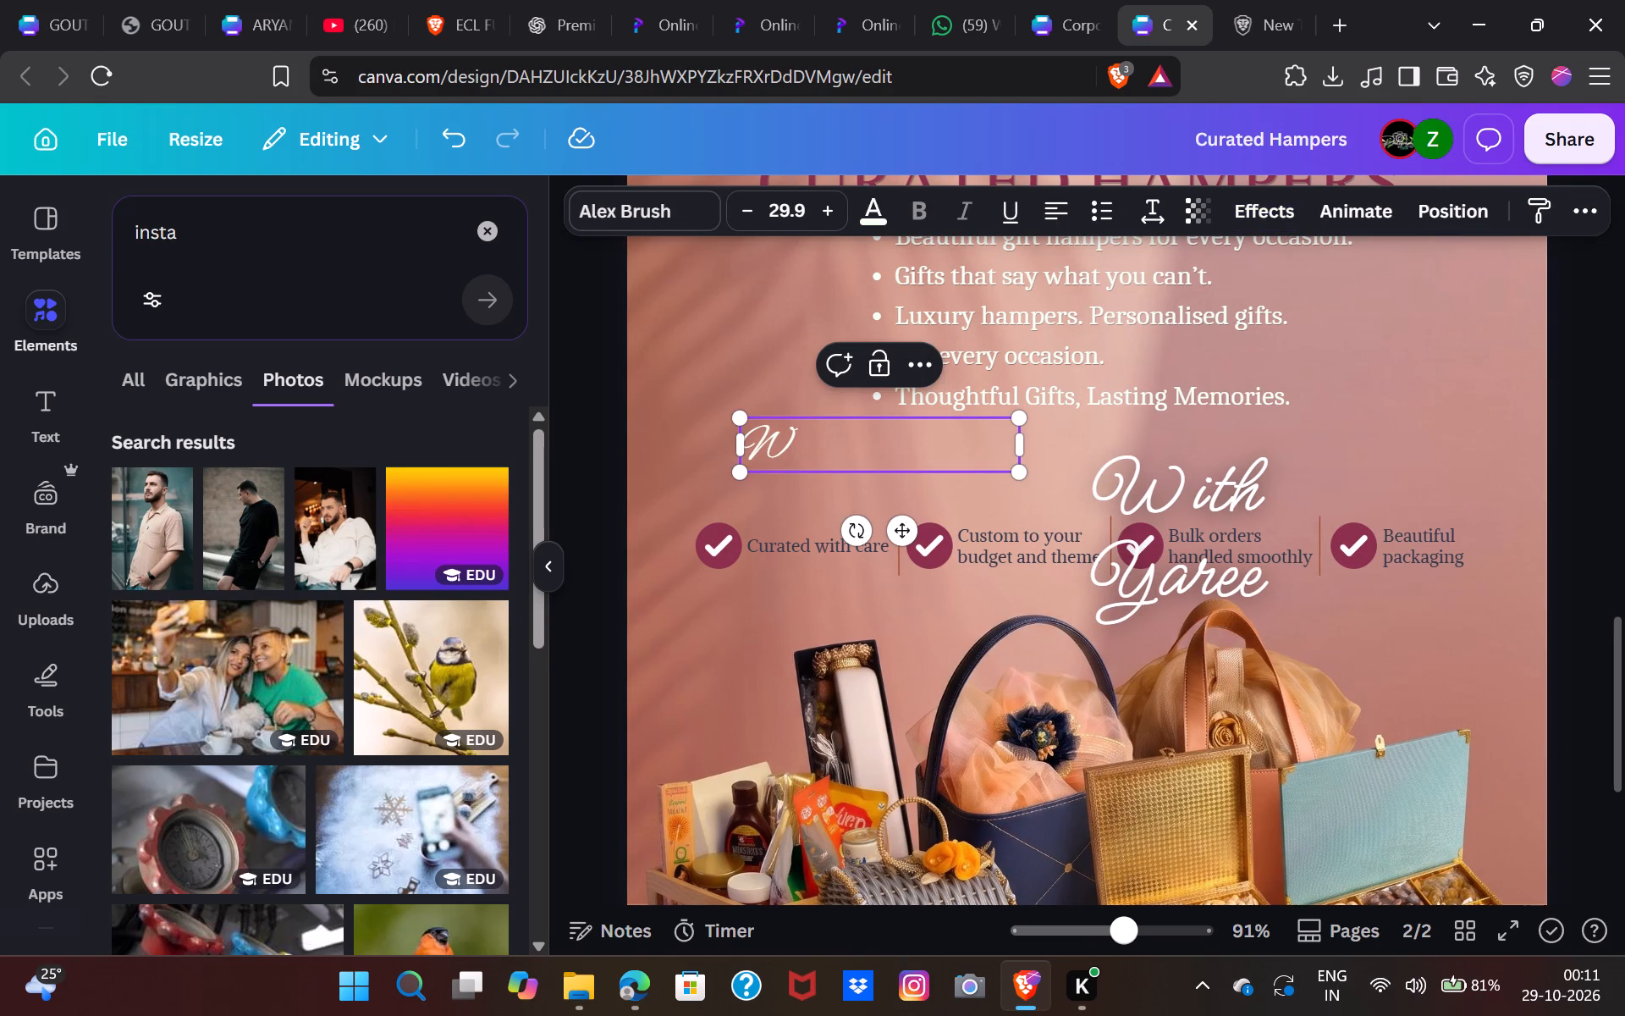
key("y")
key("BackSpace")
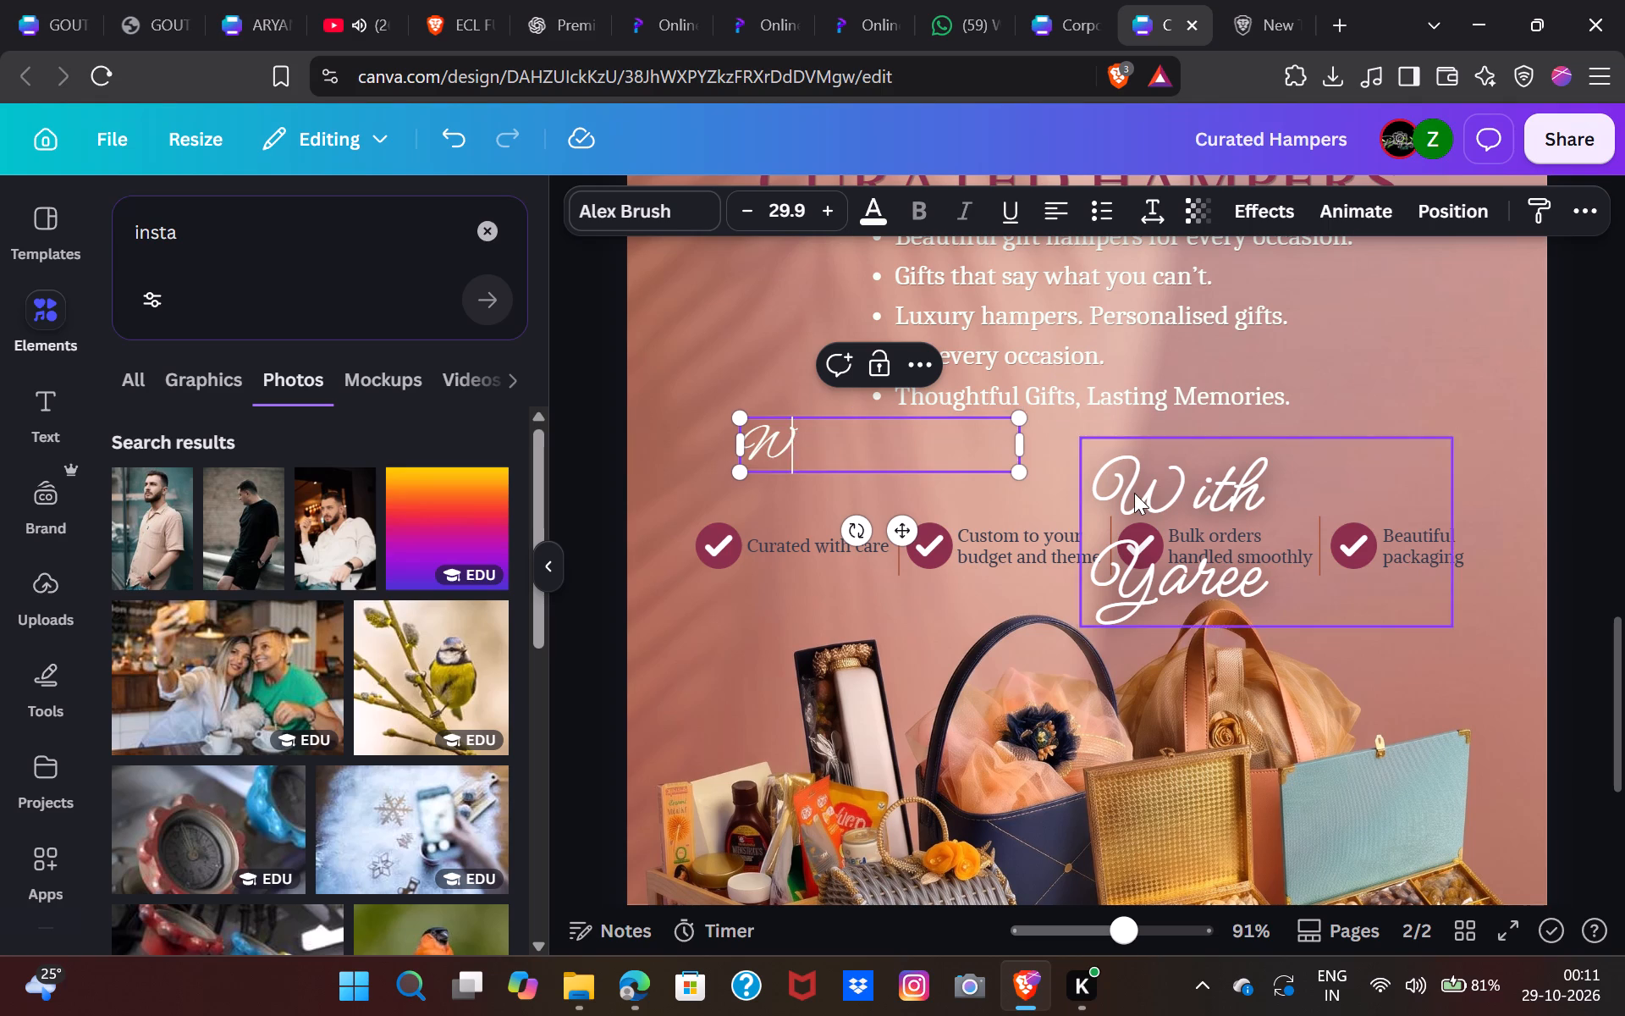
Move the With Yaree text over to the Alex Brush W and delete its own W, leaving "ith Yaree".
left_click(1134, 493)
left_click_drag(1134, 493, 800, 454)
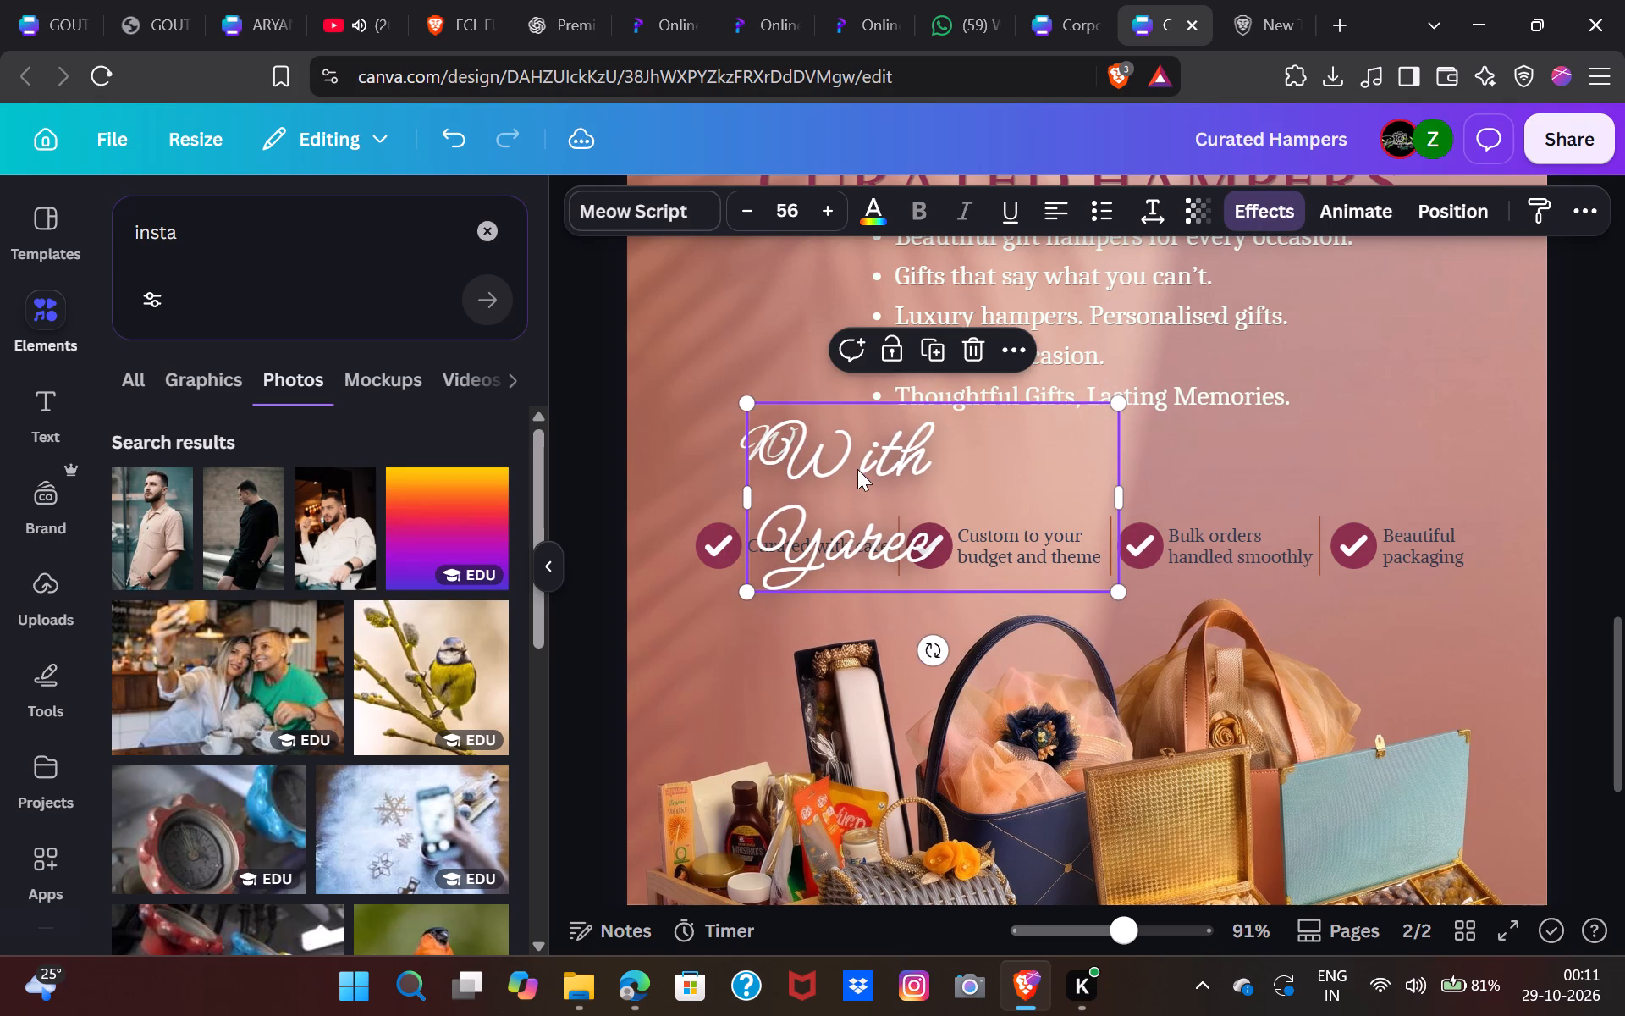
left_click(857, 469)
key("BackSpace")
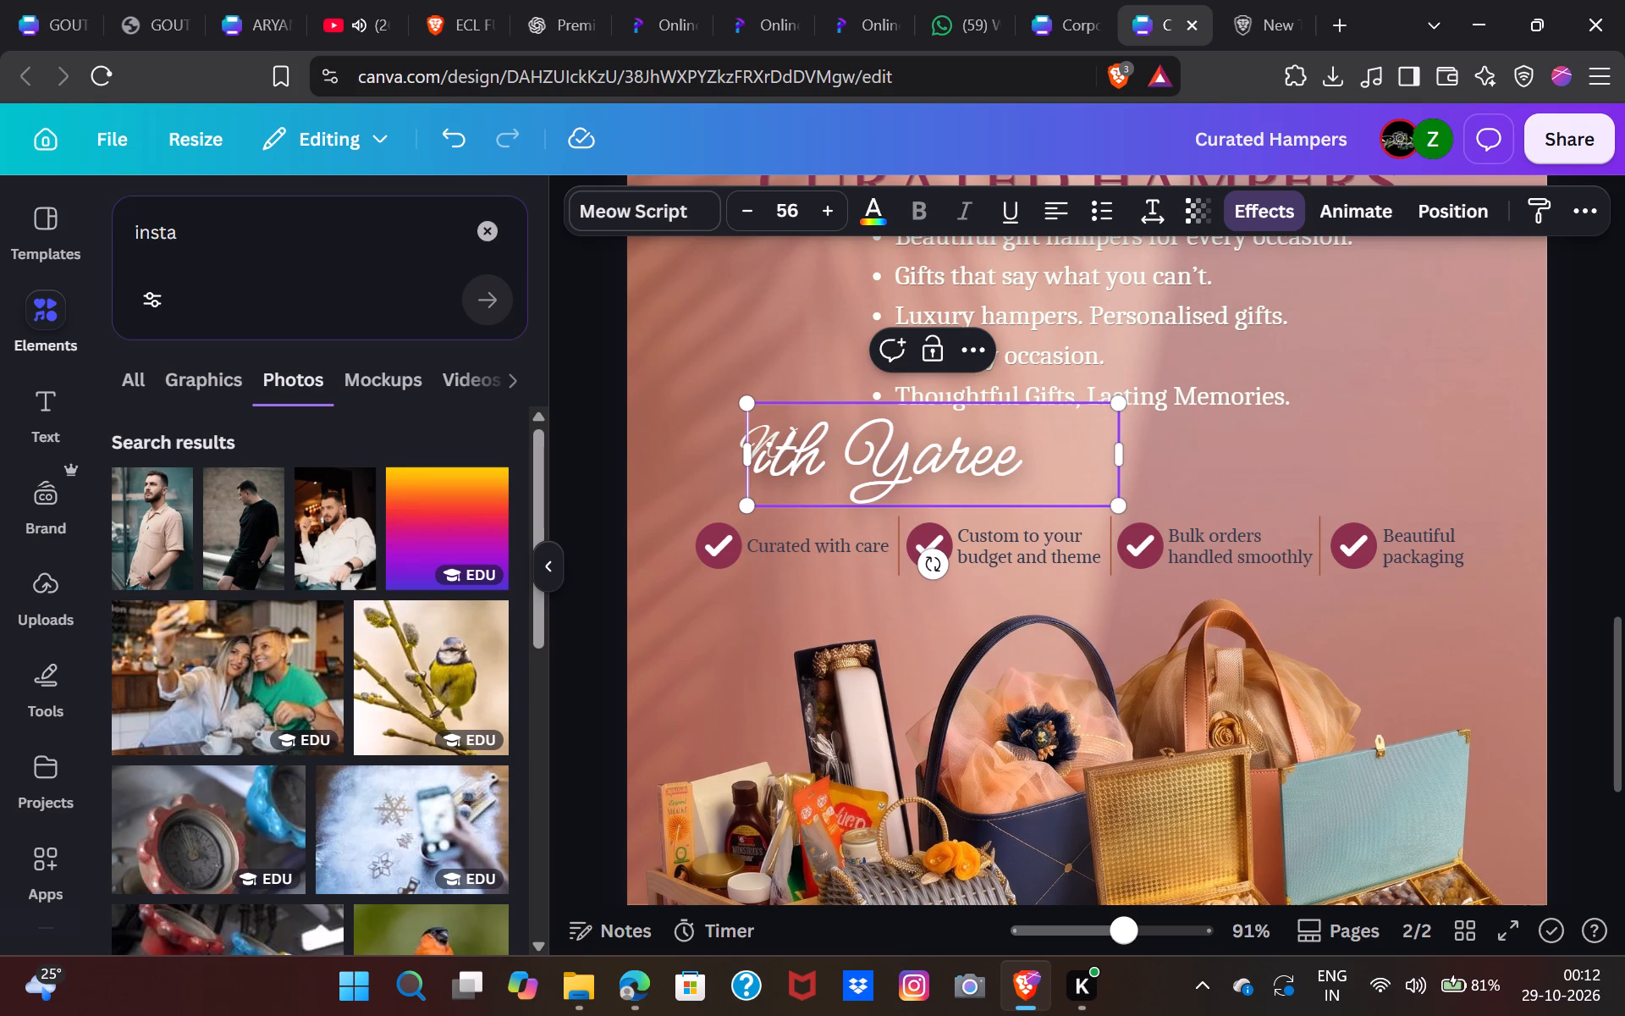
Duplicate the "ith Yaree" text and place the copy just below, over the checkmark feature row.
key("ctrl+c")
key("ctrl+v")
left_click(984, 577)
left_click(995, 505)
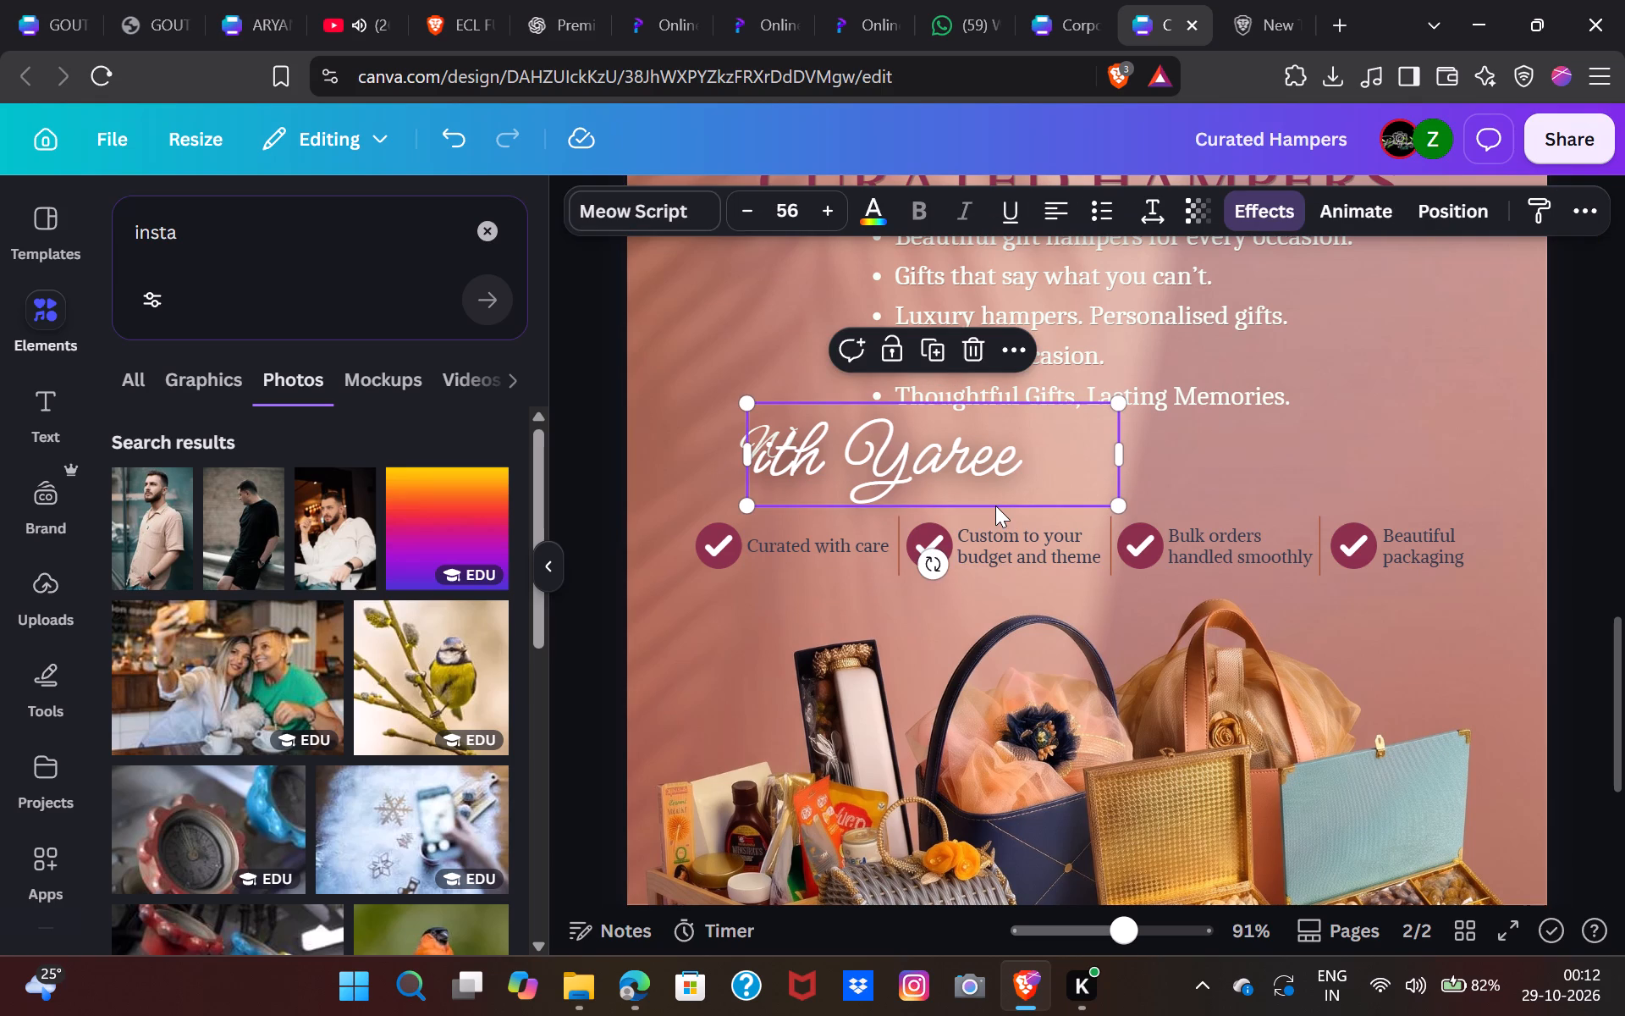
key("ctrl+c")
key("ctrl+v")
left_click_drag(995, 504, 1091, 591)
Delete the word Yaree from the upper script text, leaving only "ith".
left_click(942, 456)
left_click(914, 456)
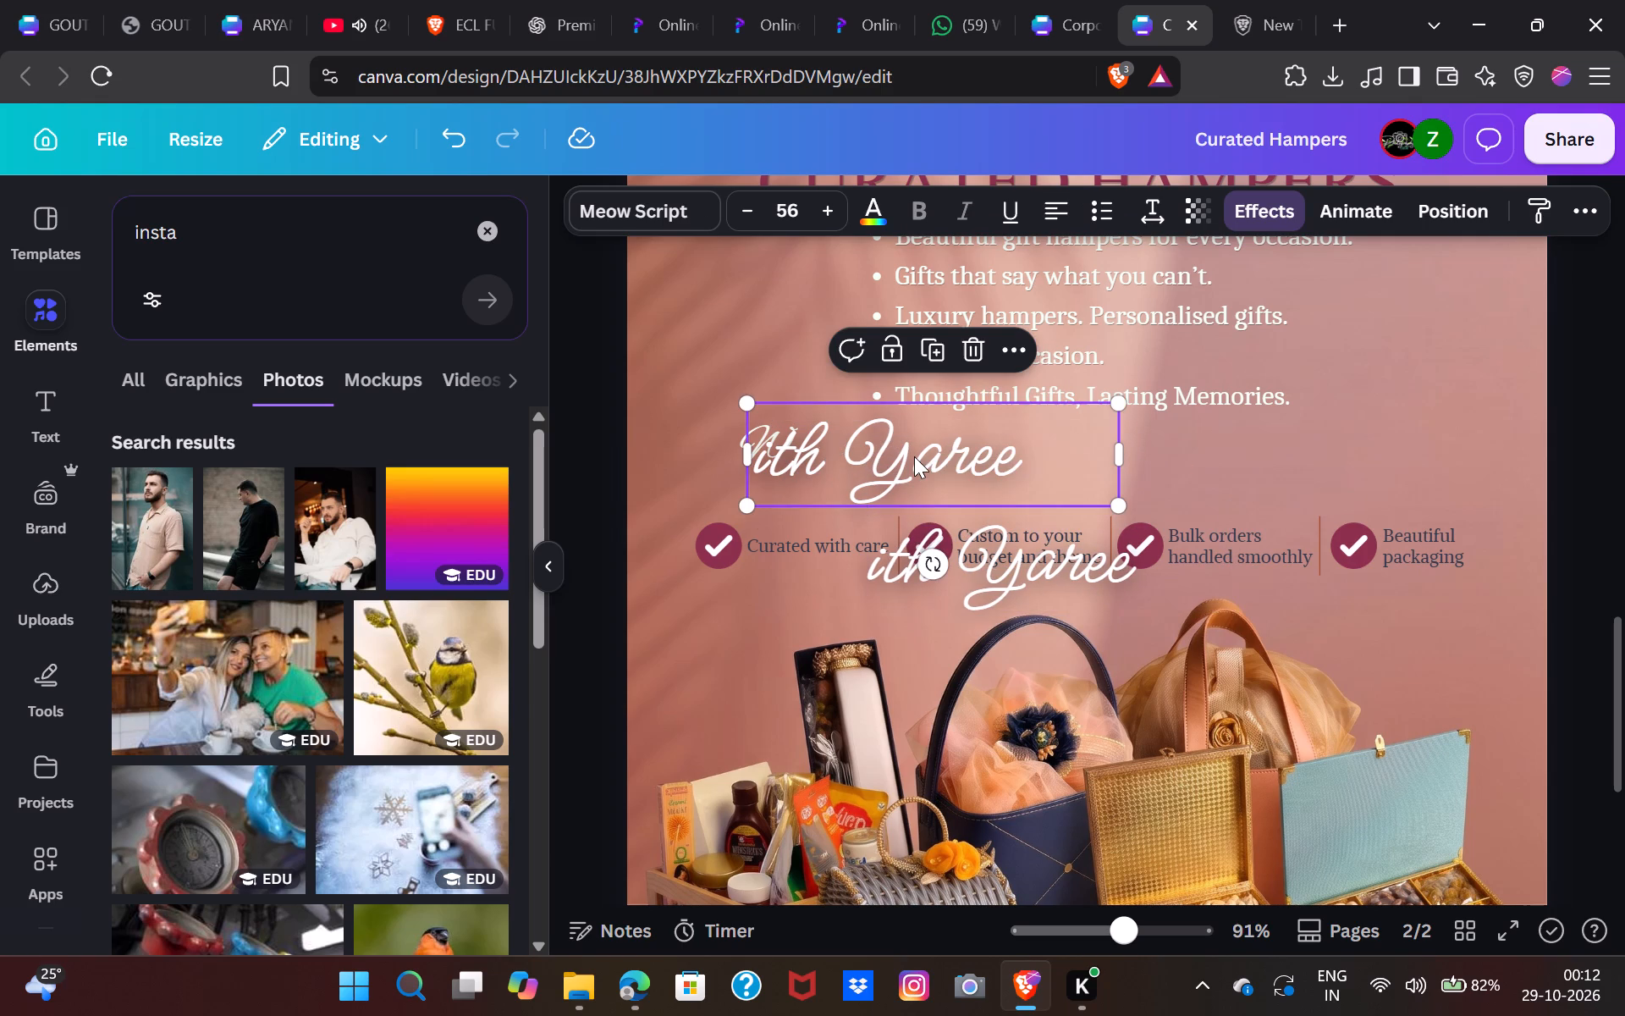
left_click(989, 473)
left_click(1016, 475)
left_click_drag(1016, 475, 863, 489)
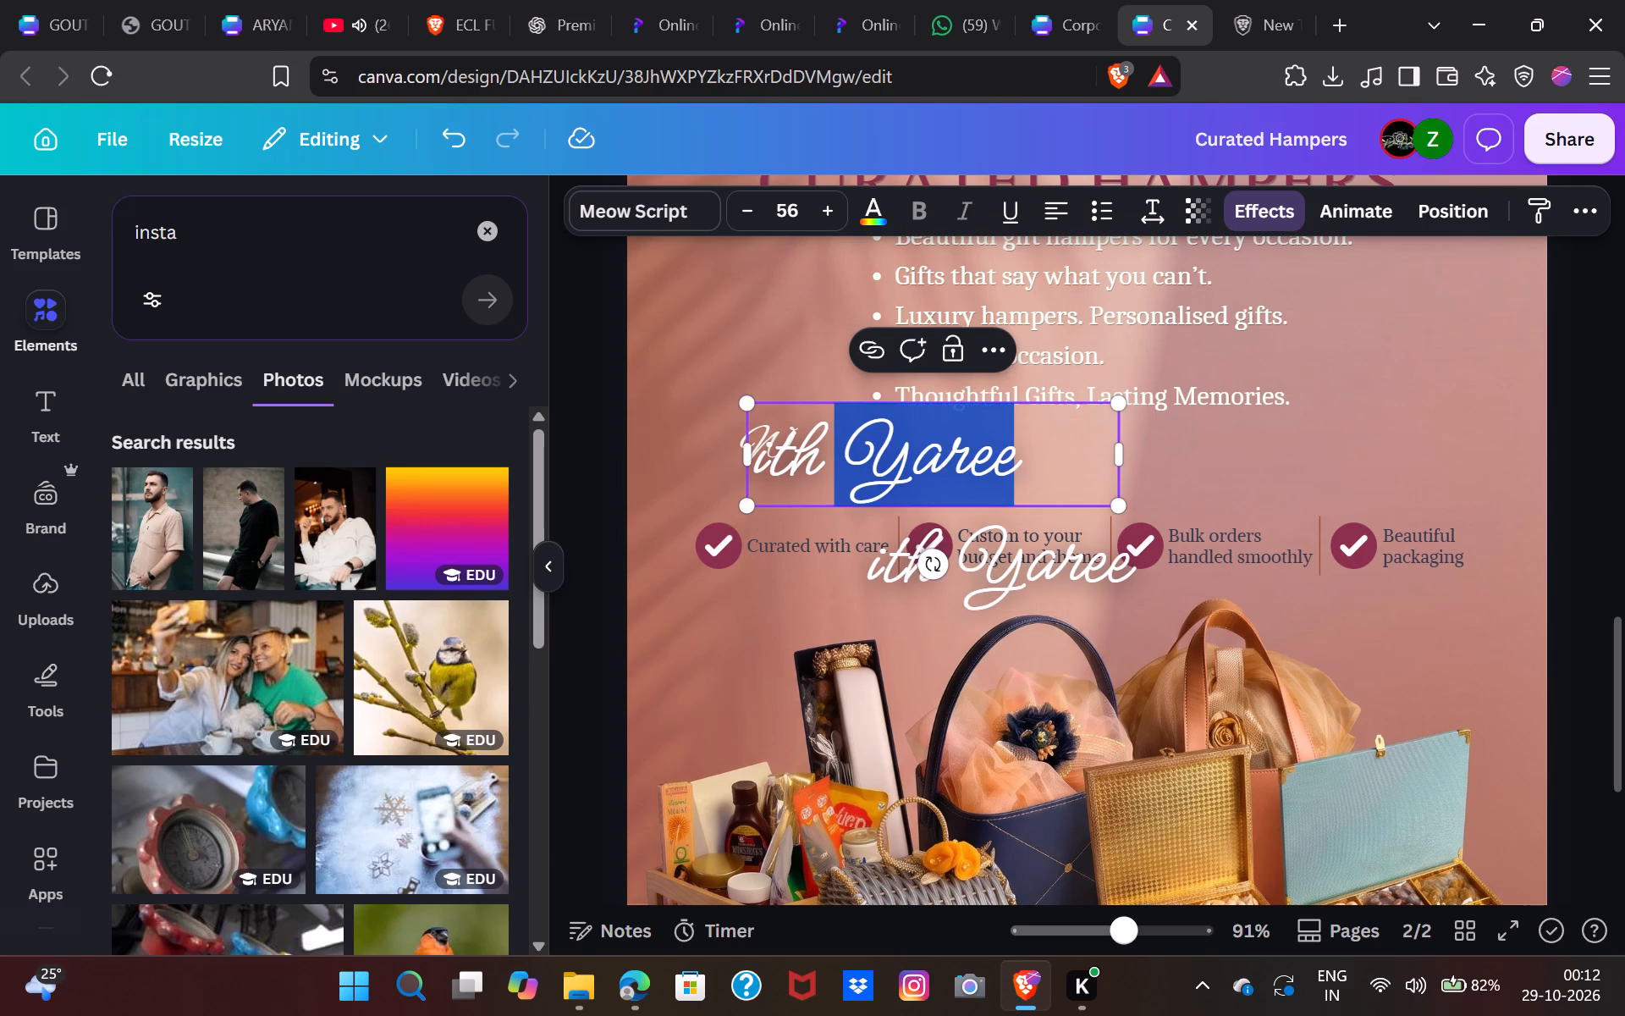
key("BackSpace")
Scale the upper "ith" text down to size 40.8 and narrow its box so it sits beside the Alex Brush W.
left_click(738, 484)
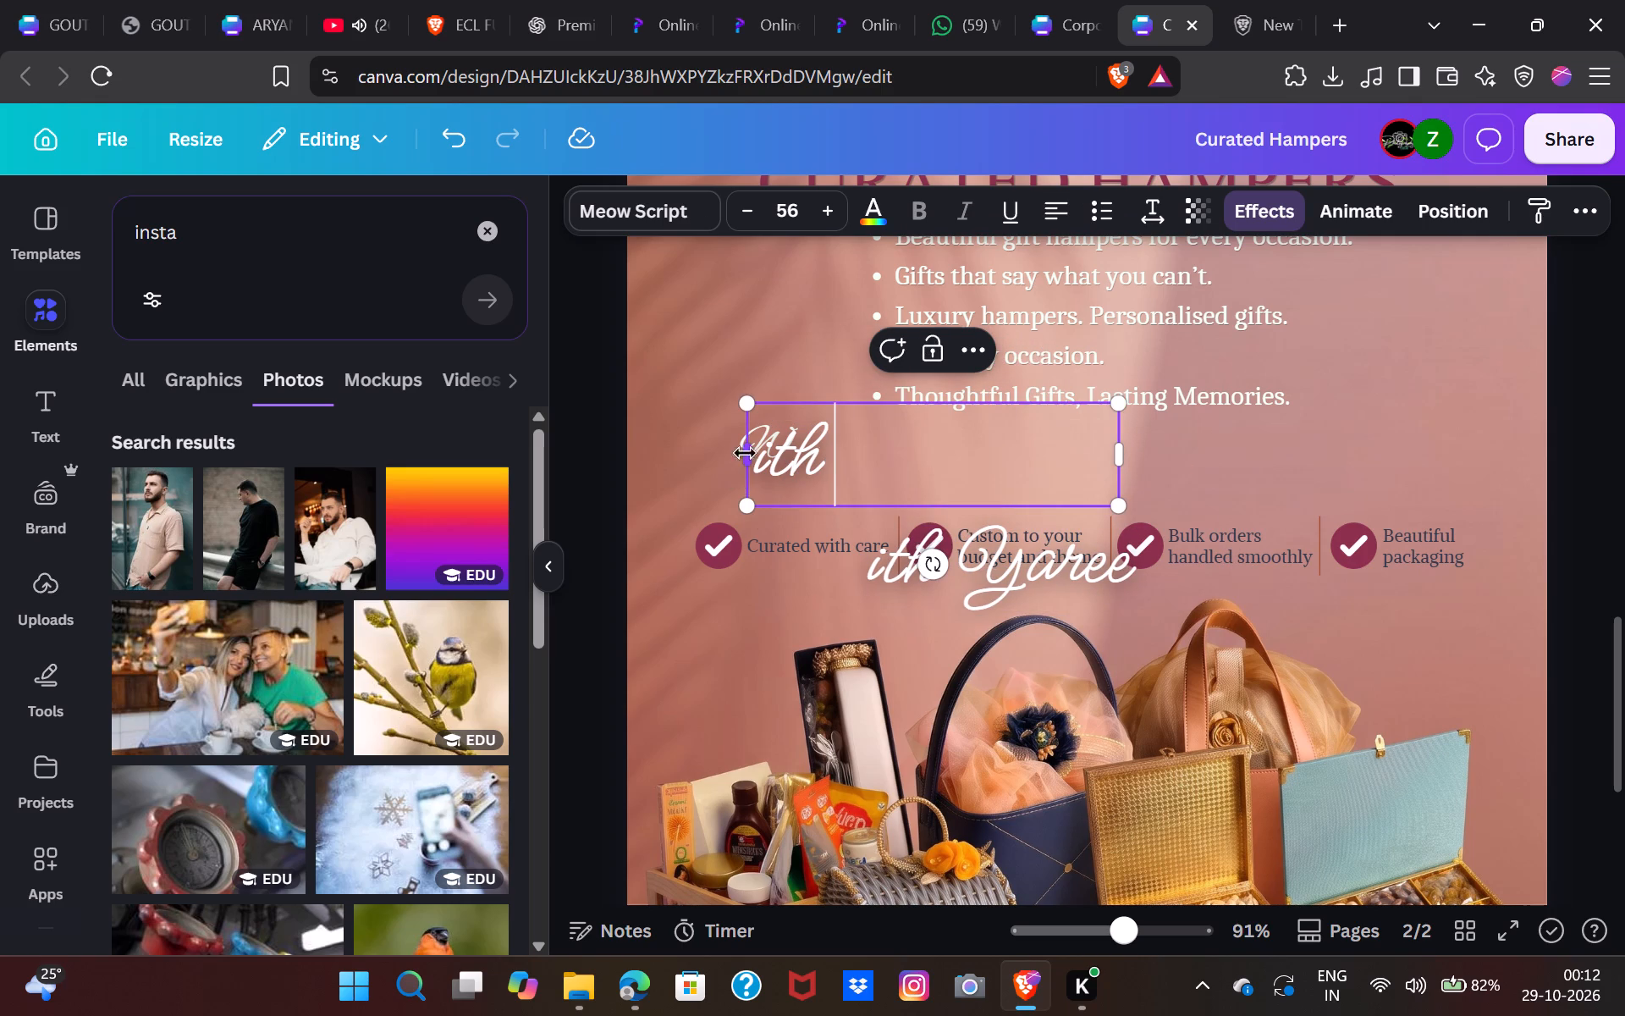
left_click(648, 475)
left_click(761, 470)
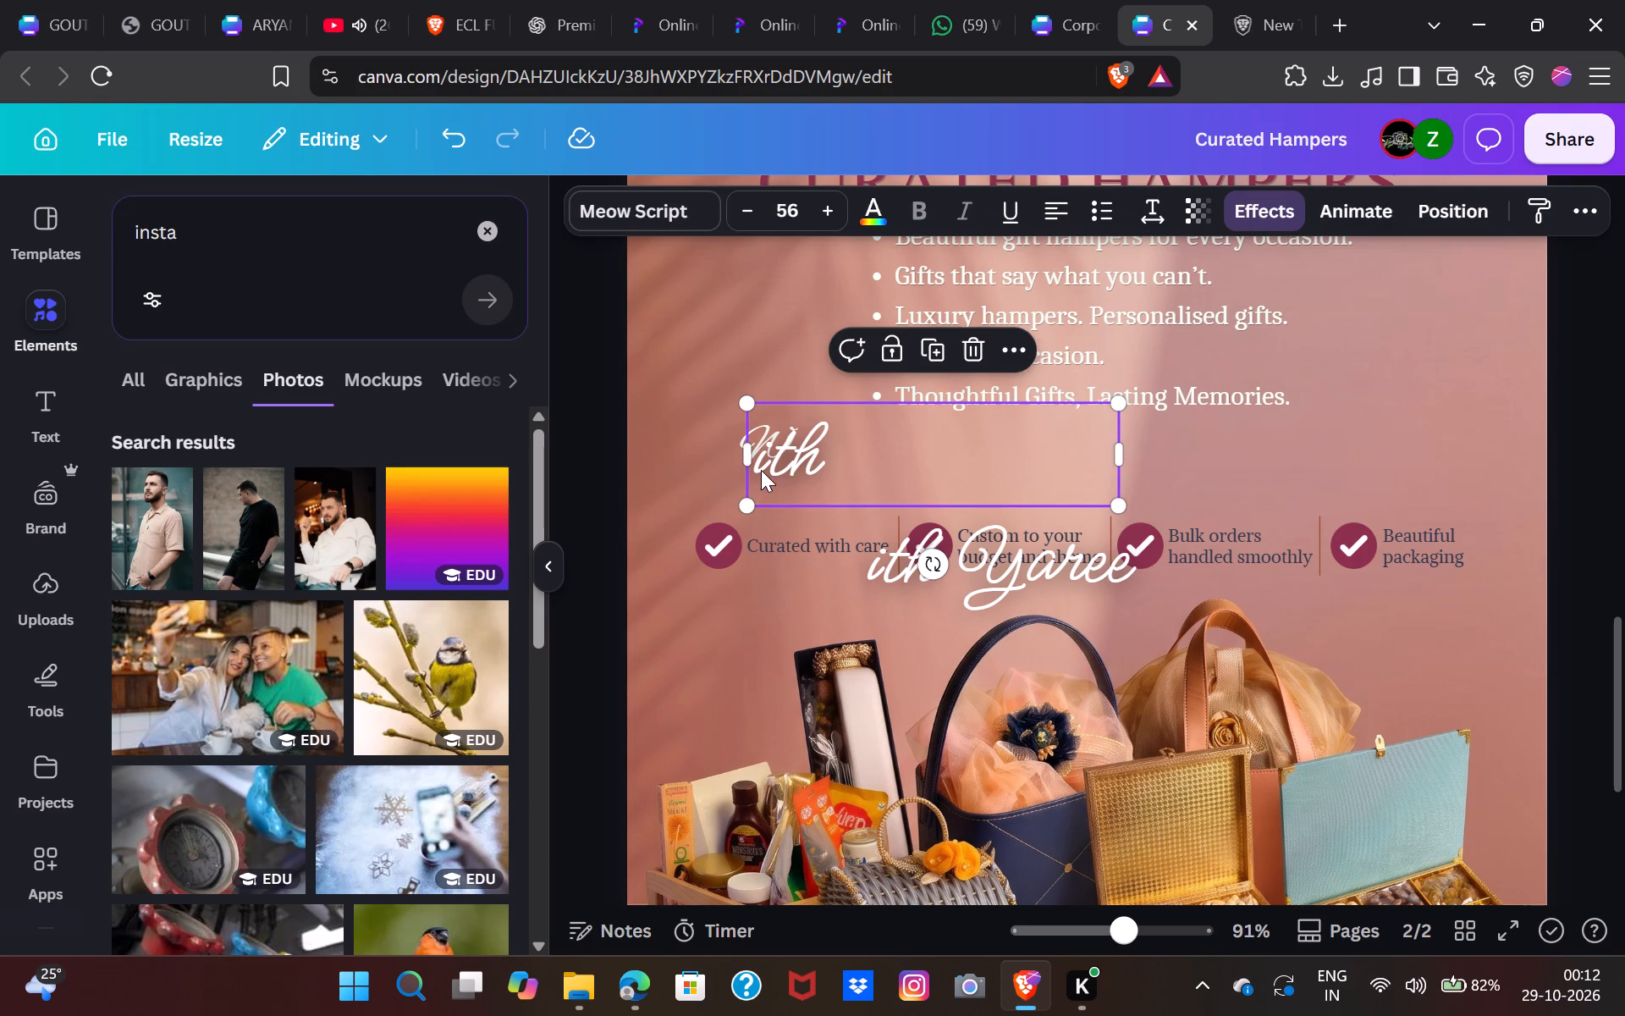
left_click_drag(746, 502, 793, 490)
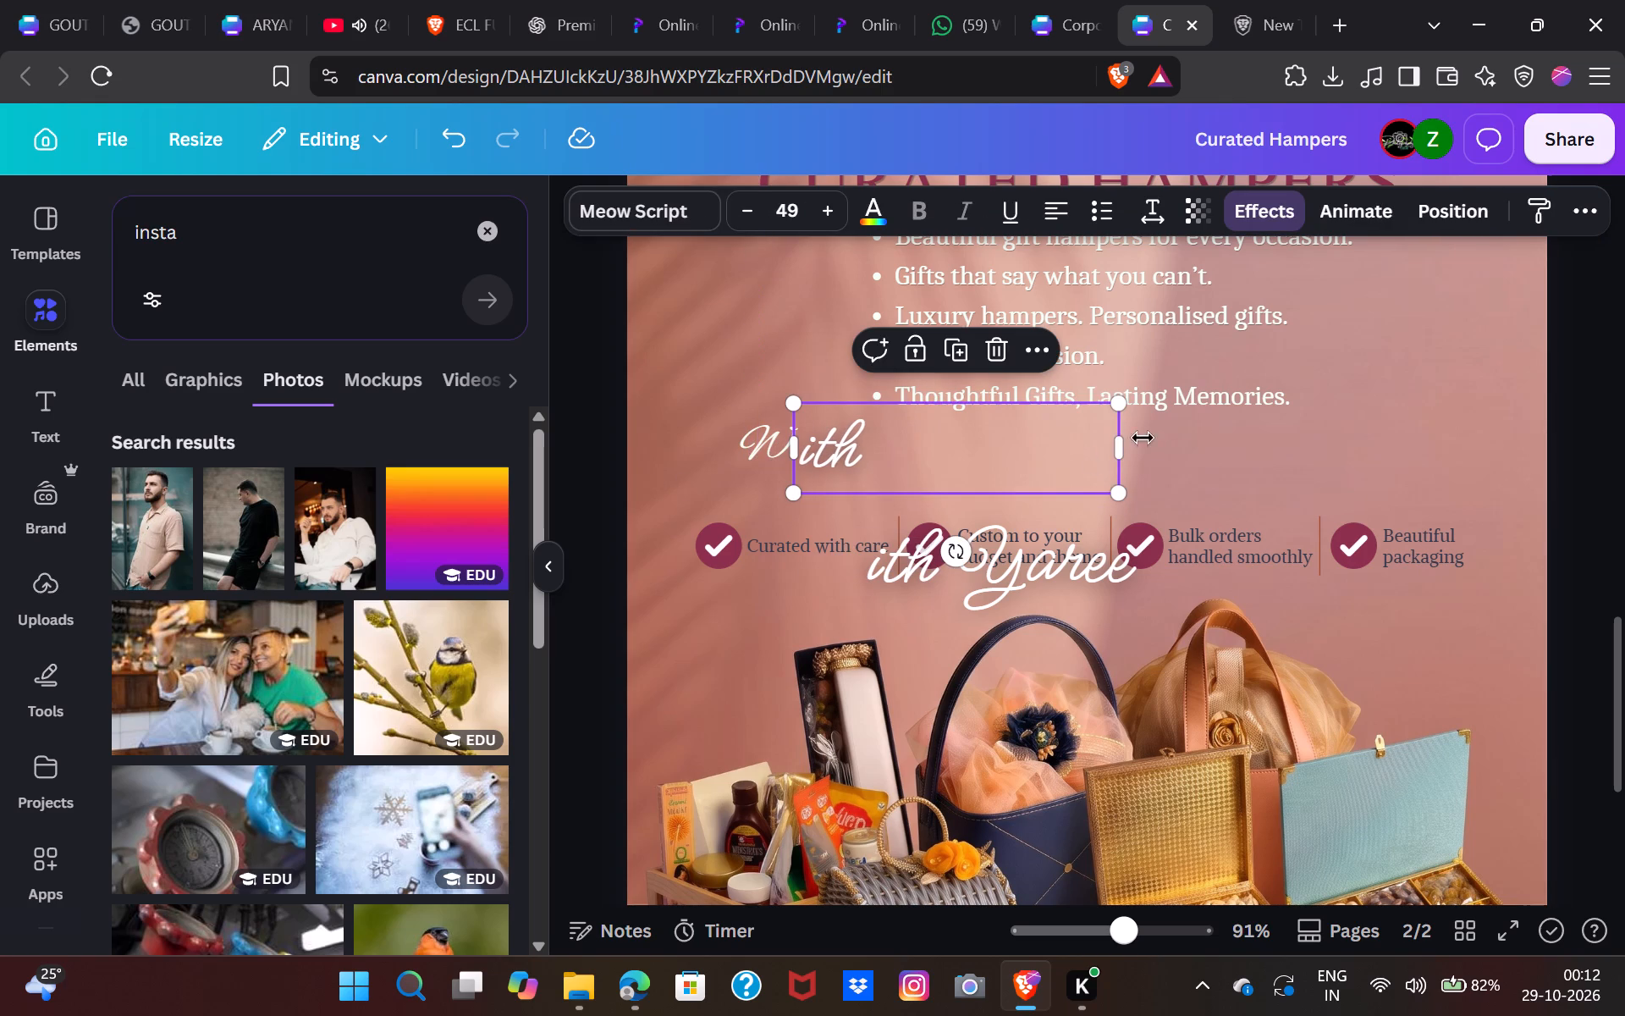
left_click_drag(1122, 446, 881, 462)
left_click(796, 483)
left_click_drag(795, 492, 811, 488)
Enlarge the Alex Brush W to size 40.6, narrow its text box and fit it against "ith" to form With.
left_click(757, 455)
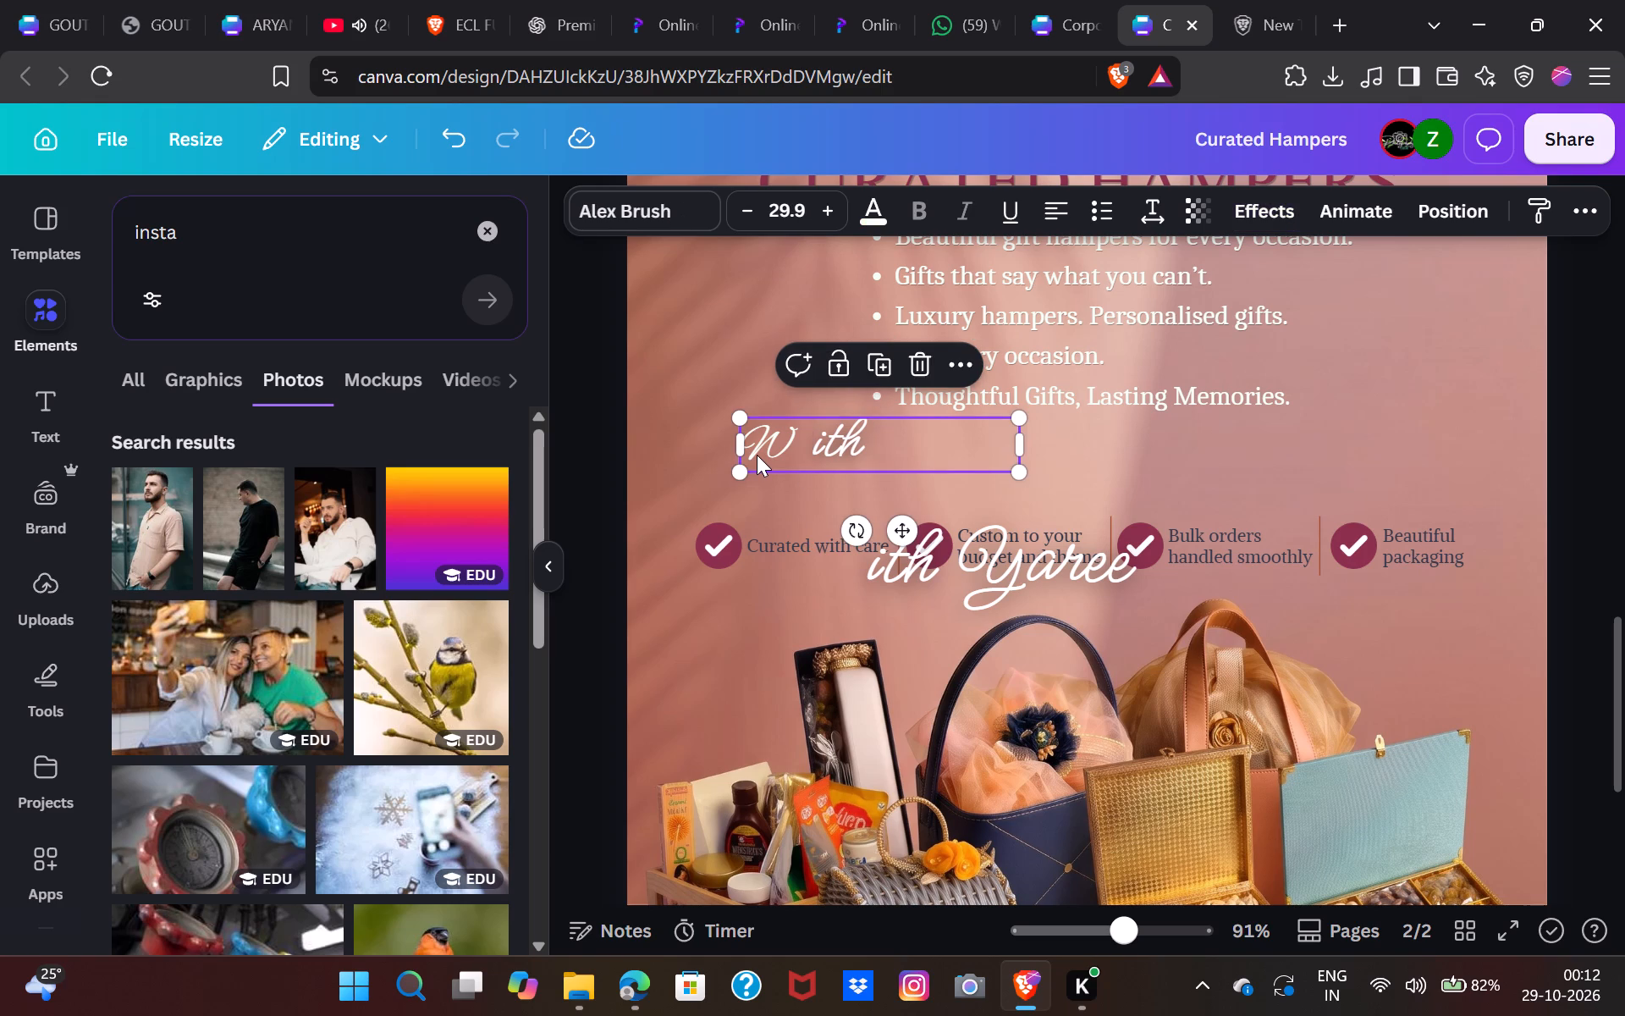
left_click_drag(1025, 444, 856, 456)
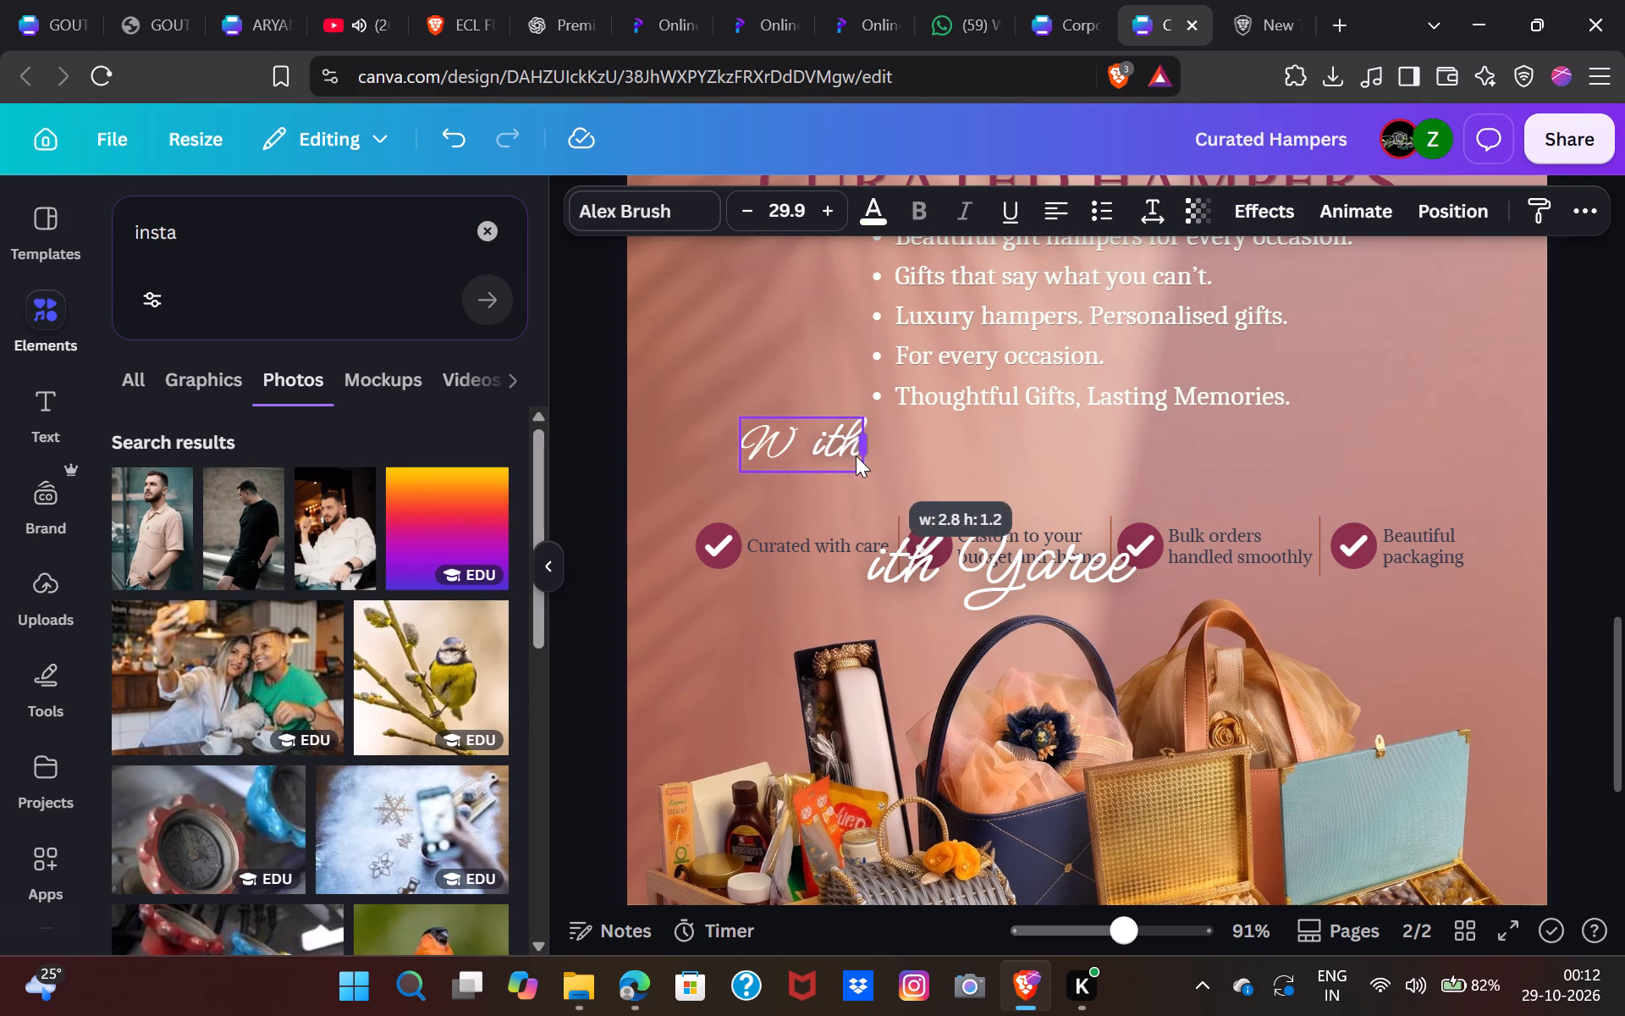
left_click_drag(856, 456, 827, 458)
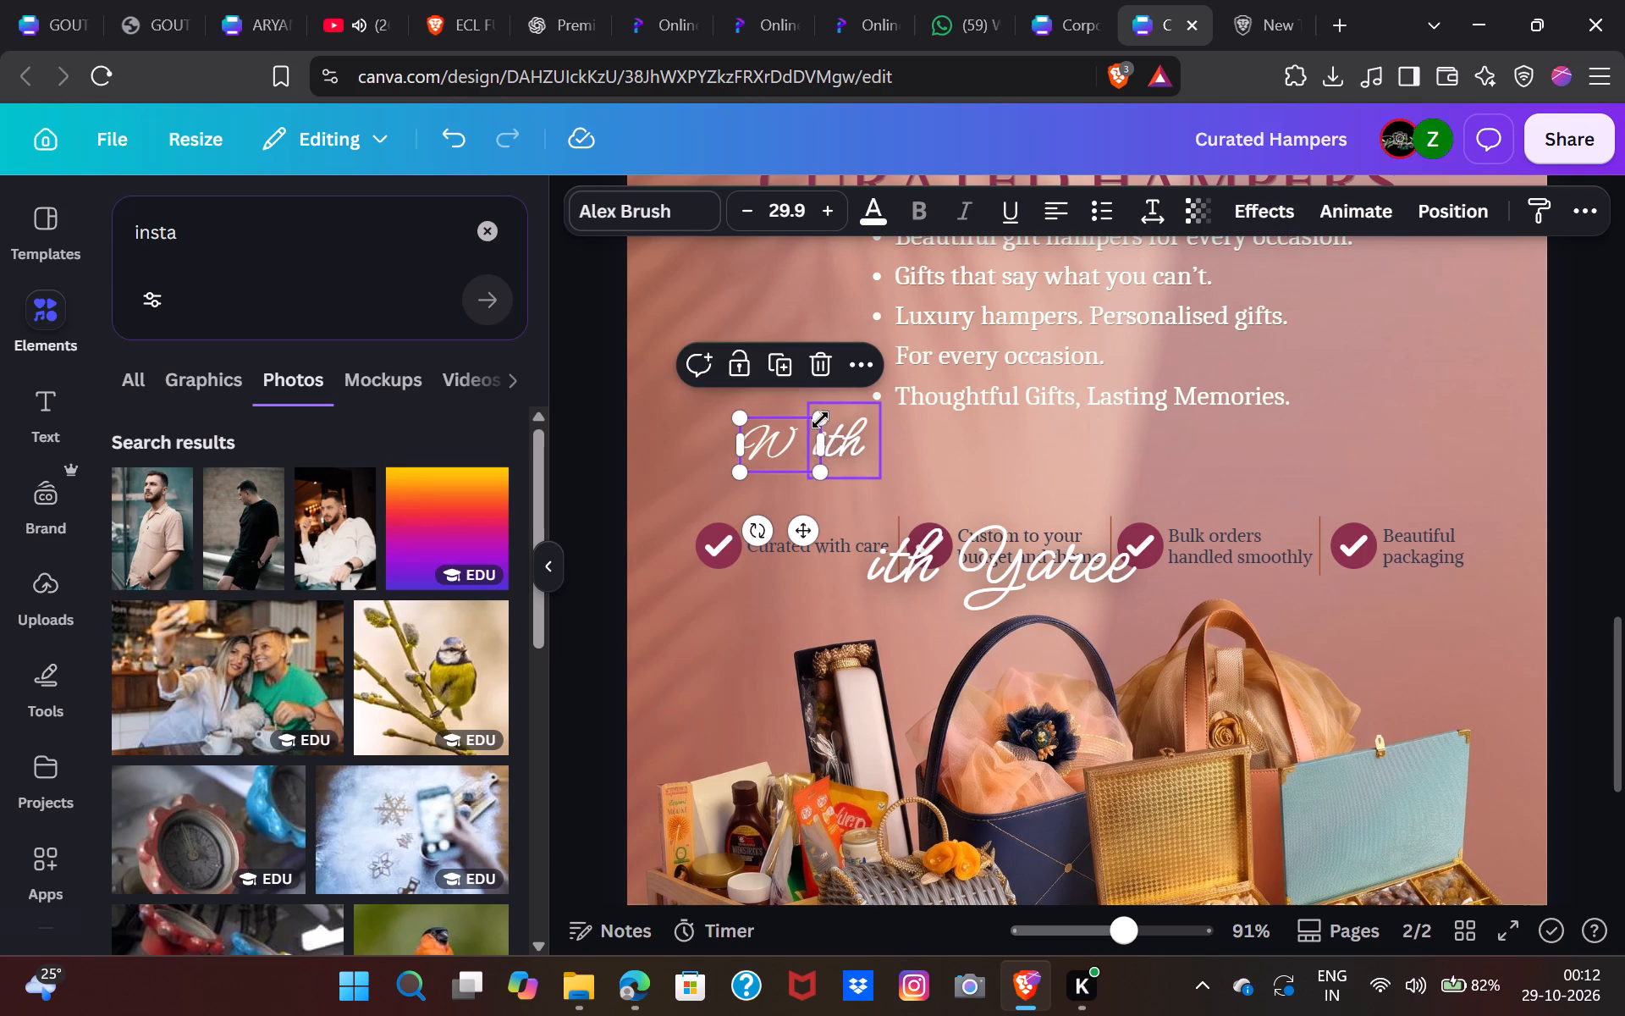
left_click_drag(820, 417, 852, 400)
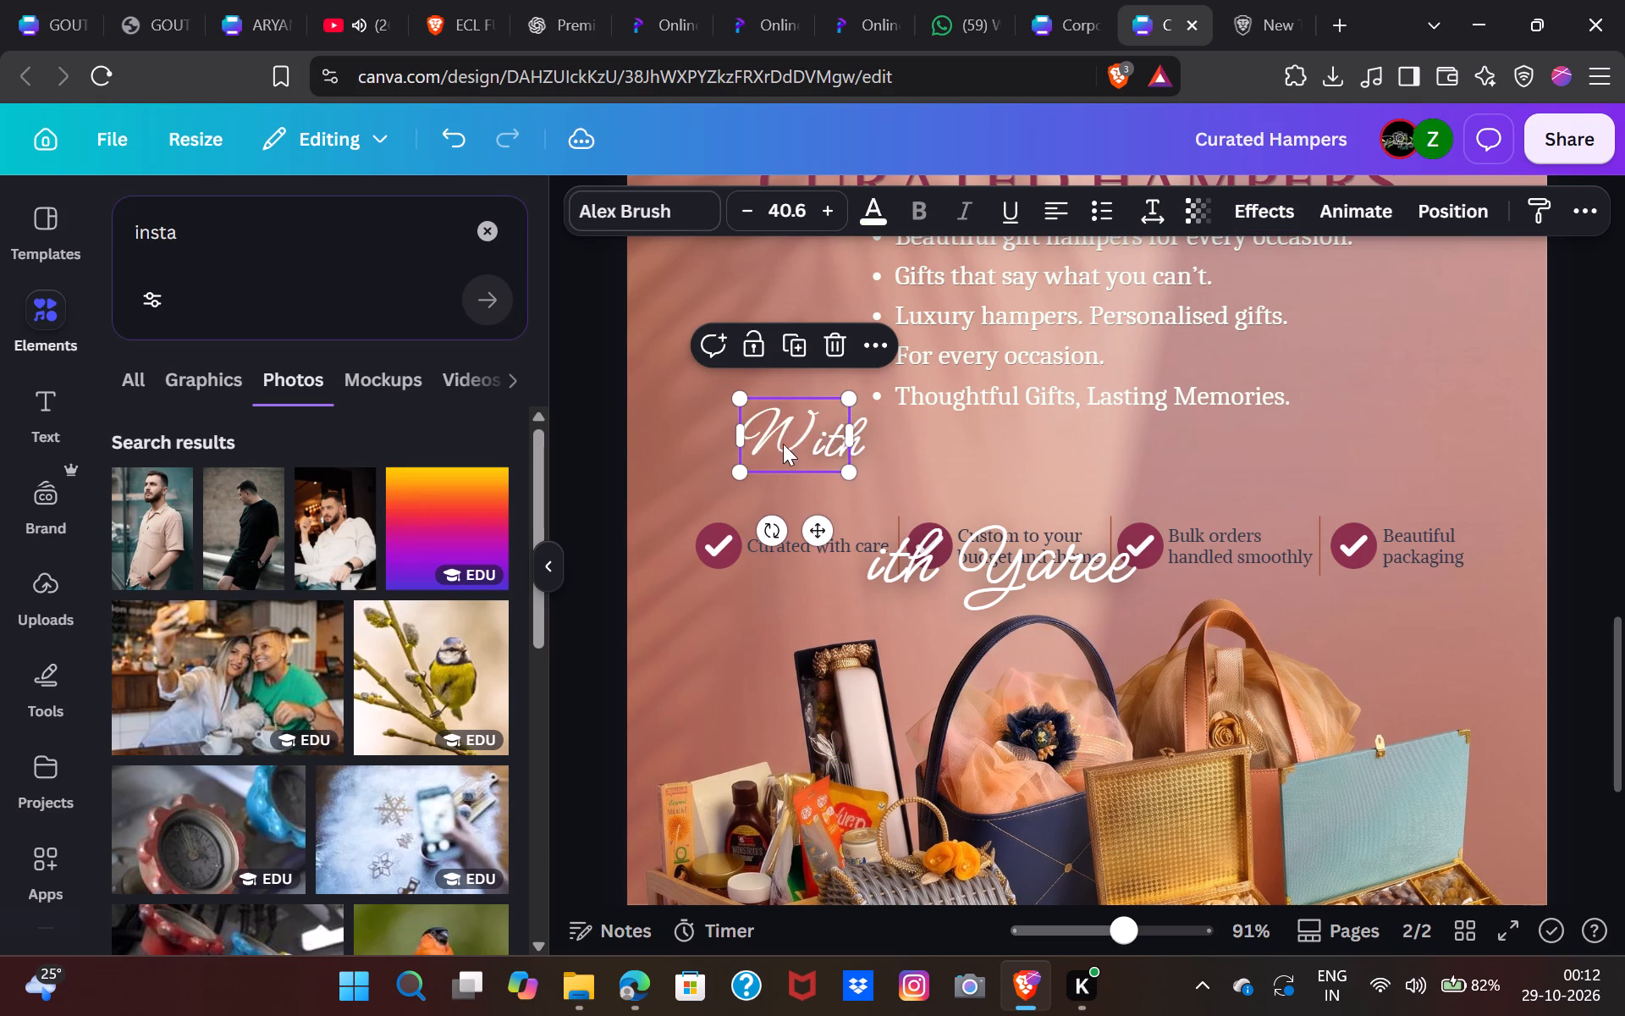
left_click(780, 442)
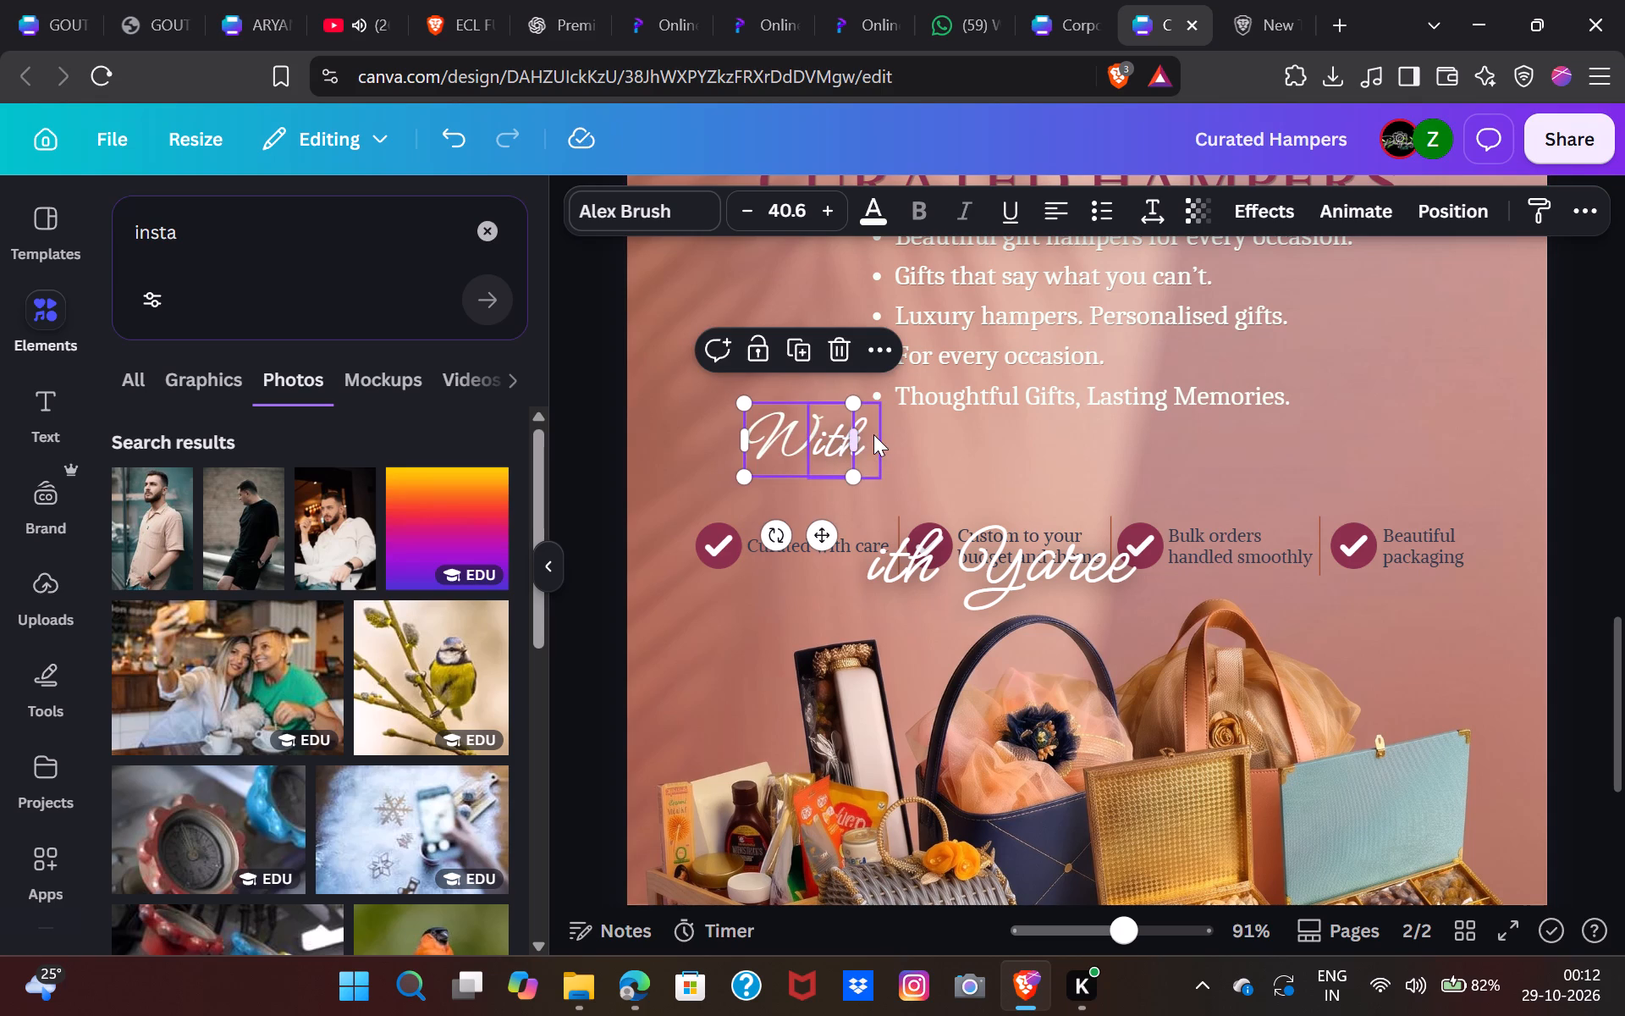
left_click(873, 434, "shift")
left_click(869, 459)
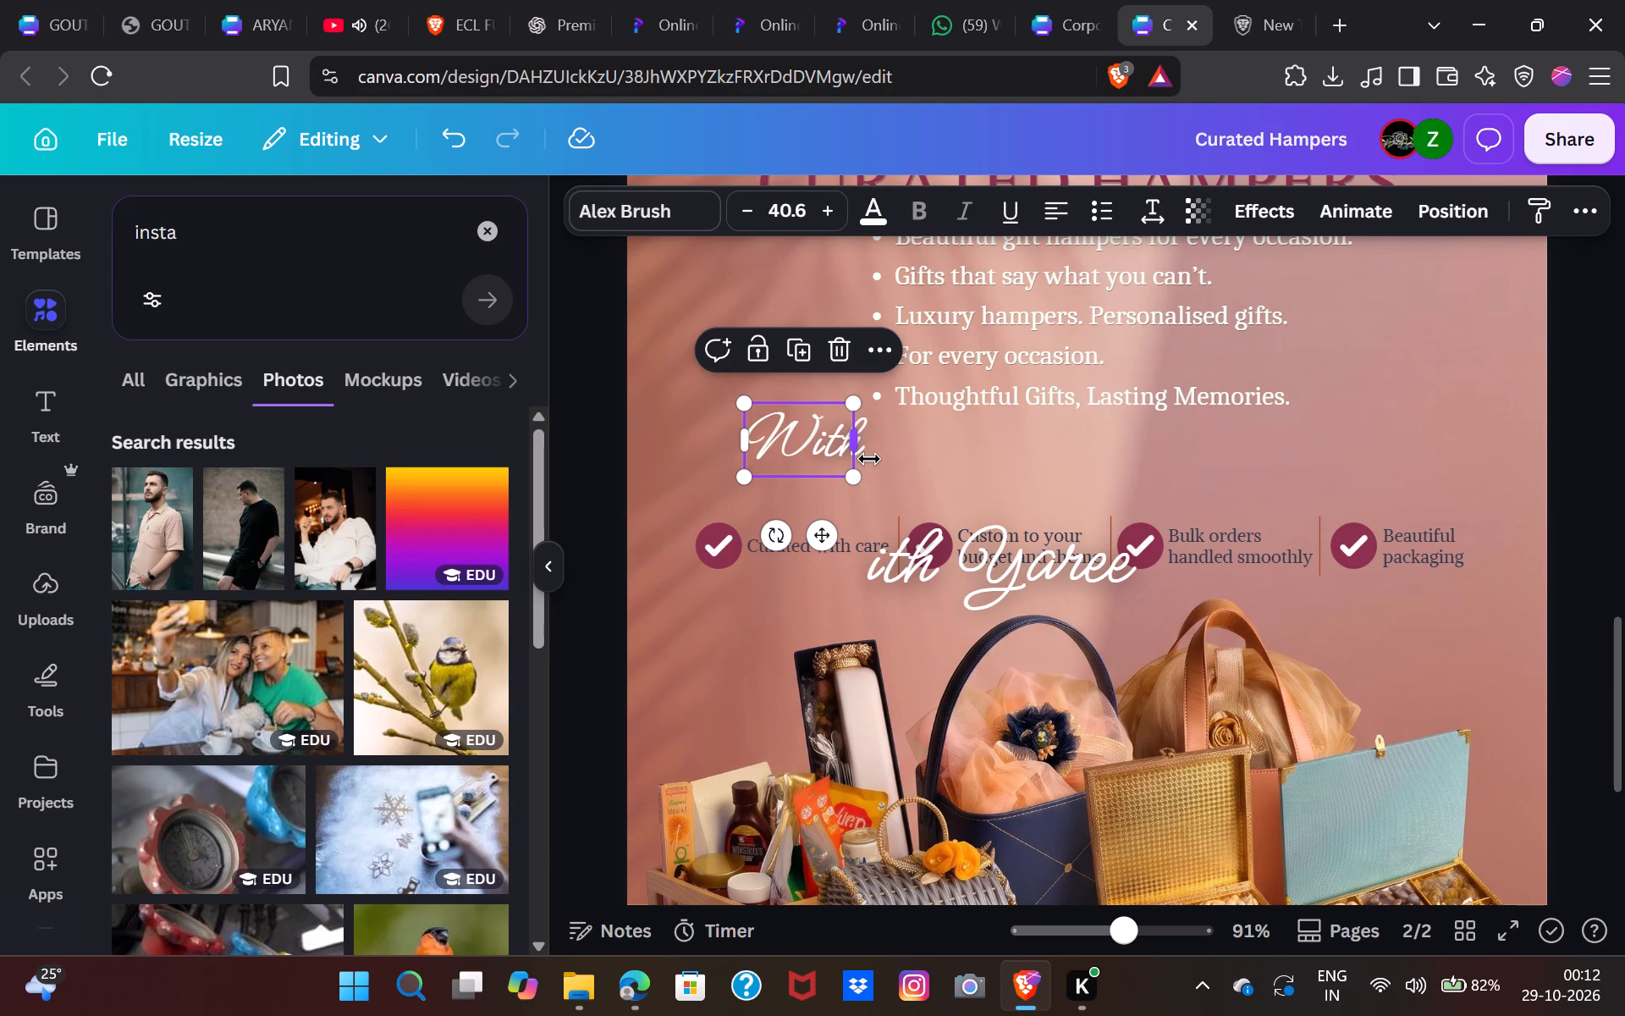
left_click_drag(870, 439, 862, 442)
left_click_drag(862, 442, 858, 444)
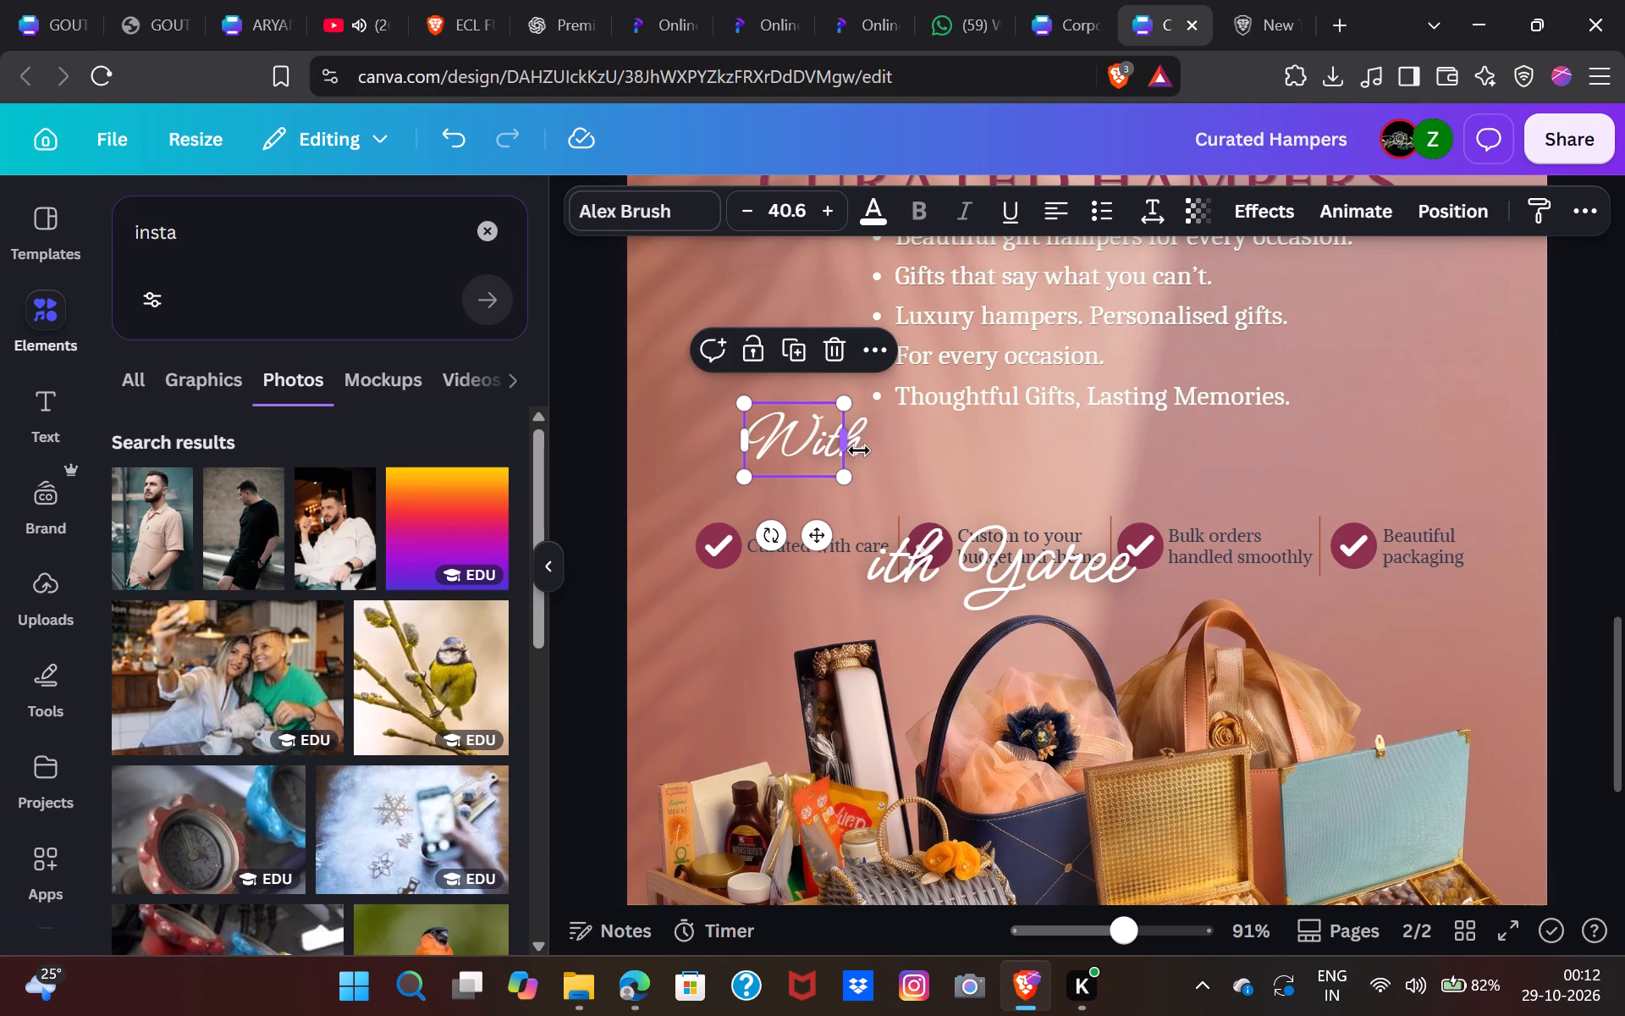
Remove the glow effect from the "ith" text beside the Alex Brush W.
left_click(868, 450)
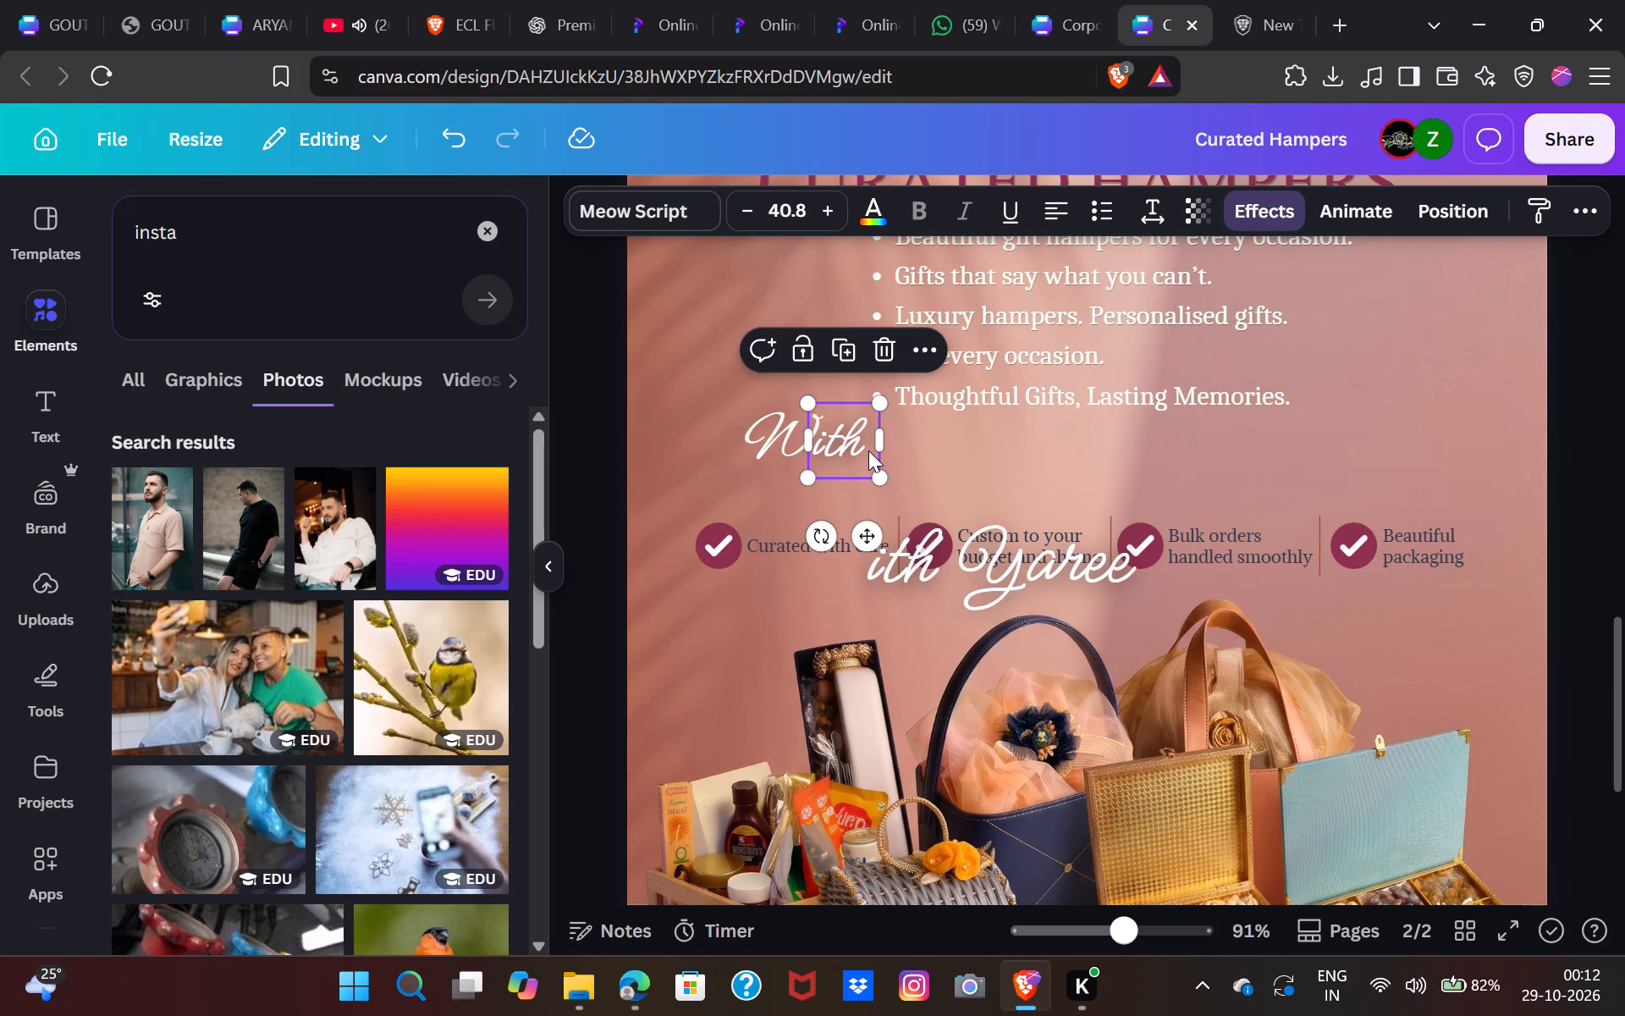
left_click(1280, 203)
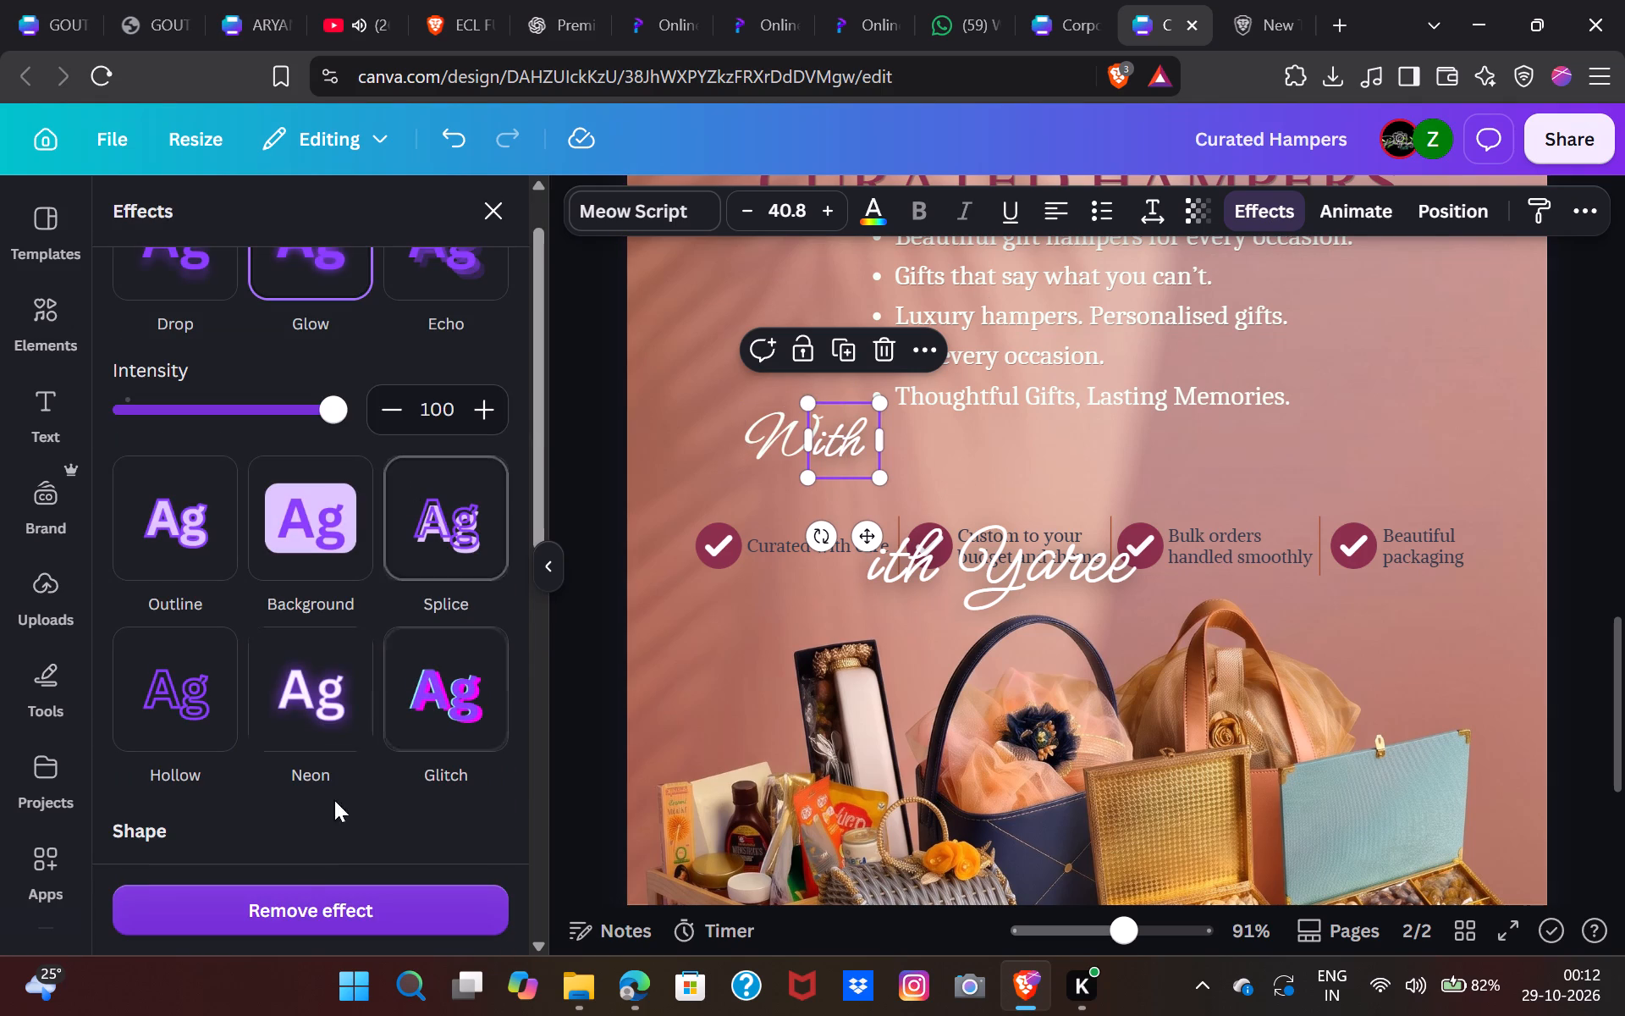
left_click(302, 894)
left_click(652, 520)
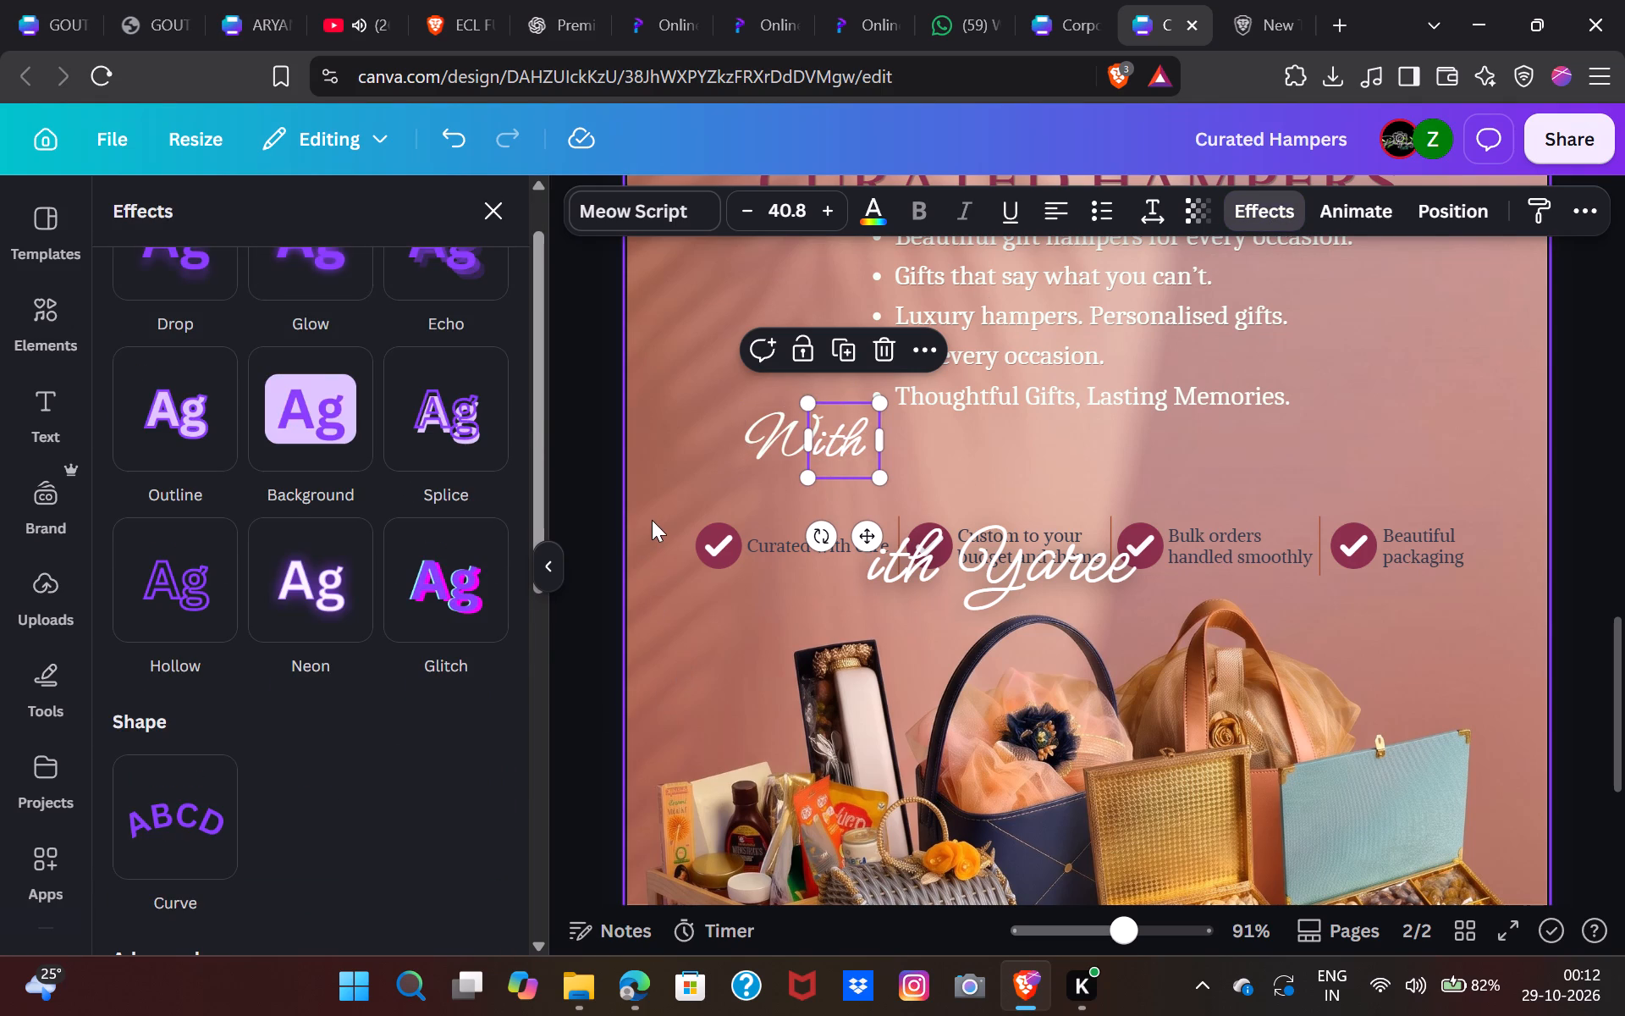
Group the W and "ith" pieces and move the With group just above the first checkmark feature.
left_click(871, 438)
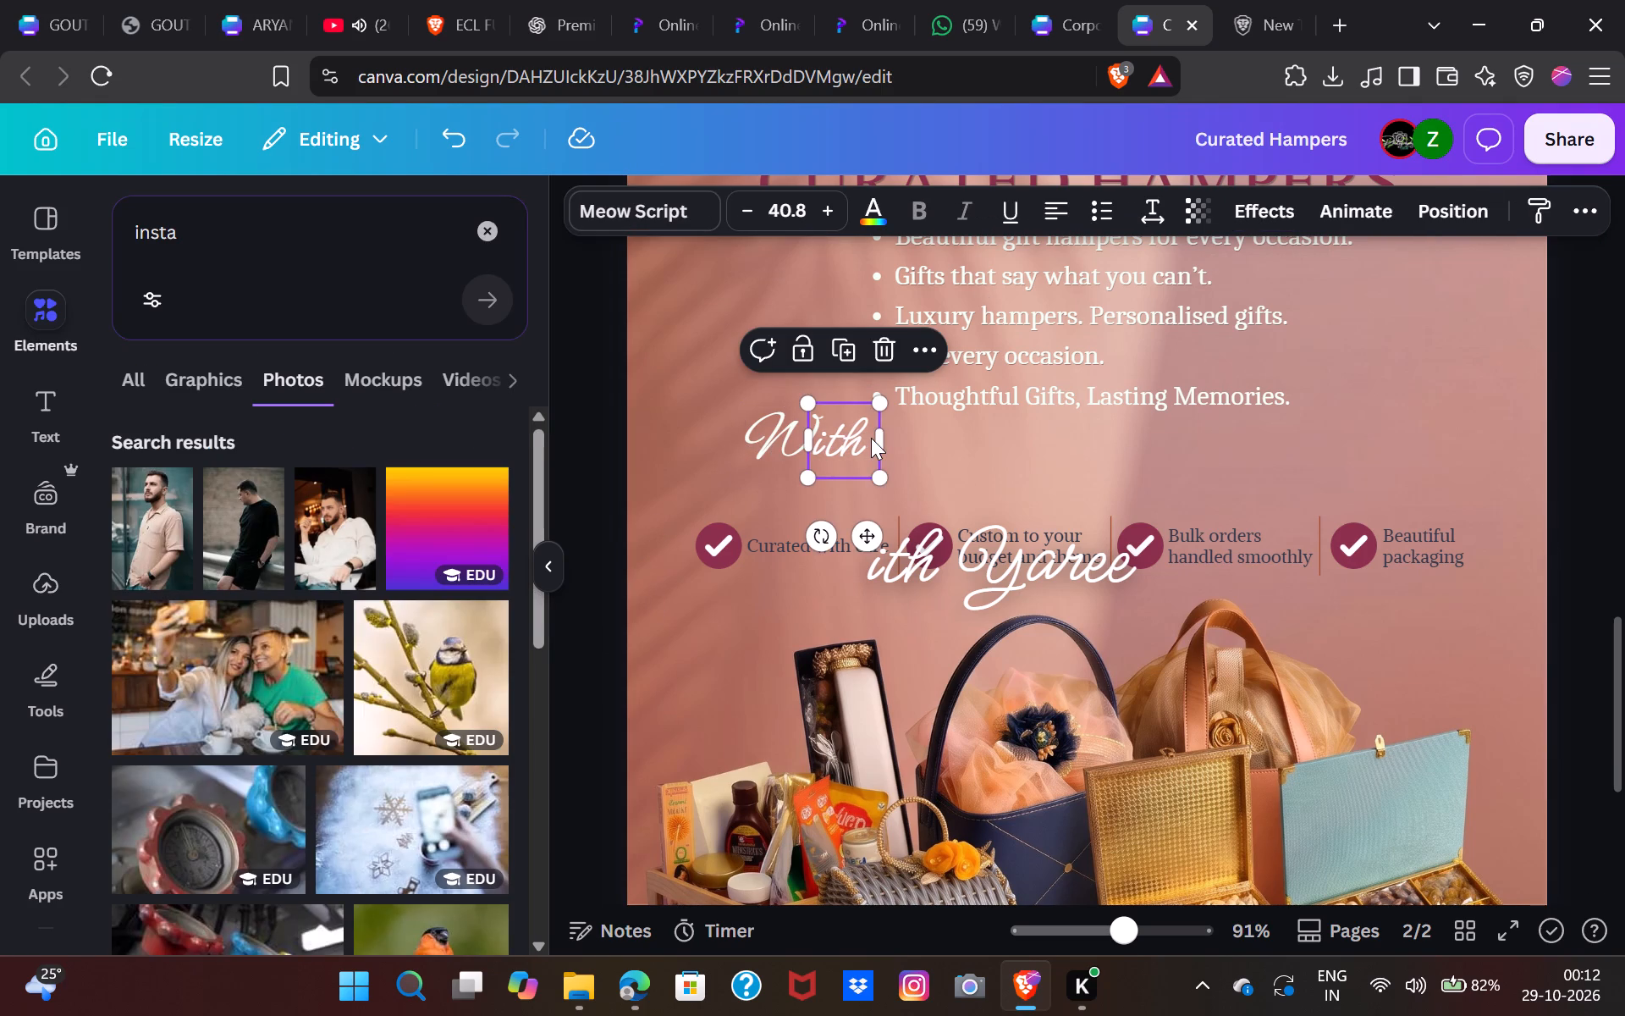
left_click(782, 450, "shift")
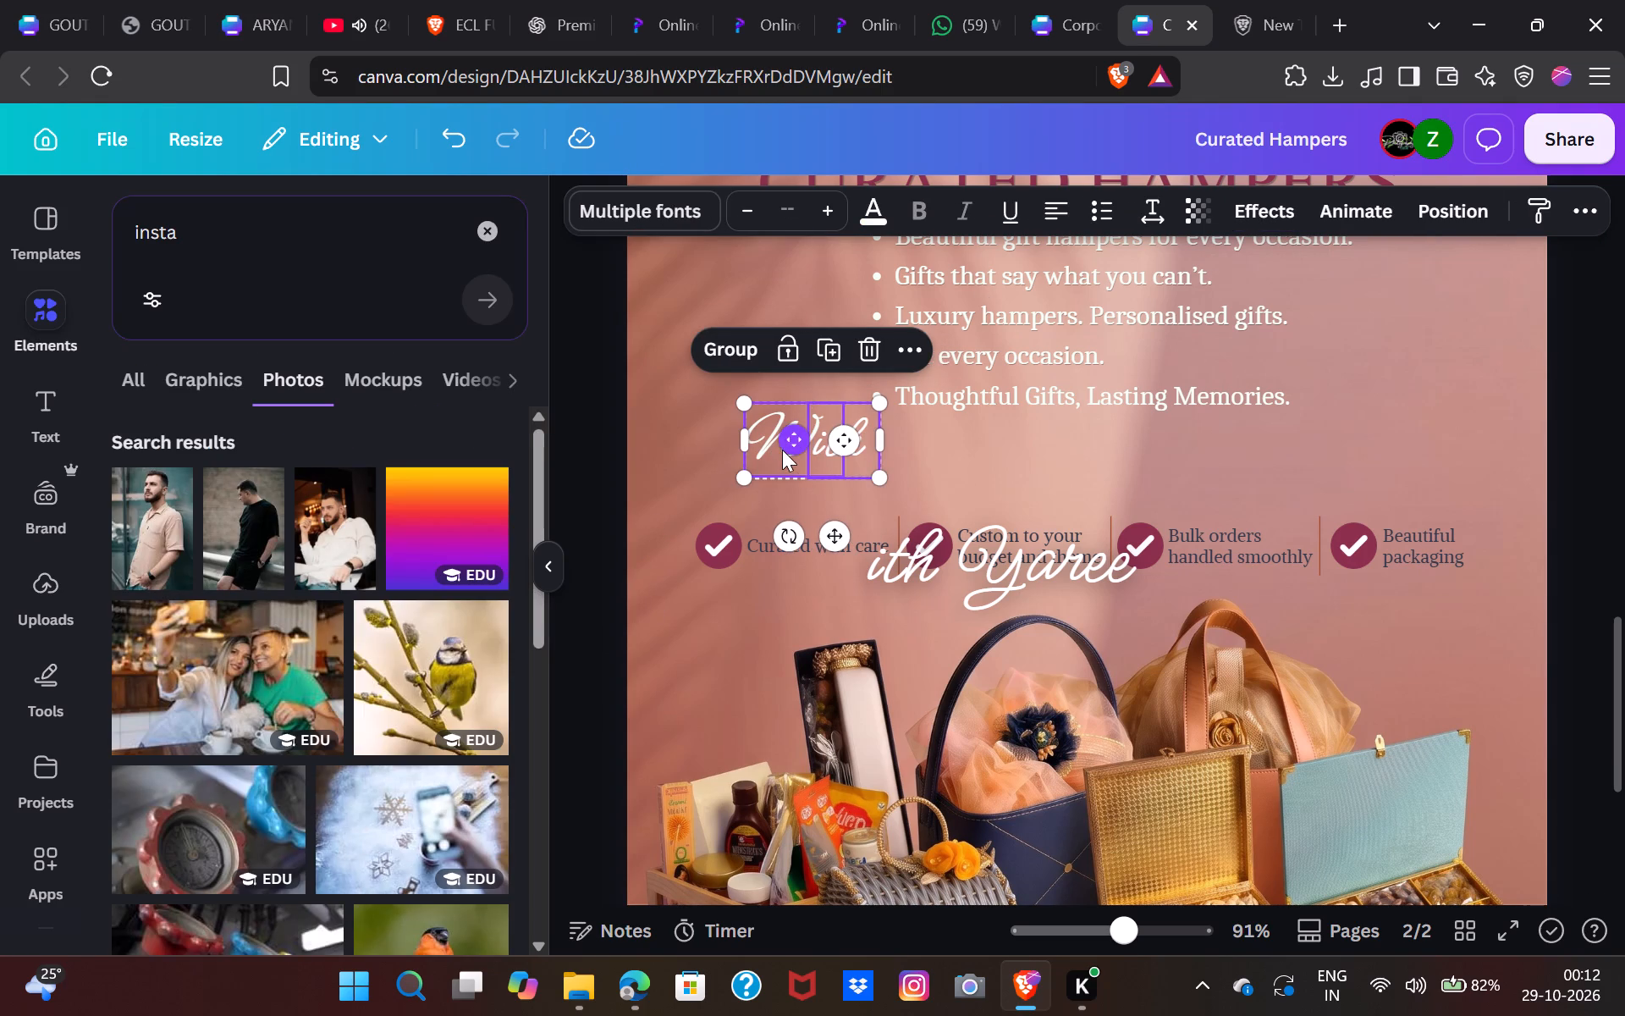
left_click(749, 359)
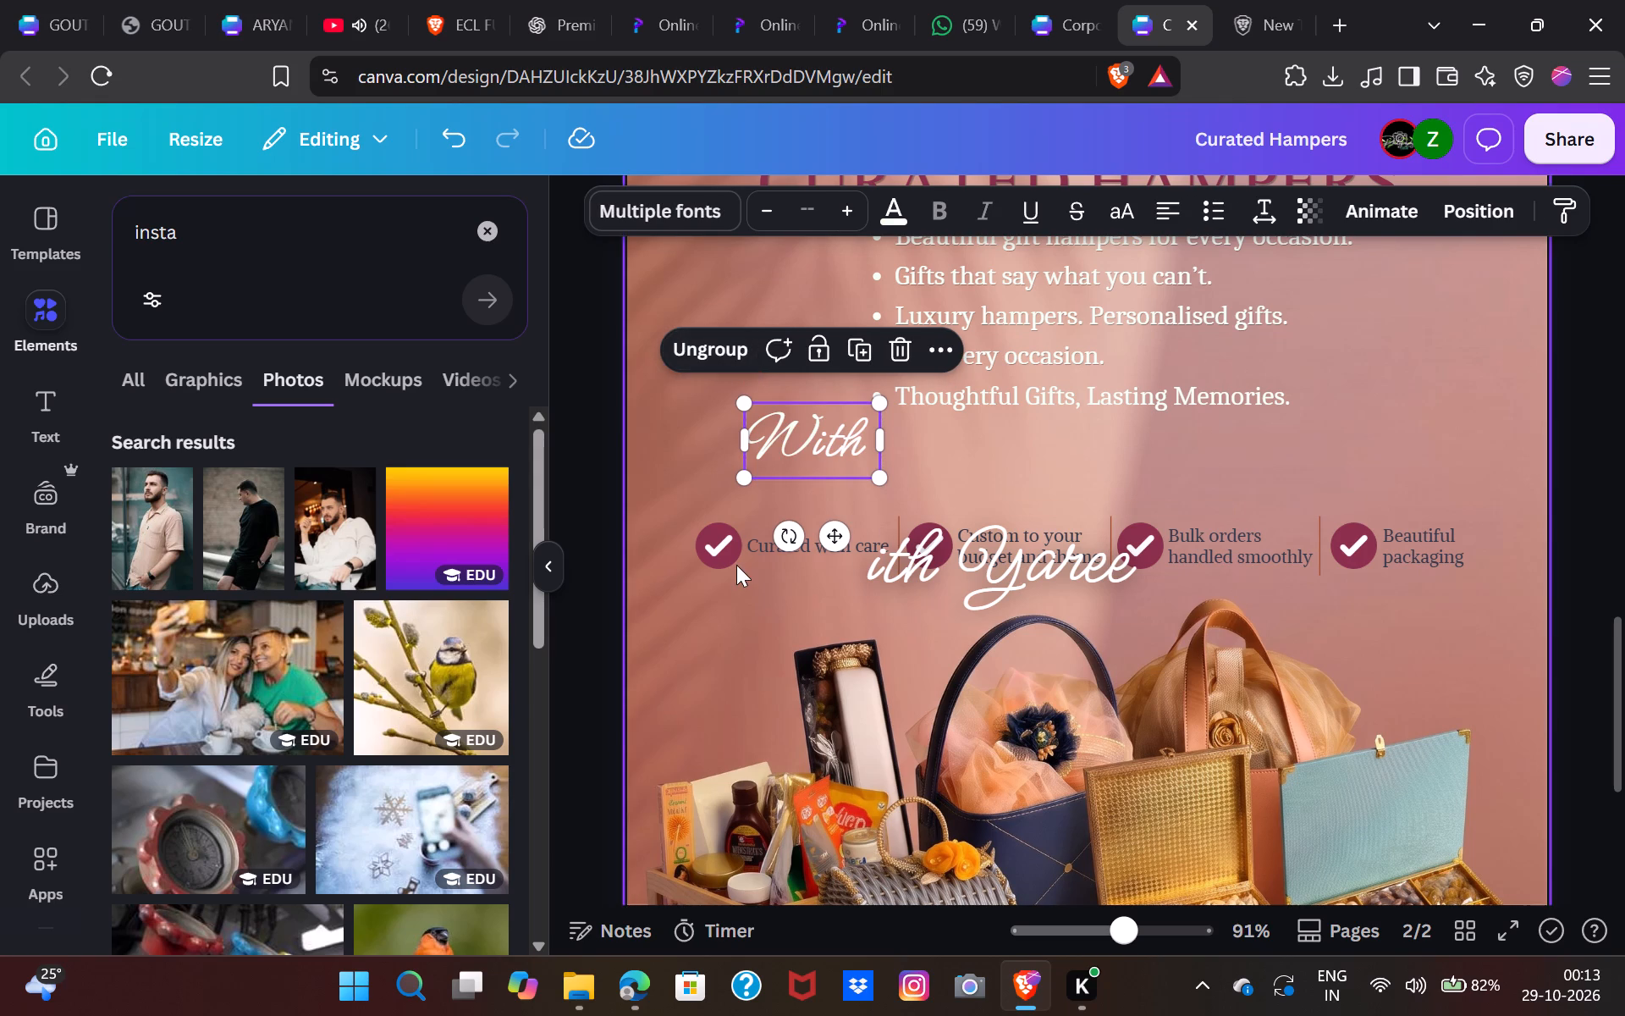
left_click(736, 565)
left_click(873, 438)
left_click_drag(825, 441, 772, 471)
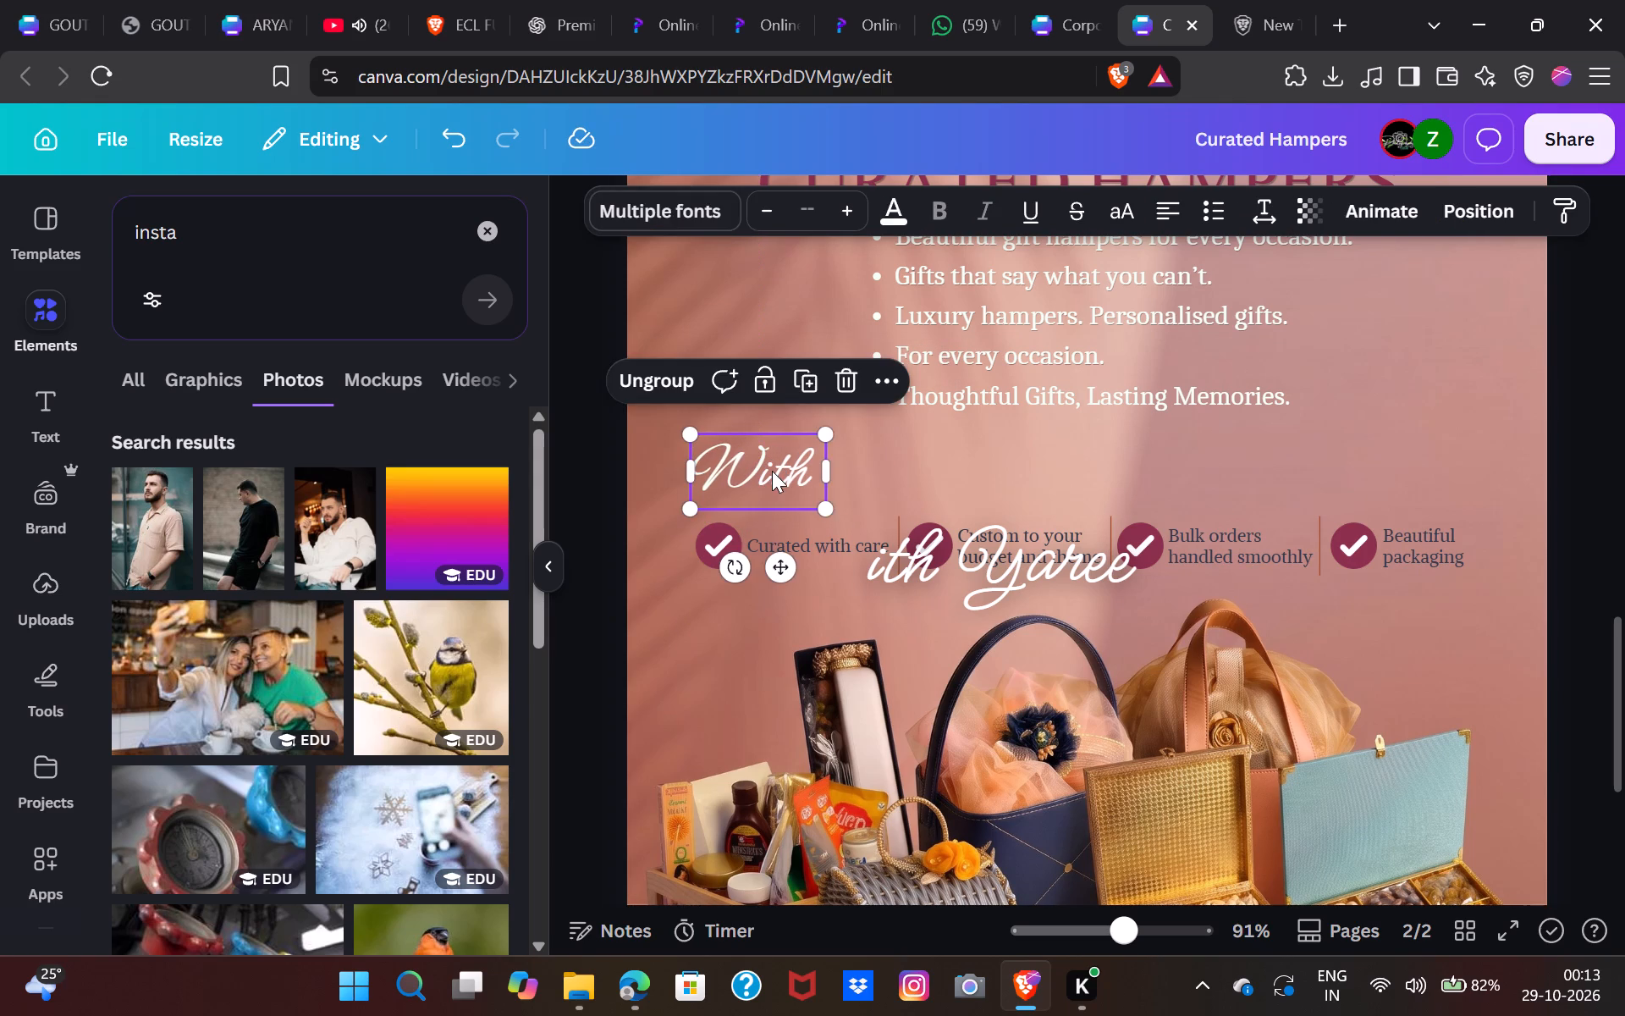
Move the larger "ith Yaree" text off the checkmark feature row to just above and beside With.
left_click(877, 567)
left_click_drag(877, 567, 810, 654)
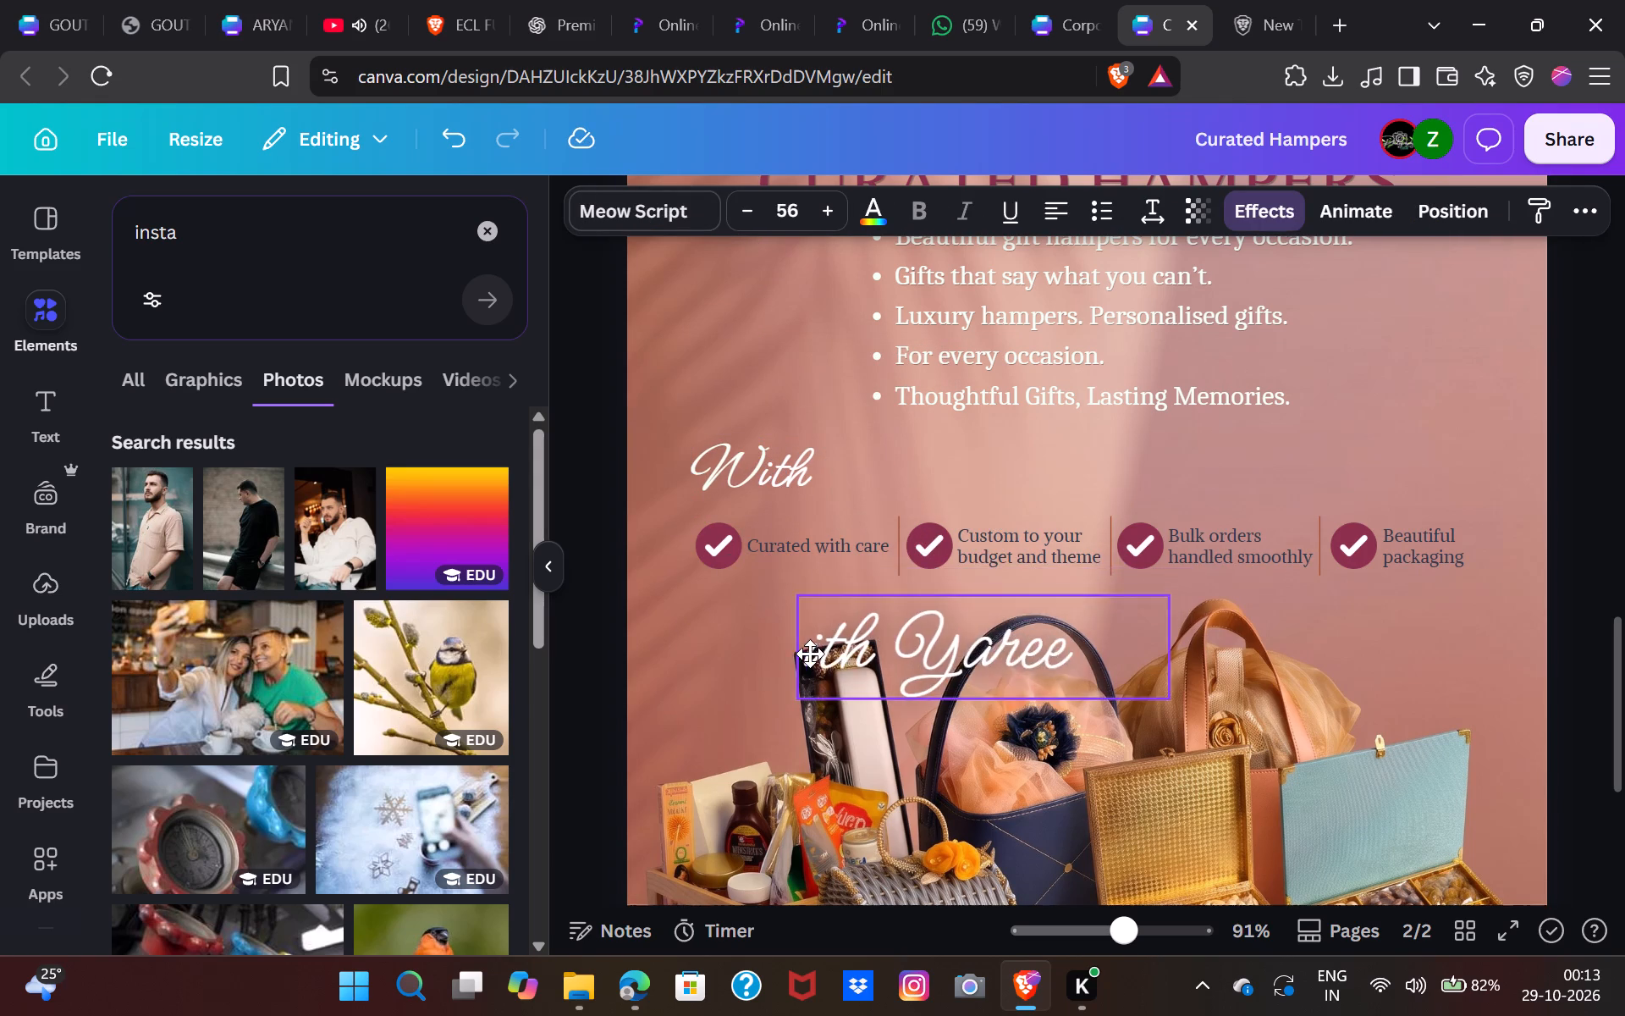
left_click_drag(810, 654, 838, 428)
left_click(898, 426)
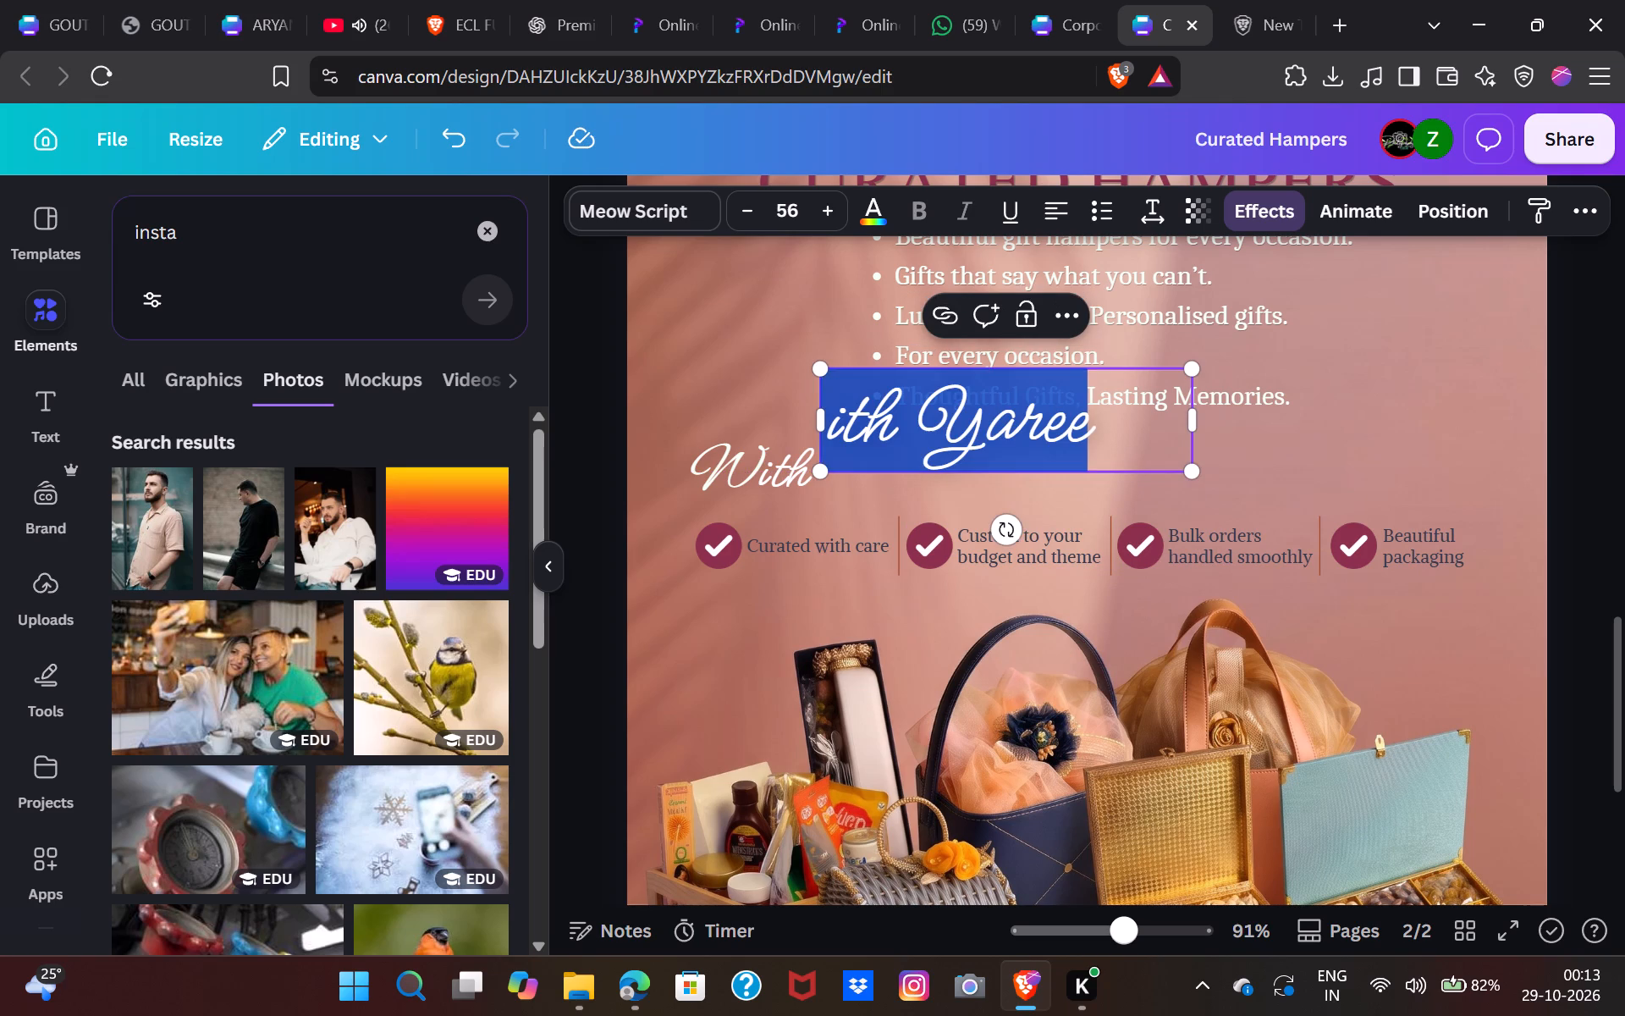
Copy the Alex Brush W, place the copy directly after With and change its letter to Y.
left_click(728, 478)
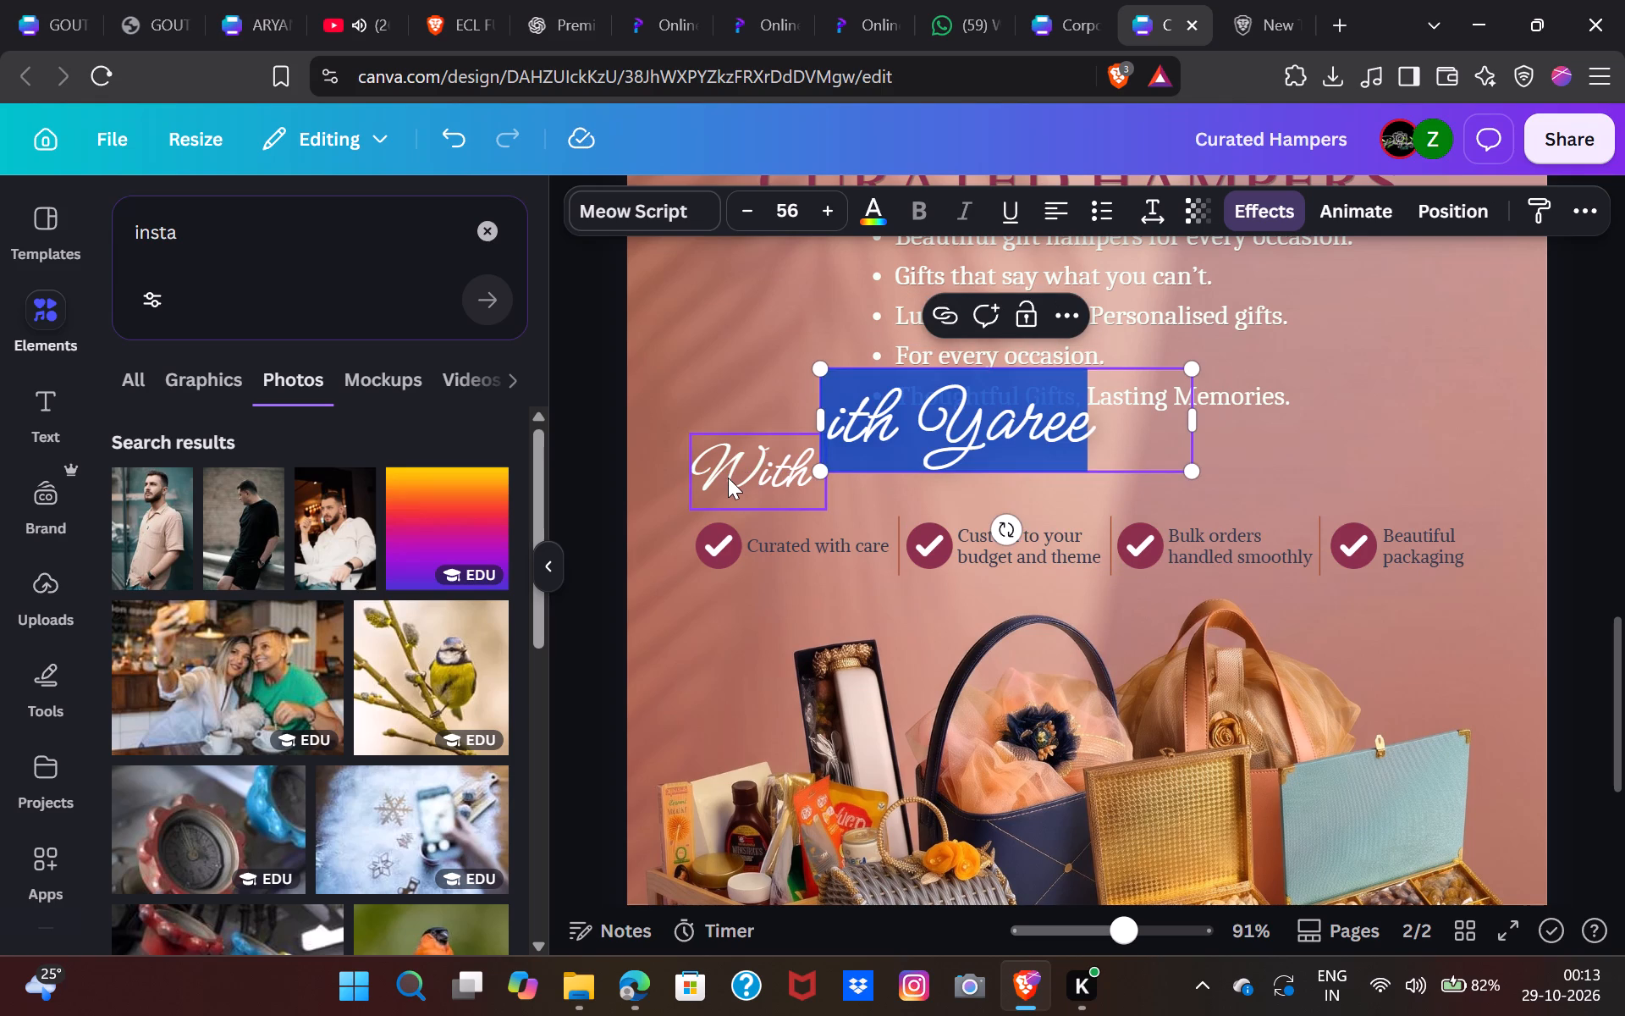
left_click(718, 472)
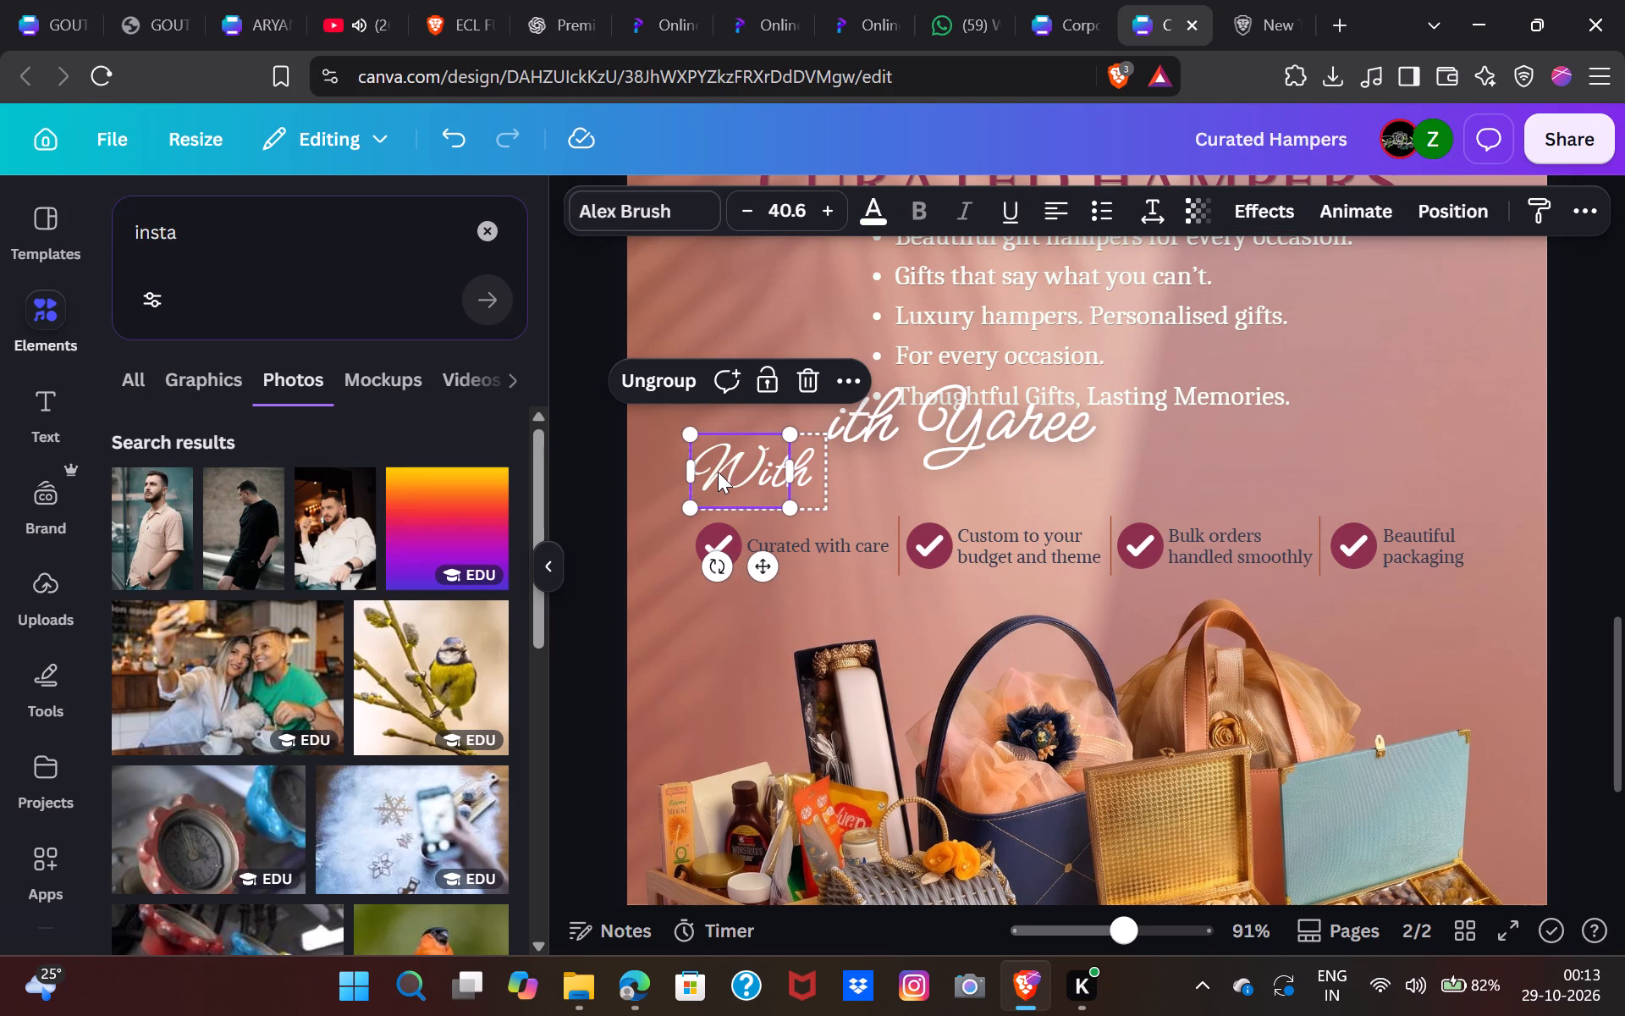
key("ctrl+c")
key("ctrl+v")
left_click_drag(765, 510, 772, 510)
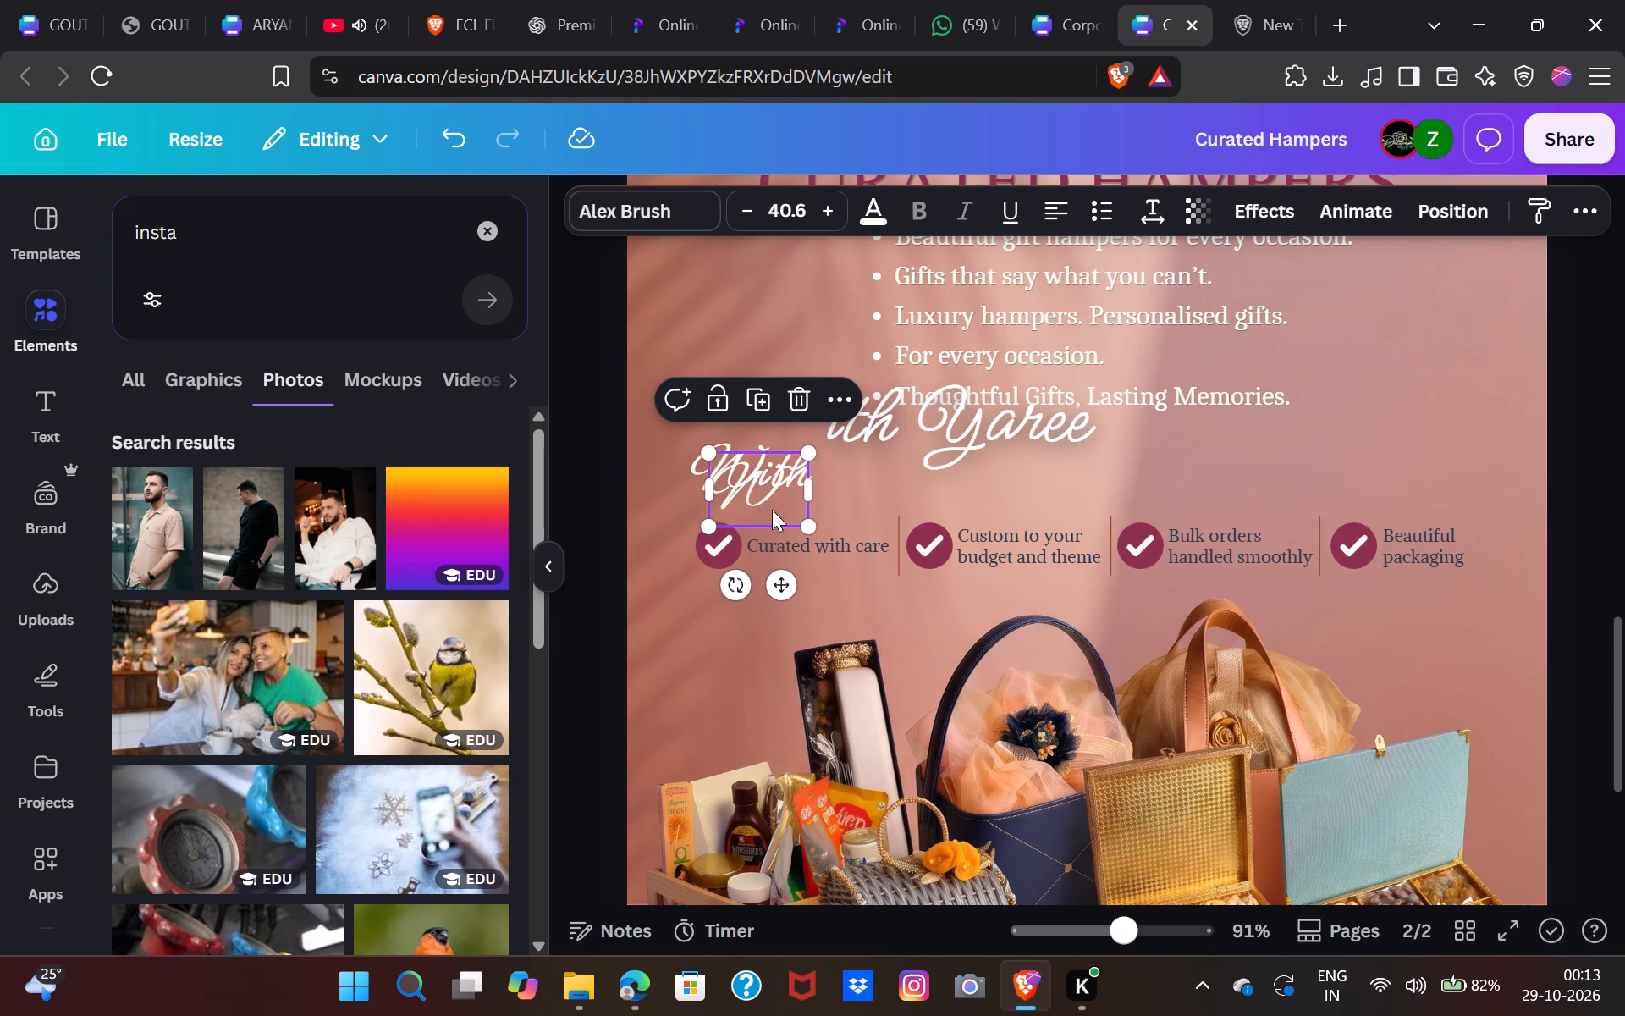
left_click_drag(772, 510, 879, 490)
left_click(879, 490)
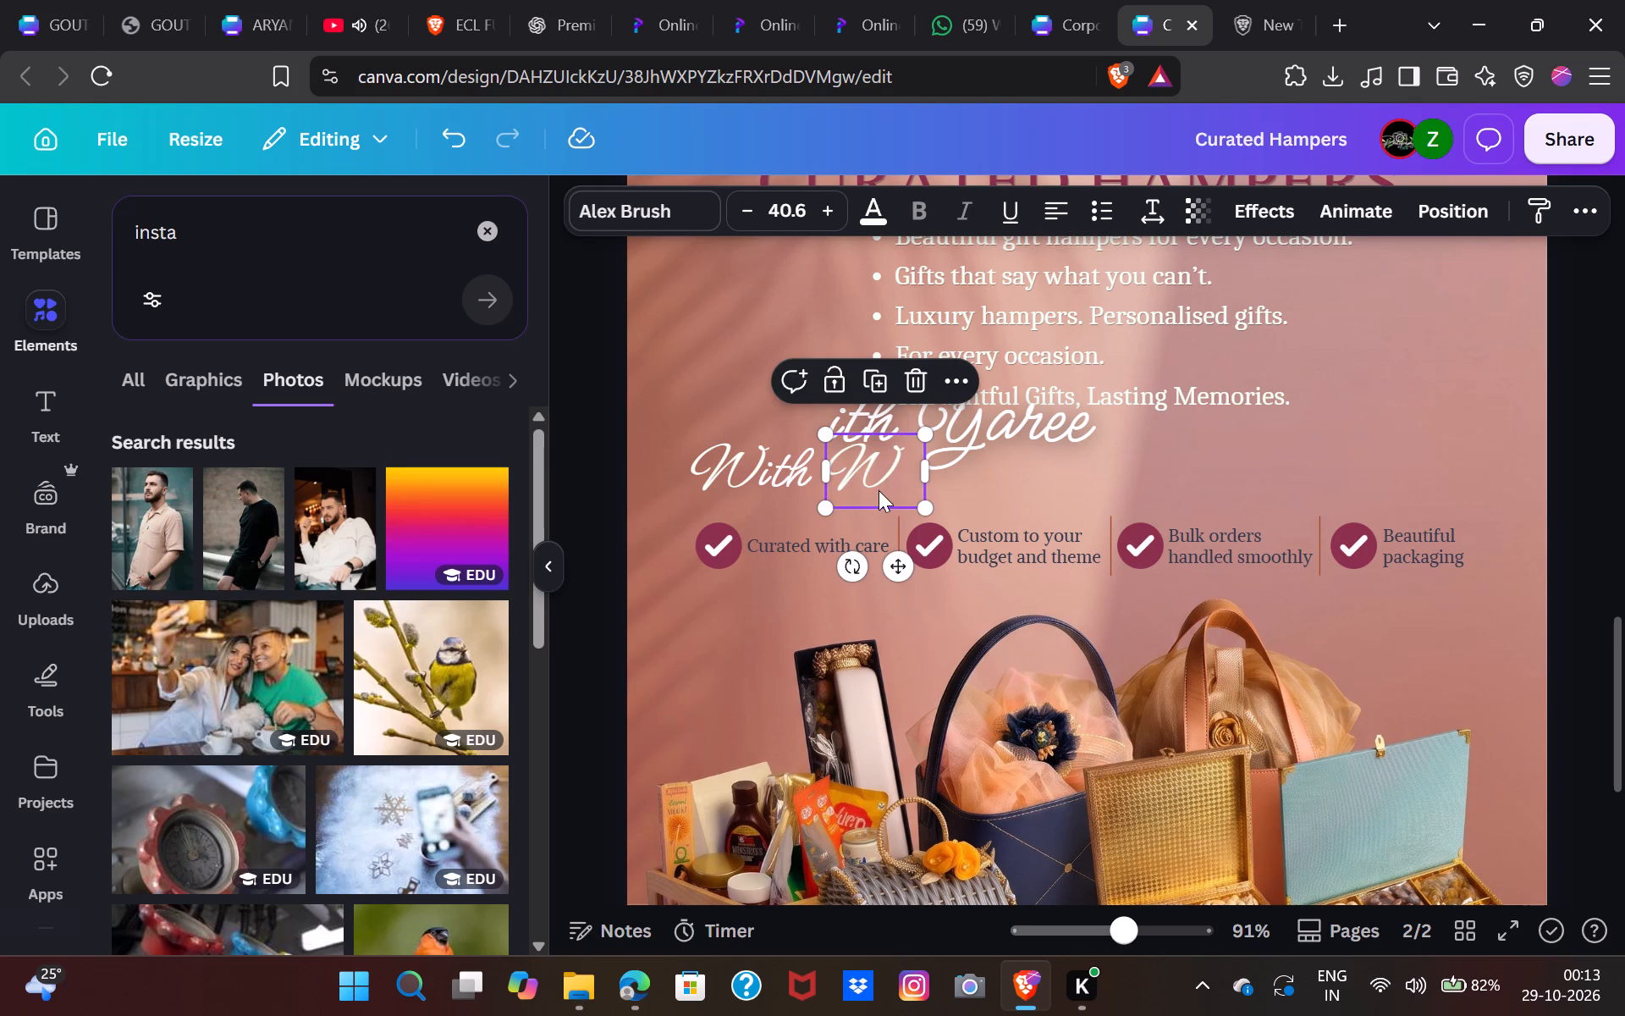
left_click(879, 490, "shift")
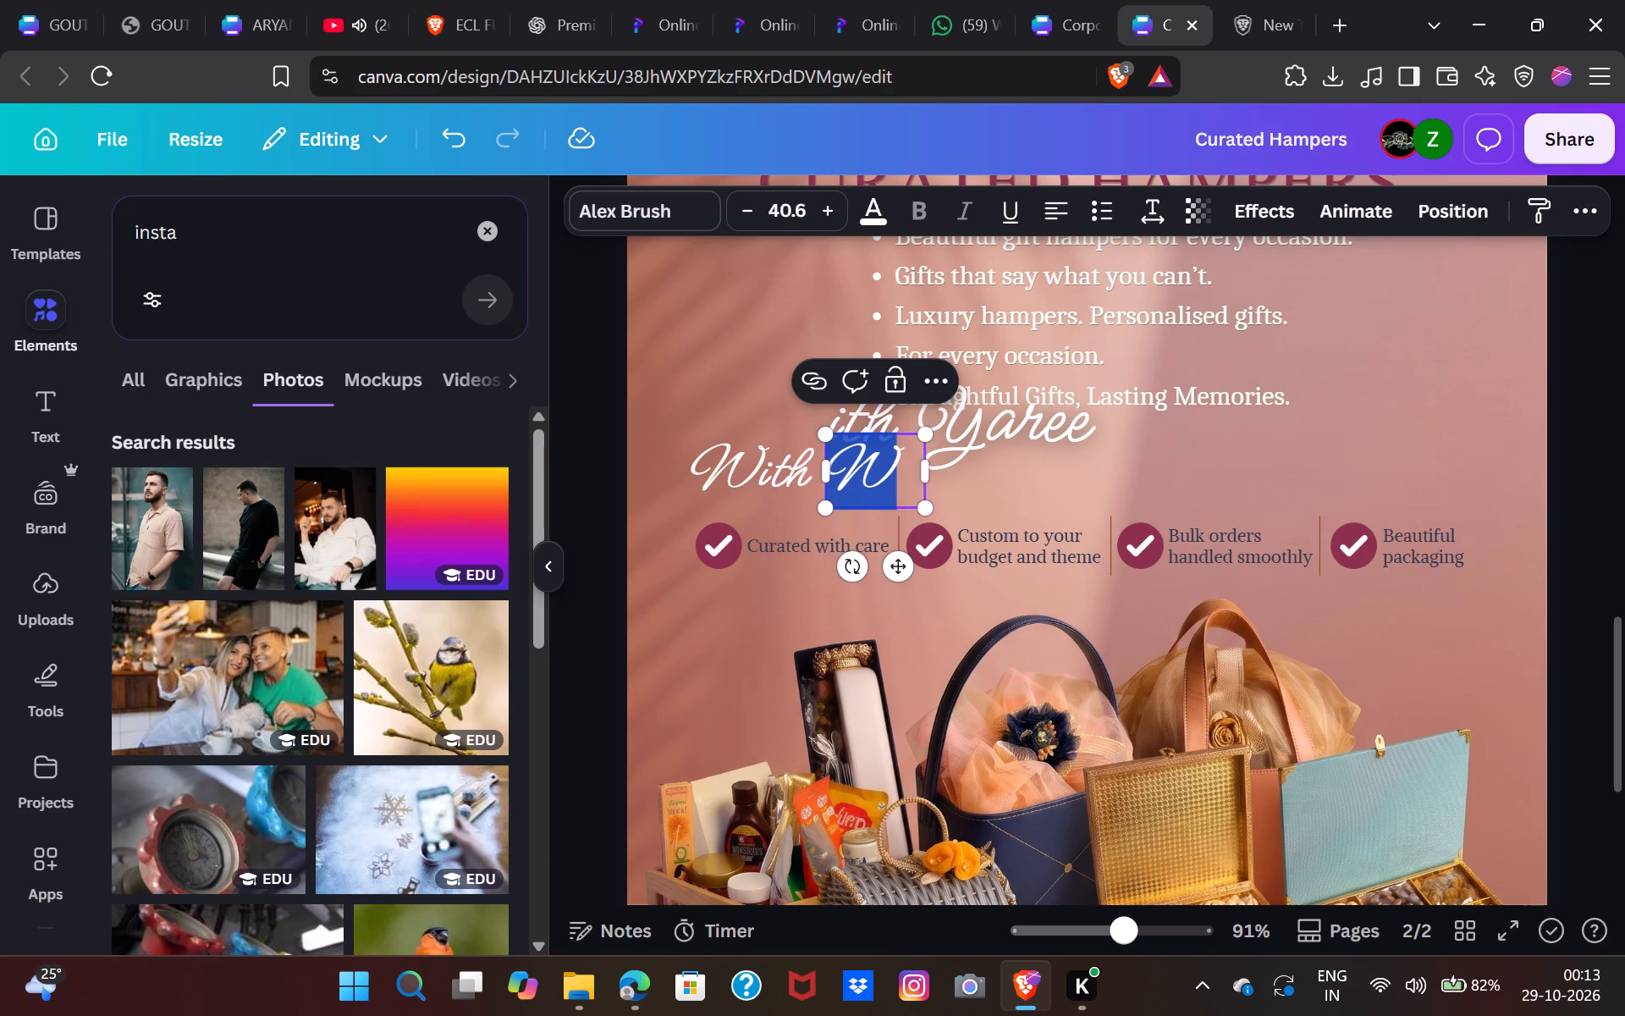
key("shift+y")
Delete "th Y" from the "ith Yaree" text, leaving "iaree".
left_click(986, 419)
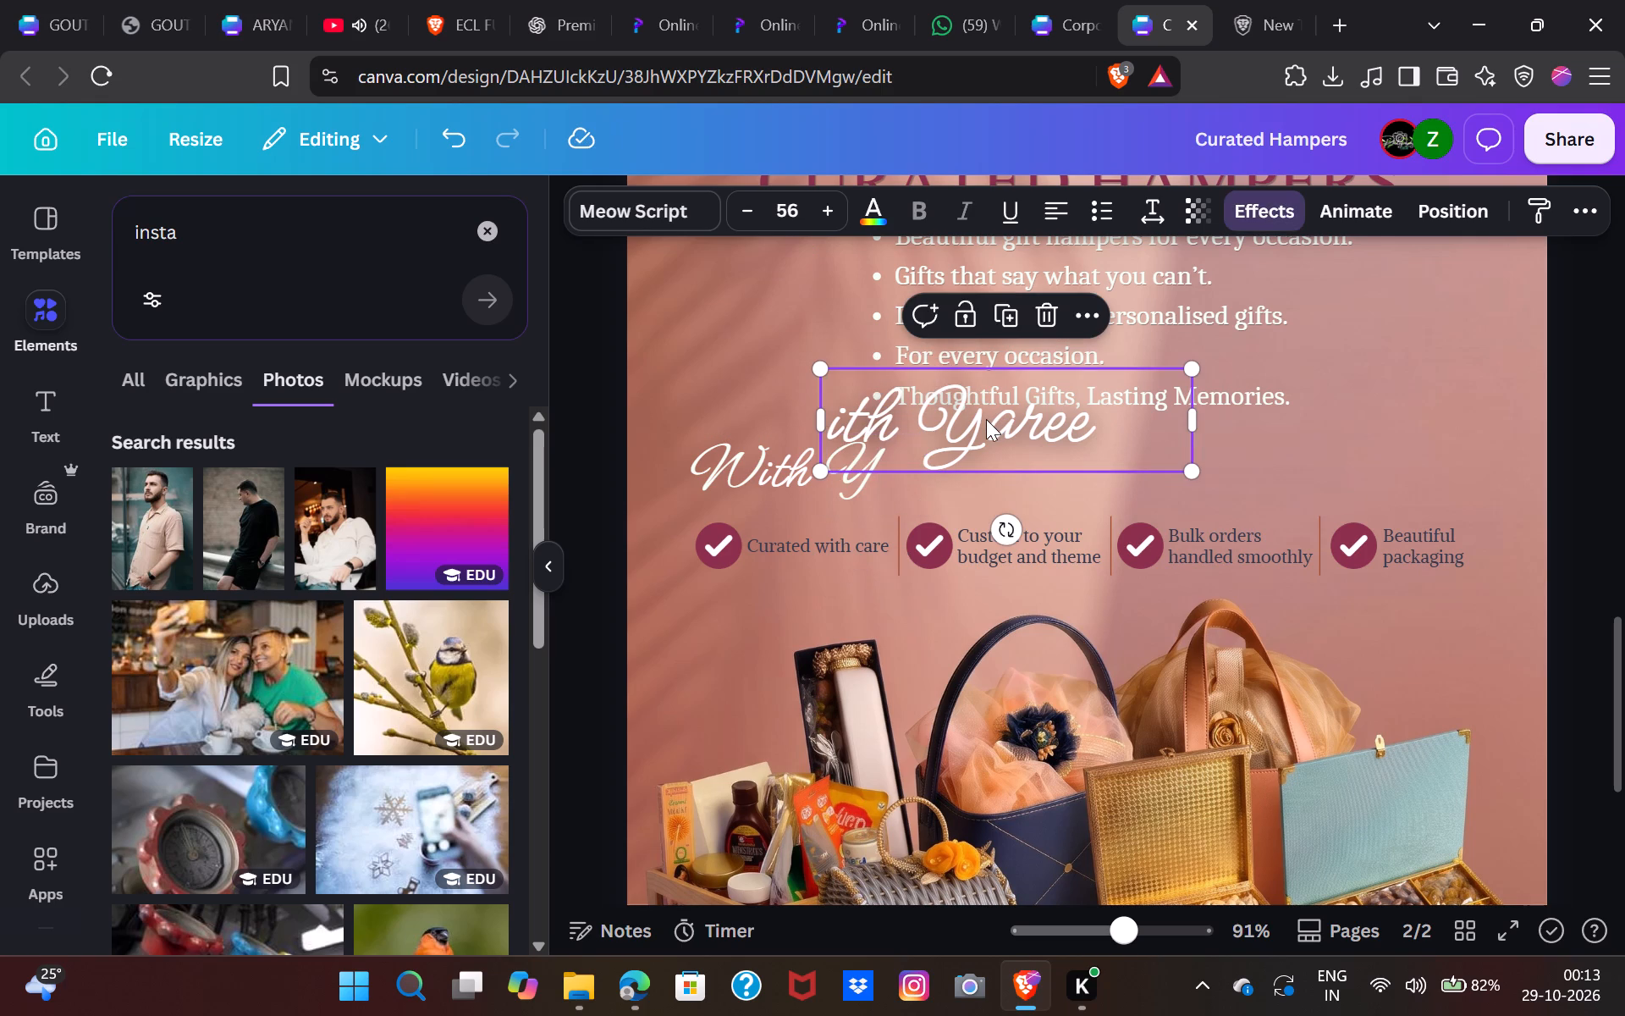
left_click(986, 419)
left_click(986, 419)
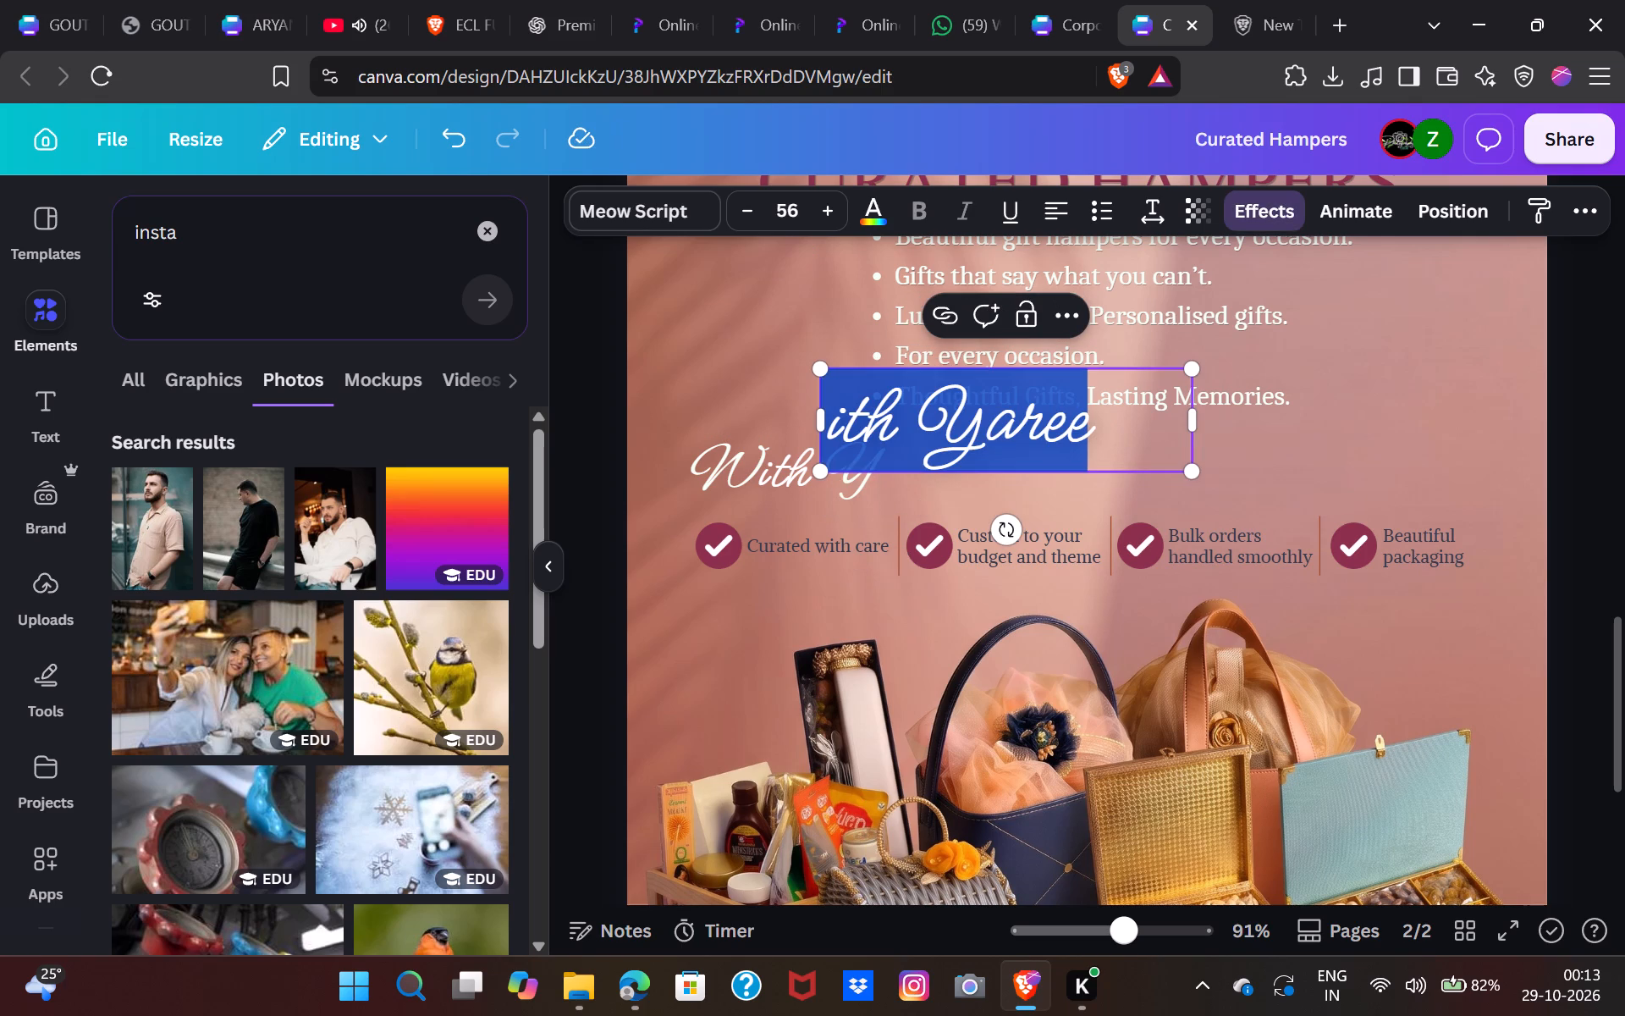
left_click(985, 419)
left_click_drag(985, 419, 720, 444)
key("BackSpace")
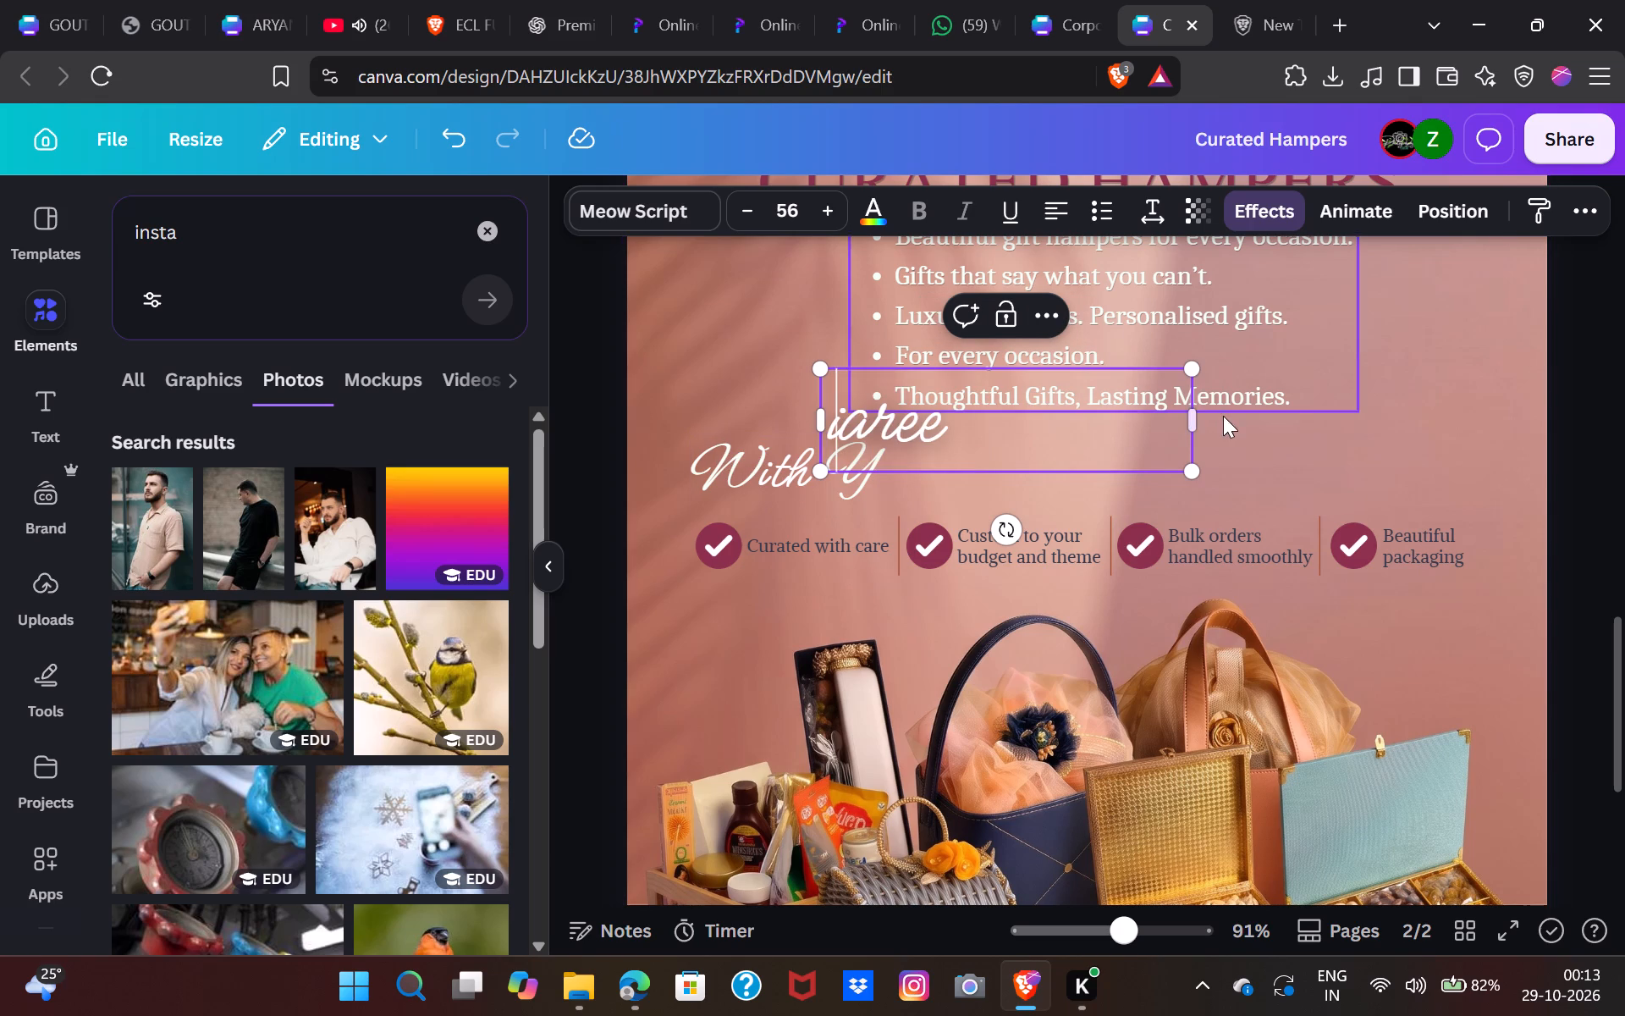
Narrow the "iaree" text box to fit its word and move it to the right of the Y.
left_click_drag(1204, 420, 932, 463)
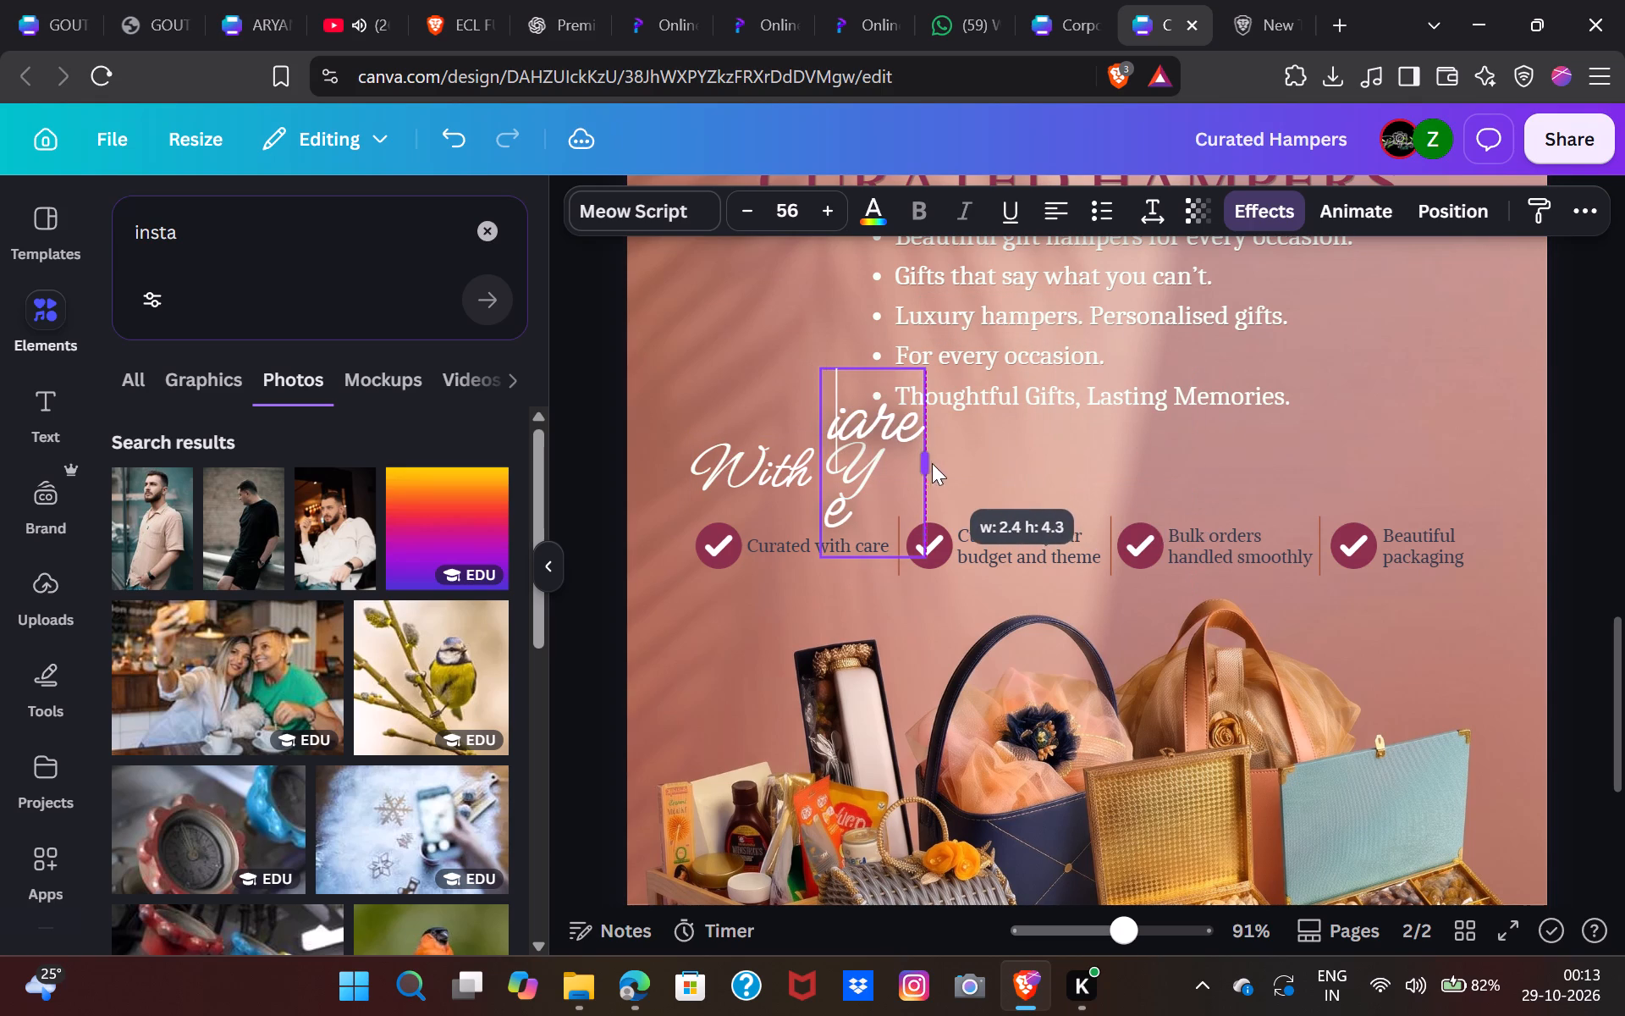
left_click_drag(932, 463, 972, 455)
left_click_drag(884, 429, 995, 472)
left_click(1035, 463)
left_click(900, 439)
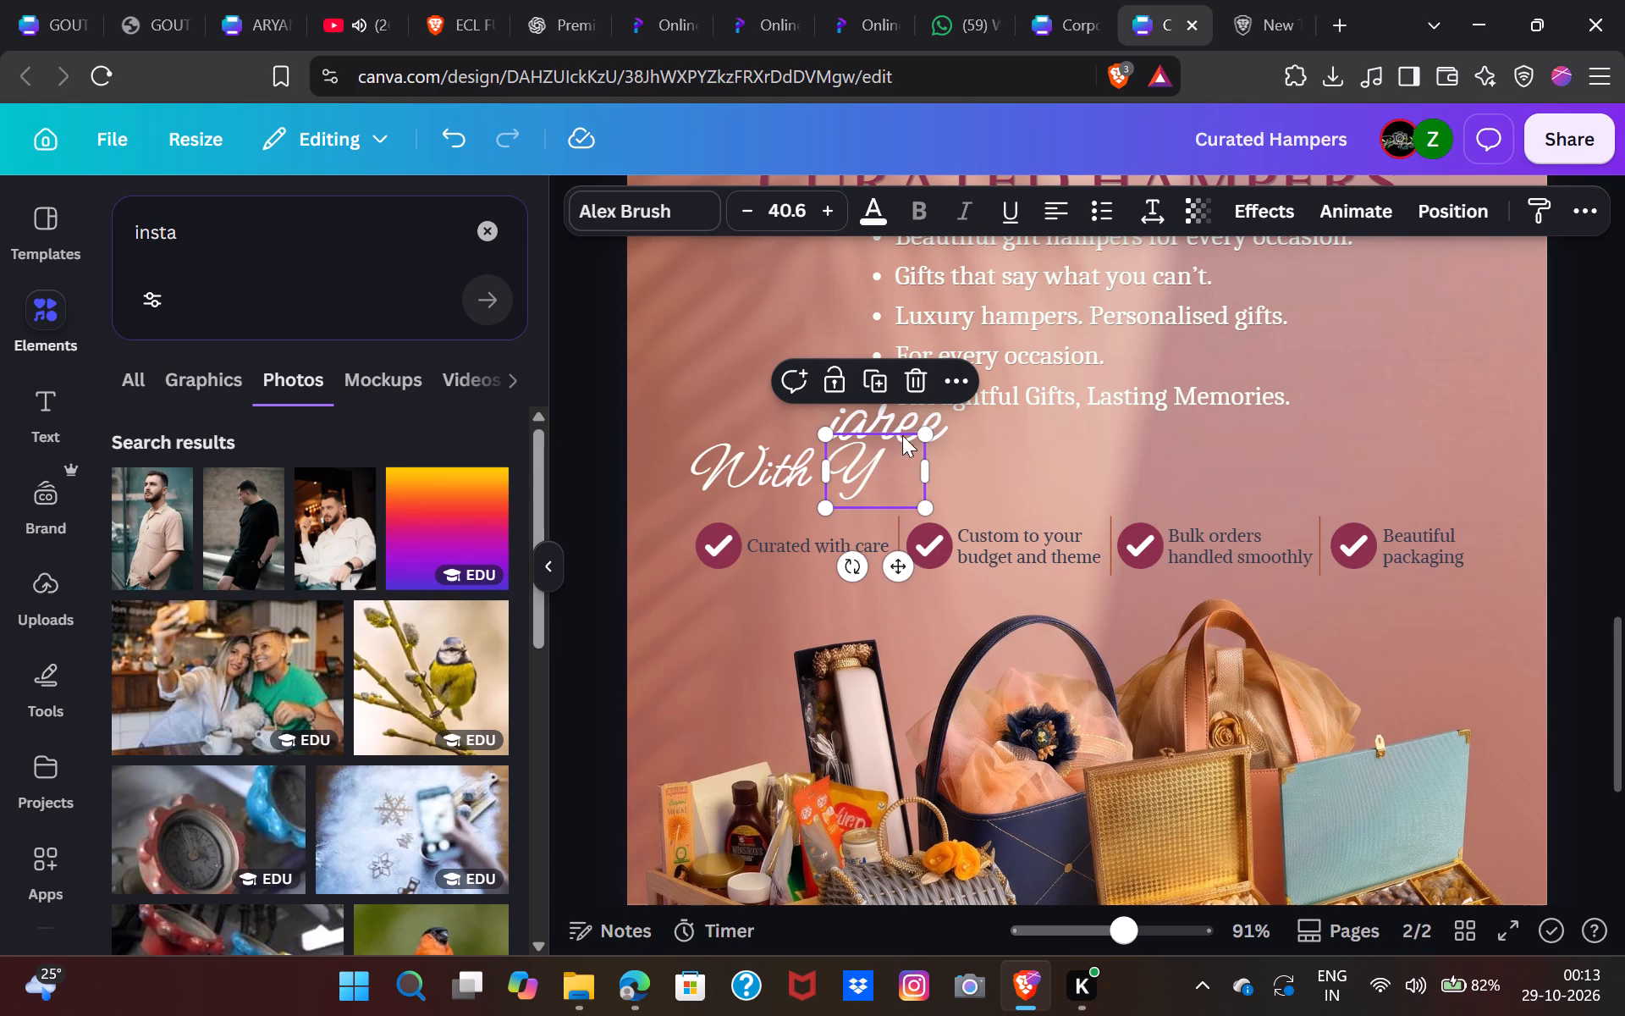
left_click(912, 418)
left_click_drag(912, 418, 1040, 454)
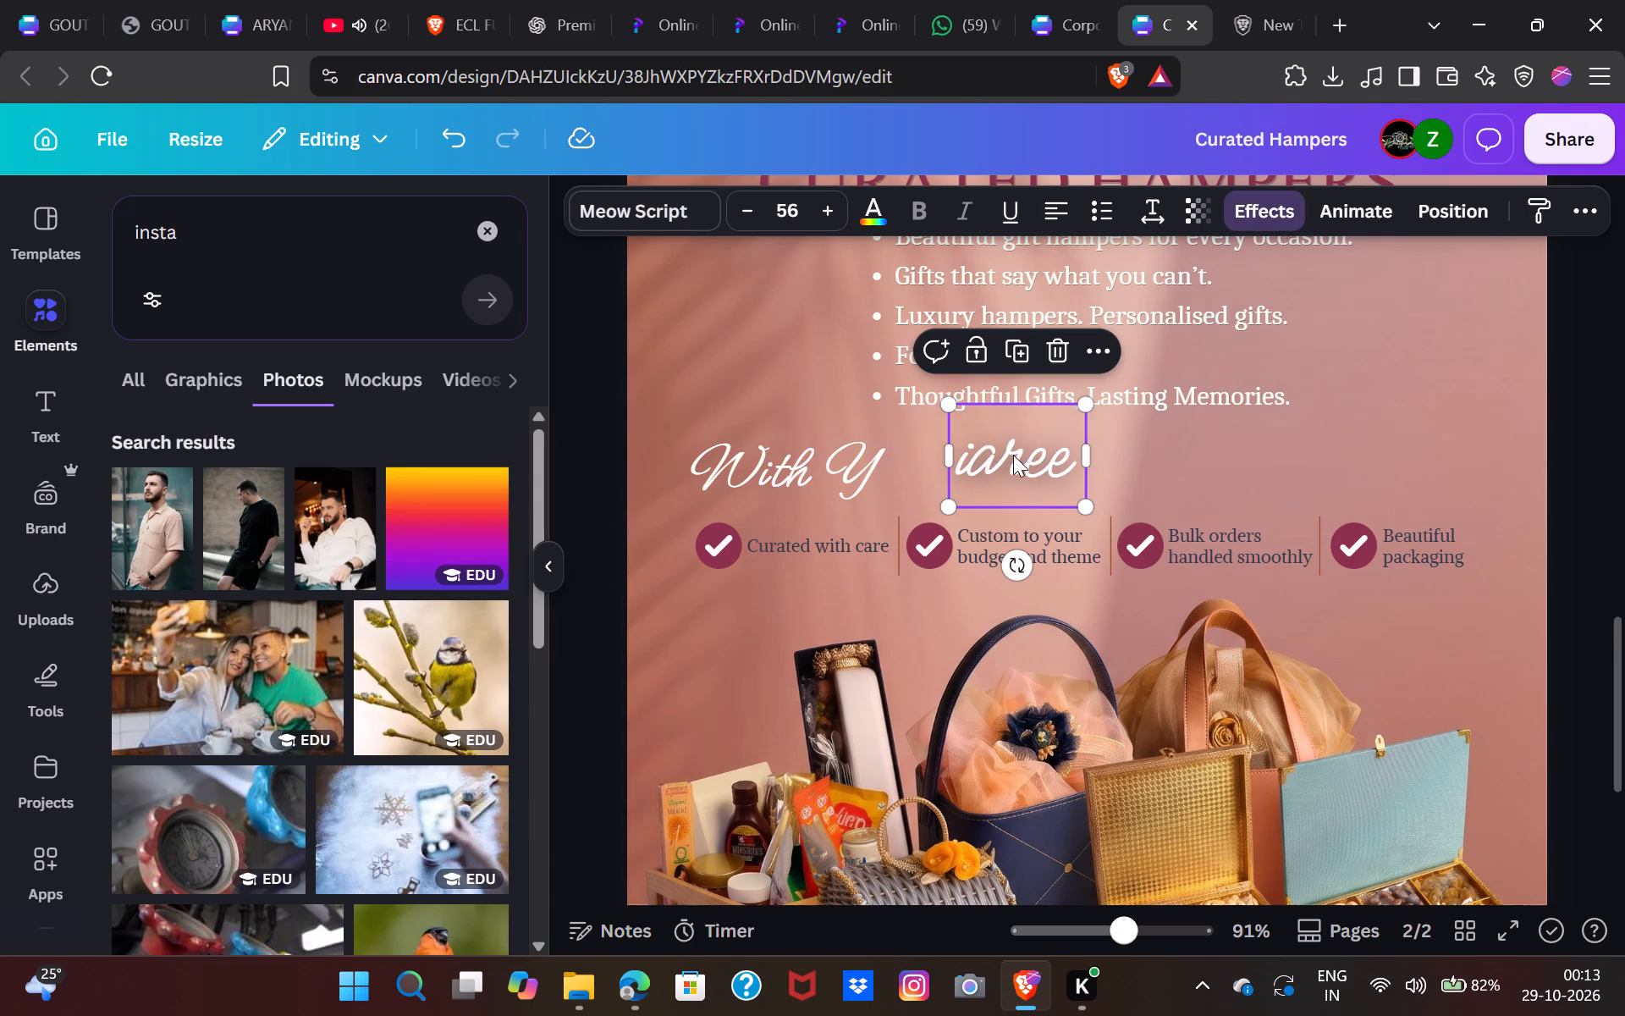
Delete the leading i from the "iaree" text, leaving "aree".
left_click(973, 460)
key("BackSpace")
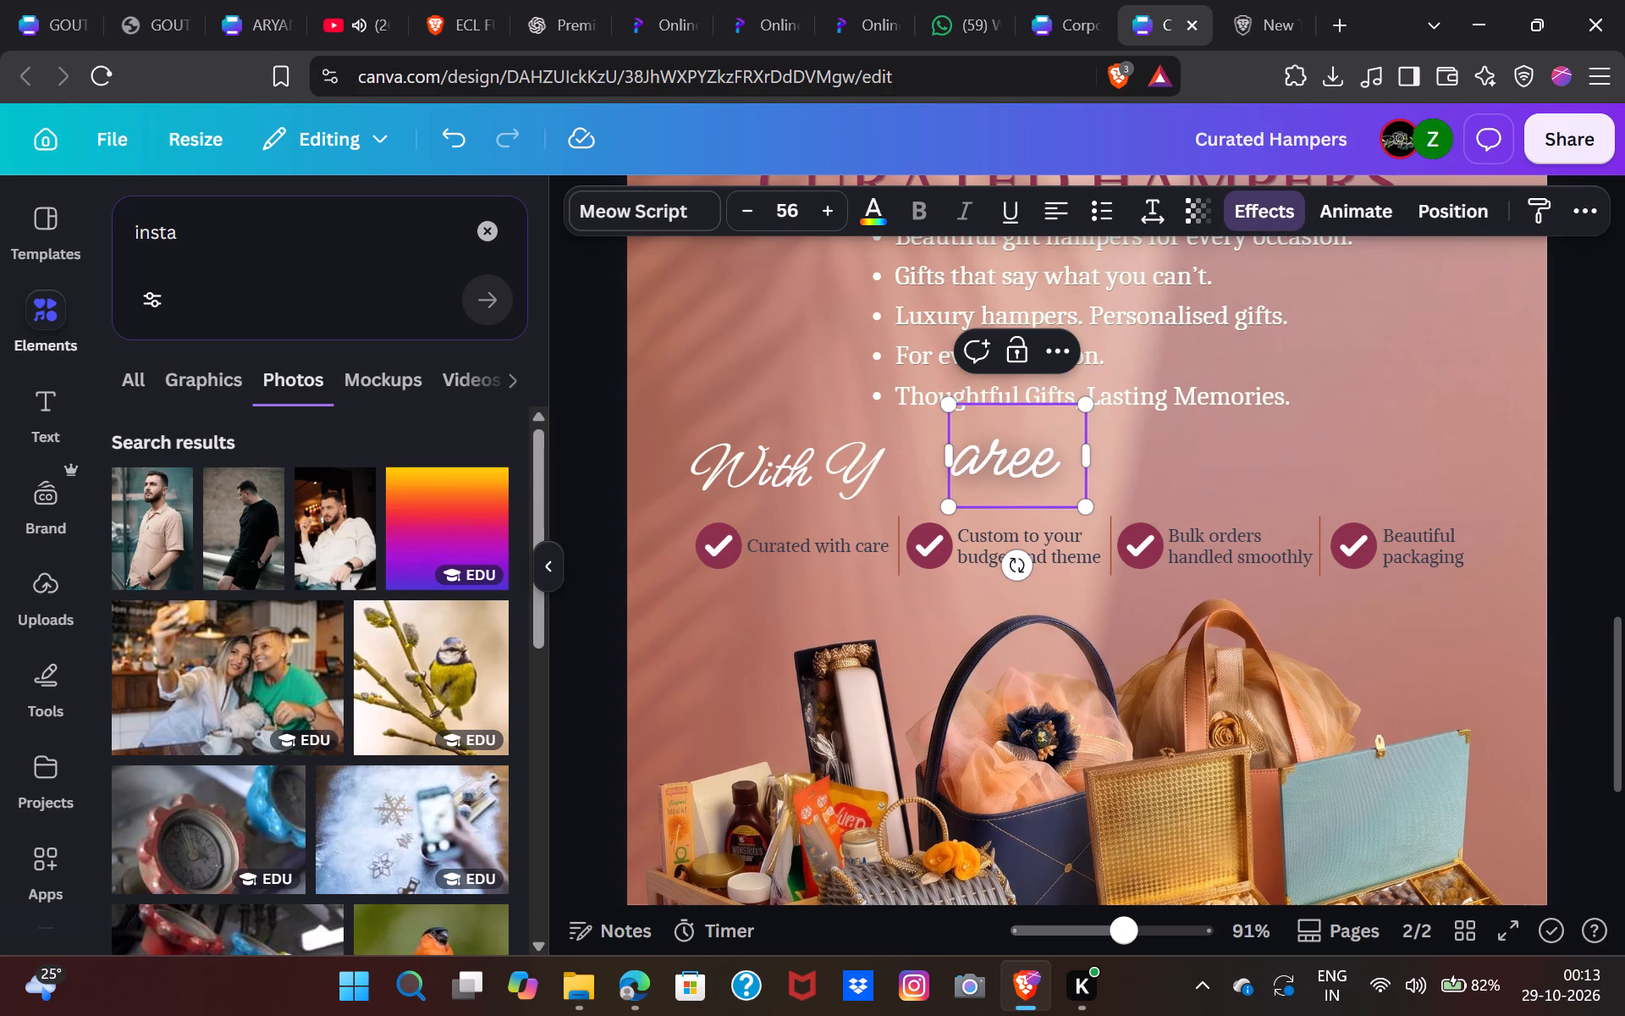
Scale the "aree" text down to size 37.8 and fit it against the Y to form Yaree.
left_click_drag(954, 516, 1000, 489)
left_click_drag(1060, 532, 970, 579)
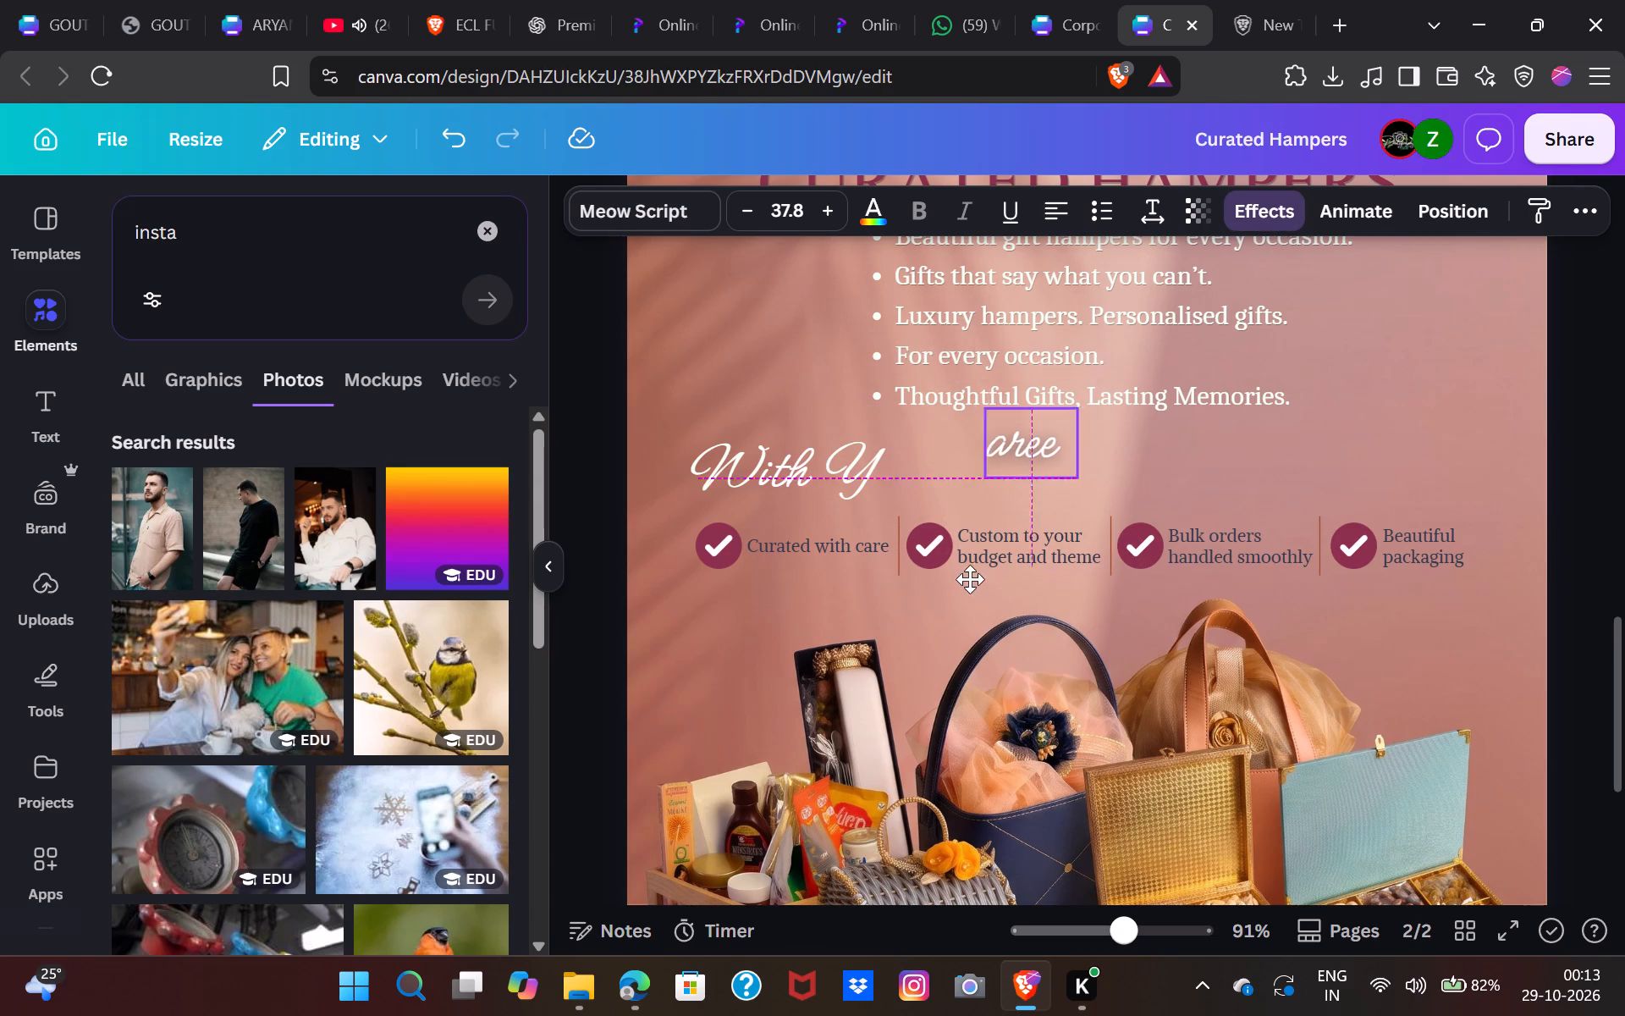
left_click_drag(970, 579, 933, 575)
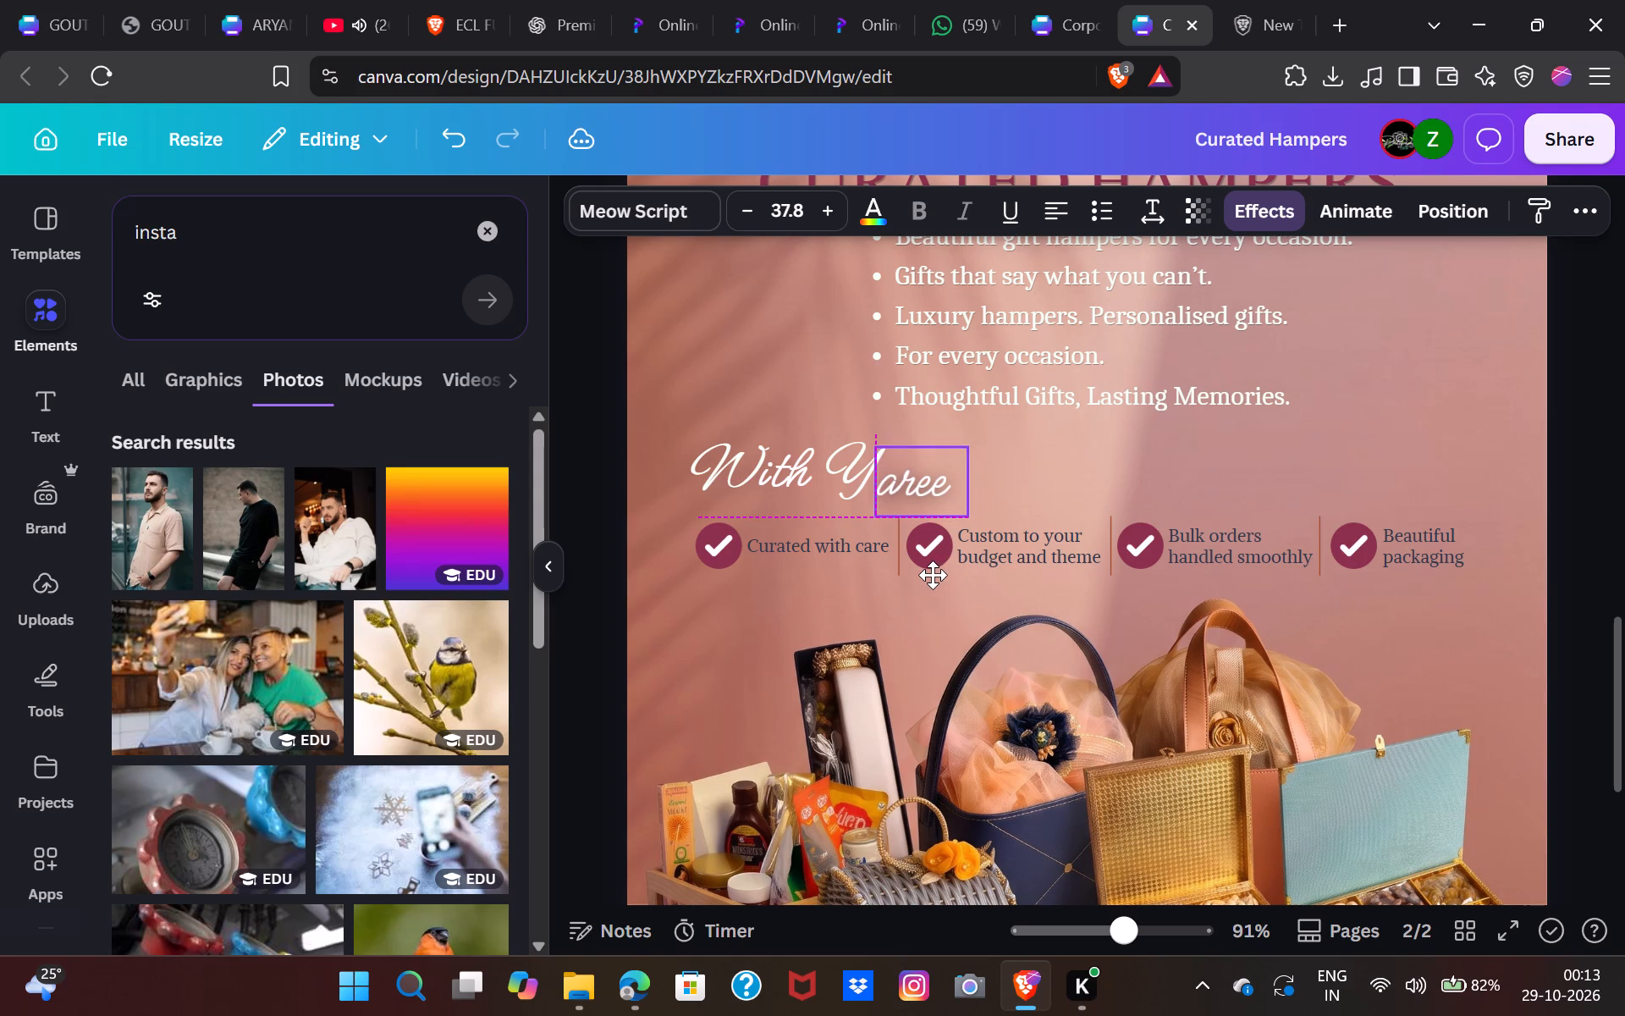
left_click_drag(933, 575, 941, 568)
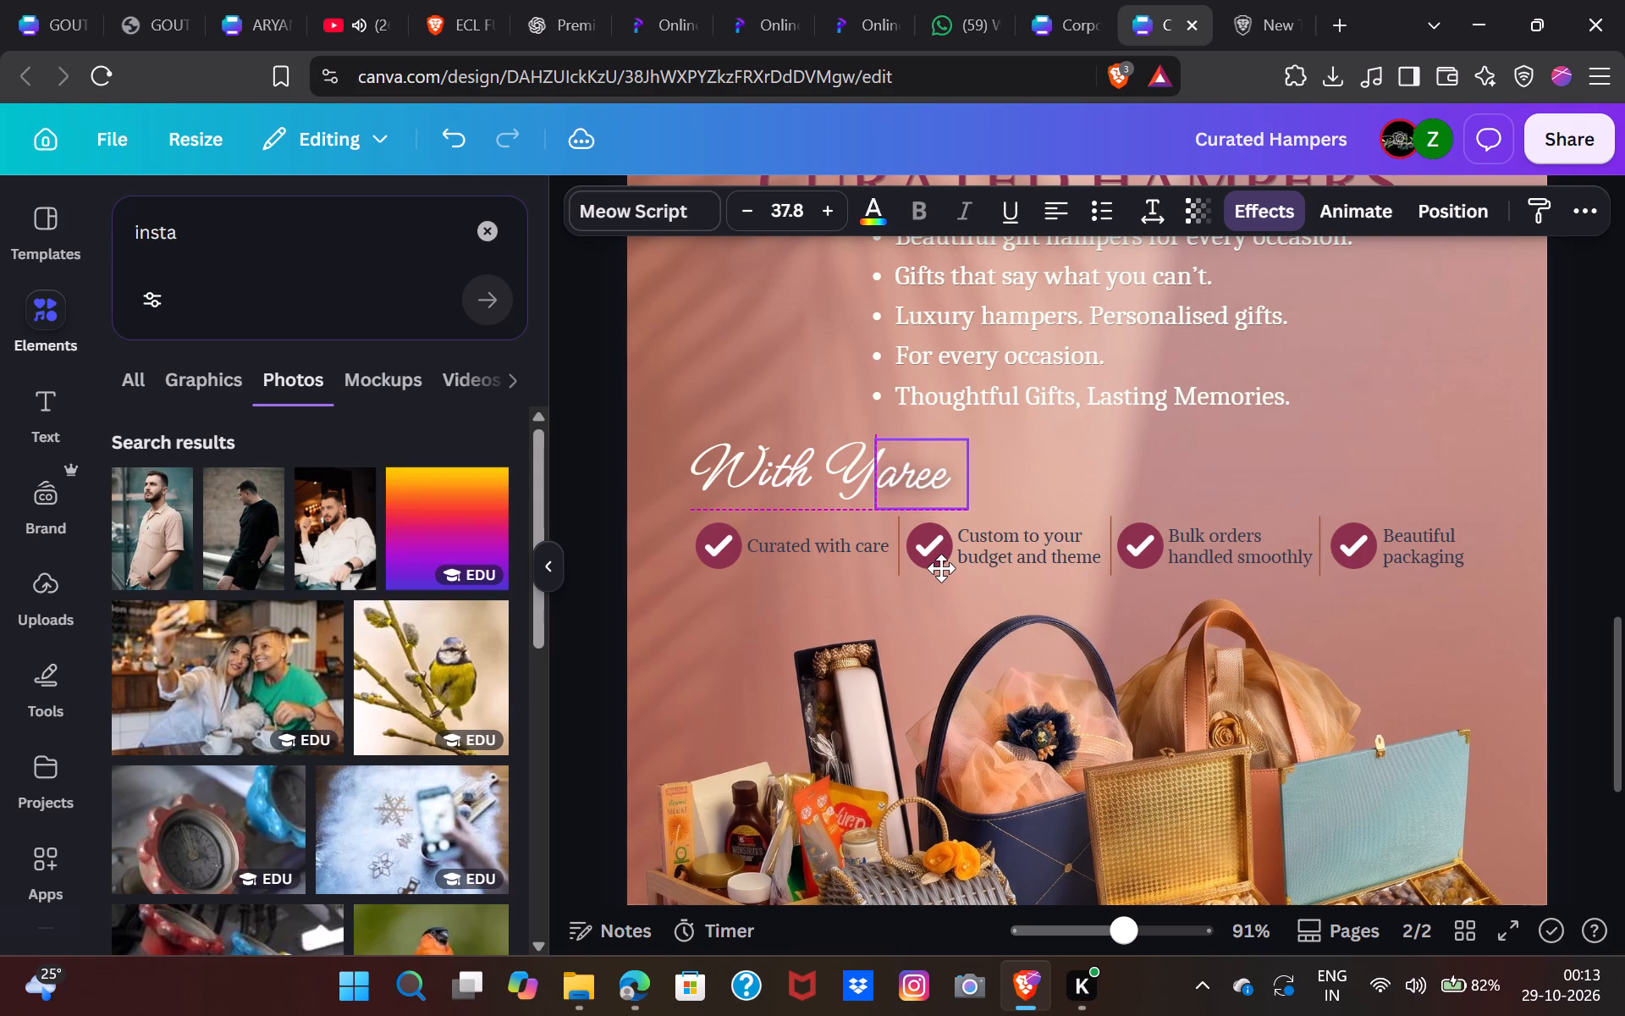
left_click_drag(941, 568, 940, 568)
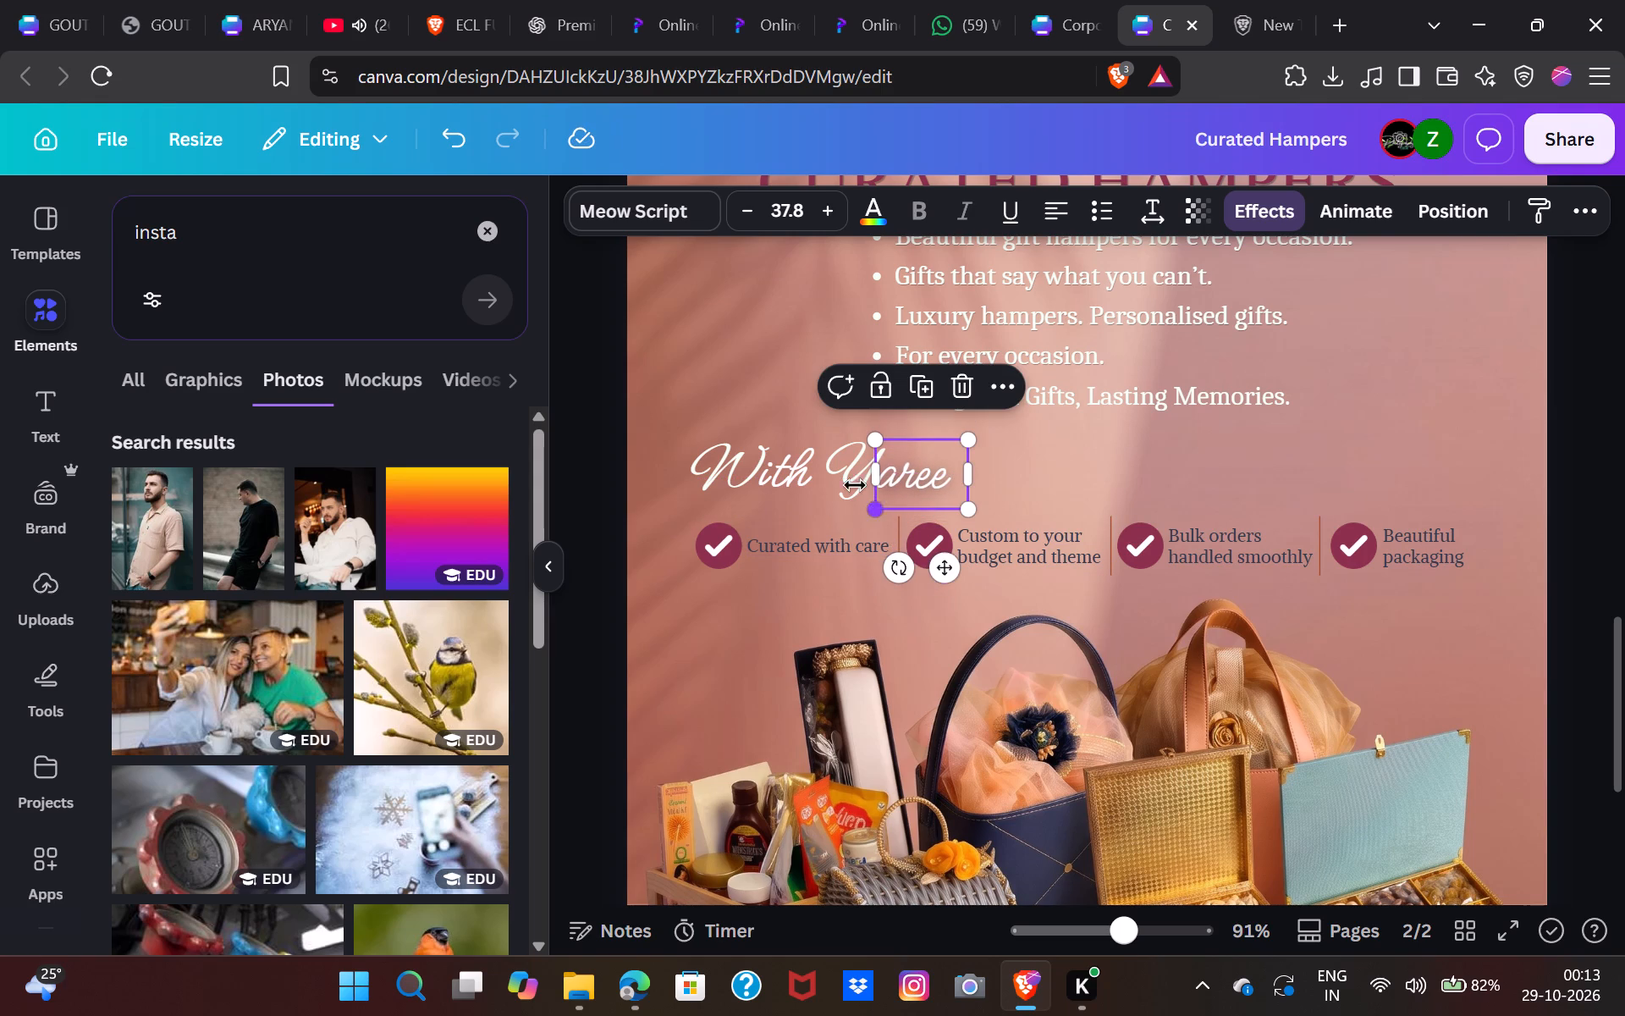
Enlarge the Alex Brush Y to size 45.8 and shift it slightly up between With and "aree".
left_click(843, 469)
left_click_drag(928, 433, 933, 428)
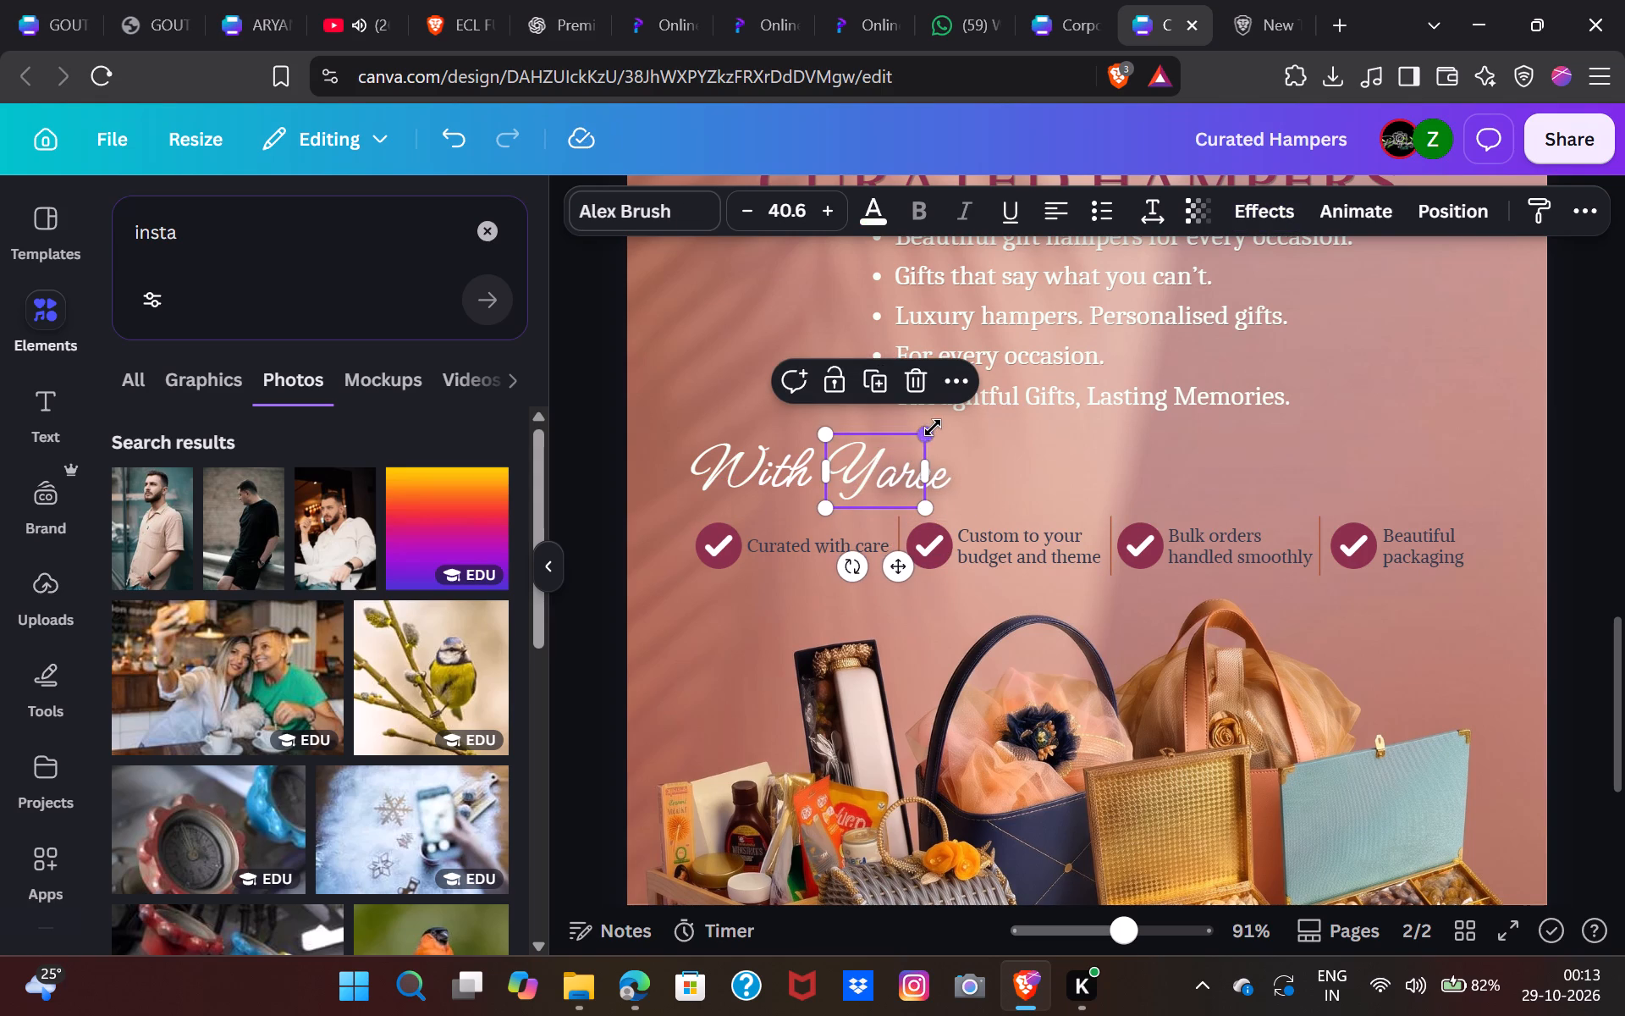
left_click_drag(933, 428, 936, 420)
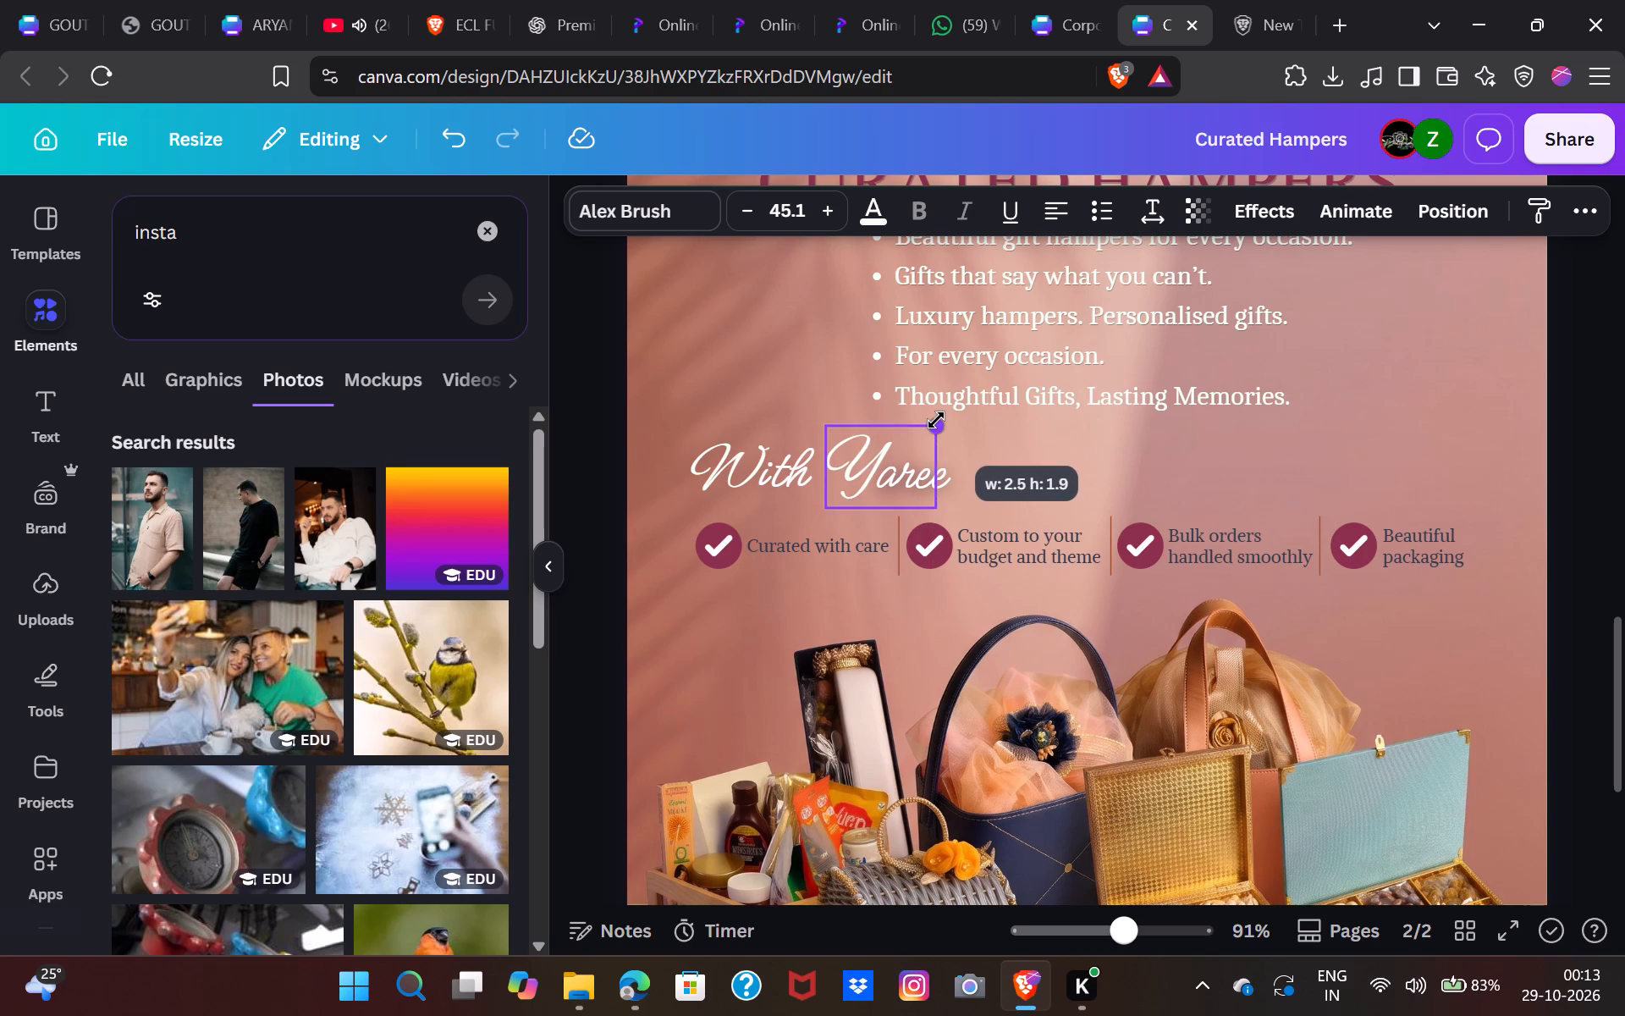
left_click_drag(936, 420, 937, 419)
left_click_drag(884, 465, 888, 446)
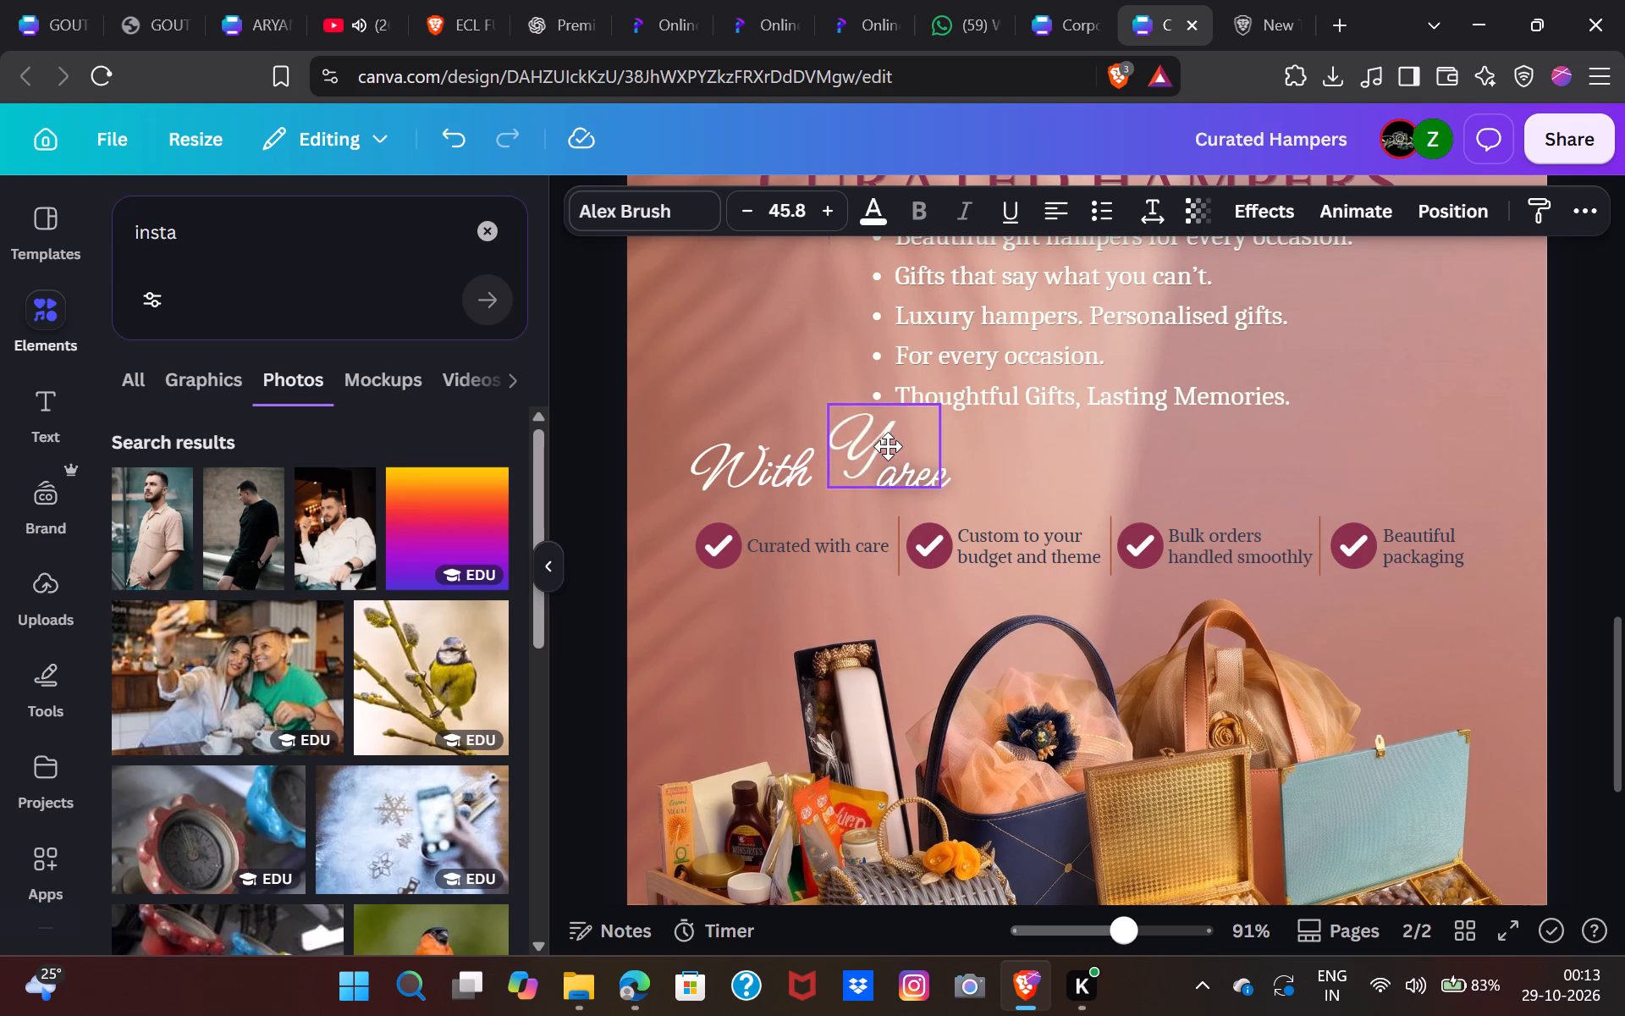
left_click_drag(888, 446, 880, 452)
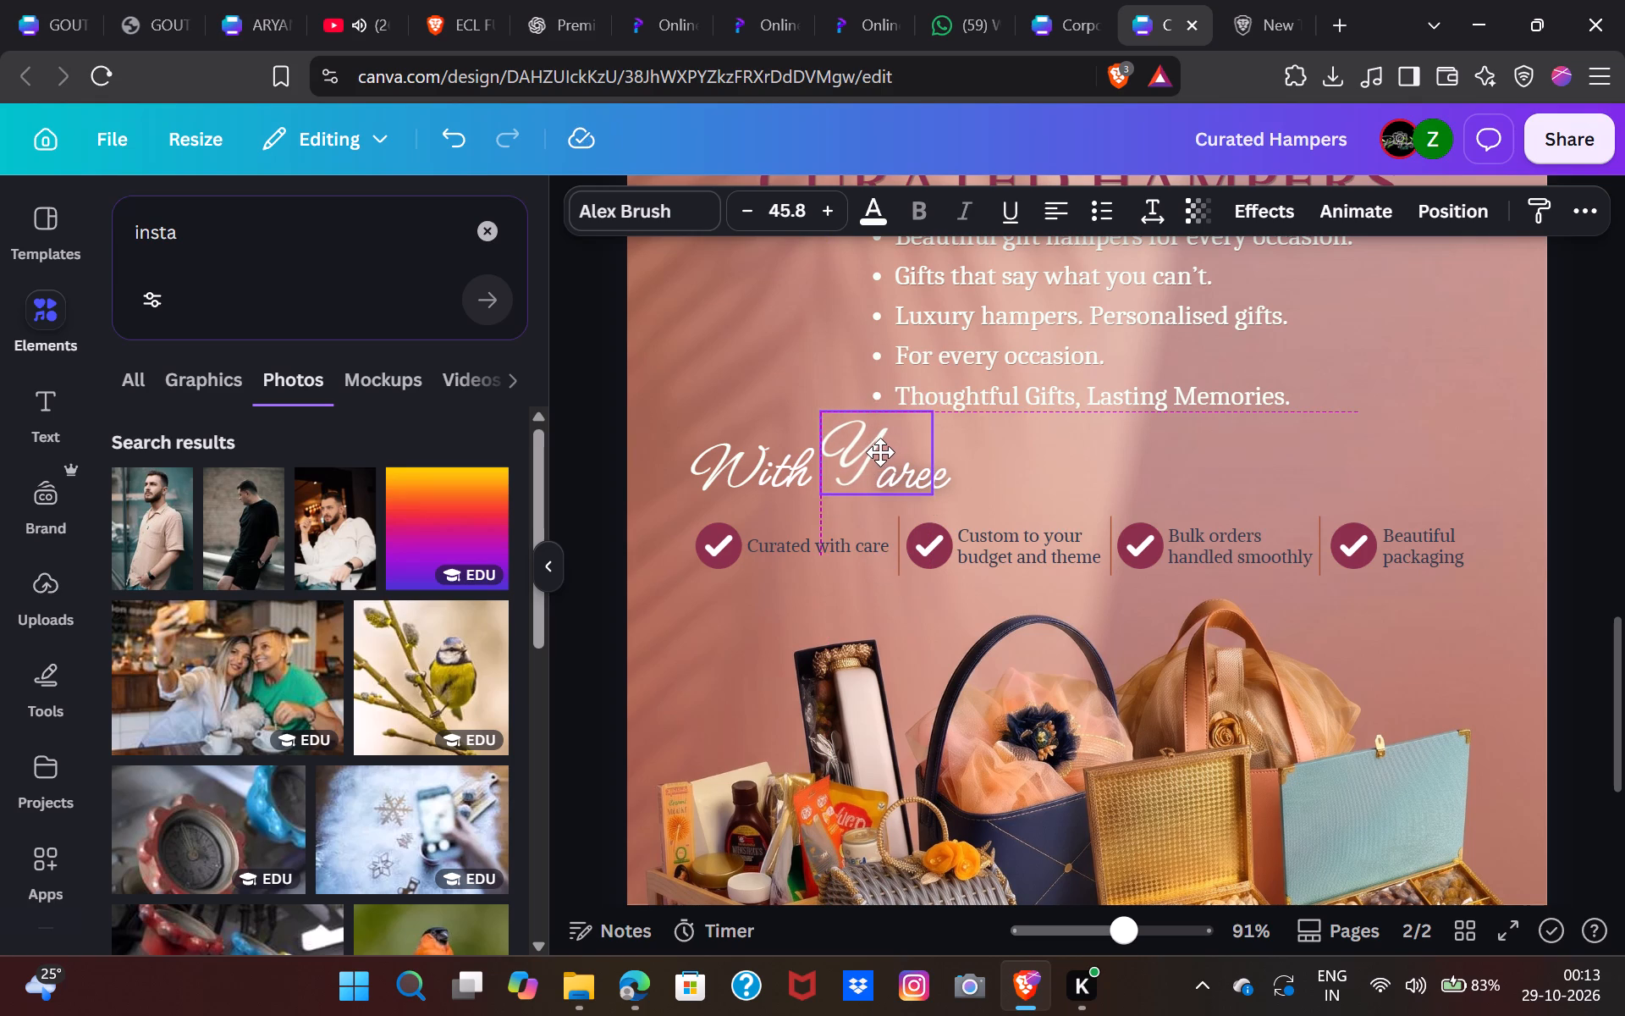
left_click_drag(880, 452, 879, 454)
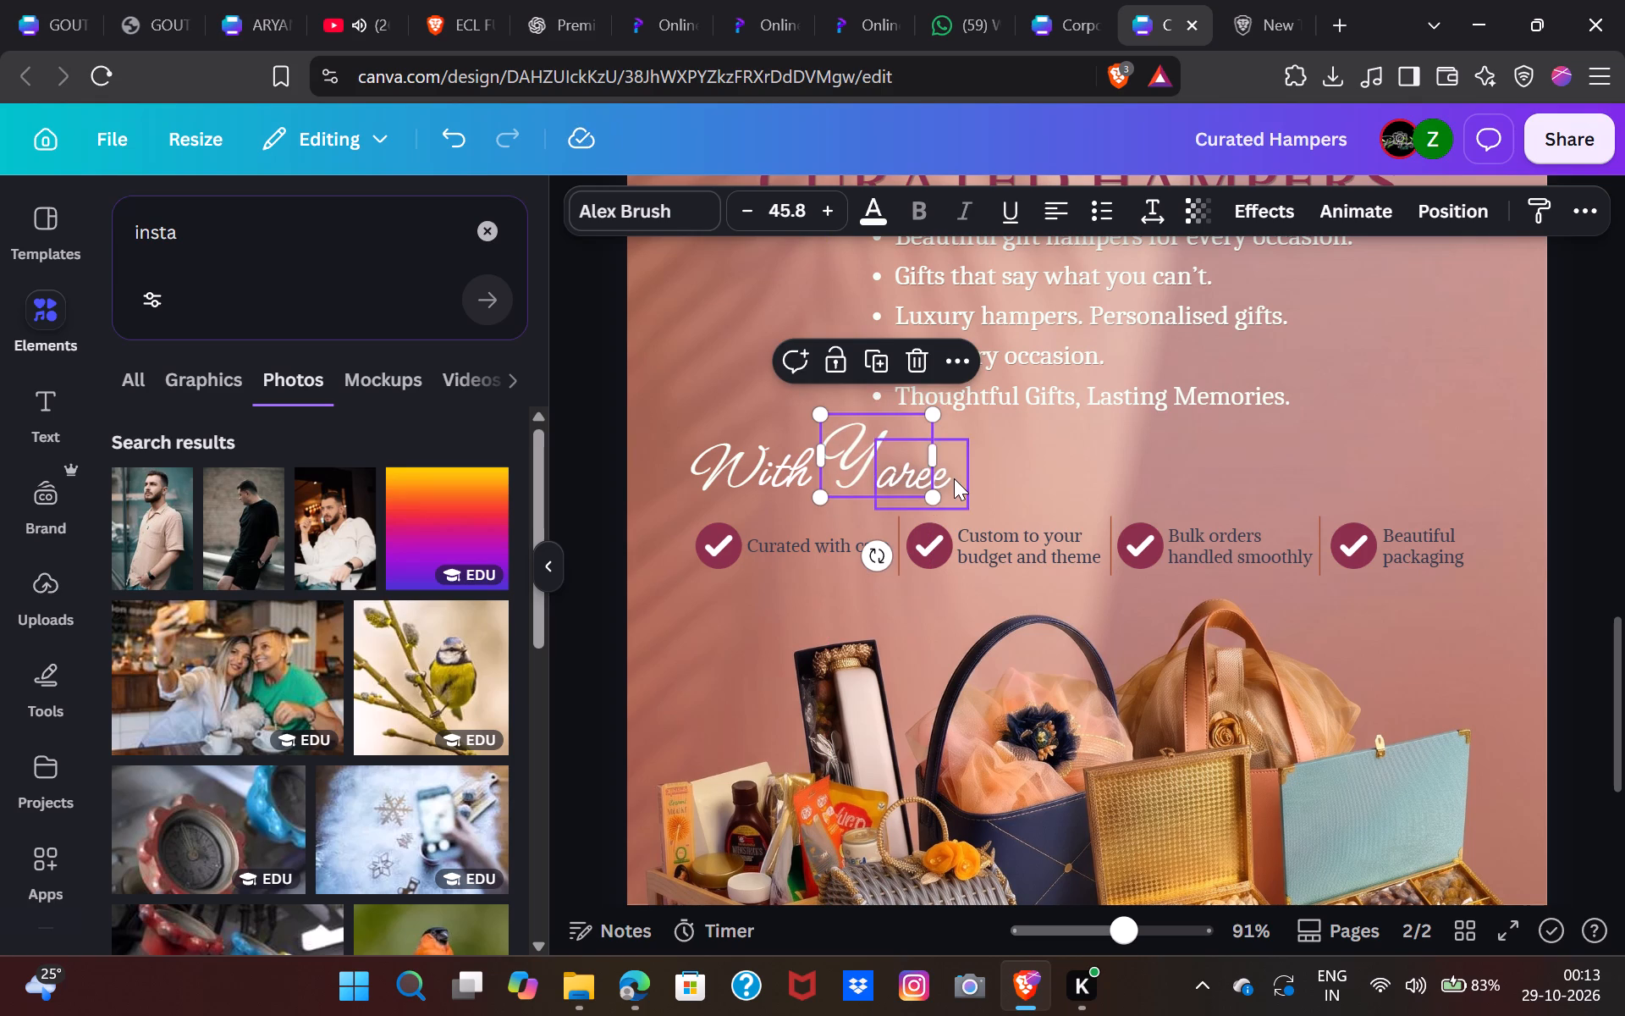
Remove the glow effect from the "aree" text.
double_click(954, 478)
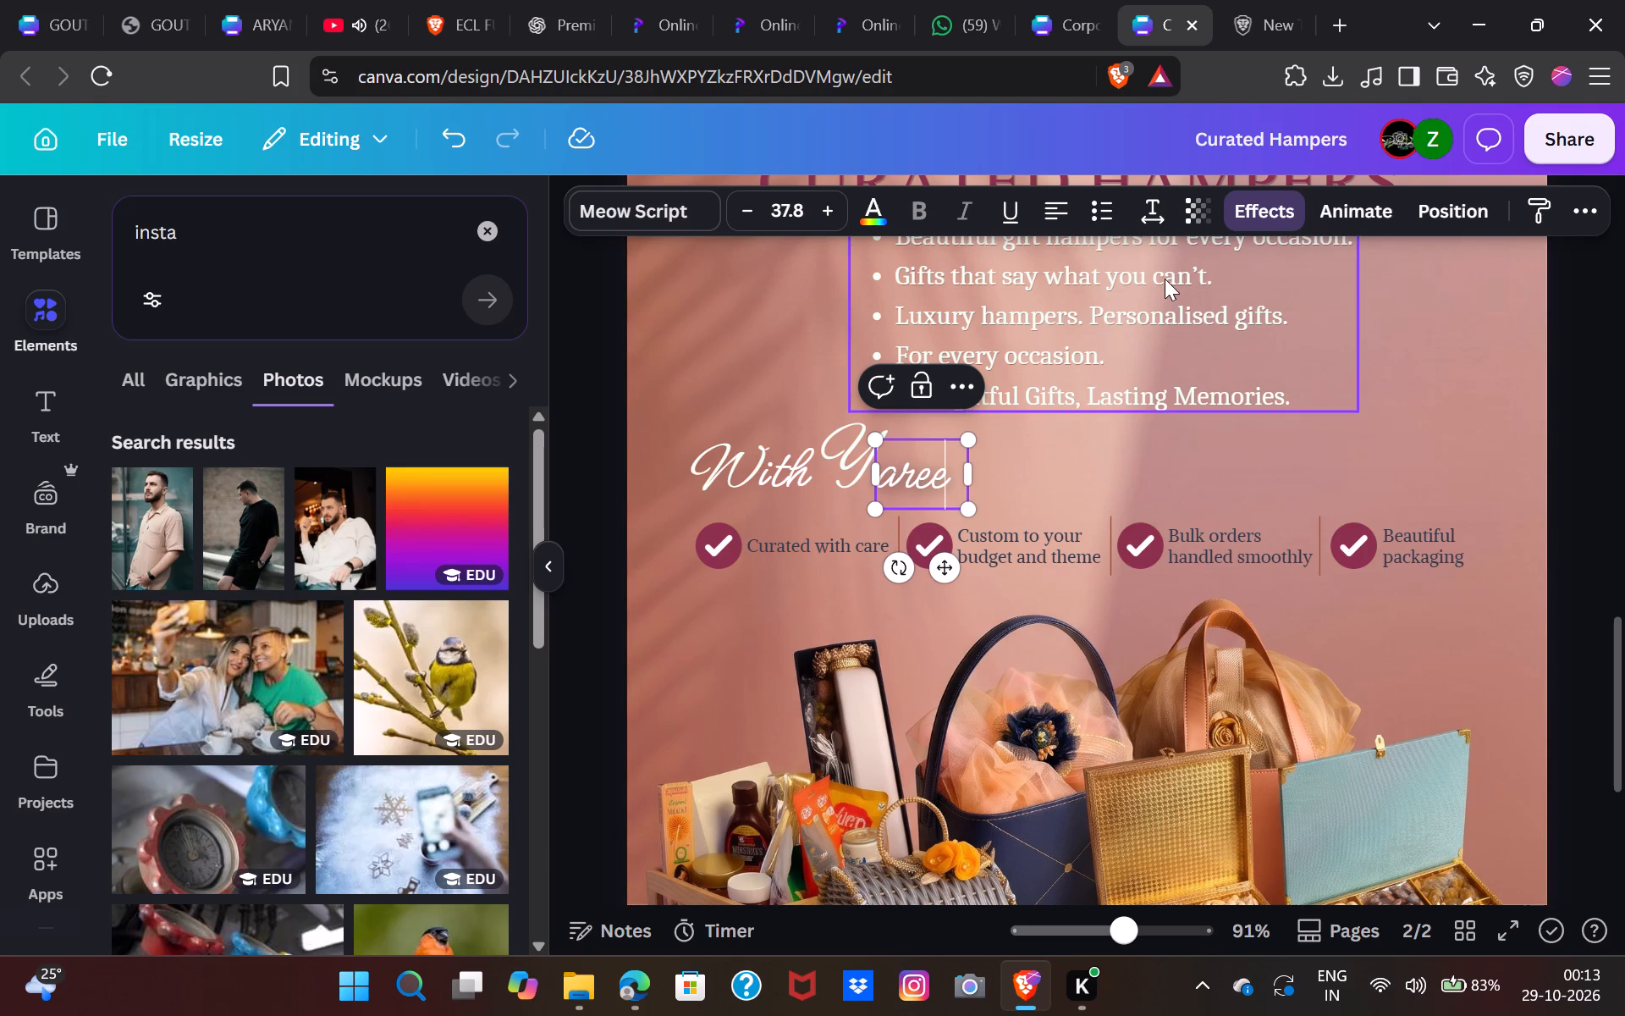
left_click(1265, 227)
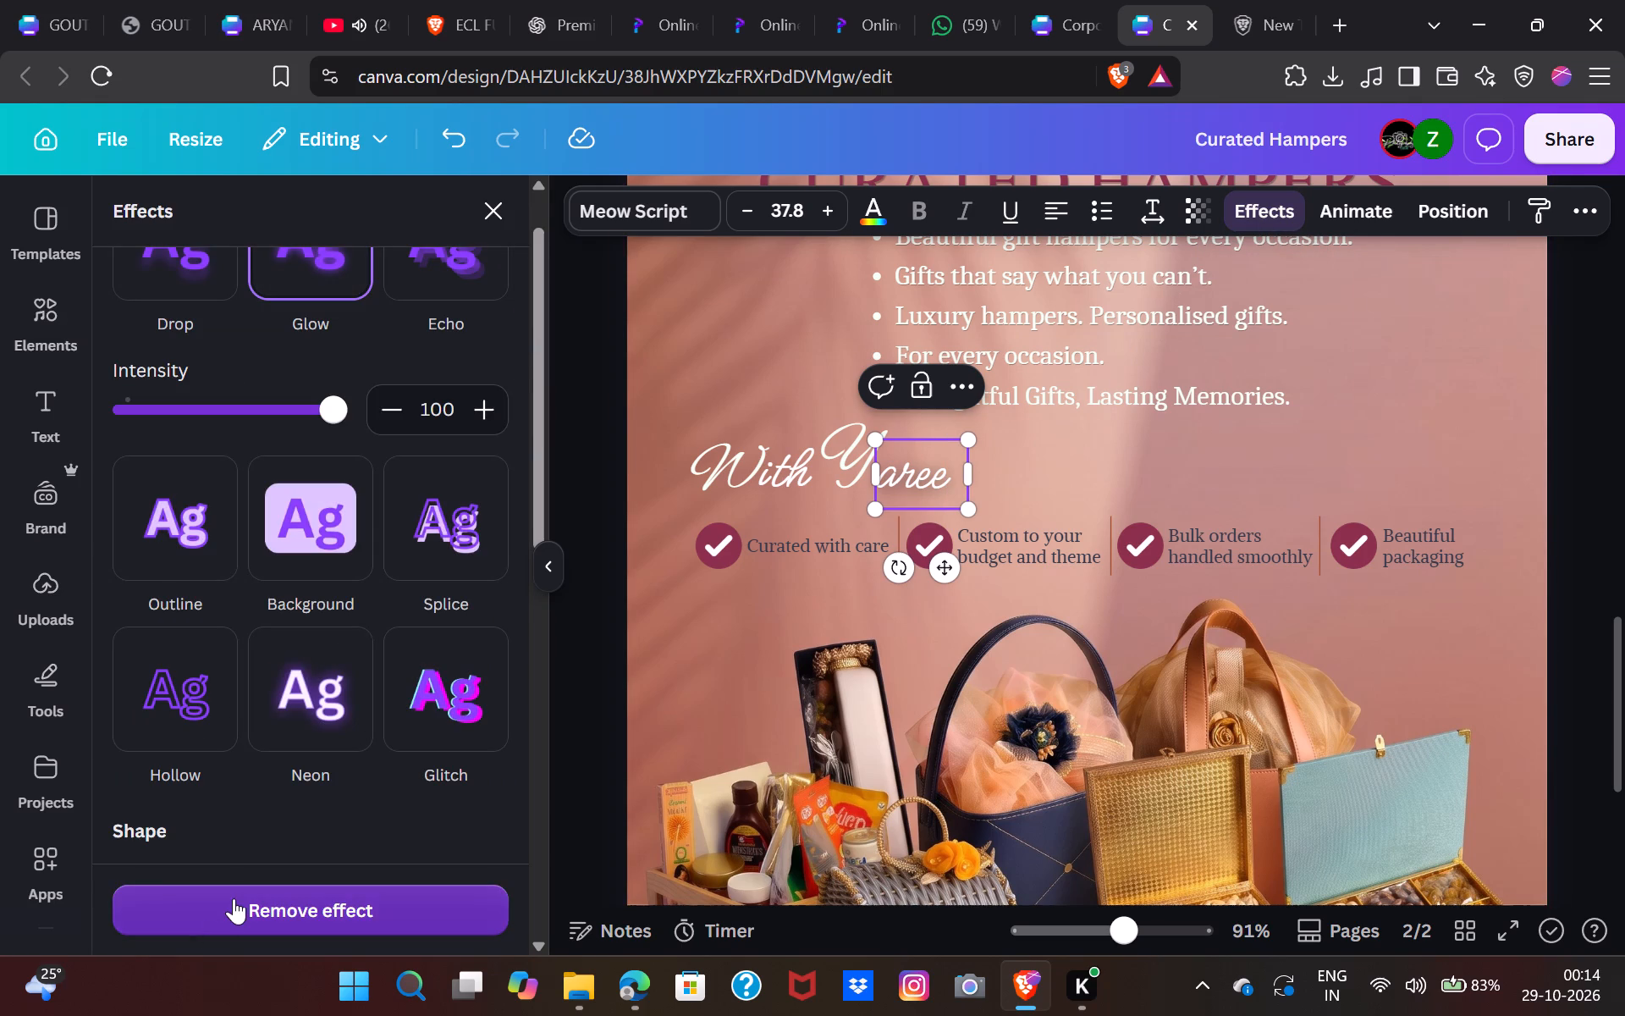
left_click(234, 898)
left_click(672, 728)
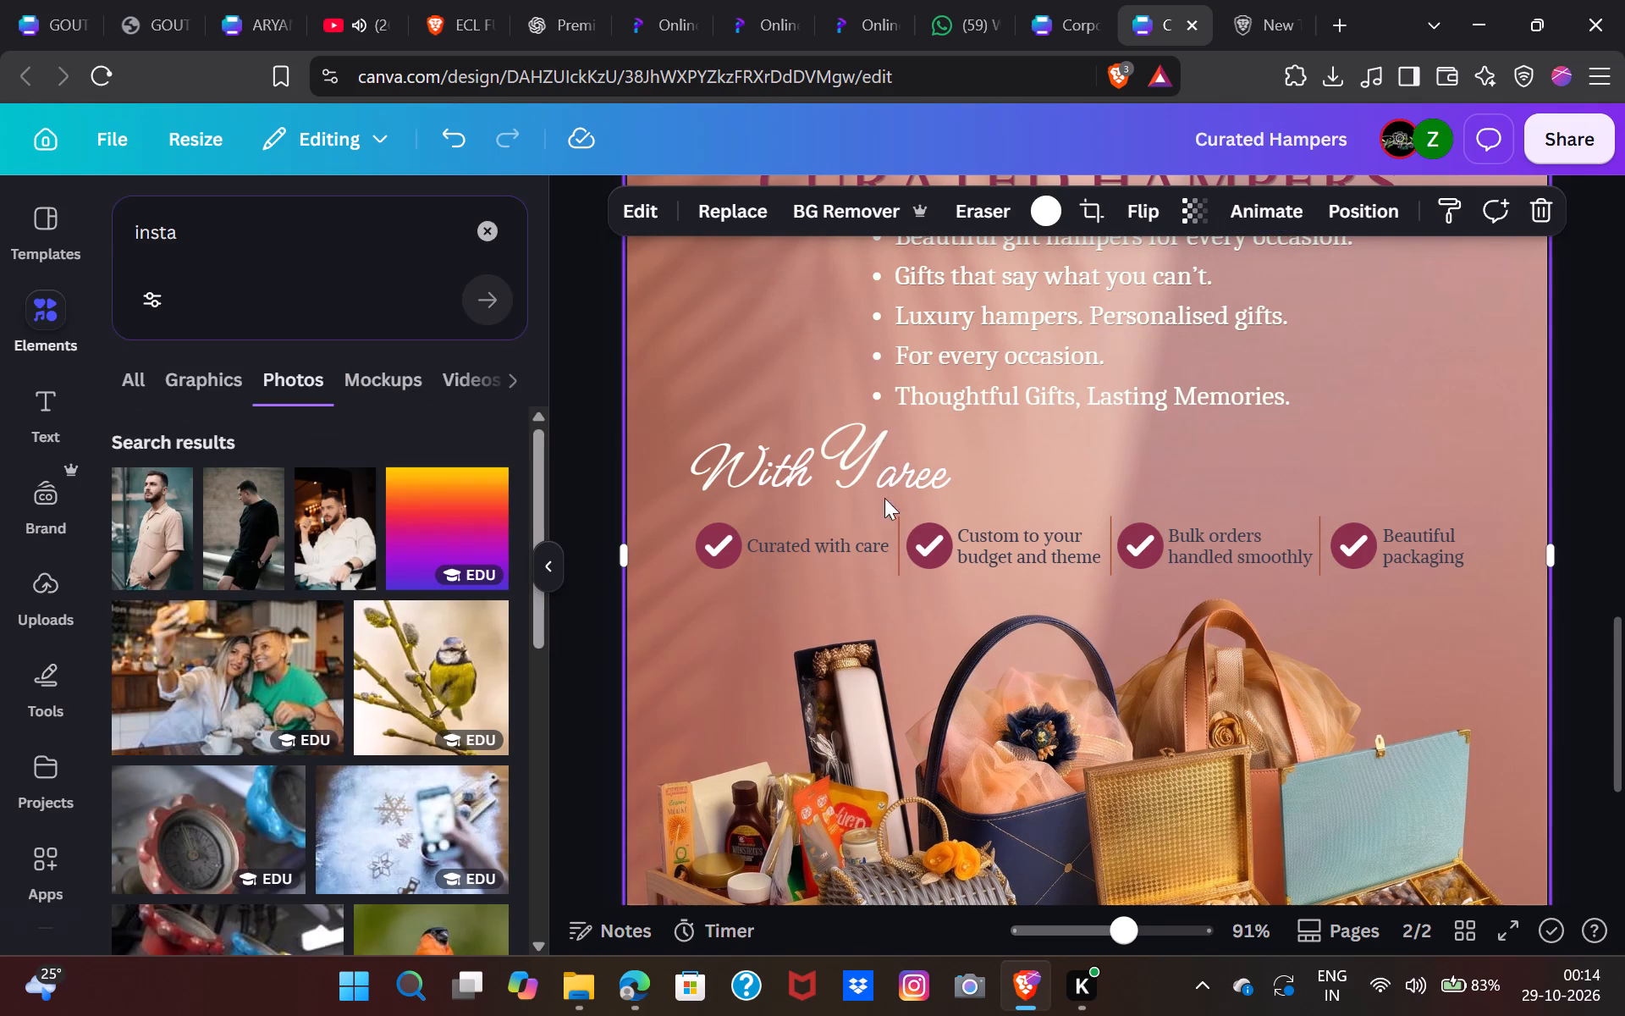
Tuck "aree" closer to the Y by narrowing the Y's text box and nudging both pieces into line.
left_click(942, 480)
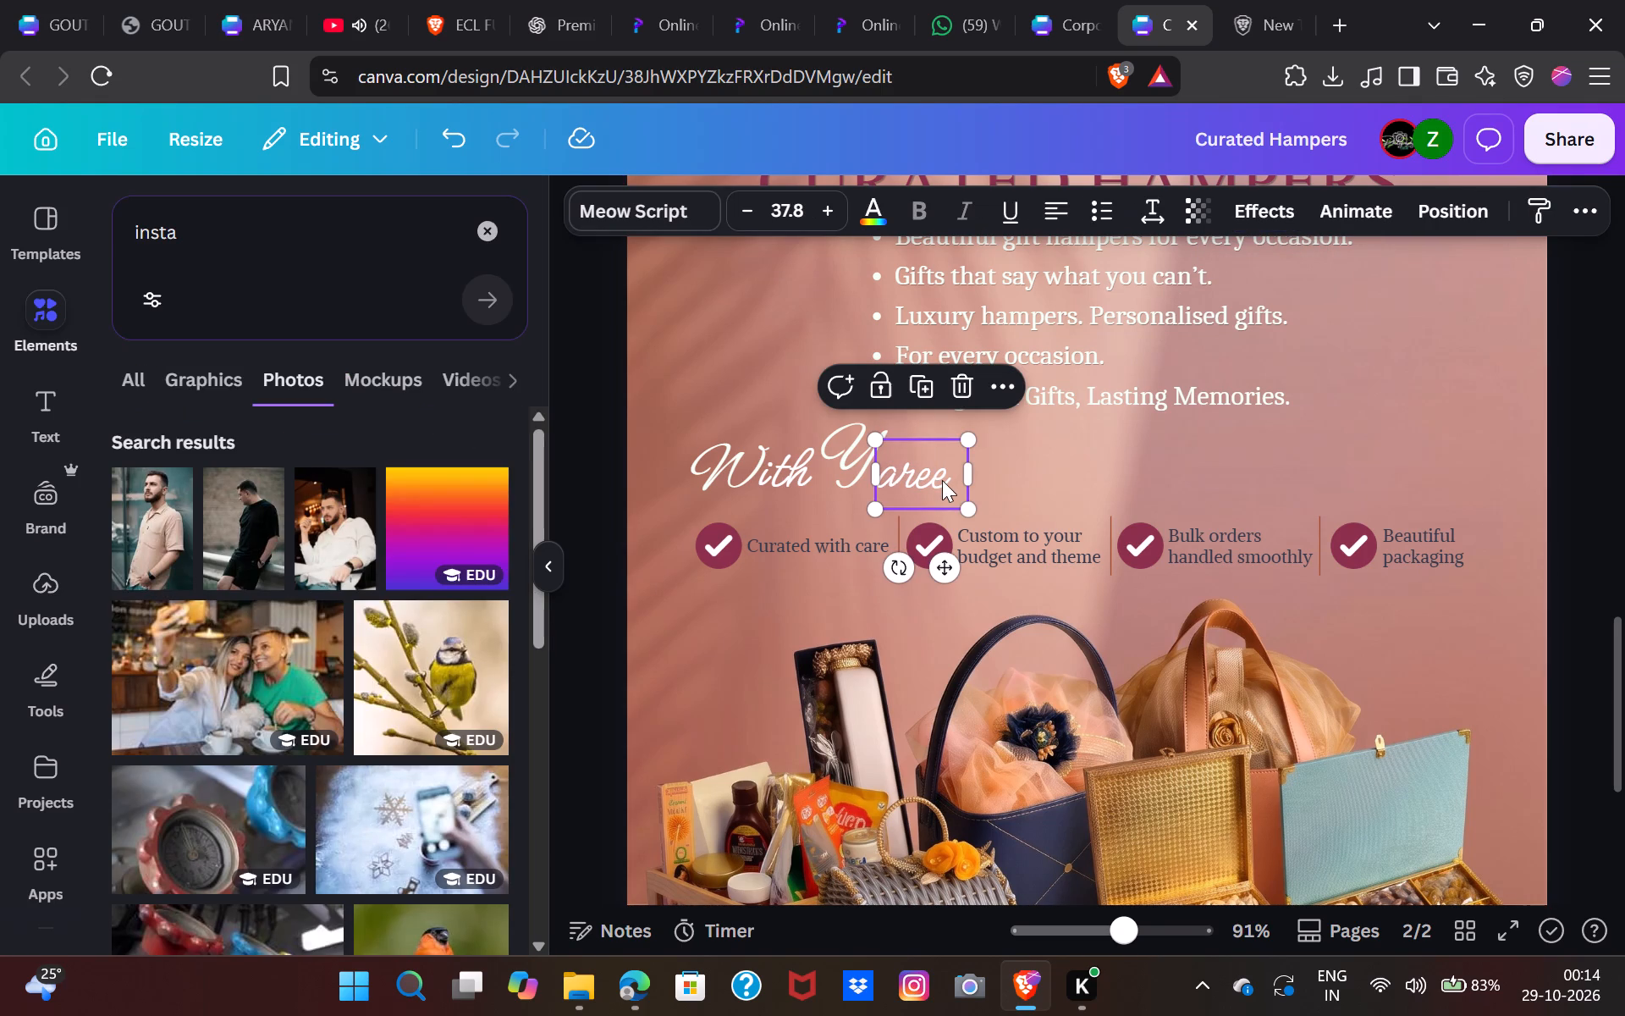
left_click_drag(938, 478, 931, 473)
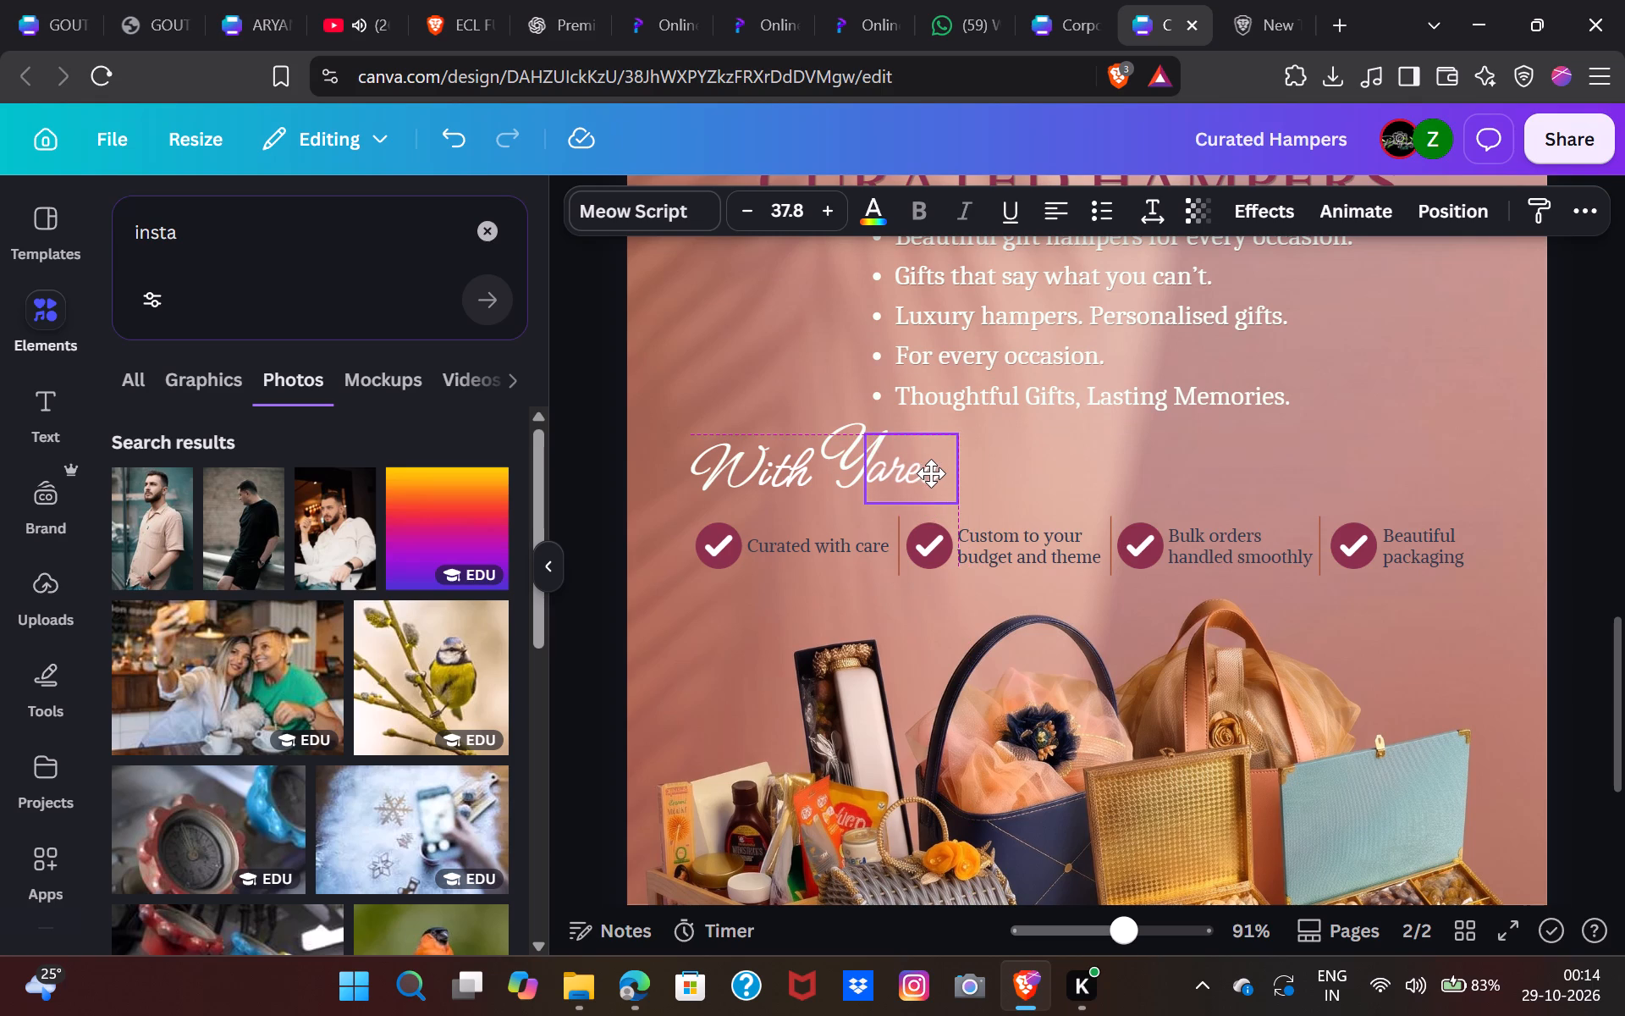
left_click_drag(931, 473, 930, 473)
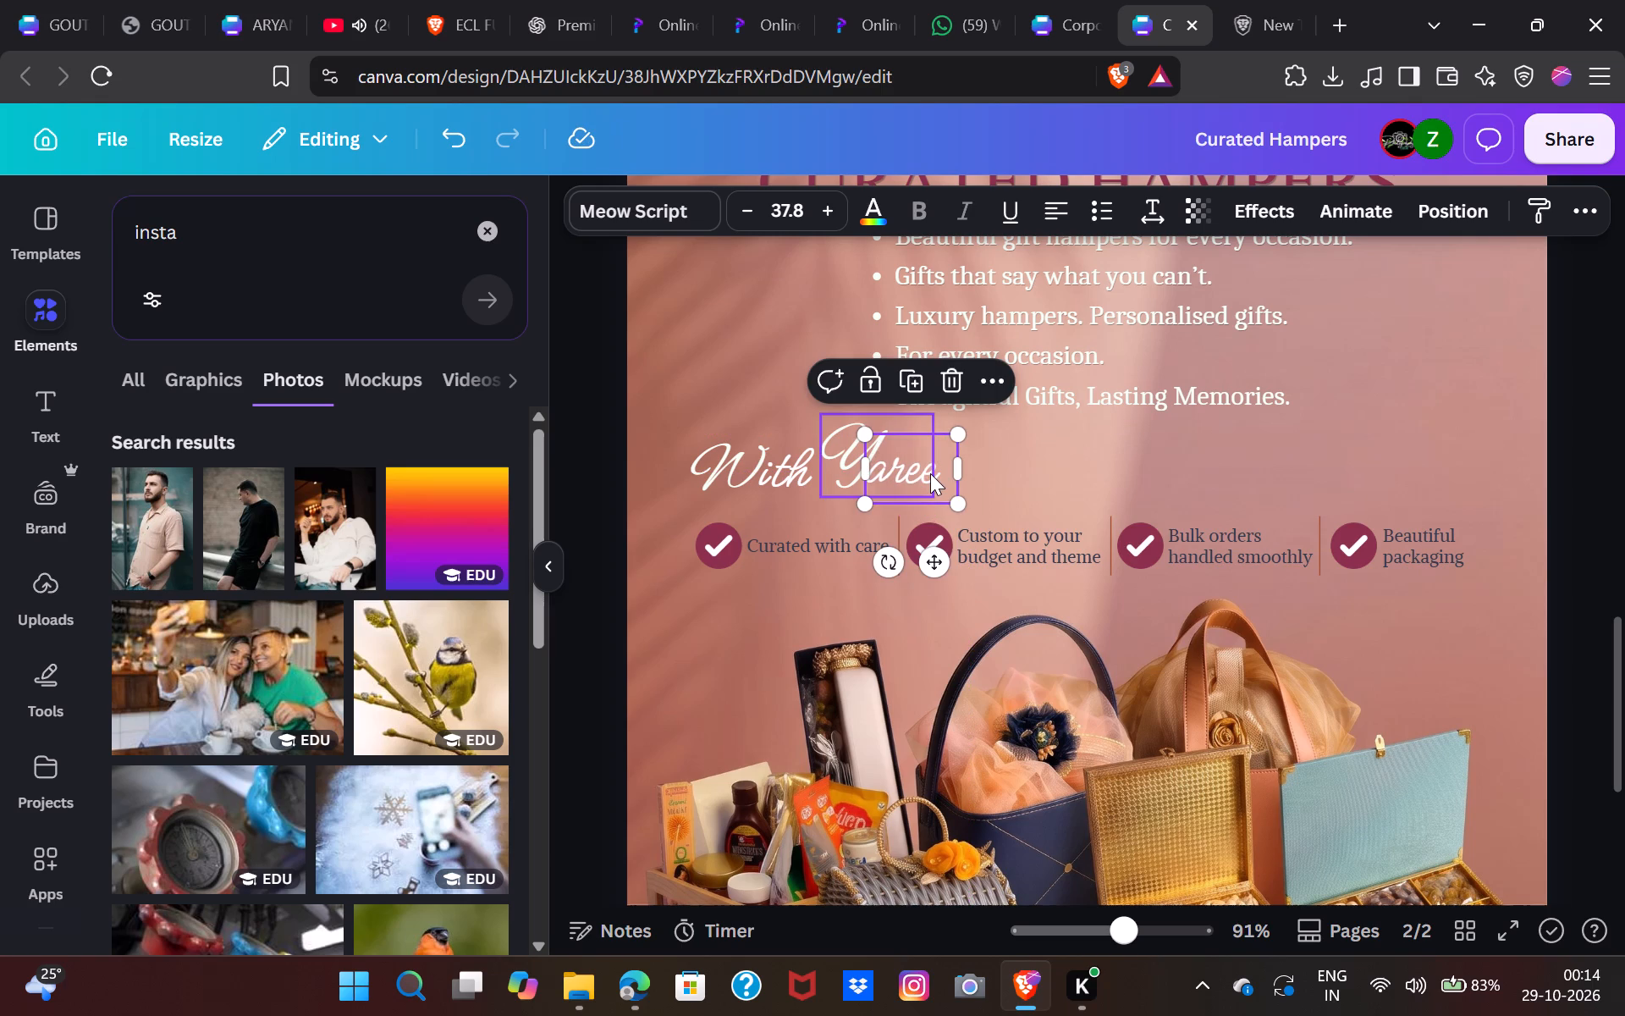
left_click(1047, 480)
left_click(929, 476)
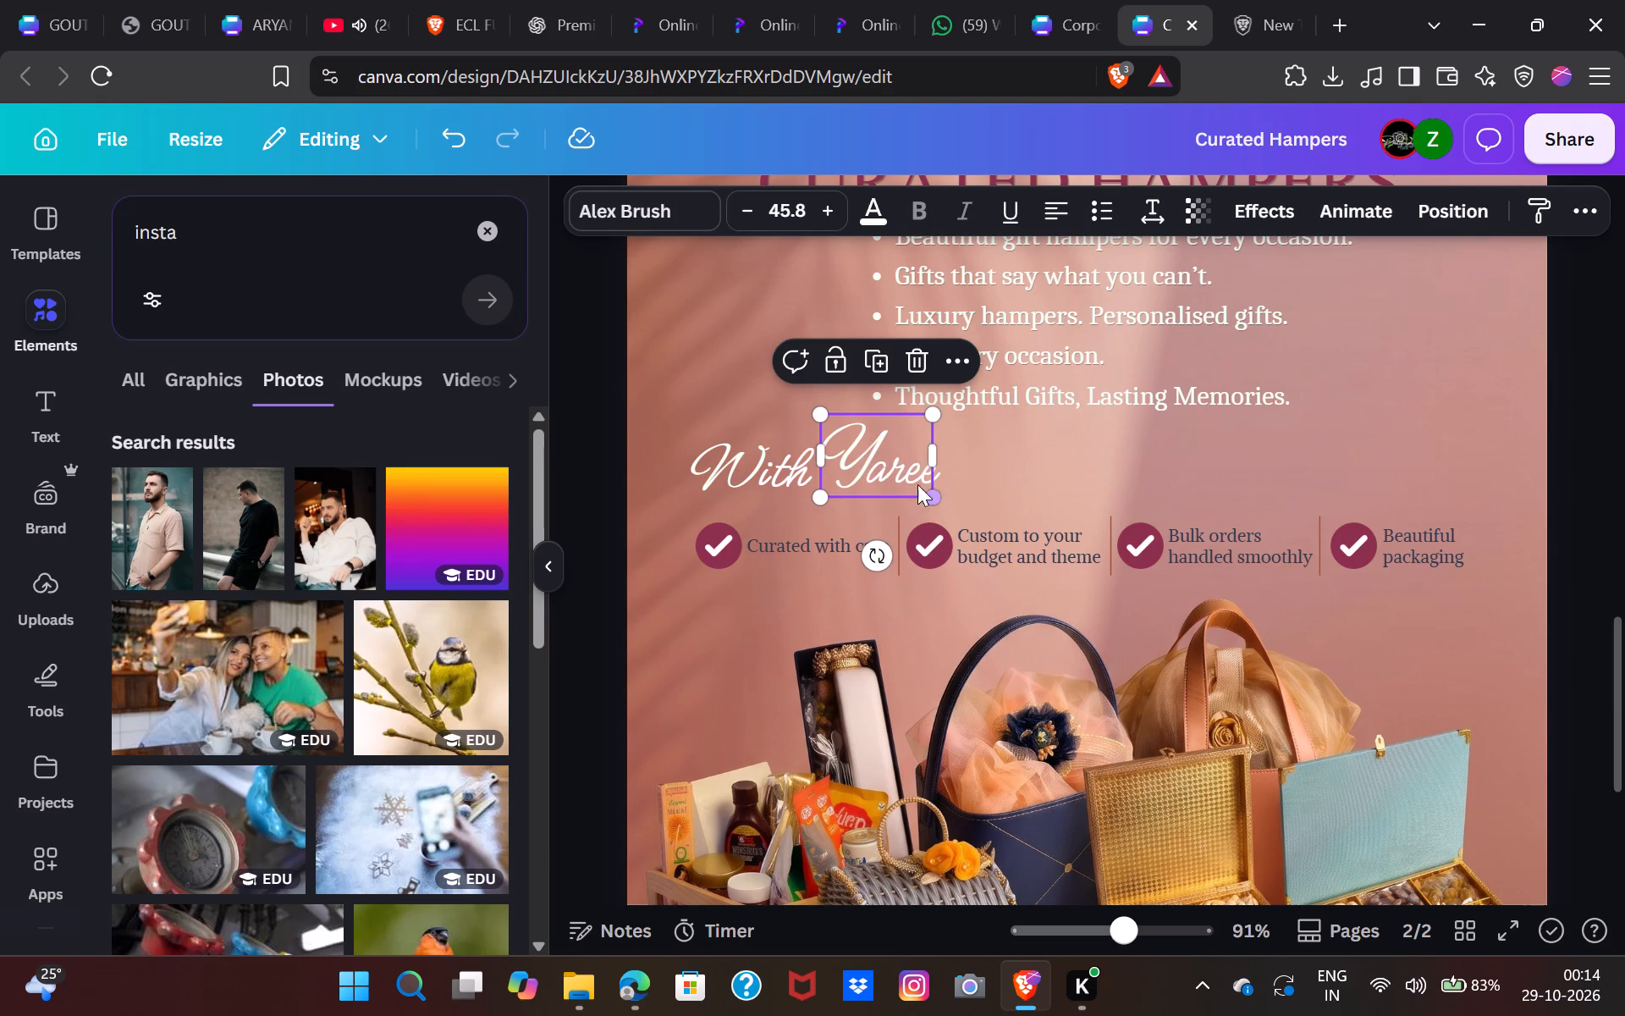
left_click(1448, 217)
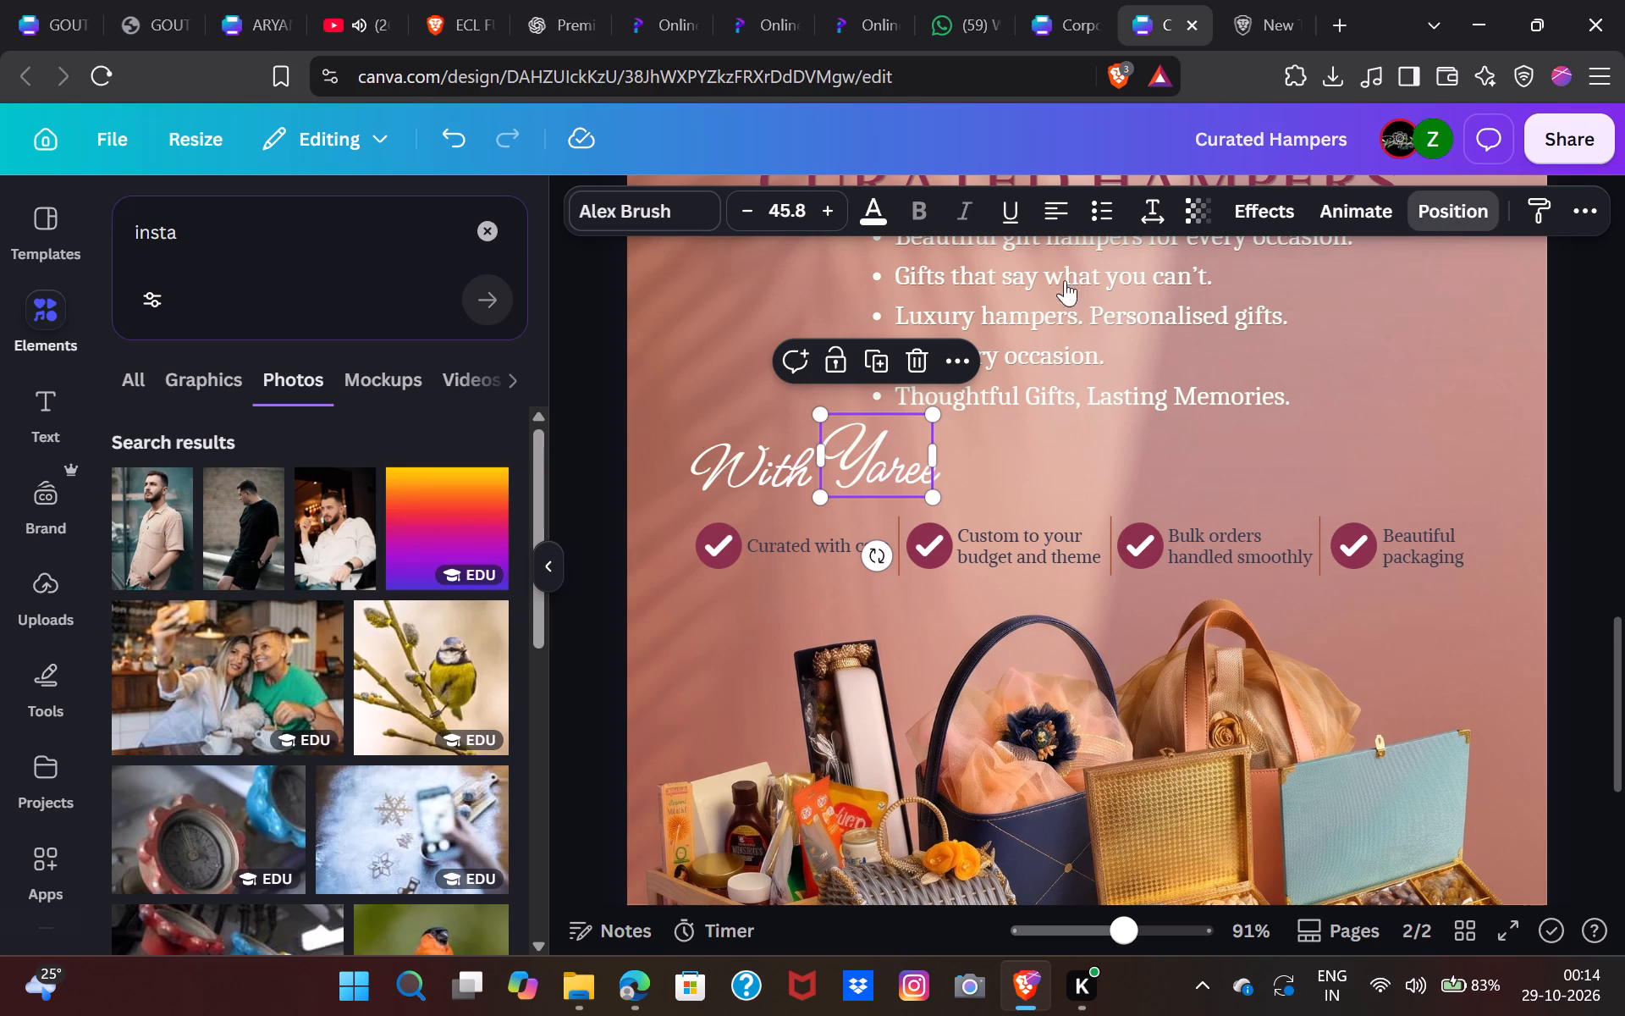
left_click_drag(935, 461, 893, 472)
left_click(927, 469)
key("Down")
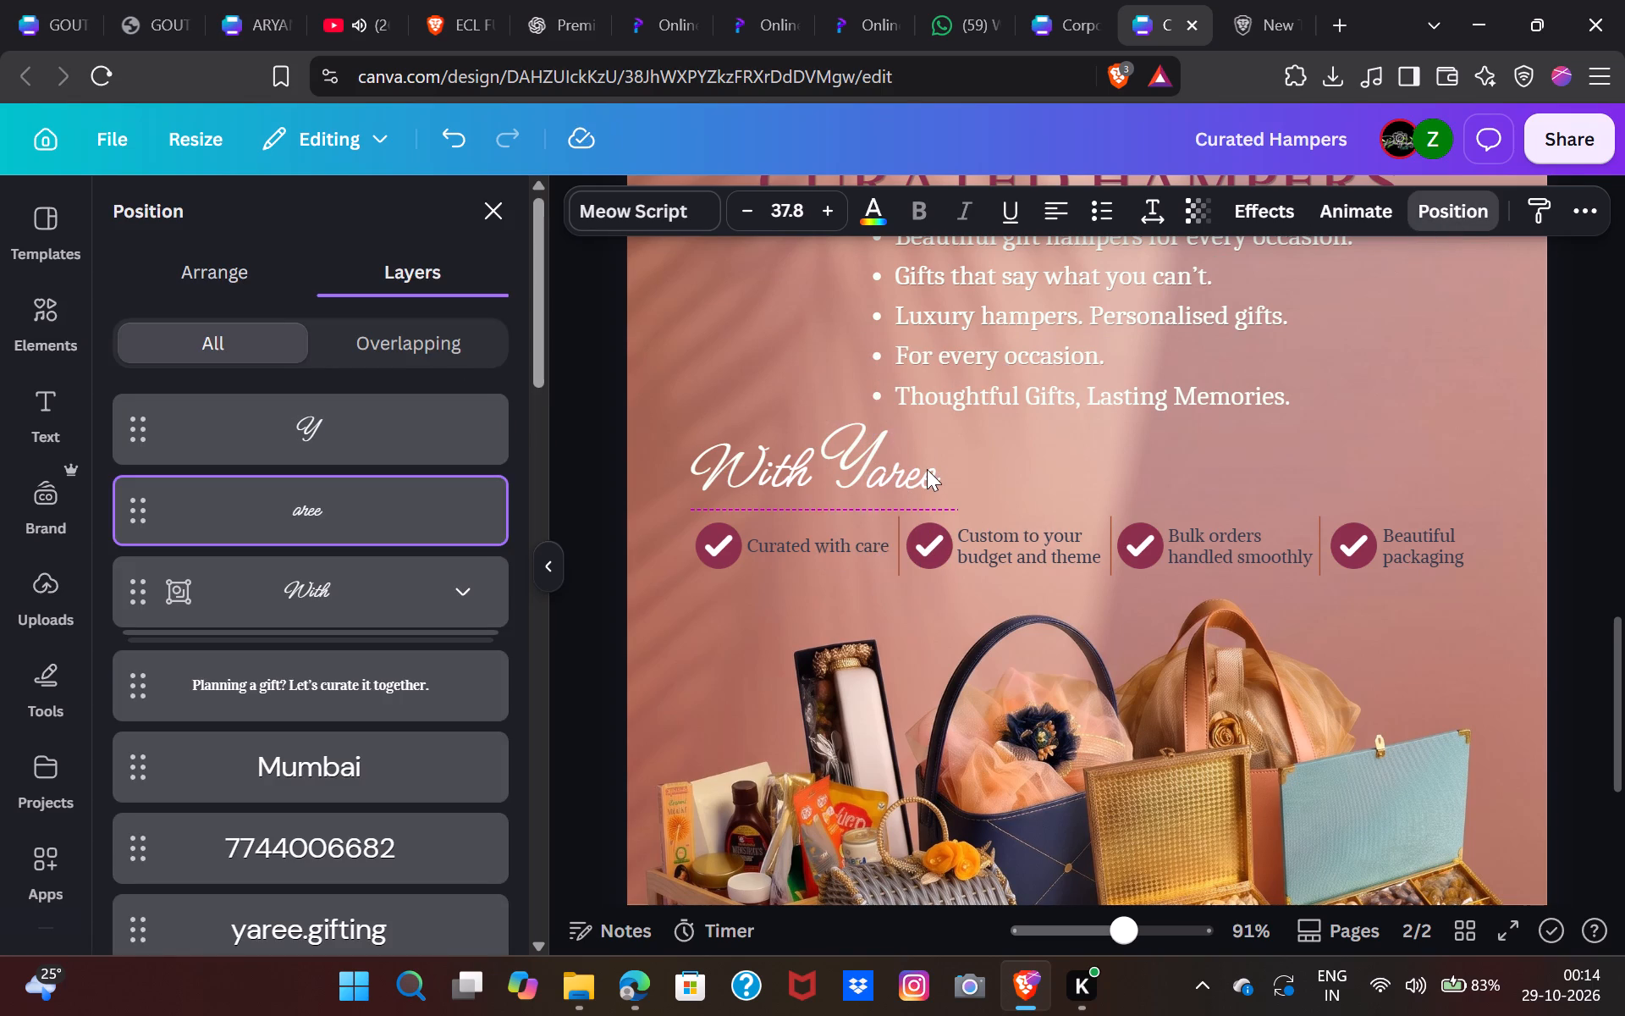
key("Up")
key("Down")
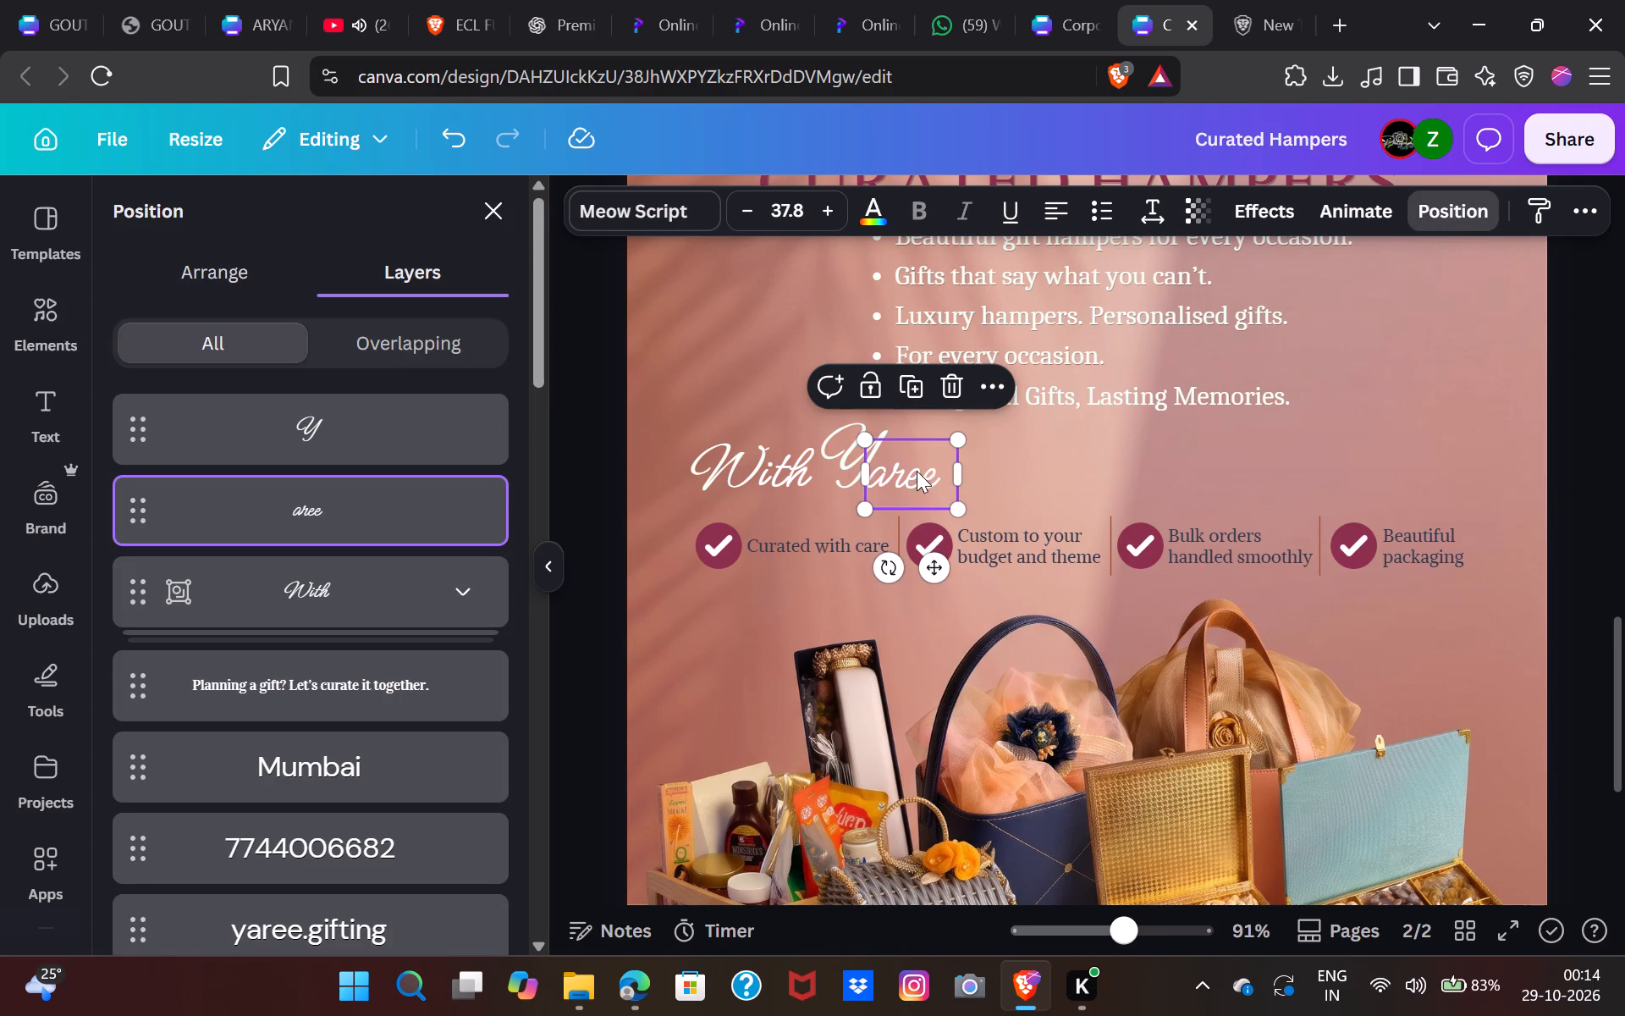
left_click(850, 461)
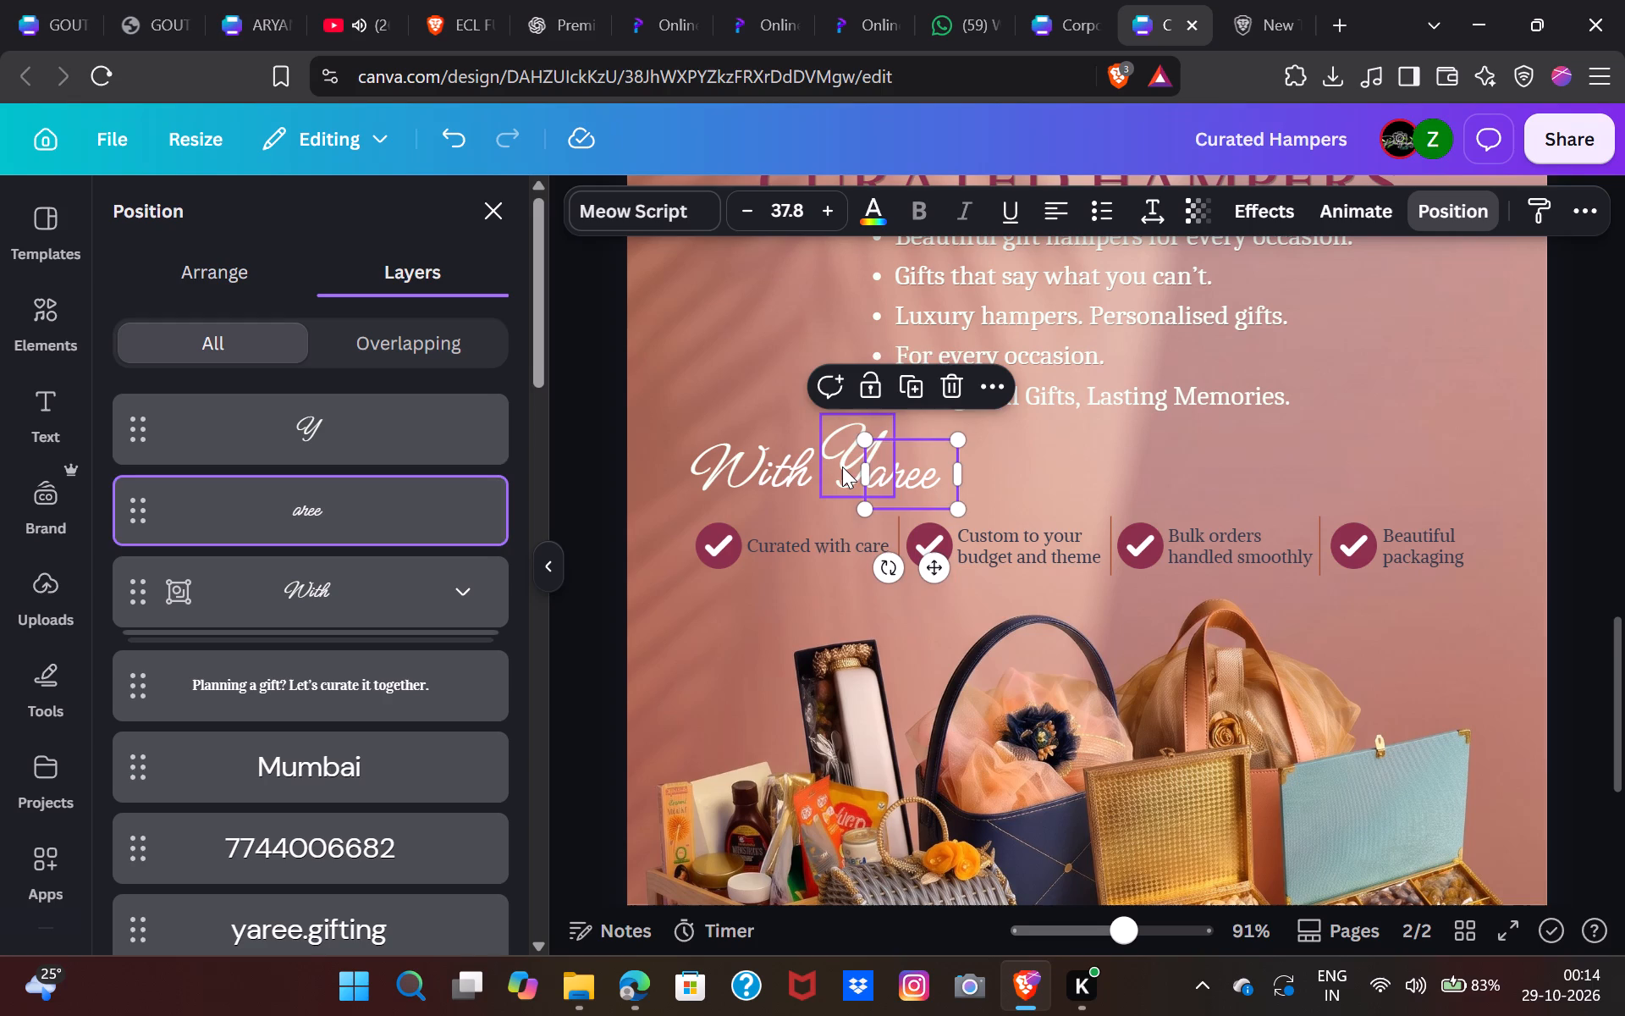
left_click(842, 467)
key("Right")
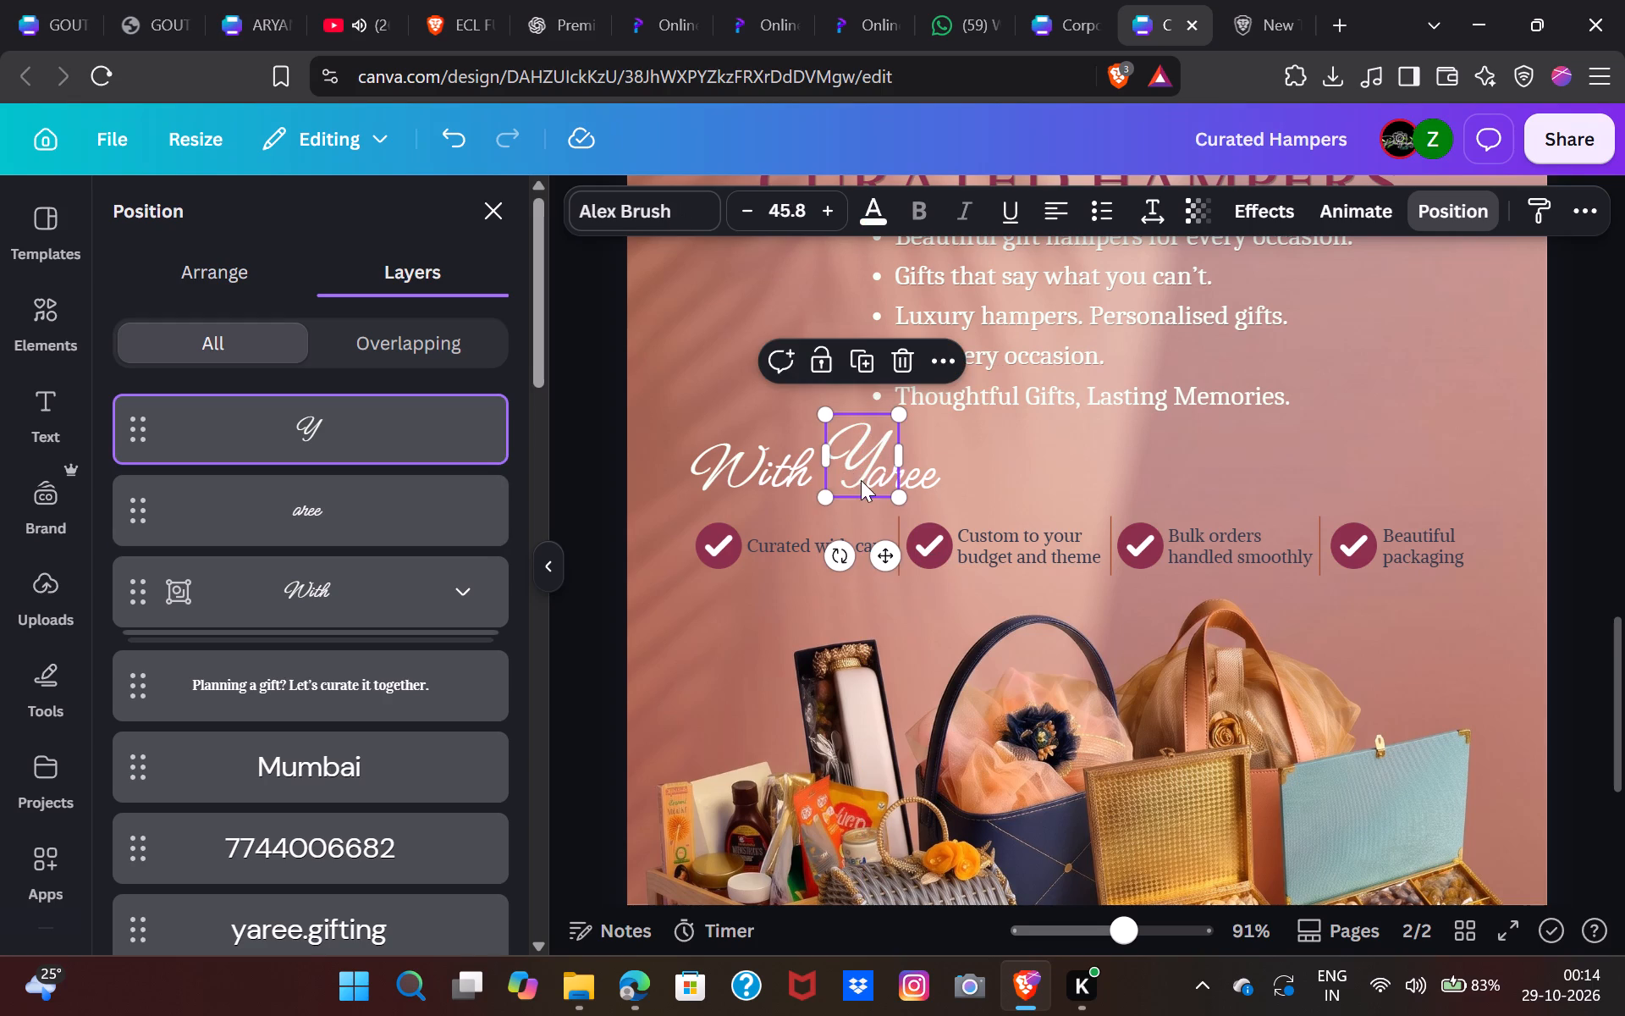
Group the Y with "aree" and fit the slightly enlarged Yaree group against With.
left_click(923, 478, "shift")
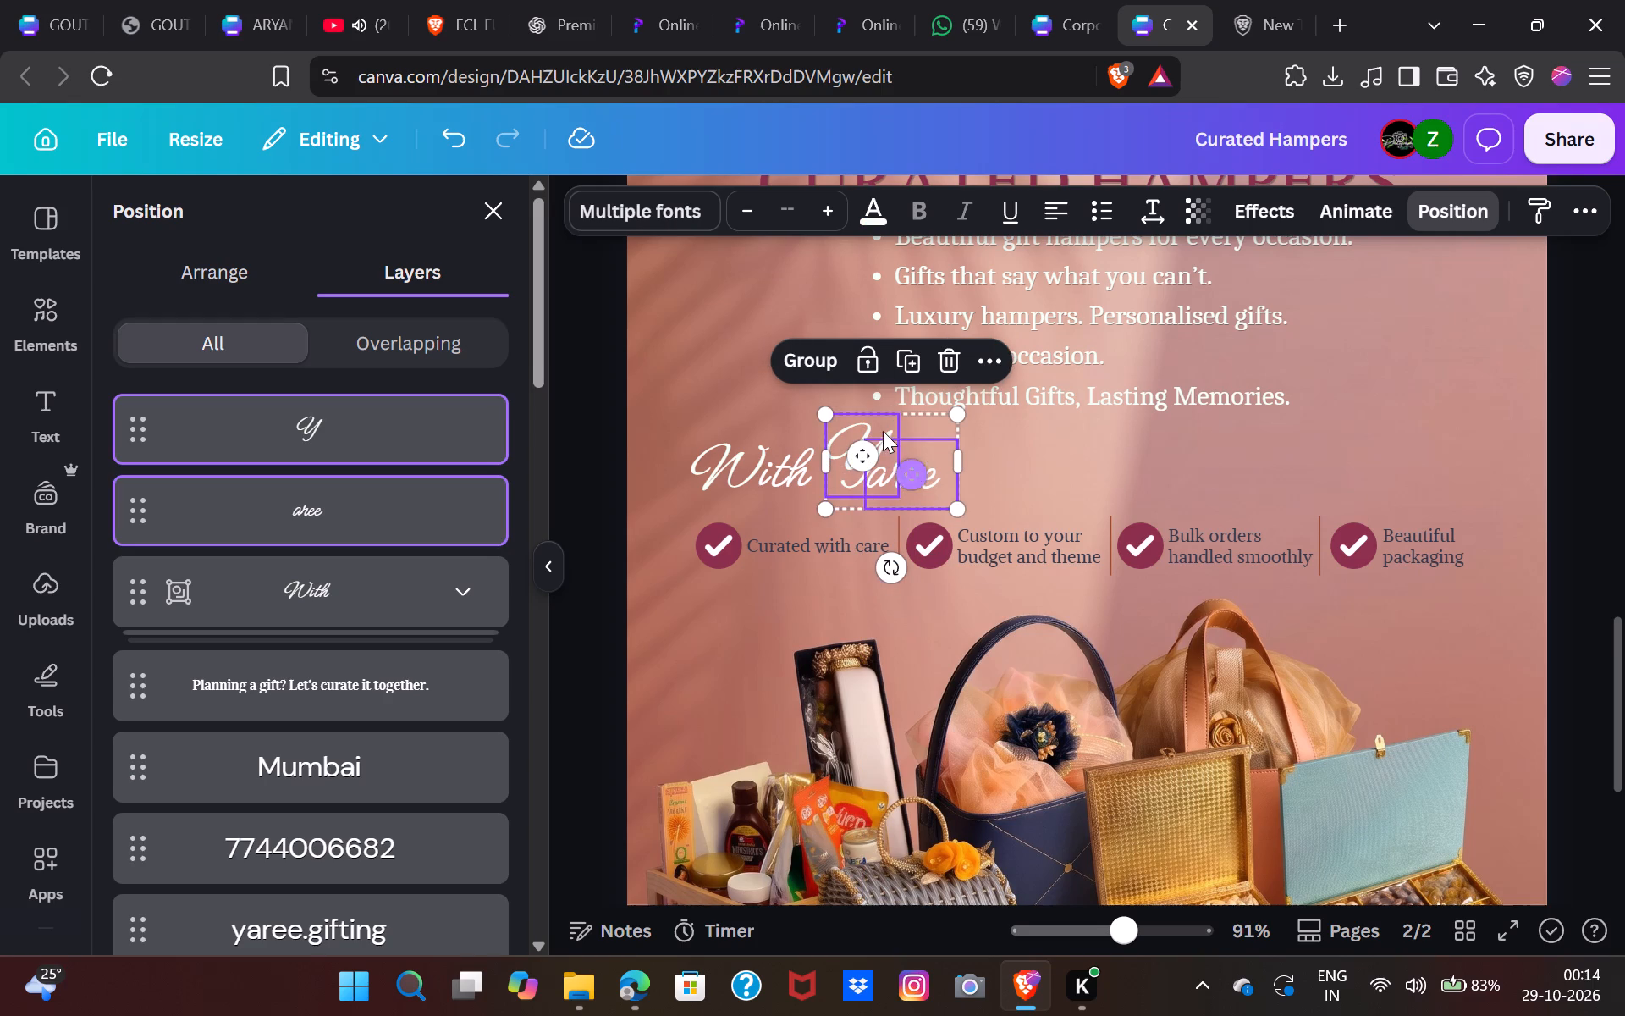
left_click(828, 357)
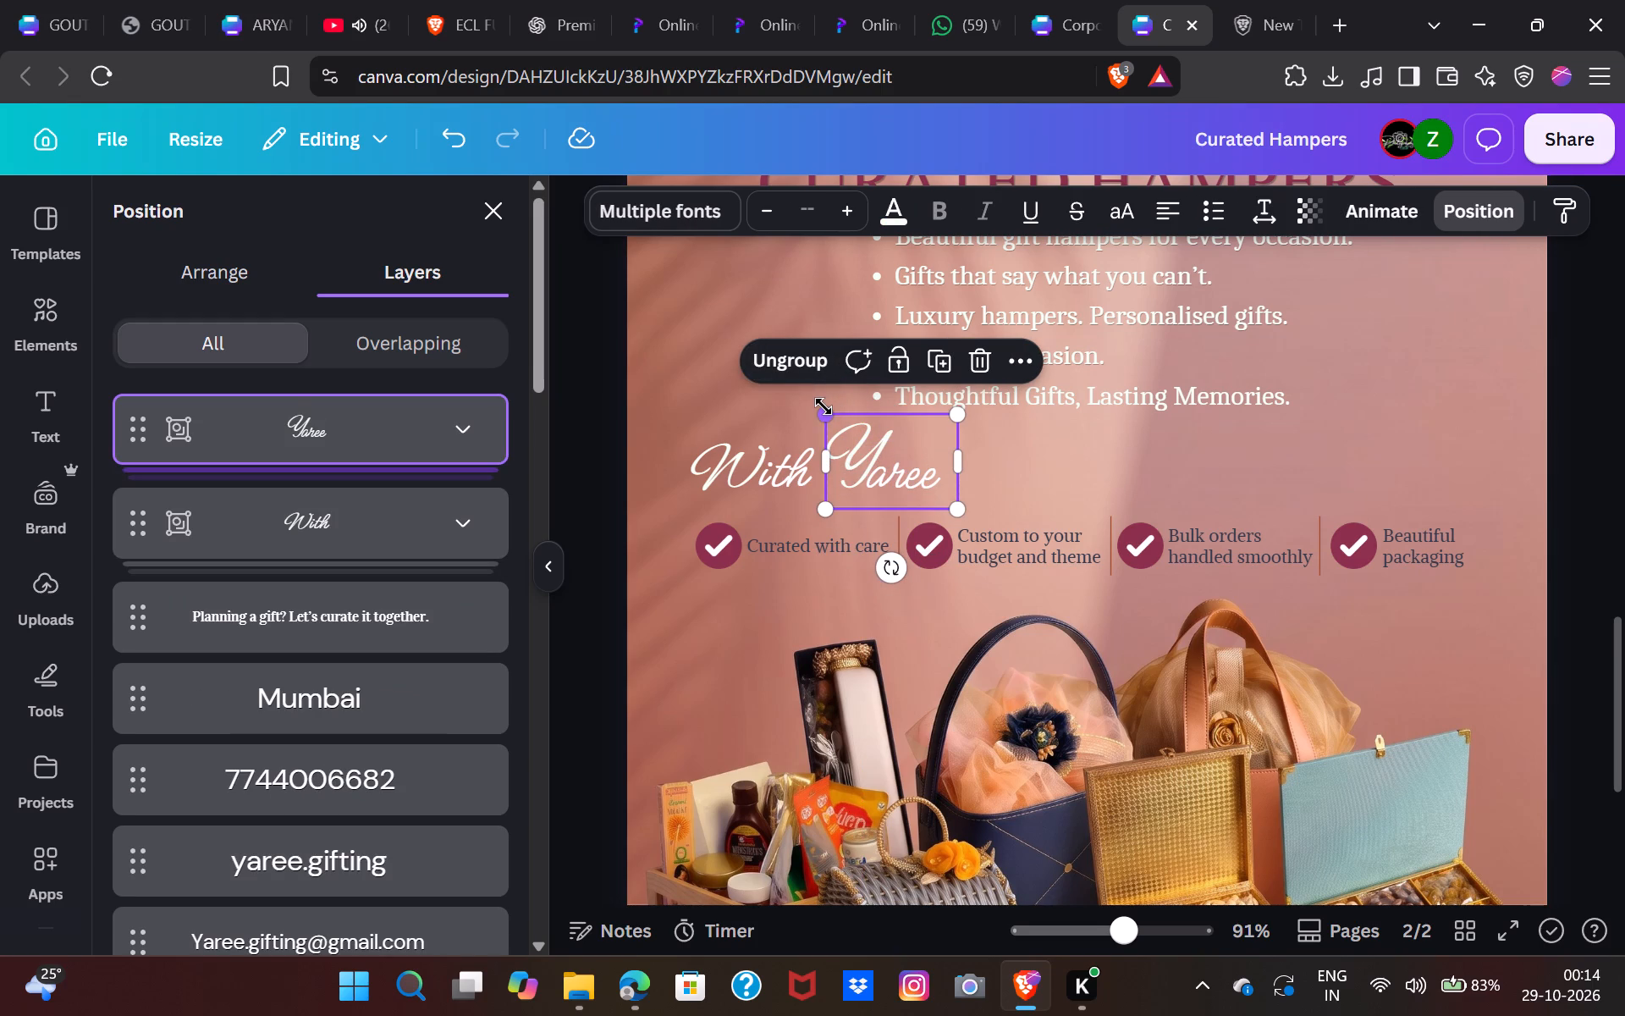
left_click_drag(824, 406, 813, 403)
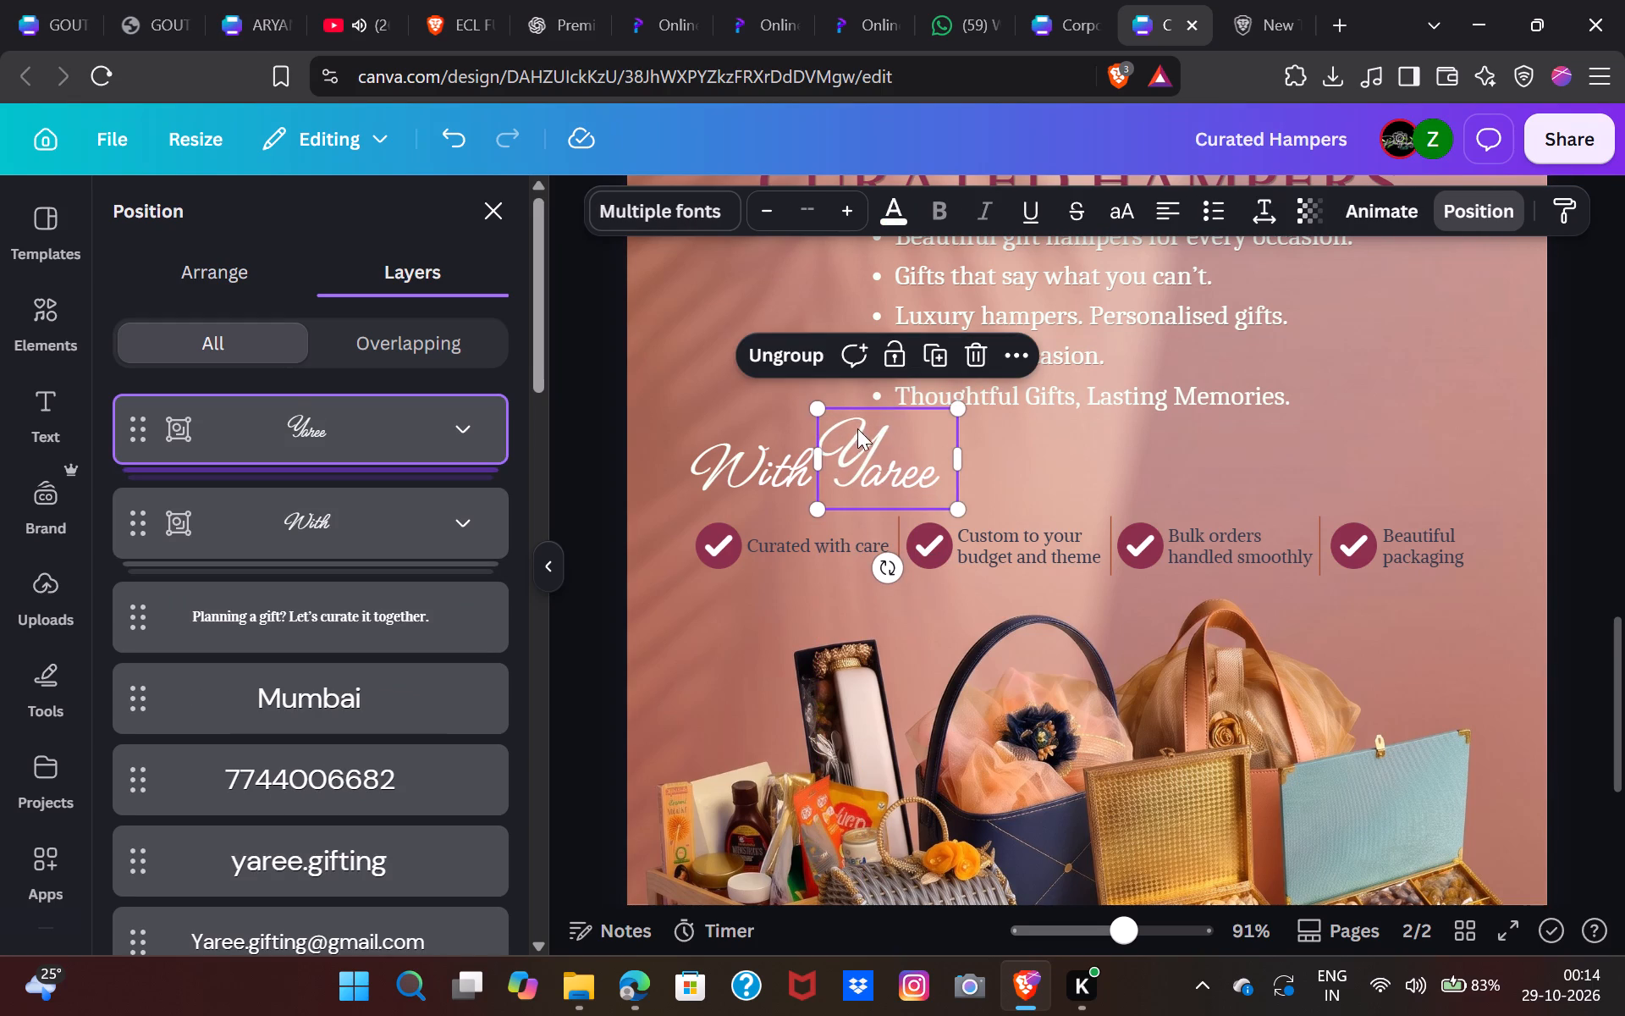
left_click_drag(875, 458, 866, 453)
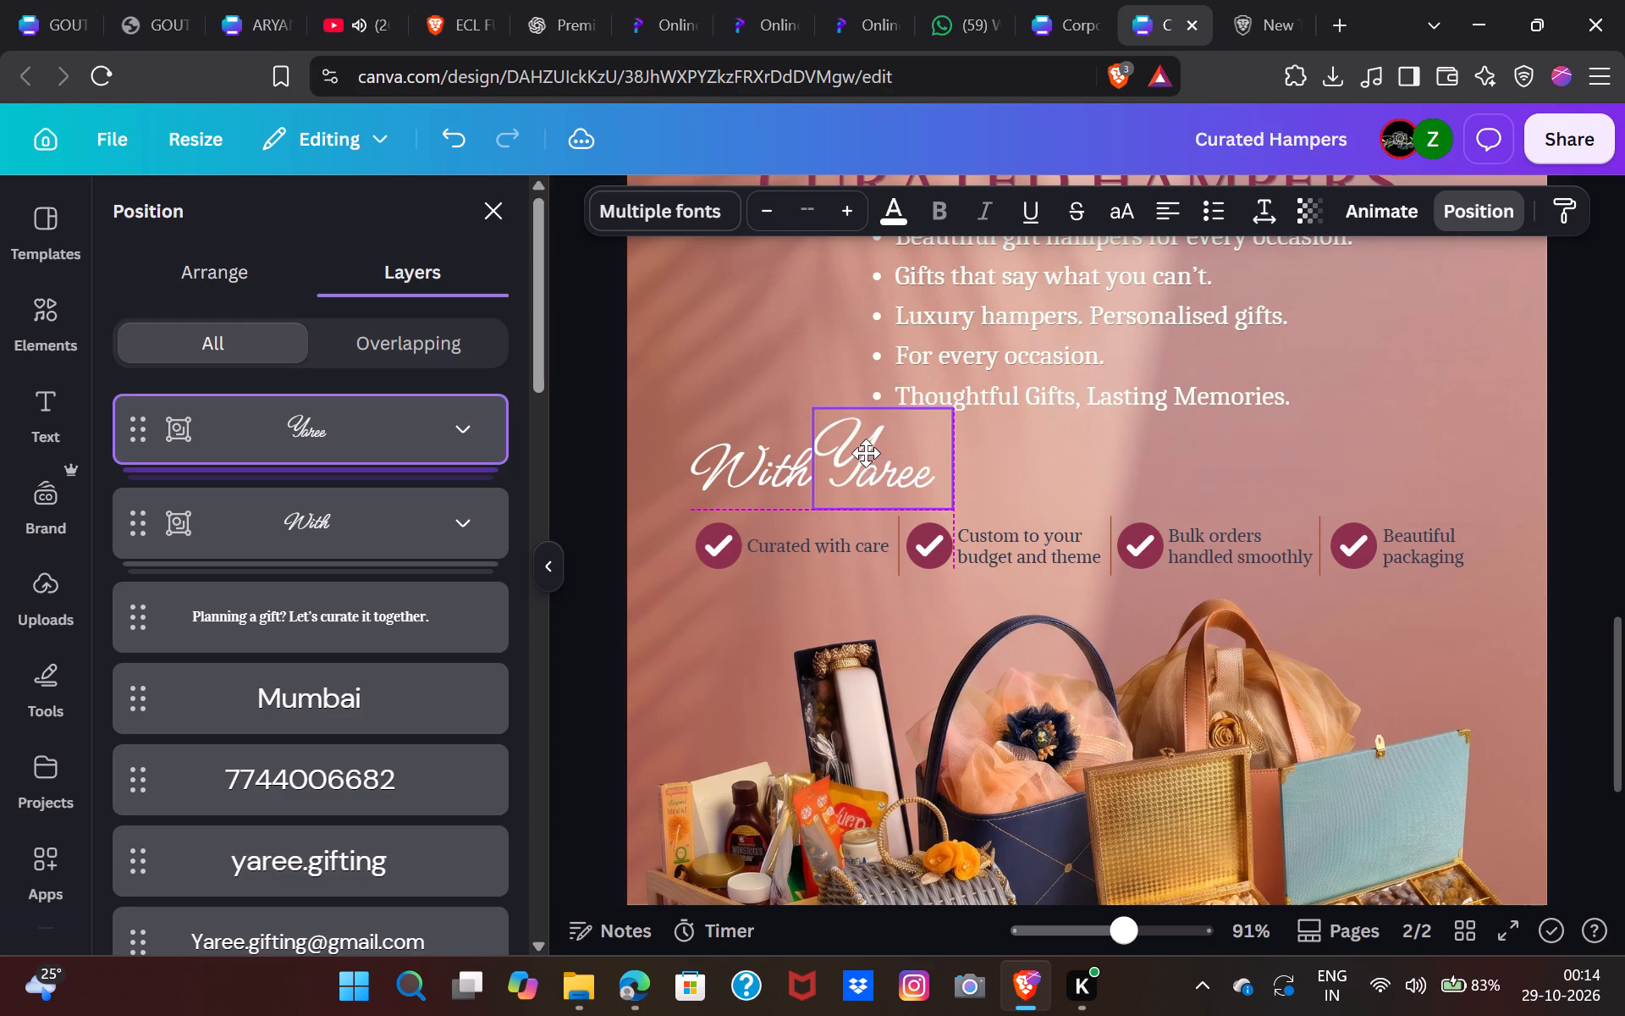
left_click_drag(866, 453, 866, 454)
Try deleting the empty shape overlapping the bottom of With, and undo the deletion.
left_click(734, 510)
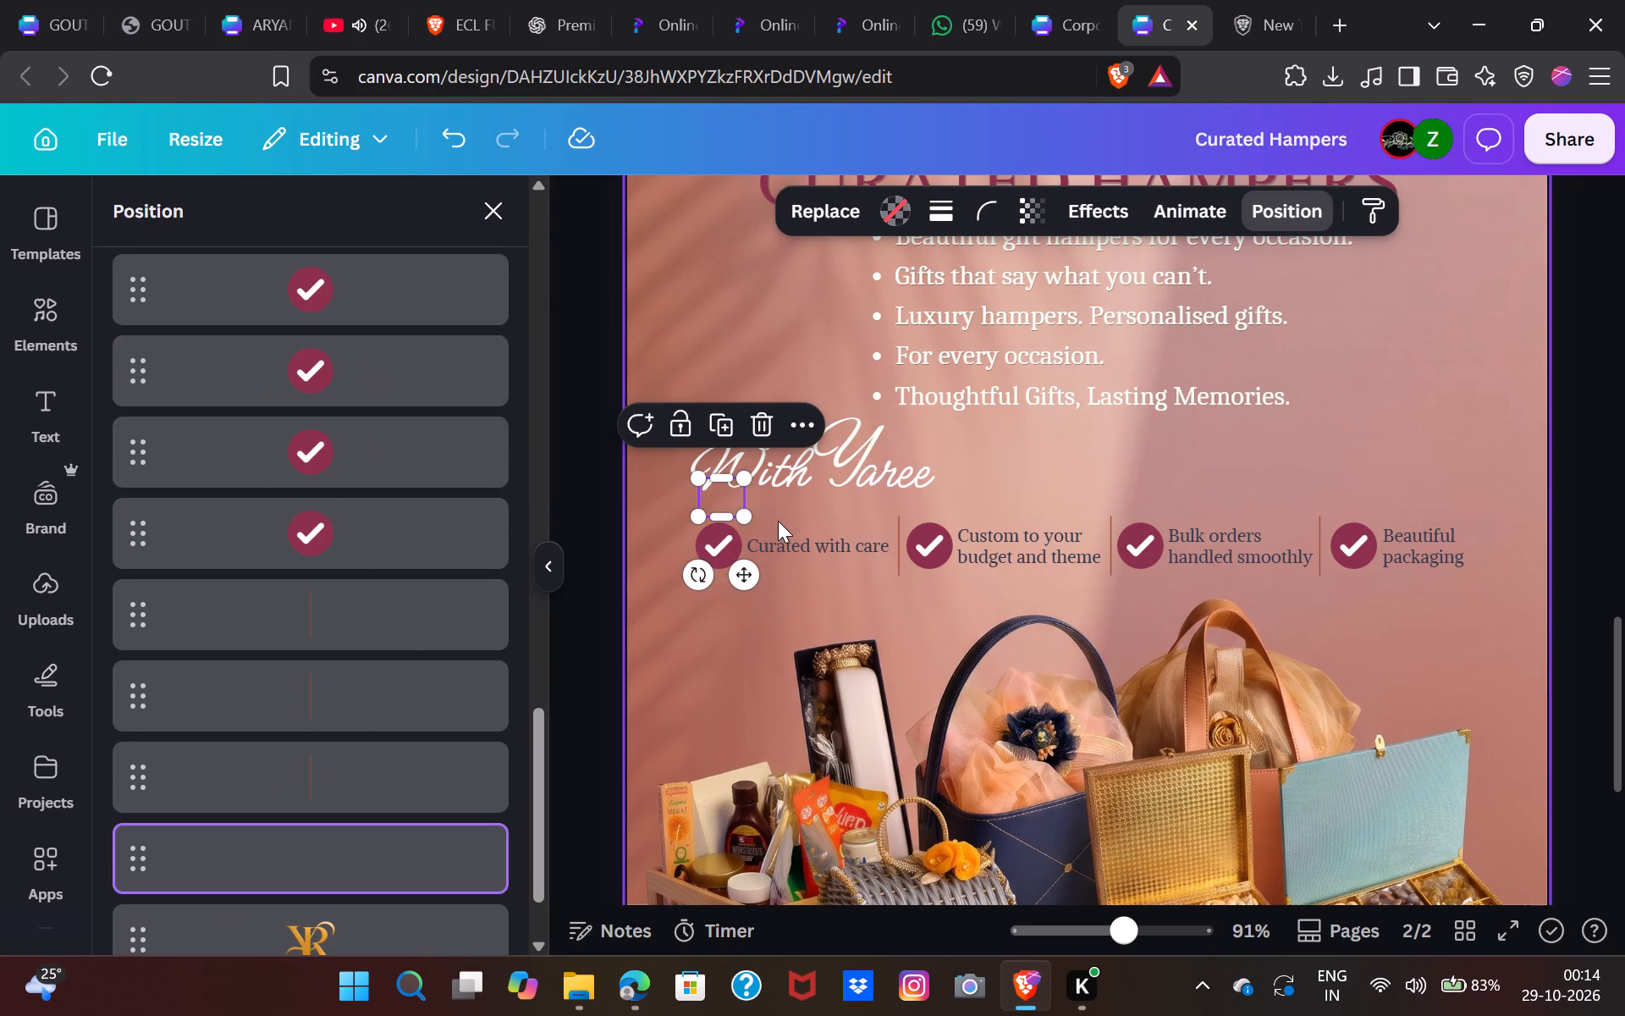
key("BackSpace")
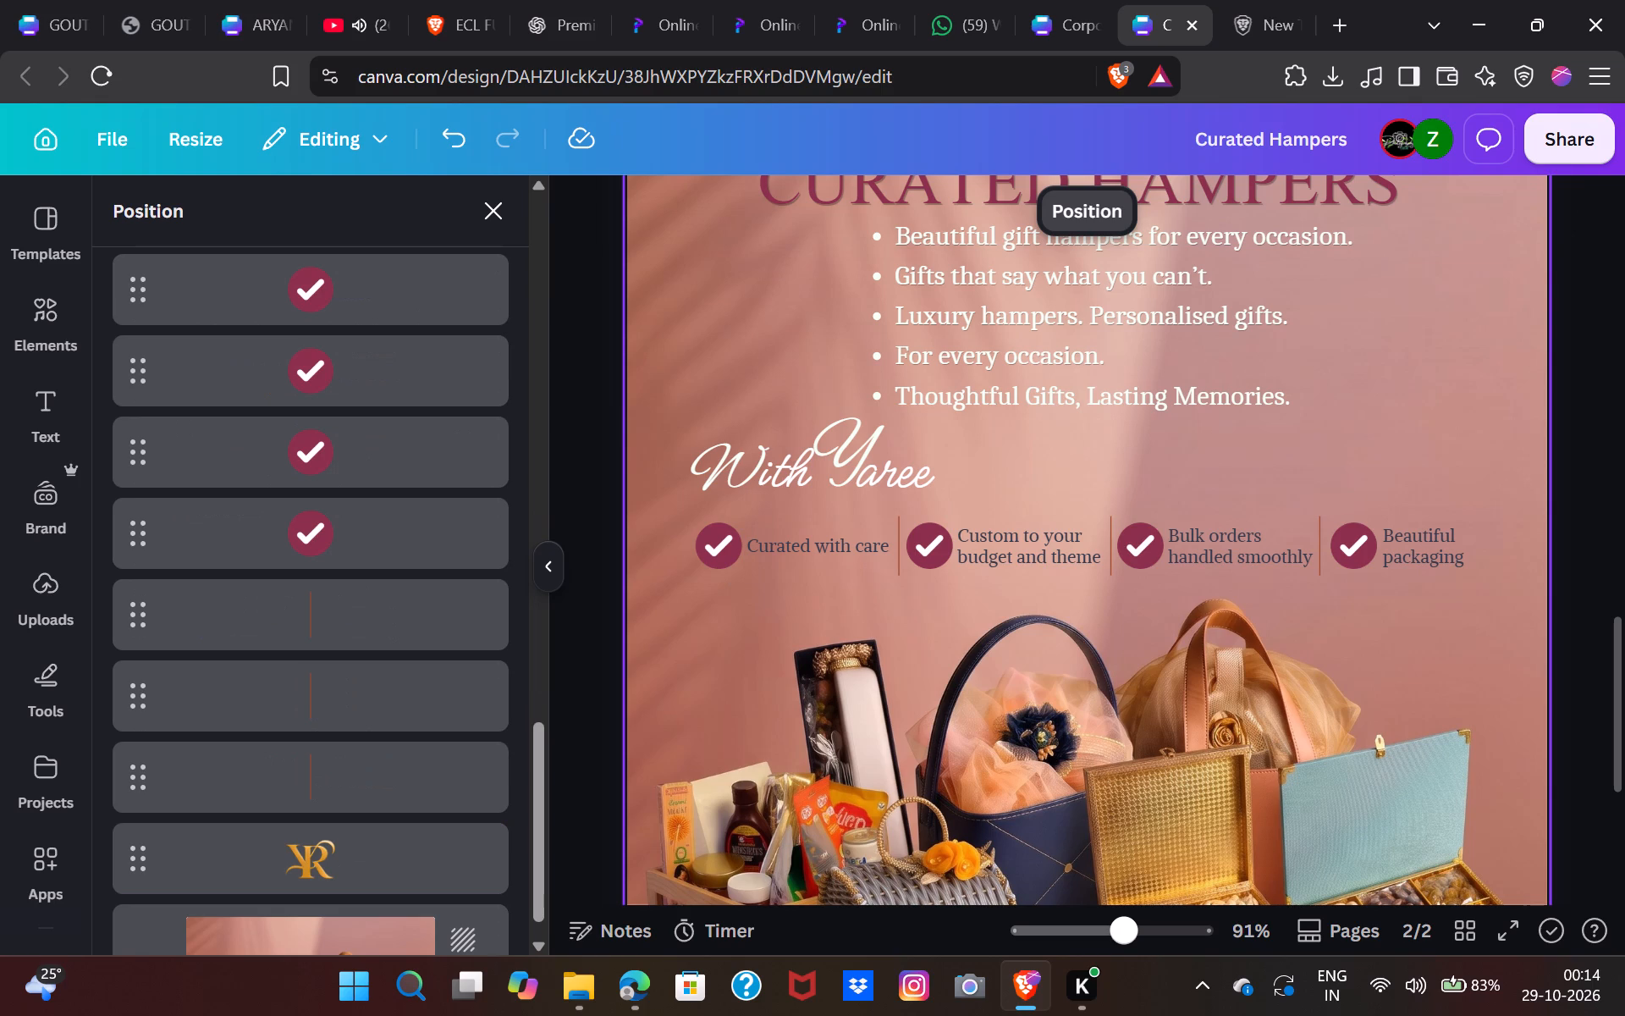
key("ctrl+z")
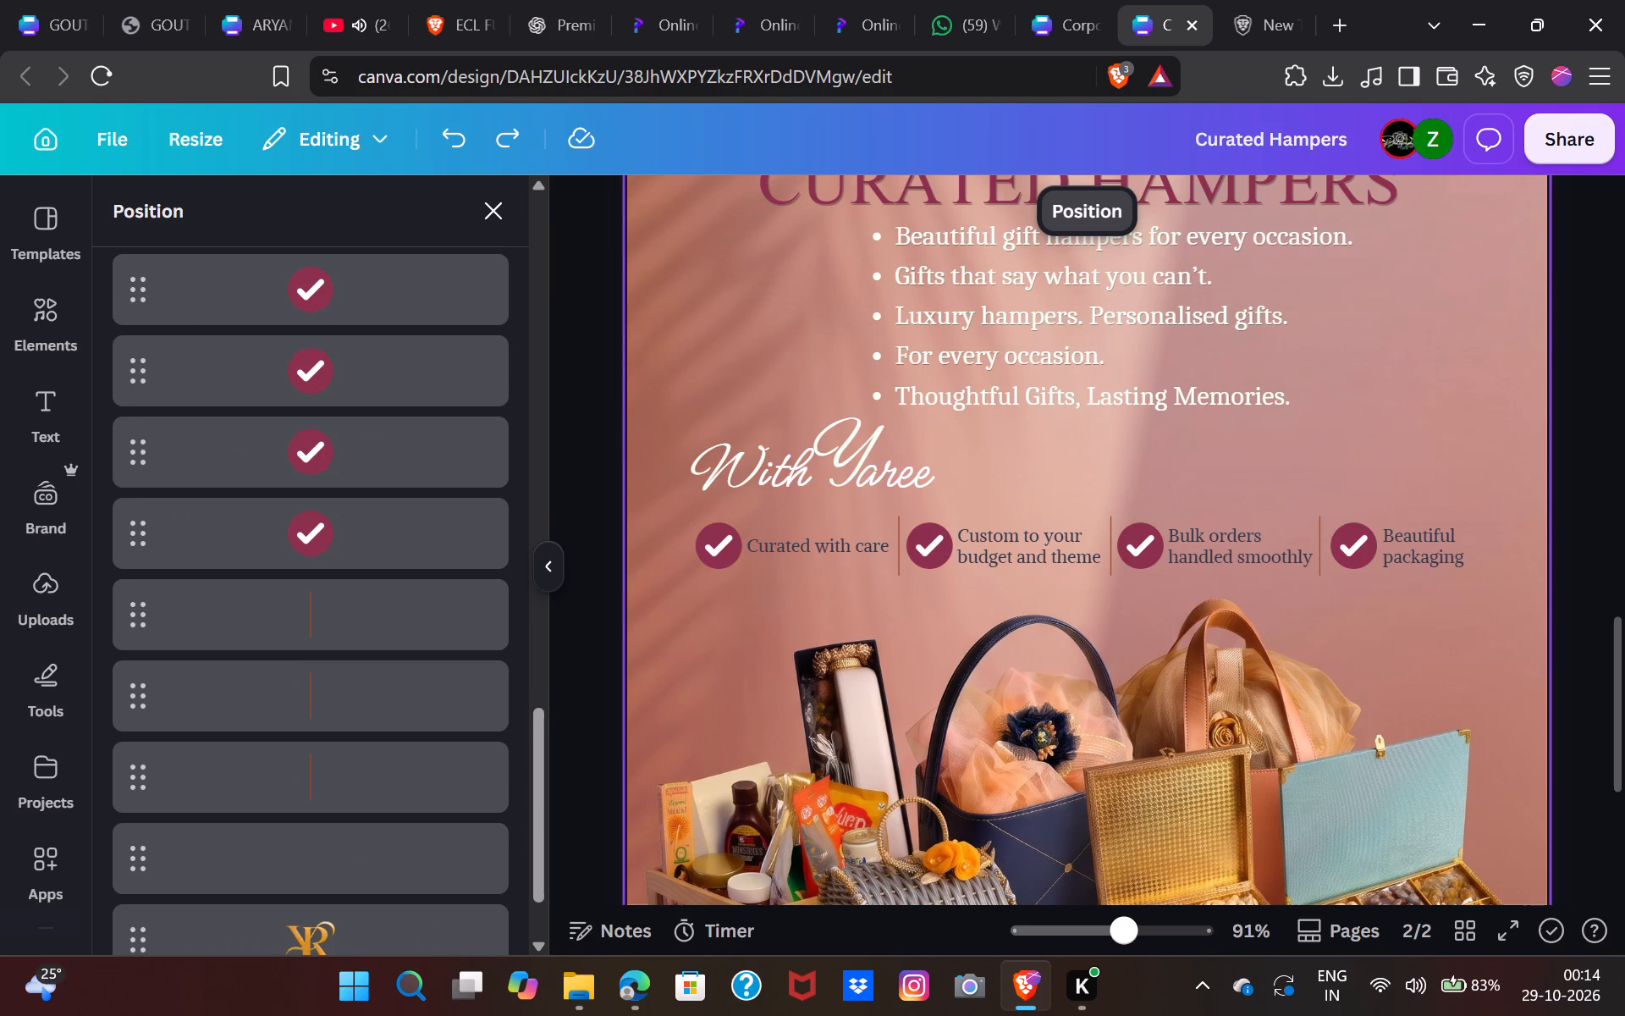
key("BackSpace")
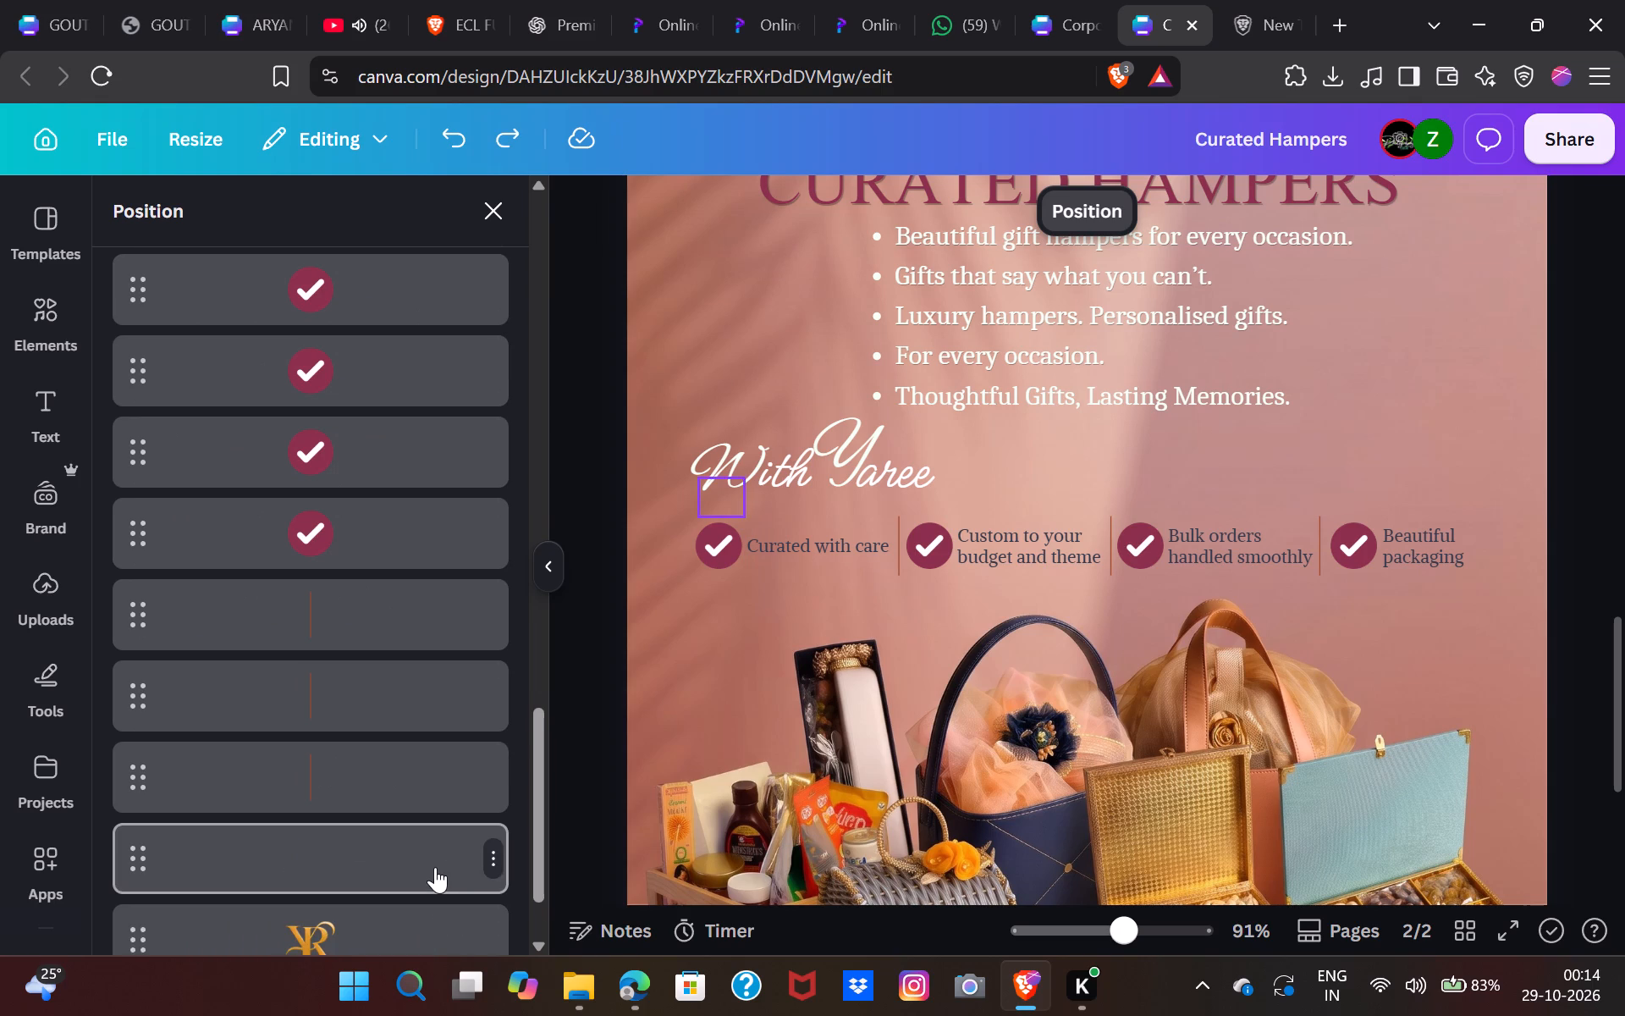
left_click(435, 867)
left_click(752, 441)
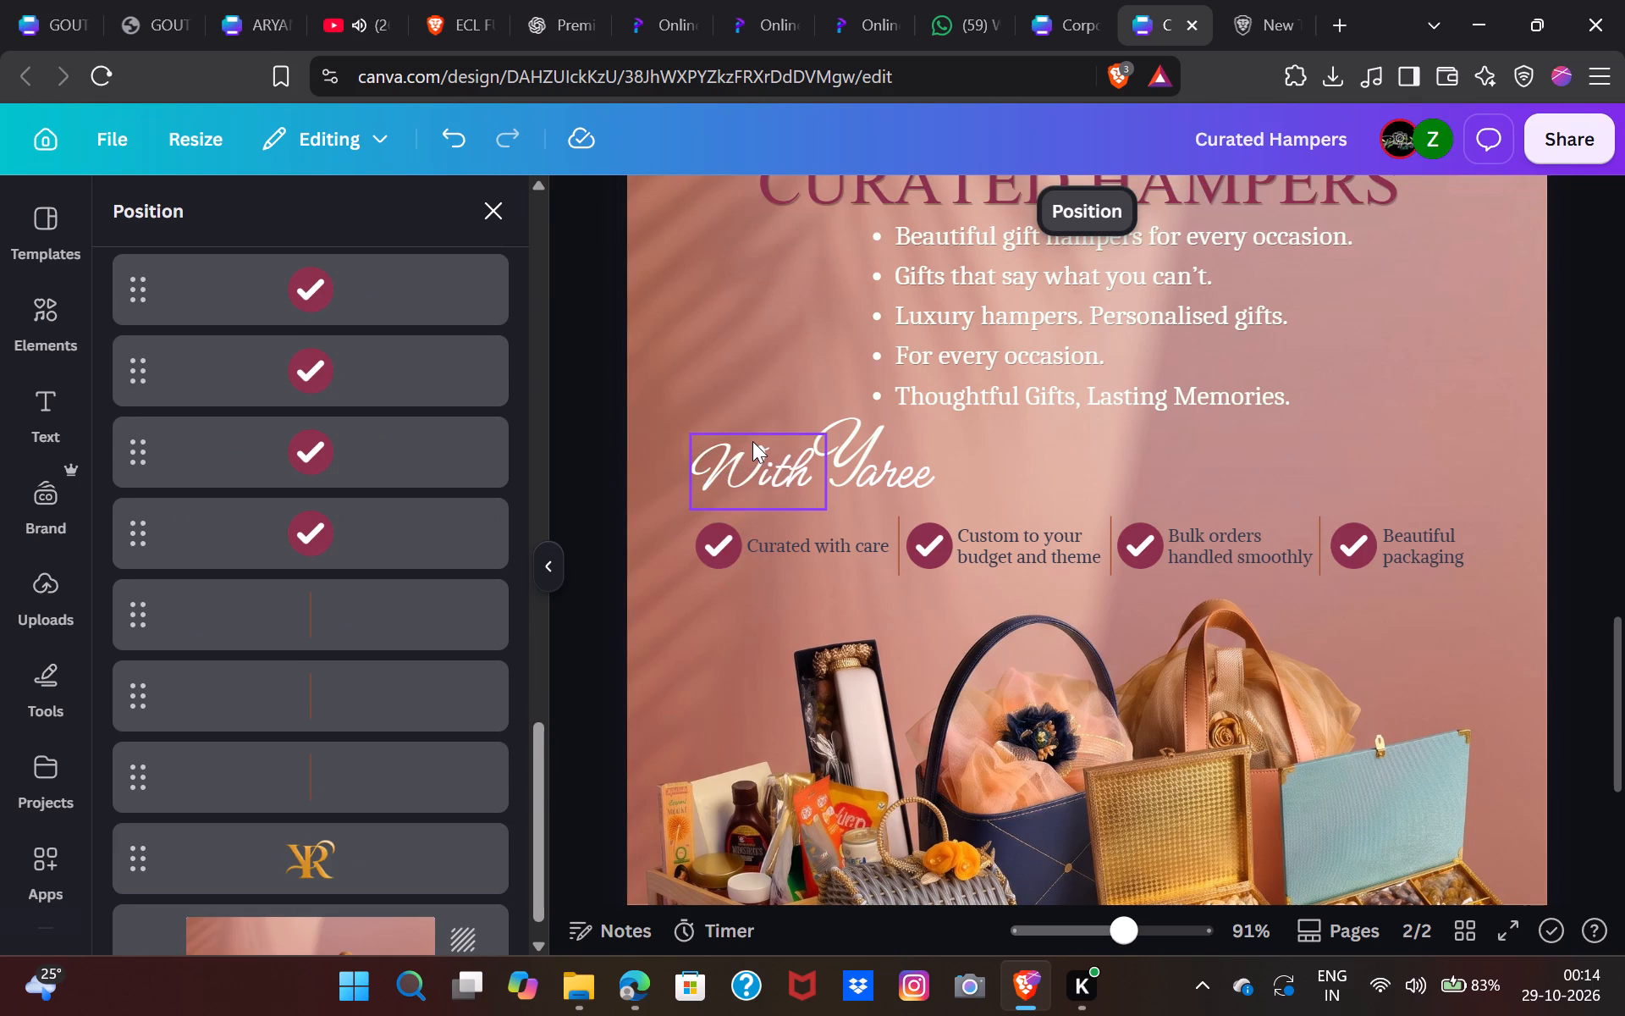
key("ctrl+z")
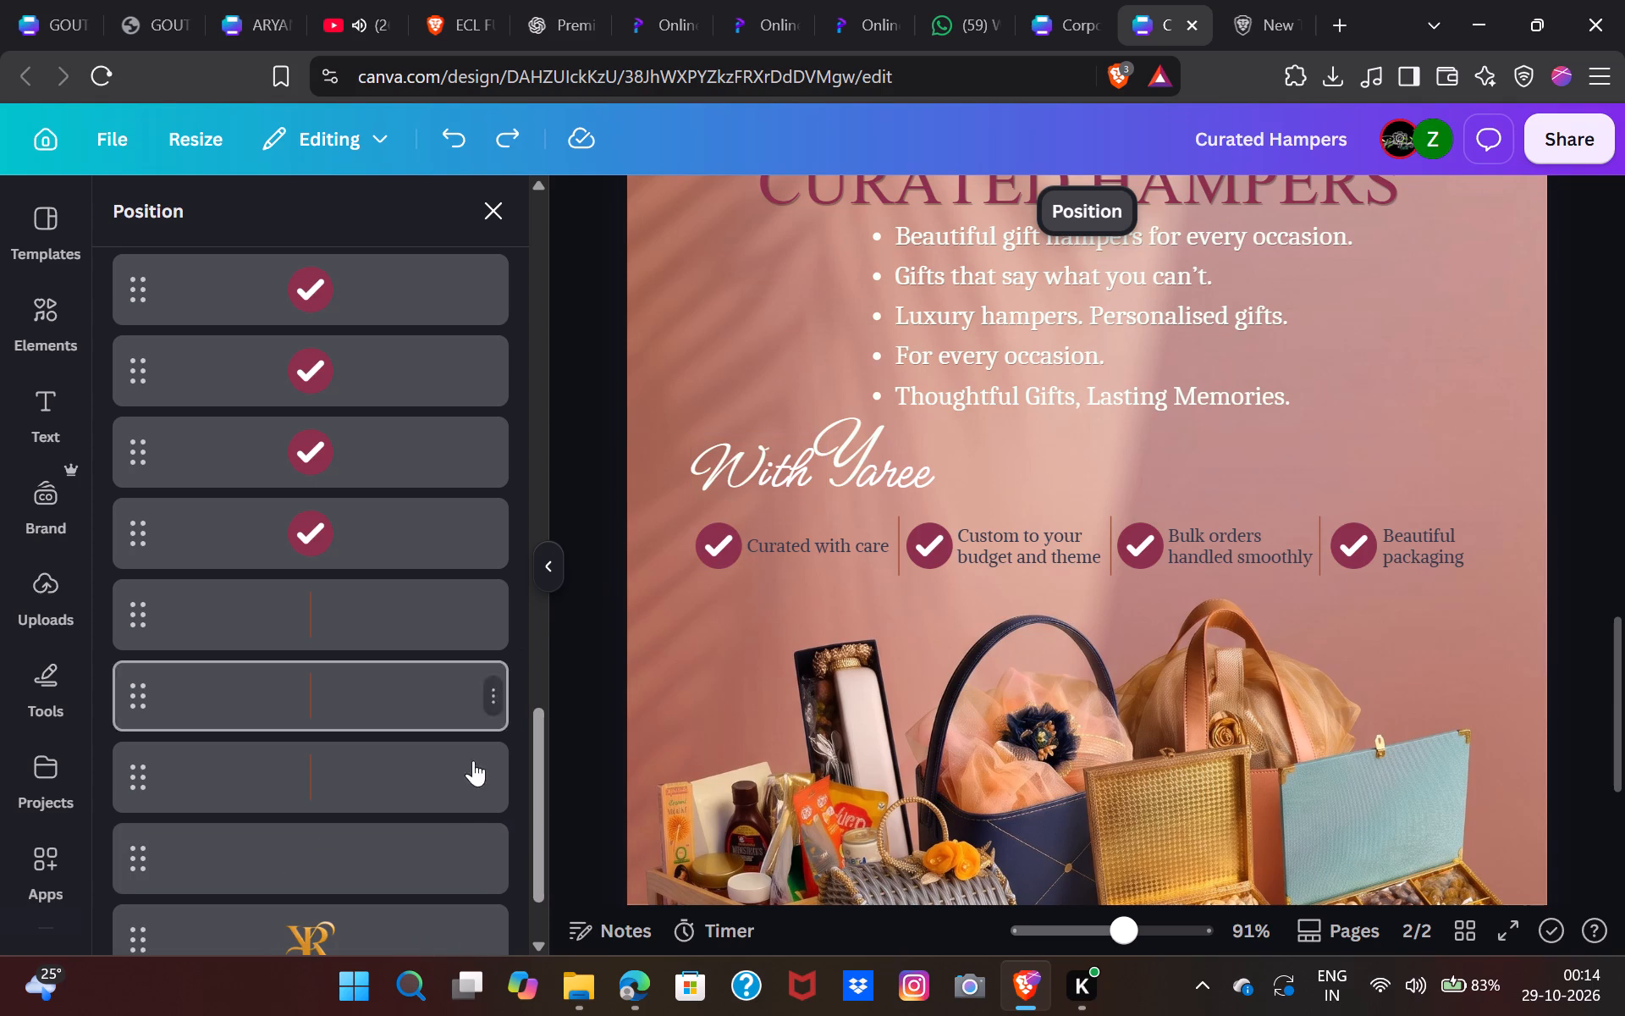
Enlarge and move the empty unfilled shape lying over With to check it, and delete it.
left_click(443, 860)
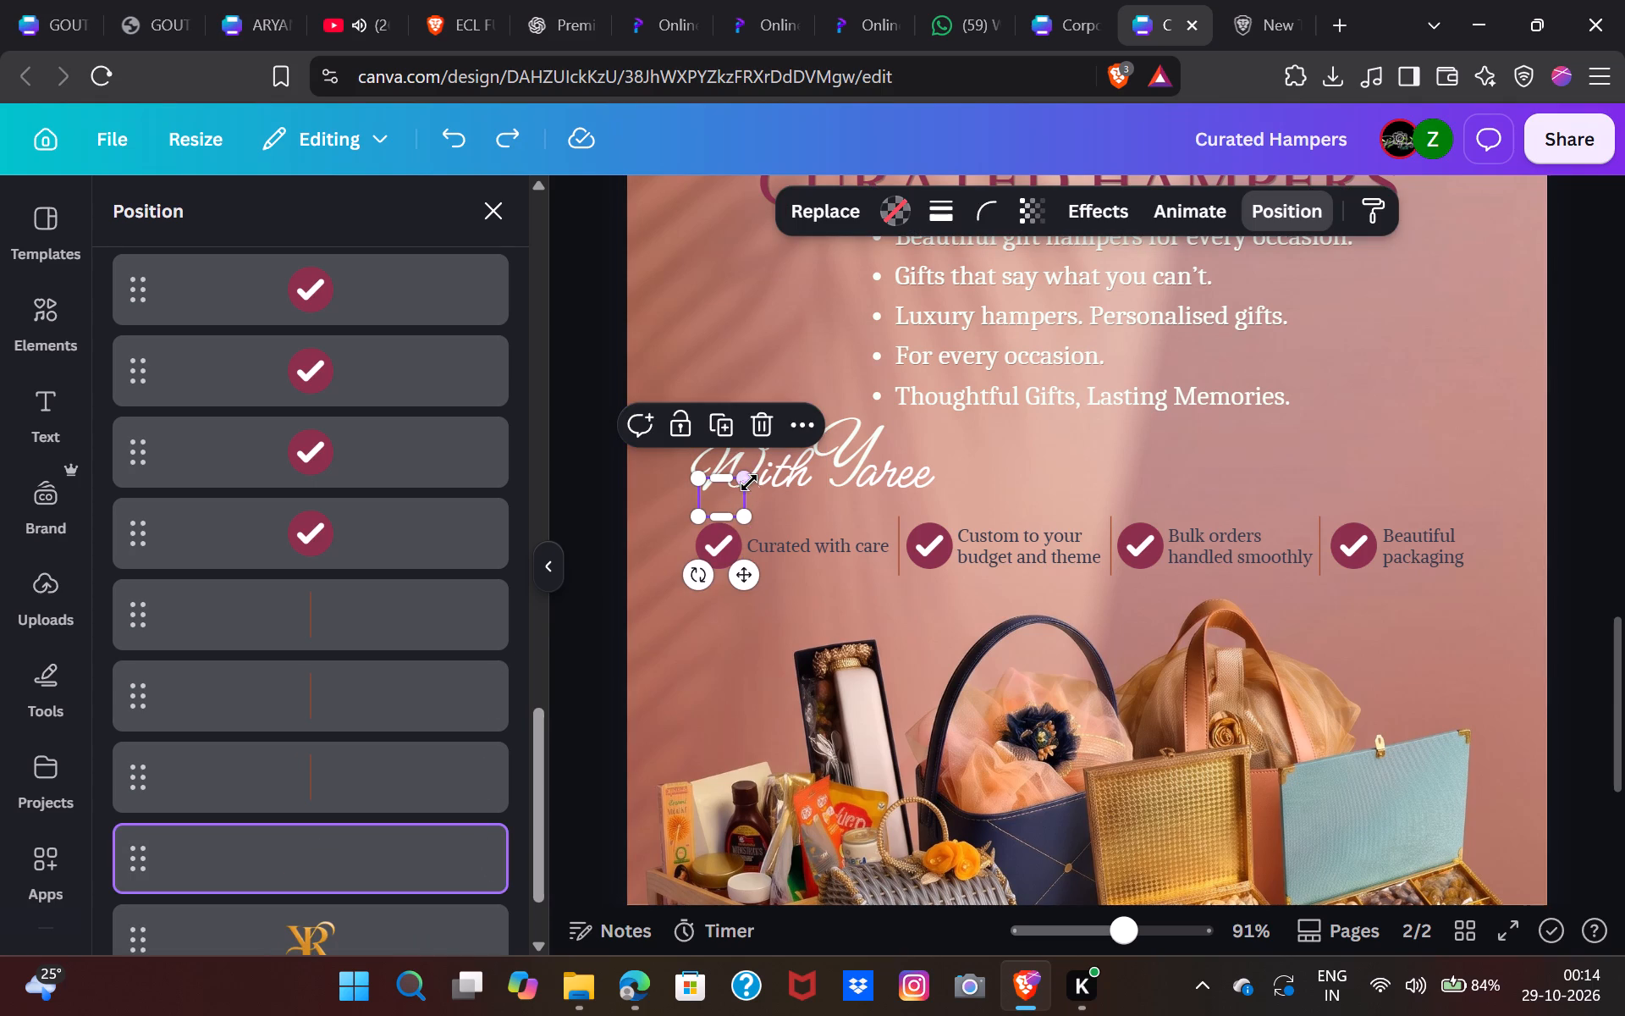
left_click_drag(748, 482, 1058, 157)
left_click_drag(939, 290, 1176, 489)
key("BackSpace")
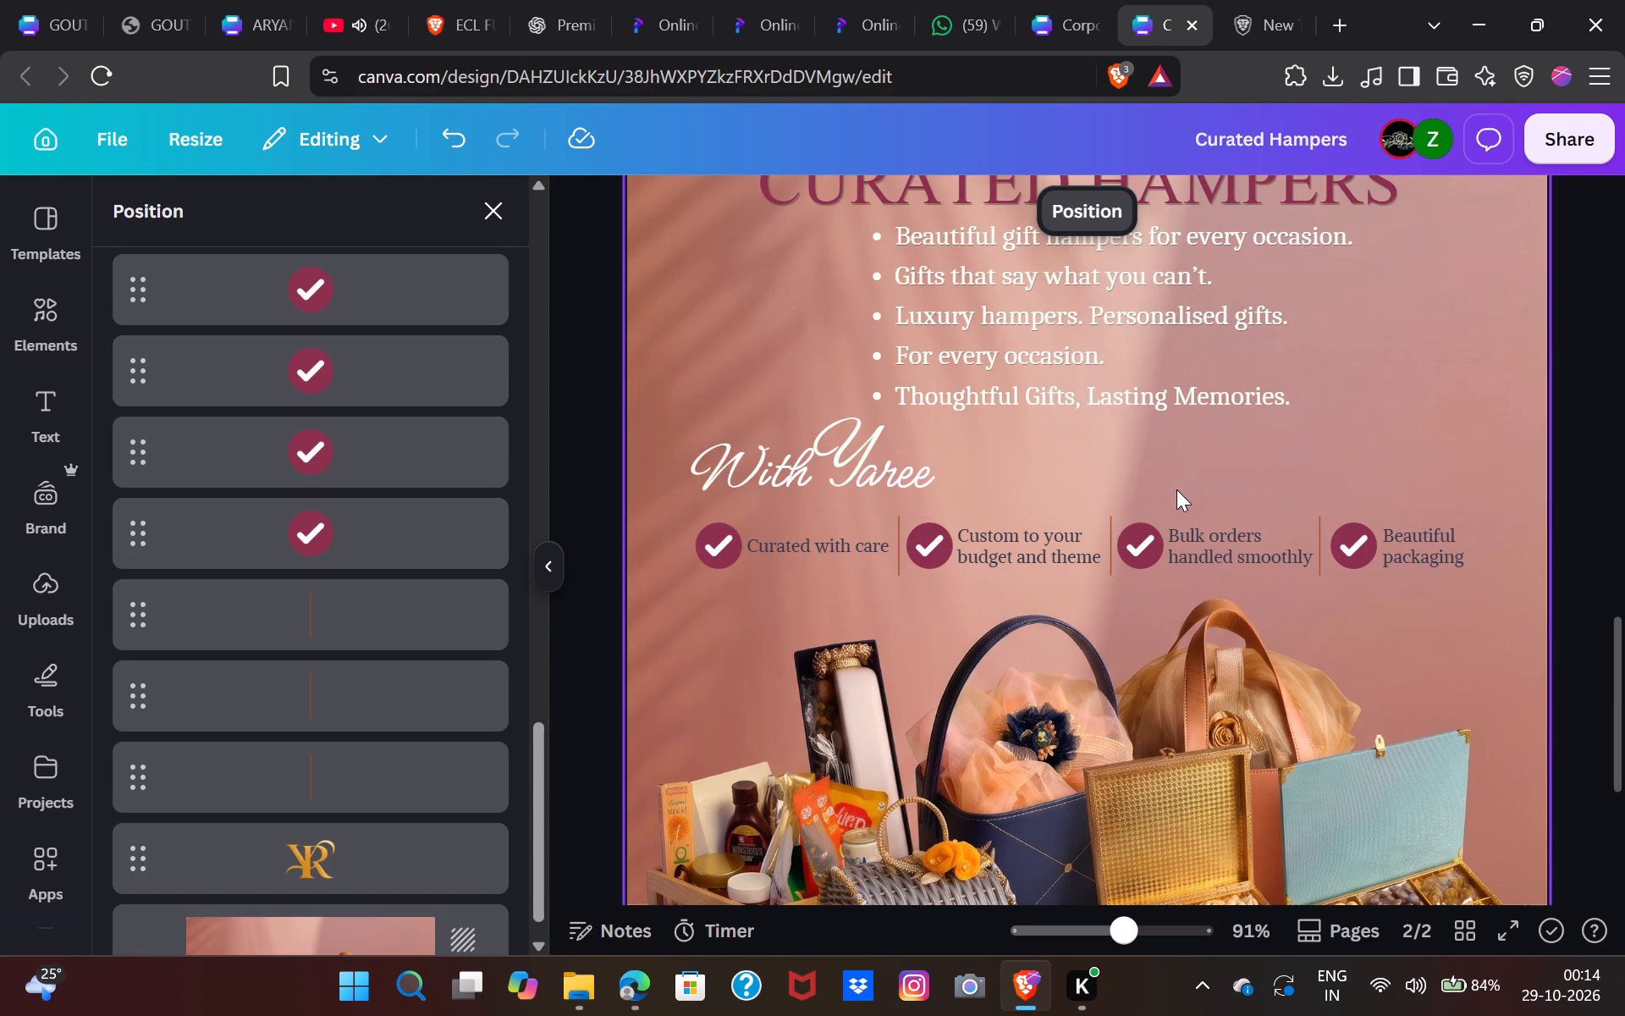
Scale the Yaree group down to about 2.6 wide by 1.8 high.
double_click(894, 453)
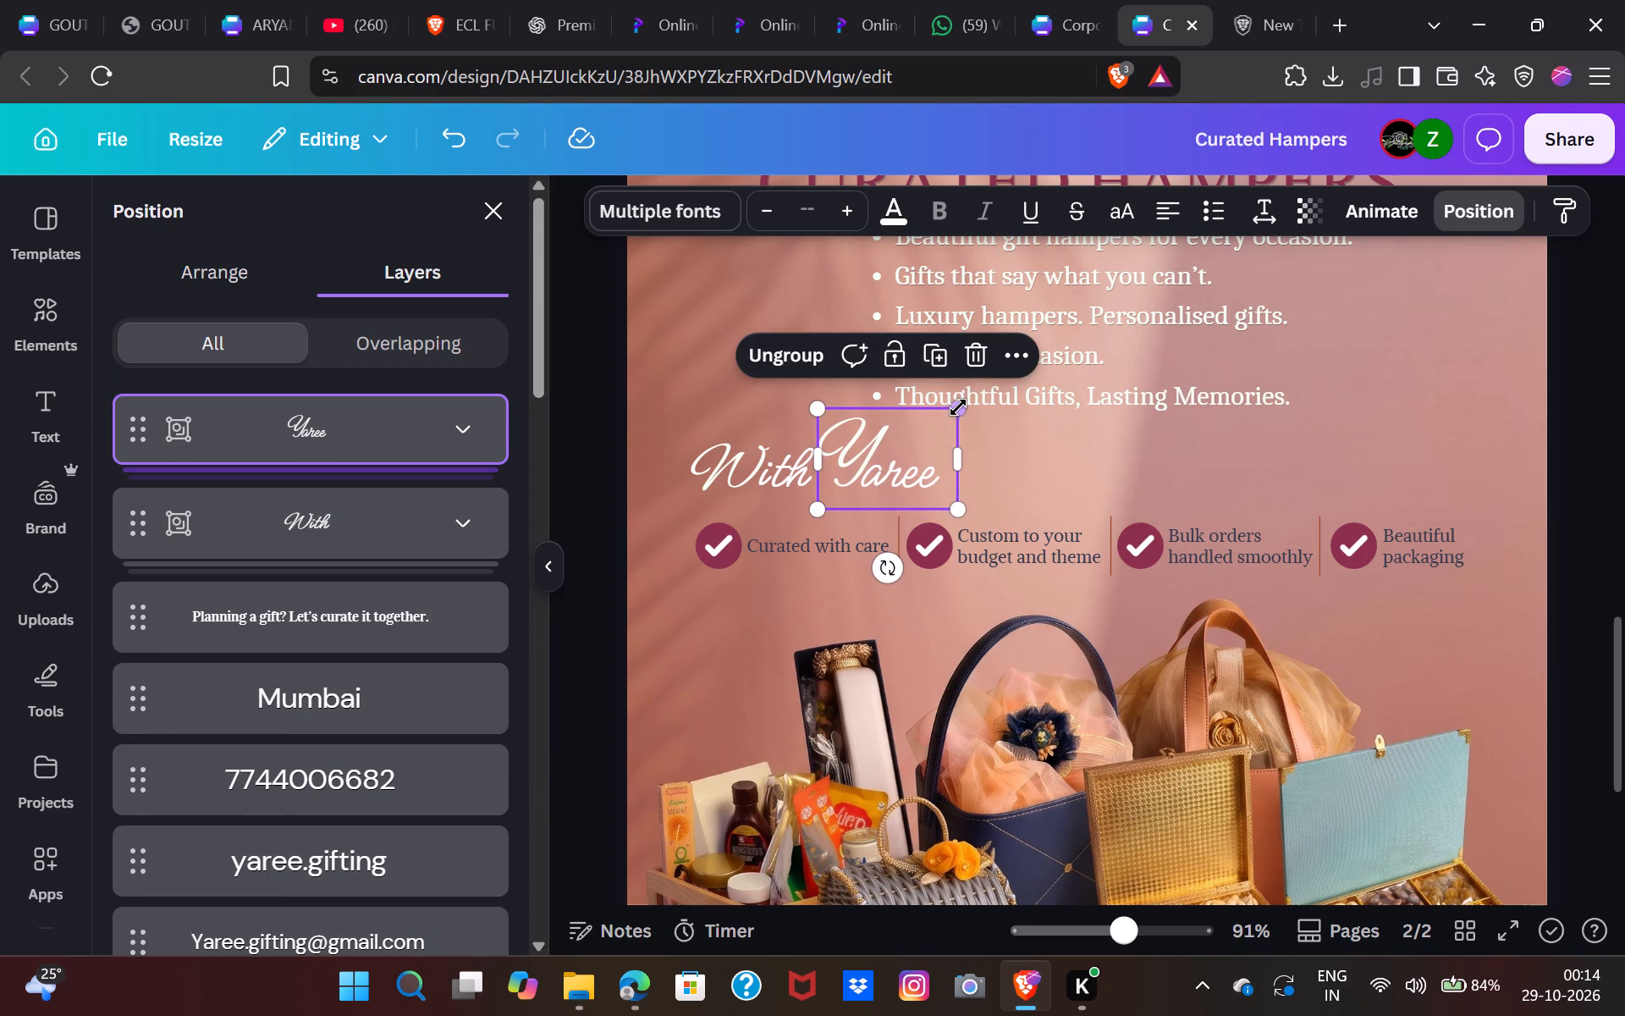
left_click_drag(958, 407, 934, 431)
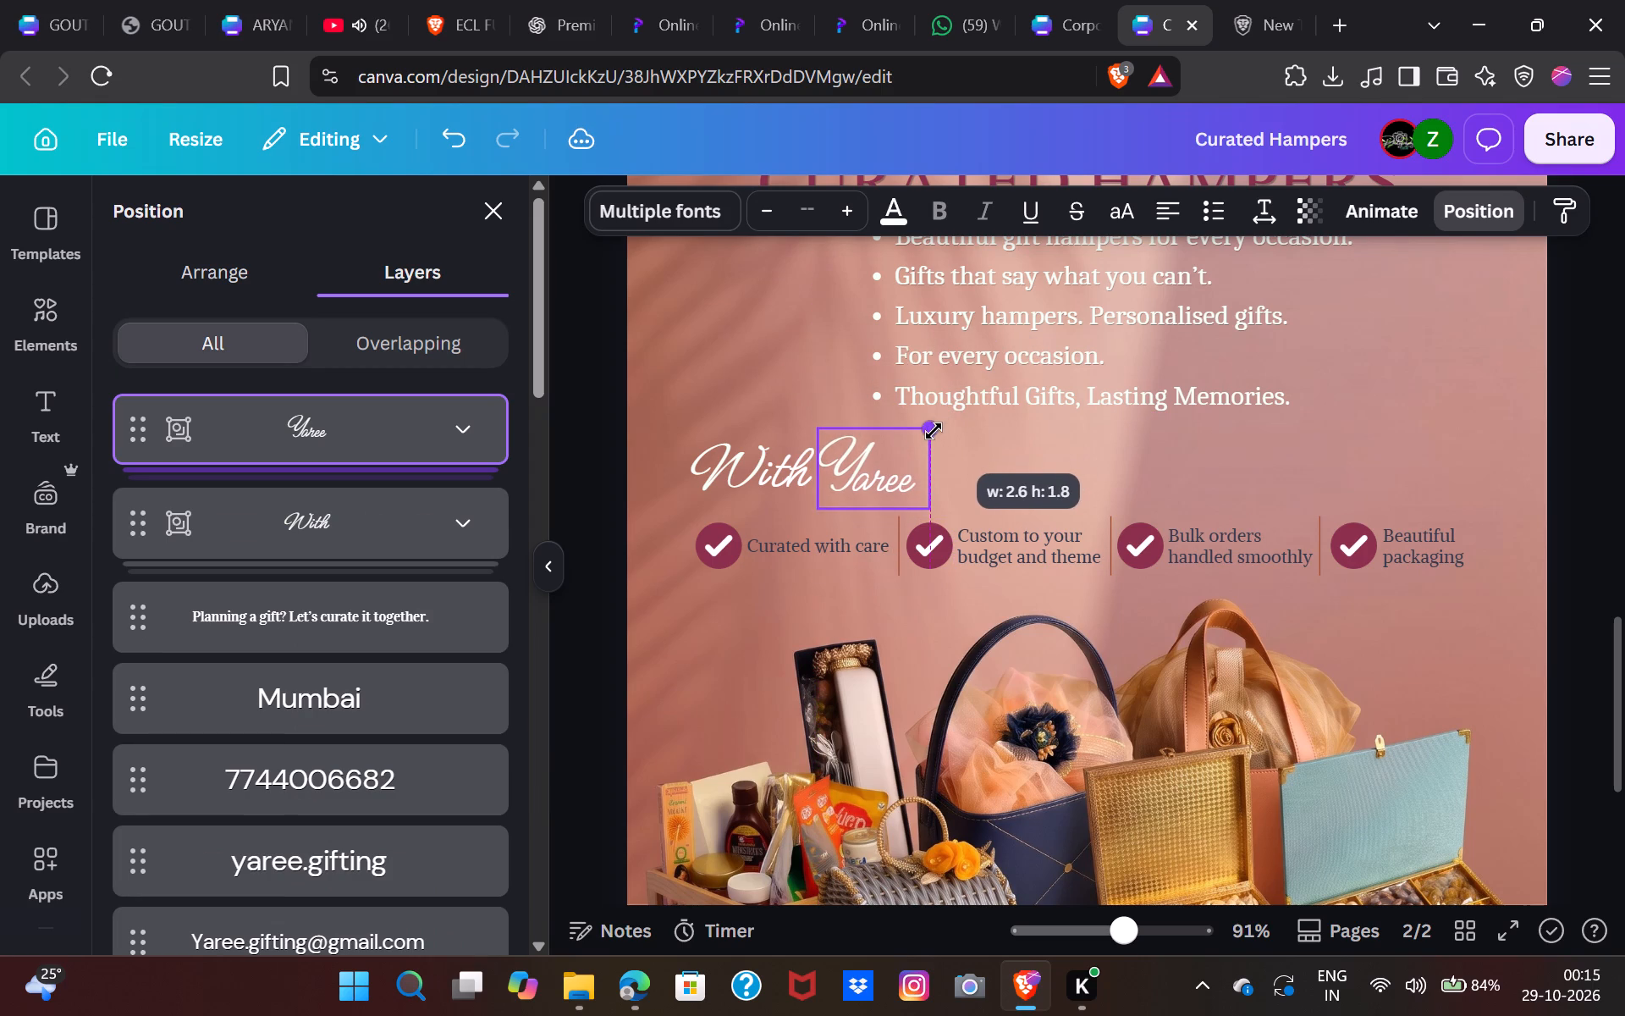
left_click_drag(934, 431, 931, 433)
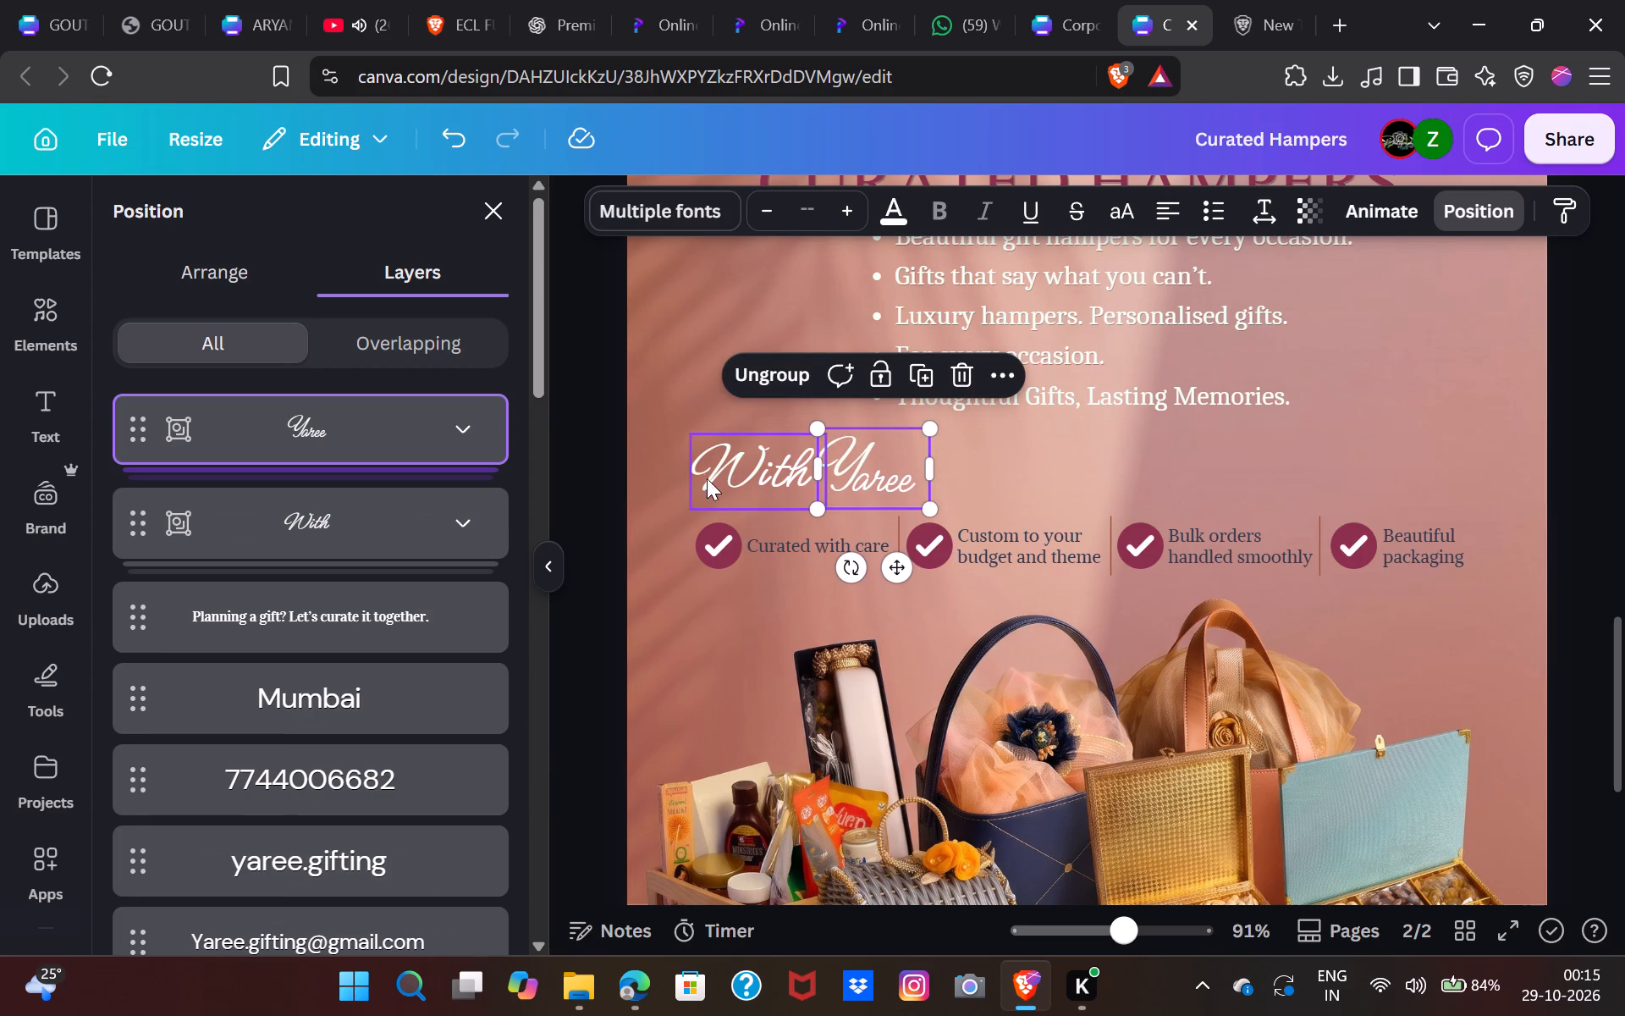
Shrink the With group and place it just before Yaree, aligned to the bottom of the Yaree group.
left_click(709, 477)
left_click_drag(696, 505, 738, 494)
left_click_drag(775, 463, 758, 483)
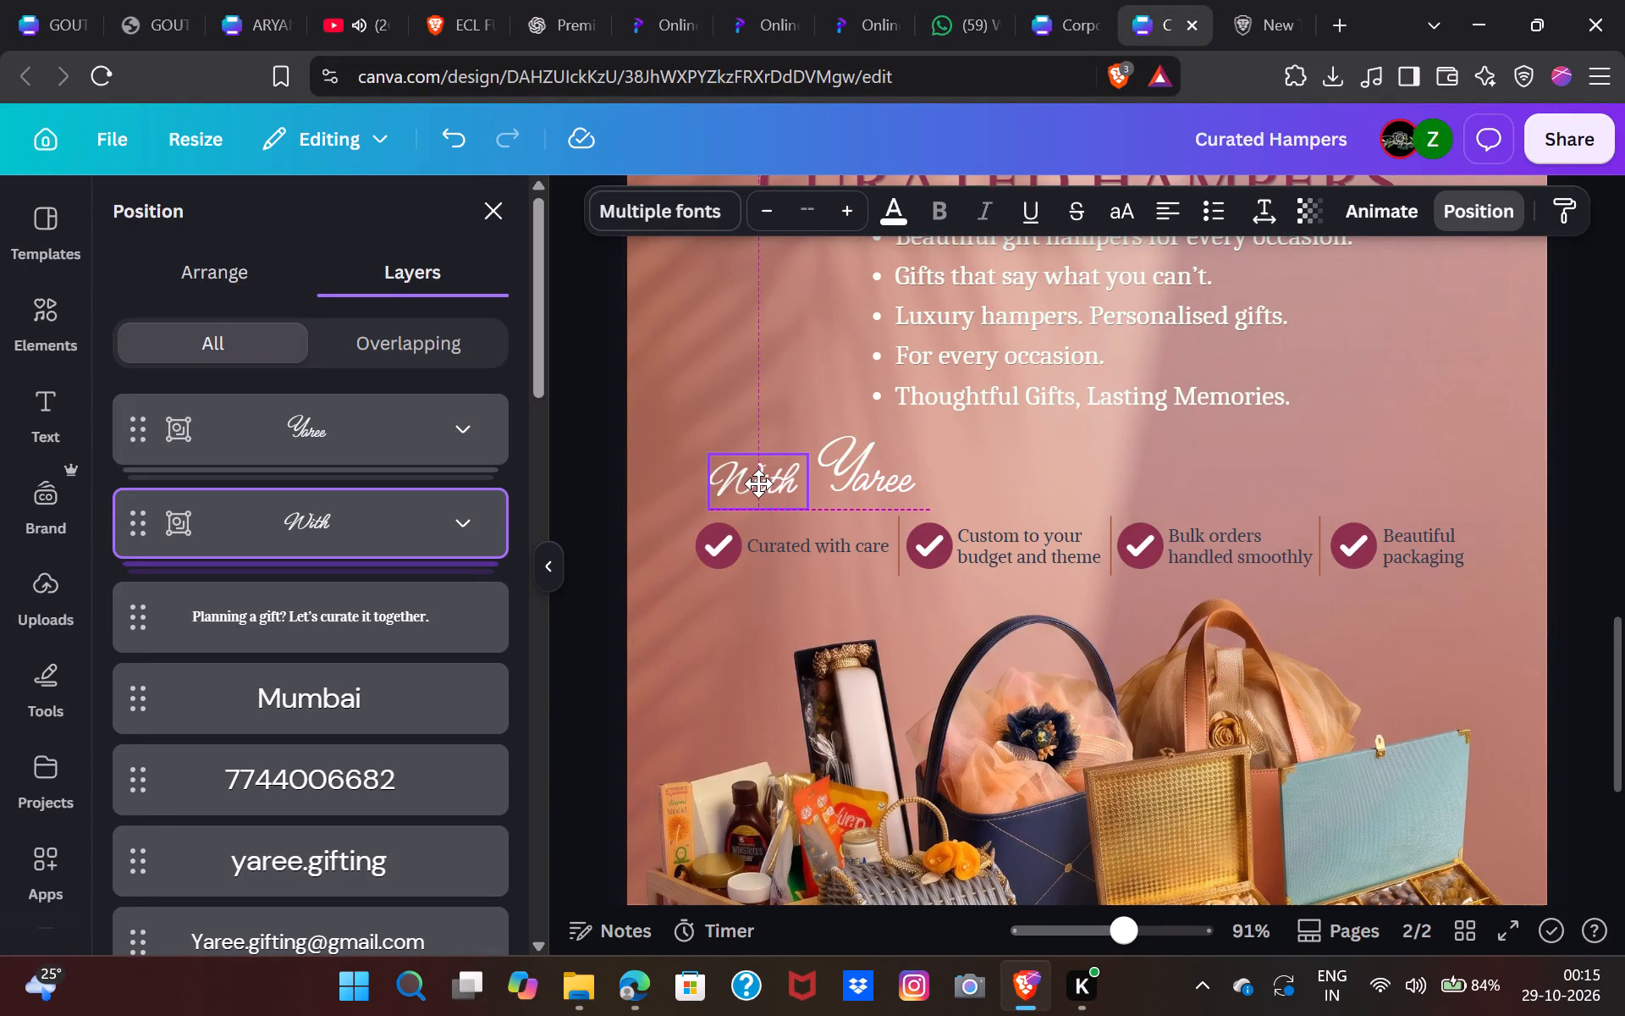
left_click_drag(758, 483, 759, 482)
Enlarge the Yaree group well beyond With's size and shift it back until its Y meets the end of With.
left_click(875, 472)
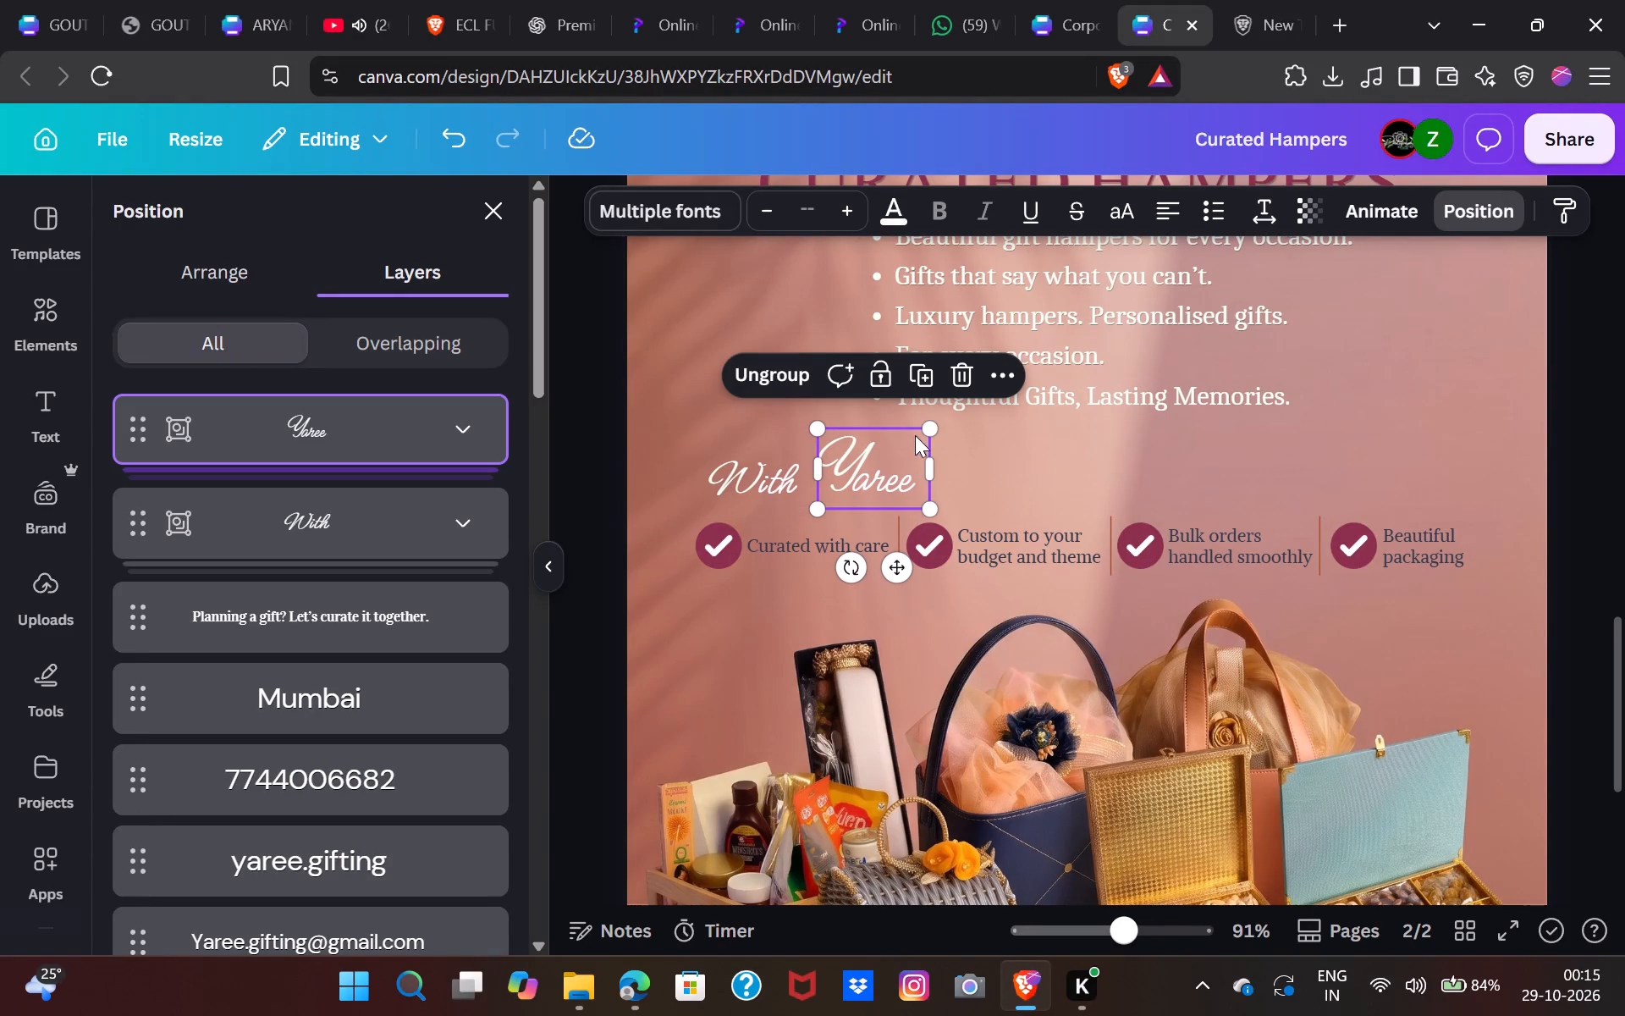
left_click_drag(933, 421, 956, 408)
left_click_drag(899, 436, 879, 438)
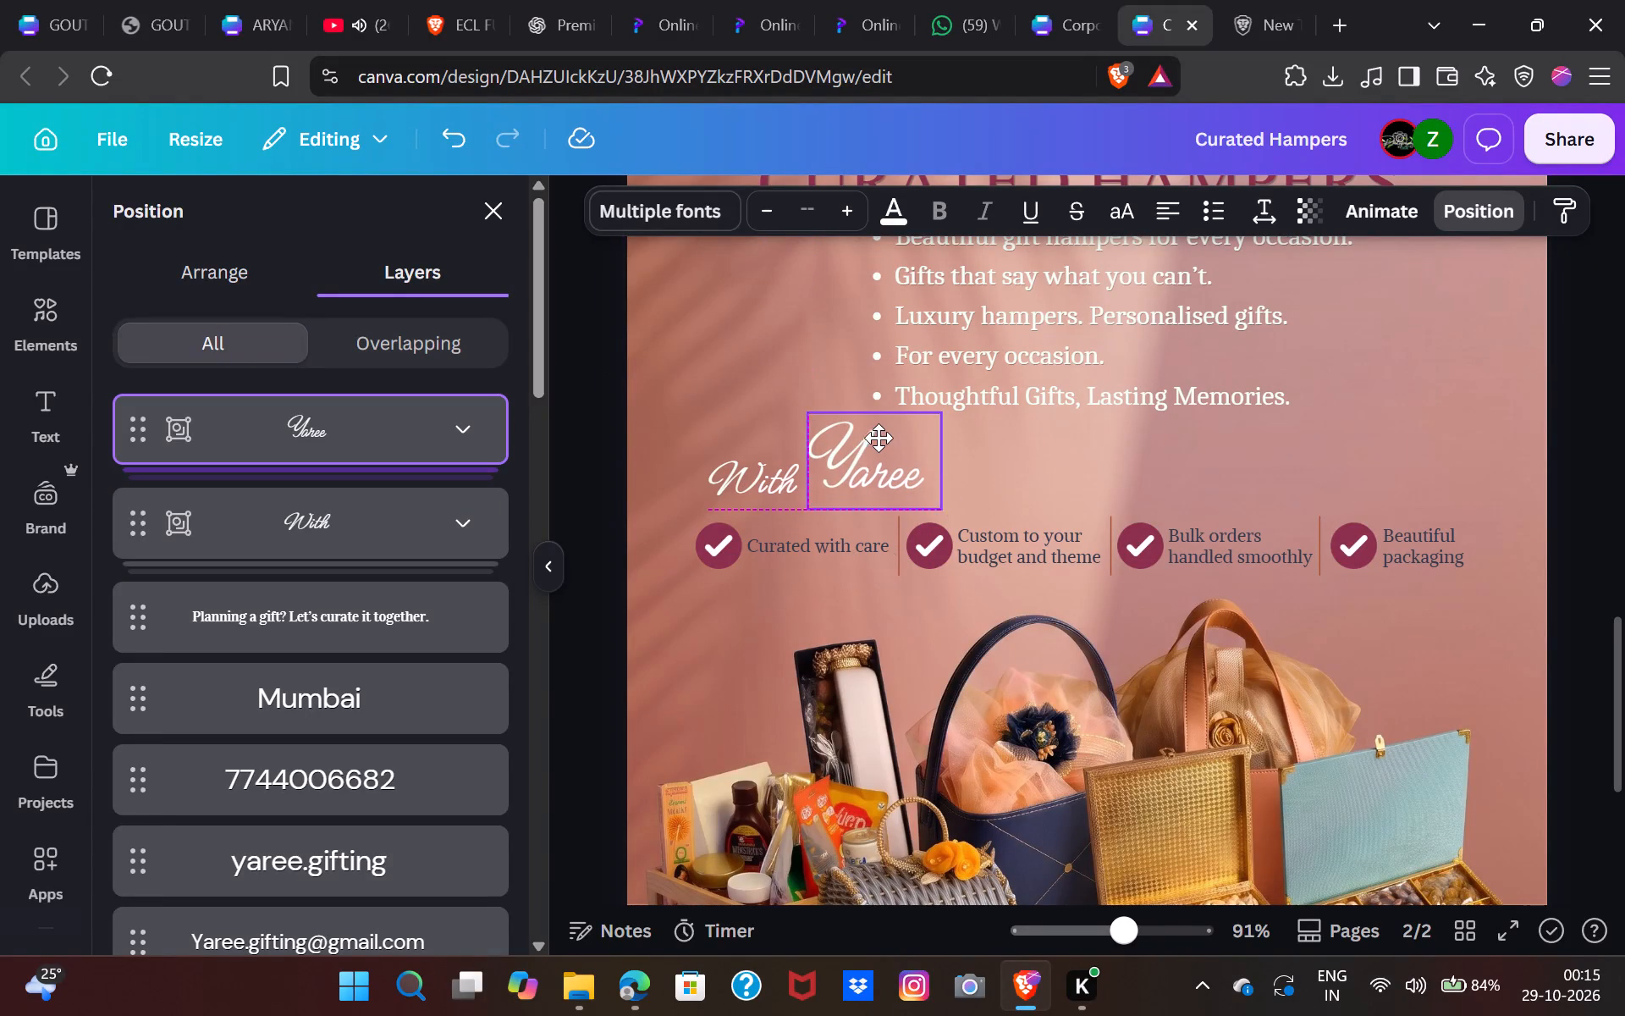
left_click_drag(879, 438, 874, 443)
left_click_drag(939, 421, 966, 398)
left_click_drag(884, 434, 868, 436)
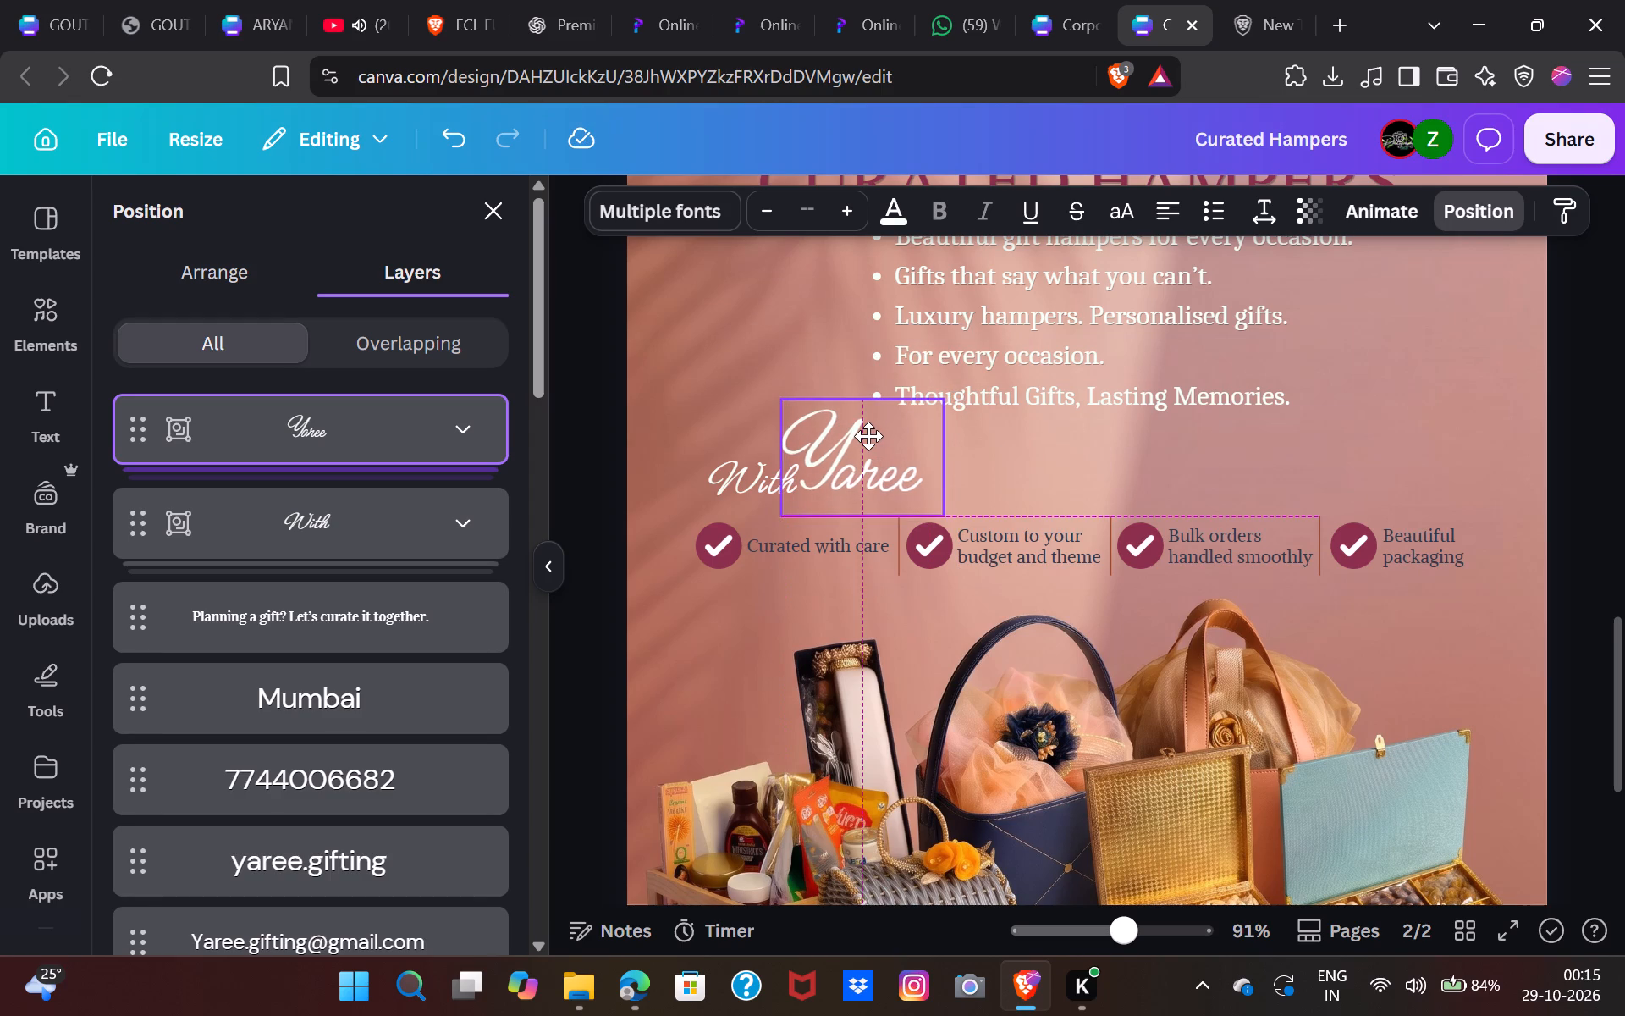
left_click_drag(868, 436, 868, 439)
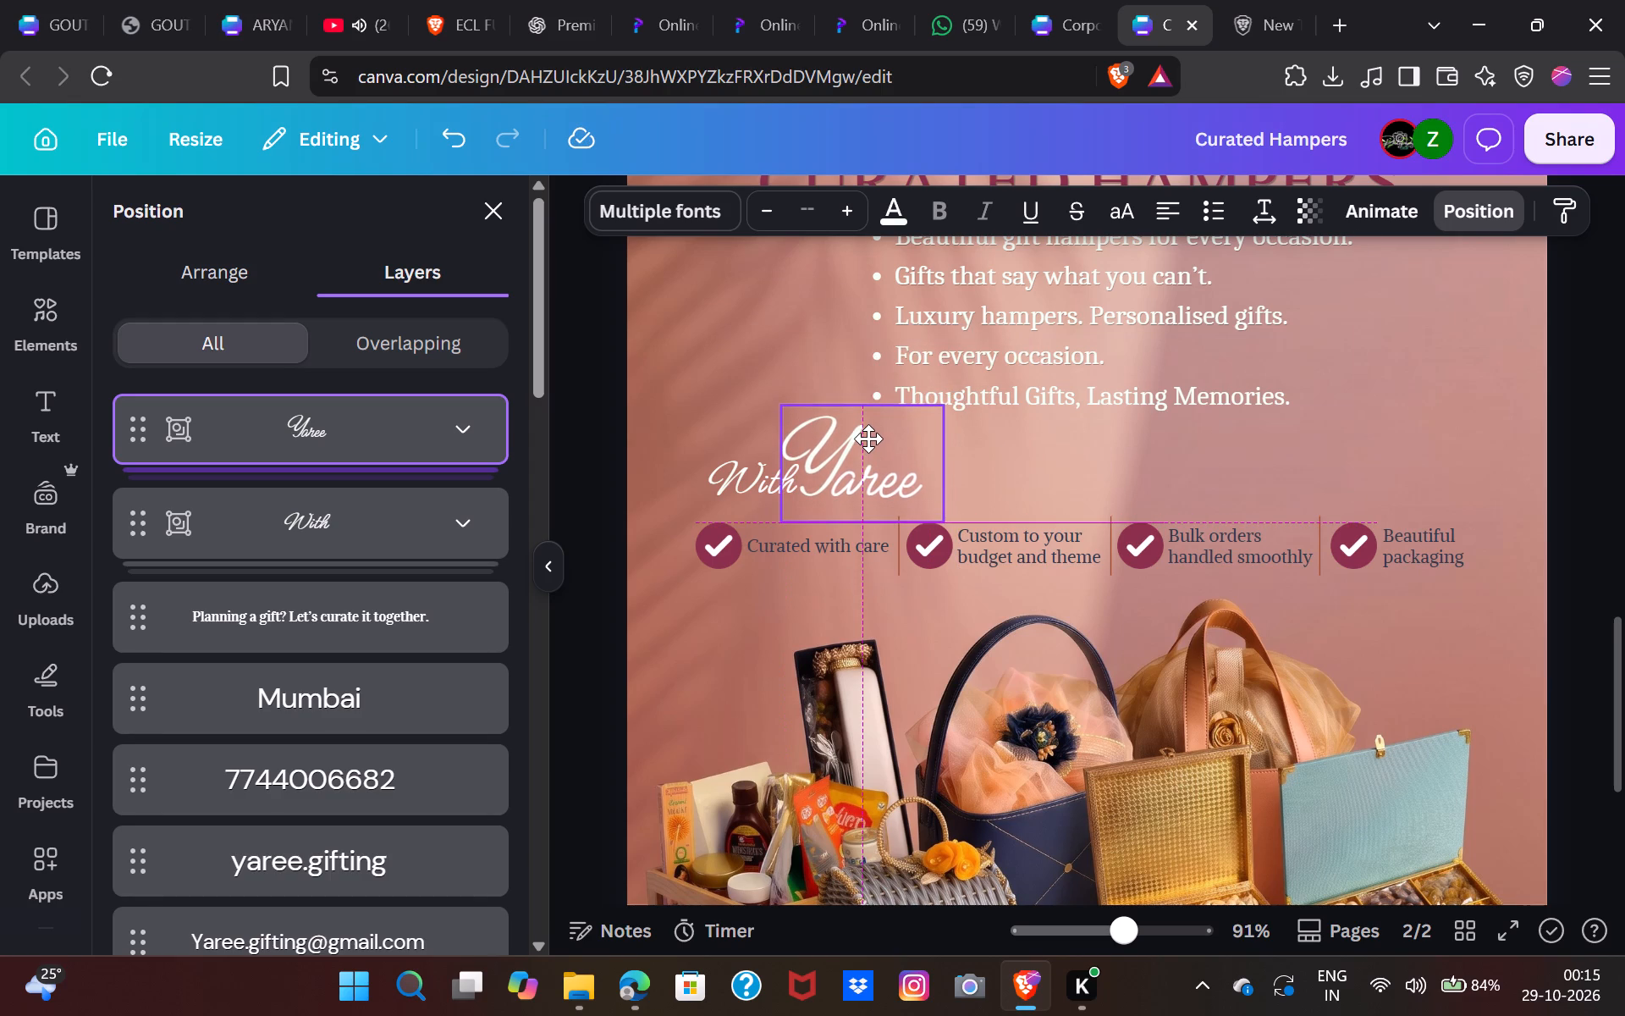
left_click_drag(868, 439, 869, 439)
left_click(680, 429)
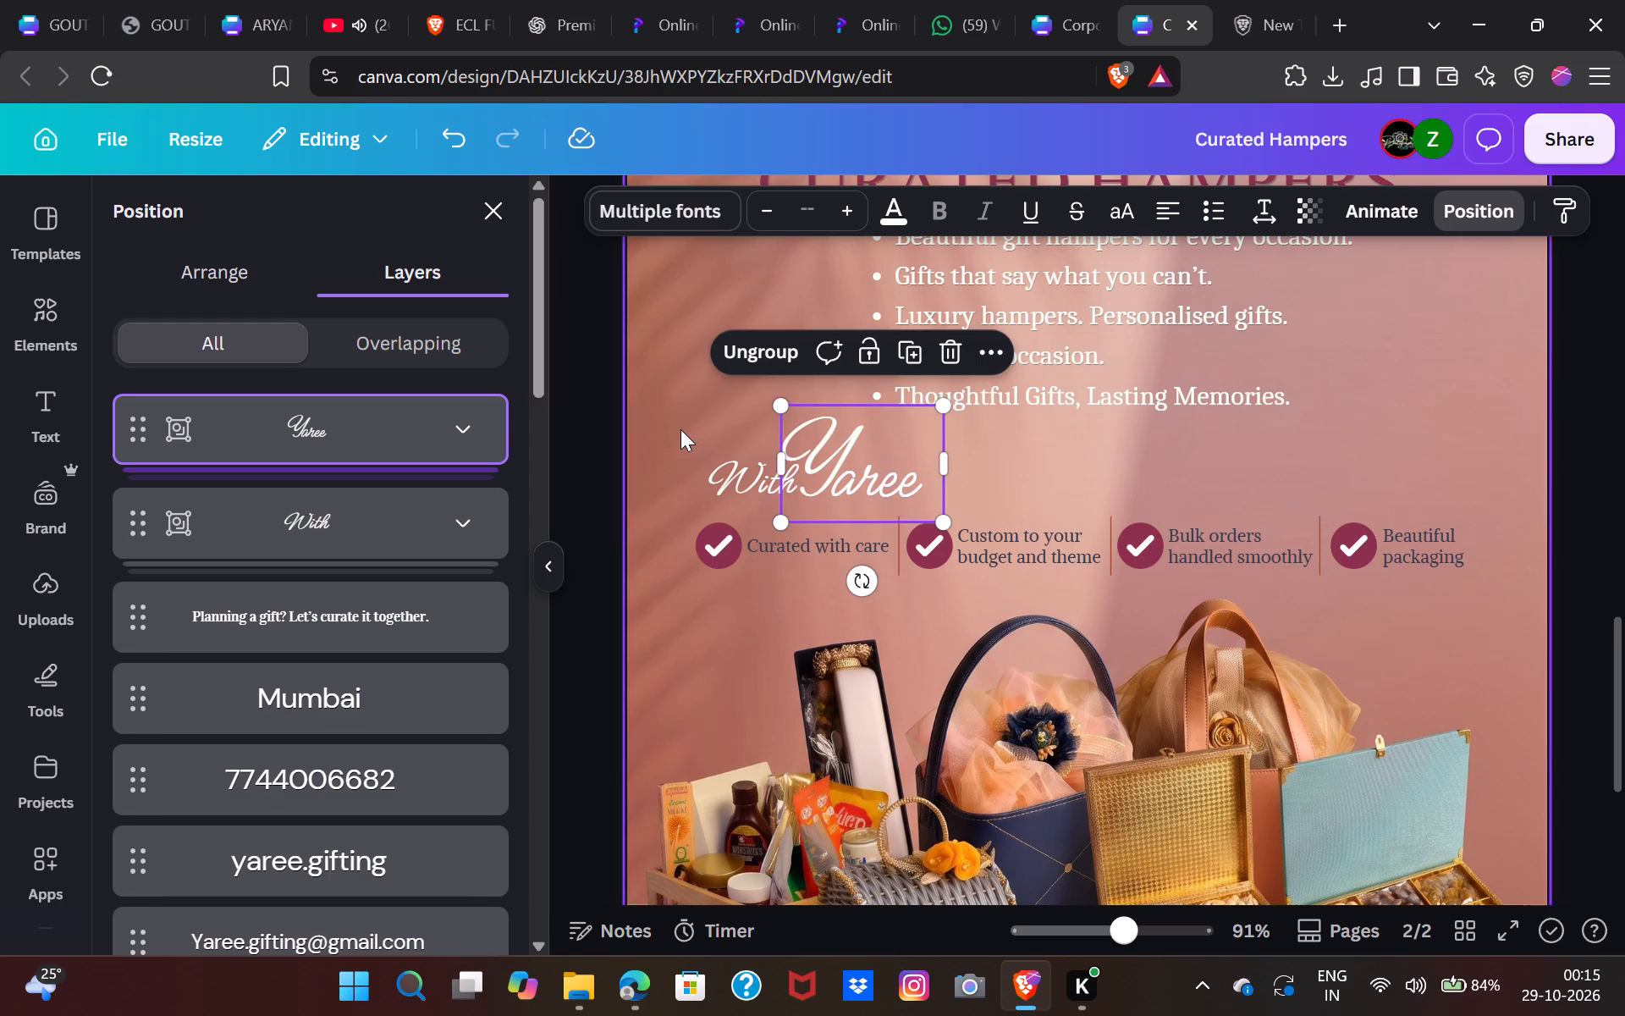
left_click(611, 483)
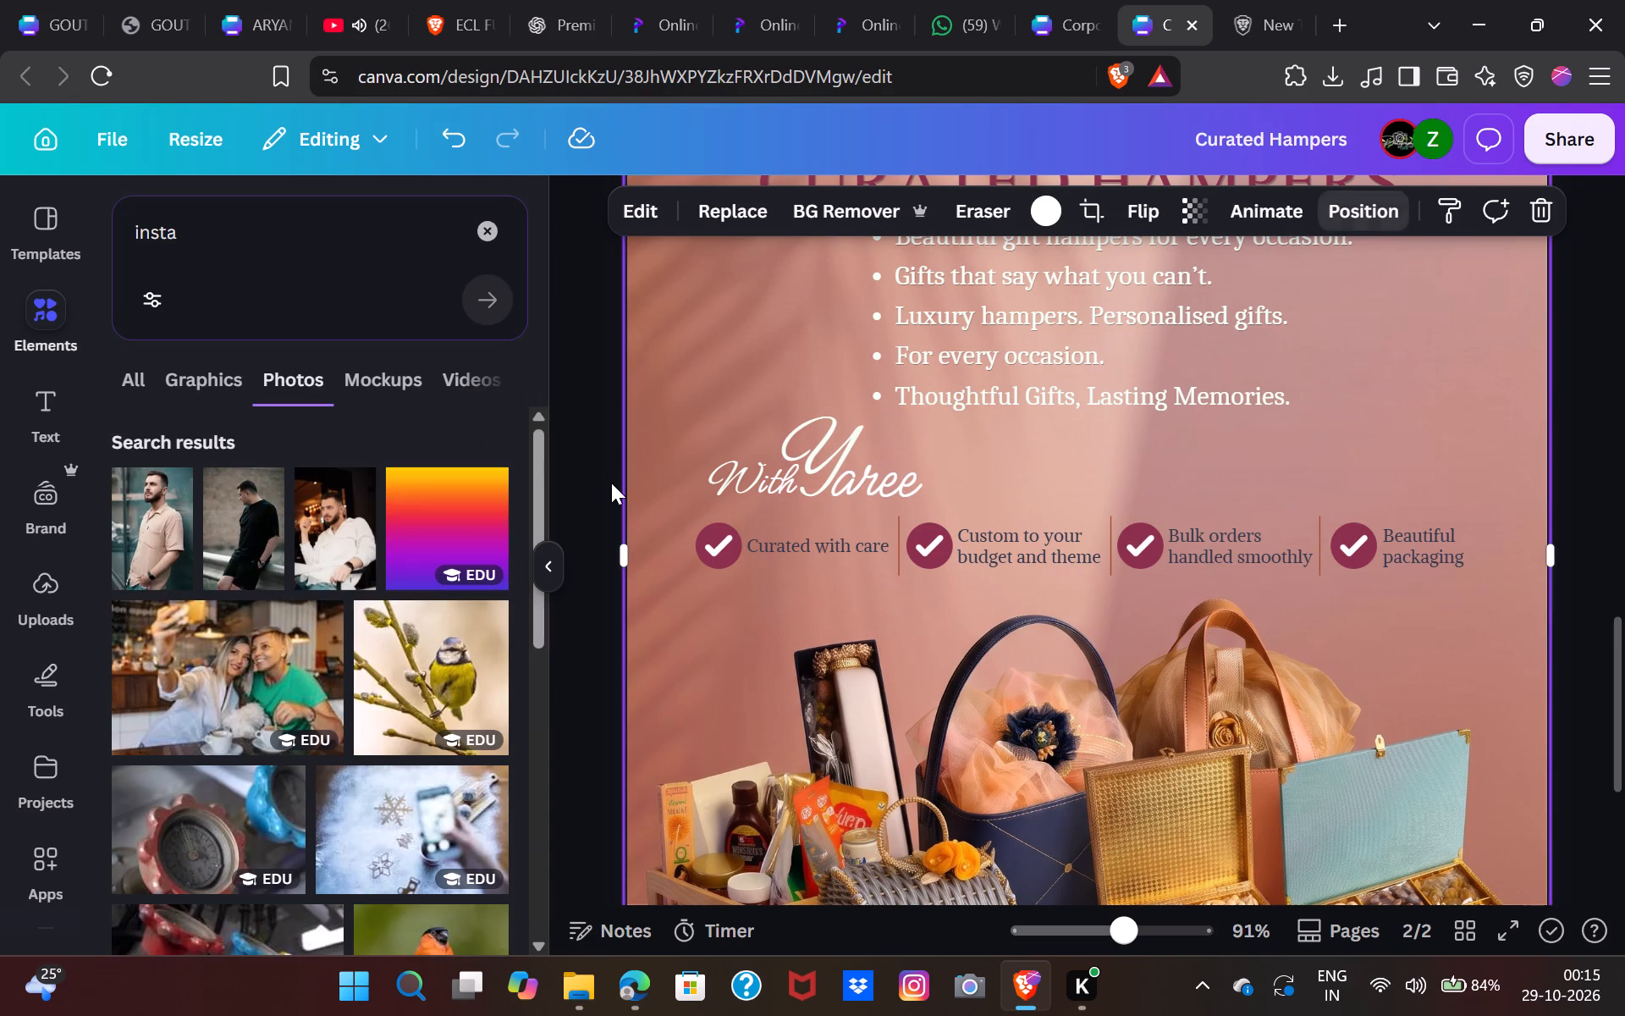
Select the With group in front of Yaree.
left_click(729, 475)
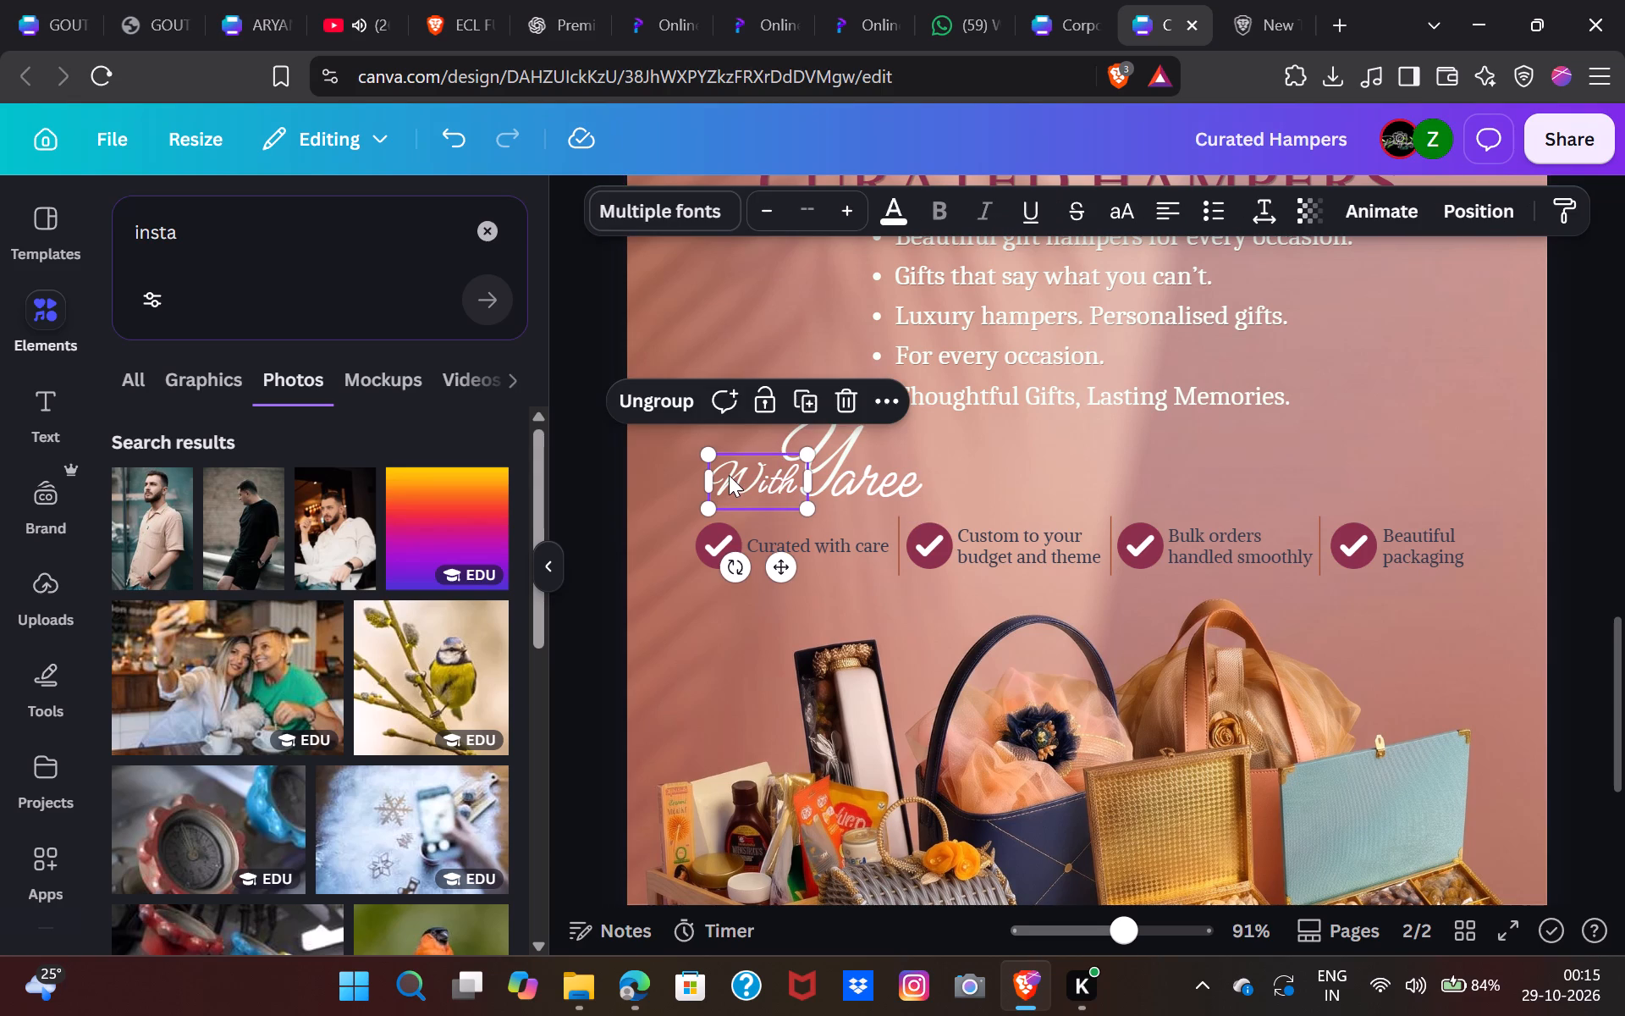
Nudge the With group slightly left, away from Yaree, and deselect it.
key("Left")
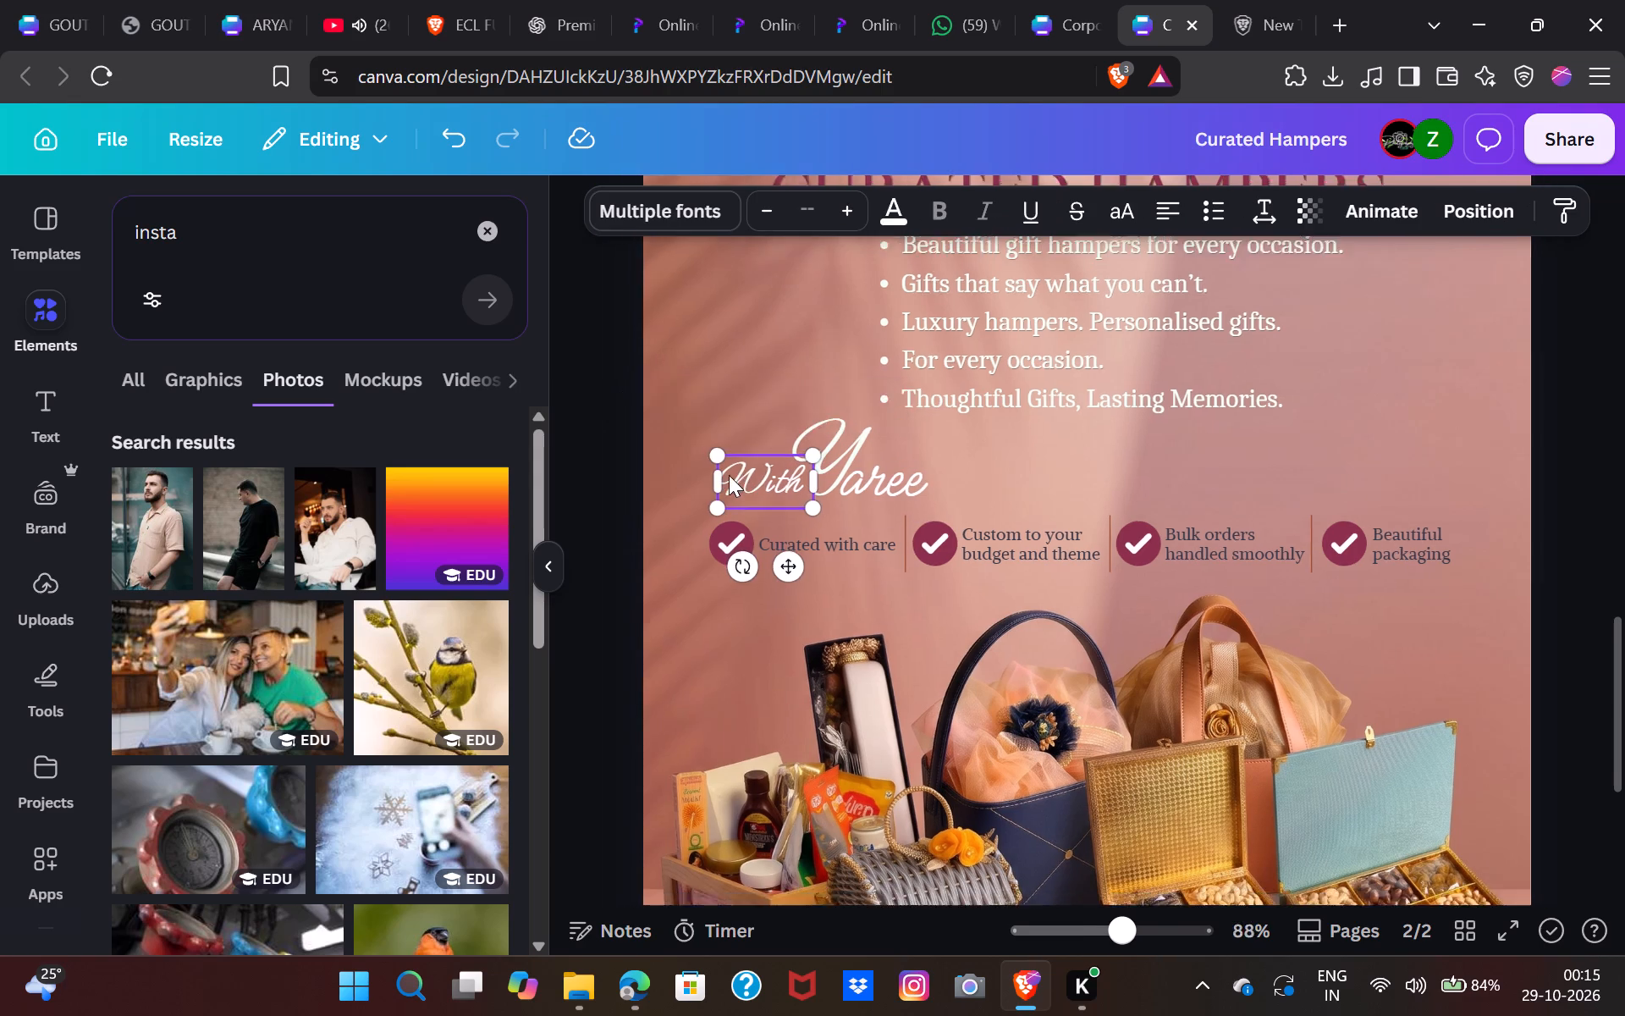
left_click(729, 478)
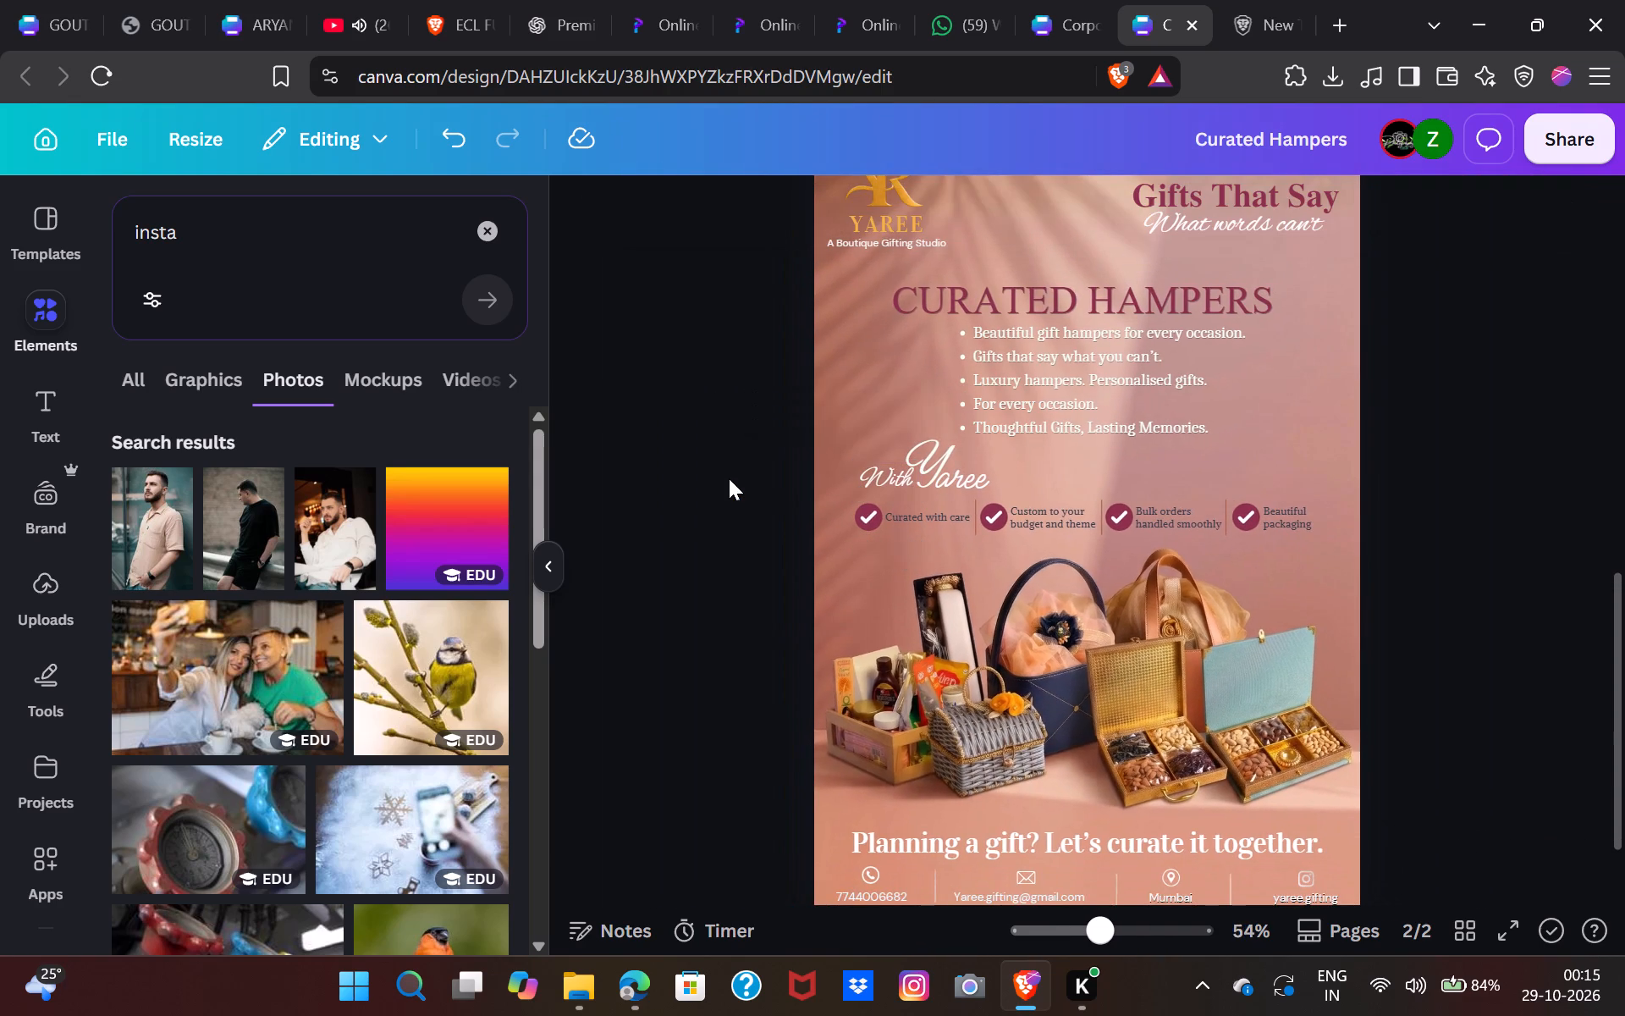
Review pages 1 and 2 of the Curated Hampers design, comparing their layouts and the With Yaree heading.
scroll(729, 478, "up", 3)
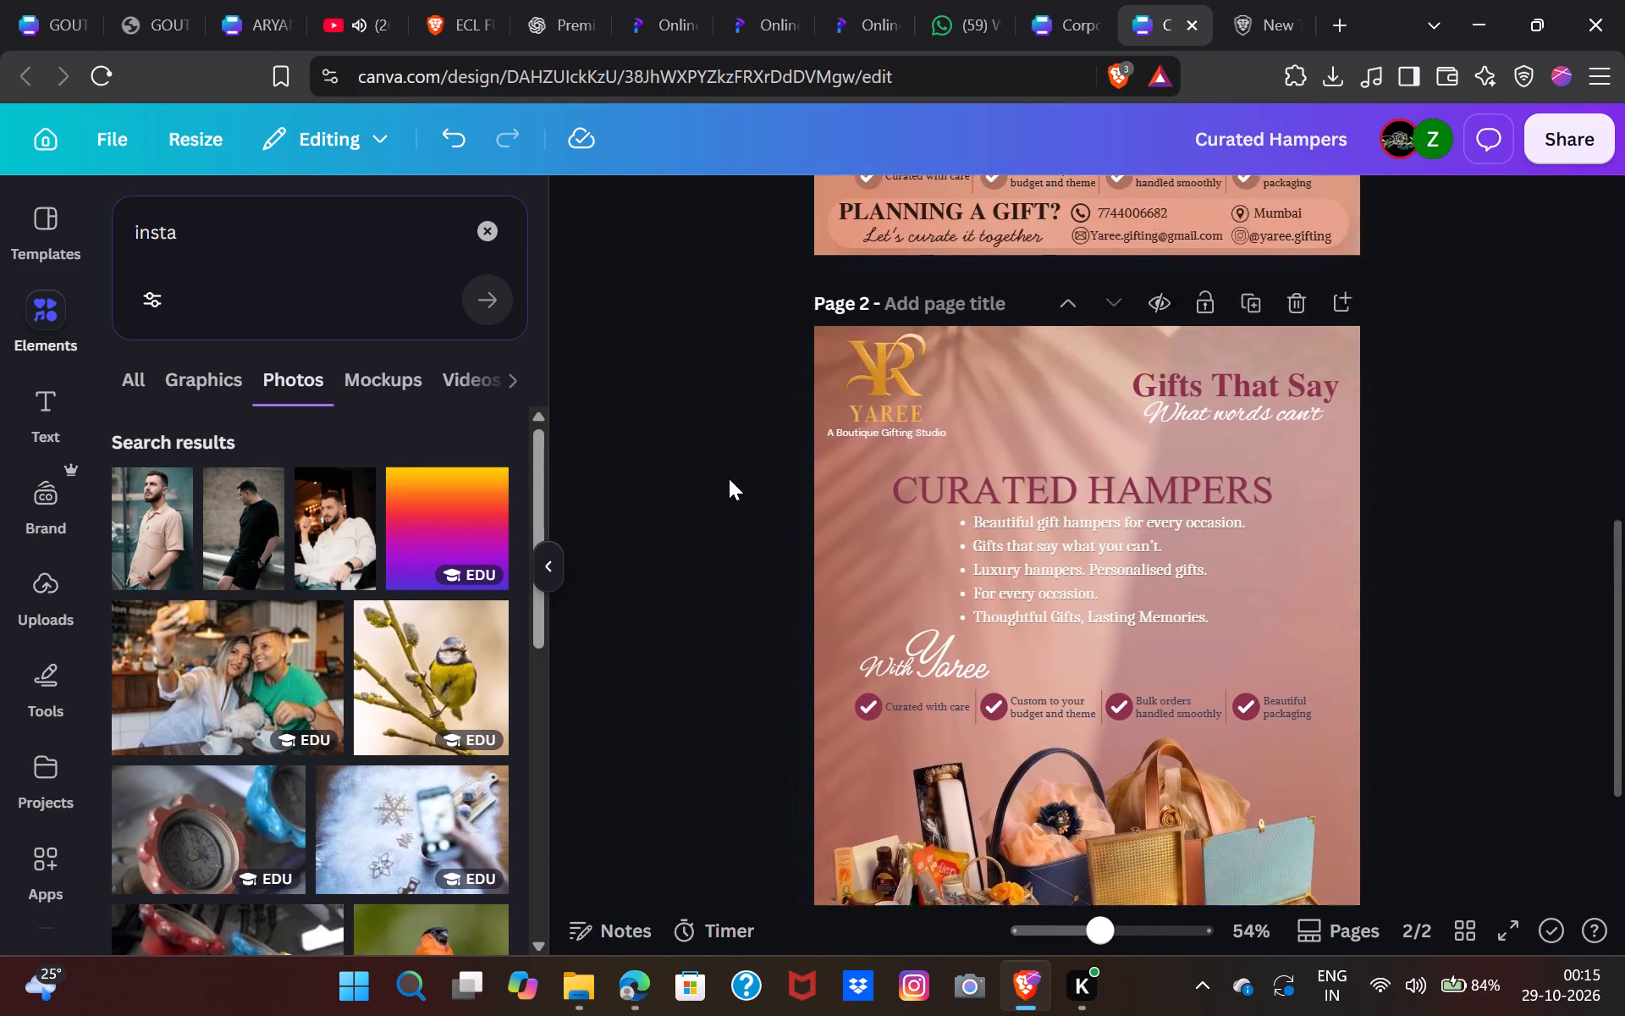
scroll(729, 478, "down", 3)
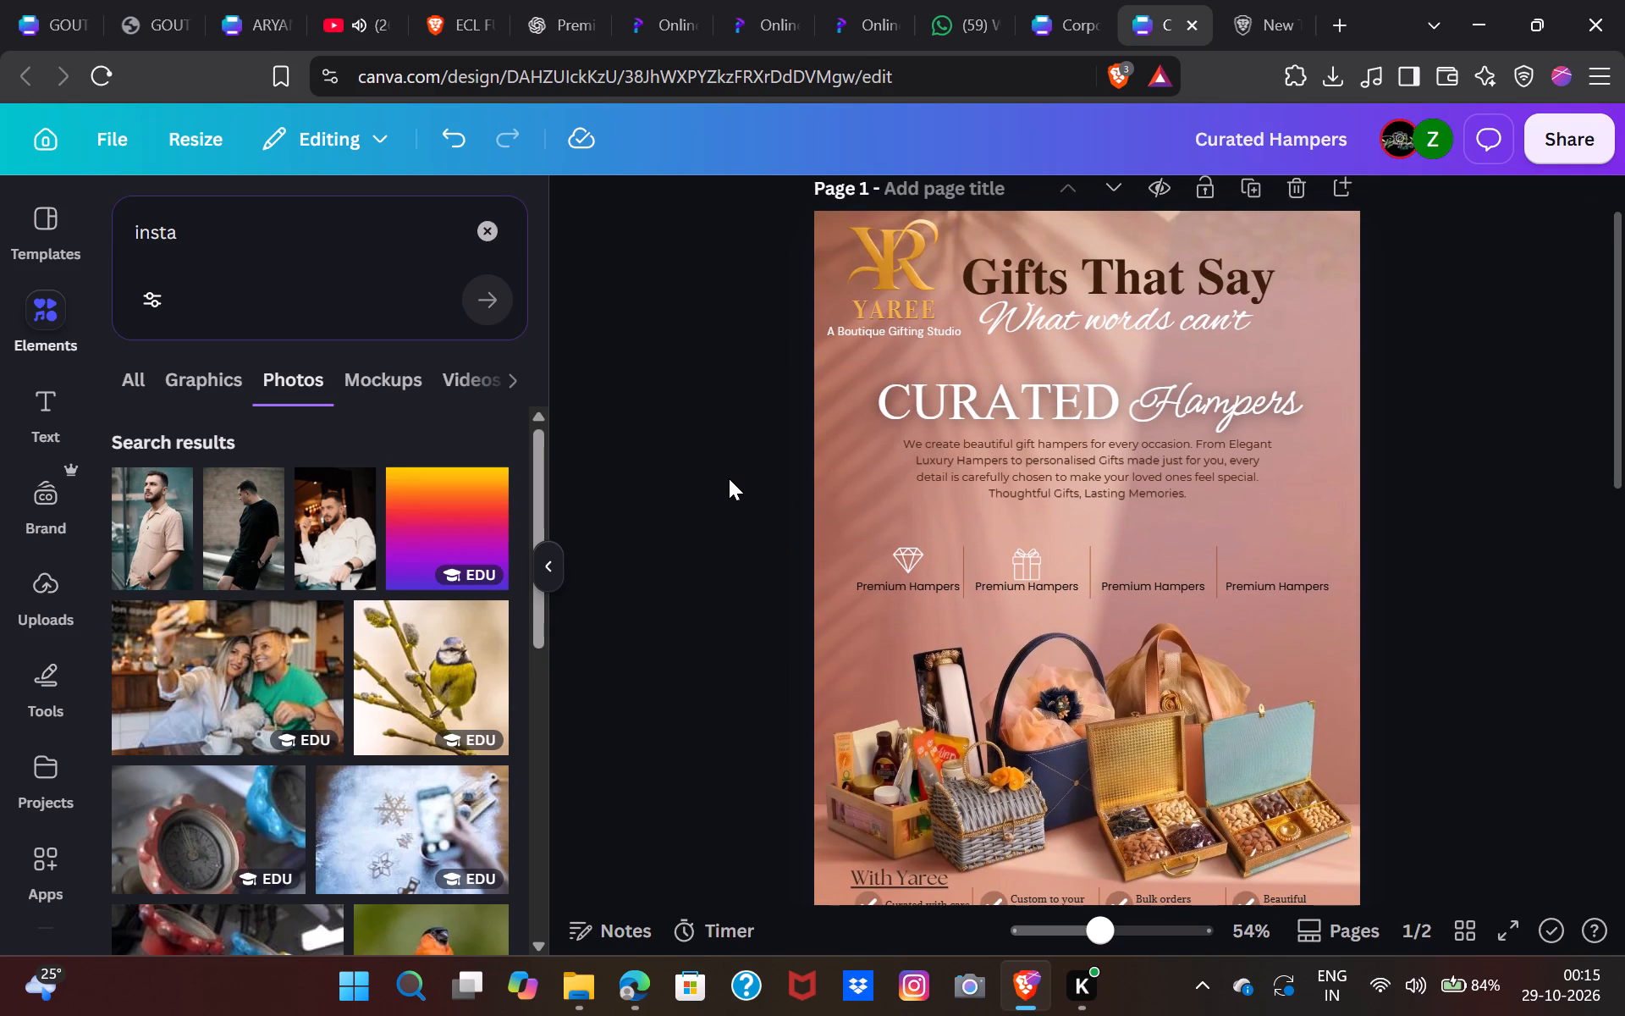
scroll(729, 478, "down", 2)
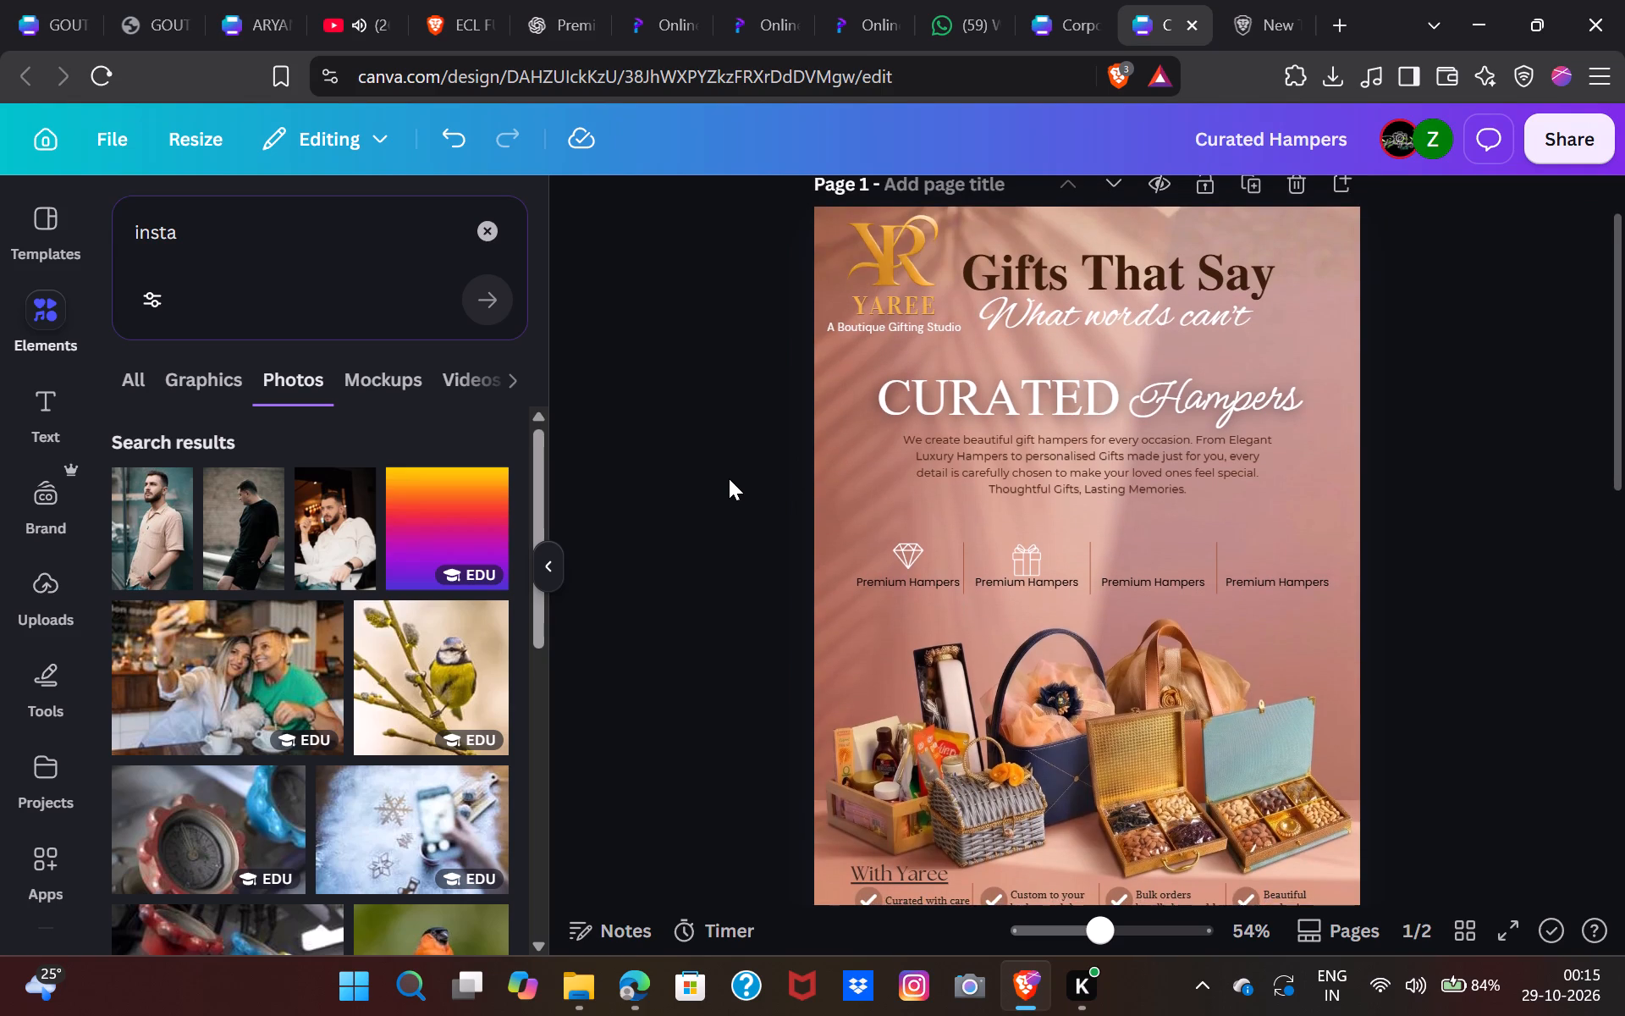
scroll(729, 478, "down", 3)
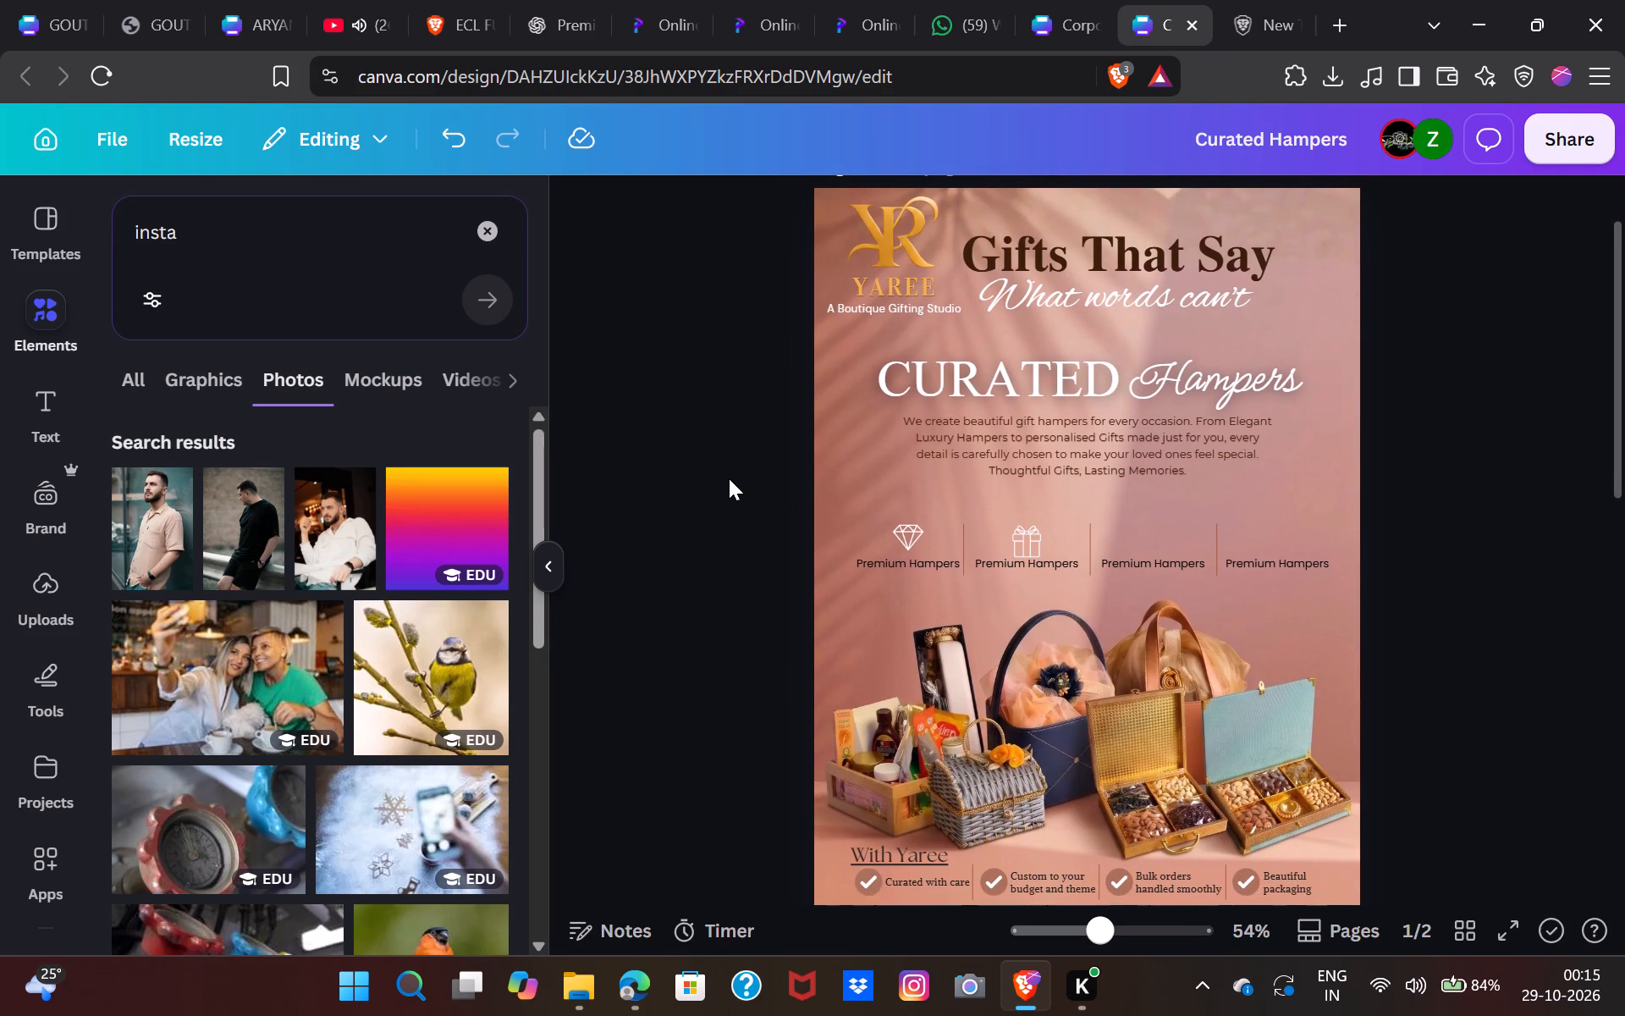
scroll(729, 478, "down", 2)
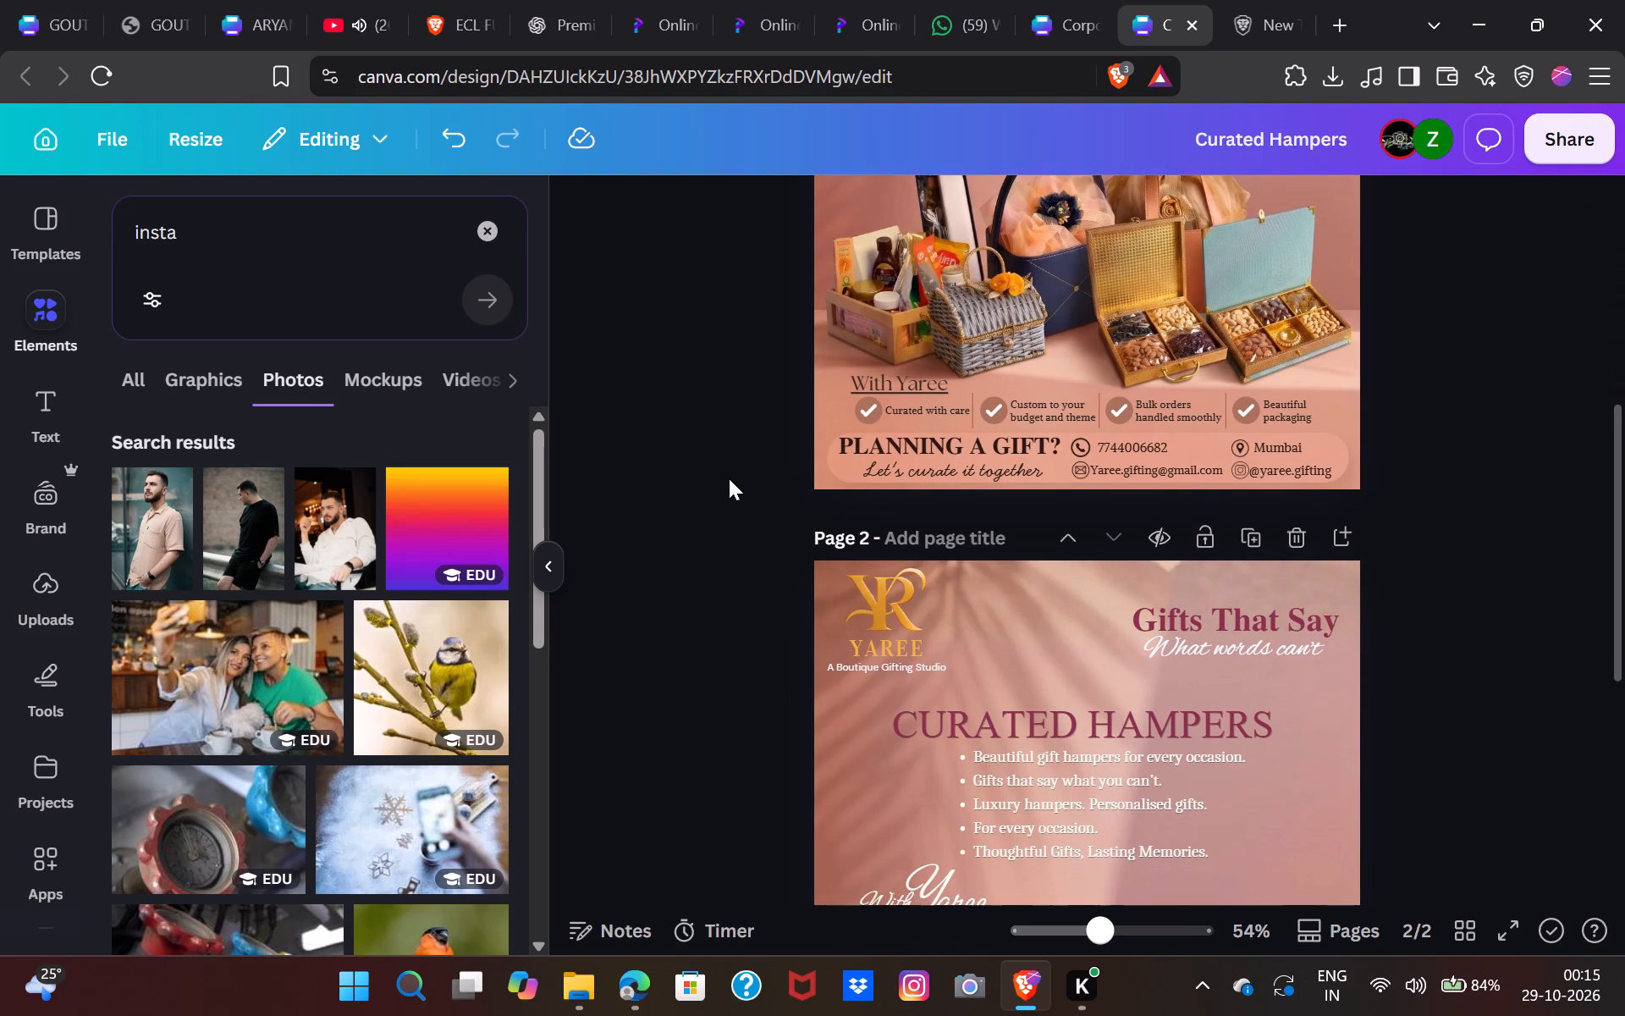
scroll(729, 478, "down", 3)
scroll(895, 566, "down", 2)
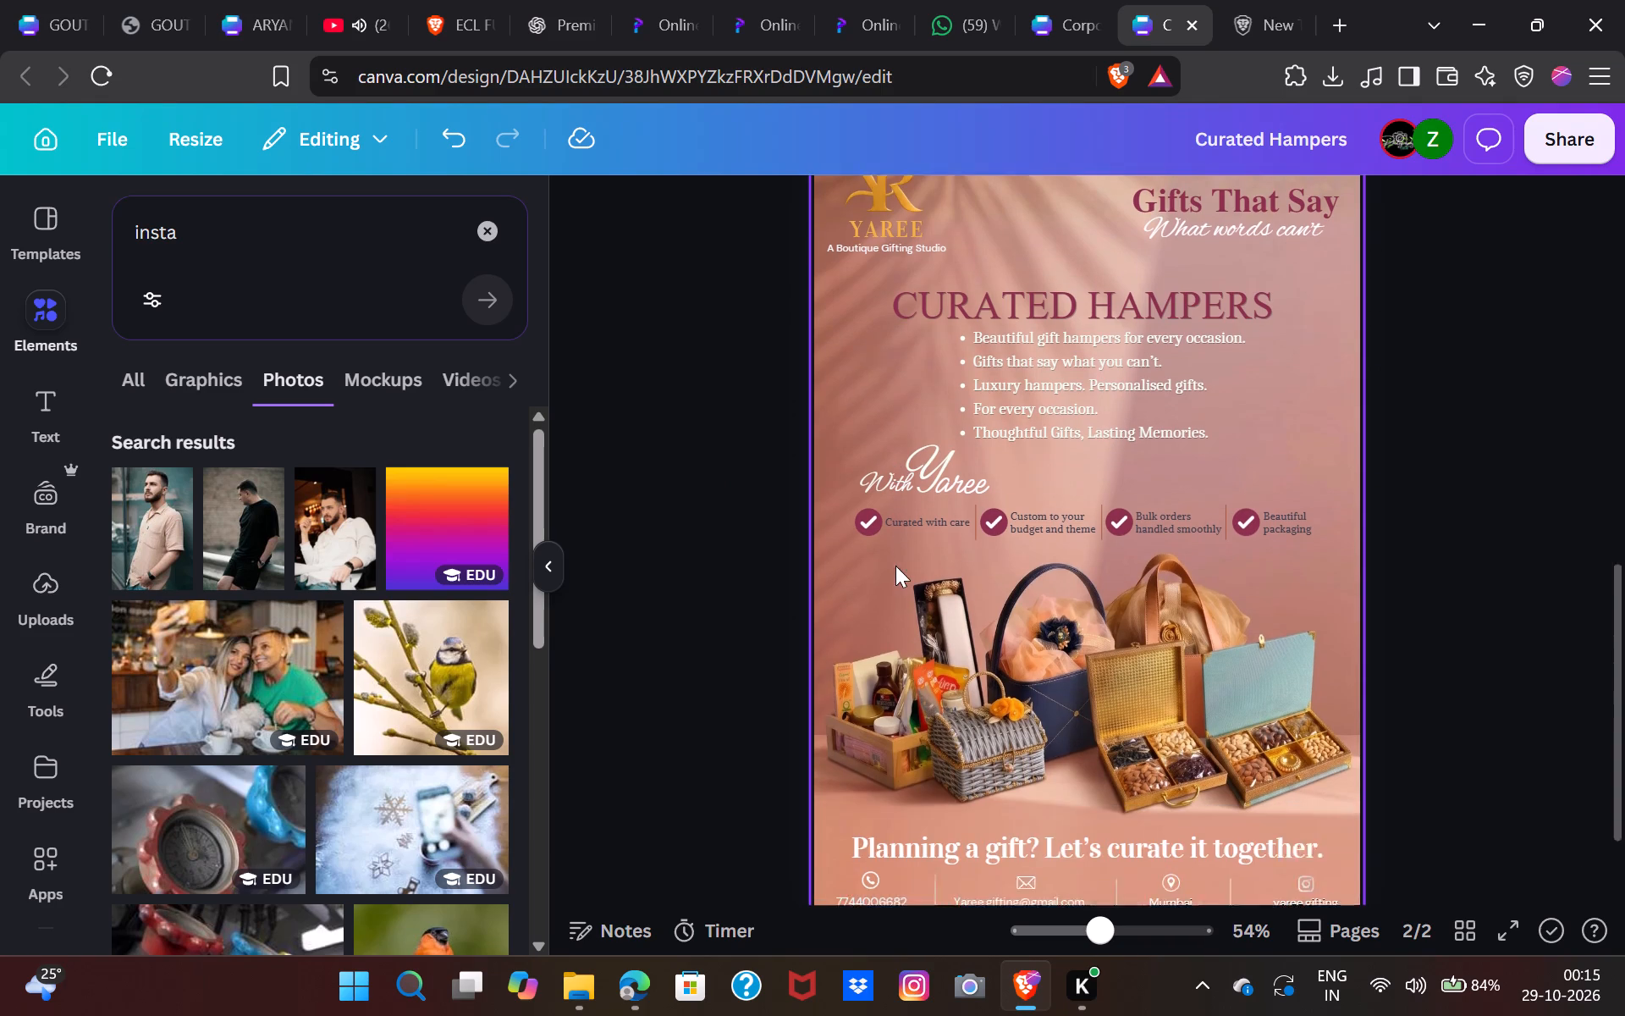
scroll(895, 566, "down", 1)
scroll(895, 566, "up", 2)
Close the WhatsApp browser tab.
left_click(983, 26)
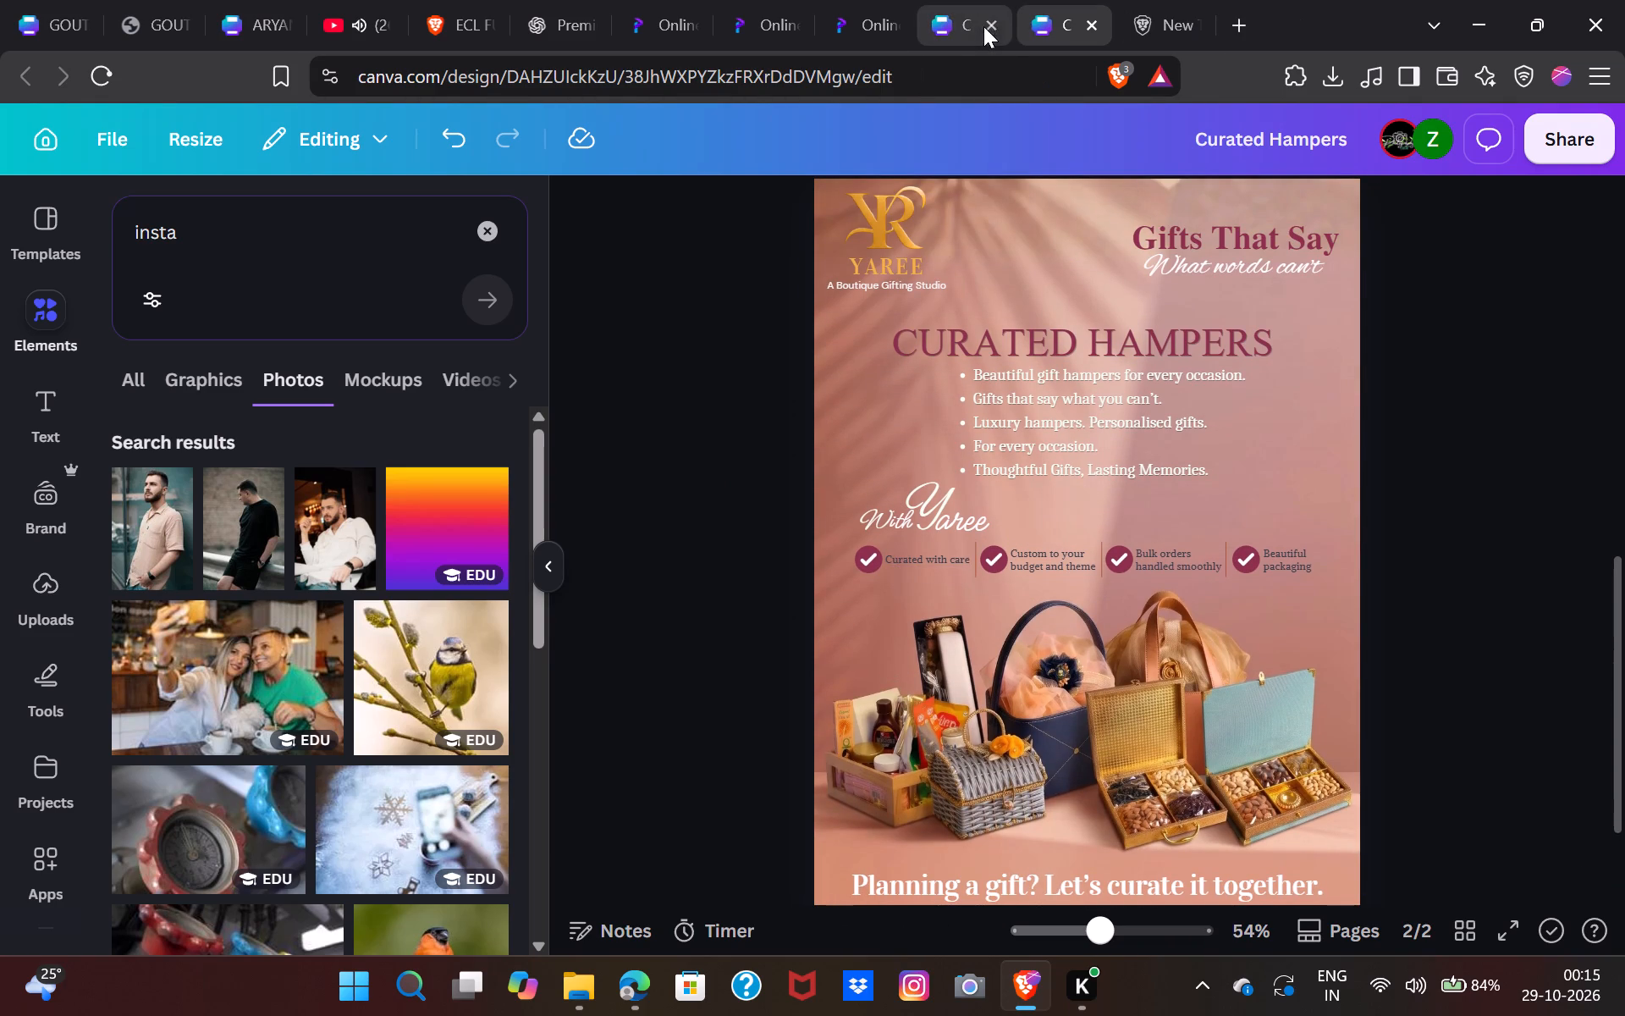
Open a new browser tab and start entering a web address beginning with w.
left_click(1232, 26)
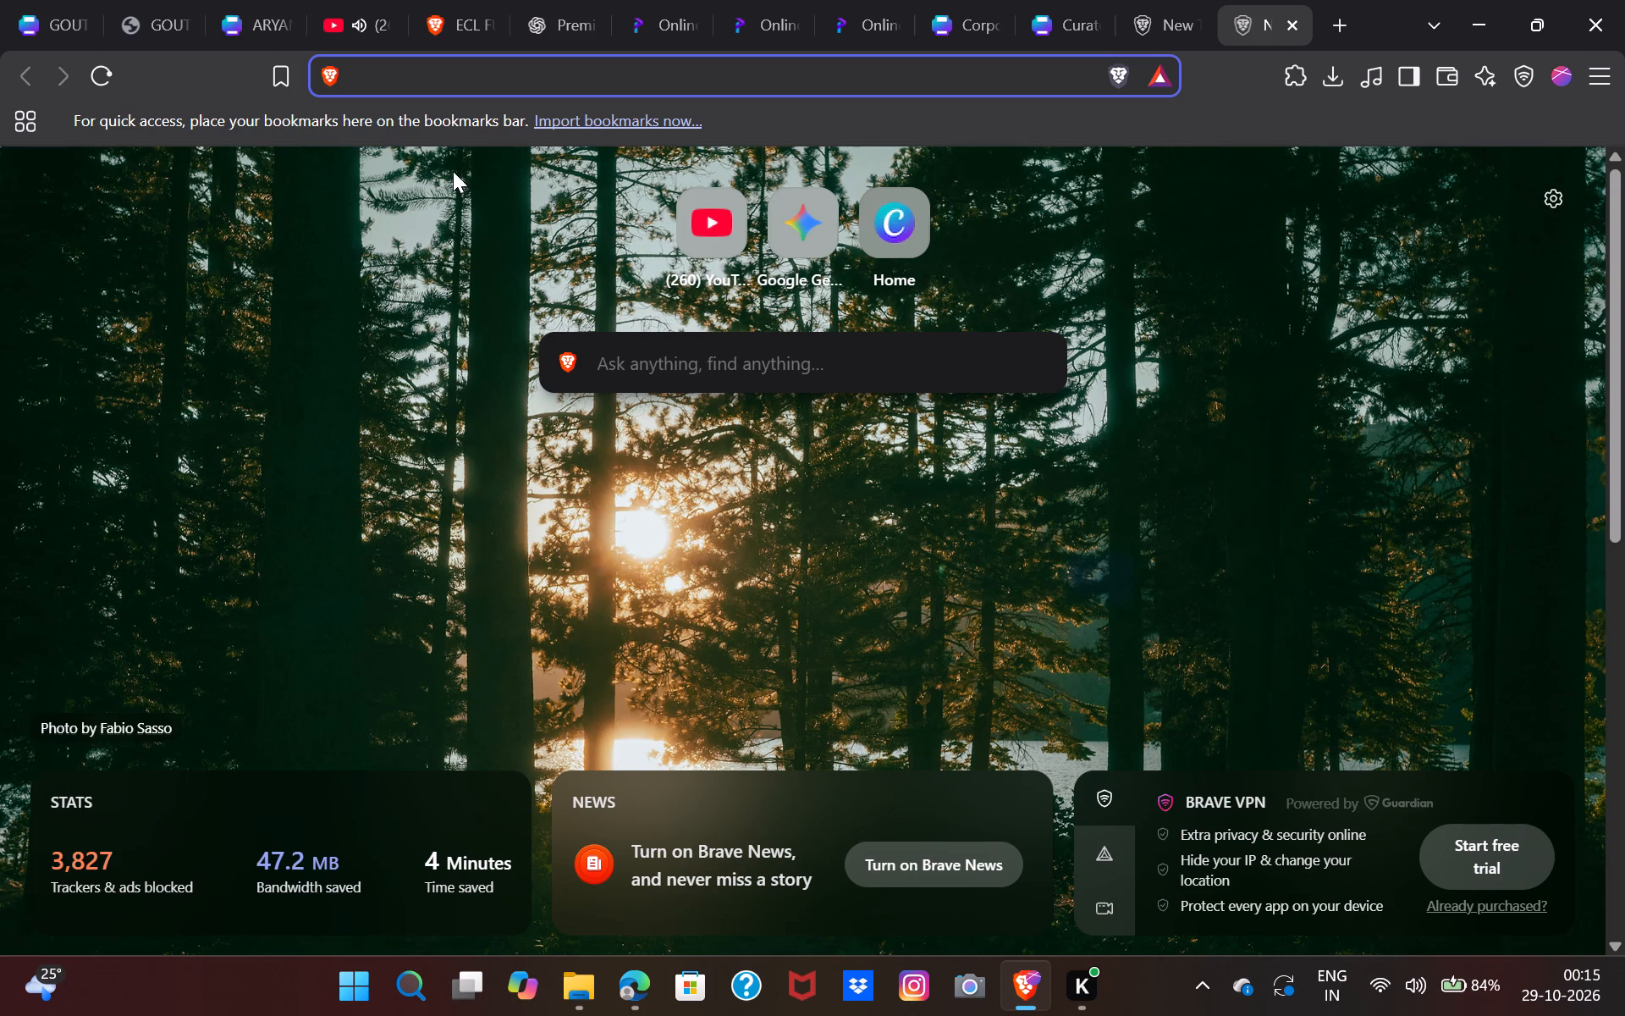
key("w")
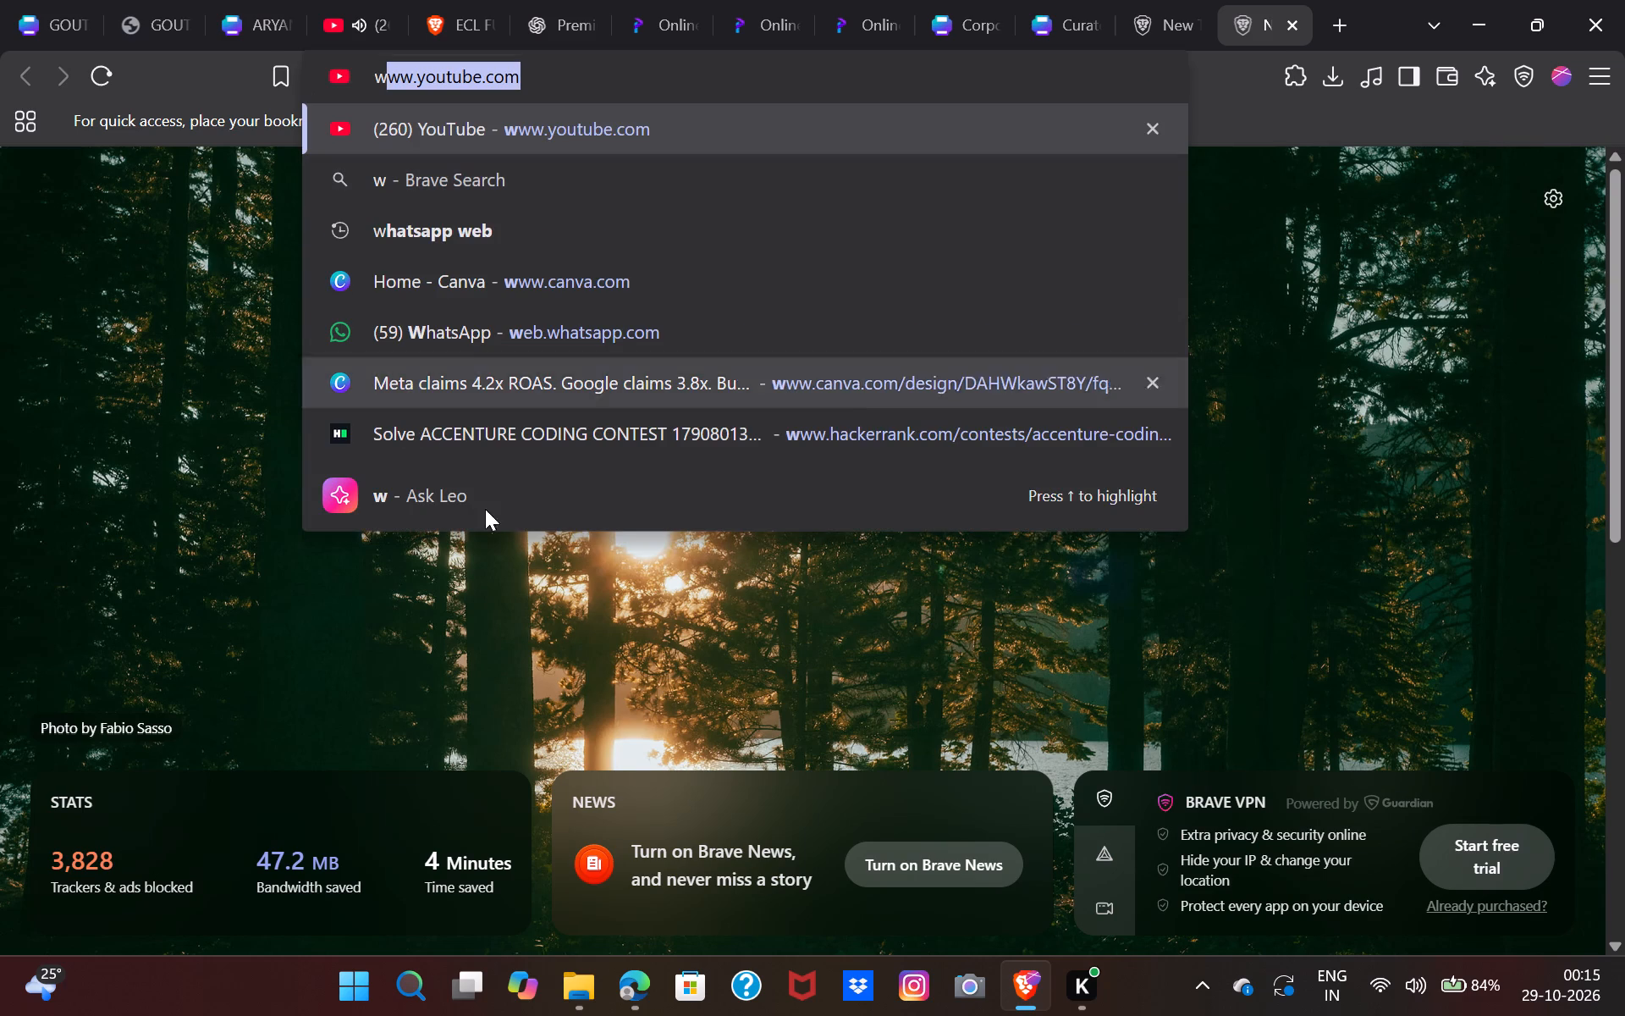
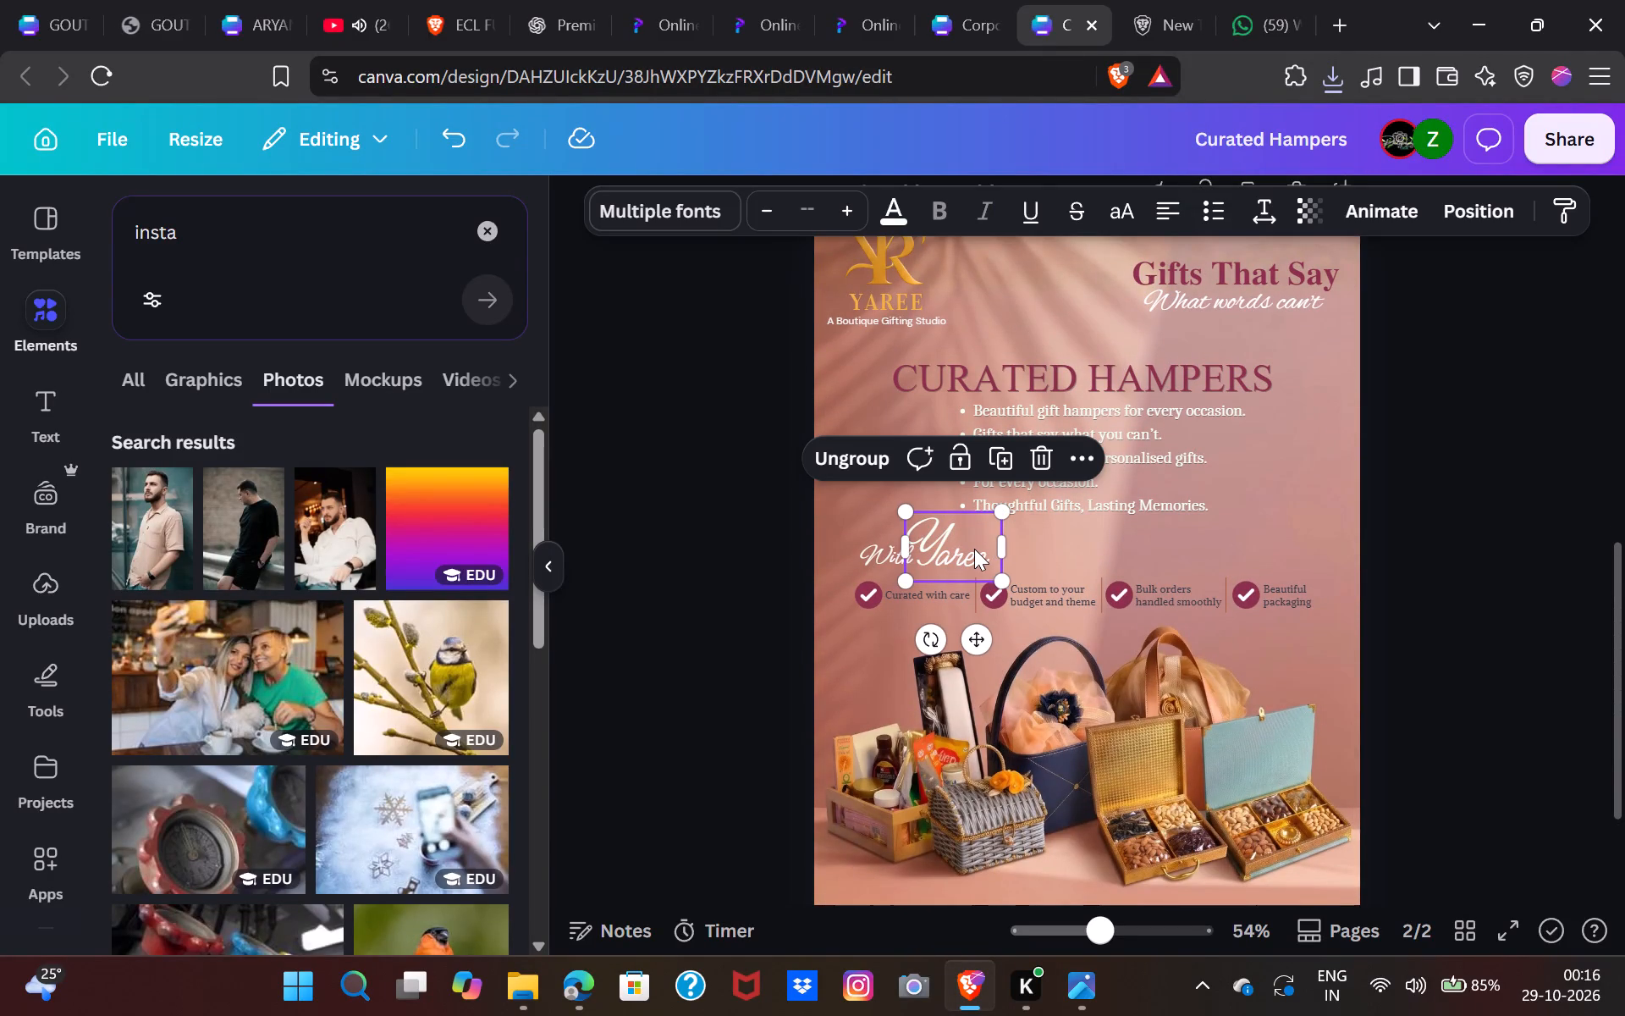
Undo the recent size and position changes to the With and Yaree groups, back to the larger With beside the smaller Yaree.
left_click(454, 130)
left_click(454, 130)
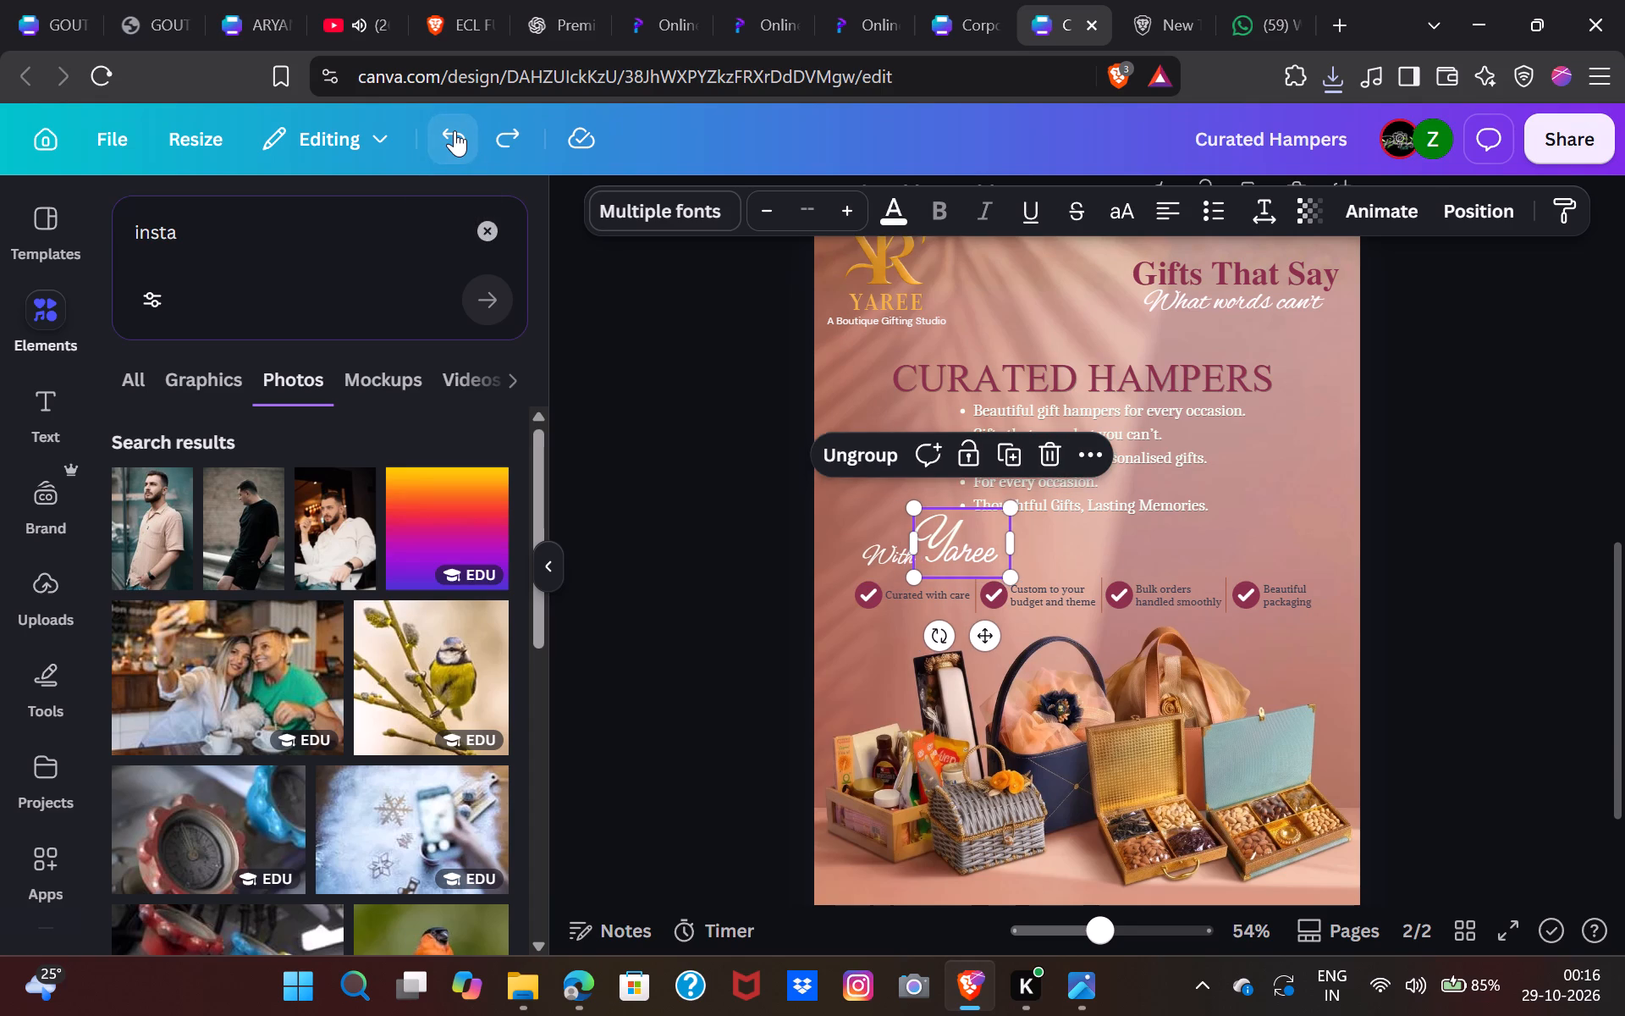
triple_click(454, 130)
triple_click(454, 130)
triple_click(454, 130)
triple_click(454, 130)
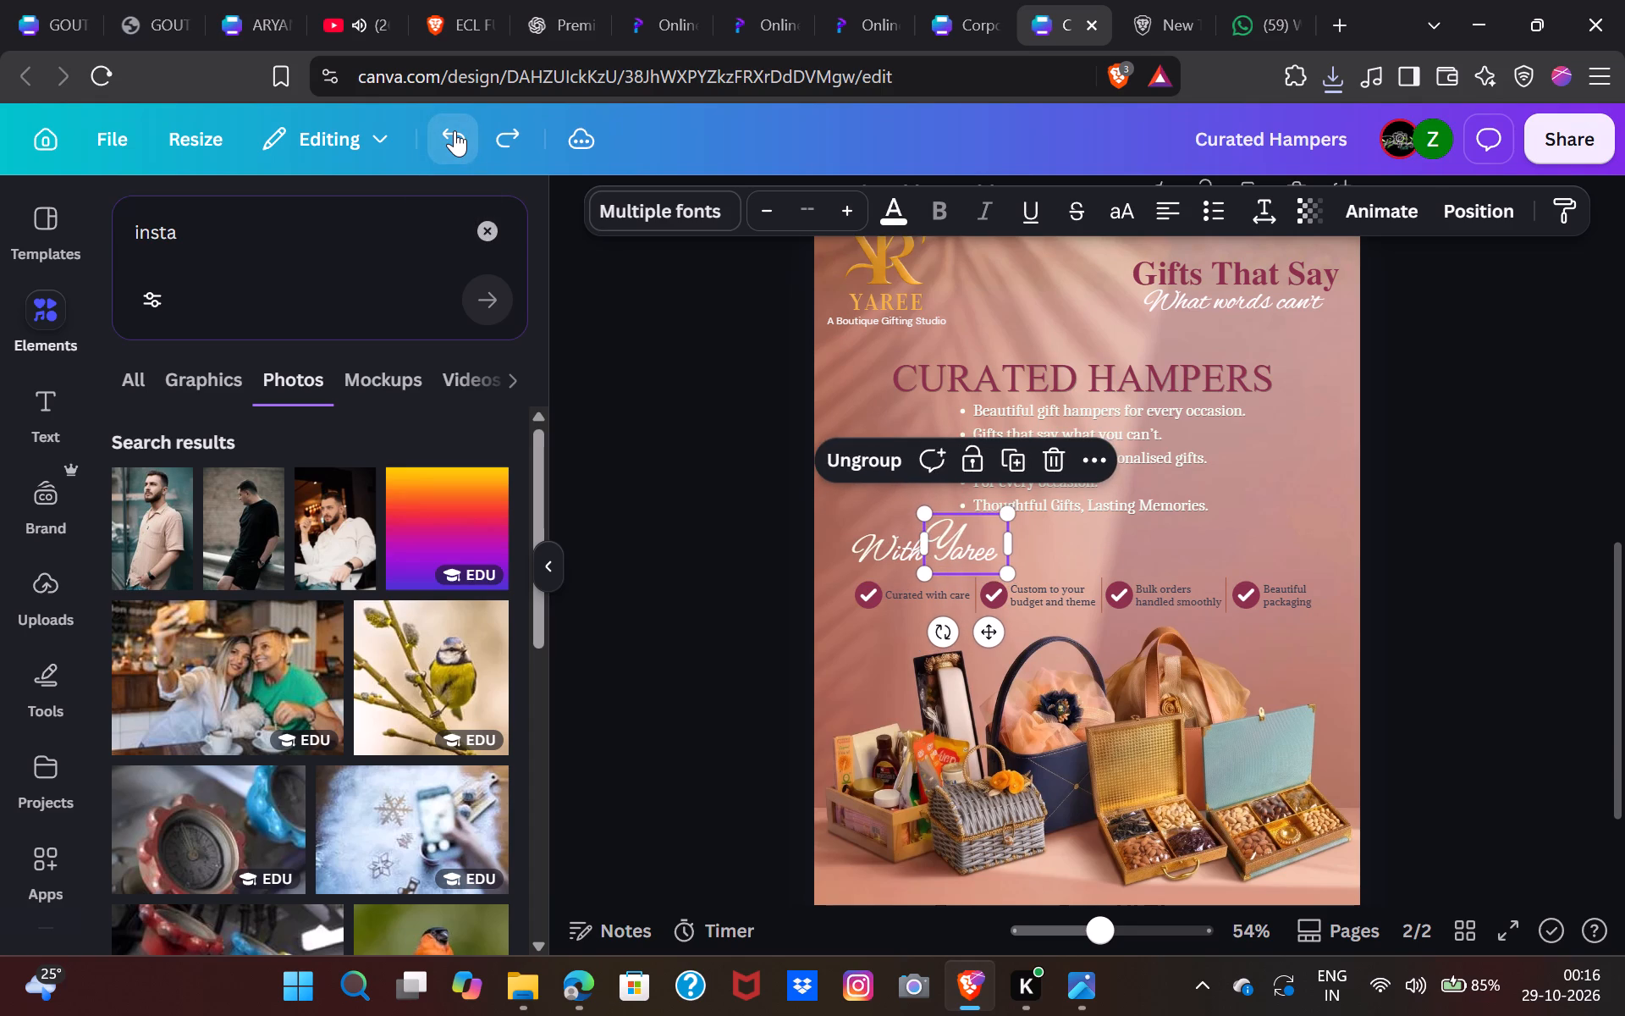
Undo the page 2 edits that built the script "With Yaree" heading from separate pieces, back to the single script W.
triple_click(454, 130)
triple_click(454, 130)
triple_click(454, 130)
triple_click(454, 130)
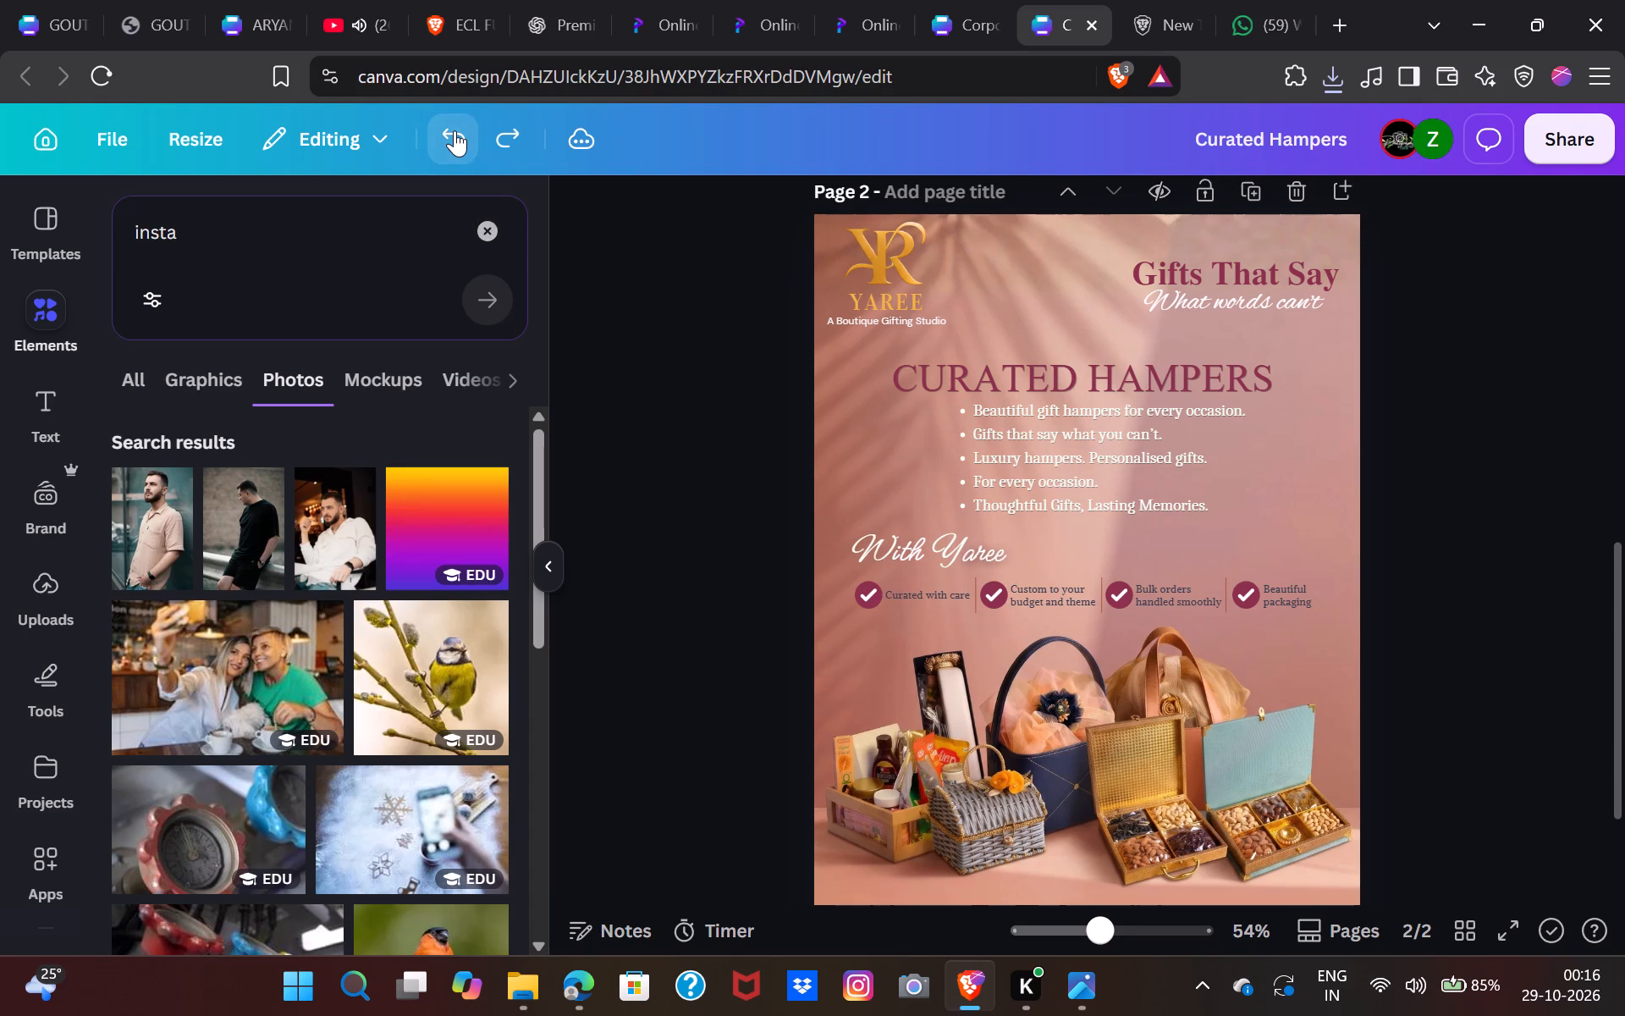
triple_click(454, 130)
triple_click(454, 130)
triple_click(454, 130)
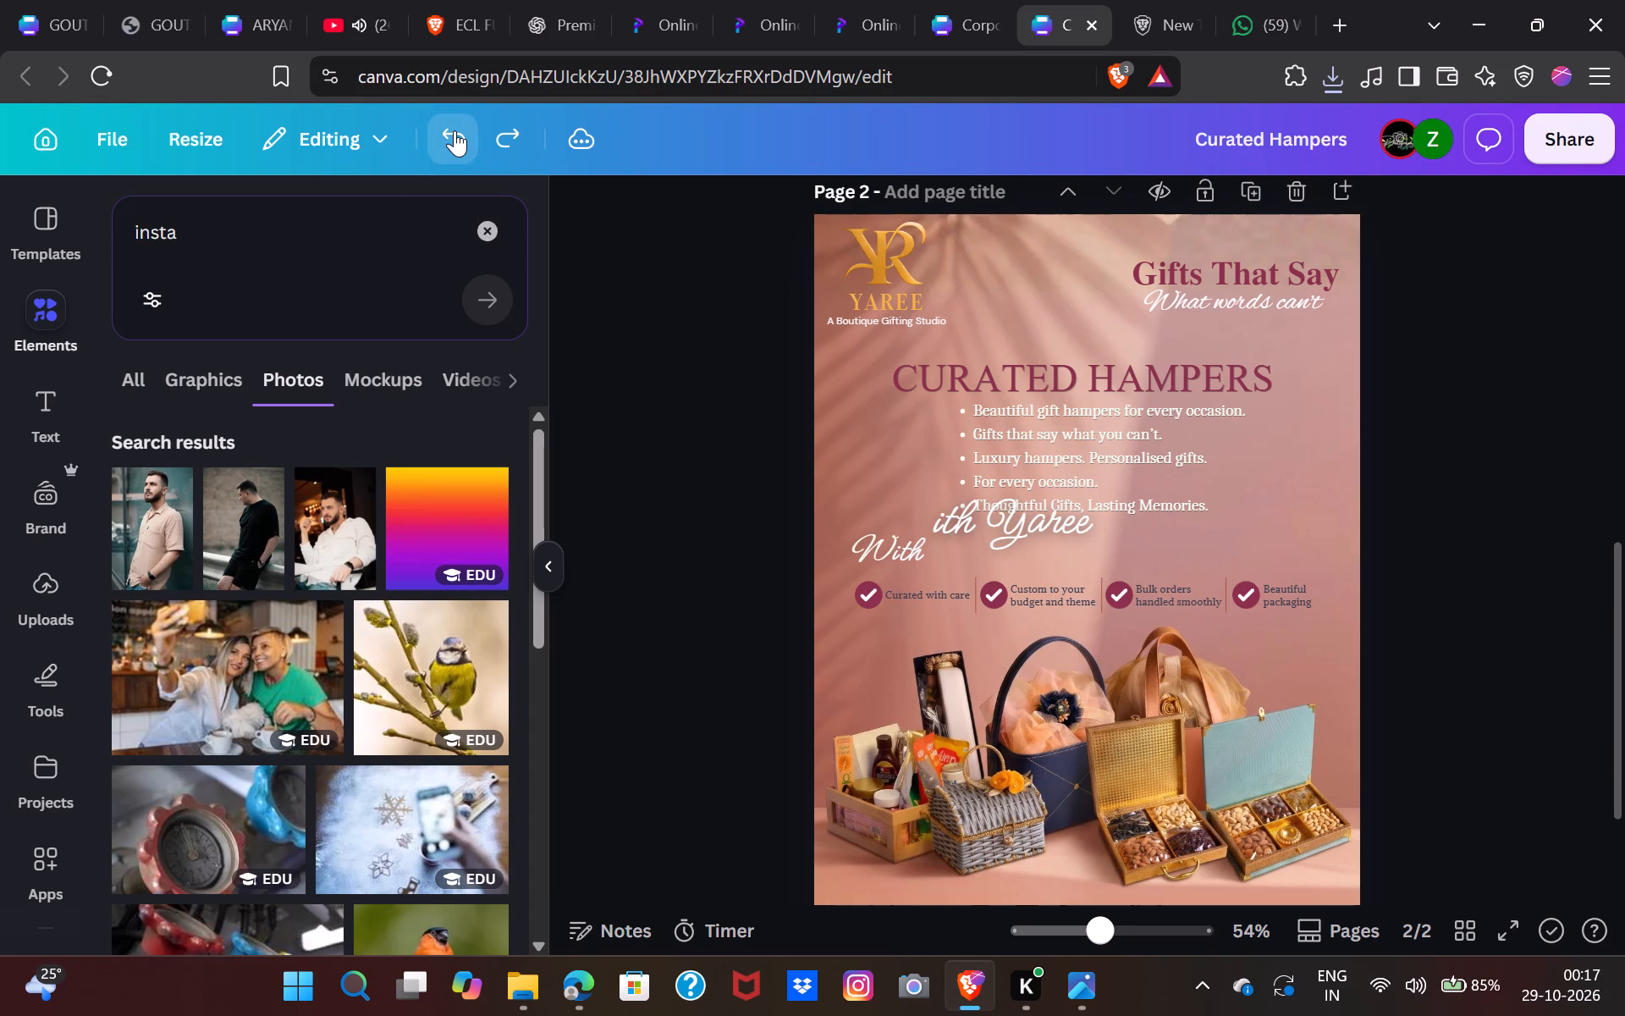
triple_click(454, 130)
triple_click(454, 130)
triple_click(454, 130)
triple_click(454, 130)
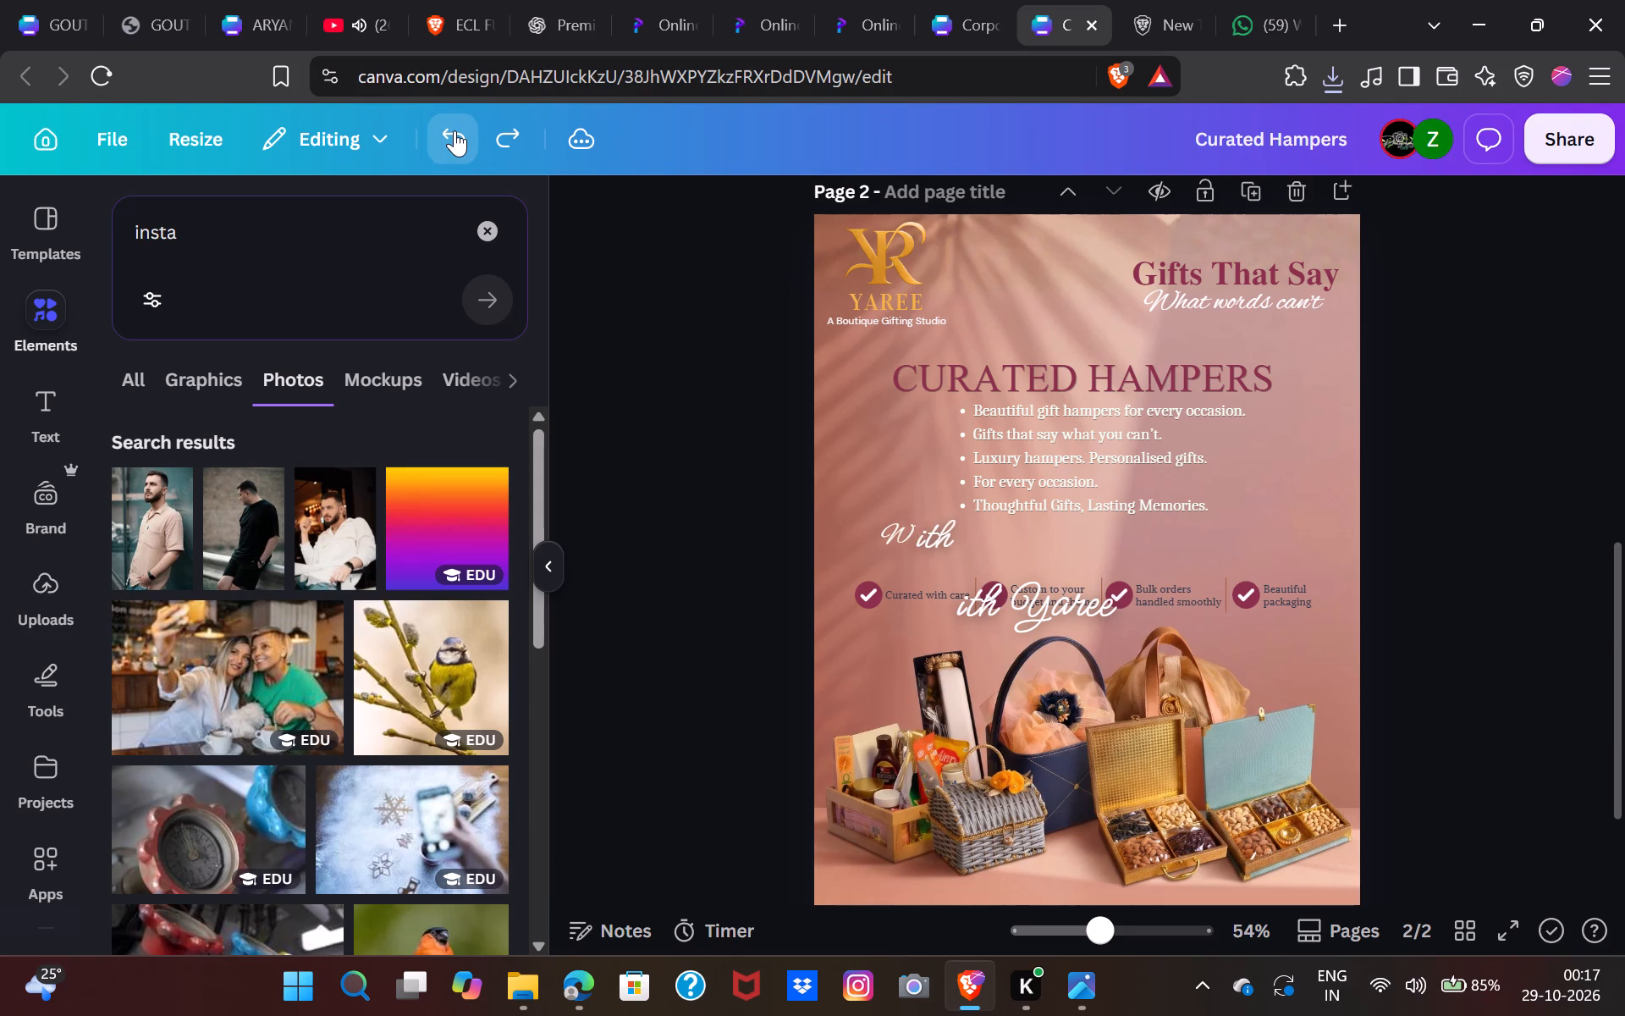
triple_click(454, 130)
triple_click(454, 130)
triple_click(454, 130)
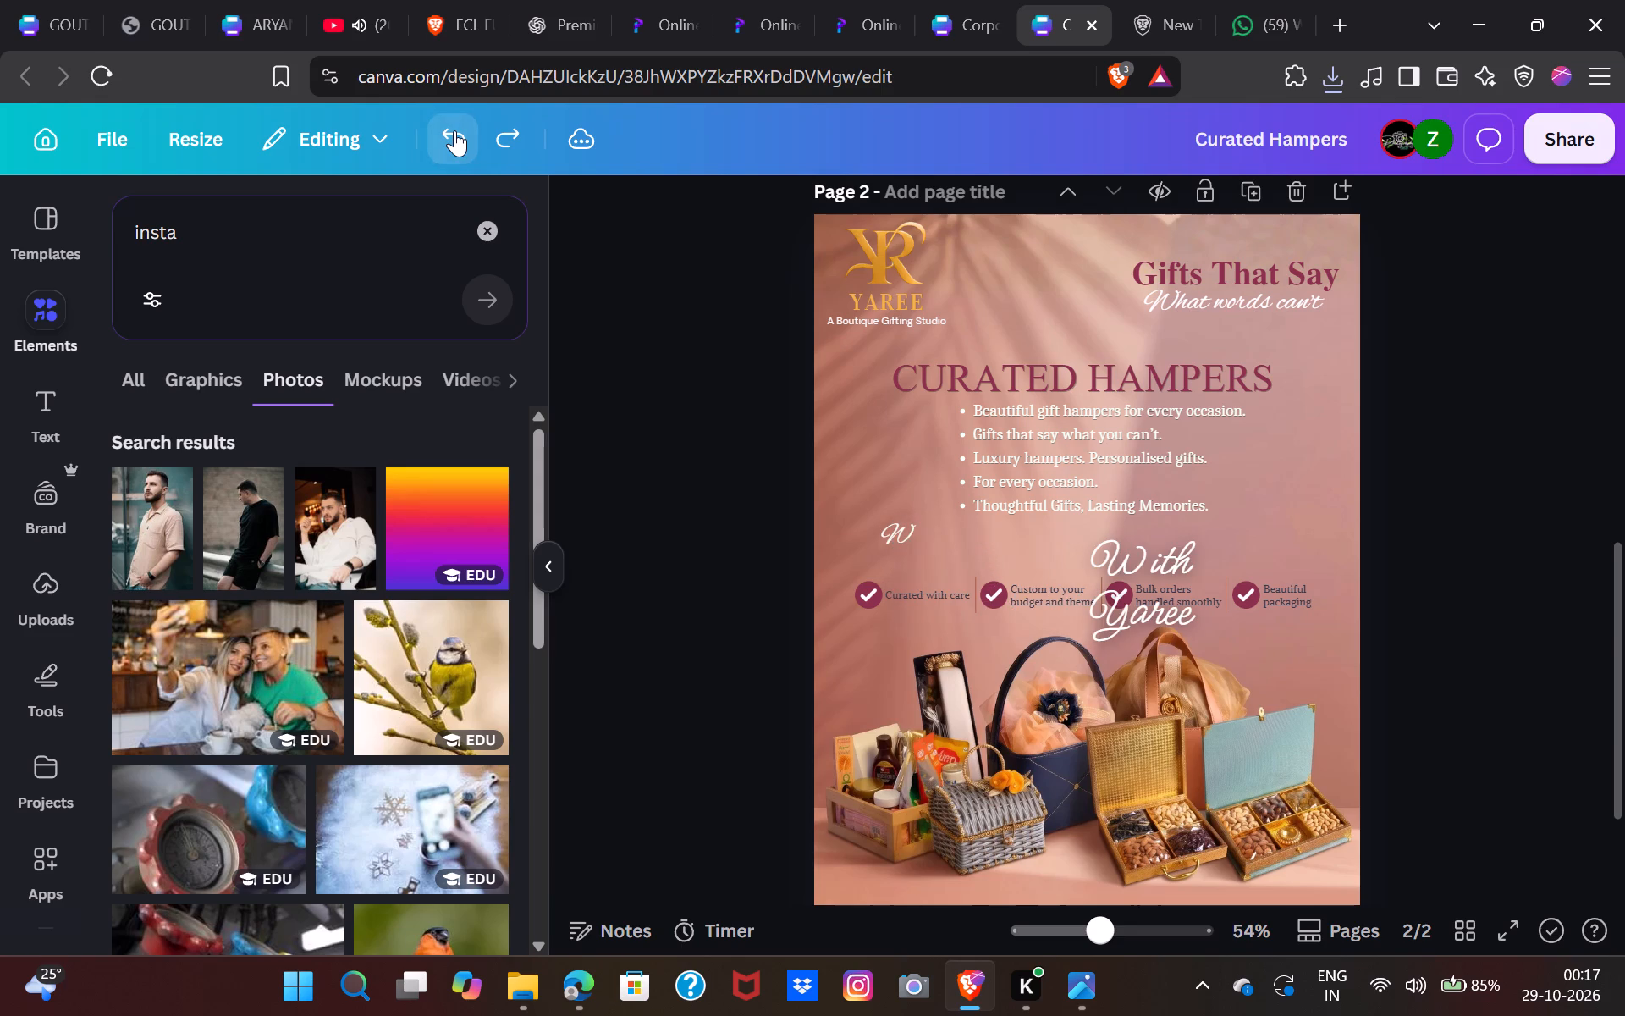
triple_click(454, 130)
triple_click(454, 130)
triple_click(454, 130)
triple_click(454, 130)
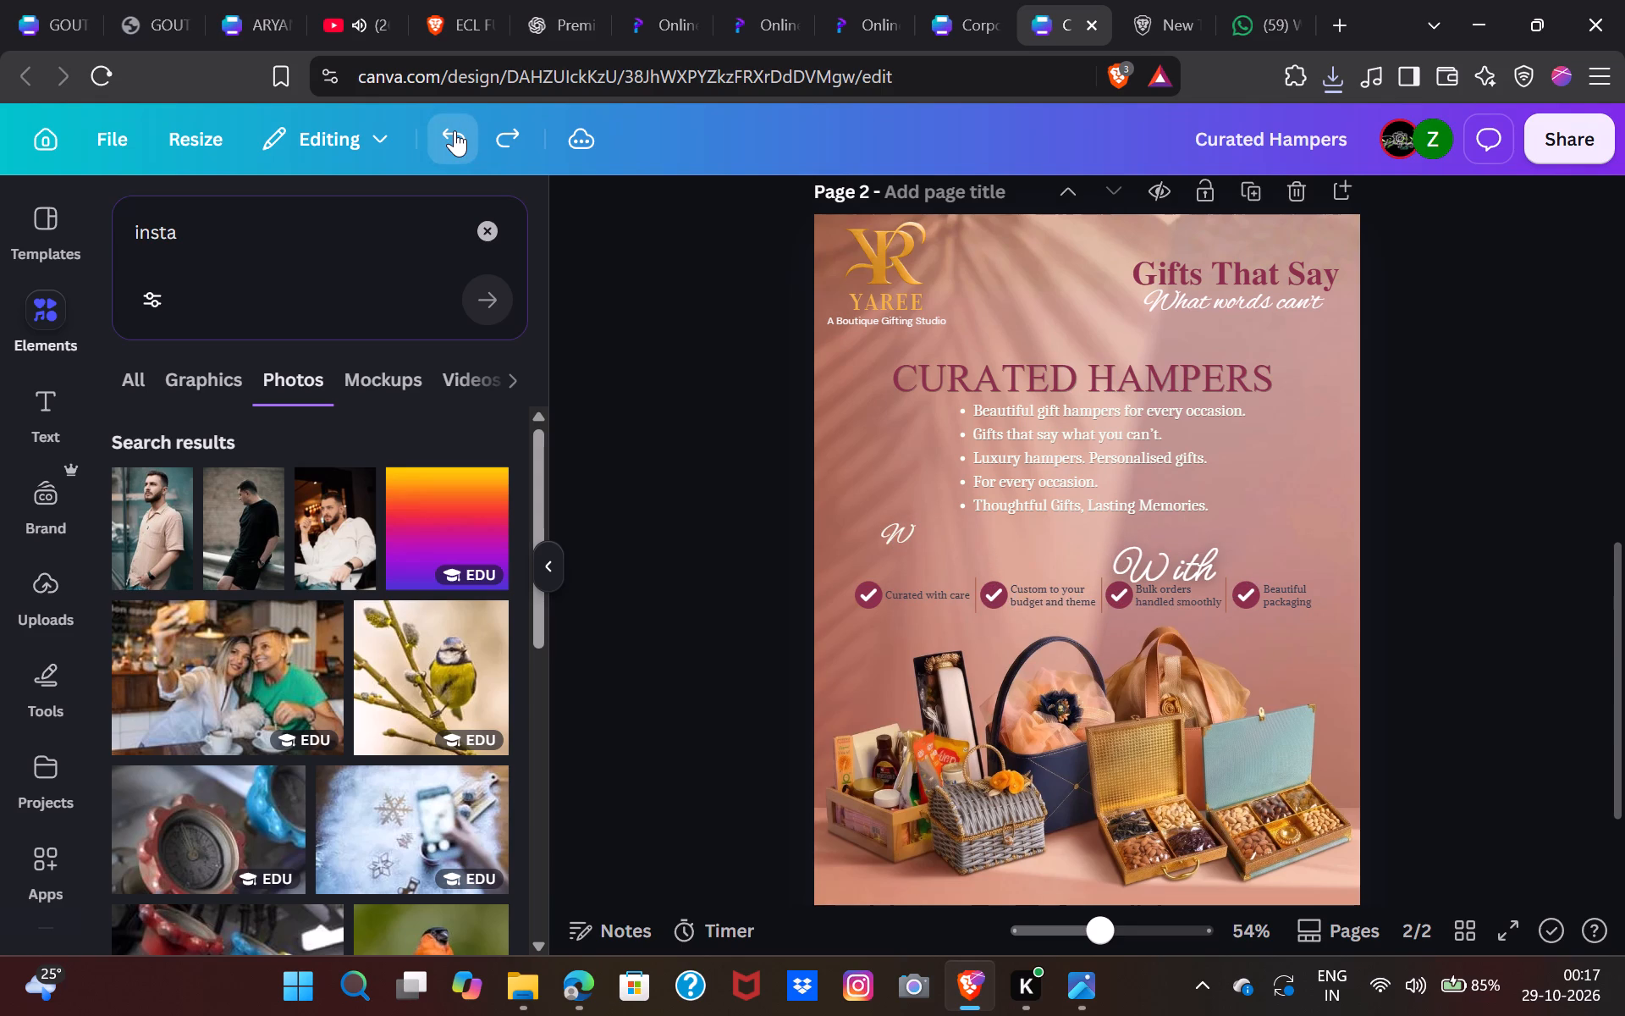
triple_click(454, 130)
triple_click(454, 130)
triple_click(454, 130)
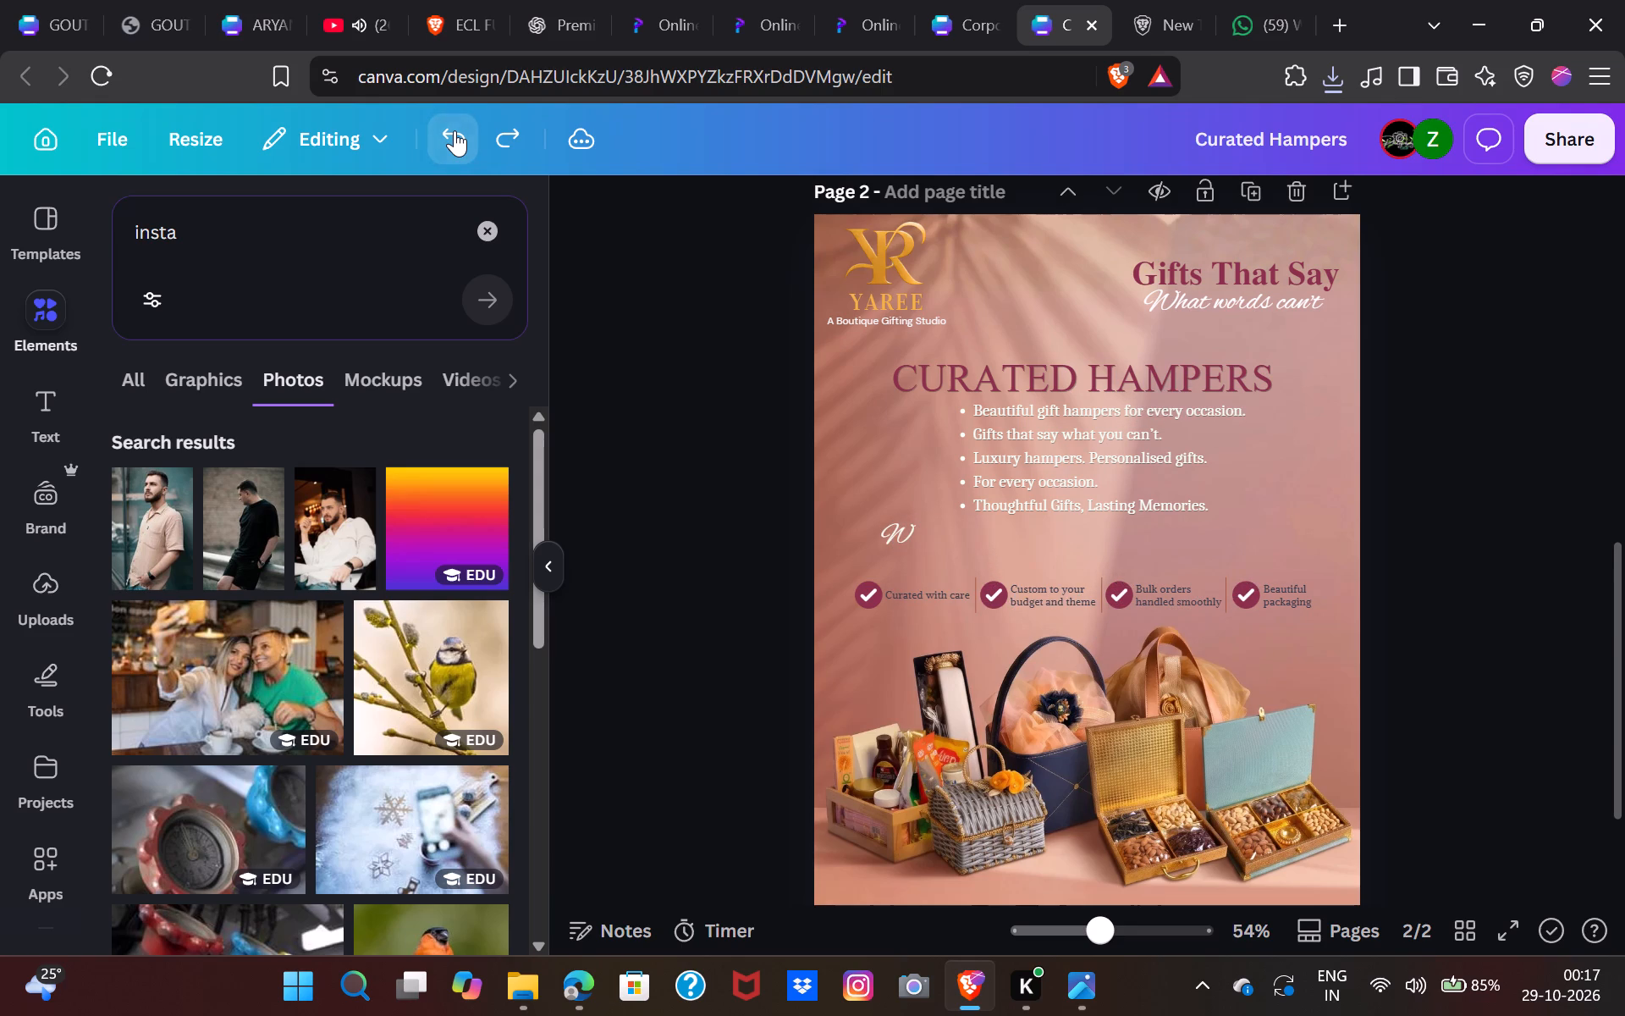
Keep undoing the heading's font and position changes, back to the centred bold sans-serif "WITH YAREE" above the checkmark row.
triple_click(454, 130)
triple_click(454, 130)
triple_click(454, 130)
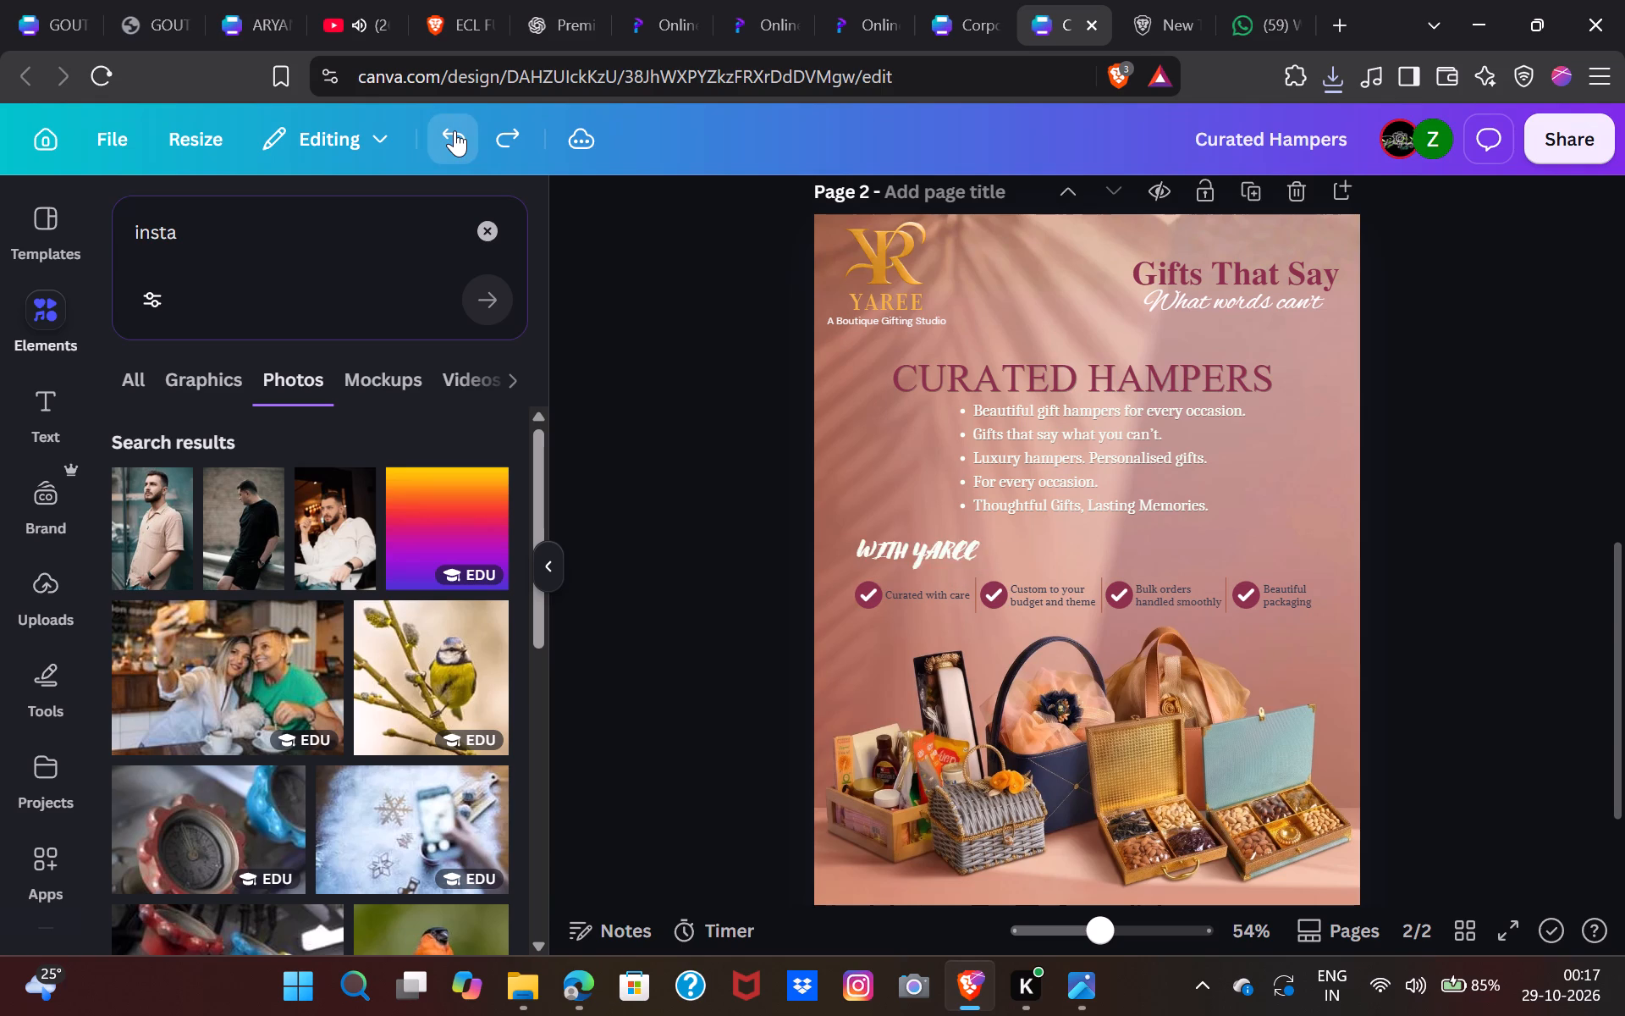
triple_click(454, 130)
left_click(454, 130)
left_click(454, 130)
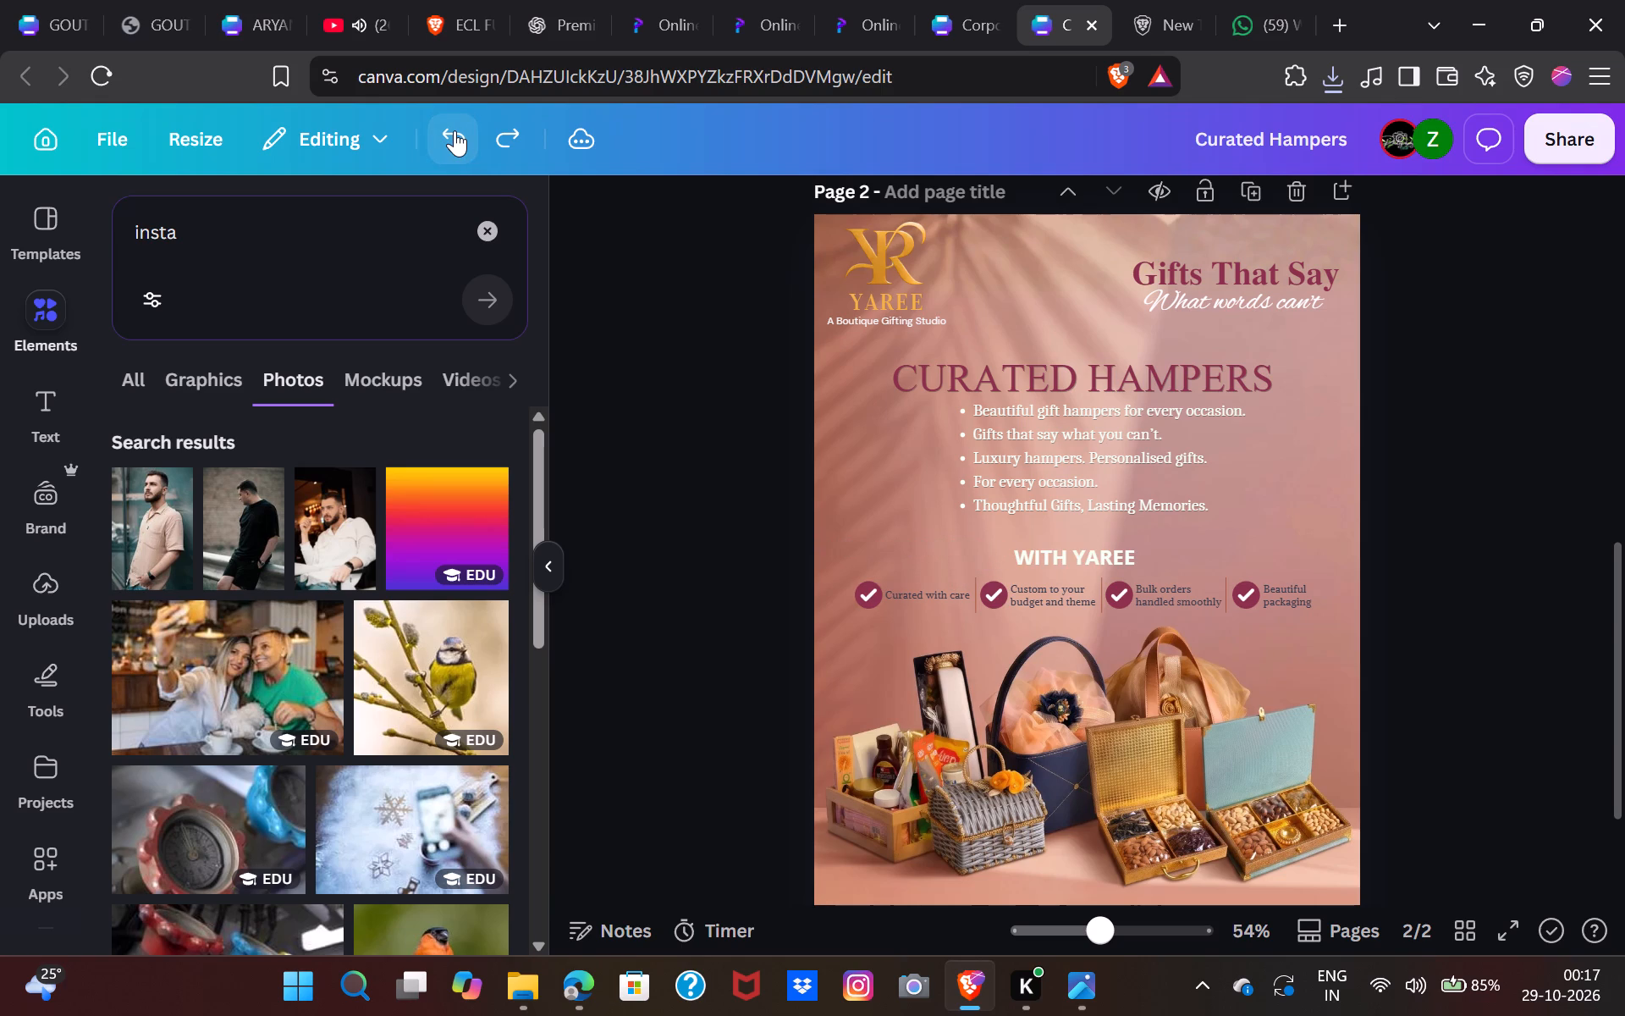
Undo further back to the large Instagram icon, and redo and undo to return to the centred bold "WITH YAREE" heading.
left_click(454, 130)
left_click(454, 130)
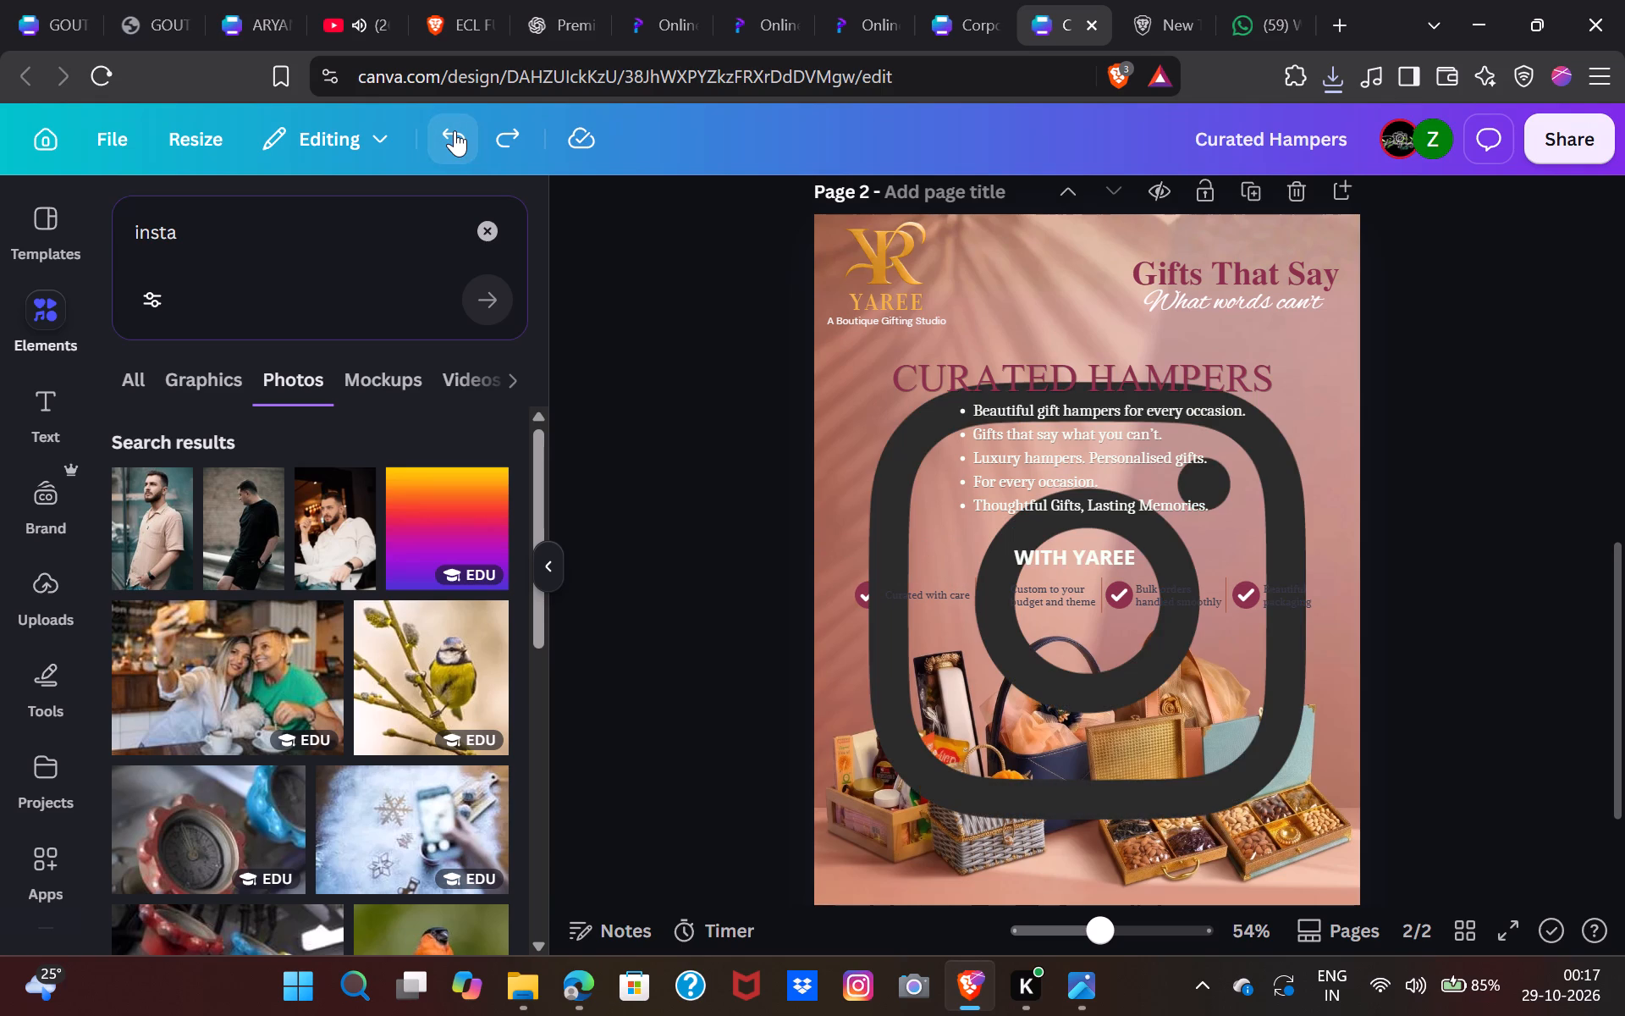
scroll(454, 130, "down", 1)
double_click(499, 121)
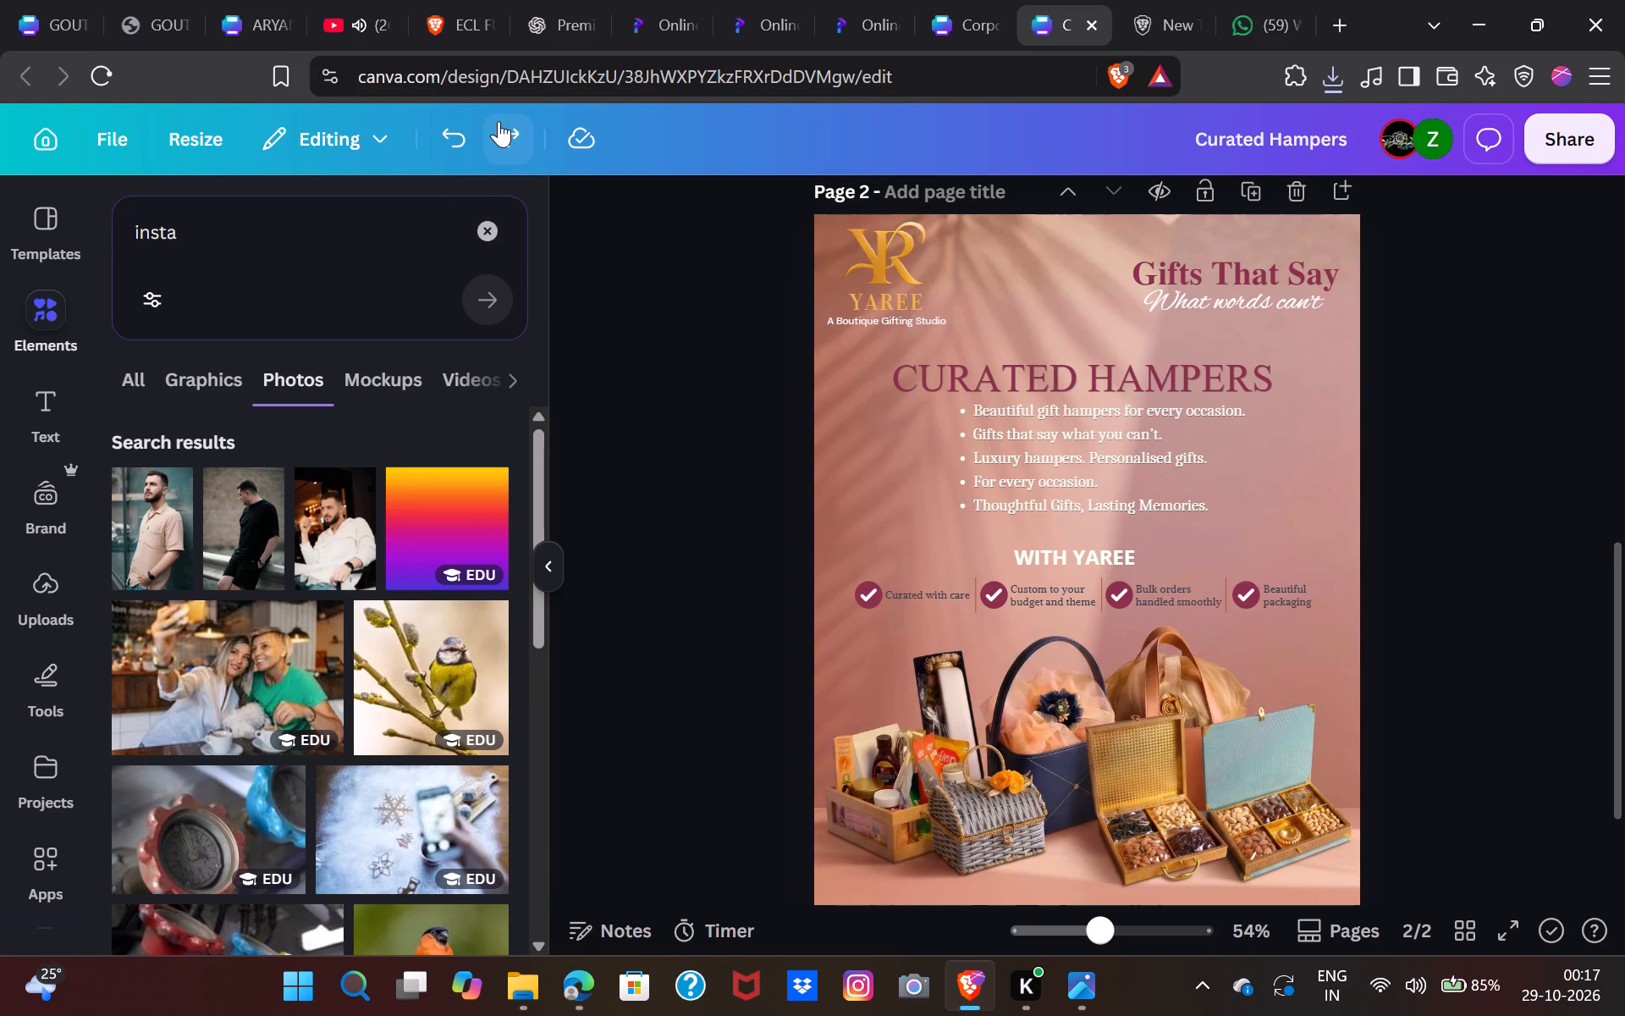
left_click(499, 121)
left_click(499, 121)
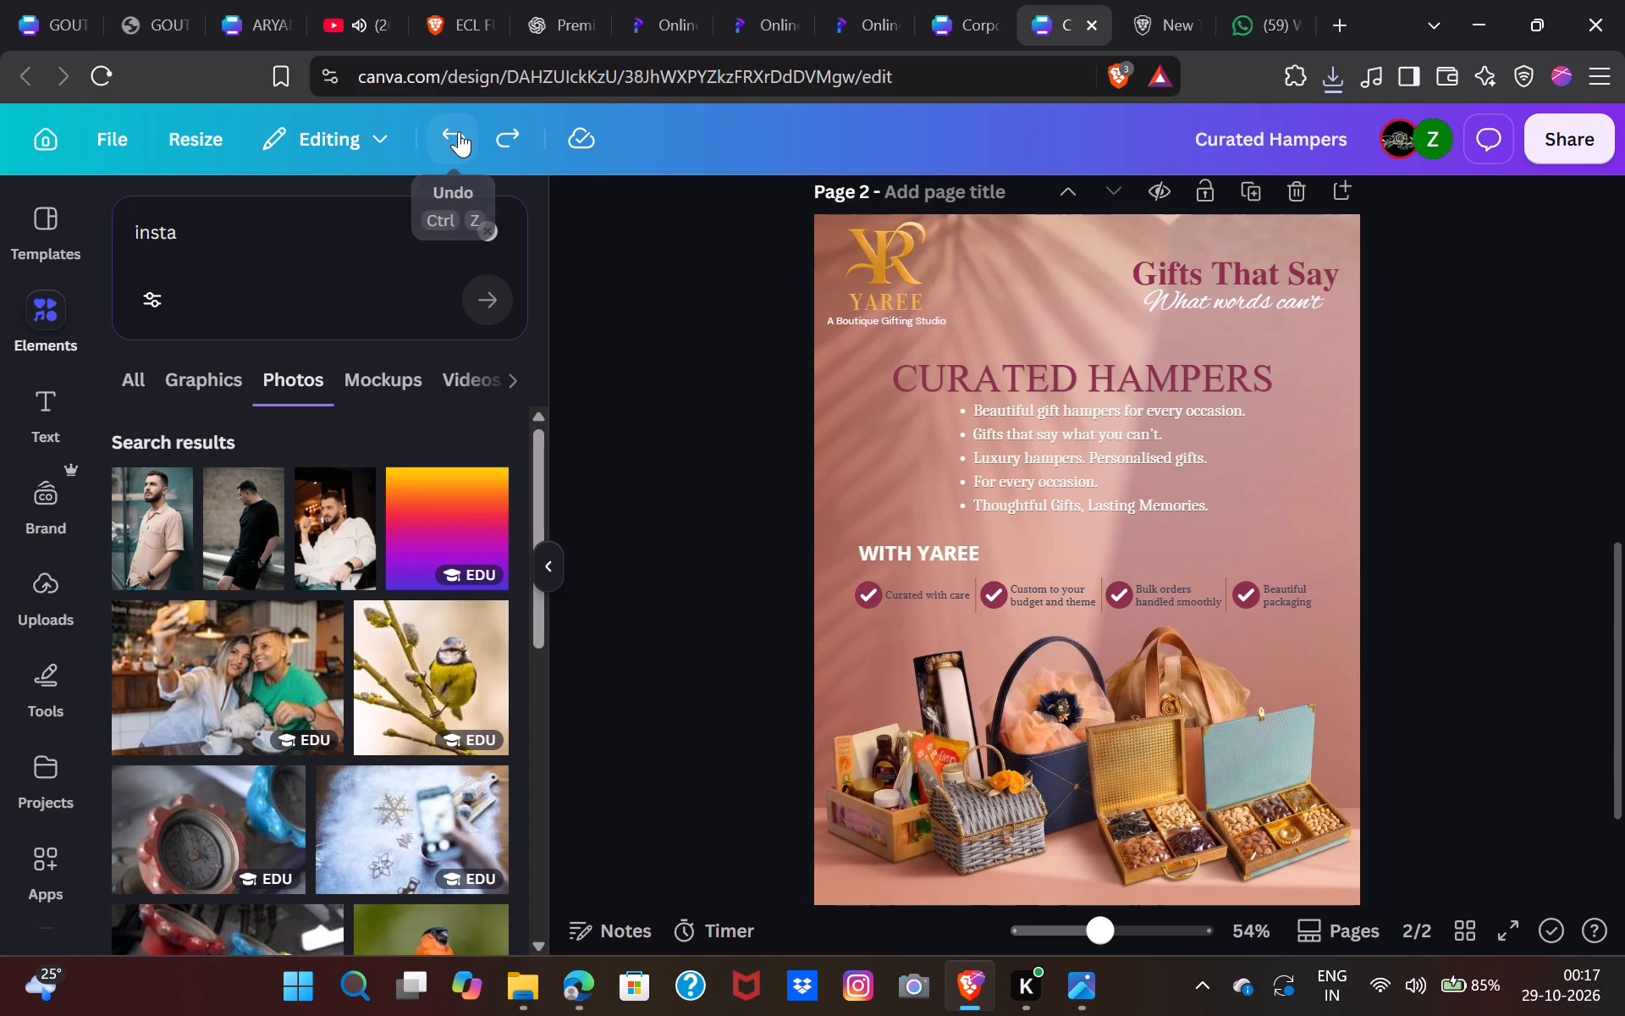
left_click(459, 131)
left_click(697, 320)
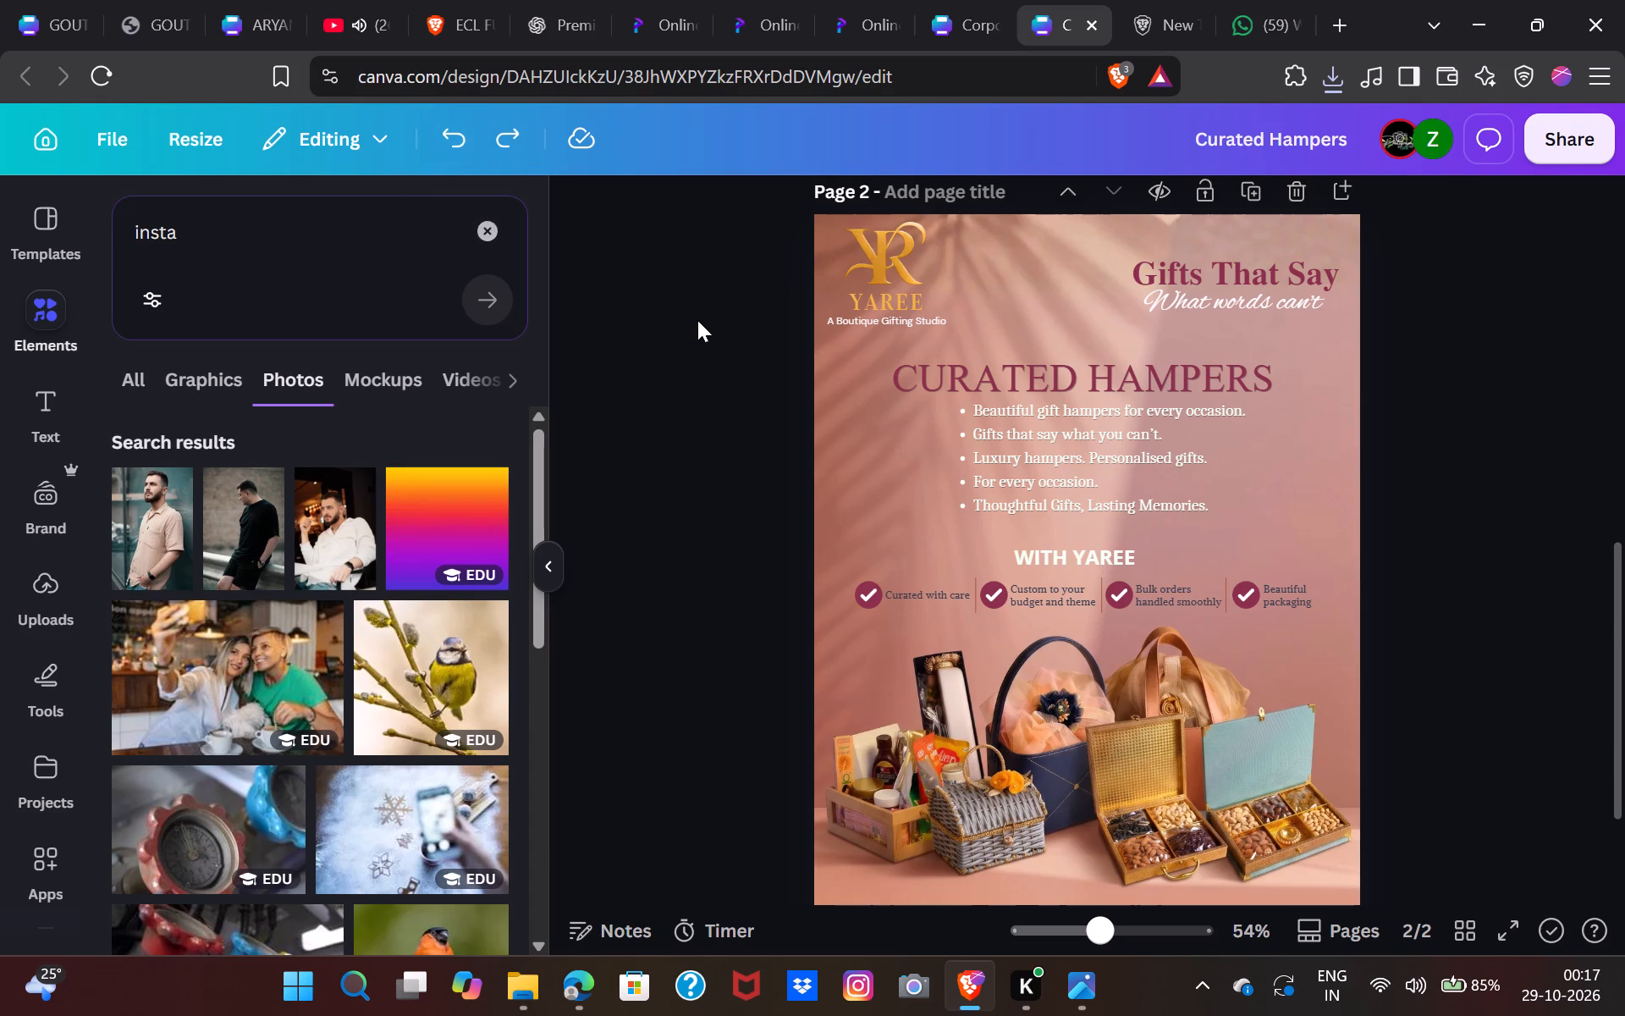
Examine page 1's flyer layout, including its "With Yaree" section and the contact strip below it.
scroll(697, 320, "up", 4)
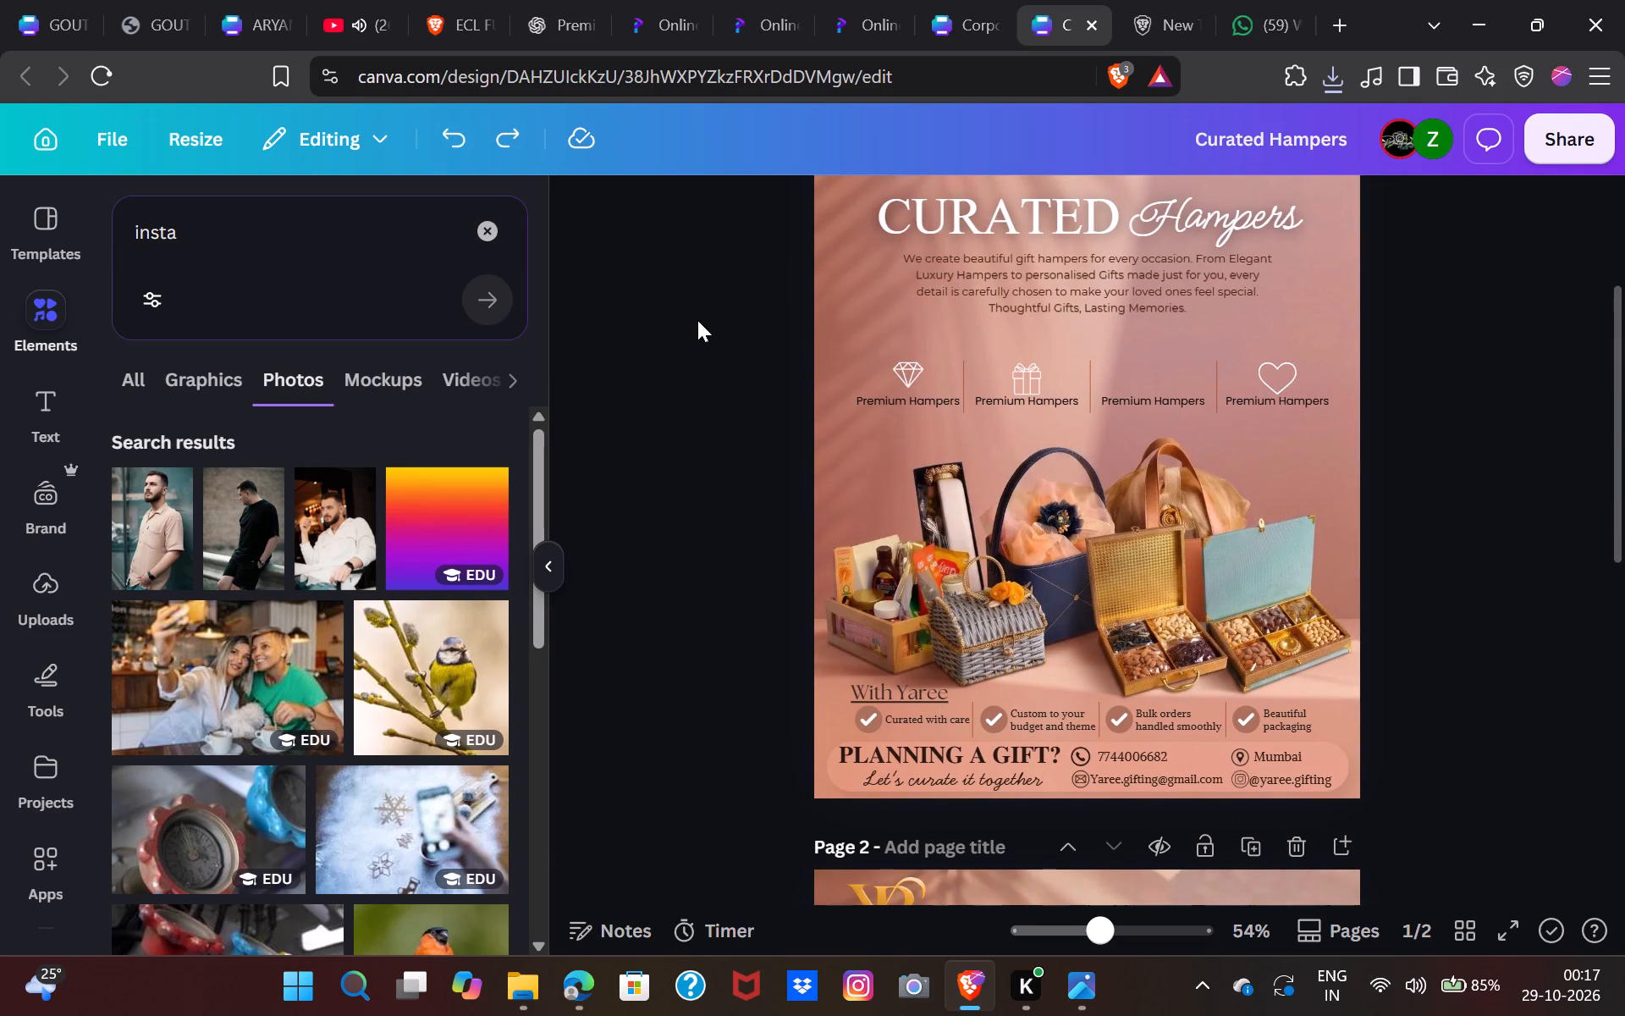
scroll(697, 320, "right", 1)
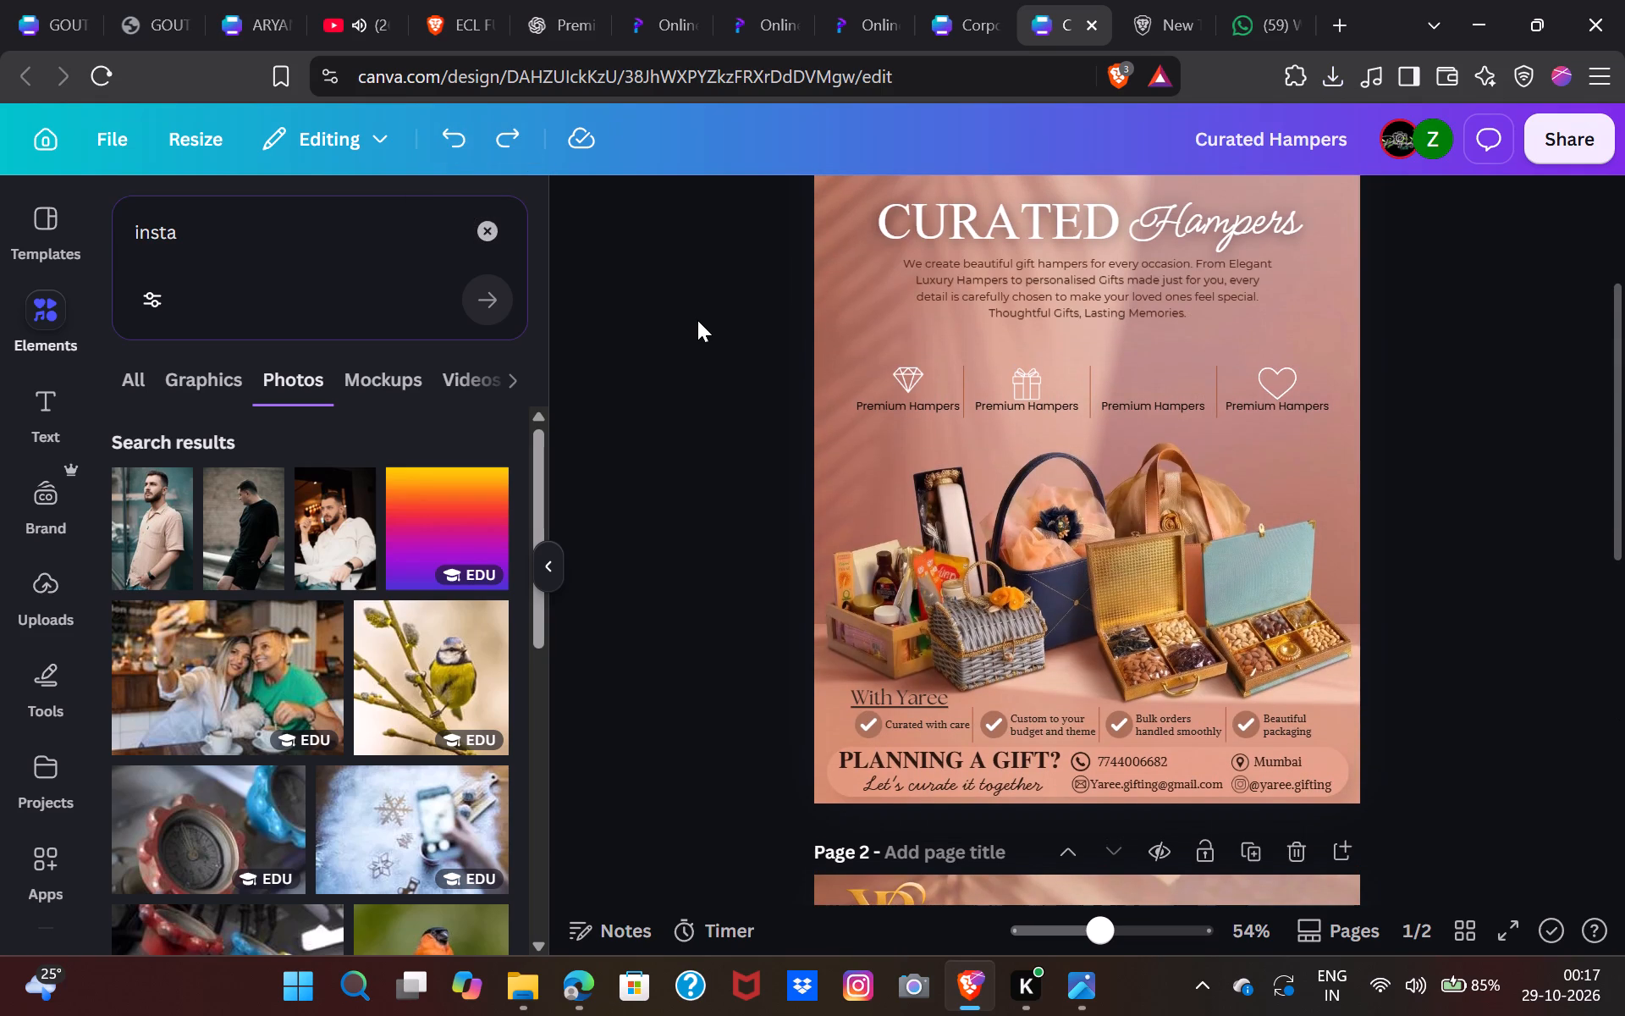
scroll(697, 320, "right", 1)
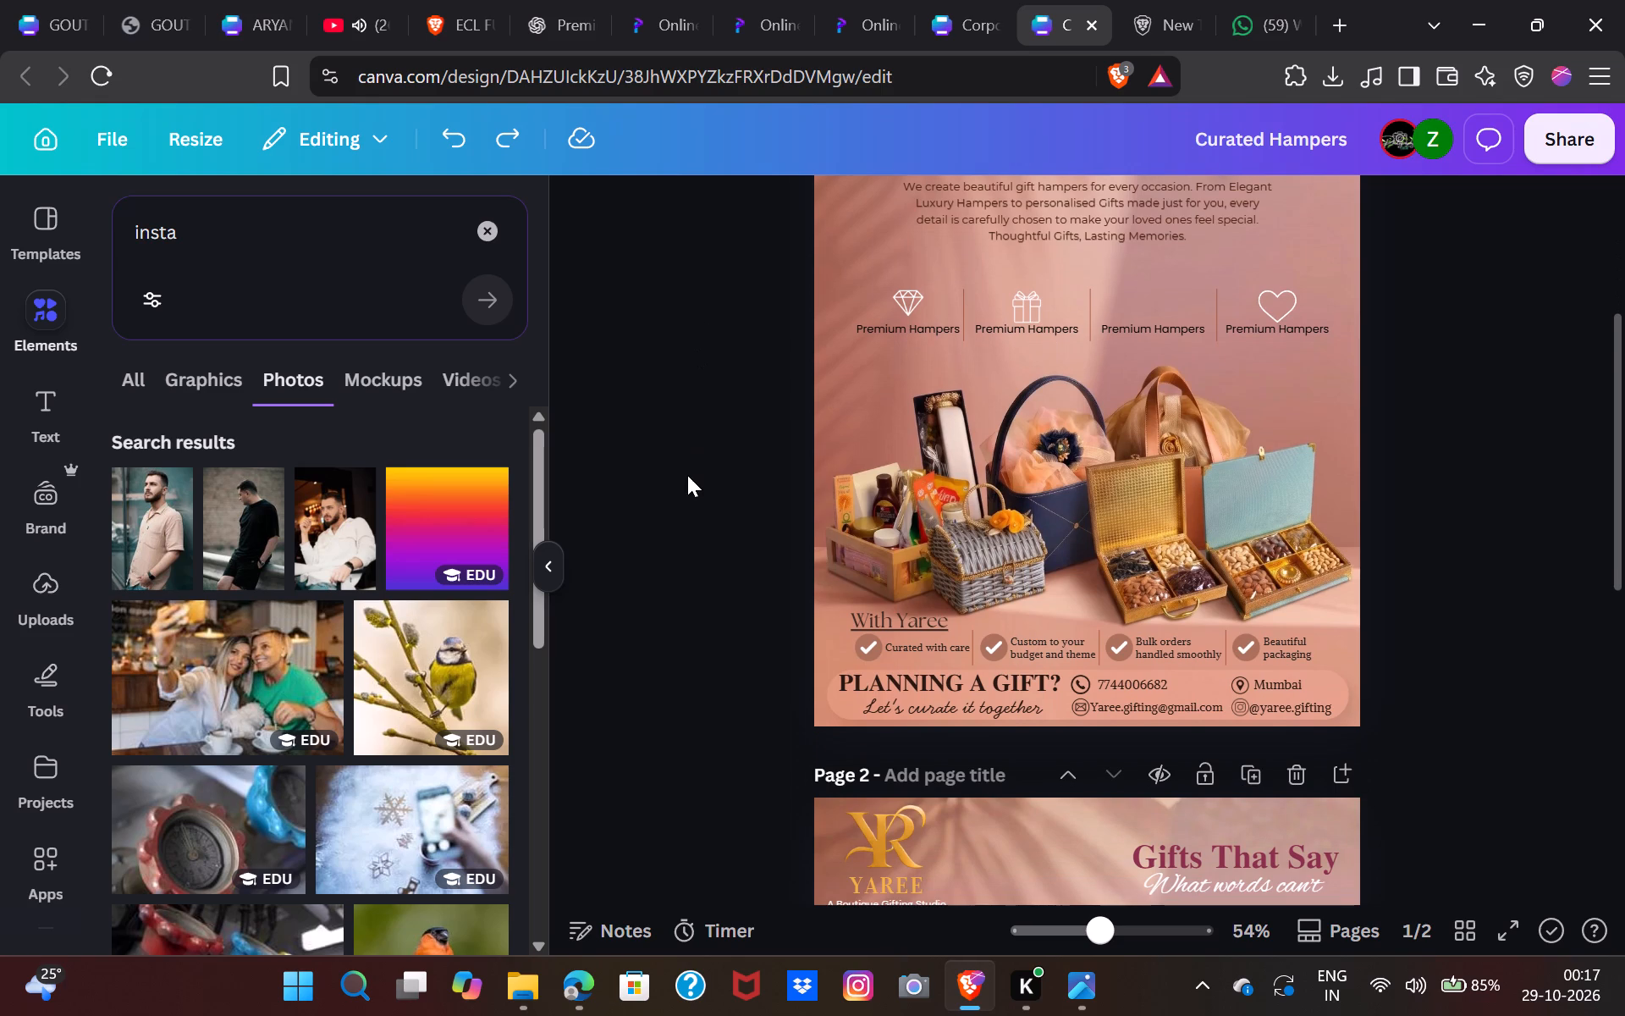
Inspect page 1's "With Yaree" heading, checkmark row and contact footer up close, including the Instagram handle, and review the full page layout.
left_click(686, 480)
left_click(785, 605)
scroll(770, 613, "right", 1)
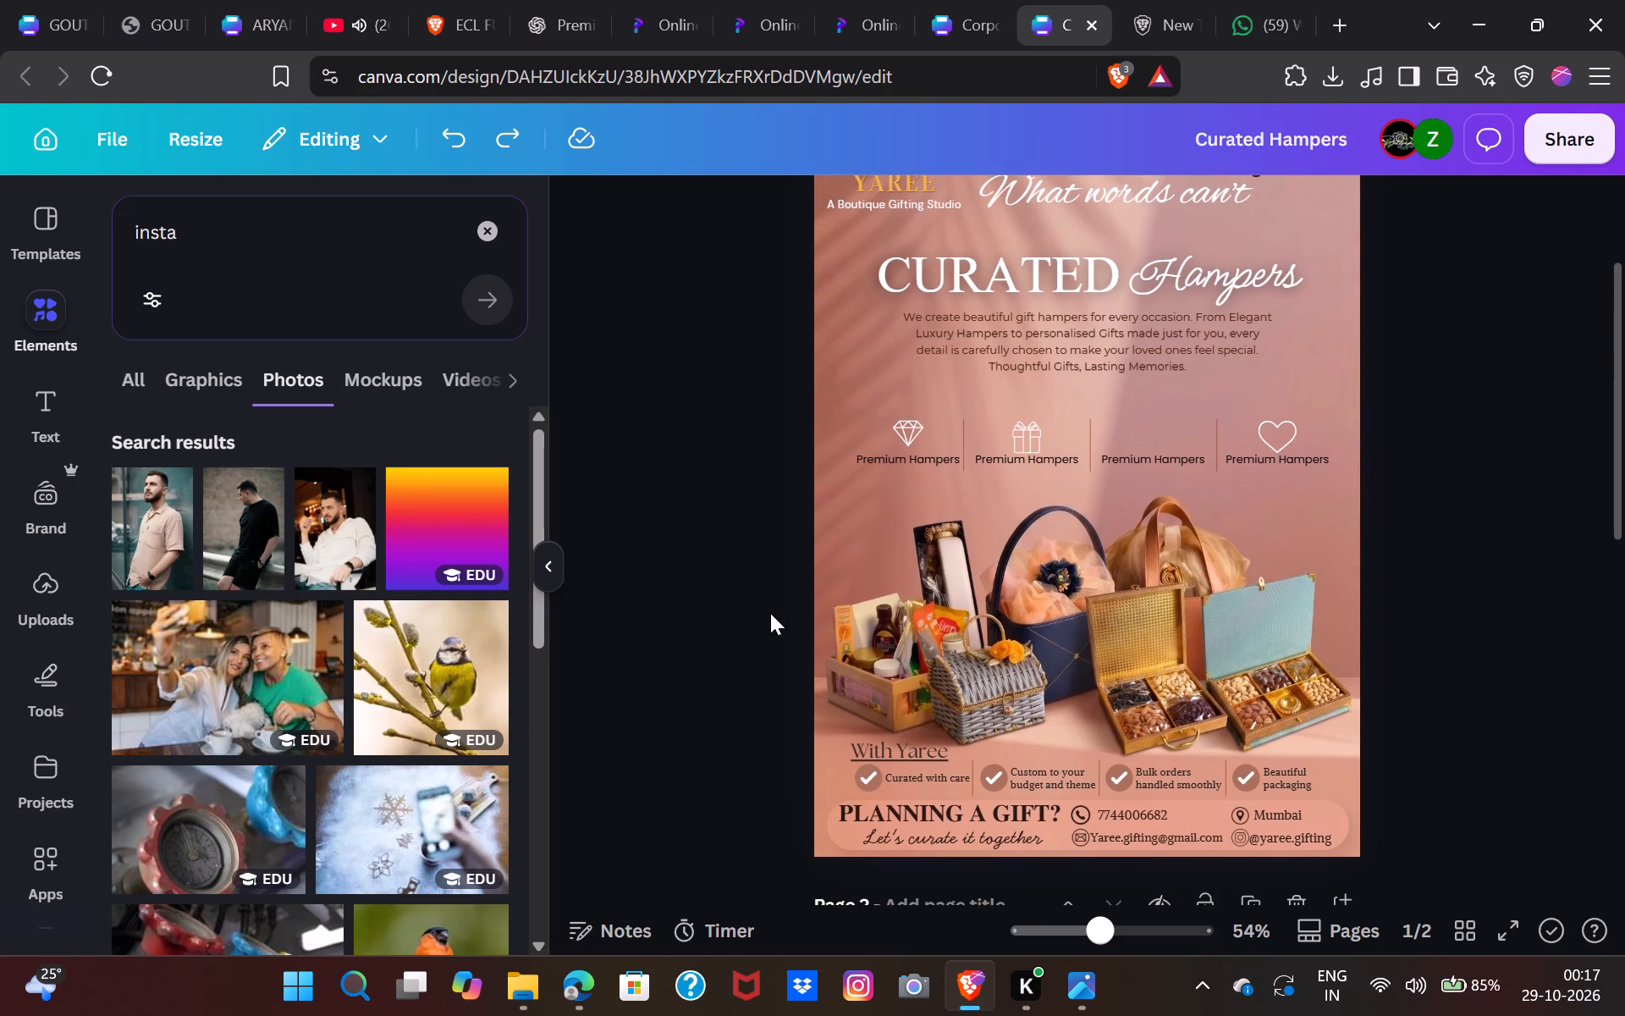
scroll(770, 613, "right", 2)
left_click(902, 617)
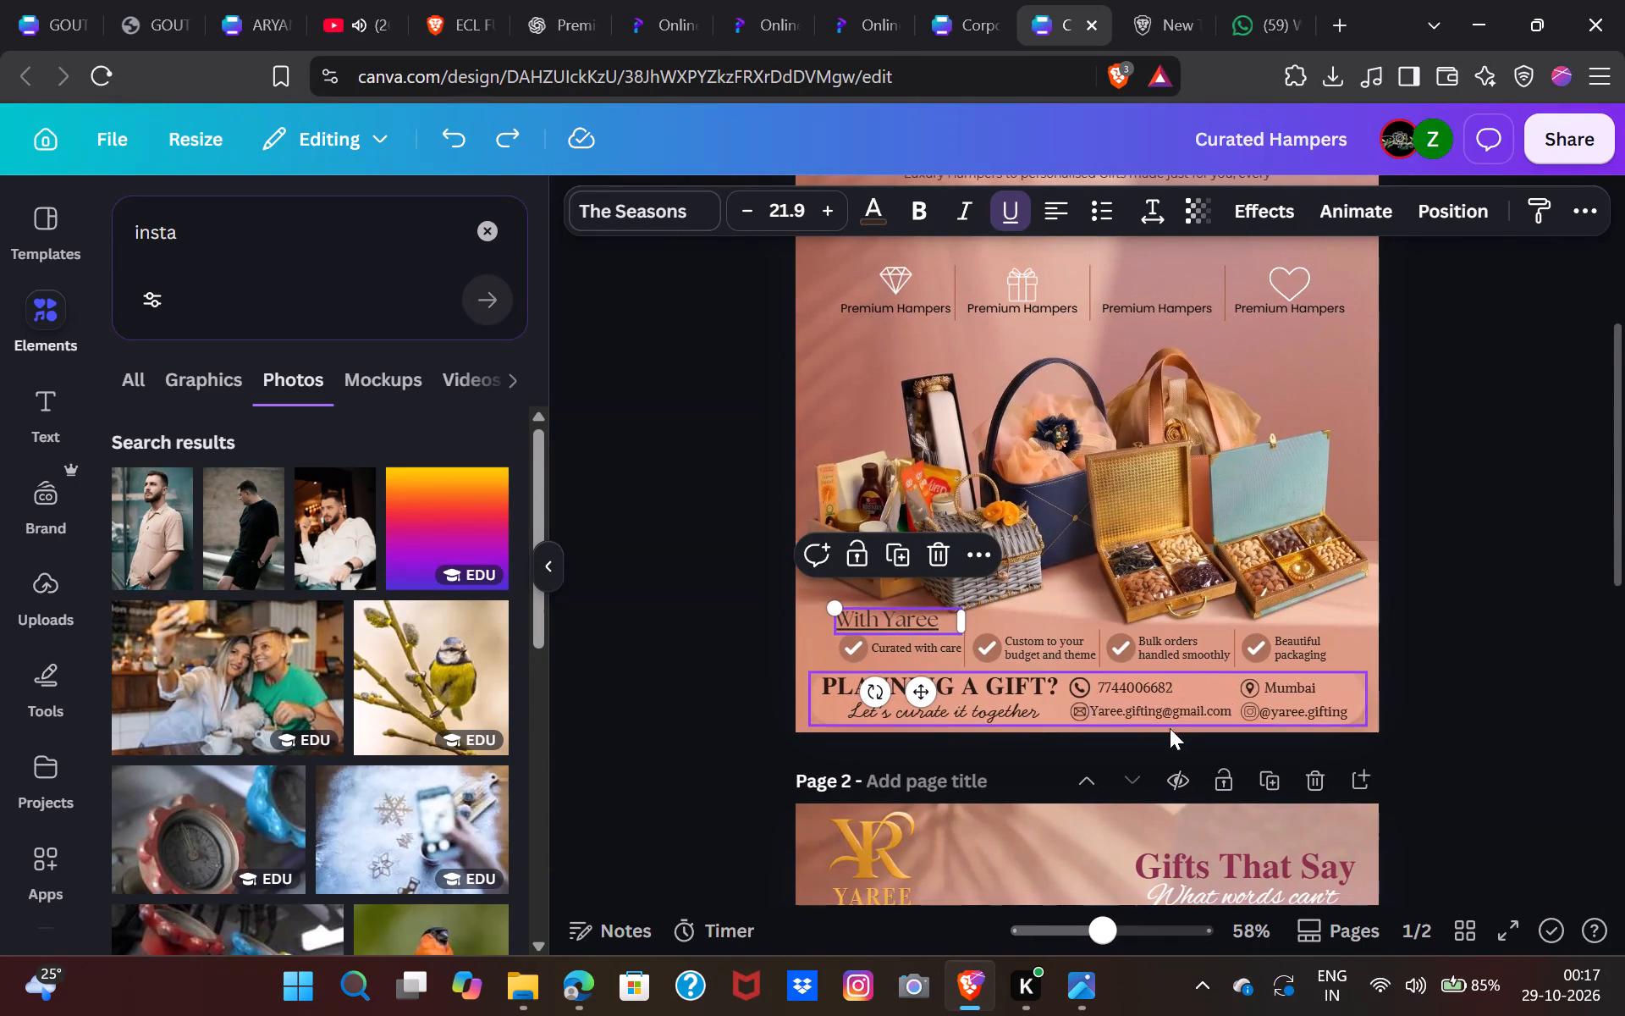
left_click(1479, 710)
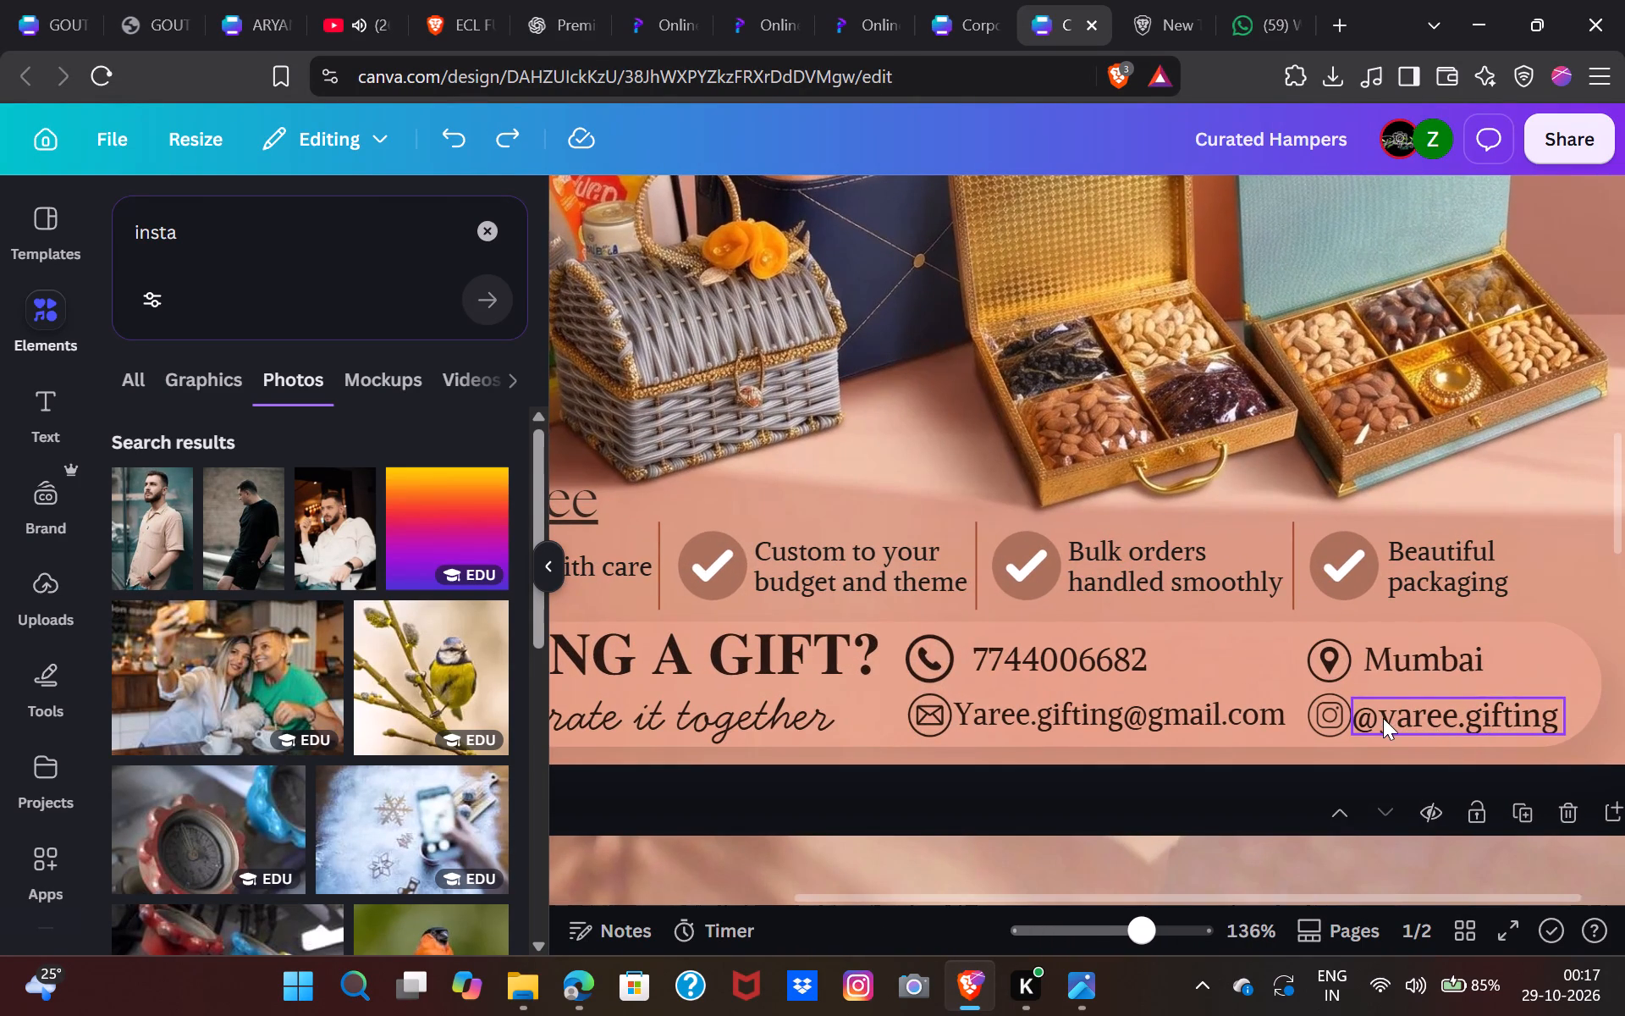
left_click(1381, 721)
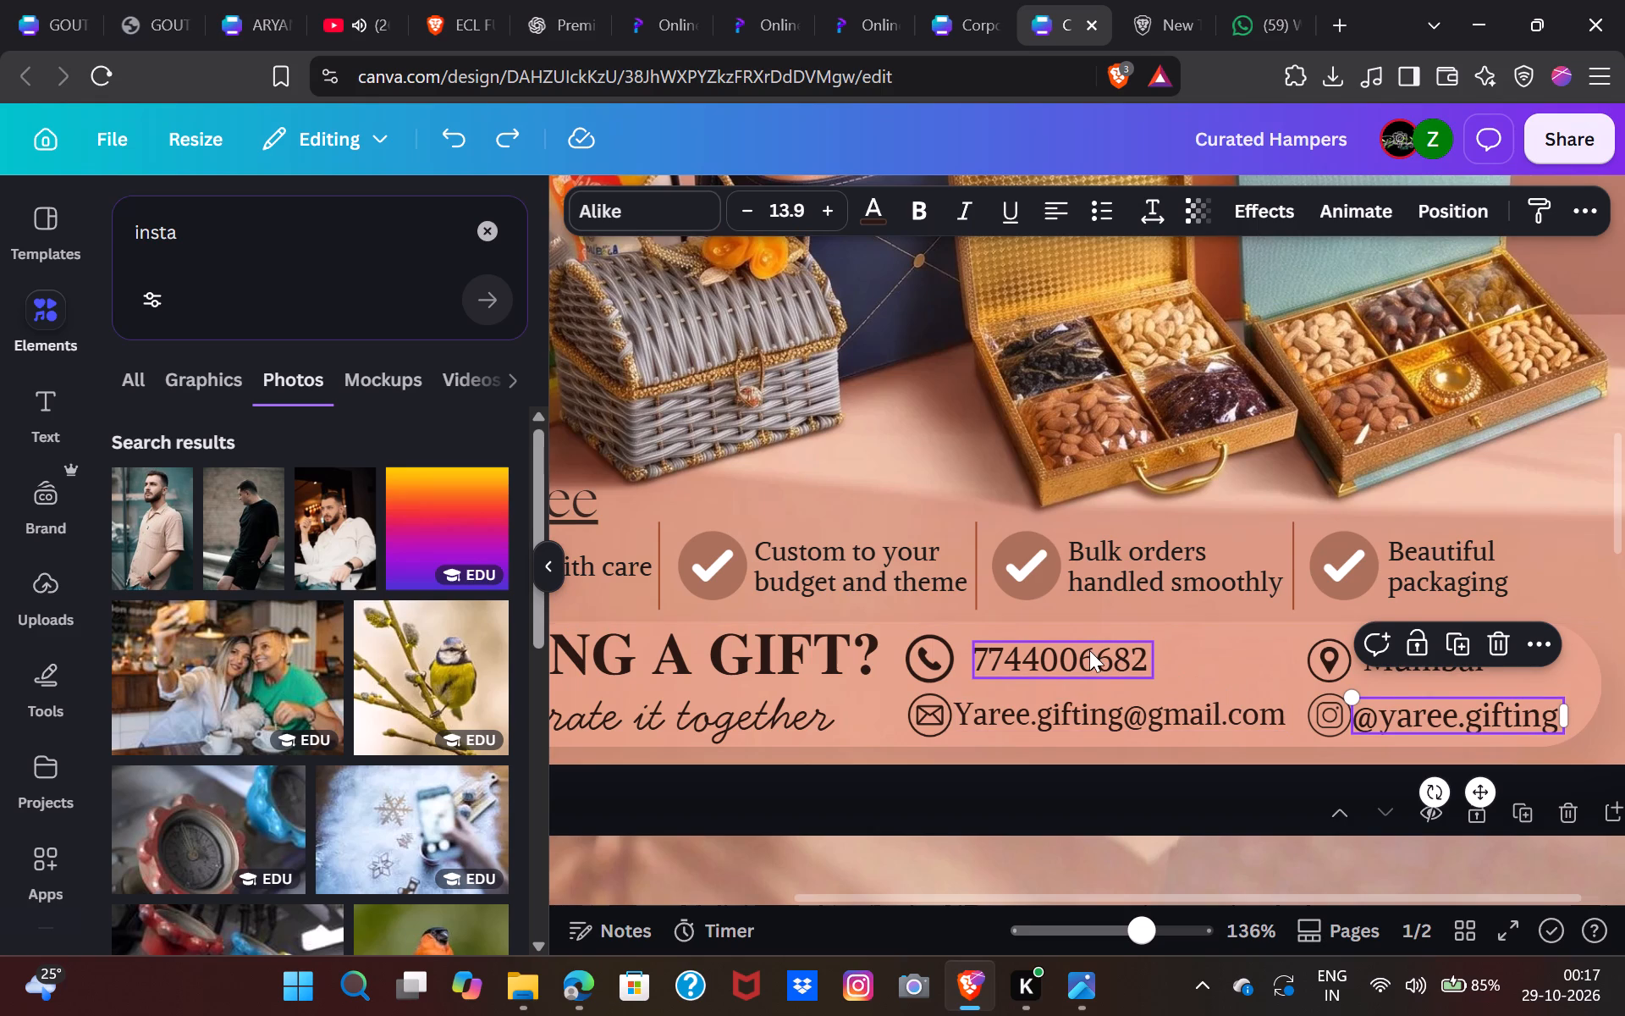
scroll(1089, 650, "up", 1)
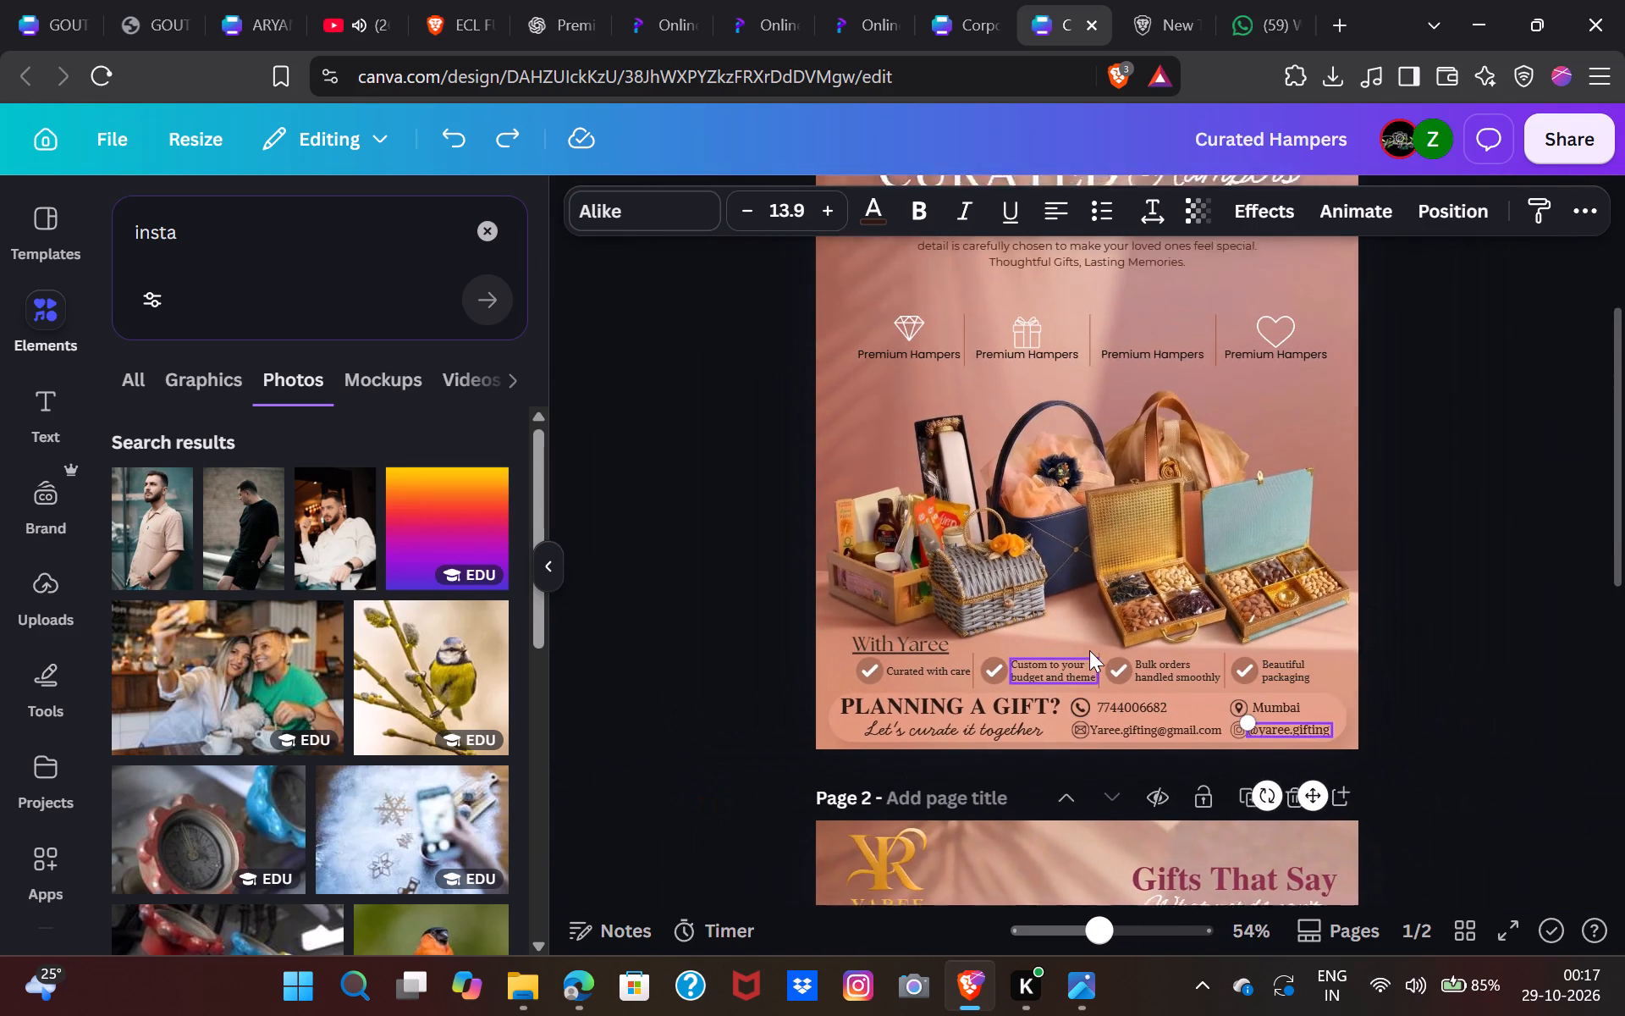
scroll(1089, 650, "up", 1)
left_click(1458, 610)
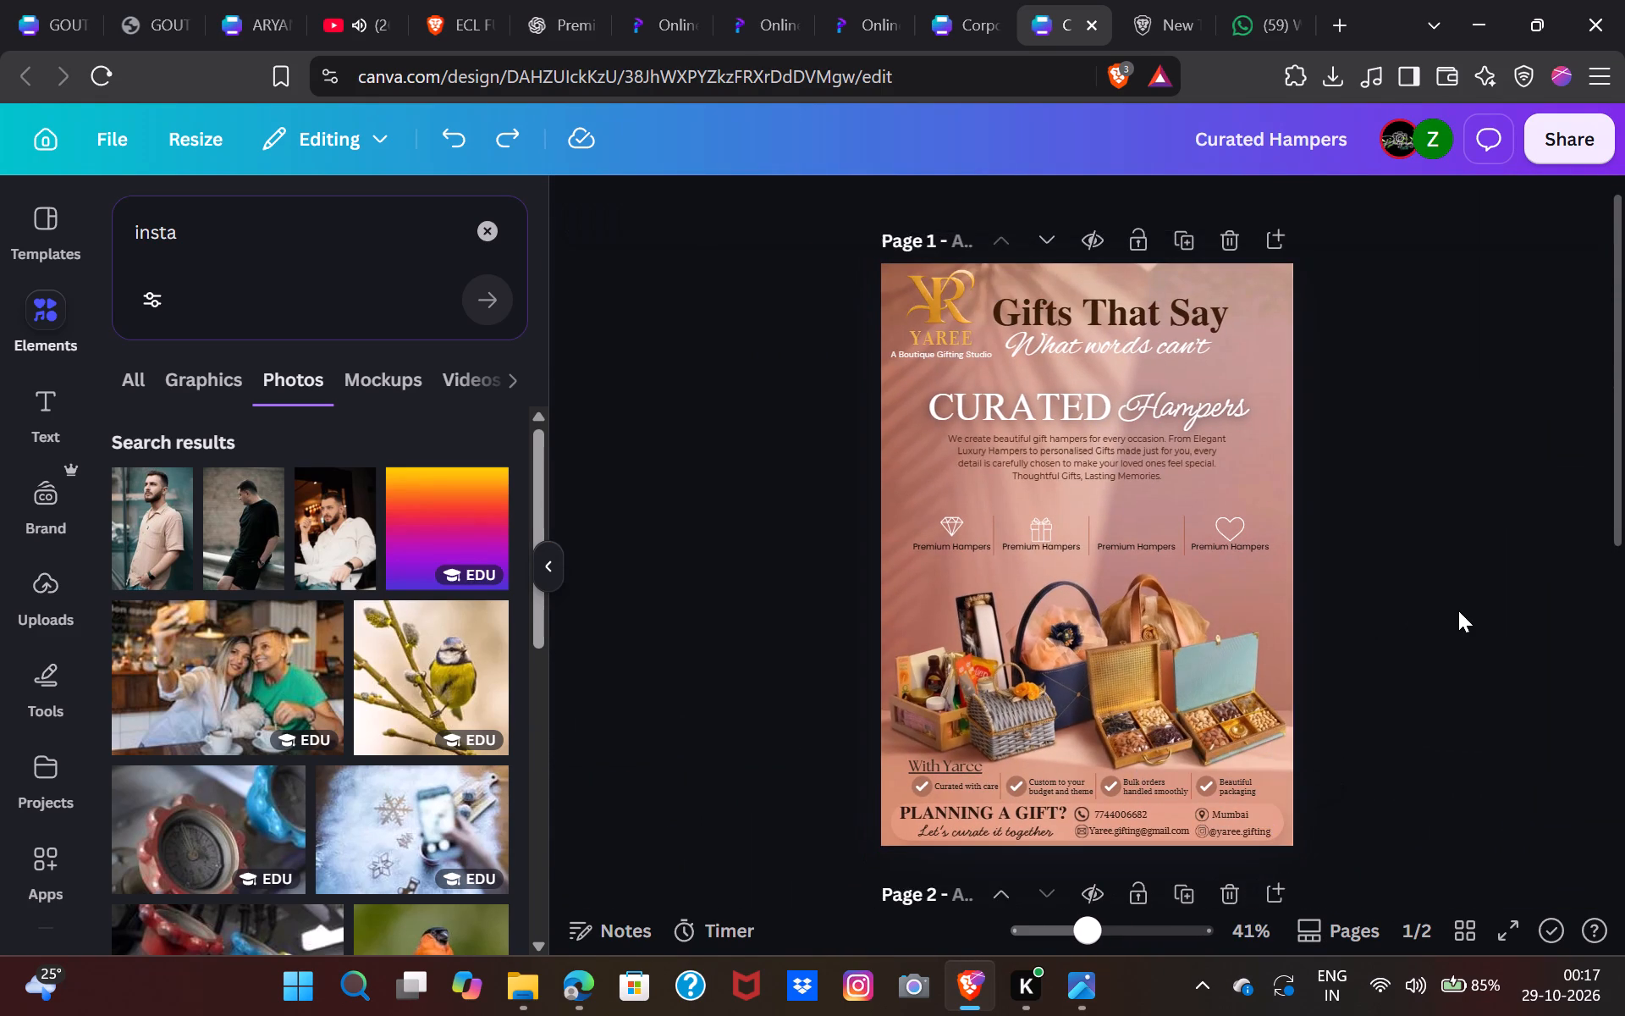
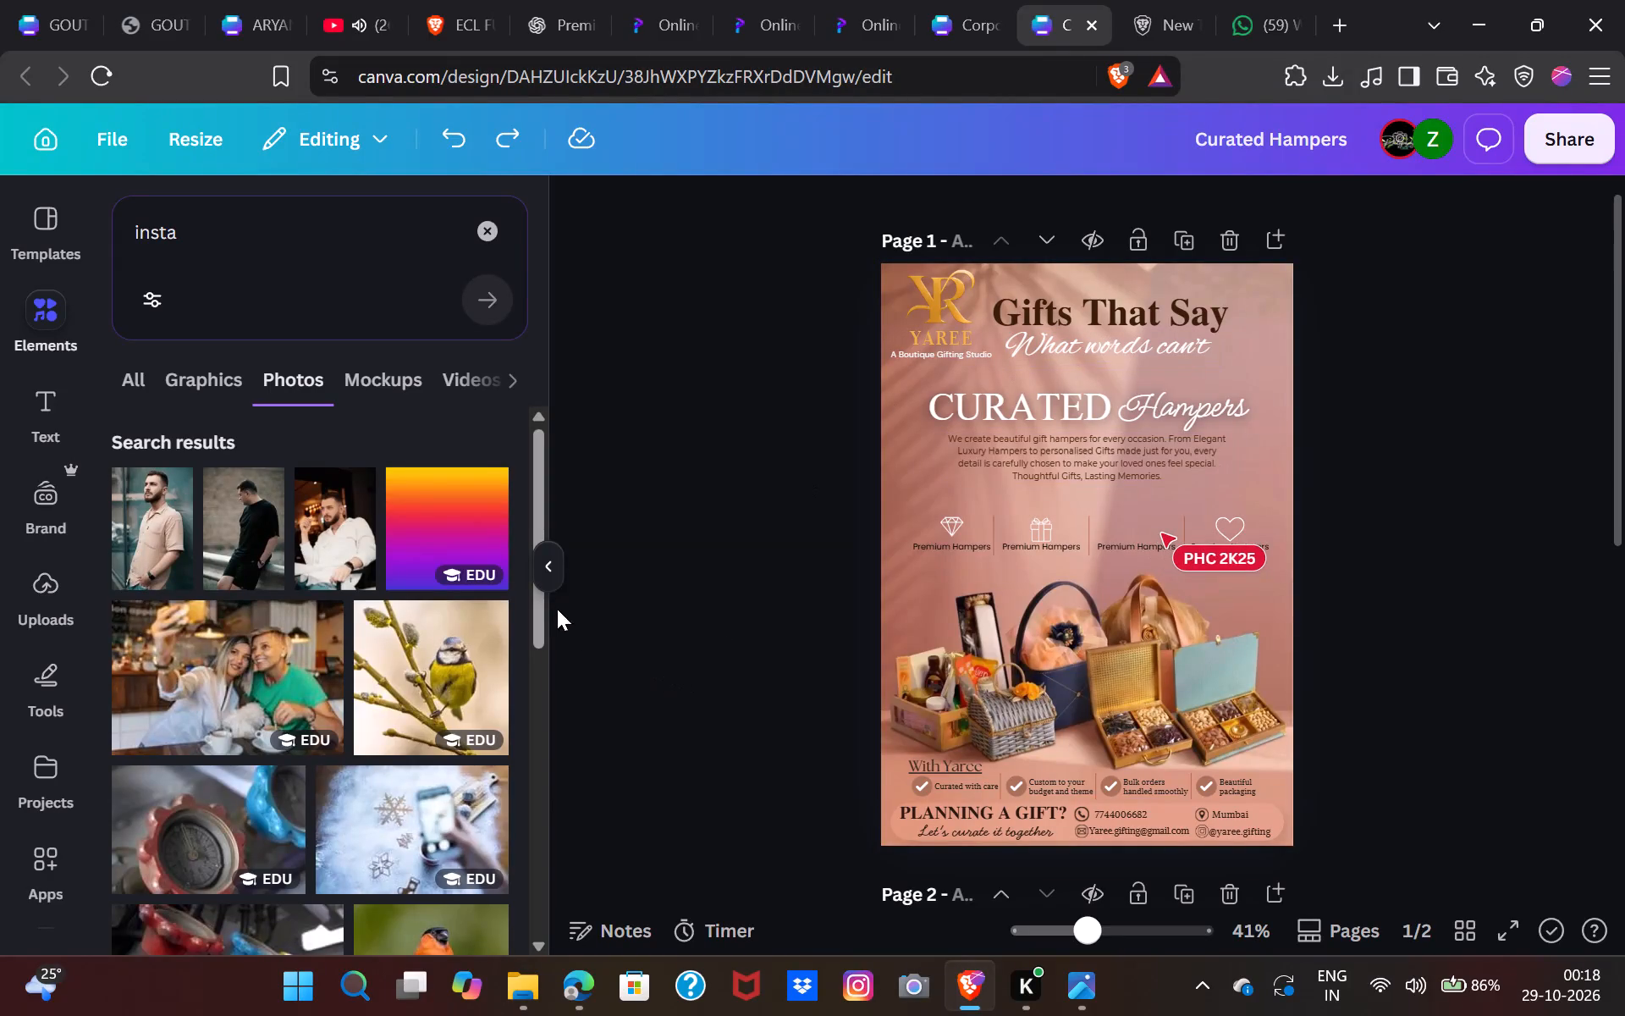
Collapse the element search results and examine page 1's flyer at a larger size, with nothing selected.
left_click(548, 588)
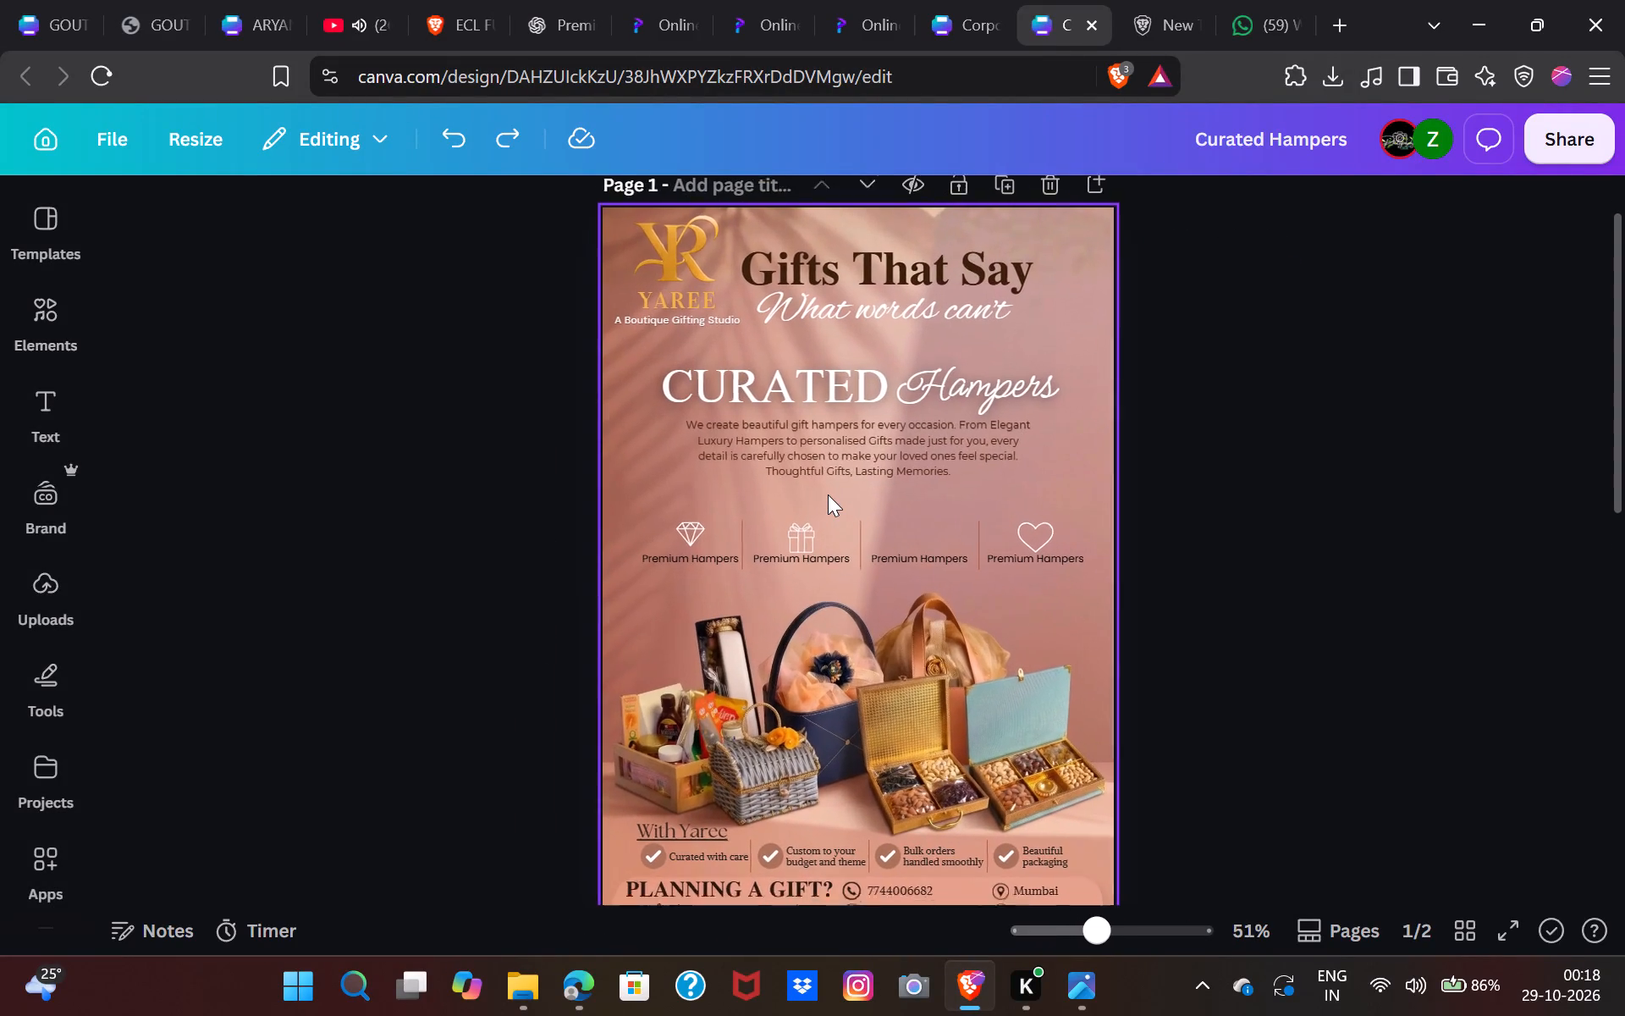
scroll(828, 494, "down", 2)
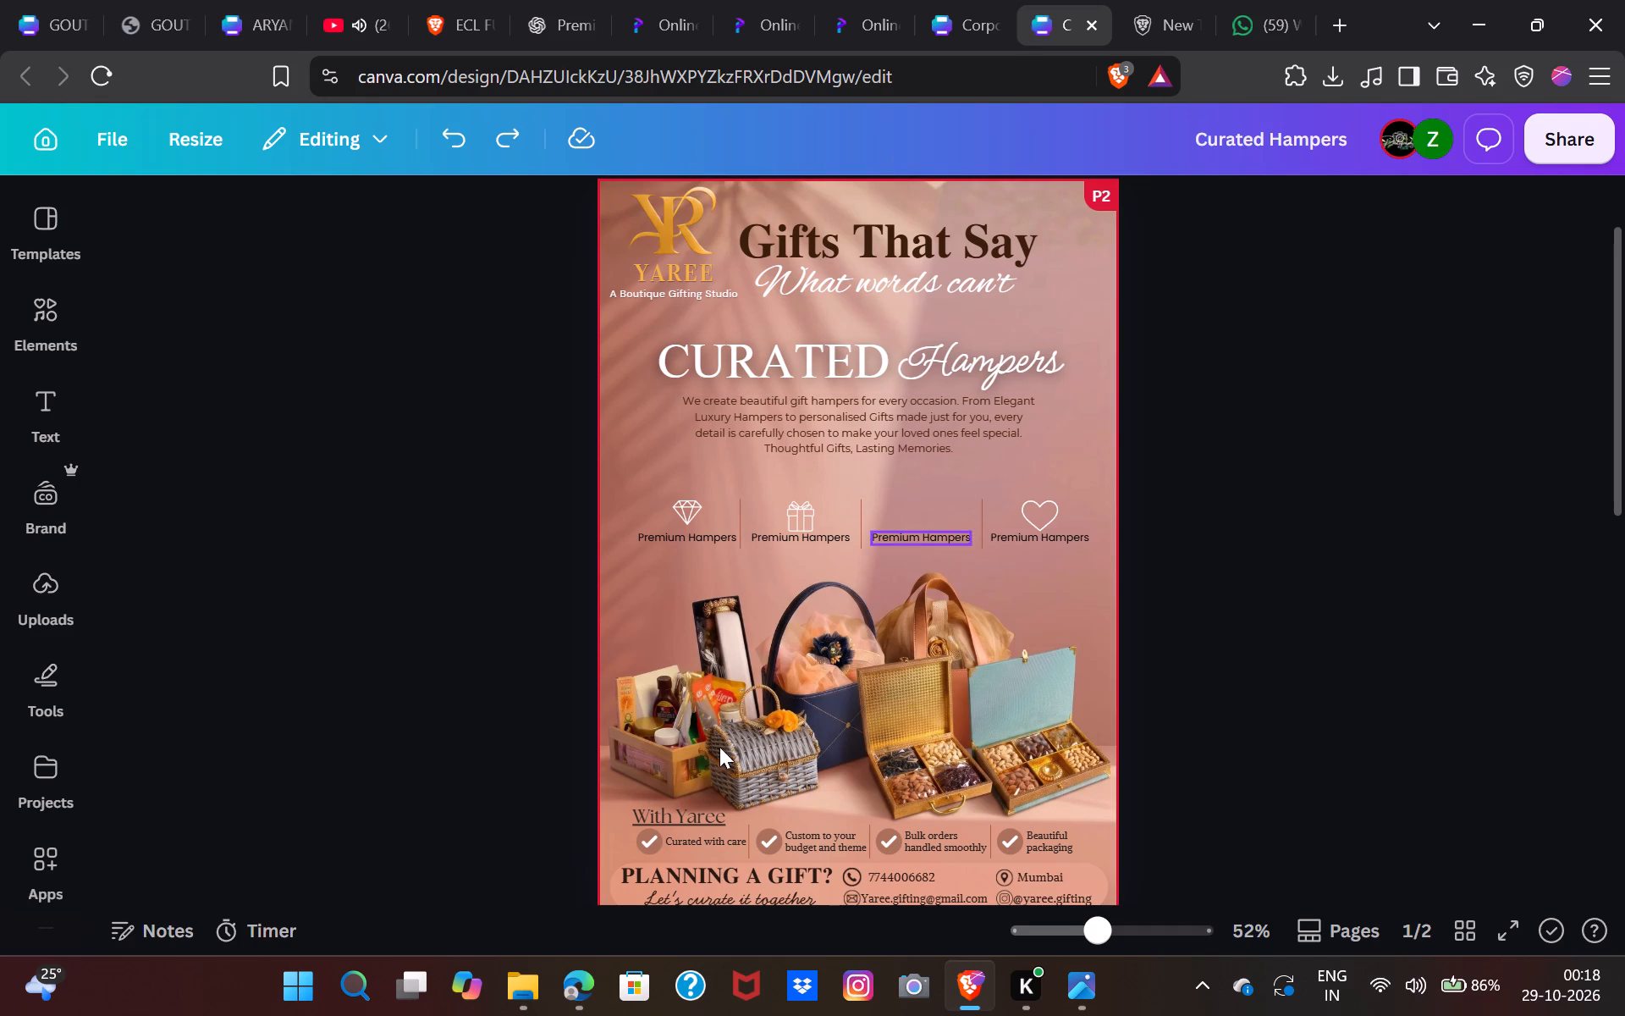
left_click(1369, 543)
key("space")
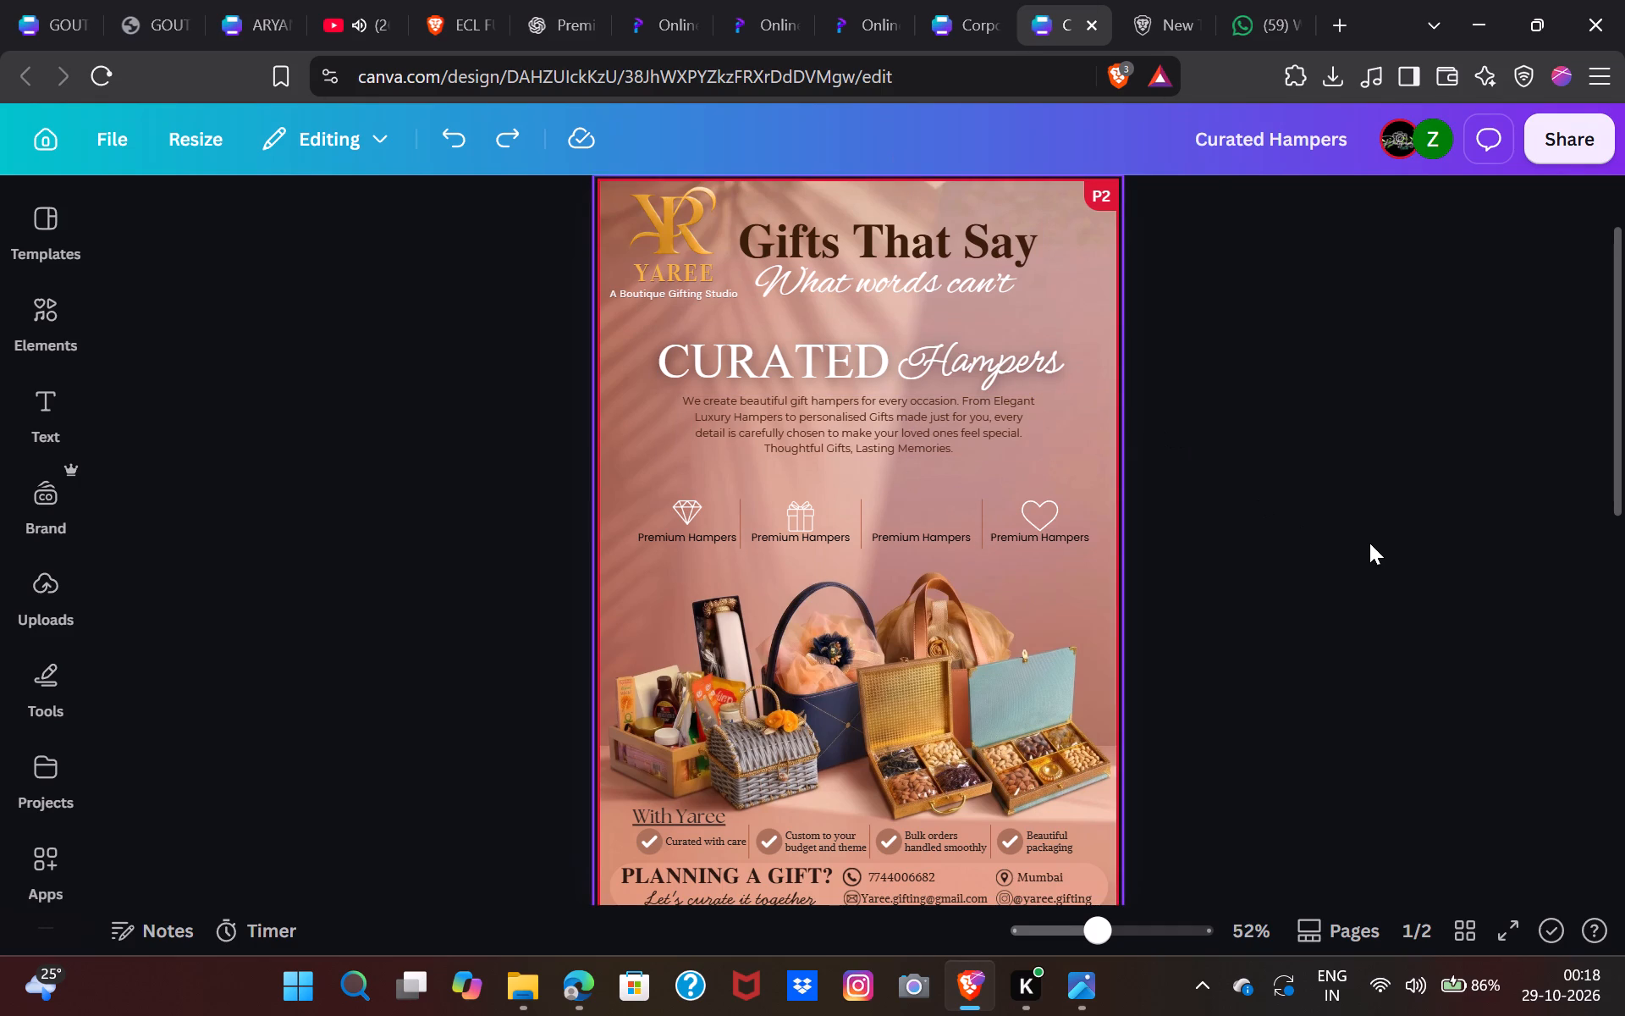
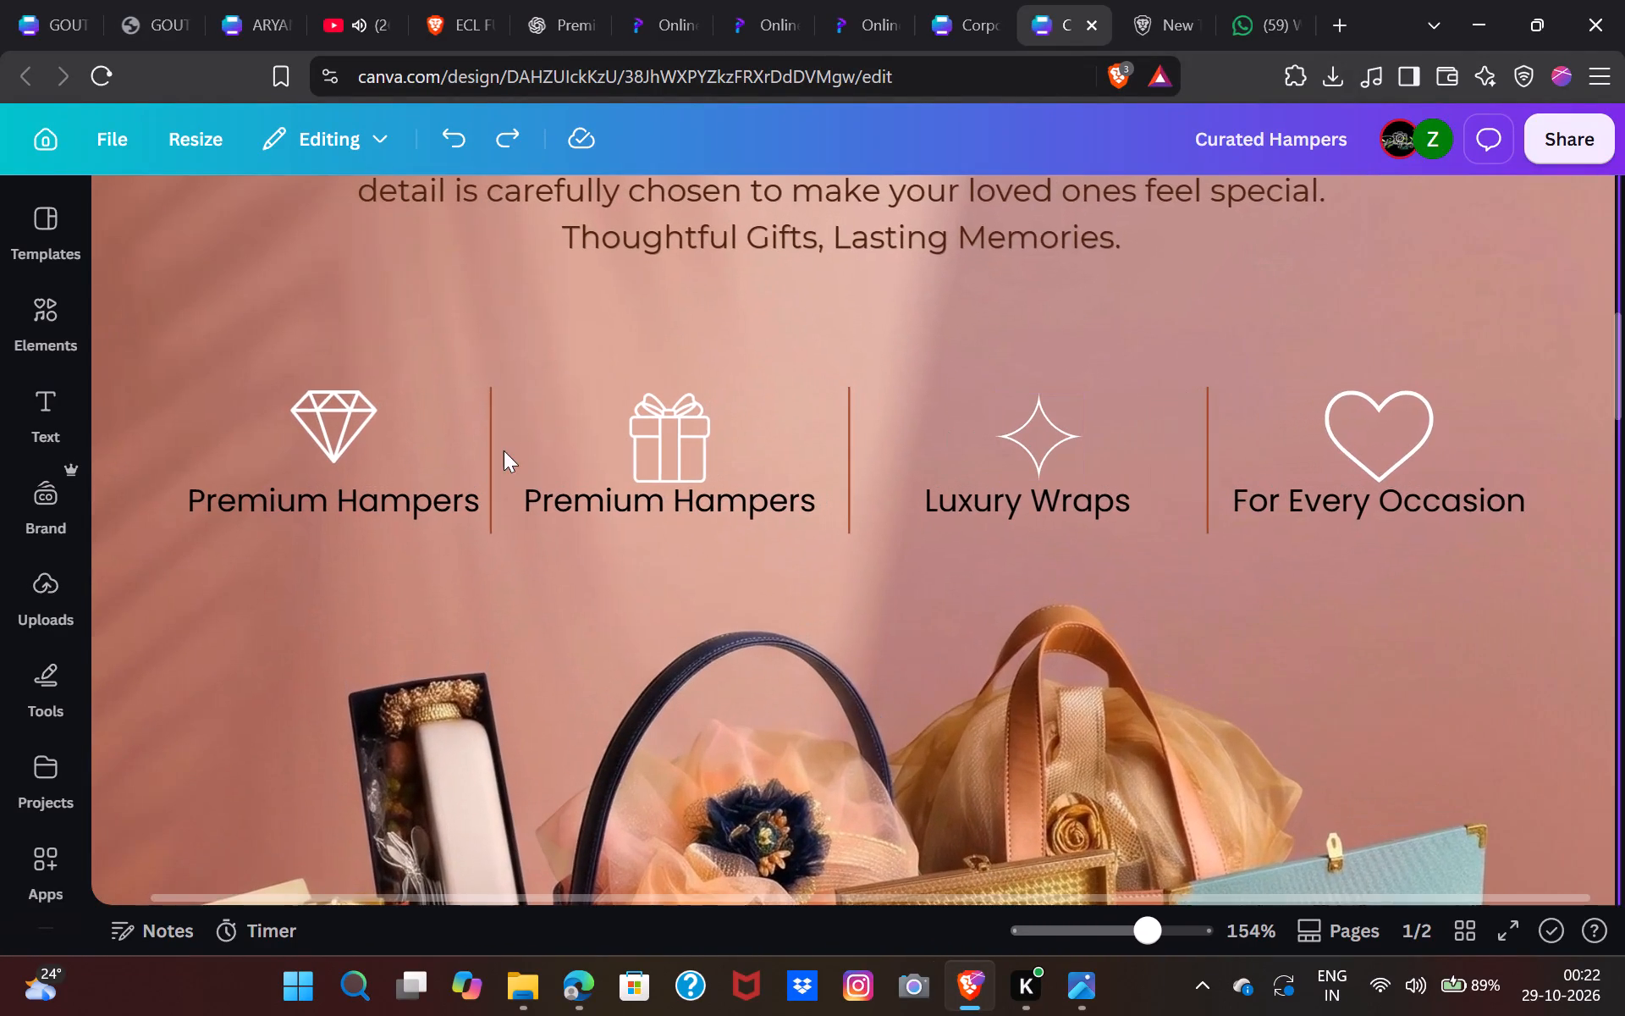
Shrink the gift, sparkle and heart icons on page 1 to the diamond icon's height of about 1, keeping their proportions.
left_click(655, 461)
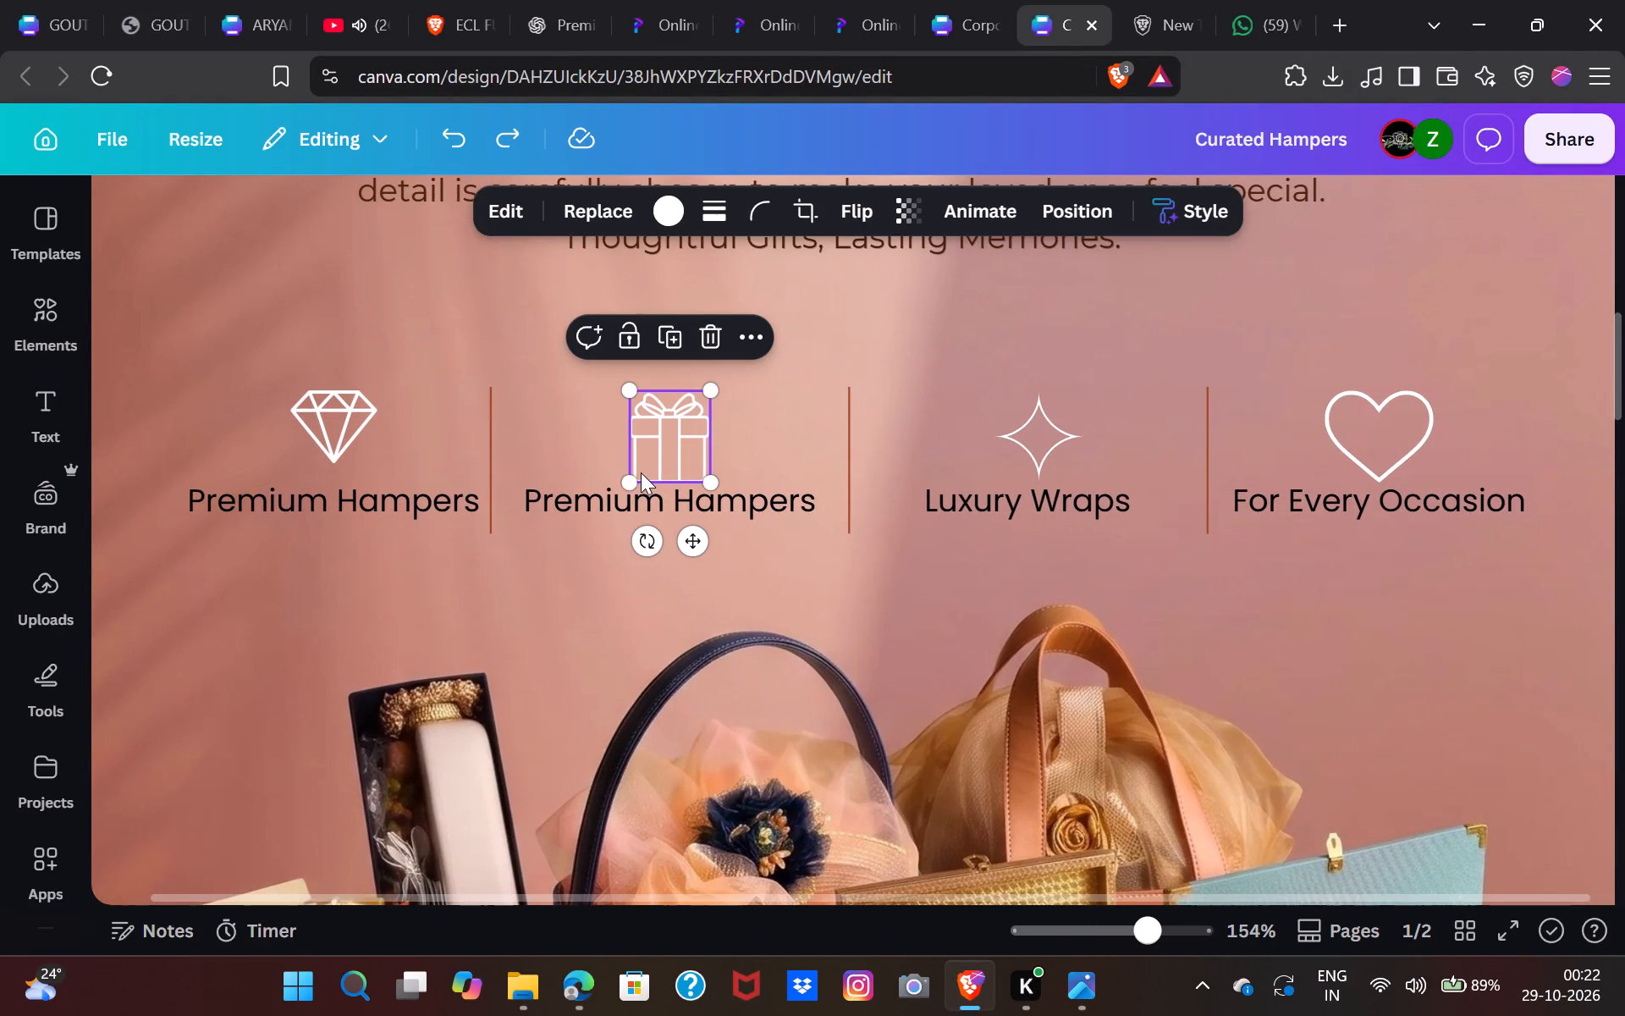
left_click_drag(636, 480, 631, 480)
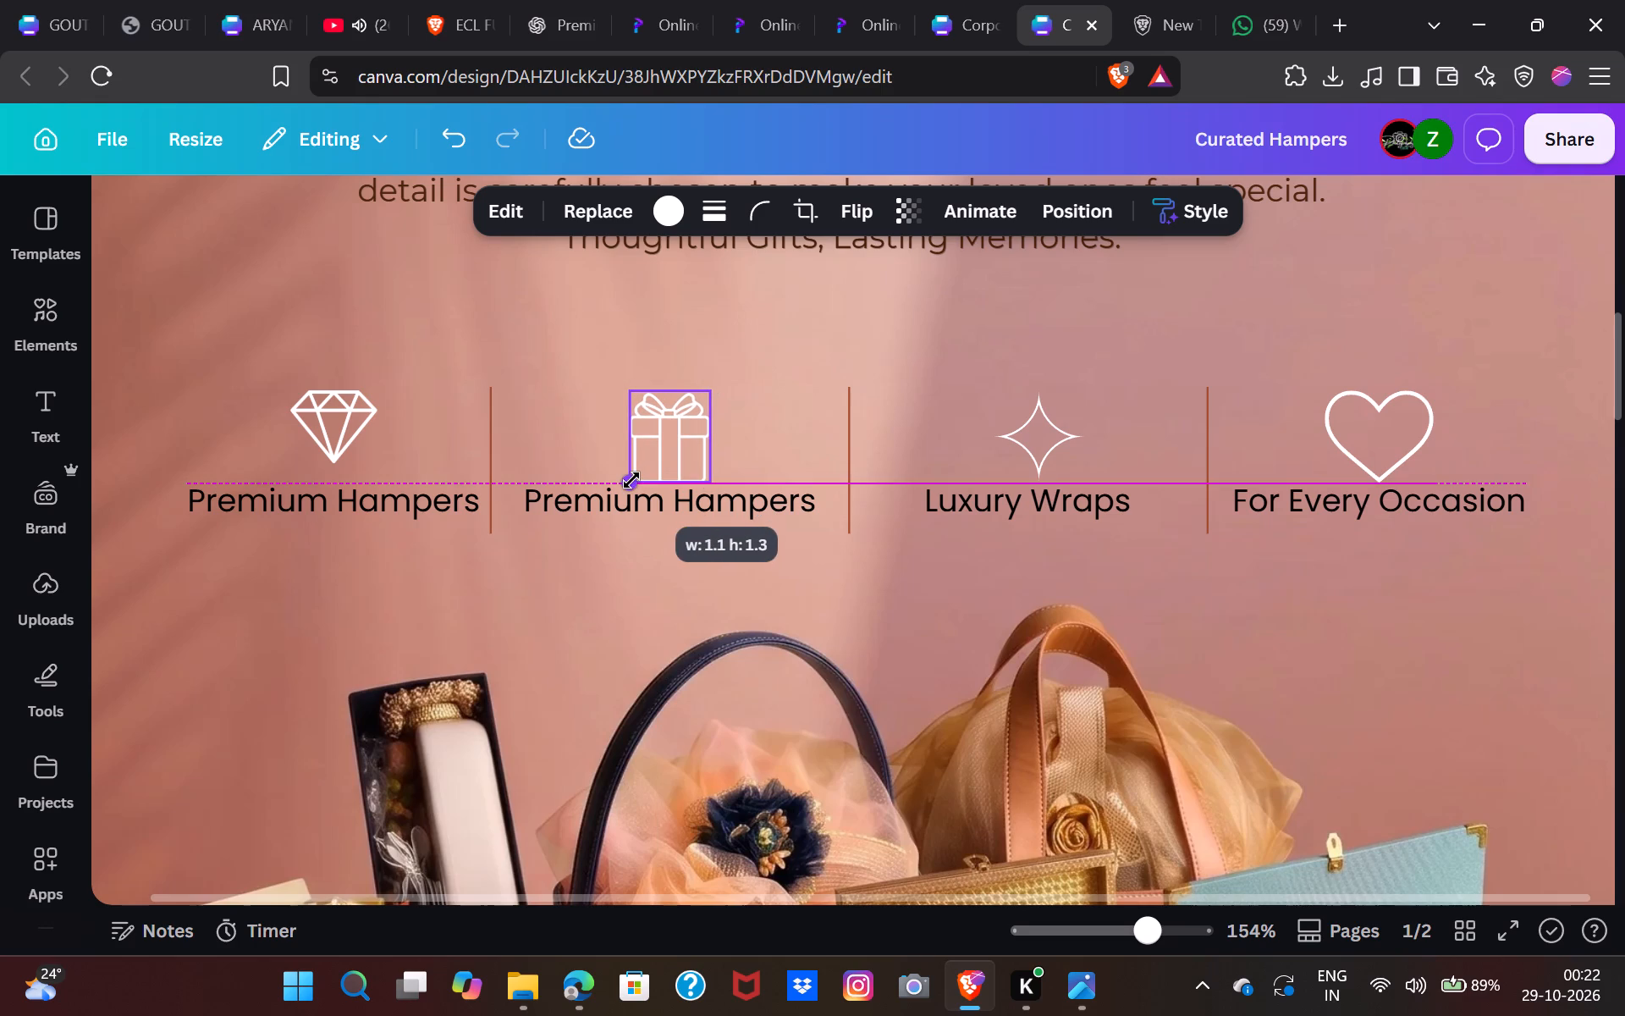
left_click_drag(631, 480, 643, 461)
left_click(1041, 428)
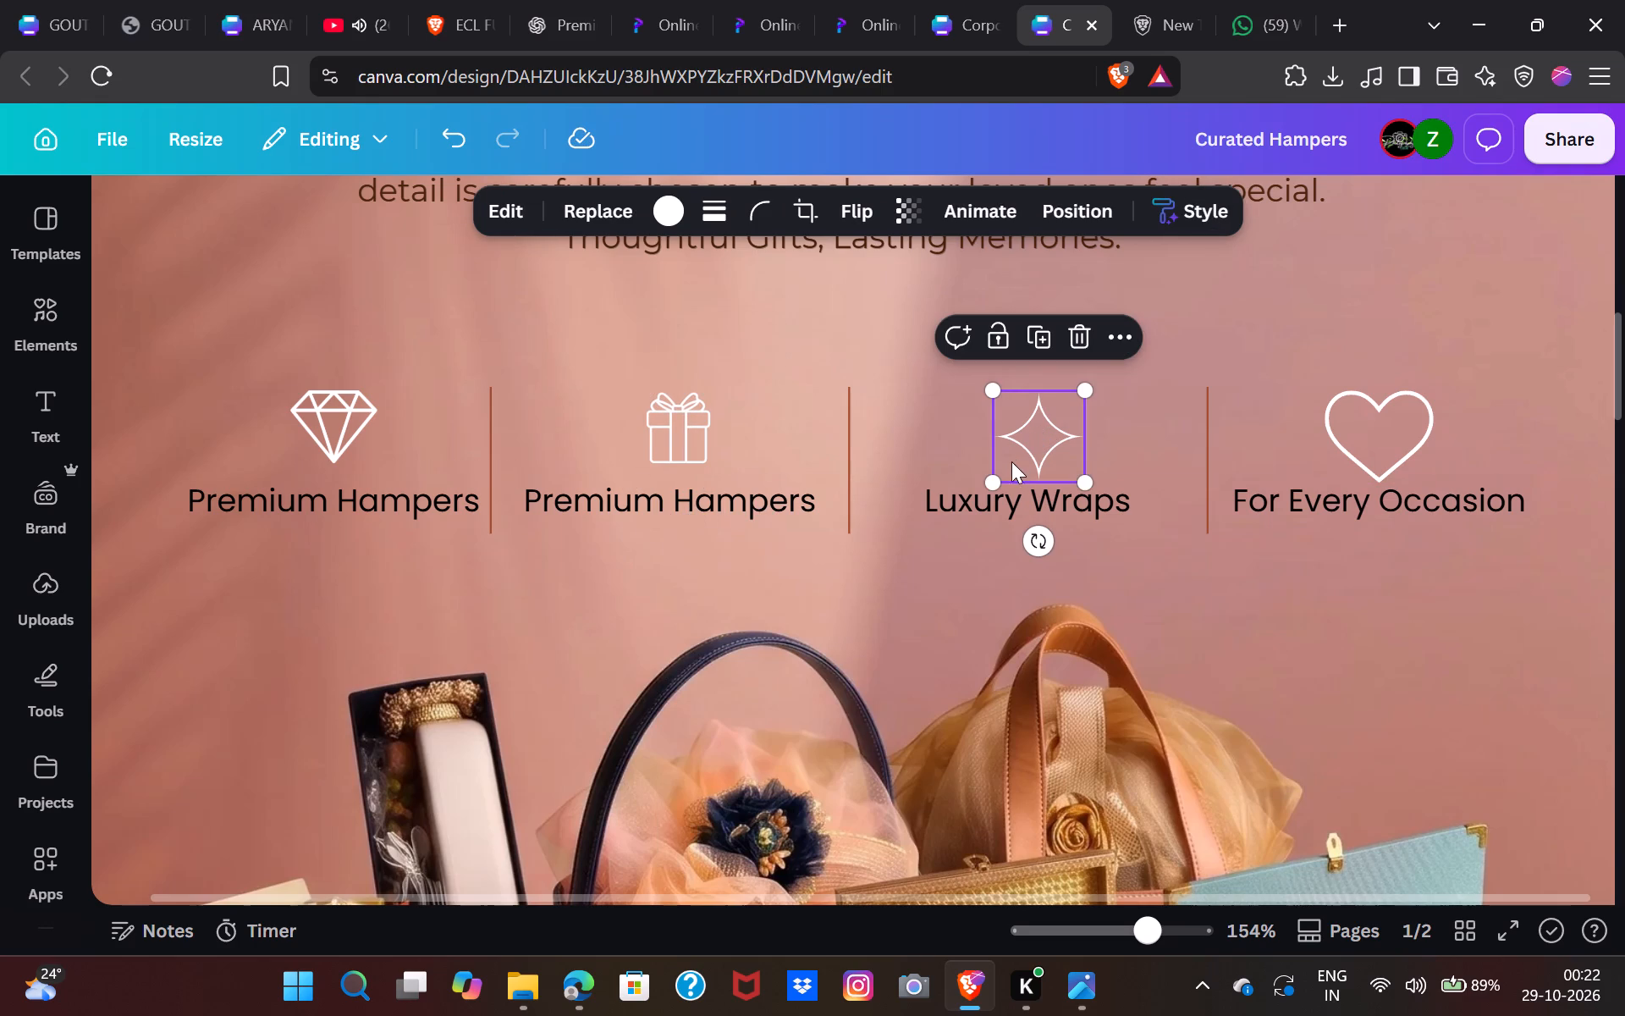
left_click_drag(998, 478, 1007, 467)
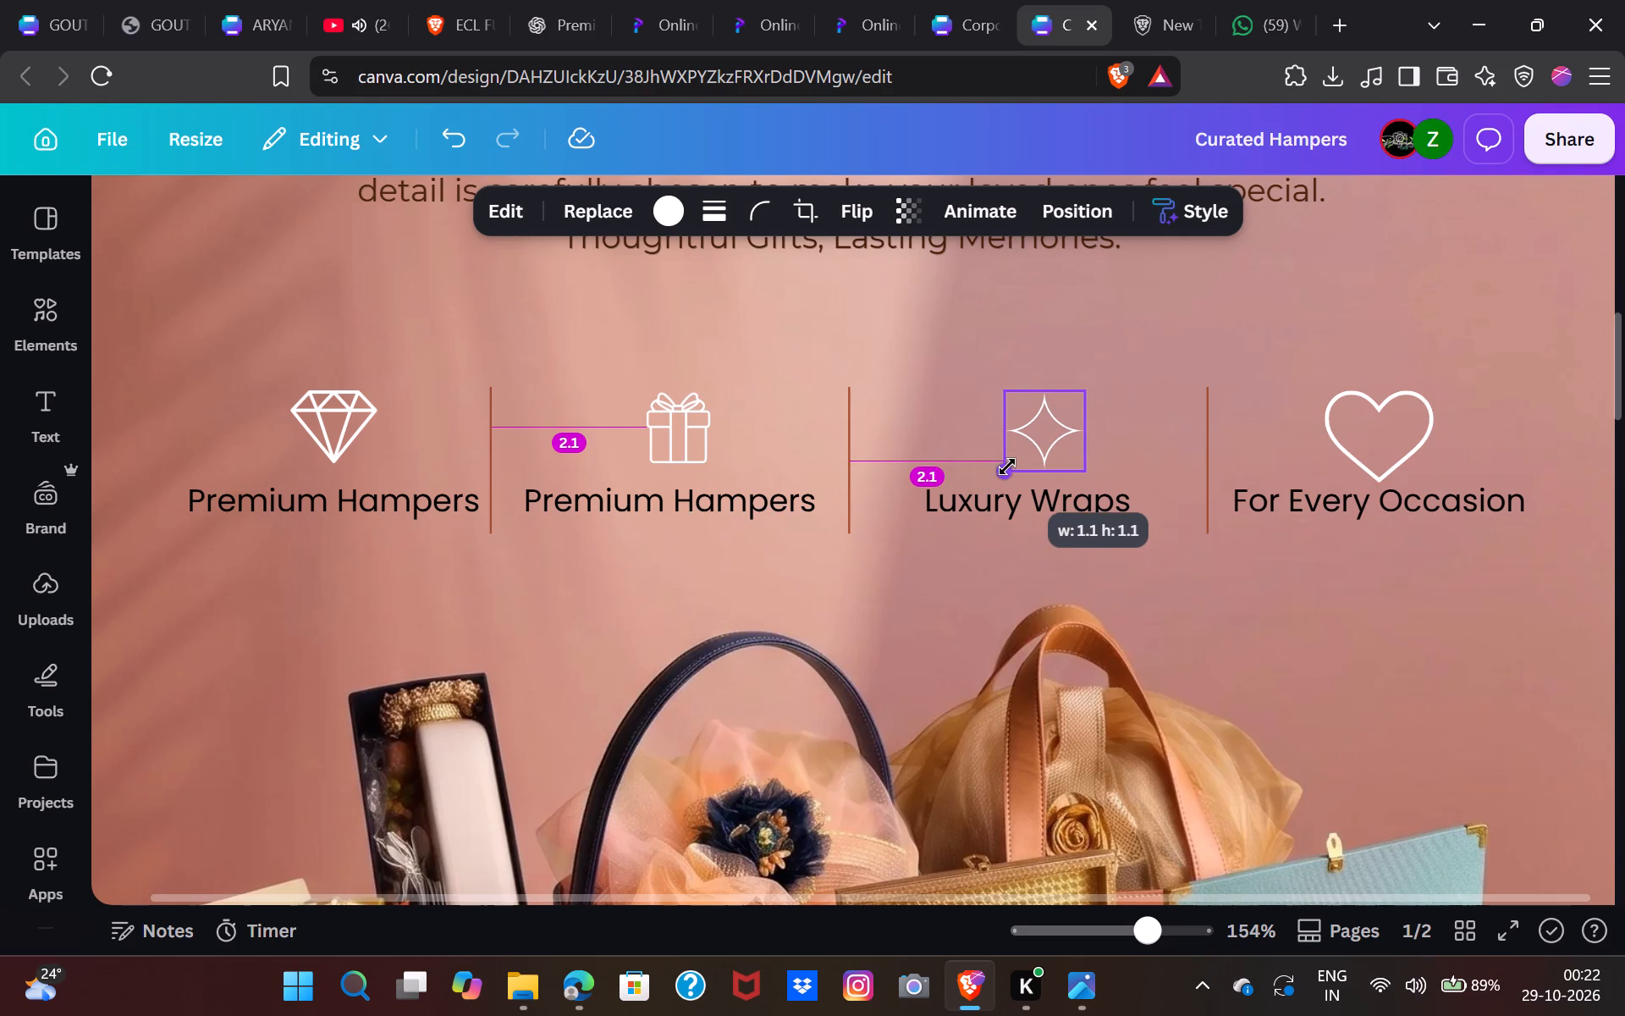
left_click_drag(1007, 467, 1013, 457)
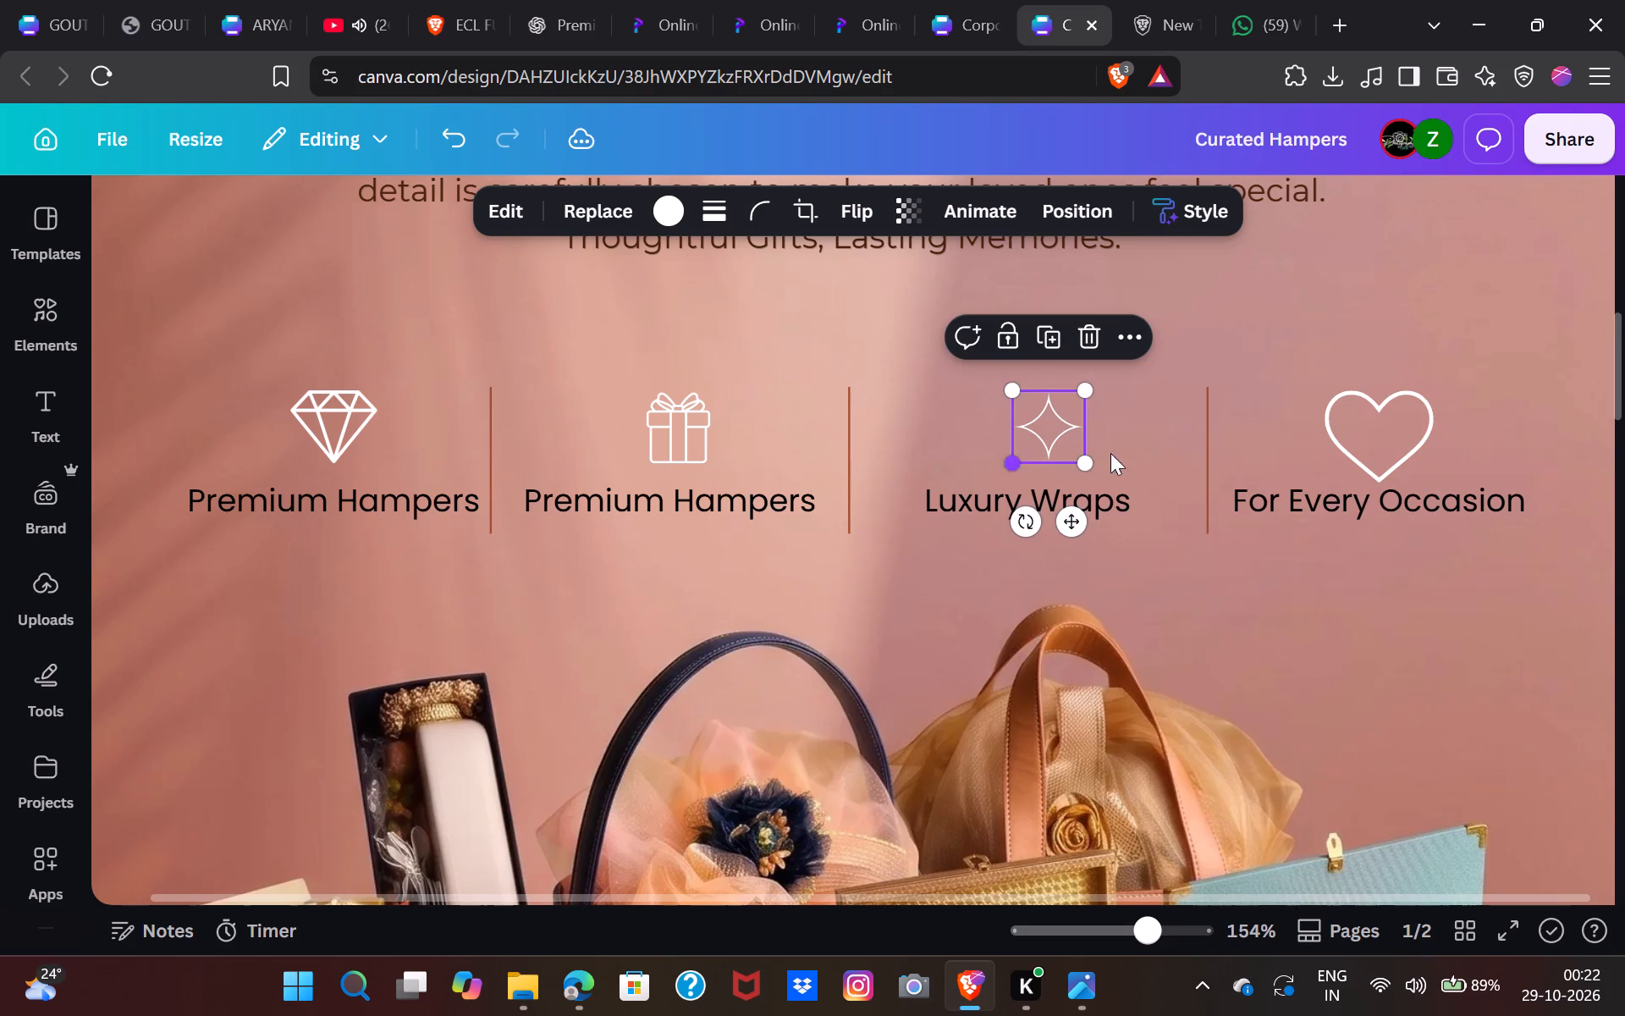
left_click(1353, 428)
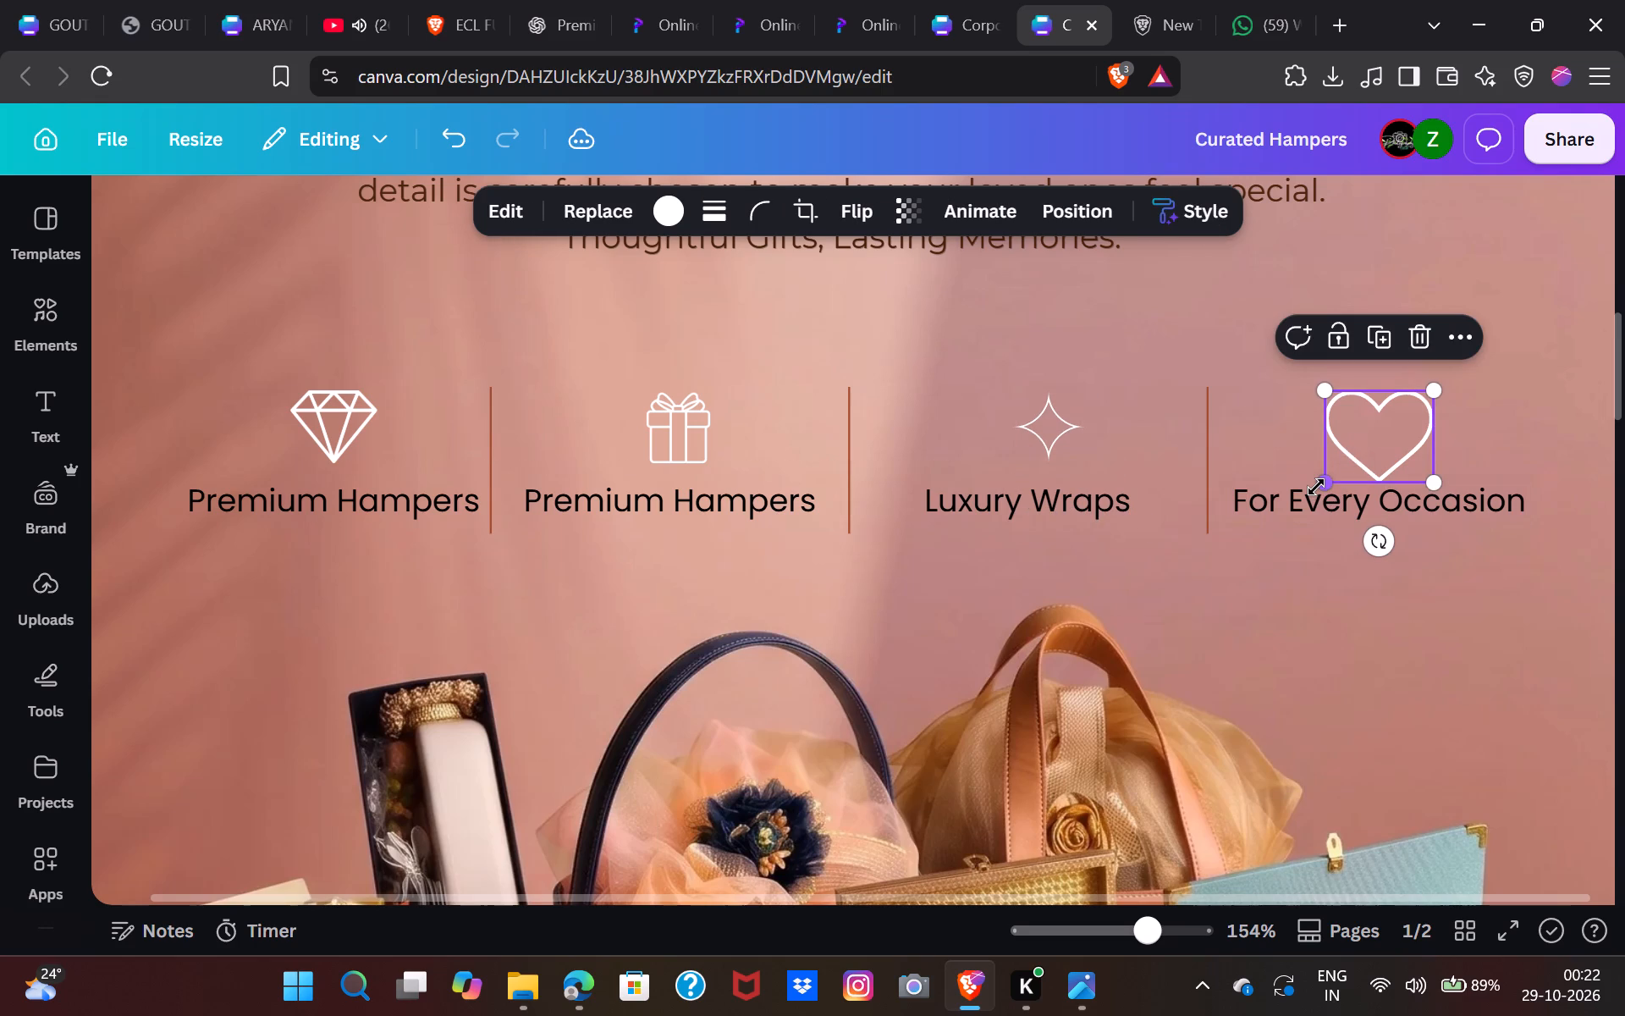
left_click_drag(1316, 487, 1331, 464)
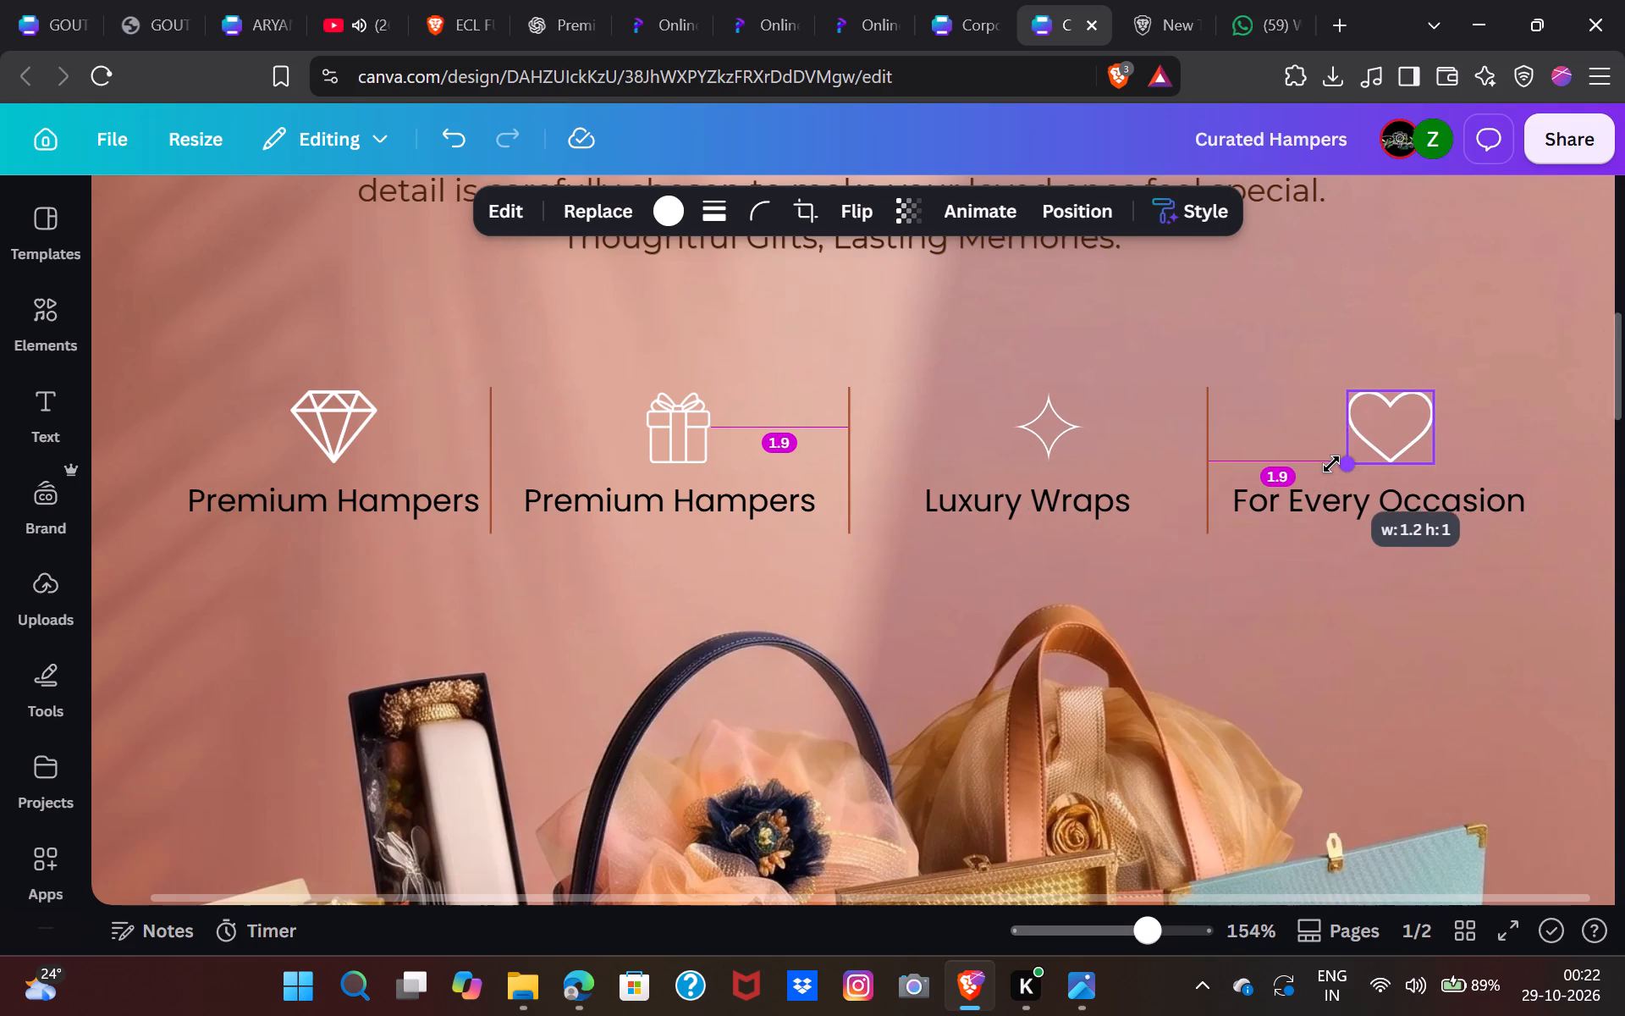
left_click_drag(1331, 464, 1336, 458)
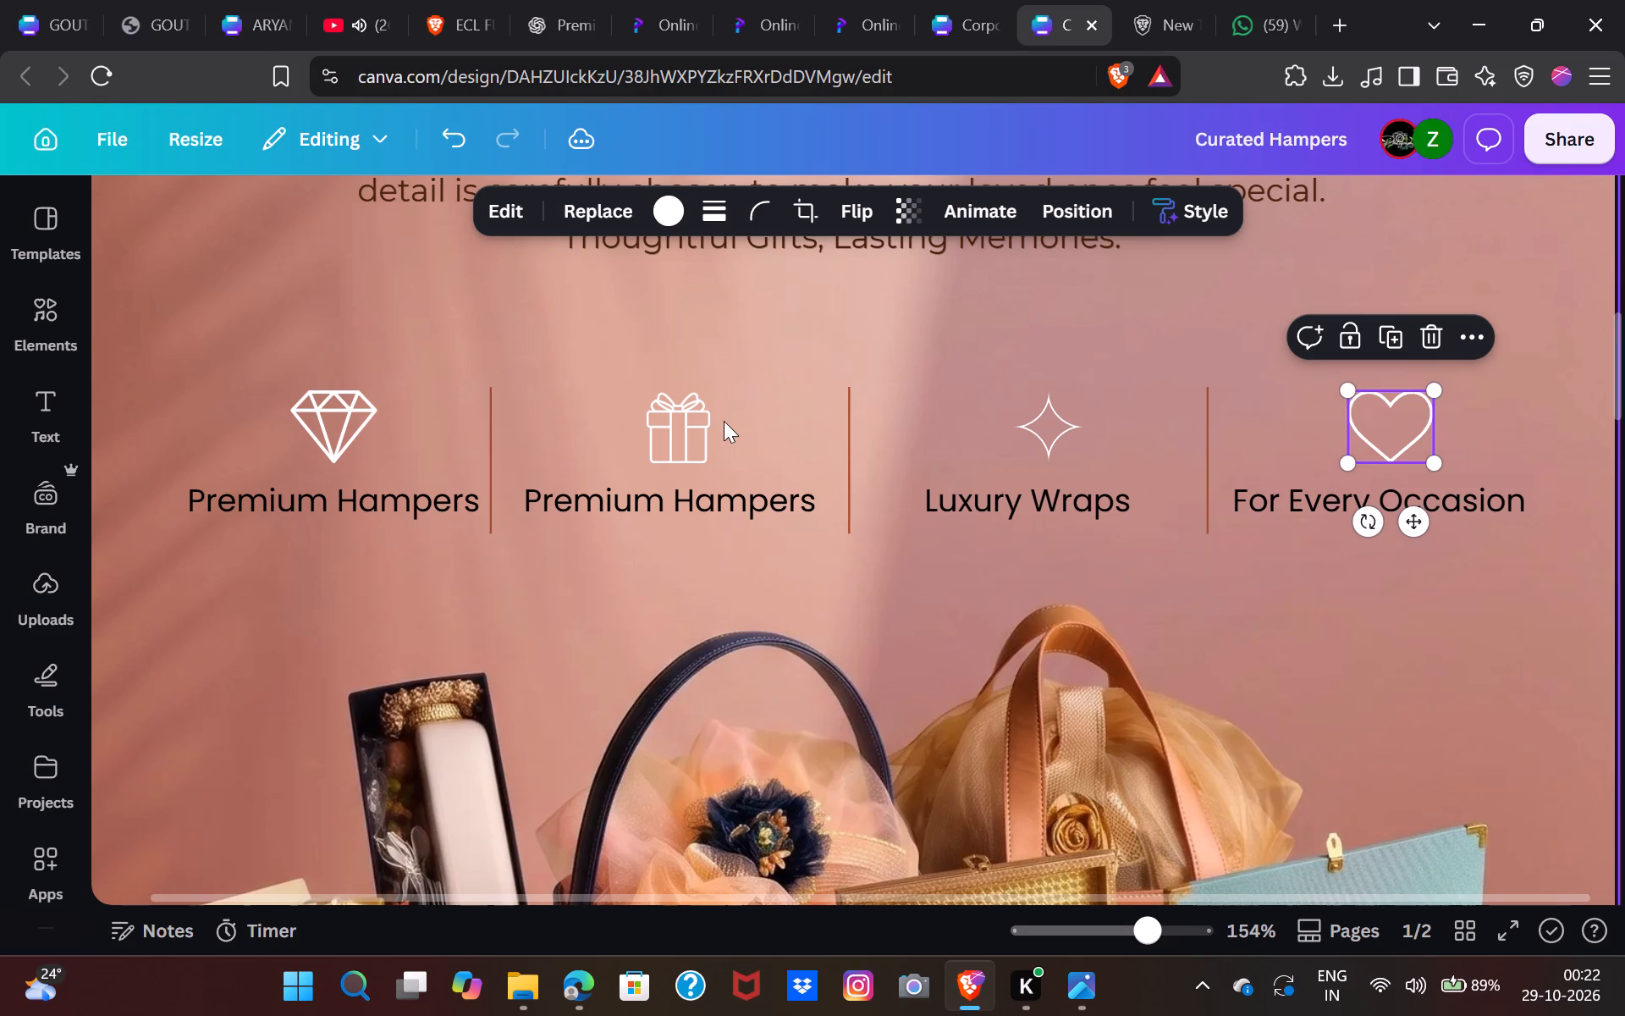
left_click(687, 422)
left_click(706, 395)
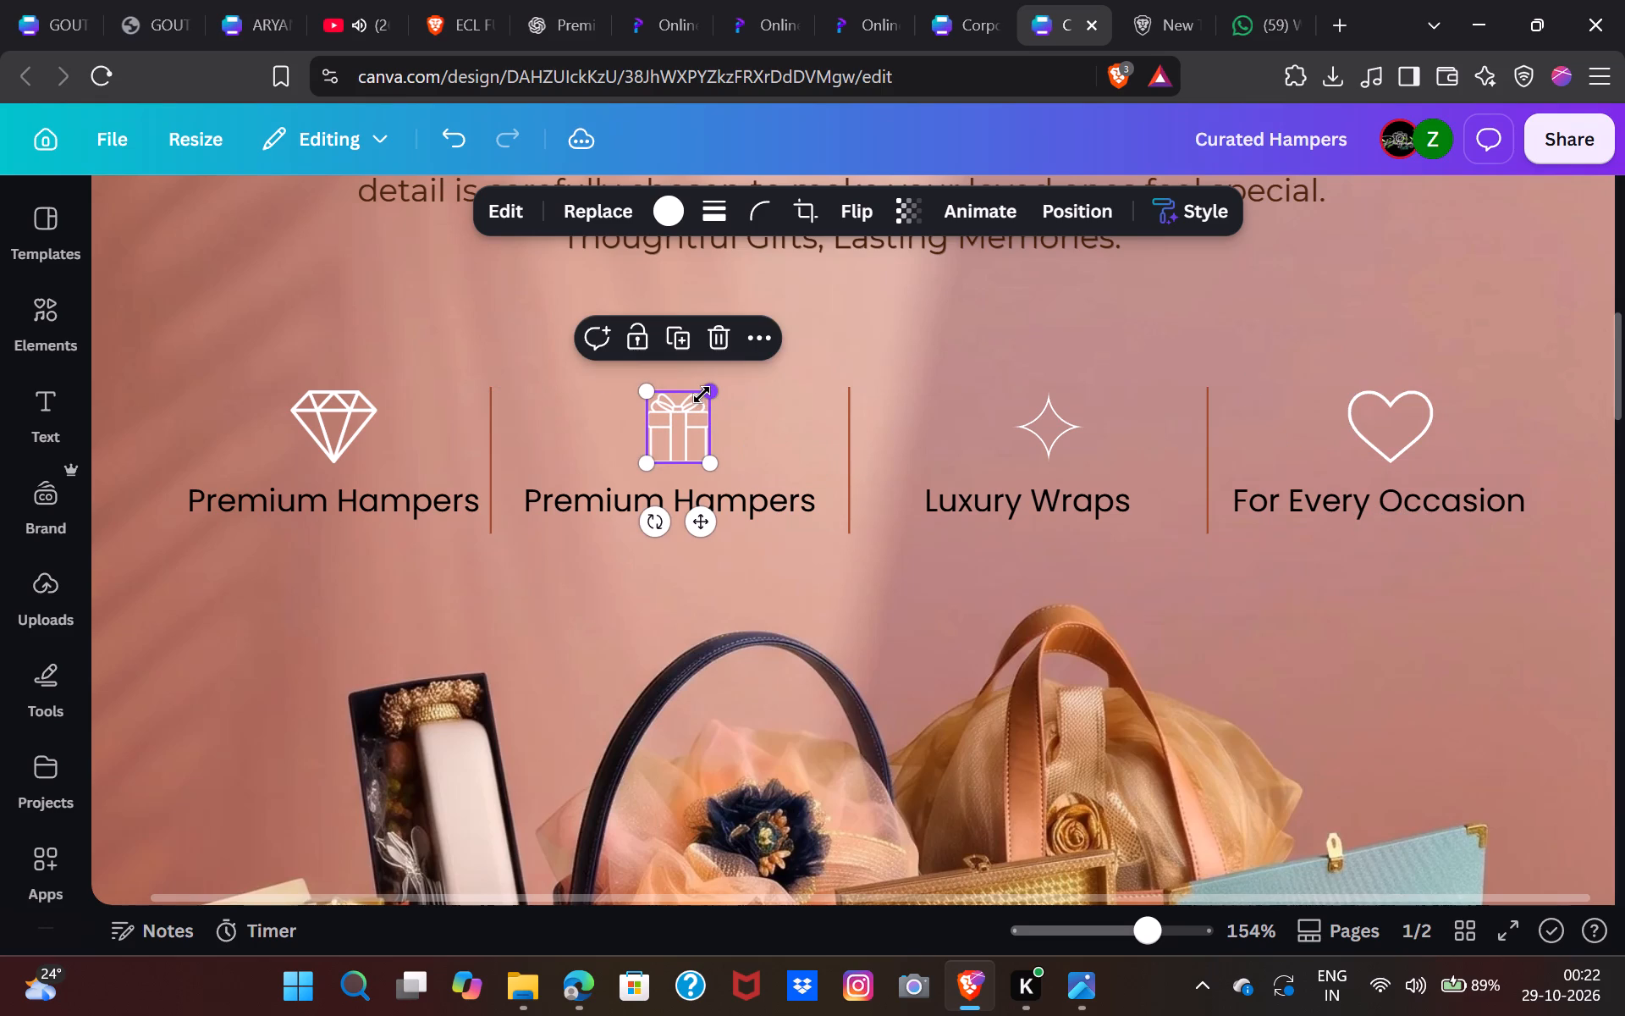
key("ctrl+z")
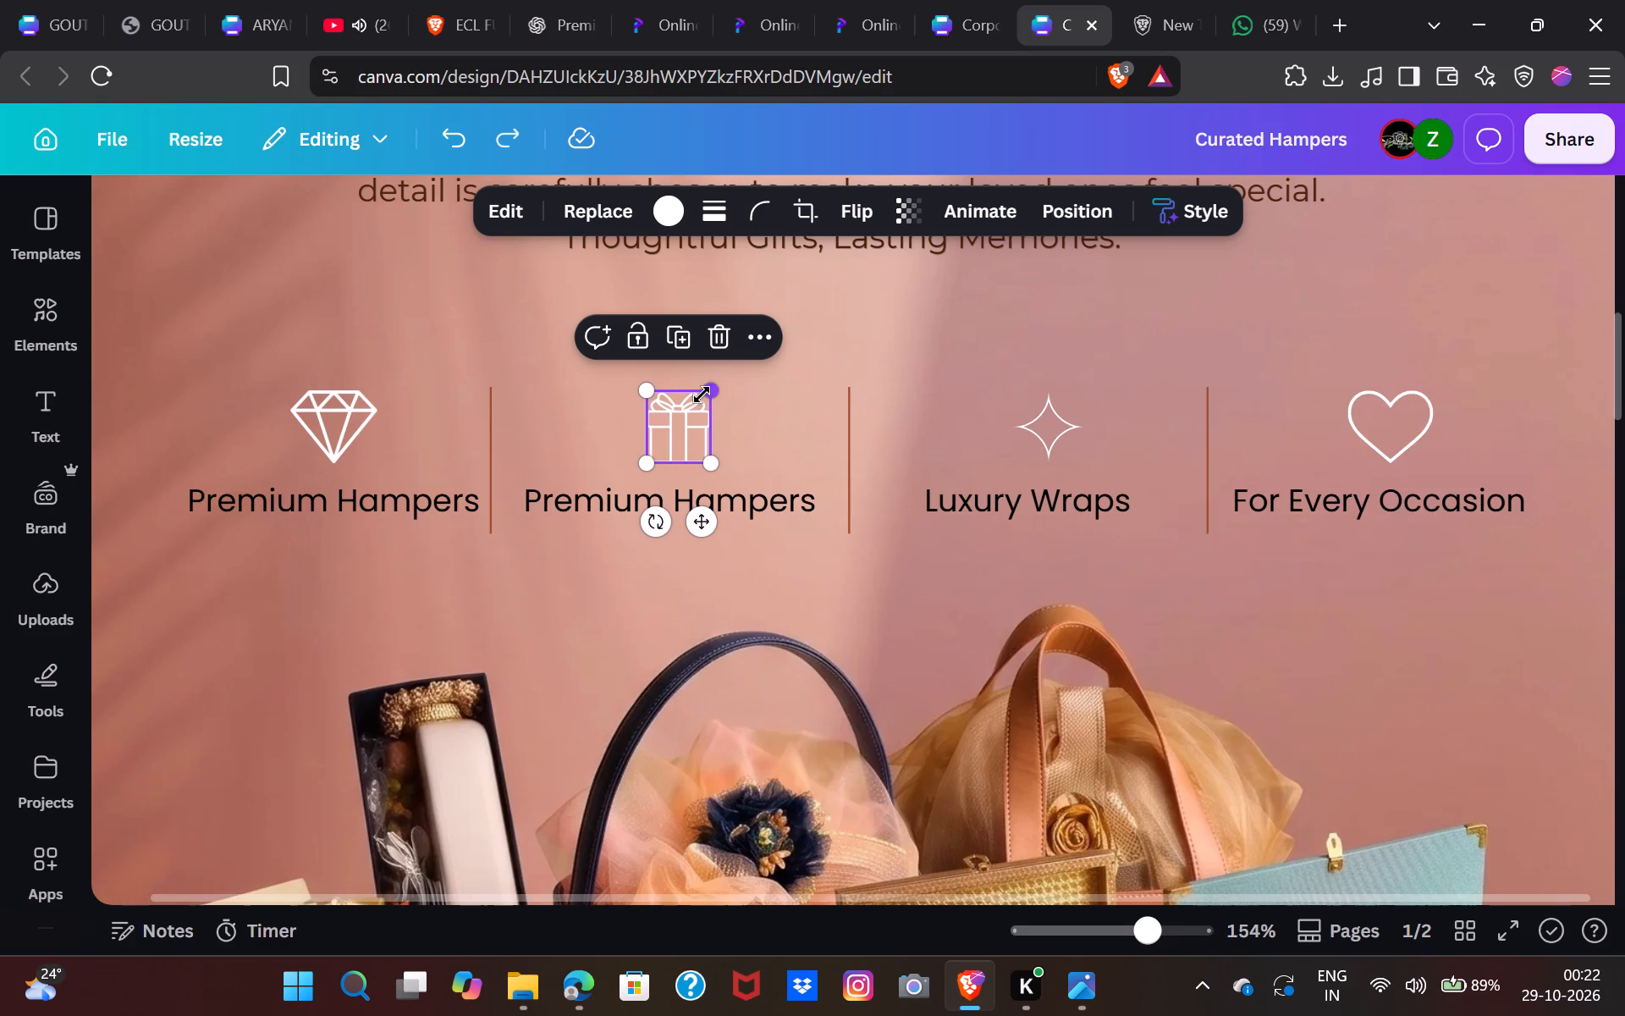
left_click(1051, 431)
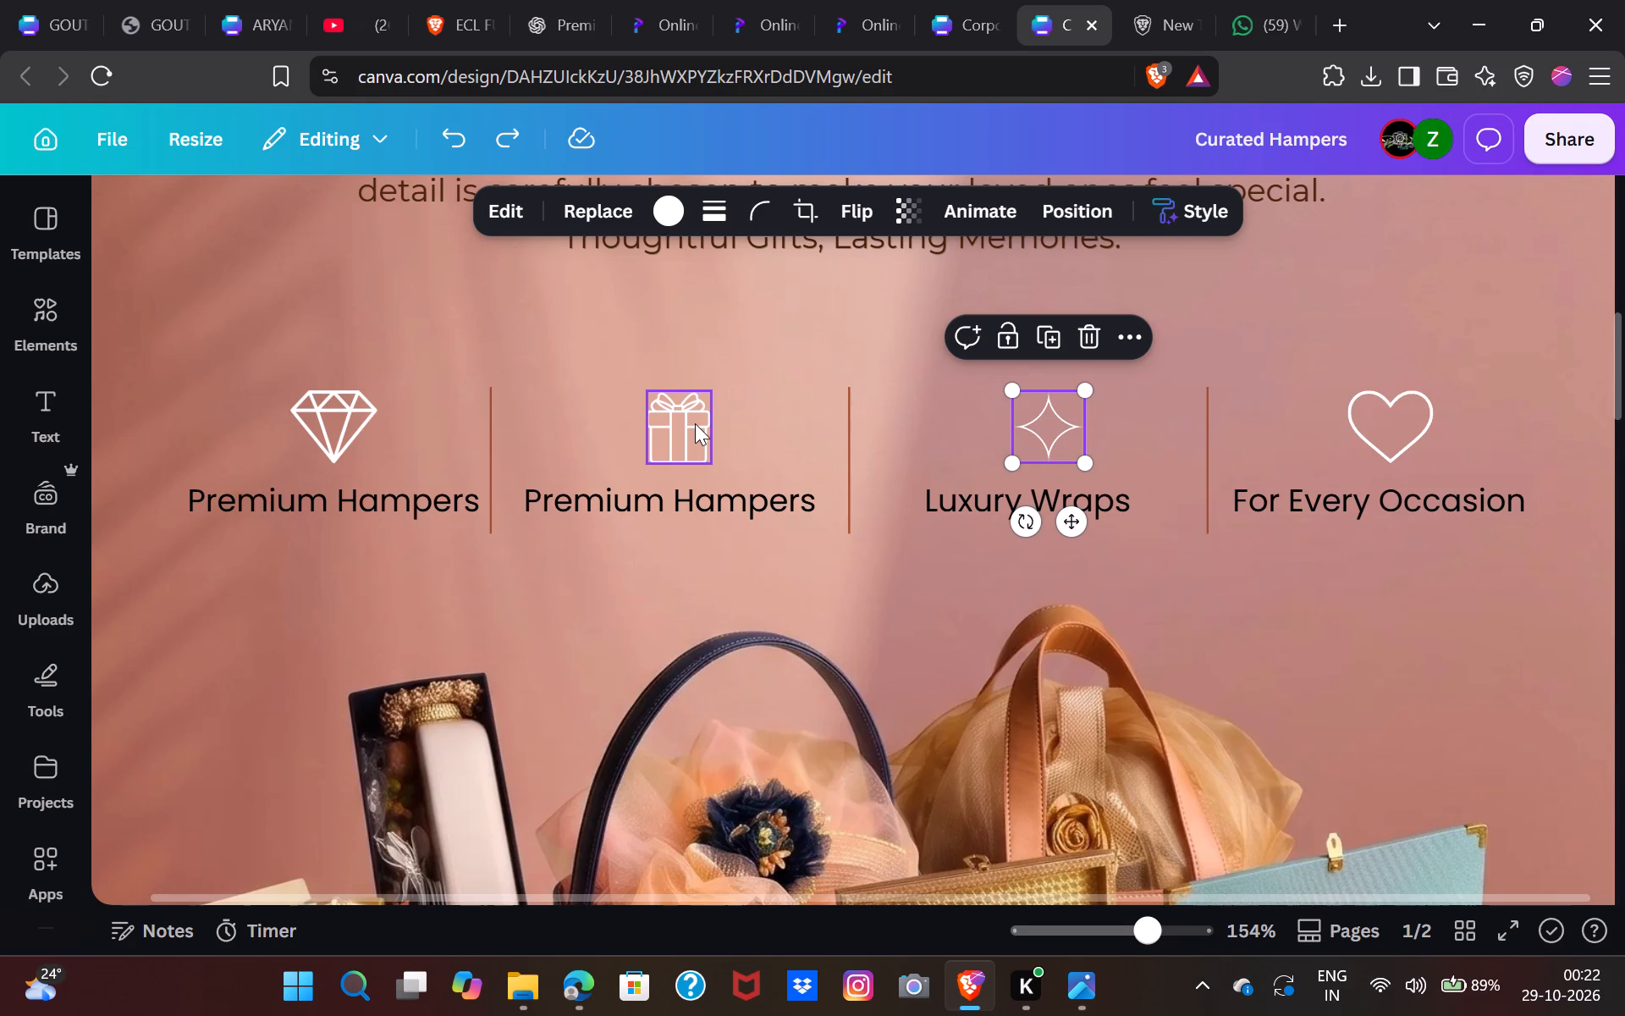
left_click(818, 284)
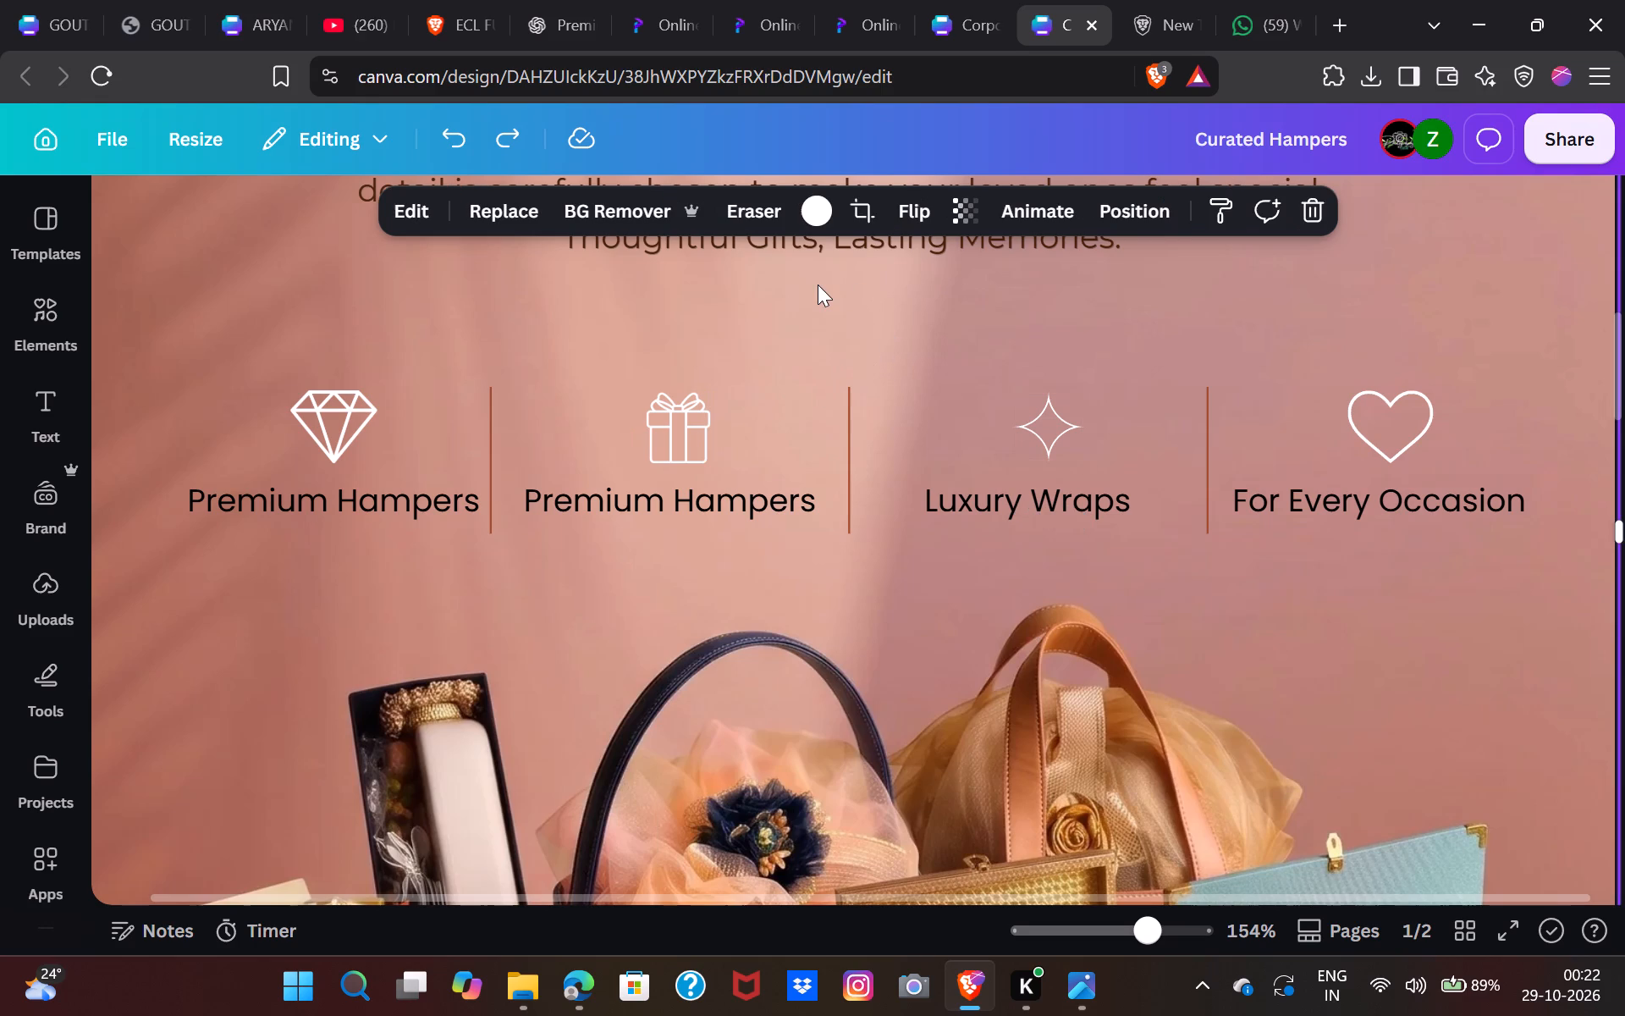
Check the gift, sparkle and heart icons' vertical alignment by nudging each up and back down, and review the feature row with nothing selected.
left_click(654, 411)
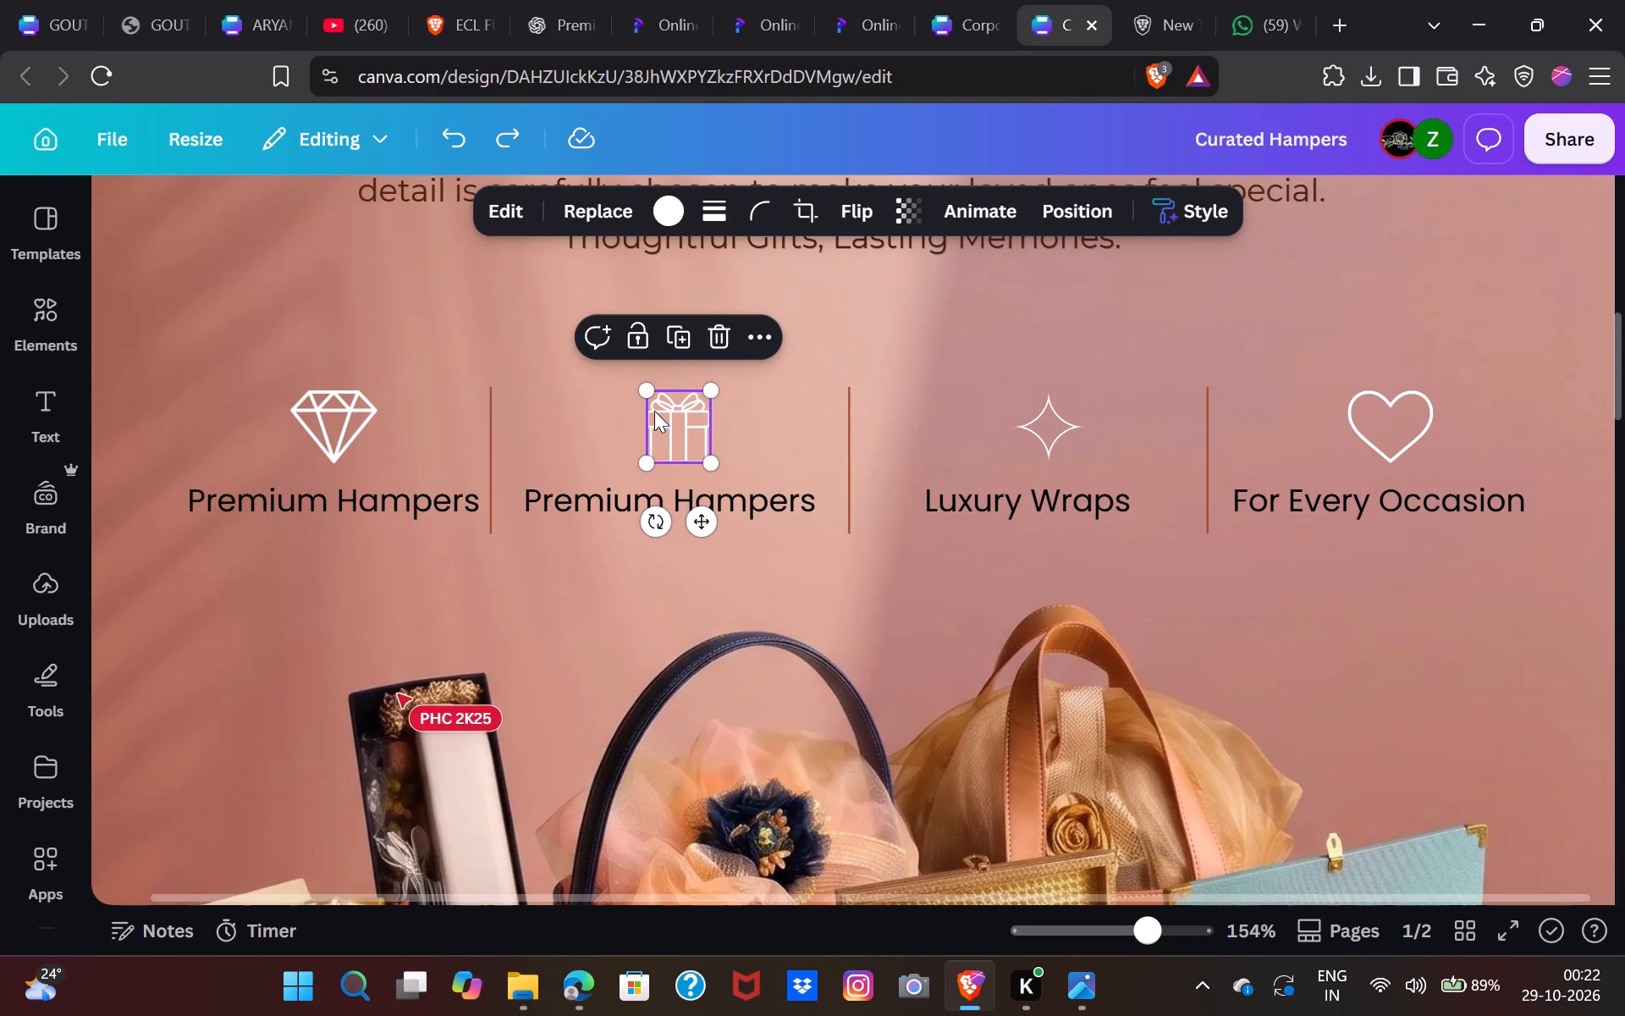
key("Up")
key("Down")
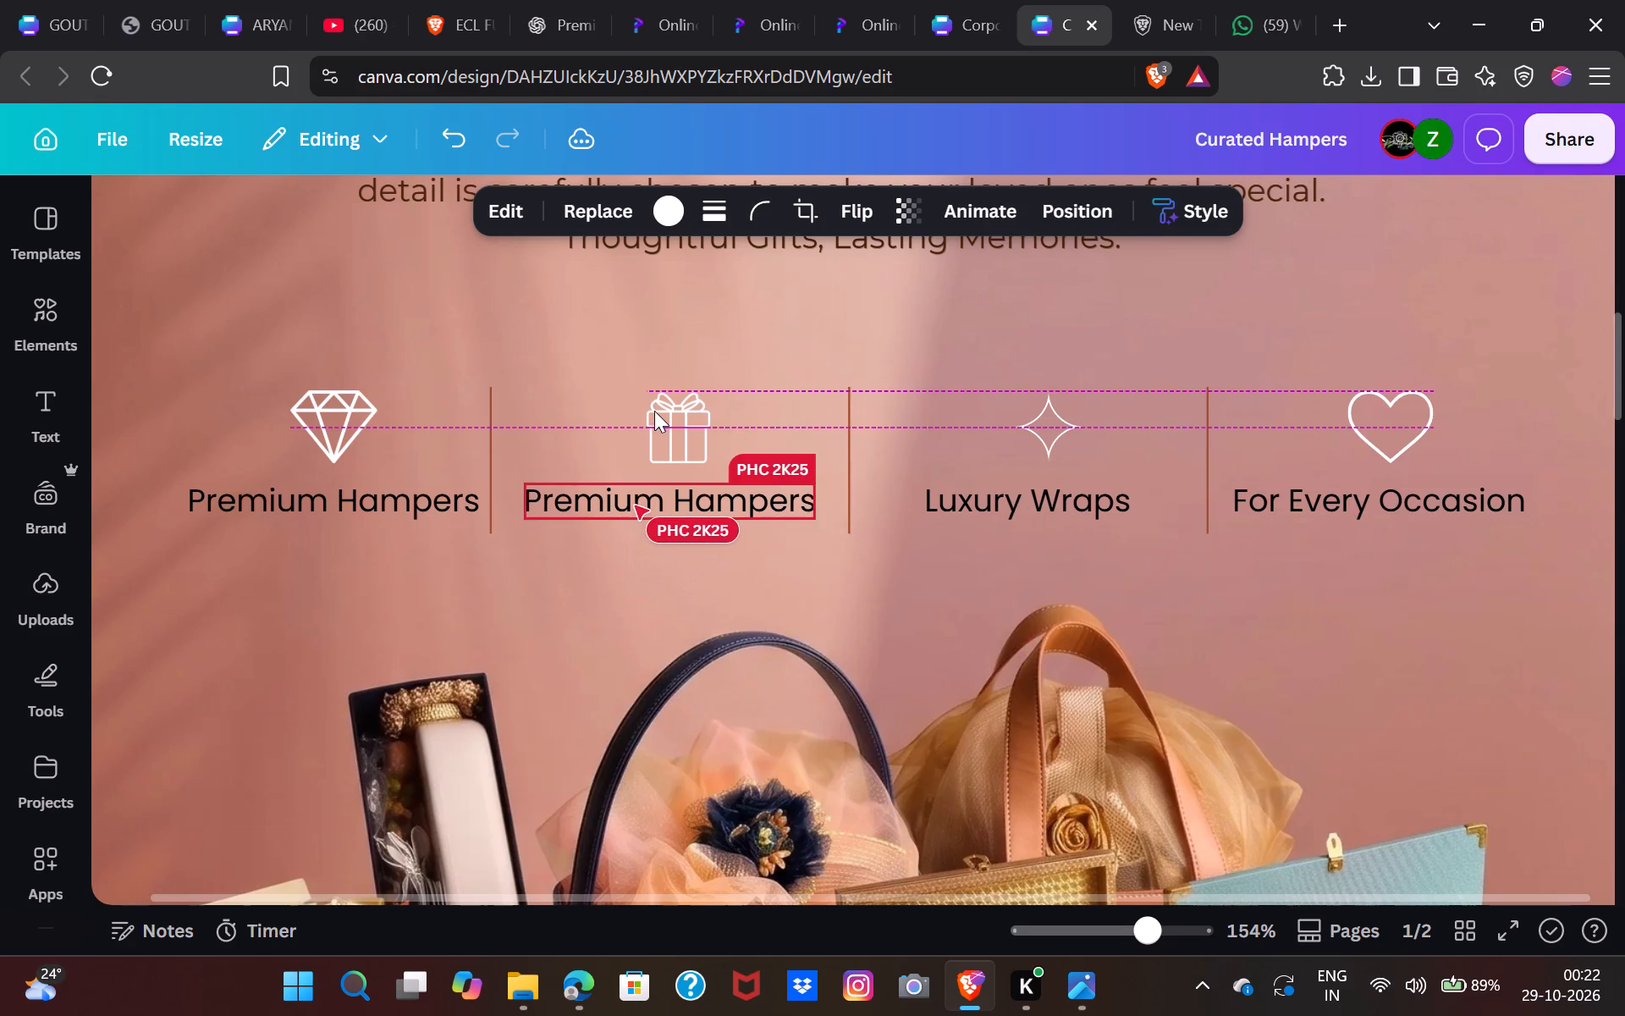
left_click(1057, 421)
key("Up")
key("Down")
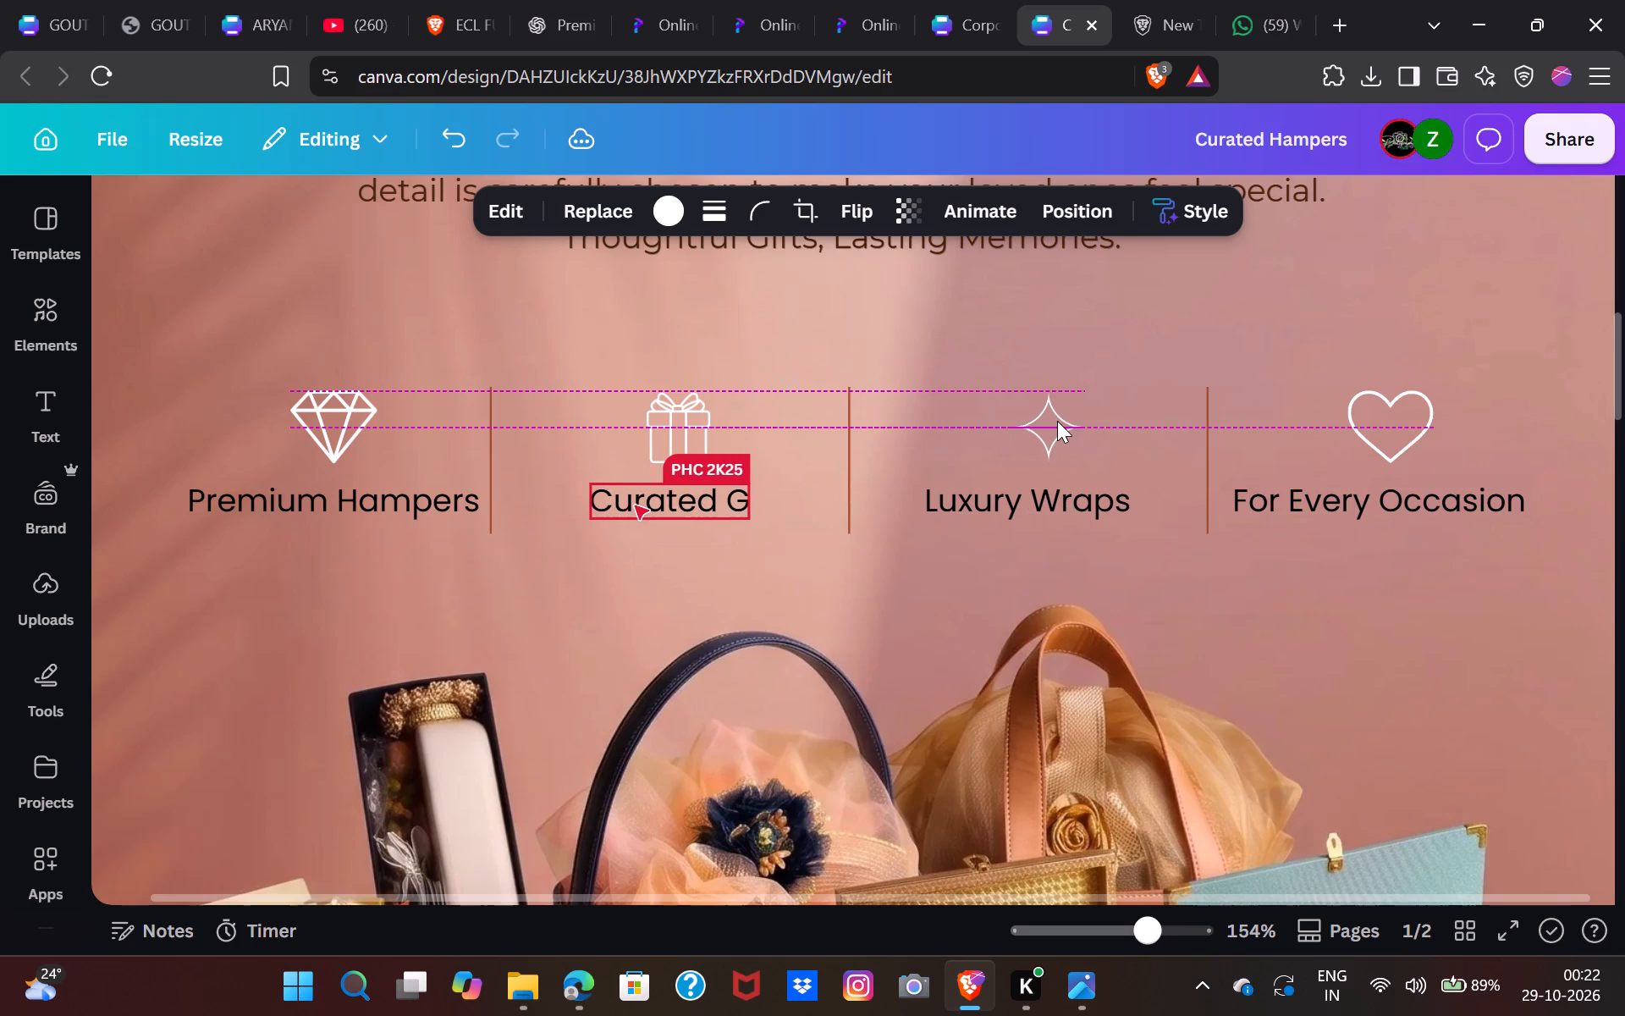
left_click(1411, 401)
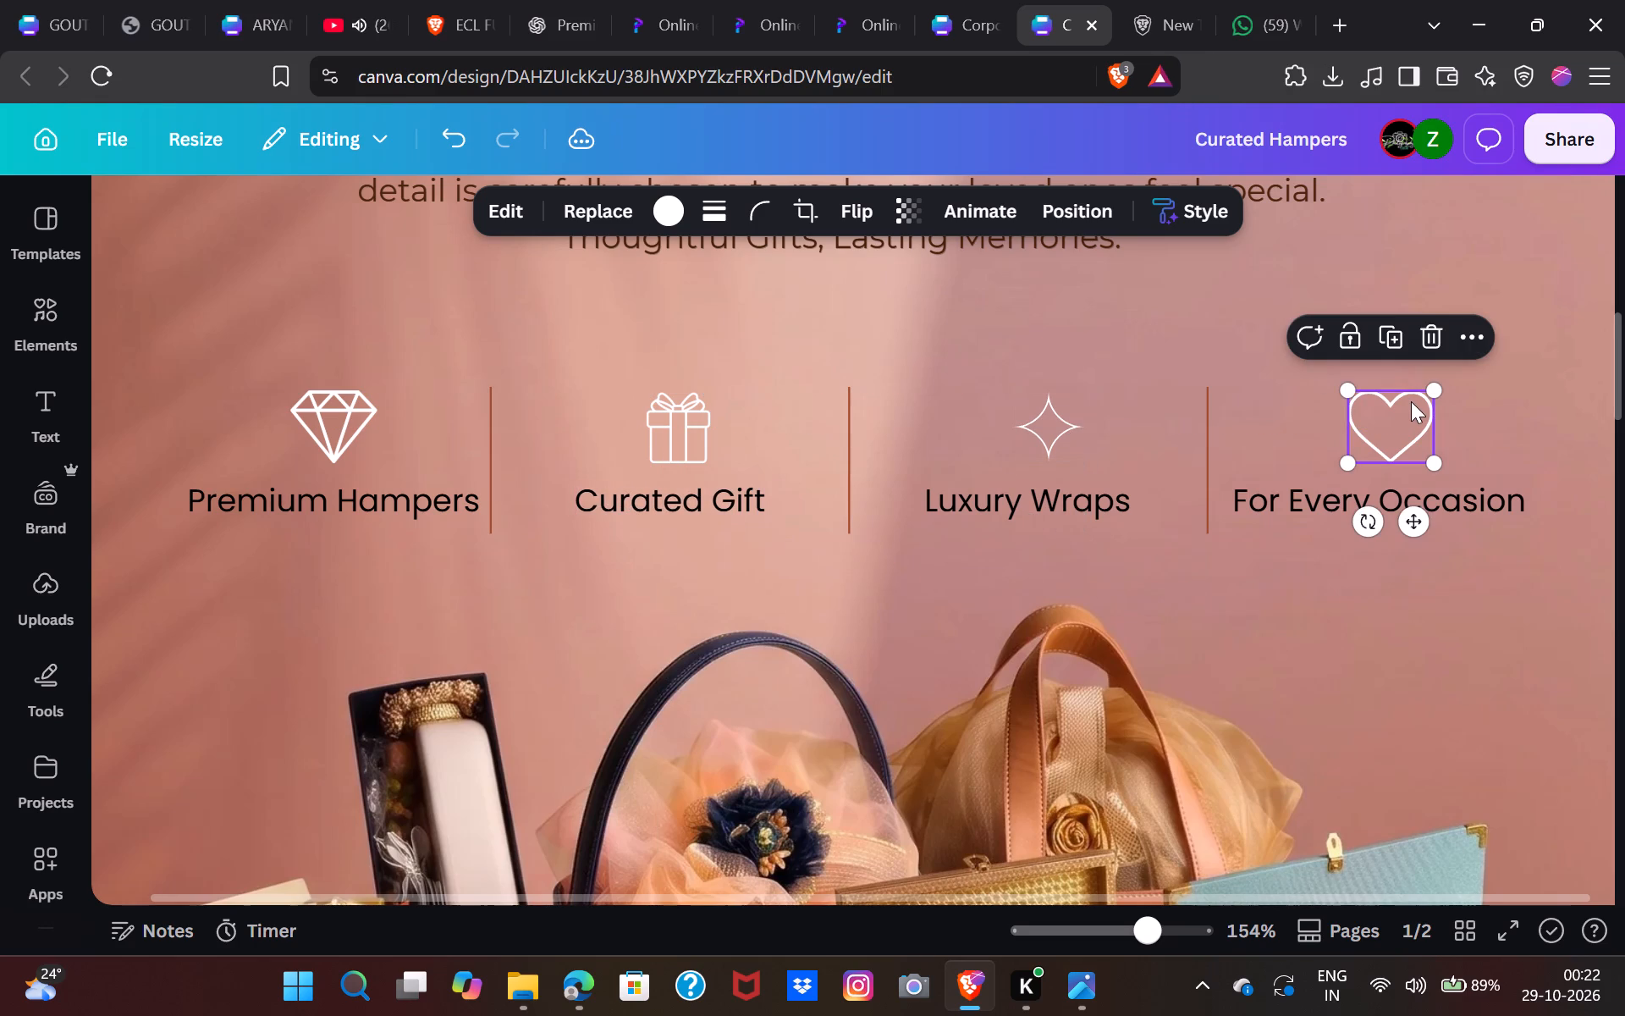
key("Up")
key("Down")
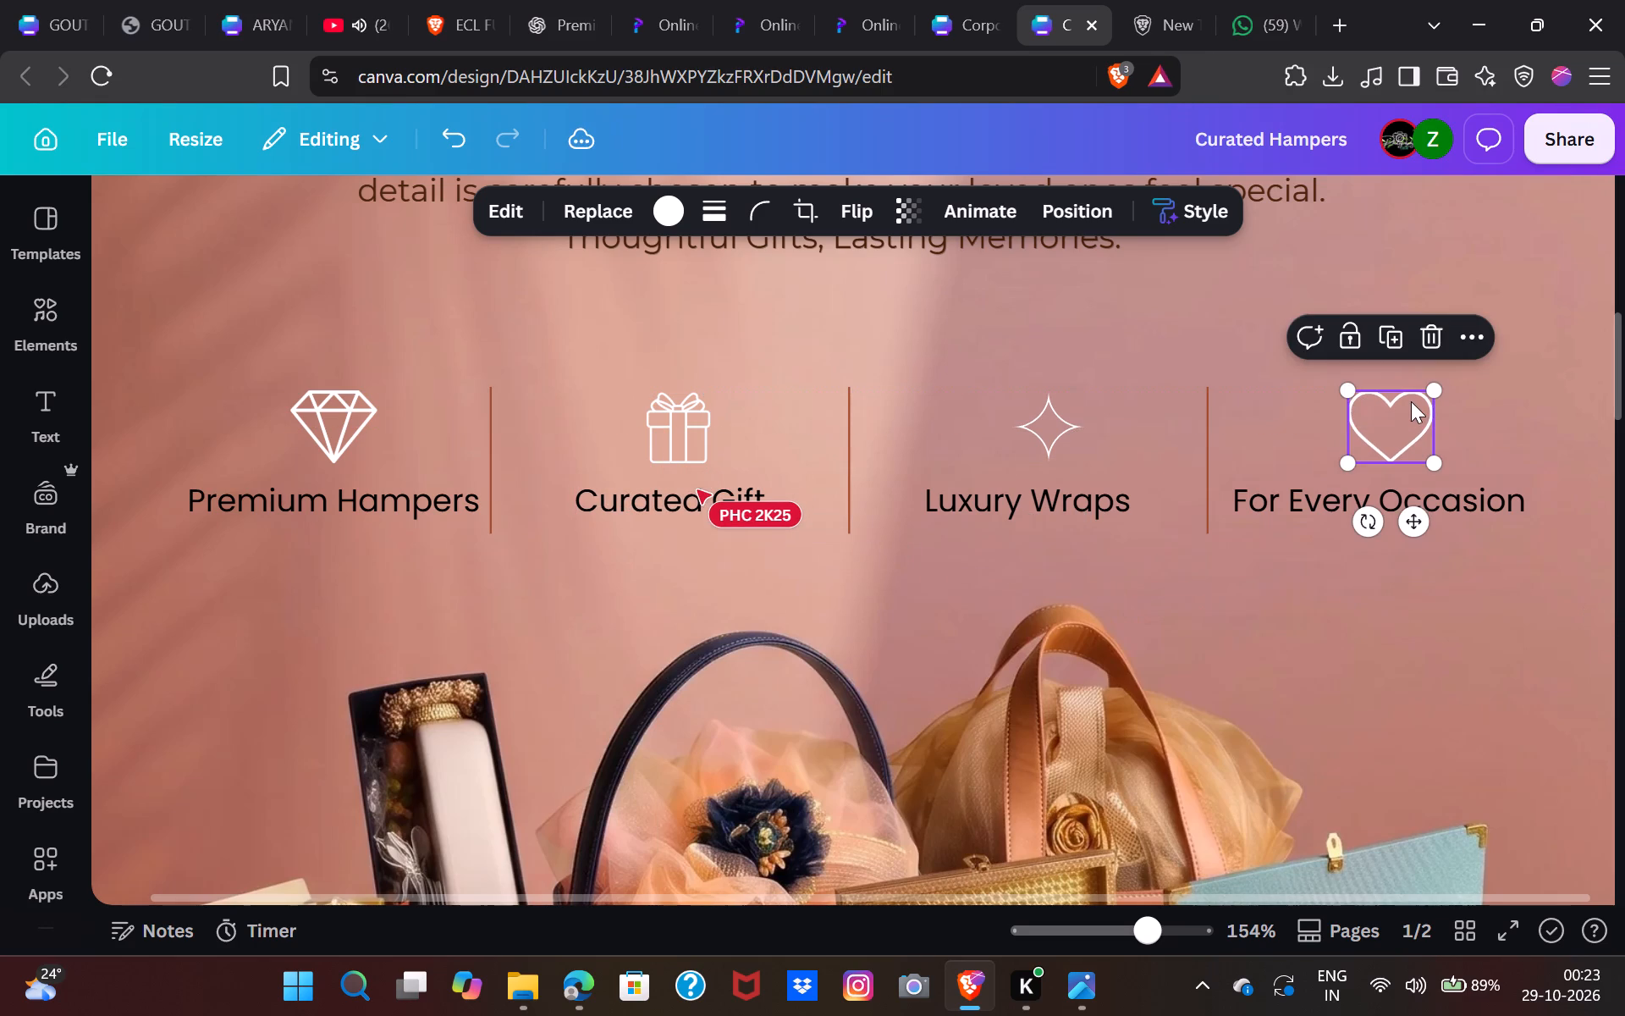
left_click(1311, 558)
scroll(1311, 558, "down", 2)
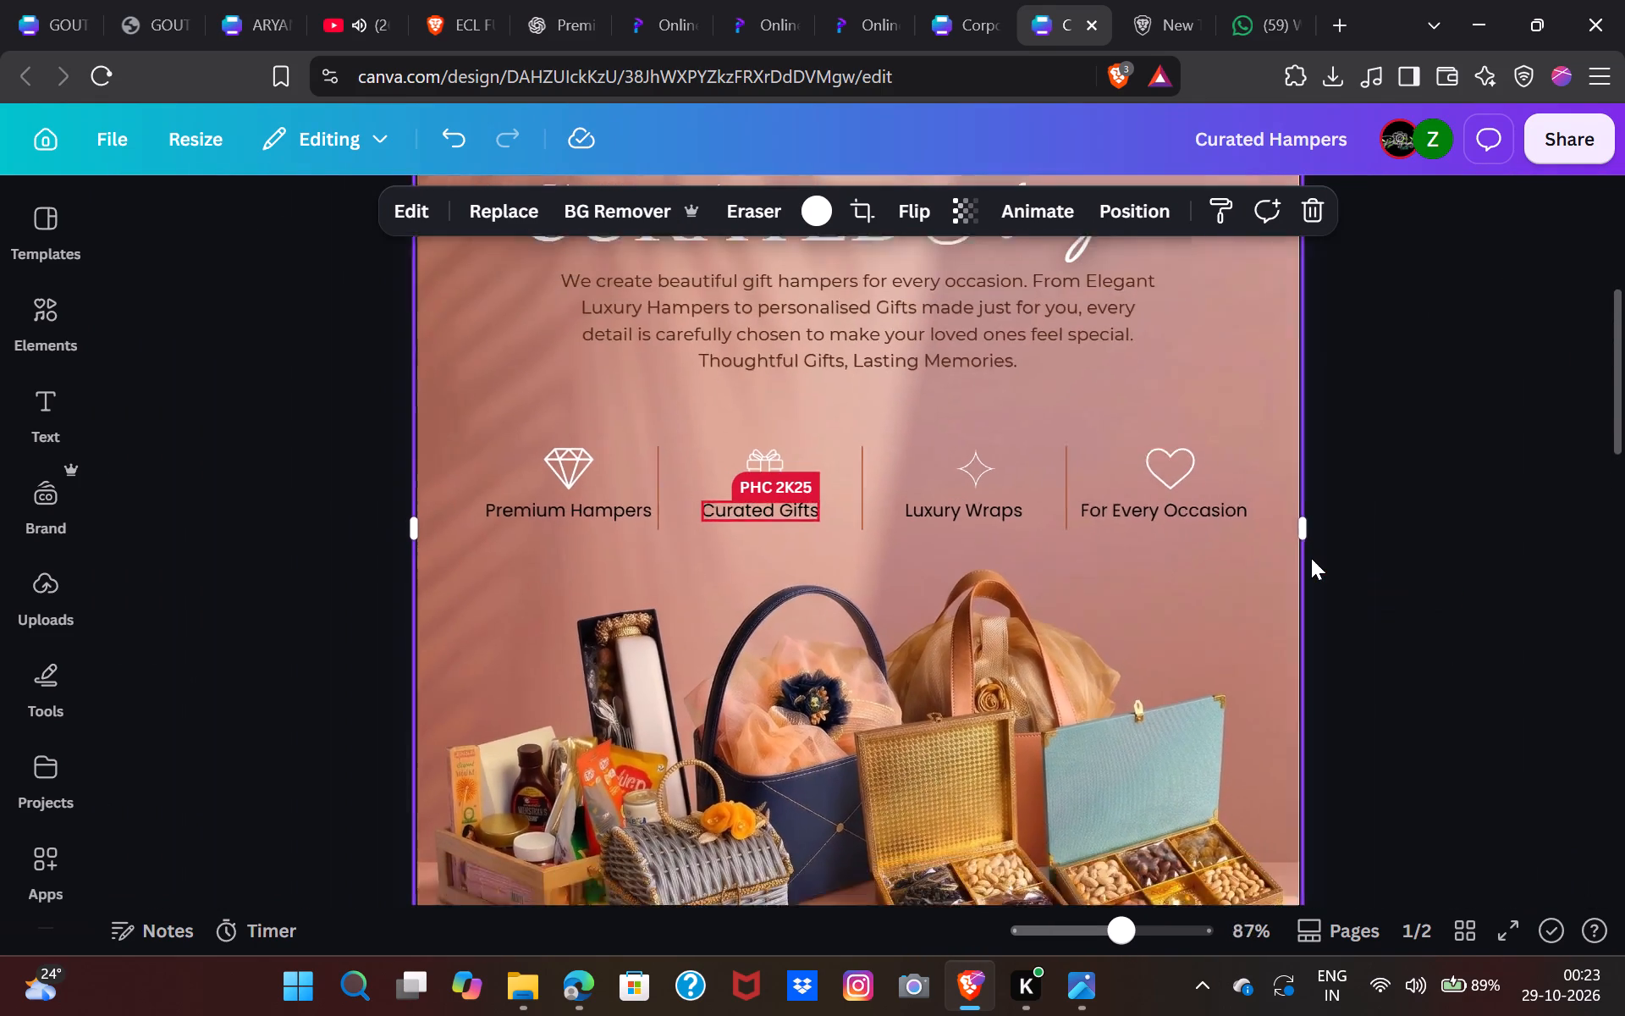
scroll(1311, 558, "up", 1)
left_click(1311, 558)
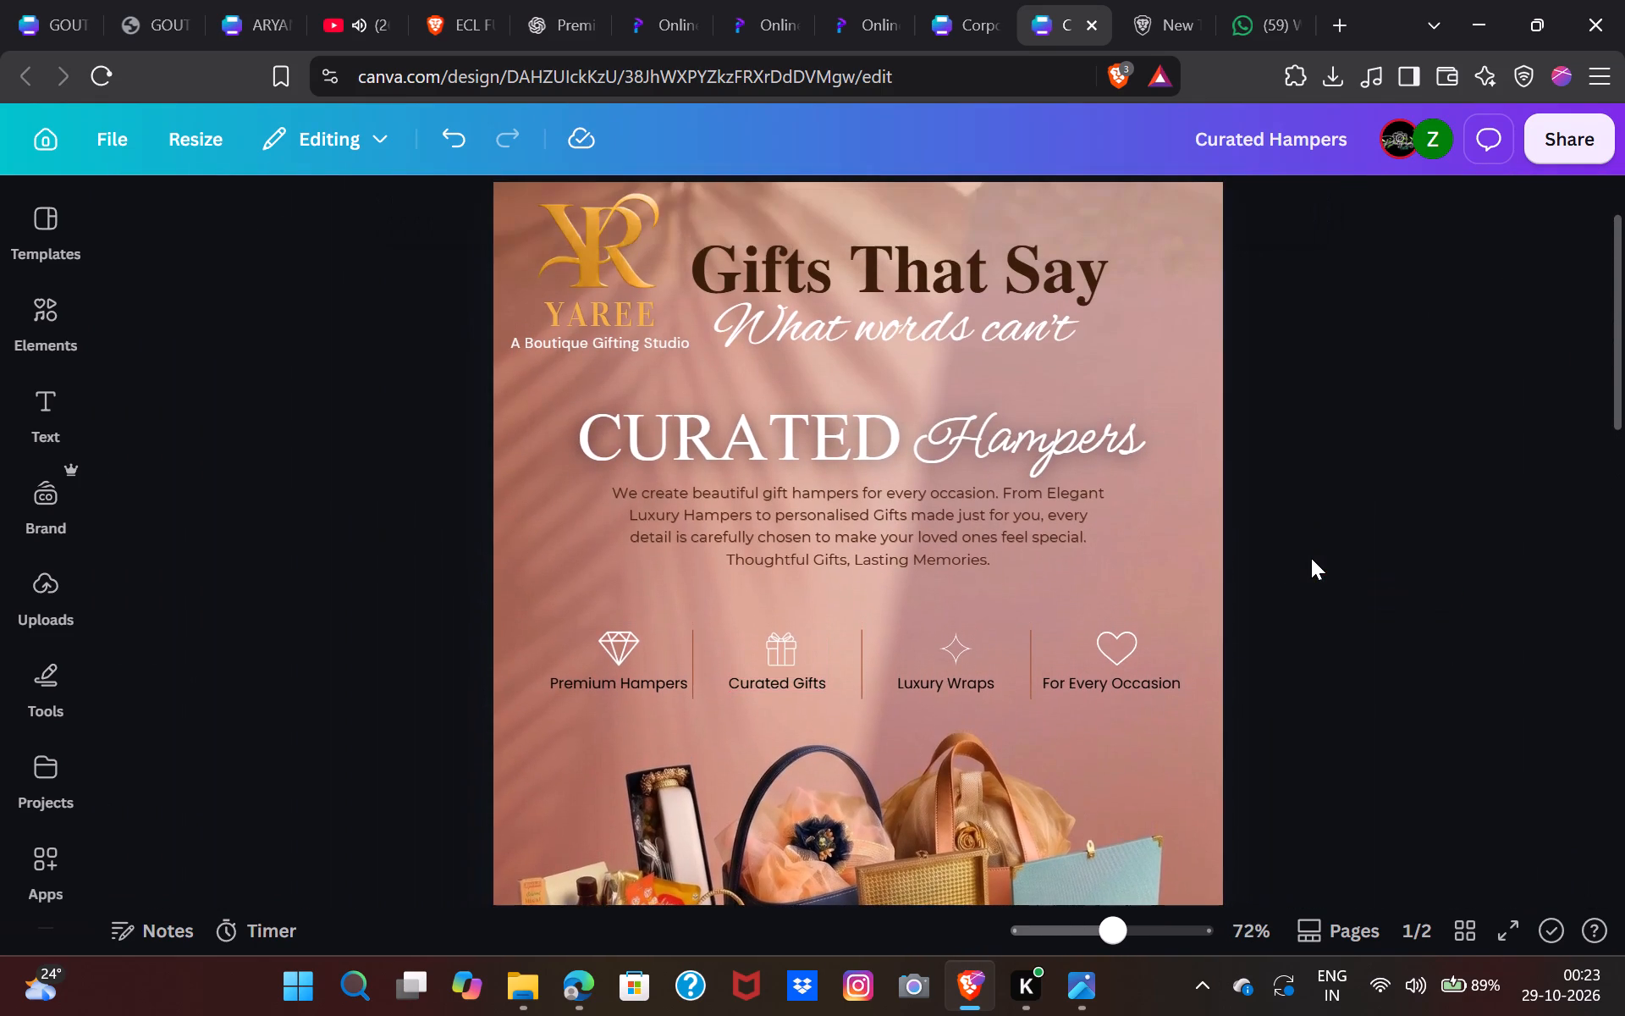
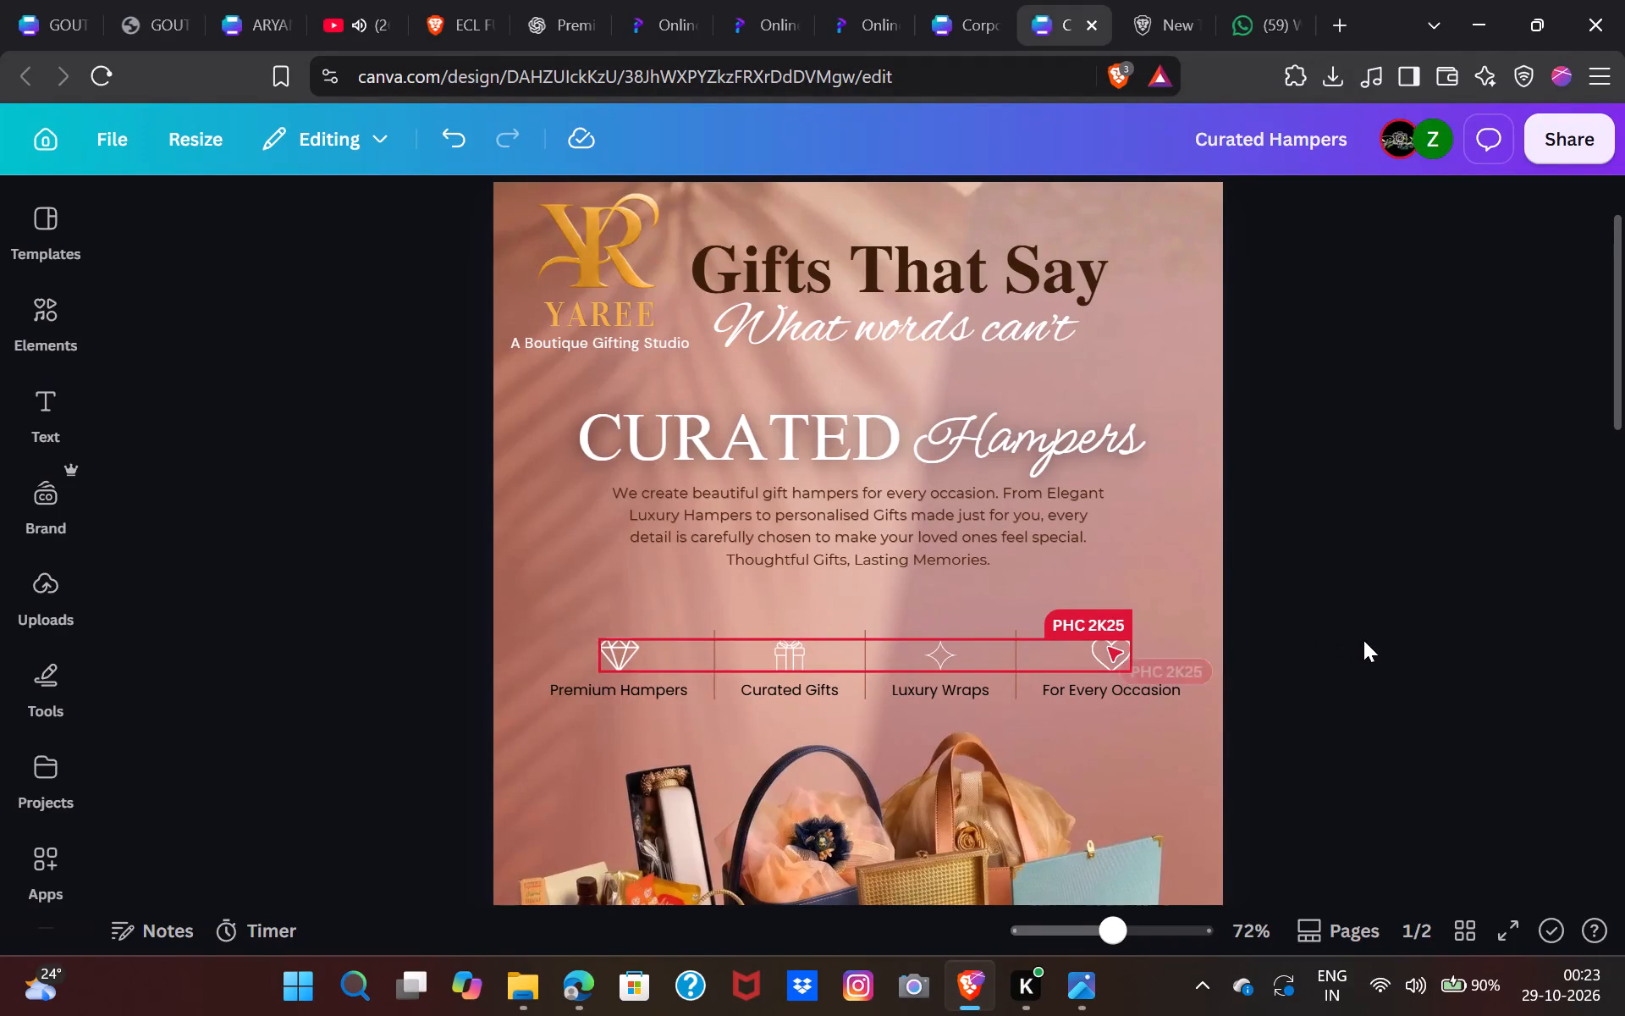
Examine the heart, sparkle, gift and diamond icons in page 1's feature row one by one for matching size and alignment.
left_click(1363, 640)
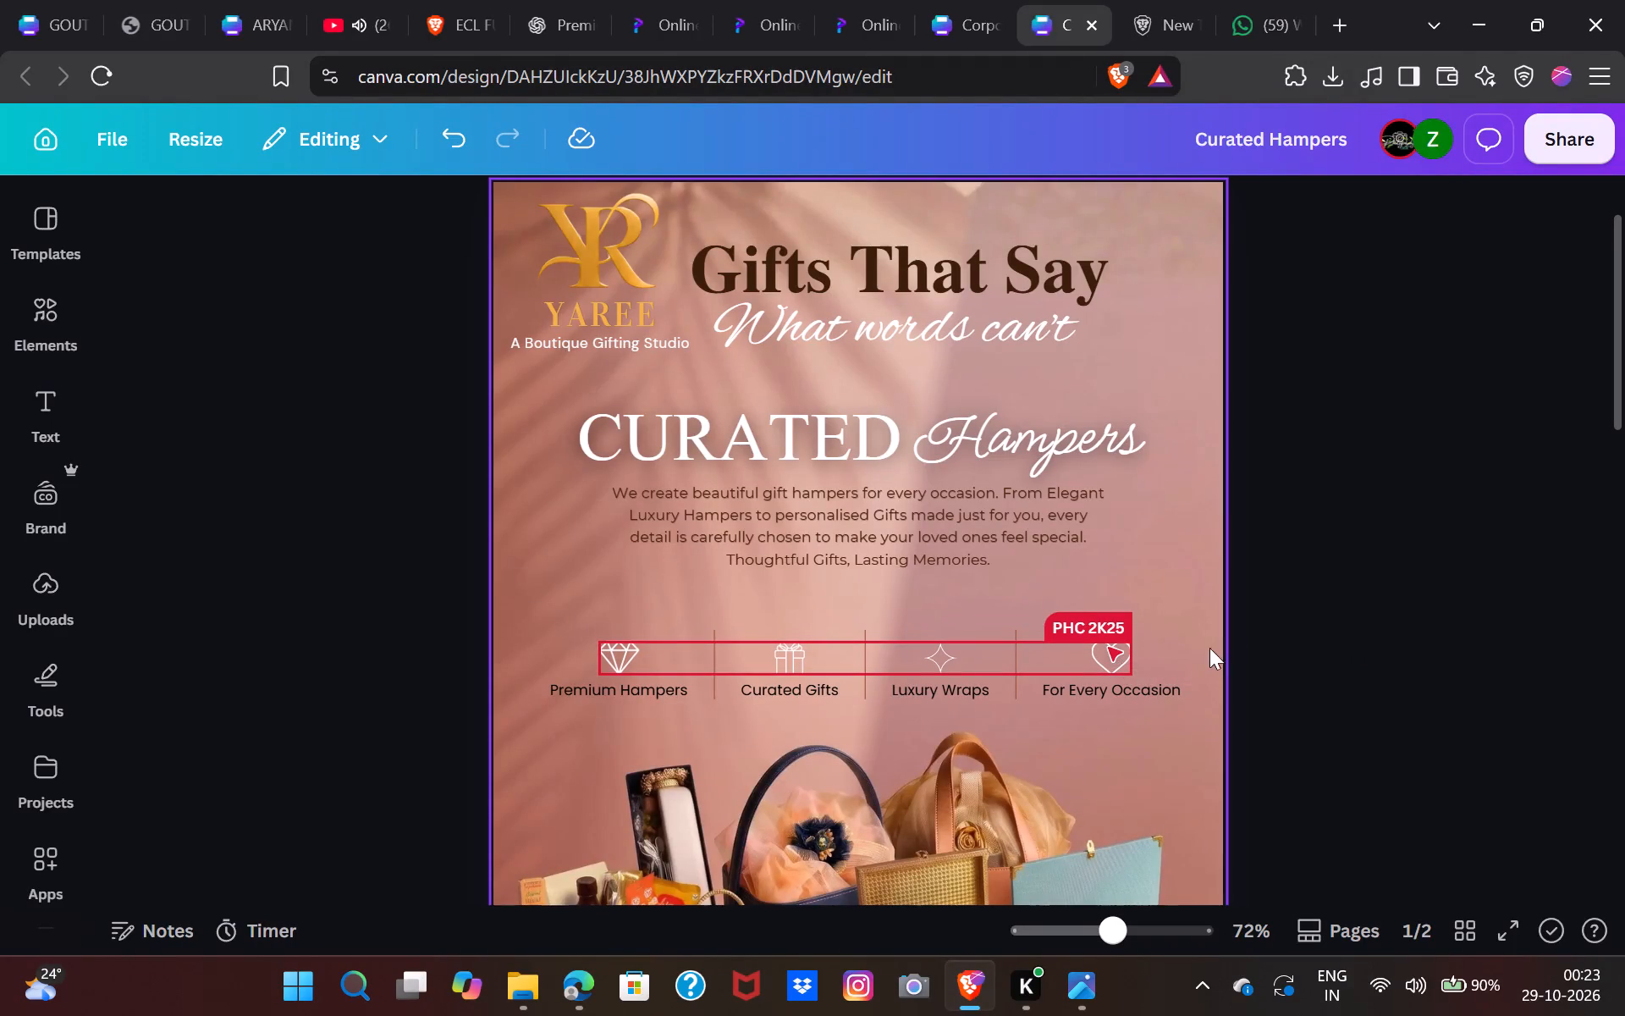
left_click(1311, 653)
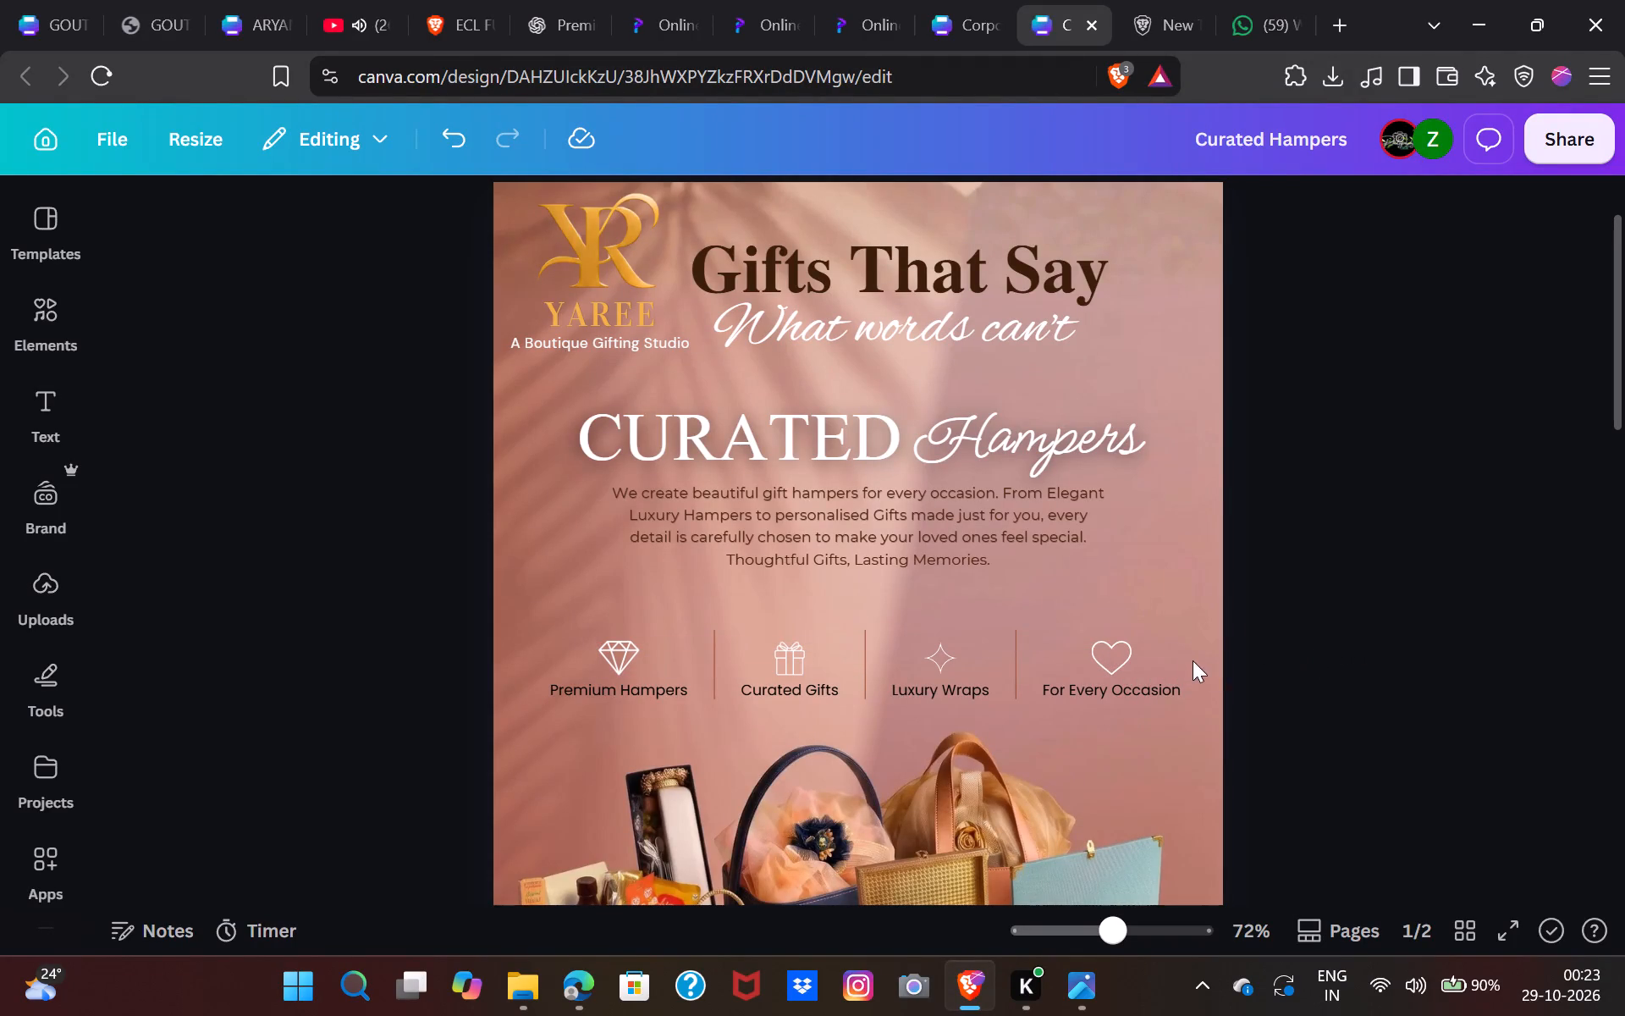
left_click(1120, 648)
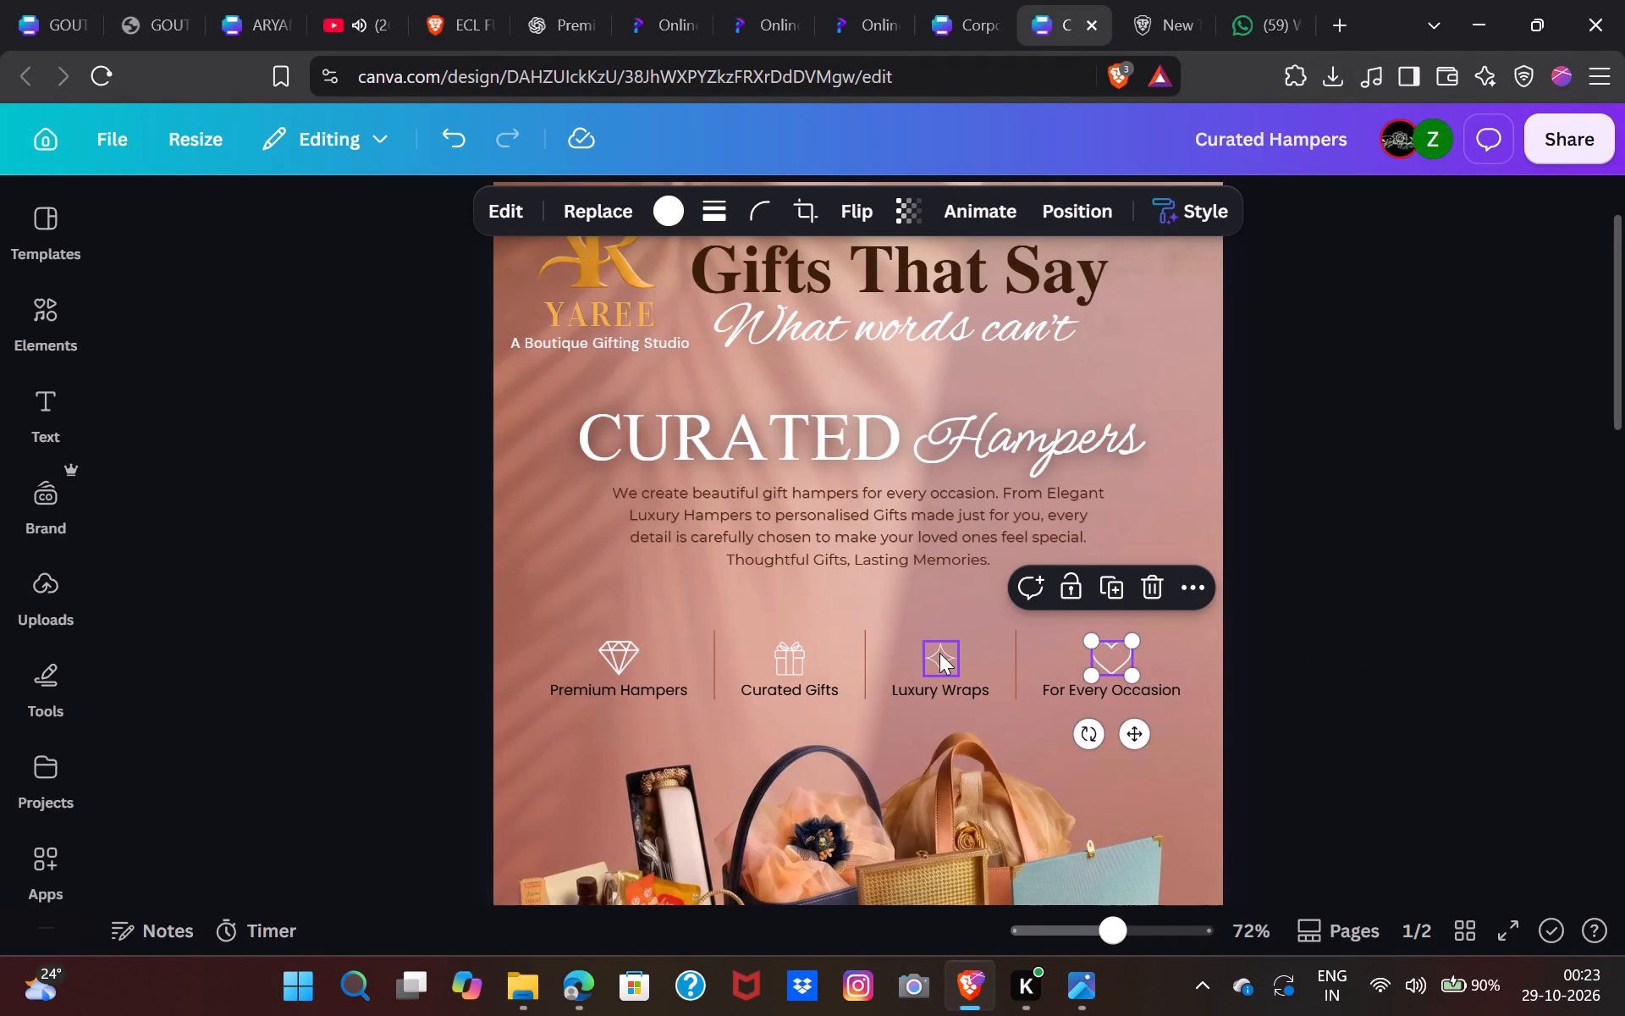
left_click(939, 653)
left_click(806, 654)
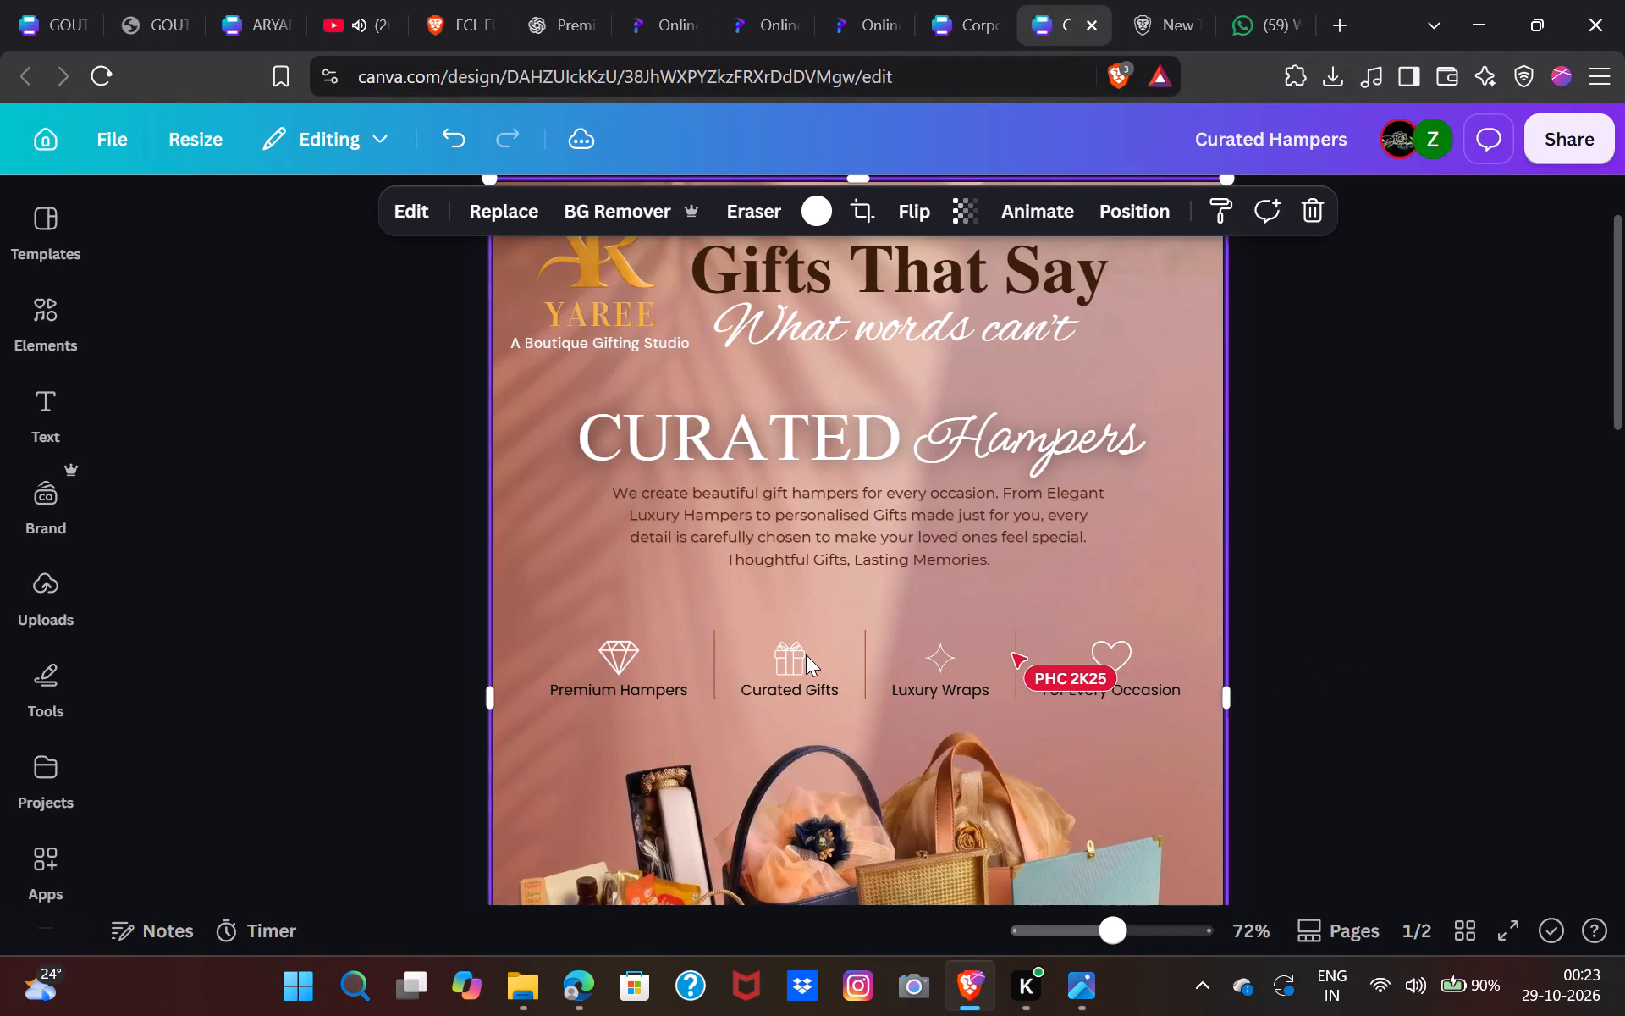
left_click(785, 657)
left_click(634, 650)
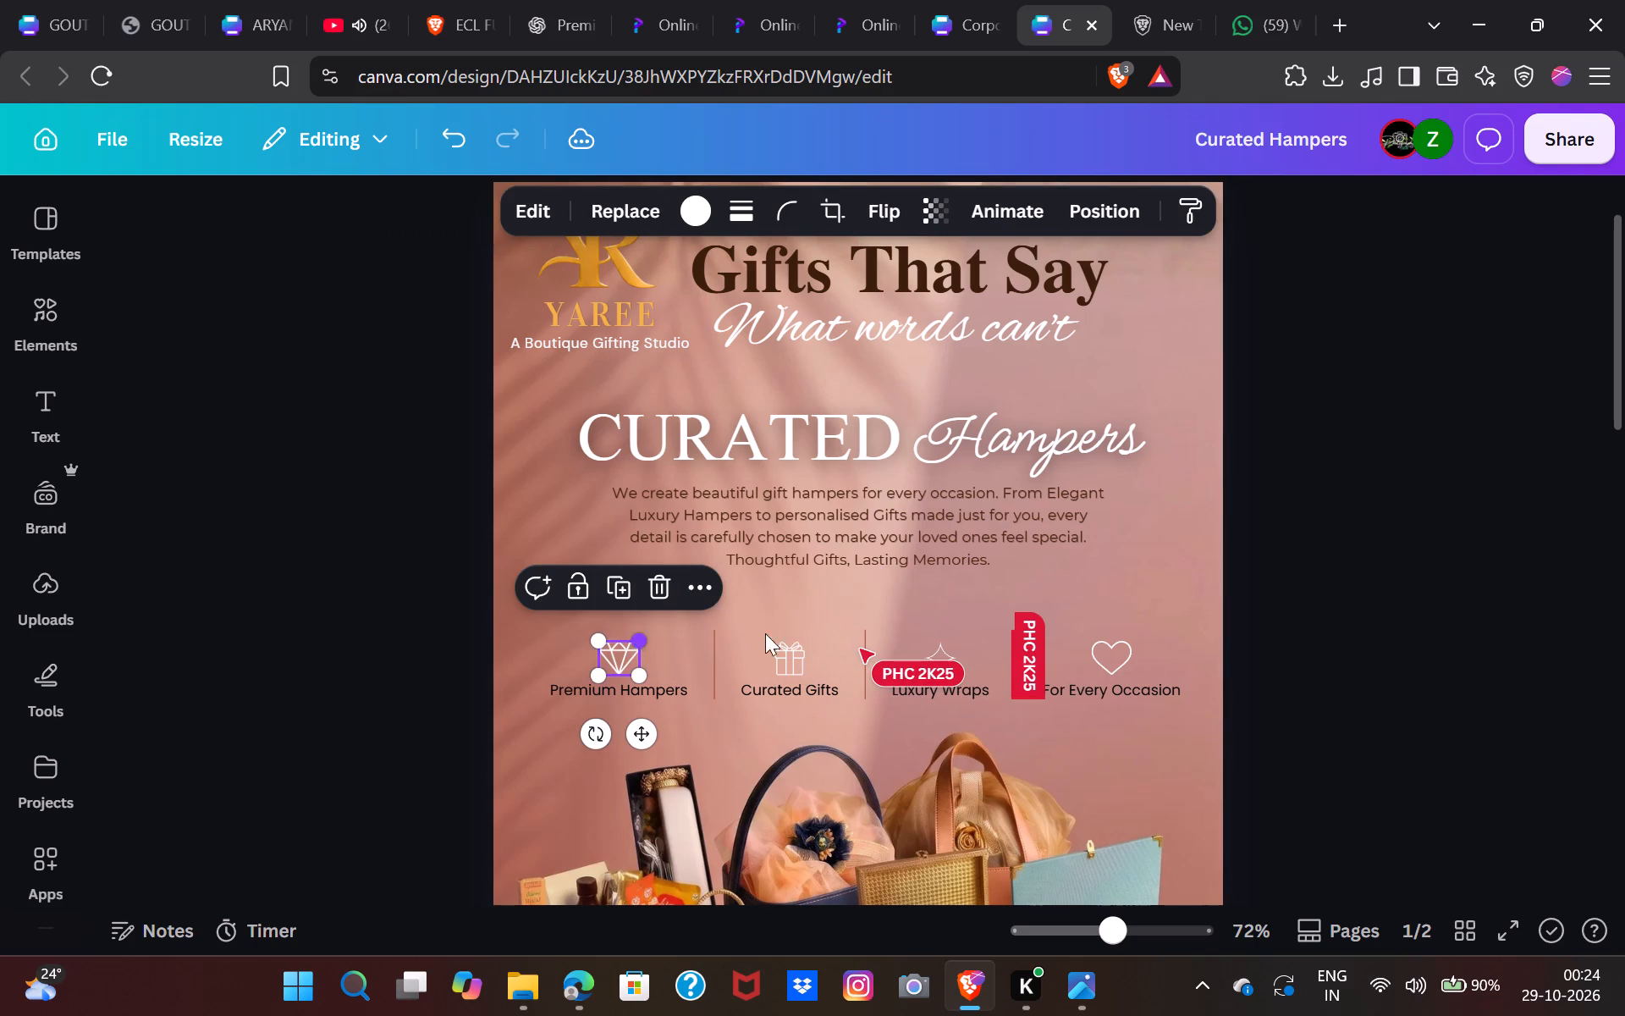
left_click(1293, 704)
scroll(1293, 704, "down", 1)
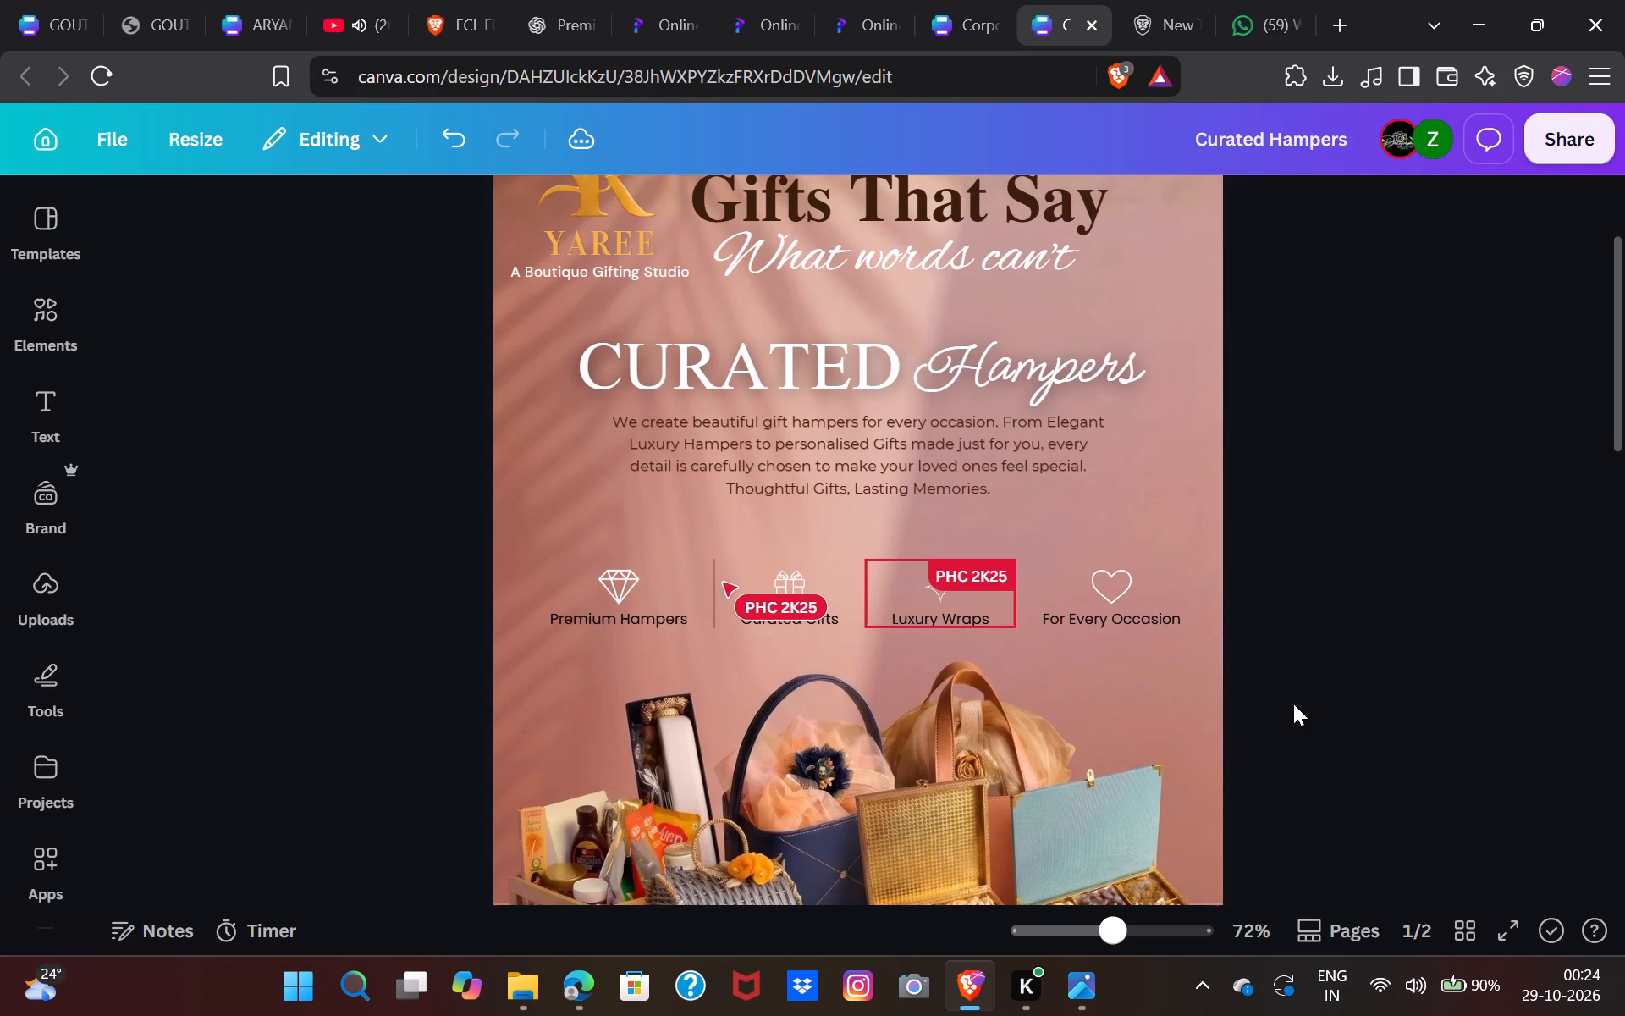
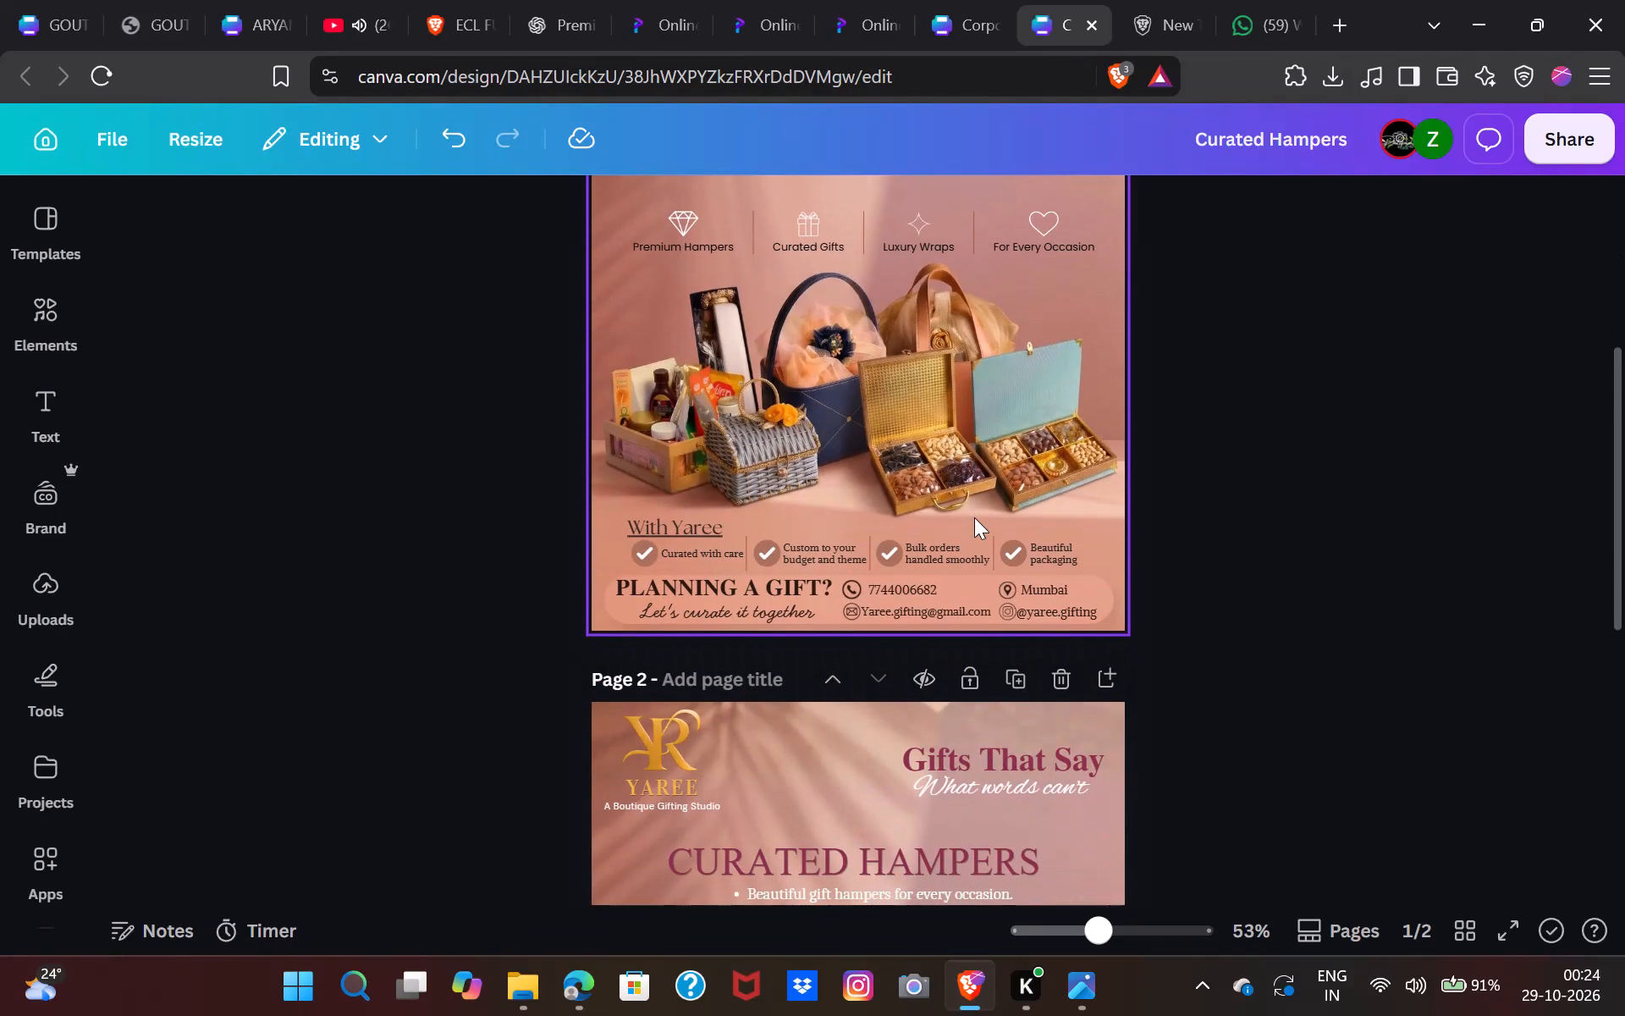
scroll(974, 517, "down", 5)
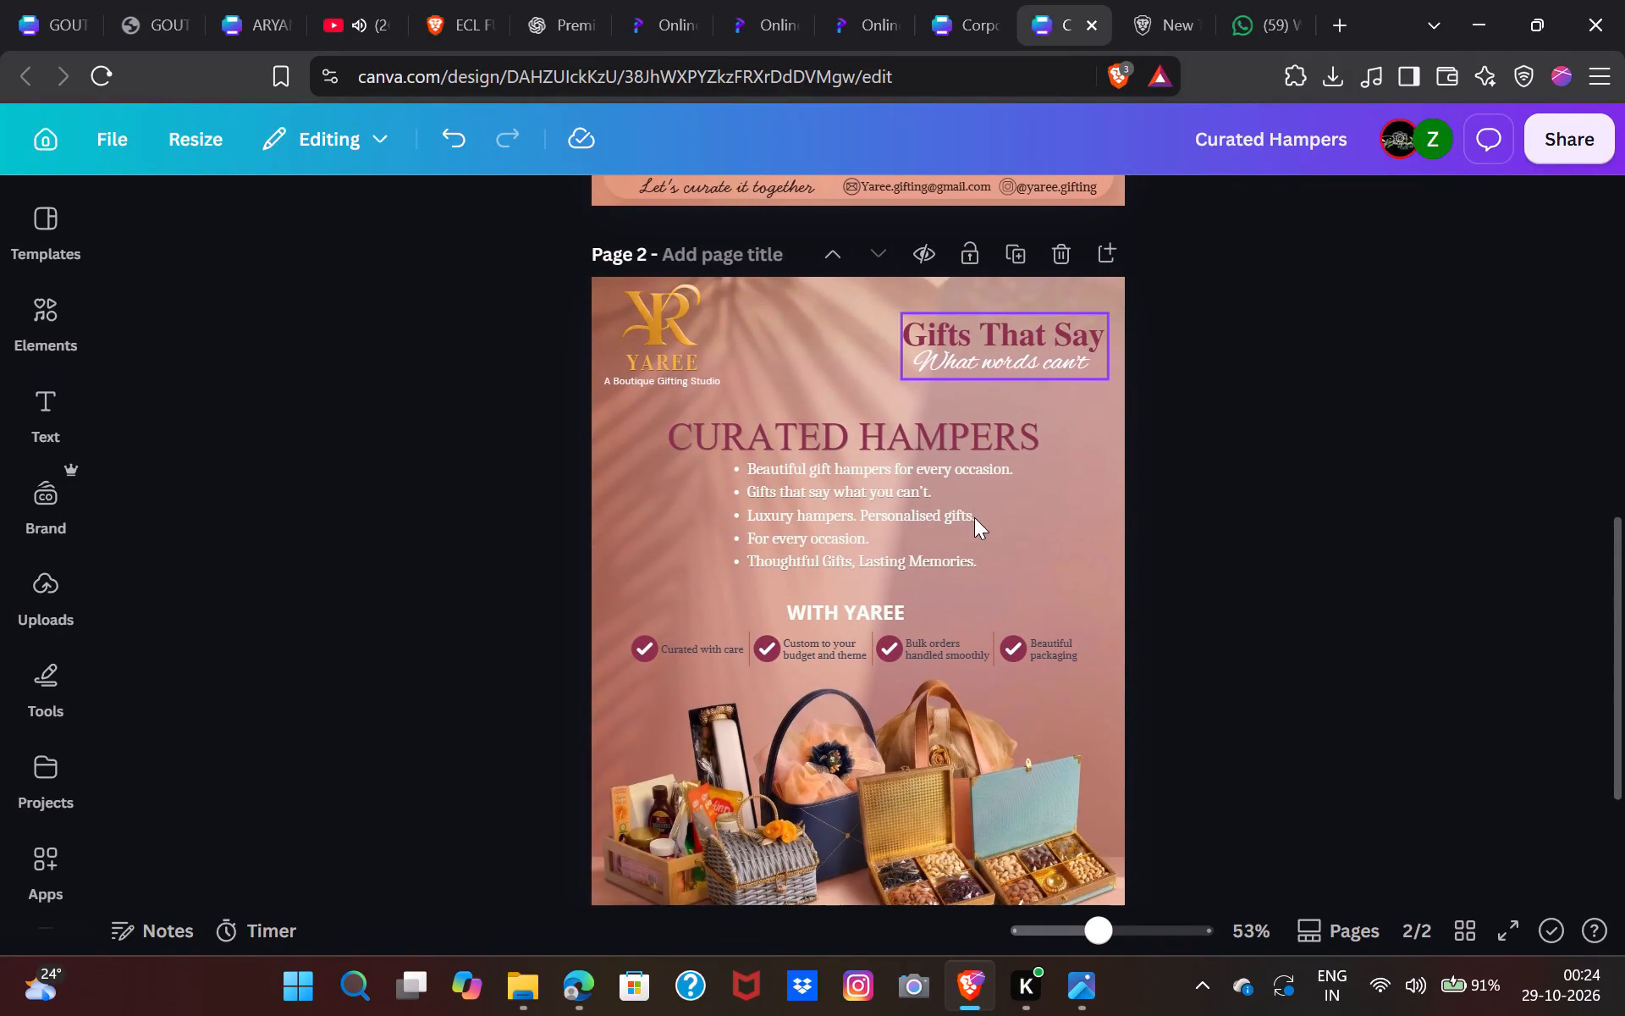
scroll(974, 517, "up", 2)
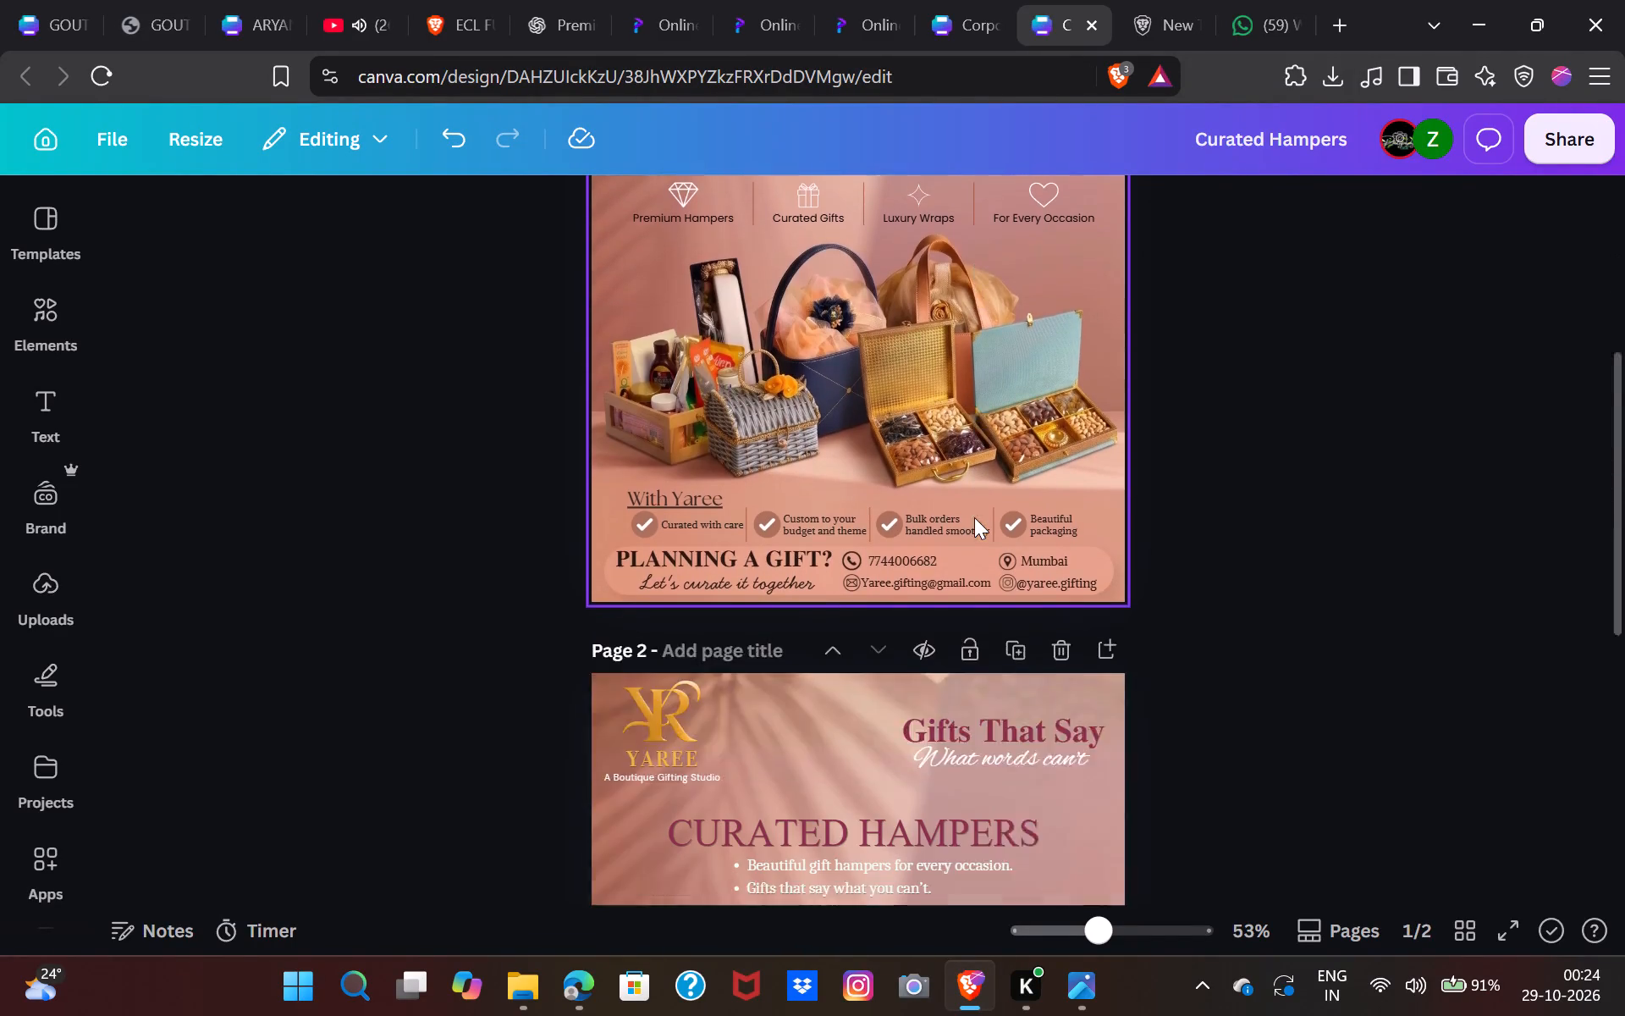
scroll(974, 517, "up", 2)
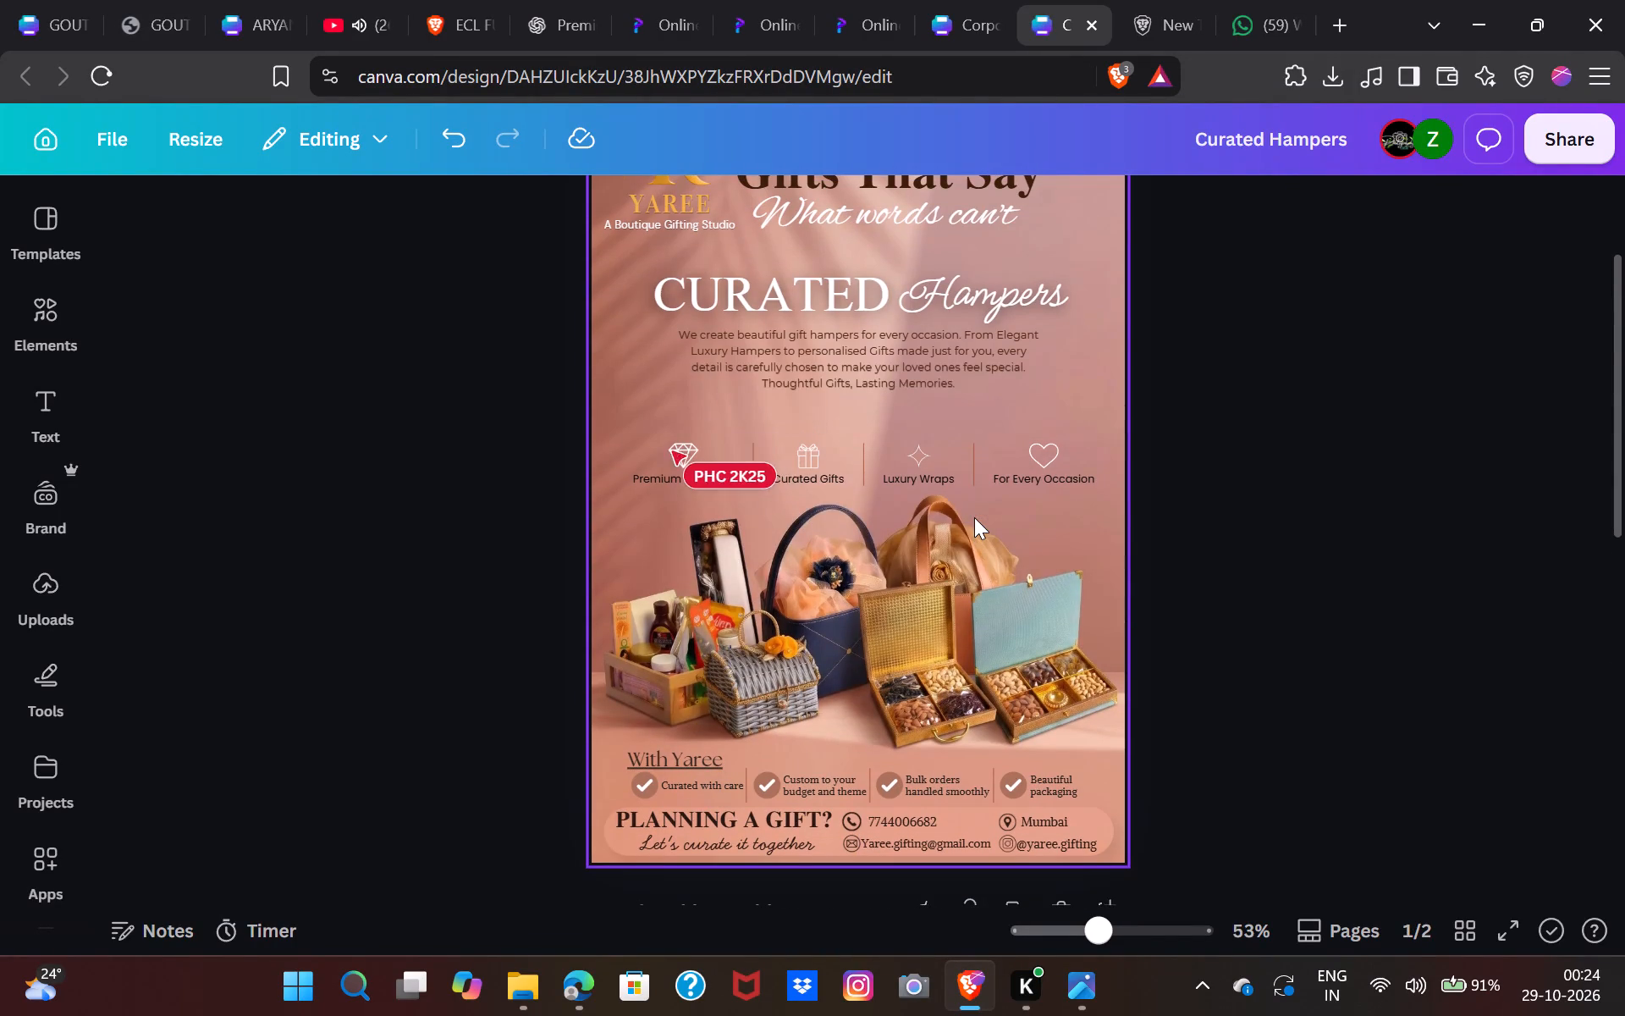